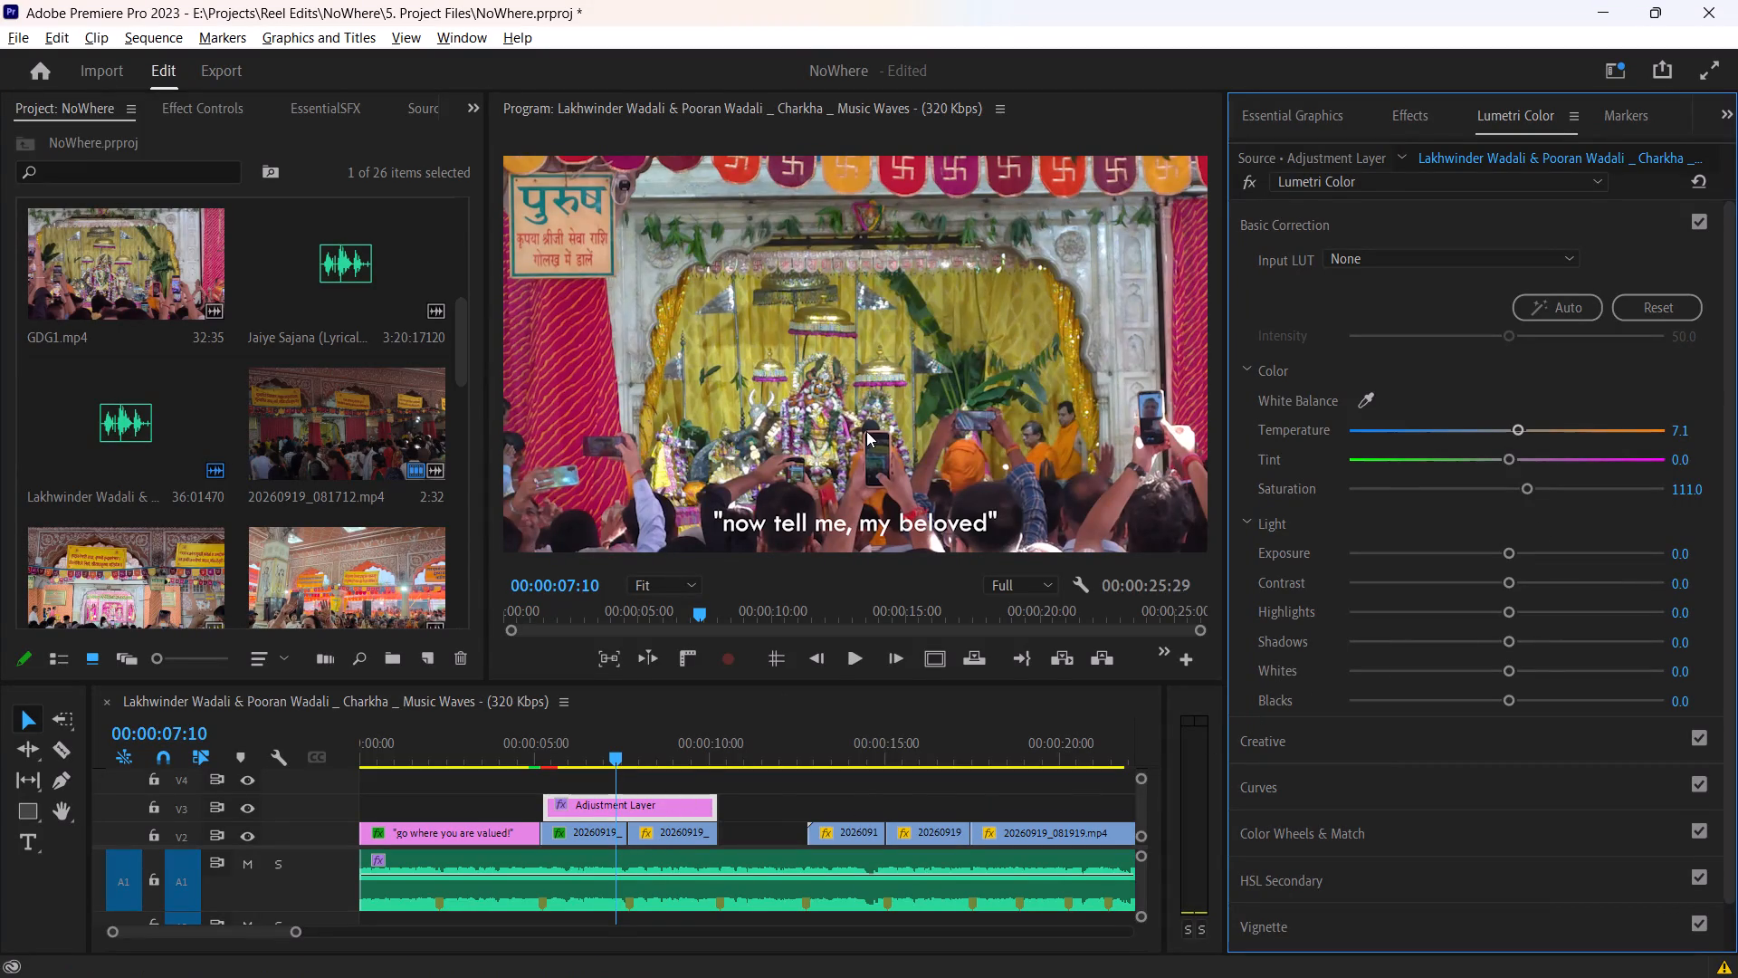
# Examine the temple crowd shot in the program preview at 150% zoom between about 00:00:05:25 and 00:00:06:22, returning the preview to Fit.
pyautogui.scroll(1, 866, 431)
pyautogui.click(662, 599)
pyautogui.click(675, 589)
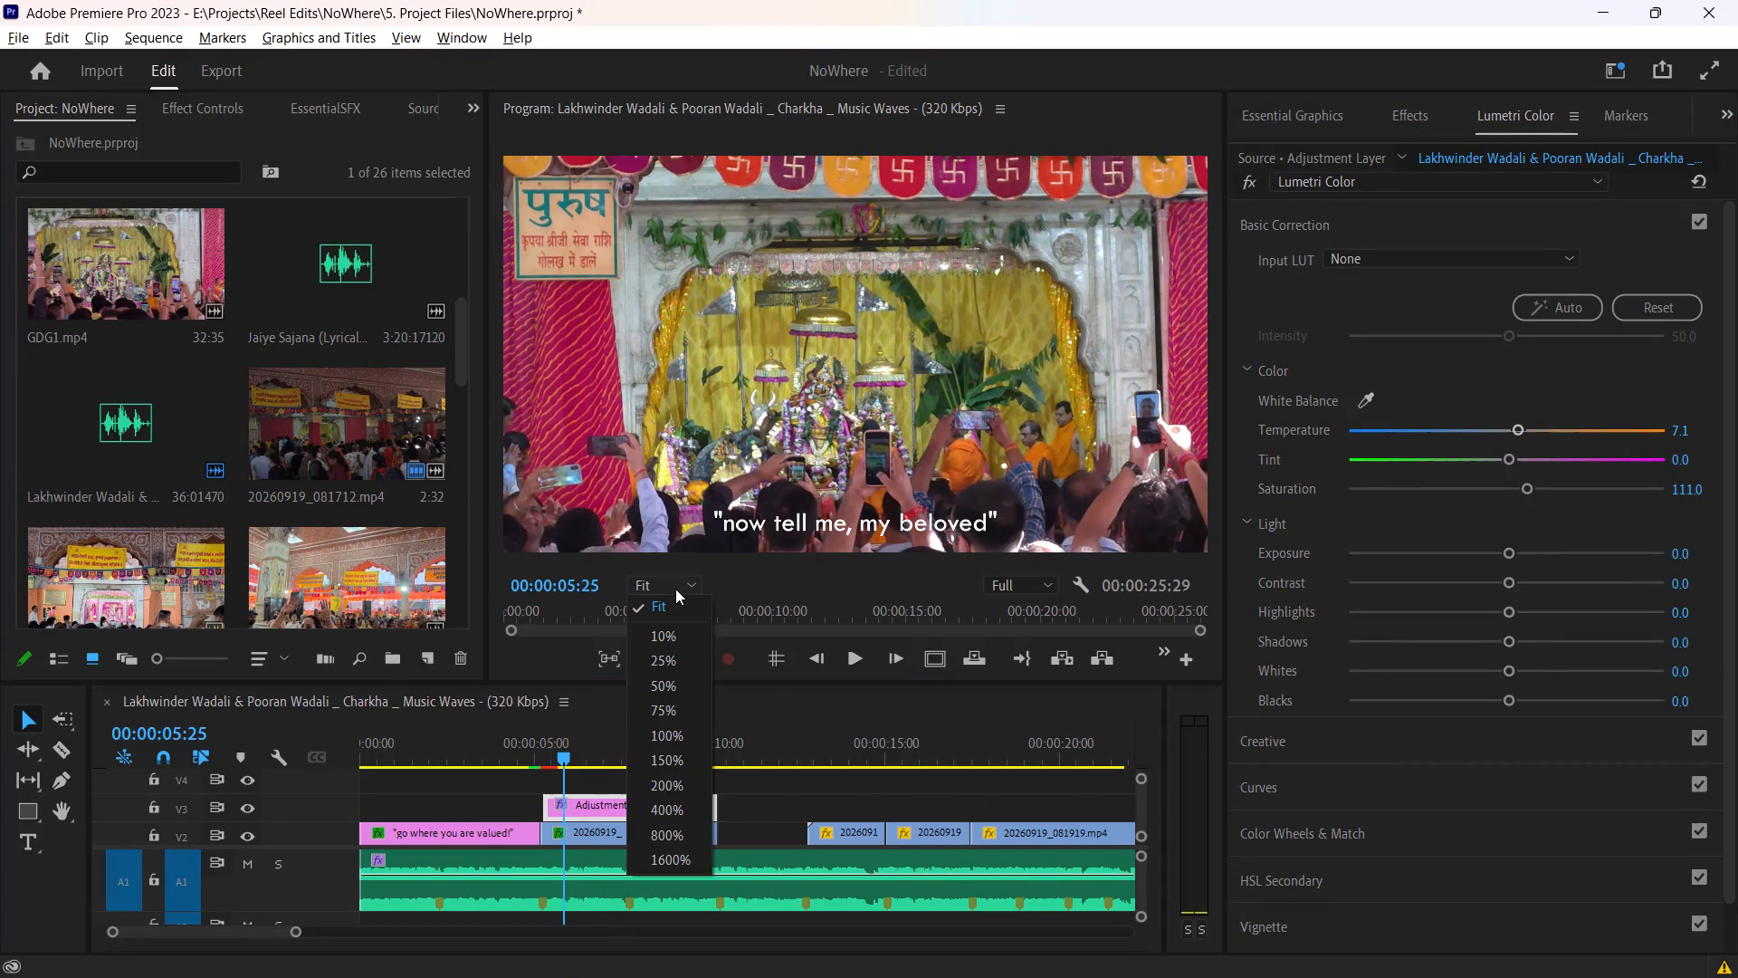
pyautogui.click(677, 772)
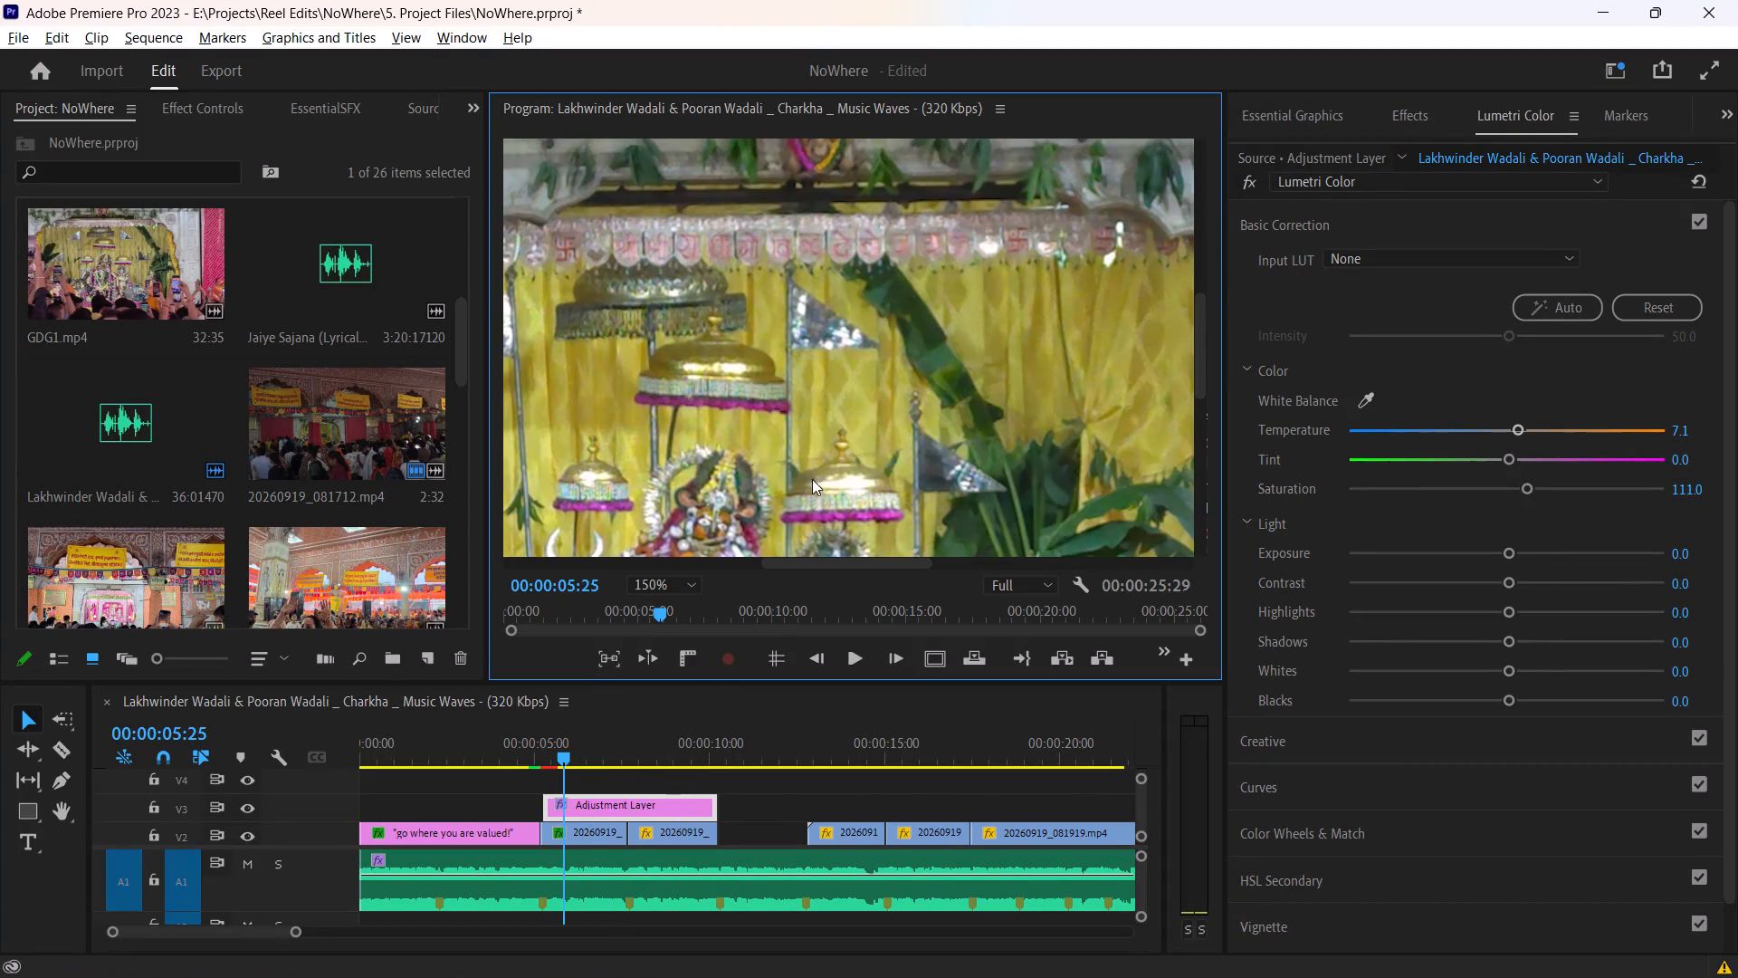
pyautogui.scroll(-3, 849, 360)
pyautogui.scroll(2, 849, 360)
pyautogui.scroll(-3, 849, 360)
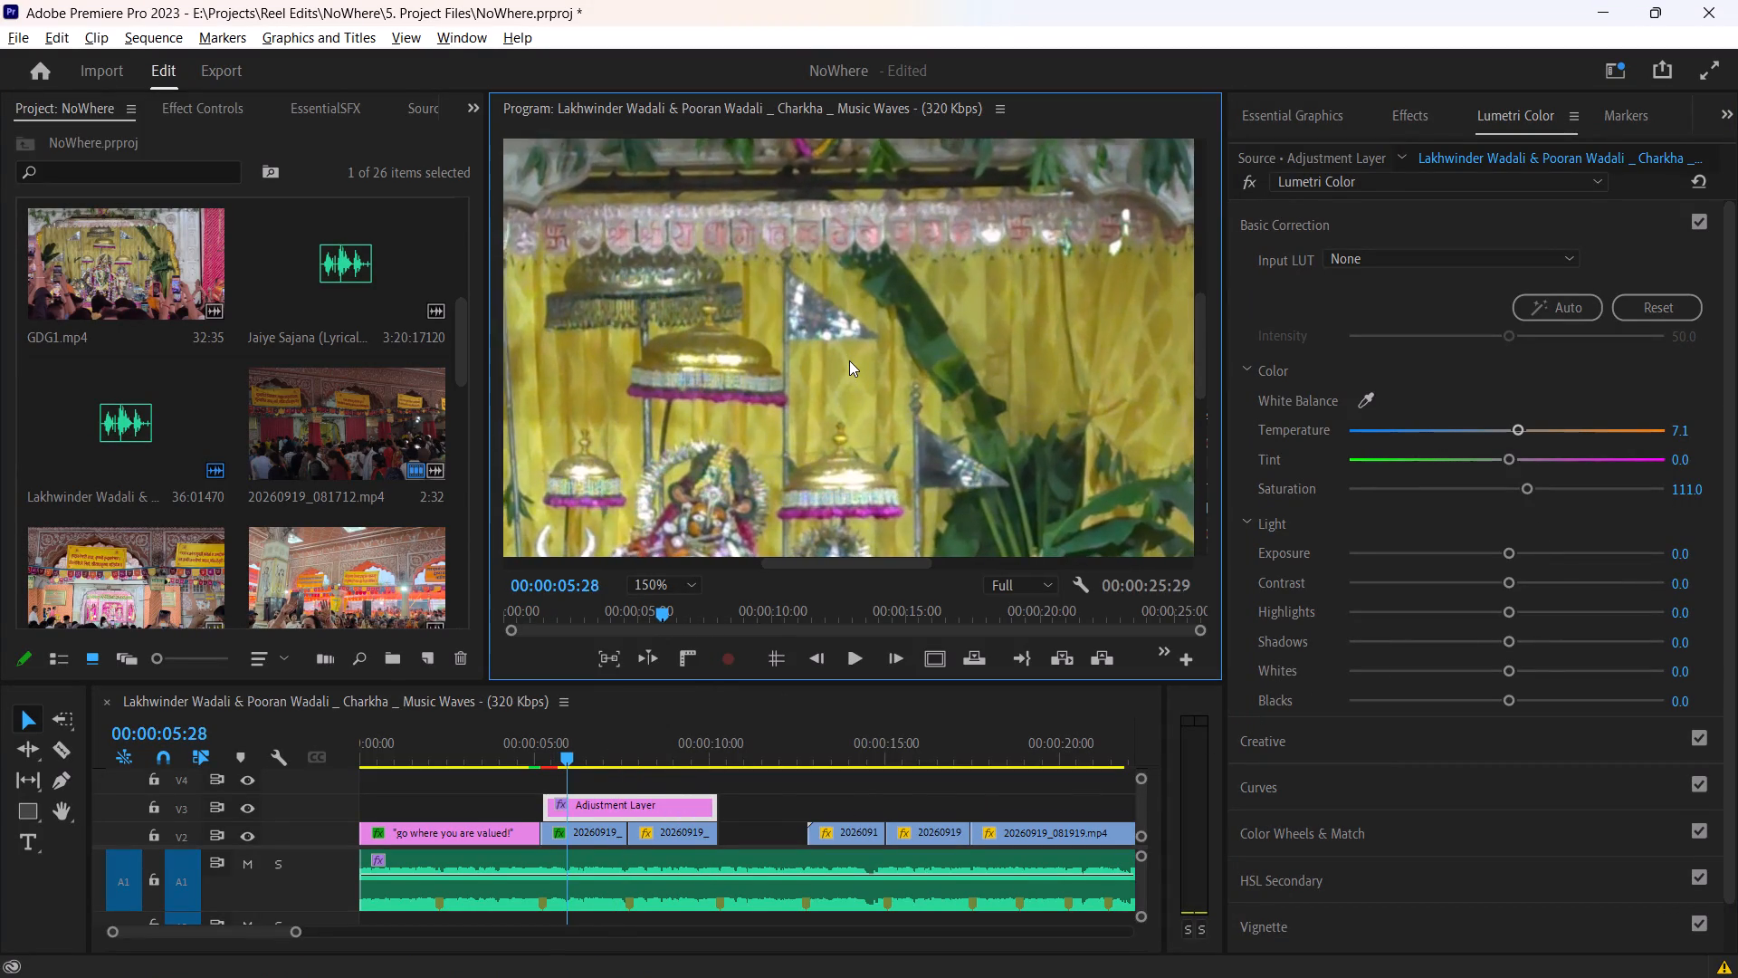
pyautogui.scroll(-9, 849, 360)
pyautogui.scroll(10, 831, 393)
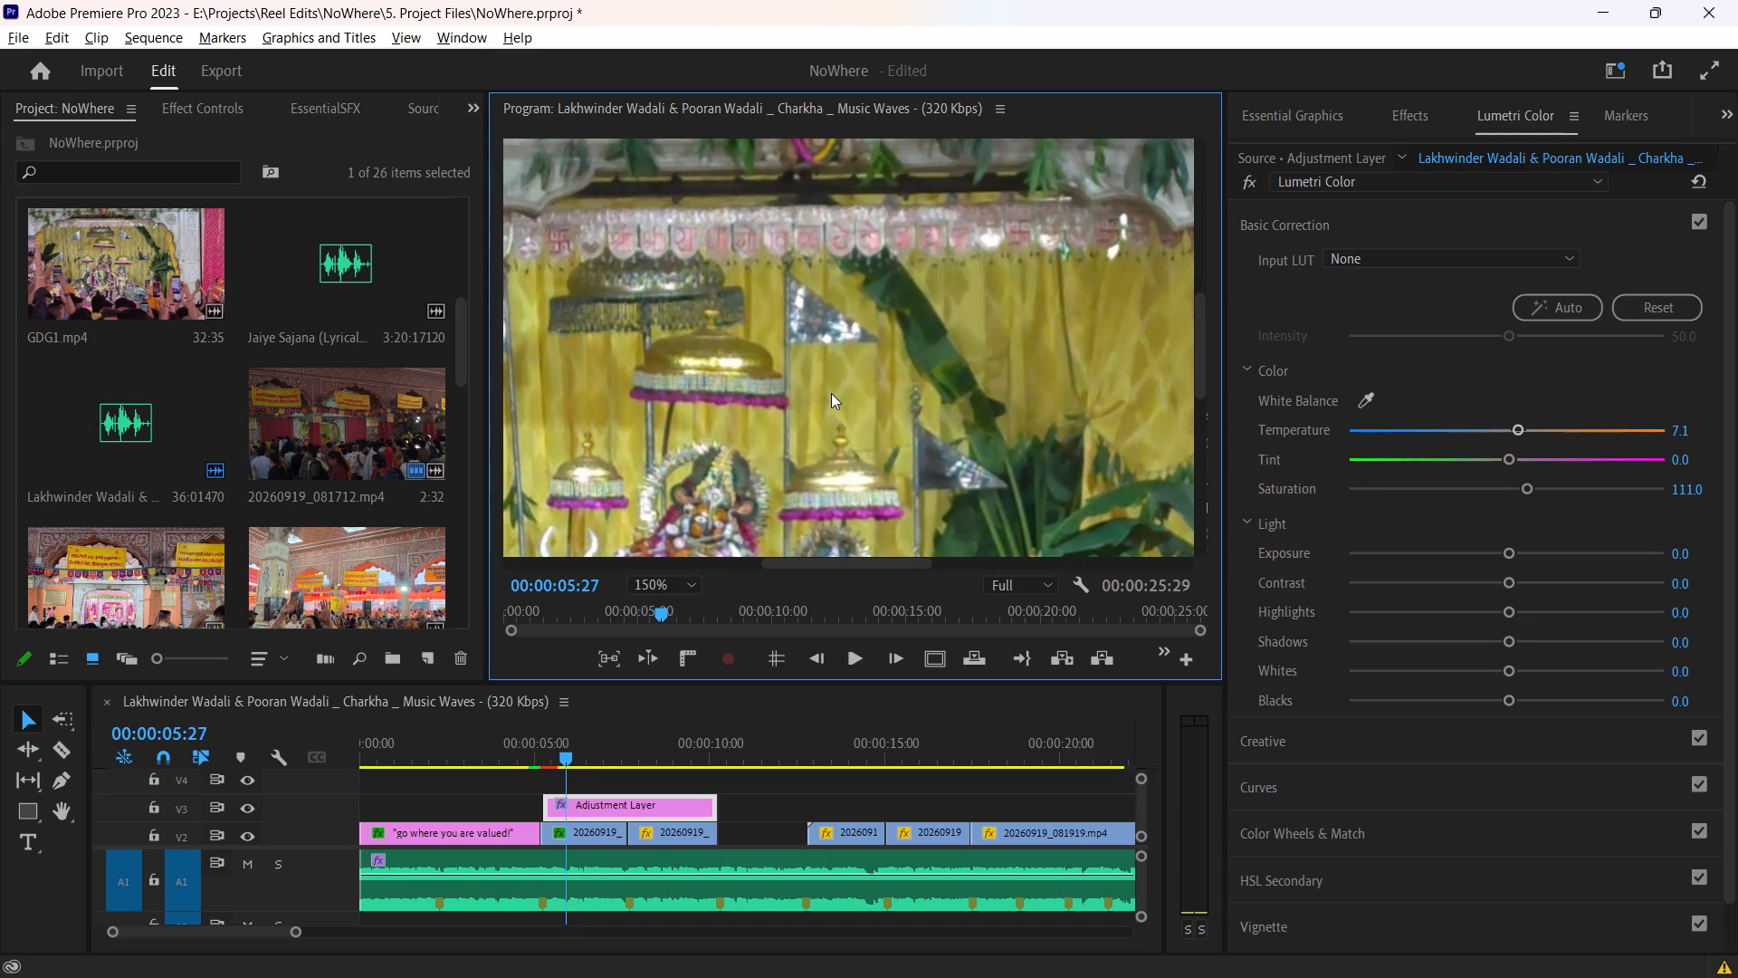
pyautogui.scroll(-5, 831, 393)
pyautogui.scroll(-17, 830, 398)
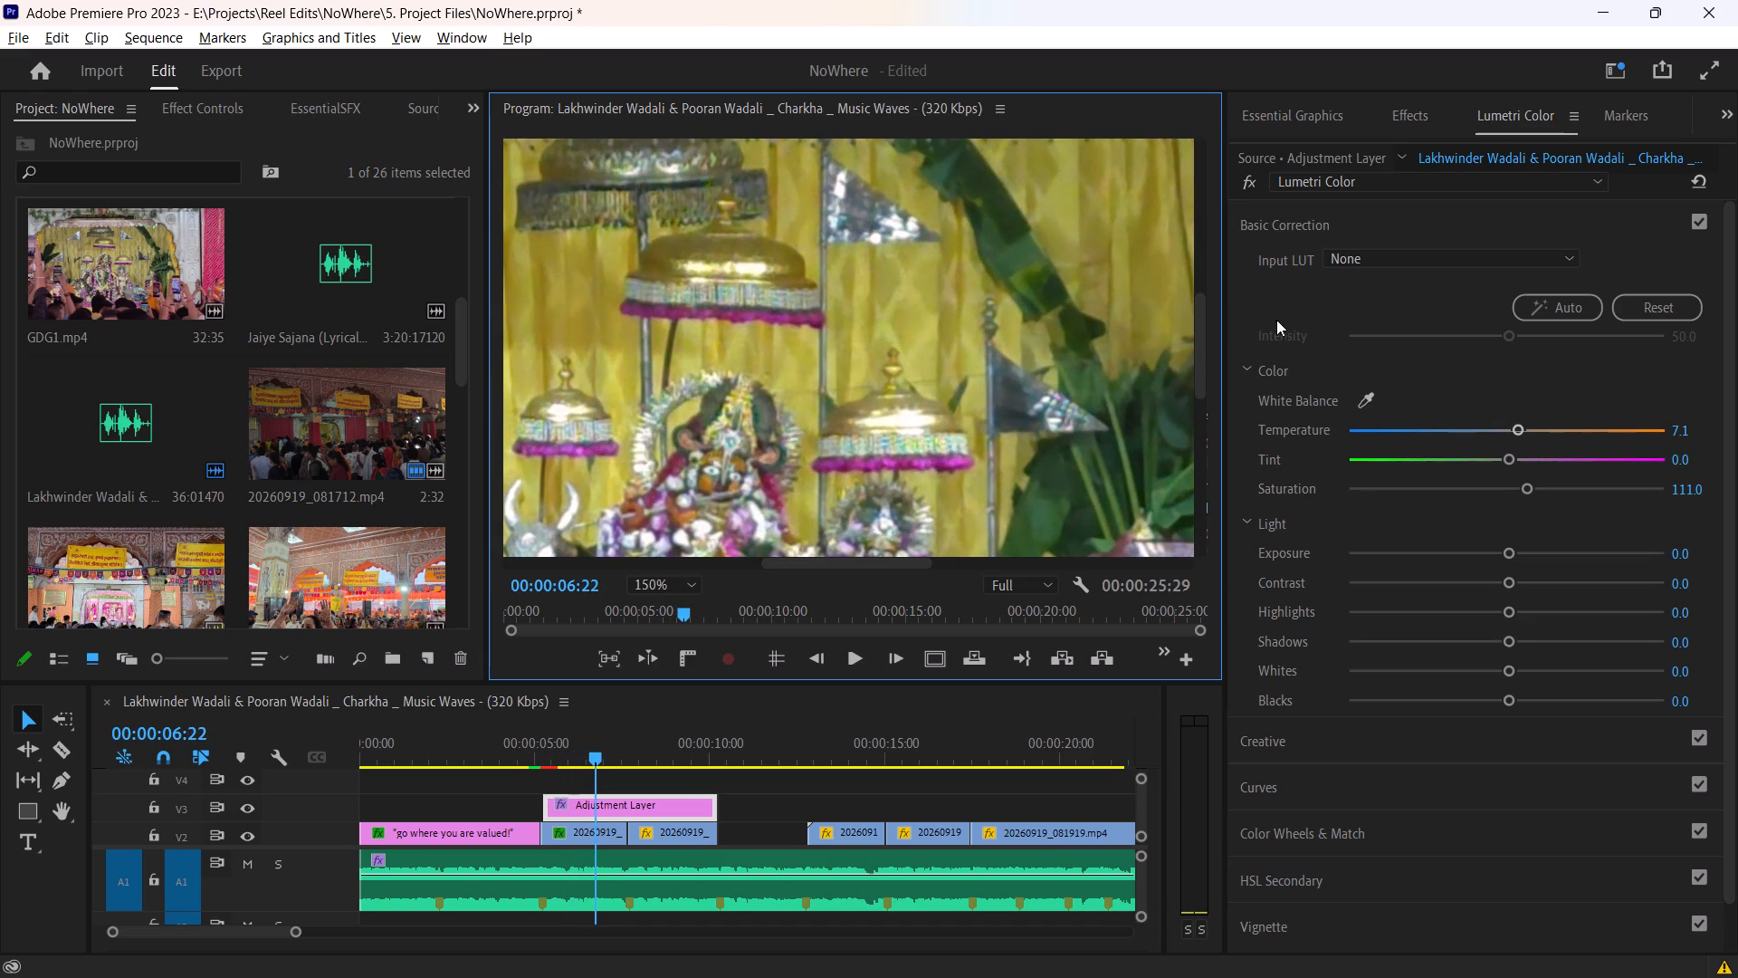
pyautogui.moveTo(1198, 353); pyautogui.dragTo(1200, 423)
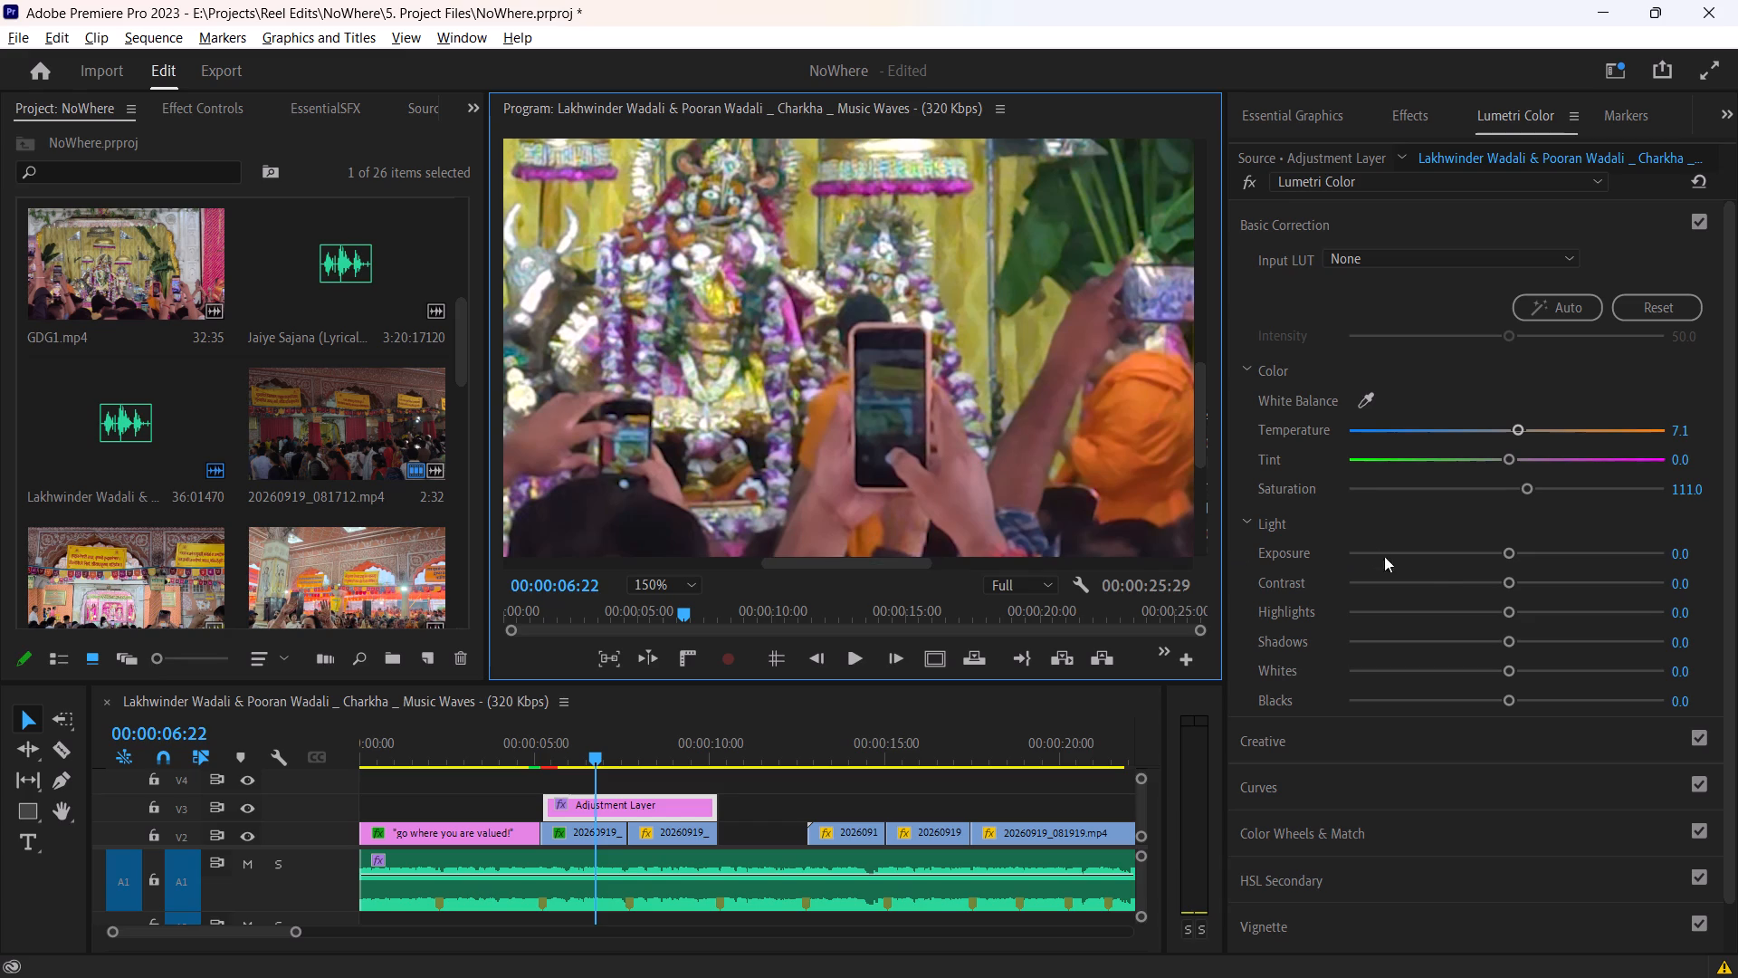
pyautogui.click(631, 583)
pyautogui.click(639, 596)
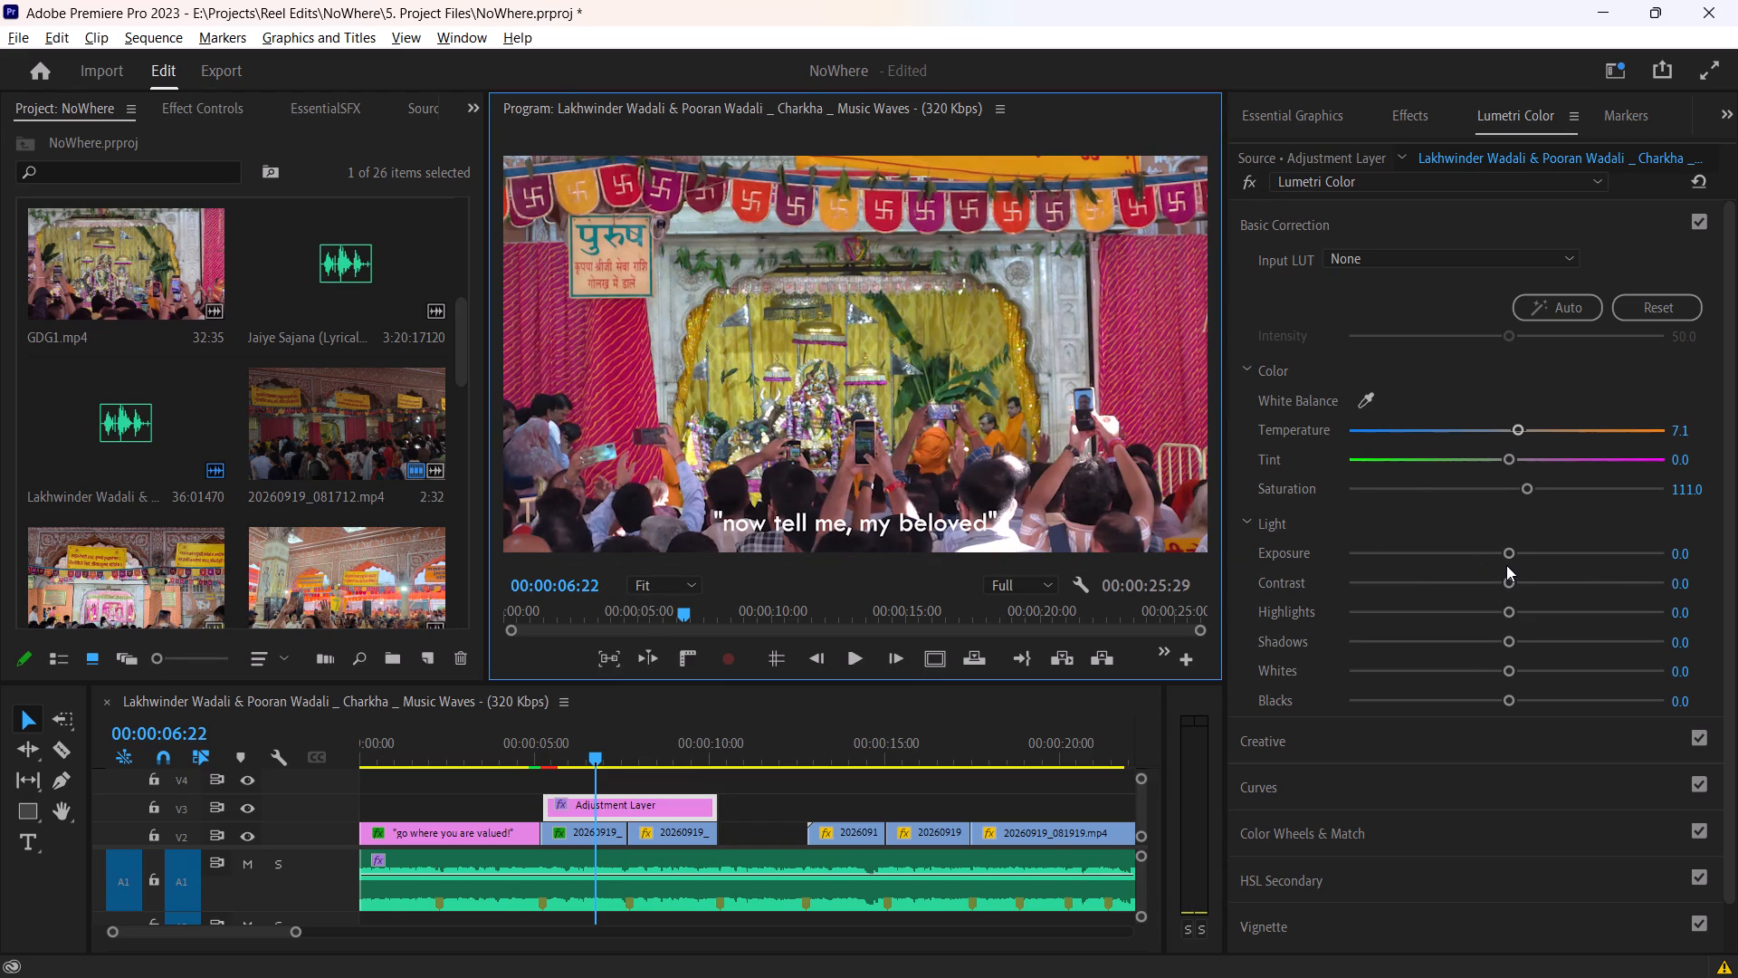
# Set the adjustment layer's Lumetri Exposure to -0.1 and Contrast to 7.9.
pyautogui.click(1506, 561)
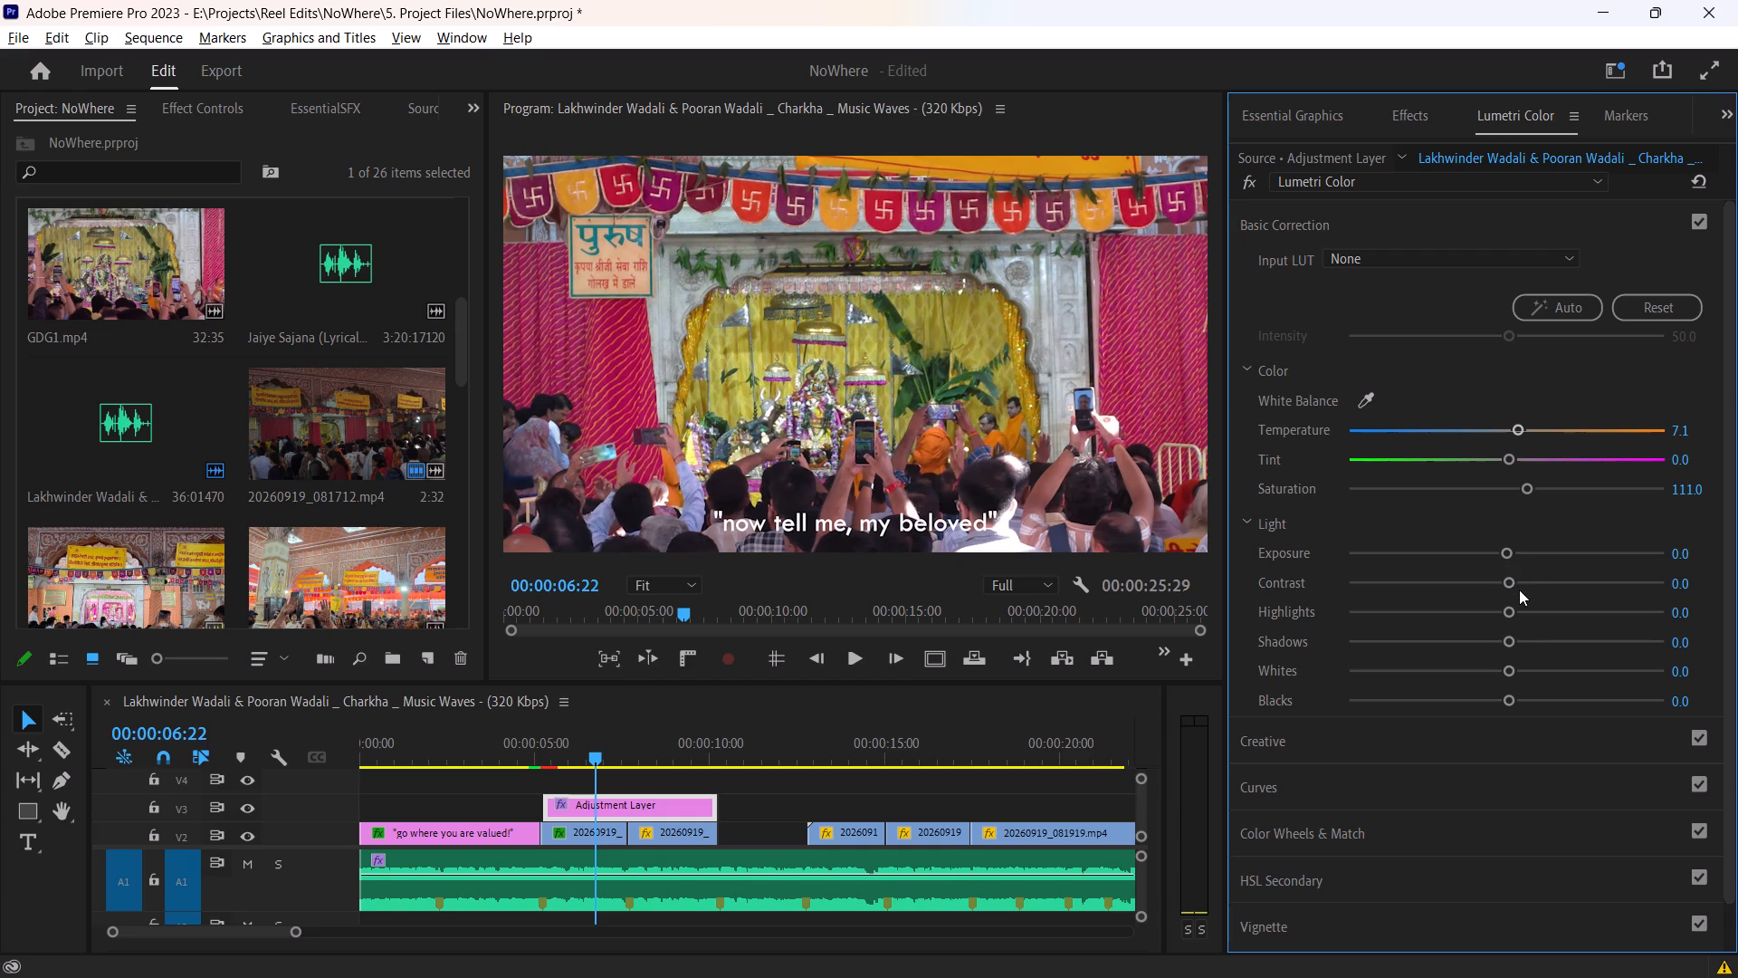
pyautogui.click(1512, 584)
pyautogui.moveTo(1510, 553); pyautogui.dragTo(1497, 556)
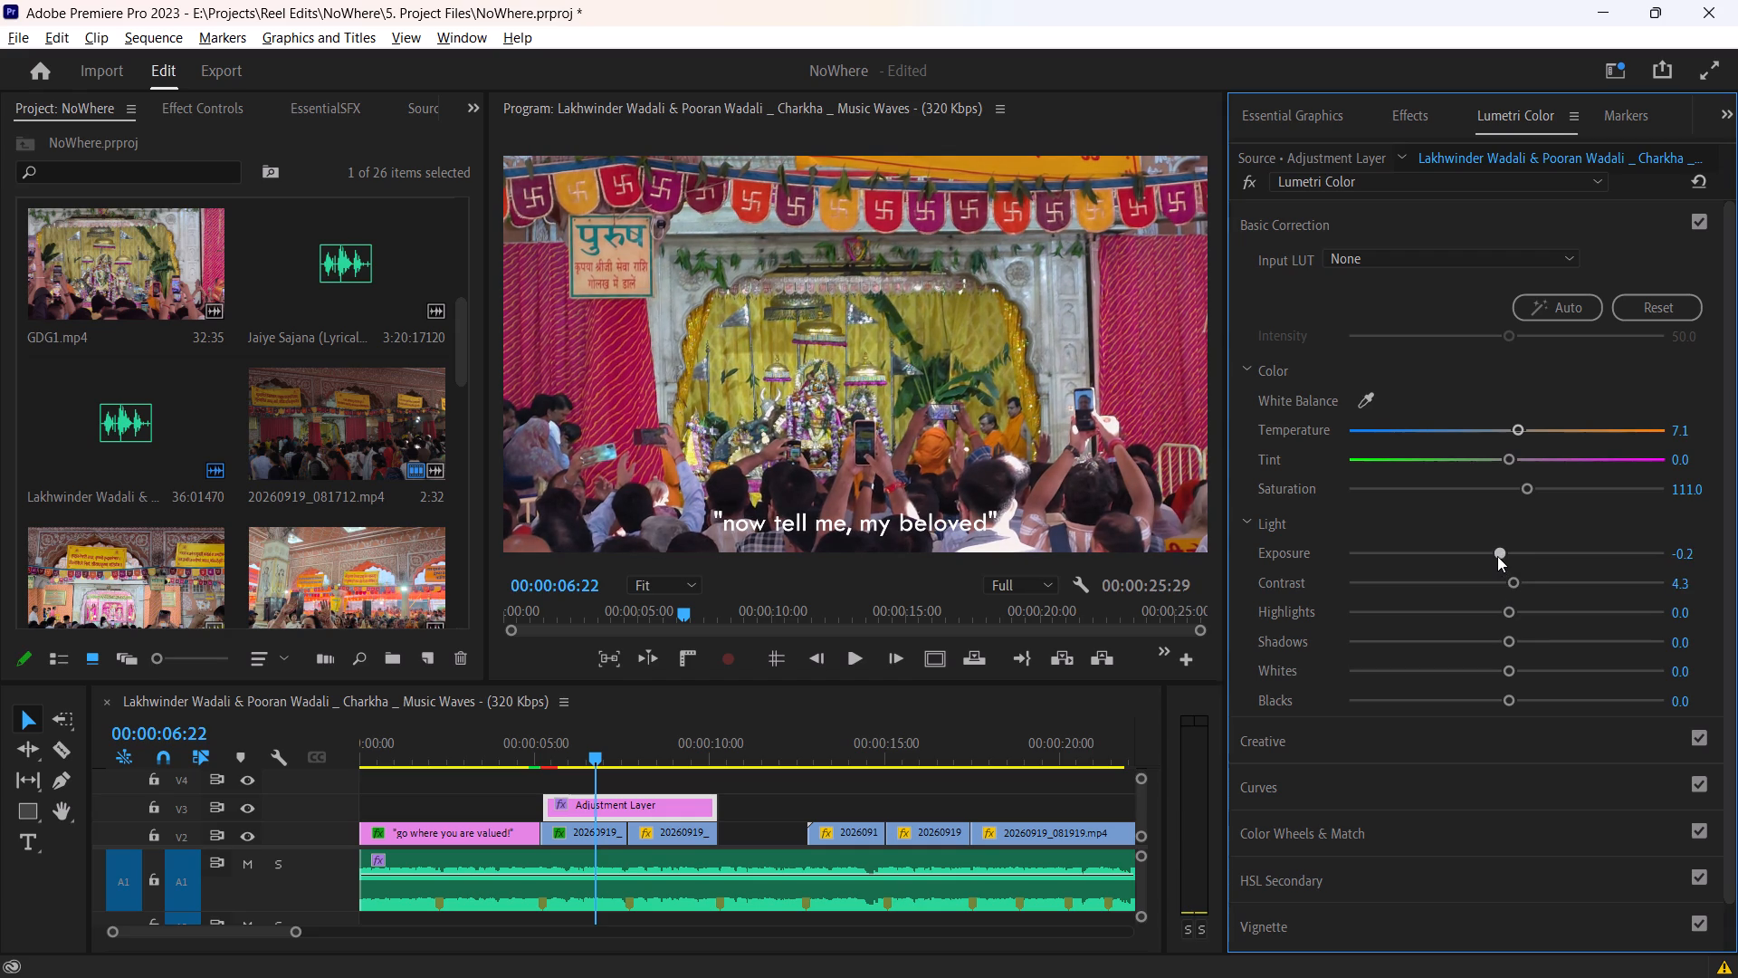
pyautogui.moveTo(1497, 556); pyautogui.dragTo(1499, 560)
pyautogui.moveTo(1499, 560); pyautogui.dragTo(1502, 560)
pyautogui.moveTo(1513, 584); pyautogui.dragTo(1533, 584)
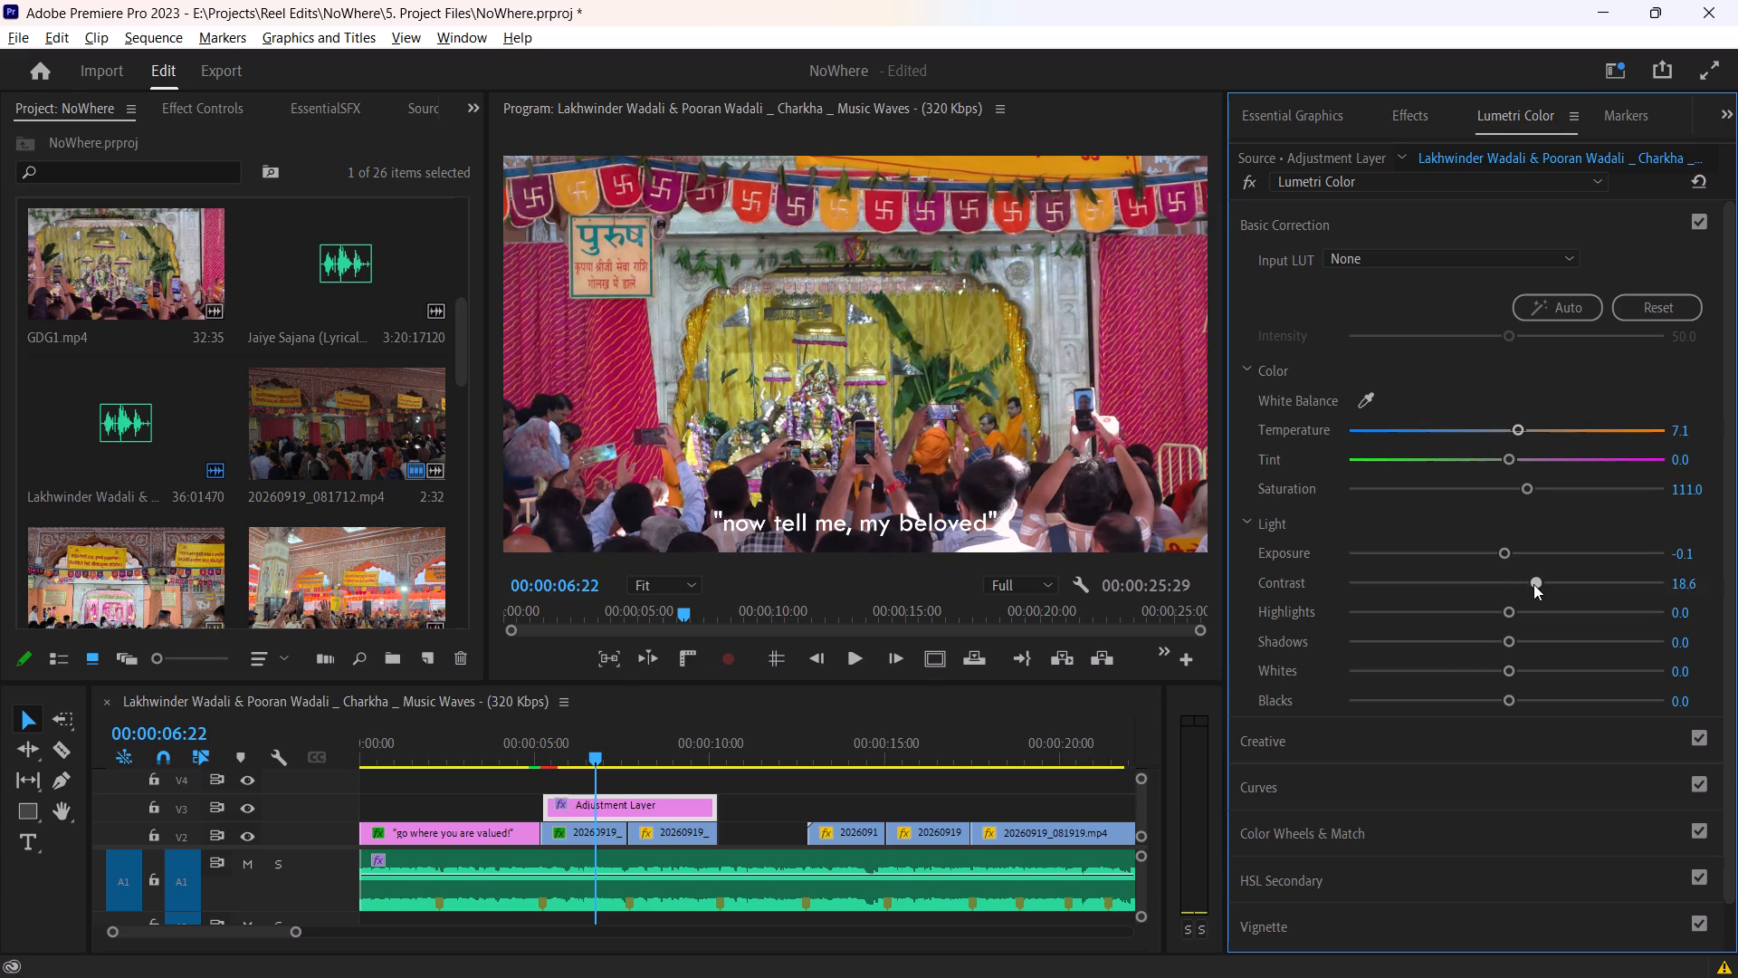
pyautogui.moveTo(1533, 584); pyautogui.dragTo(1526, 595)
pyautogui.moveTo(1526, 595); pyautogui.dragTo(1523, 595)
pyautogui.moveTo(1523, 595); pyautogui.dragTo(1517, 595)
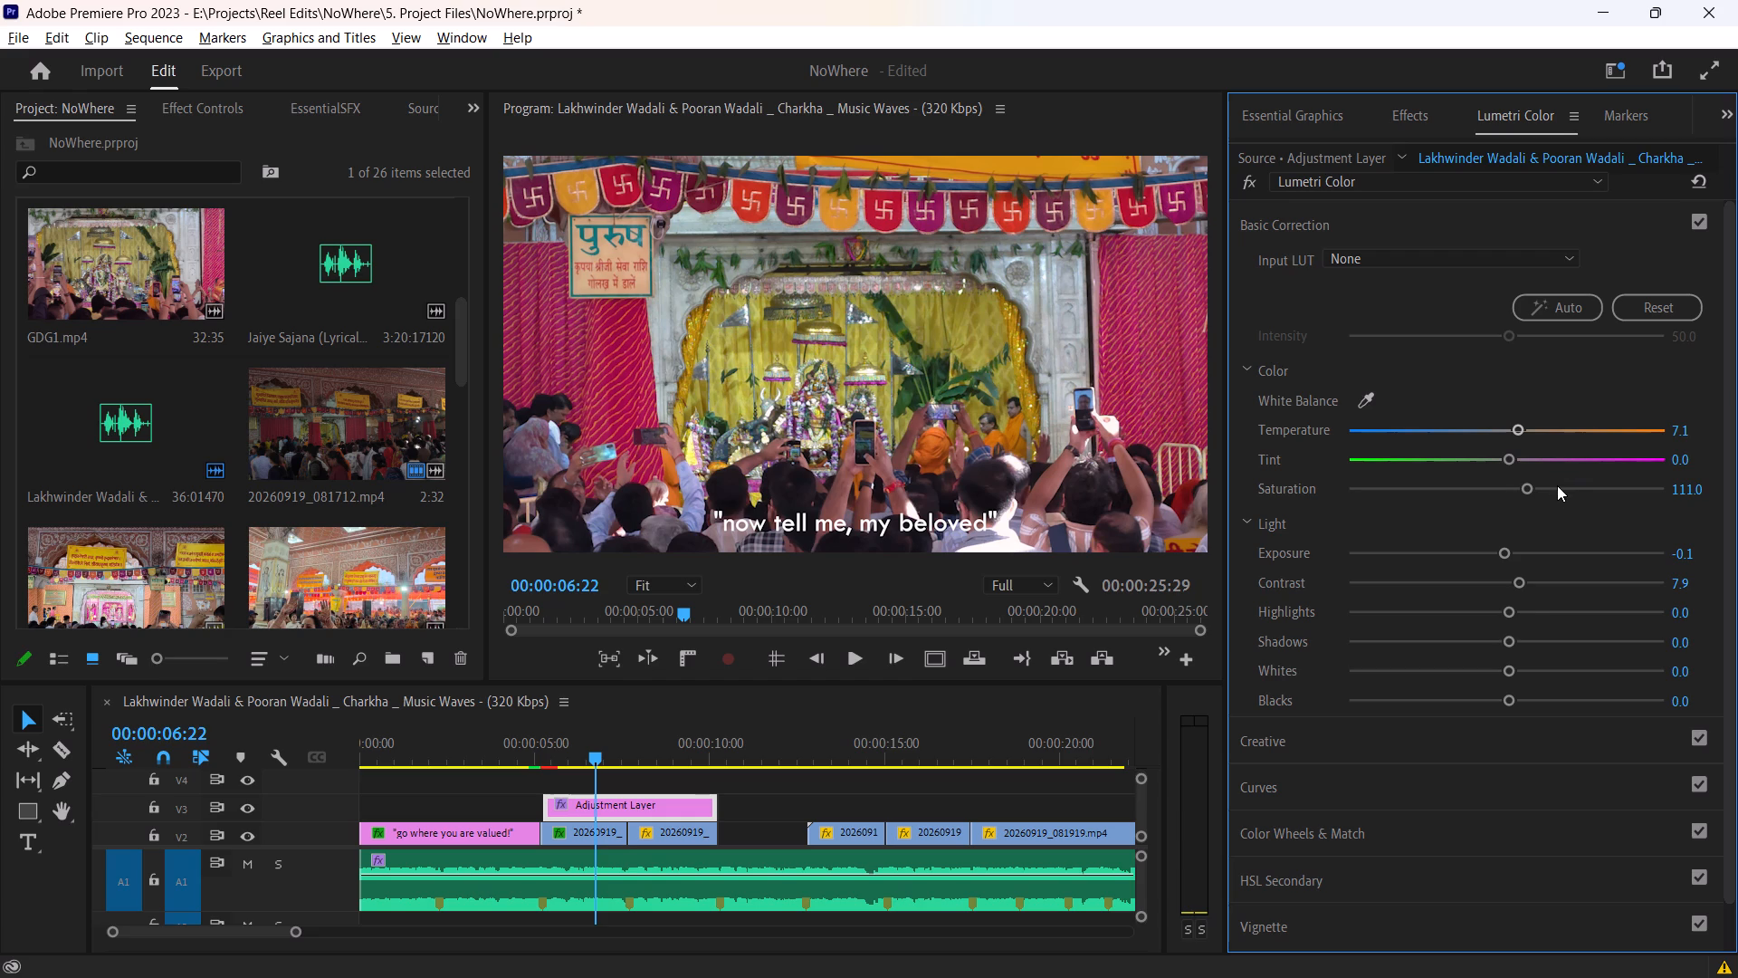
# Set the adjustment layer's Highlights to 25.7 and Shadows to -26.4.
pyautogui.moveTo(1514, 618); pyautogui.dragTo(1482, 622)
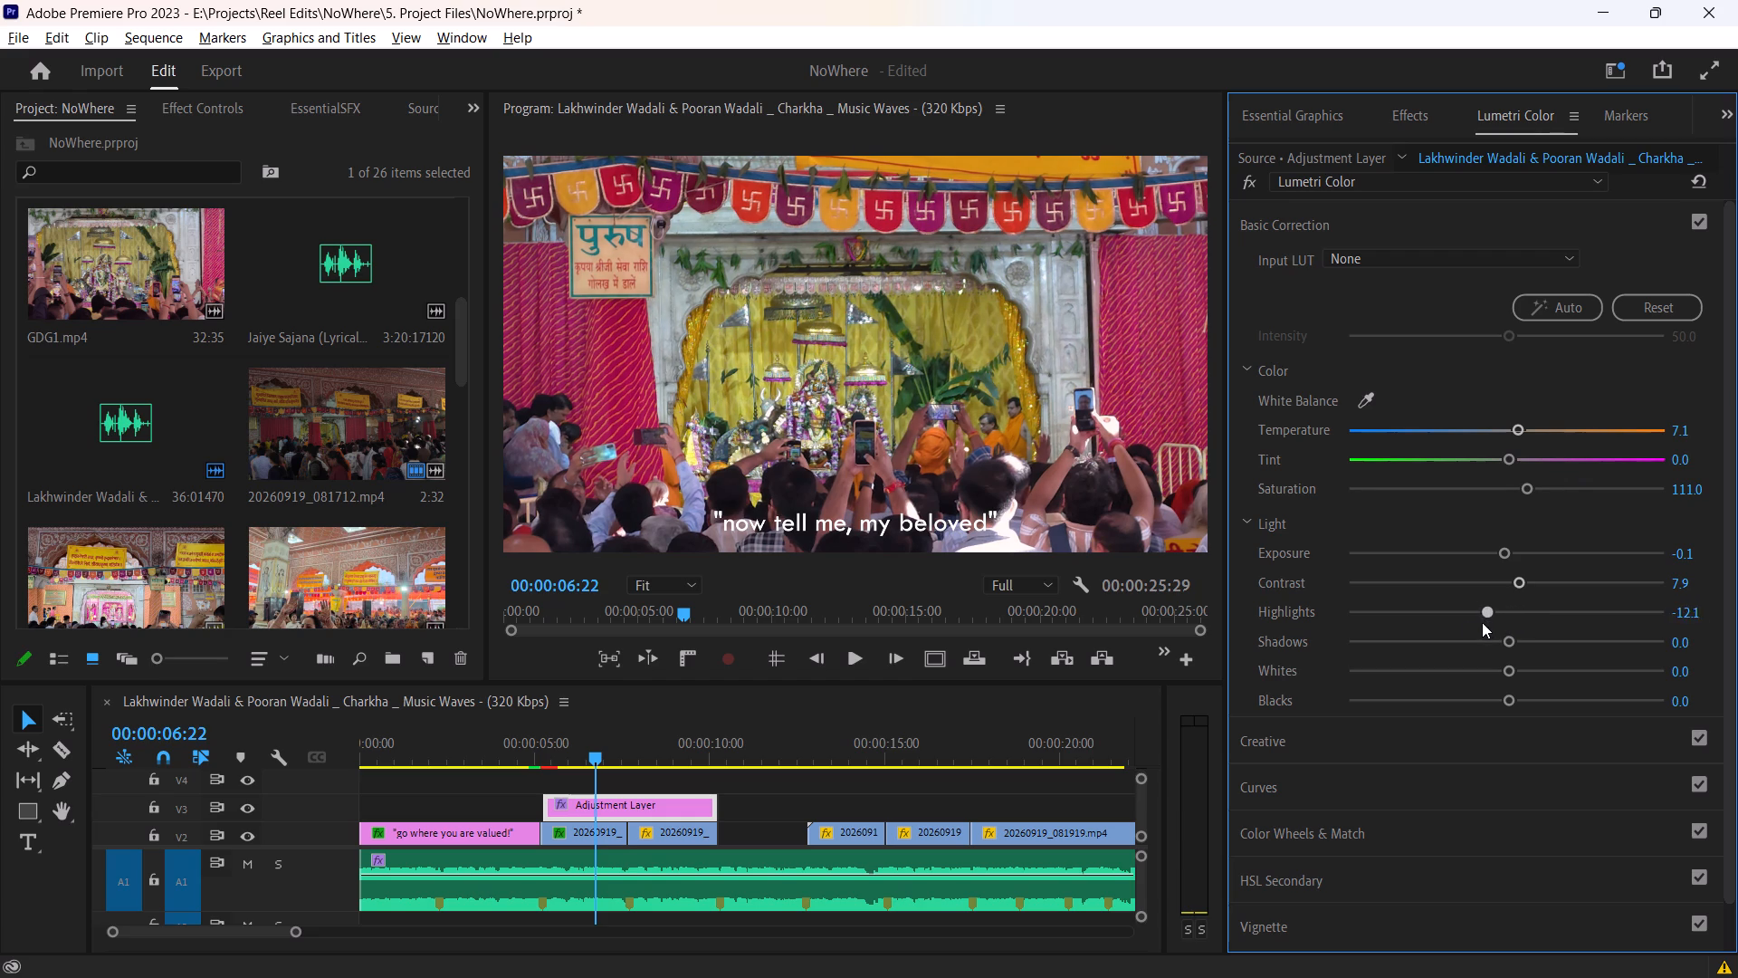
pyautogui.moveTo(1482, 622); pyautogui.dragTo(1545, 629)
pyautogui.moveTo(1502, 638); pyautogui.dragTo(1458, 639)
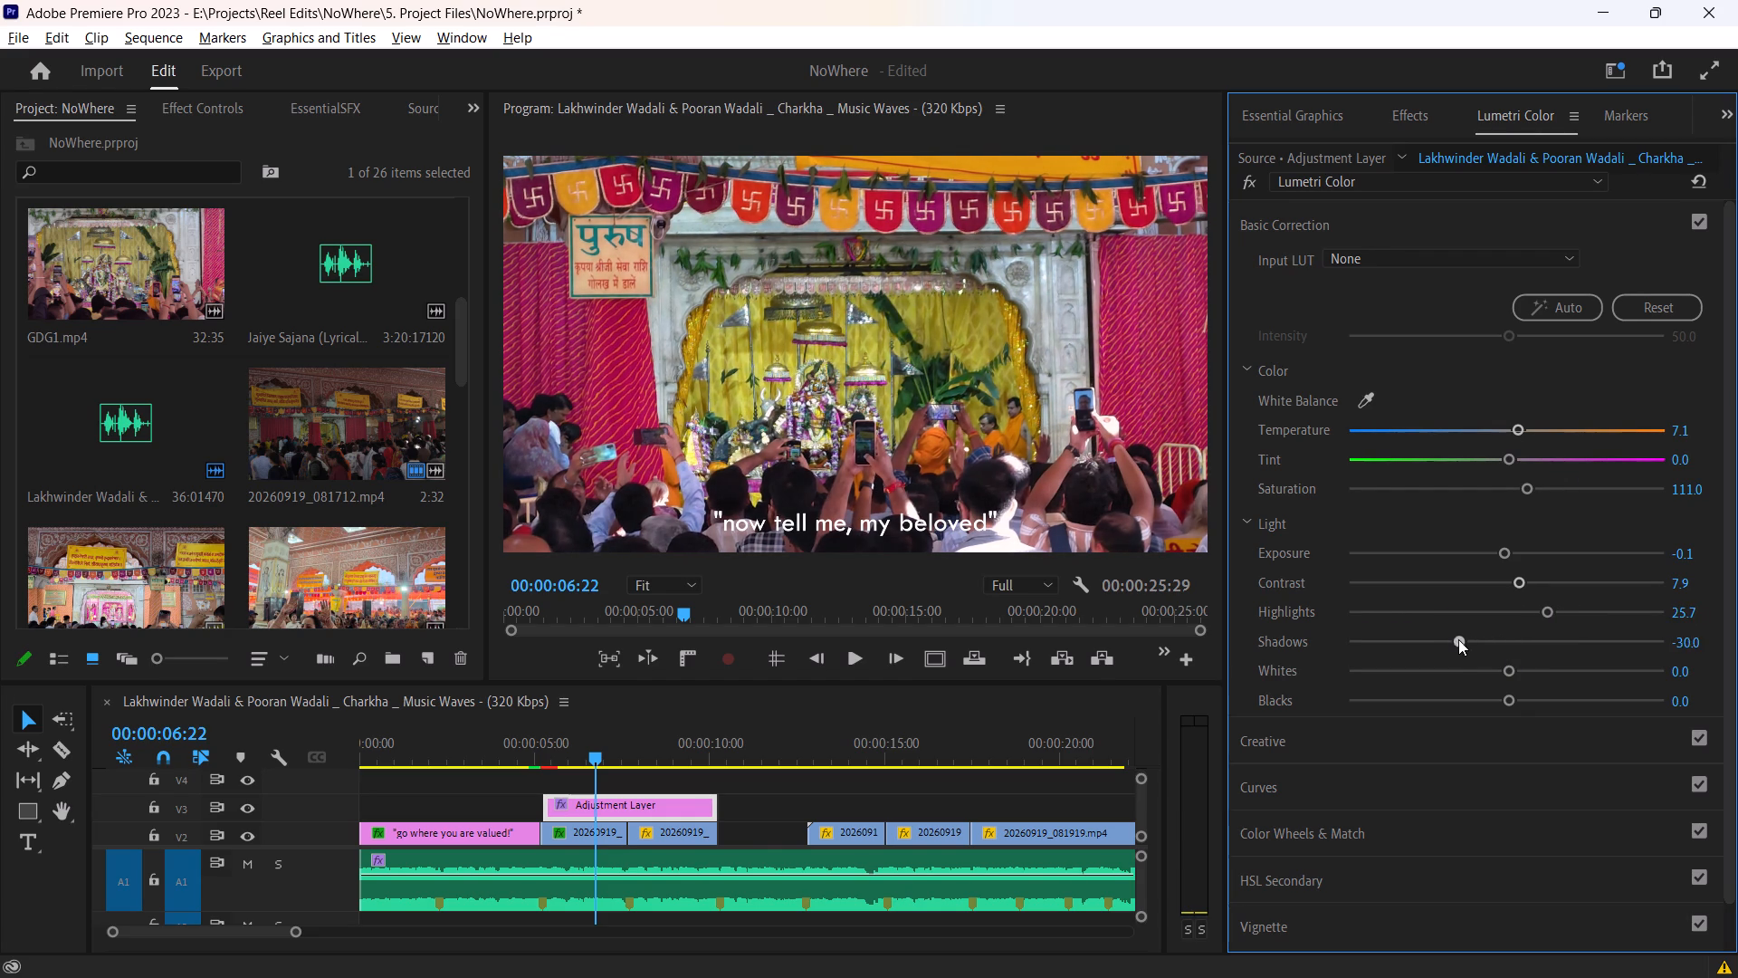
pyautogui.moveTo(1458, 639); pyautogui.dragTo(1463, 640)
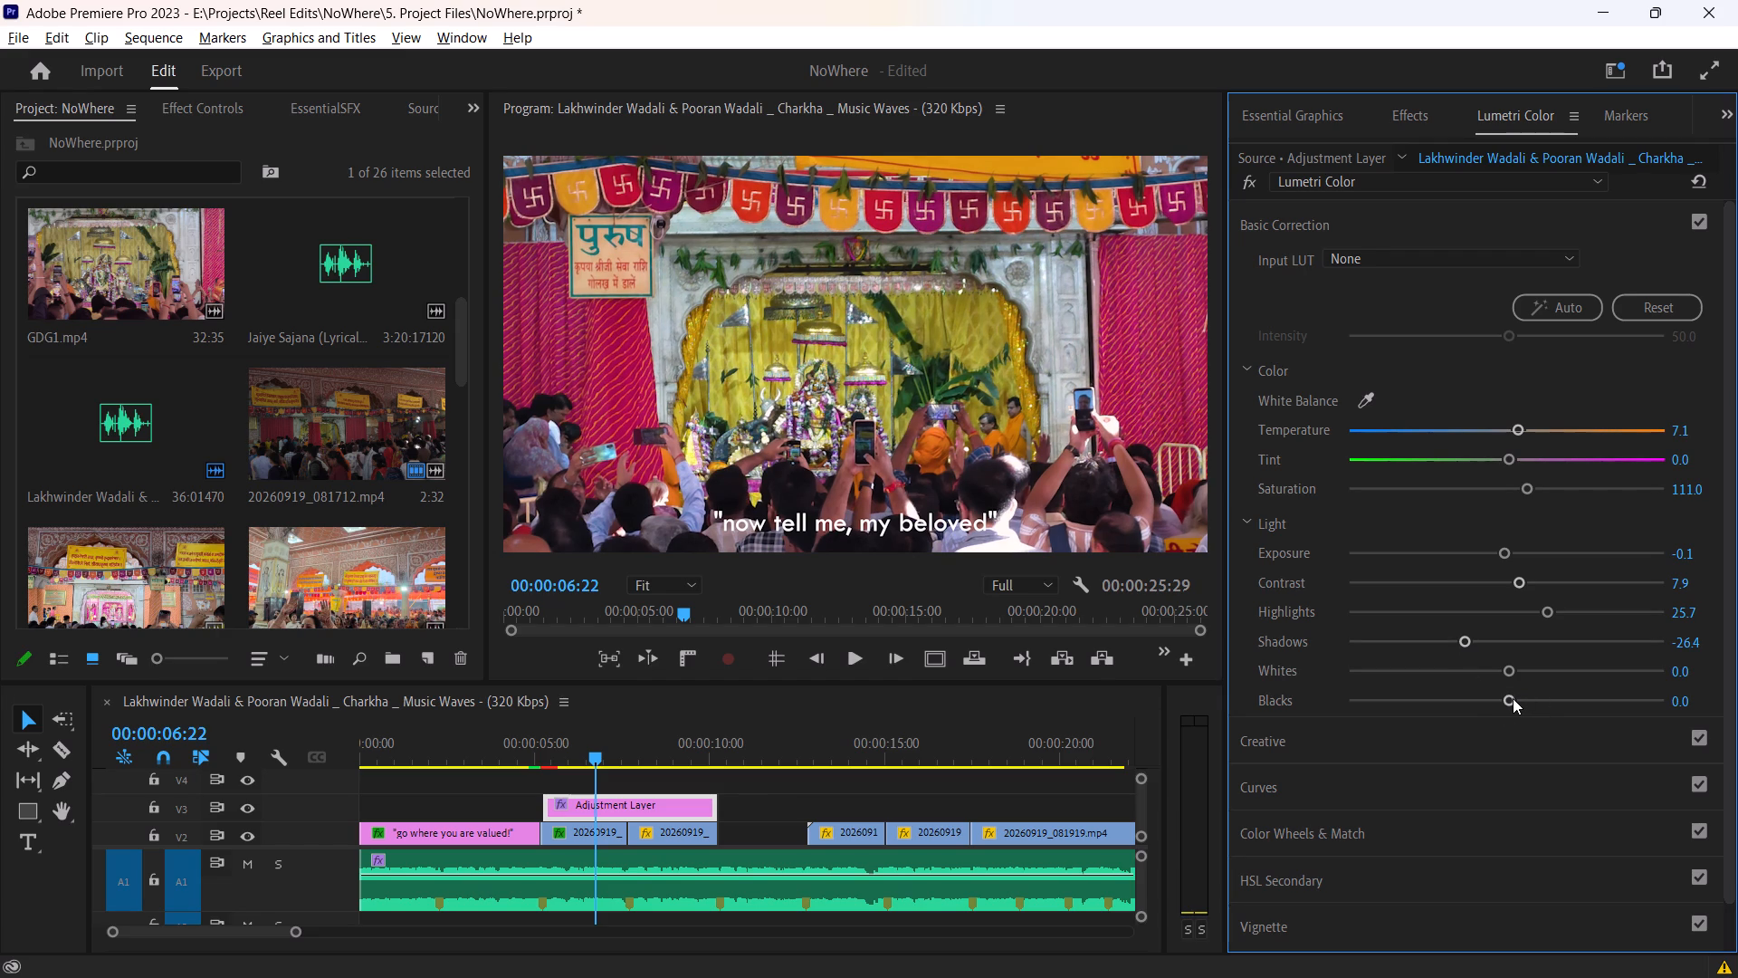
# Try extreme Blacks settings on the adjustment layer, settling on Blacks -7.1, and set Whites to 24.3.
pyautogui.moveTo(1513, 698); pyautogui.dragTo(1424, 702)
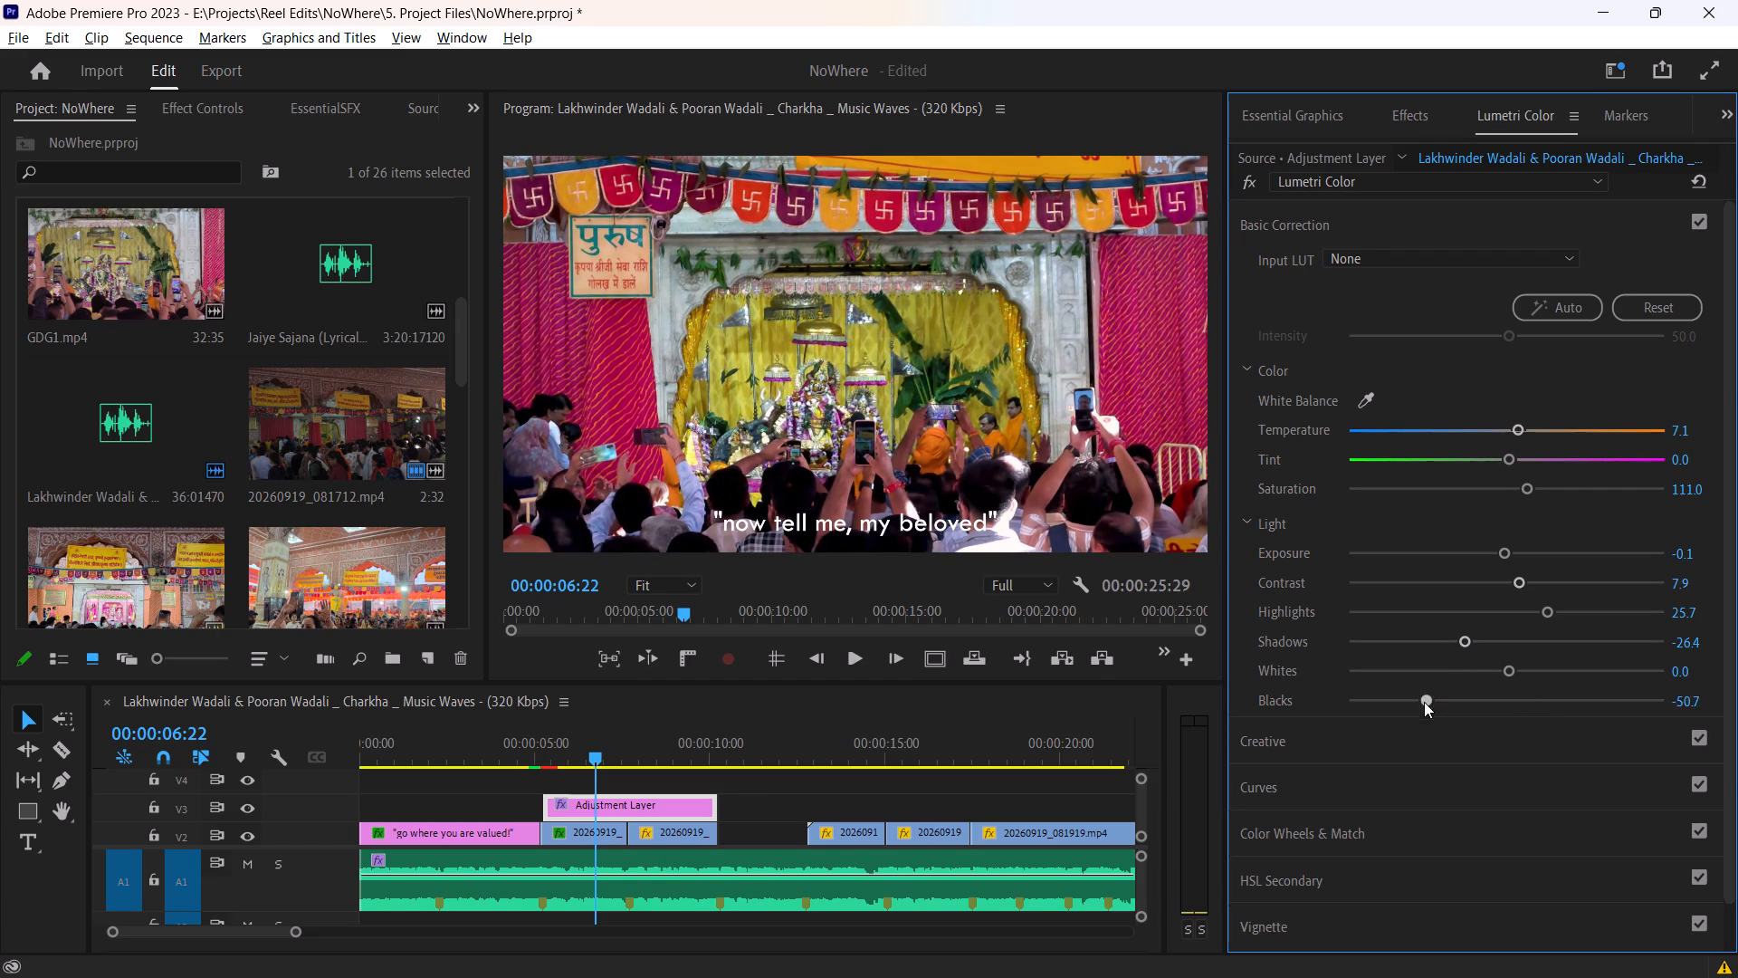
pyautogui.moveTo(1424, 702); pyautogui.dragTo(1235, 728)
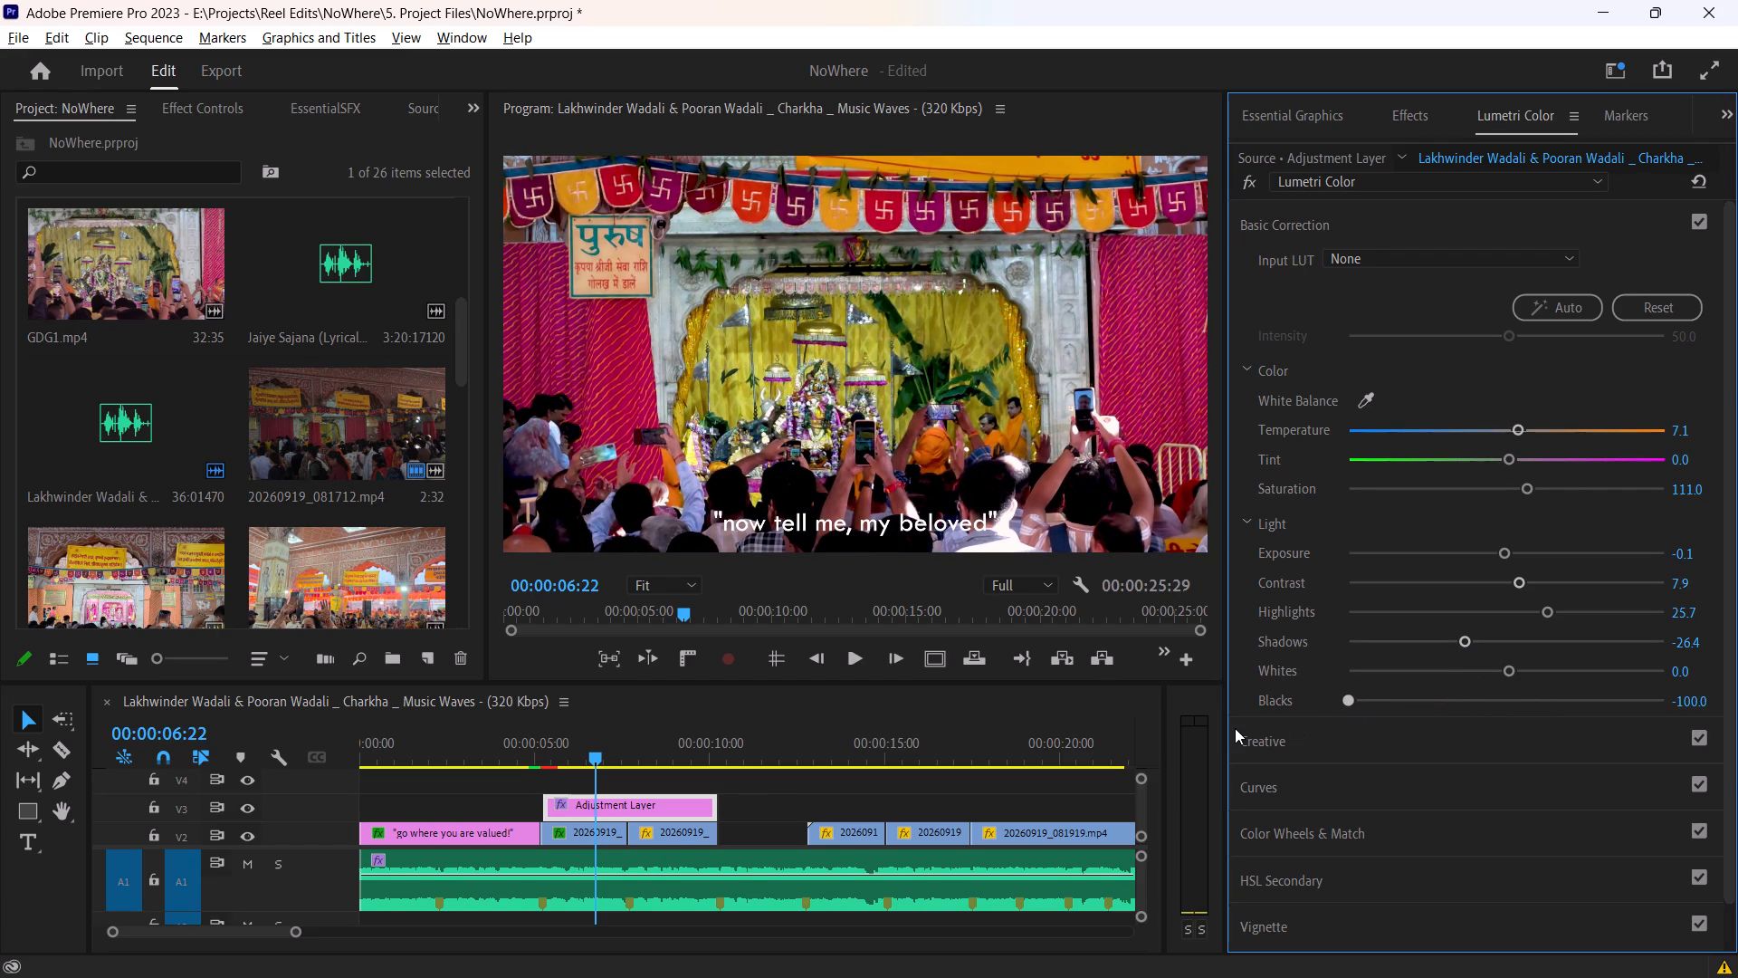
pyautogui.moveTo(1235, 728); pyautogui.dragTo(1631, 726)
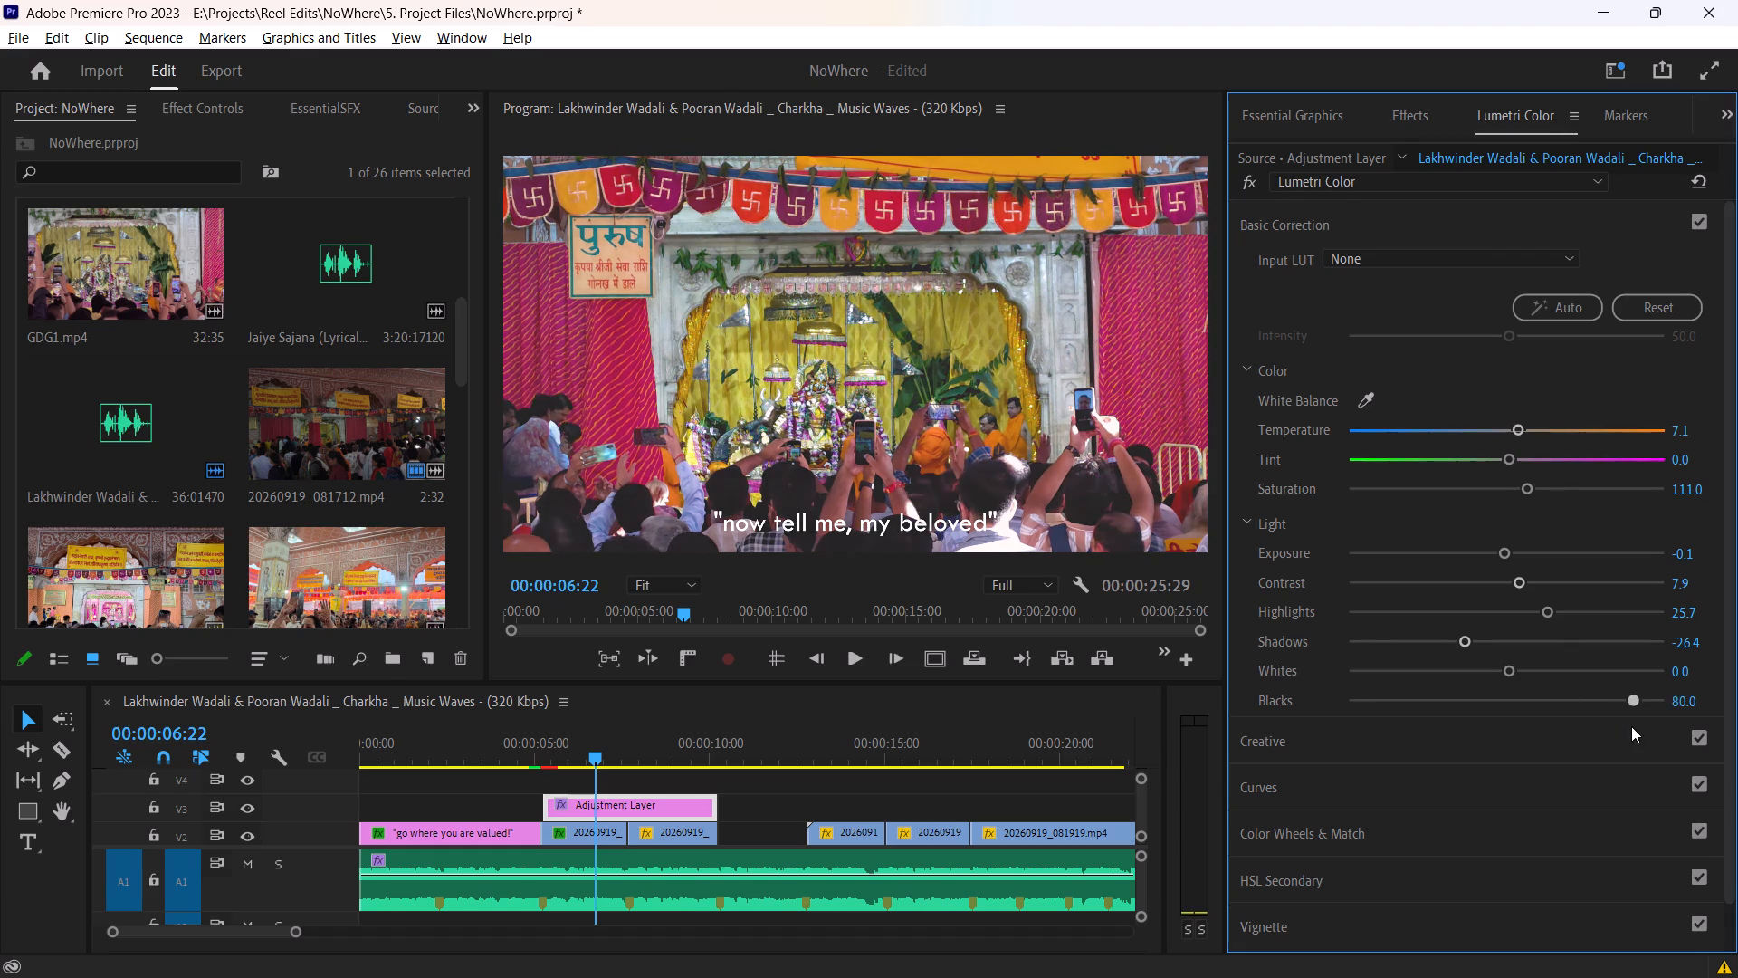
pyautogui.moveTo(1631, 726); pyautogui.dragTo(1479, 730)
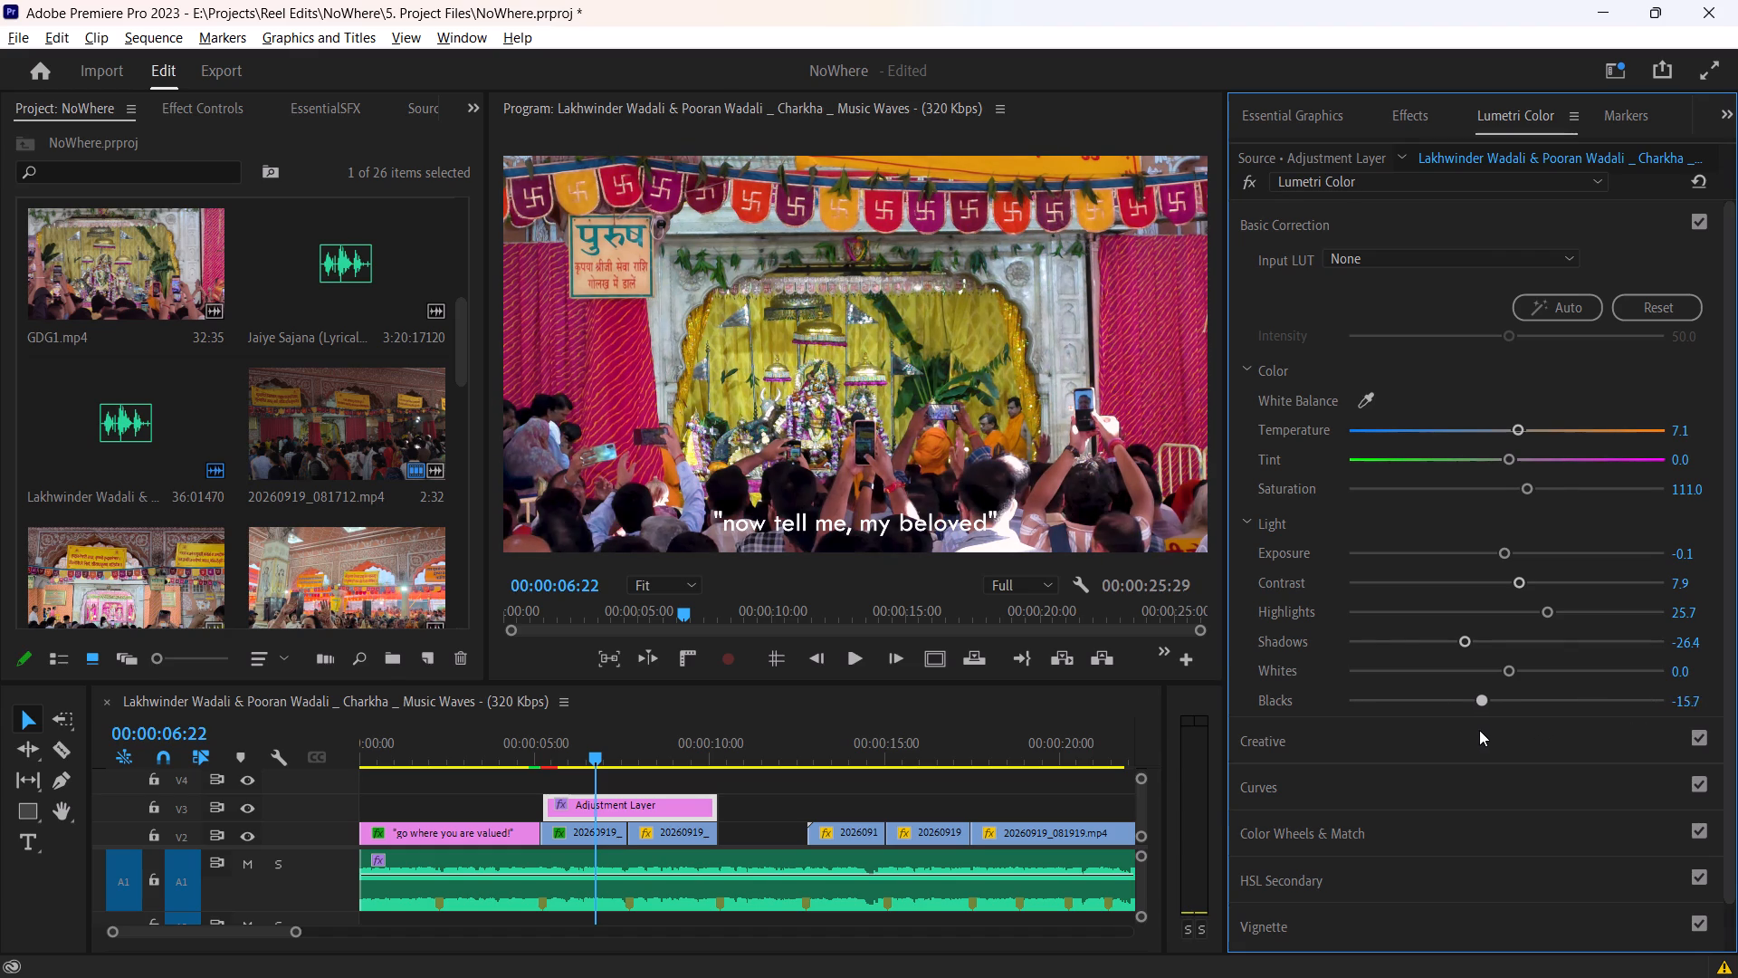
pyautogui.moveTo(1479, 730); pyautogui.dragTo(1493, 728)
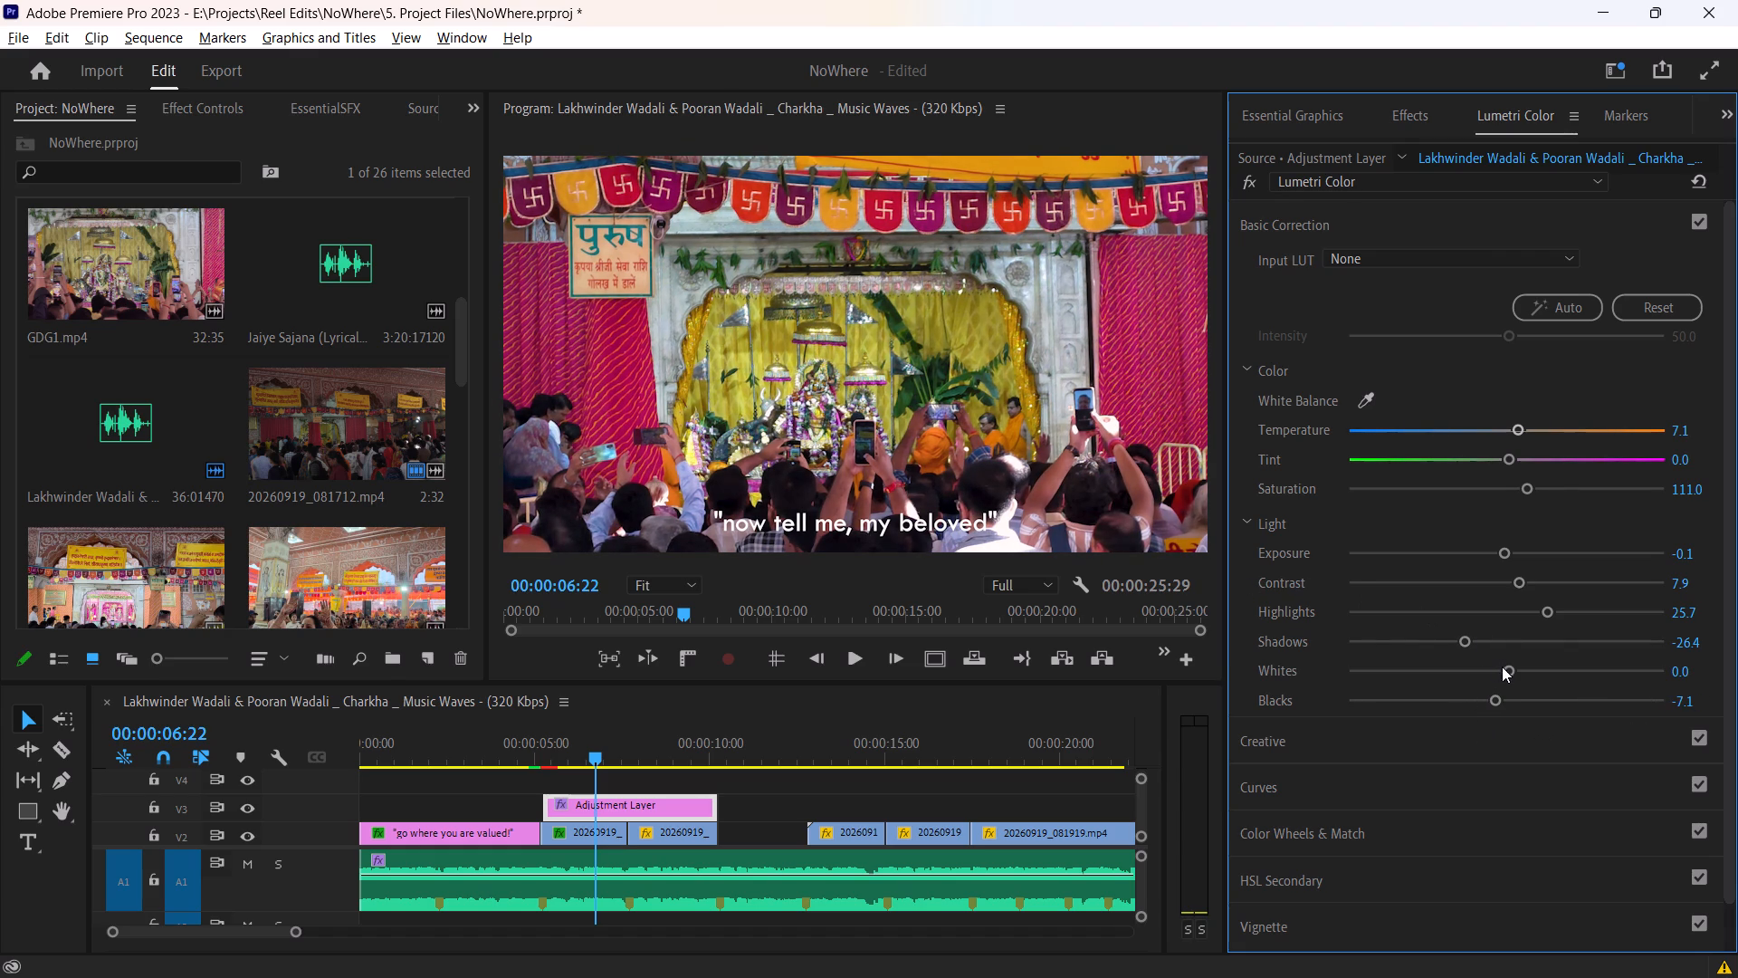
pyautogui.moveTo(1504, 666); pyautogui.dragTo(1514, 677)
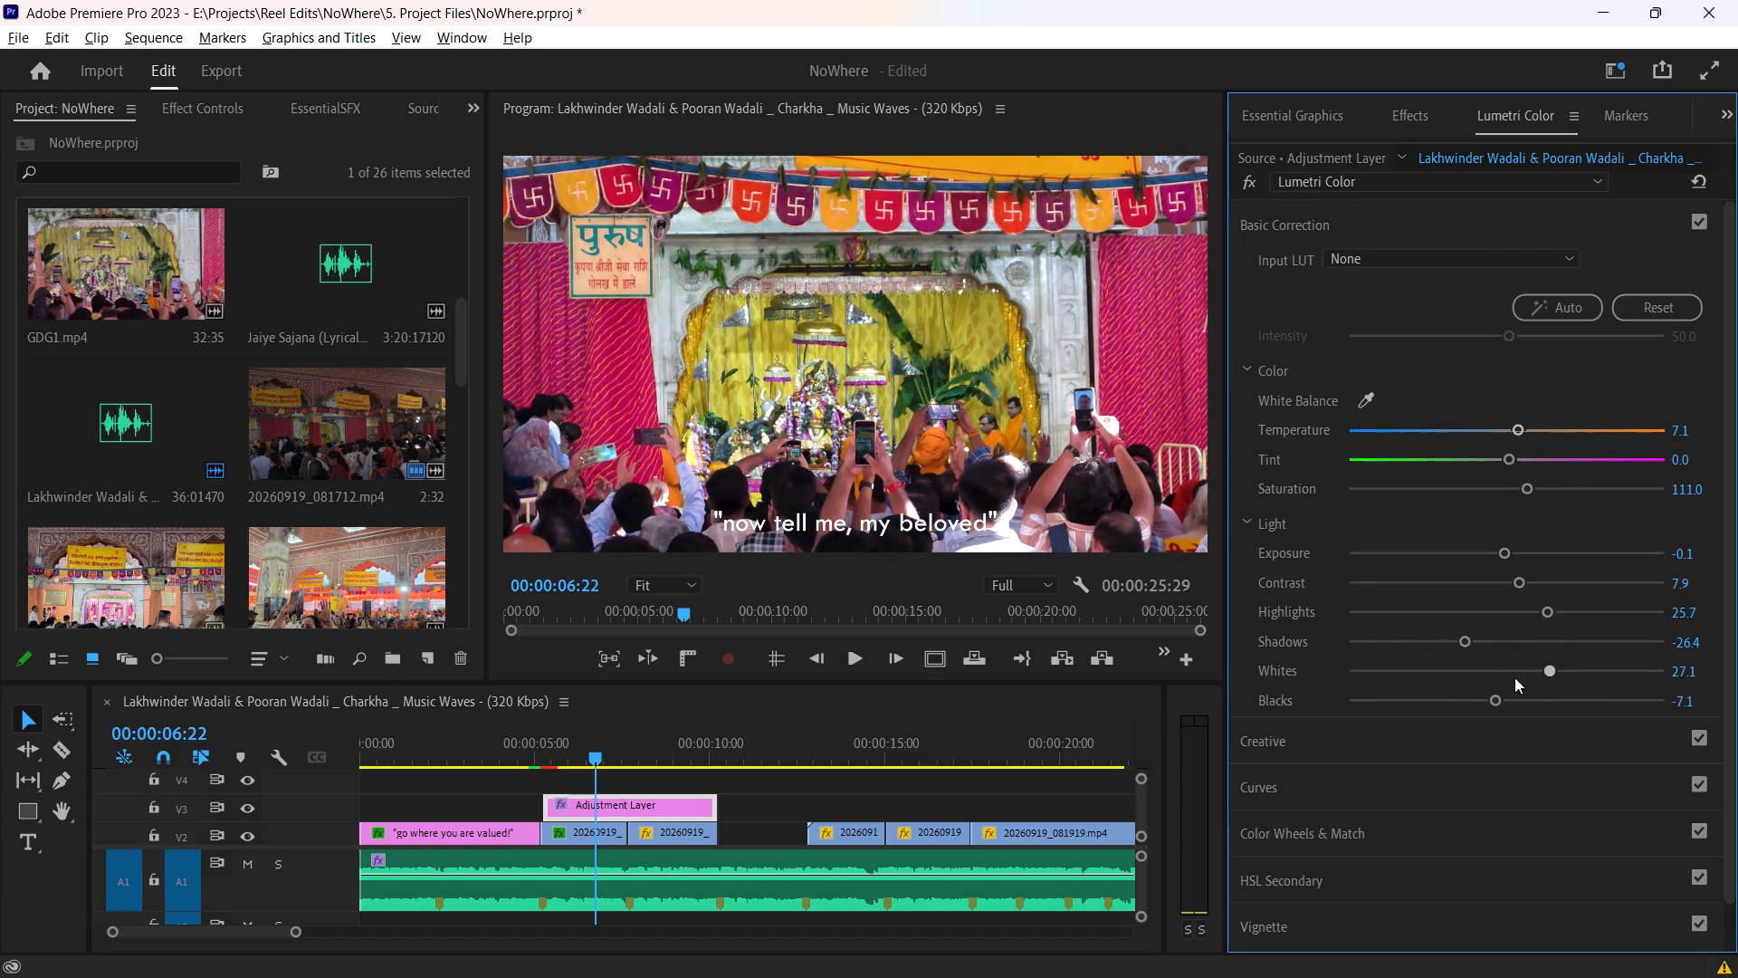
pyautogui.moveTo(1514, 677); pyautogui.dragTo(1542, 685)
# Compare the shrine close-up at 00:00:08:25 with the V3 adjustment layer track hidden and shown.
pyautogui.click(671, 736)
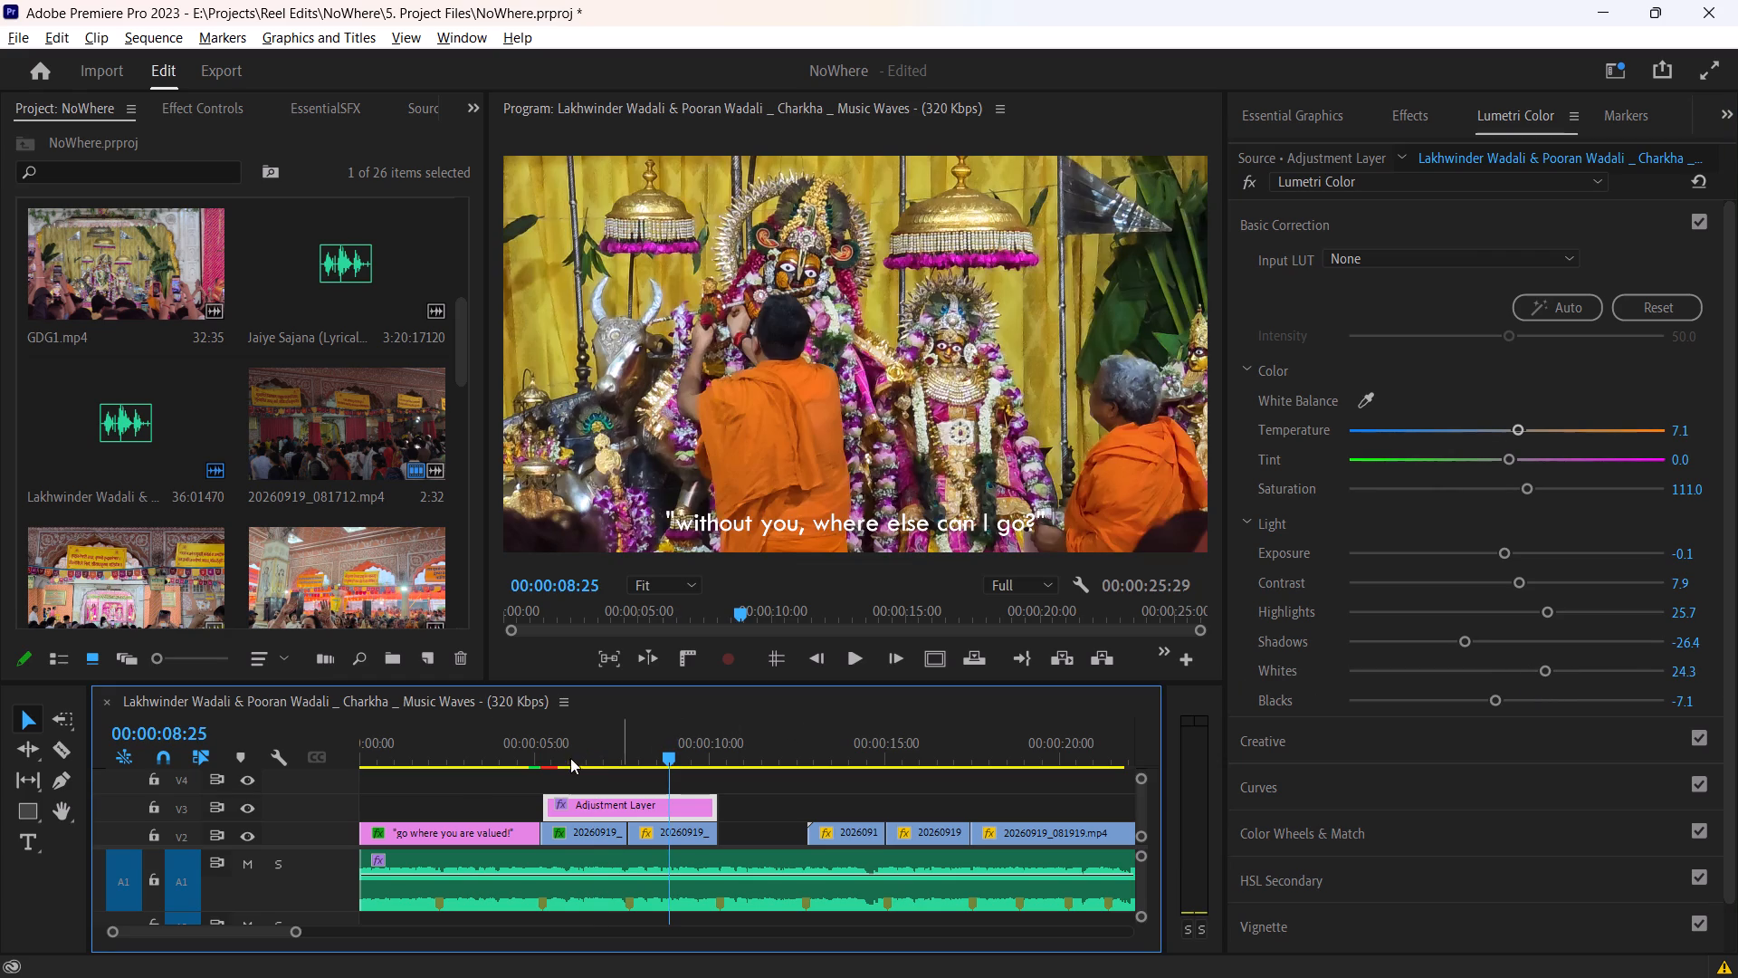
pyautogui.click(239, 803)
pyautogui.click(239, 803)
pyautogui.click(239, 803)
pyautogui.click(239, 803)
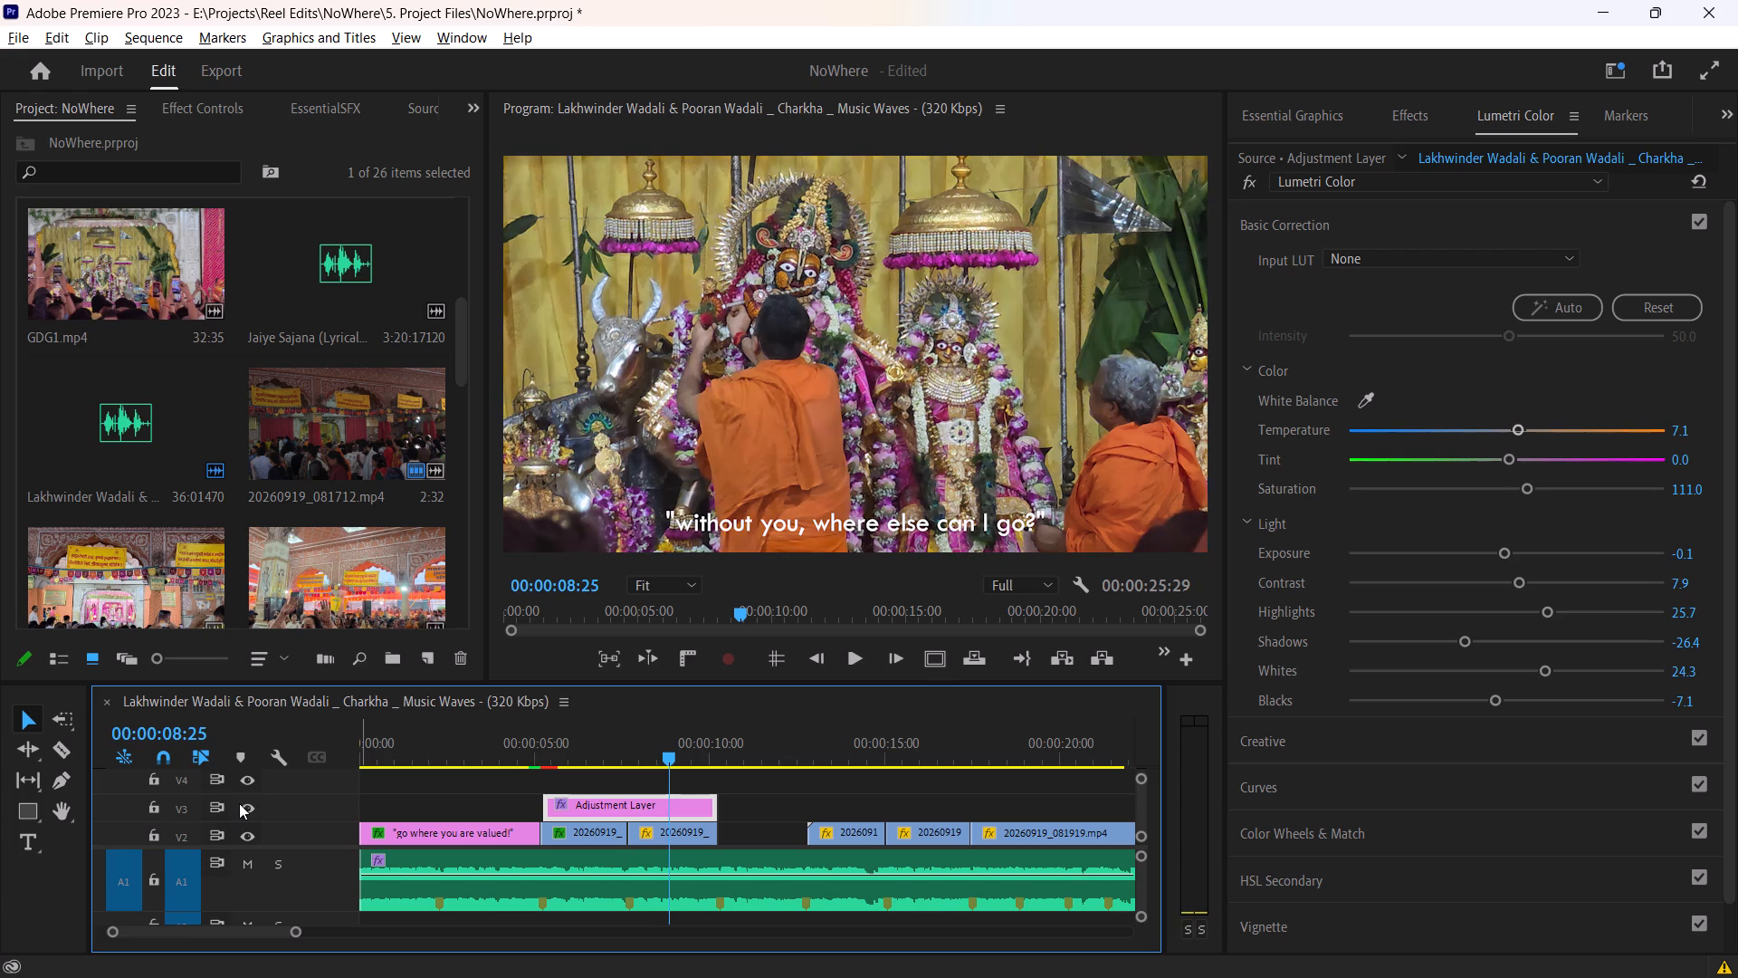
pyautogui.click(239, 803)
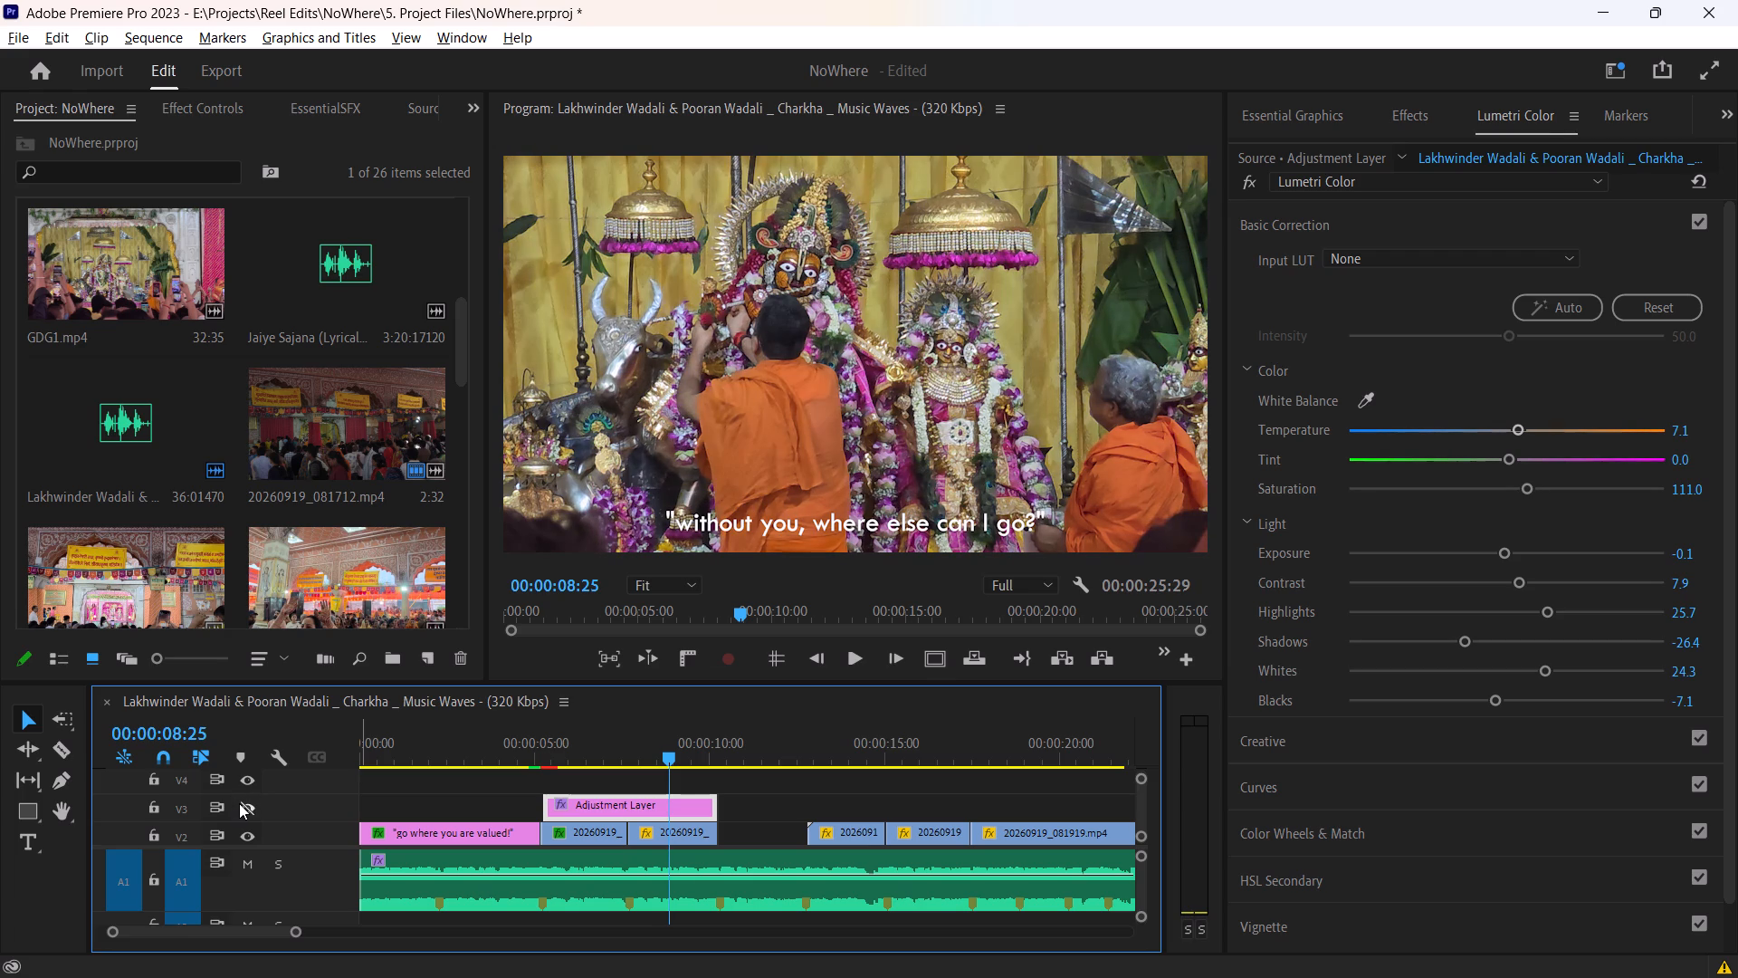
pyautogui.click(239, 803)
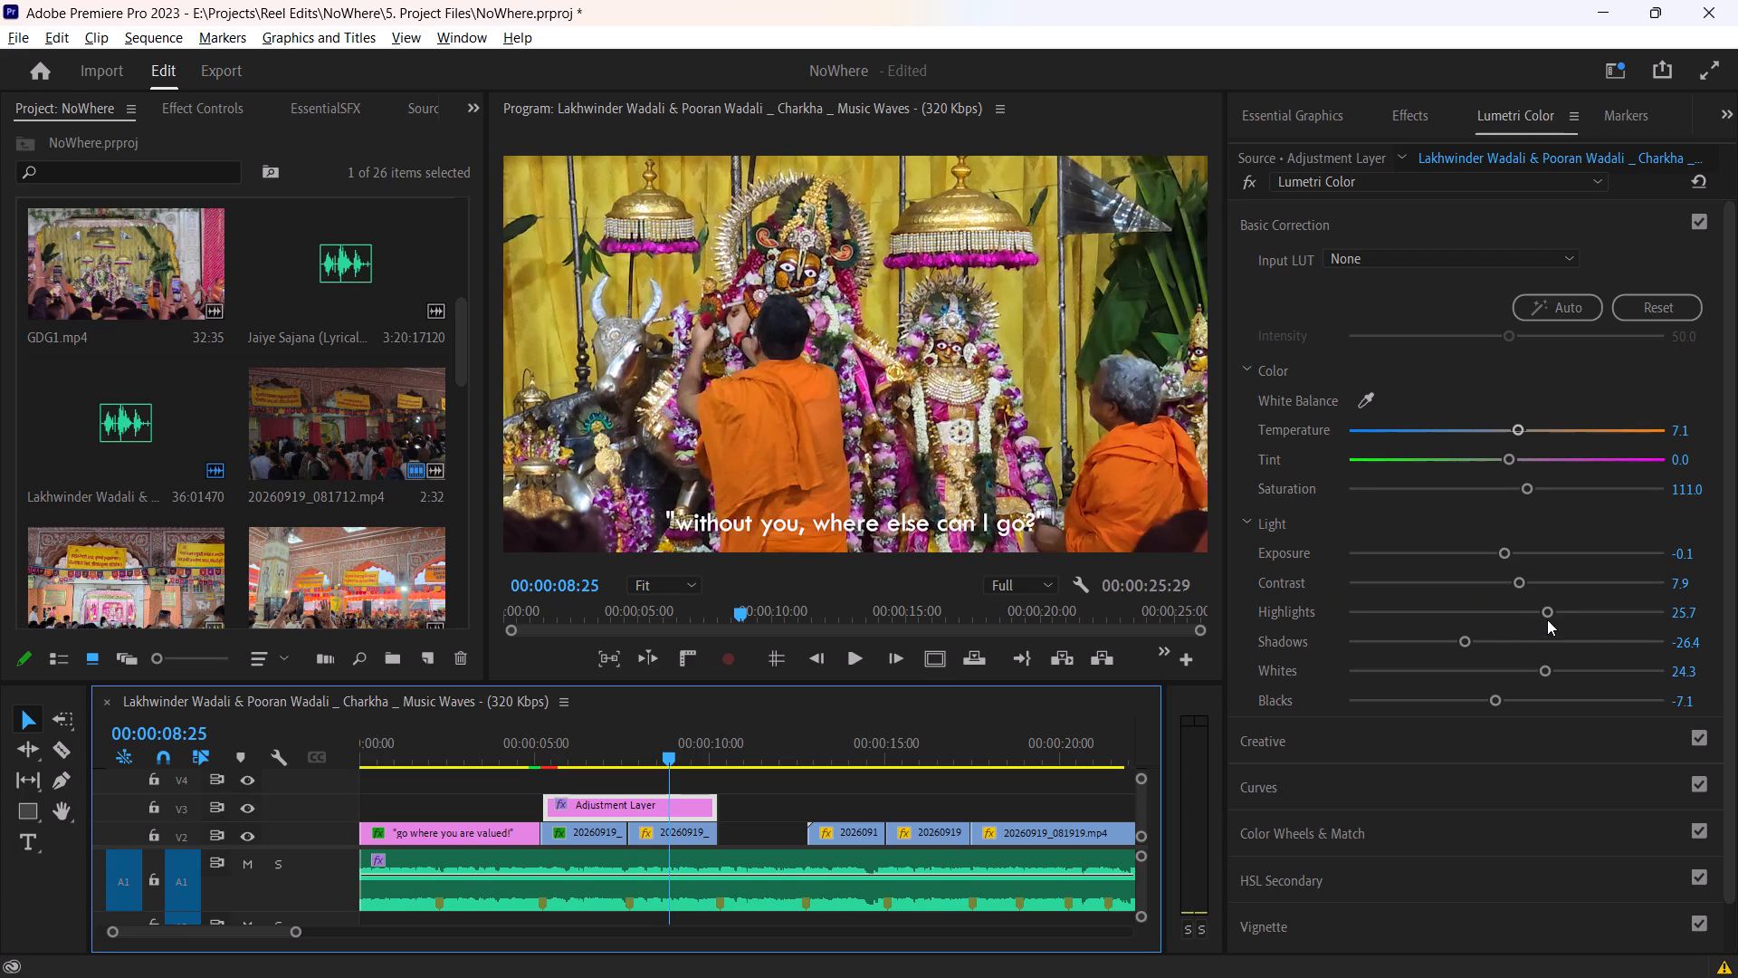
# Refine the adjustment layer's grade on the shrine close-up to Highlights 45.7, Whites 24.3 and Blacks -32.9.
pyautogui.moveTo(1550, 611); pyautogui.dragTo(1559, 608)
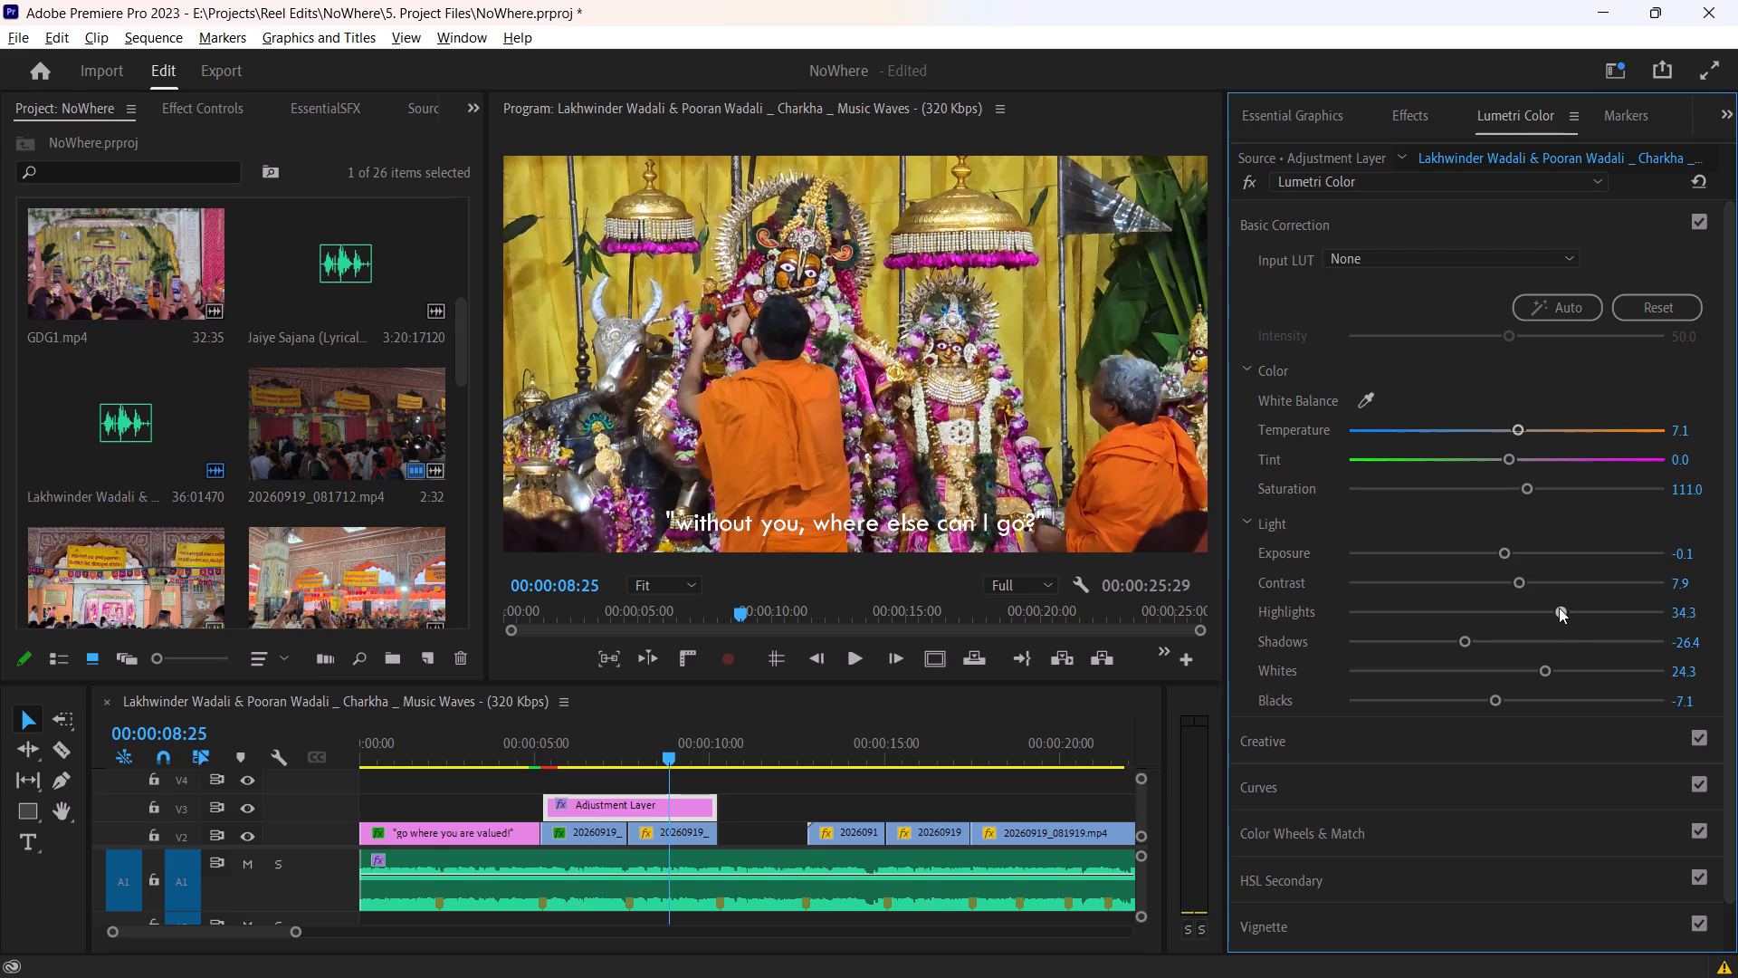
pyautogui.click(1577, 612)
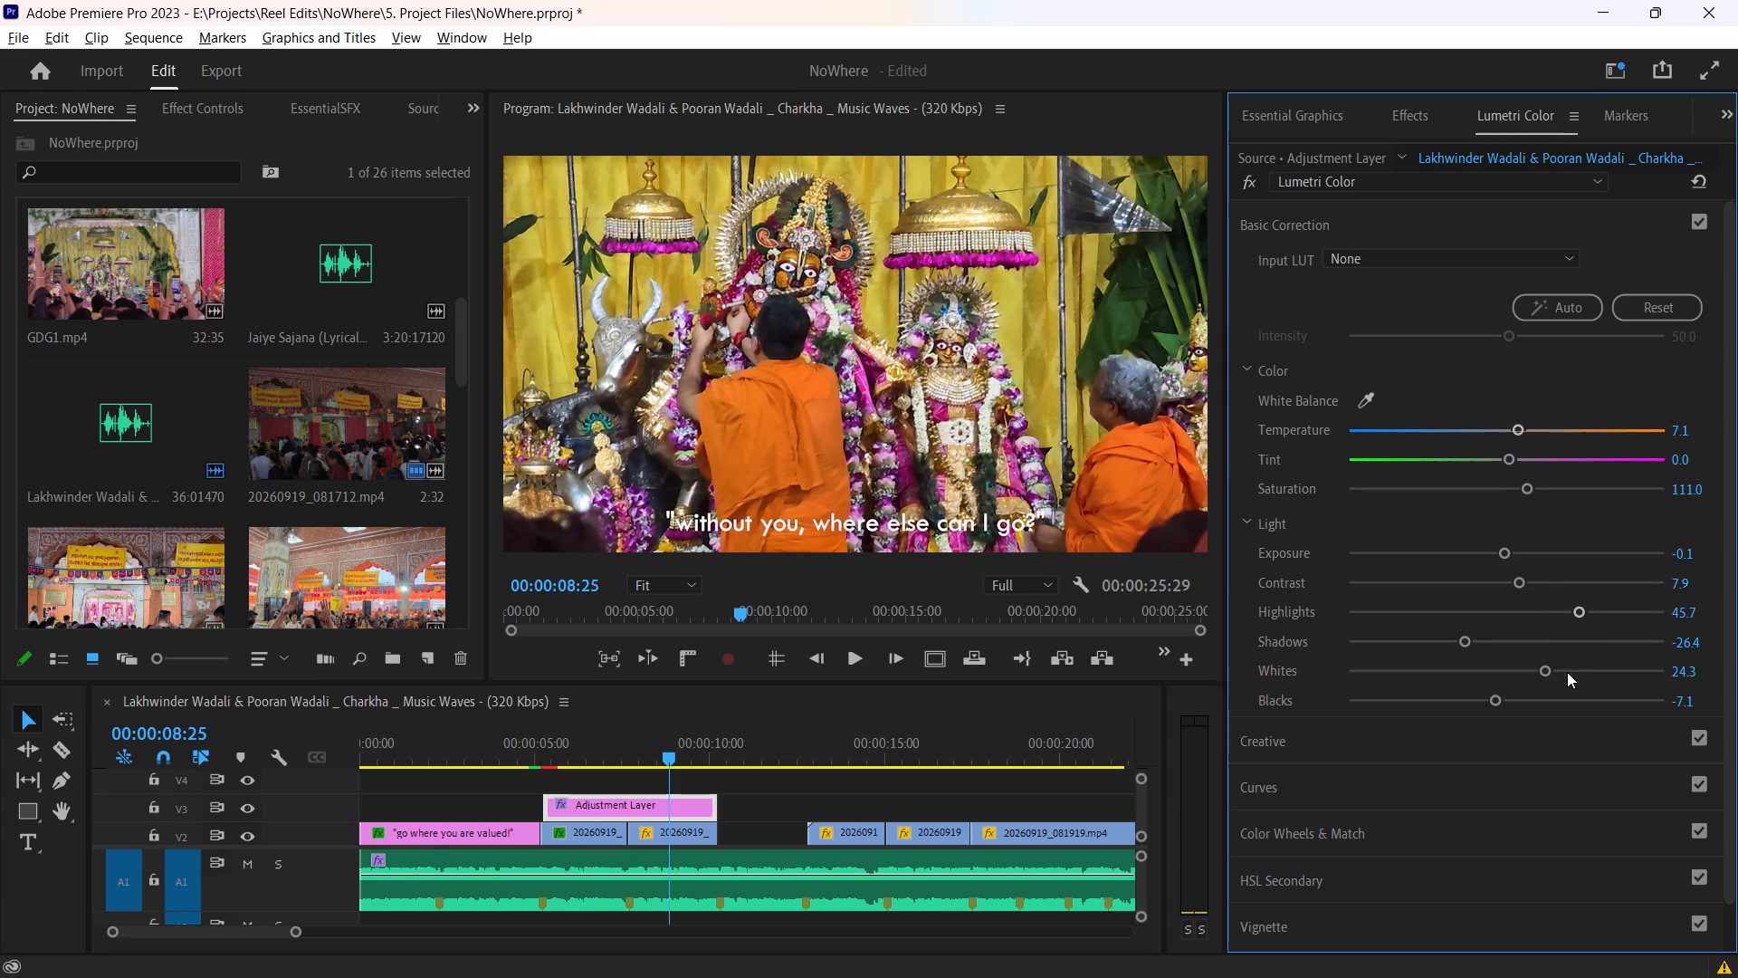
pyautogui.moveTo(1567, 672); pyautogui.dragTo(1518, 676)
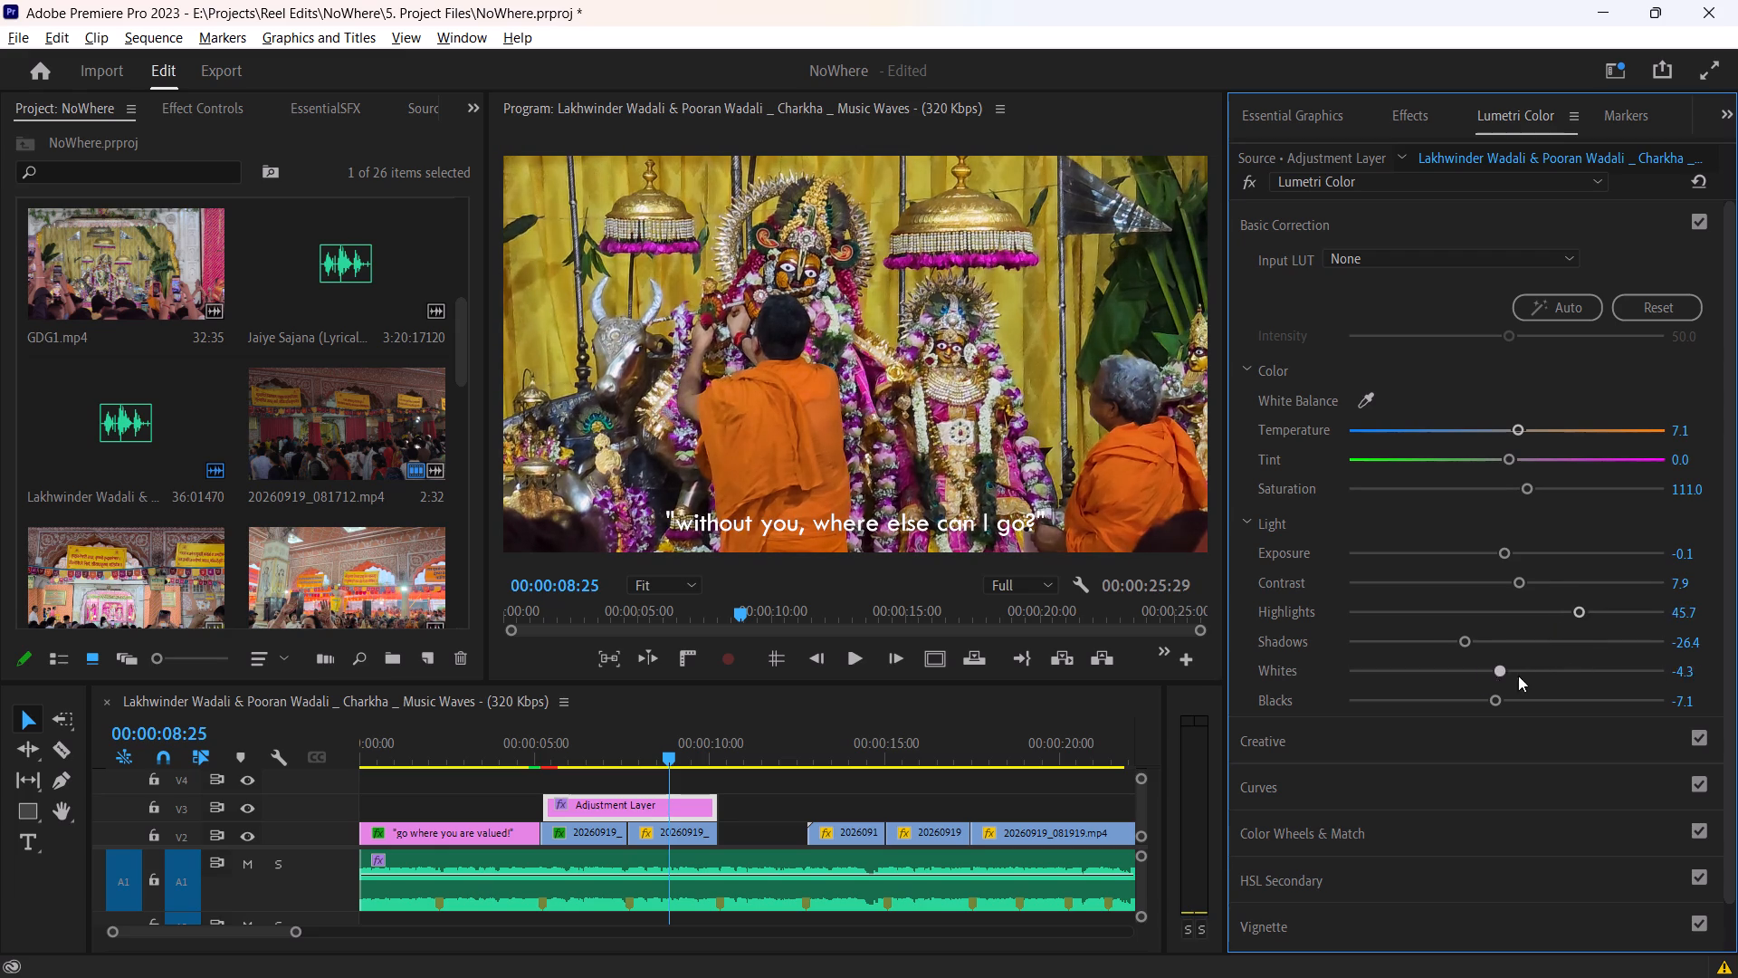
pyautogui.moveTo(1518, 676); pyautogui.dragTo(1542, 675)
pyautogui.moveTo(1495, 701); pyautogui.dragTo(1383, 703)
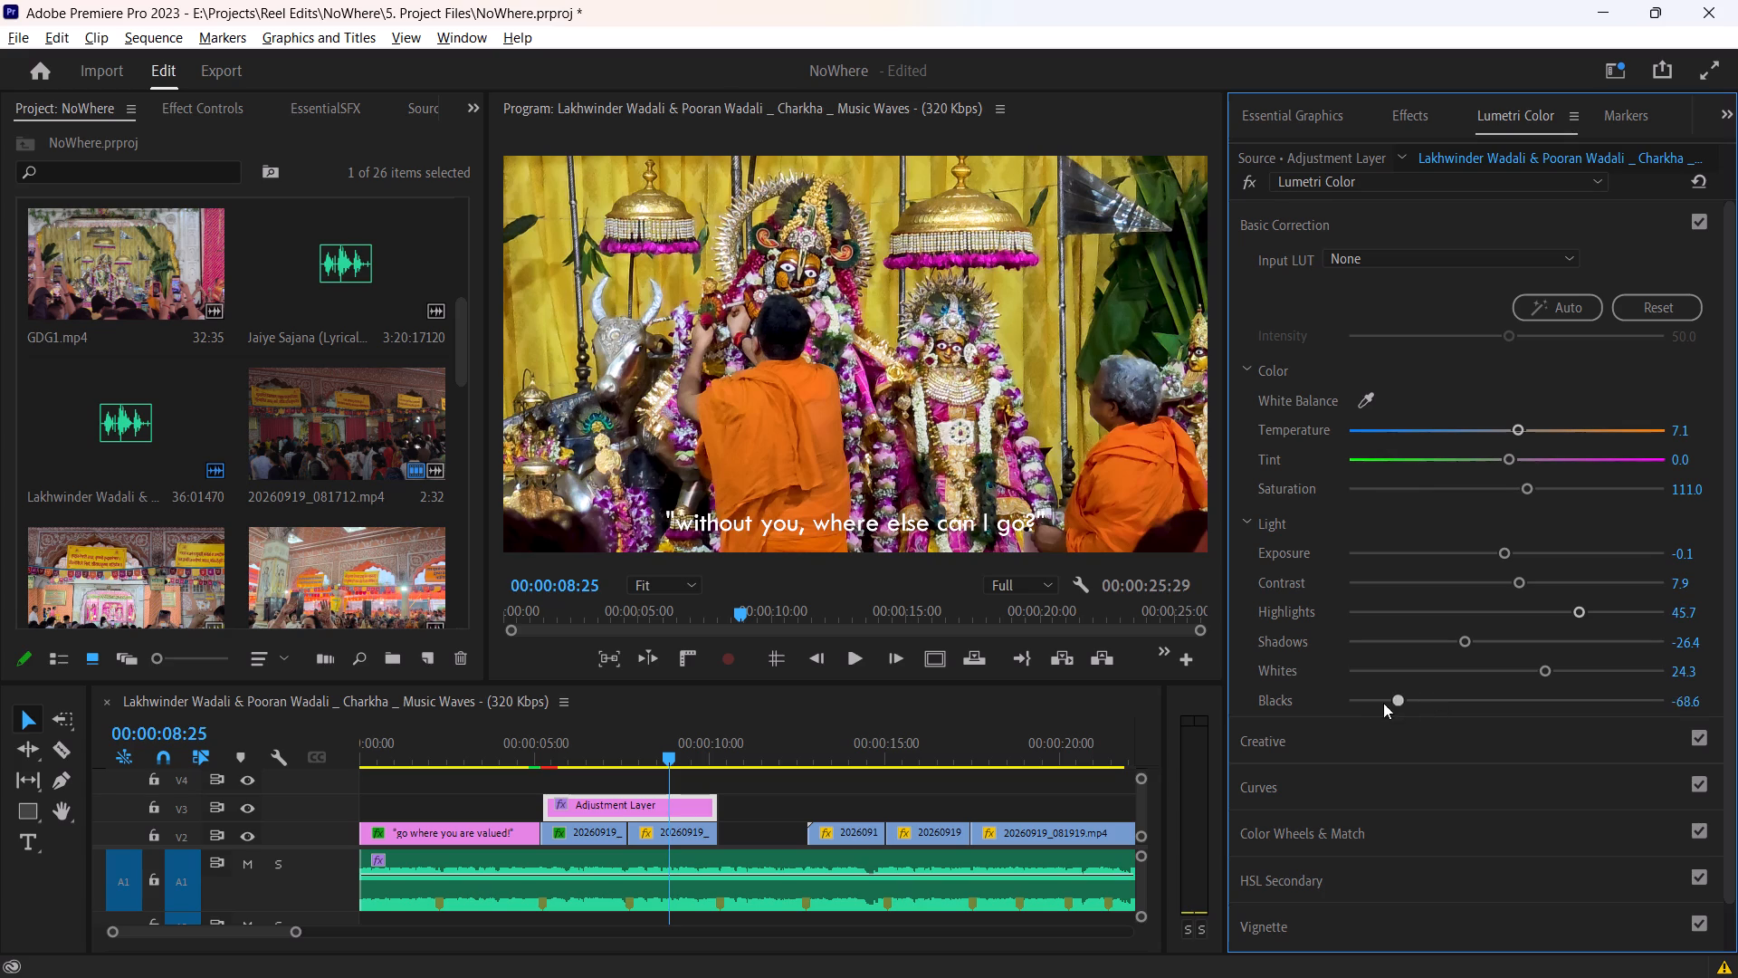
pyautogui.moveTo(1383, 703); pyautogui.dragTo(1459, 702)
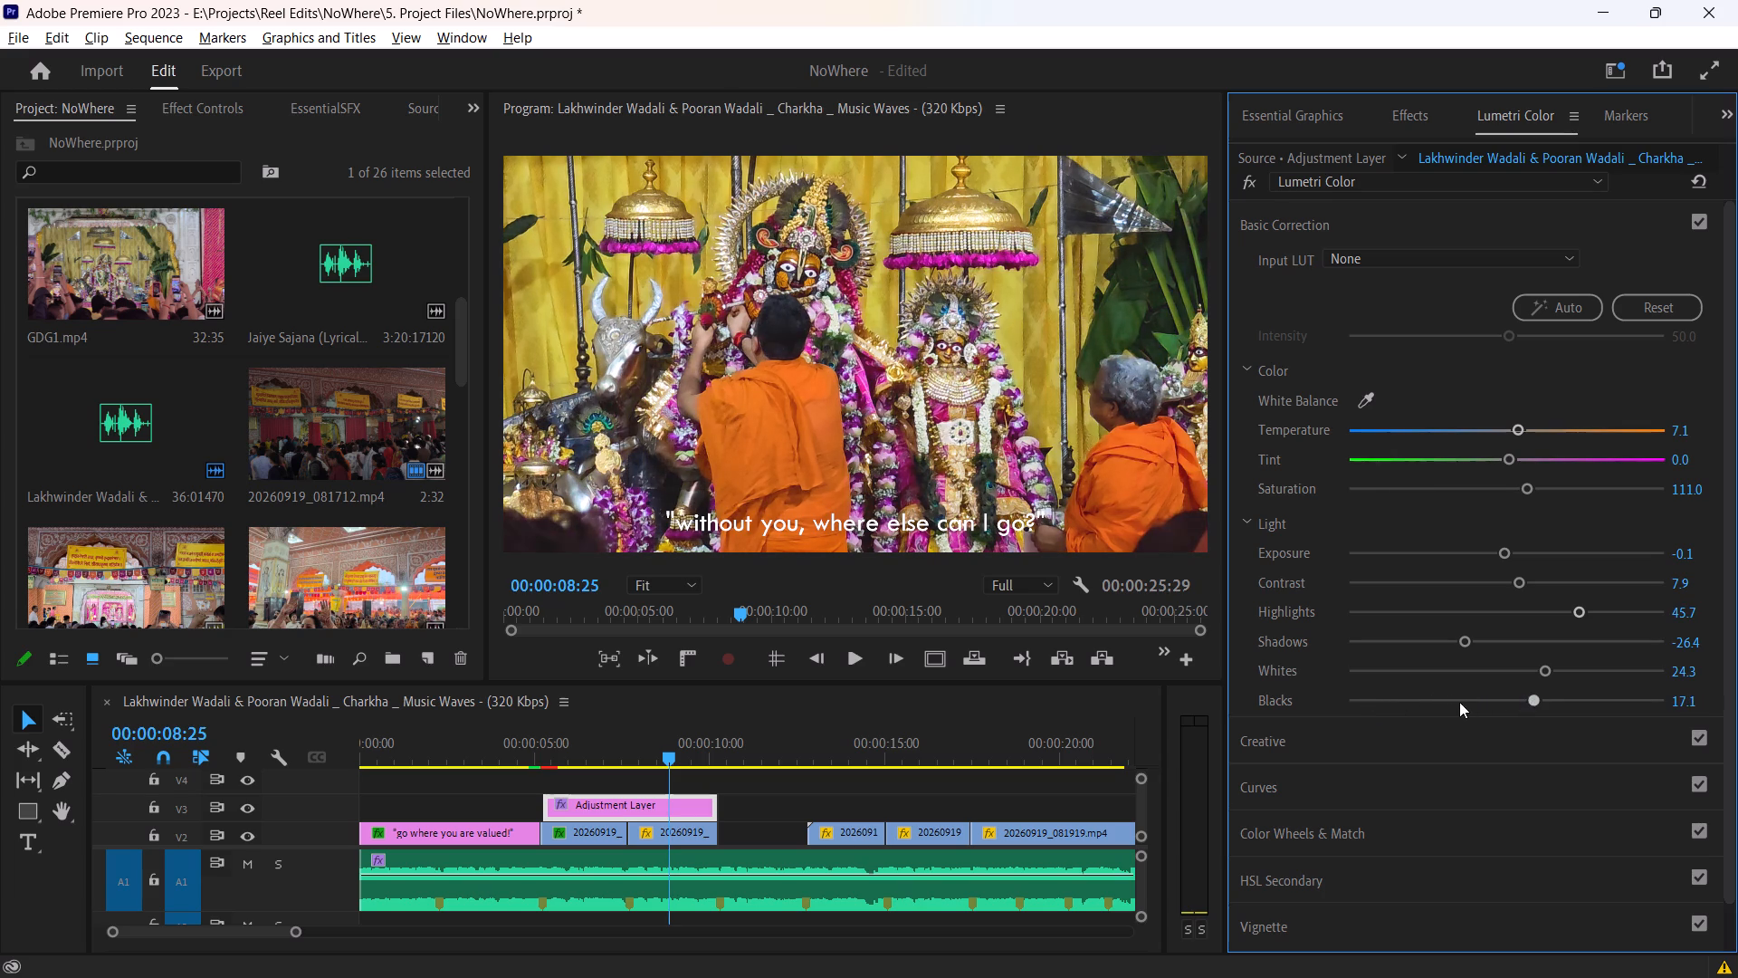
pyautogui.moveTo(1459, 702); pyautogui.dragTo(1452, 702)
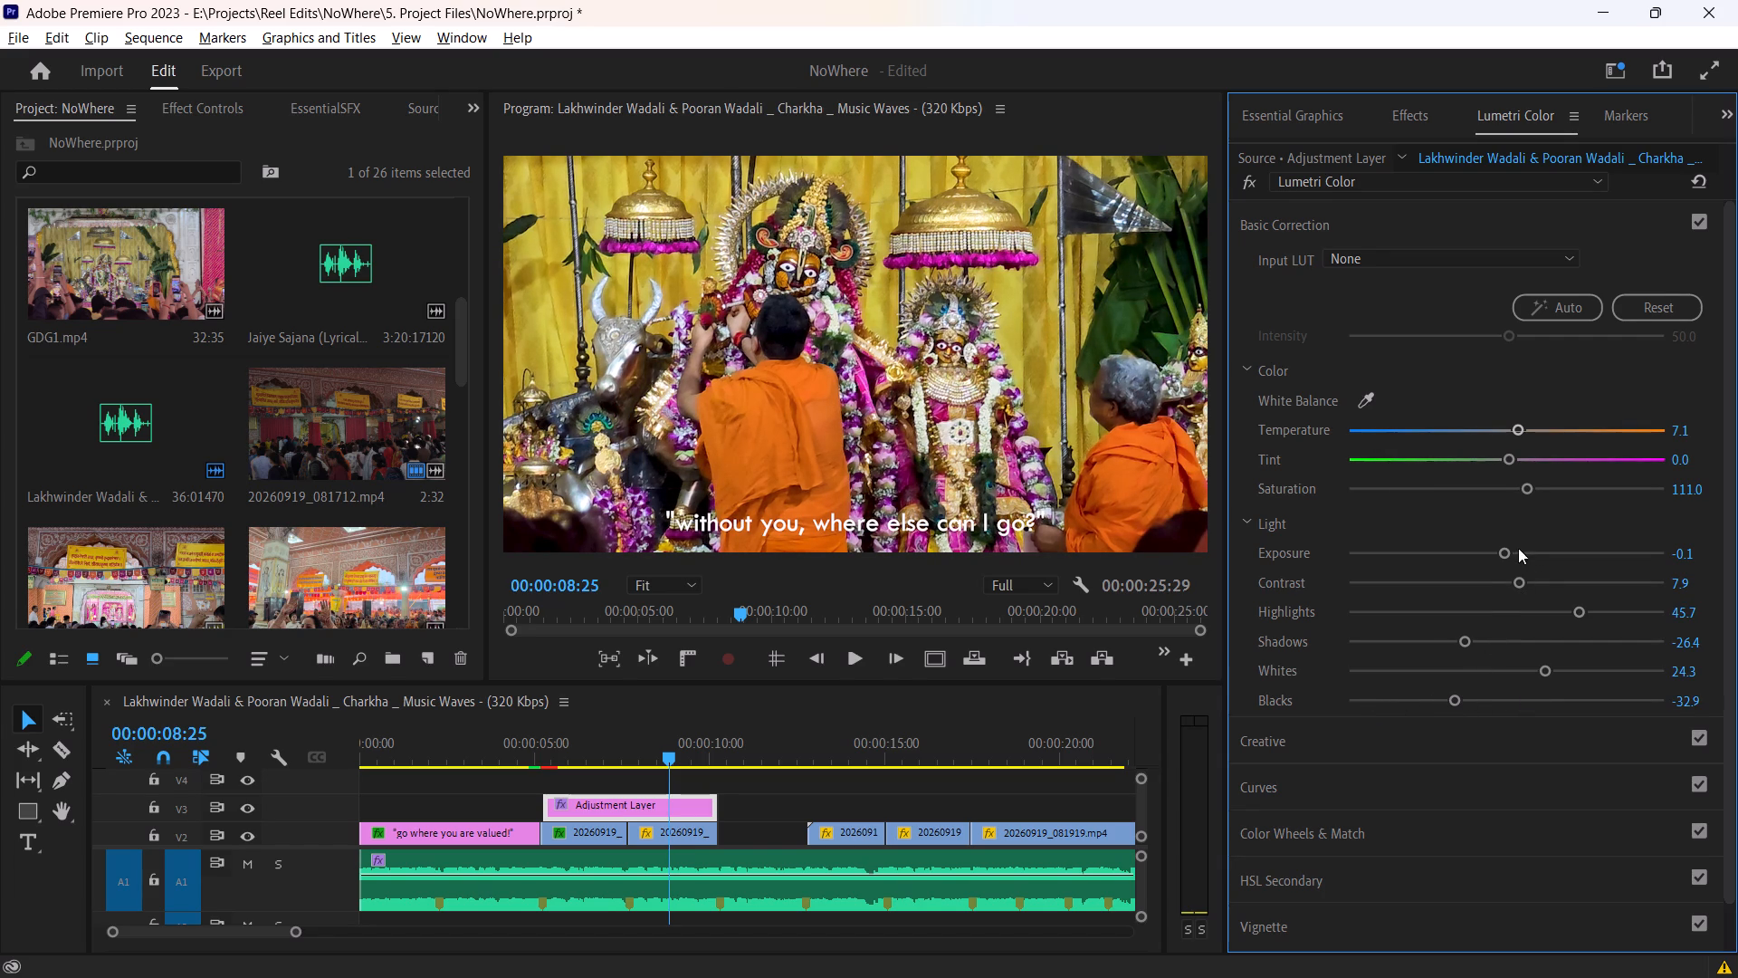
# Try brighter Exposure values on the adjustment layer, settling on Exposure 0.1.
pyautogui.moveTo(1500, 551); pyautogui.dragTo(1520, 552)
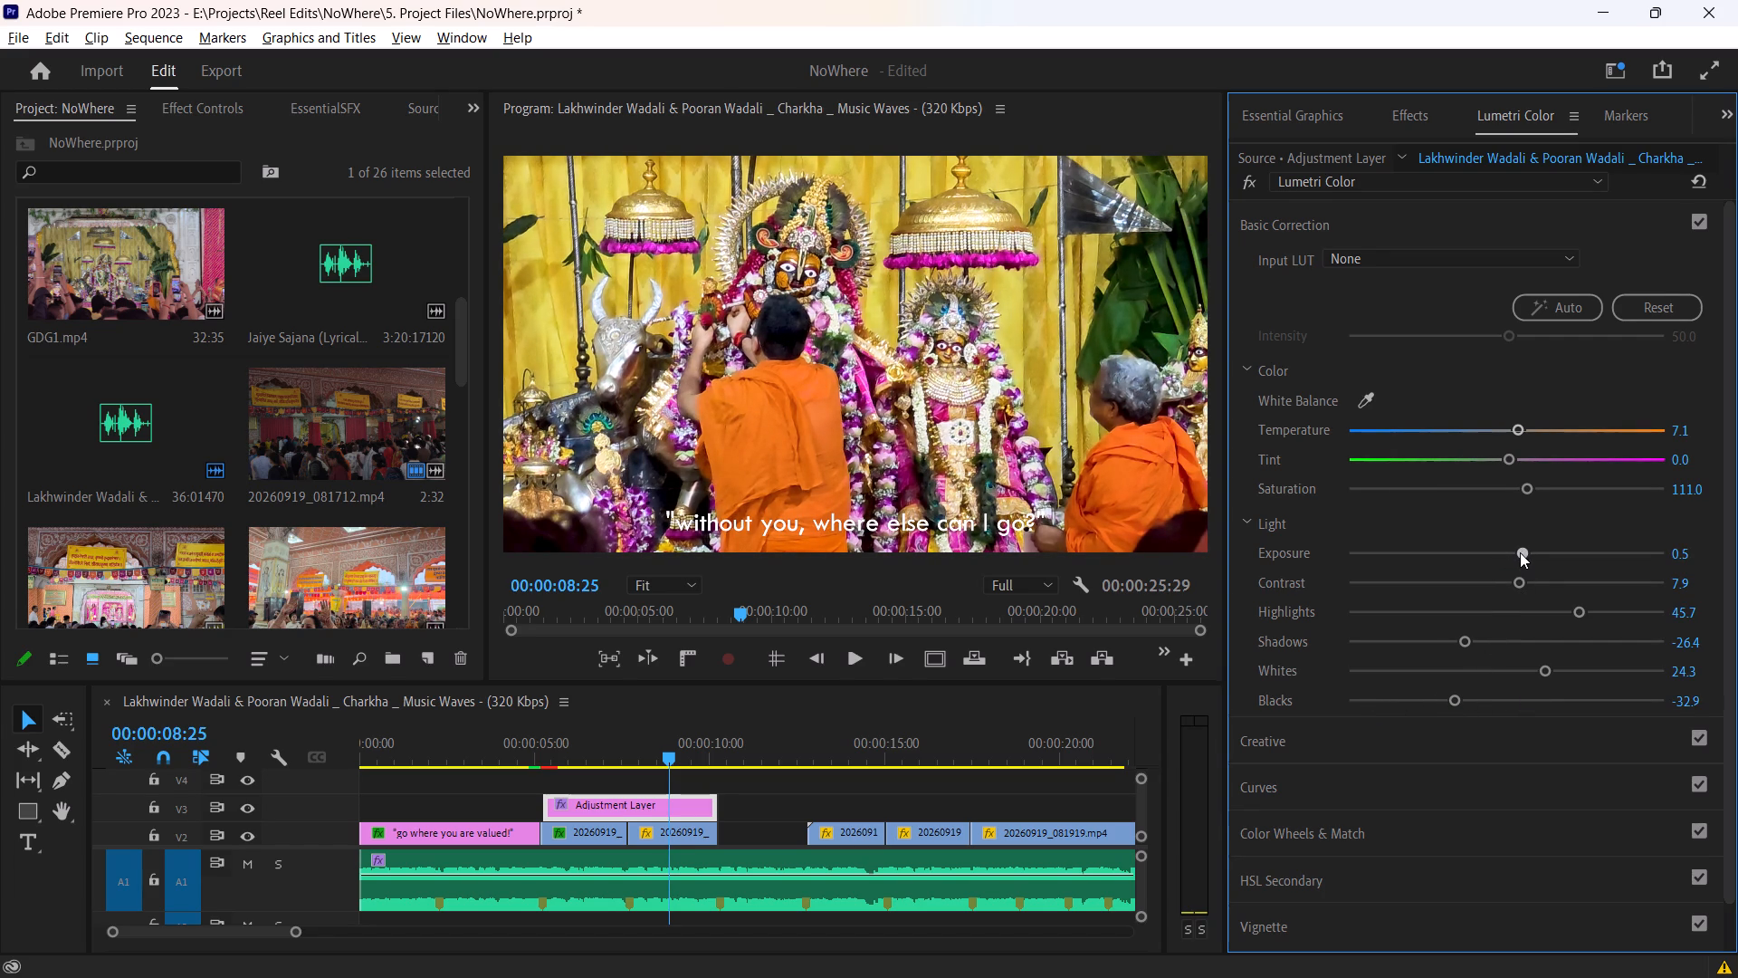
pyautogui.moveTo(1520, 552); pyautogui.dragTo(1518, 555)
pyautogui.moveTo(1518, 555); pyautogui.dragTo(1506, 560)
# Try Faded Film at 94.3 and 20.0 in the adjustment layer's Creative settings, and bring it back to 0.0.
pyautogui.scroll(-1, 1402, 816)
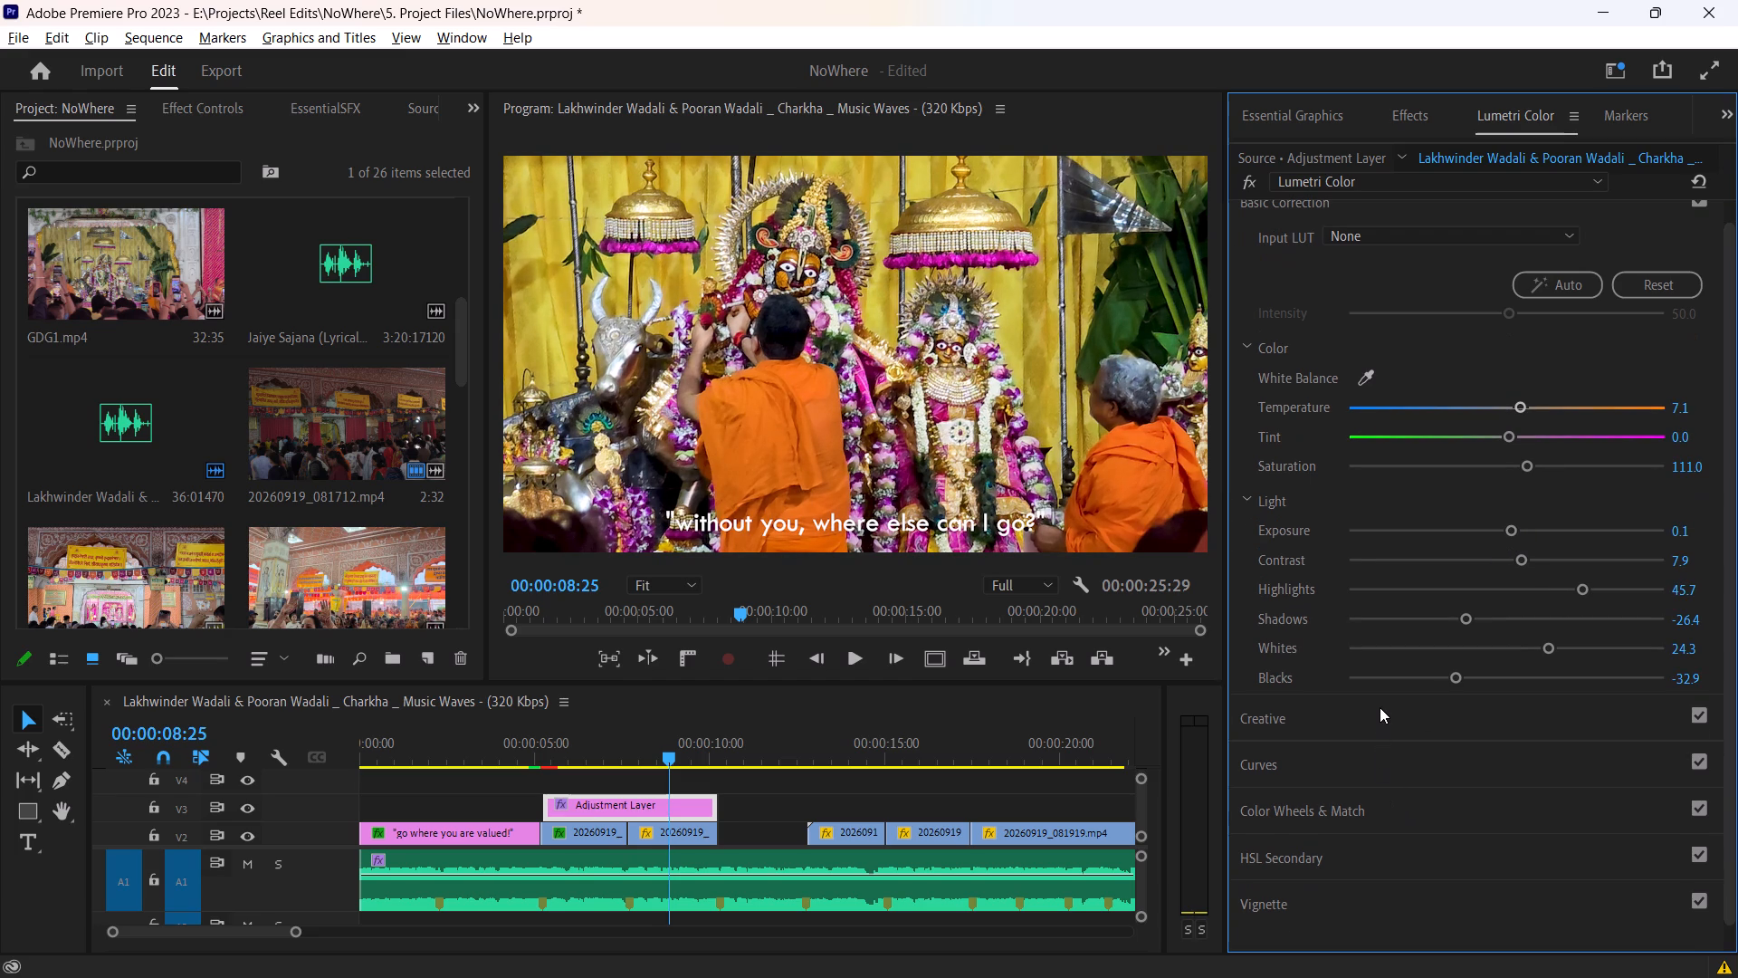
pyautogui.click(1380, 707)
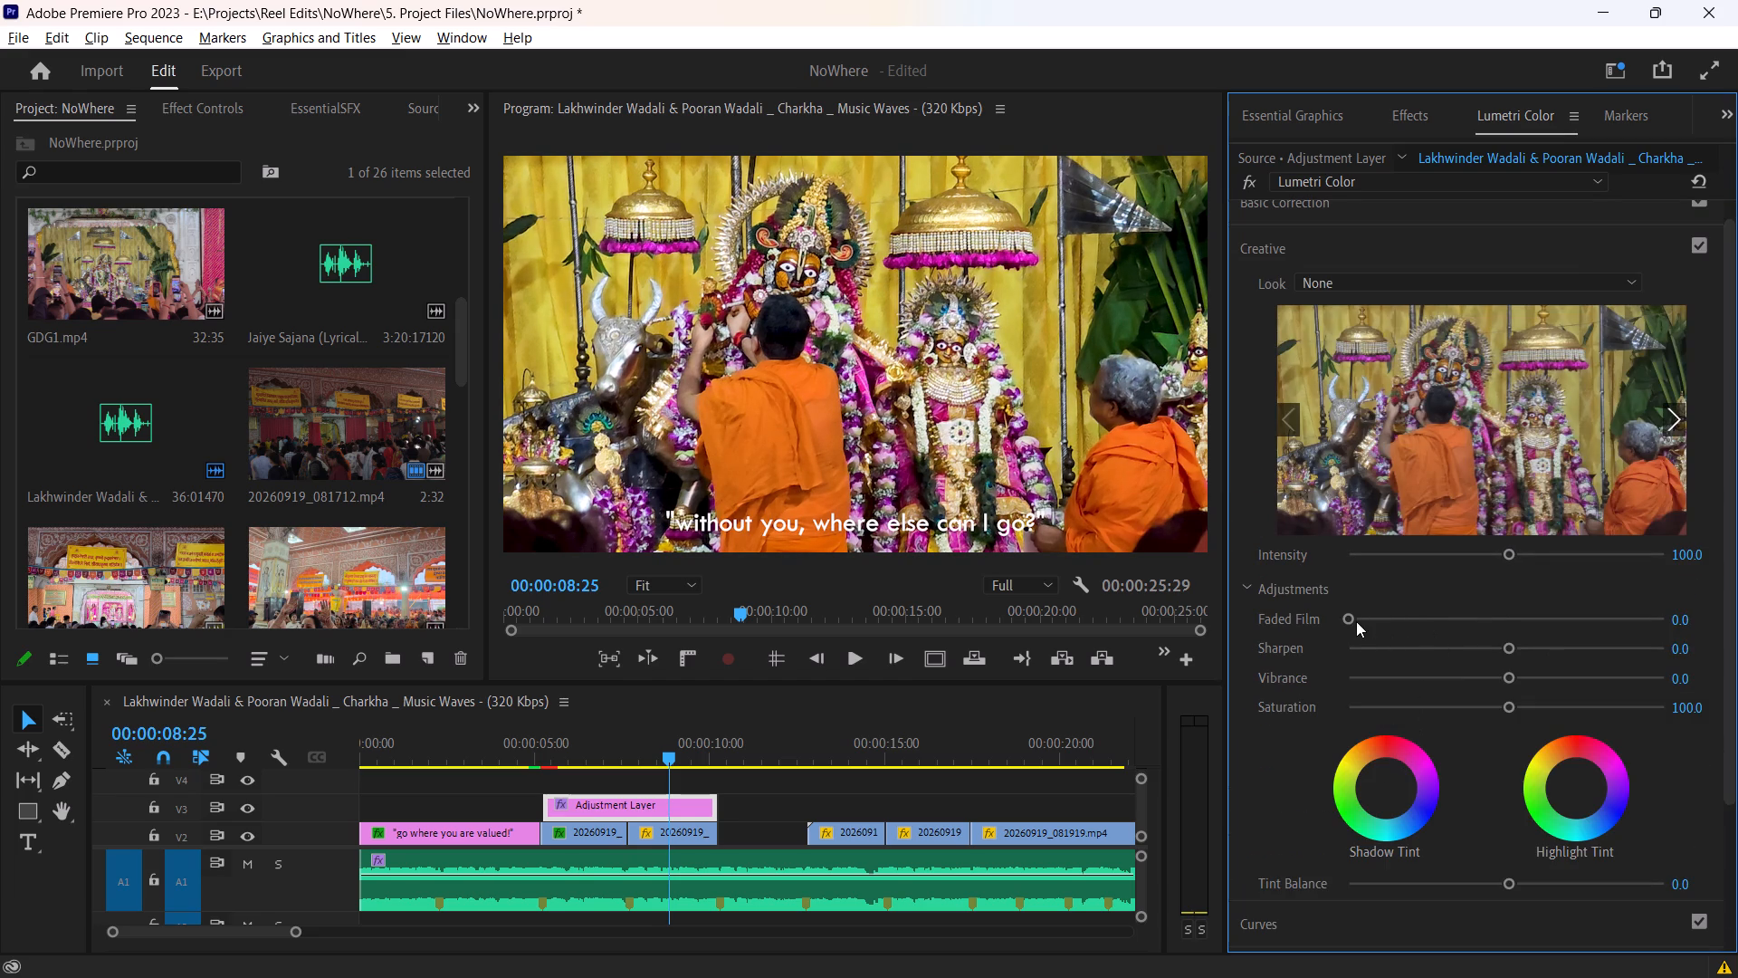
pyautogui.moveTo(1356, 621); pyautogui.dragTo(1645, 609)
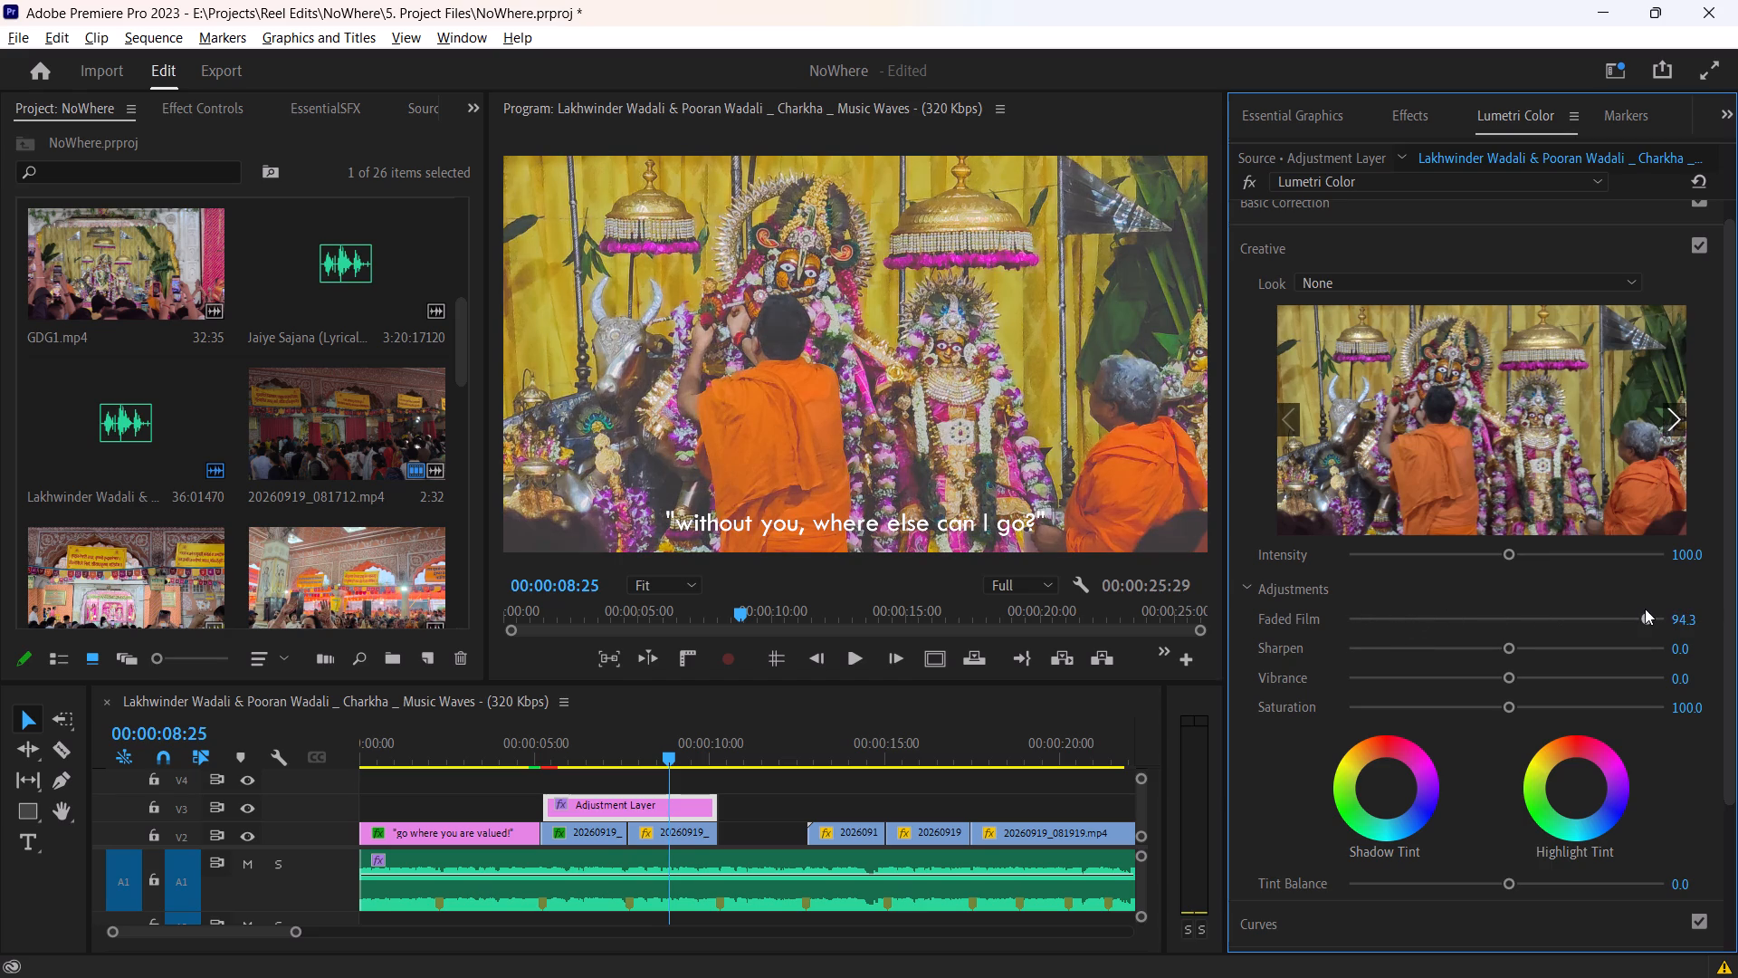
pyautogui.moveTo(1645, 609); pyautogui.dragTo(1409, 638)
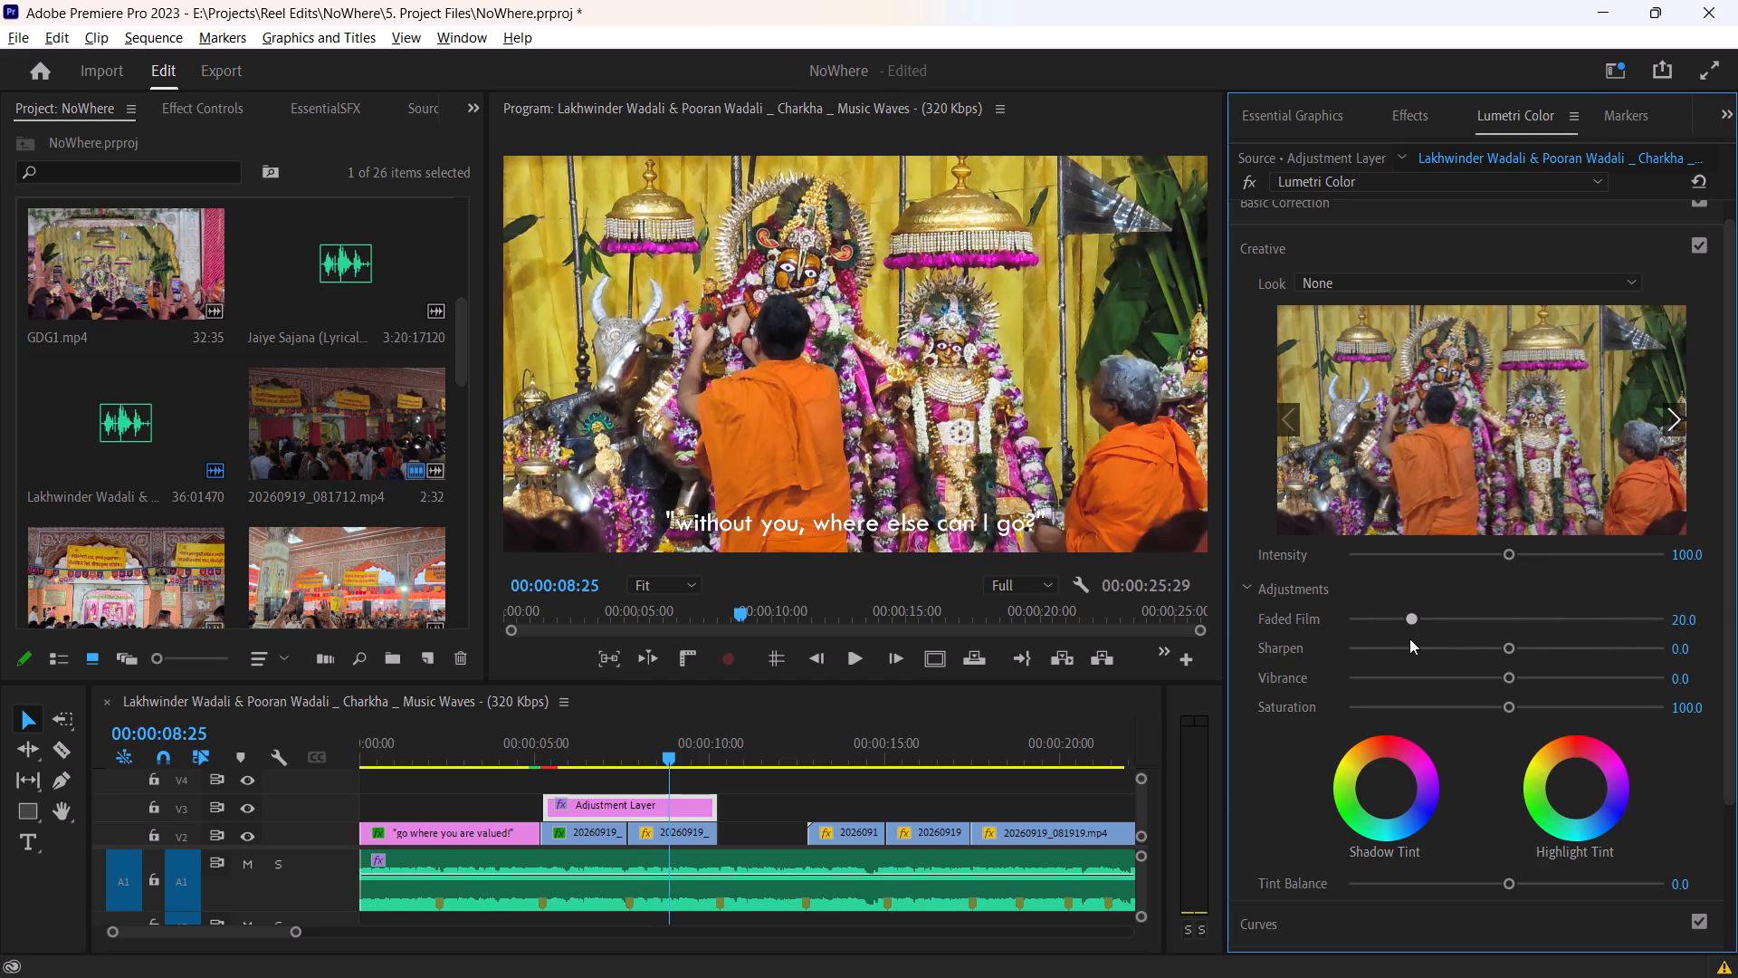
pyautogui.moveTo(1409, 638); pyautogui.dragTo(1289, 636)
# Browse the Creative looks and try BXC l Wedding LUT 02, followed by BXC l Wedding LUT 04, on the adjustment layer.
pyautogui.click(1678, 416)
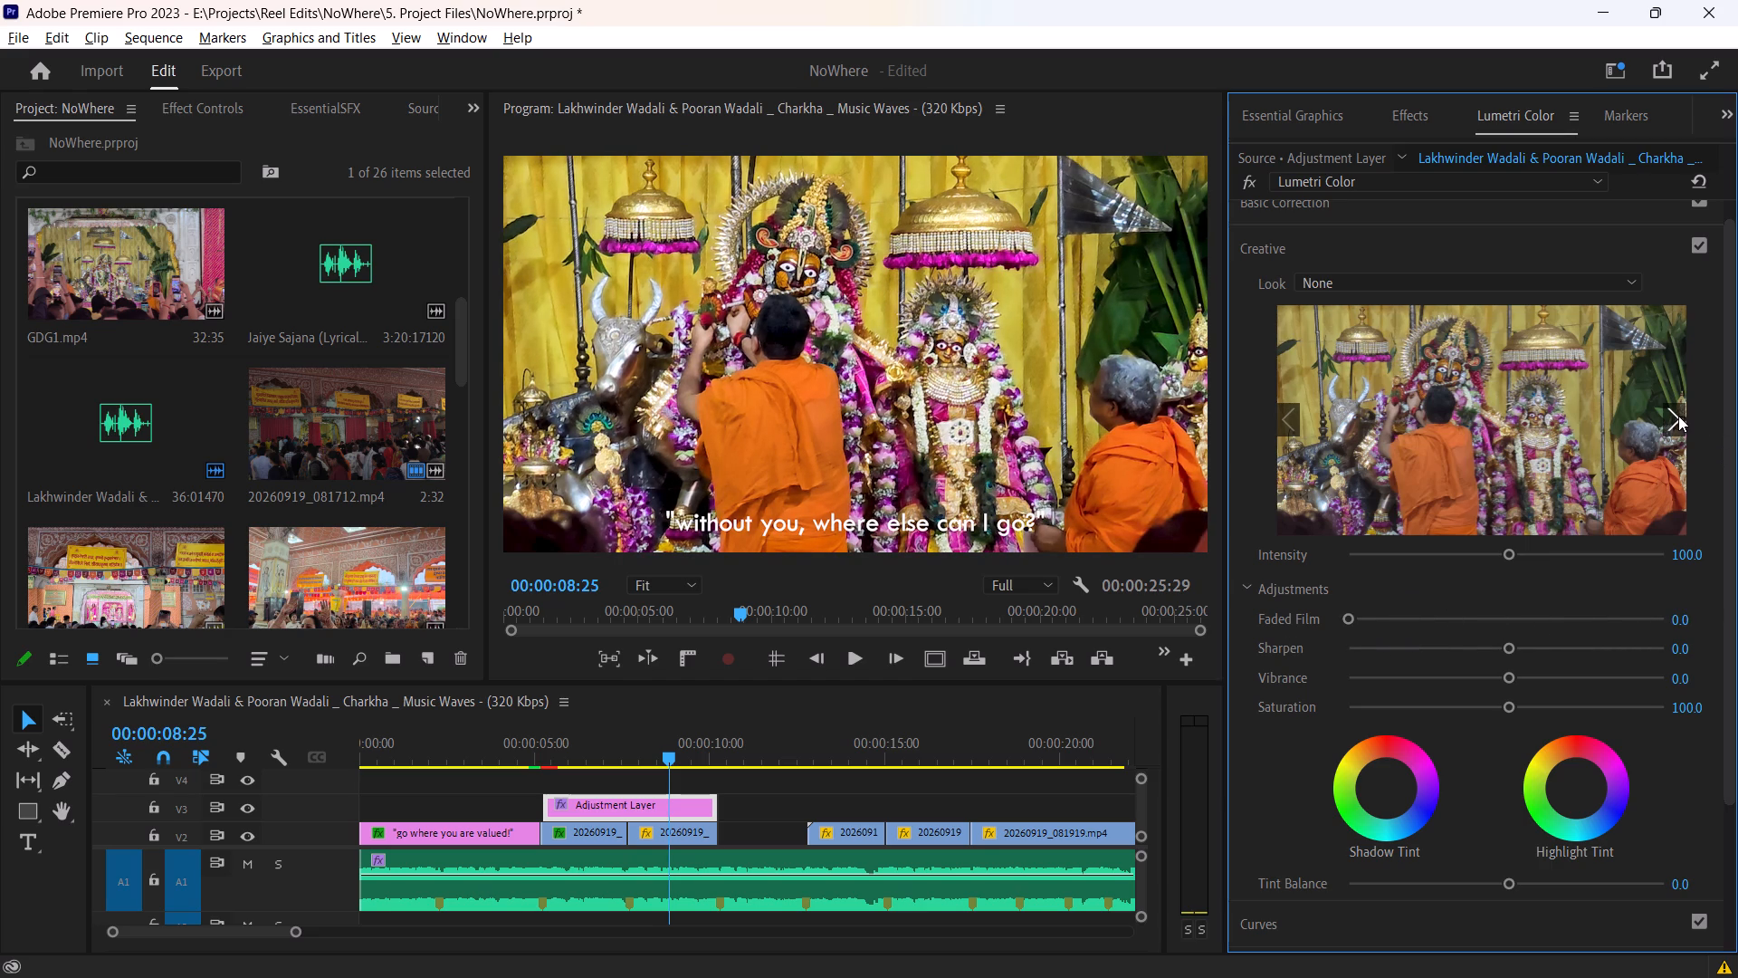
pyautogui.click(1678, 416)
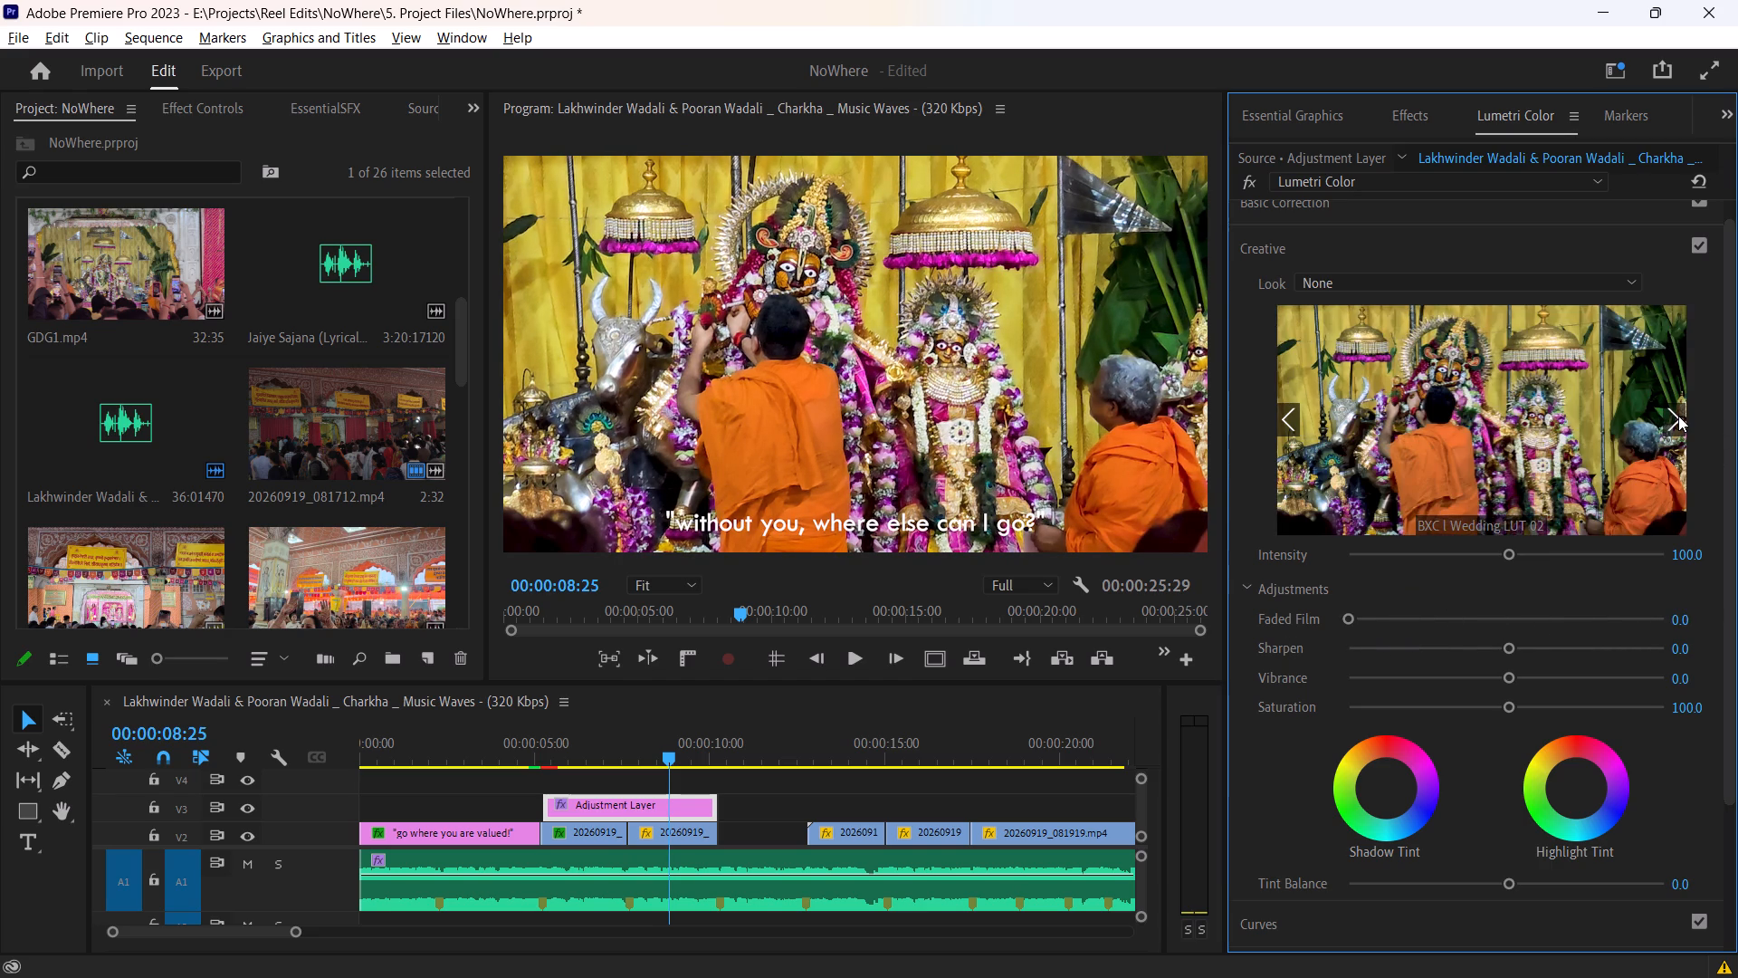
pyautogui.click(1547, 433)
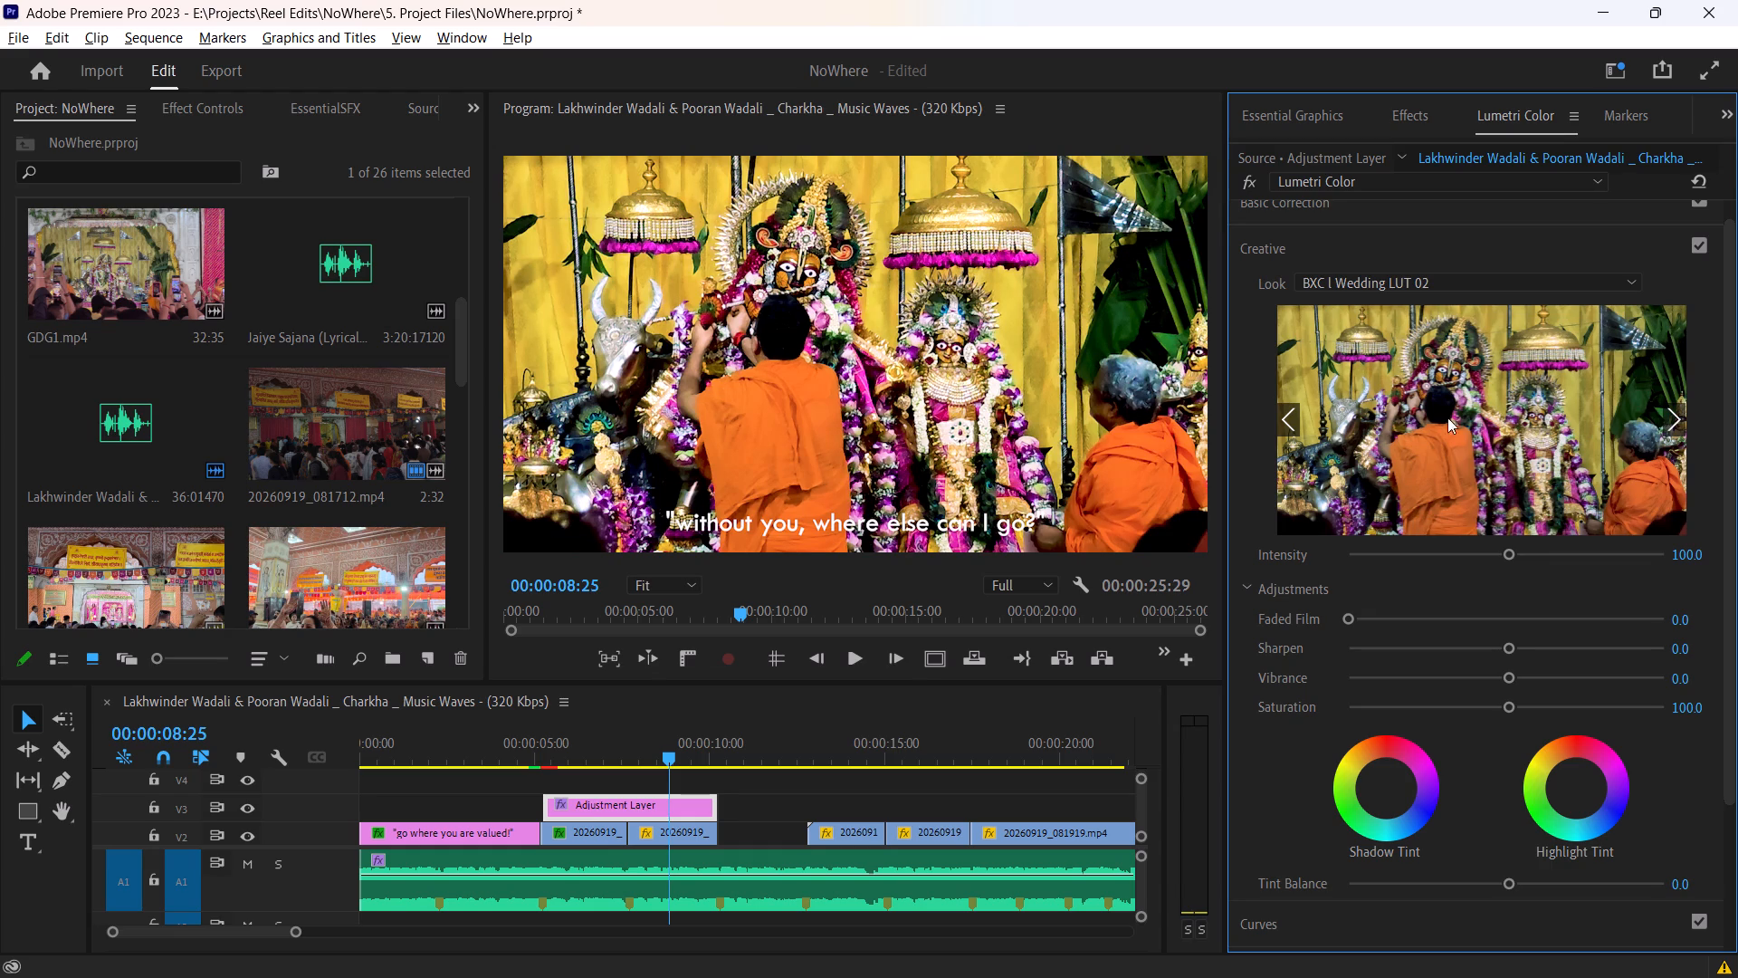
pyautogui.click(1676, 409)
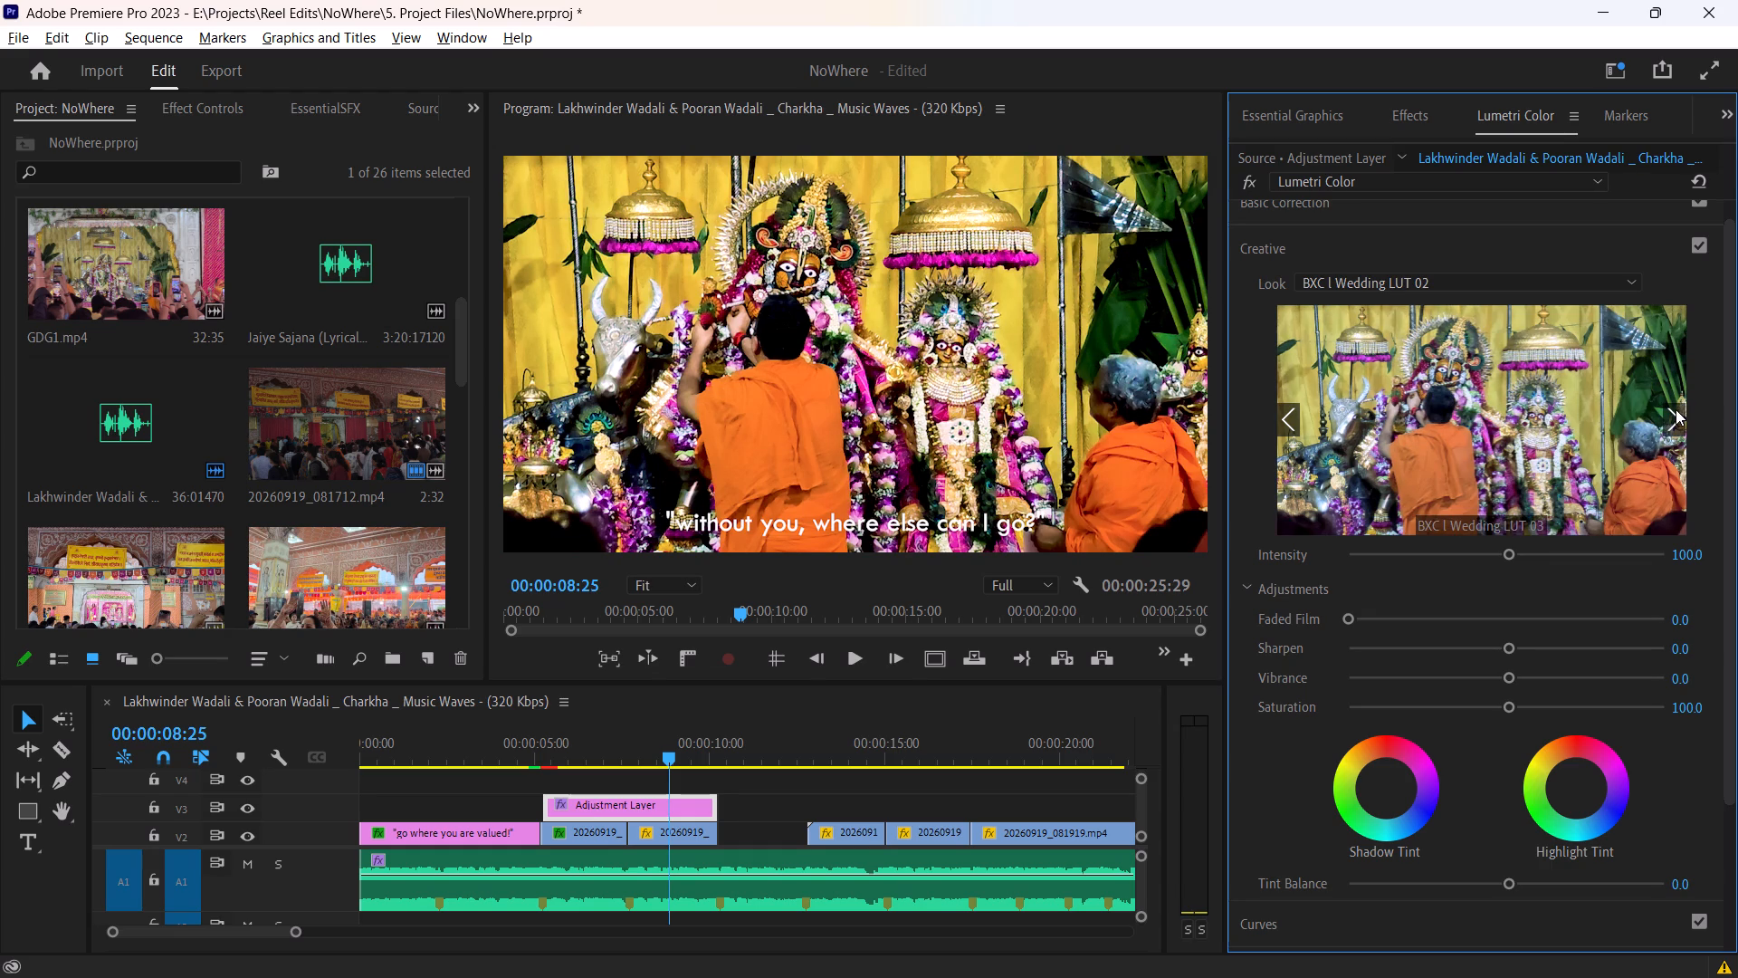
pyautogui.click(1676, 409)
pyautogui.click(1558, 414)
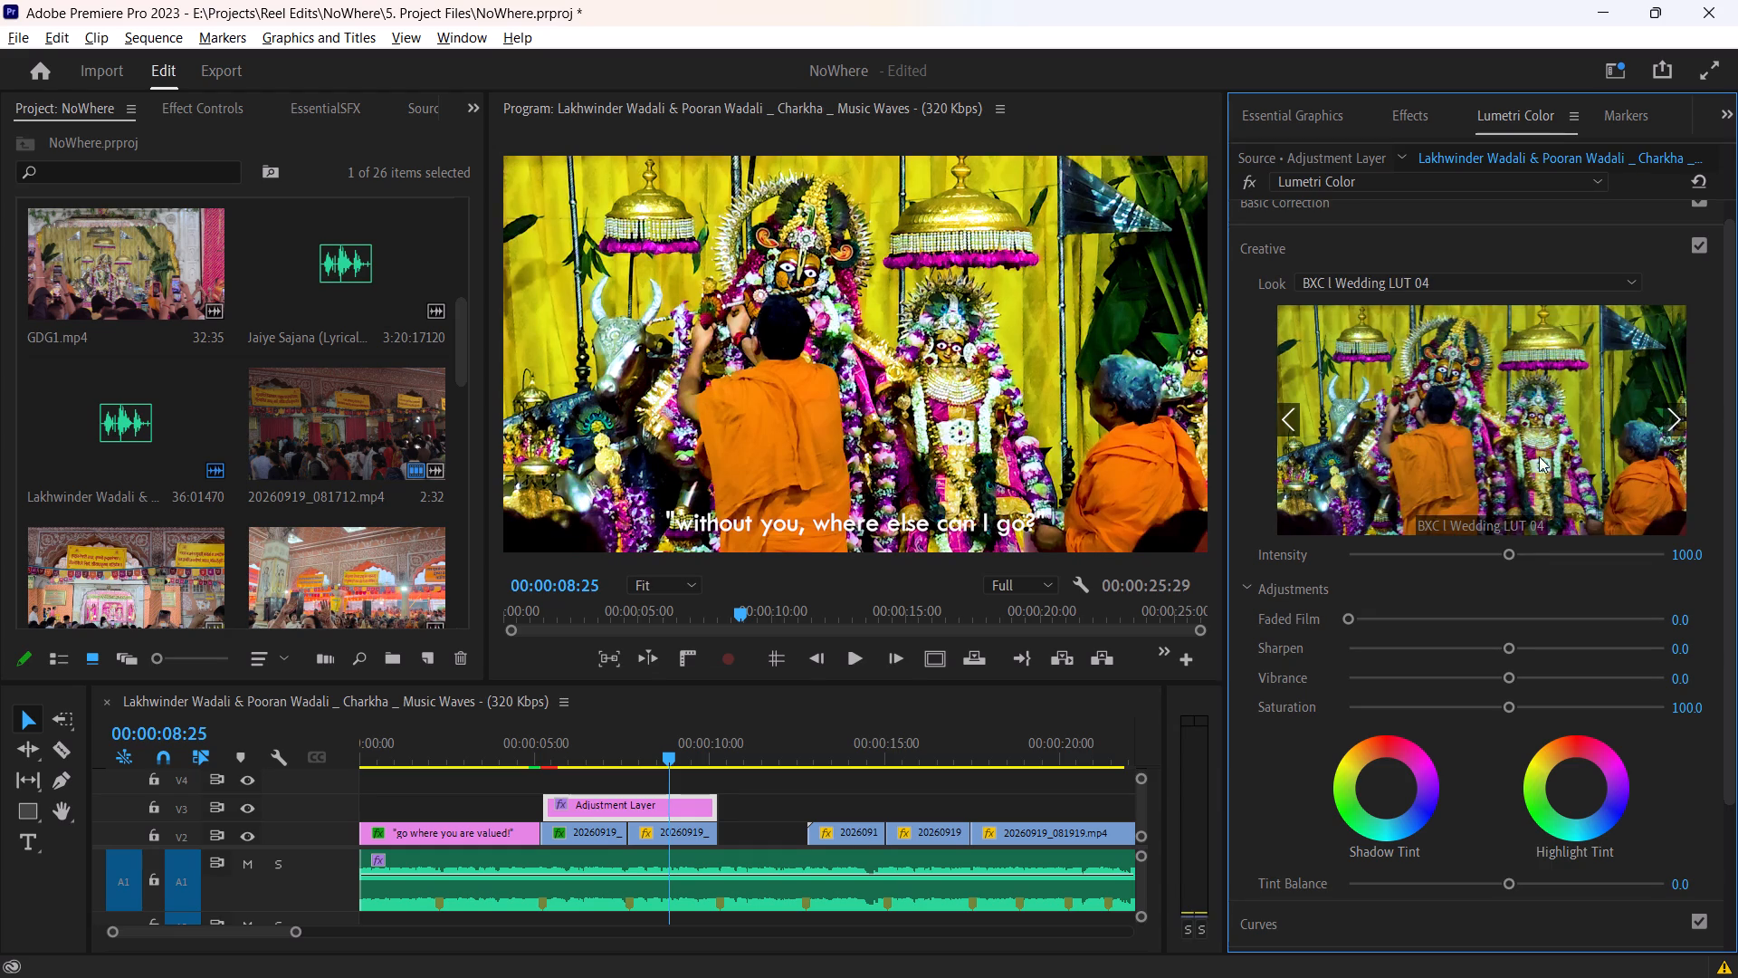
# Reduce the Creative look's Intensity to 27.1.
pyautogui.moveTo(1510, 556); pyautogui.dragTo(1399, 564)
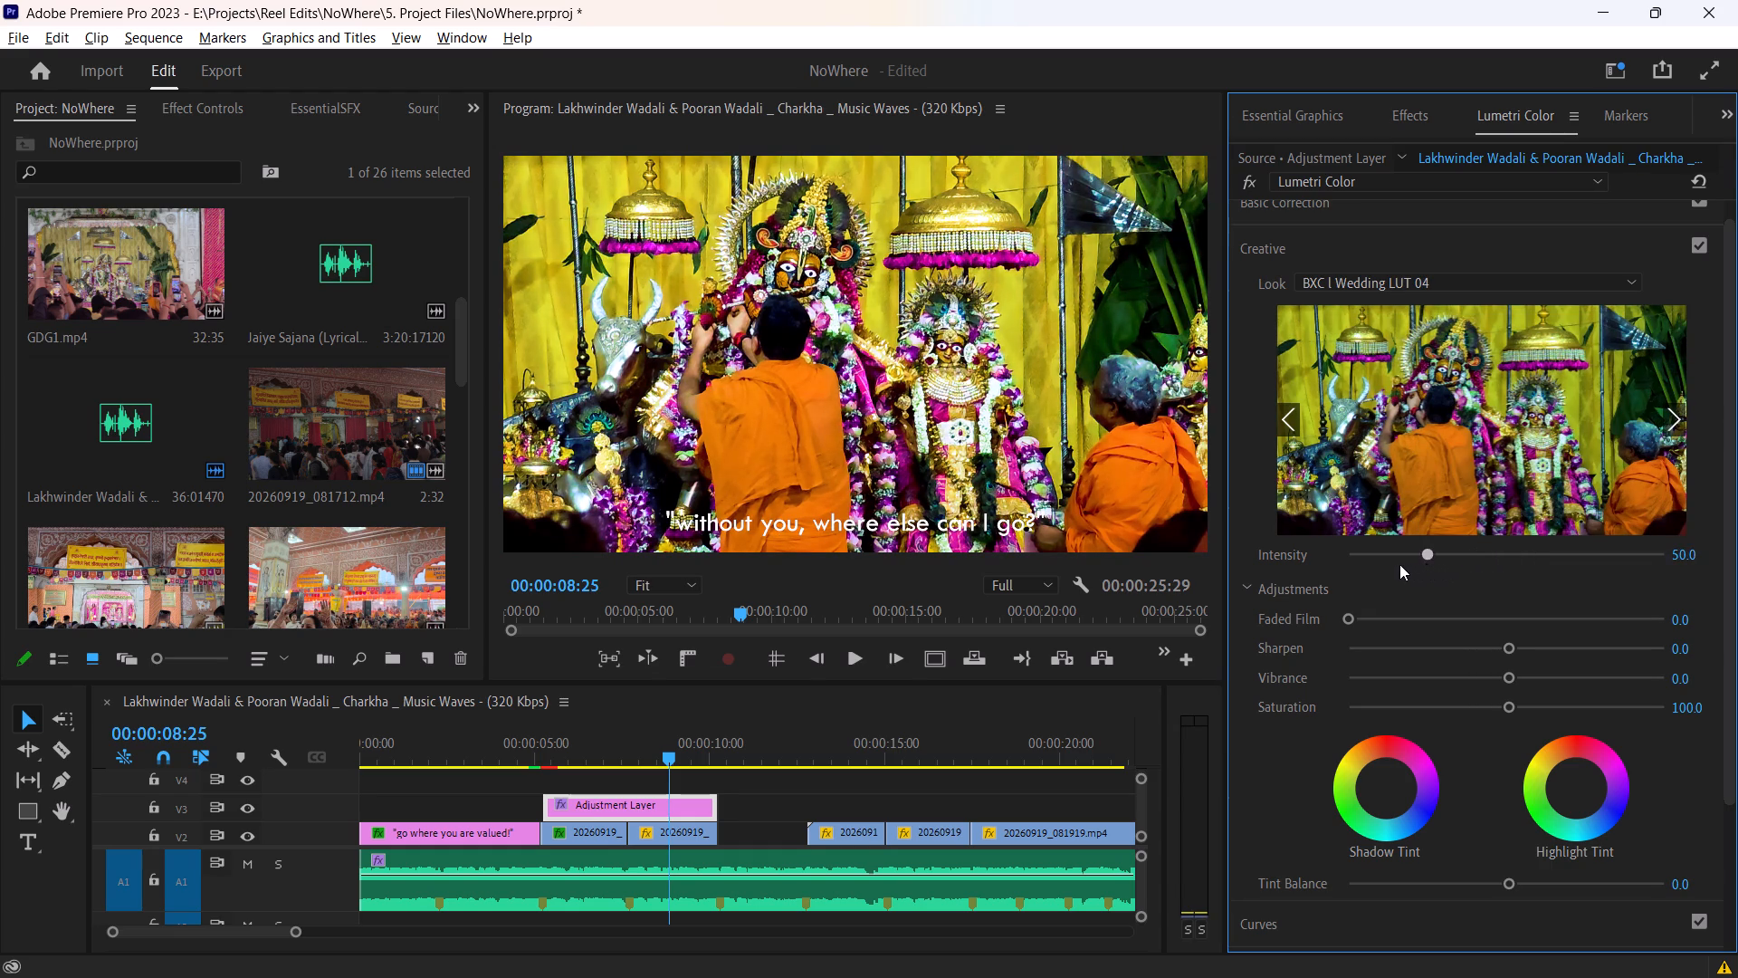
pyautogui.moveTo(1399, 564); pyautogui.dragTo(1389, 564)
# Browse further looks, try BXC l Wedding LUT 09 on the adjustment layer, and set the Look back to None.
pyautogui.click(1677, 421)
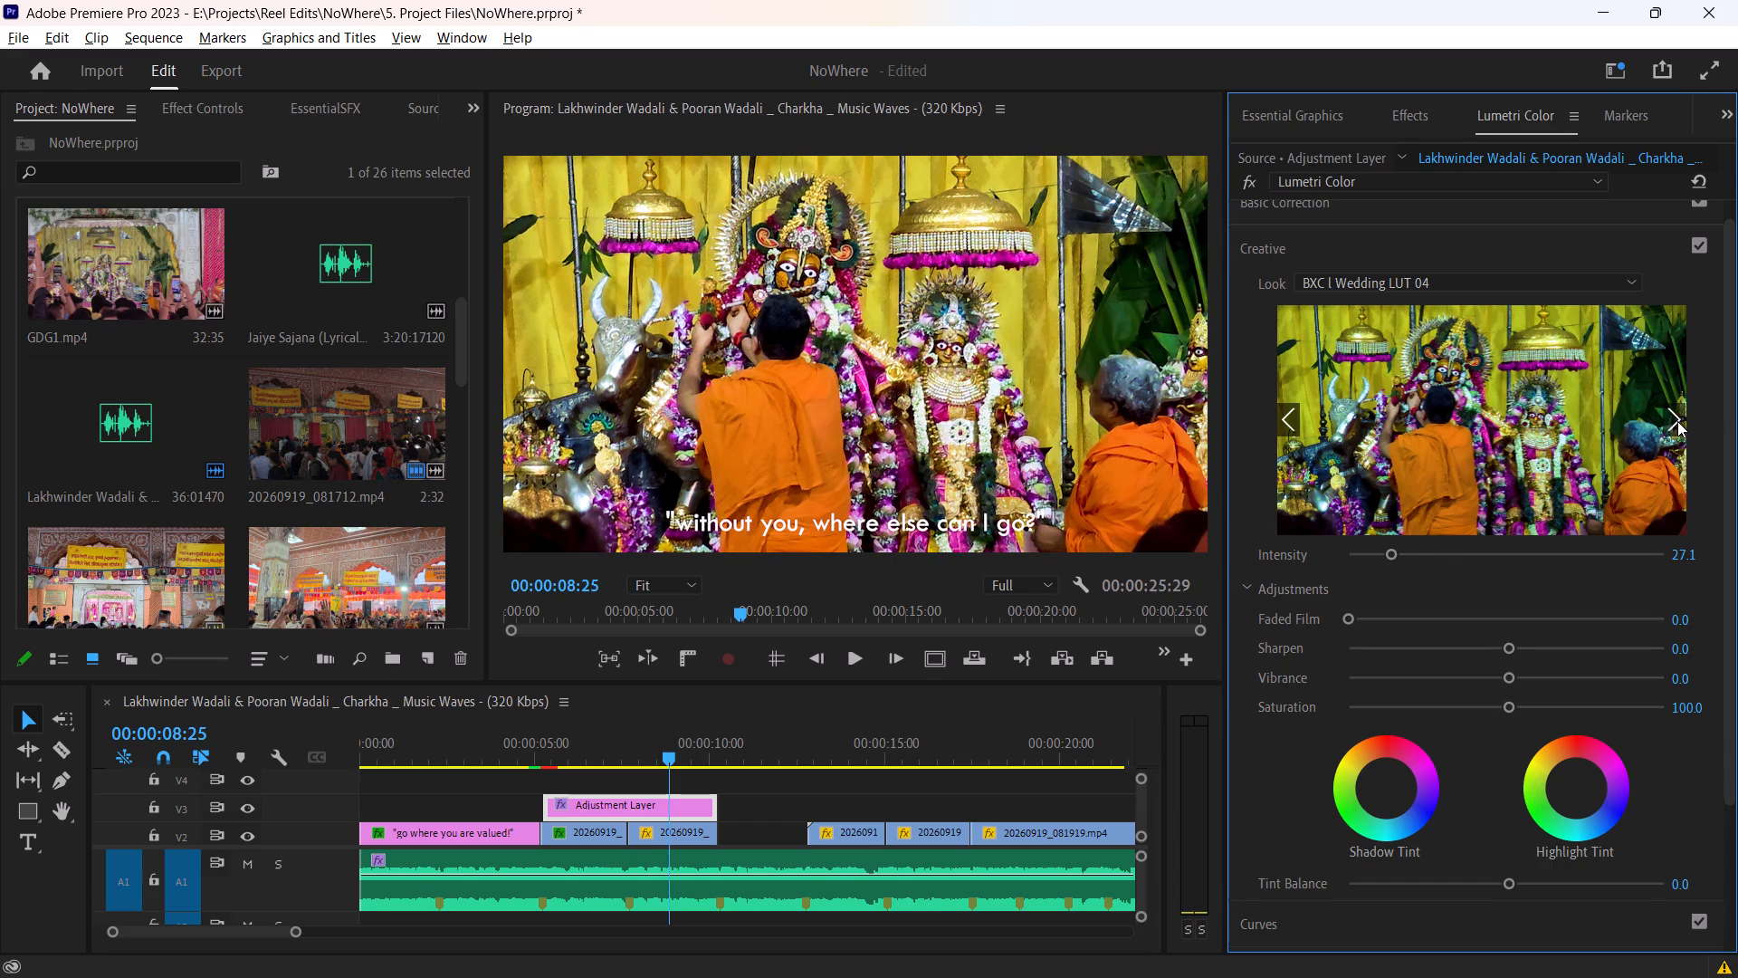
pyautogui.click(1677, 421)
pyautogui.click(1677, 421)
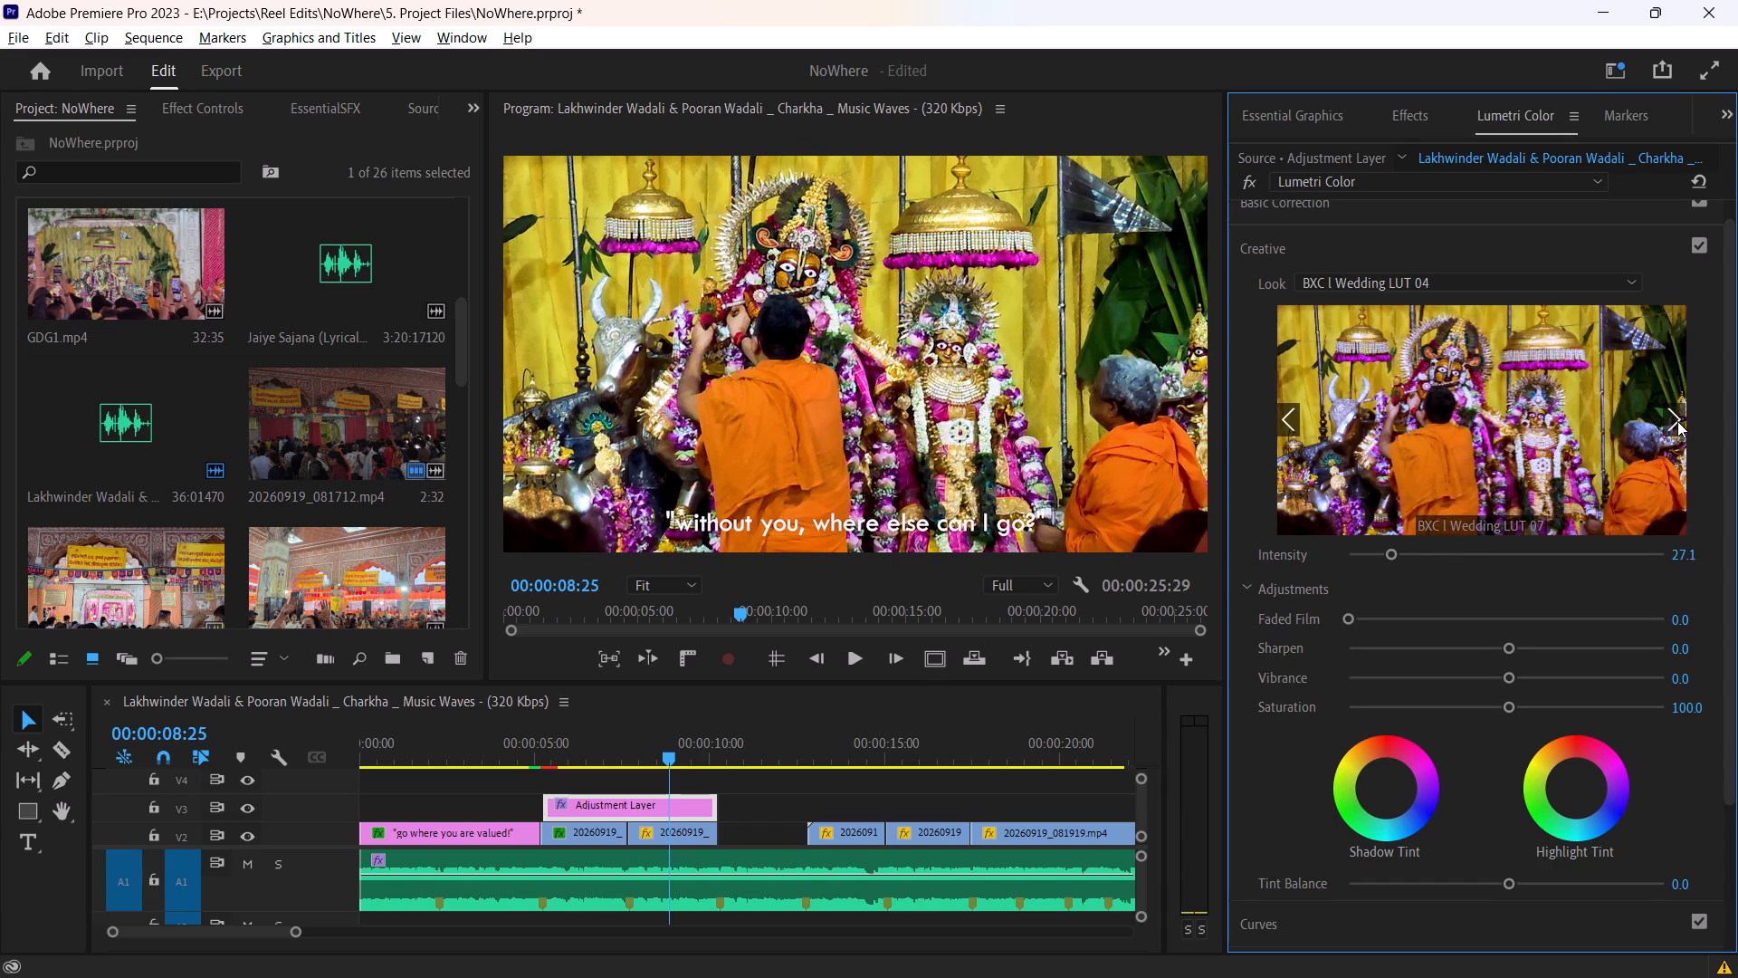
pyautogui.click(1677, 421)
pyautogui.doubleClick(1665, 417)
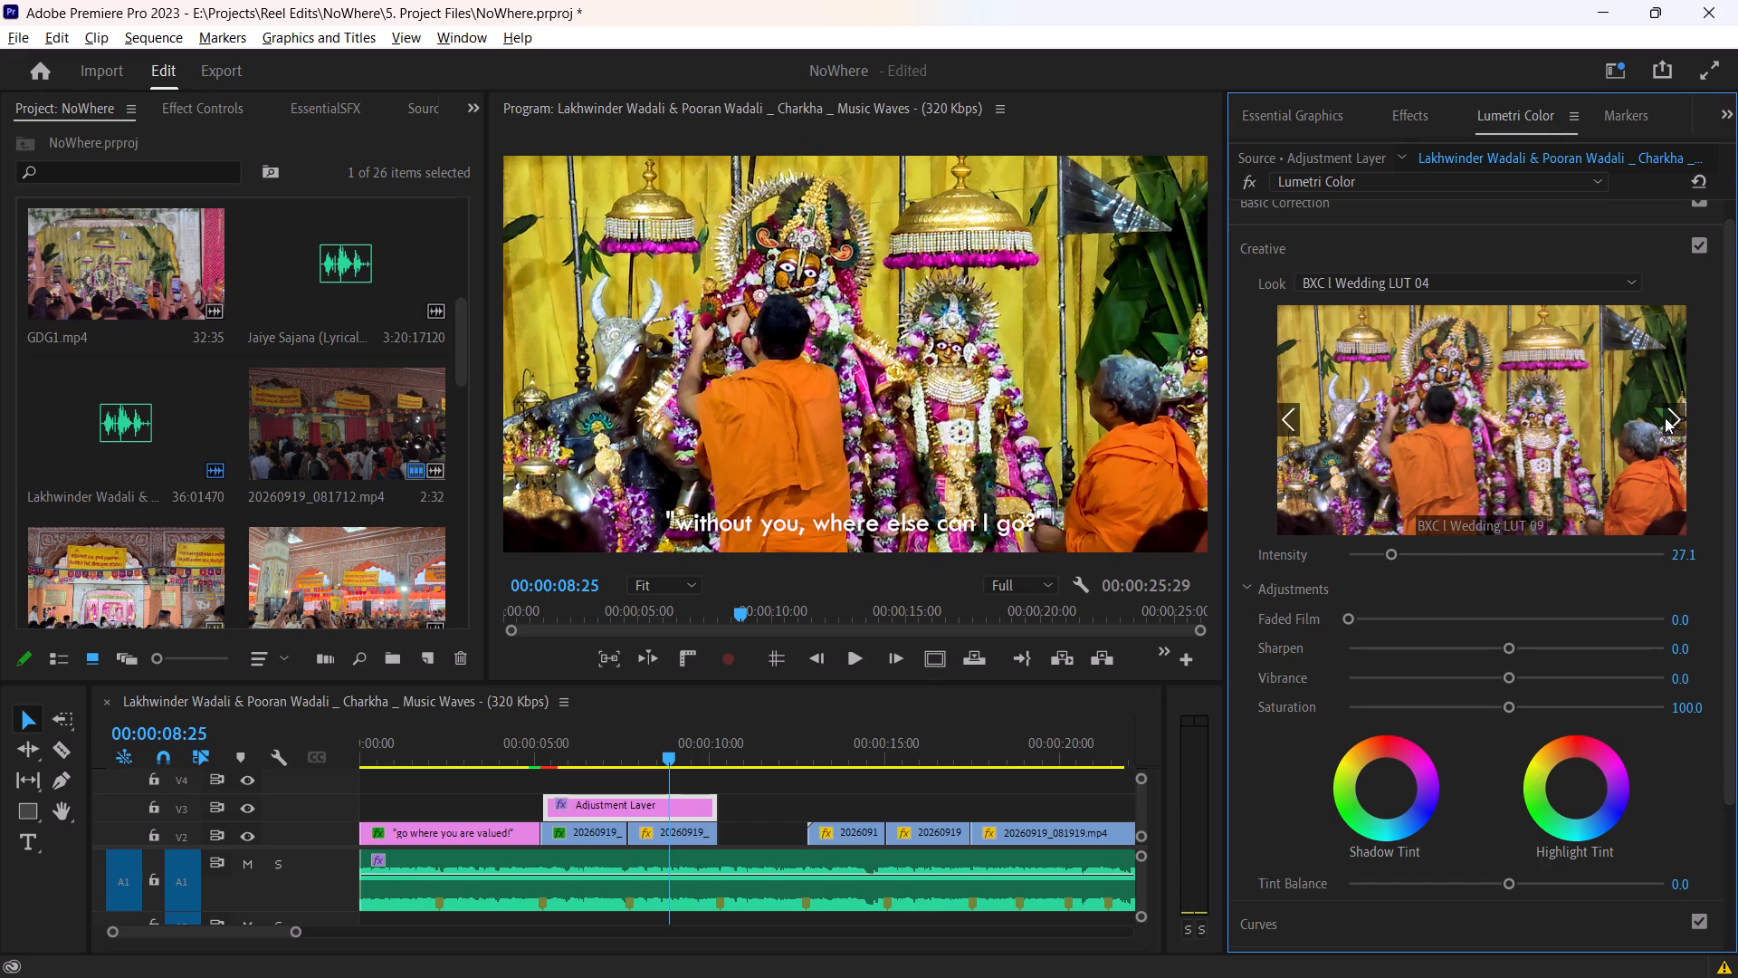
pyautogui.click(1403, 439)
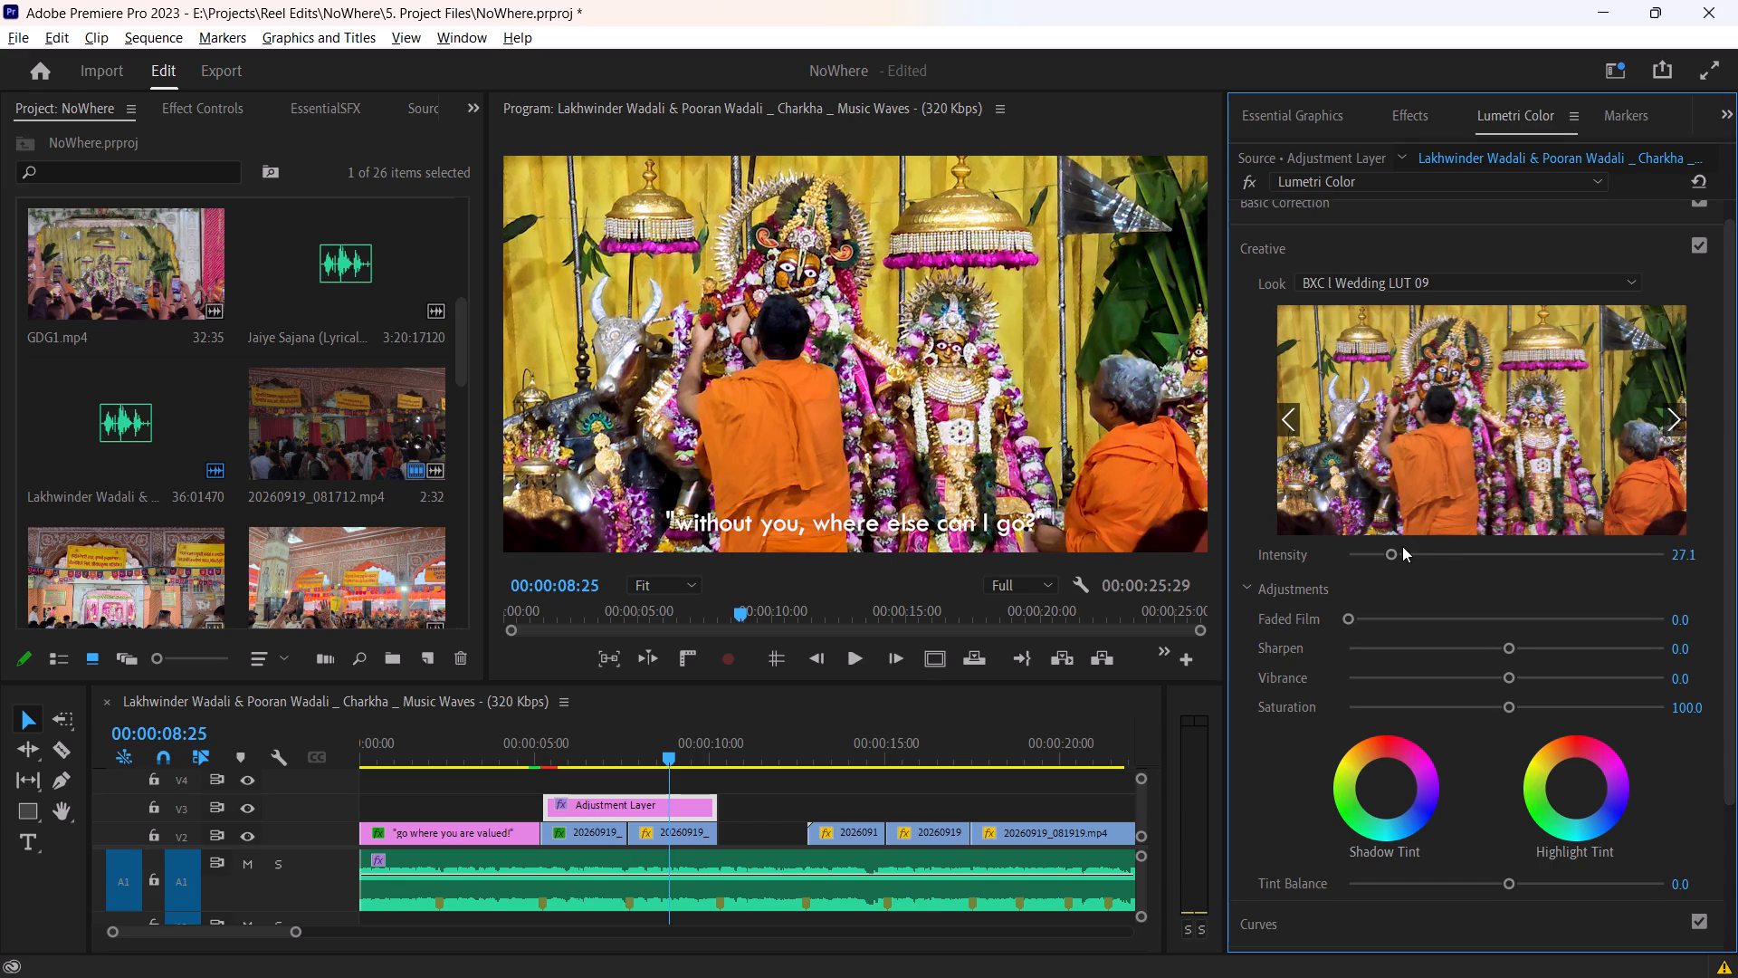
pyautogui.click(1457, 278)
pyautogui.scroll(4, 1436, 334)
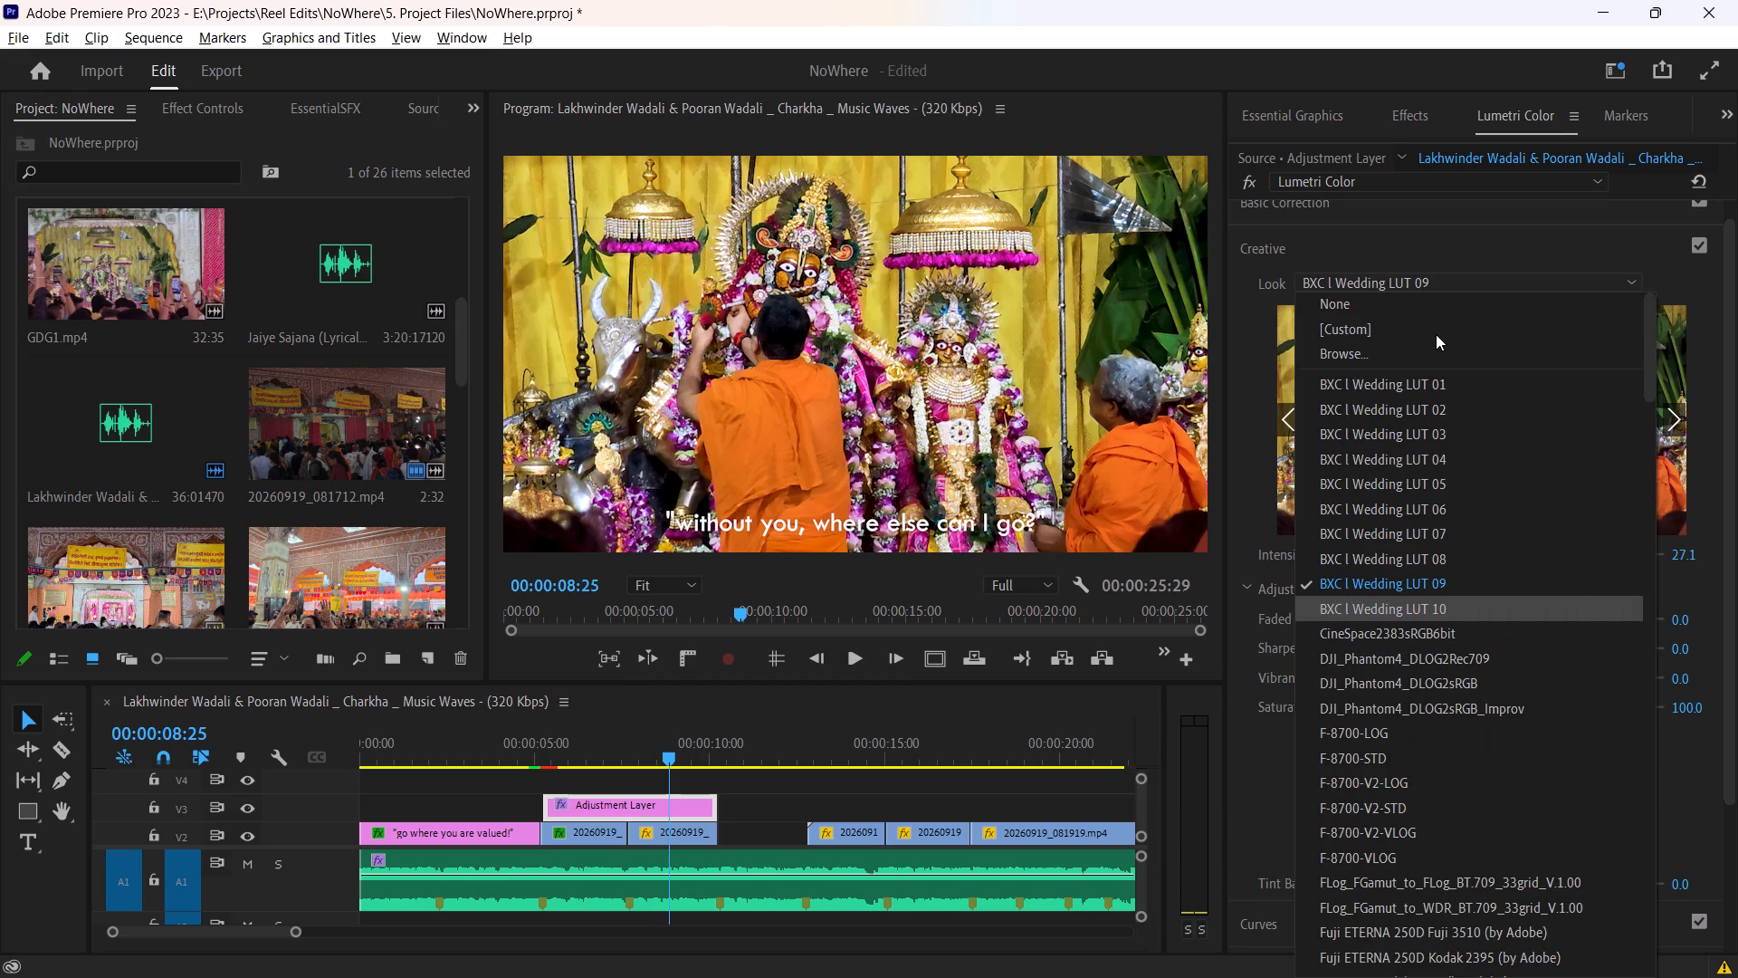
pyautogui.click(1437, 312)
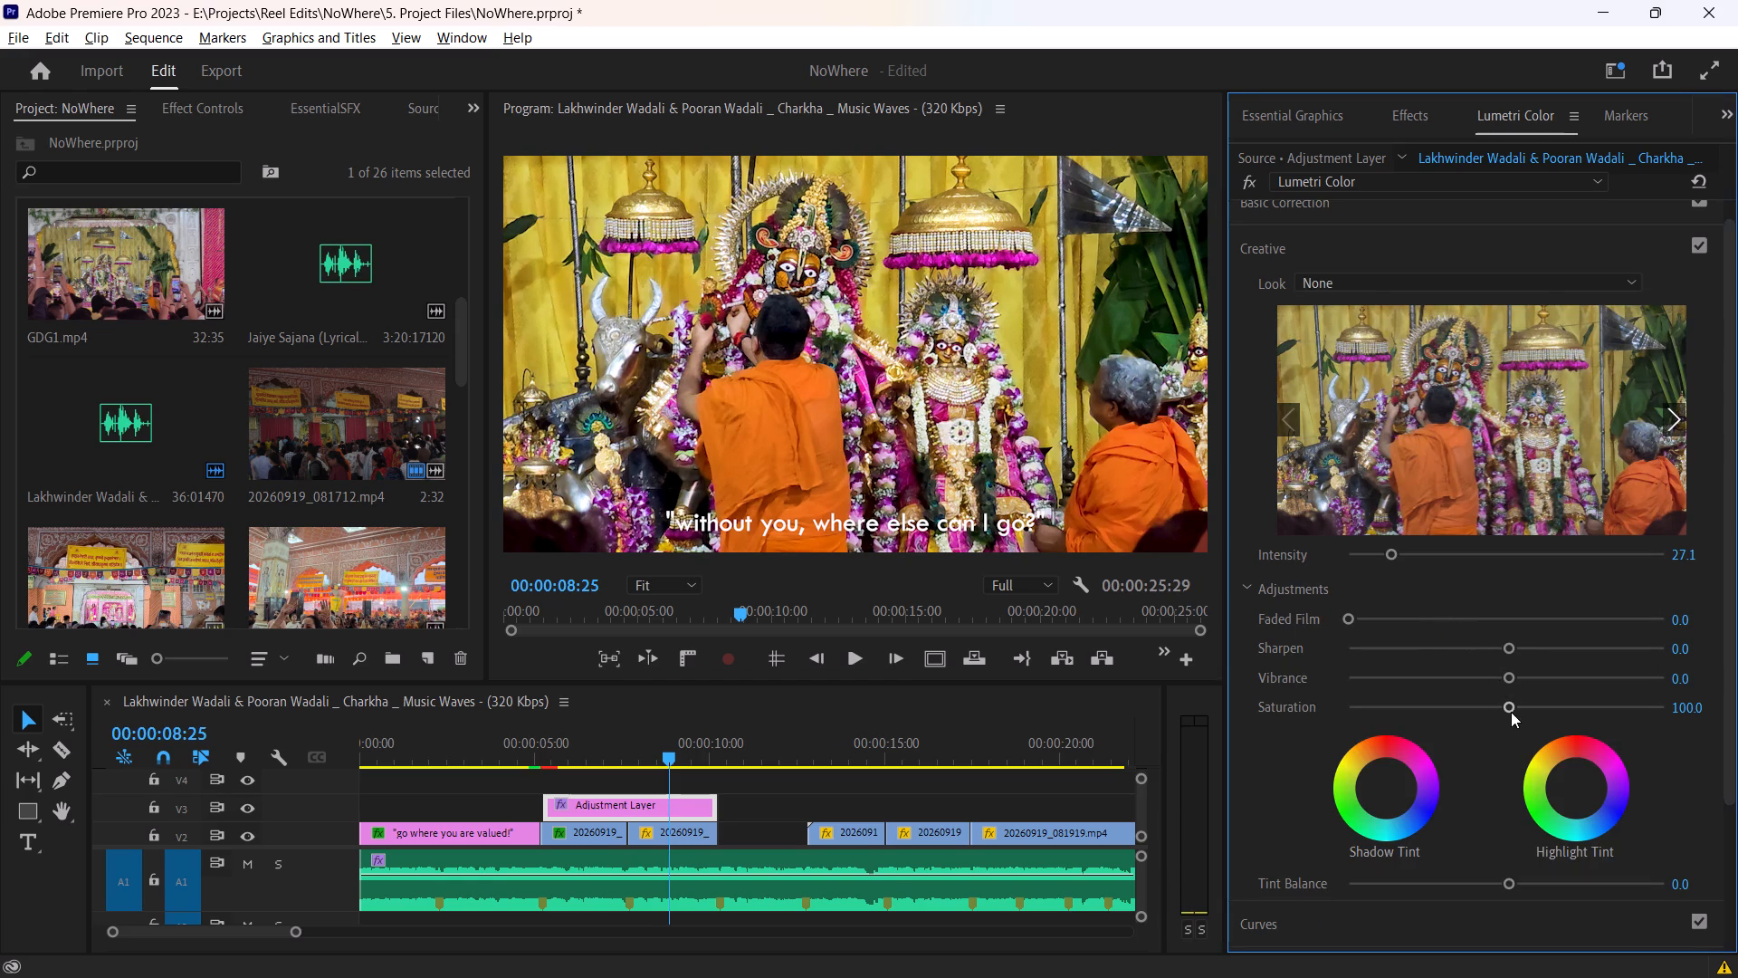
# Test low and high Vibrance on the adjustment layer, settling on Vibrance 9.3.
pyautogui.moveTo(1512, 683); pyautogui.dragTo(1471, 680)
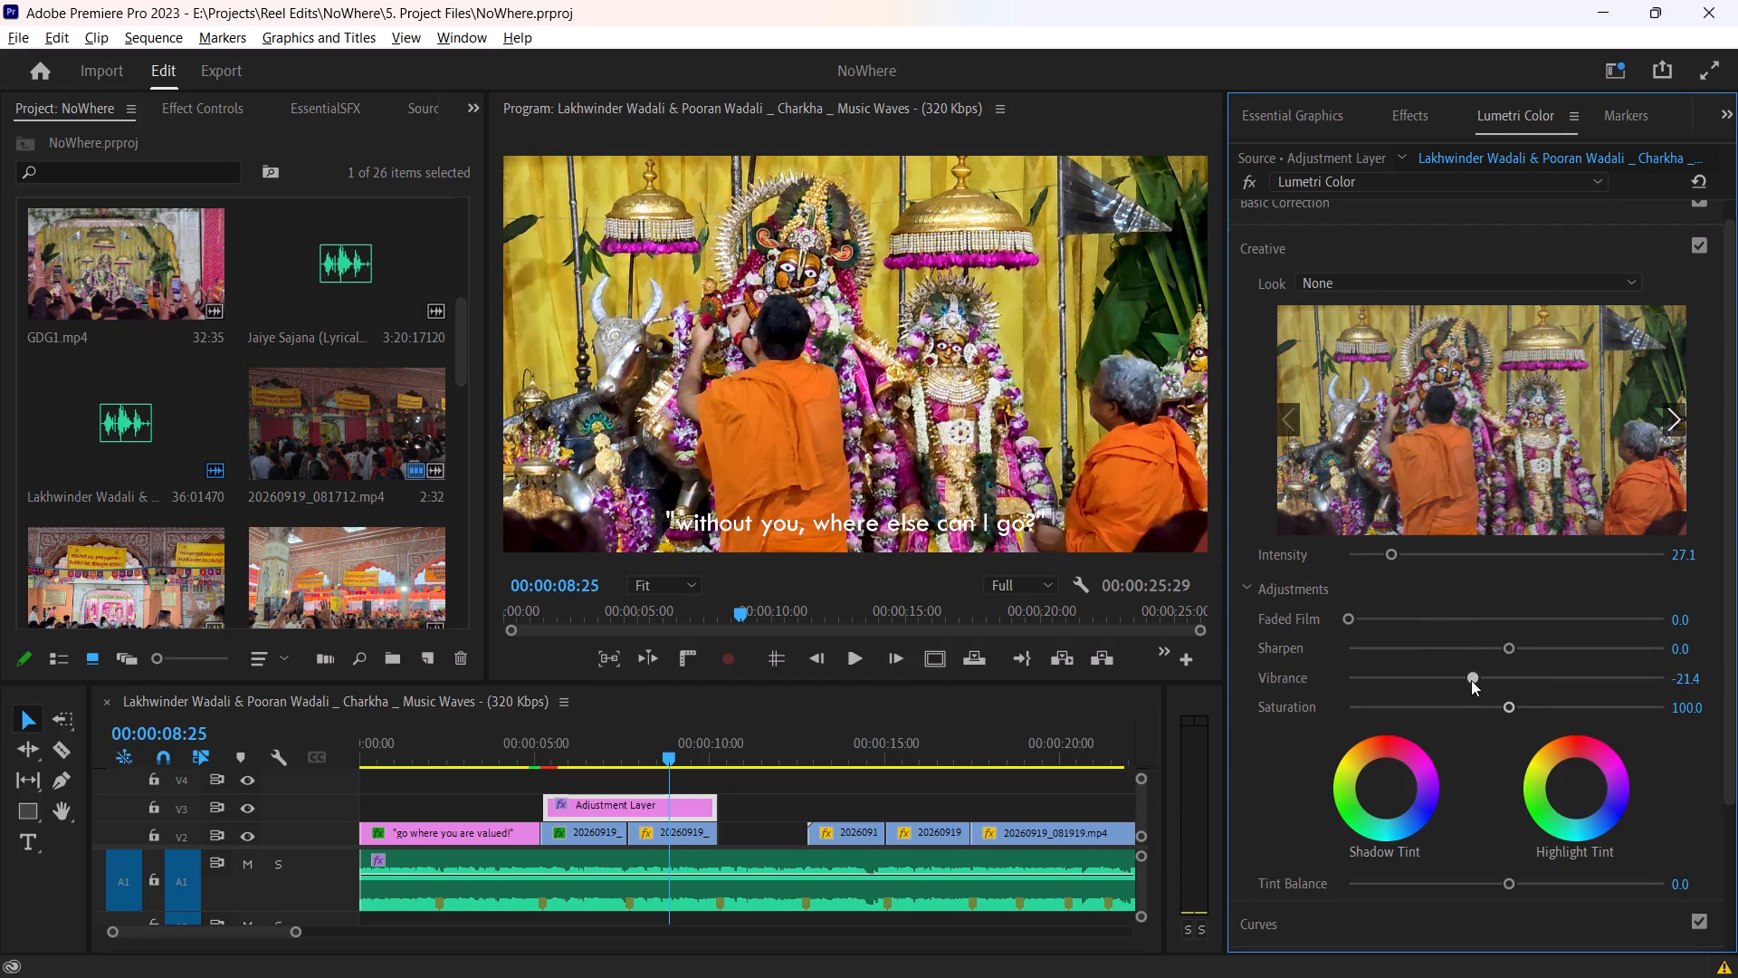
pyautogui.moveTo(1471, 680); pyautogui.dragTo(1542, 666)
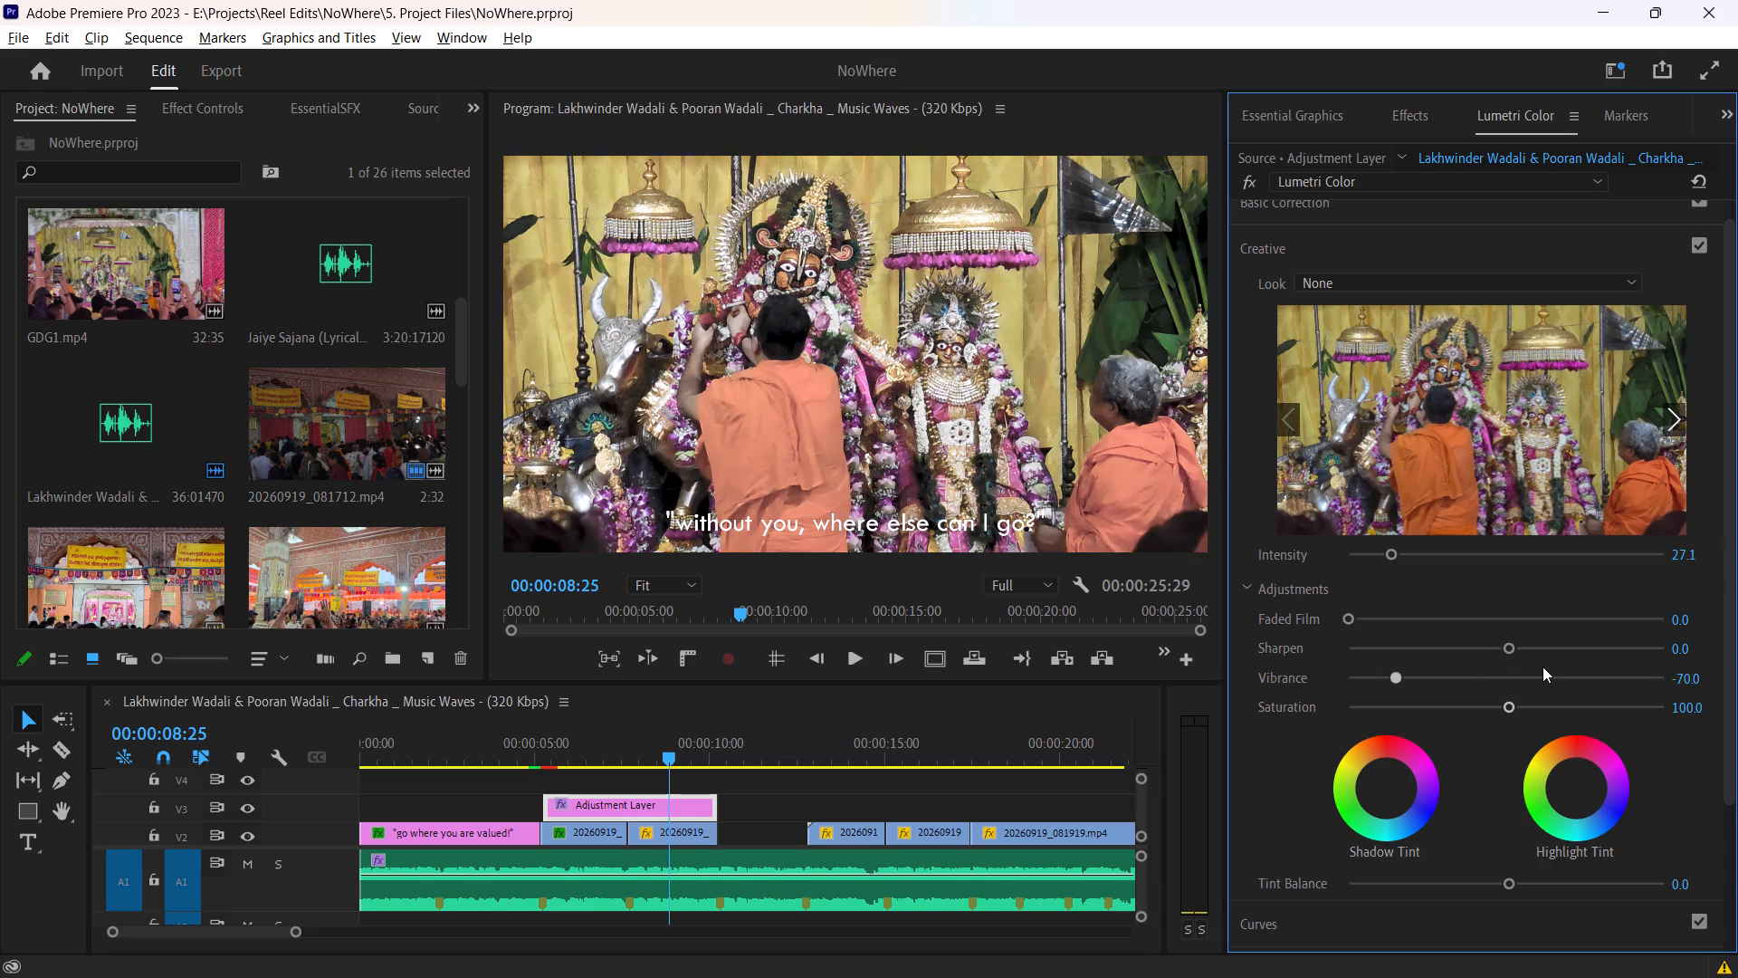
pyautogui.moveTo(1542, 666); pyautogui.dragTo(1523, 668)
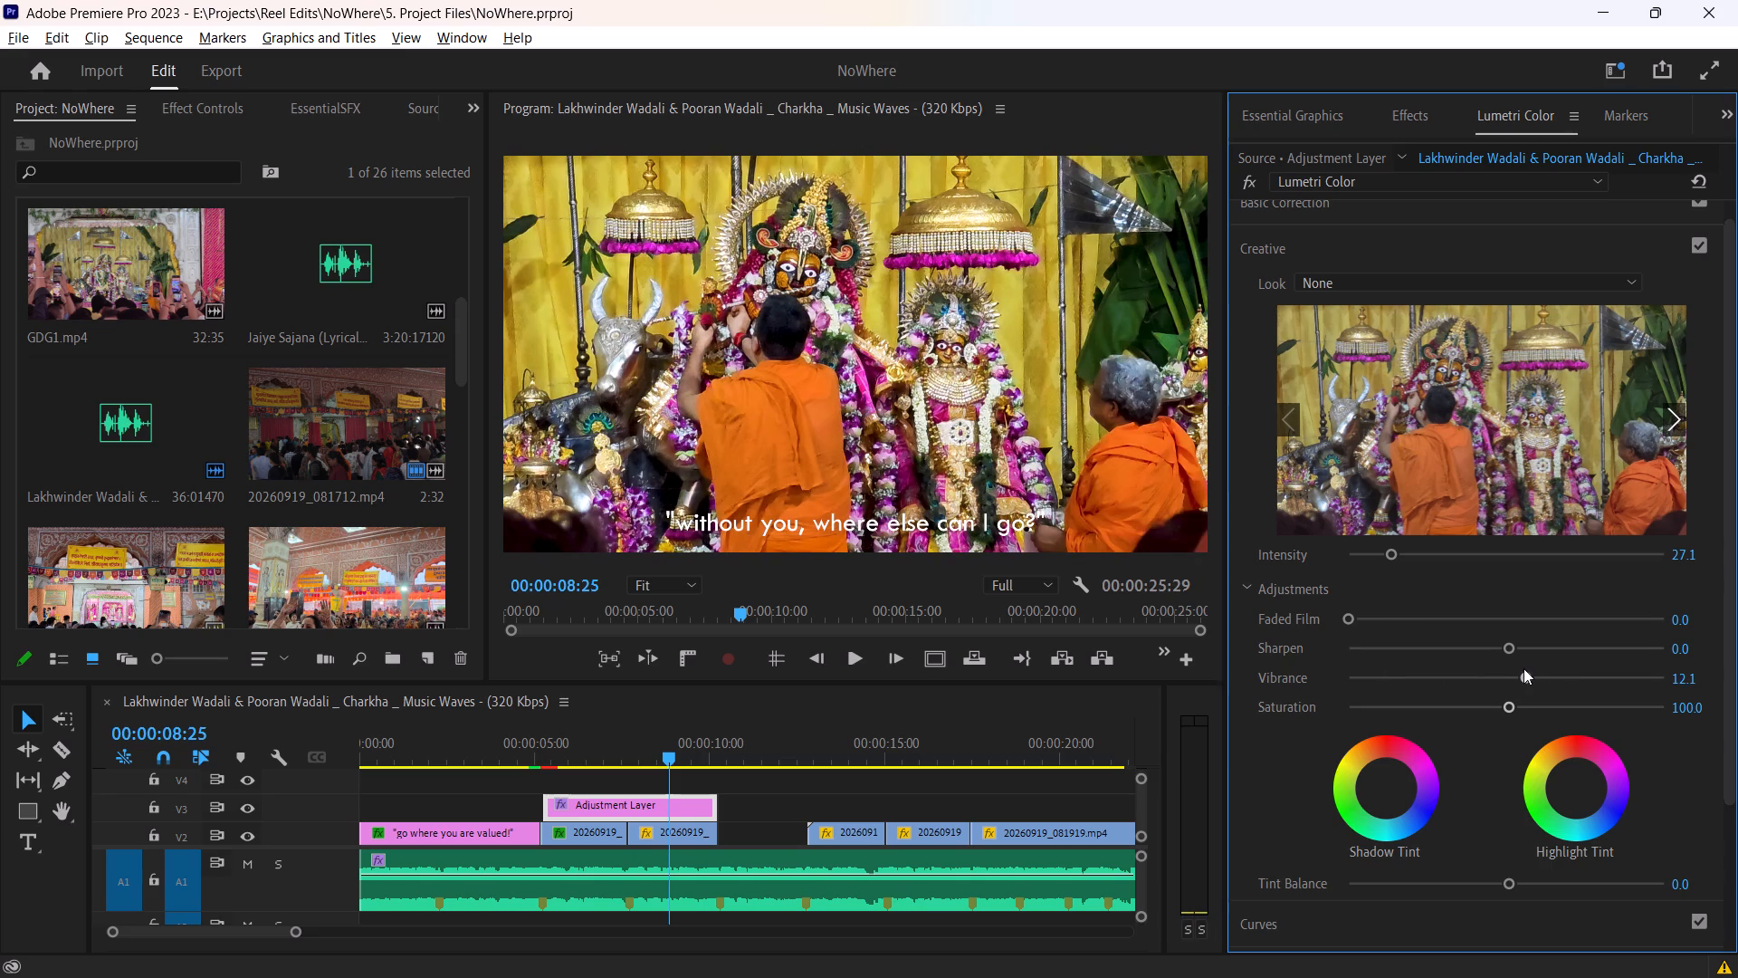
pyautogui.moveTo(1523, 668); pyautogui.dragTo(1519, 668)
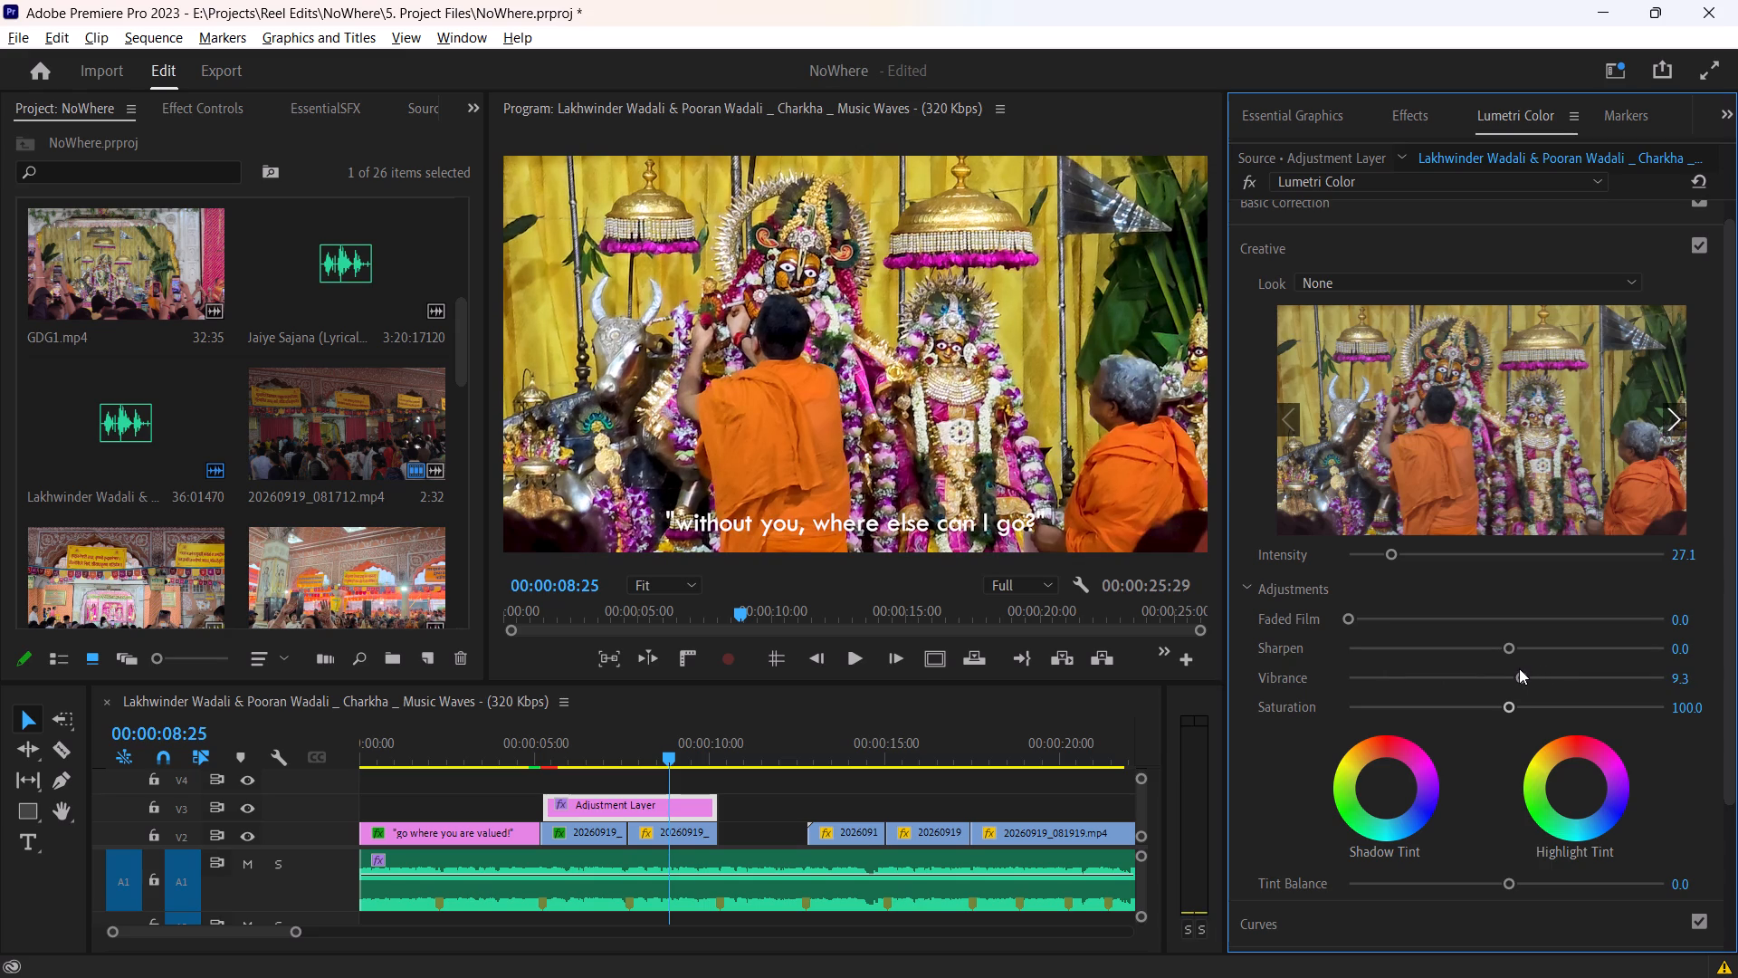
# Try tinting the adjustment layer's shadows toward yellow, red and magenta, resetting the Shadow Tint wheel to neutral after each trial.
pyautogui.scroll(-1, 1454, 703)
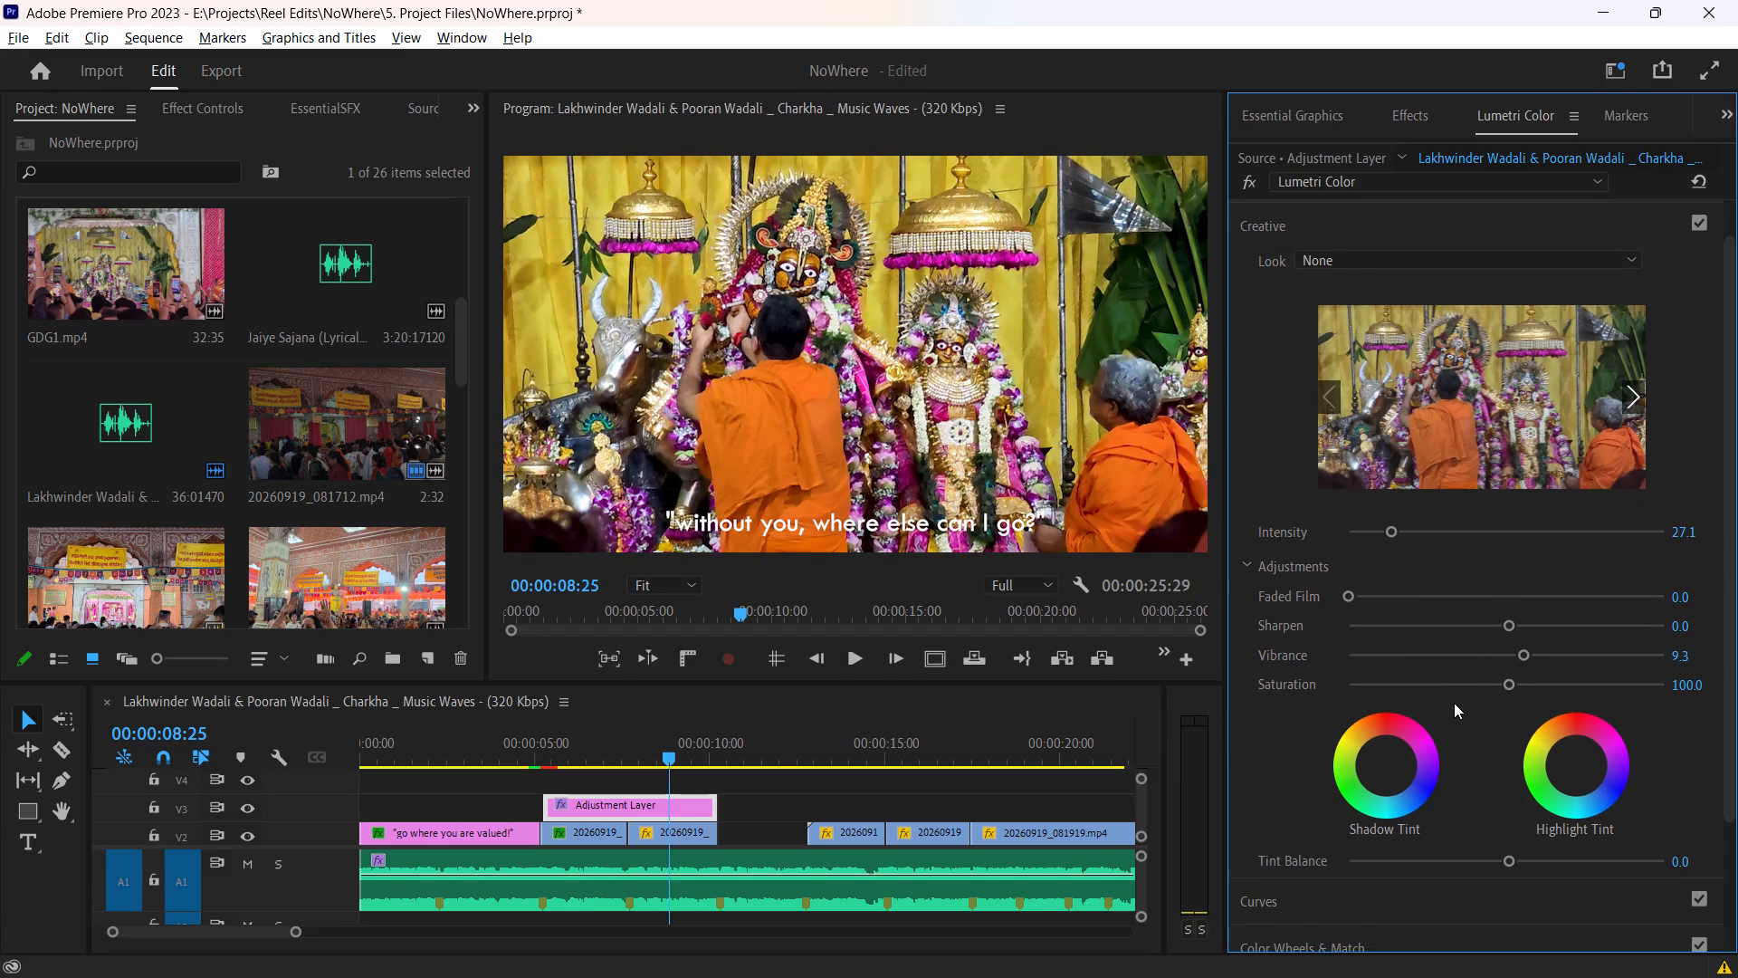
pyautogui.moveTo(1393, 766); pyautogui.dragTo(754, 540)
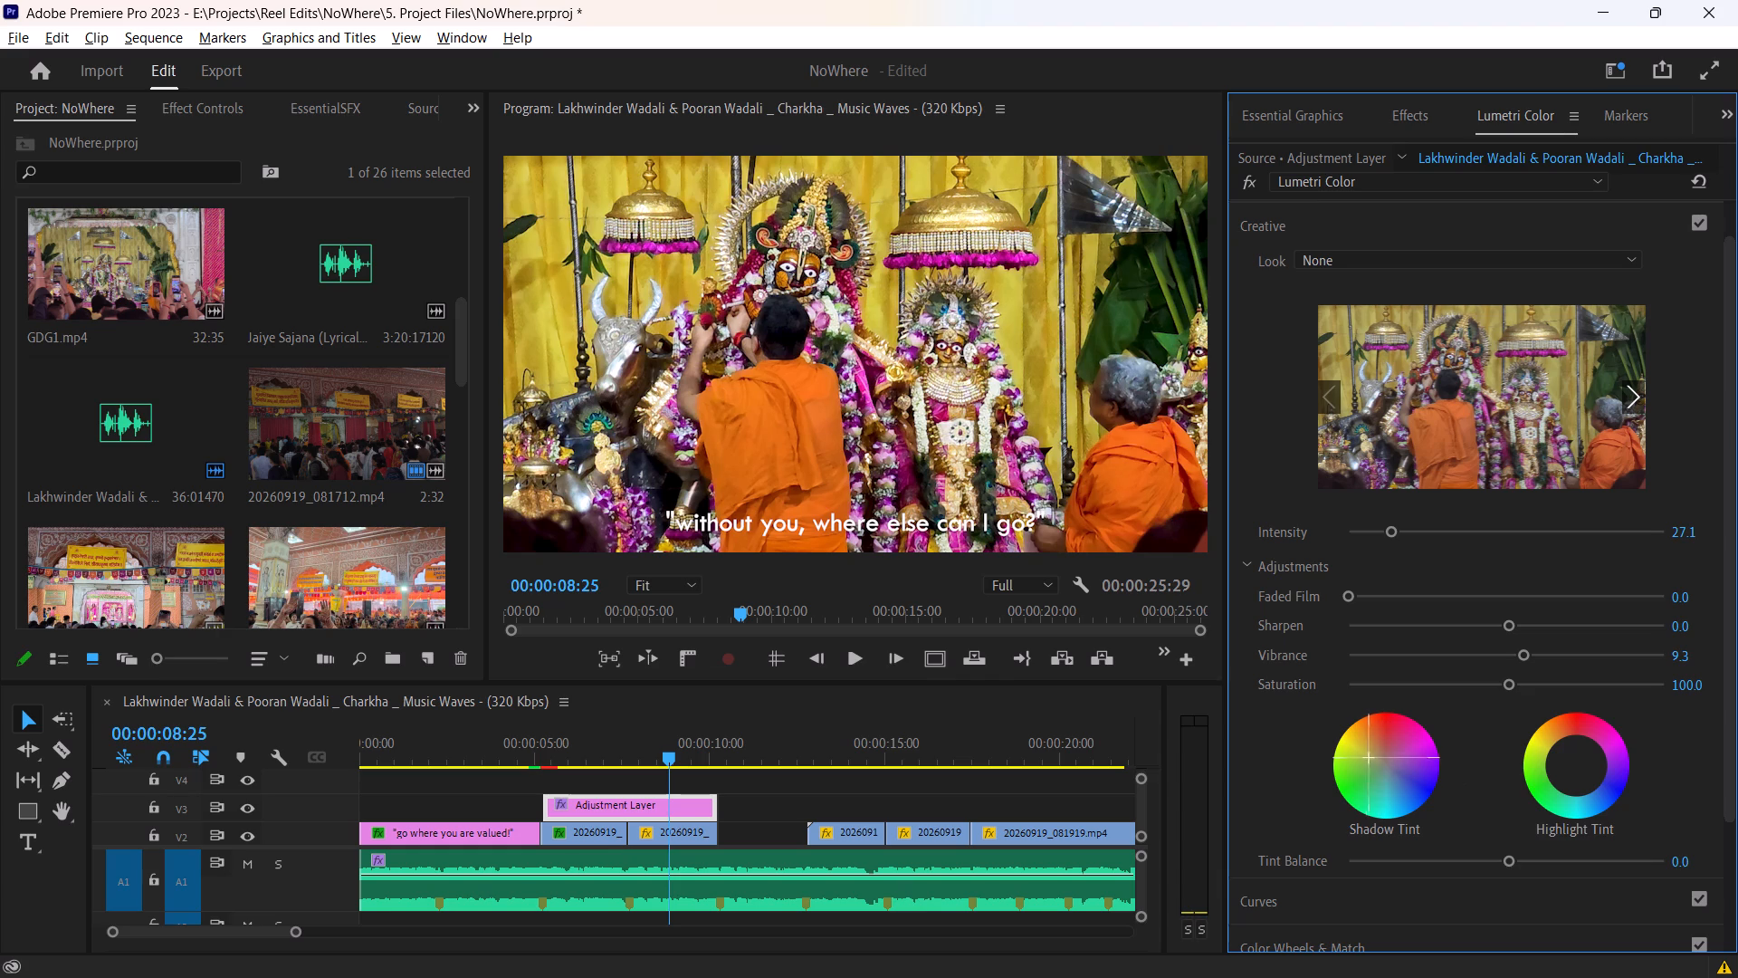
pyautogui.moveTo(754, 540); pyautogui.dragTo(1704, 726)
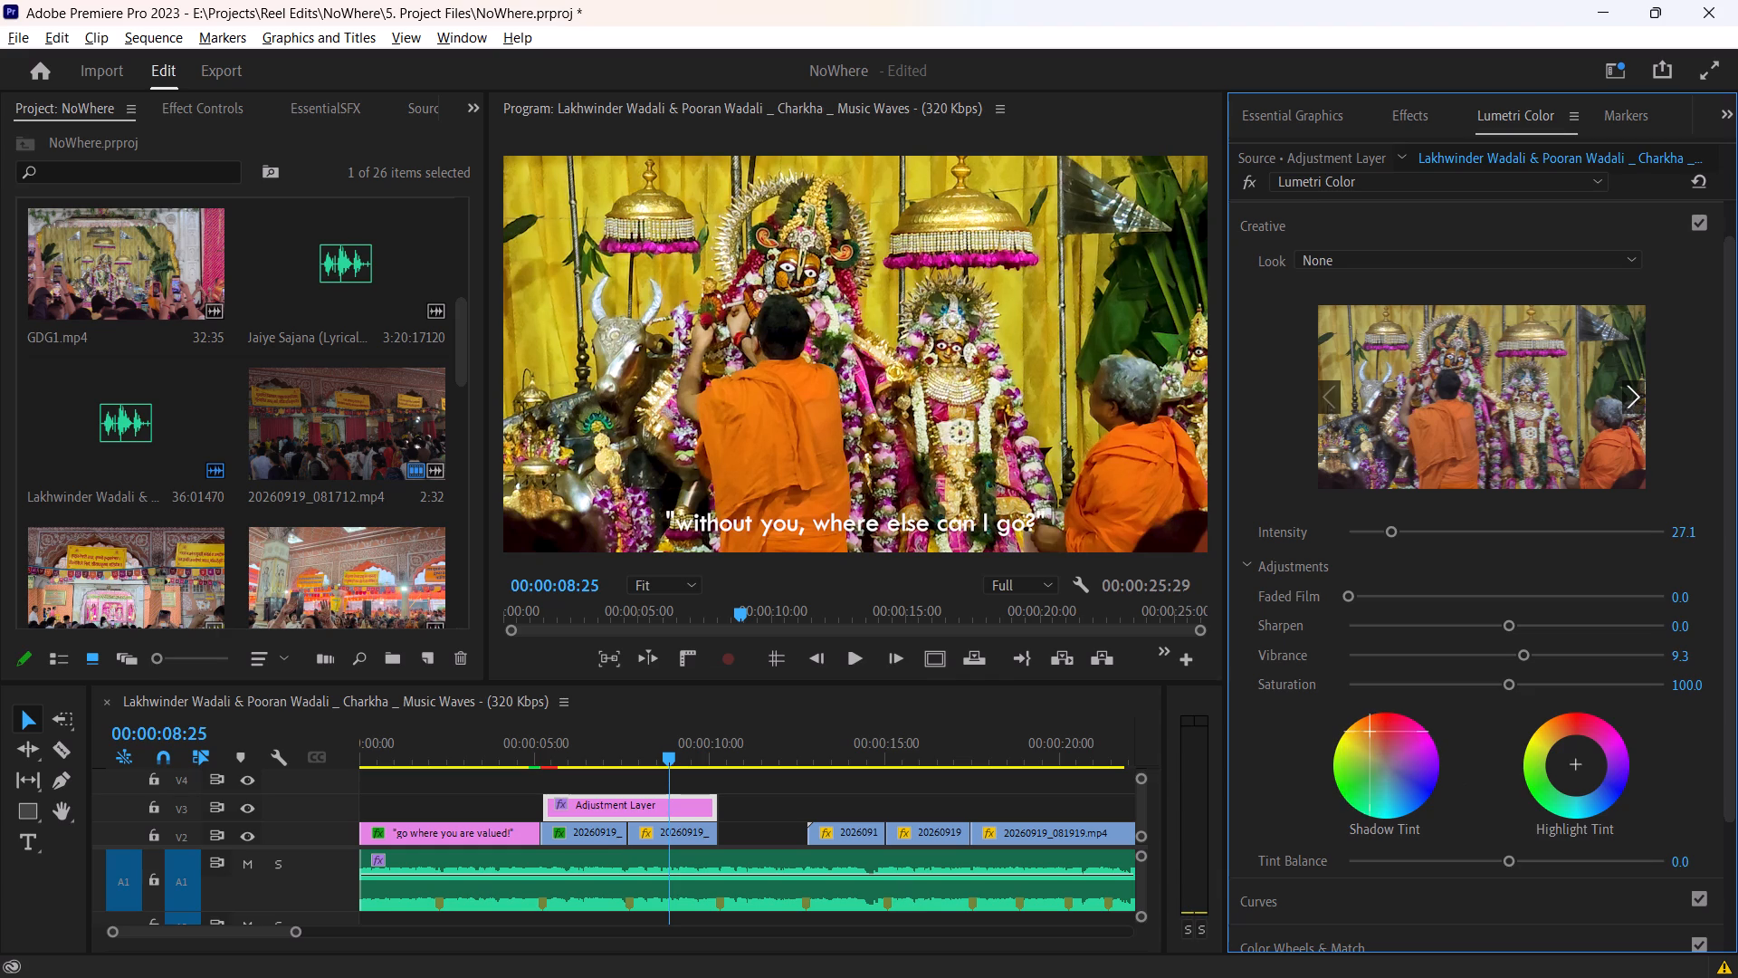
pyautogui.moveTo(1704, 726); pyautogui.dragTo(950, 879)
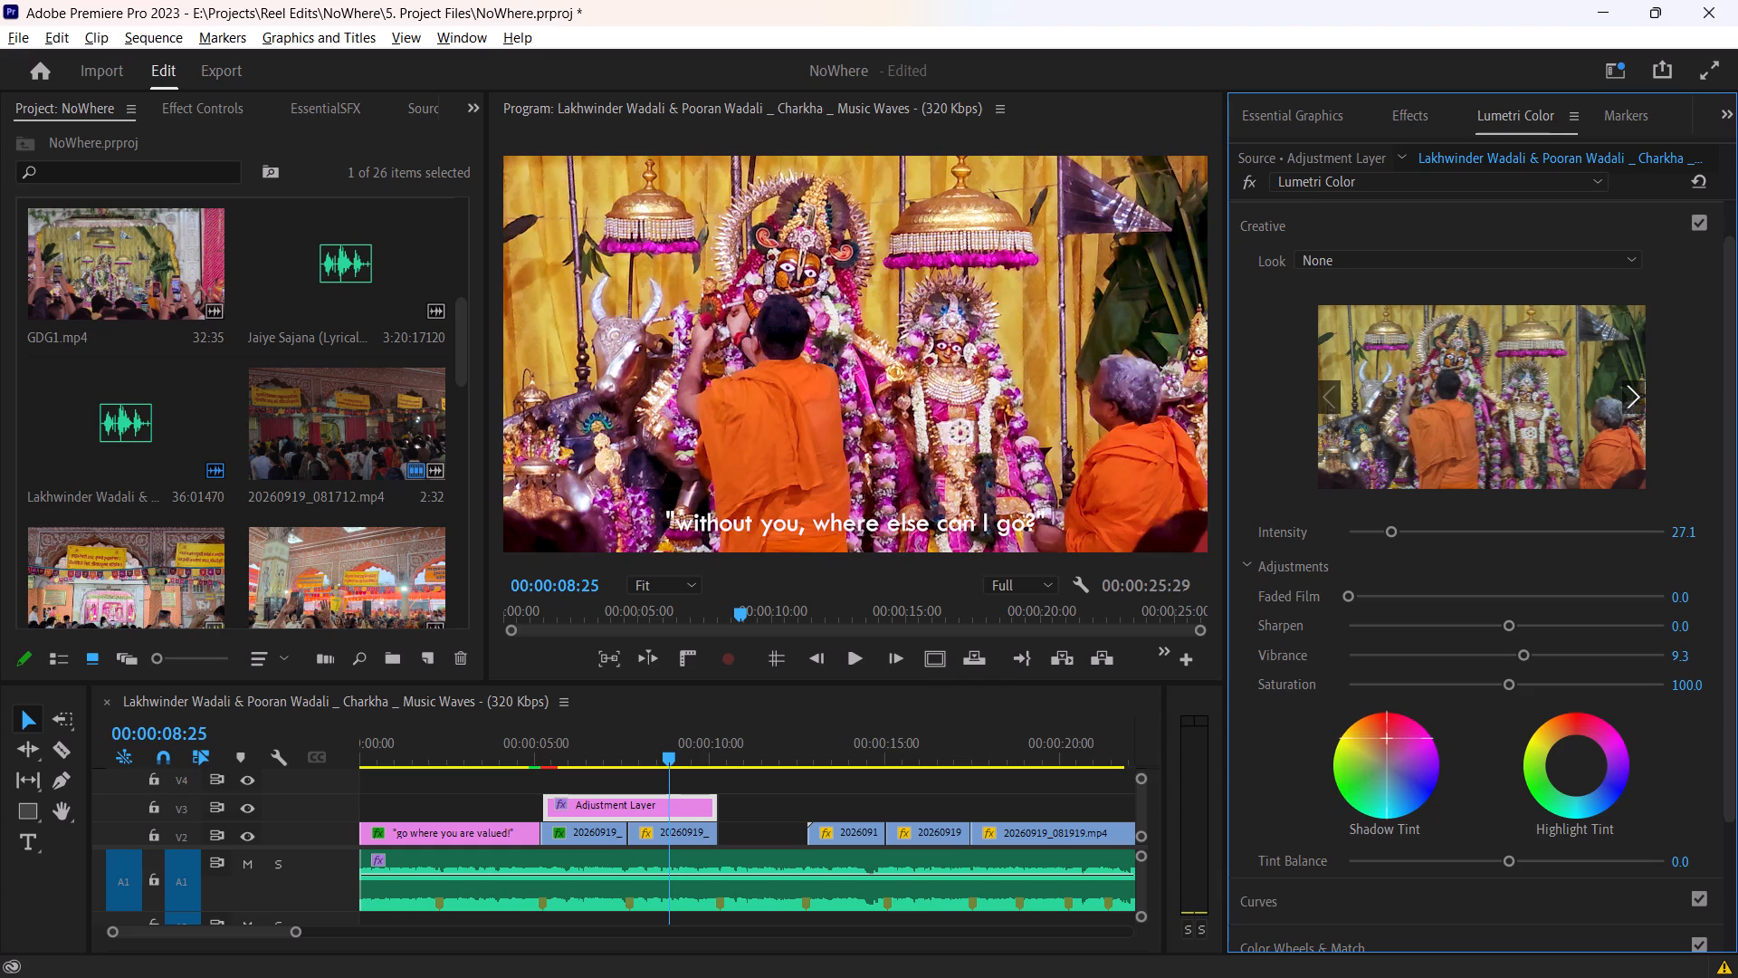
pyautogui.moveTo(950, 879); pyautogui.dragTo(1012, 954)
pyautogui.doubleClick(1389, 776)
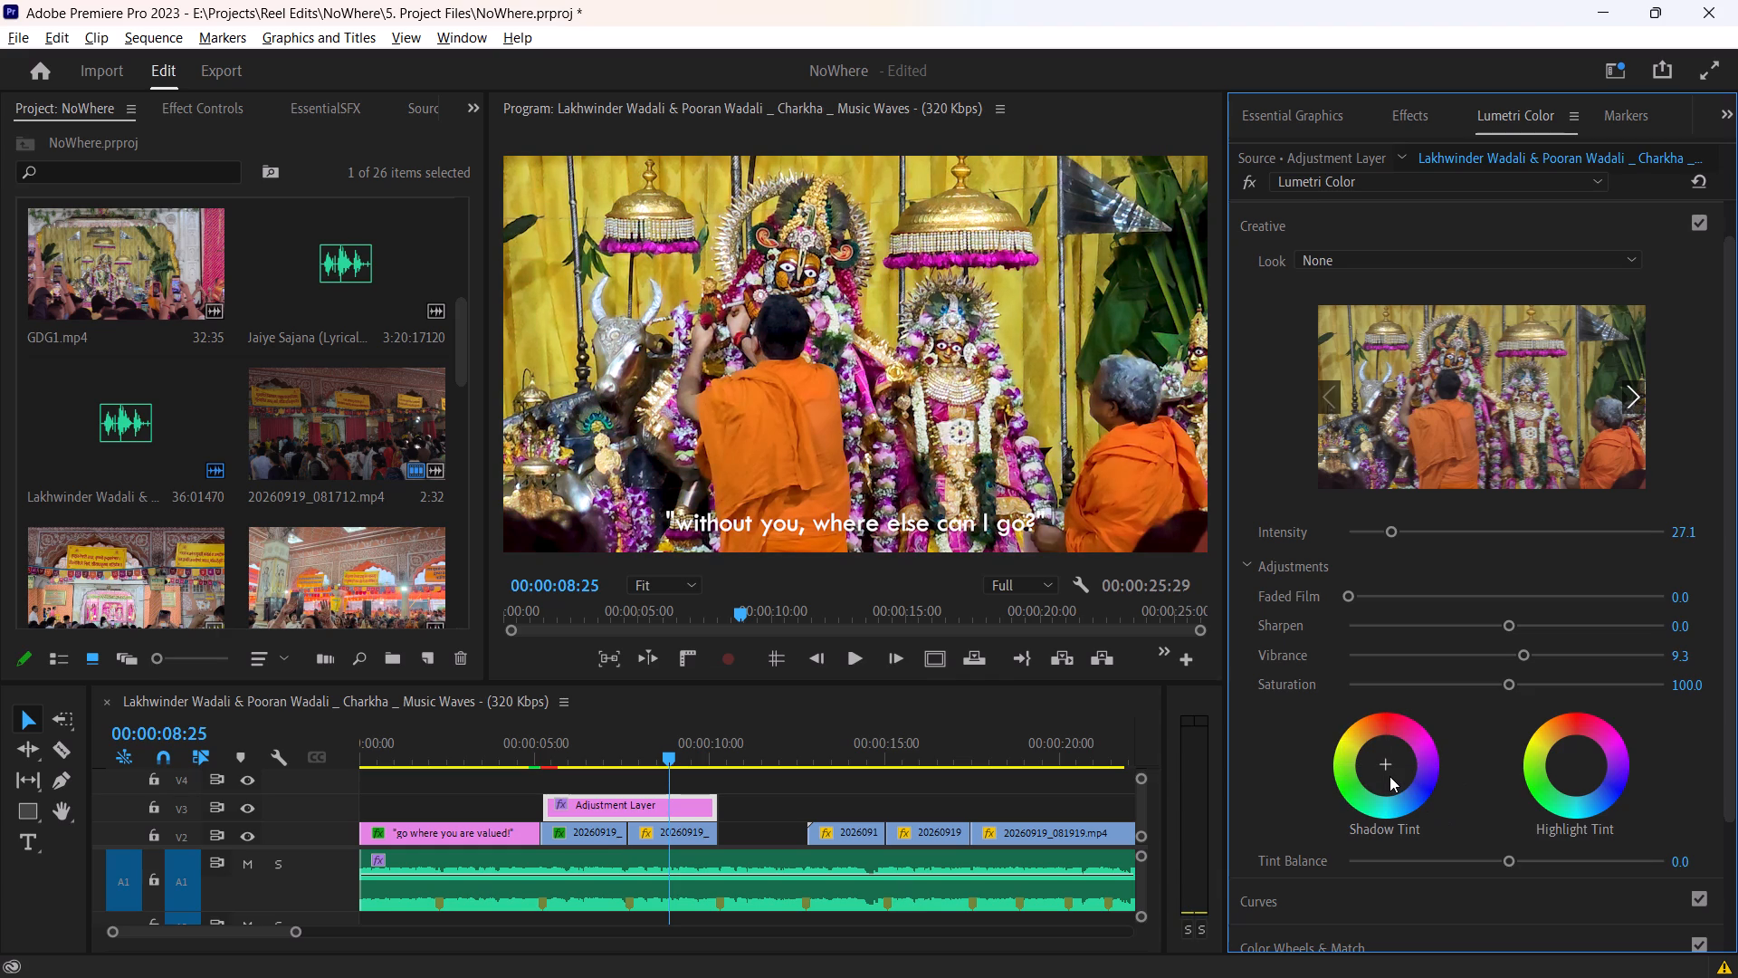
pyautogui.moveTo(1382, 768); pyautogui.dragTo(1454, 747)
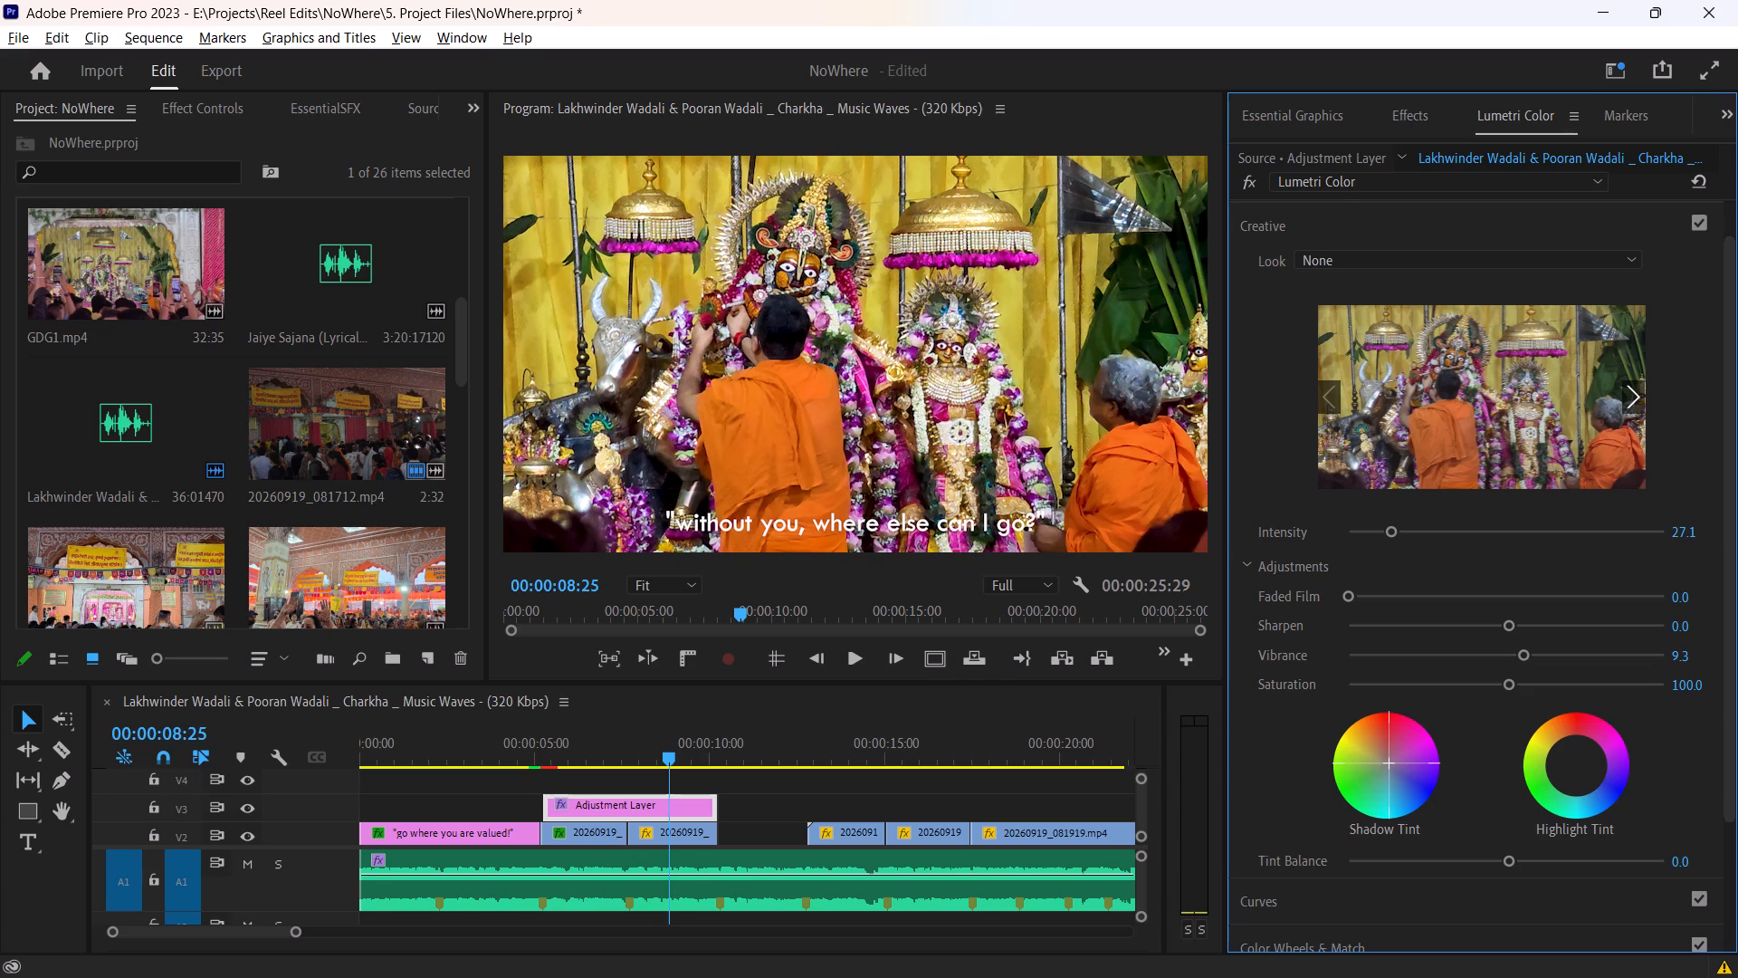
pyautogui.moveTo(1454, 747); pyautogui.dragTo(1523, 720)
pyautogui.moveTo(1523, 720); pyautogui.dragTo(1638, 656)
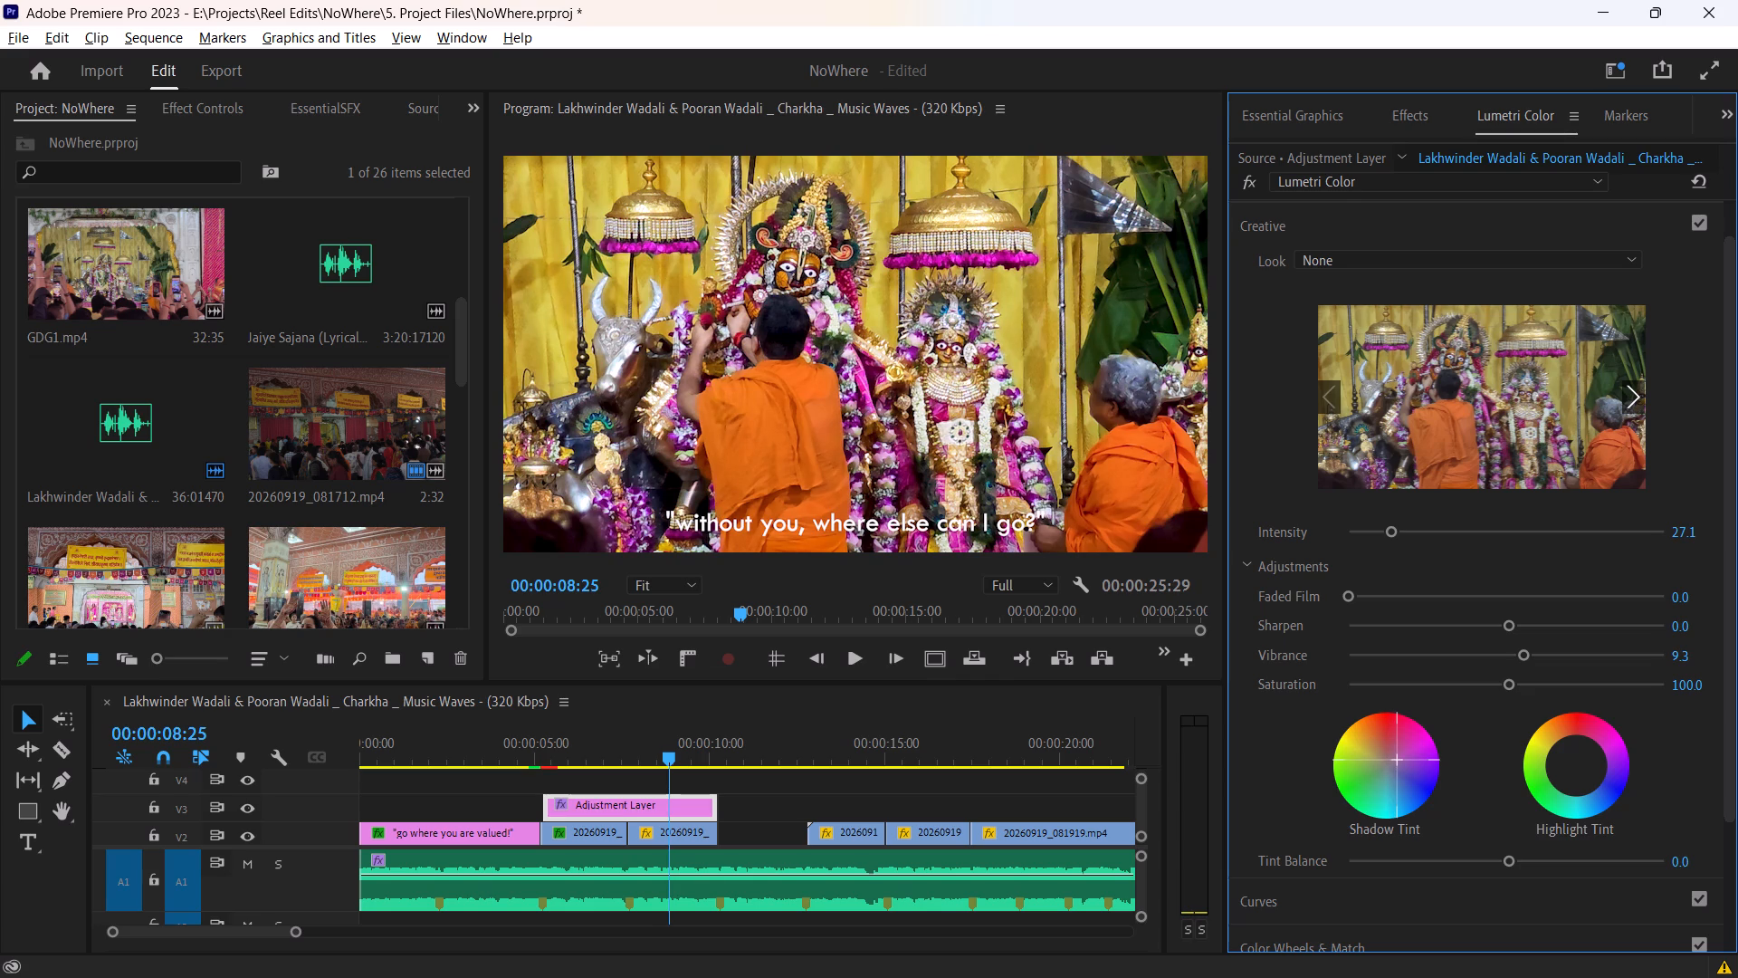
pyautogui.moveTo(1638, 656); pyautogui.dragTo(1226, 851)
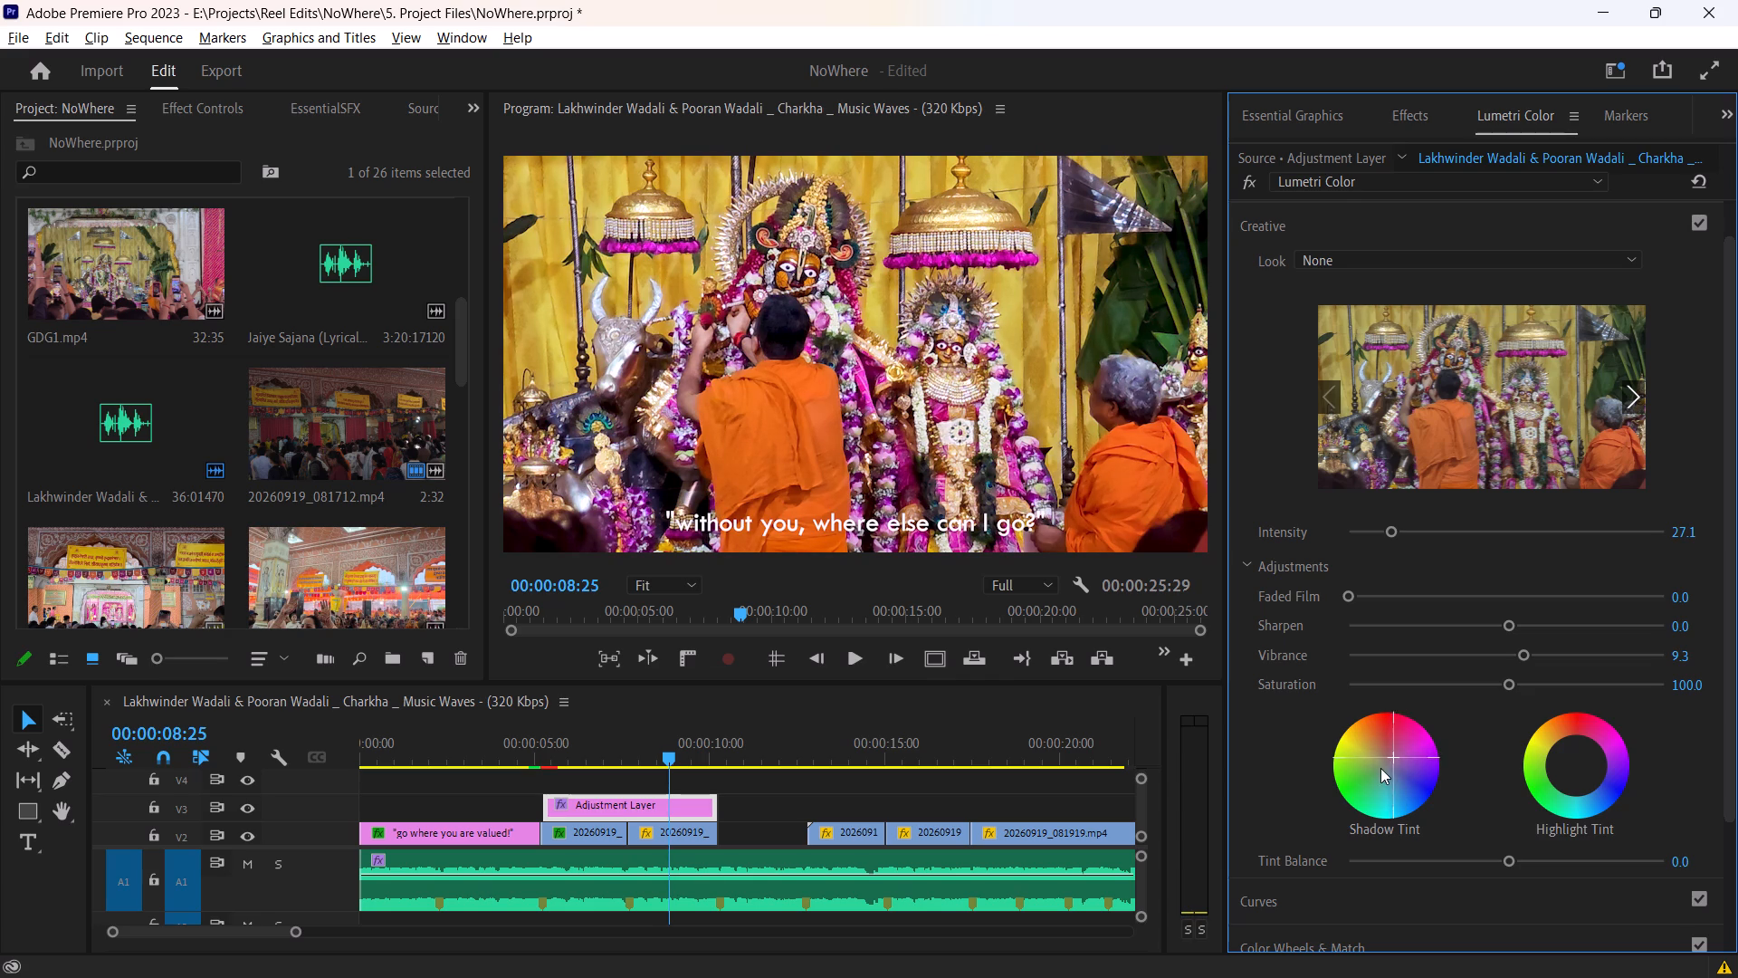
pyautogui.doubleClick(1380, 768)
# Shift the adjustment layer's Shadow Tint very slightly from neutral toward yellow-green.
pyautogui.moveTo(1380, 768); pyautogui.dragTo(1475, 858)
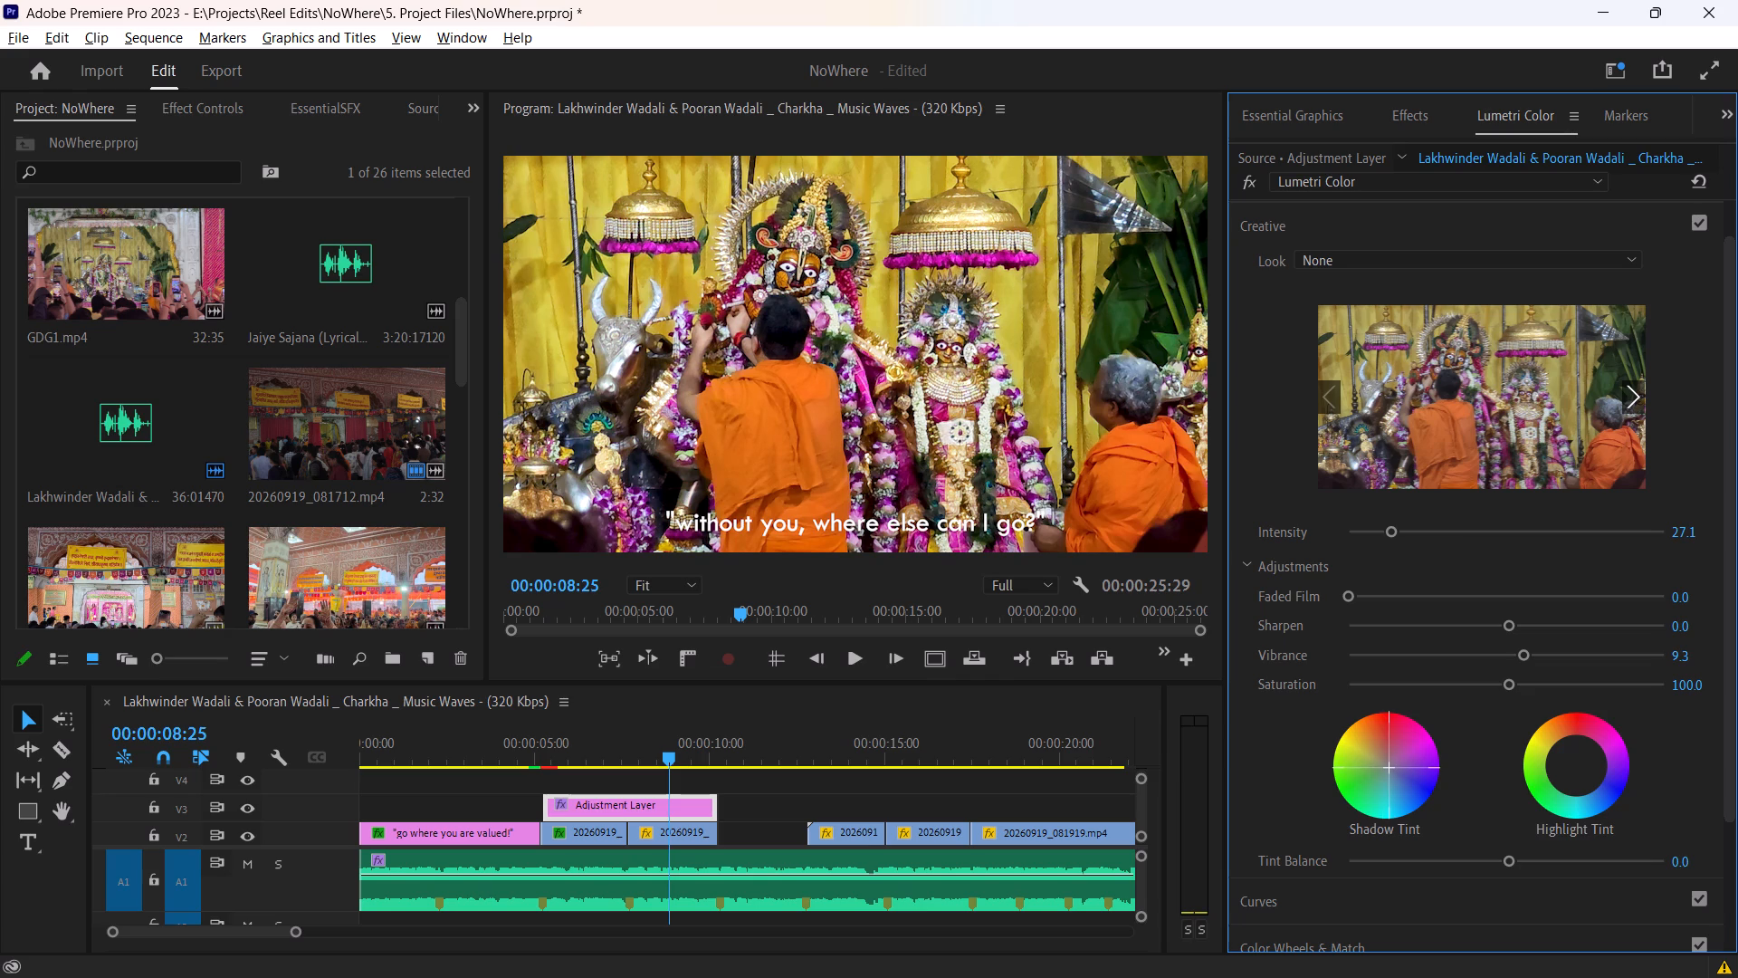
pyautogui.moveTo(1475, 858); pyautogui.dragTo(1304, 813)
pyautogui.moveTo(1304, 813); pyautogui.dragTo(1303, 845)
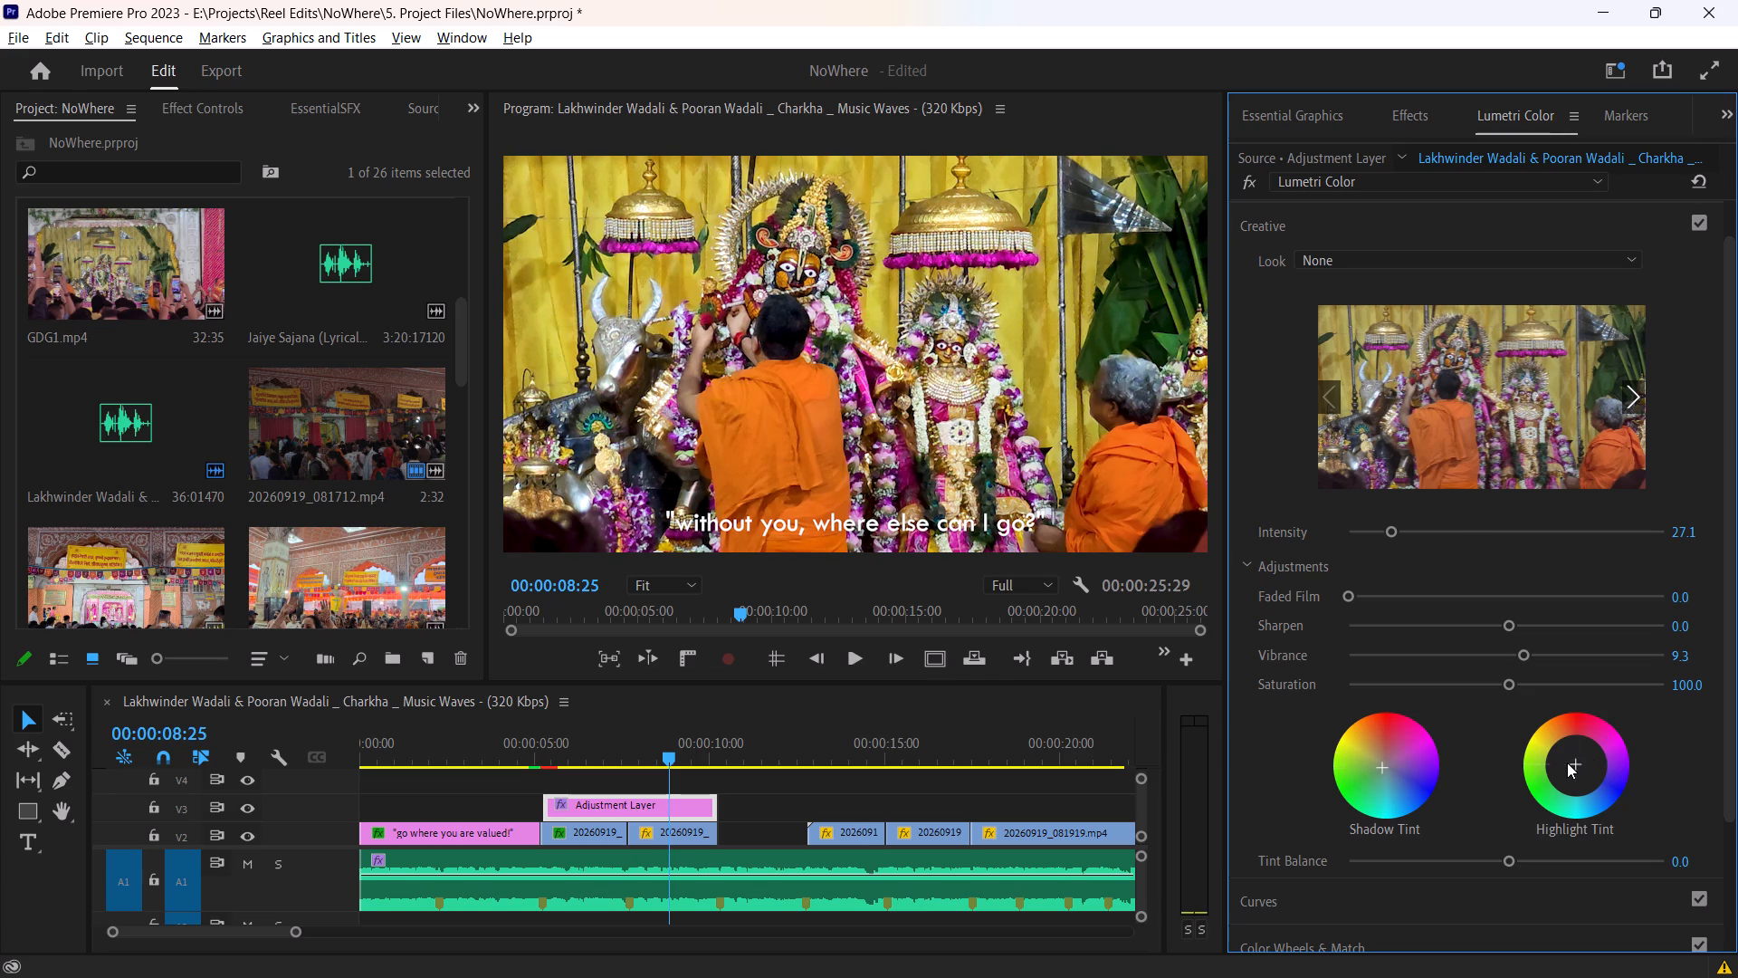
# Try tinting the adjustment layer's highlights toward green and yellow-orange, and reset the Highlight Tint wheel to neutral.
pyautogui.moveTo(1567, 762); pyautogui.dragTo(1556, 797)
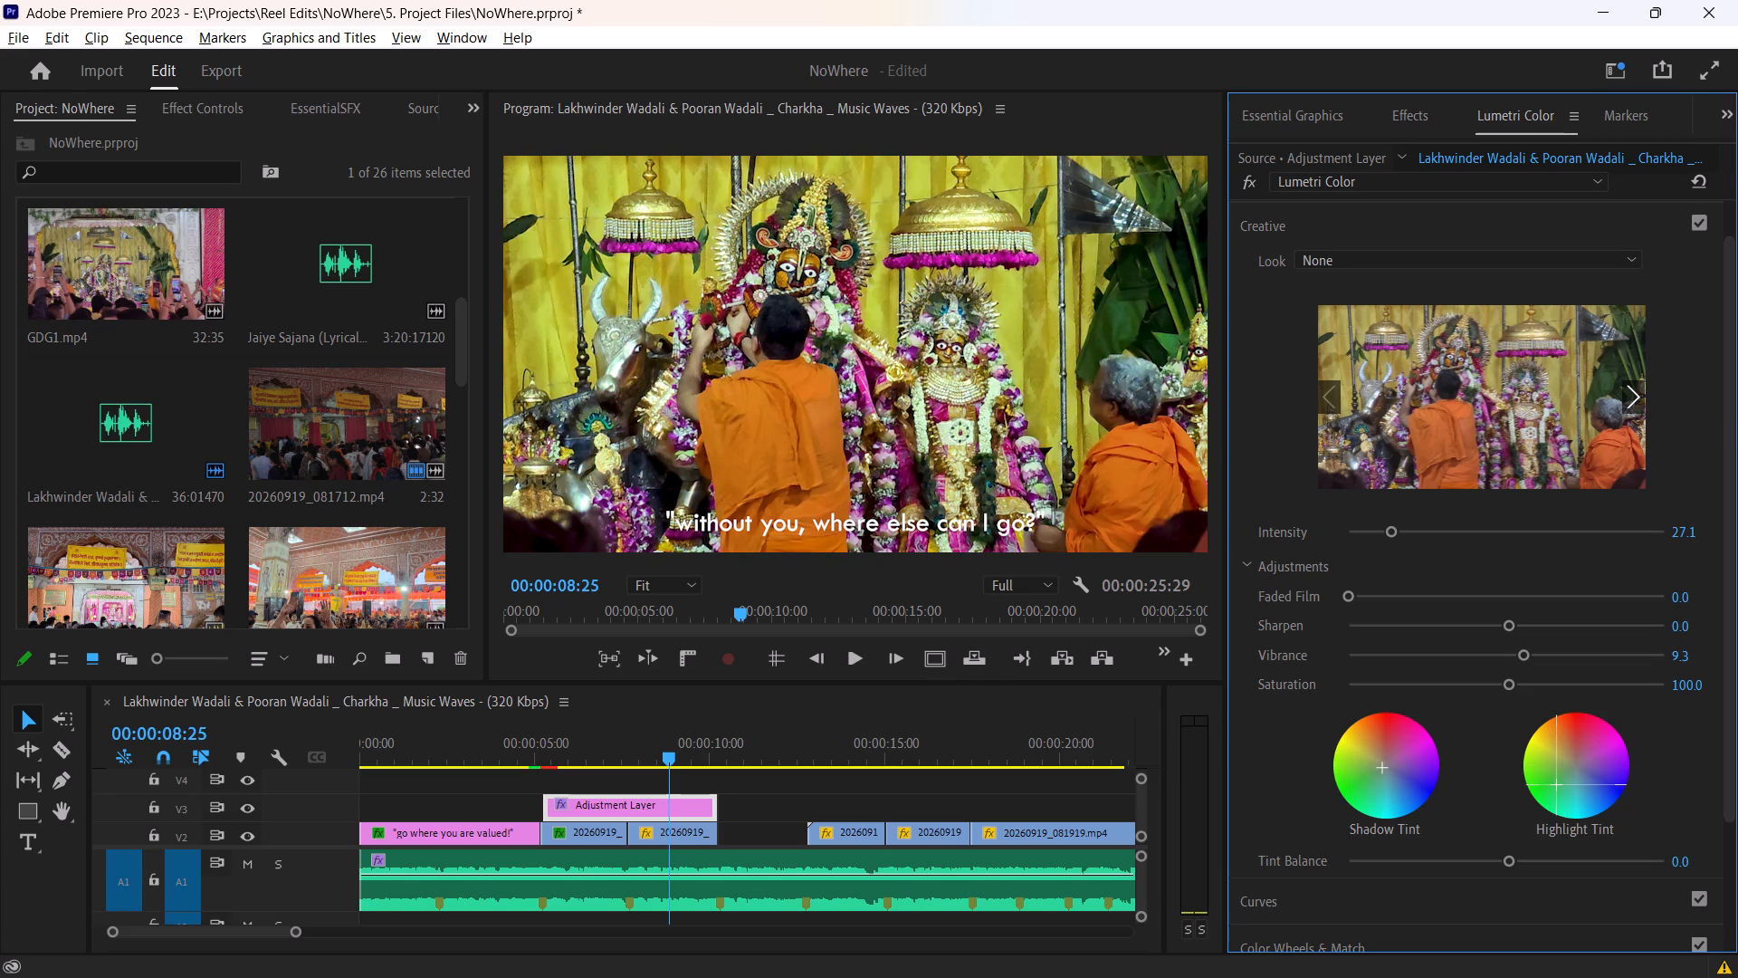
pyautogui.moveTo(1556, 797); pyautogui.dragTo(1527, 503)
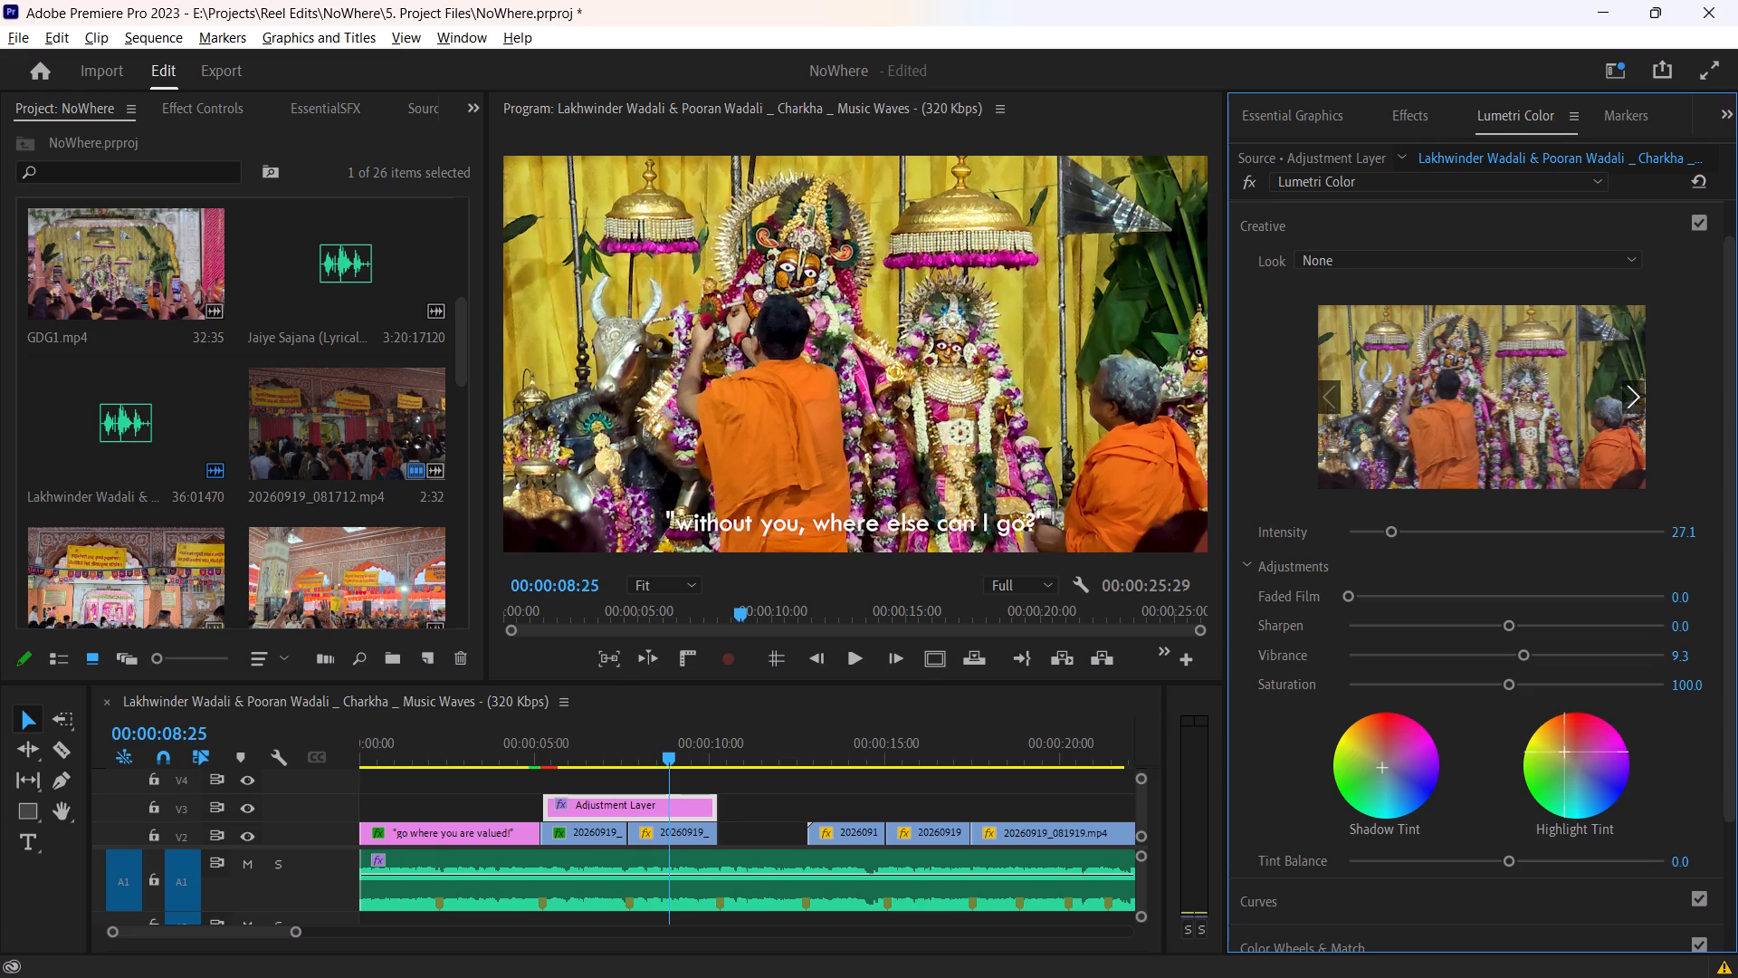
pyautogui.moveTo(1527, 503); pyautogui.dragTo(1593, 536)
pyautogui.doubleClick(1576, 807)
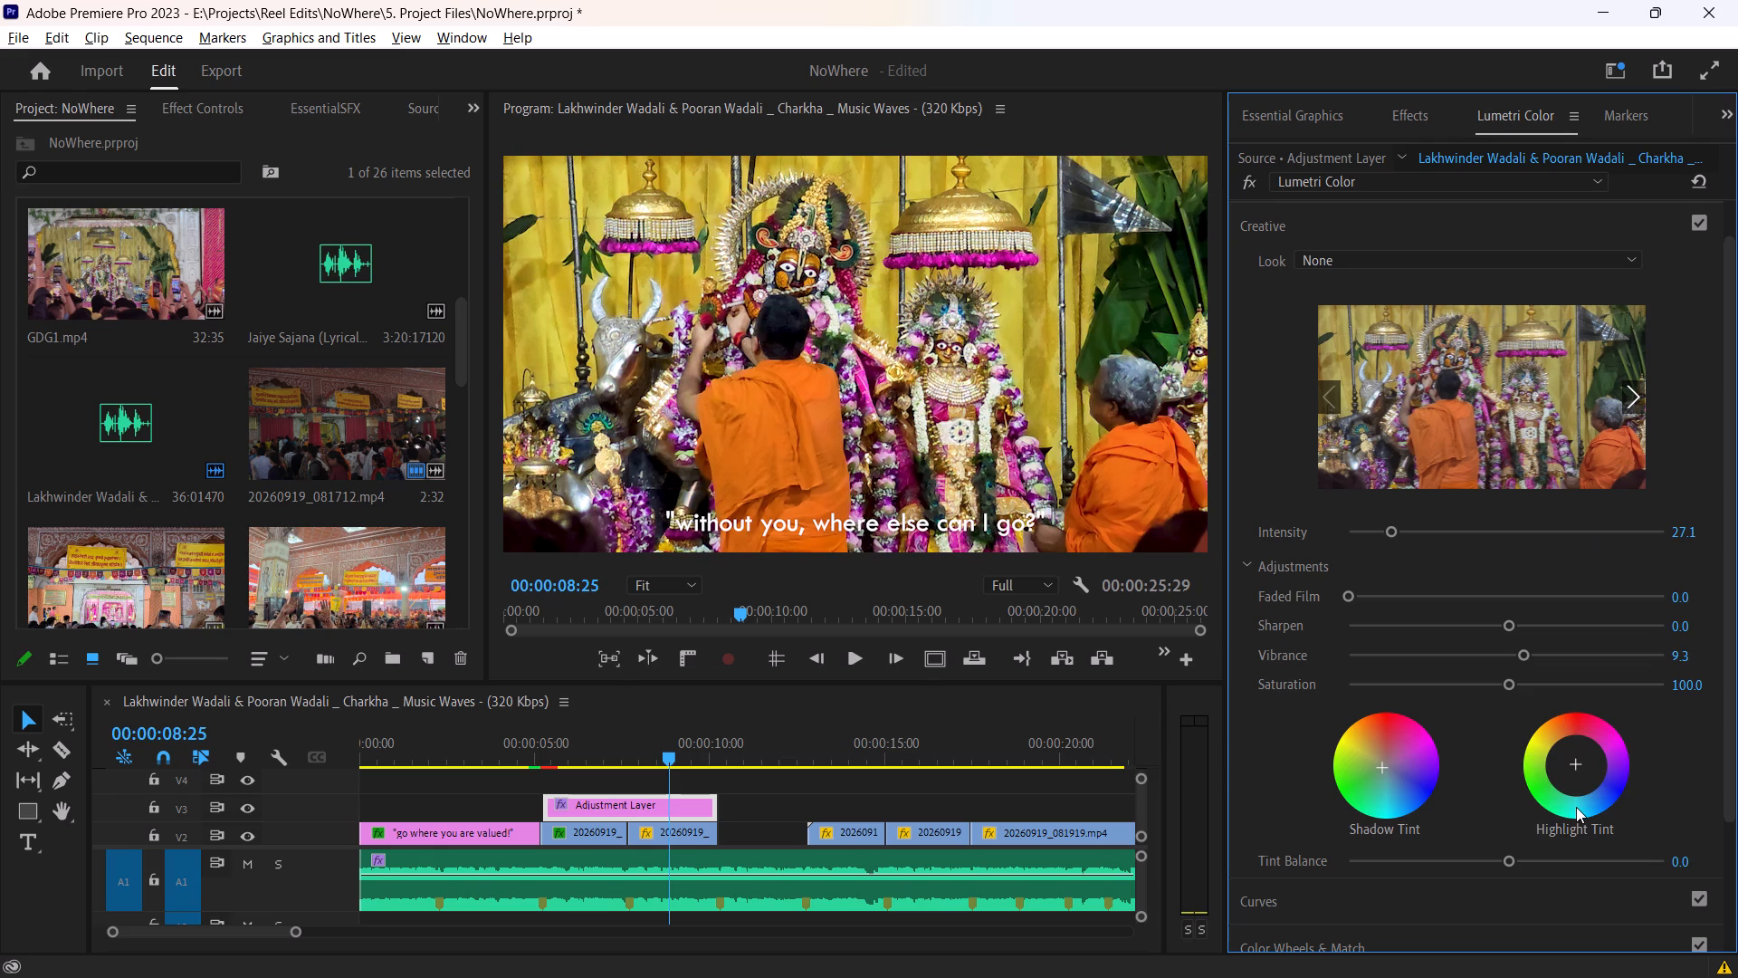
# Reset the Shadow Tint wheel to neutral and shift it very slightly toward purple.
pyautogui.doubleClick(1356, 764)
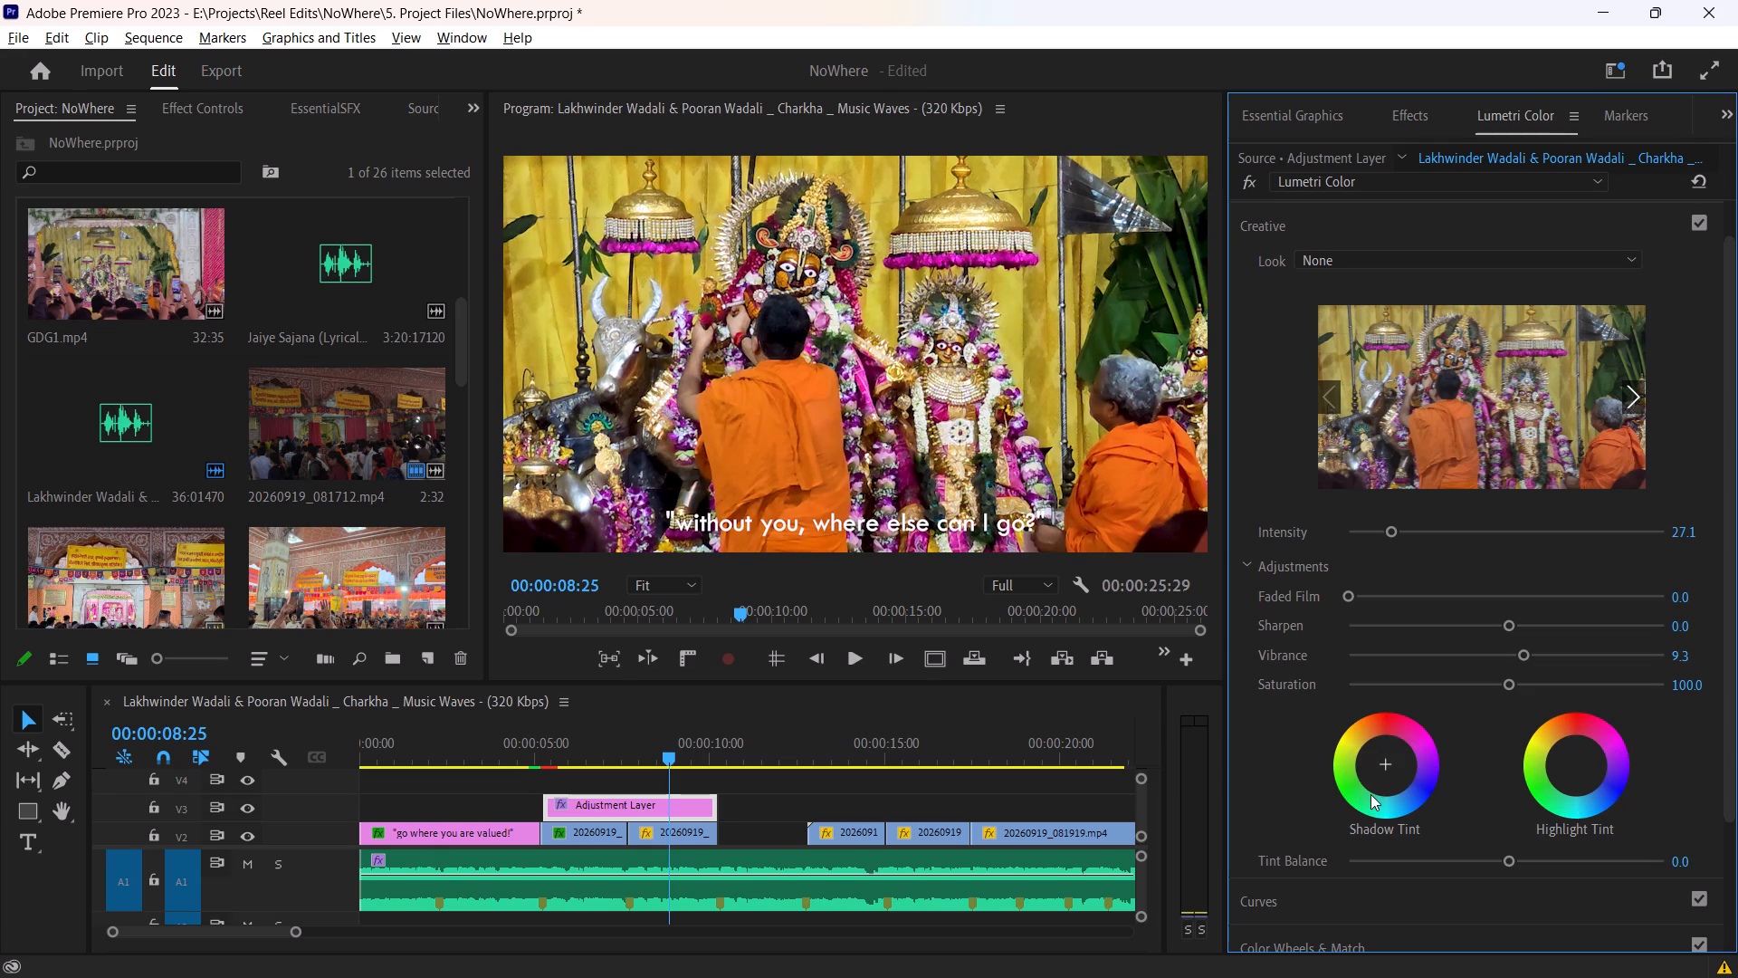
pyautogui.moveTo(1387, 764); pyautogui.dragTo(1348, 805)
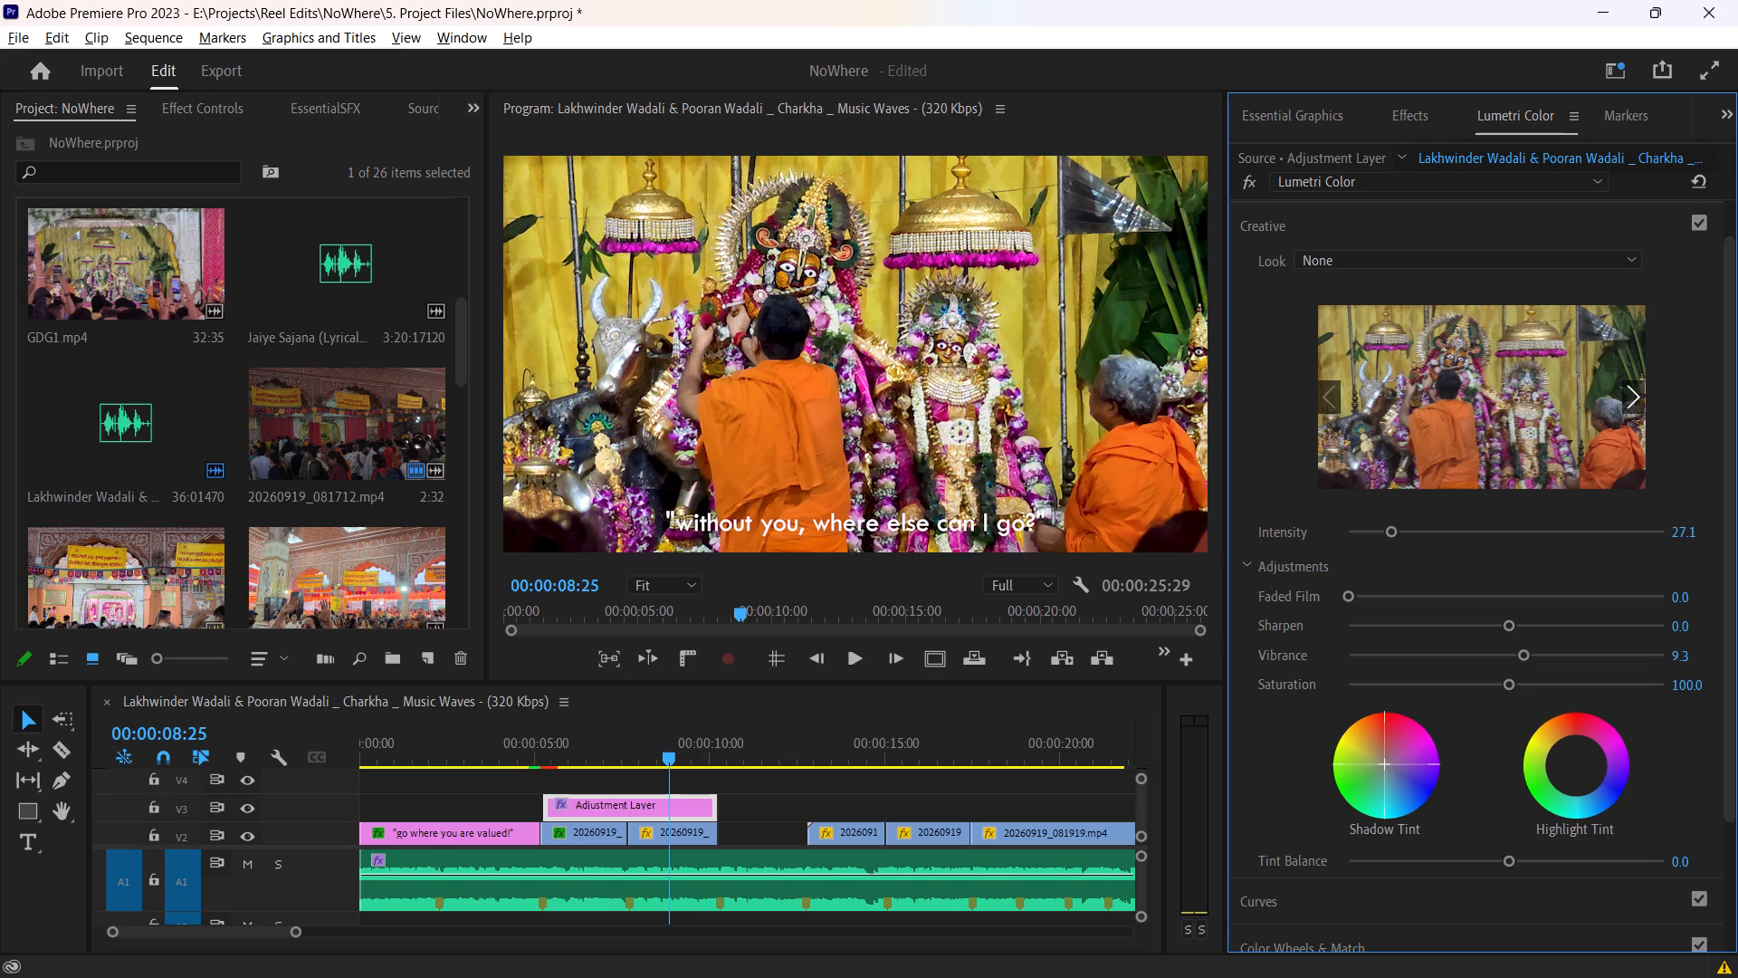
pyautogui.moveTo(1348, 805); pyautogui.dragTo(1505, 889)
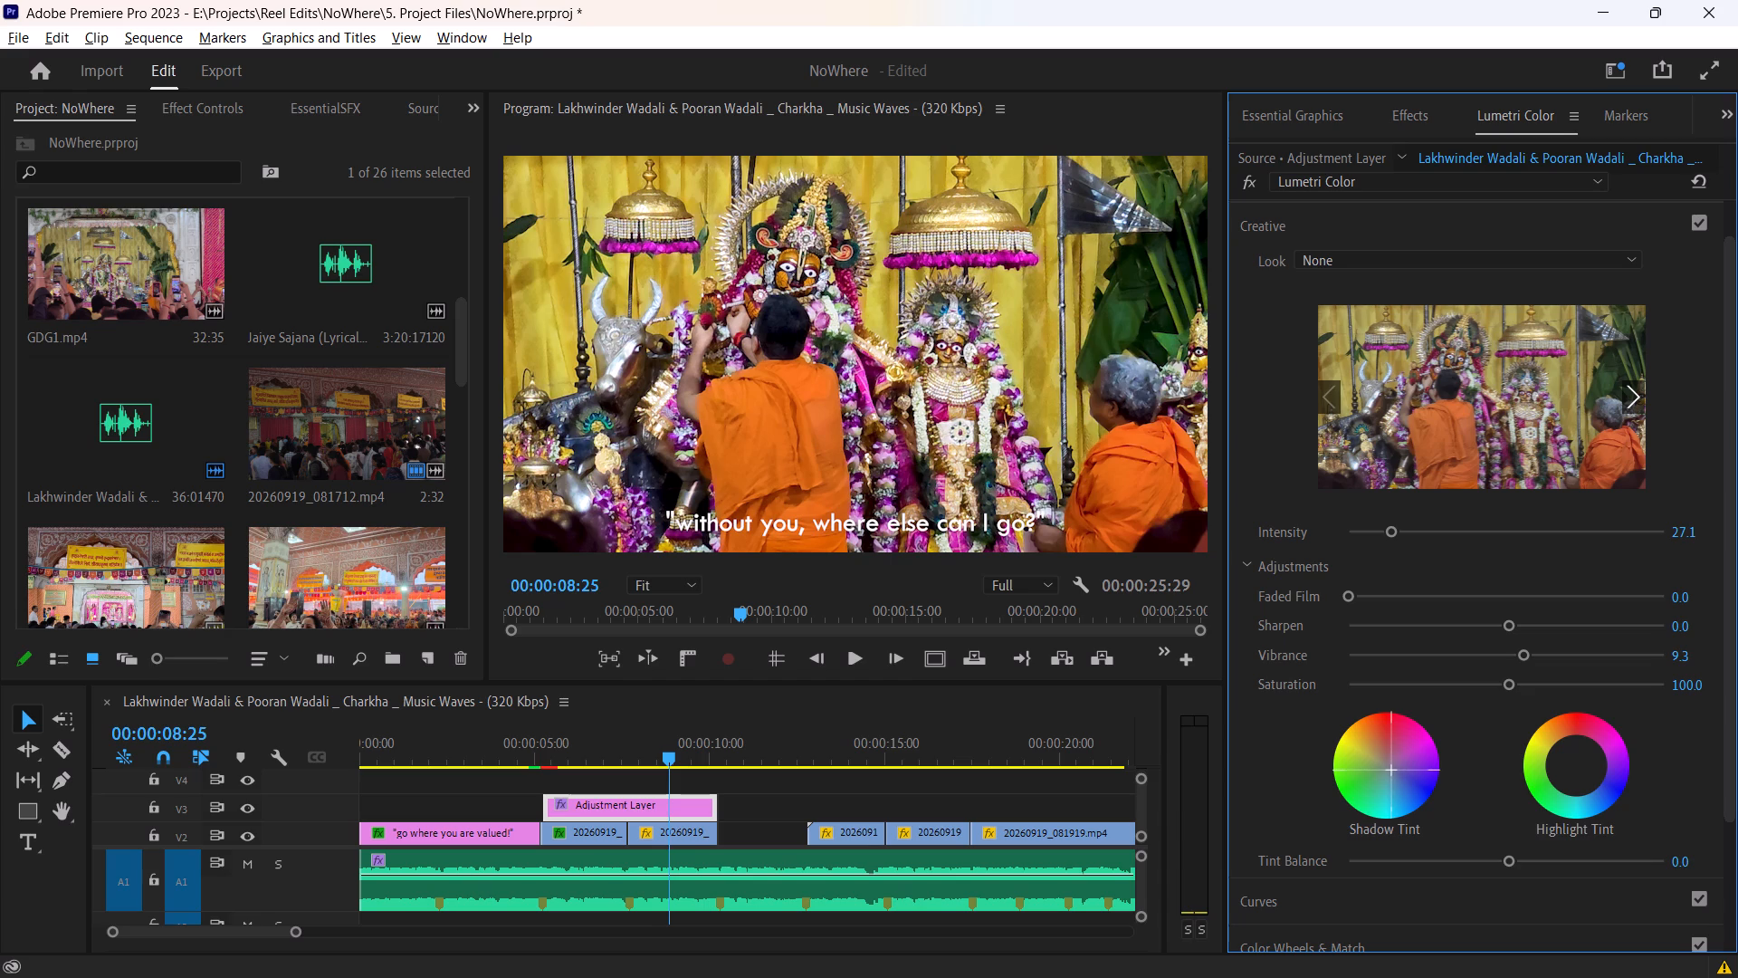
pyautogui.moveTo(1505, 889); pyautogui.dragTo(1512, 820)
# Nudge the adjustment layer's Creative Tint Balance to 0.7.
pyautogui.scroll(-2, 1486, 782)
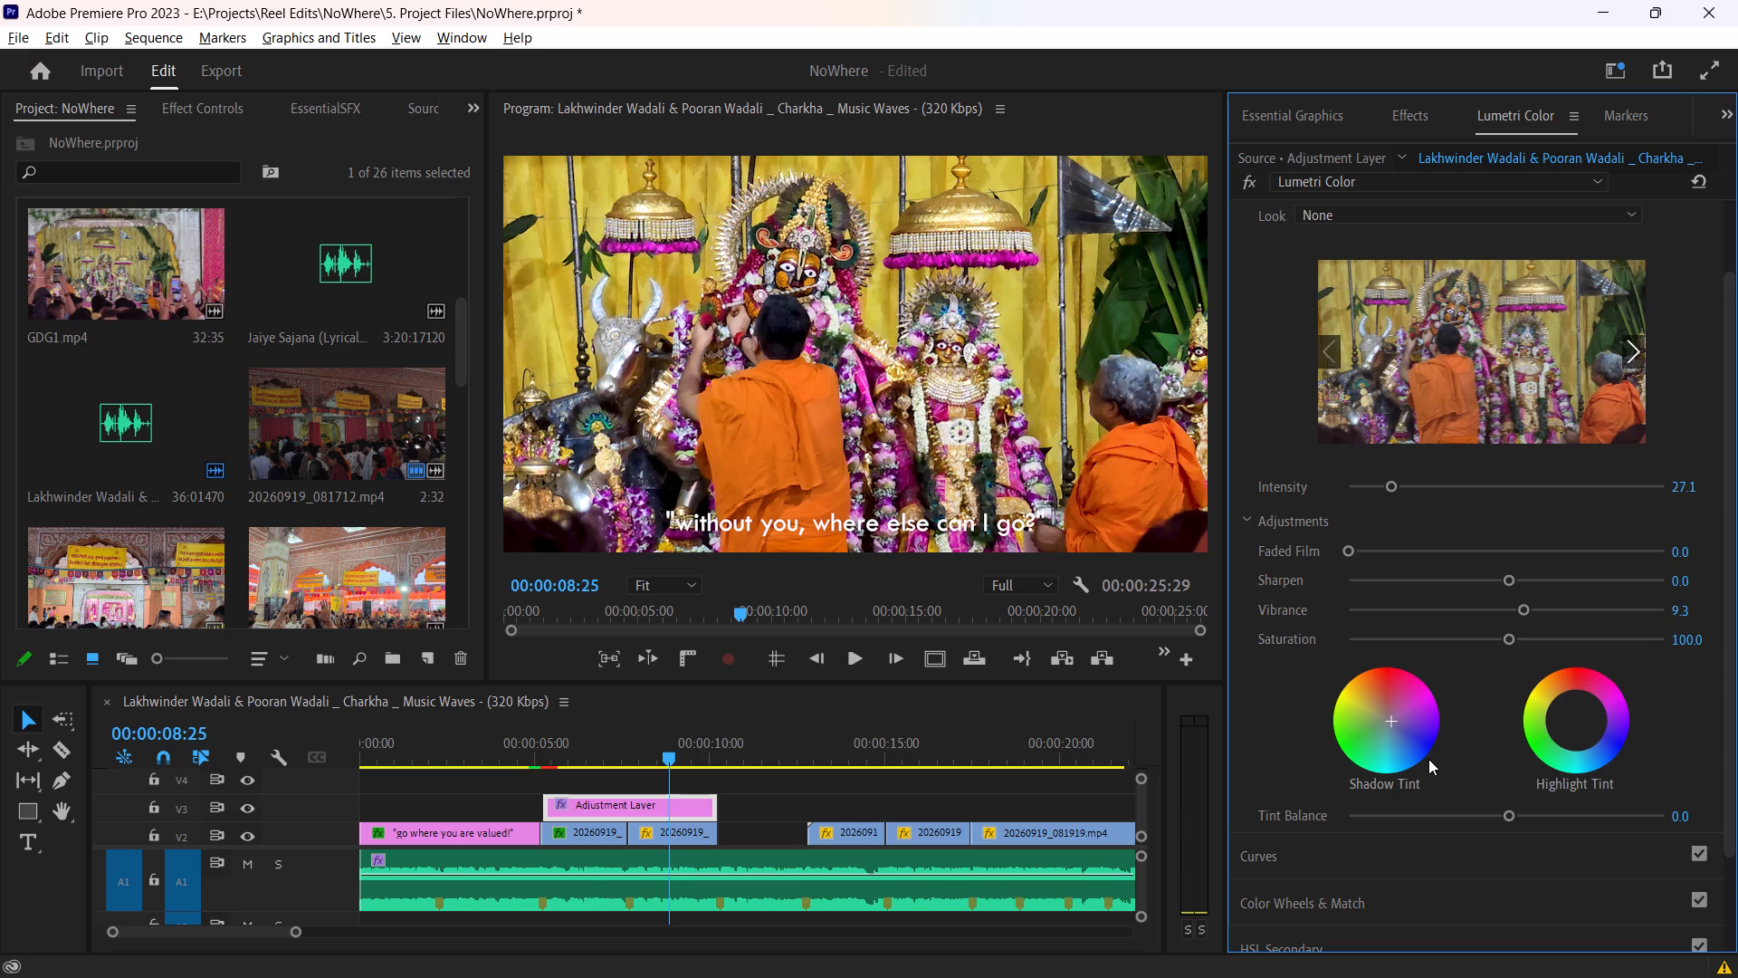
pyautogui.scroll(-4, 1467, 849)
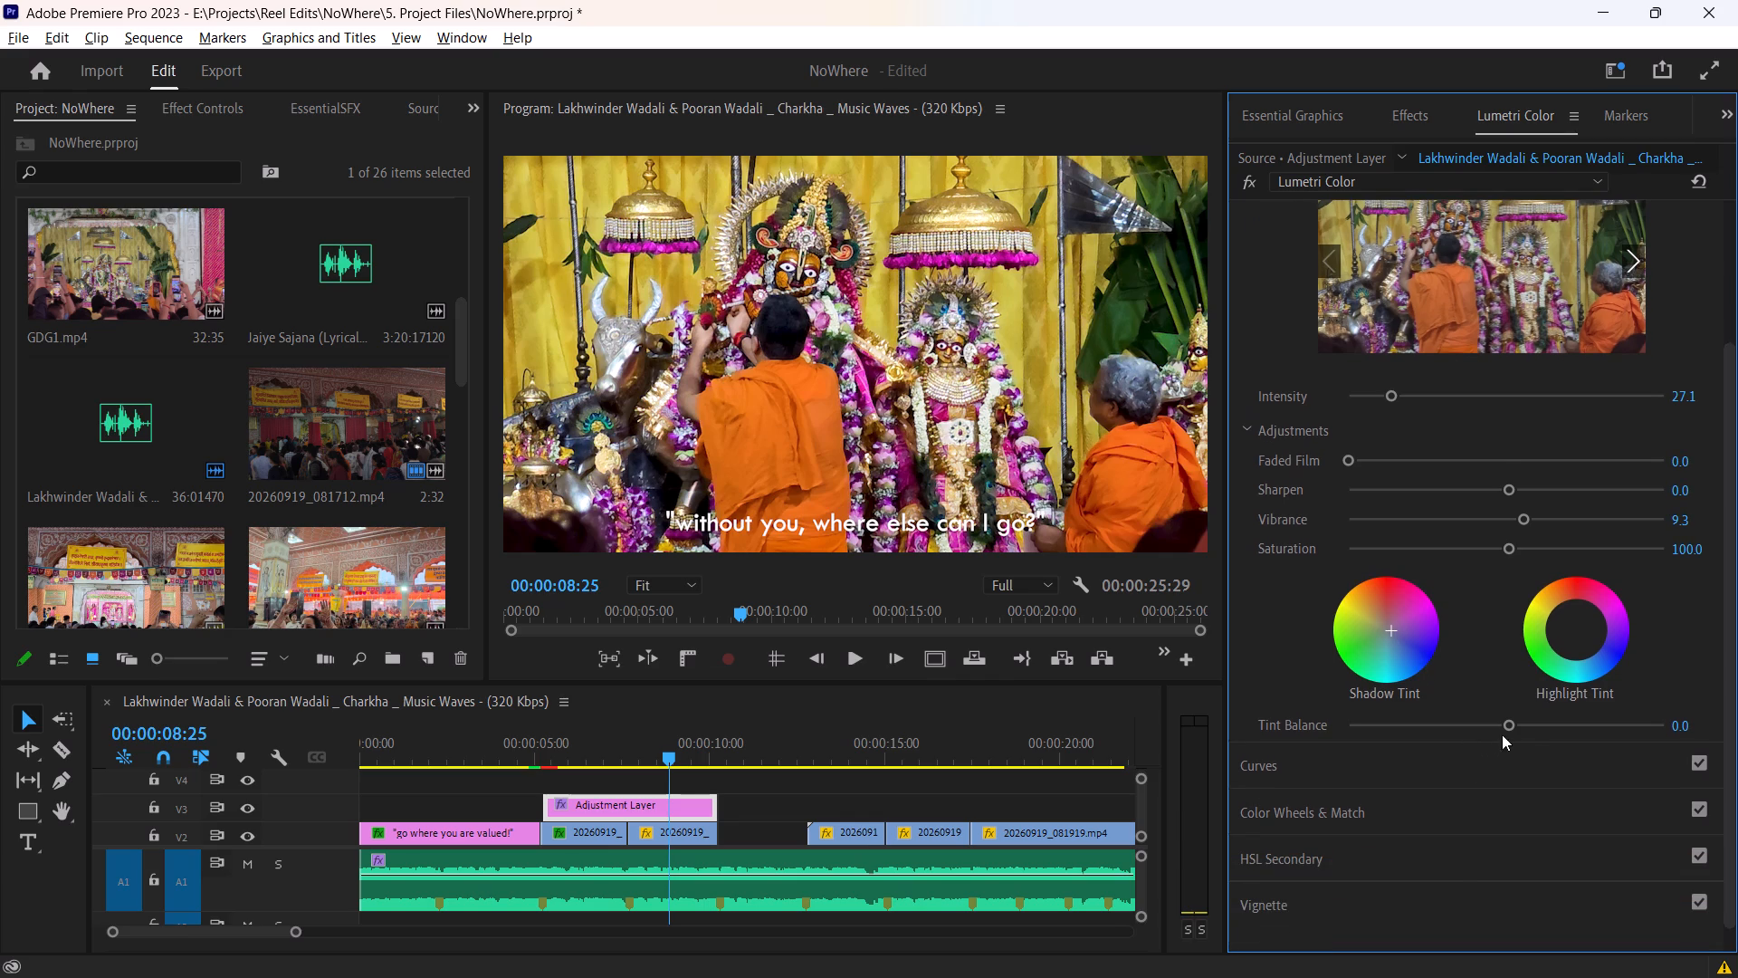
pyautogui.click(1506, 727)
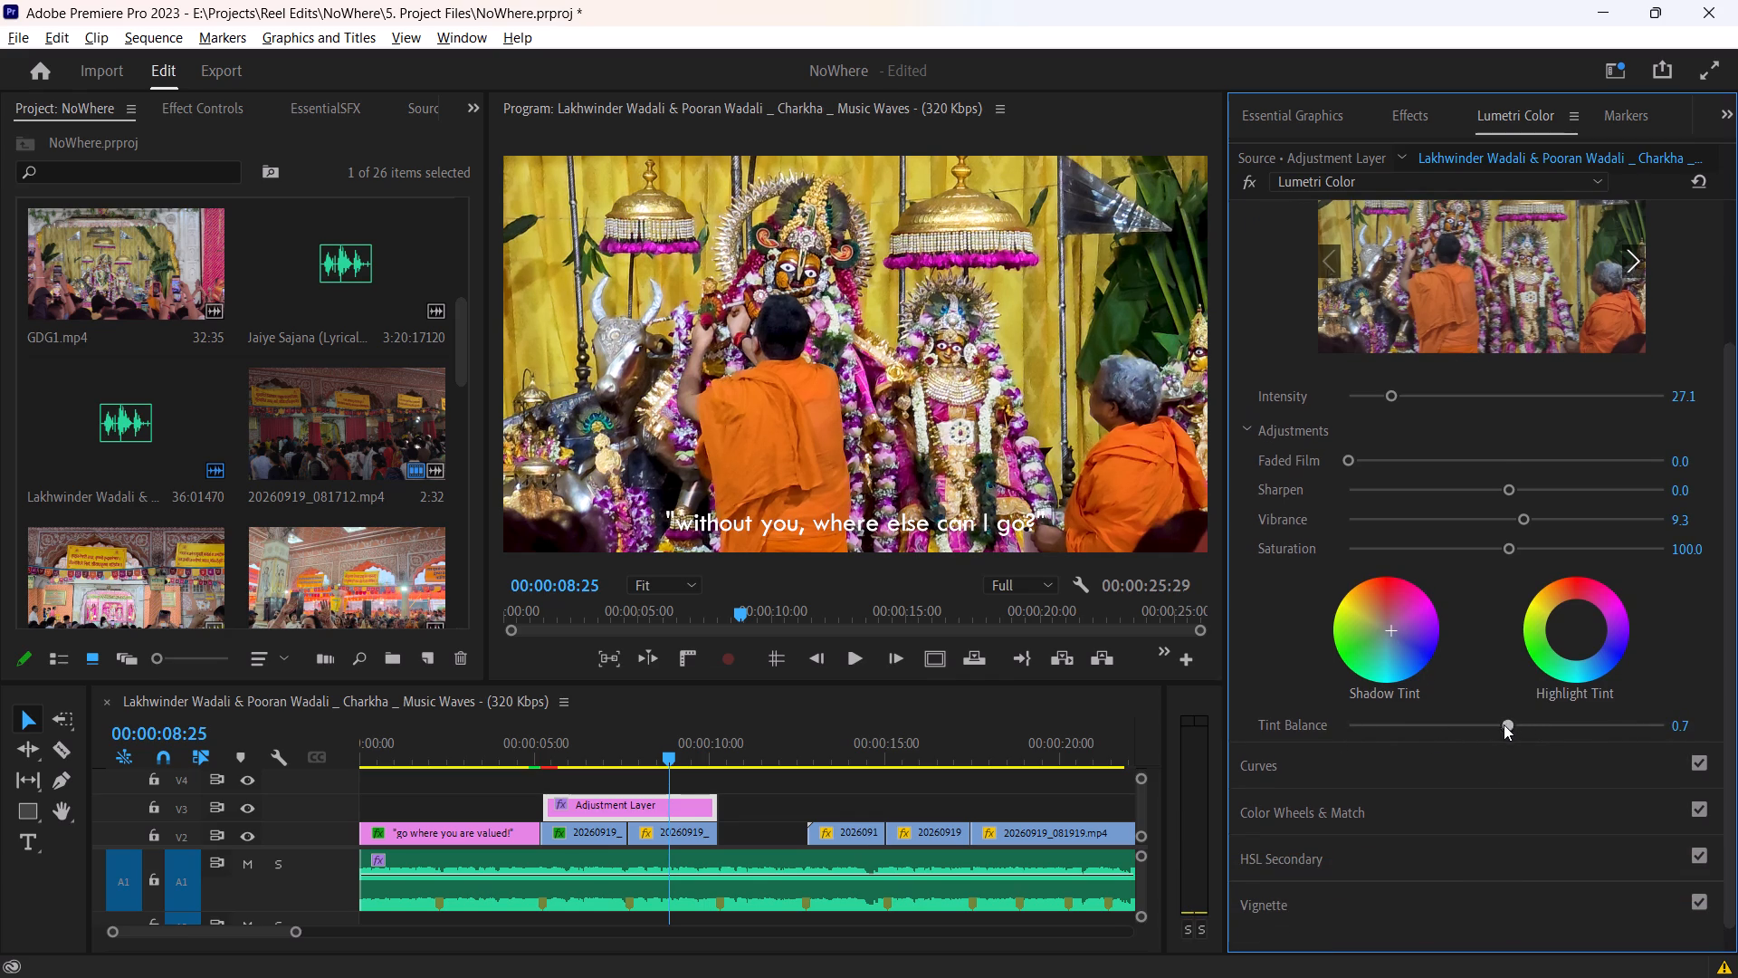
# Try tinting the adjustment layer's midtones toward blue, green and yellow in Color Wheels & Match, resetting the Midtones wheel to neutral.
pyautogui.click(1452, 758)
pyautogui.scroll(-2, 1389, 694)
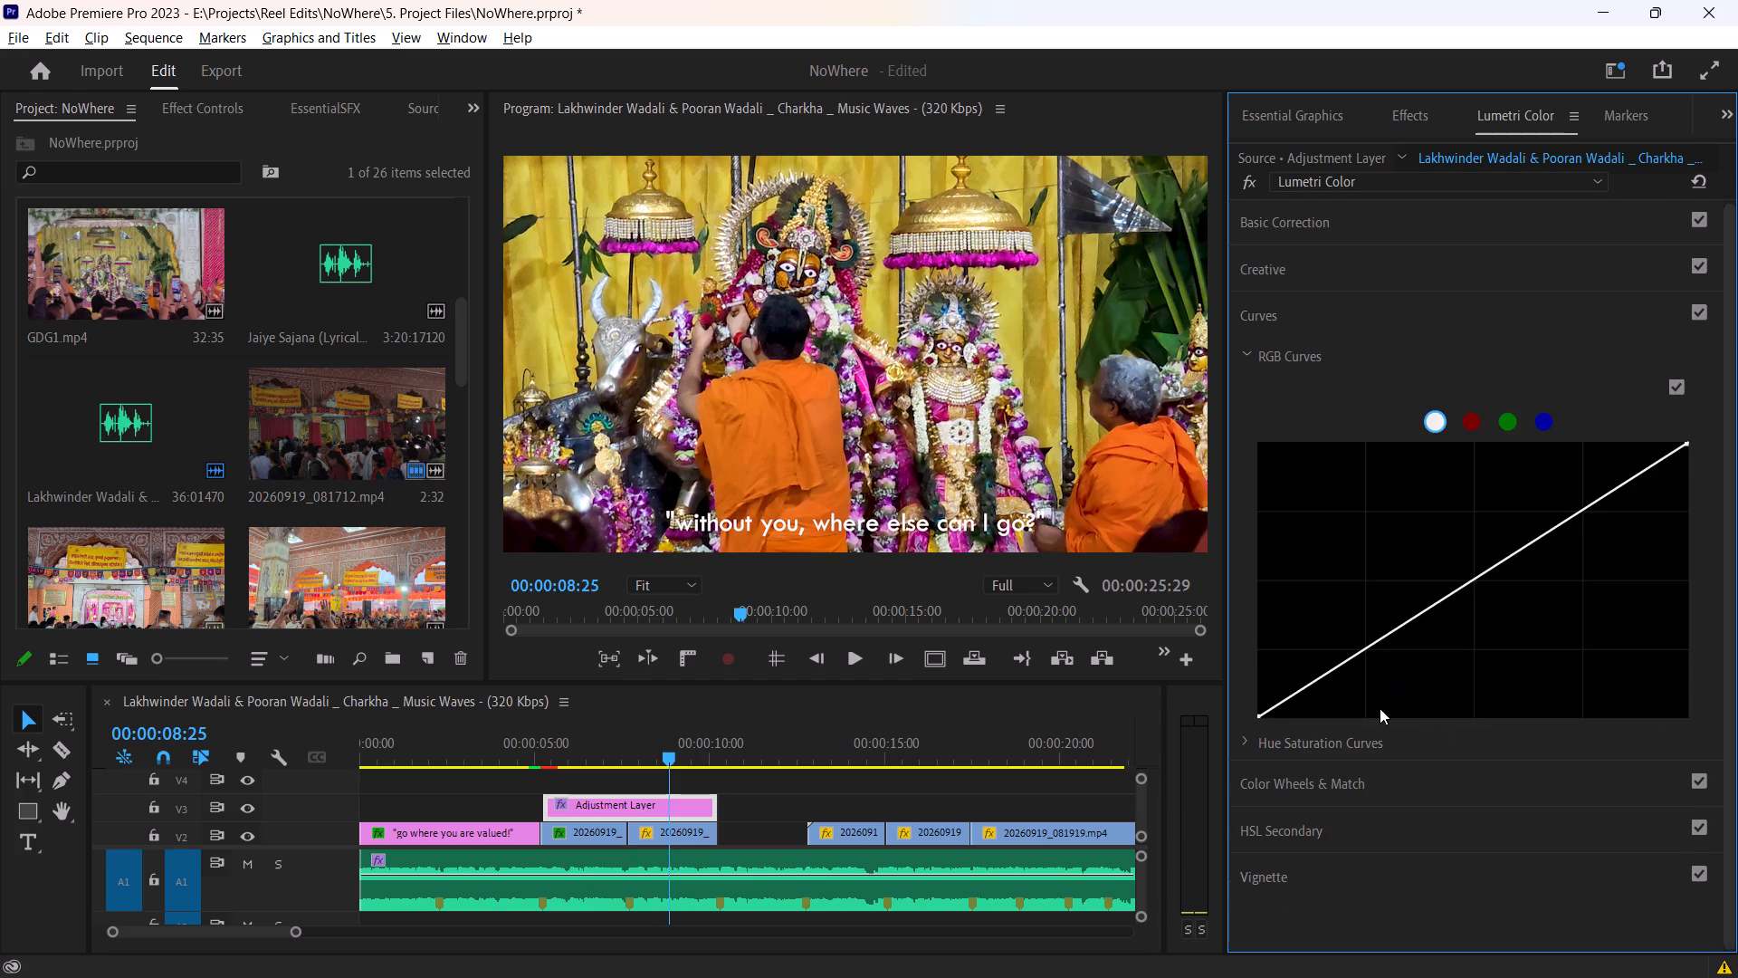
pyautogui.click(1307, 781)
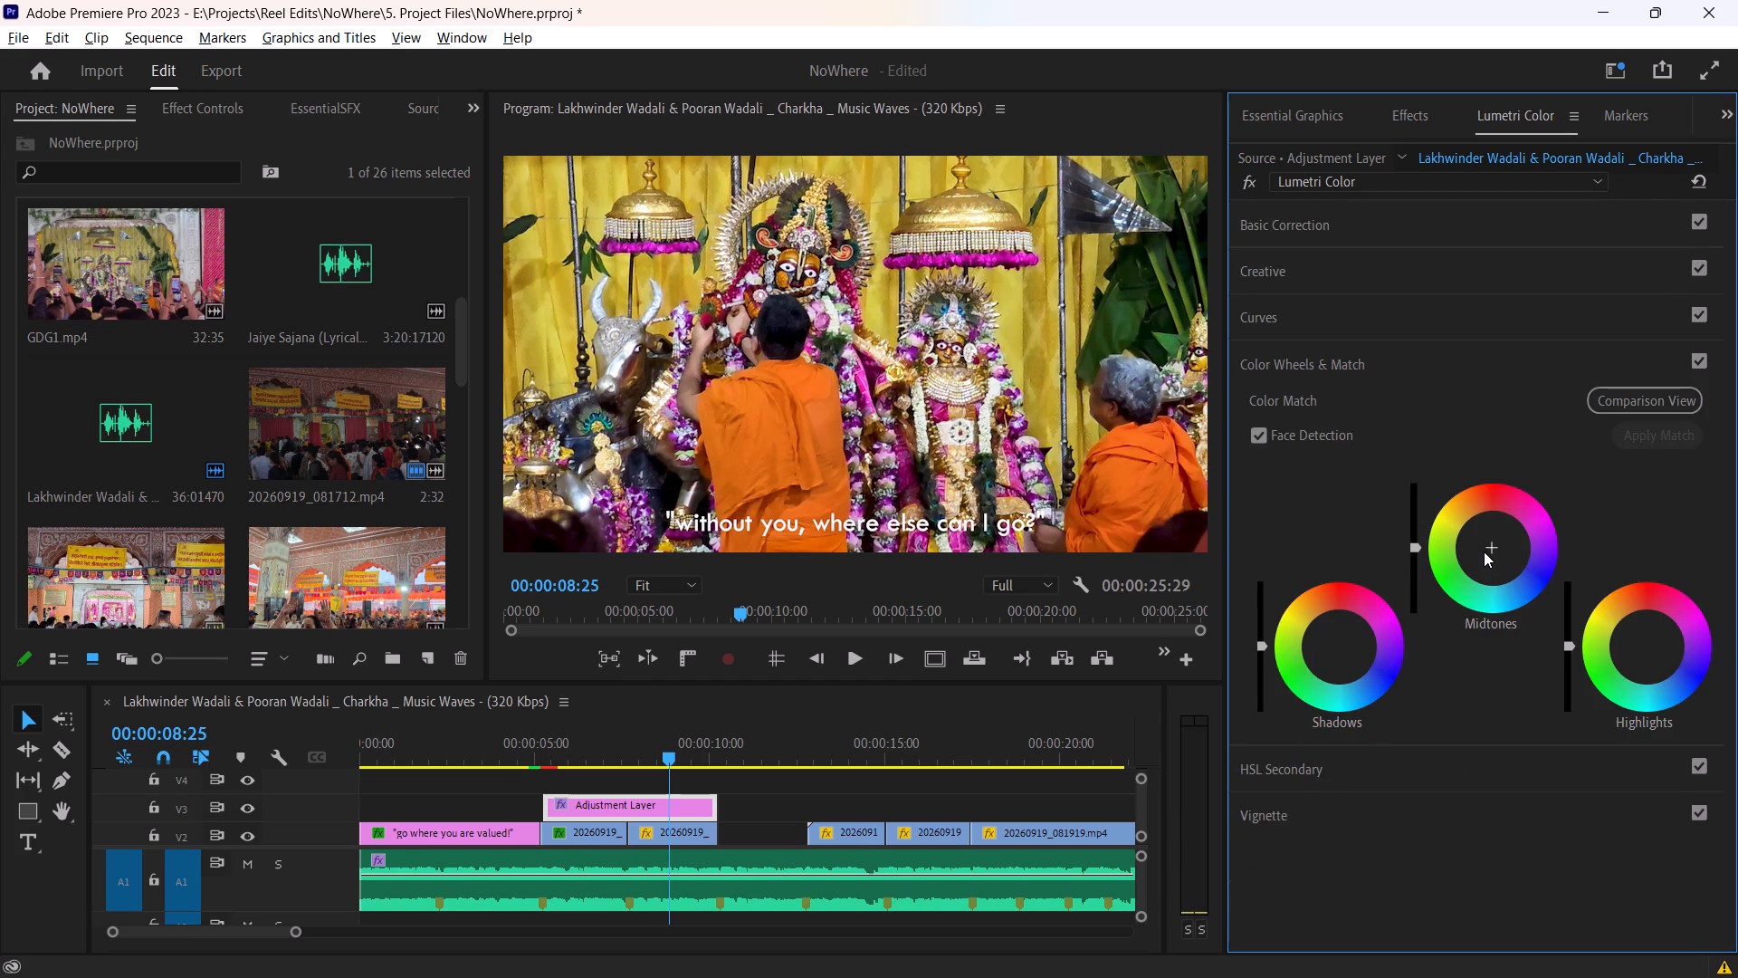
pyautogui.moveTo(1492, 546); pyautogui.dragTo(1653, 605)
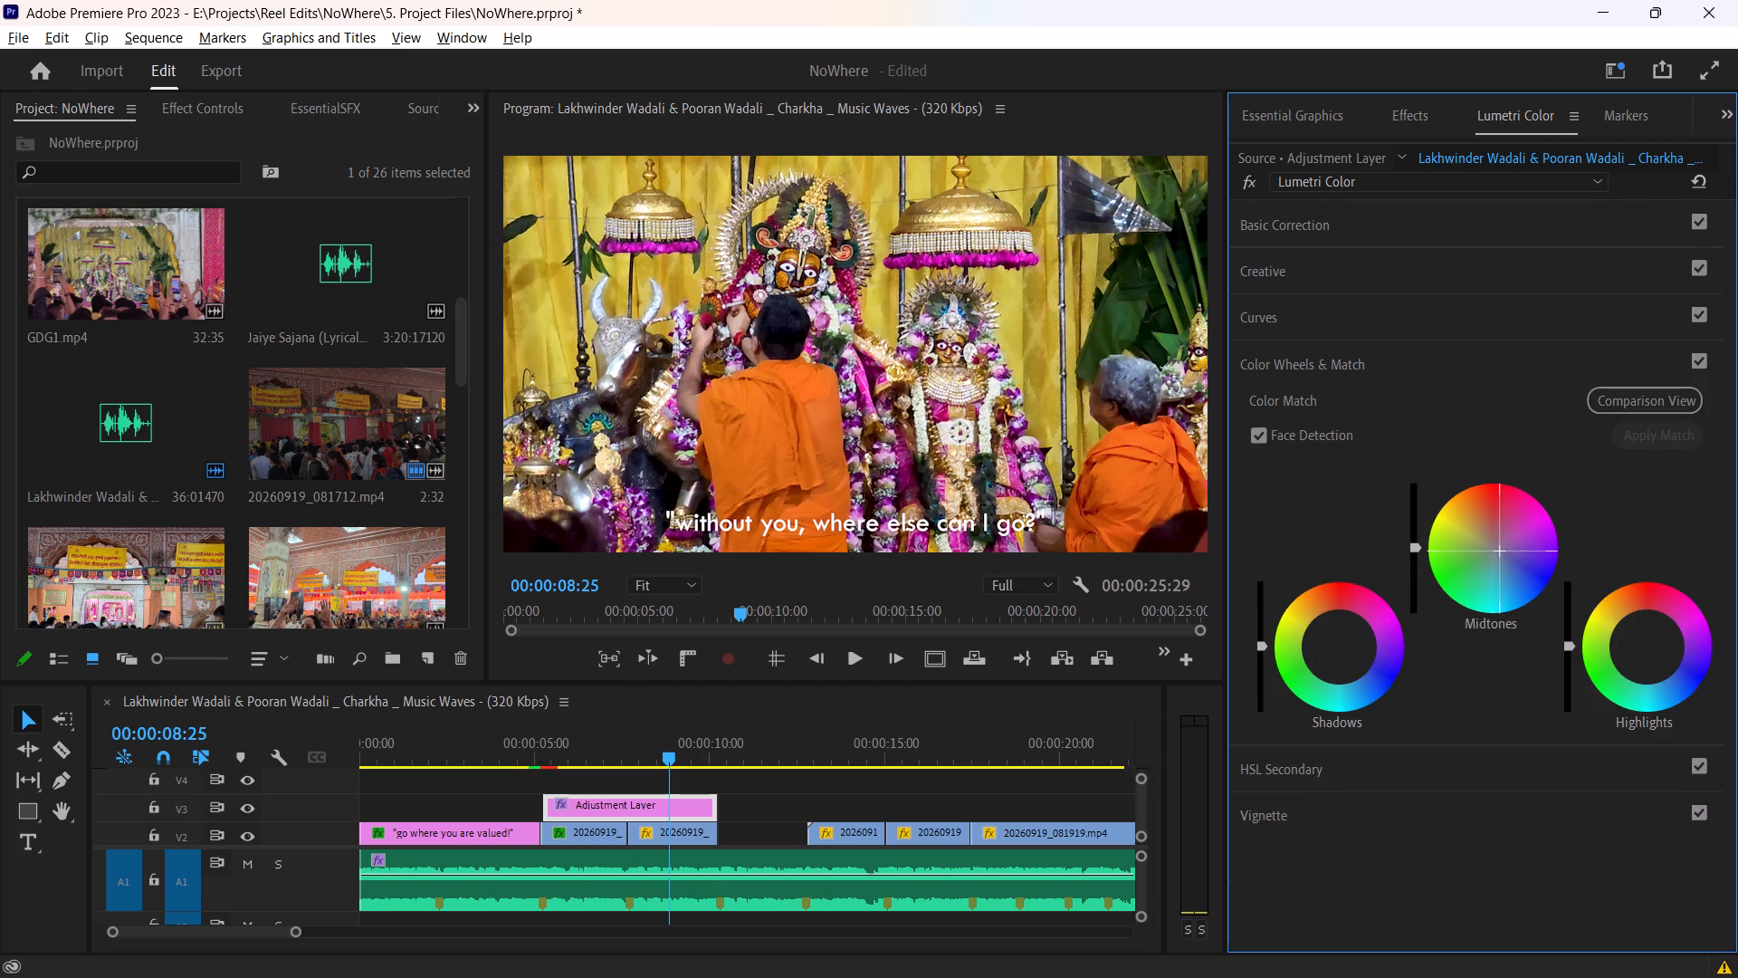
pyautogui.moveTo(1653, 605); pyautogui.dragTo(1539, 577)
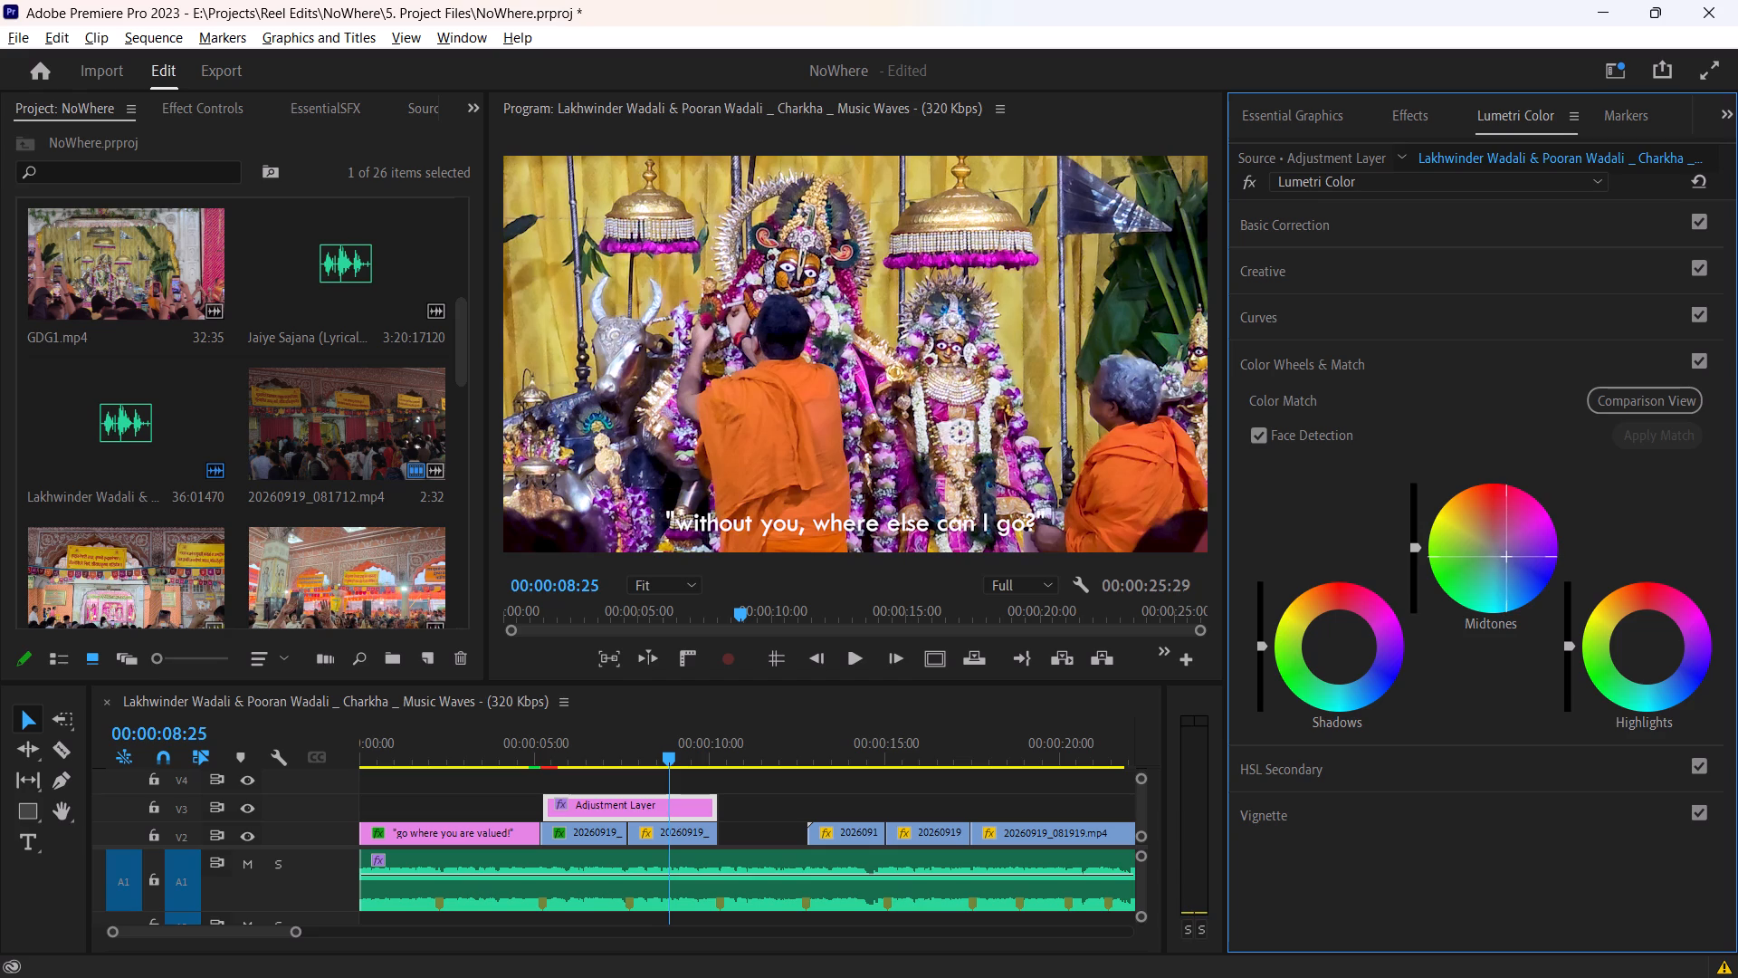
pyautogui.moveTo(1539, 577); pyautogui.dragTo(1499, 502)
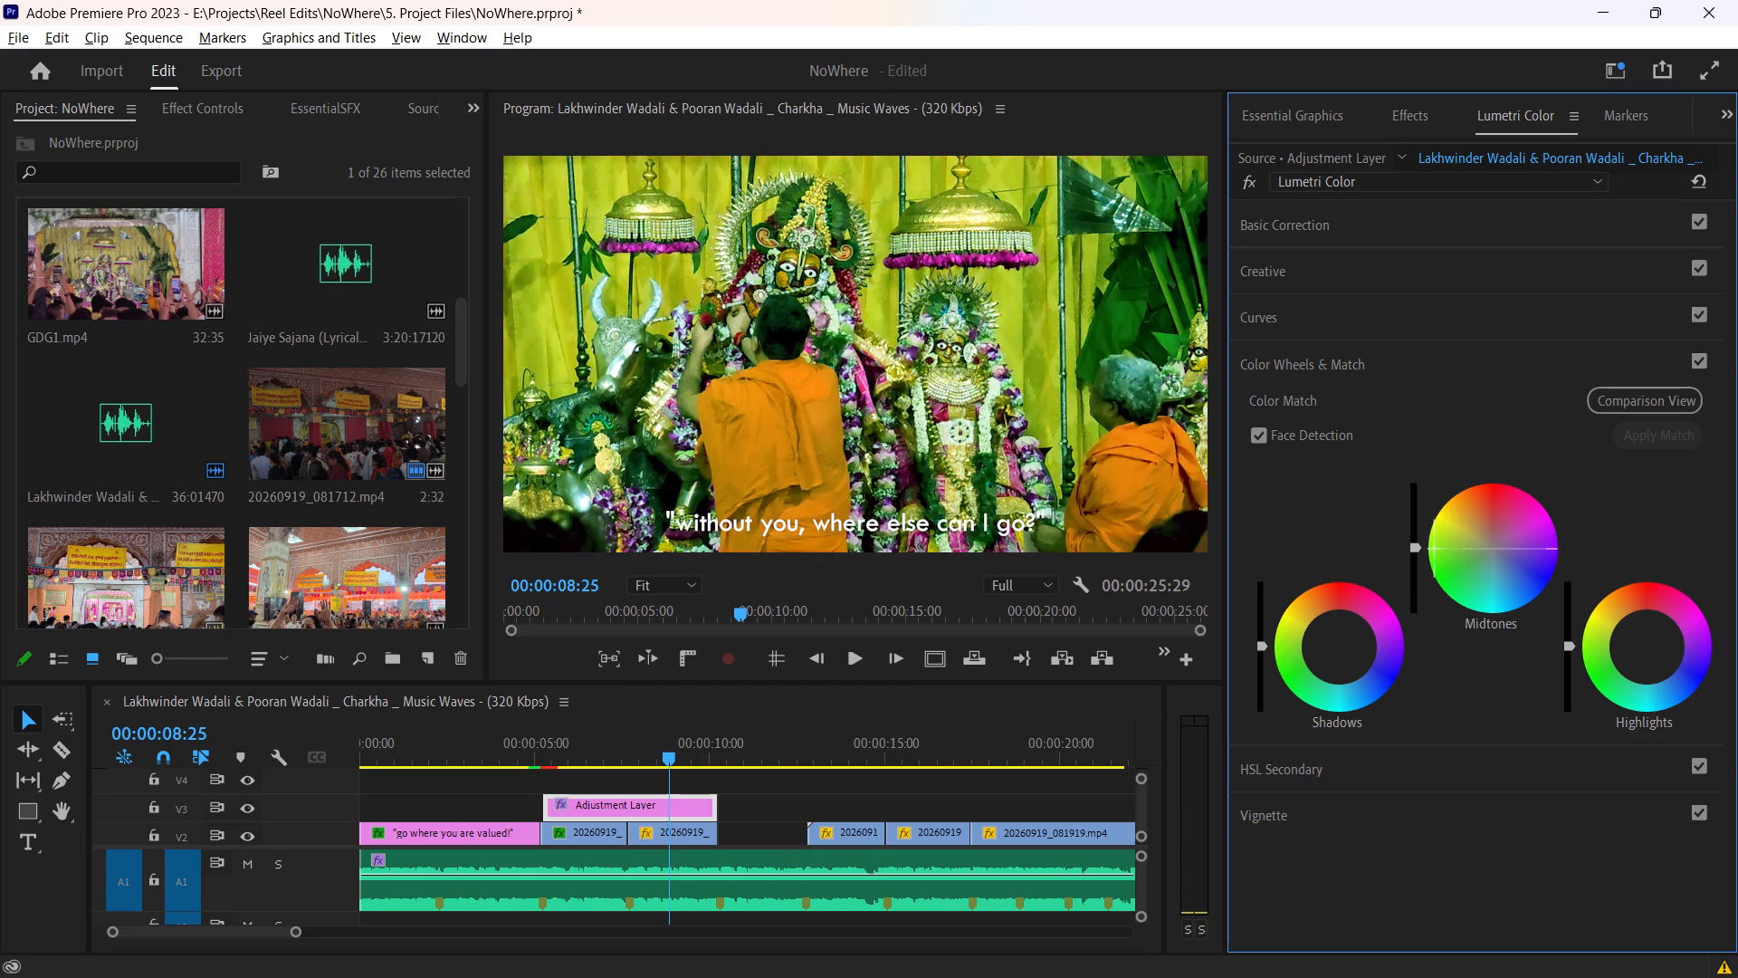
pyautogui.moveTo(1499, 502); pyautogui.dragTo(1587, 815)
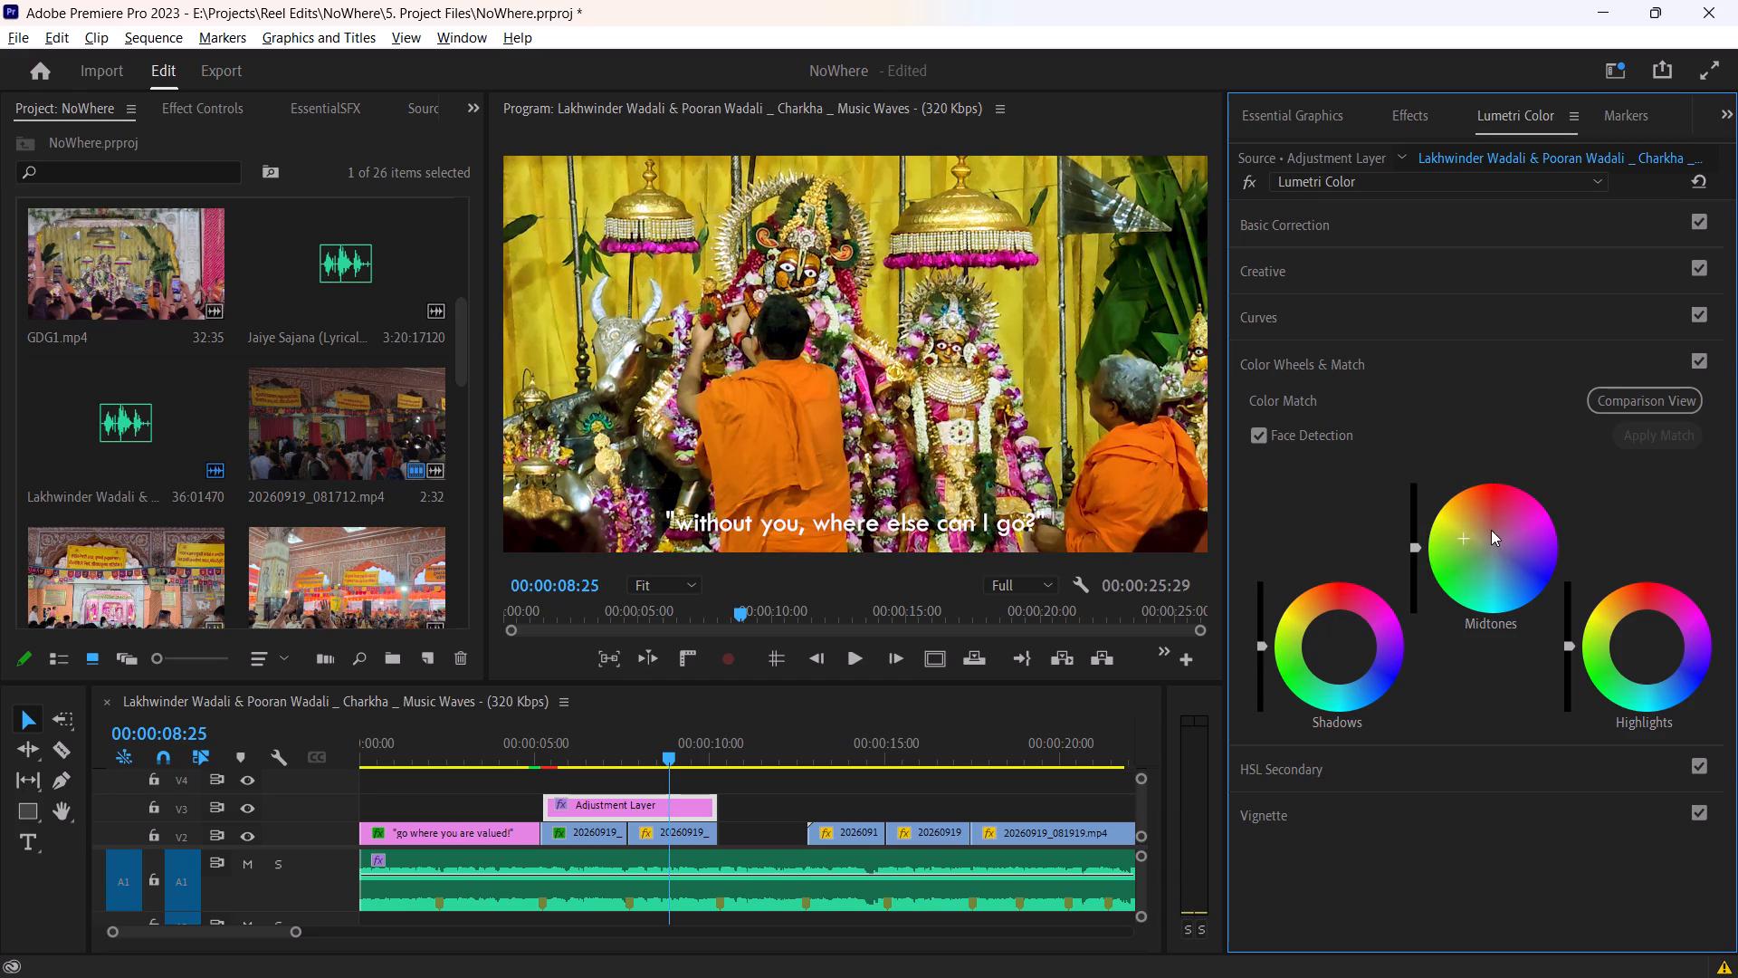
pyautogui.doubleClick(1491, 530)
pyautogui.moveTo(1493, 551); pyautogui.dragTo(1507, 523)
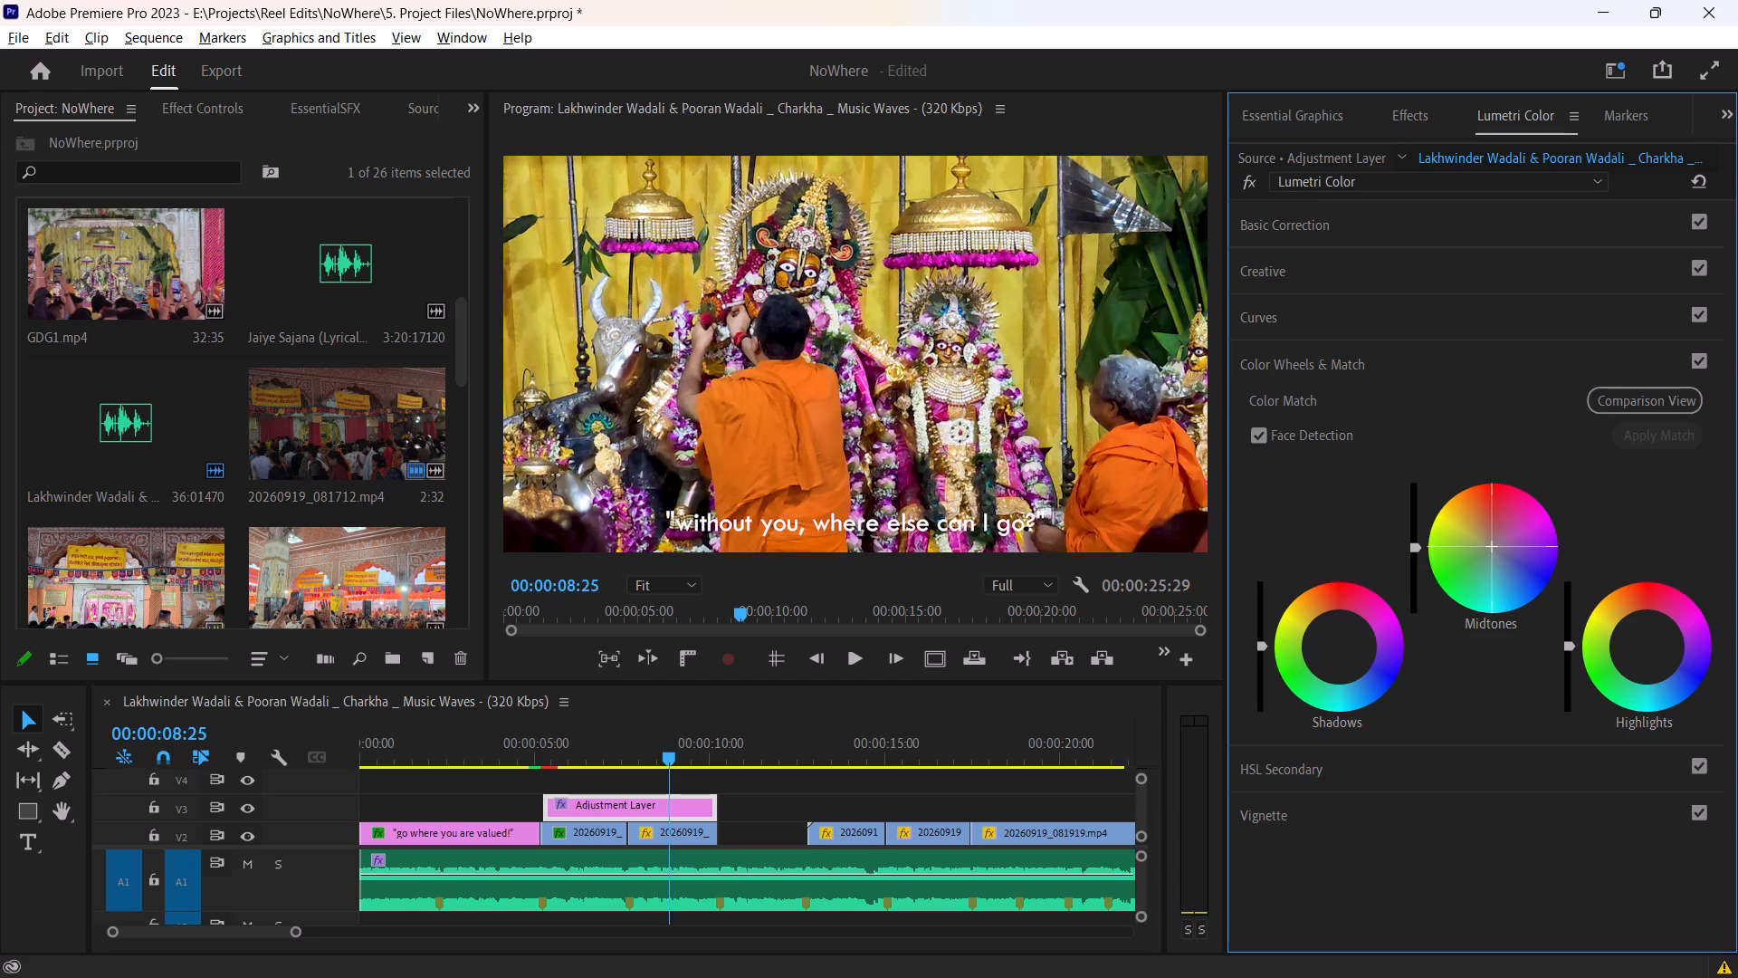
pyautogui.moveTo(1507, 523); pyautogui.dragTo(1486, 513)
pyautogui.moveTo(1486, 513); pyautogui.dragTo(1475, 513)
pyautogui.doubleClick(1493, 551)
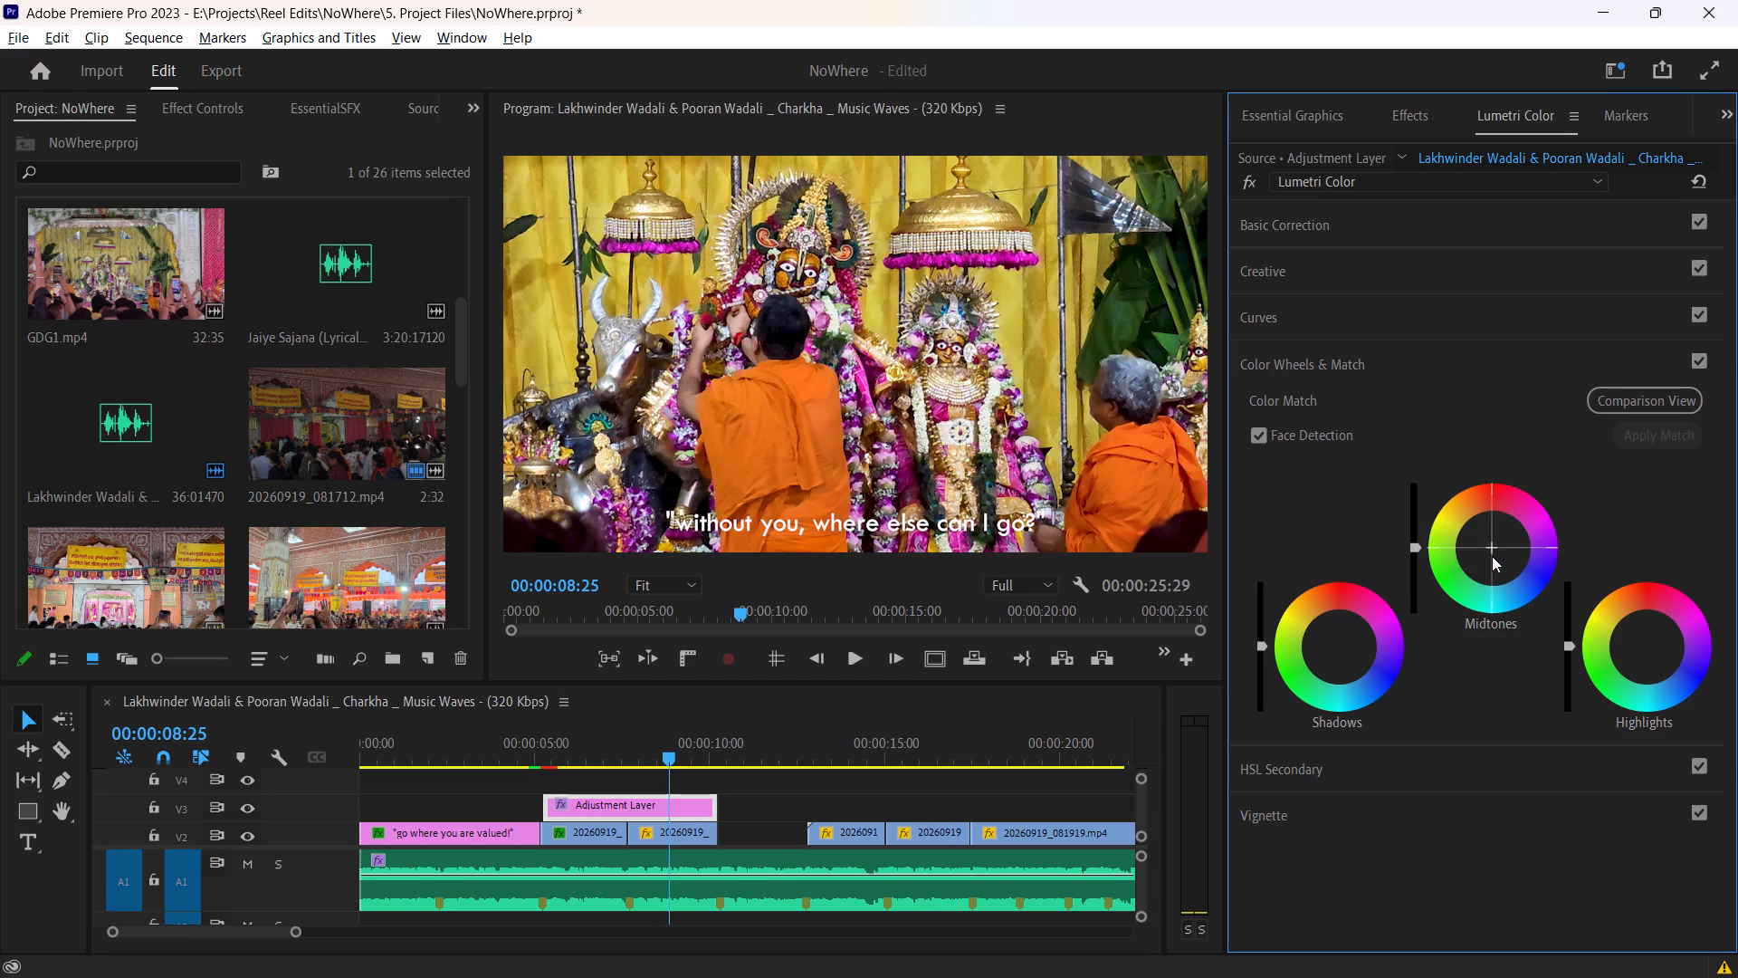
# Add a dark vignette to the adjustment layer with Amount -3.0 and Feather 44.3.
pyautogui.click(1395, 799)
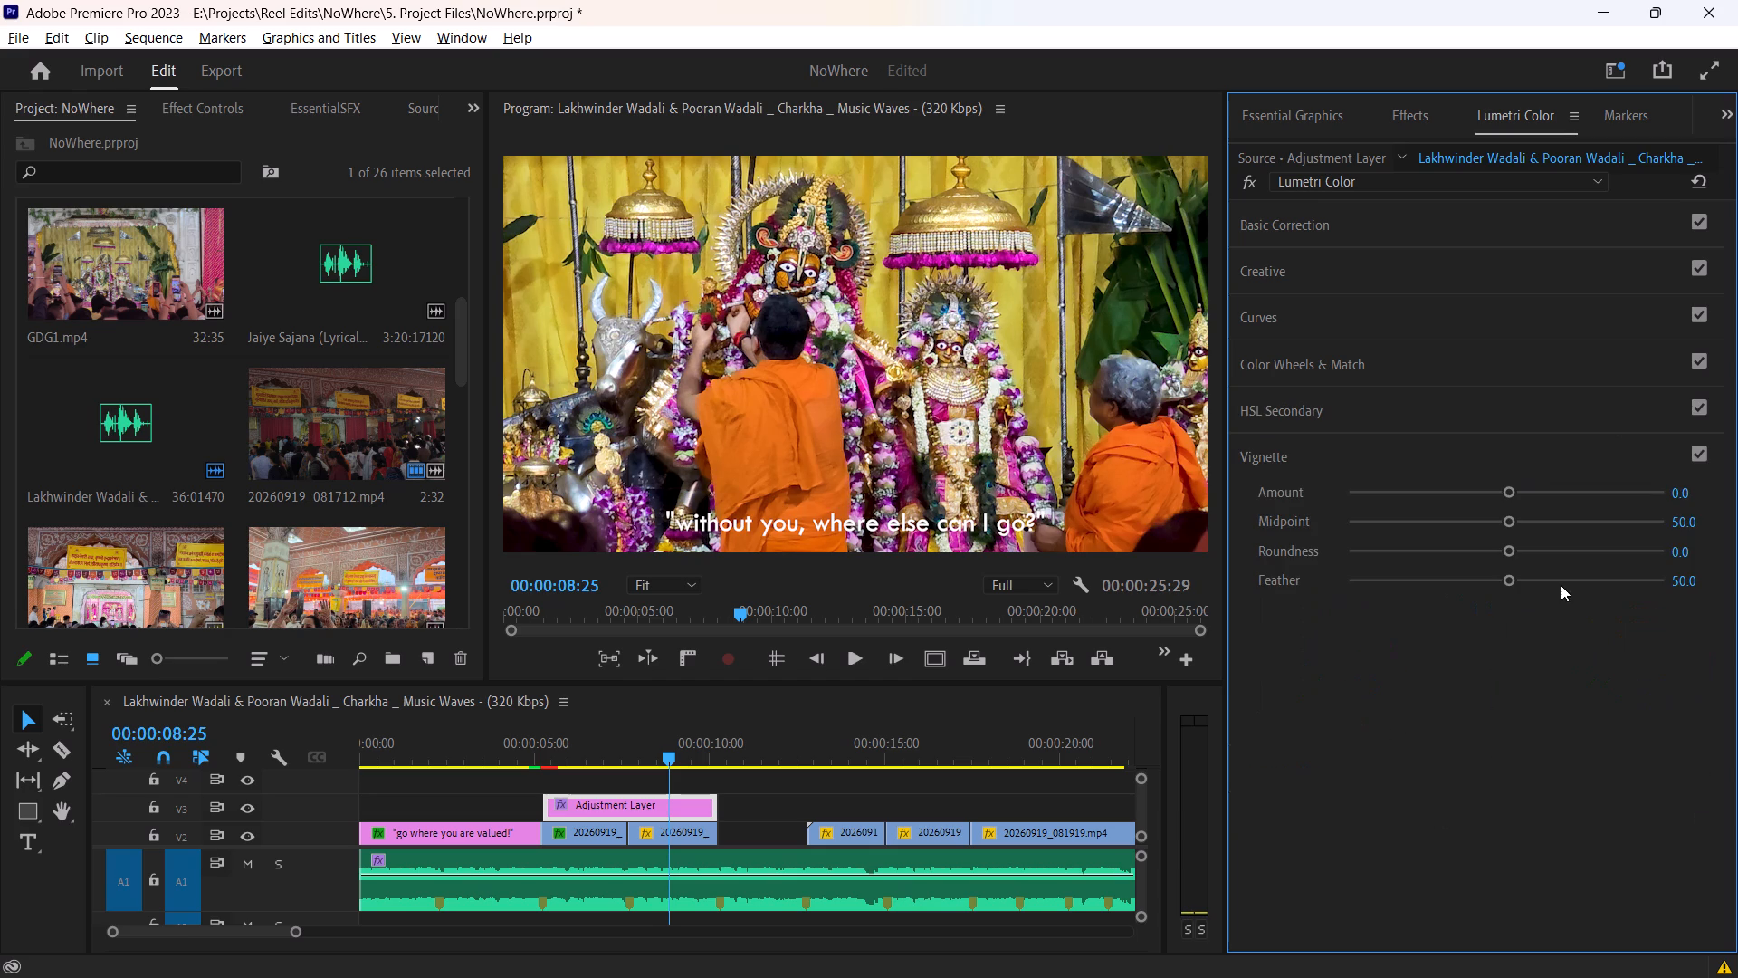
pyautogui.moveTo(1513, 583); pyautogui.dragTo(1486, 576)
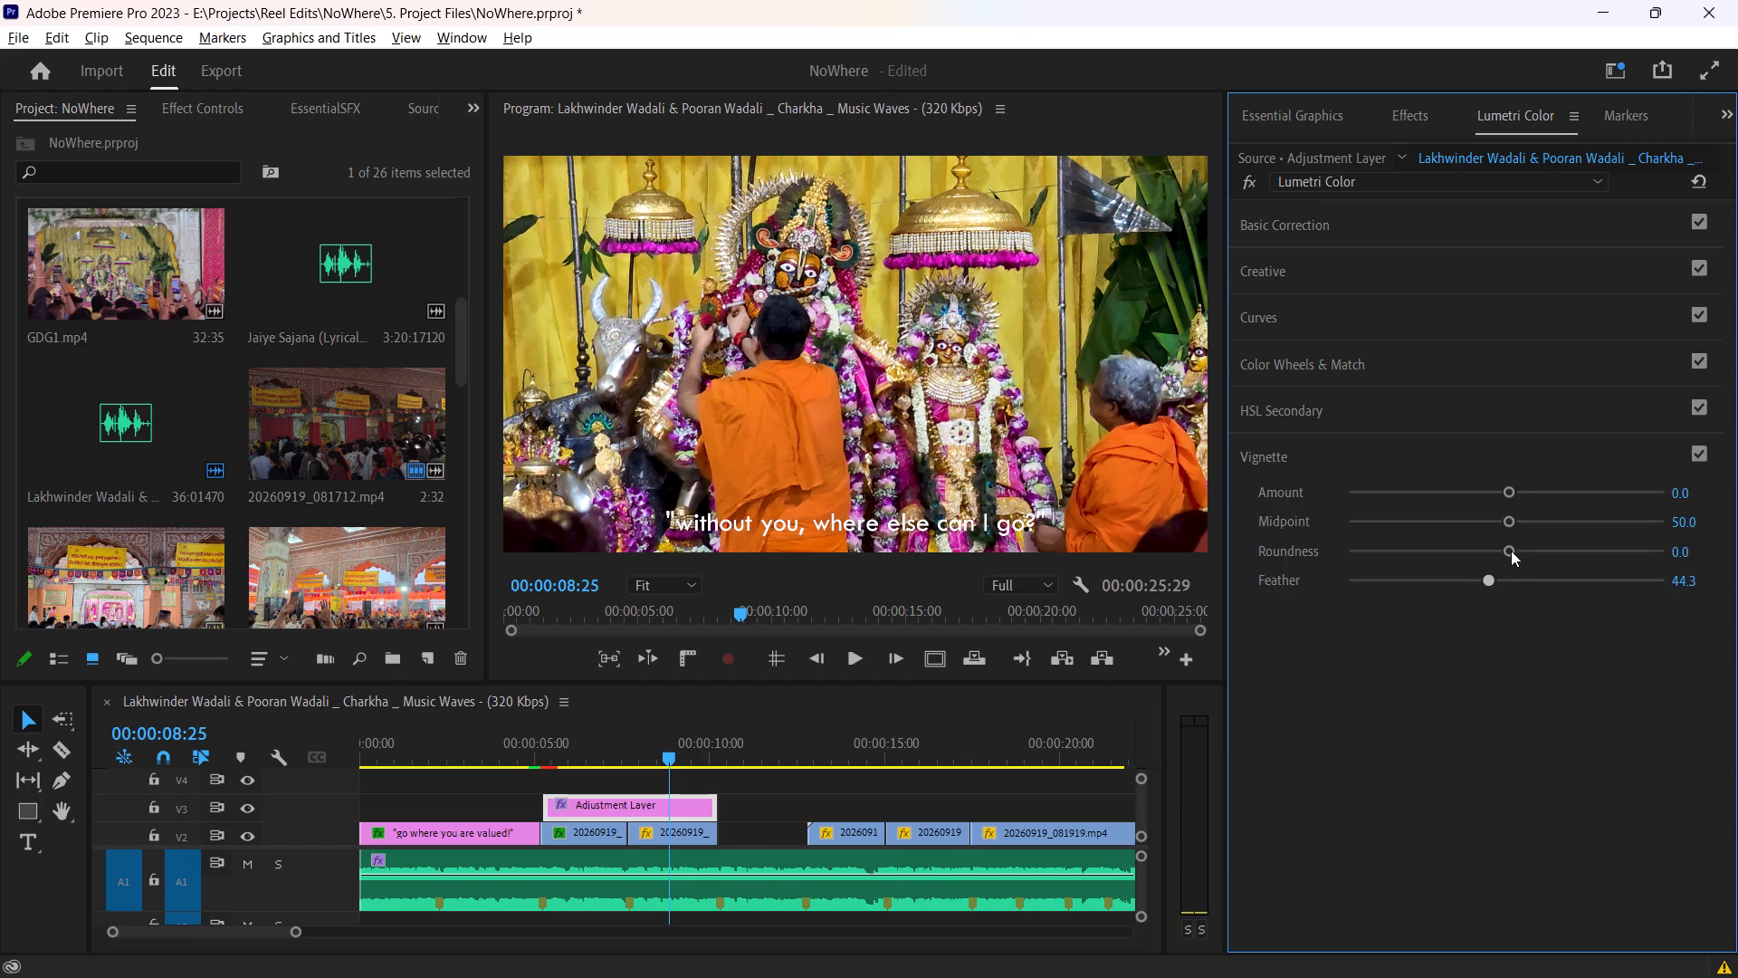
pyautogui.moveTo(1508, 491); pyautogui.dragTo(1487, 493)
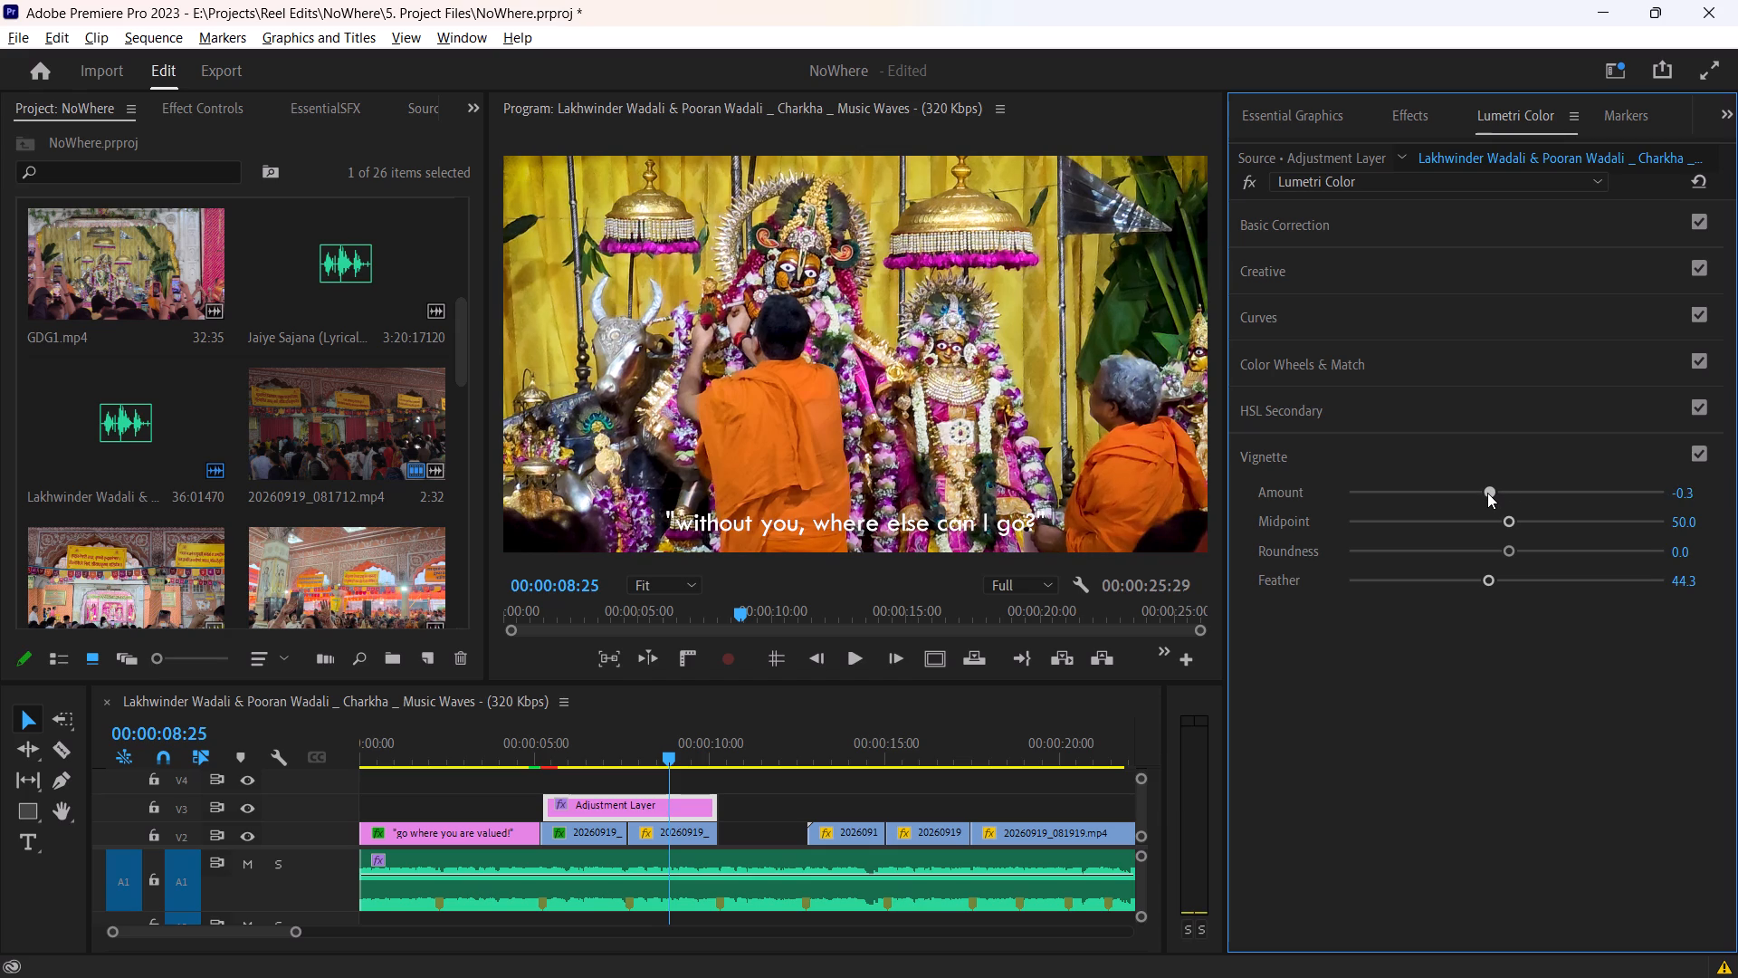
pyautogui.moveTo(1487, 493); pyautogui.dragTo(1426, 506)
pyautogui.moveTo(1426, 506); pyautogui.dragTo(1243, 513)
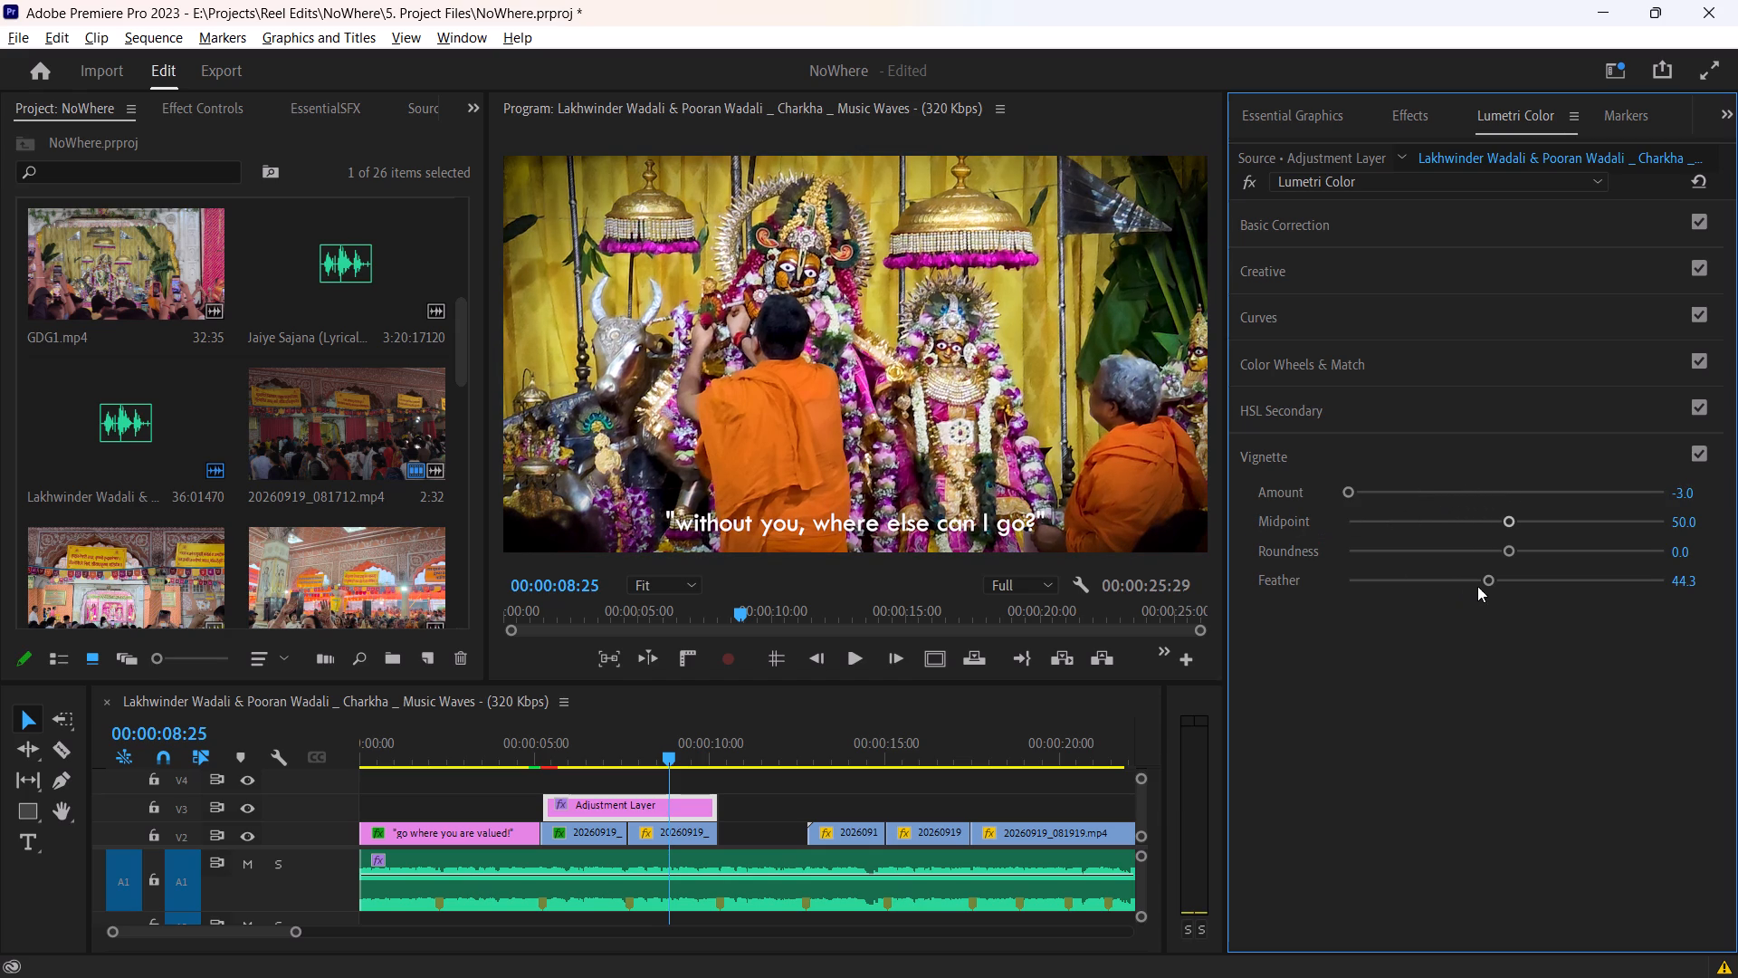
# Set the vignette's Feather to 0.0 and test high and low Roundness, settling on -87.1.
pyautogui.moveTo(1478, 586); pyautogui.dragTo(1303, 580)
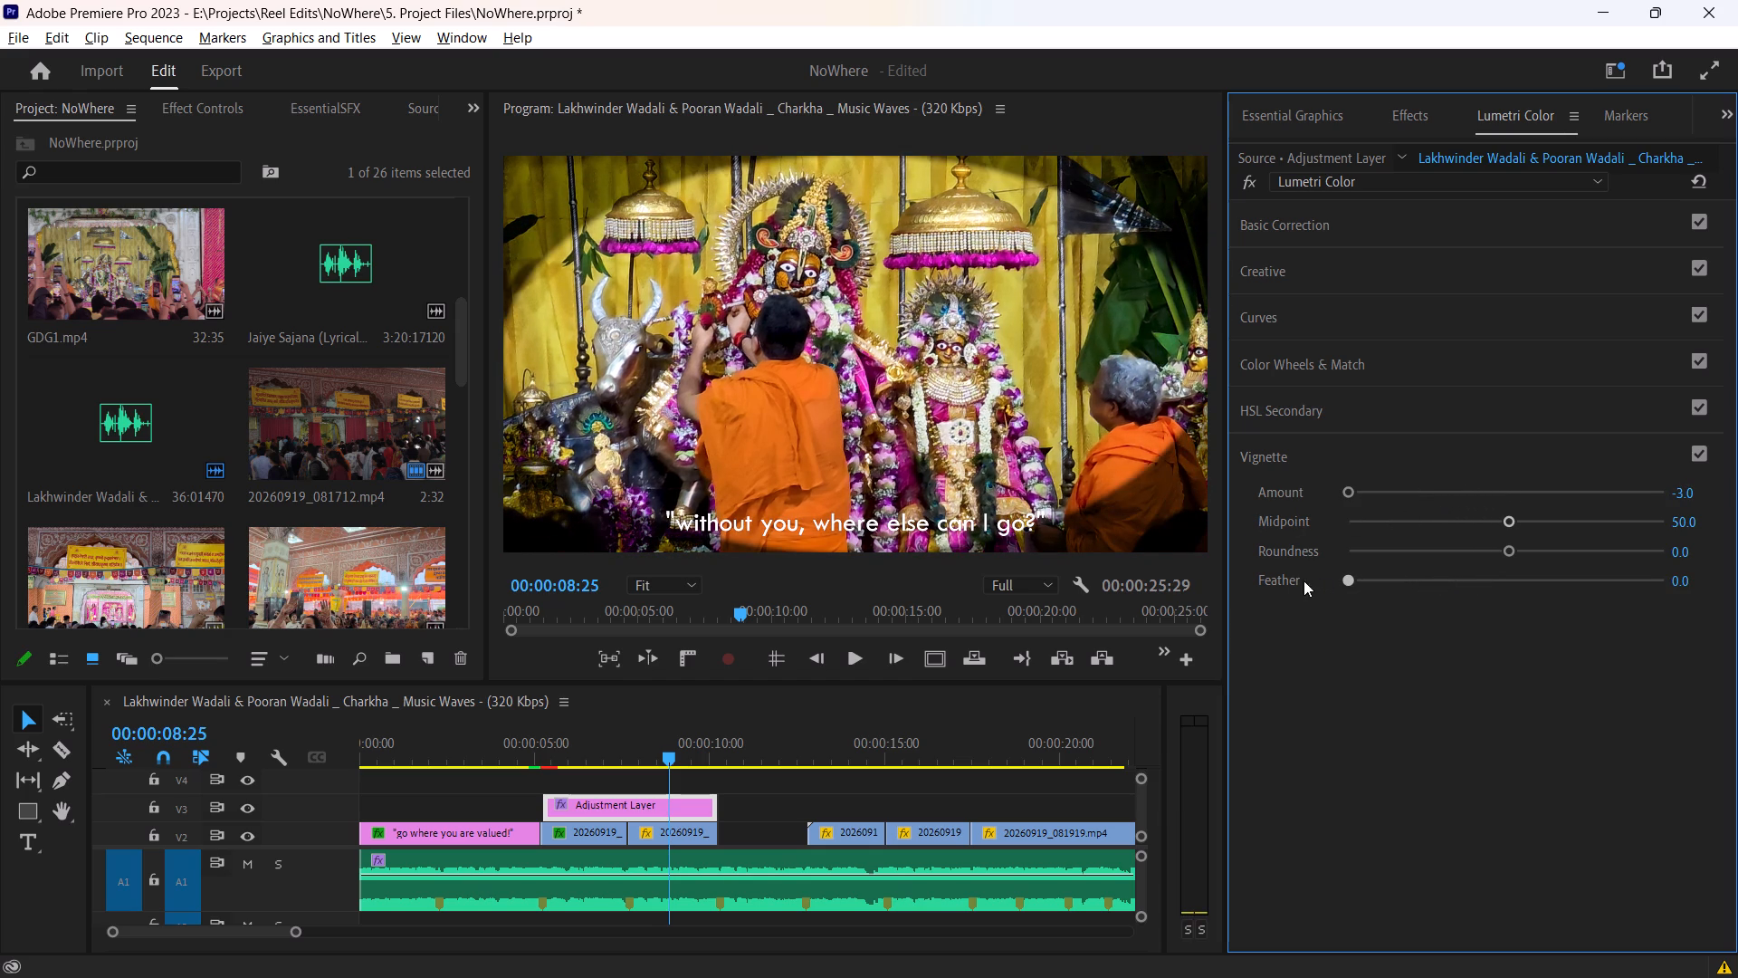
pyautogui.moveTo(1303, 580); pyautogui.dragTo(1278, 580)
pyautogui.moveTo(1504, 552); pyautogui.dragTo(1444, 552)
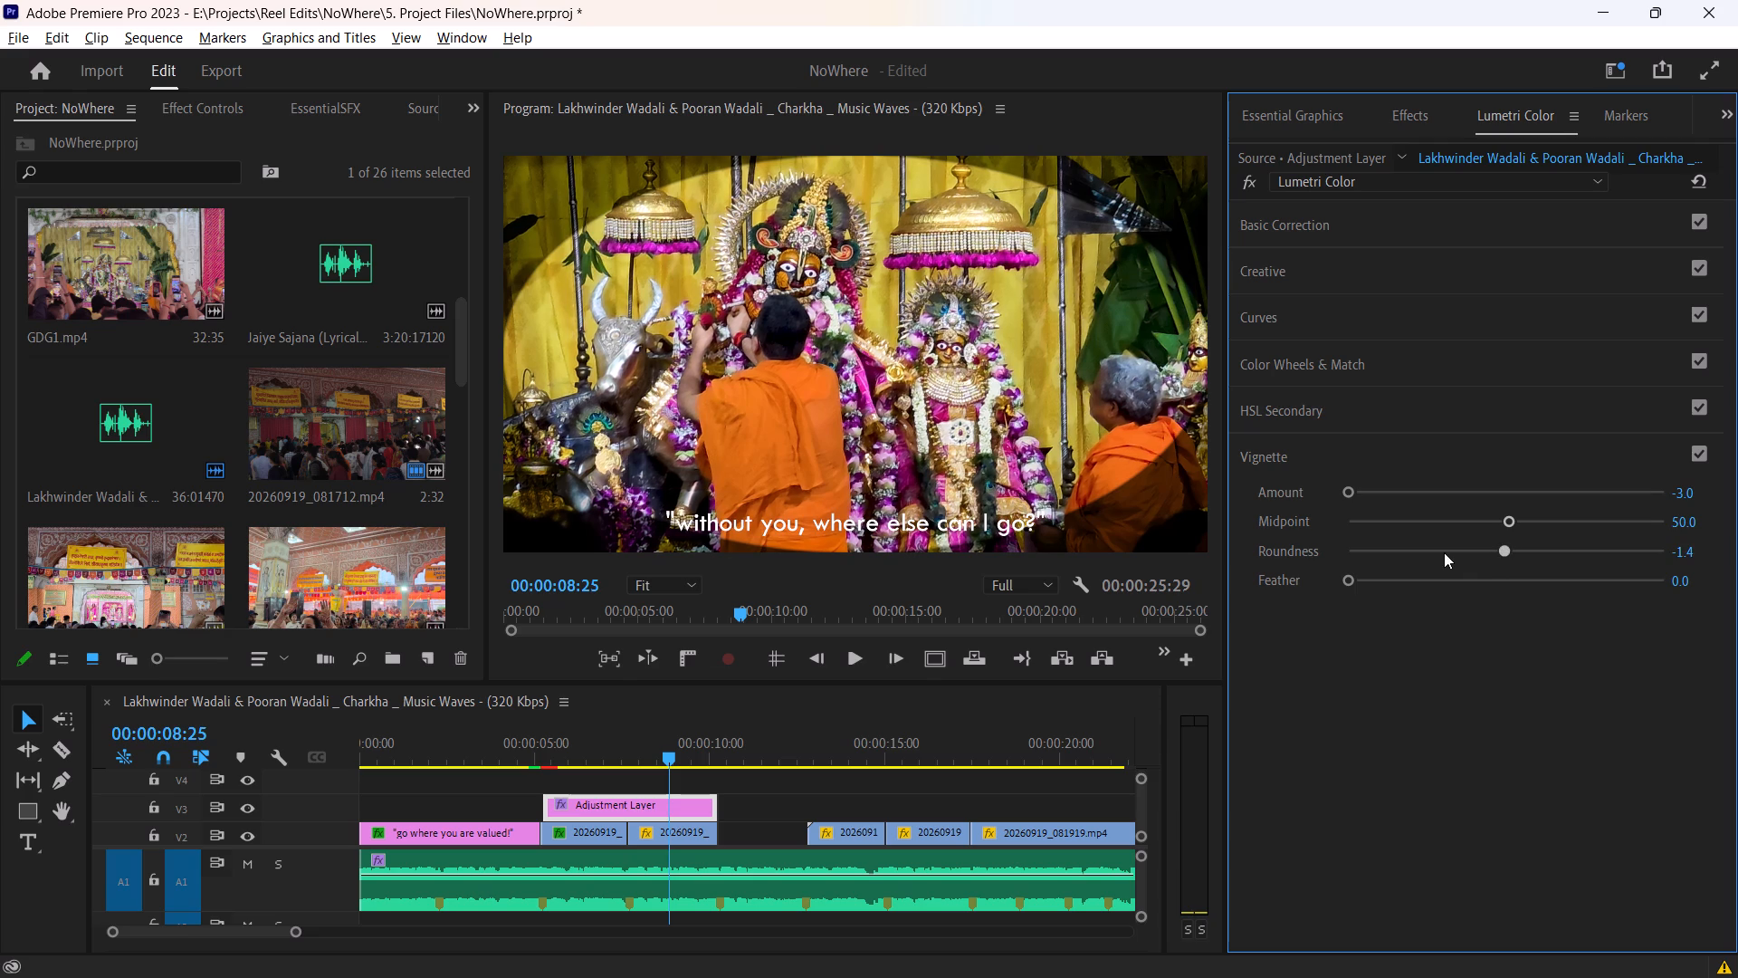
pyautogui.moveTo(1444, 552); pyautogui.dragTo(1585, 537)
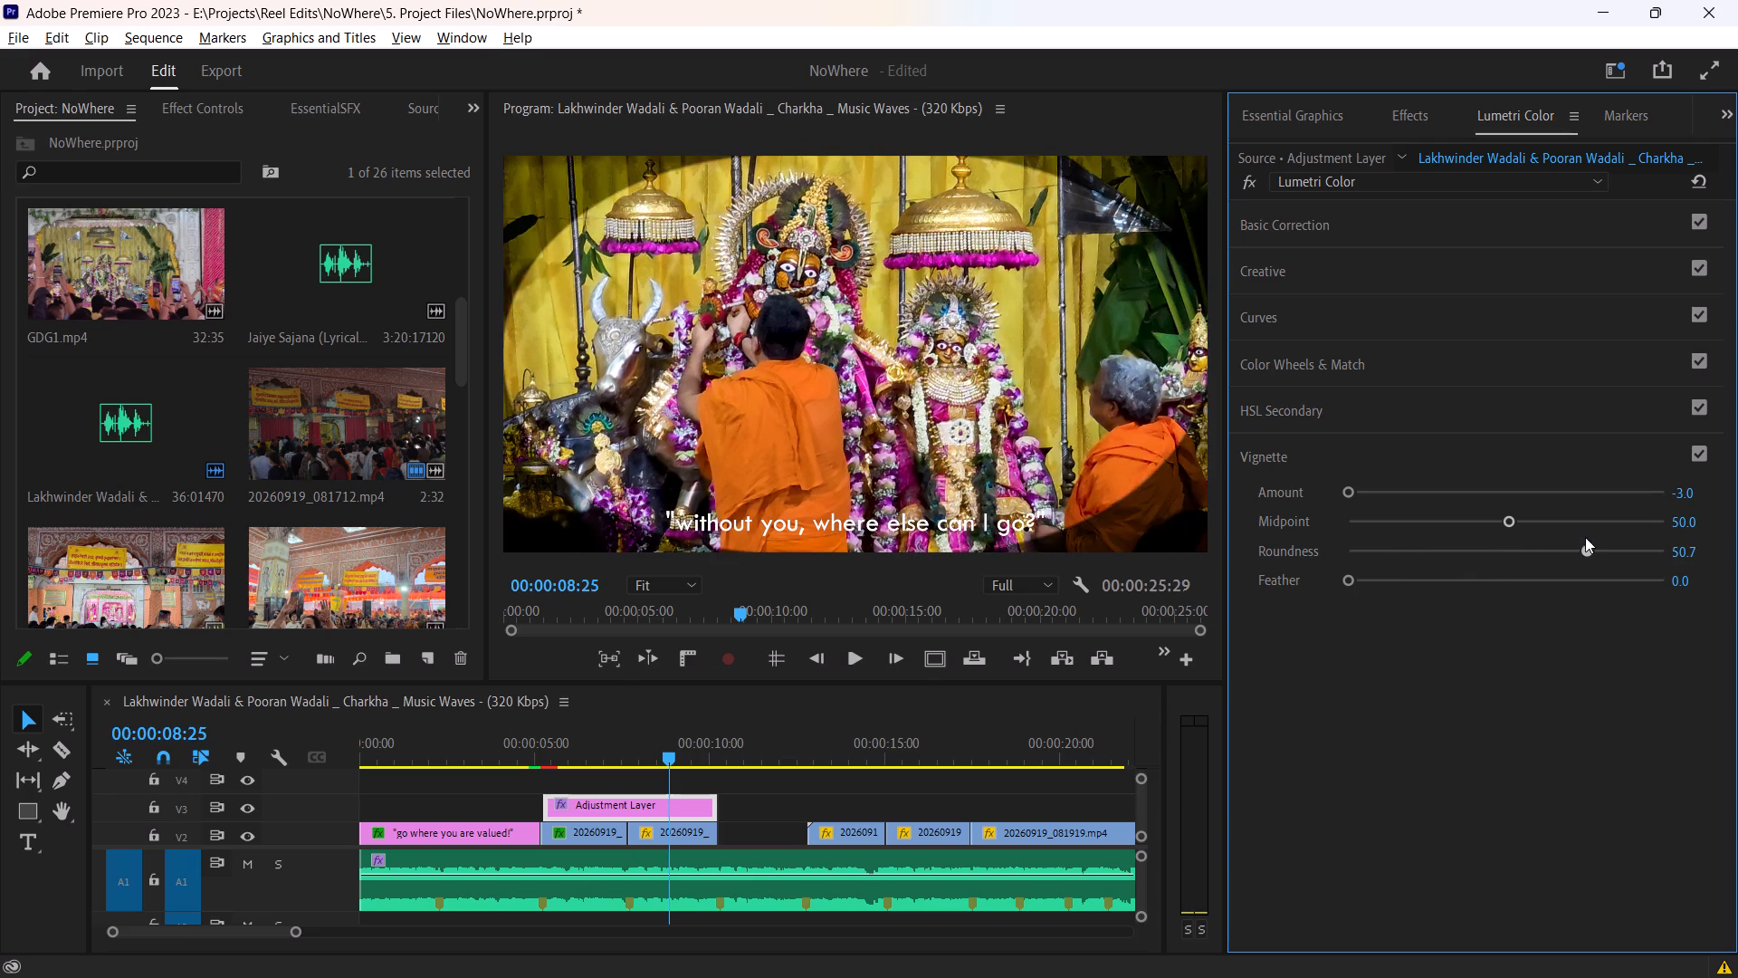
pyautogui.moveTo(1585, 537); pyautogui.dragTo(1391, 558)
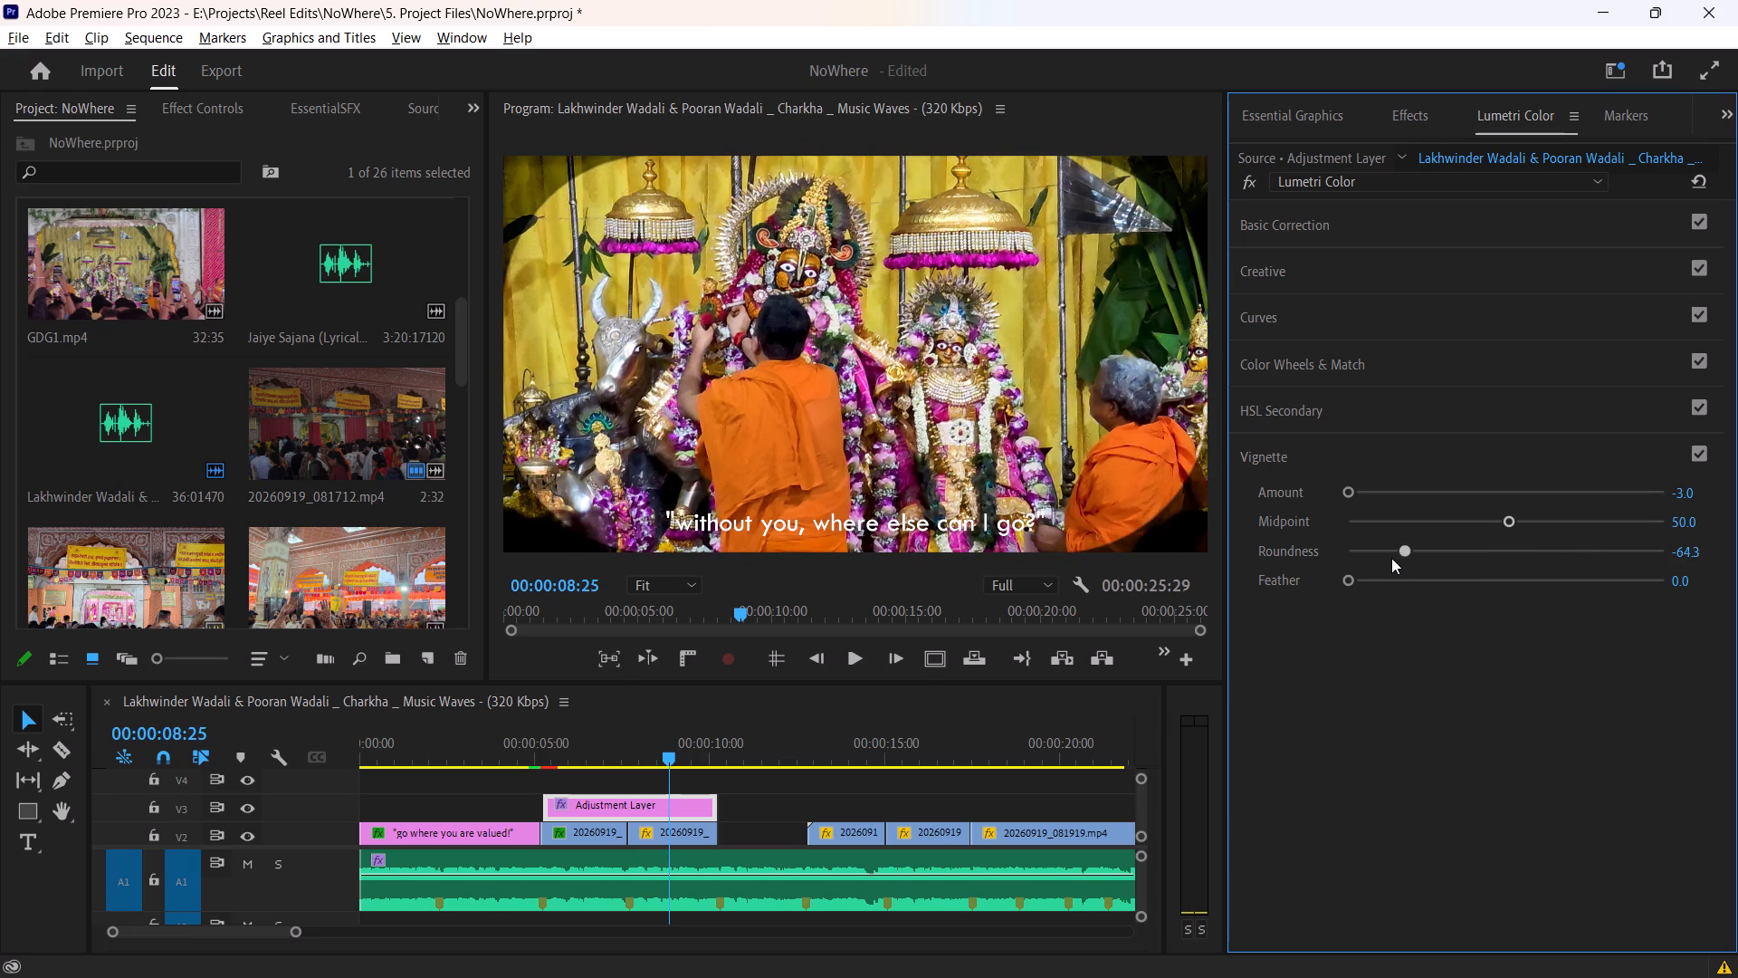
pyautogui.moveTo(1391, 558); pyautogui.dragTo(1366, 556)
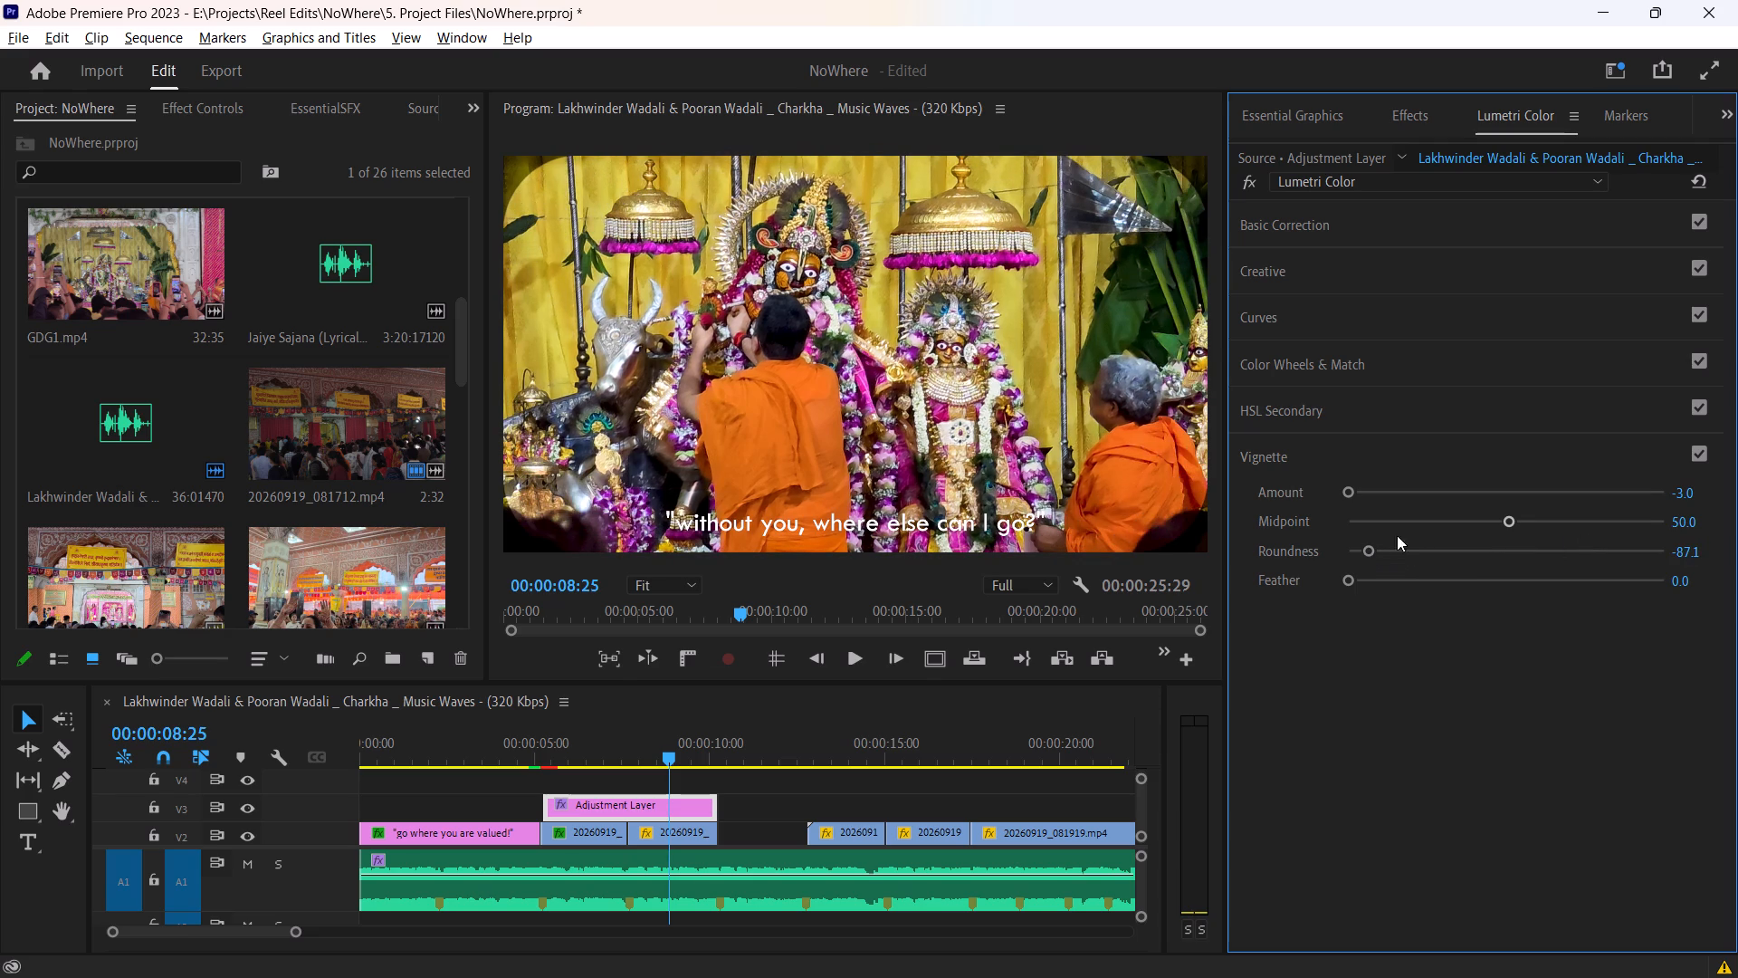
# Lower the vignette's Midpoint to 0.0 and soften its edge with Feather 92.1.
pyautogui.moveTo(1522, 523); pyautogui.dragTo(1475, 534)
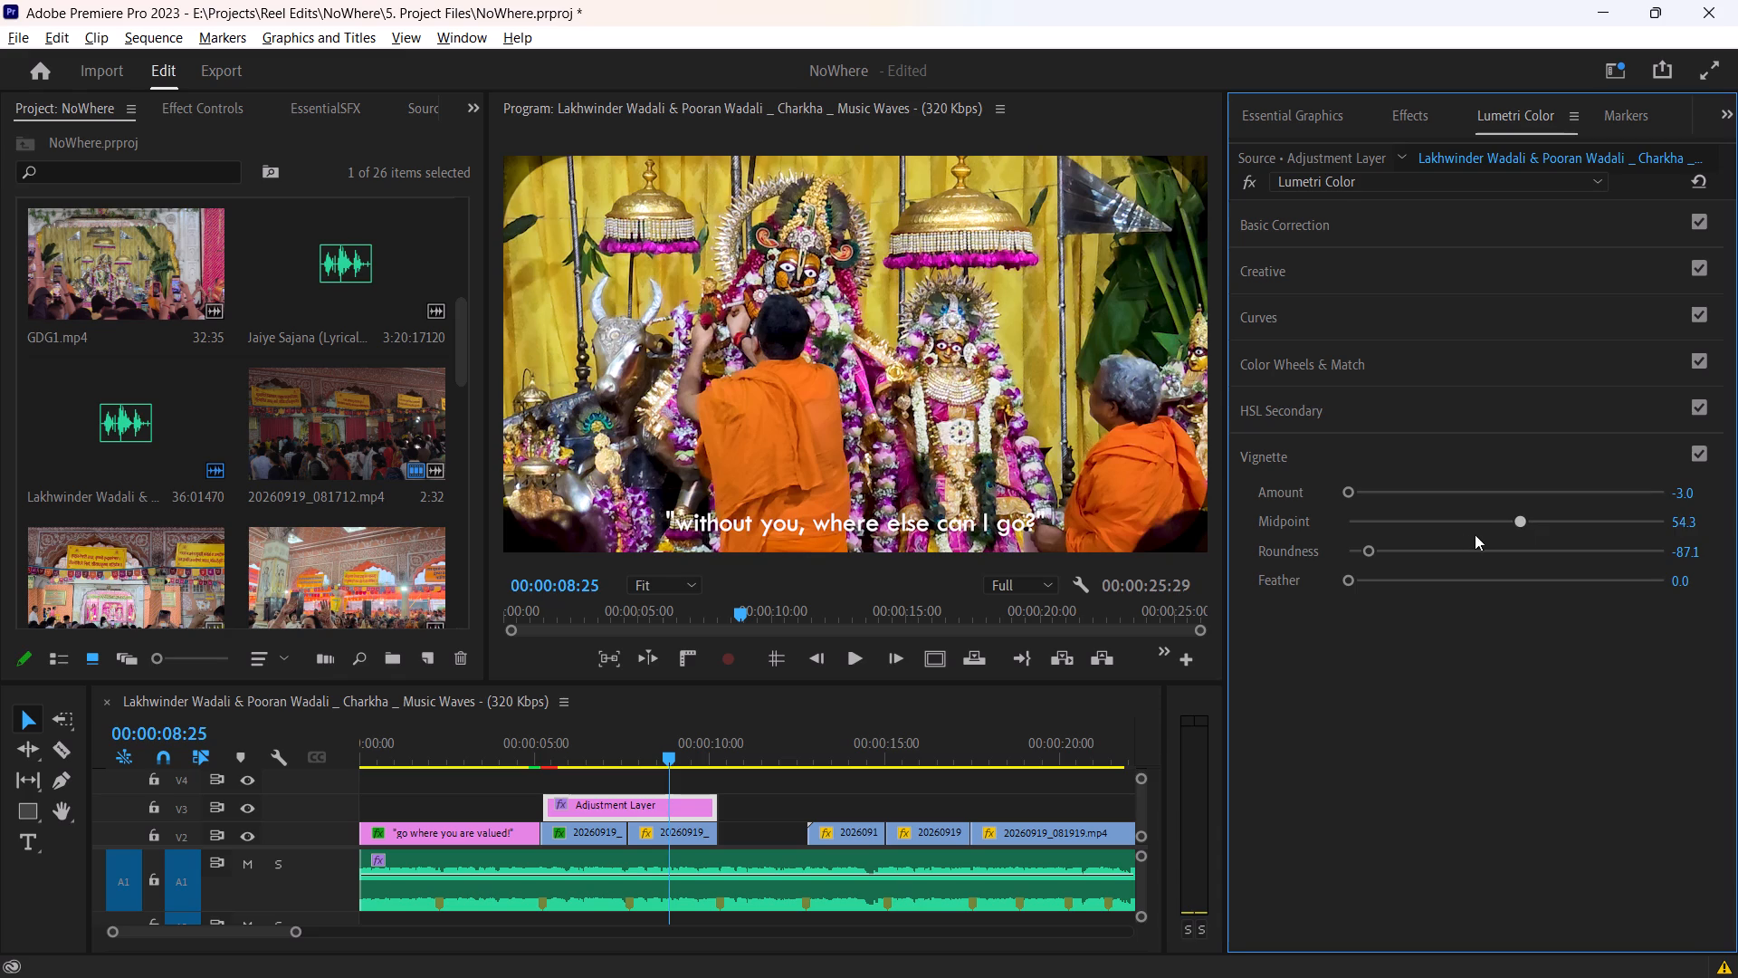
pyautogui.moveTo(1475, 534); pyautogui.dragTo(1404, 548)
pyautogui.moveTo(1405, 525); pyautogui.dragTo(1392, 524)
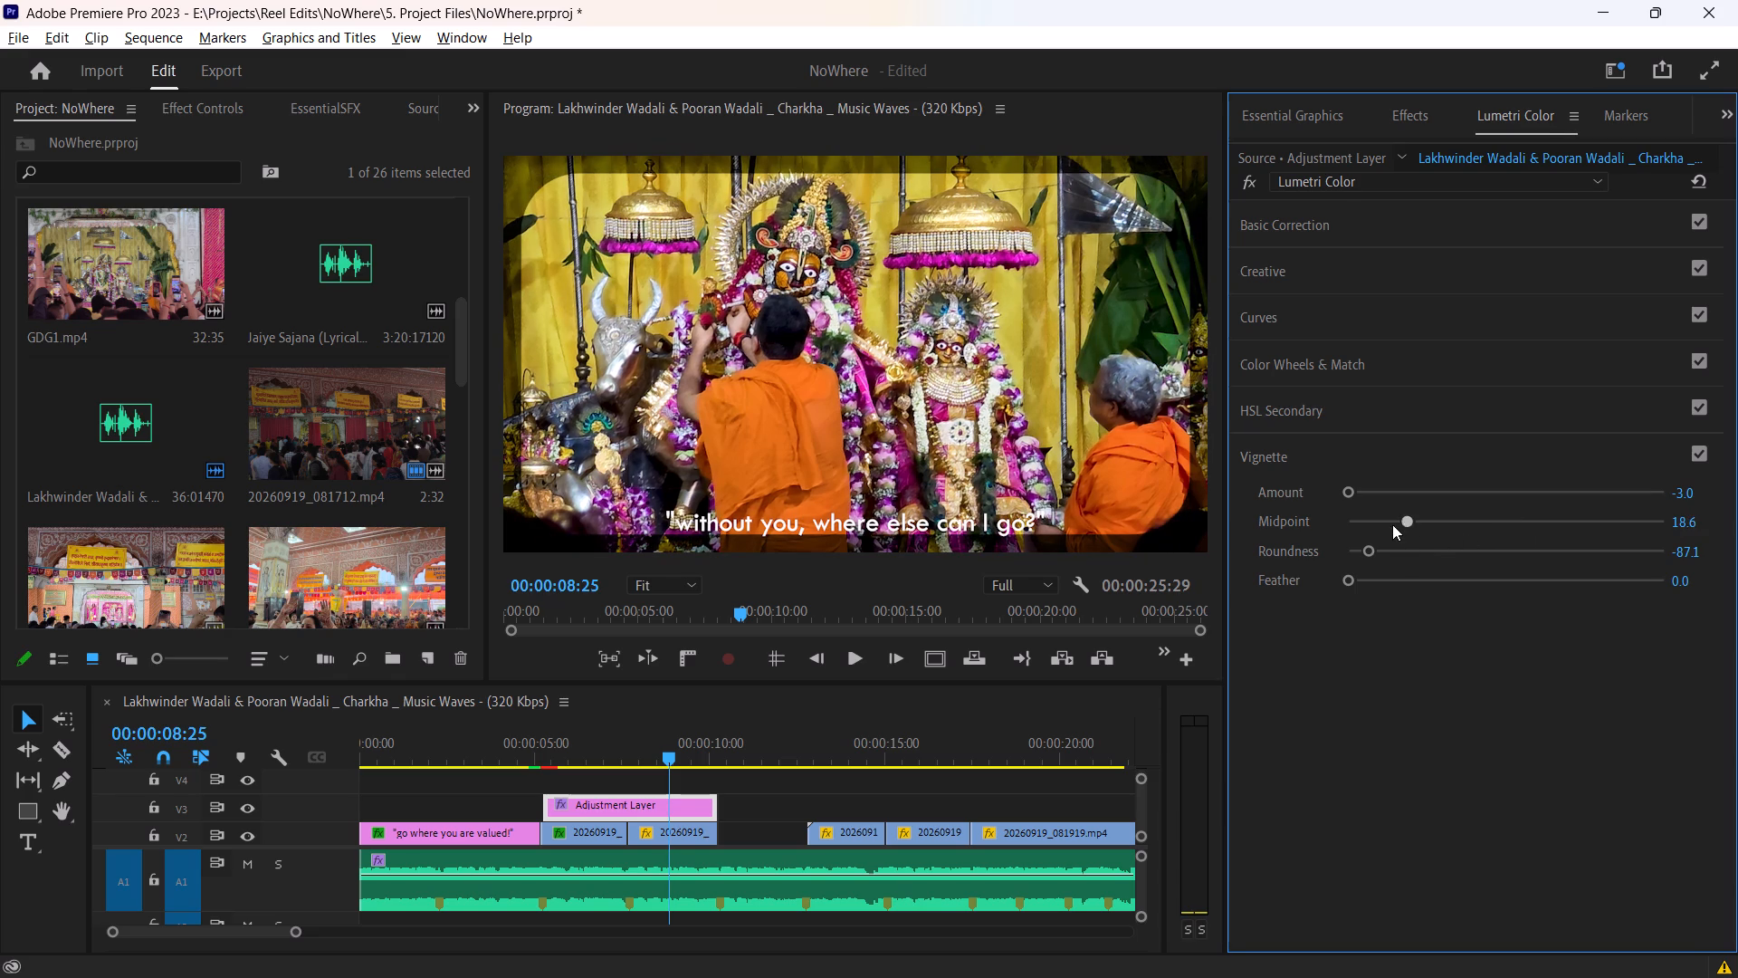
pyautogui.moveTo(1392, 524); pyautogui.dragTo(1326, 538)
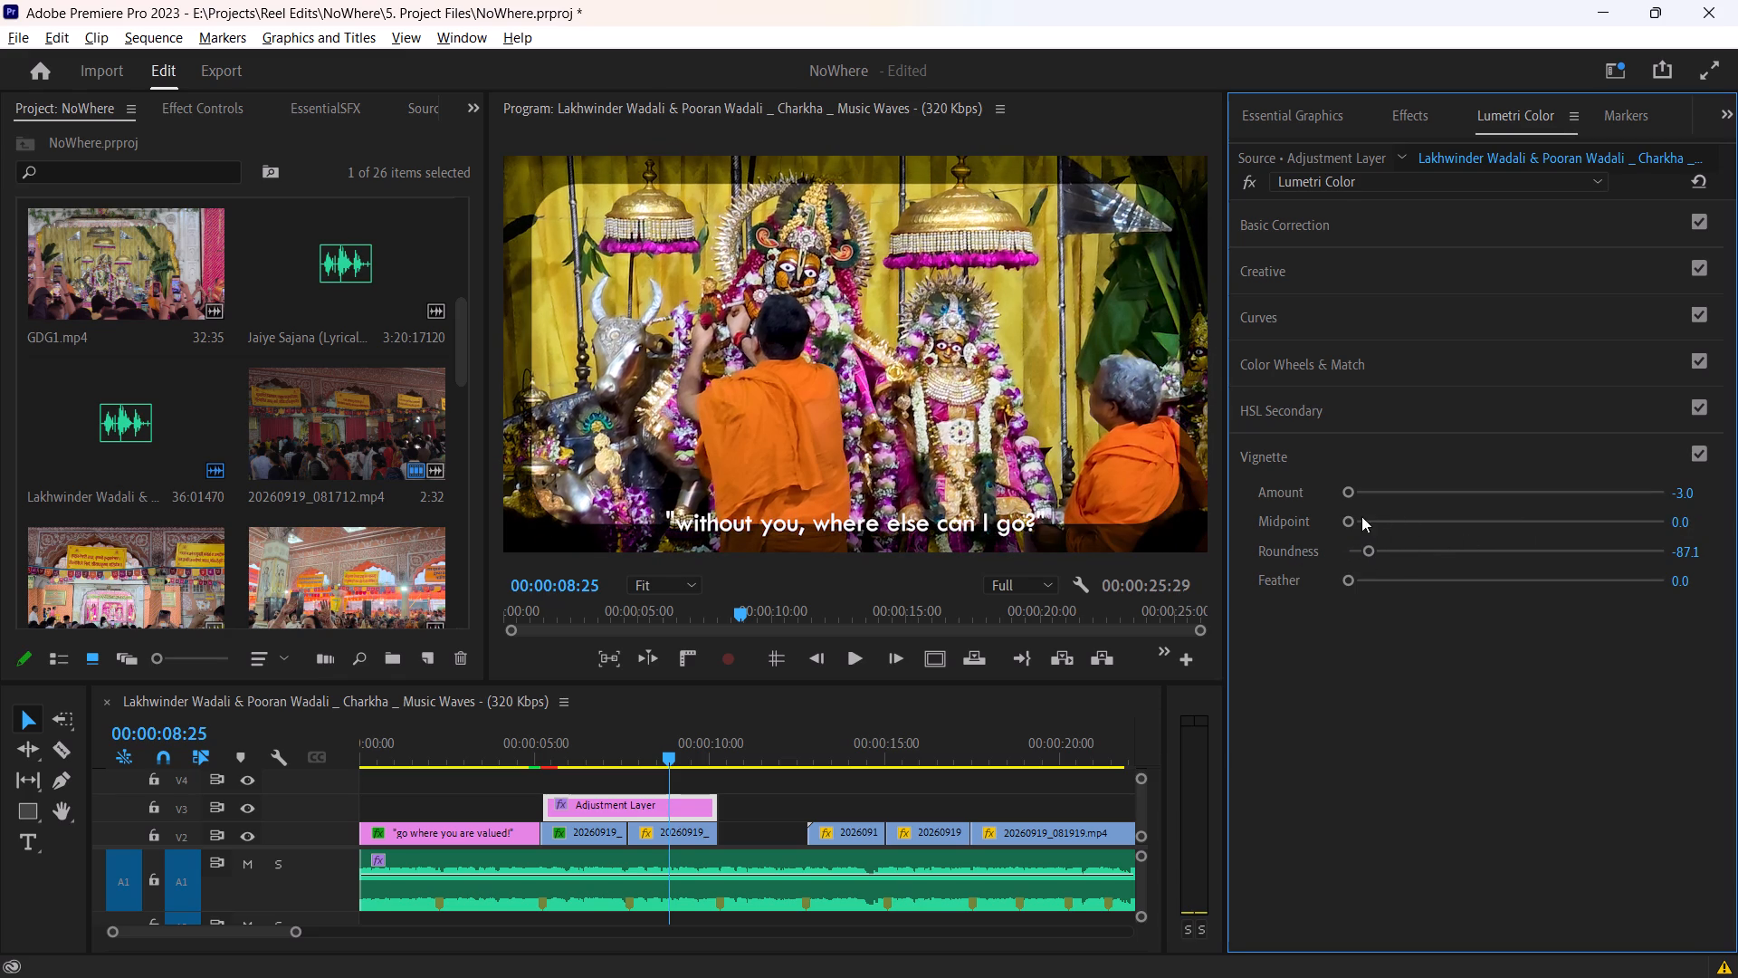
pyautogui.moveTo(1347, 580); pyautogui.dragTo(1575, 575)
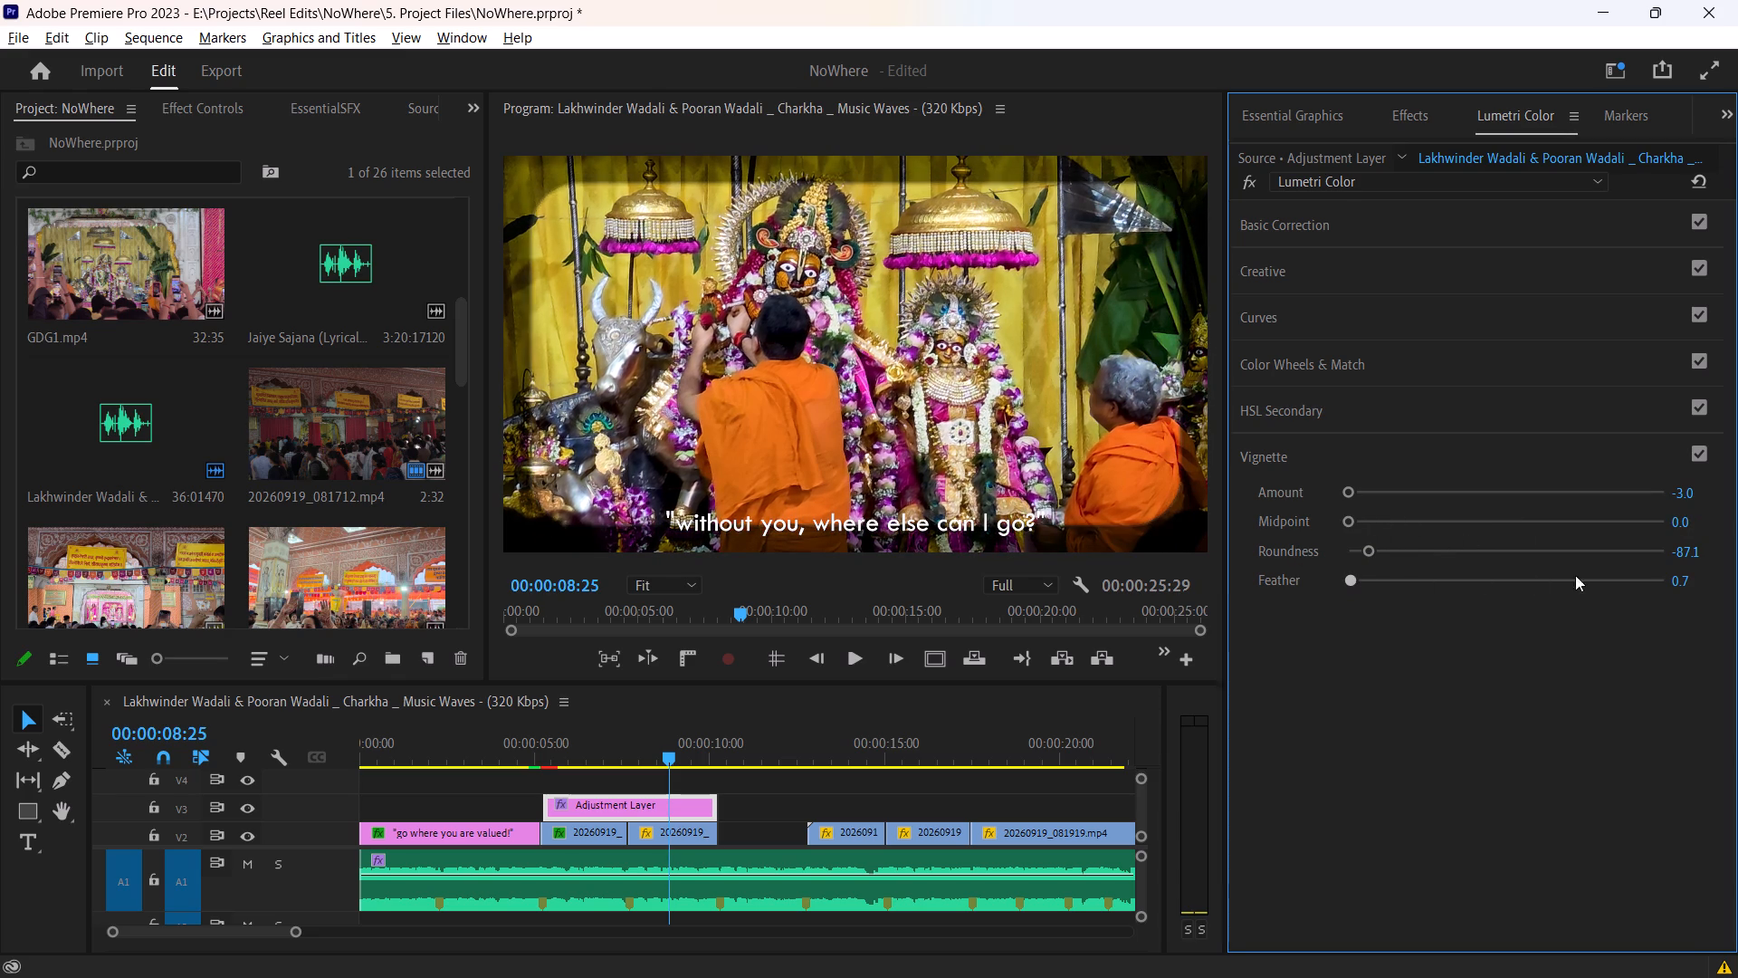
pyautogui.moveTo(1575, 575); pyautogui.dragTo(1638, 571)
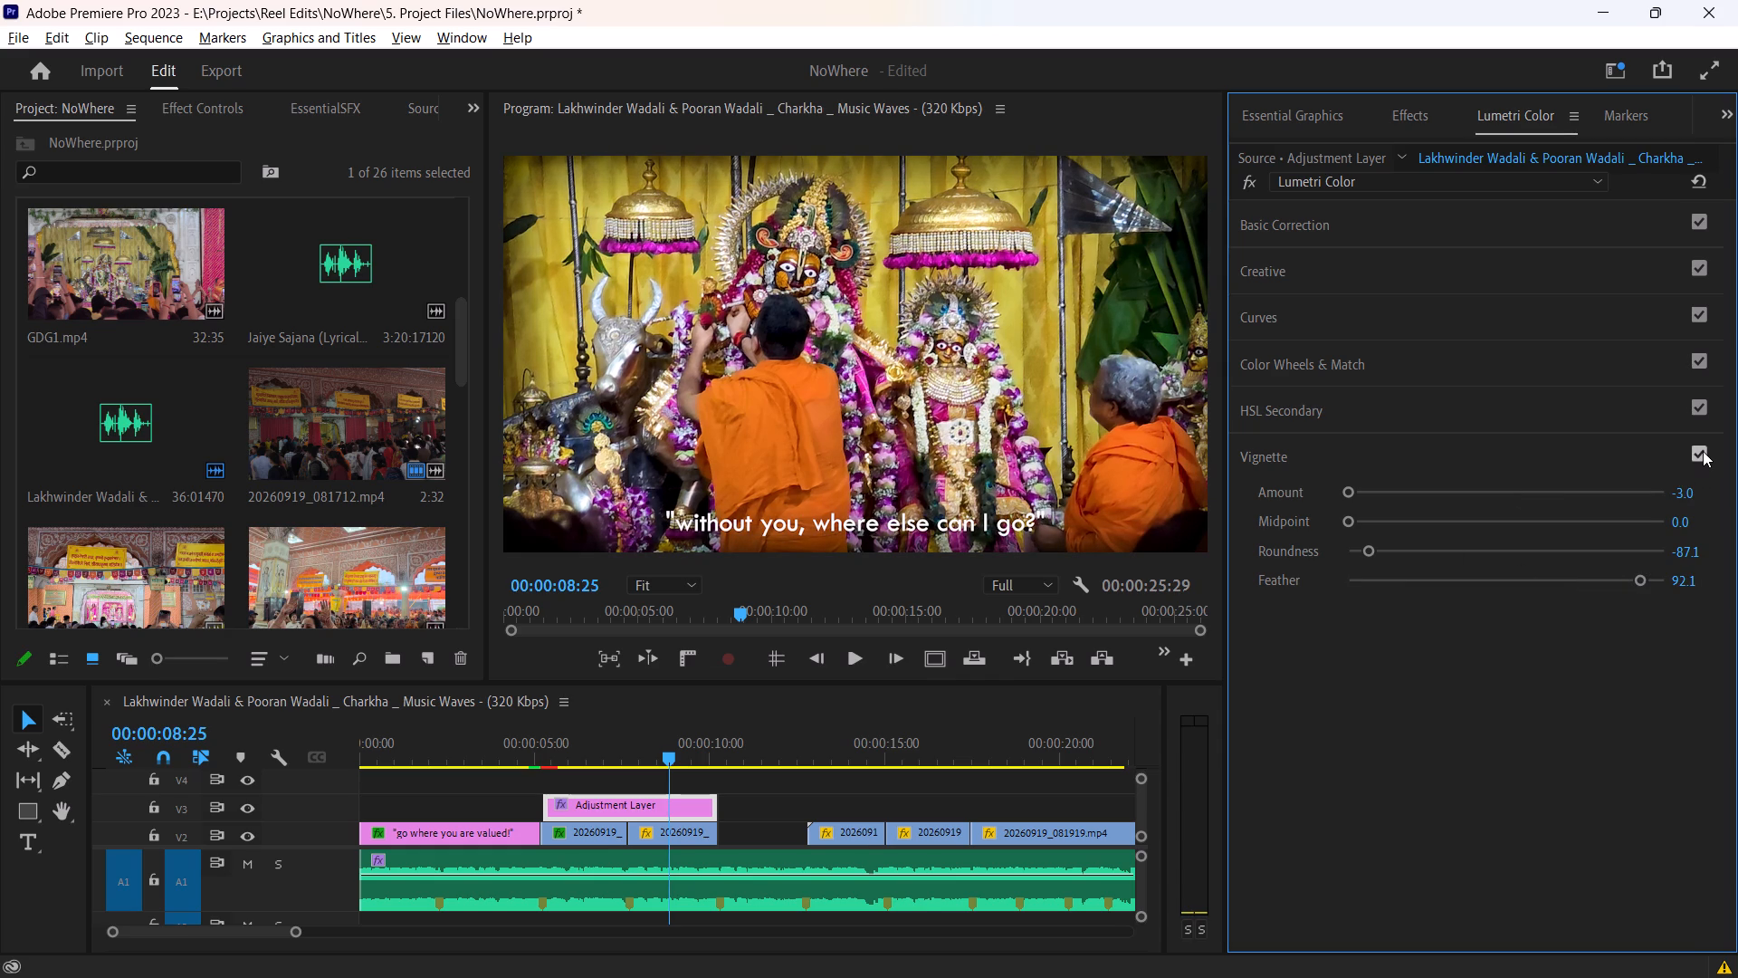
# Turn off the Vignette section of the adjustment layer's Lumetri Color effect.
pyautogui.click(1703, 451)
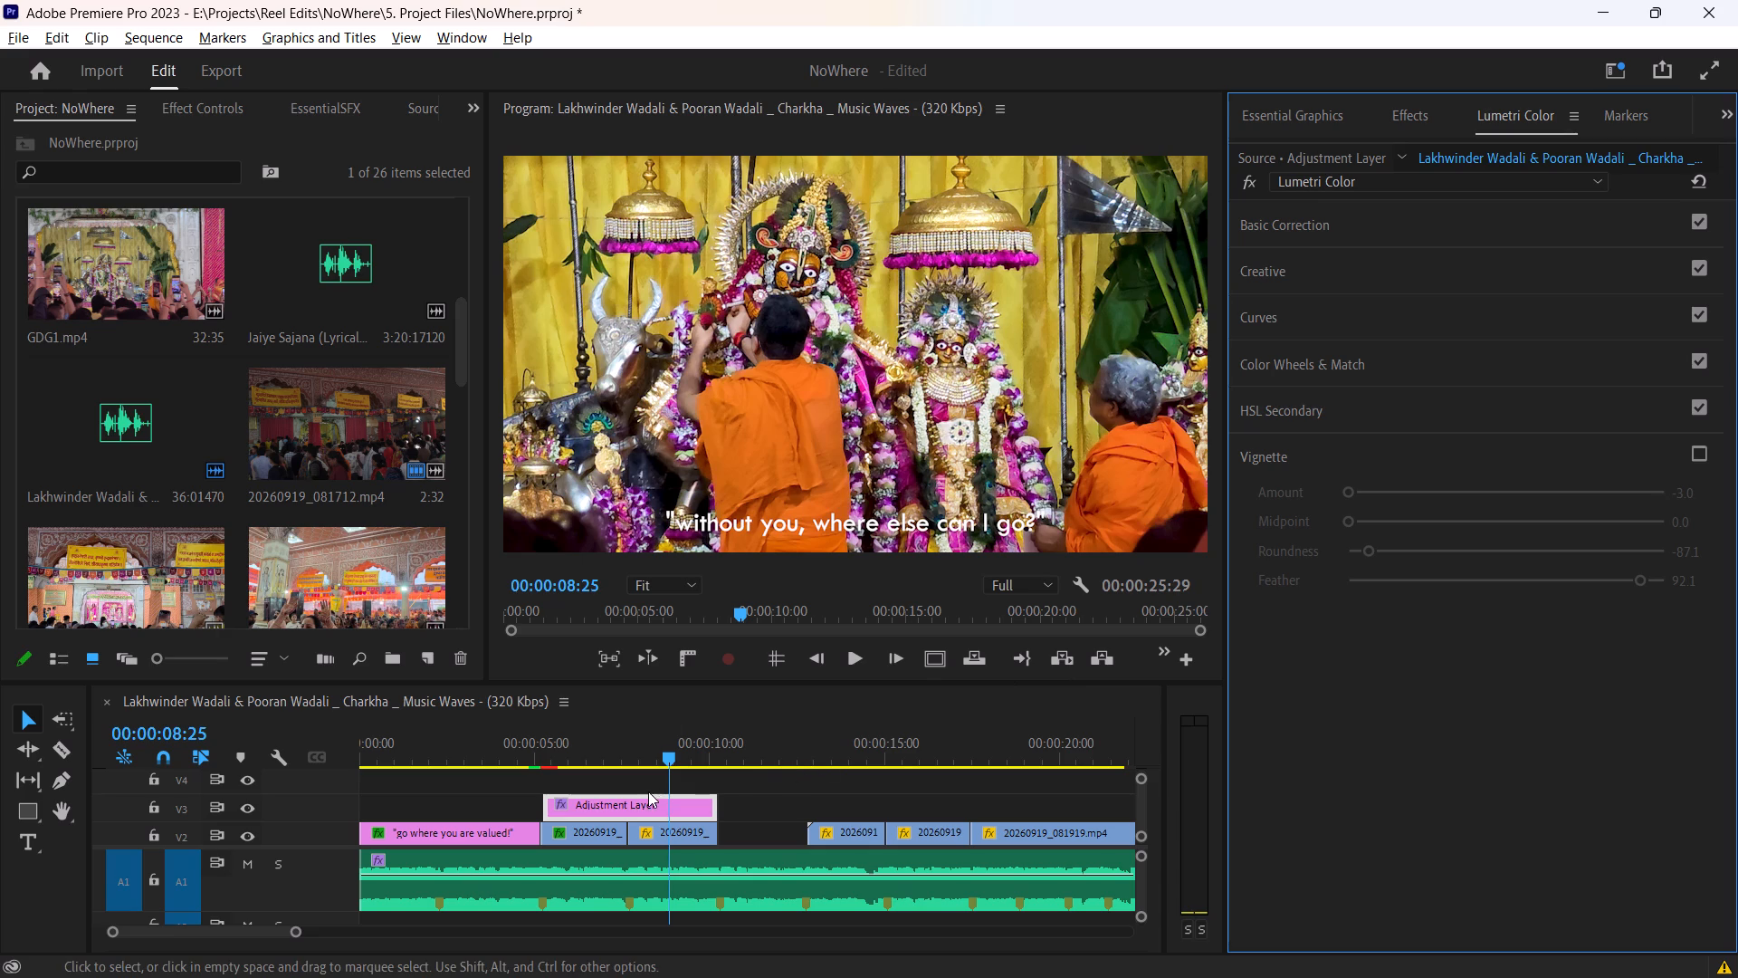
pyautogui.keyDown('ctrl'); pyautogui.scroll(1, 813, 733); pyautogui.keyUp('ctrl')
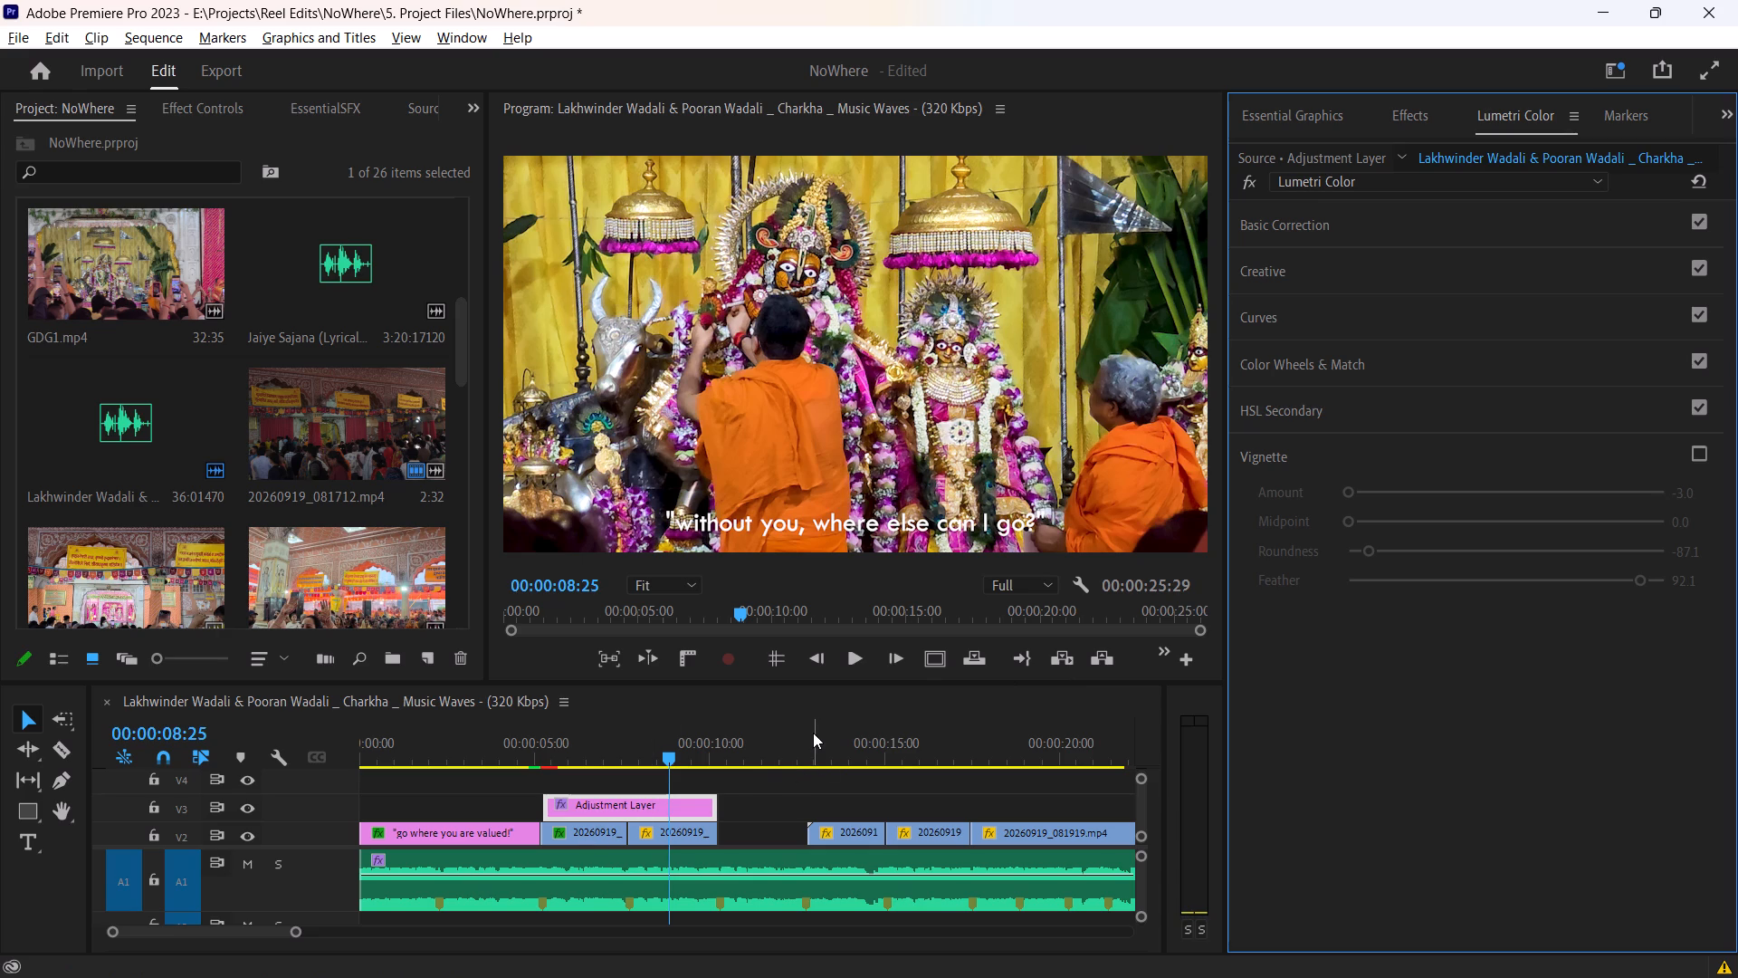
# Find the Shadow Preset by searching for "shadow" and apply it to the "without you, where else can I go?" title on V5.
pyautogui.keyDown('ctrl'); pyautogui.scroll(2, 813, 733); pyautogui.keyUp('ctrl')
pyautogui.keyDown('ctrl'); pyautogui.scroll(4, 714, 815); pyautogui.keyUp('ctrl')
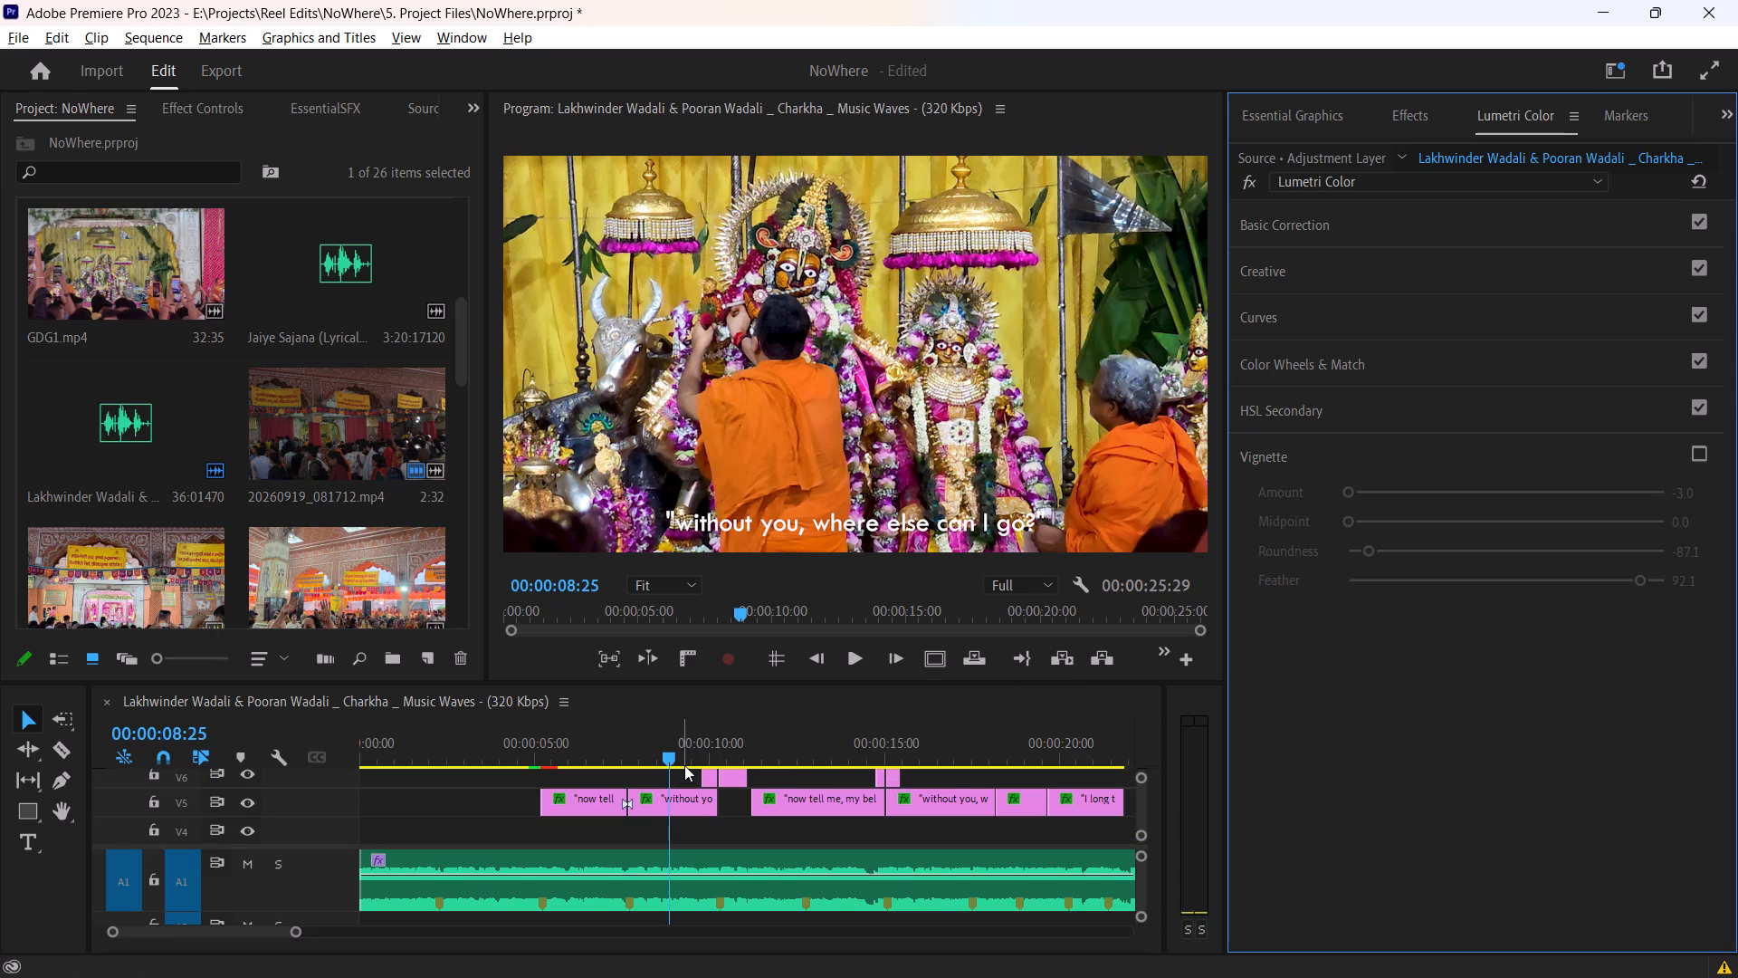
pyautogui.keyDown('ctrl'); pyautogui.scroll(1, 684, 765); pyautogui.keyUp('ctrl')
pyautogui.click(650, 810)
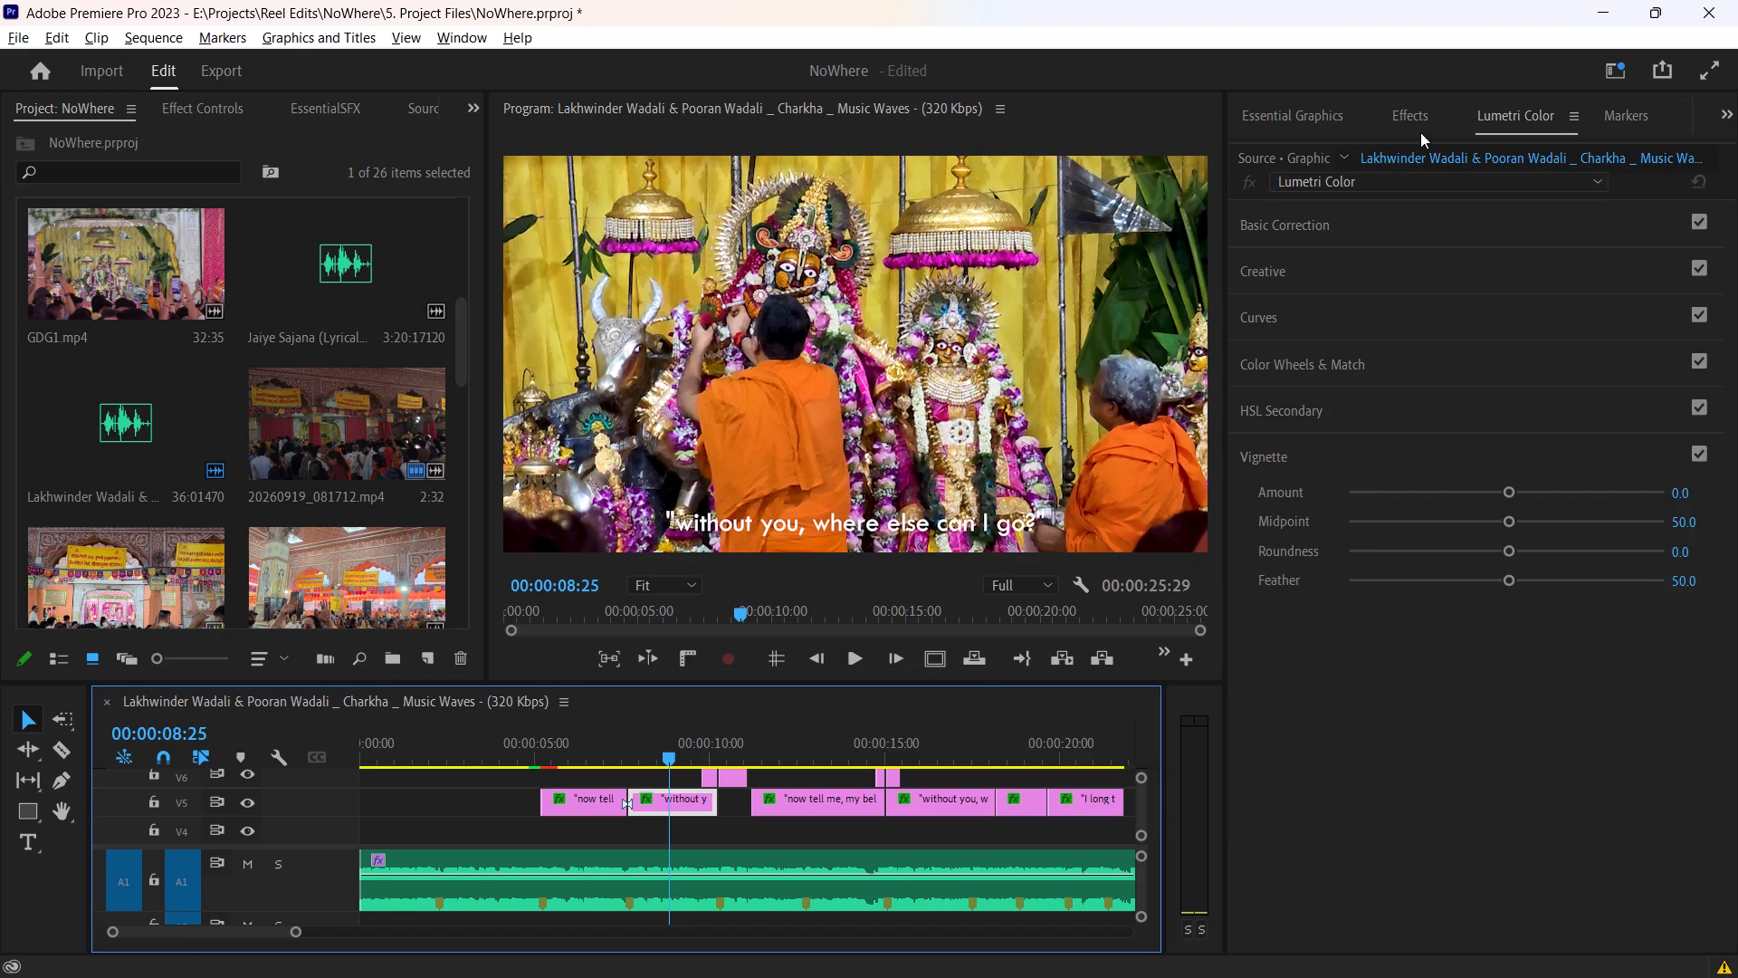
pyautogui.click(1428, 119)
pyautogui.doubleClick(1402, 149)
pyautogui.write('shadow')
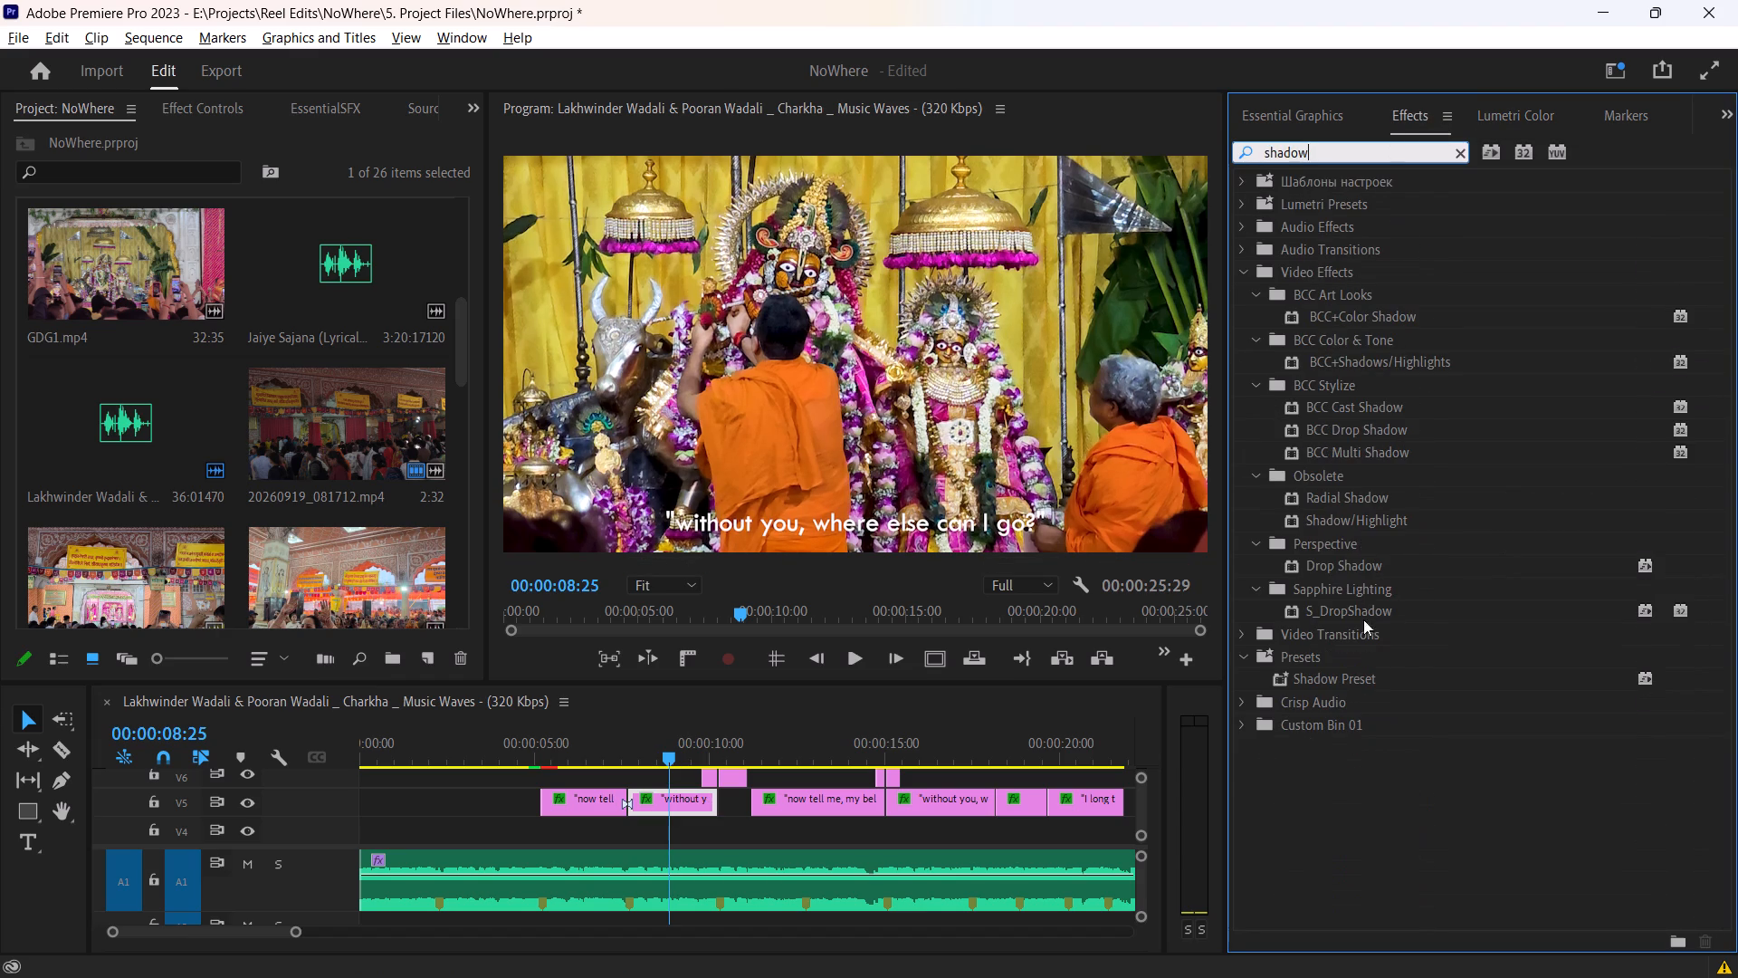
pyautogui.moveTo(1355, 680); pyautogui.dragTo(675, 801)
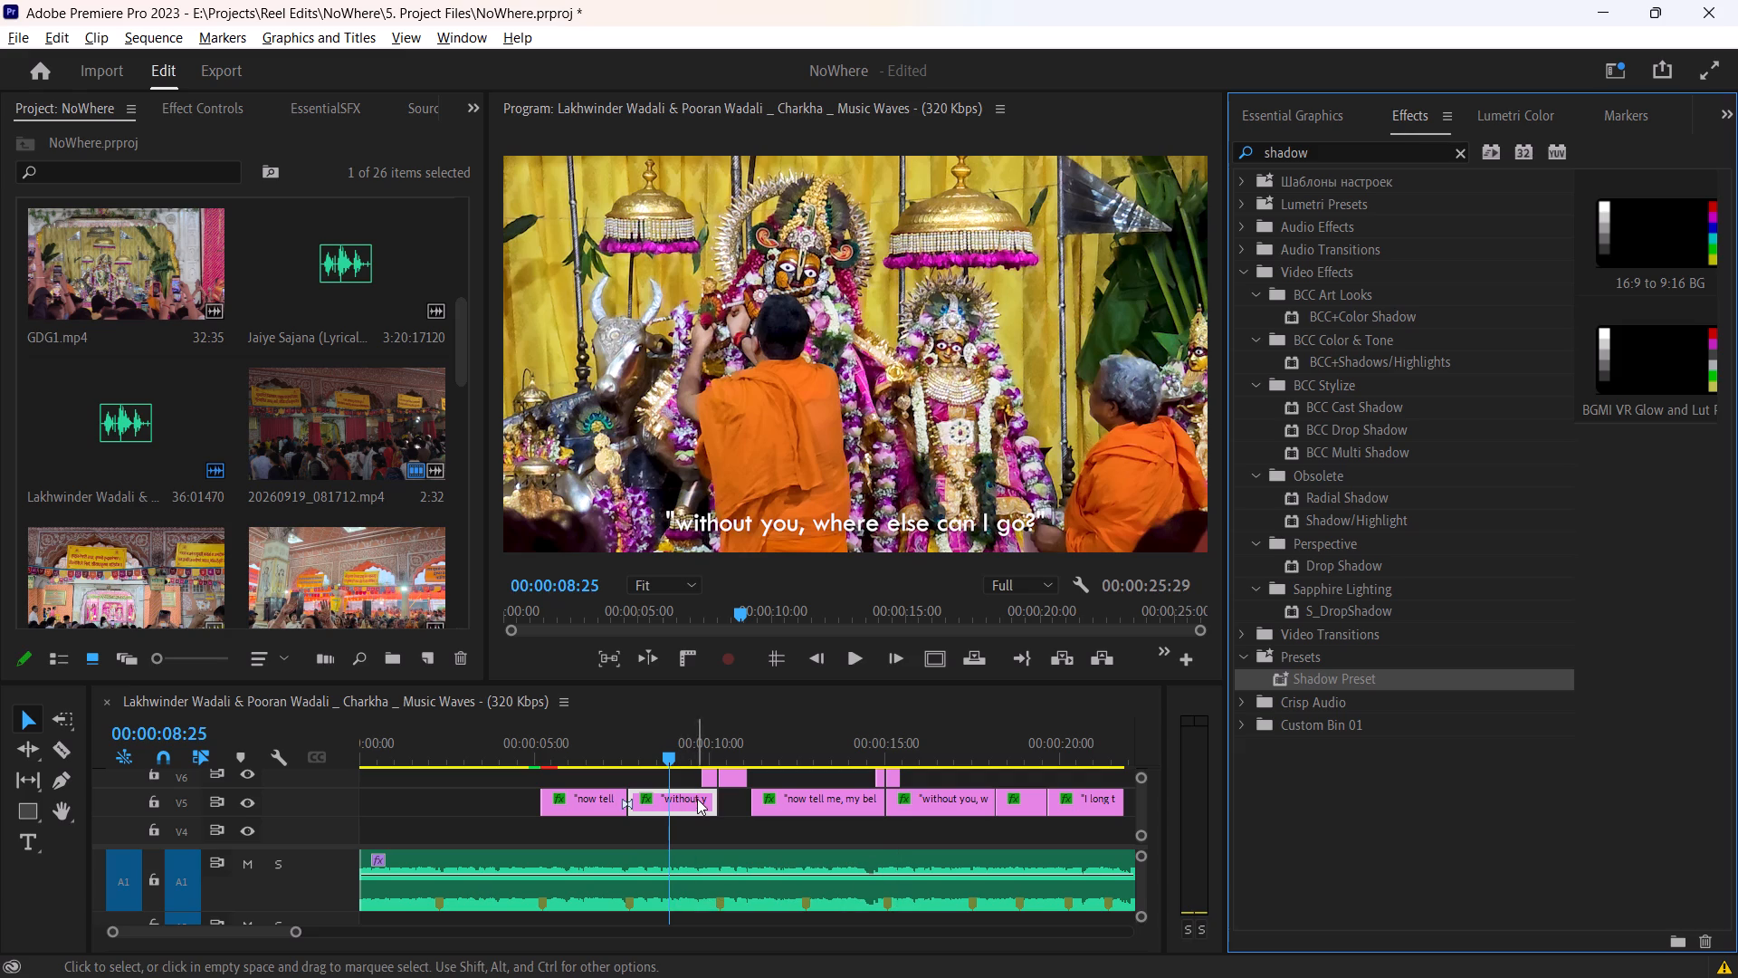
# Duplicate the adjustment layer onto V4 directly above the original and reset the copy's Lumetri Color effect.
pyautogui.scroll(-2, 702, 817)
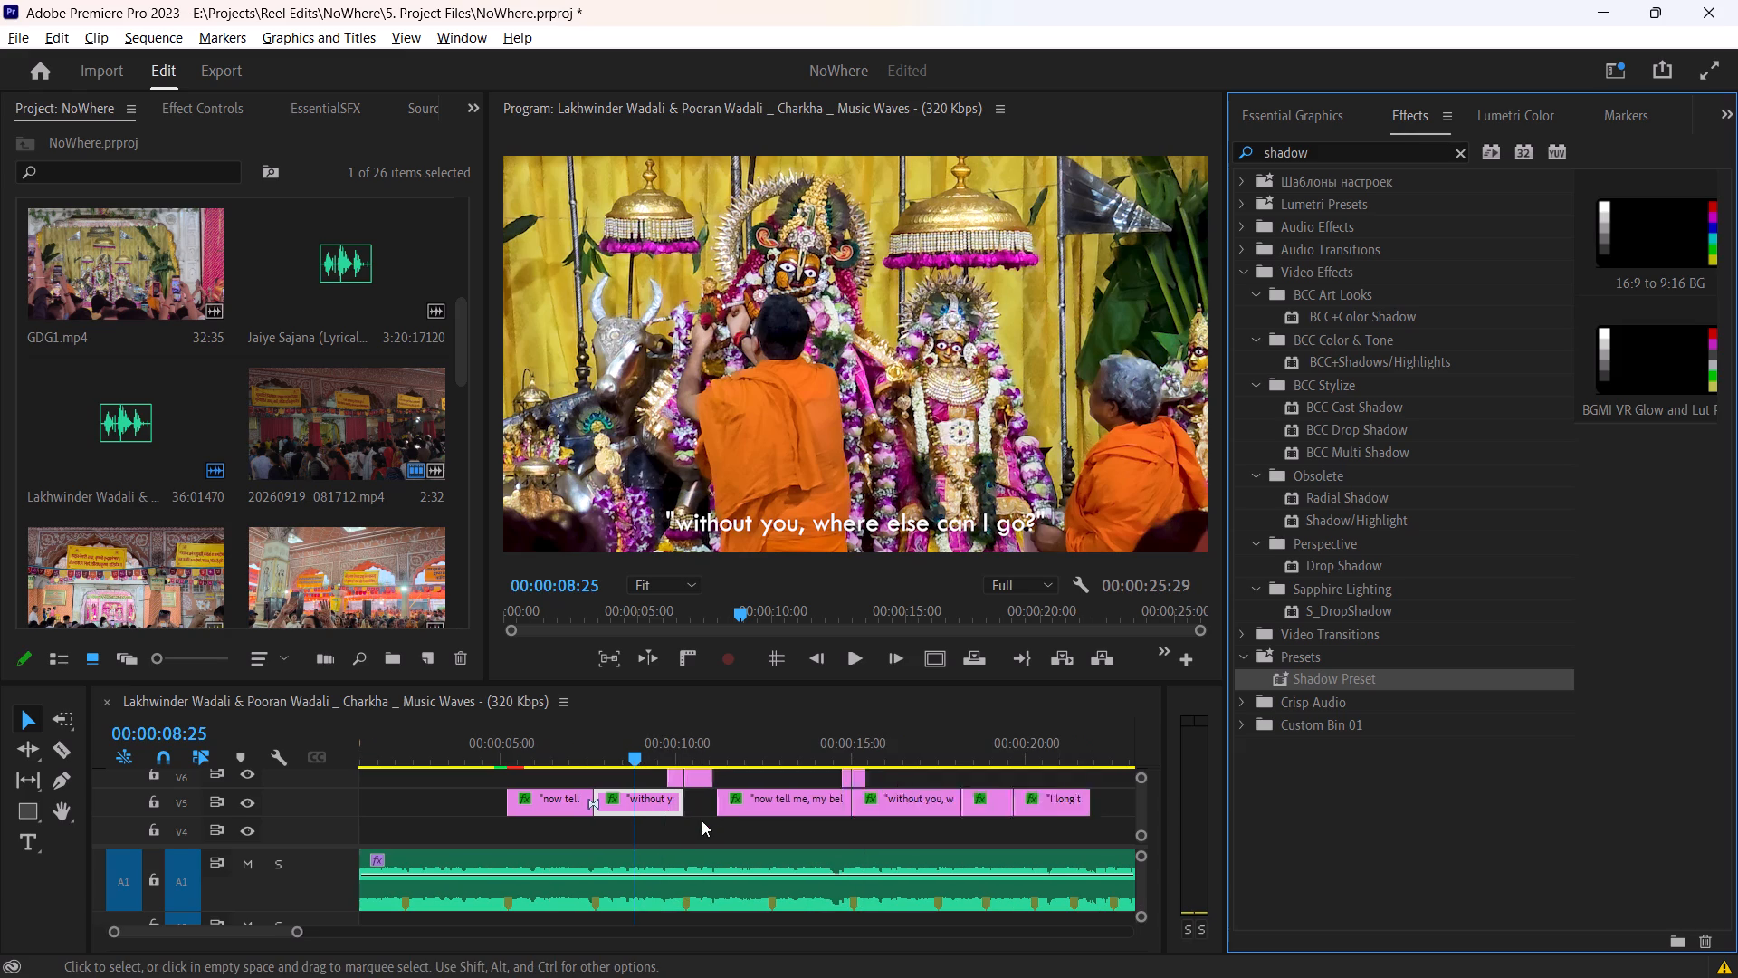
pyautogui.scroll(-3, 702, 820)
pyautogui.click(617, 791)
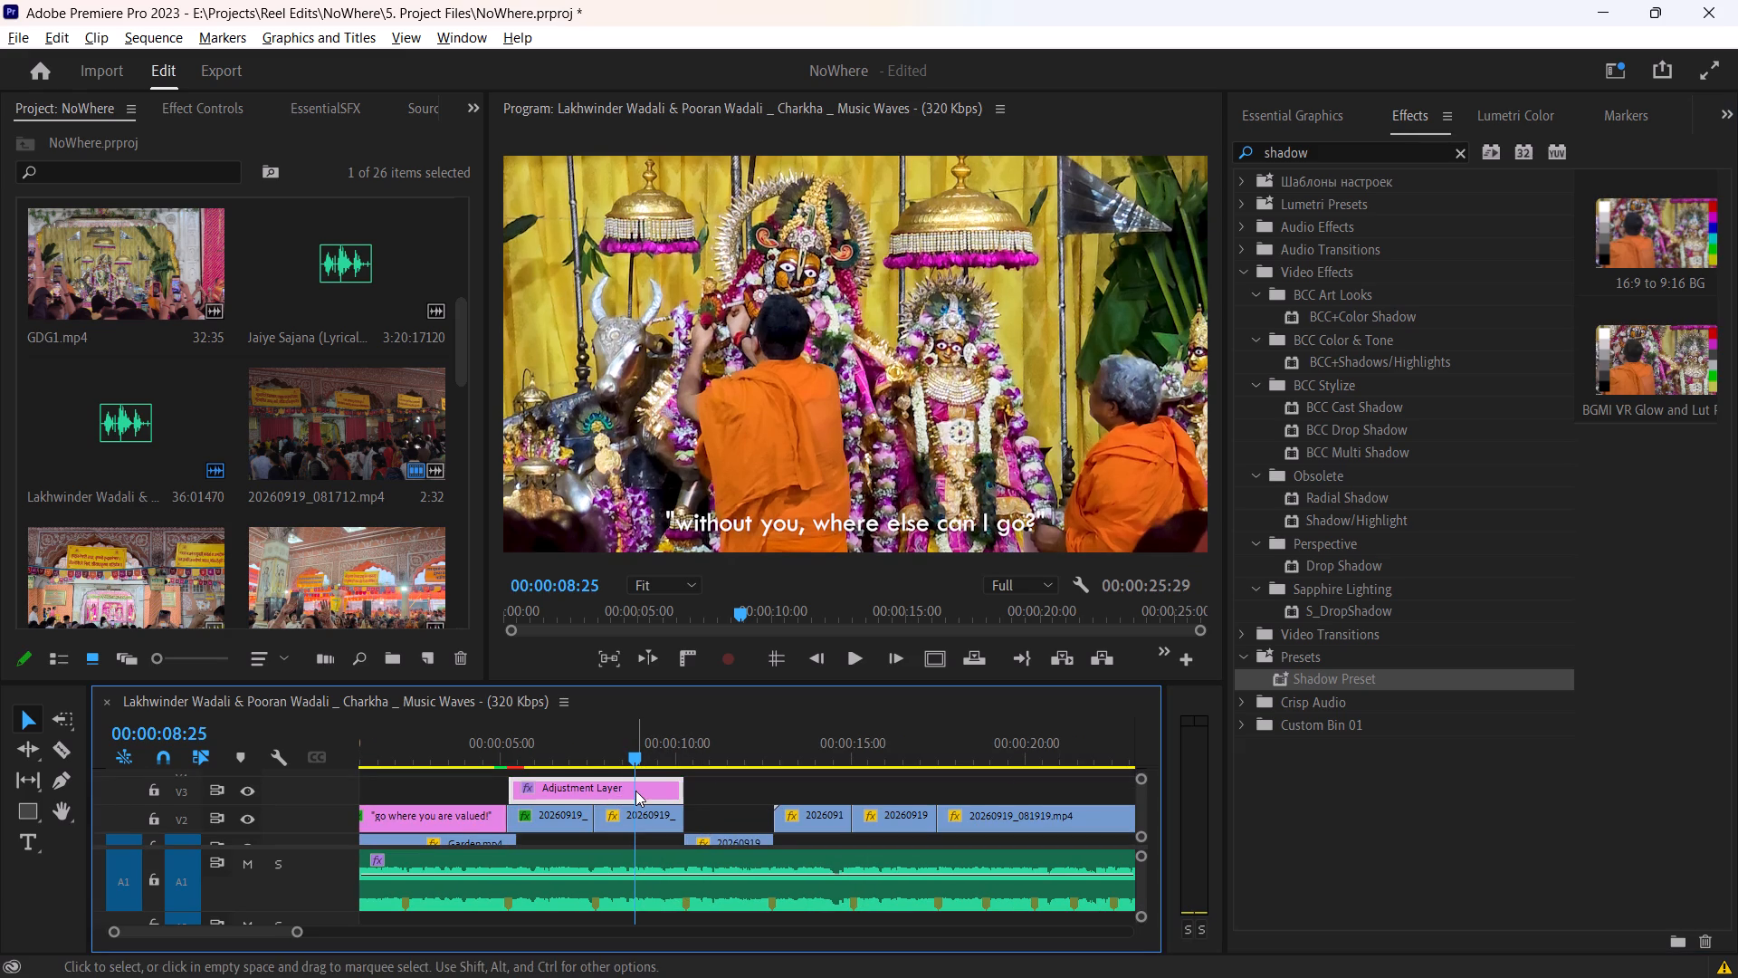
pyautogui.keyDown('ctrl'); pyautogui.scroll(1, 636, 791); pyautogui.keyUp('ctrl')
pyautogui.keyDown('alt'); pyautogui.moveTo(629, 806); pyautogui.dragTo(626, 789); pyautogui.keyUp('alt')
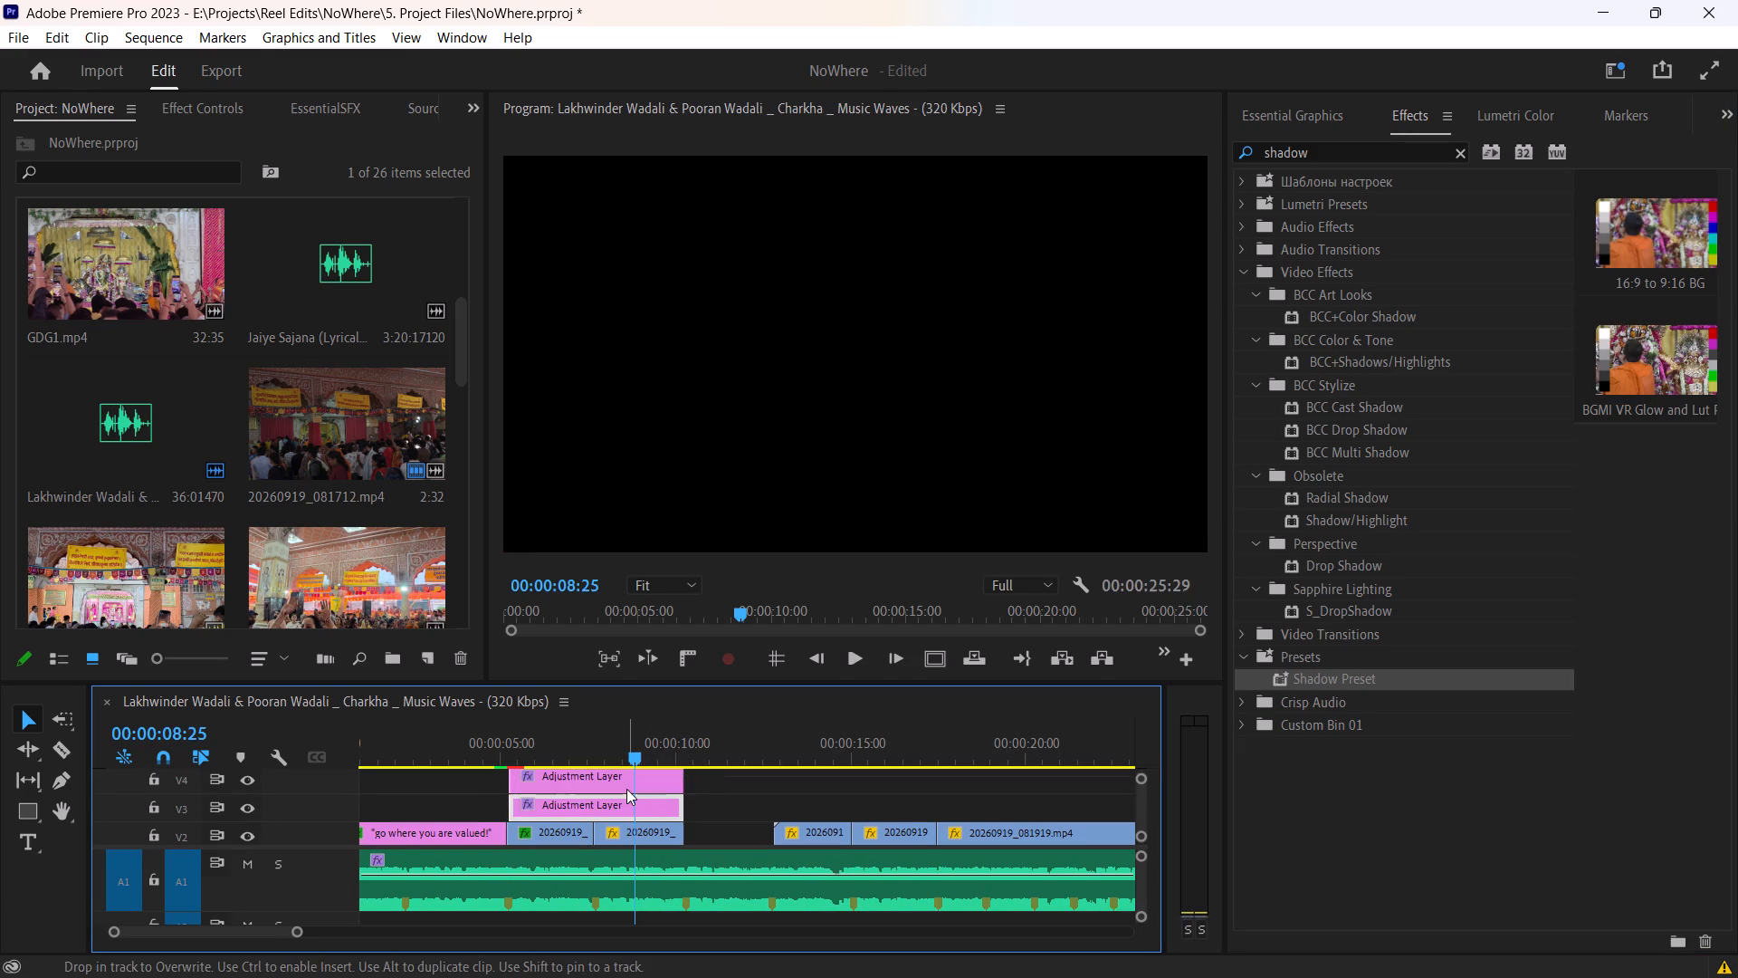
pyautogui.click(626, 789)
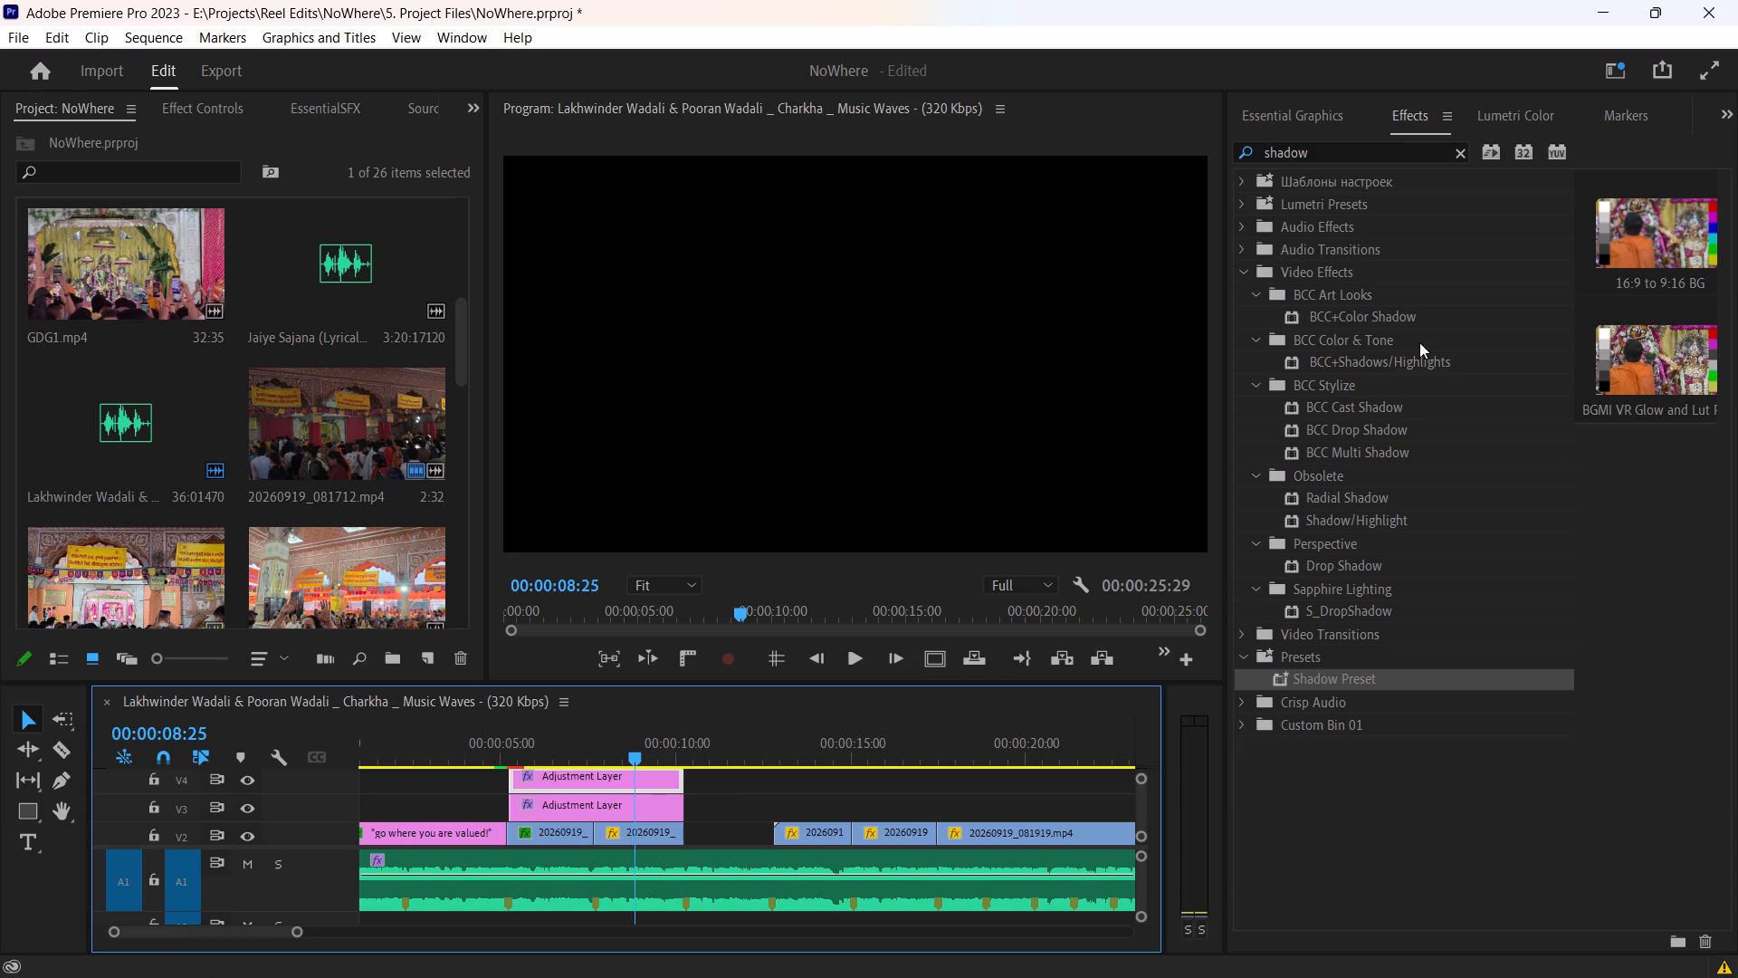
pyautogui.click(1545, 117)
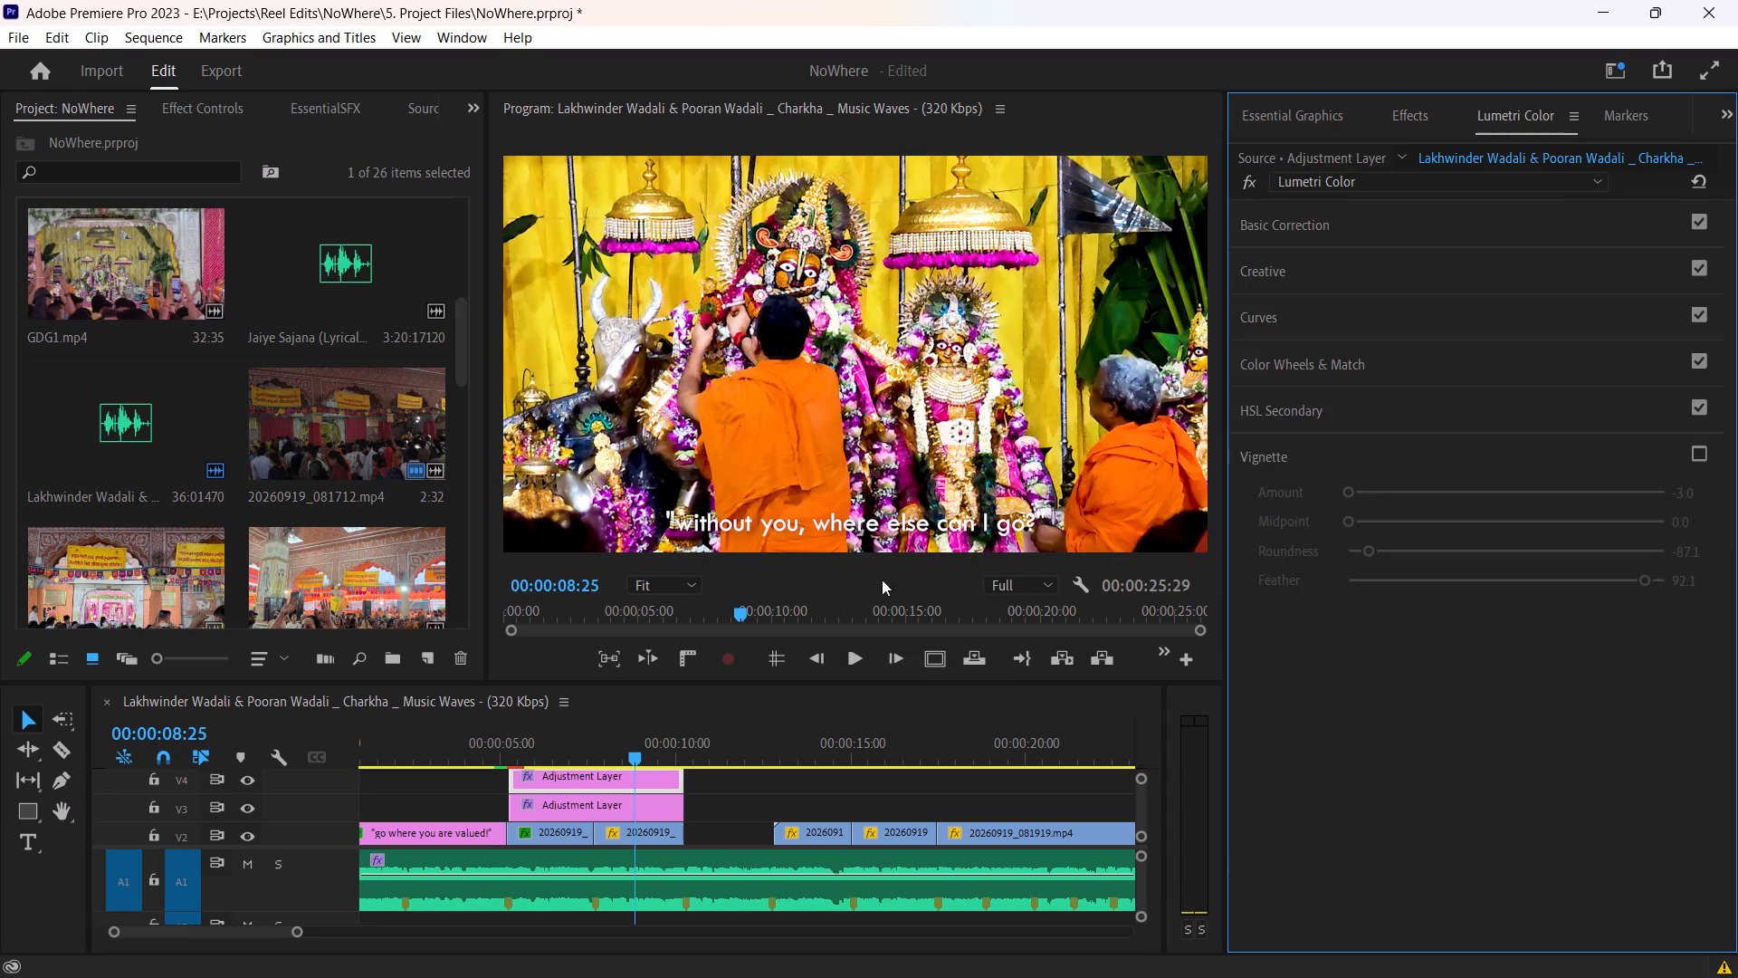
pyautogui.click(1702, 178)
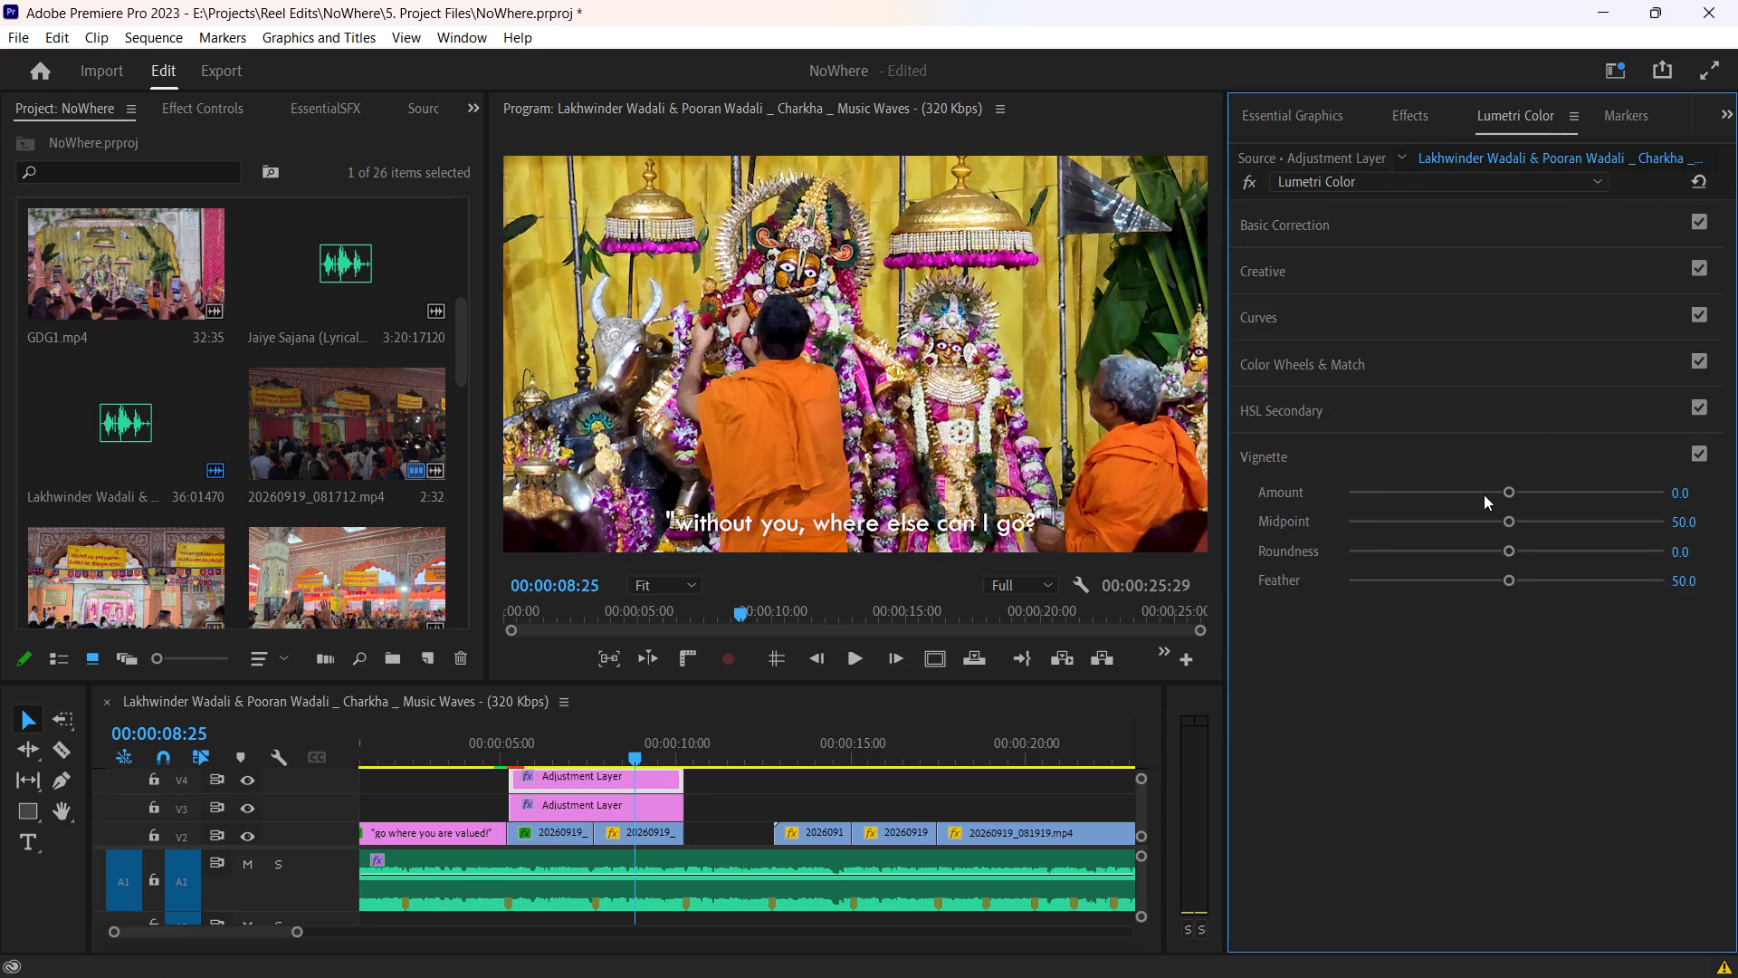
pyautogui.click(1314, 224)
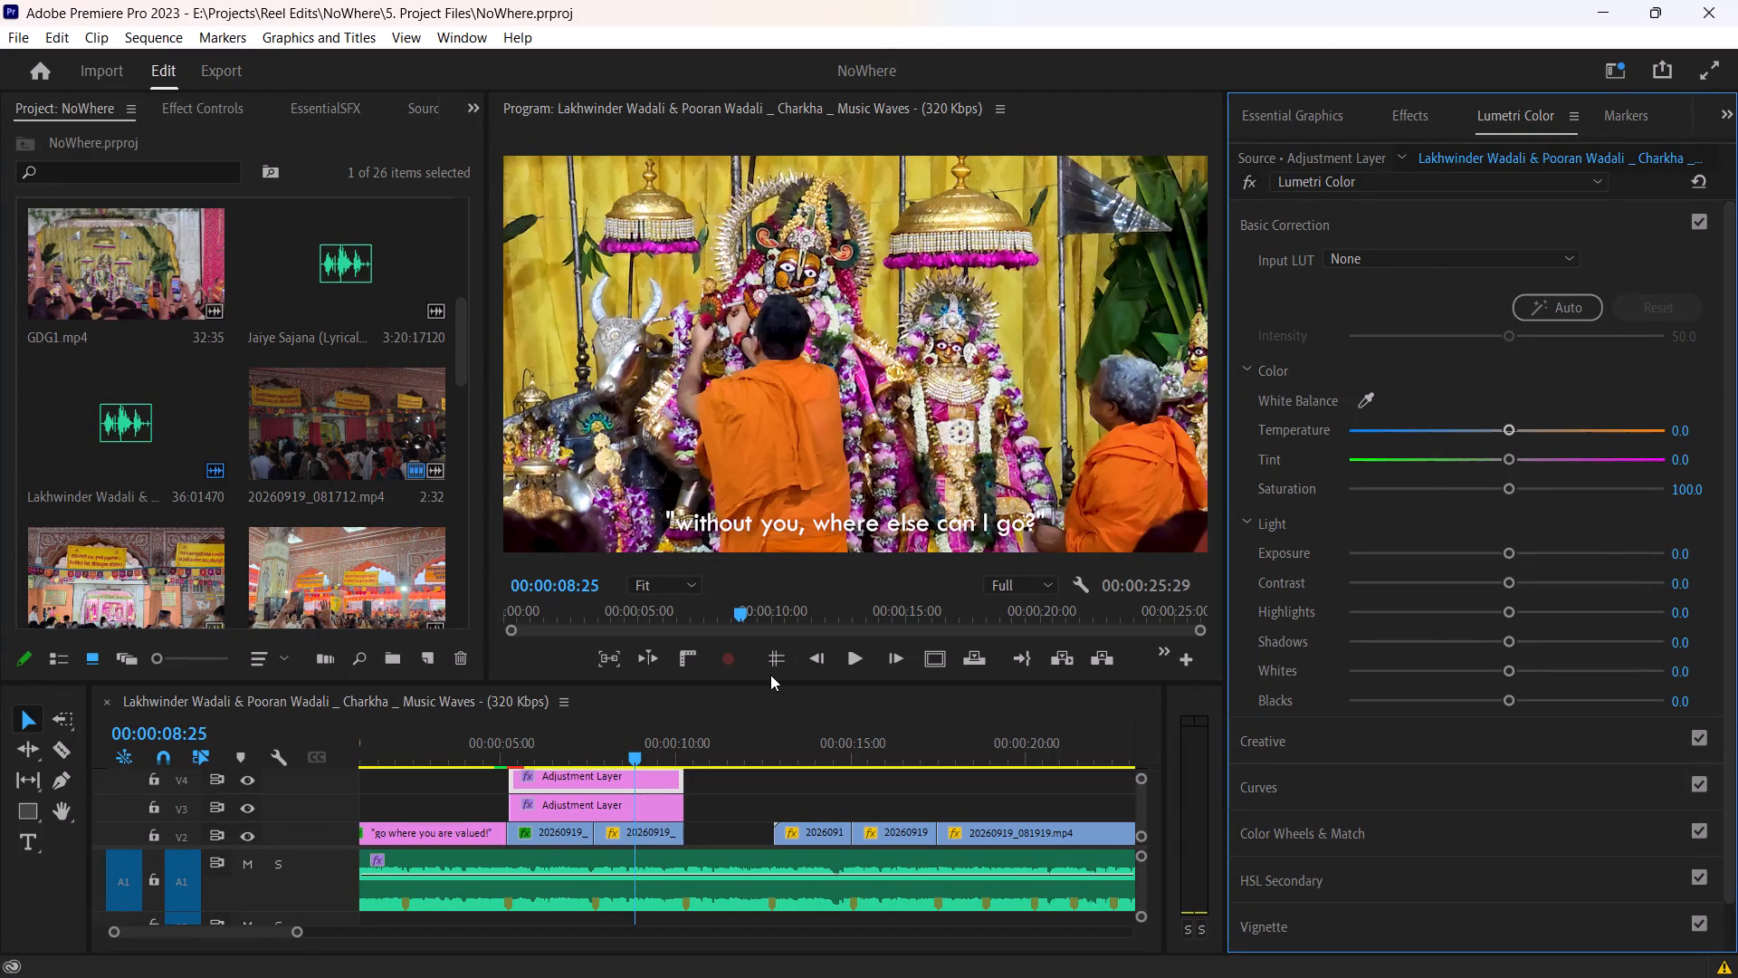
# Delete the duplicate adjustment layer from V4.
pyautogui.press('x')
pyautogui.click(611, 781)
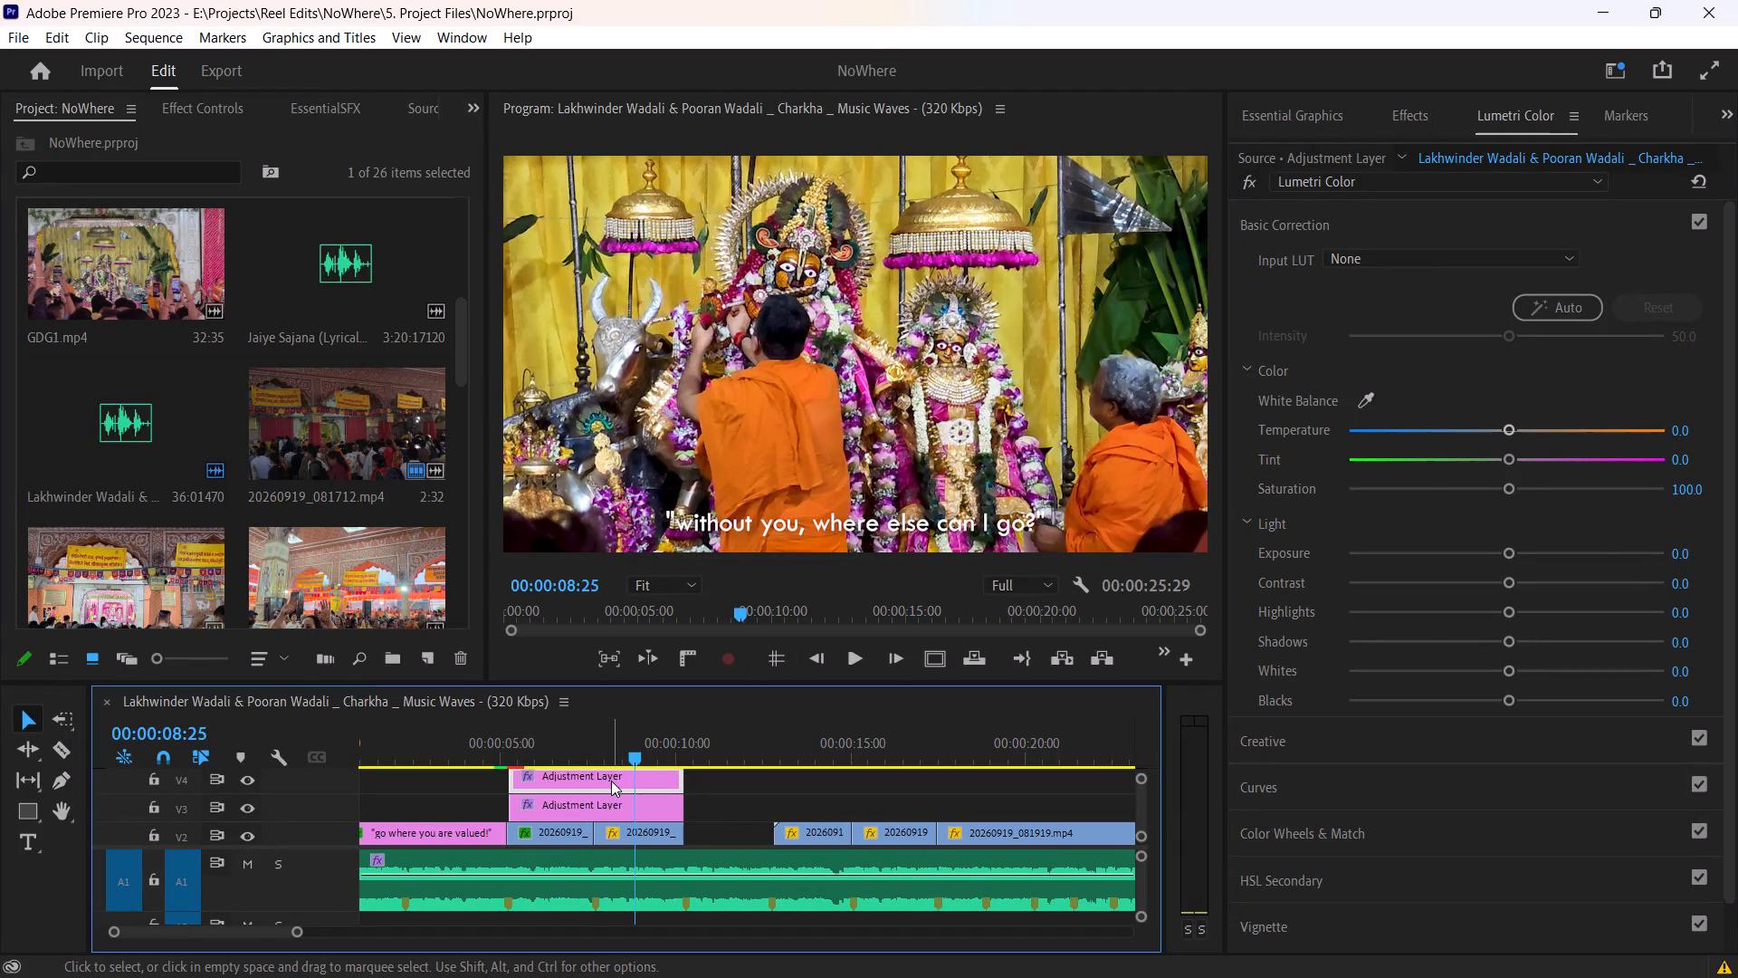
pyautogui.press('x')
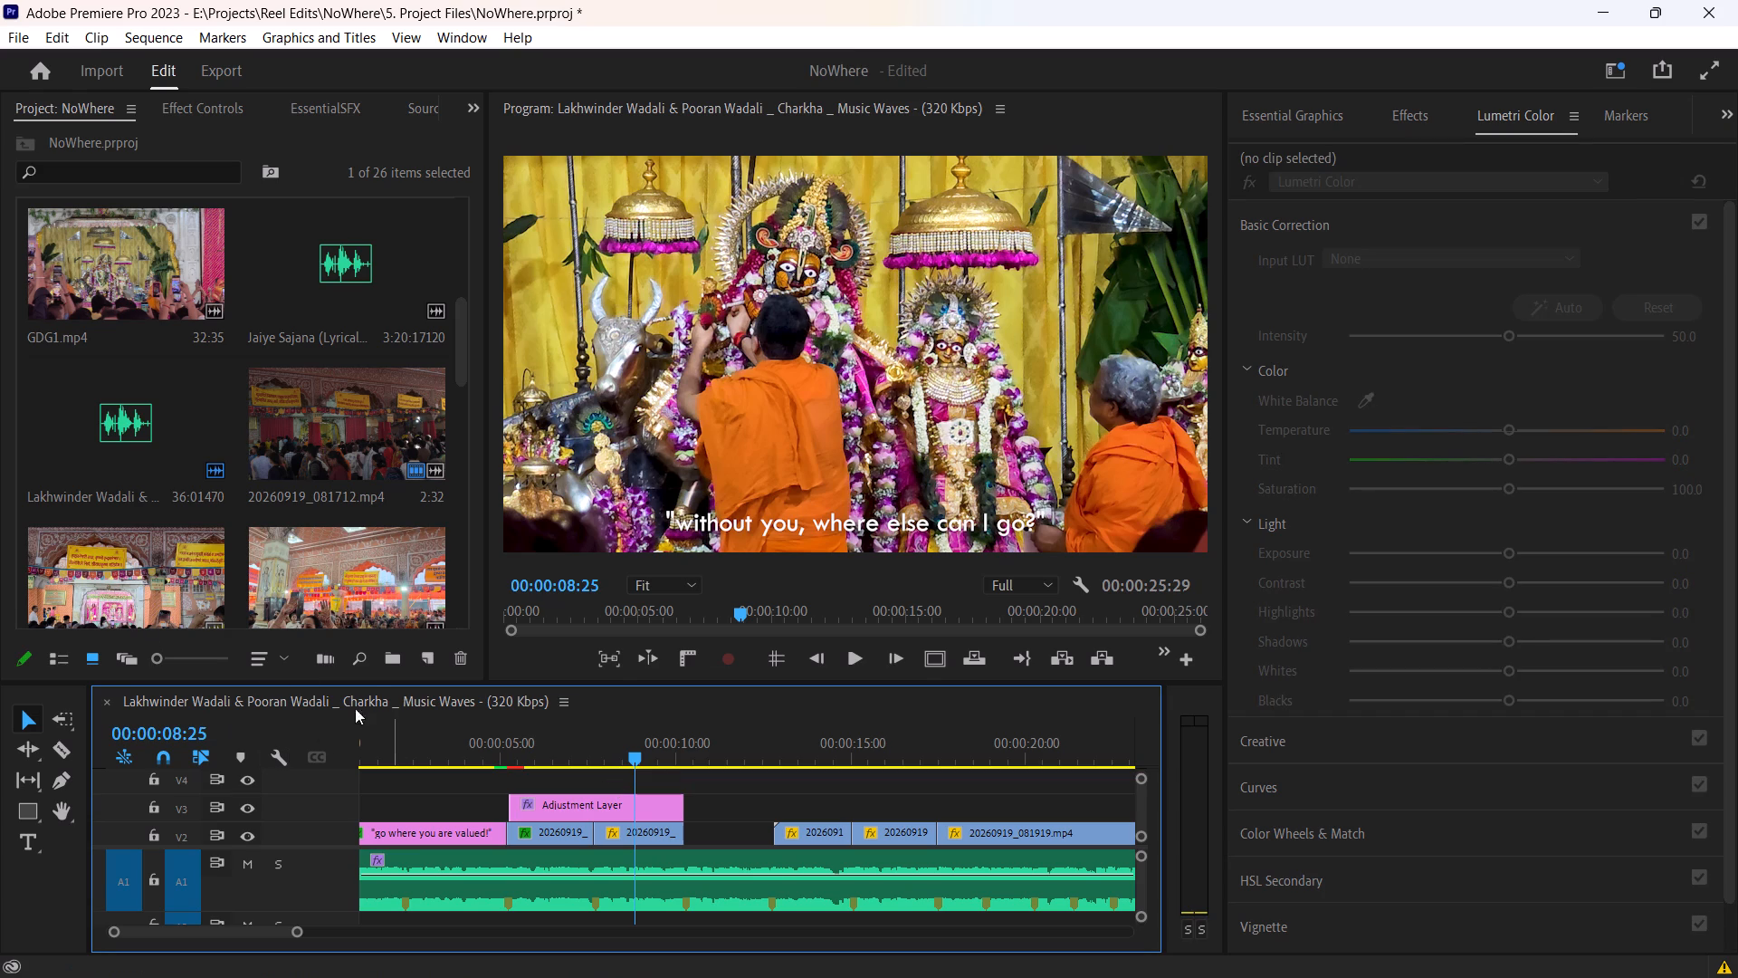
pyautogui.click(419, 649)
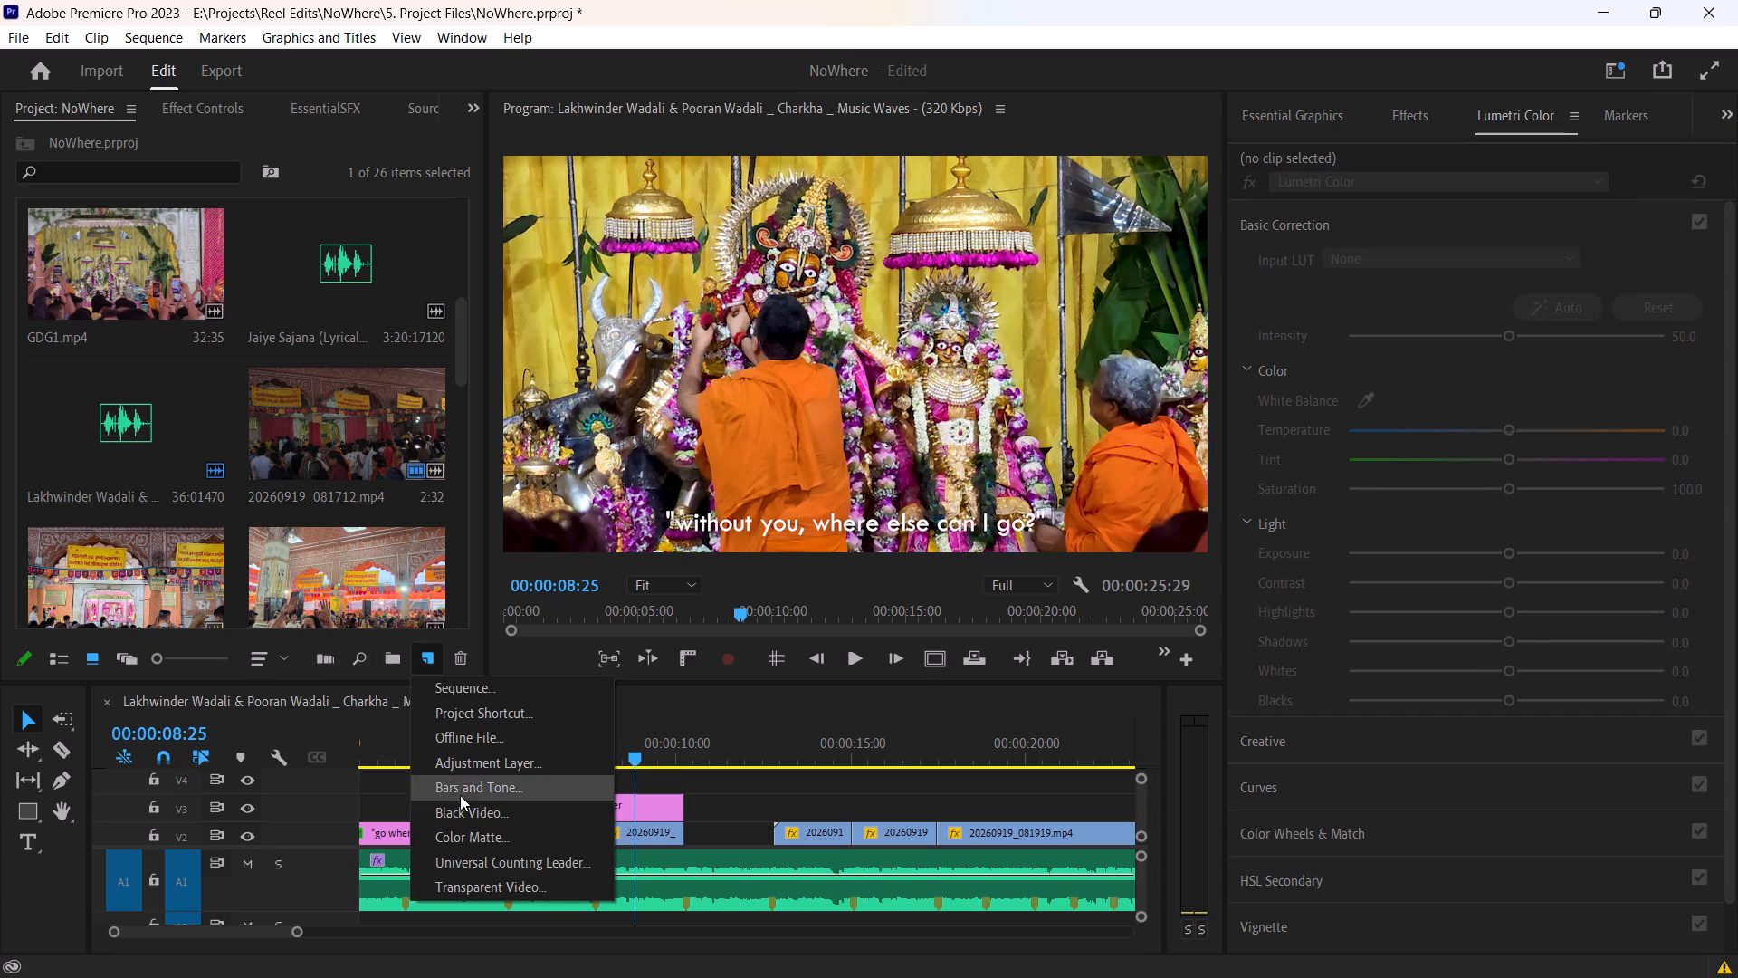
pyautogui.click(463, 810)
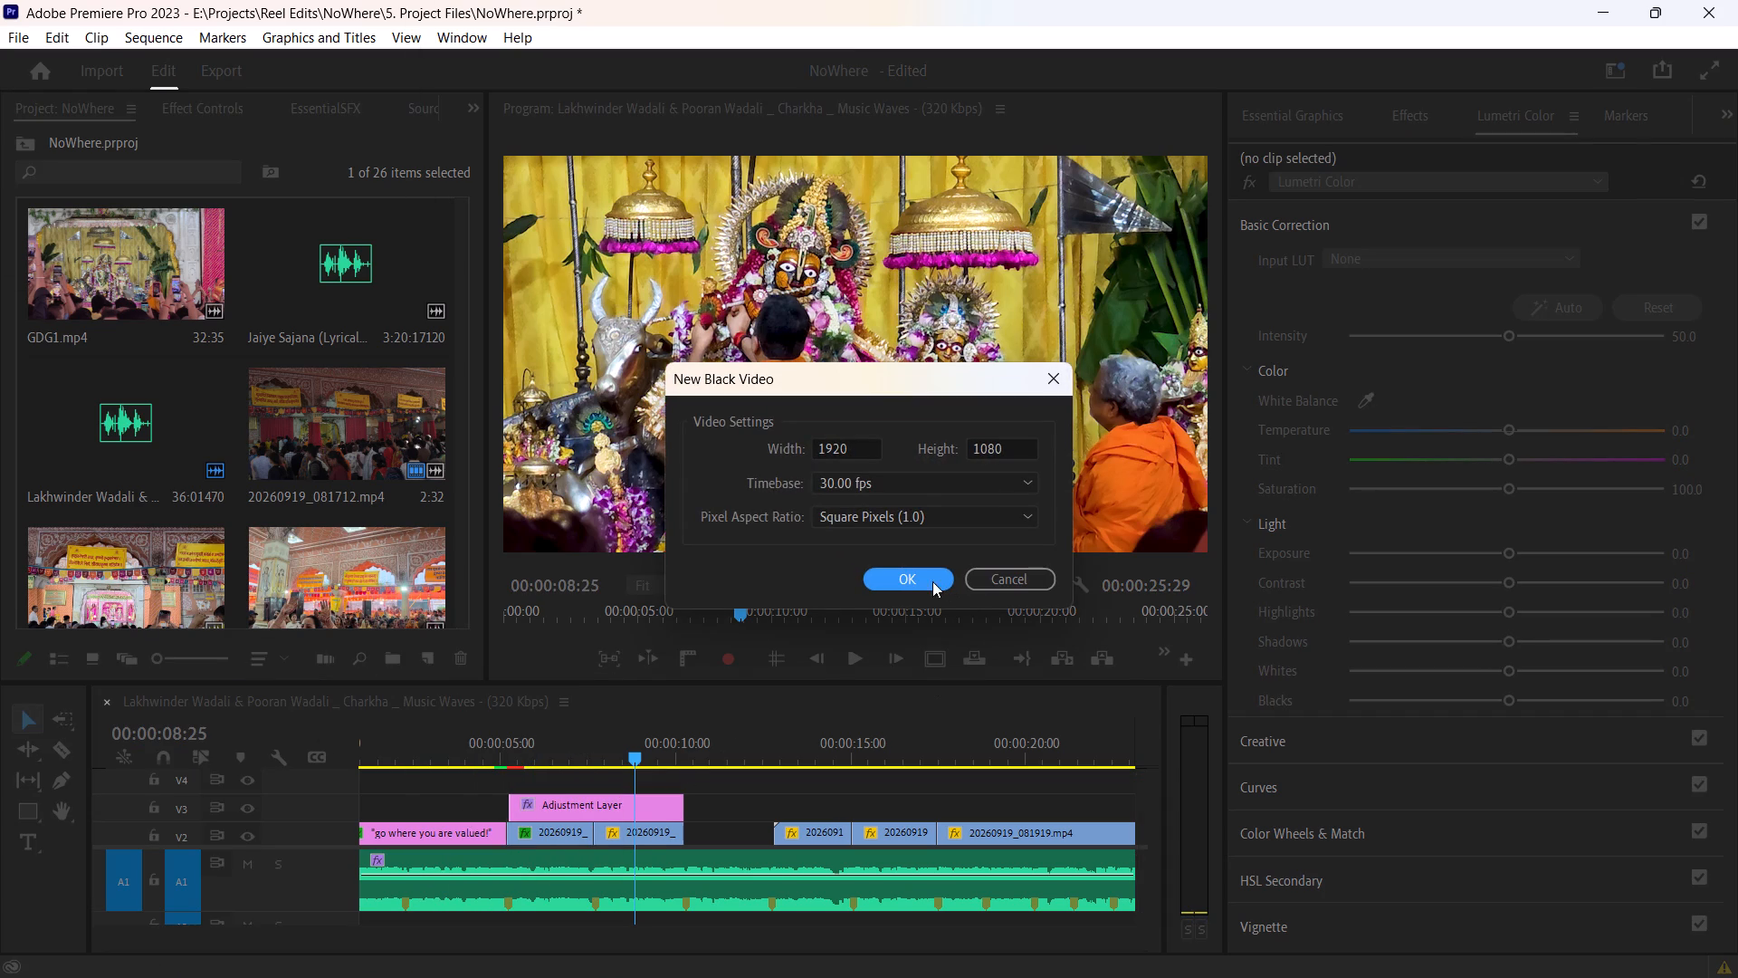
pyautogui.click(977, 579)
# Create a black (000000) color matte at 1920 x 1080 and 30.00 fps, keeping the default name.
pyautogui.click(427, 664)
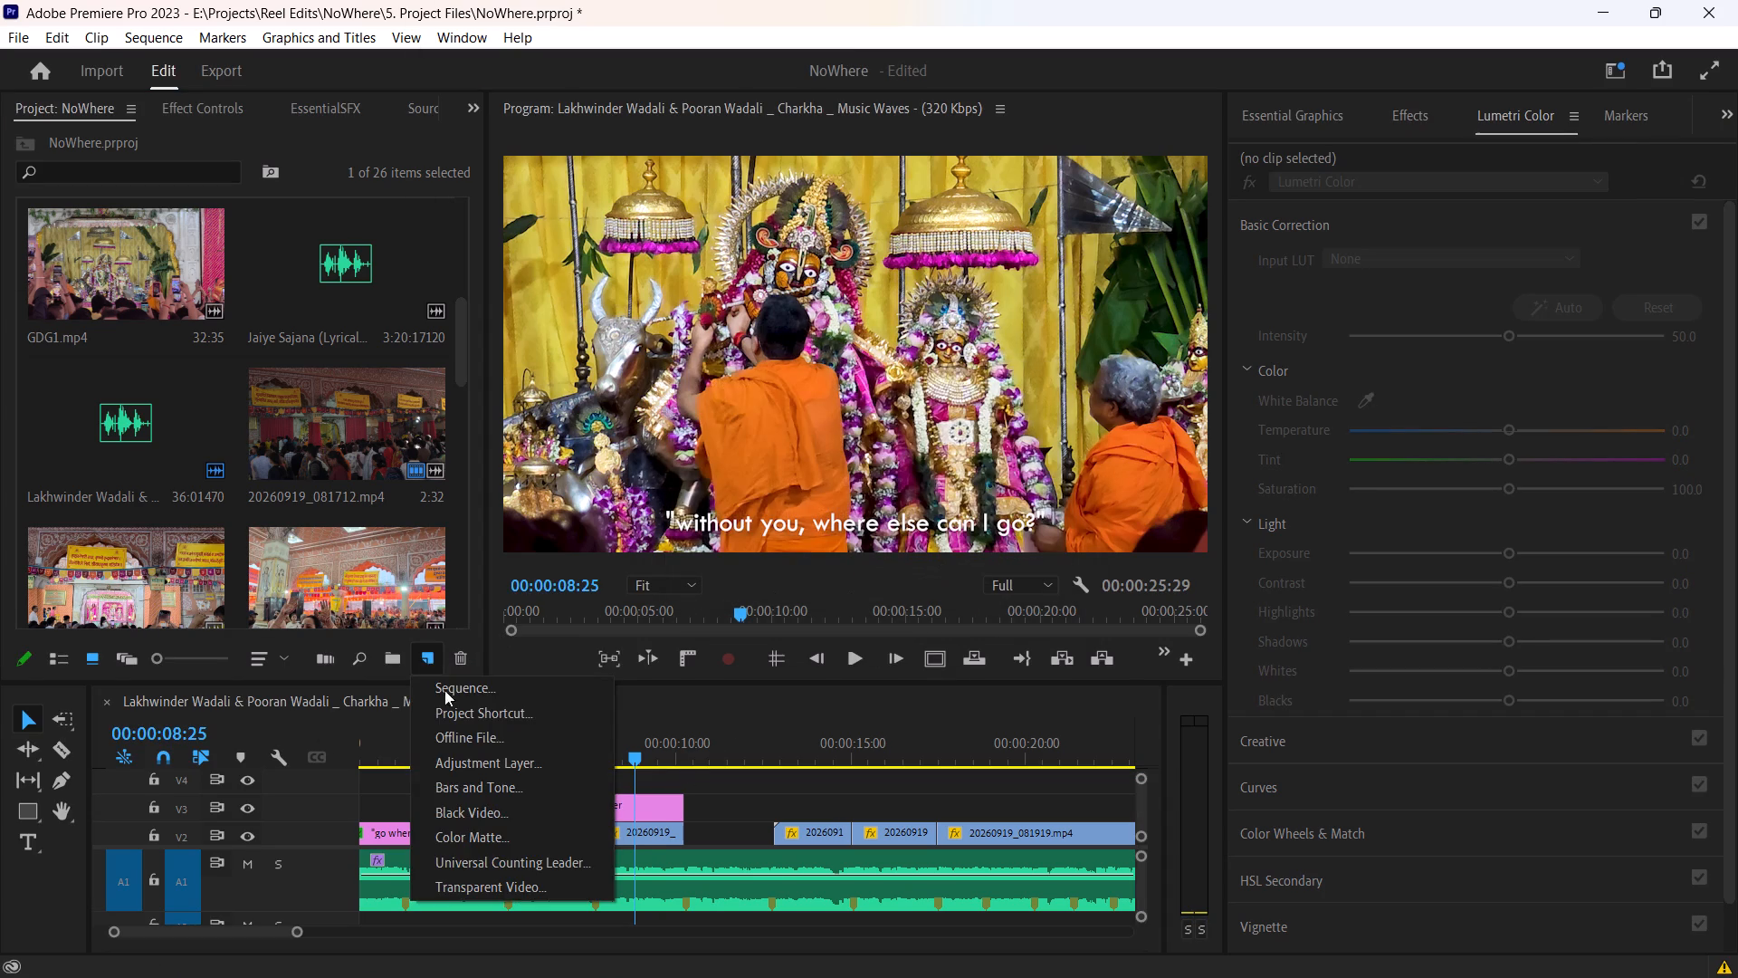
pyautogui.click(467, 839)
pyautogui.click(895, 605)
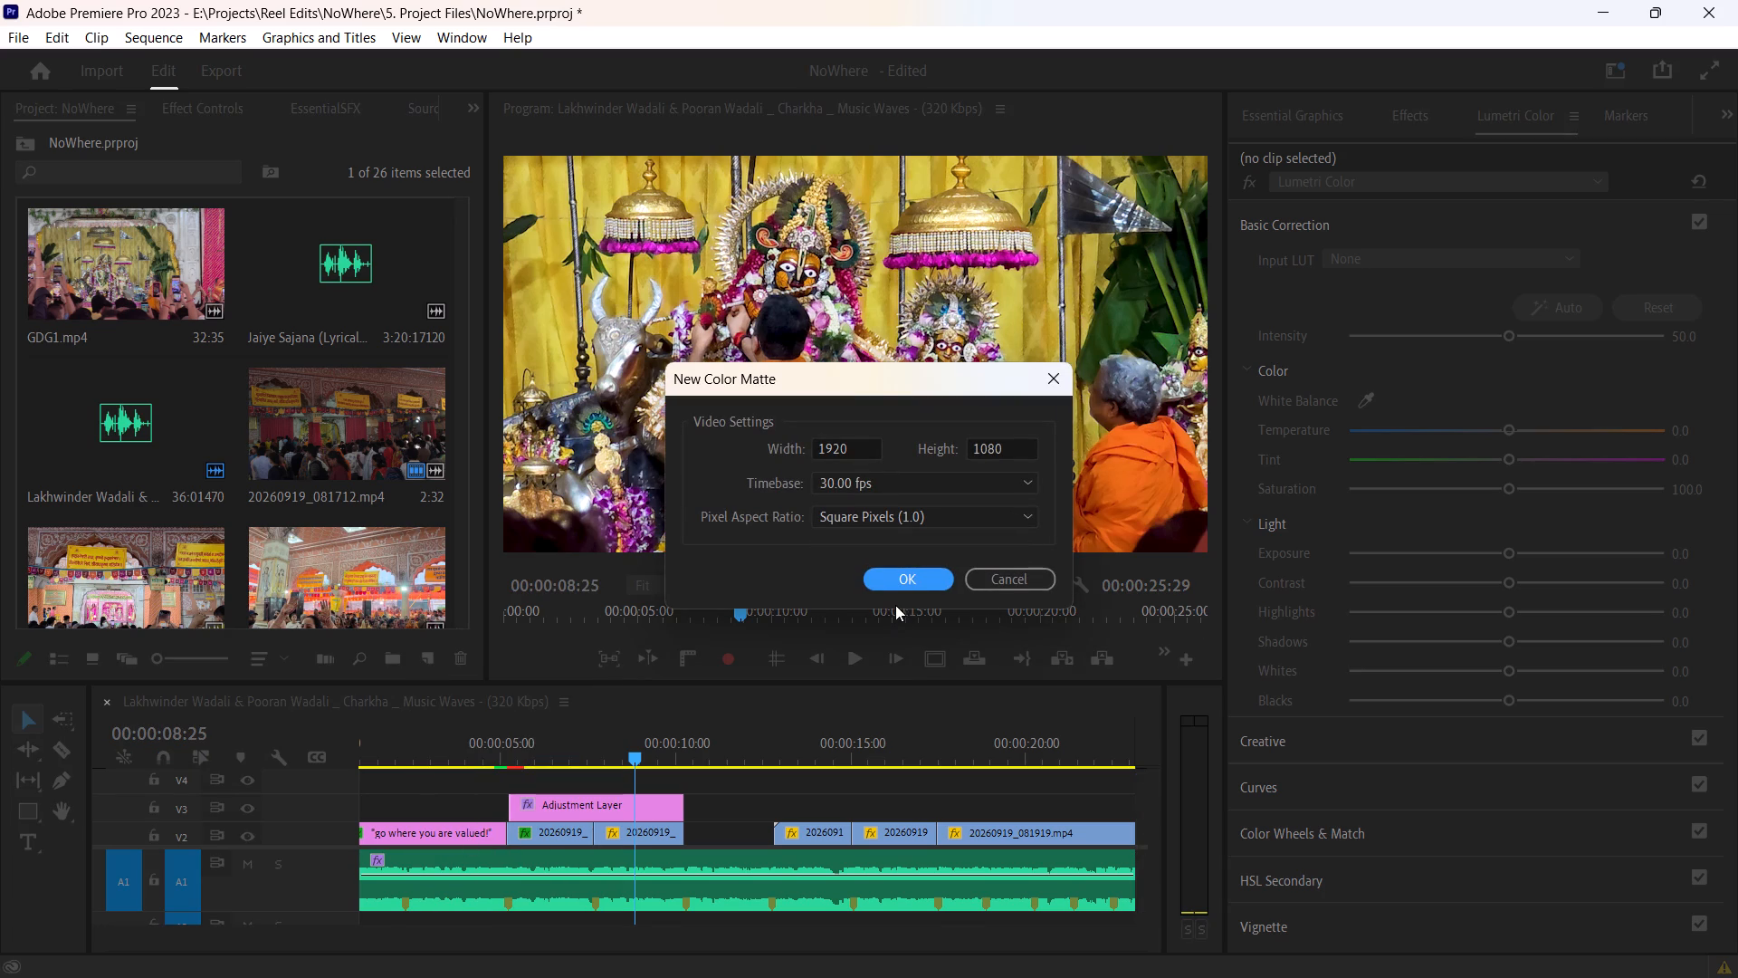
pyautogui.click(902, 589)
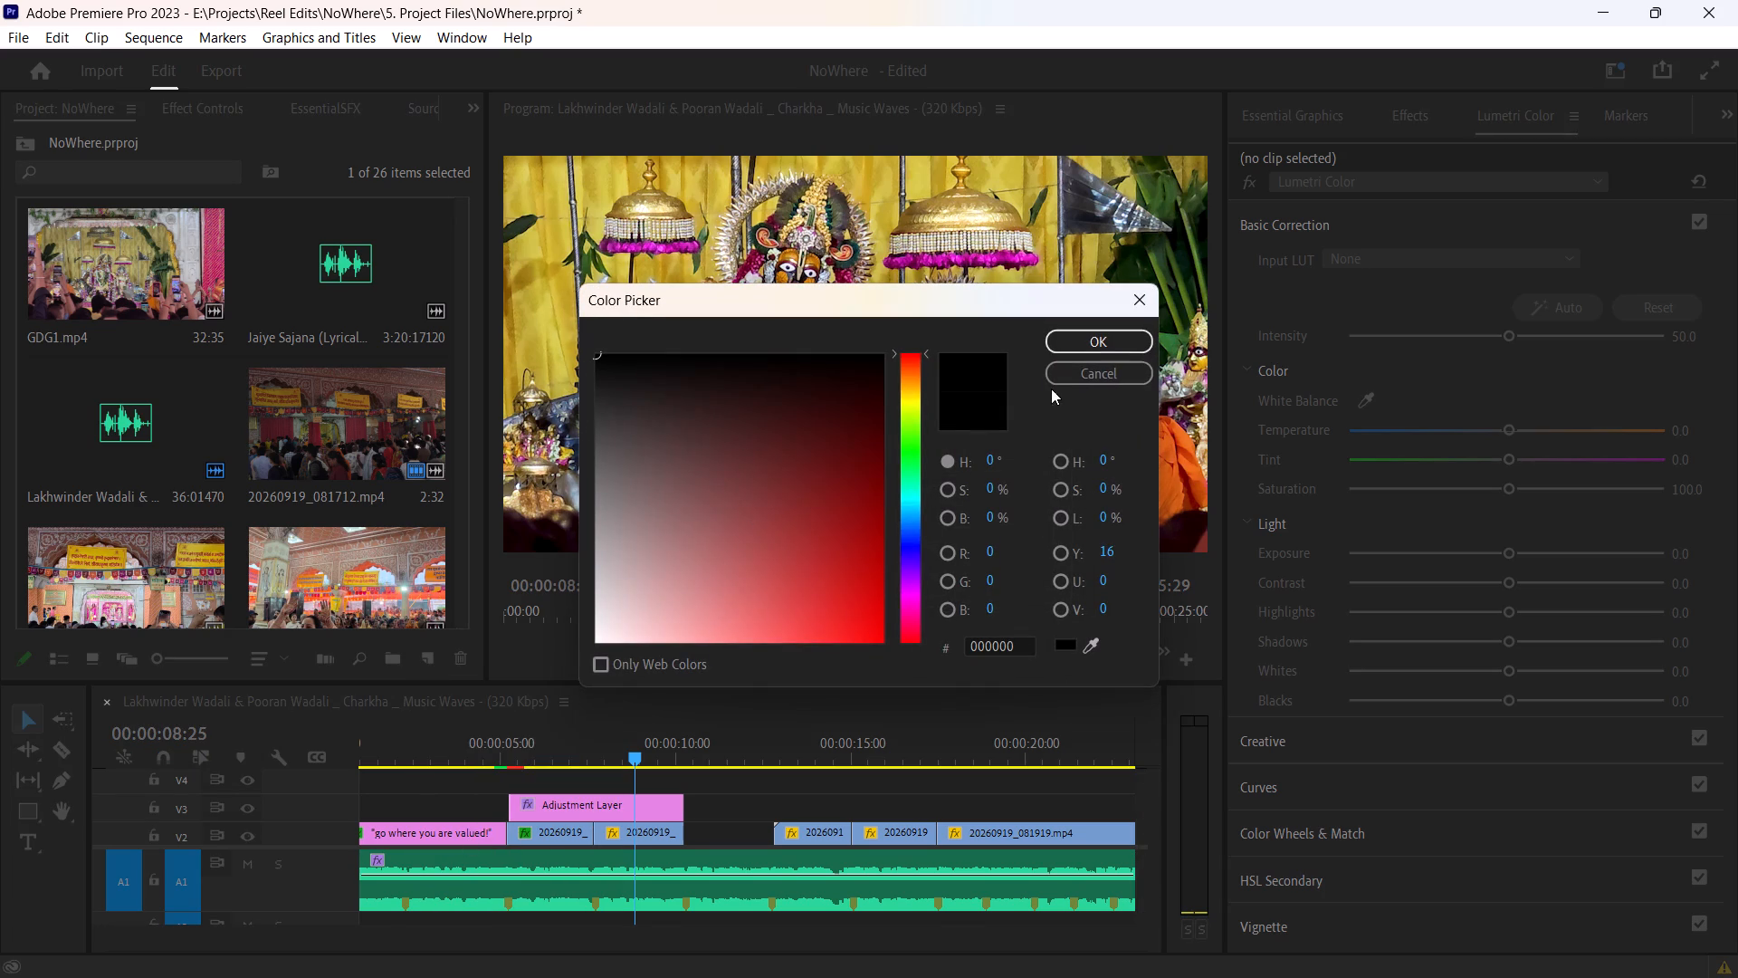
pyautogui.click(1065, 326)
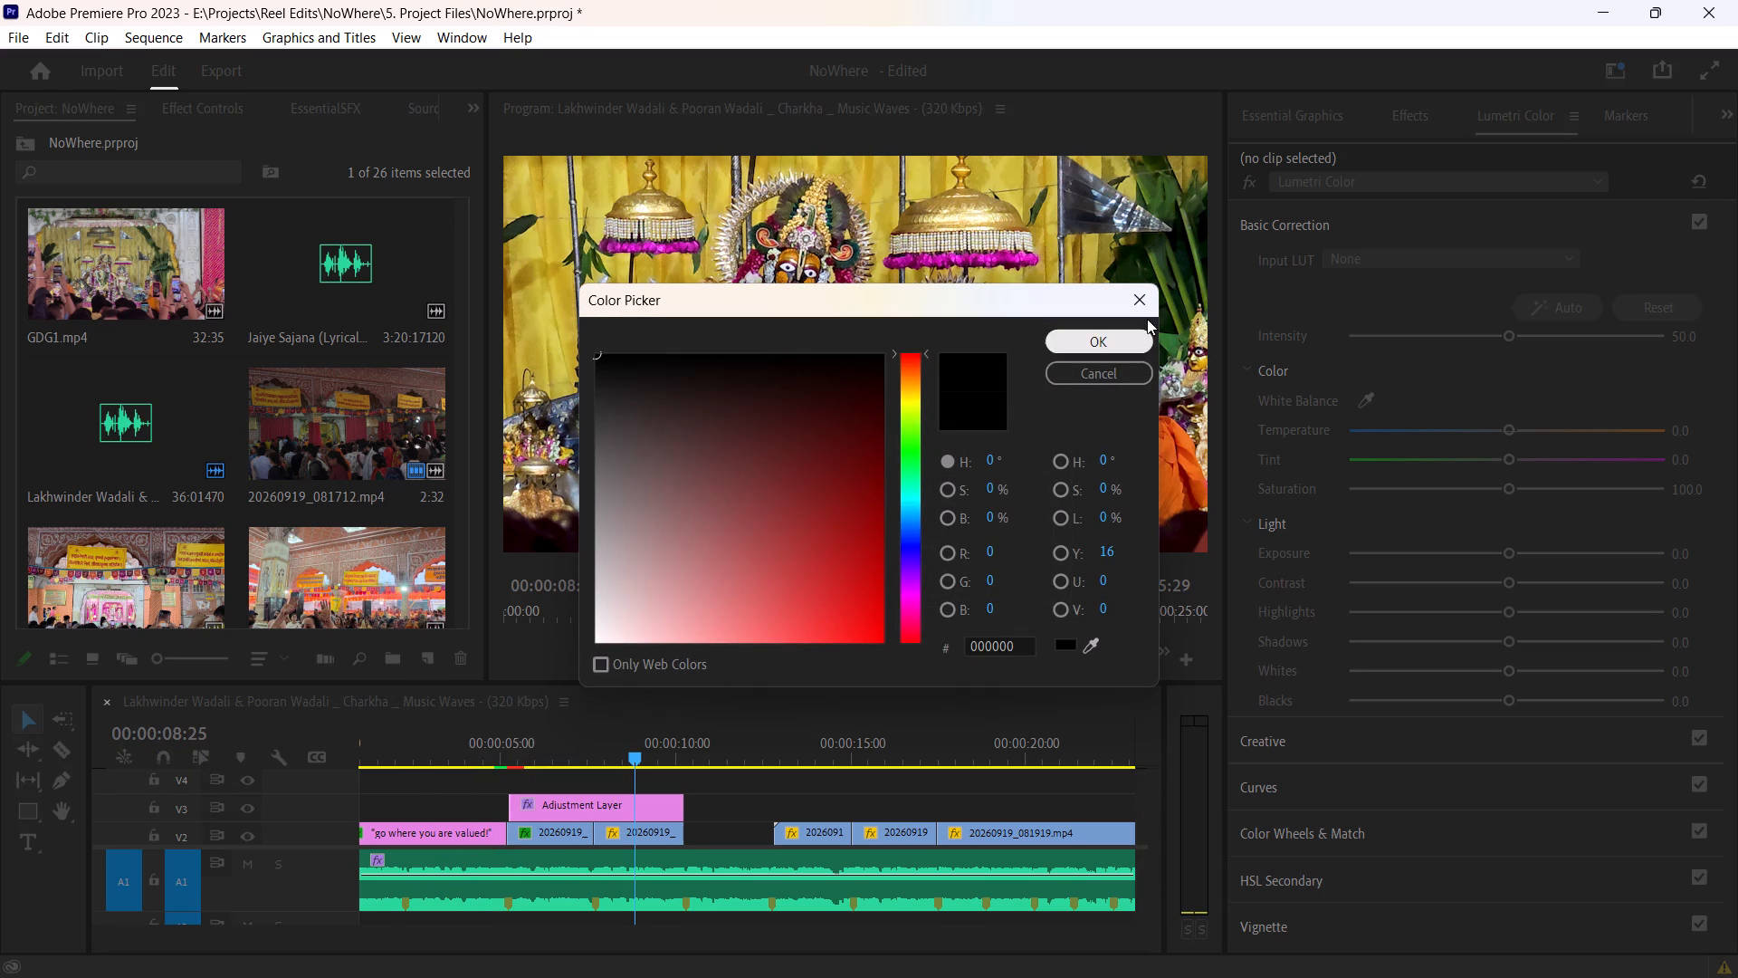
pyautogui.doubleClick(1113, 353)
pyautogui.click(1112, 344)
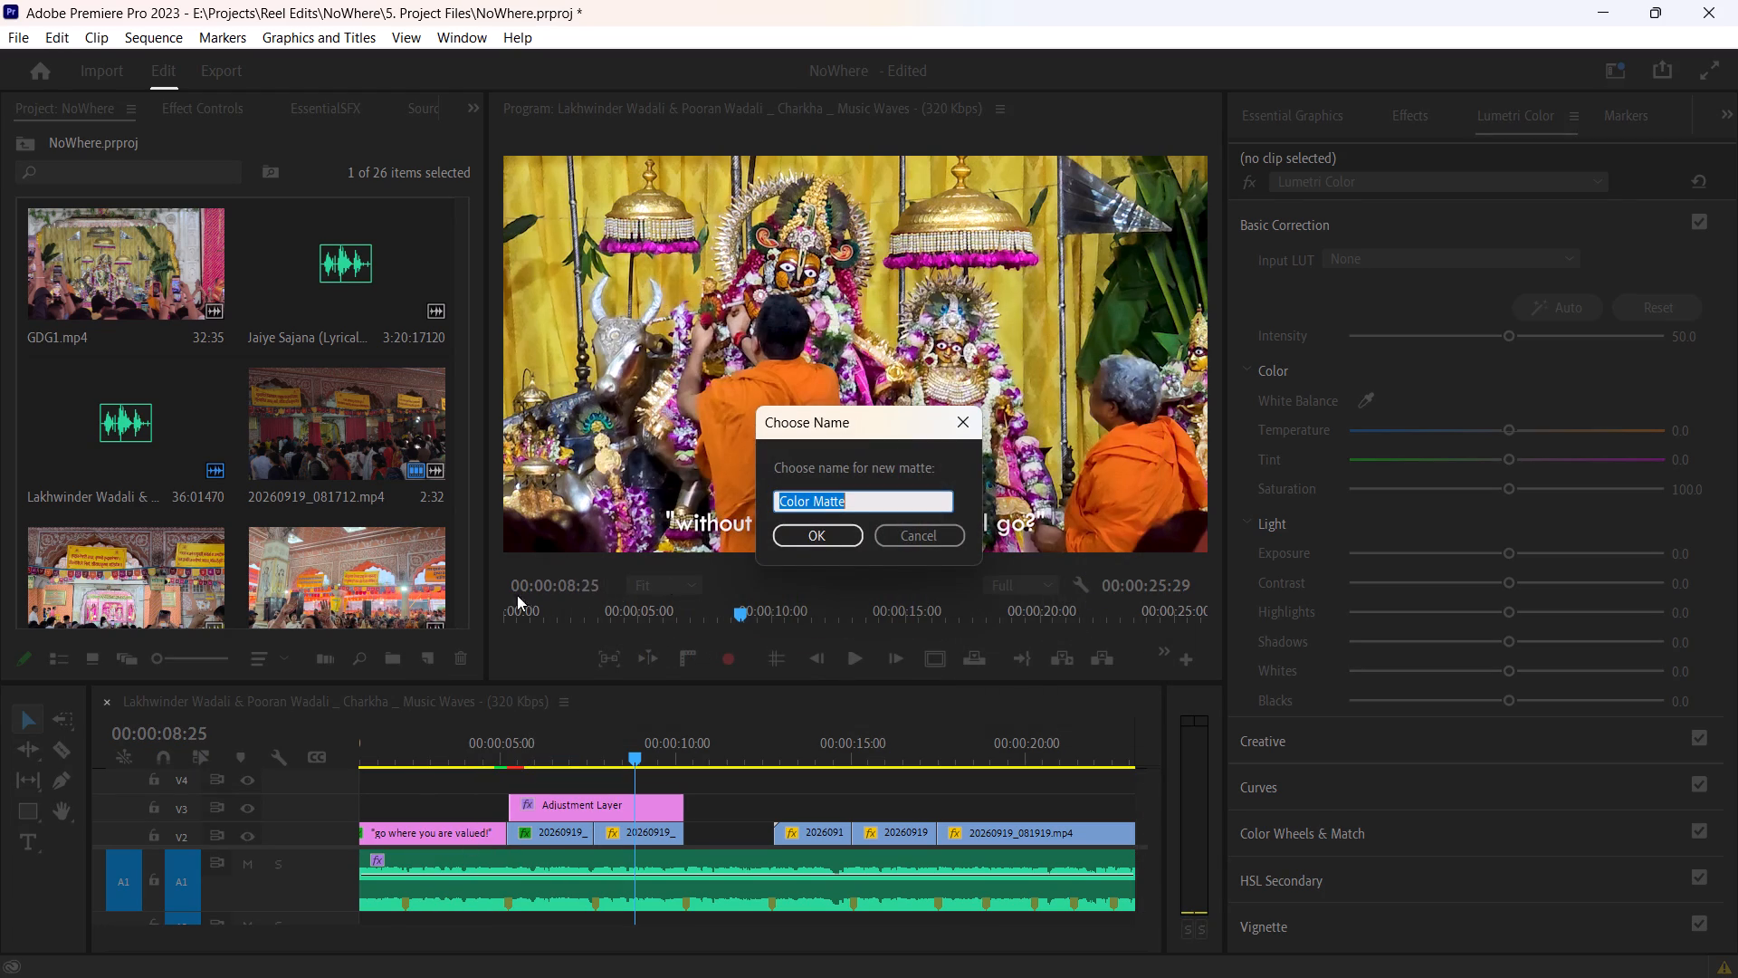
pyautogui.click(855, 540)
# Place the black color matte on V4 directly above the adjustment layer, aligned with its start.
pyautogui.moveTo(85, 545); pyautogui.dragTo(567, 826)
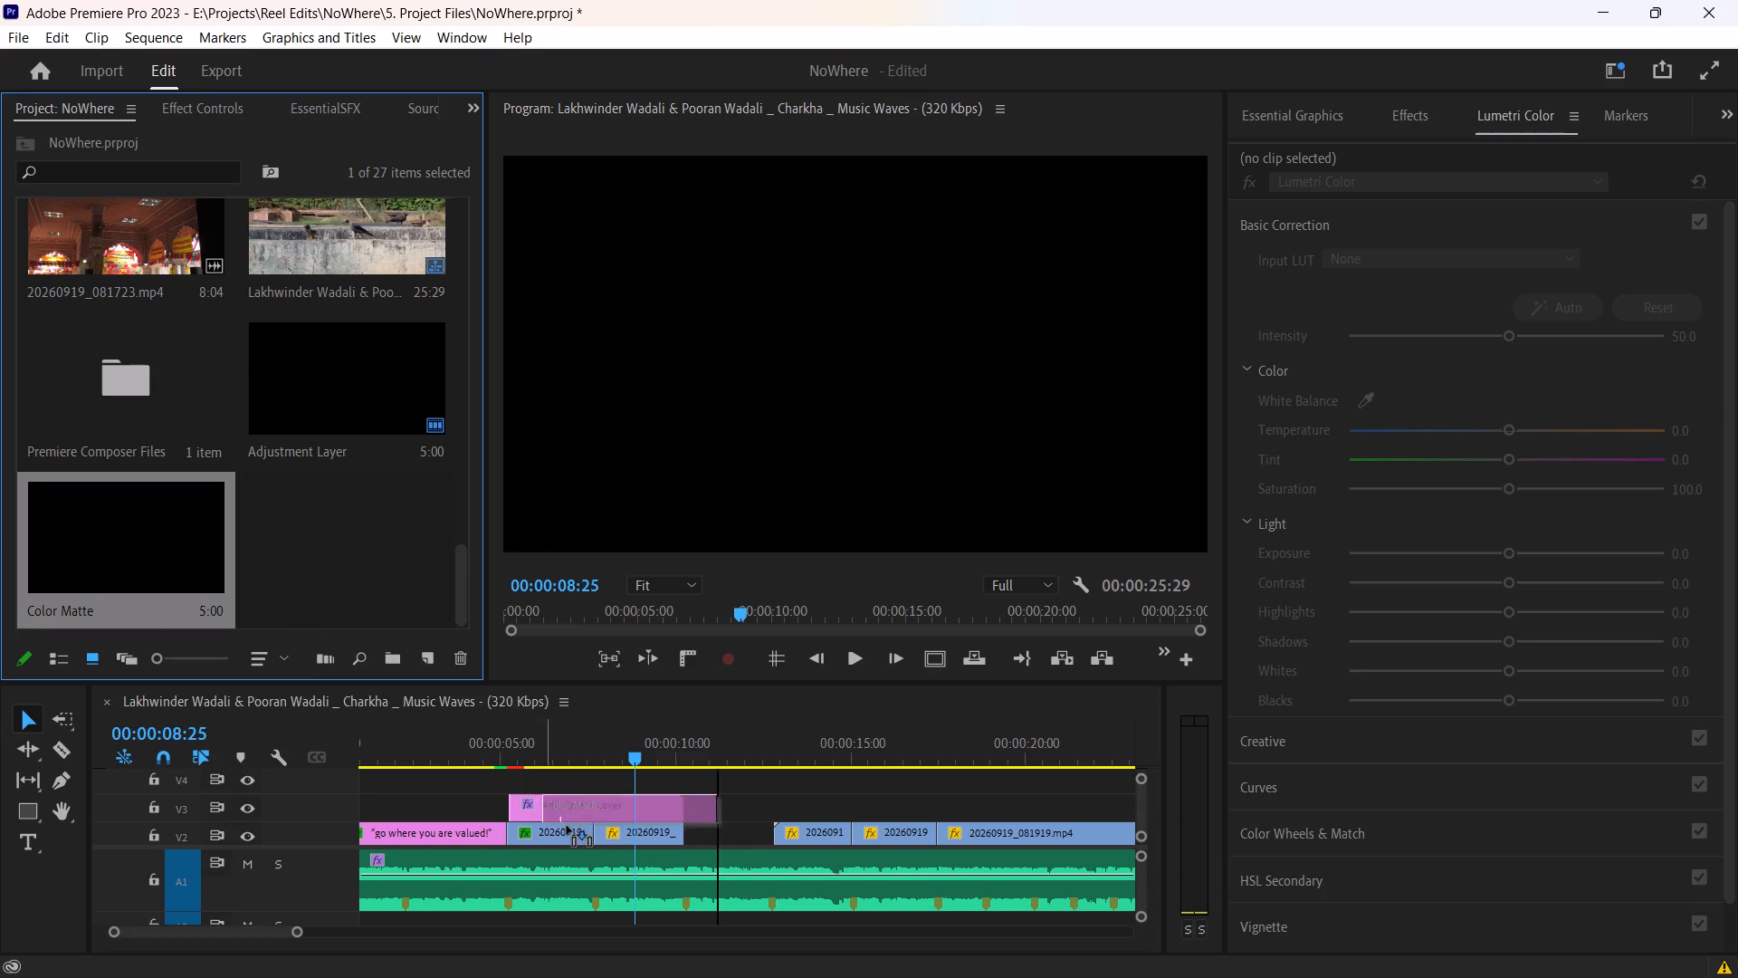
pyautogui.moveTo(567, 826); pyautogui.dragTo(514, 771)
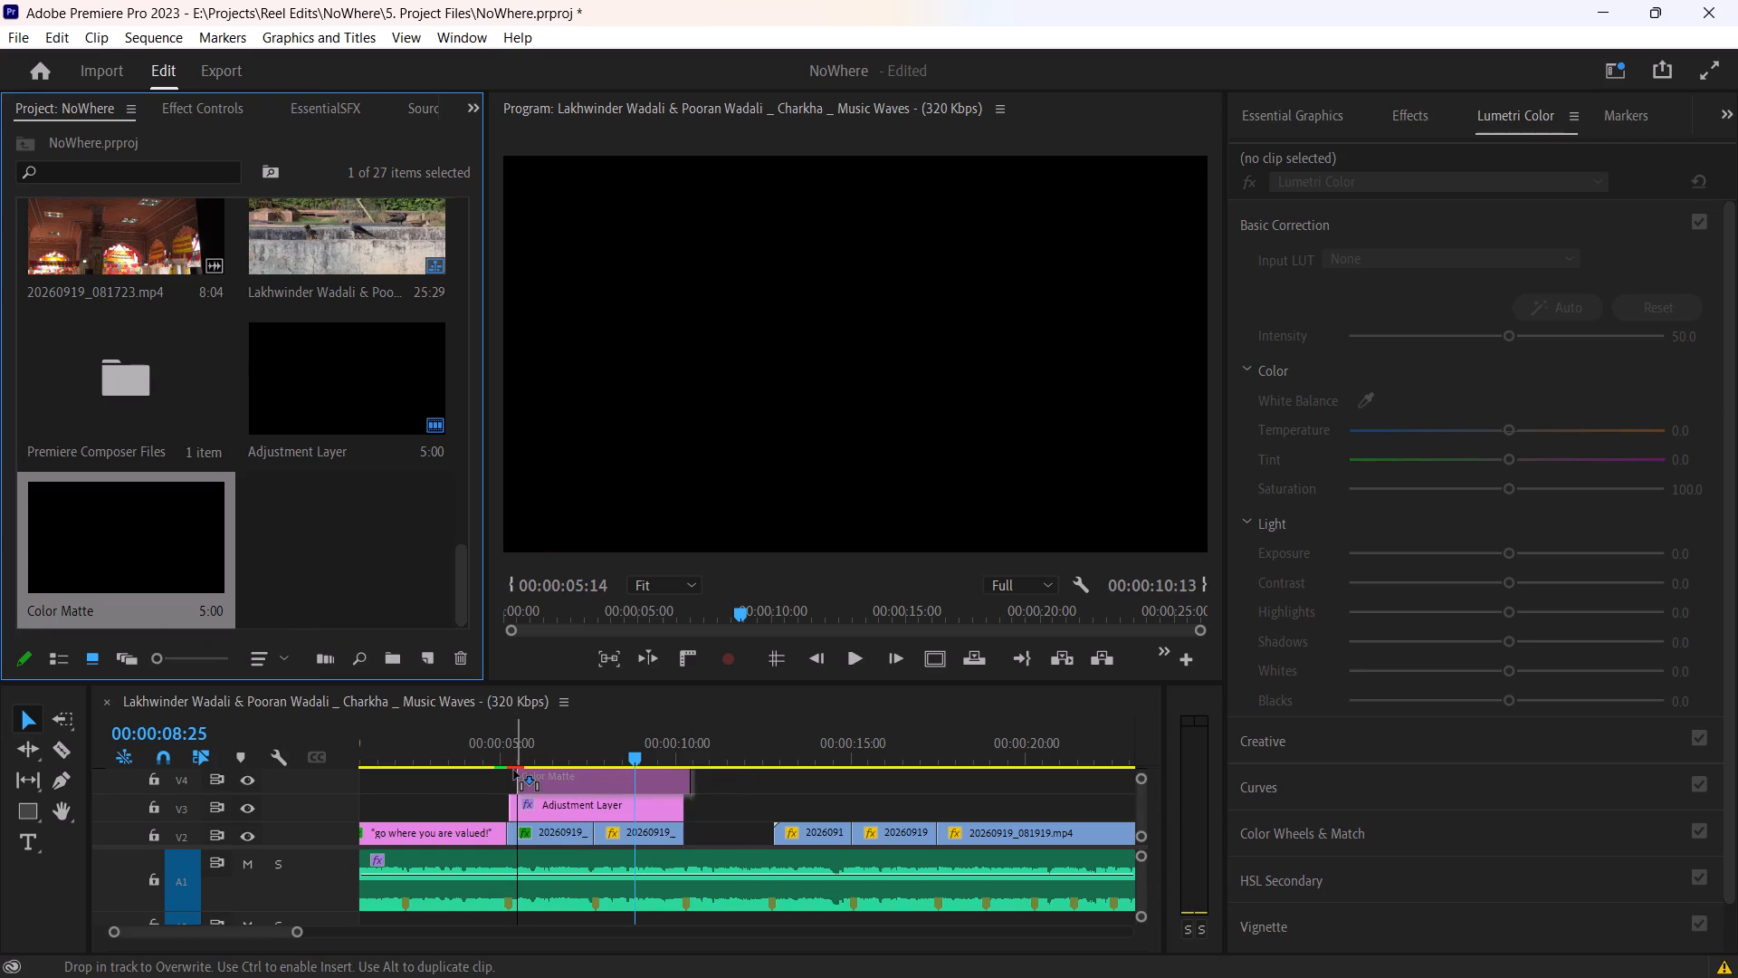
pyautogui.moveTo(514, 771); pyautogui.dragTo(509, 770)
pyautogui.click(624, 779)
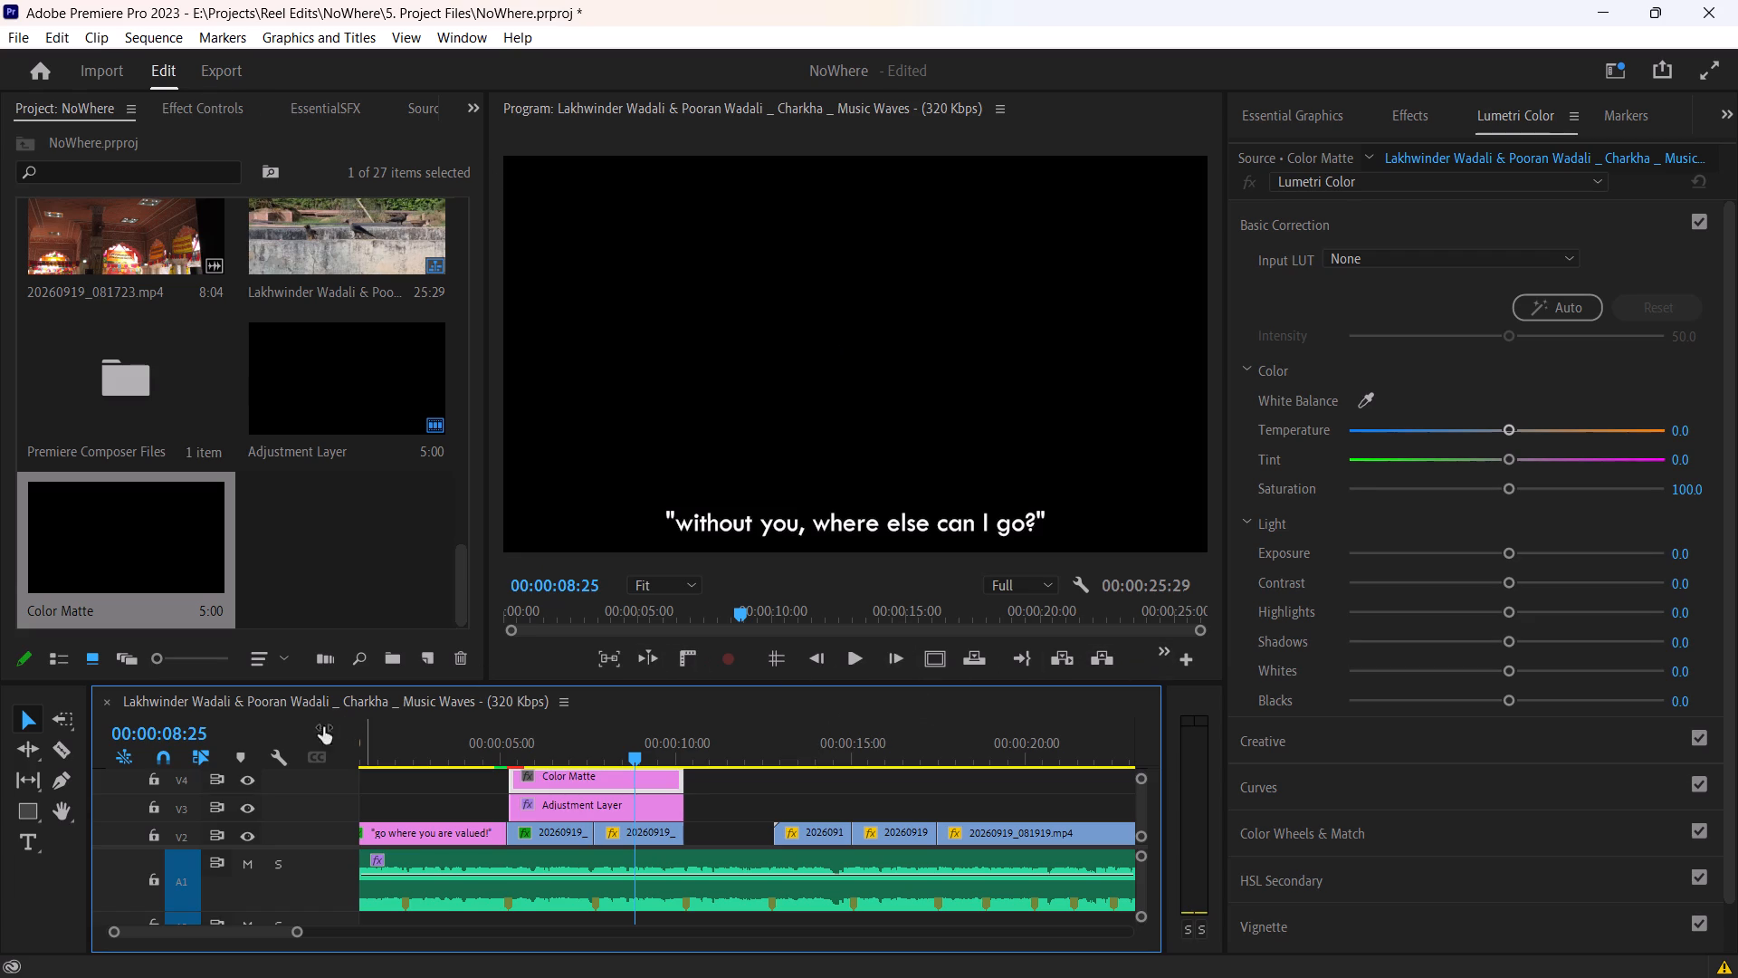
# Add an ellipse opacity mask to the color matte on V4.
pyautogui.click(56, 791)
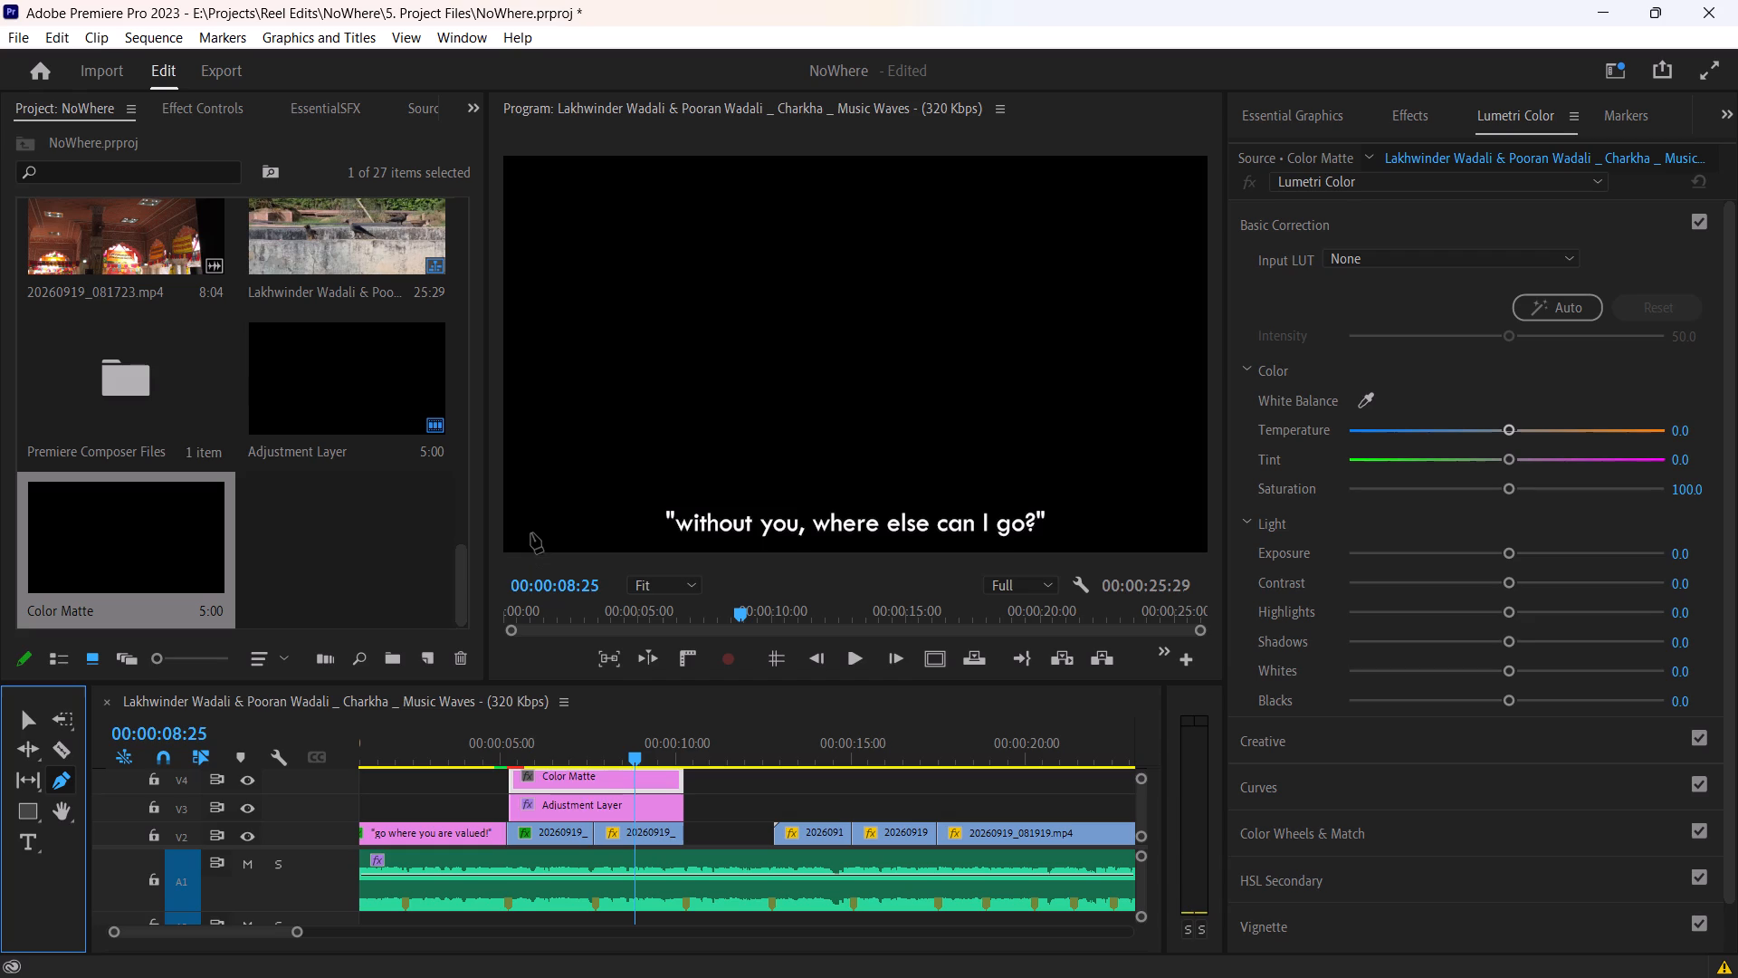
pyautogui.click(600, 776)
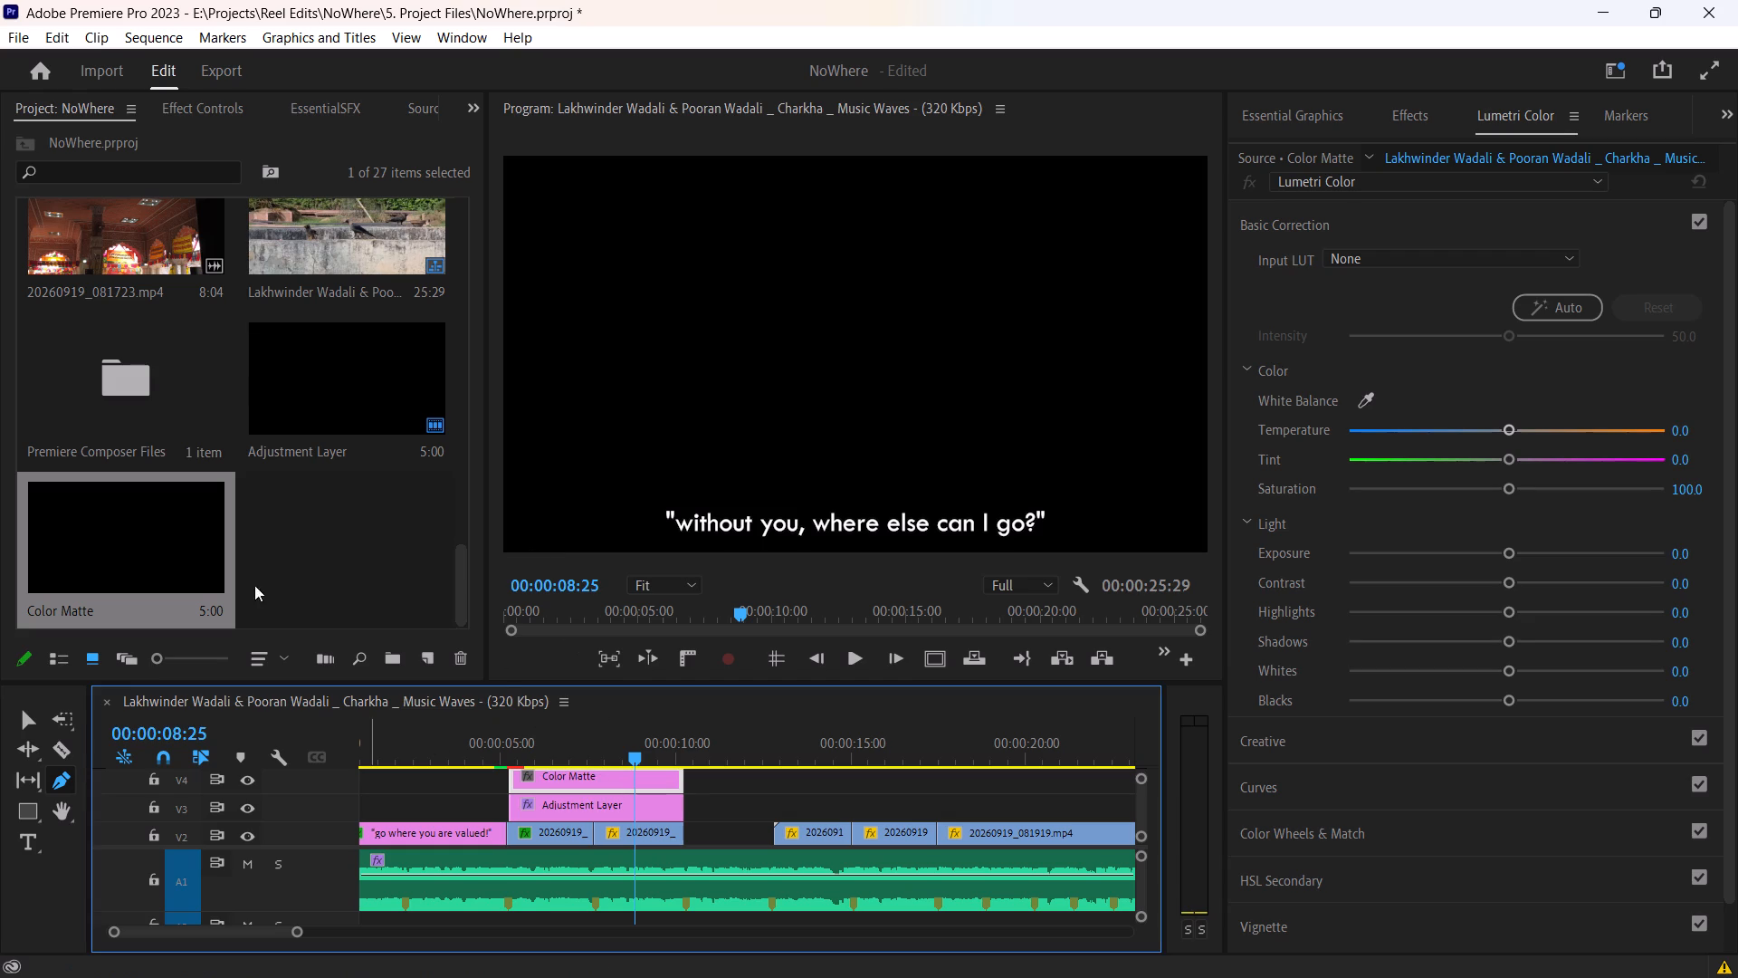
pyautogui.click(197, 106)
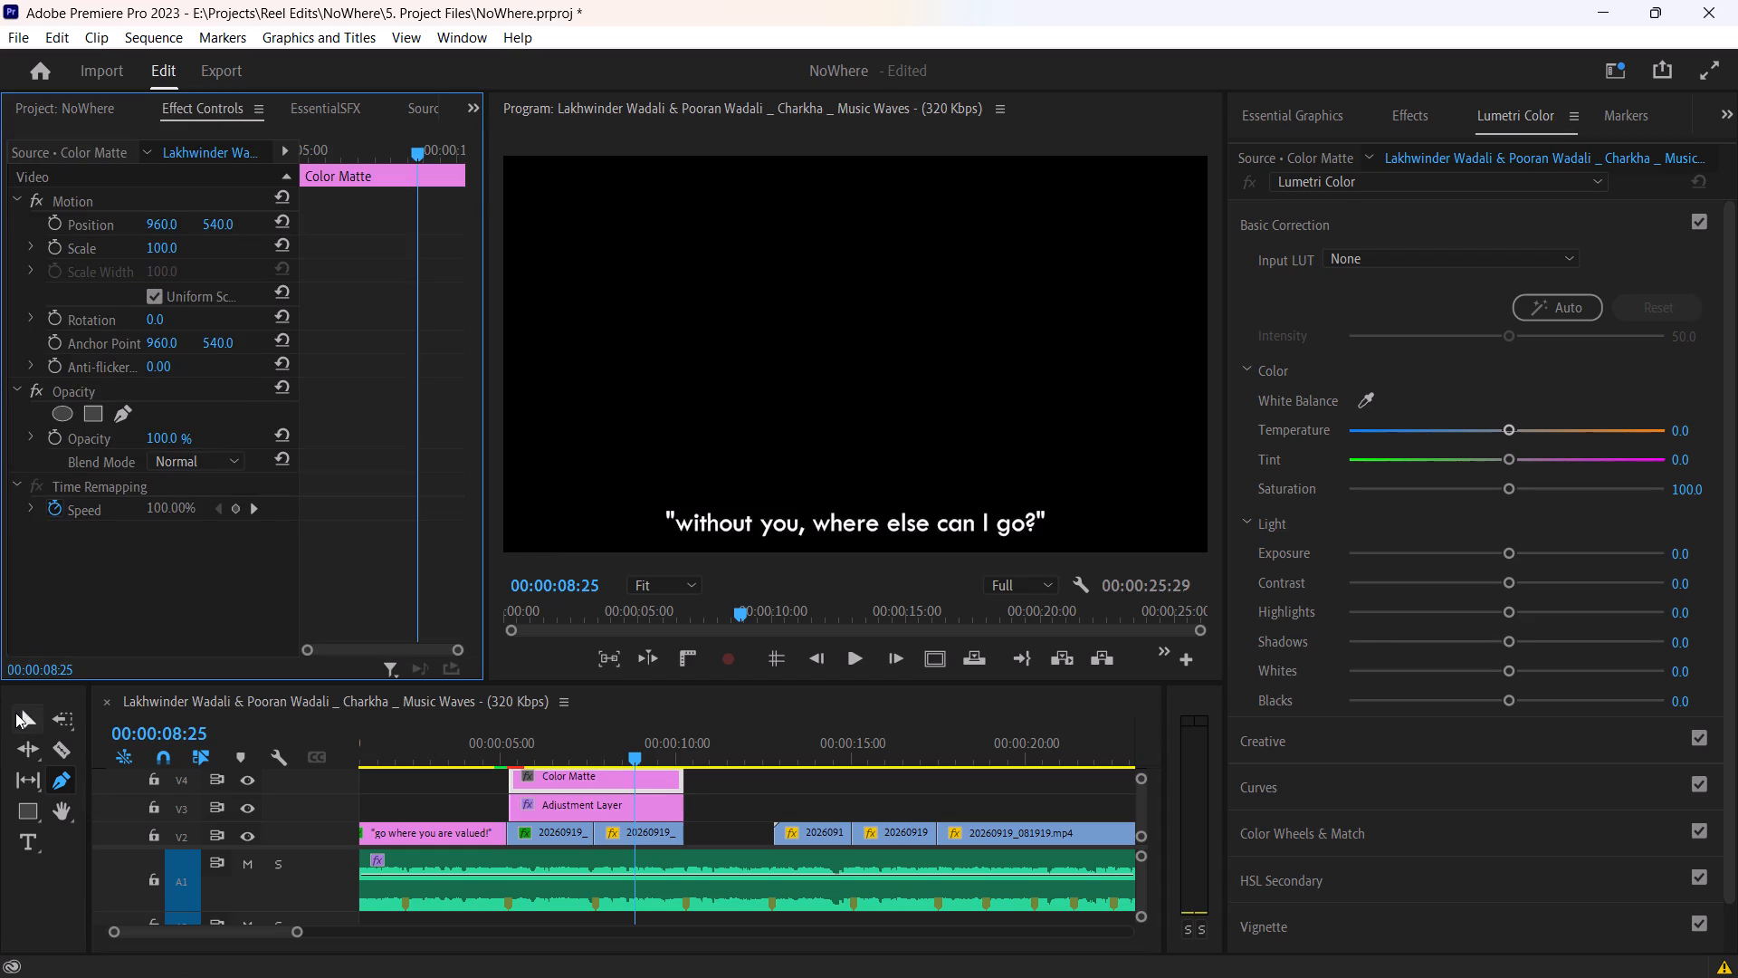
pyautogui.click(15, 716)
pyautogui.click(67, 414)
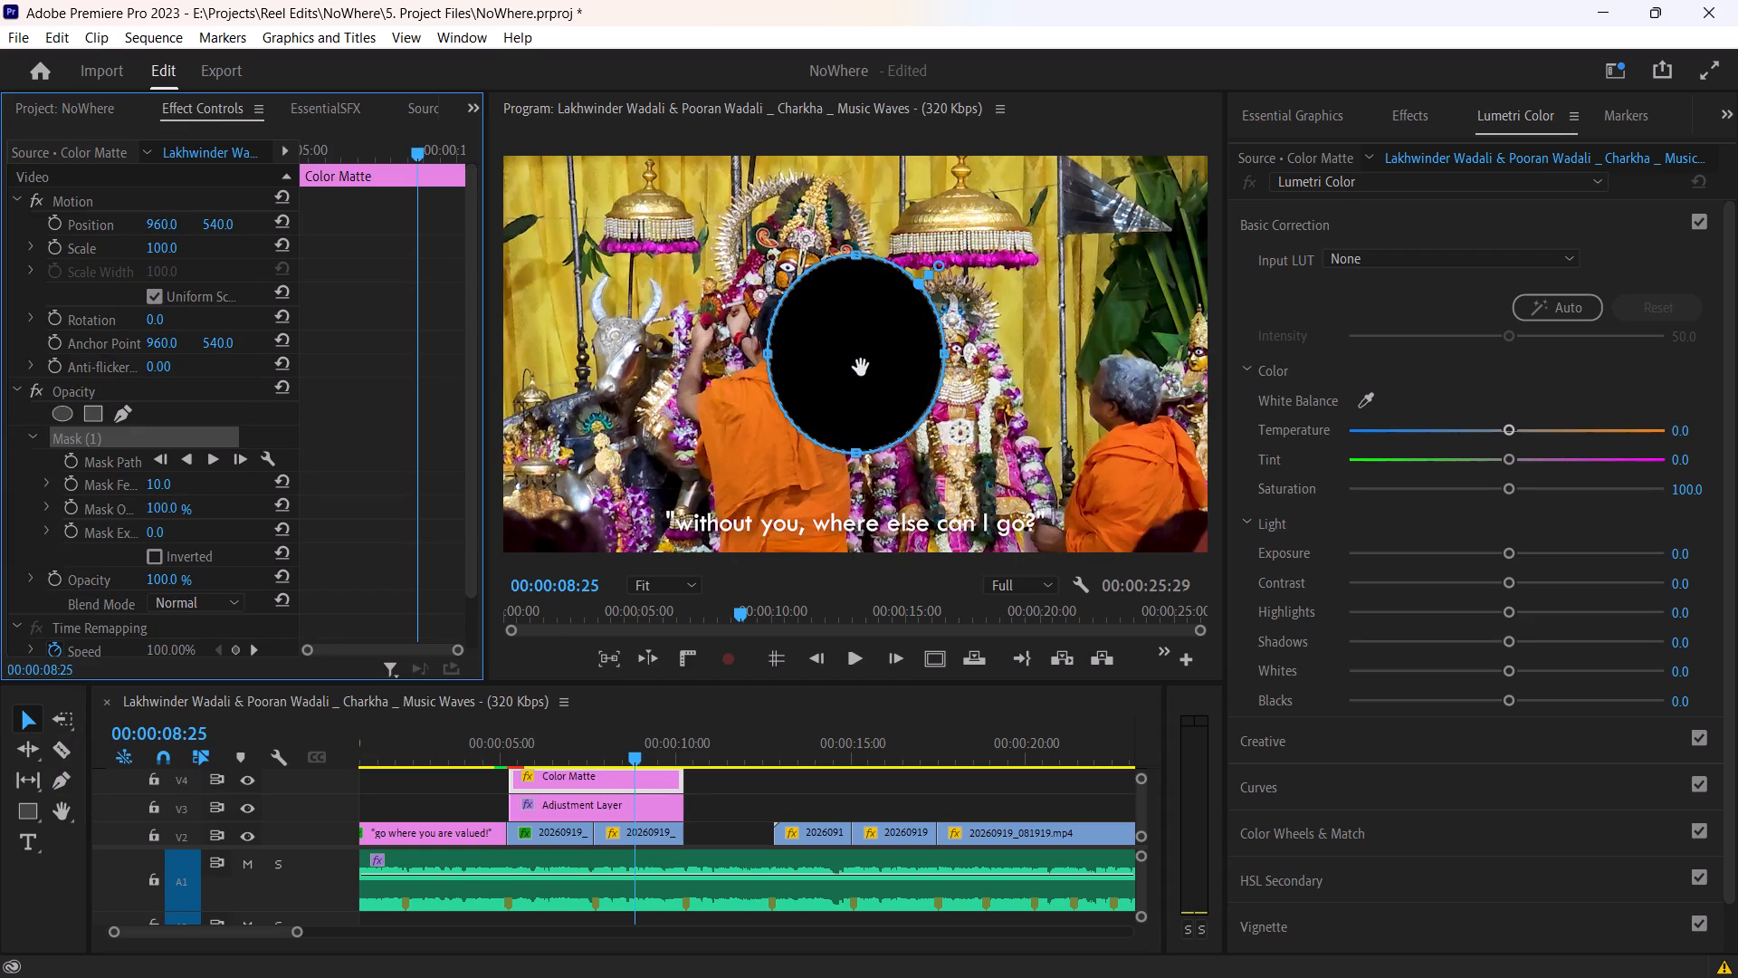
# Move the ellipse mask to the frame's bottom edge and stretch it across the full width behind the subtitle.
pyautogui.moveTo(861, 368); pyautogui.dragTo(581, 542)
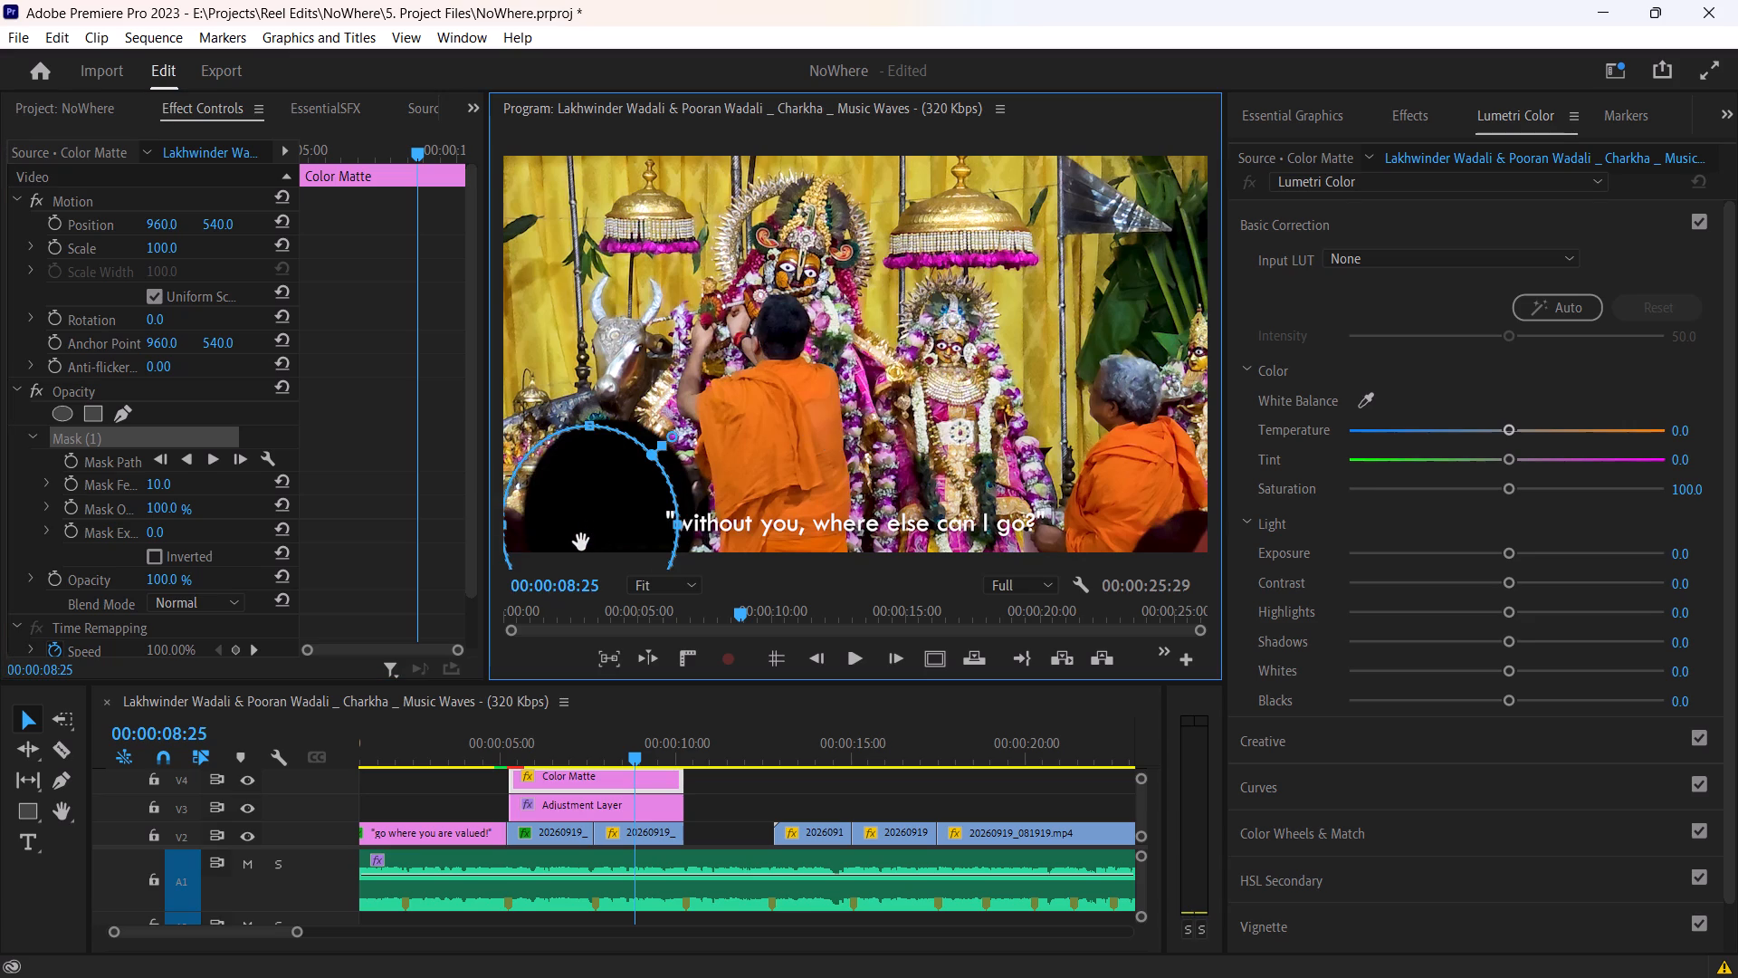
pyautogui.moveTo(581, 542); pyautogui.dragTo(583, 568)
pyautogui.moveTo(666, 558); pyautogui.dragTo(710, 556)
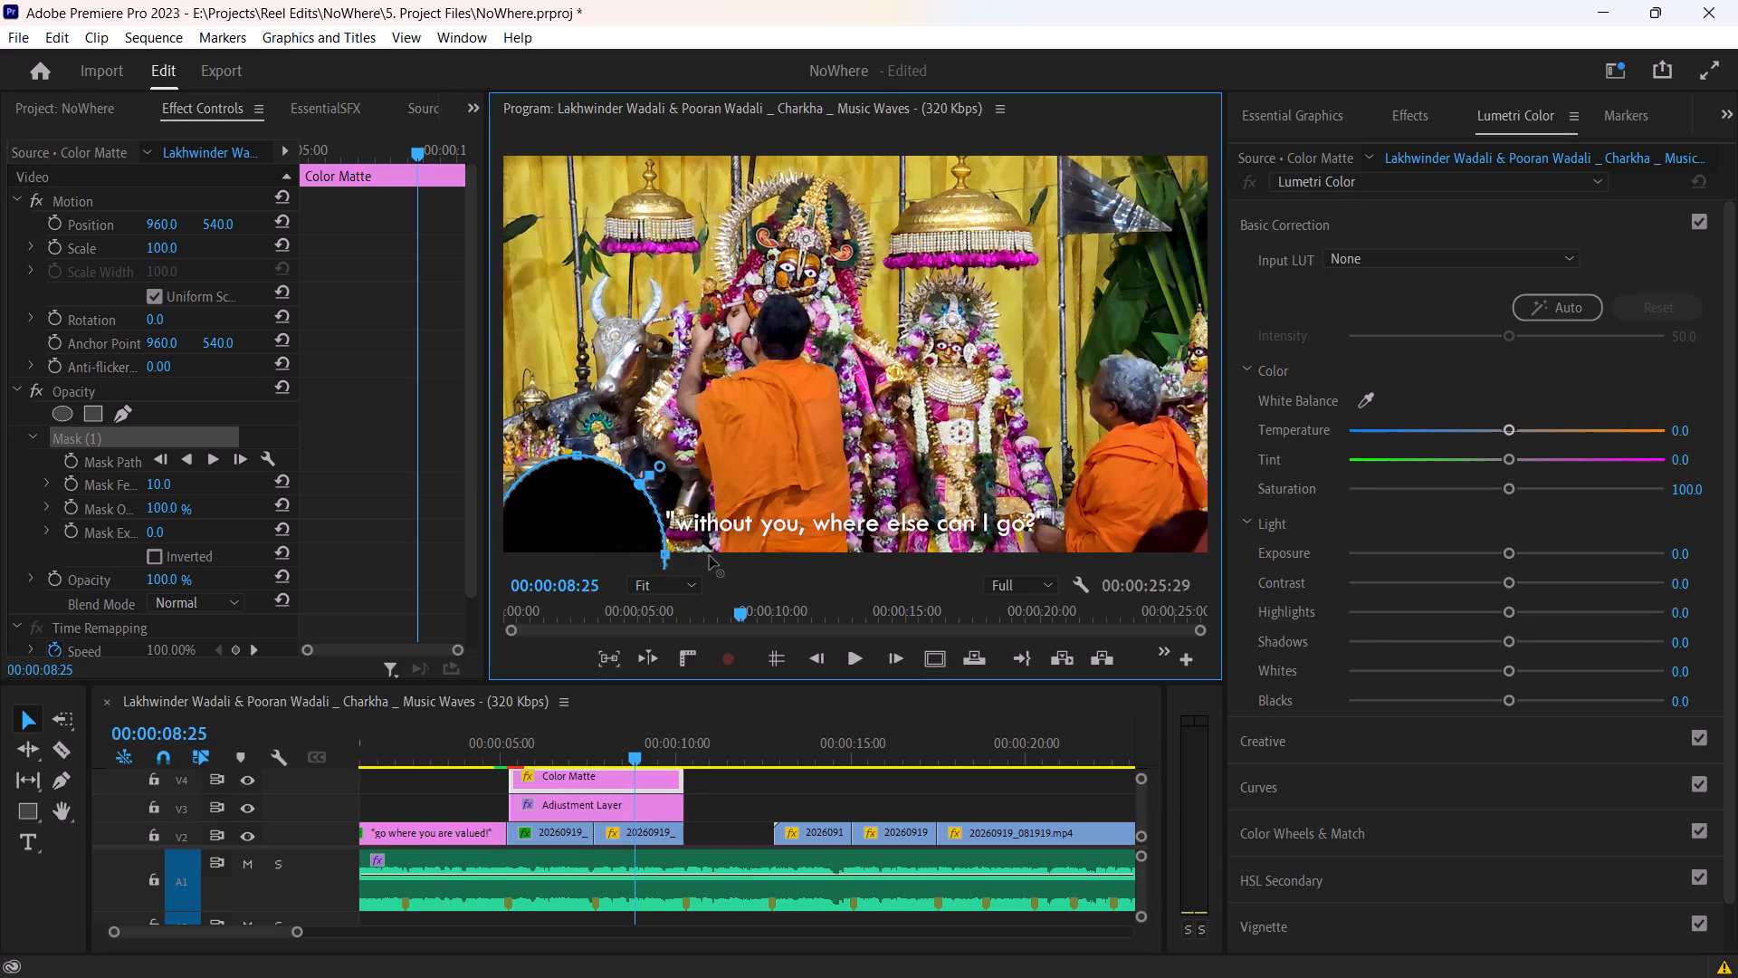
pyautogui.moveTo(710, 556); pyautogui.dragTo(1237, 554)
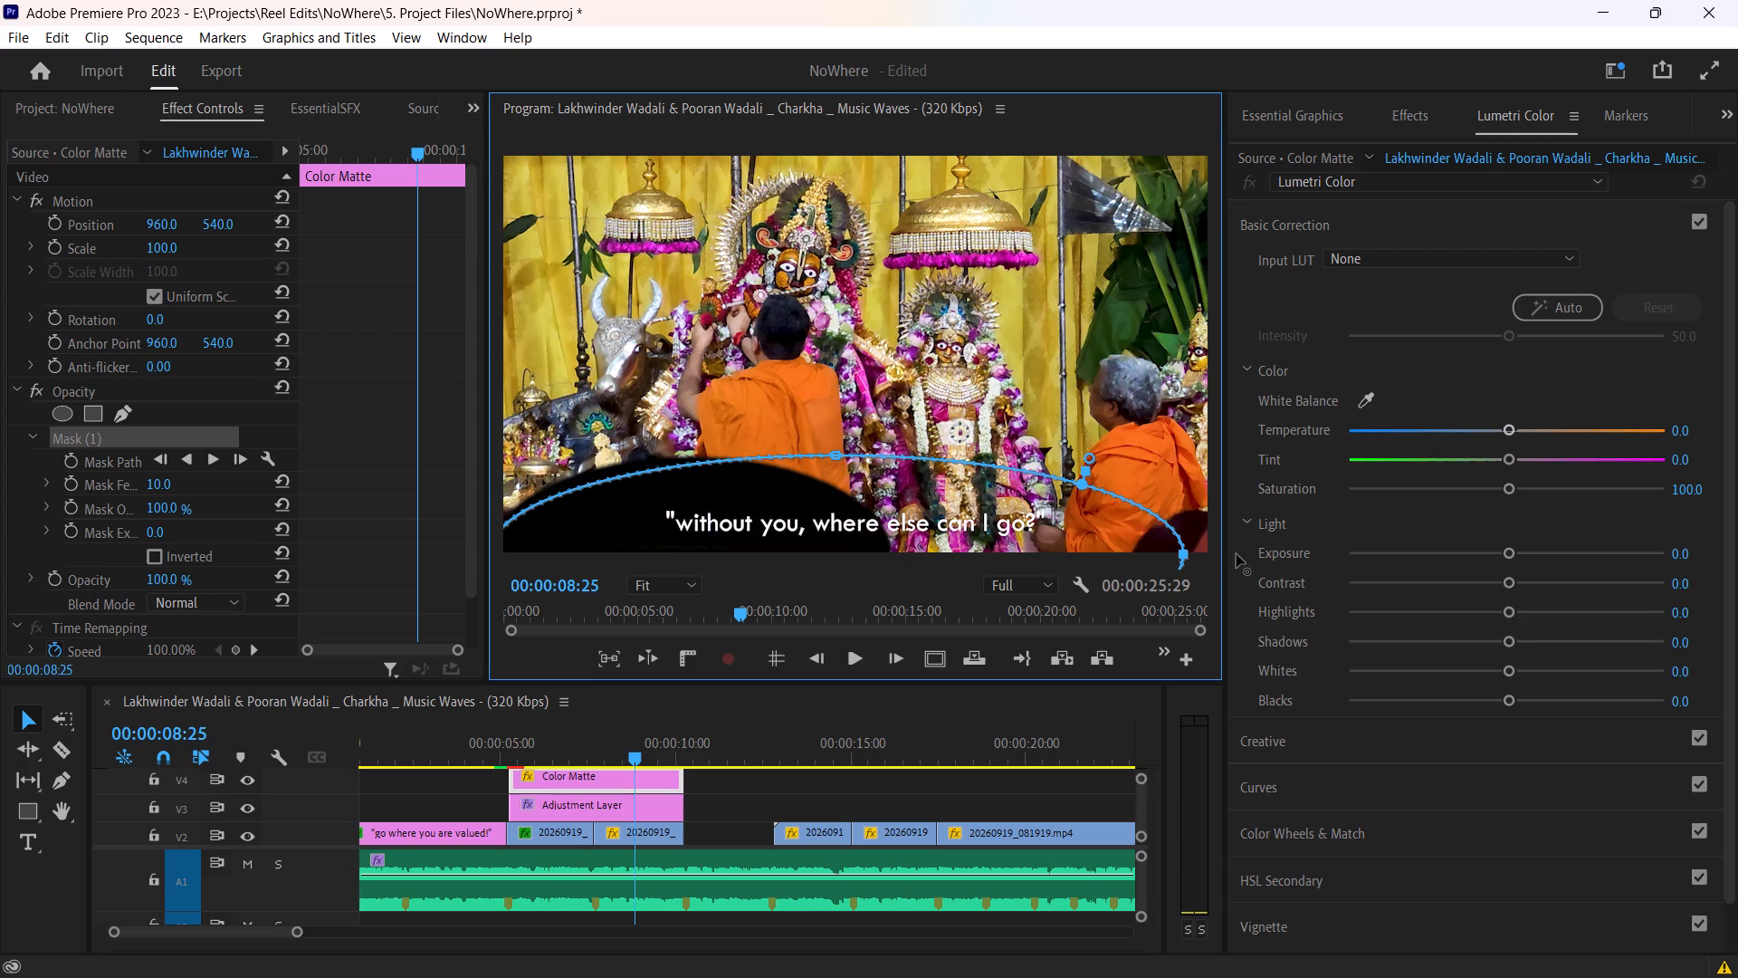
pyautogui.moveTo(1237, 554); pyautogui.dragTo(1225, 554)
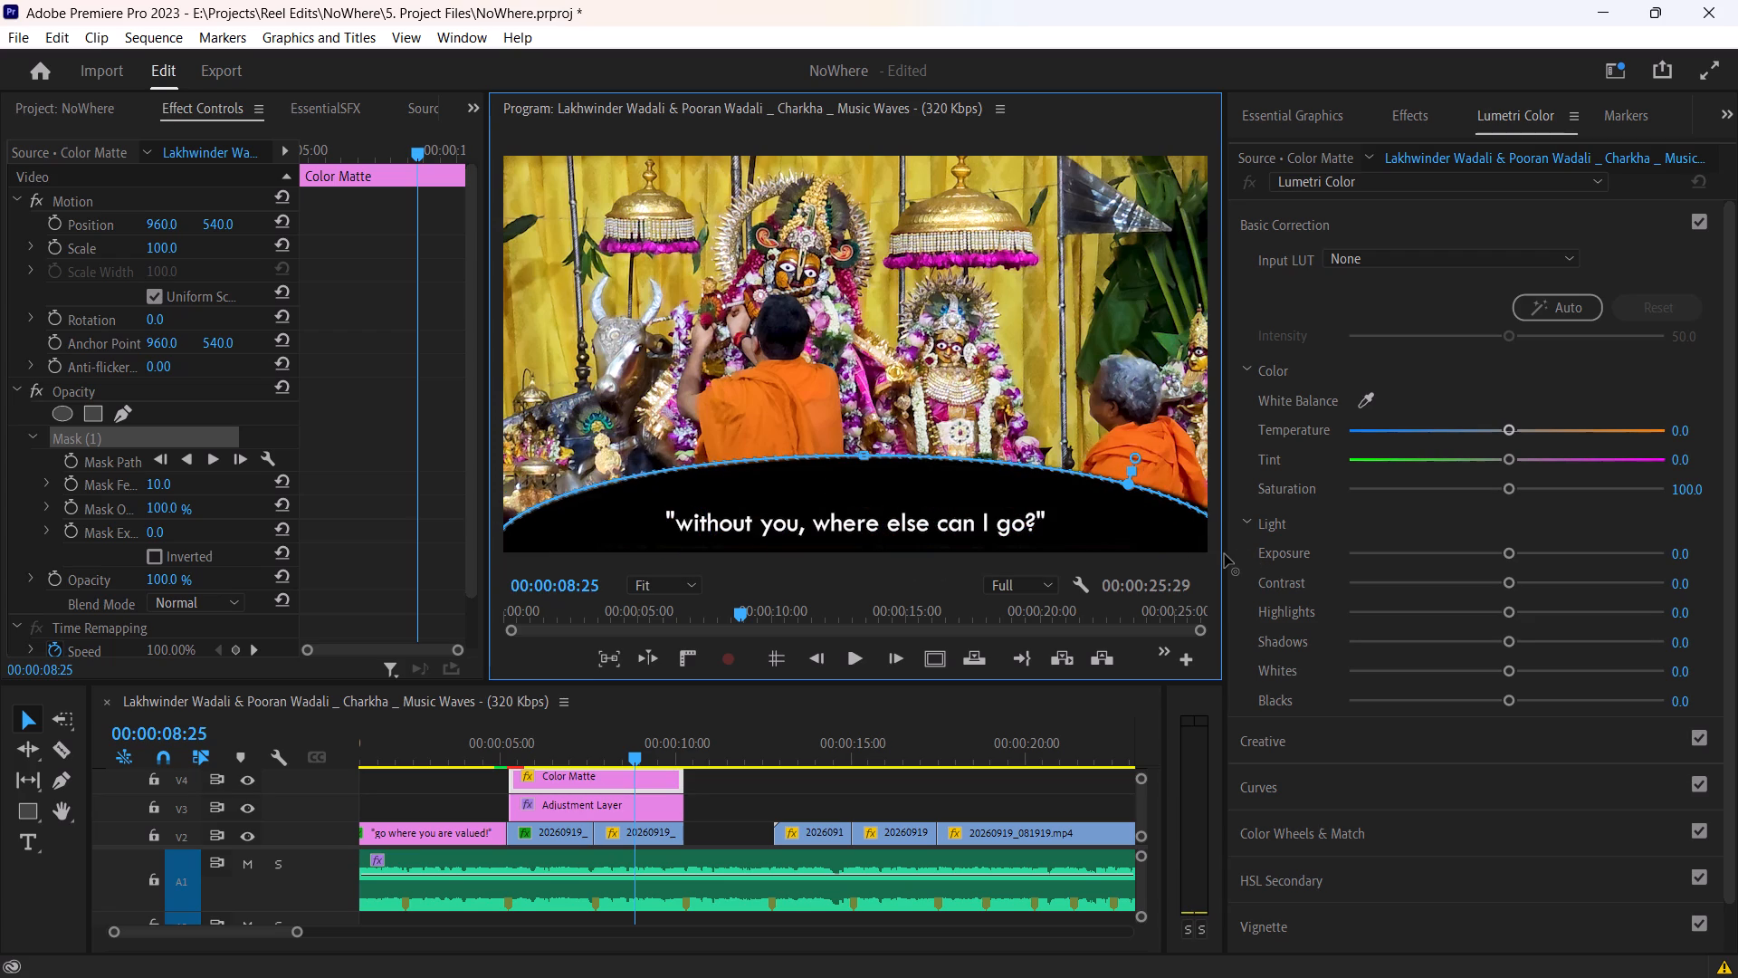
pyautogui.moveTo(1225, 554); pyautogui.dragTo(1212, 554)
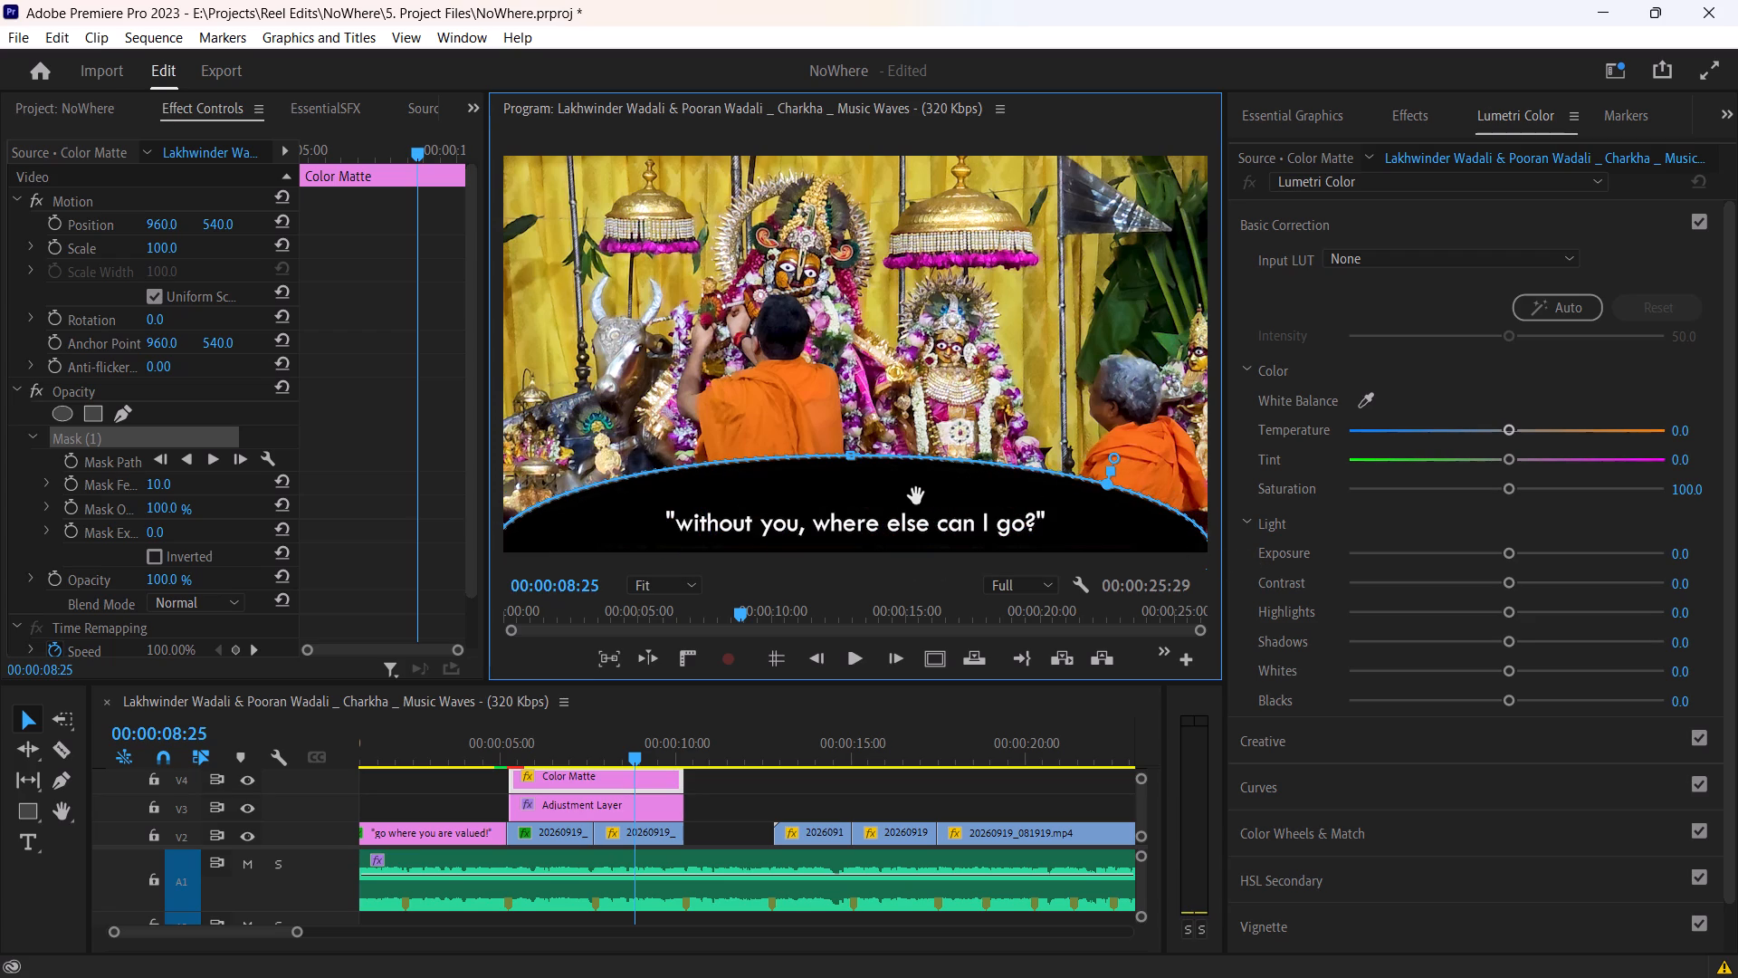
# Soften the color matte's ellipse mask by setting Mask Feather to 541.0.
pyautogui.moveTo(163, 487); pyautogui.dragTo(788, 461)
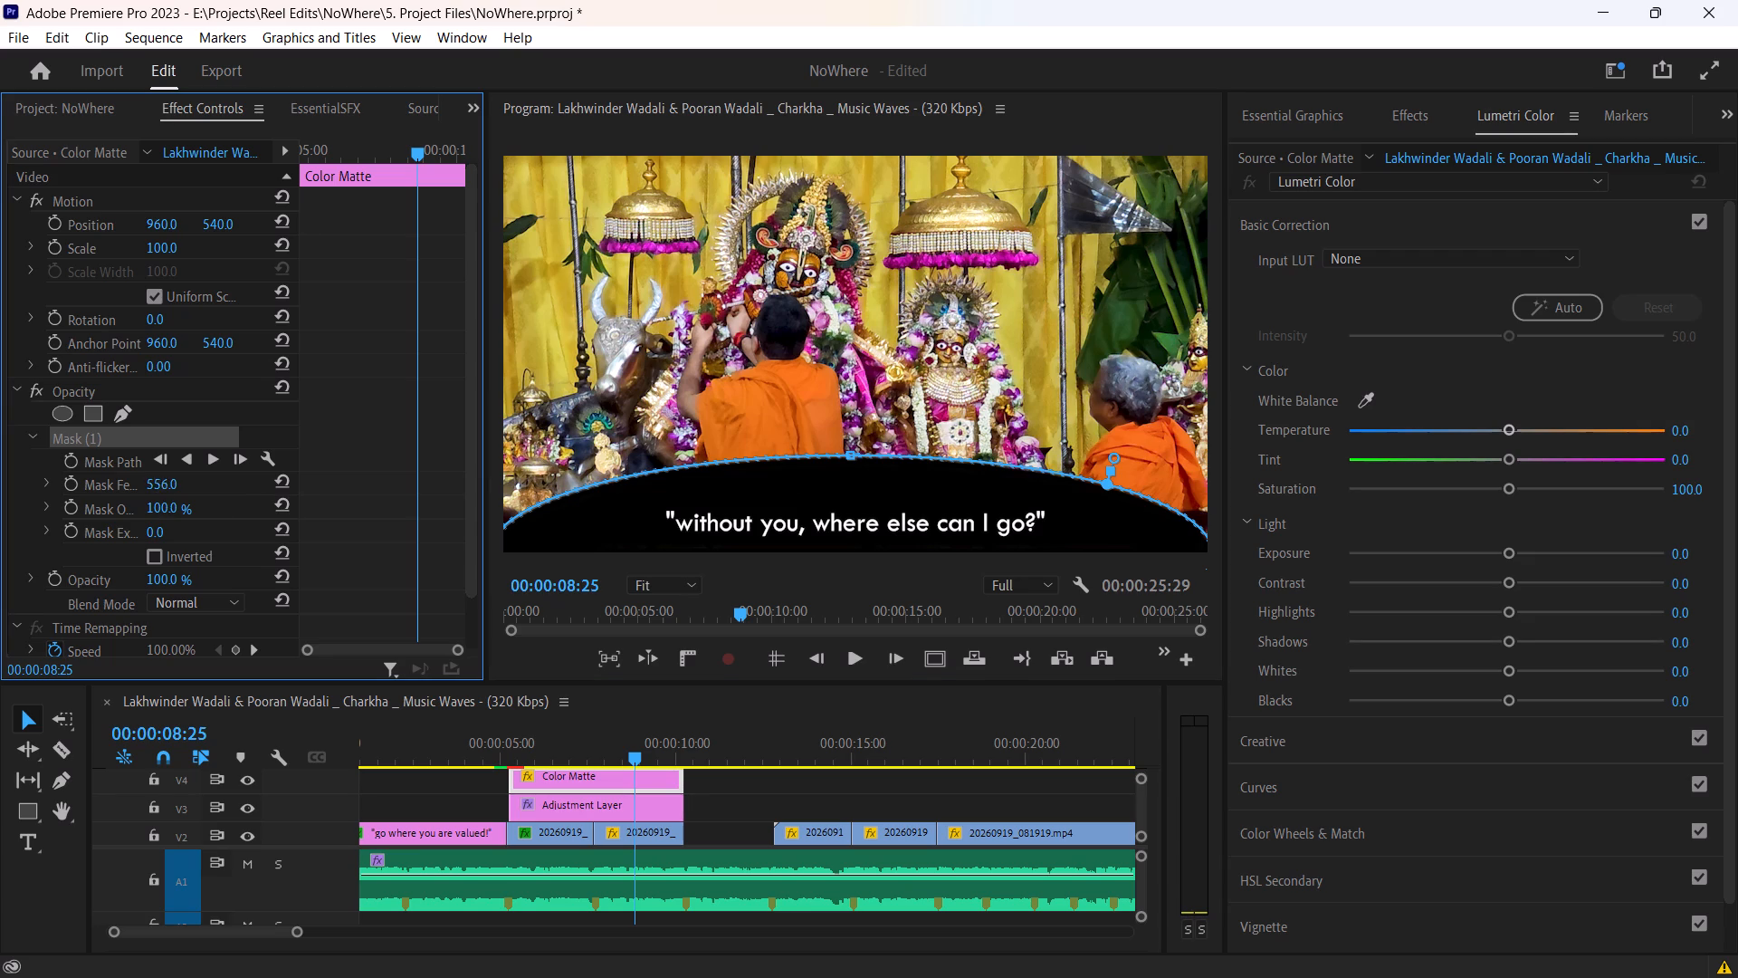
pyautogui.moveTo(788, 461); pyautogui.dragTo(867, 453)
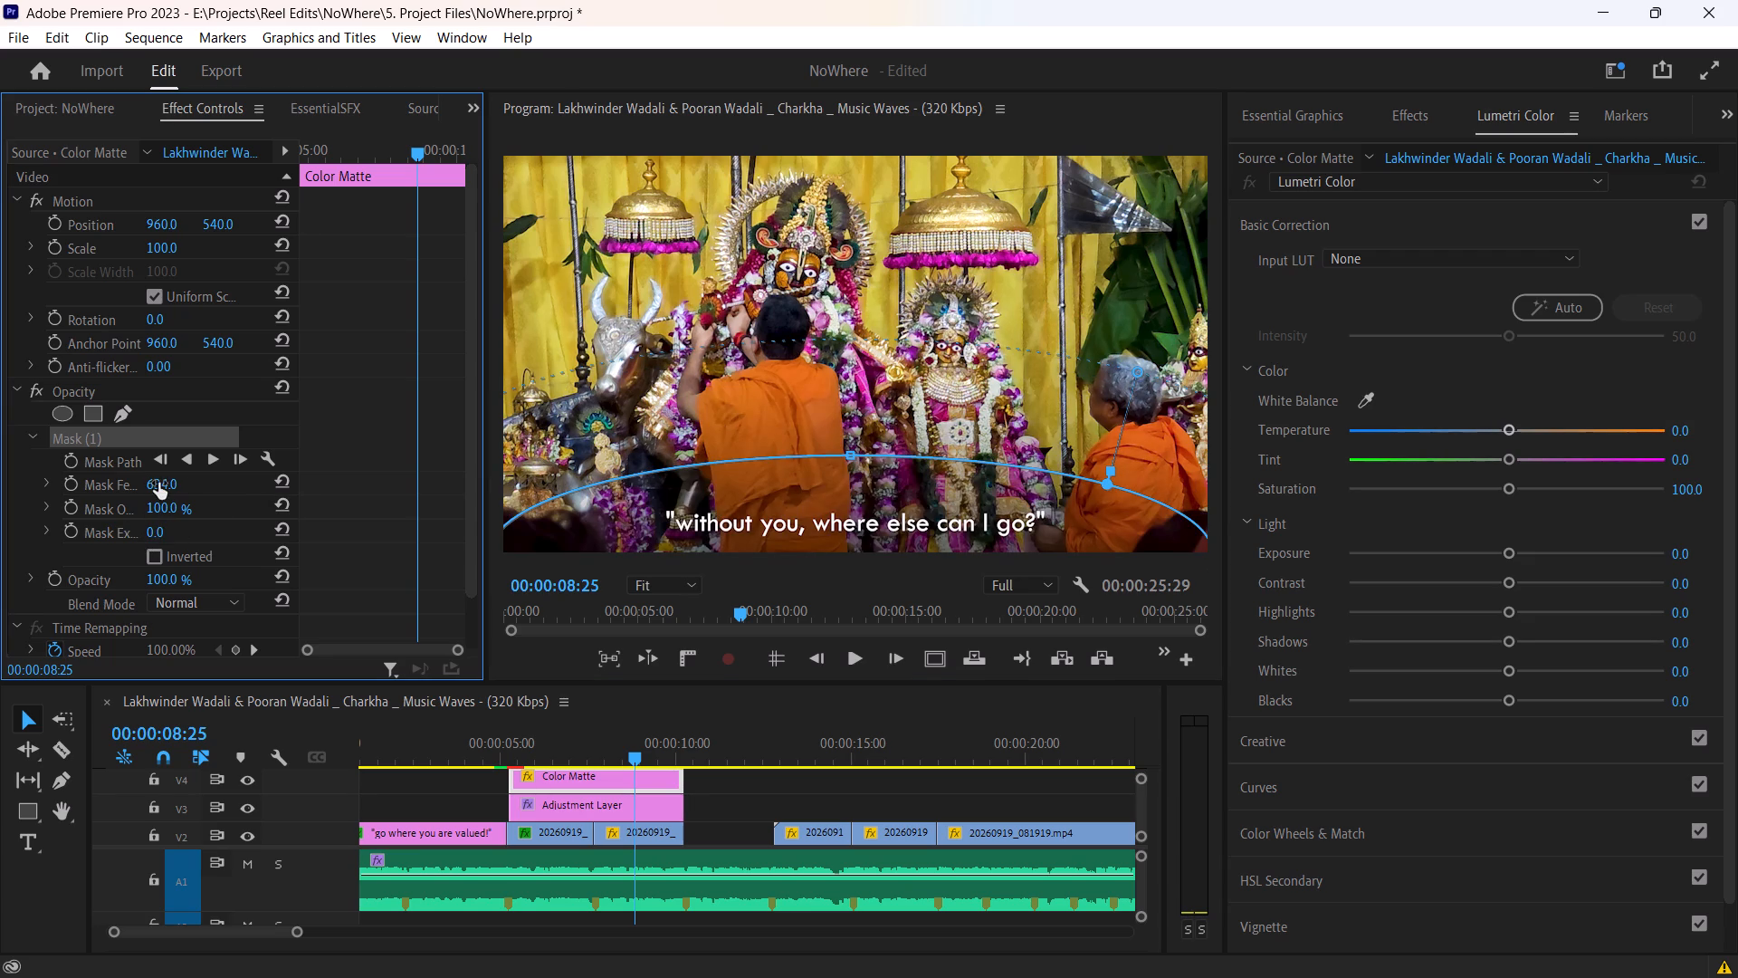
pyautogui.moveTo(158, 483); pyautogui.dragTo(48, 497)
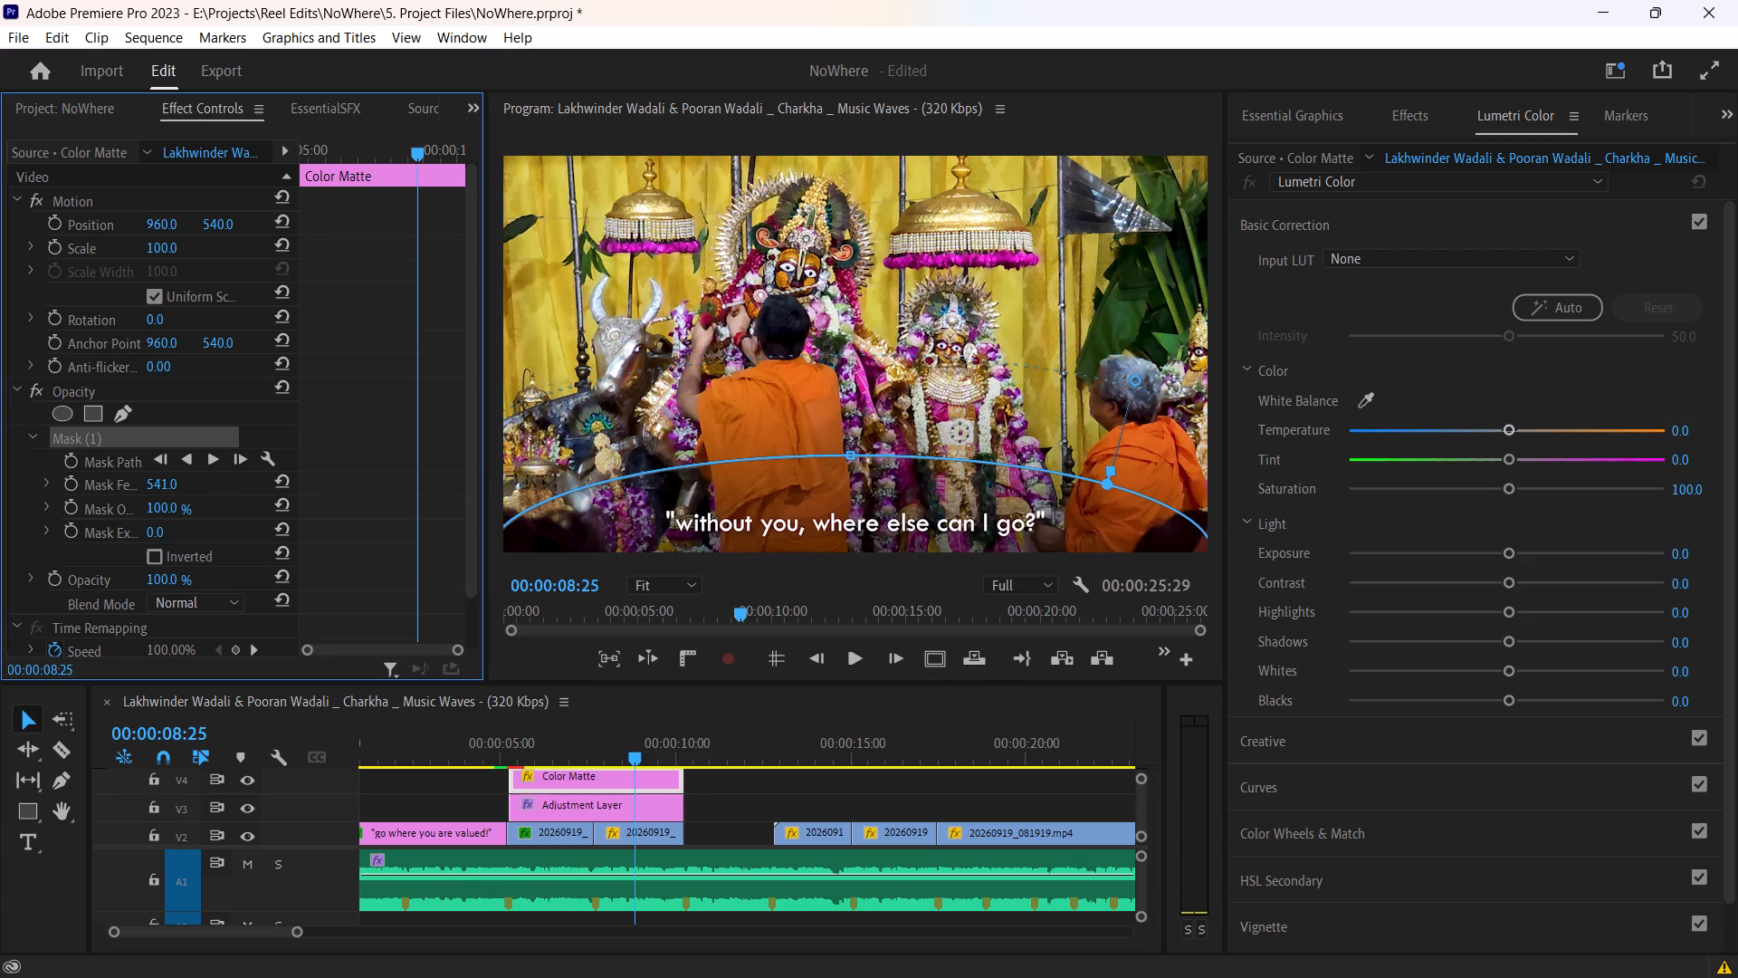
# Reduce the Mask Feather of the color matte's ellipse mask to 488.0.
pyautogui.moveTo(48, 497); pyautogui.dragTo(41, 499)
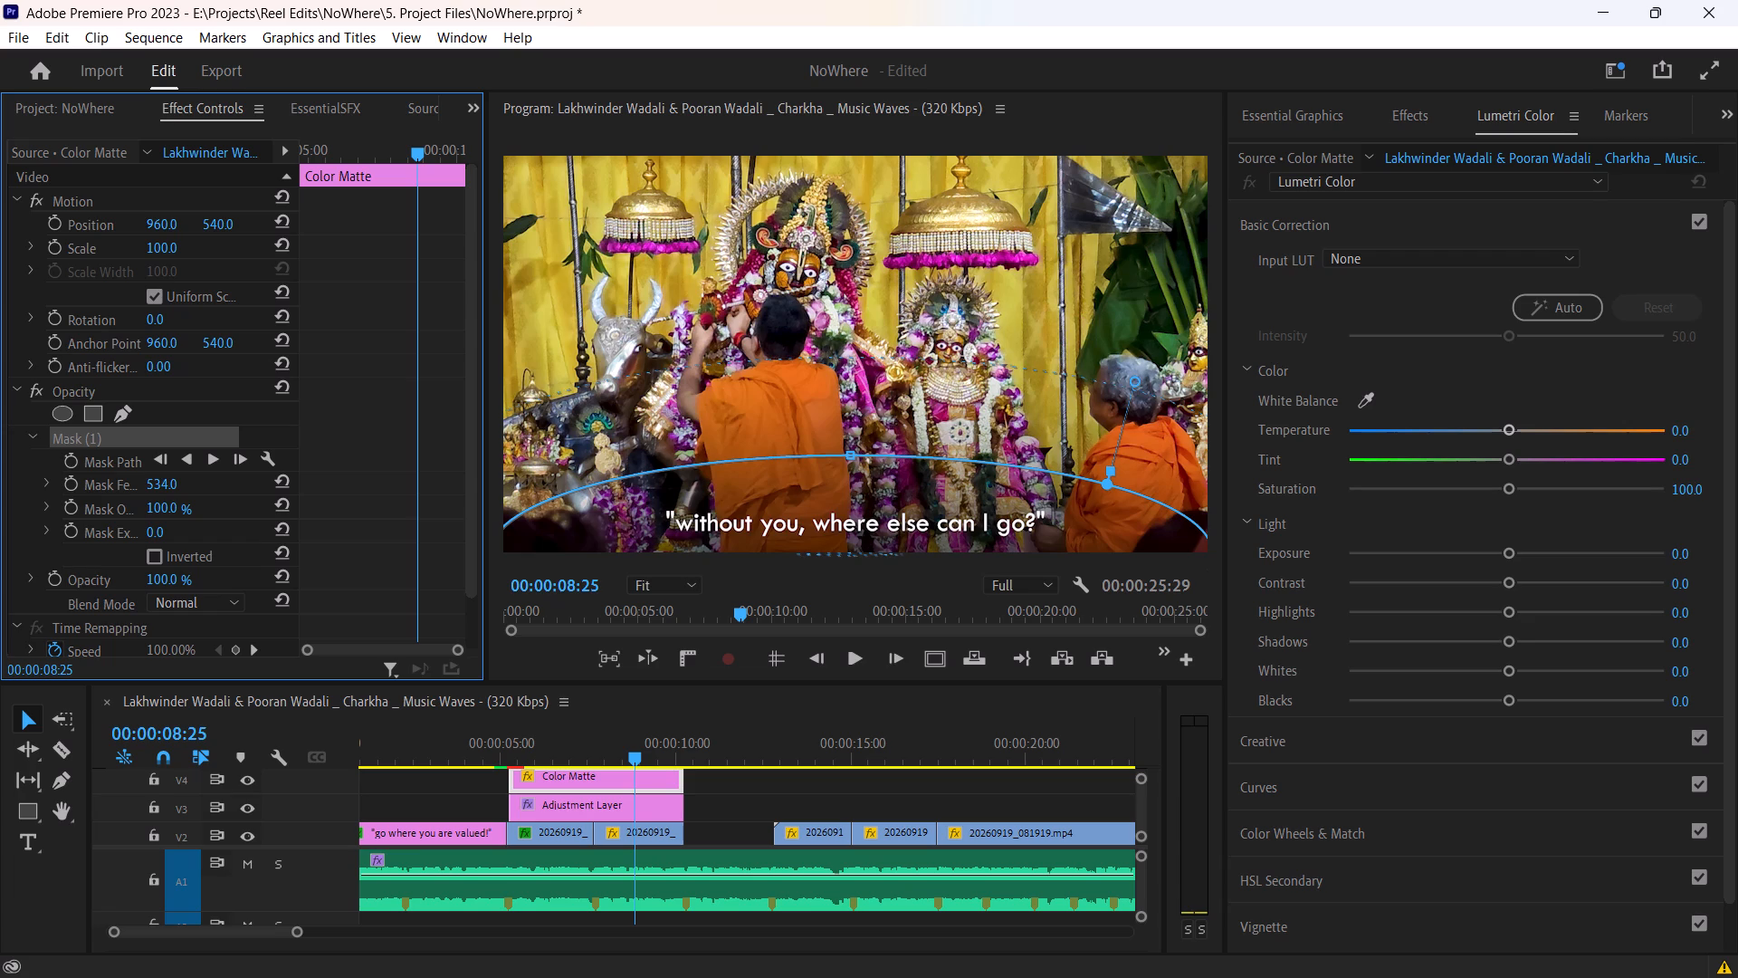
pyautogui.moveTo(41, 499); pyautogui.dragTo(158, 484)
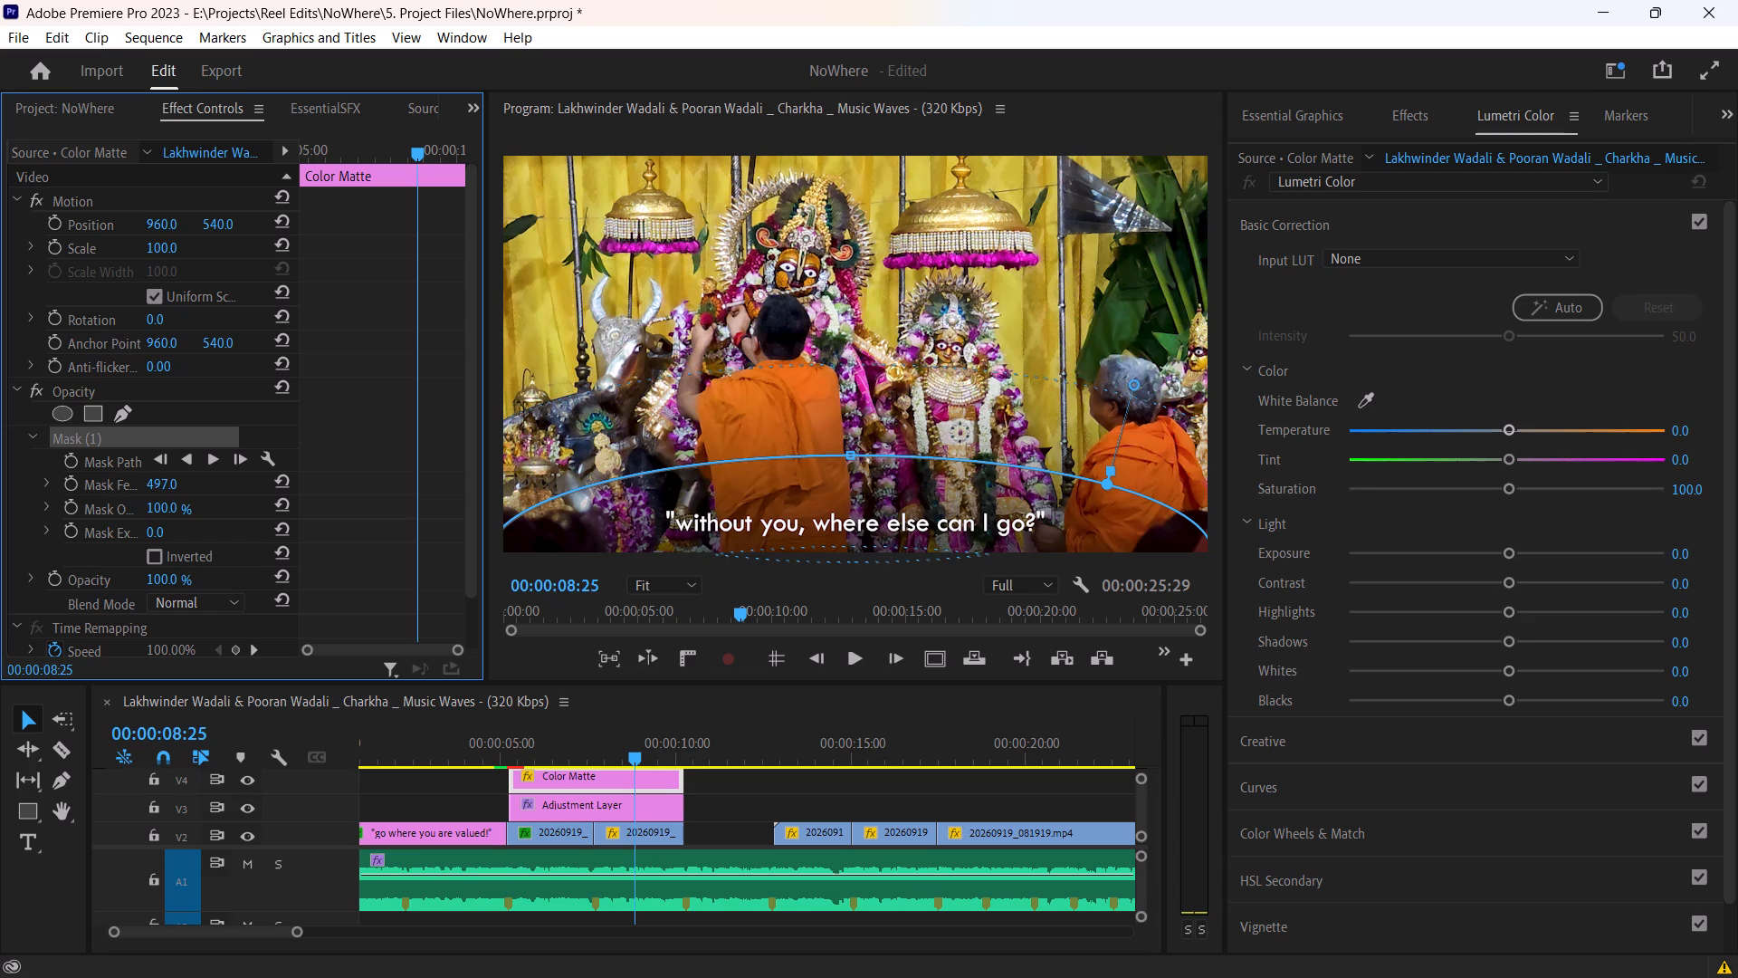
pyautogui.moveTo(158, 484); pyautogui.dragTo(148, 483)
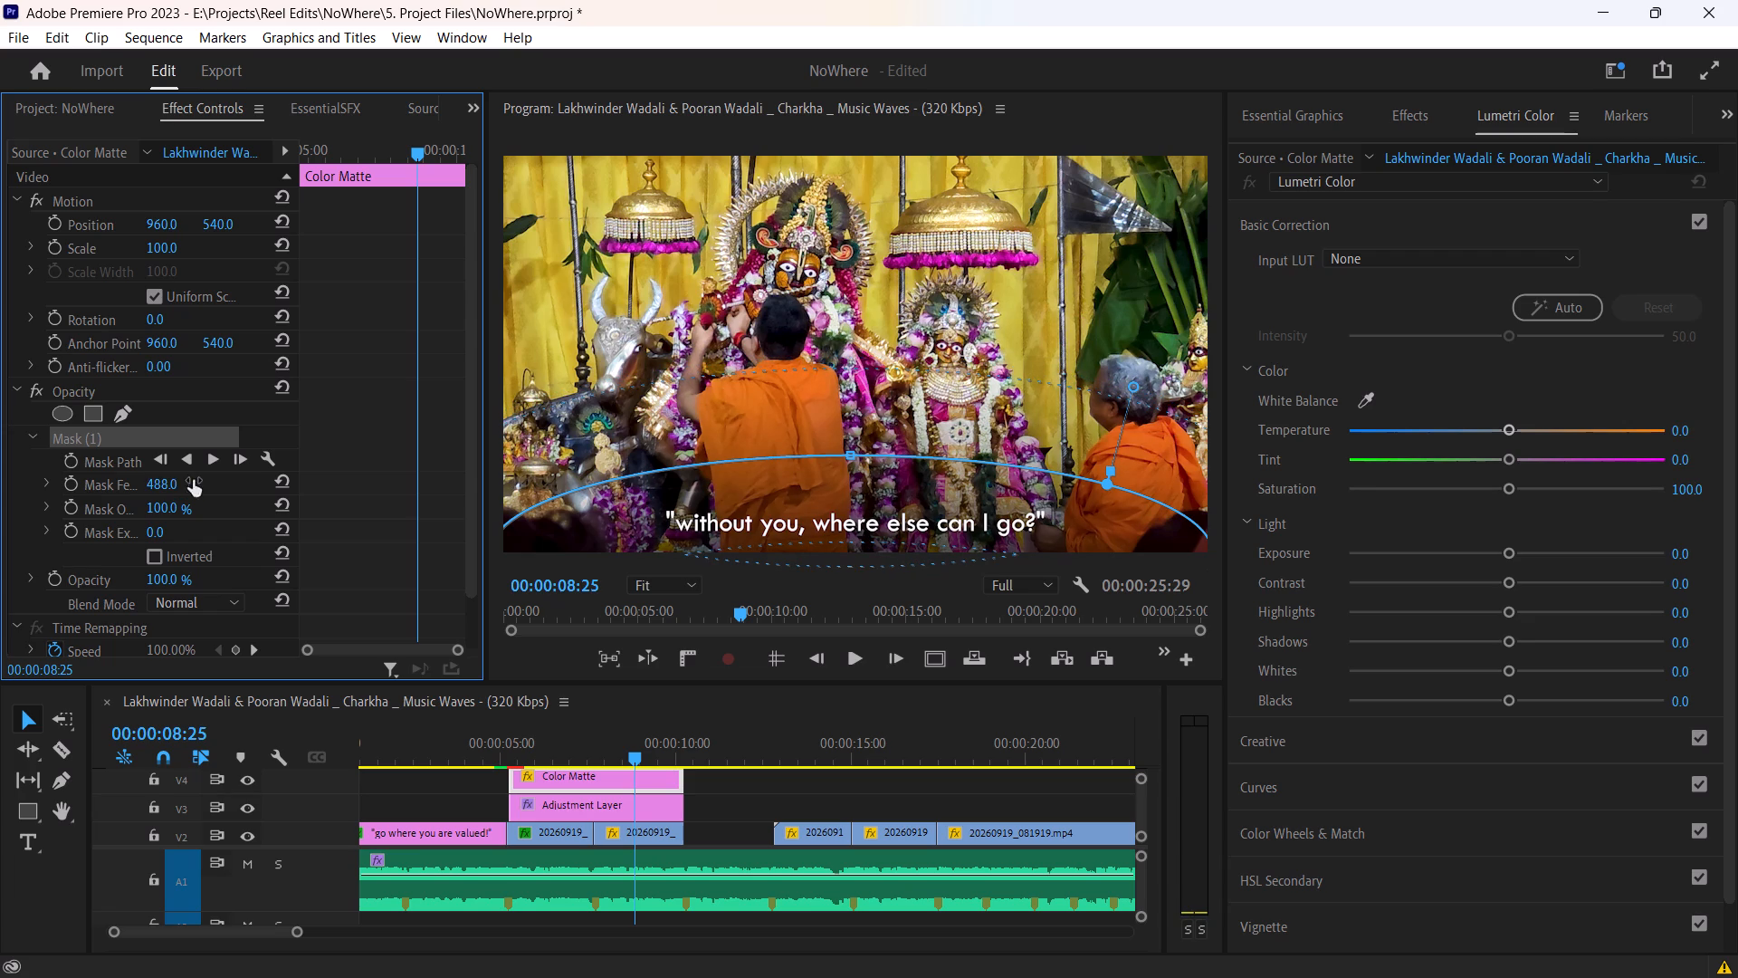
# Set the Mask Expansion of the color matte's ellipse mask to 30.0.
pyautogui.moveTo(155, 531); pyautogui.dragTo(70, 529)
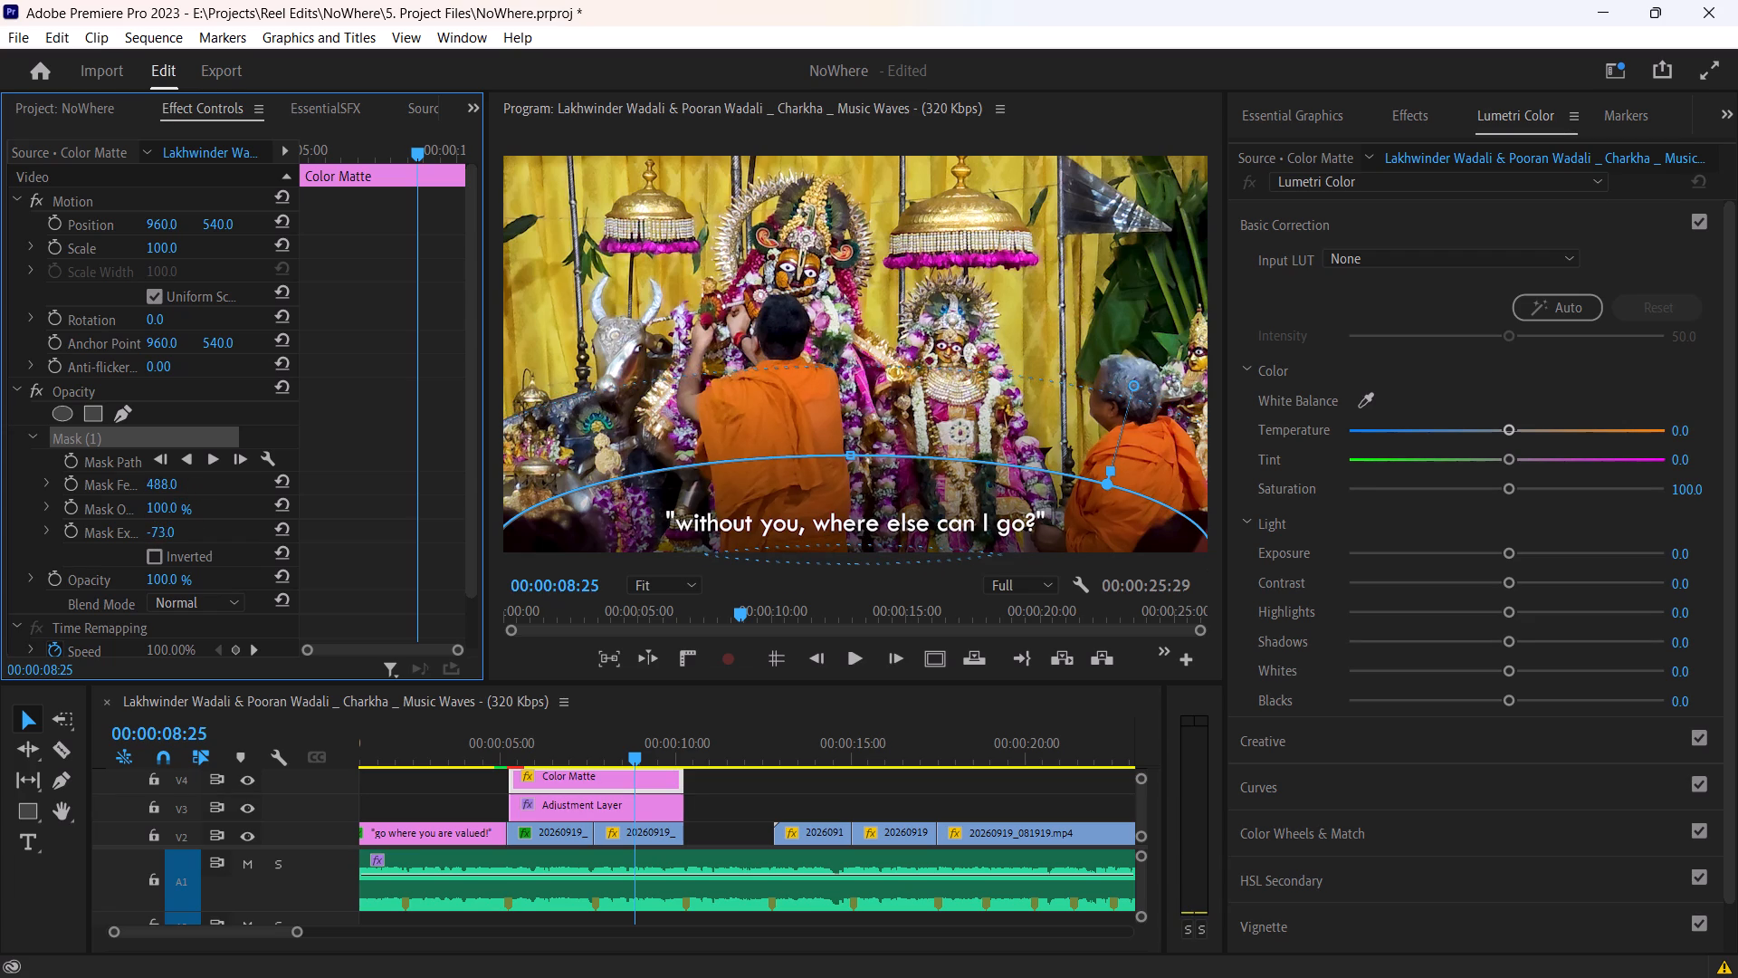
pyautogui.moveTo(70, 529); pyautogui.dragTo(88, 511)
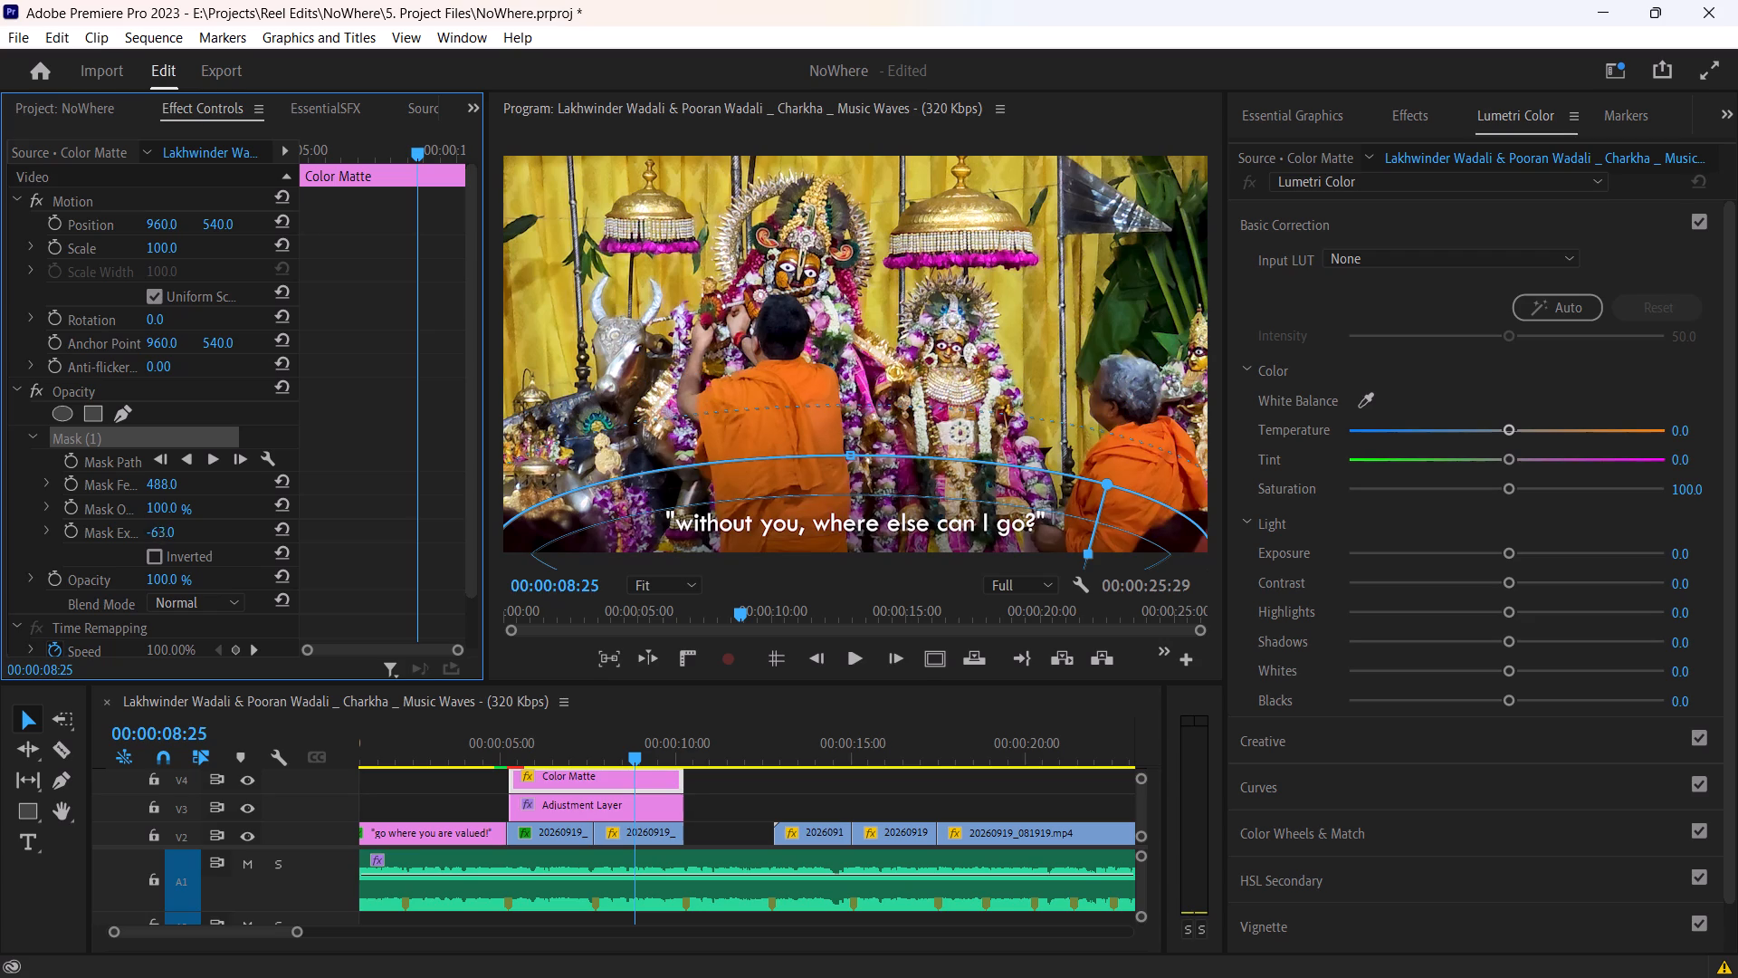
pyautogui.moveTo(88, 511); pyautogui.dragTo(232, 494)
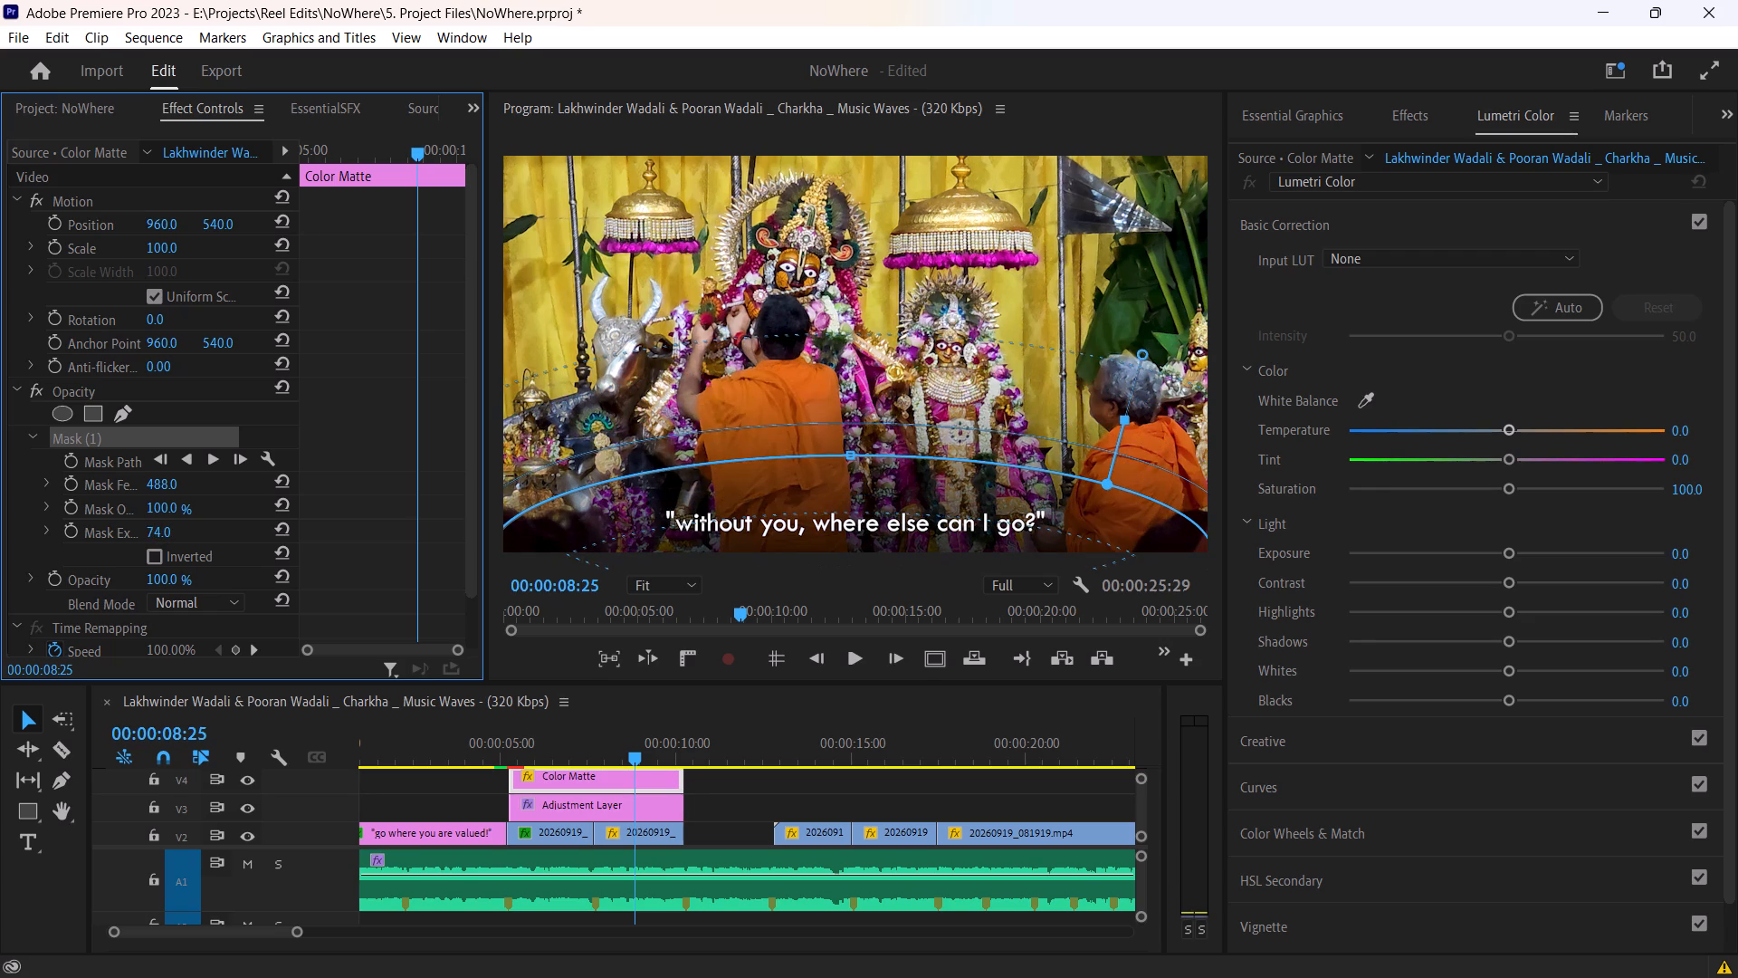
pyautogui.moveTo(232, 494); pyautogui.dragTo(195, 497)
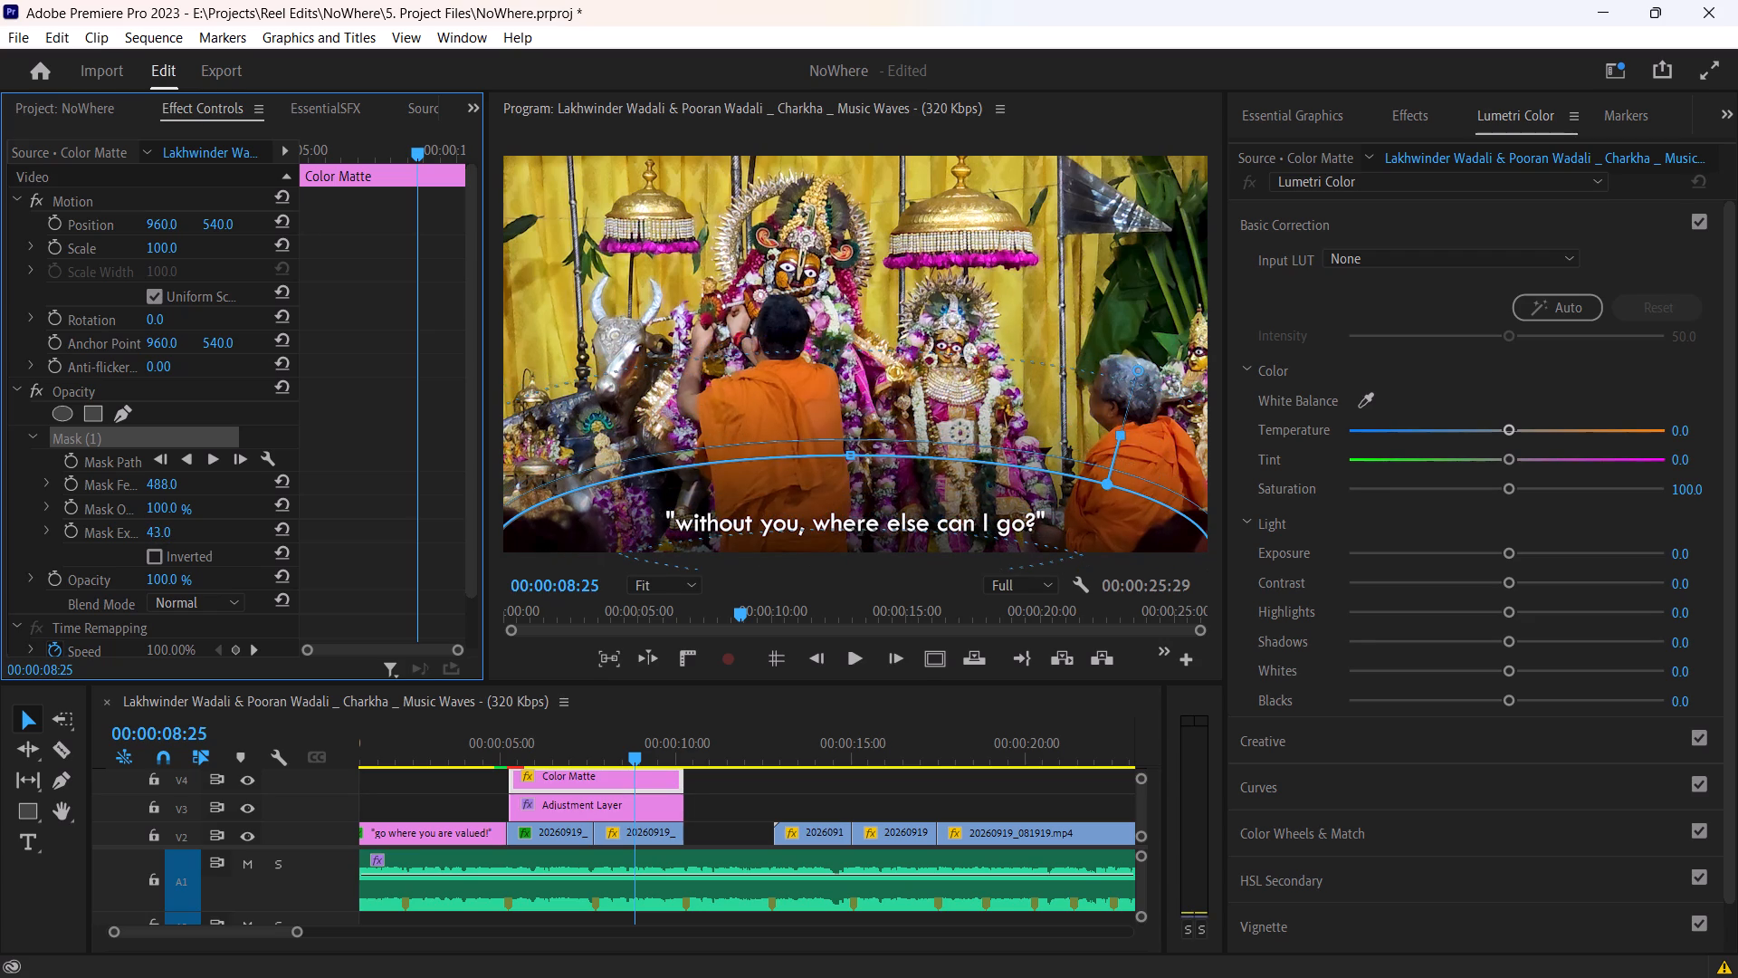
pyautogui.moveTo(195, 497); pyautogui.dragTo(182, 501)
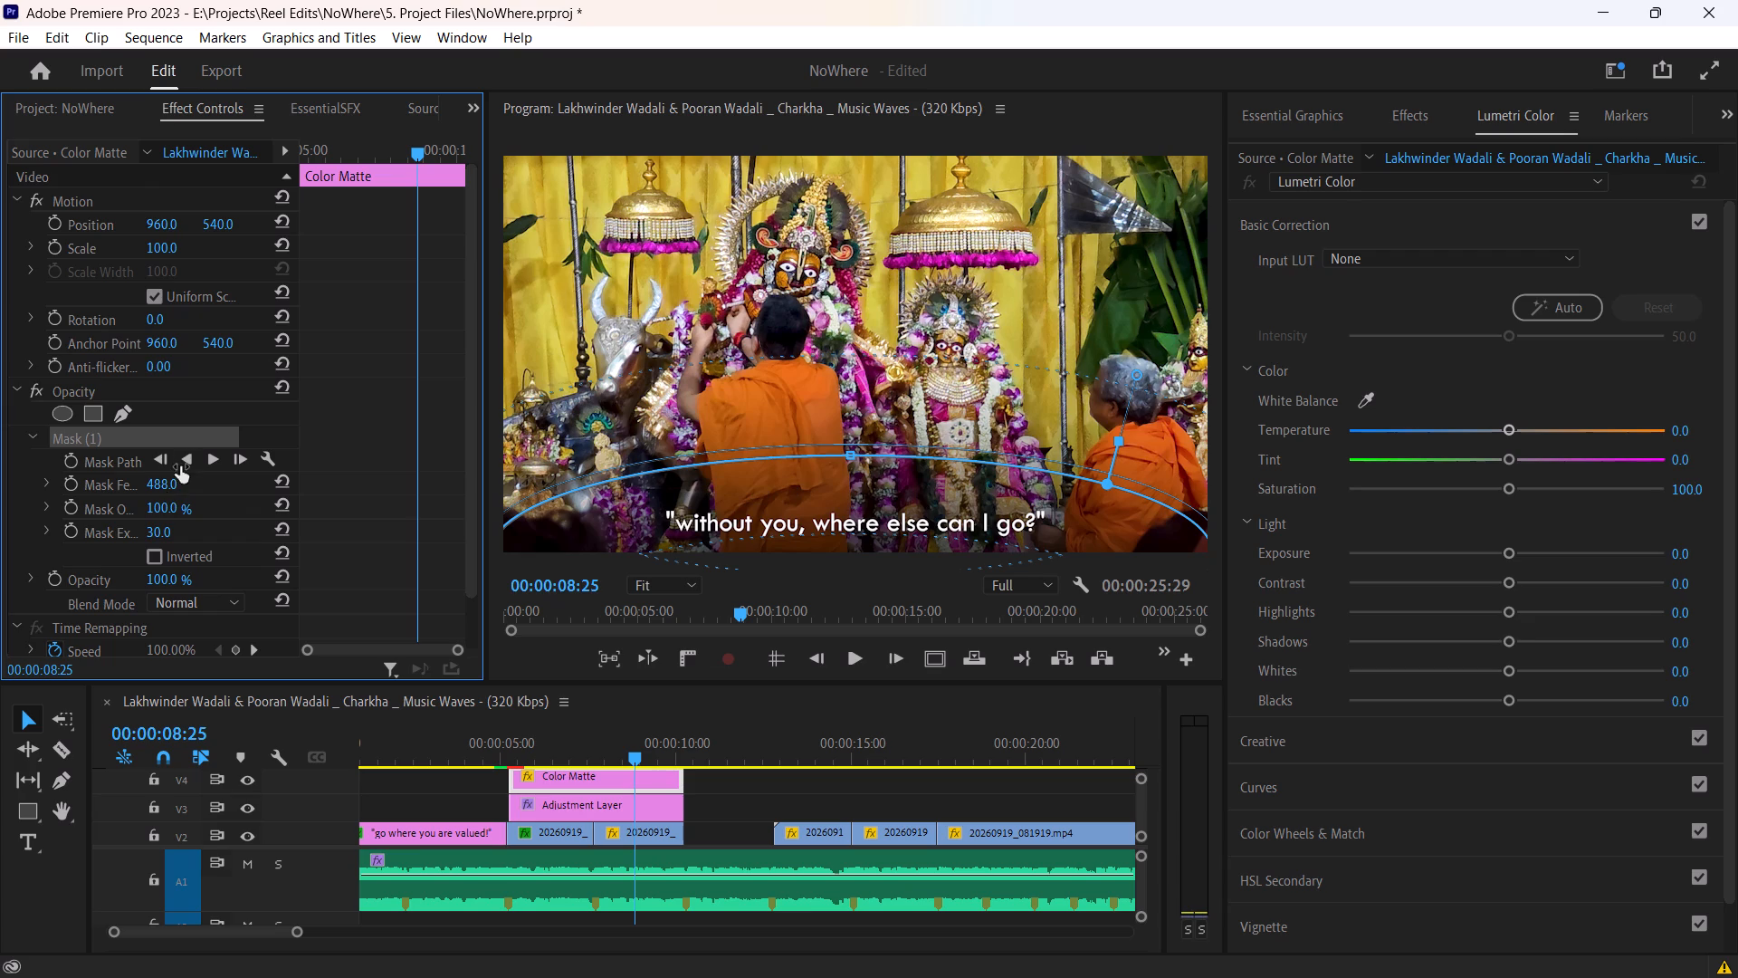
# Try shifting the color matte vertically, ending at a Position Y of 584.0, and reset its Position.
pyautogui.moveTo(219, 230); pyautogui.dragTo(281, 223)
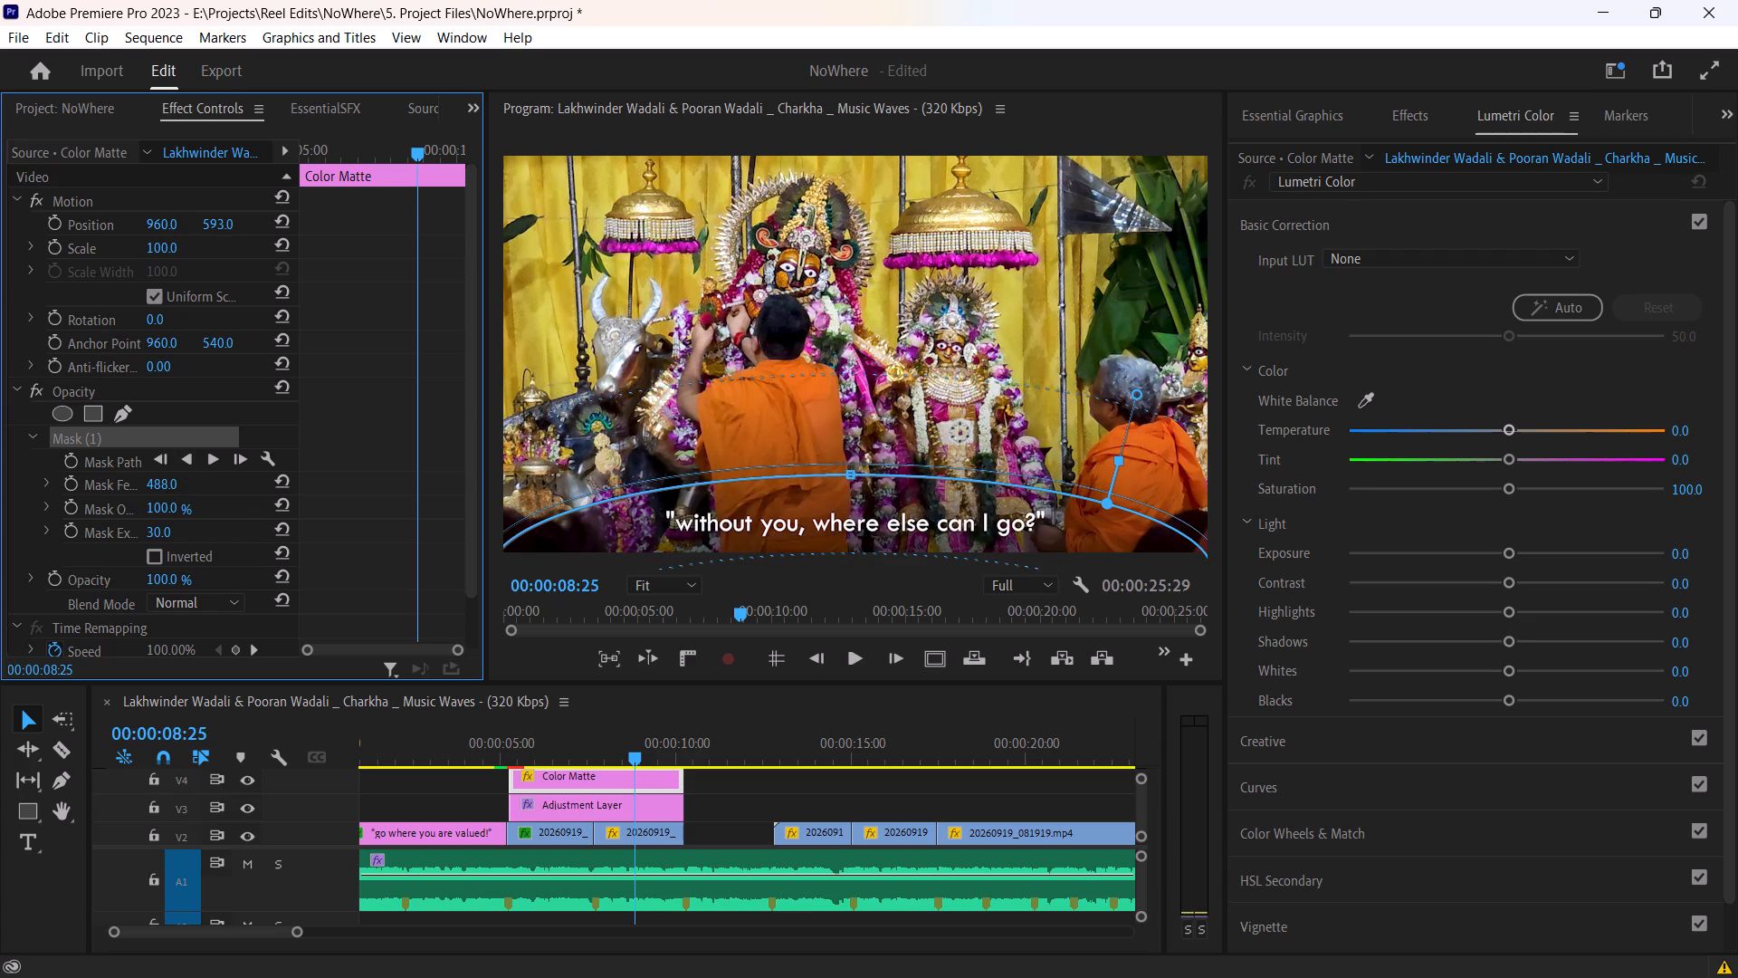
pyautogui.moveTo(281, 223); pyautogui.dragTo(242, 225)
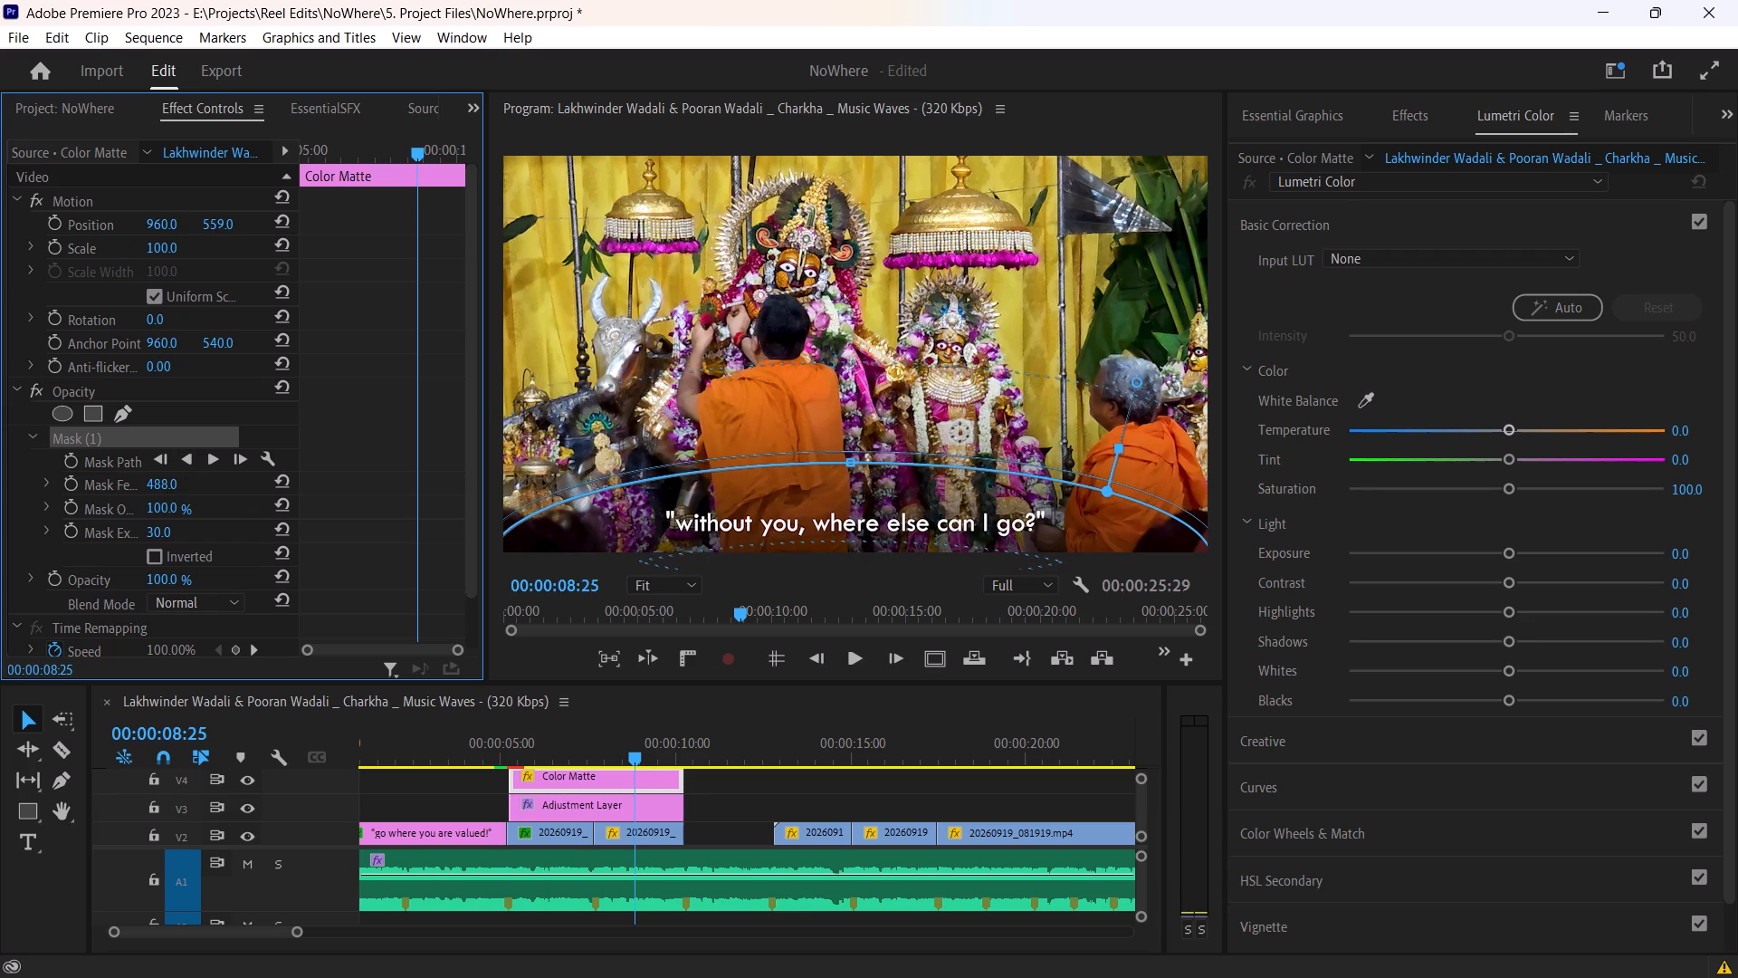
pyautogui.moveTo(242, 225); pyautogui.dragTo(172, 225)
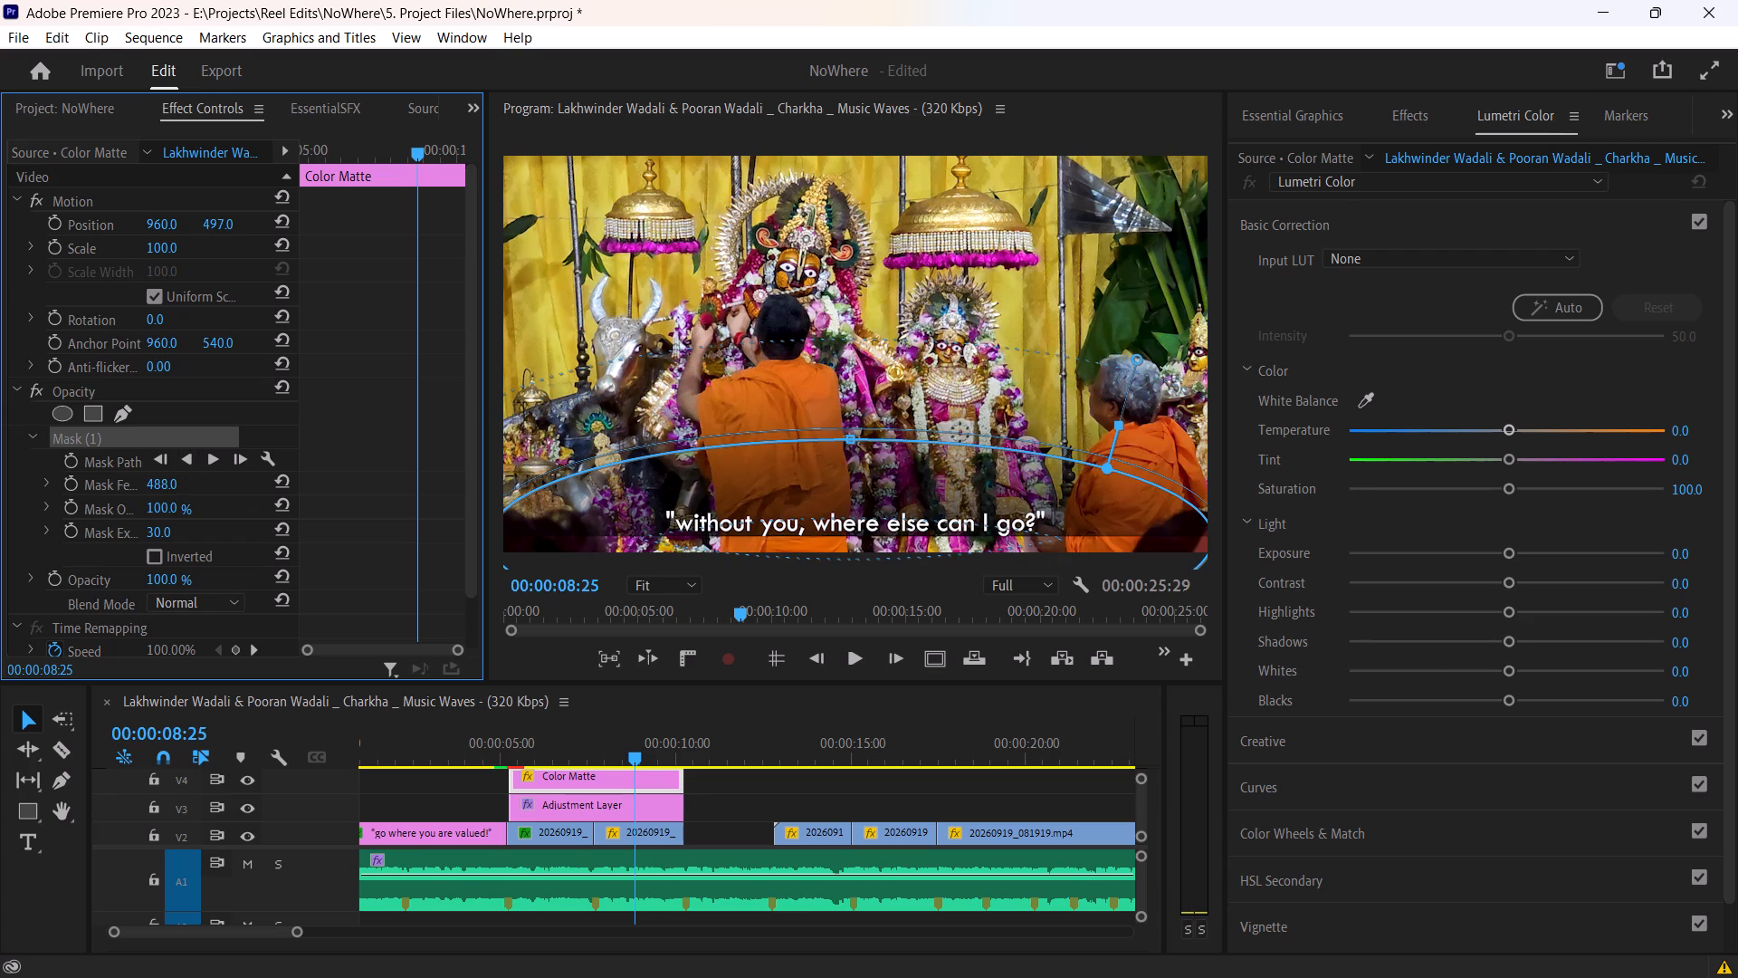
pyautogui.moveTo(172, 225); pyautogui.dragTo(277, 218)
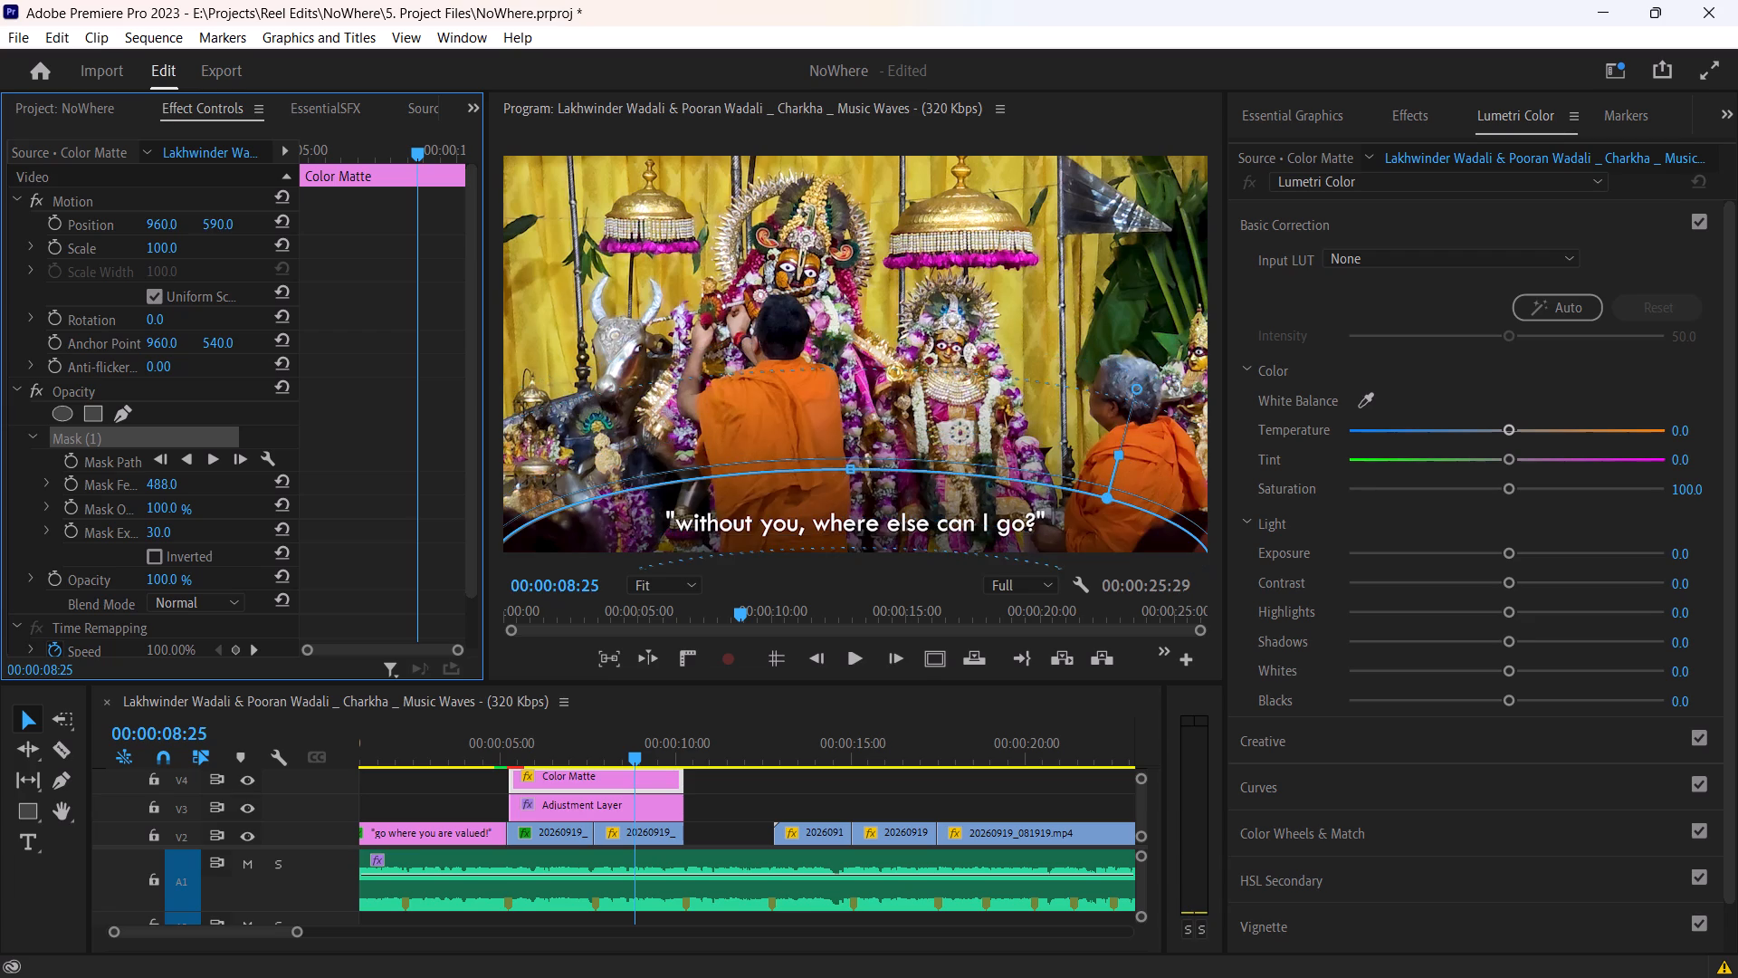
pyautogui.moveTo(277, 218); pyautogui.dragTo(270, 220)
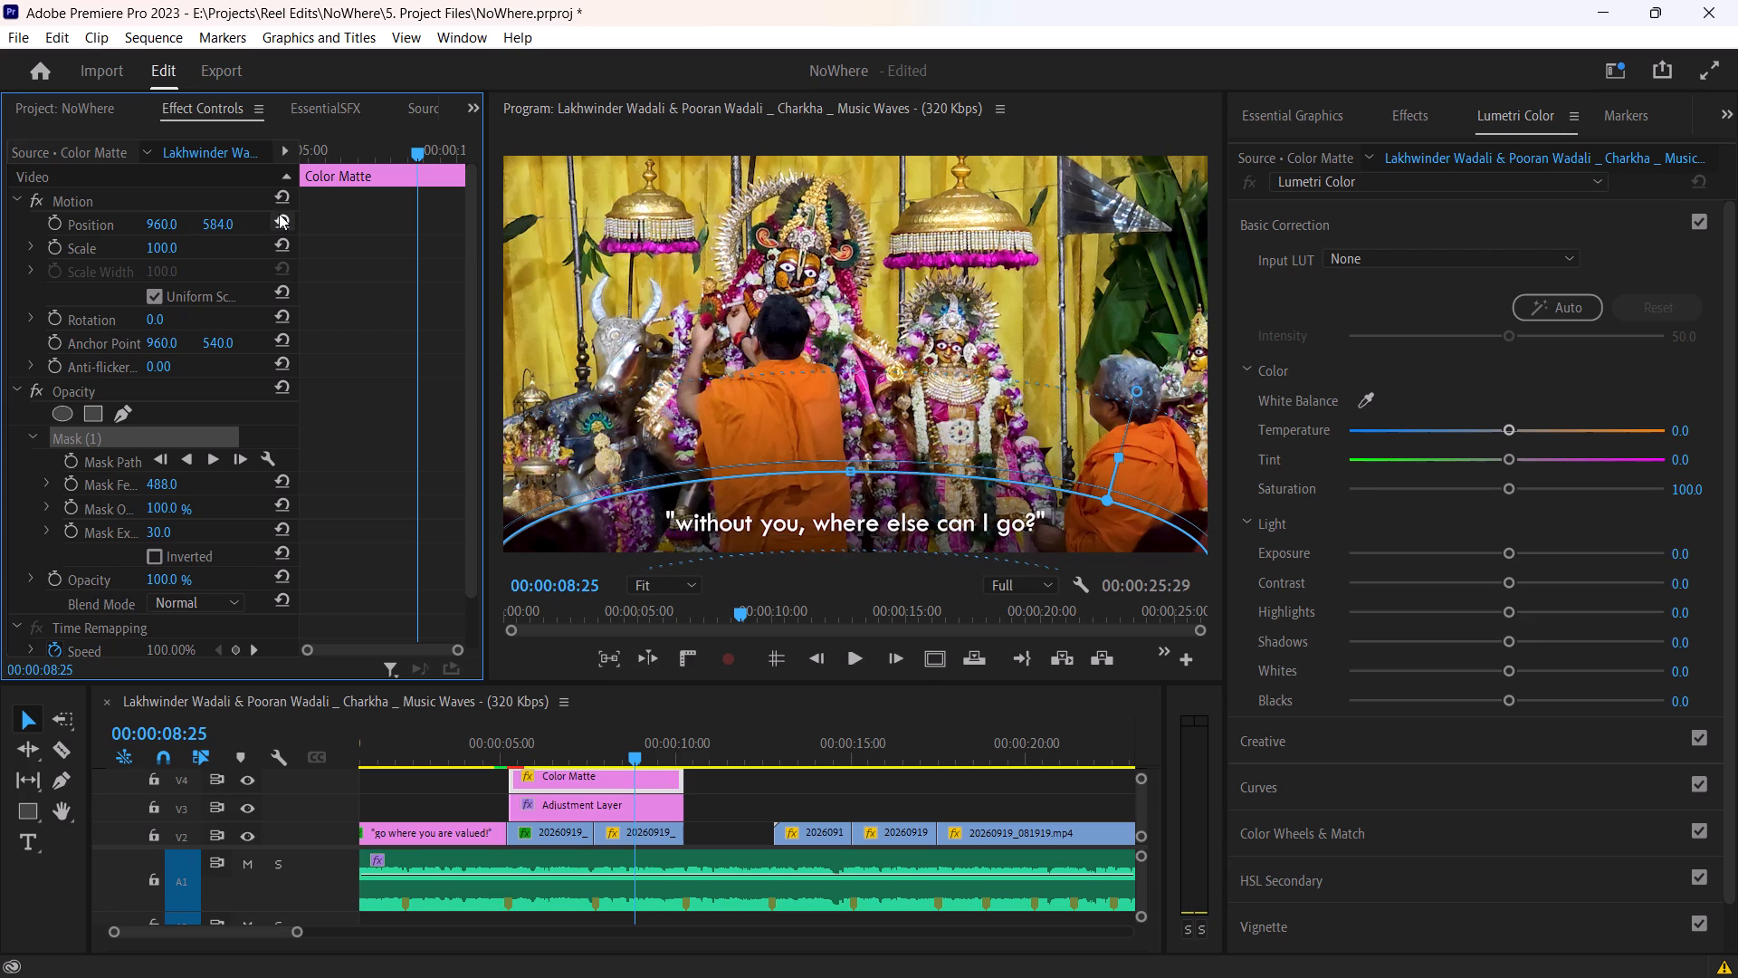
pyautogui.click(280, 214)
# Nudge the ellipse mask slightly downward behind the subtitle and deselect the color matte.
pyautogui.click(870, 489)
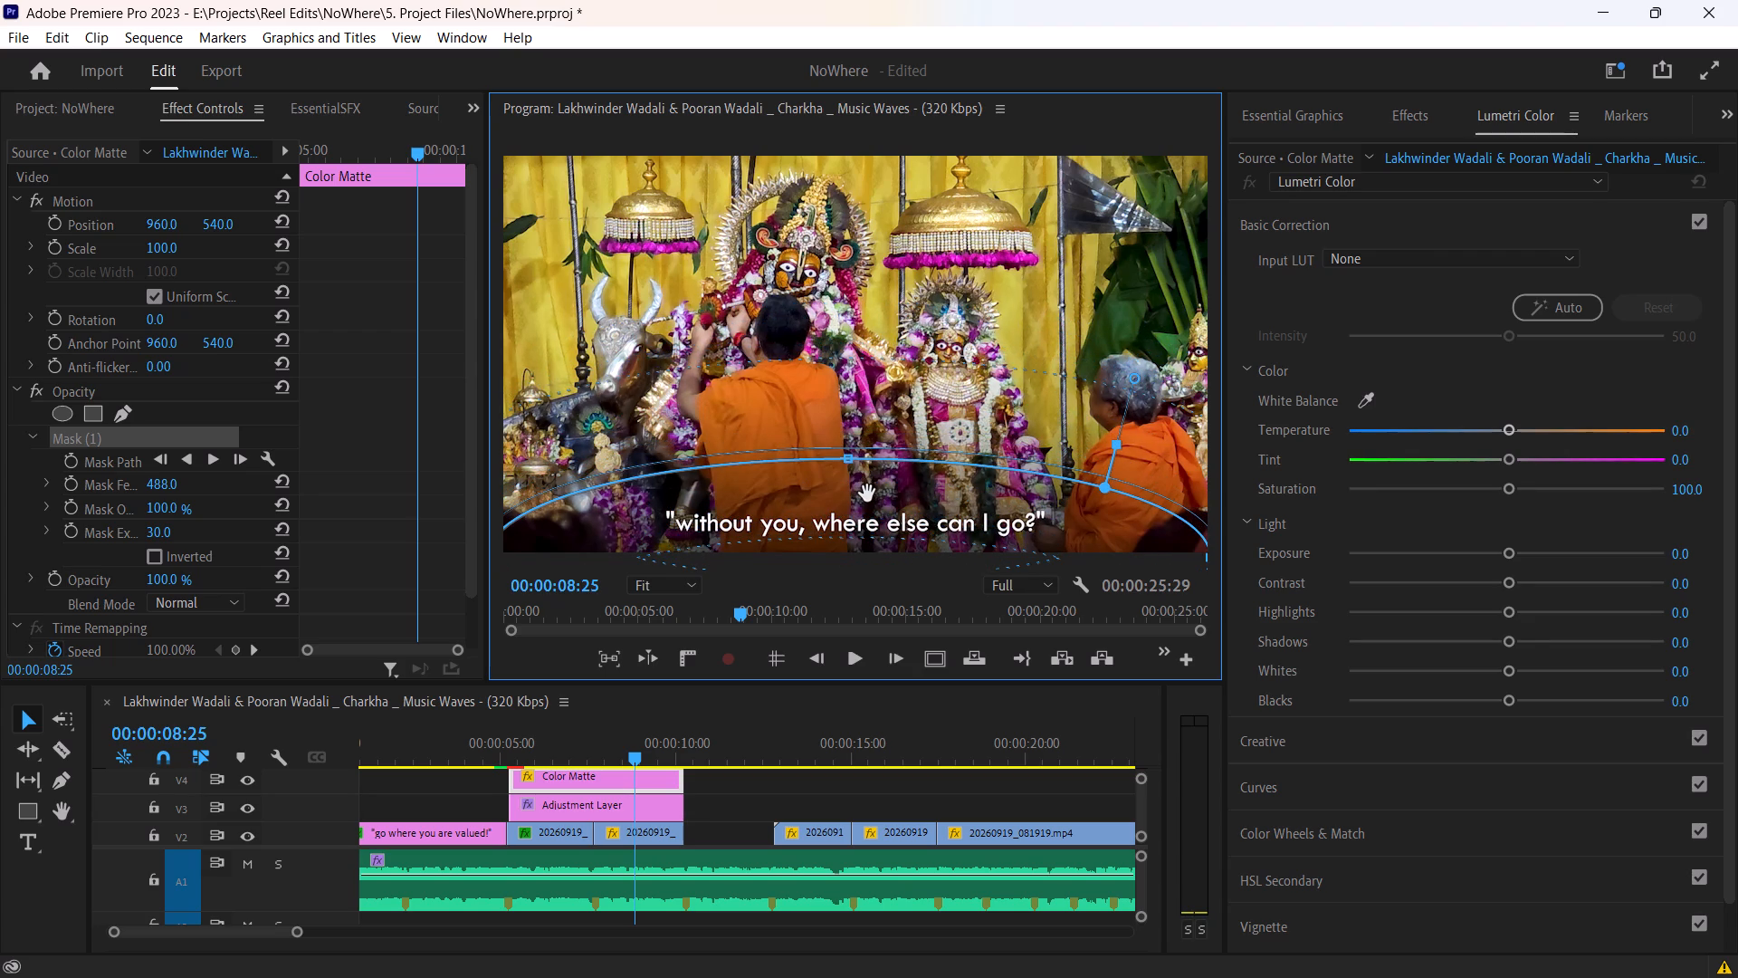
pyautogui.click(823, 781)
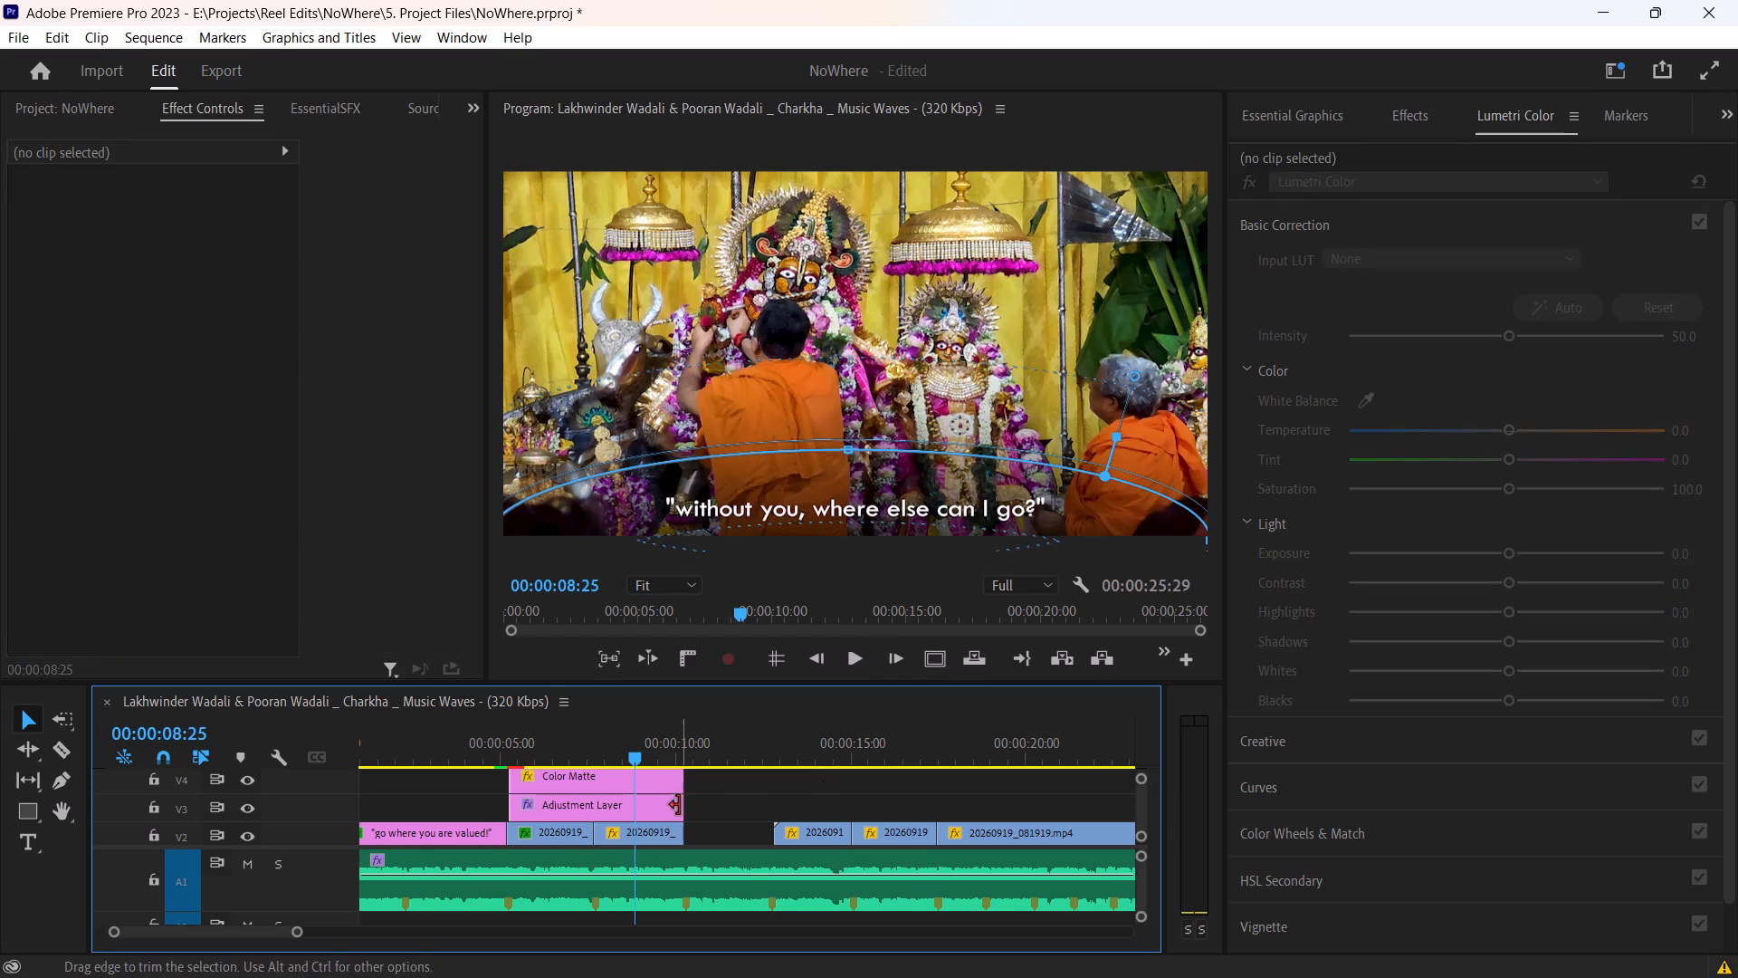
# Extend the color matte on V4 and the adjustment layer on V3 together to the end of the last V2 clip.
pyautogui.keyDown('ctrl'); pyautogui.scroll(1, 679, 805); pyautogui.keyUp('ctrl')
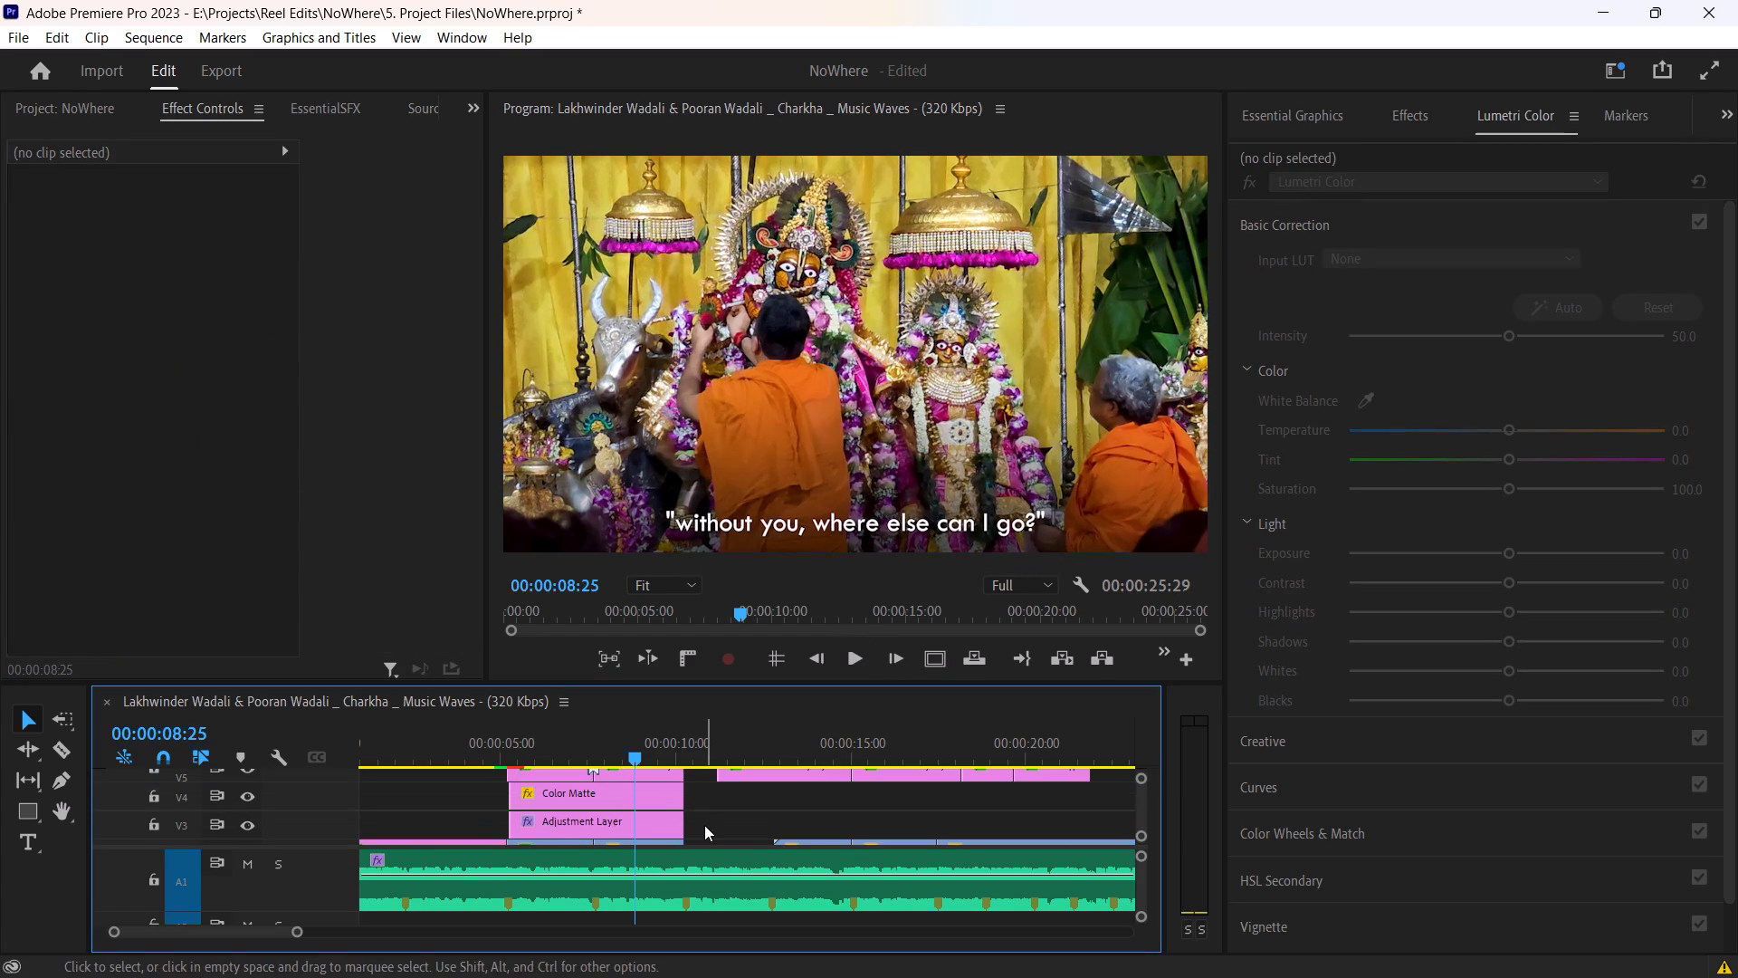
pyautogui.keyDown('alt'); pyautogui.scroll(-3, 711, 805); pyautogui.keyUp('alt')
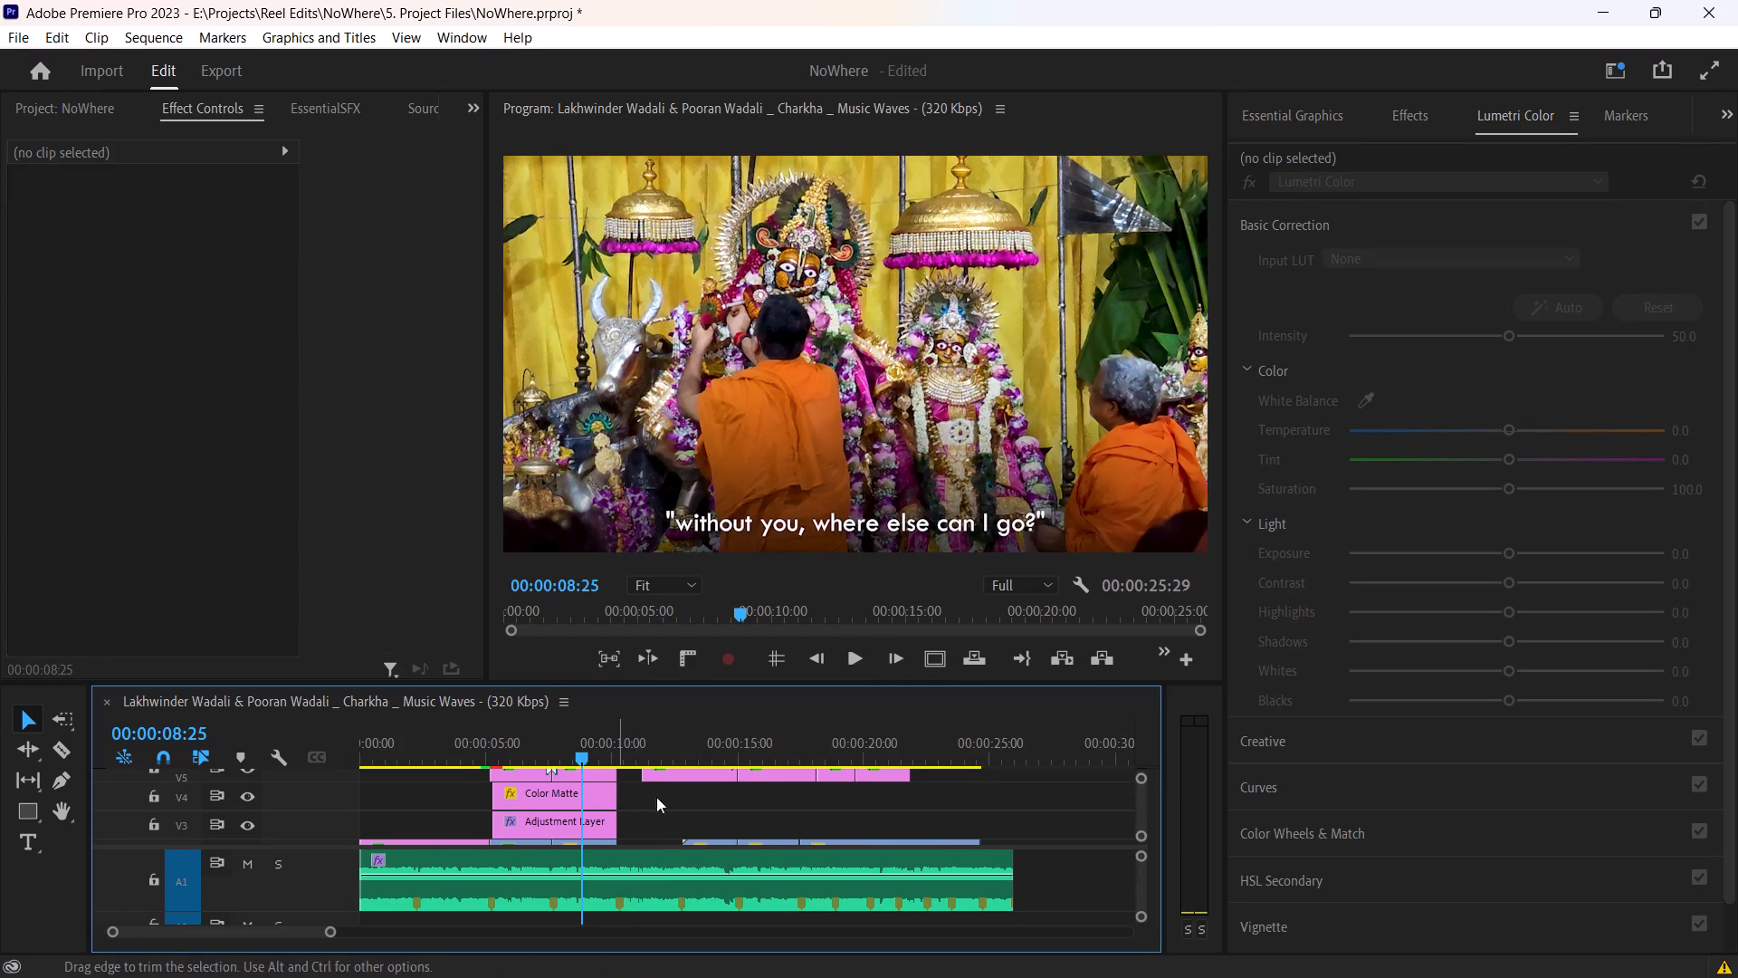
pyautogui.moveTo(730, 799); pyautogui.dragTo(547, 828)
pyautogui.moveTo(617, 801); pyautogui.dragTo(906, 801)
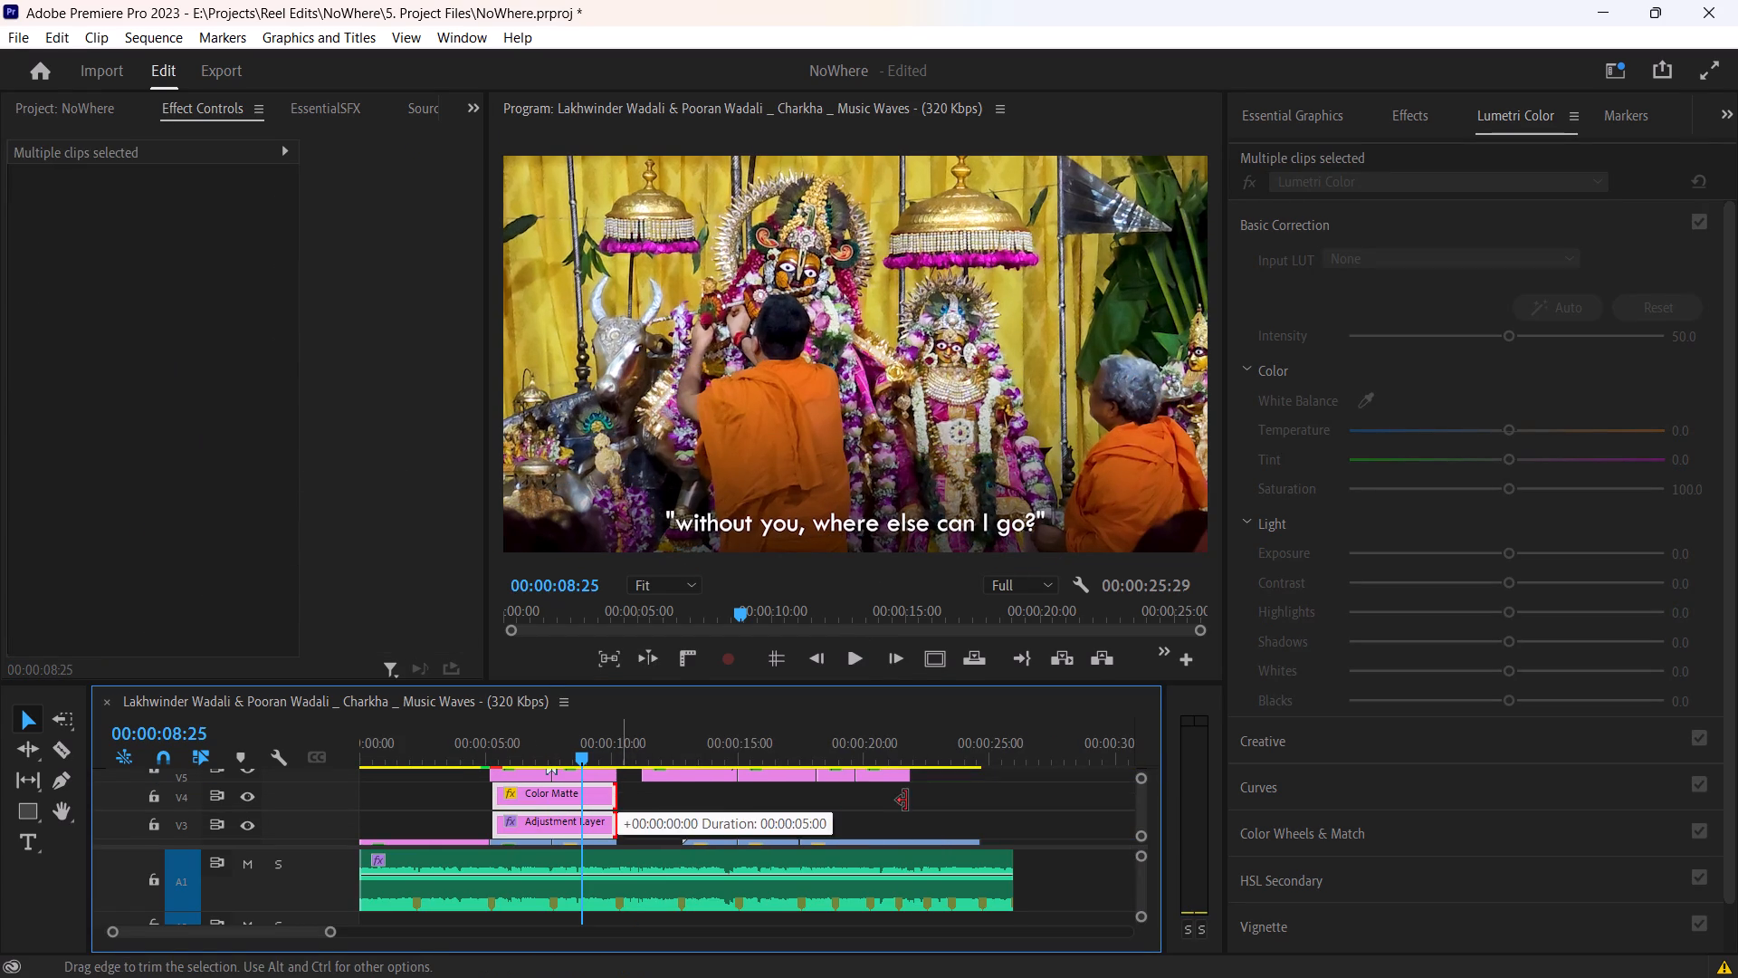
pyautogui.moveTo(906, 801); pyautogui.dragTo(966, 803)
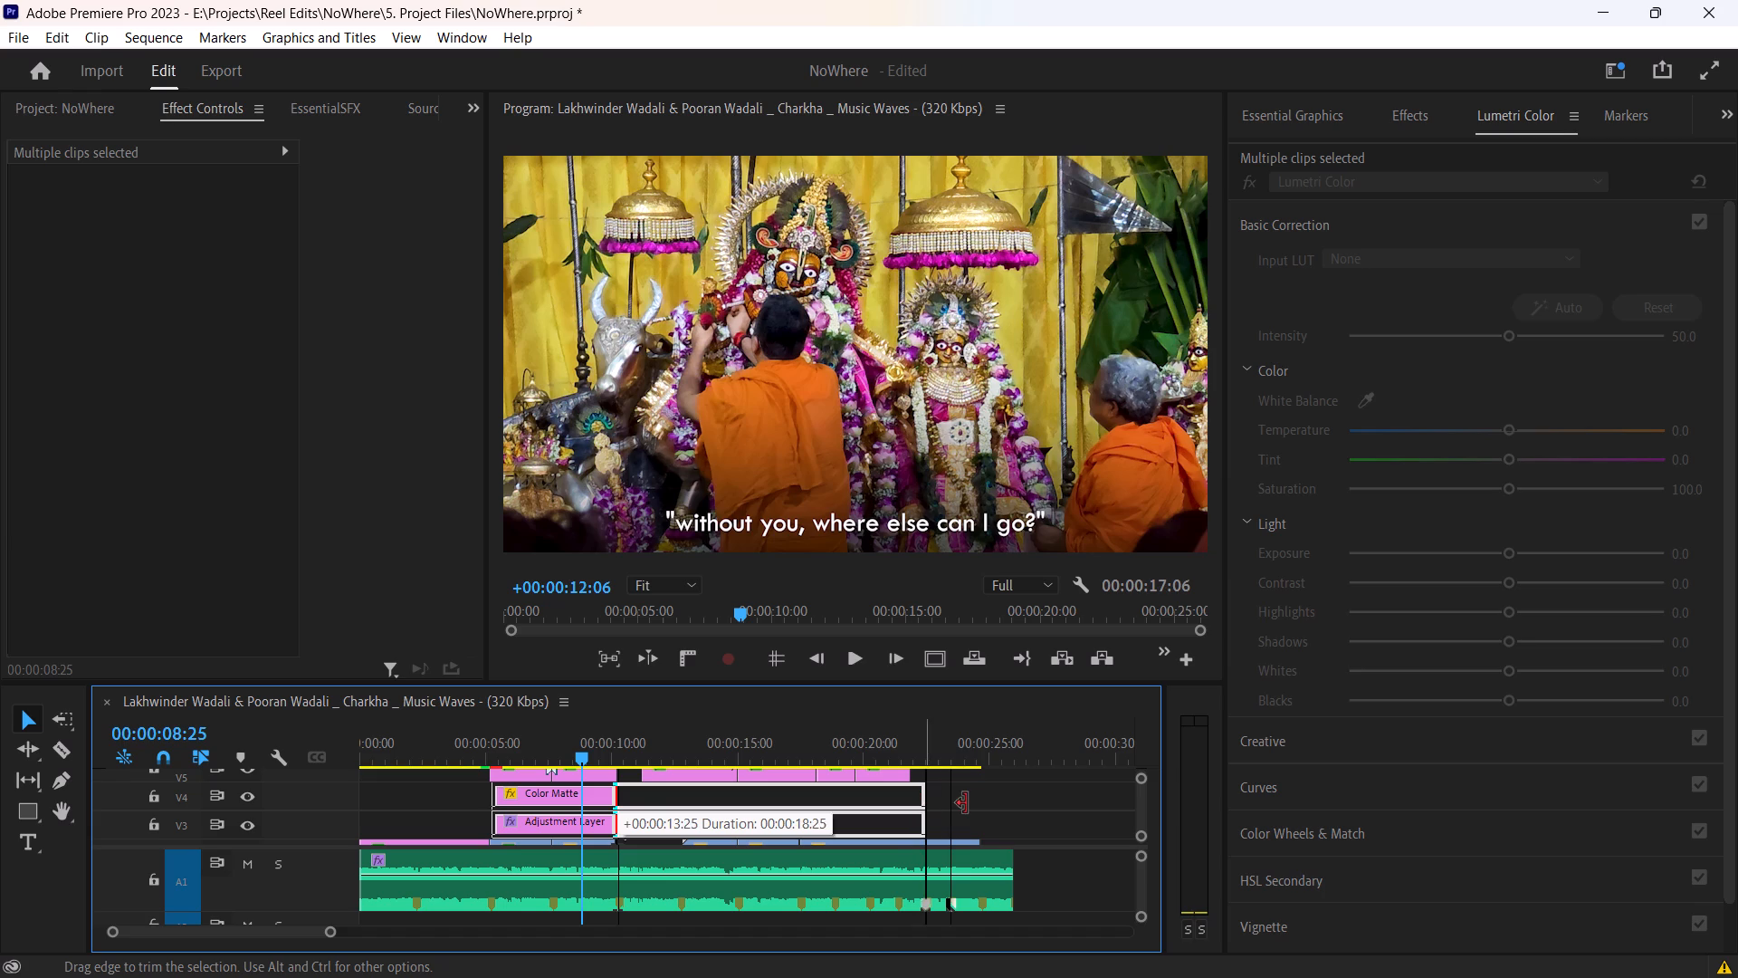
pyautogui.moveTo(966, 803); pyautogui.dragTo(974, 803)
pyautogui.click(1002, 800)
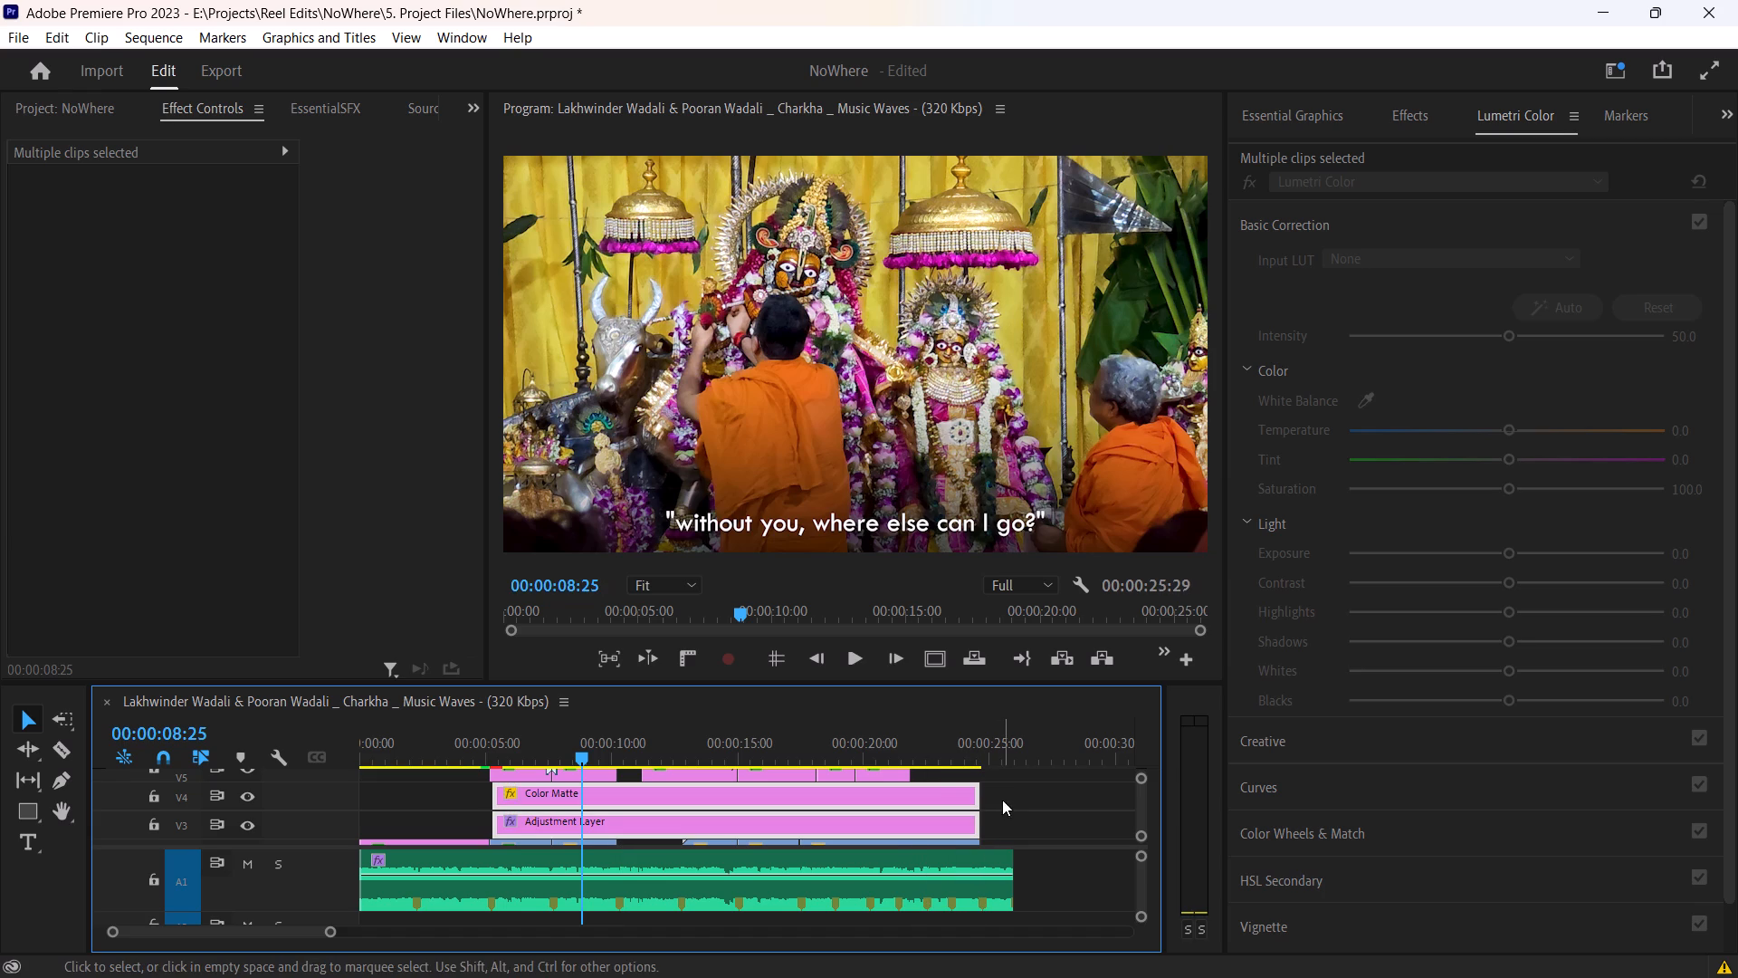
# Compare the subtitle frame with the V4 color matte track hidden and shown.
pyautogui.click(246, 794)
pyautogui.click(246, 794)
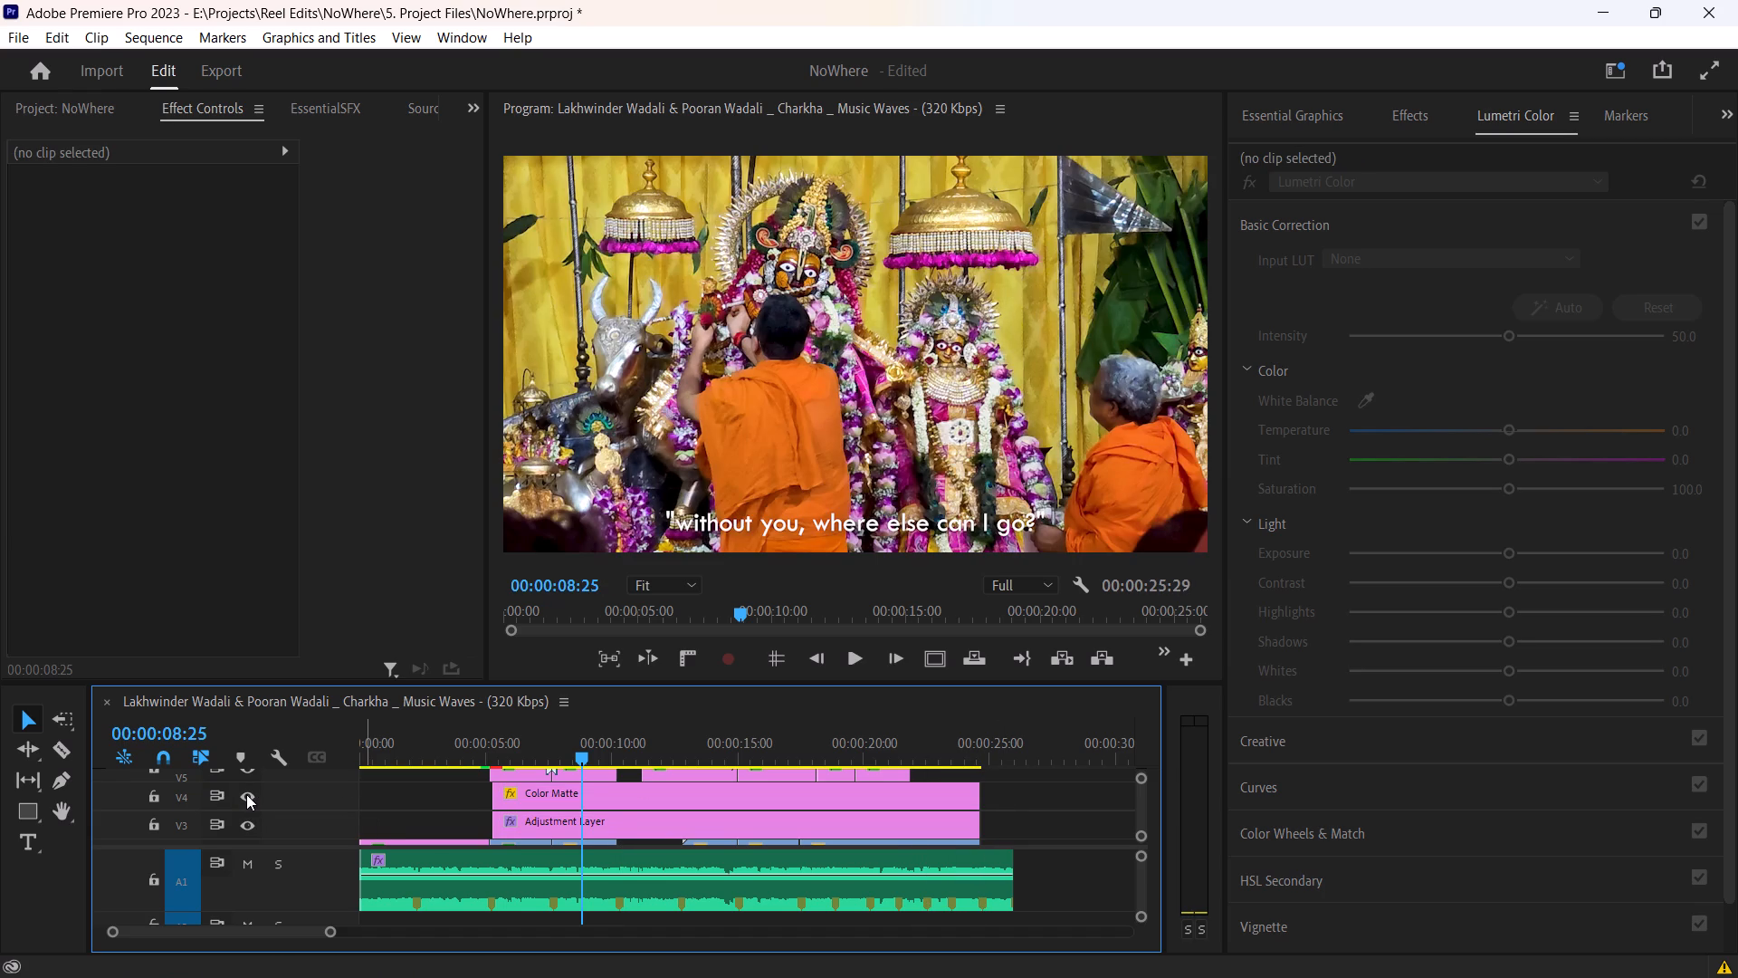
# Play the remaining temple clips to review how the subtitles read over the extended color matte.
pyautogui.press('space')
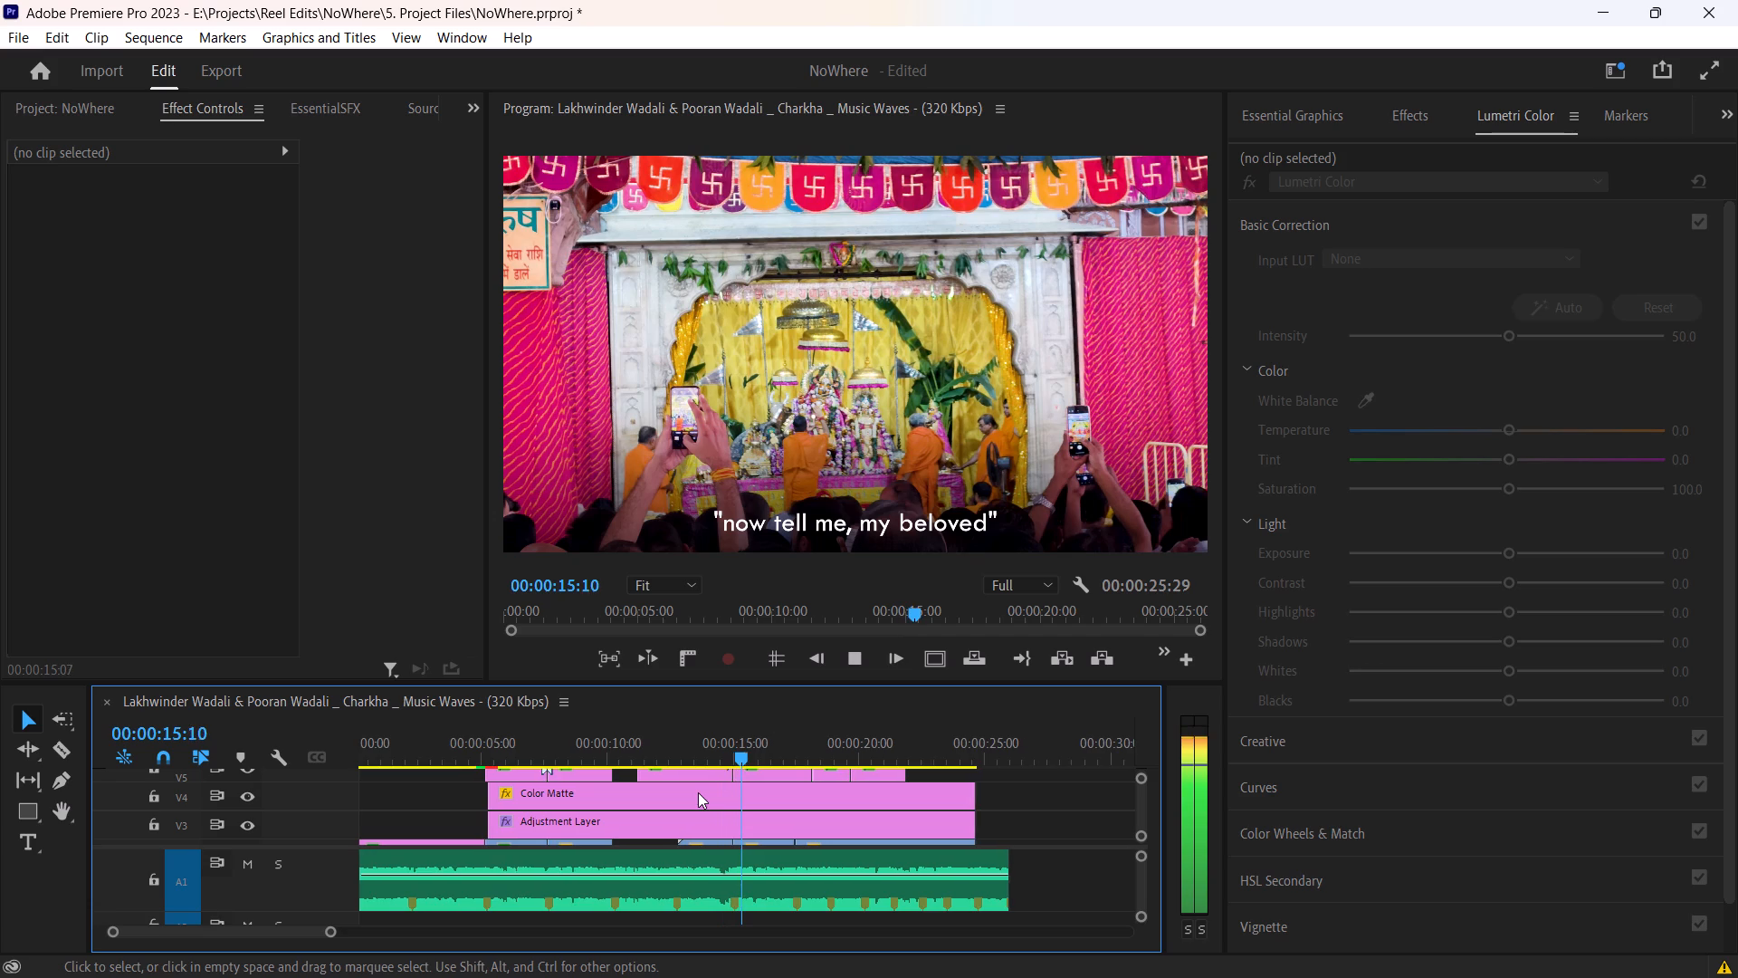
pyautogui.press('space')
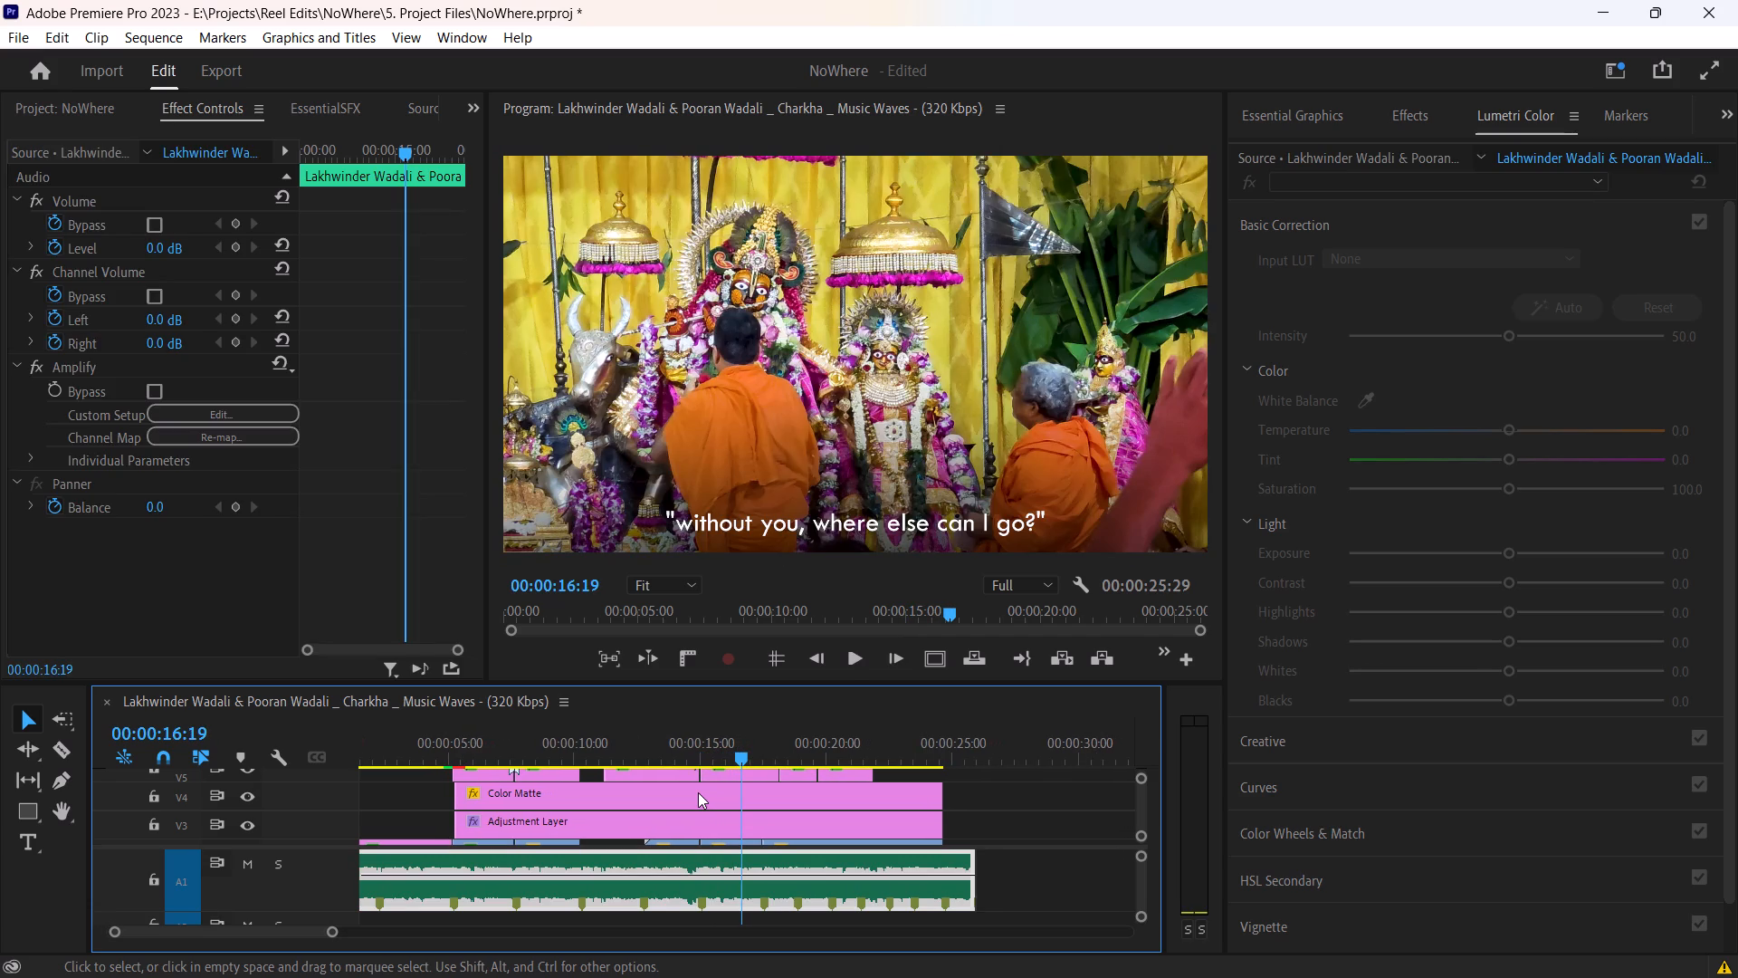
pyautogui.press('space')
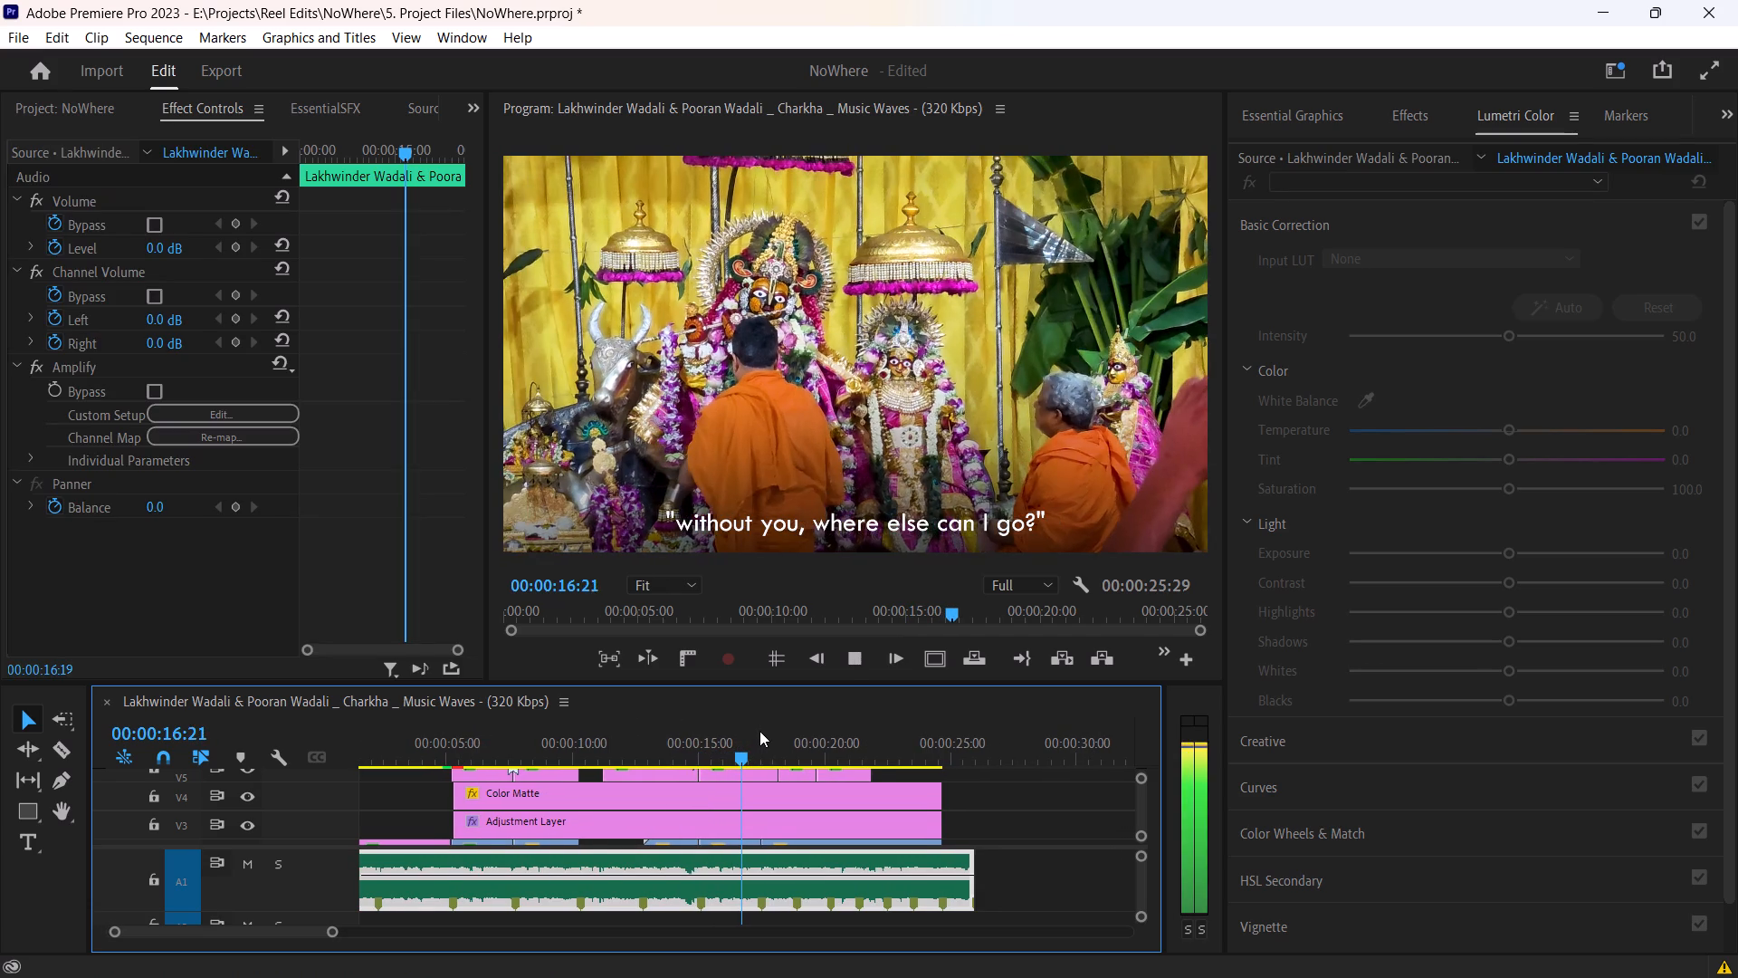
pyautogui.press('space')
pyautogui.keyDown('ctrl'); pyautogui.scroll(2, 749, 781); pyautogui.keyUp('ctrl')
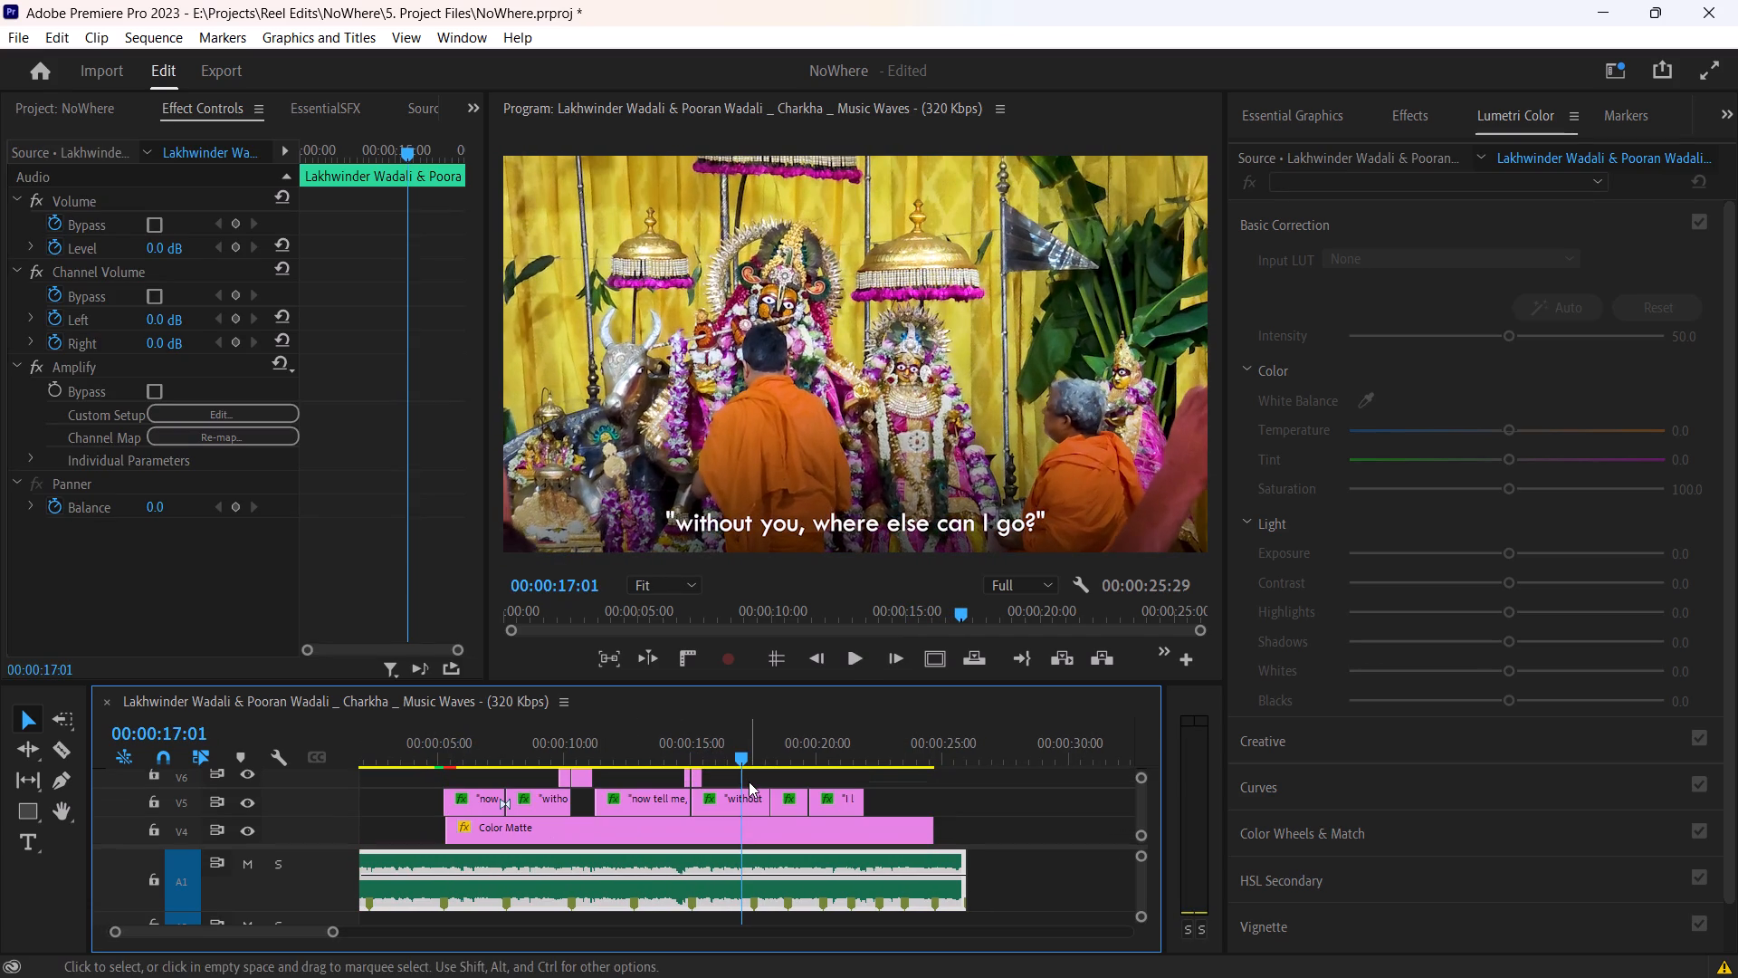
pyautogui.click(743, 798)
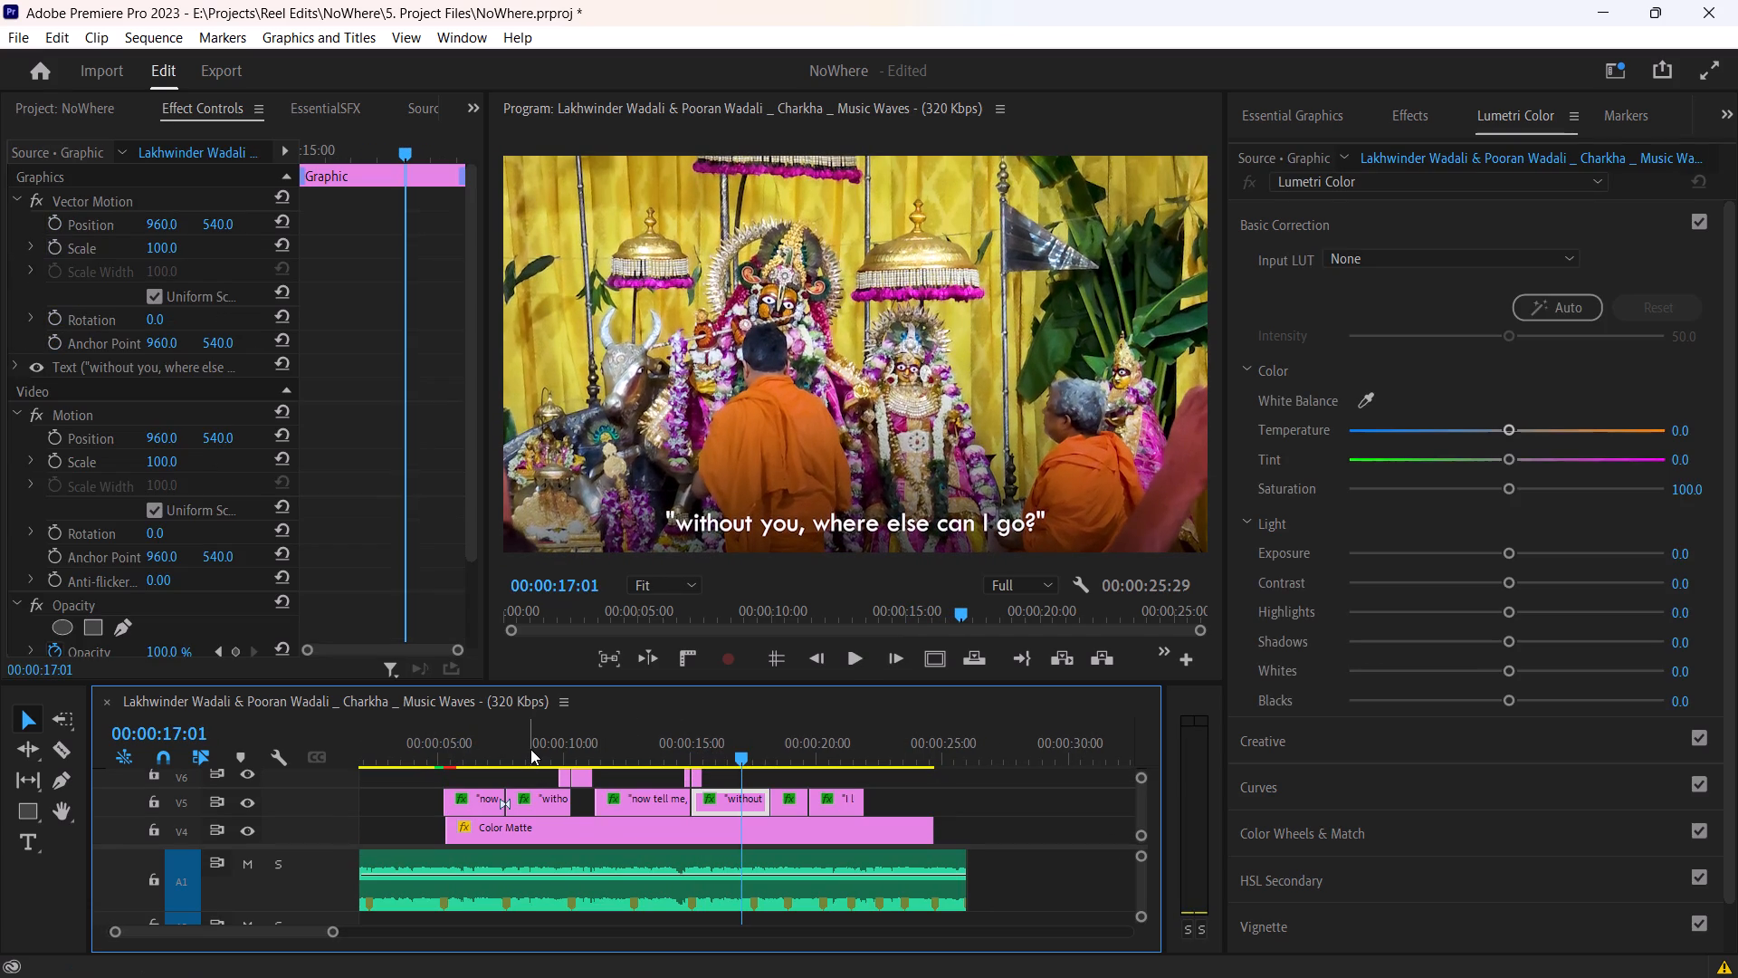
pyautogui.click(530, 749)
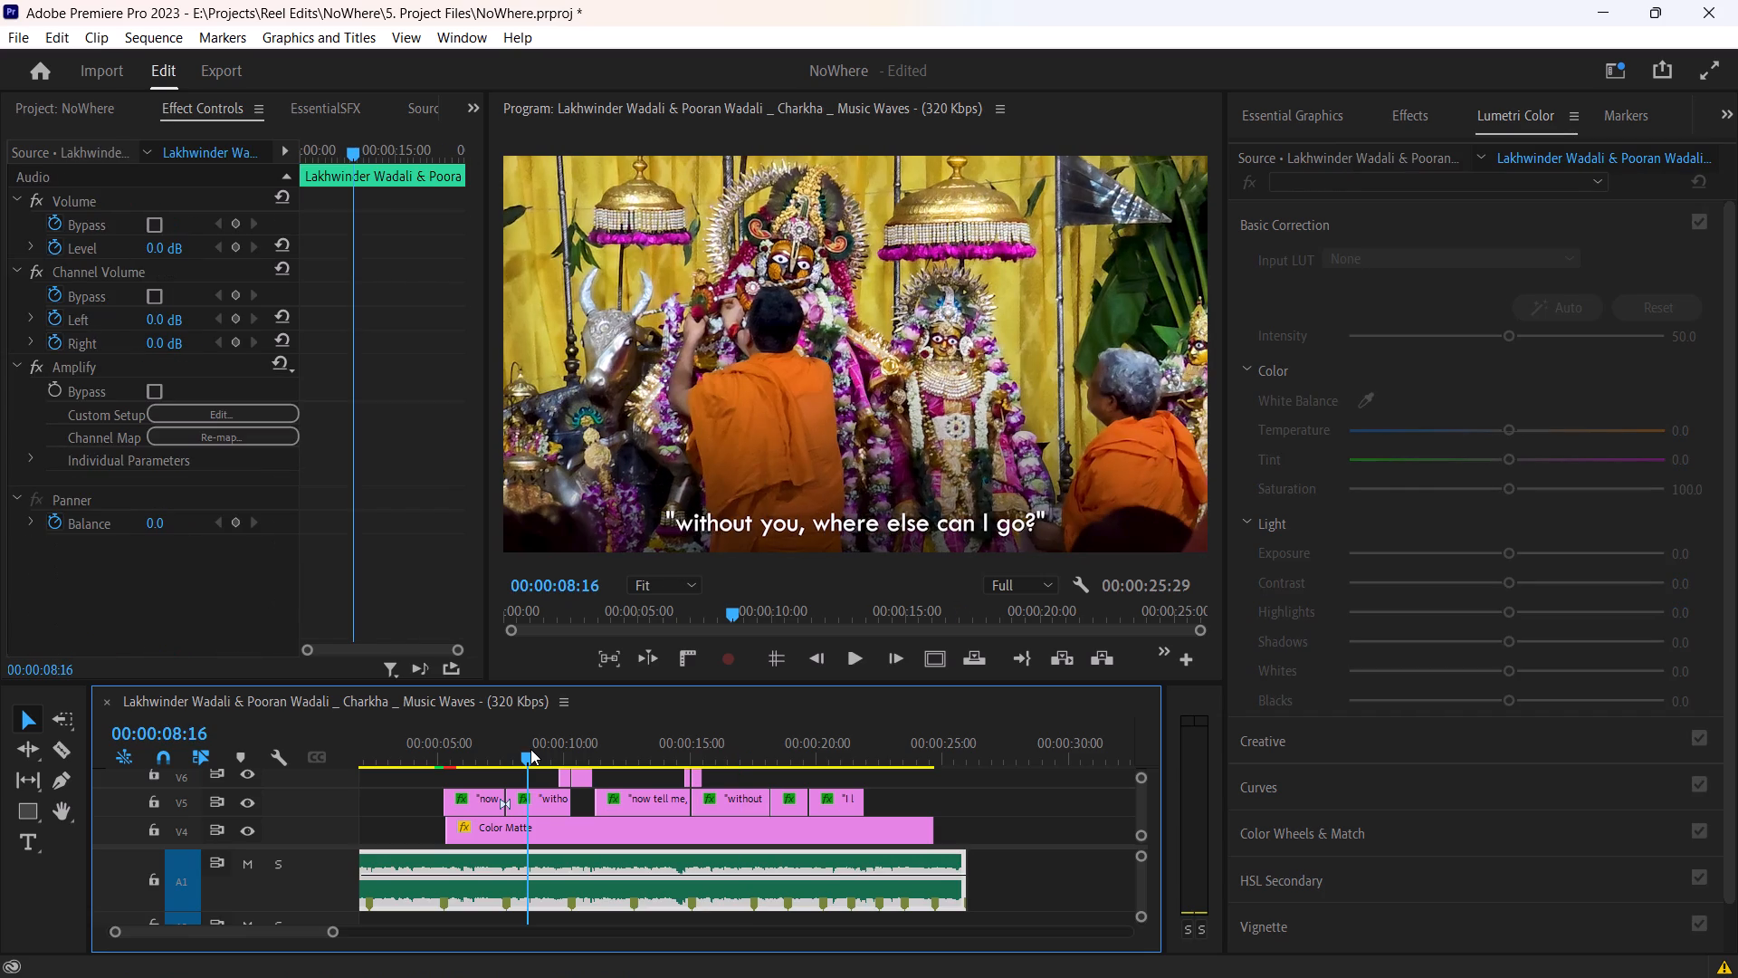
pyautogui.click(726, 748)
pyautogui.press('space')
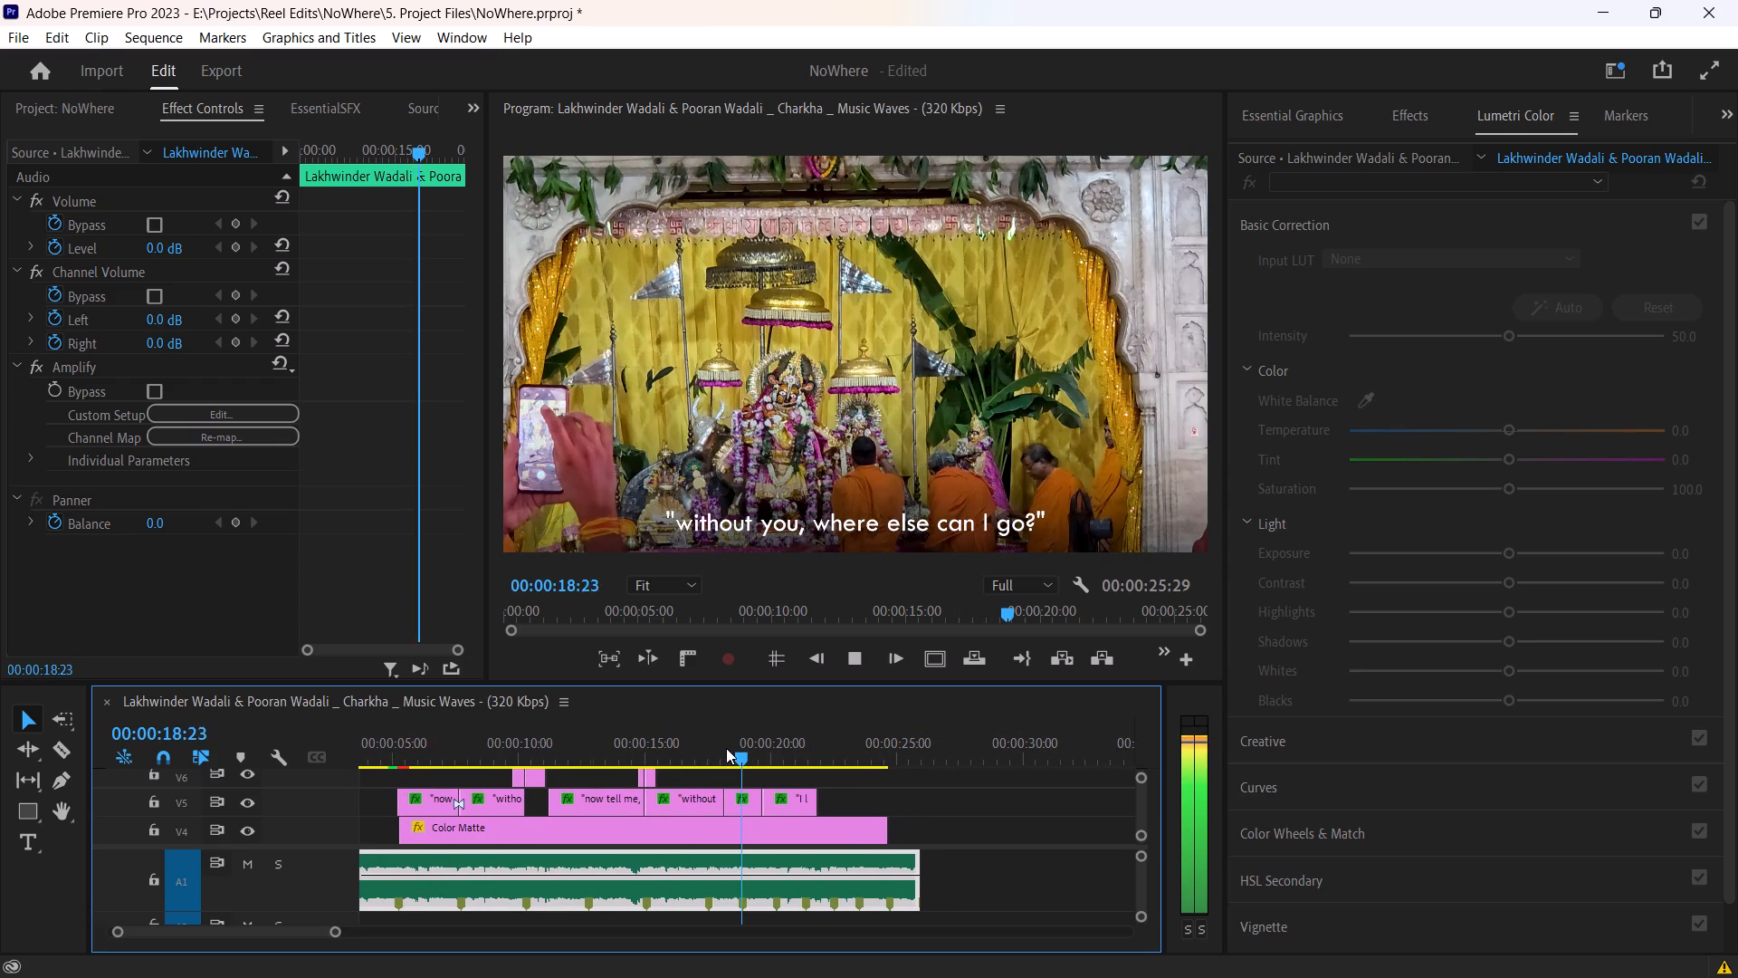
pyautogui.press('space')
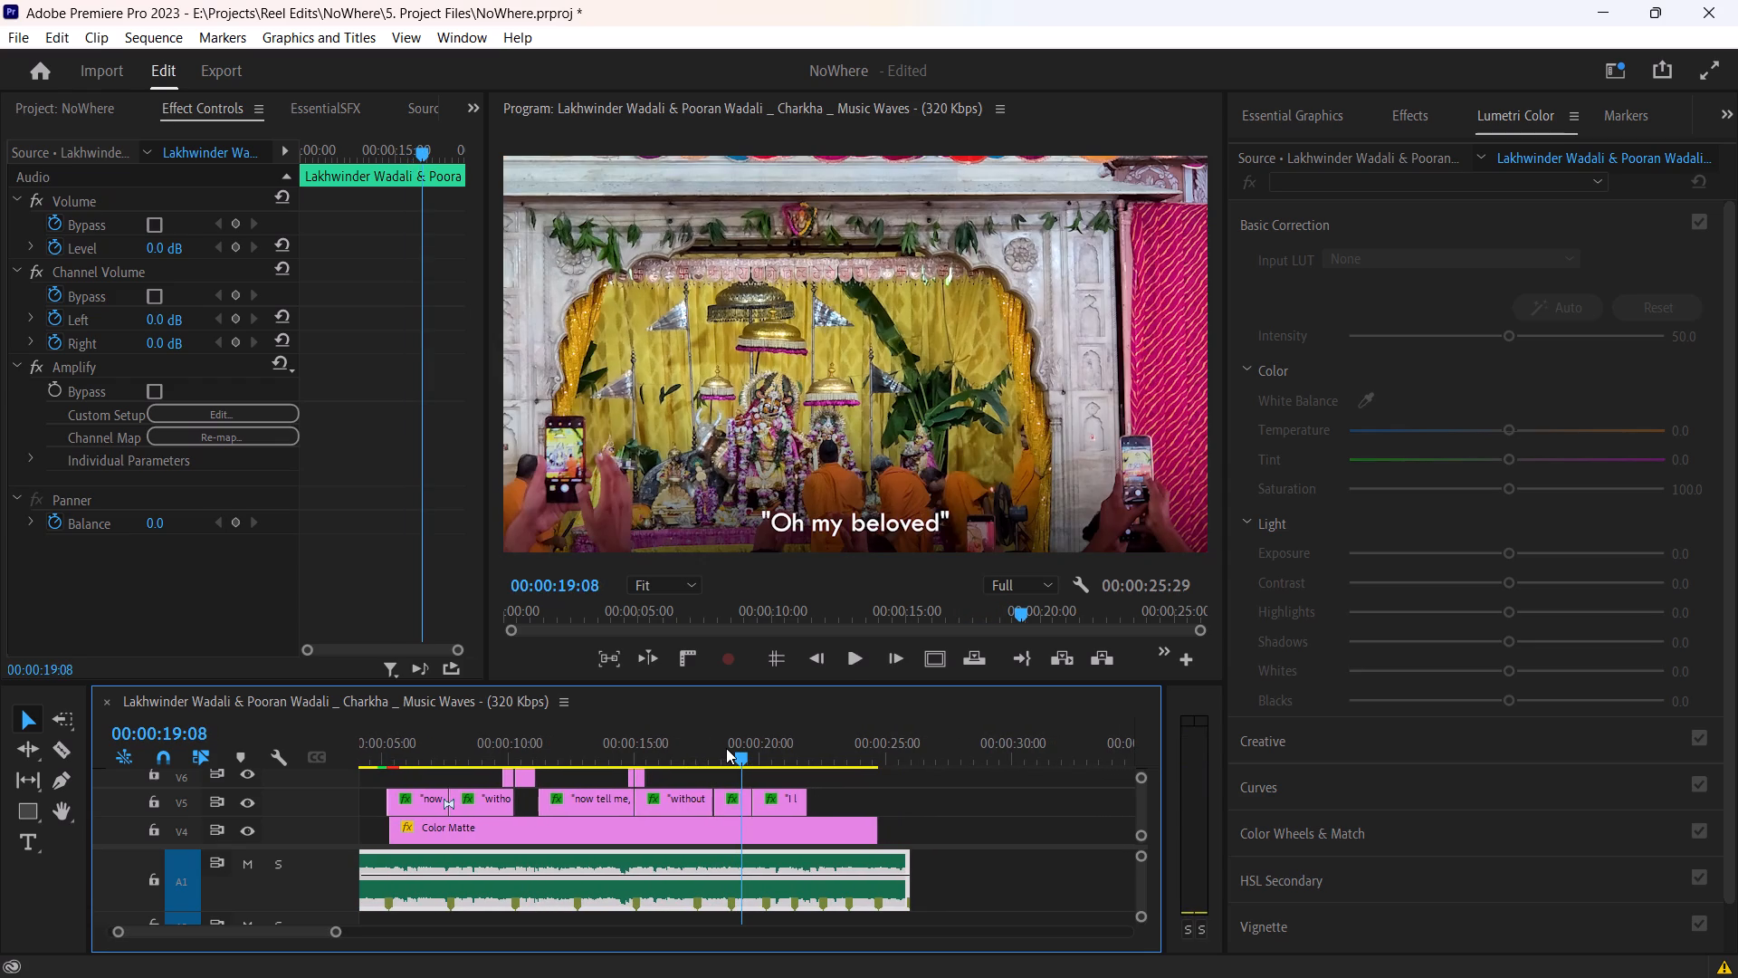
pyautogui.press('space')
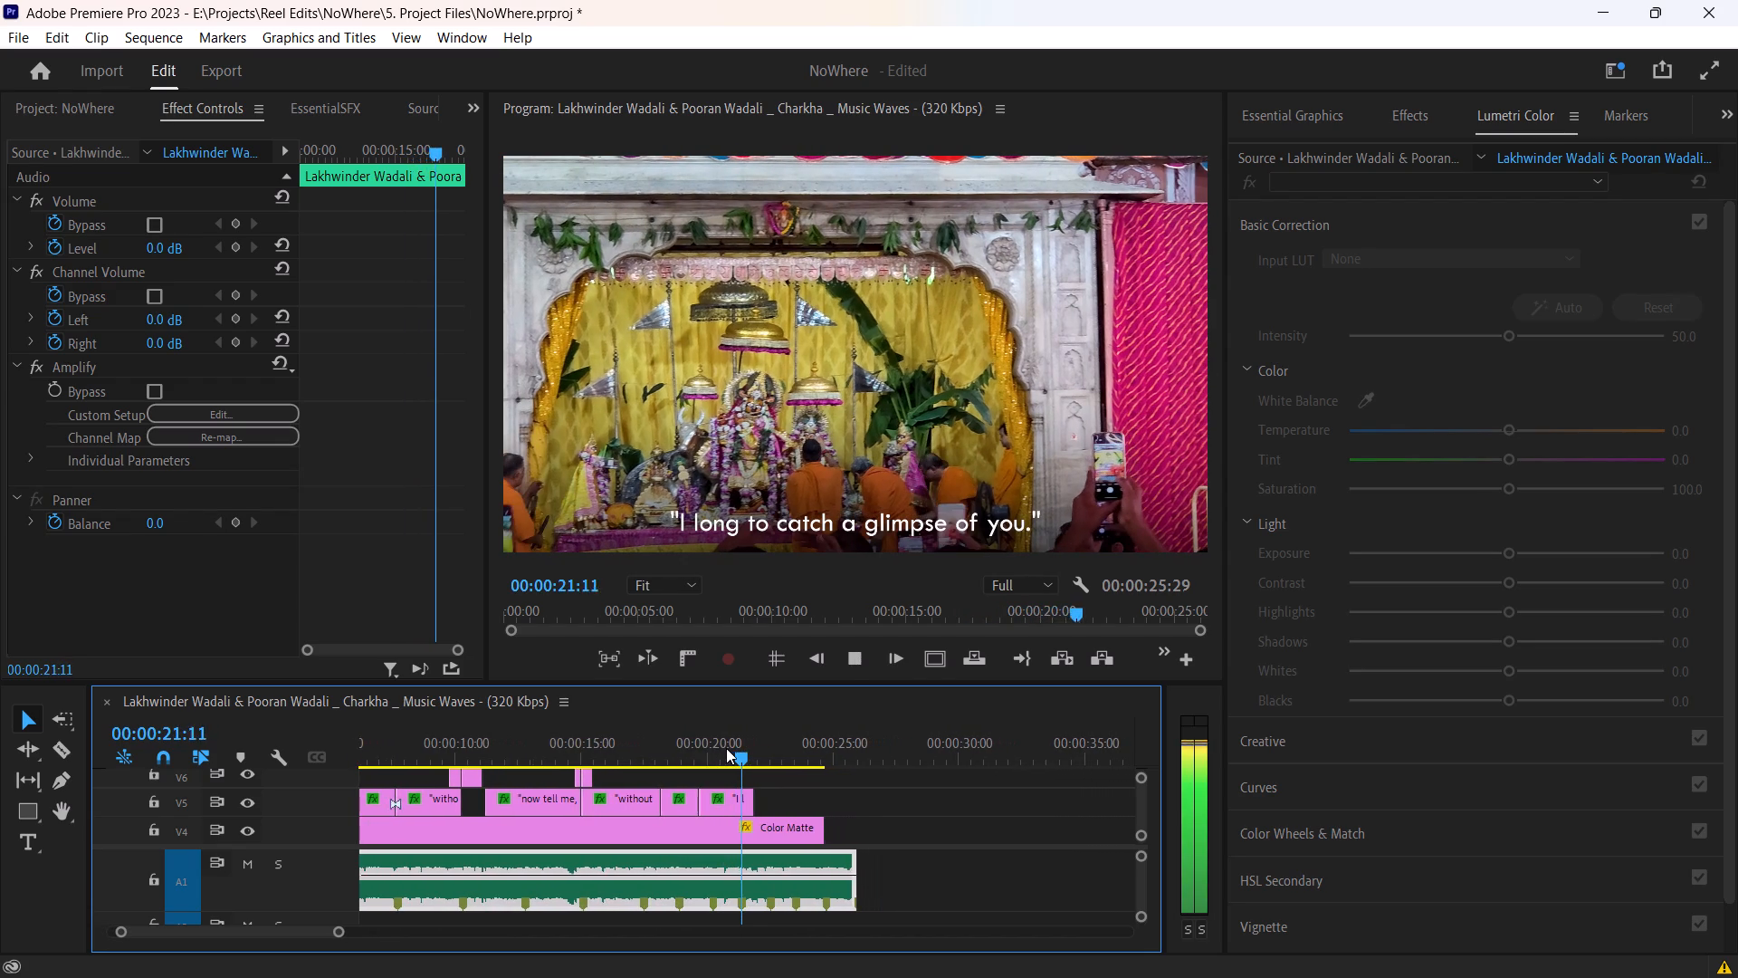
pyautogui.press('space')
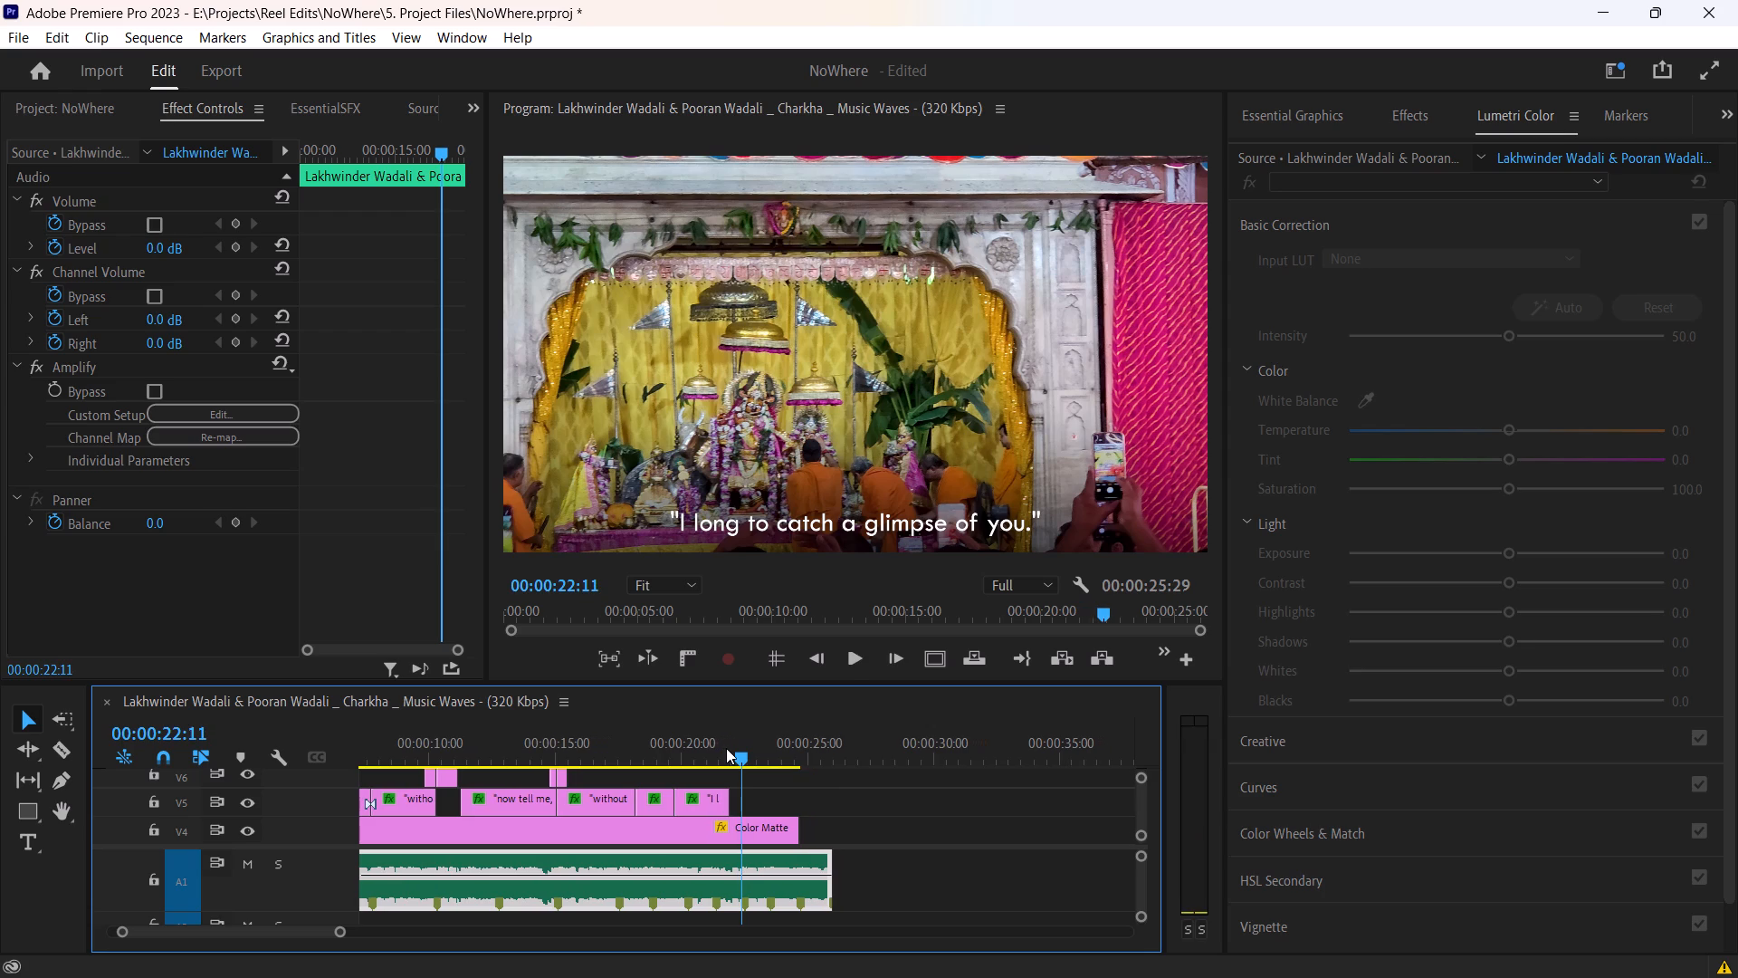
pyautogui.press('space')
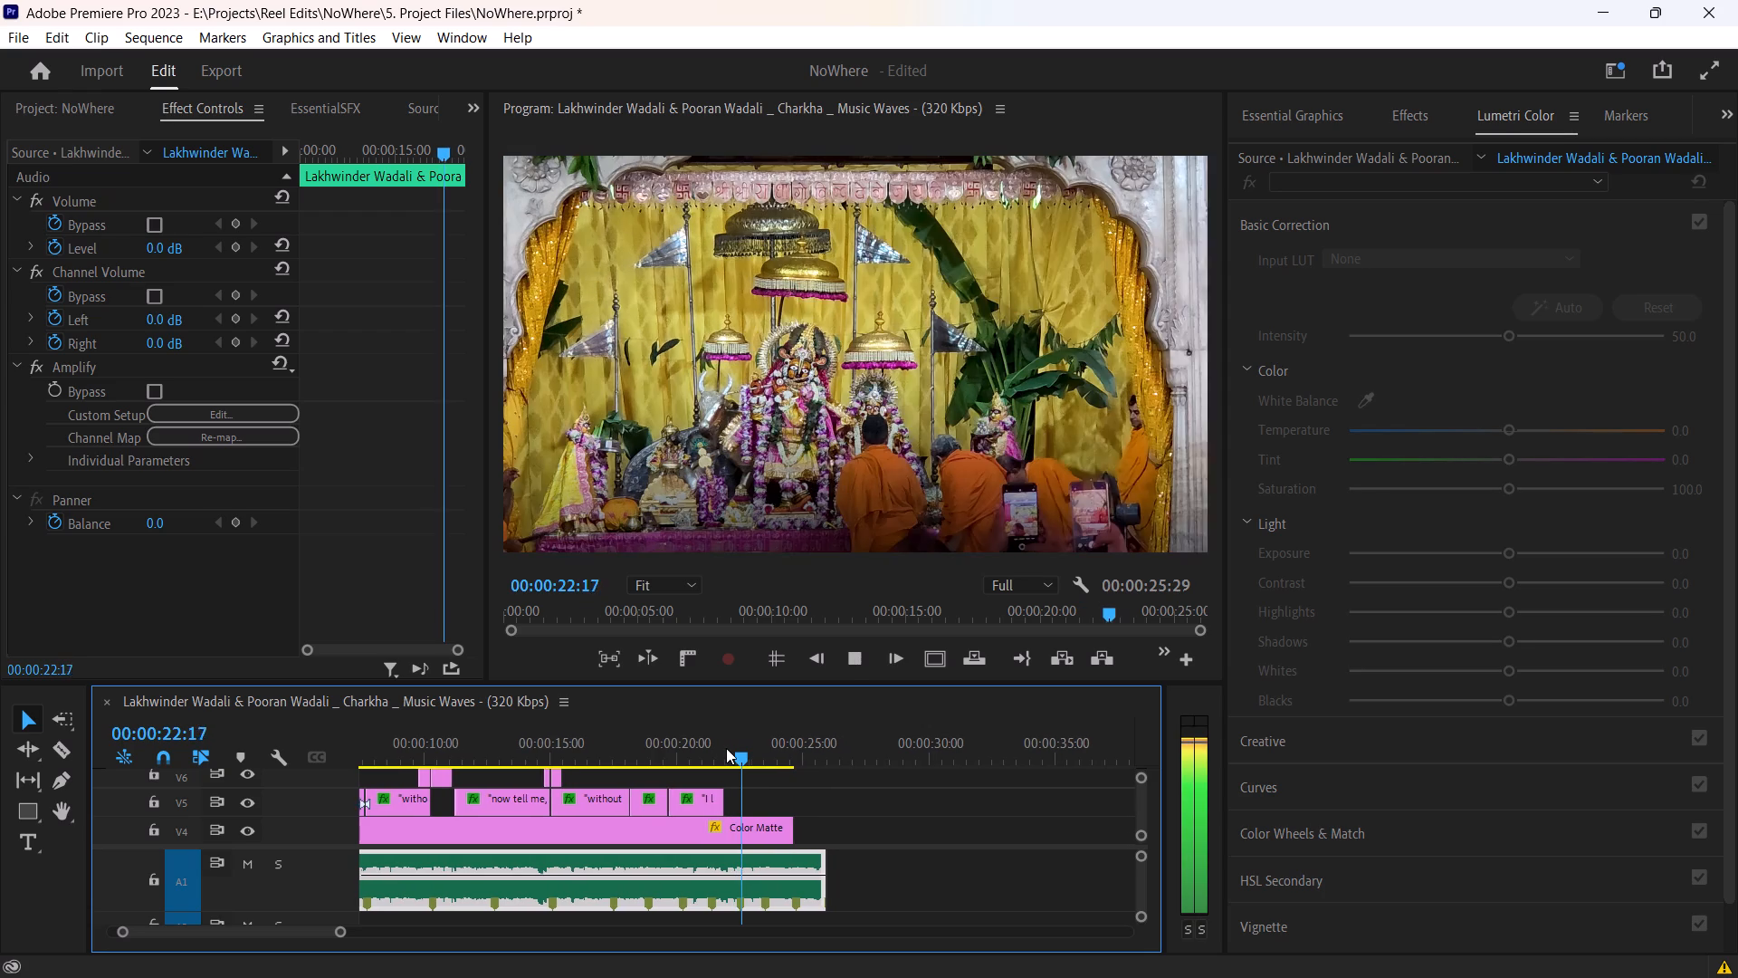
pyautogui.press('space')
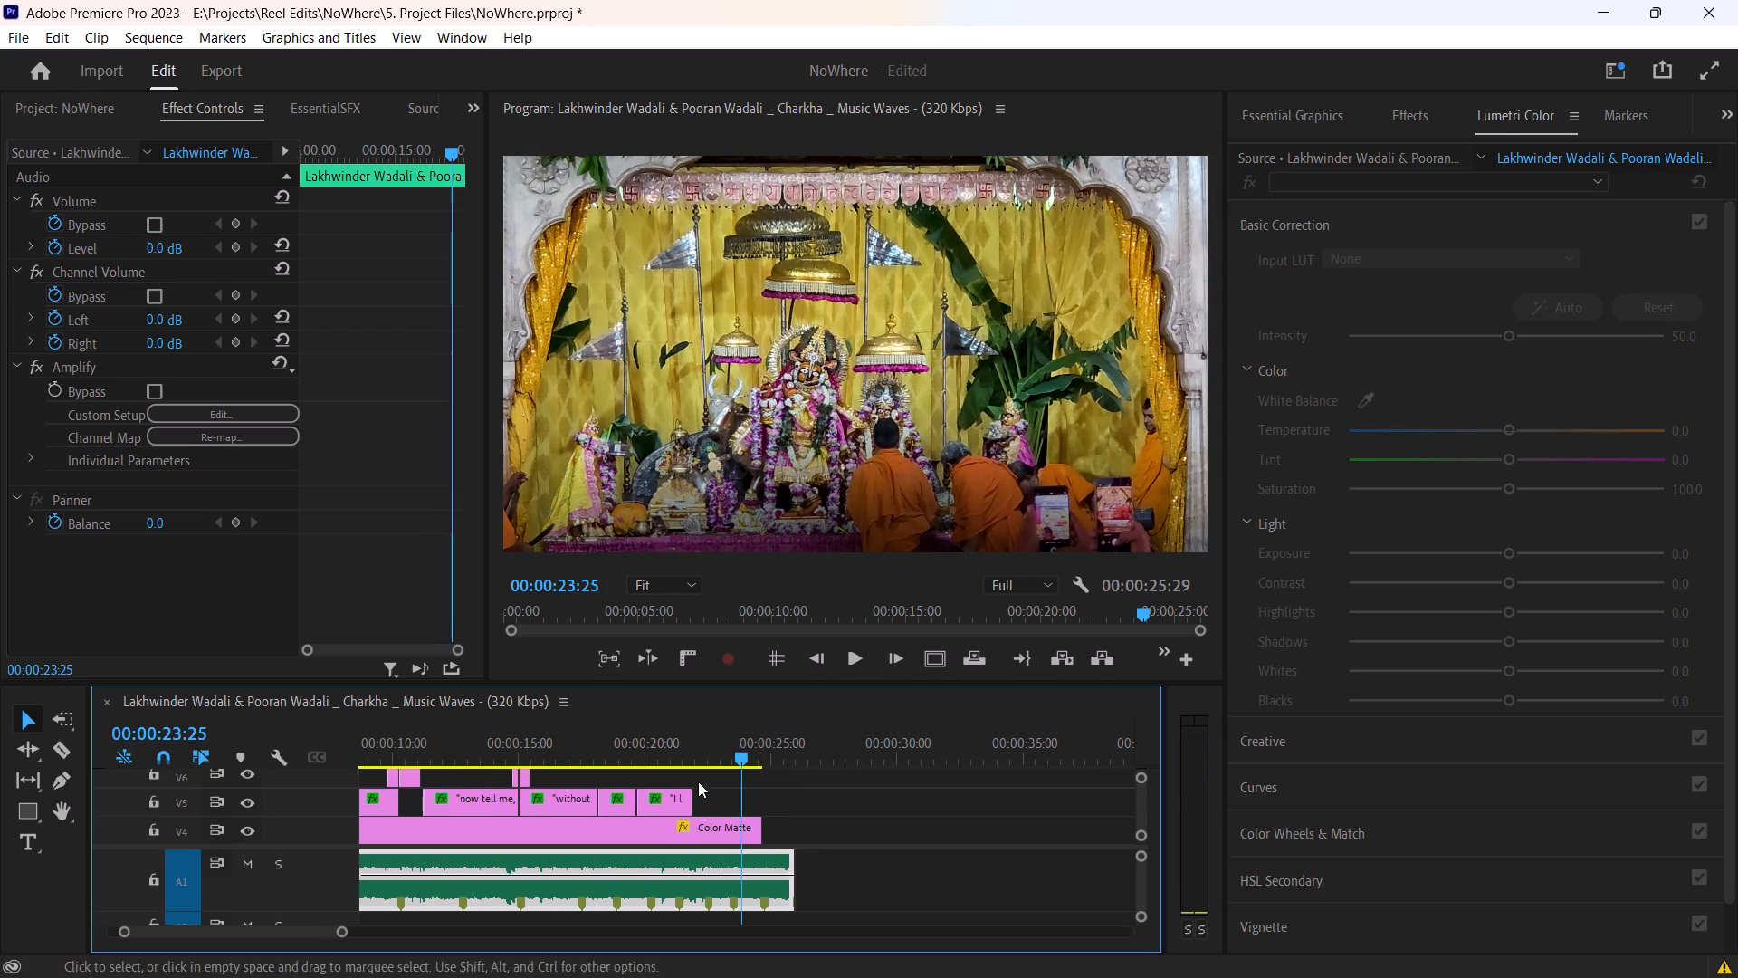
# Split the V4 color matte at 00:00:17:14, where the last V2 clip begins.
pyautogui.keyDown('ctrl'); pyautogui.scroll(-2, 685, 802); pyautogui.keyUp('ctrl')
pyautogui.scroll(1, 607, 805)
pyautogui.scroll(-2, 607, 805)
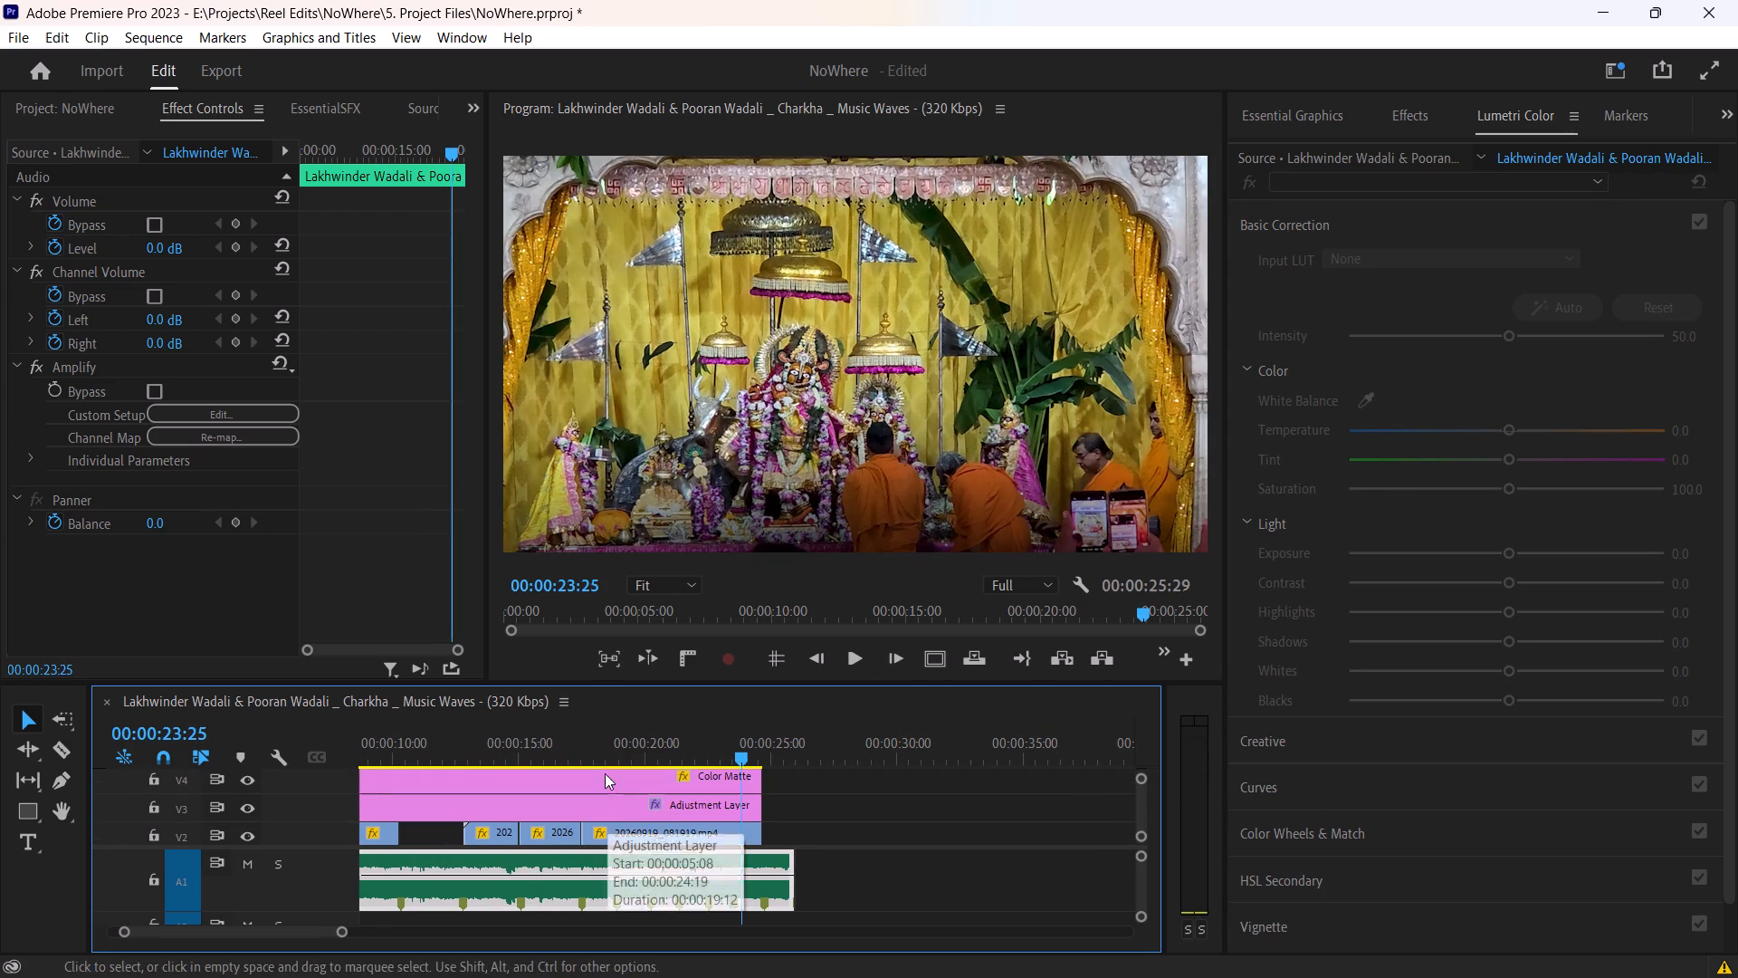
pyautogui.keyDown('shift'); pyautogui.moveTo(587, 745); pyautogui.dragTo(578, 745); pyautogui.keyUp('shift')
pyautogui.click(596, 771)
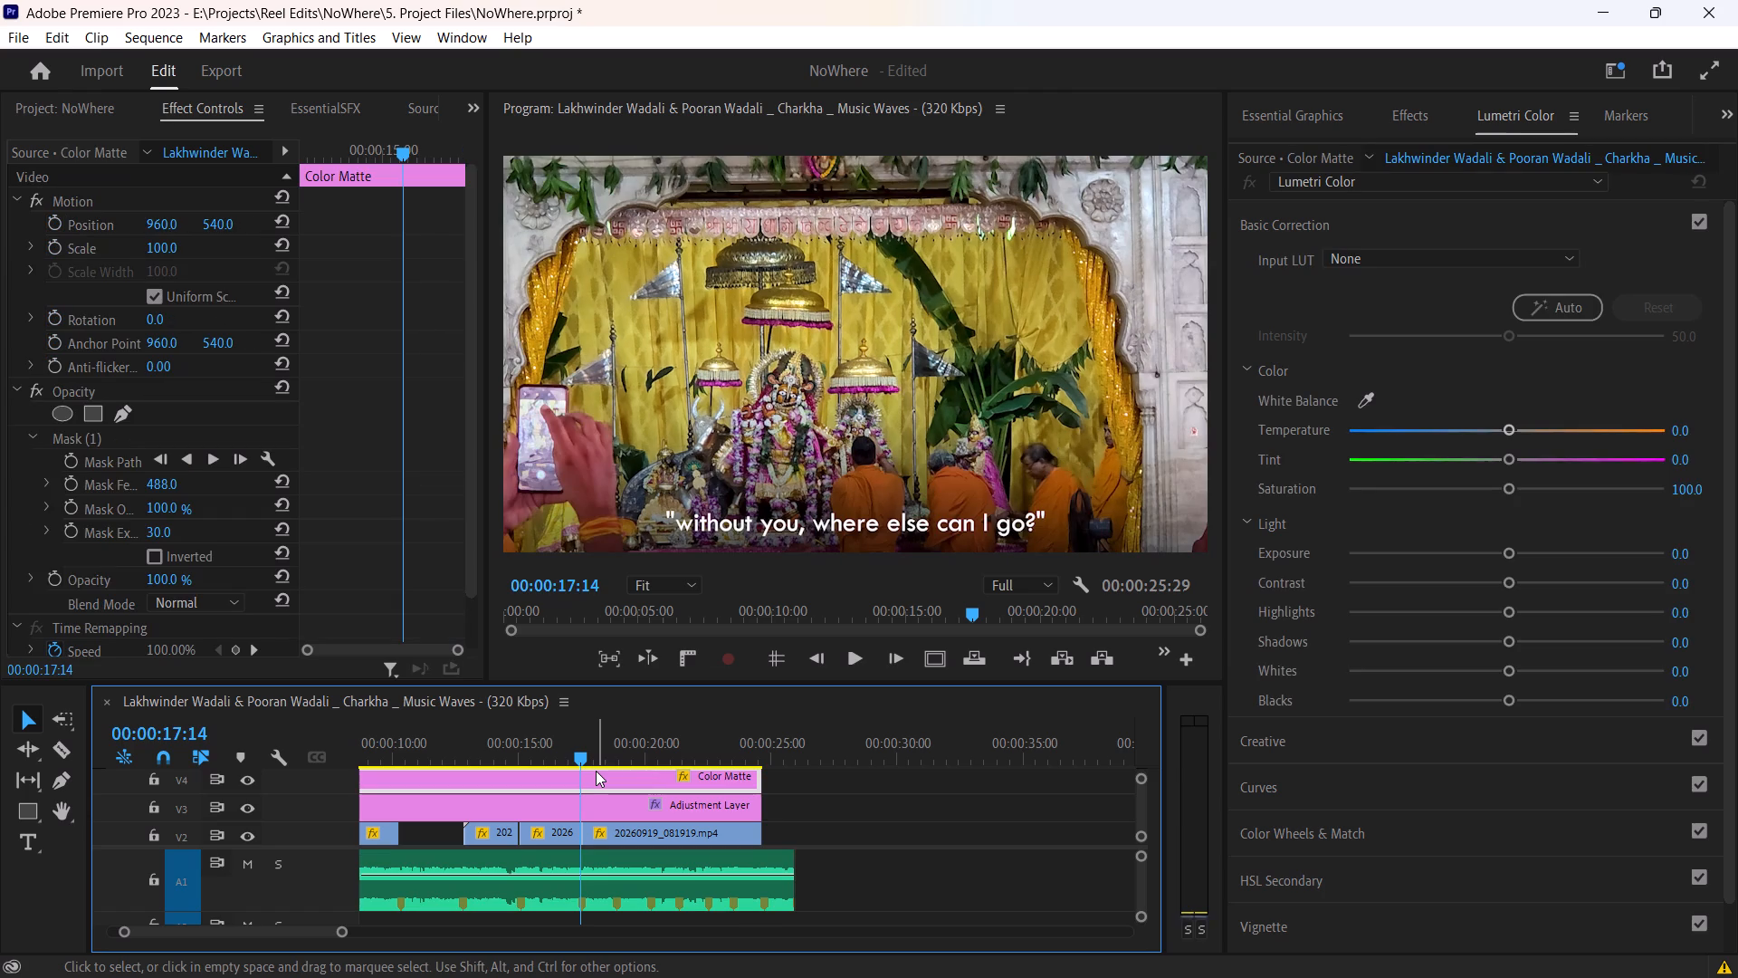
pyautogui.press('z')
# Inspect the opacity mask outline of the color matte piece after the cut over the subtitle frame.
pyautogui.click(654, 784)
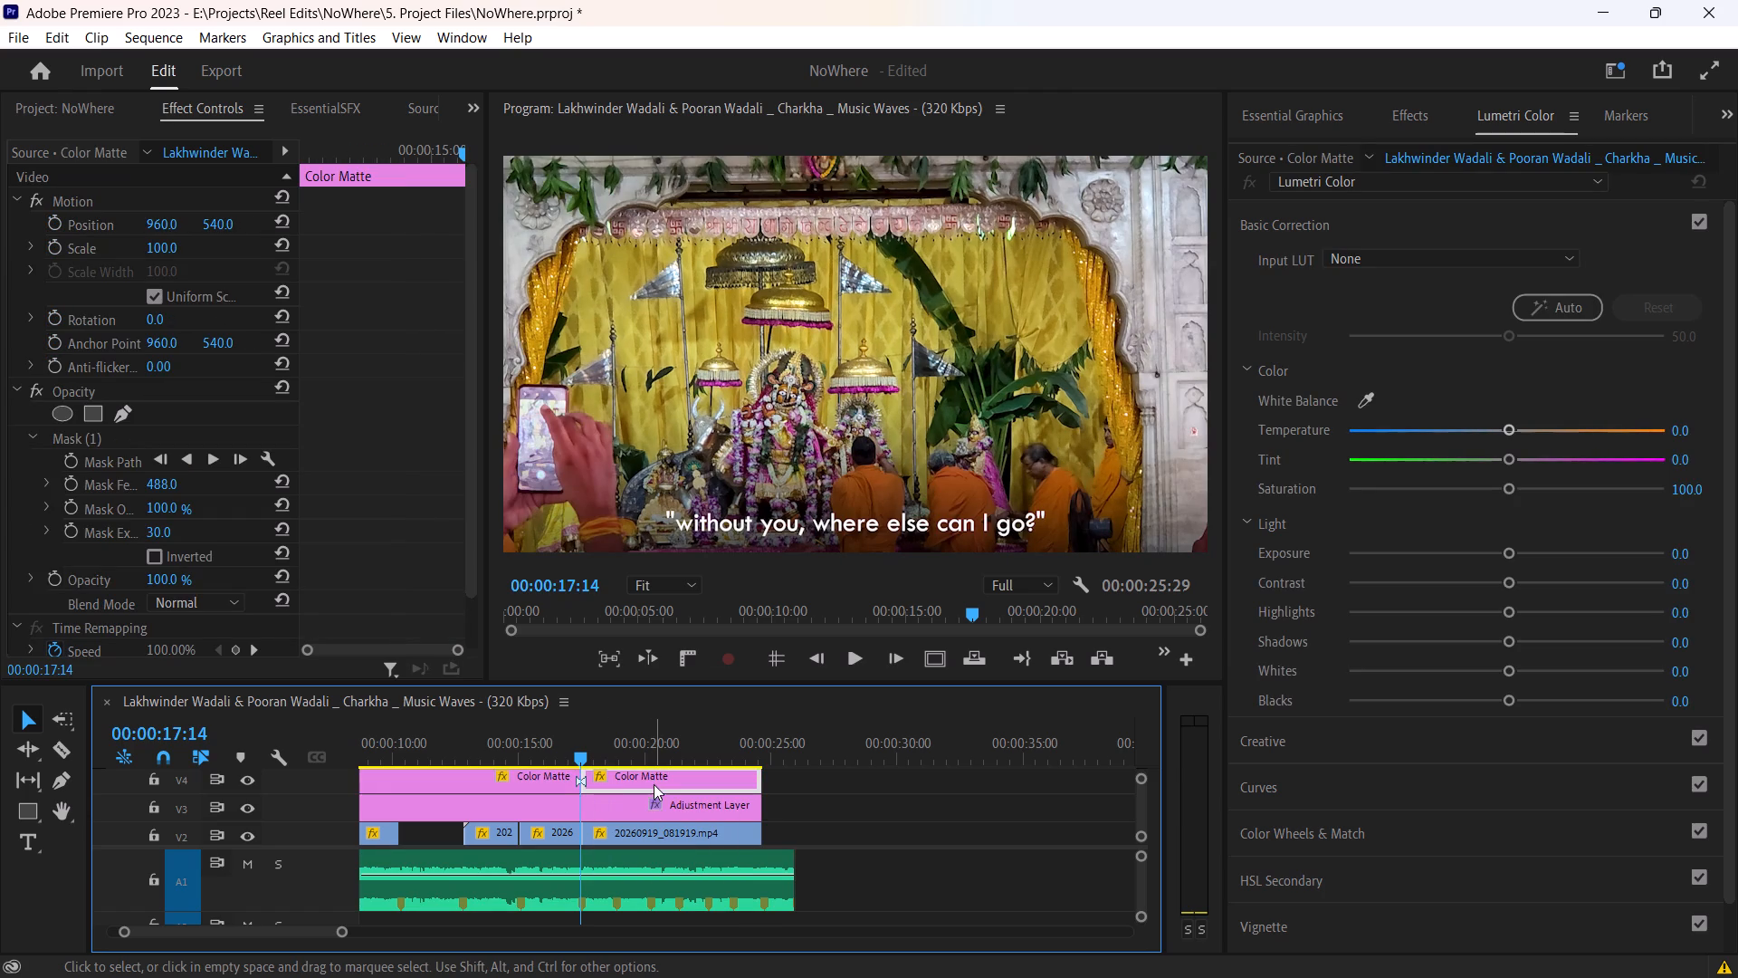
pyautogui.click(118, 446)
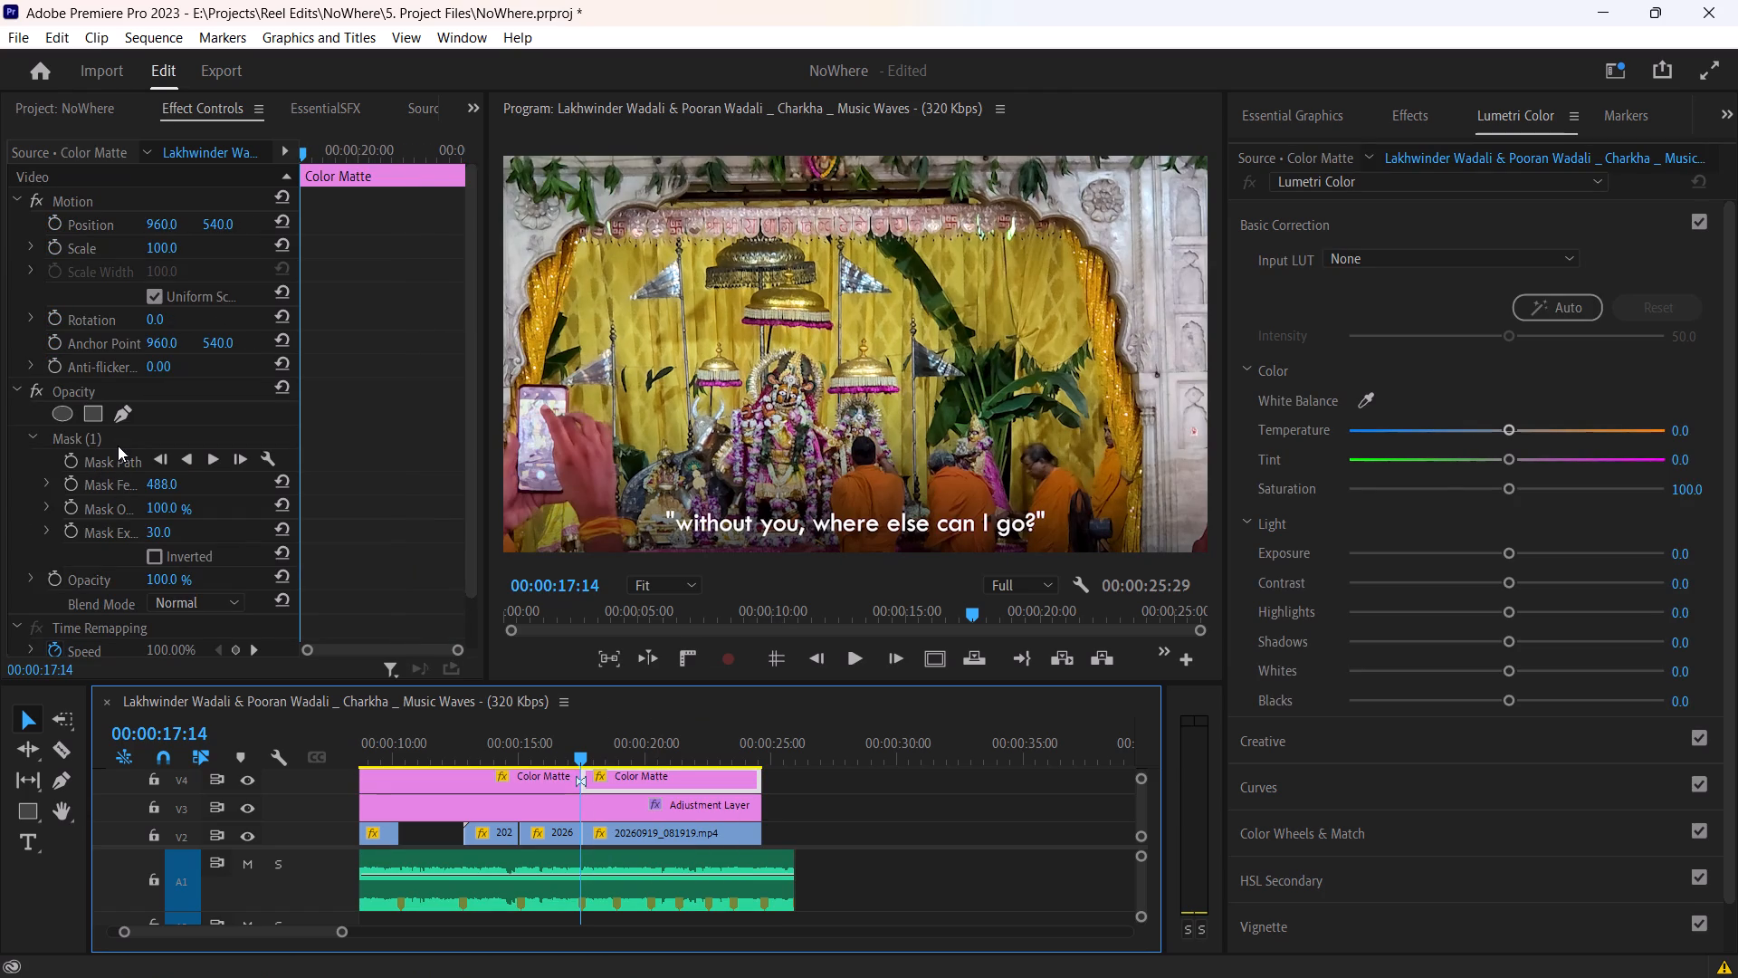
pyautogui.click(110, 443)
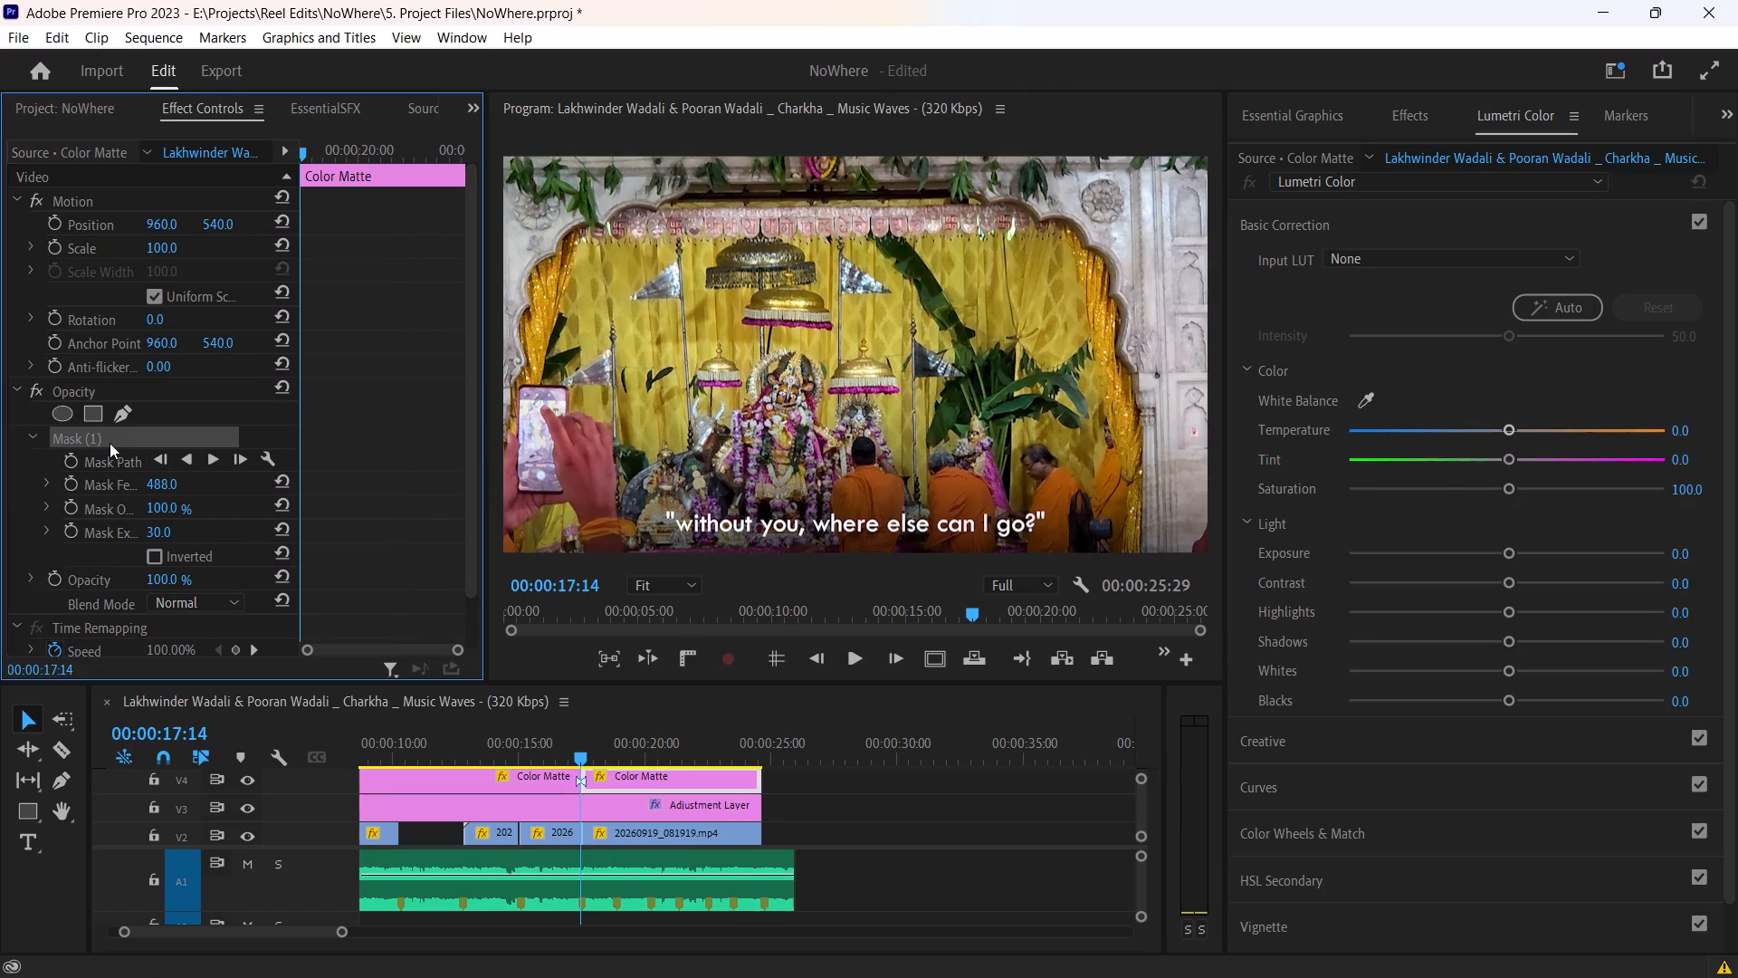
pyautogui.click(865, 494)
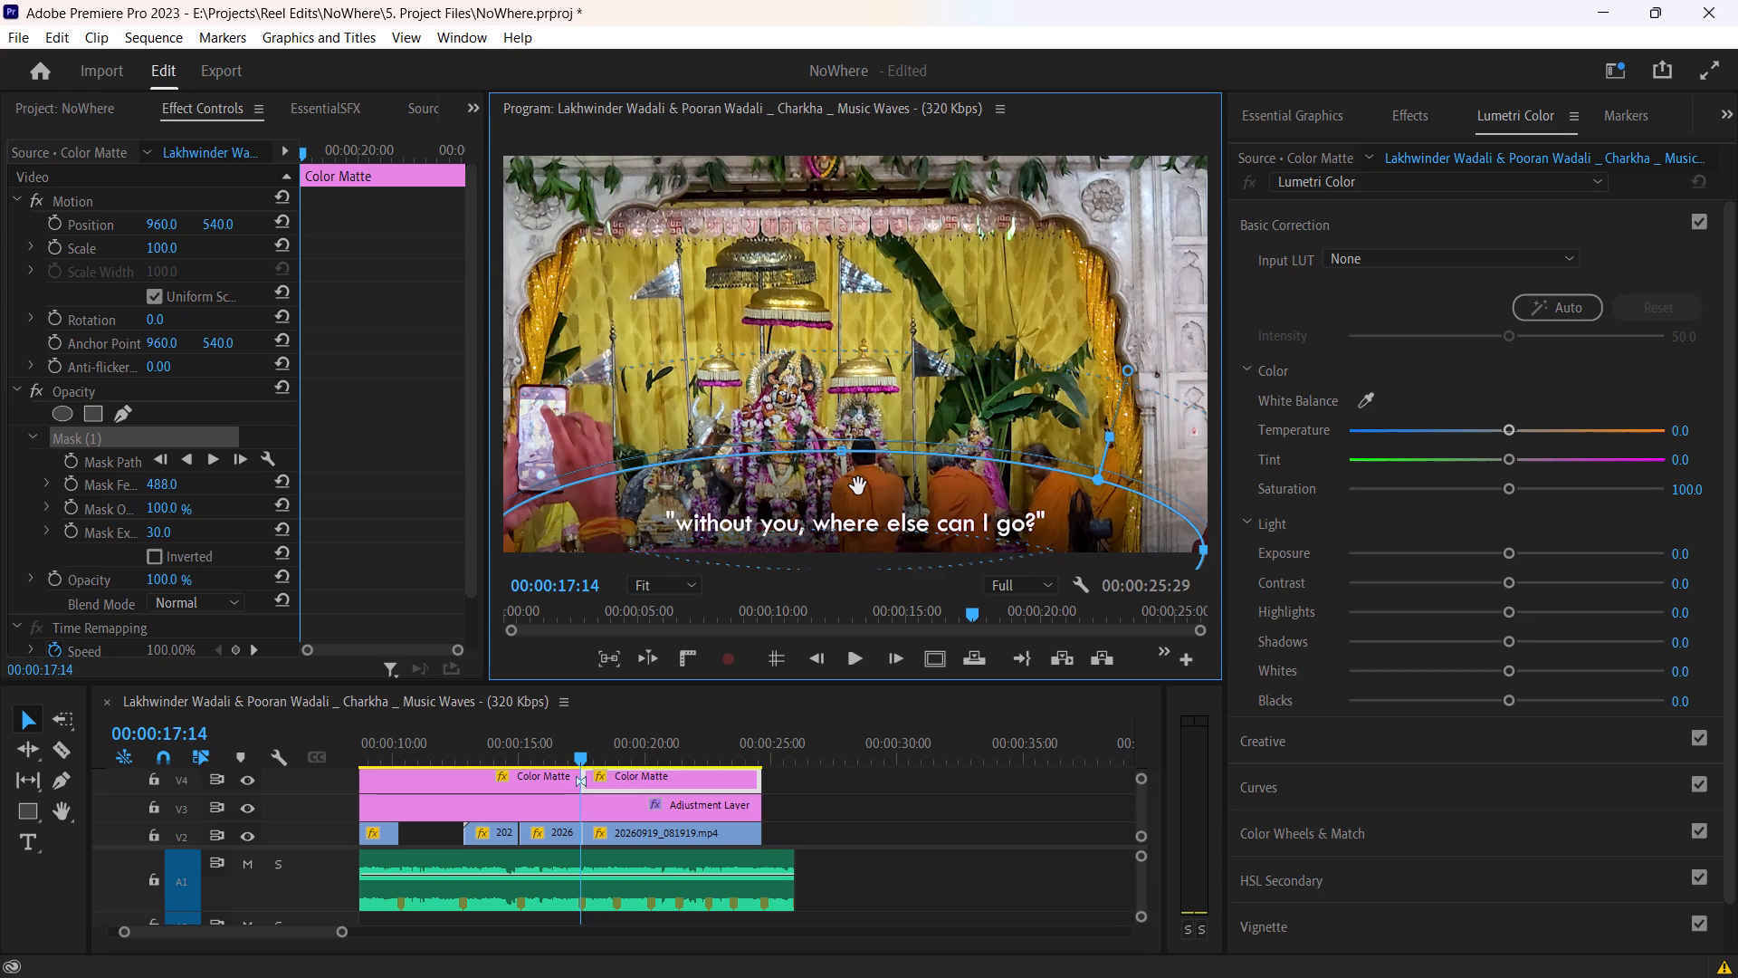
pyautogui.click(926, 777)
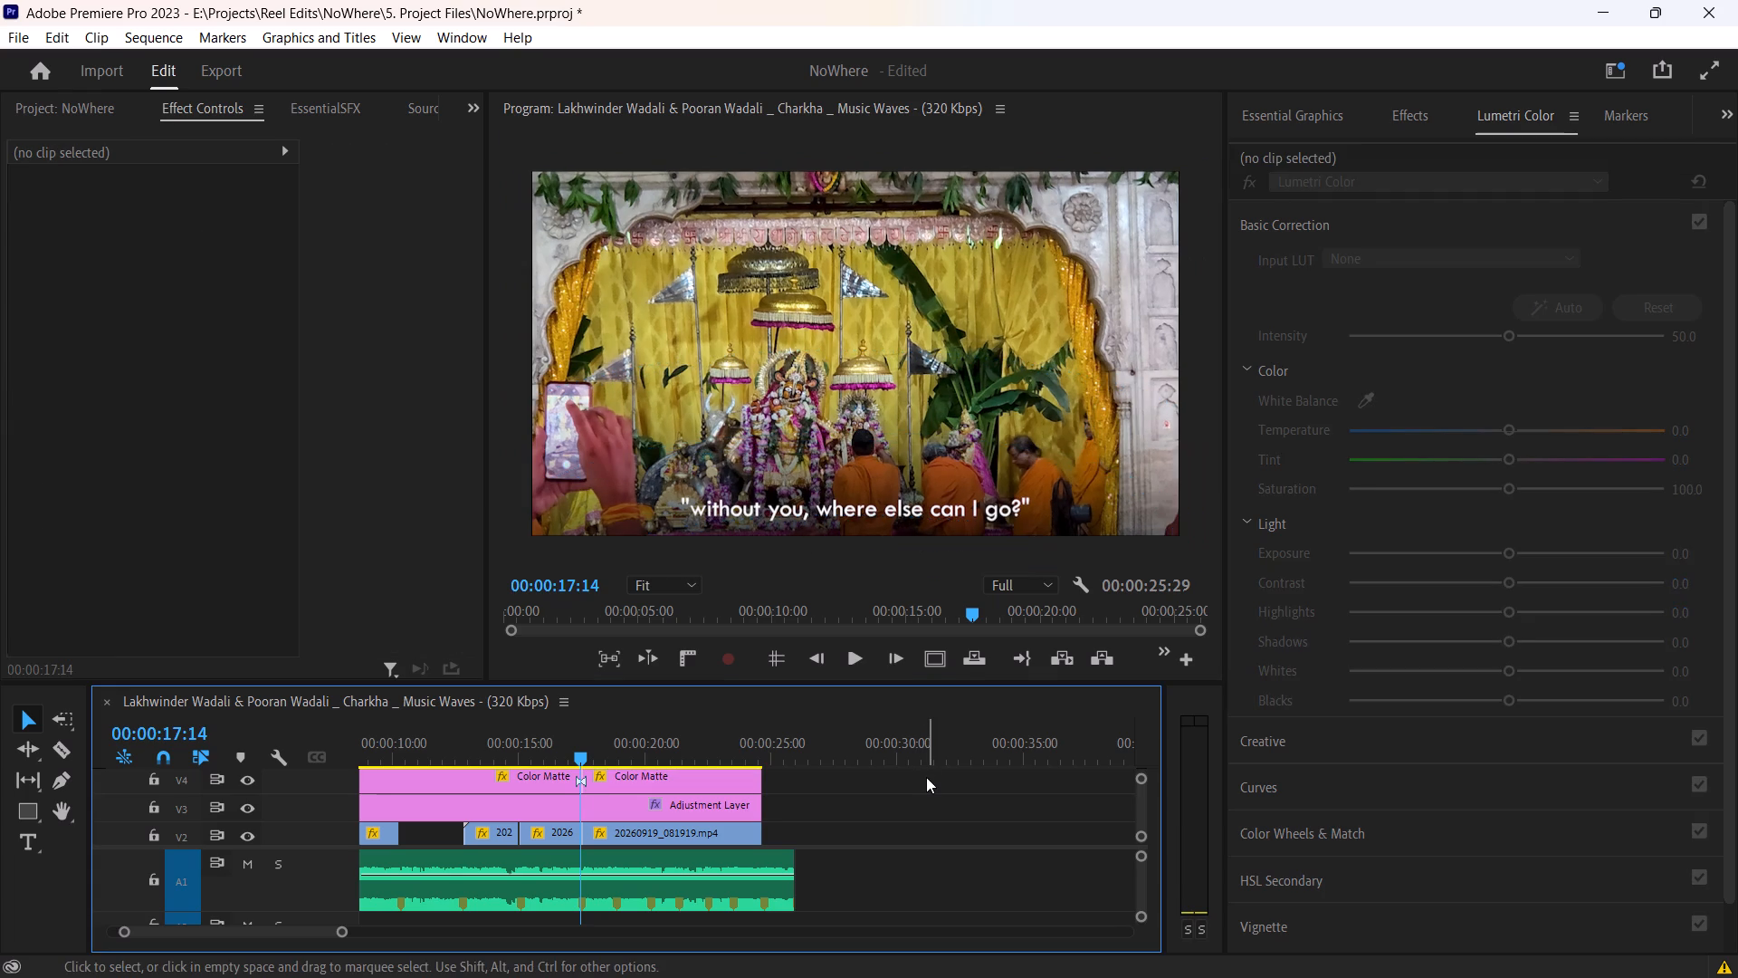
# Play the sequence from 00:00:17:14 through the last clip to review the subtitles over the matte.
pyautogui.press('space')
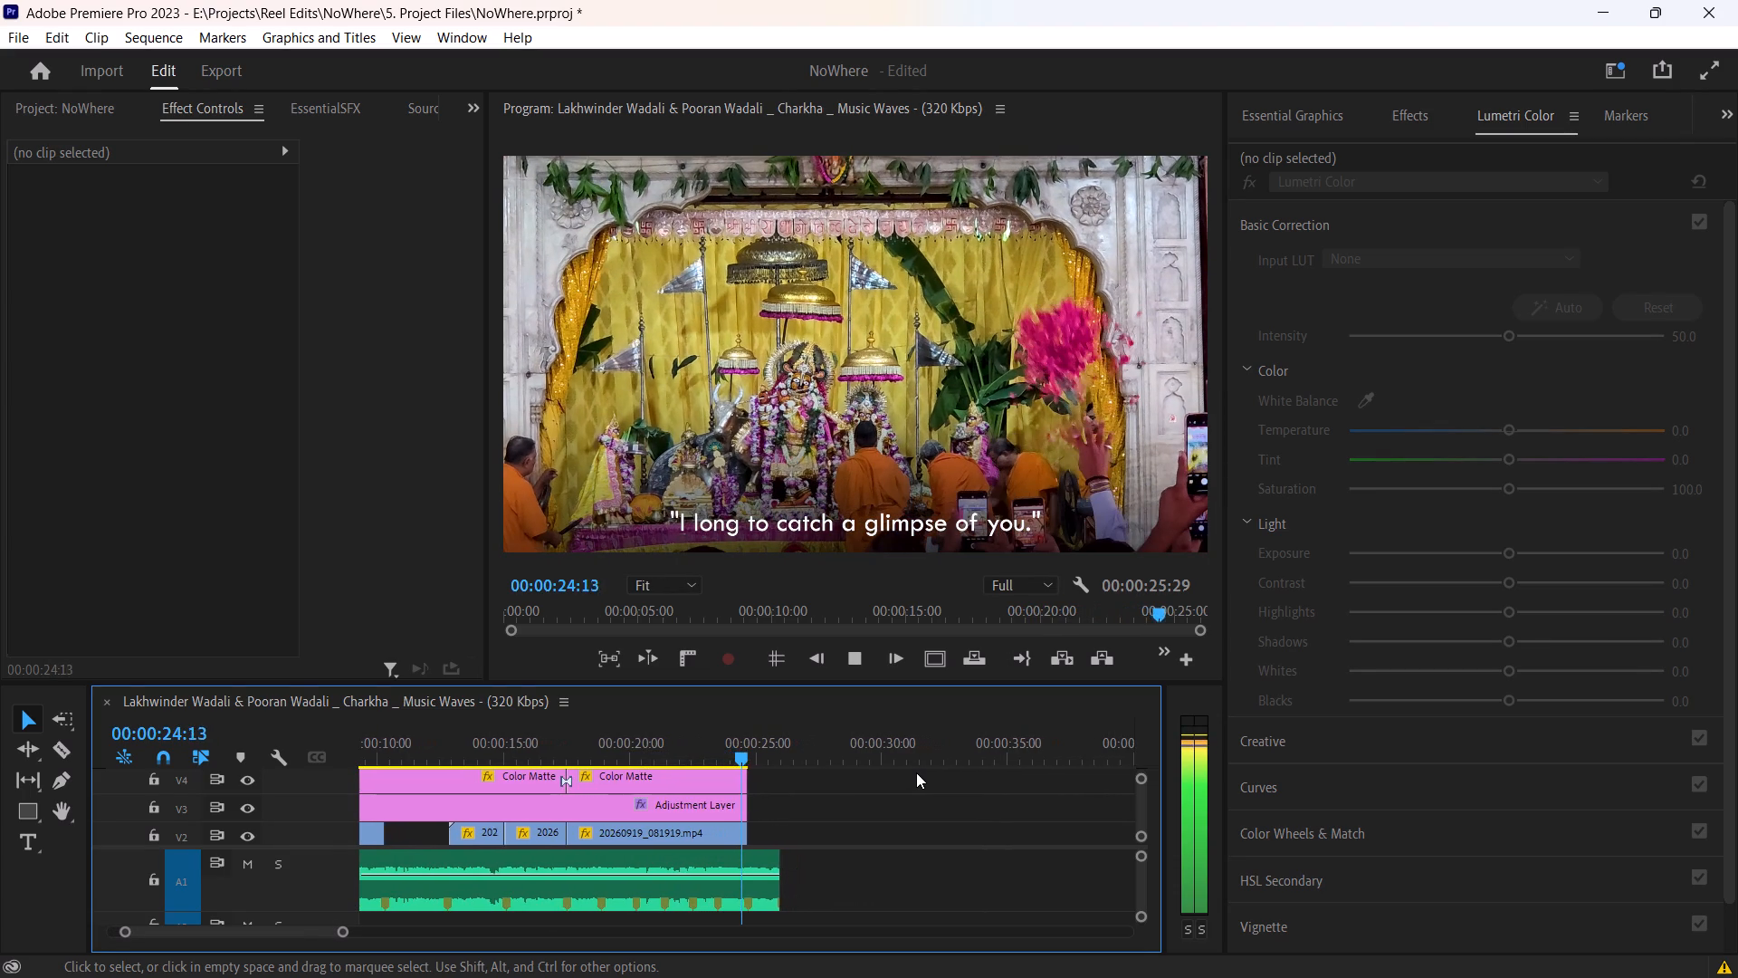
pyautogui.press('space')
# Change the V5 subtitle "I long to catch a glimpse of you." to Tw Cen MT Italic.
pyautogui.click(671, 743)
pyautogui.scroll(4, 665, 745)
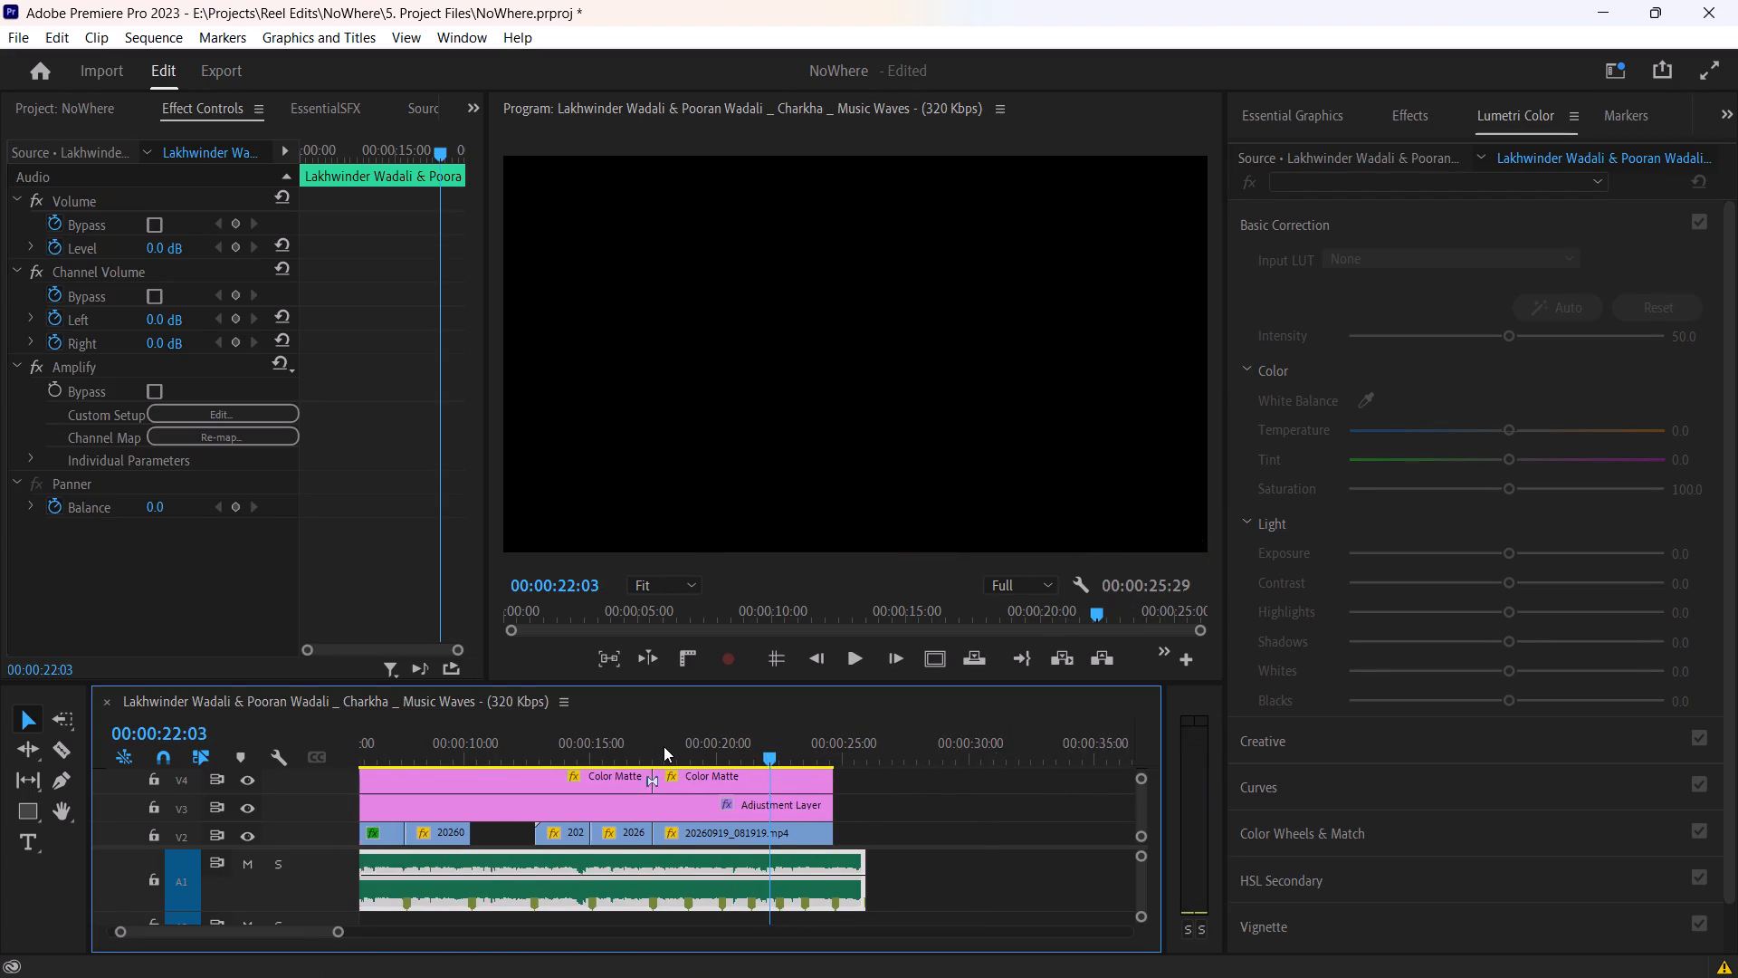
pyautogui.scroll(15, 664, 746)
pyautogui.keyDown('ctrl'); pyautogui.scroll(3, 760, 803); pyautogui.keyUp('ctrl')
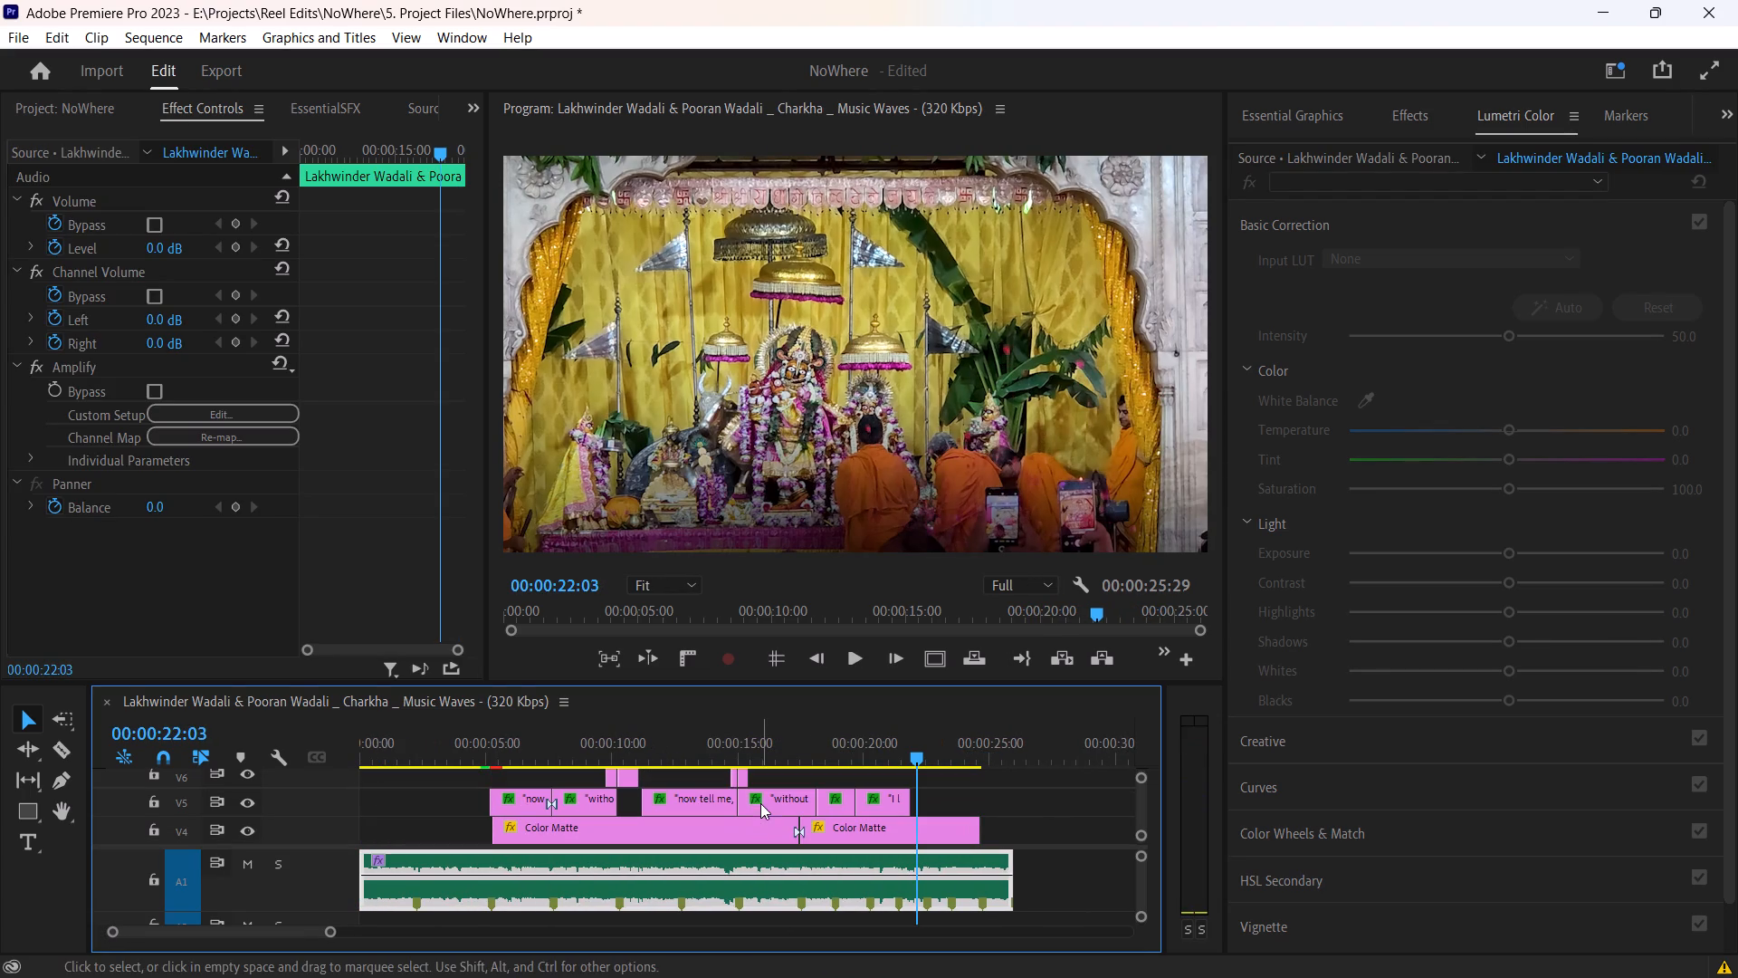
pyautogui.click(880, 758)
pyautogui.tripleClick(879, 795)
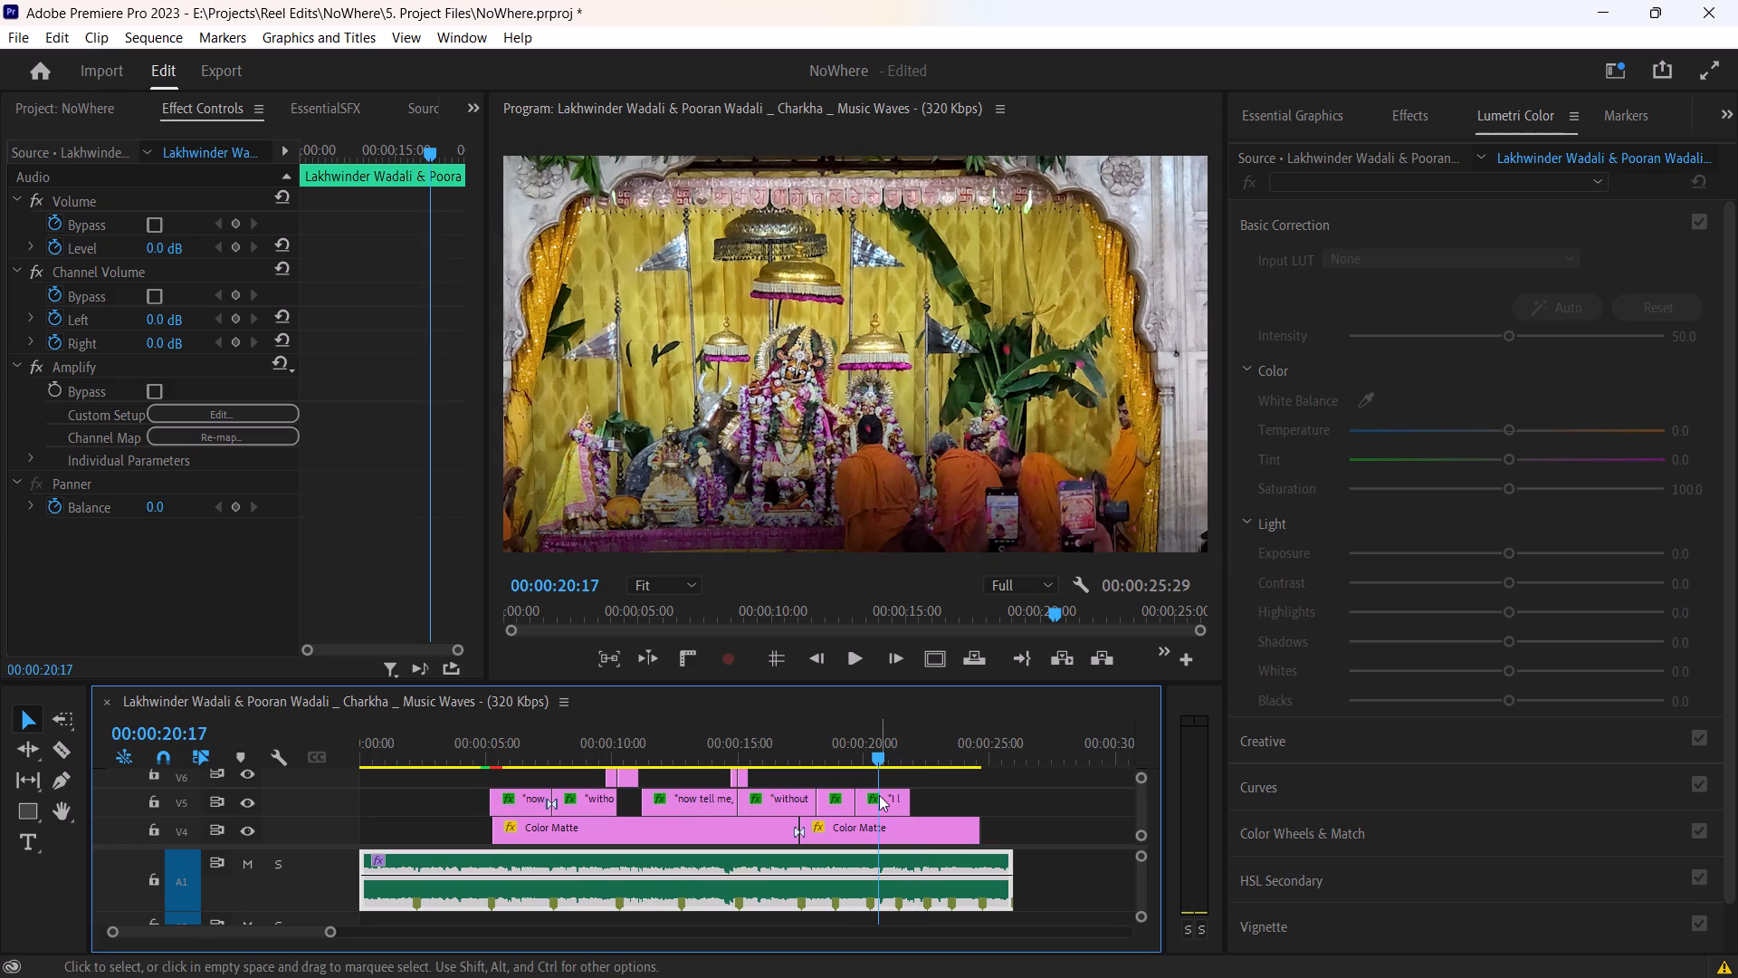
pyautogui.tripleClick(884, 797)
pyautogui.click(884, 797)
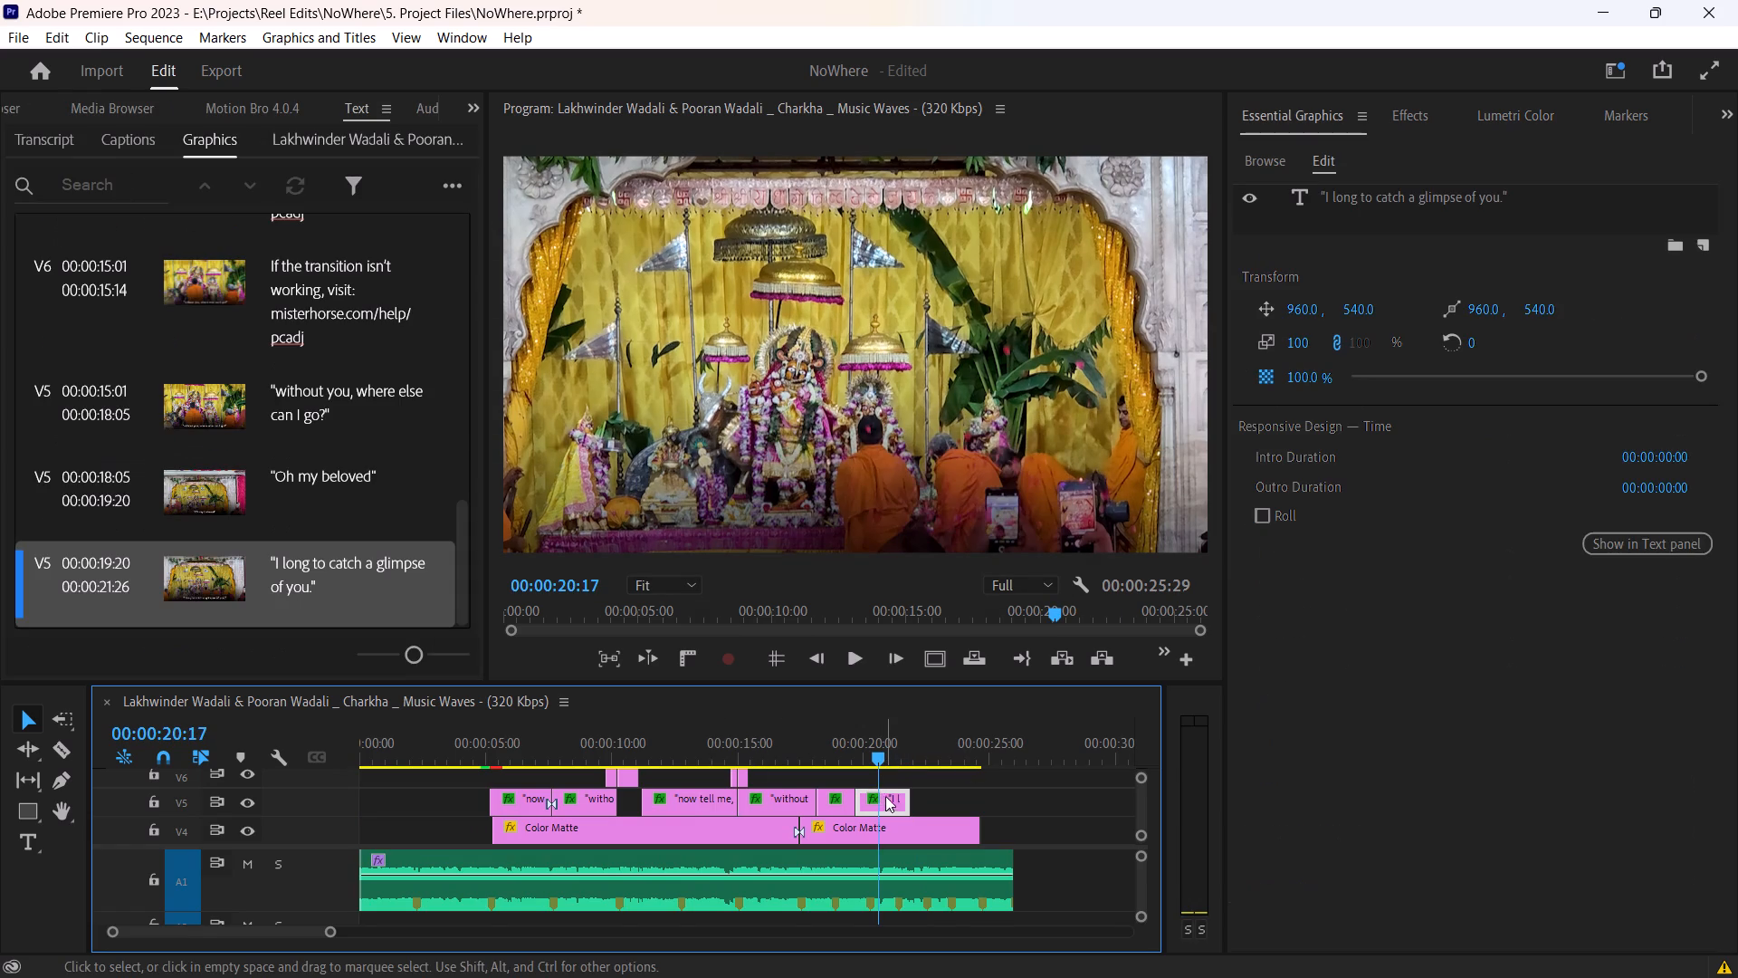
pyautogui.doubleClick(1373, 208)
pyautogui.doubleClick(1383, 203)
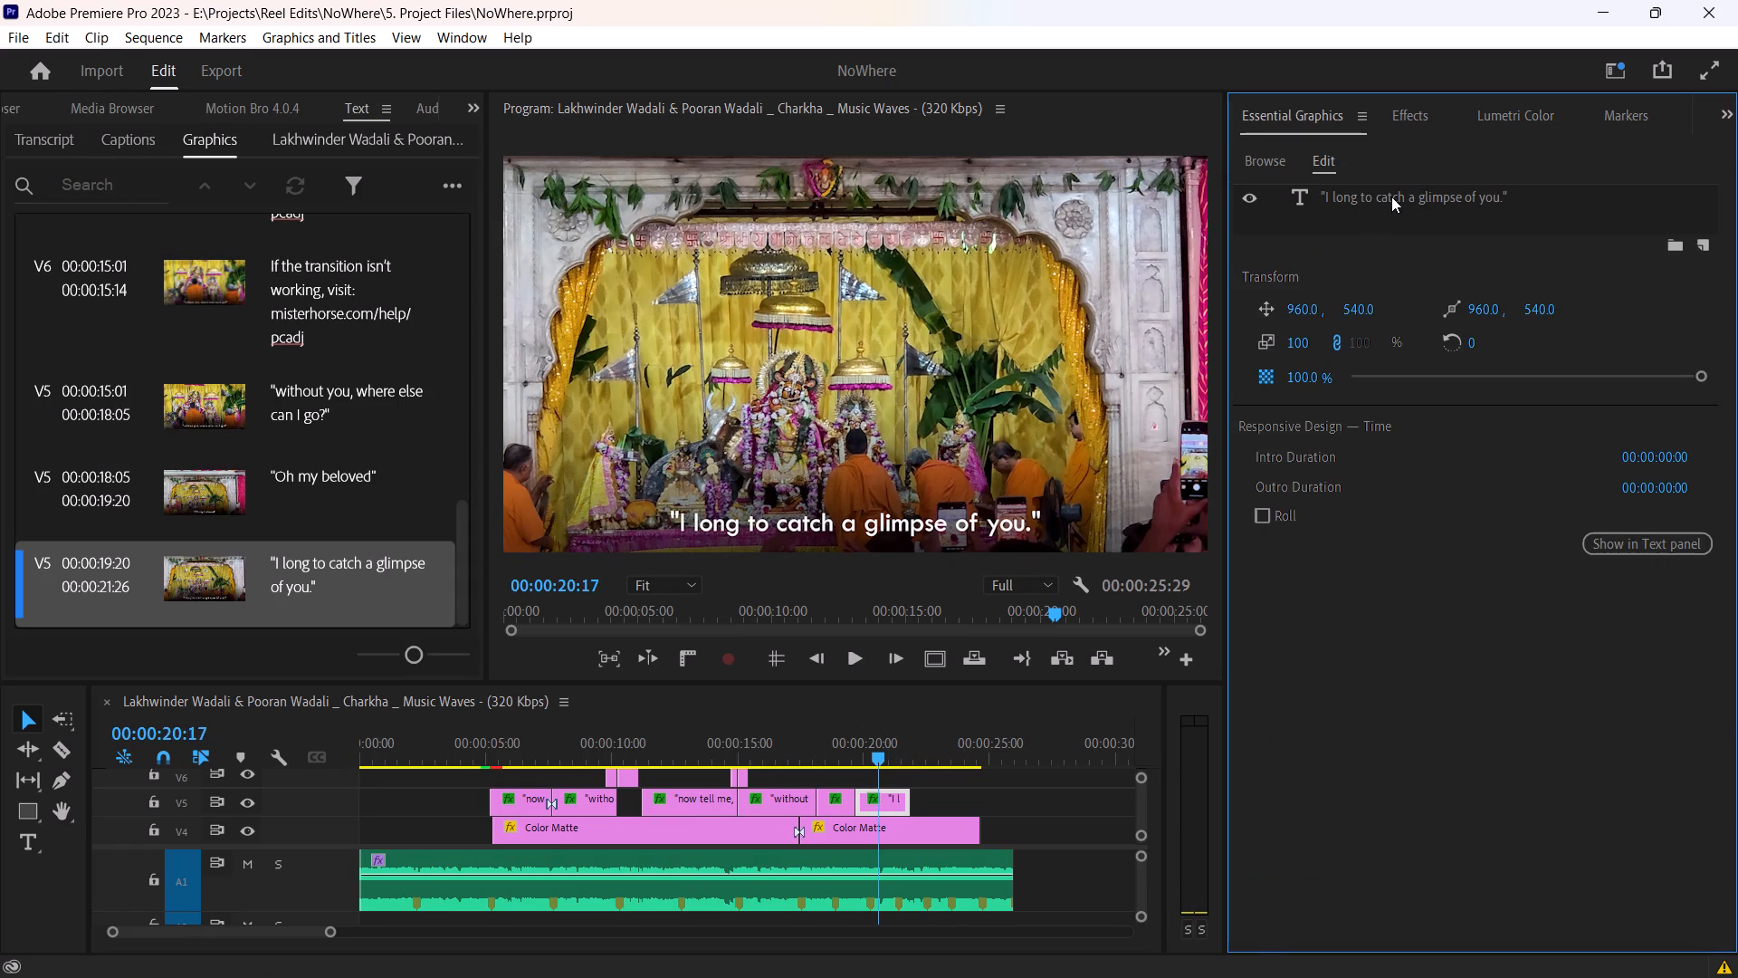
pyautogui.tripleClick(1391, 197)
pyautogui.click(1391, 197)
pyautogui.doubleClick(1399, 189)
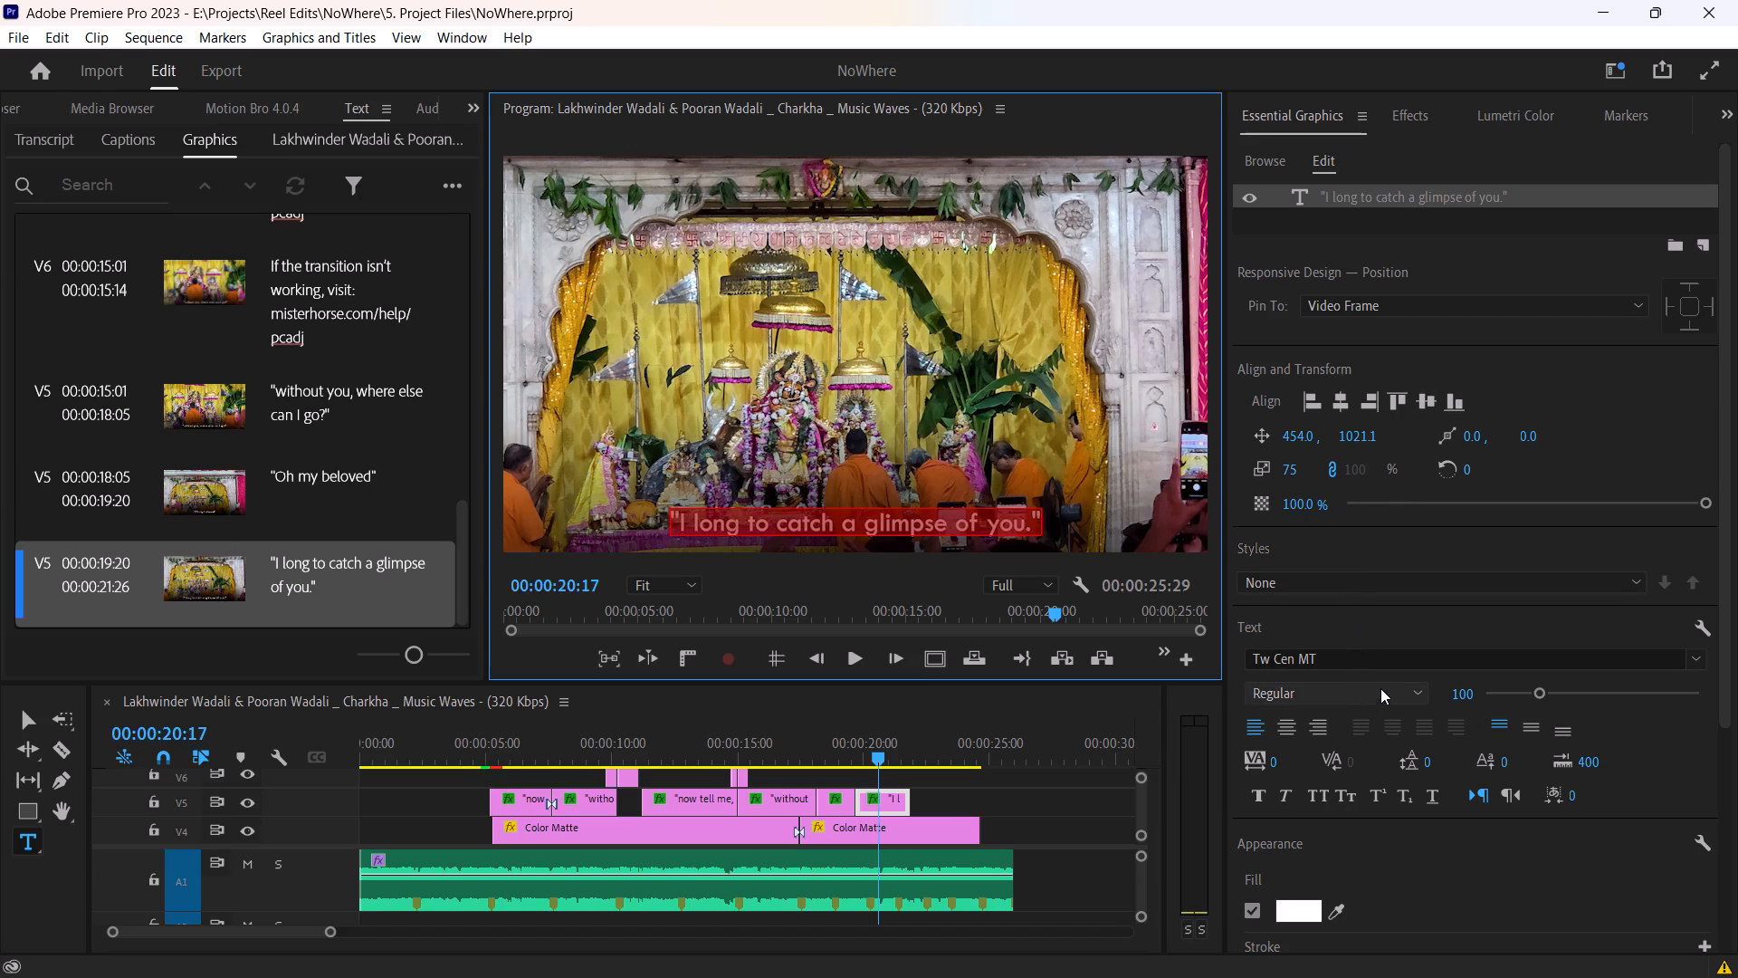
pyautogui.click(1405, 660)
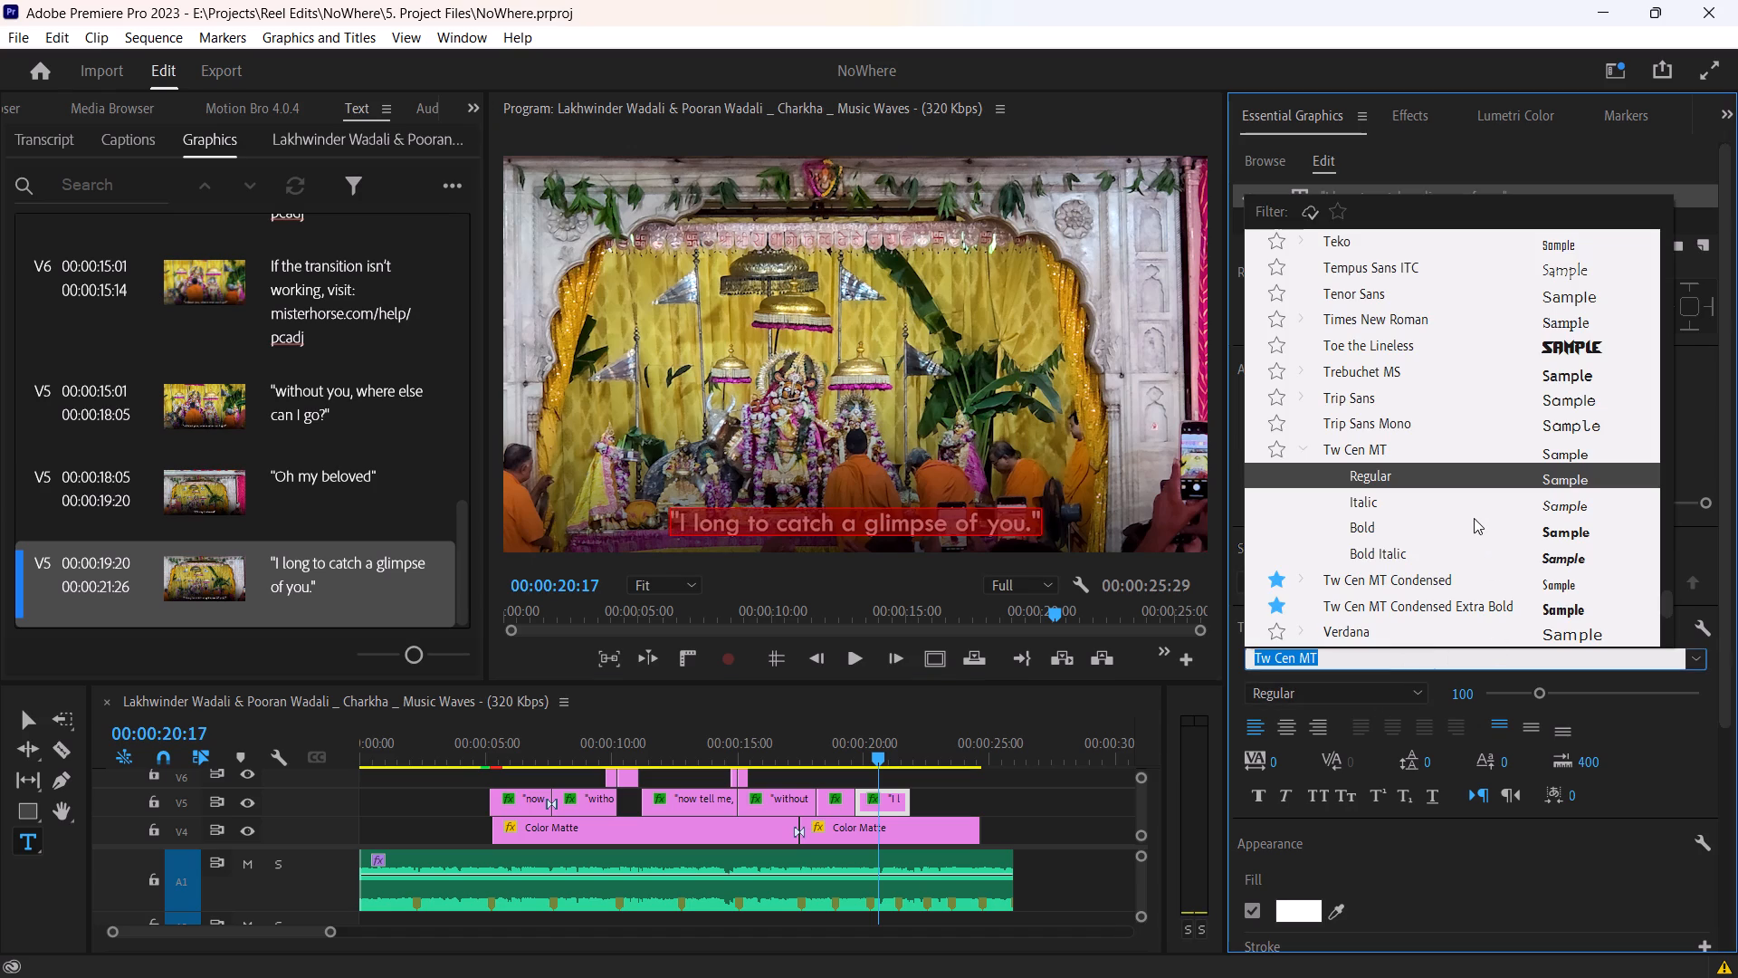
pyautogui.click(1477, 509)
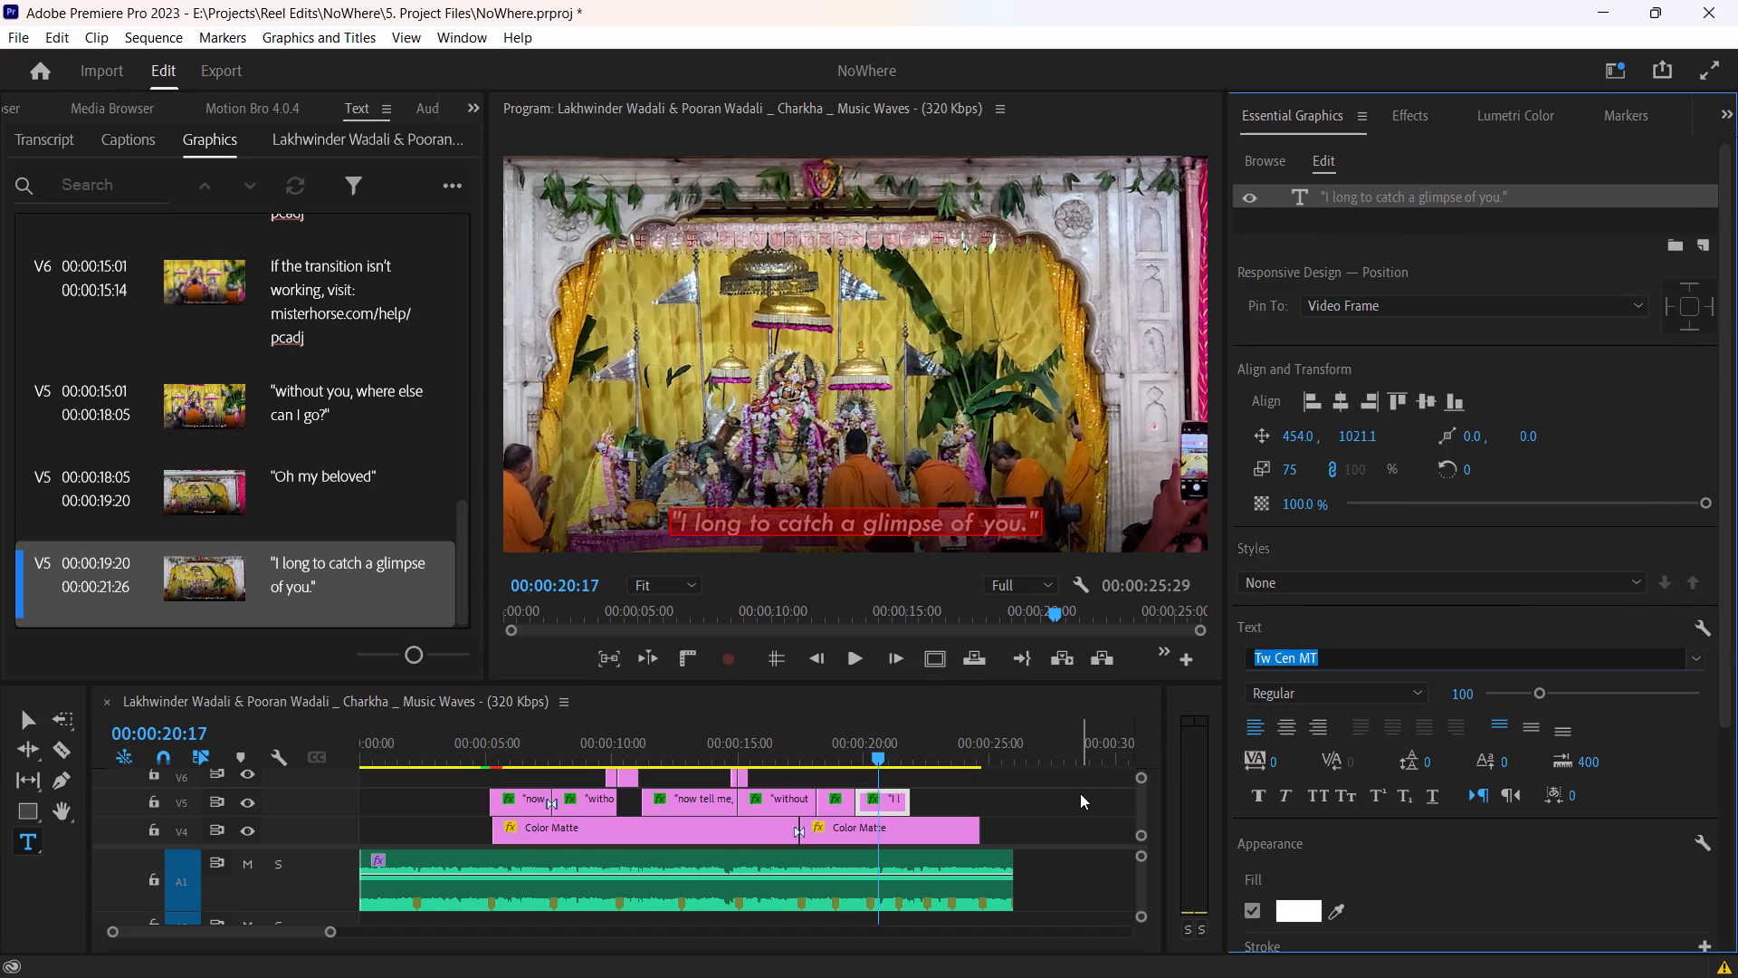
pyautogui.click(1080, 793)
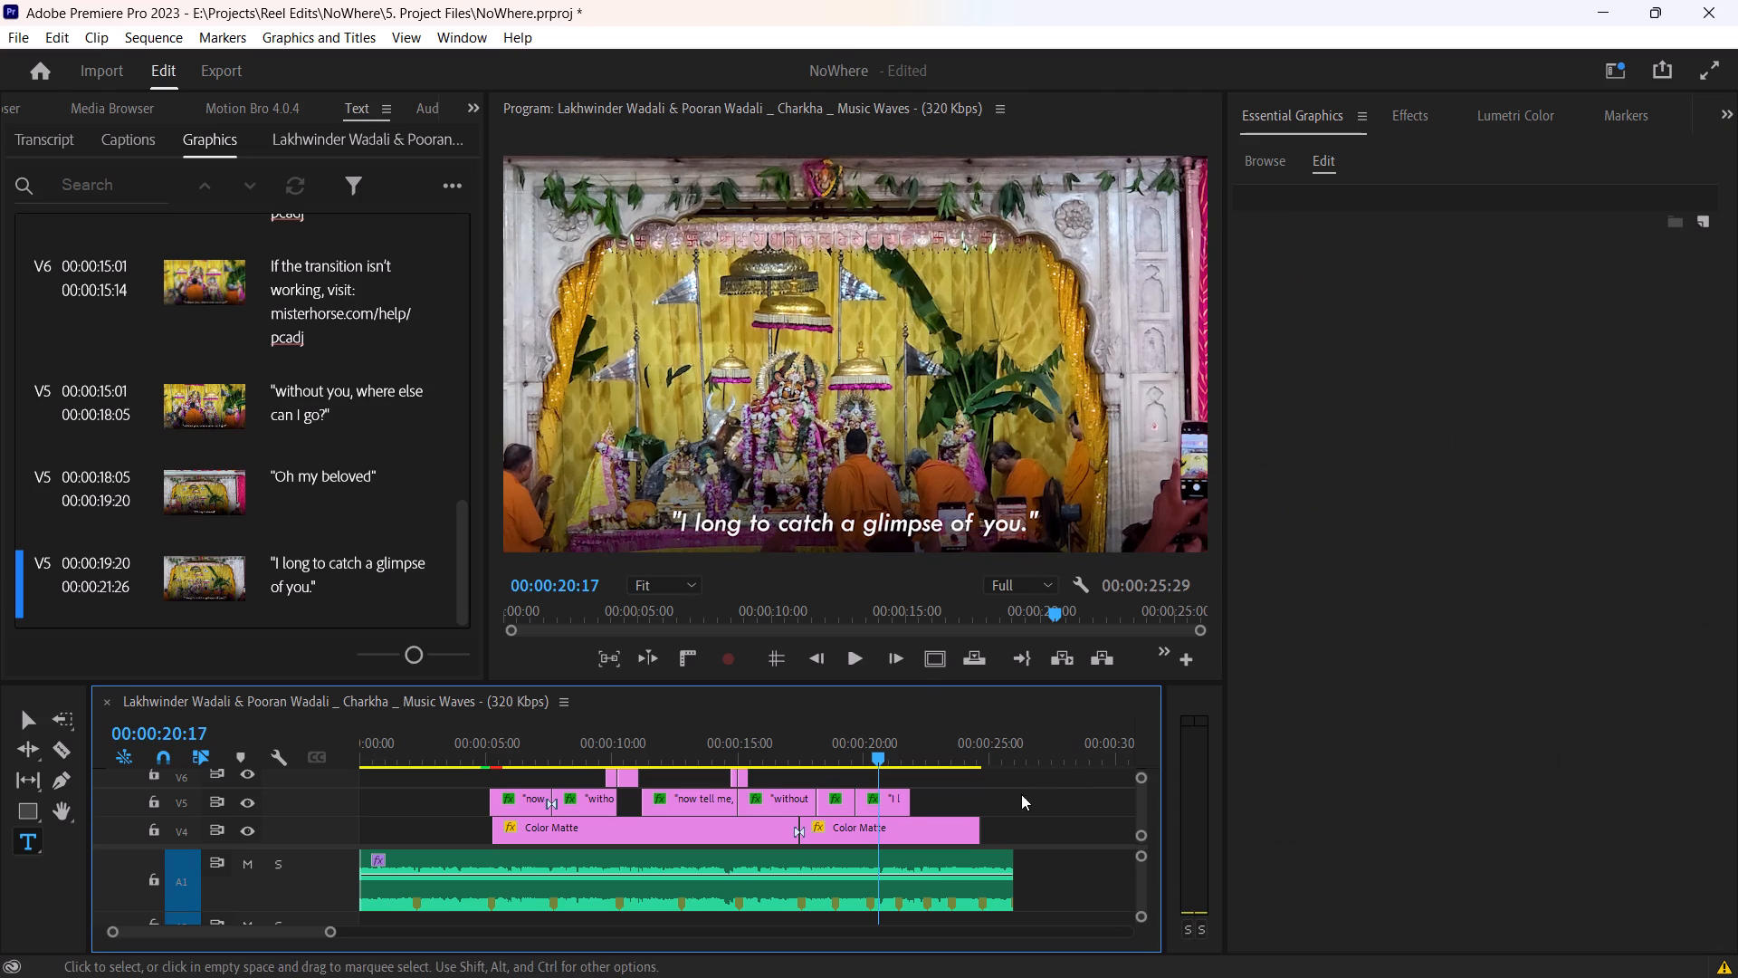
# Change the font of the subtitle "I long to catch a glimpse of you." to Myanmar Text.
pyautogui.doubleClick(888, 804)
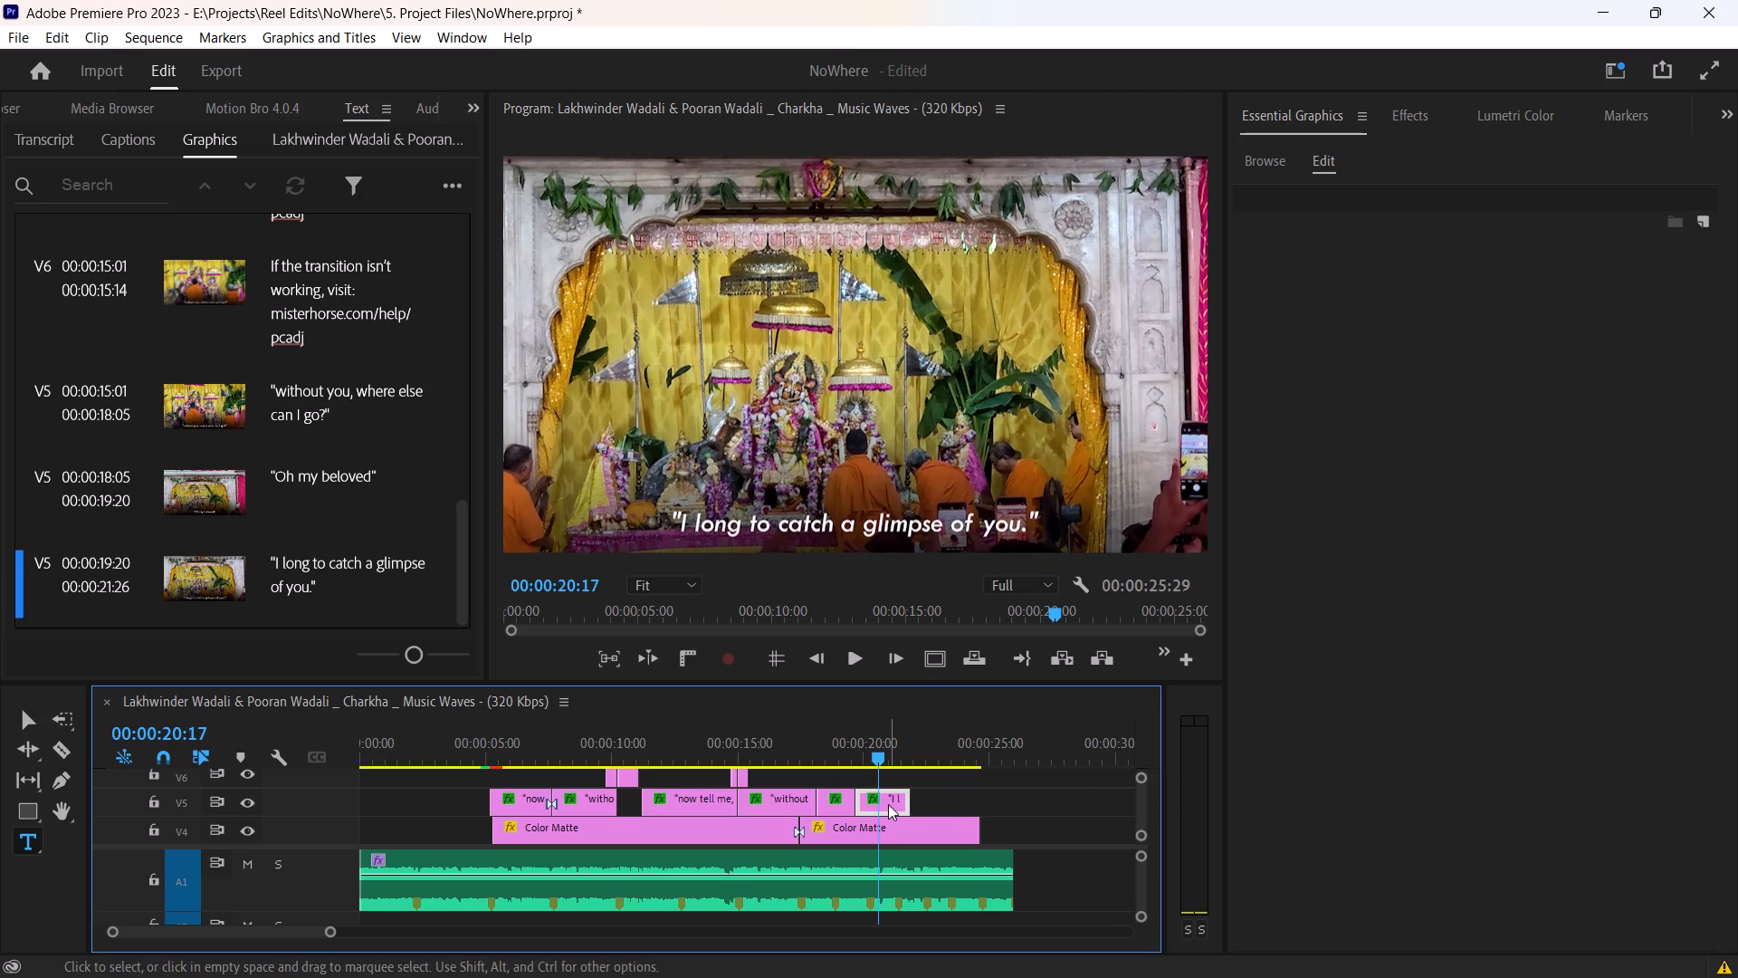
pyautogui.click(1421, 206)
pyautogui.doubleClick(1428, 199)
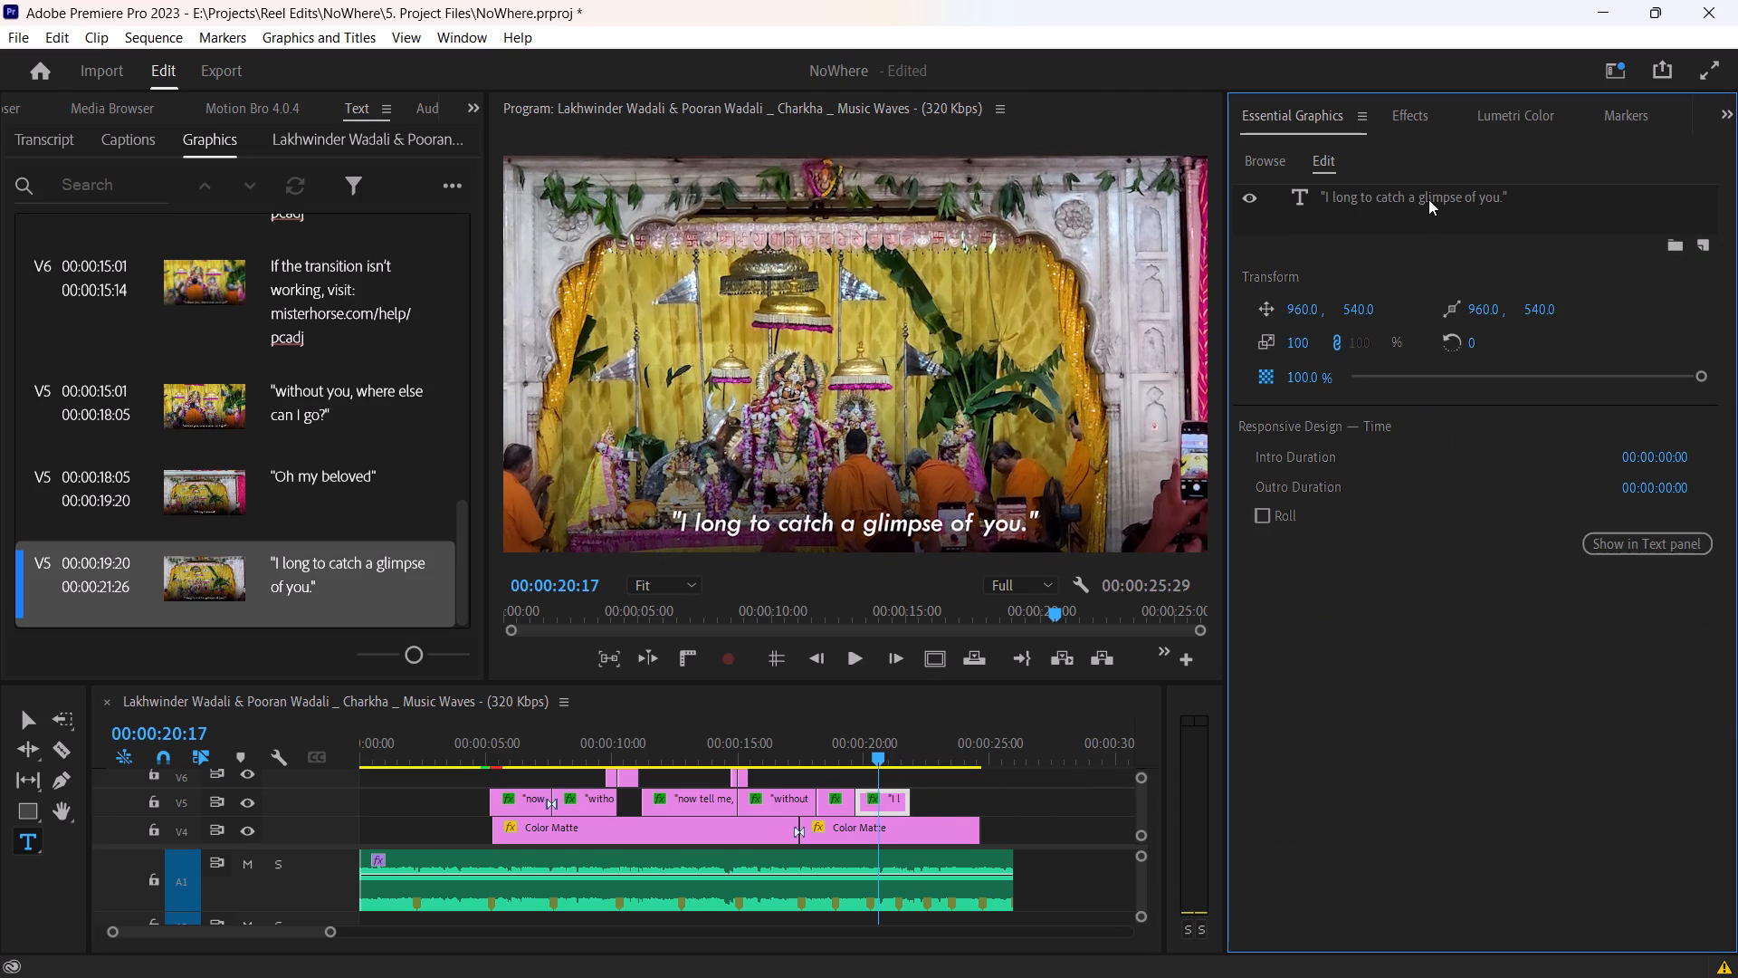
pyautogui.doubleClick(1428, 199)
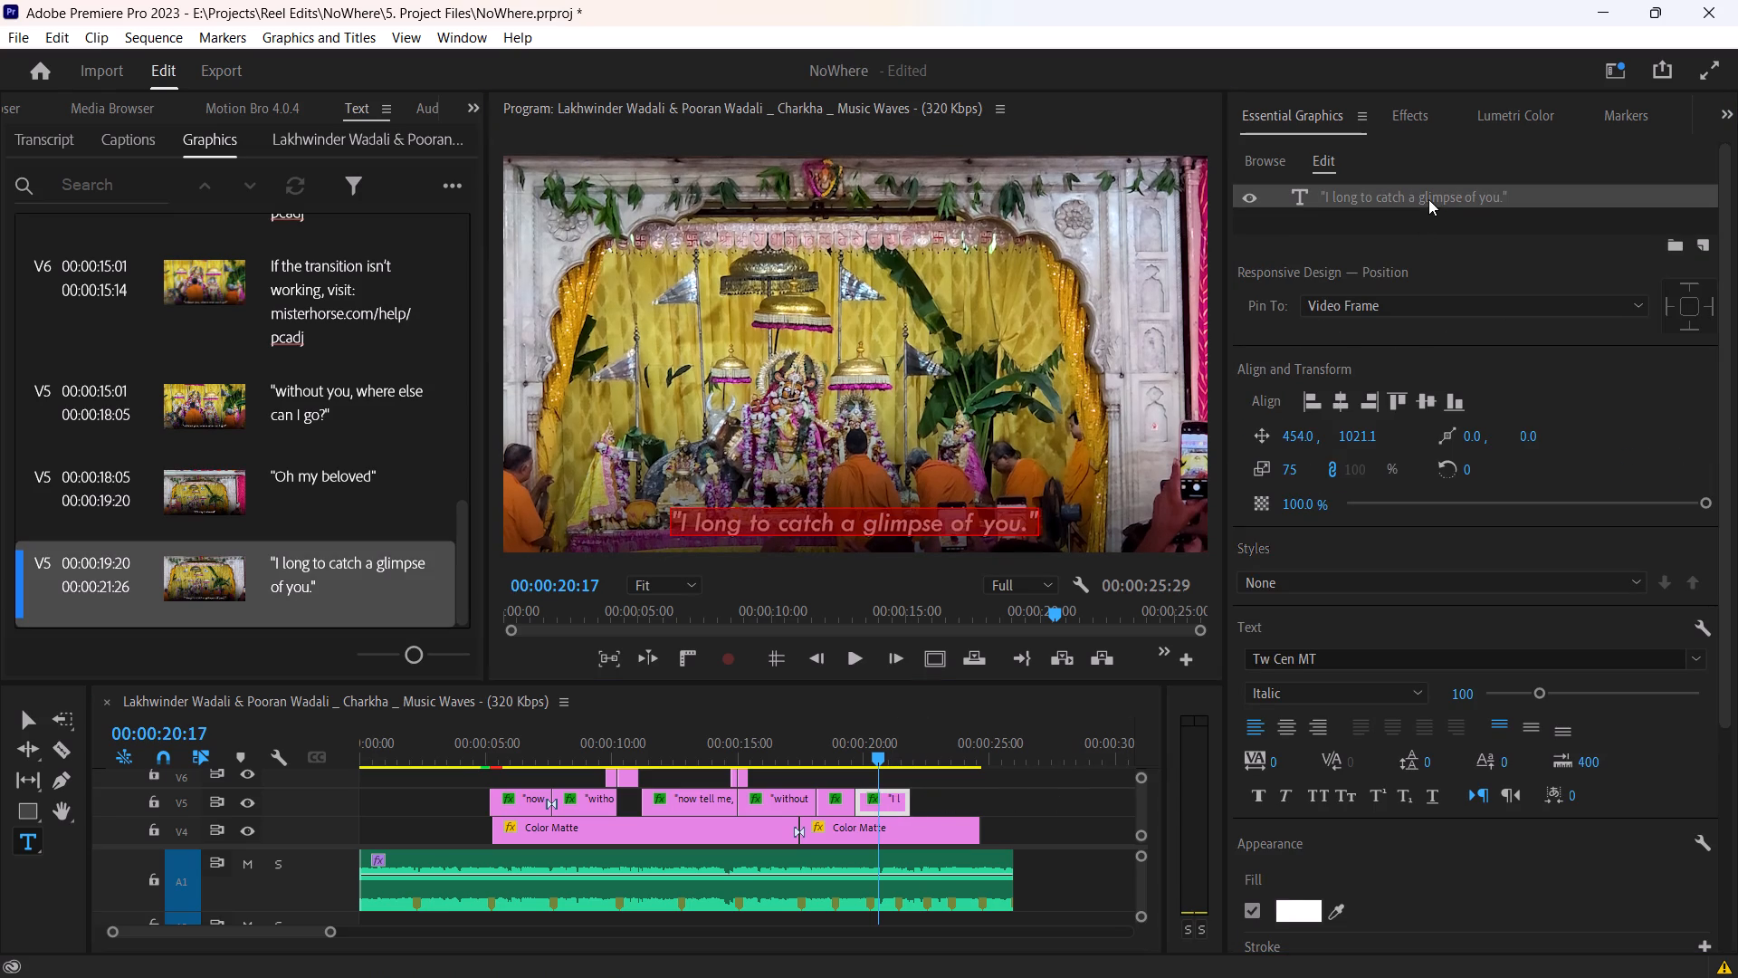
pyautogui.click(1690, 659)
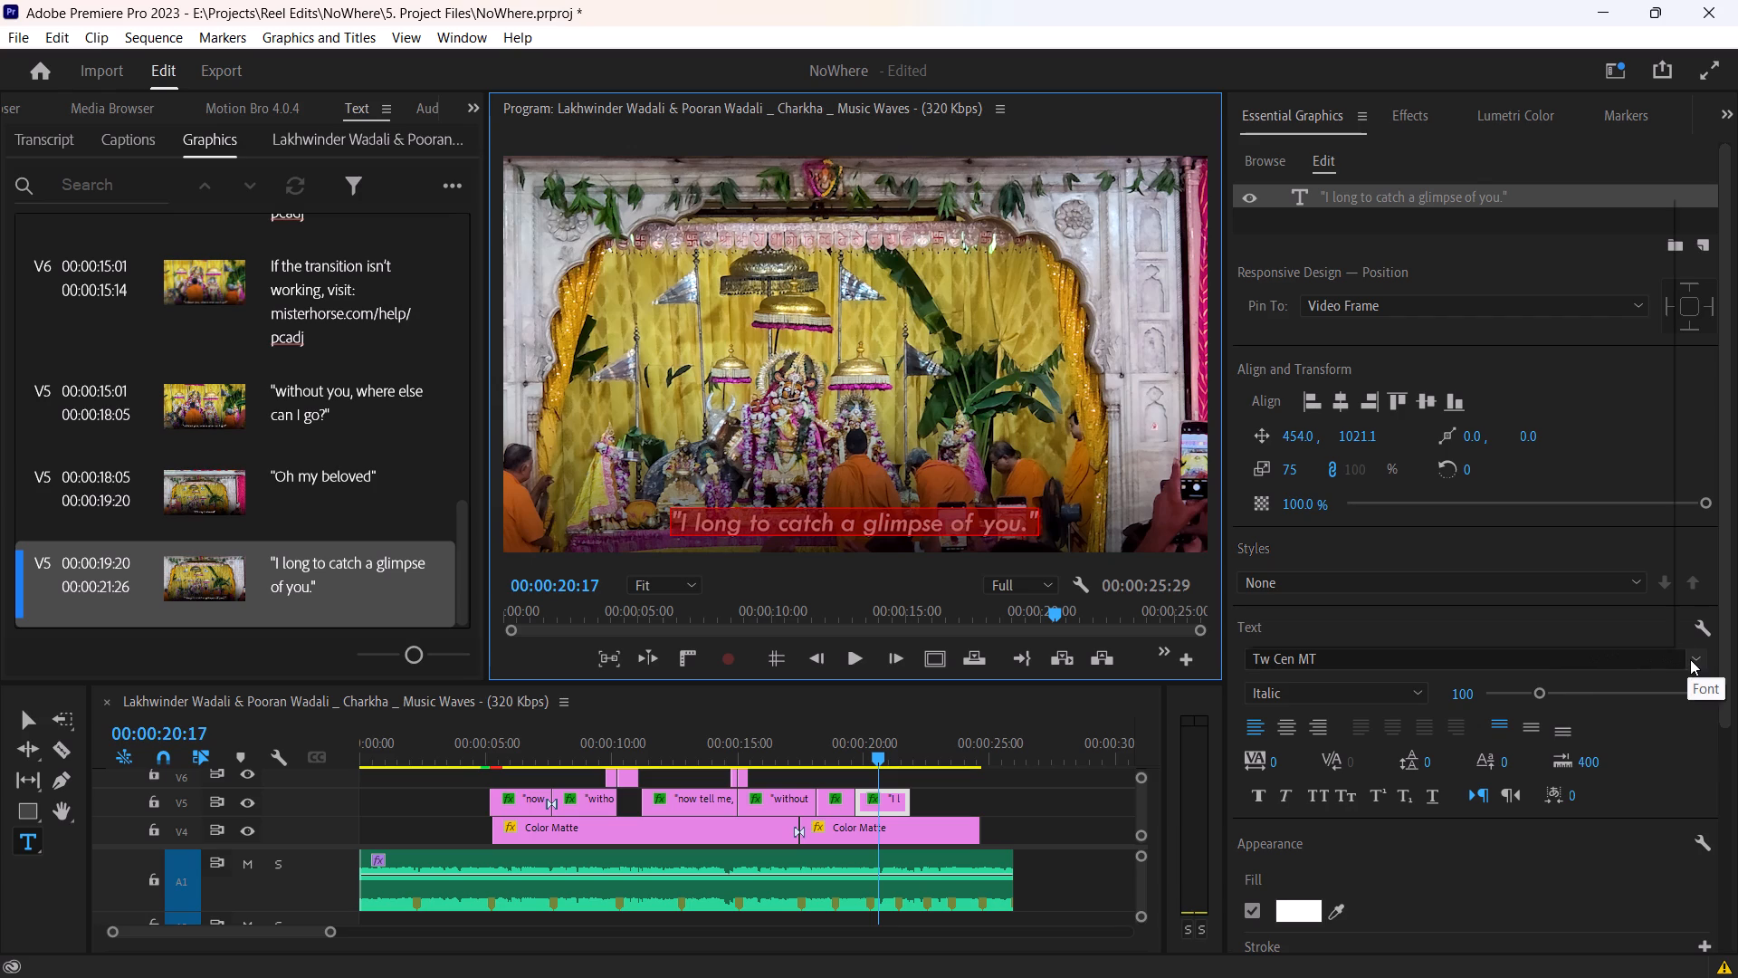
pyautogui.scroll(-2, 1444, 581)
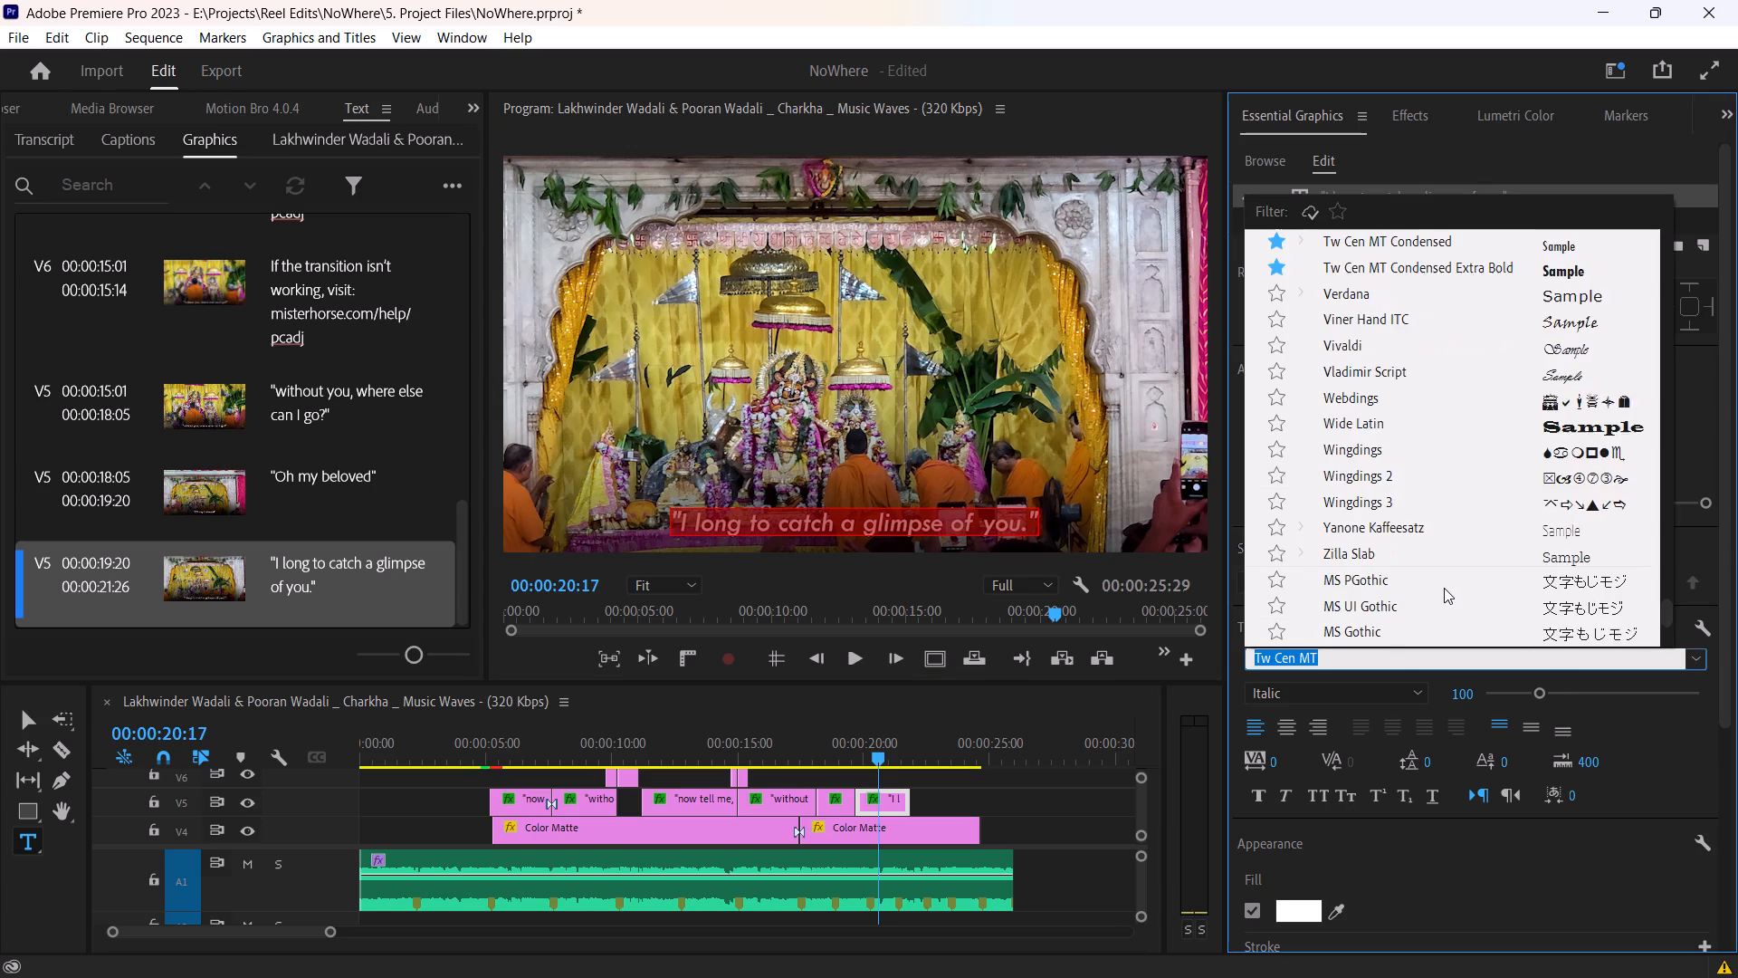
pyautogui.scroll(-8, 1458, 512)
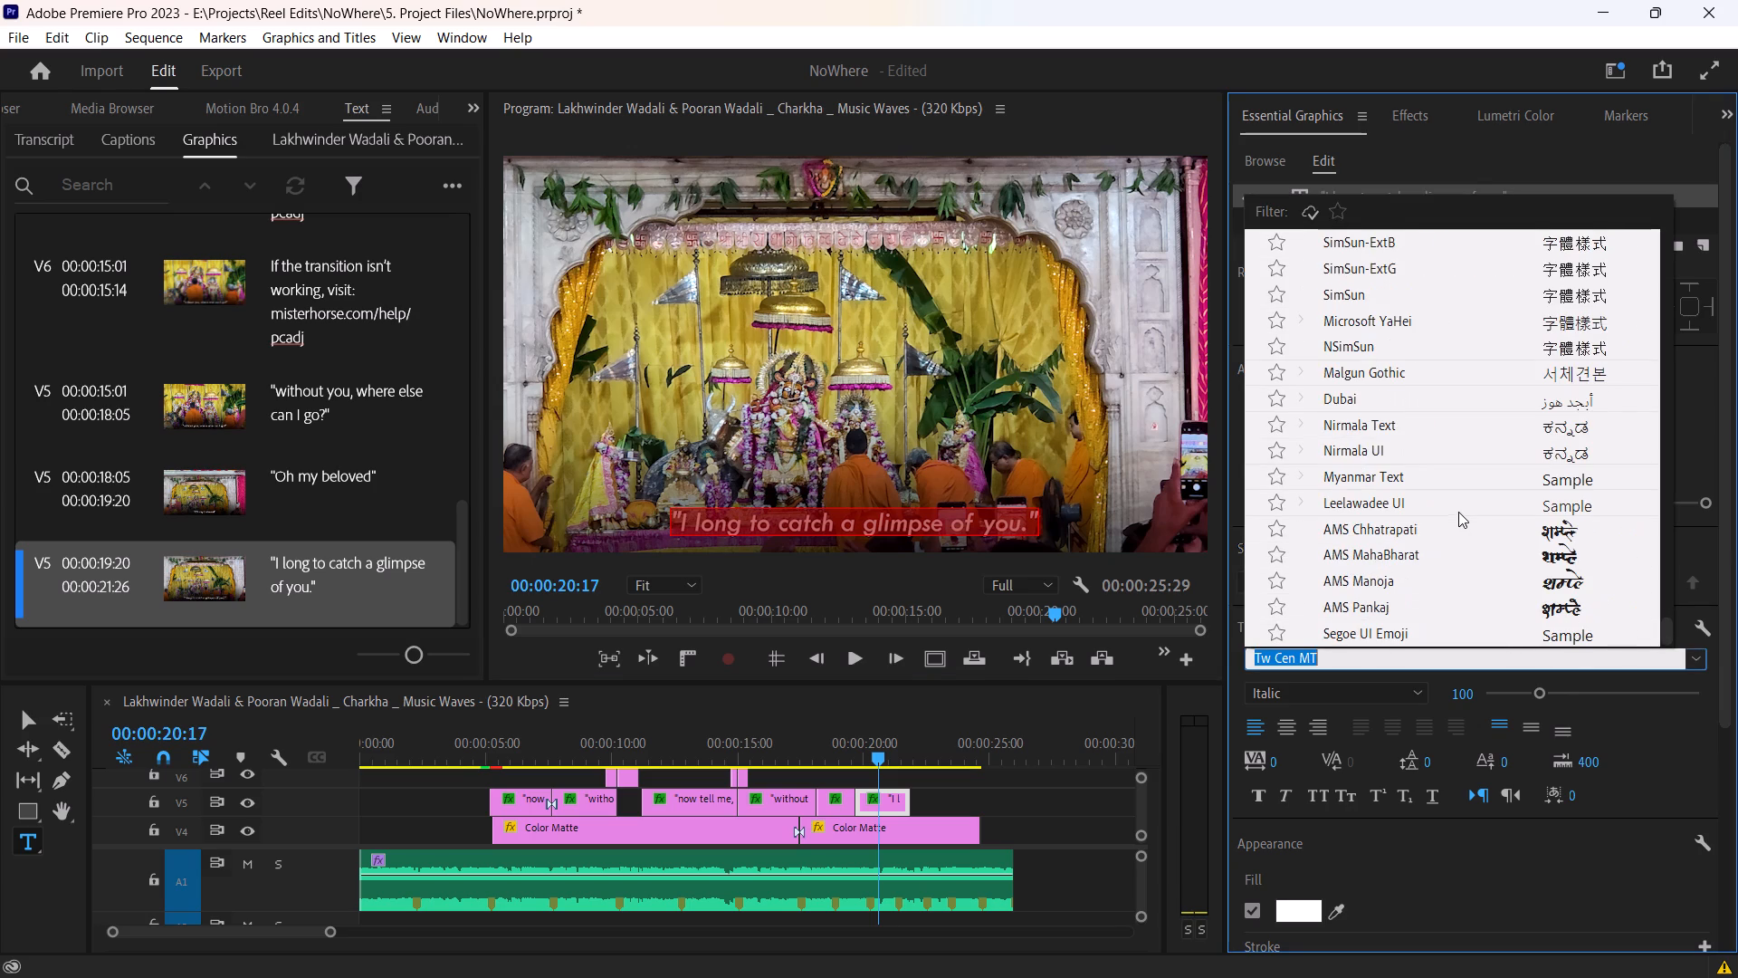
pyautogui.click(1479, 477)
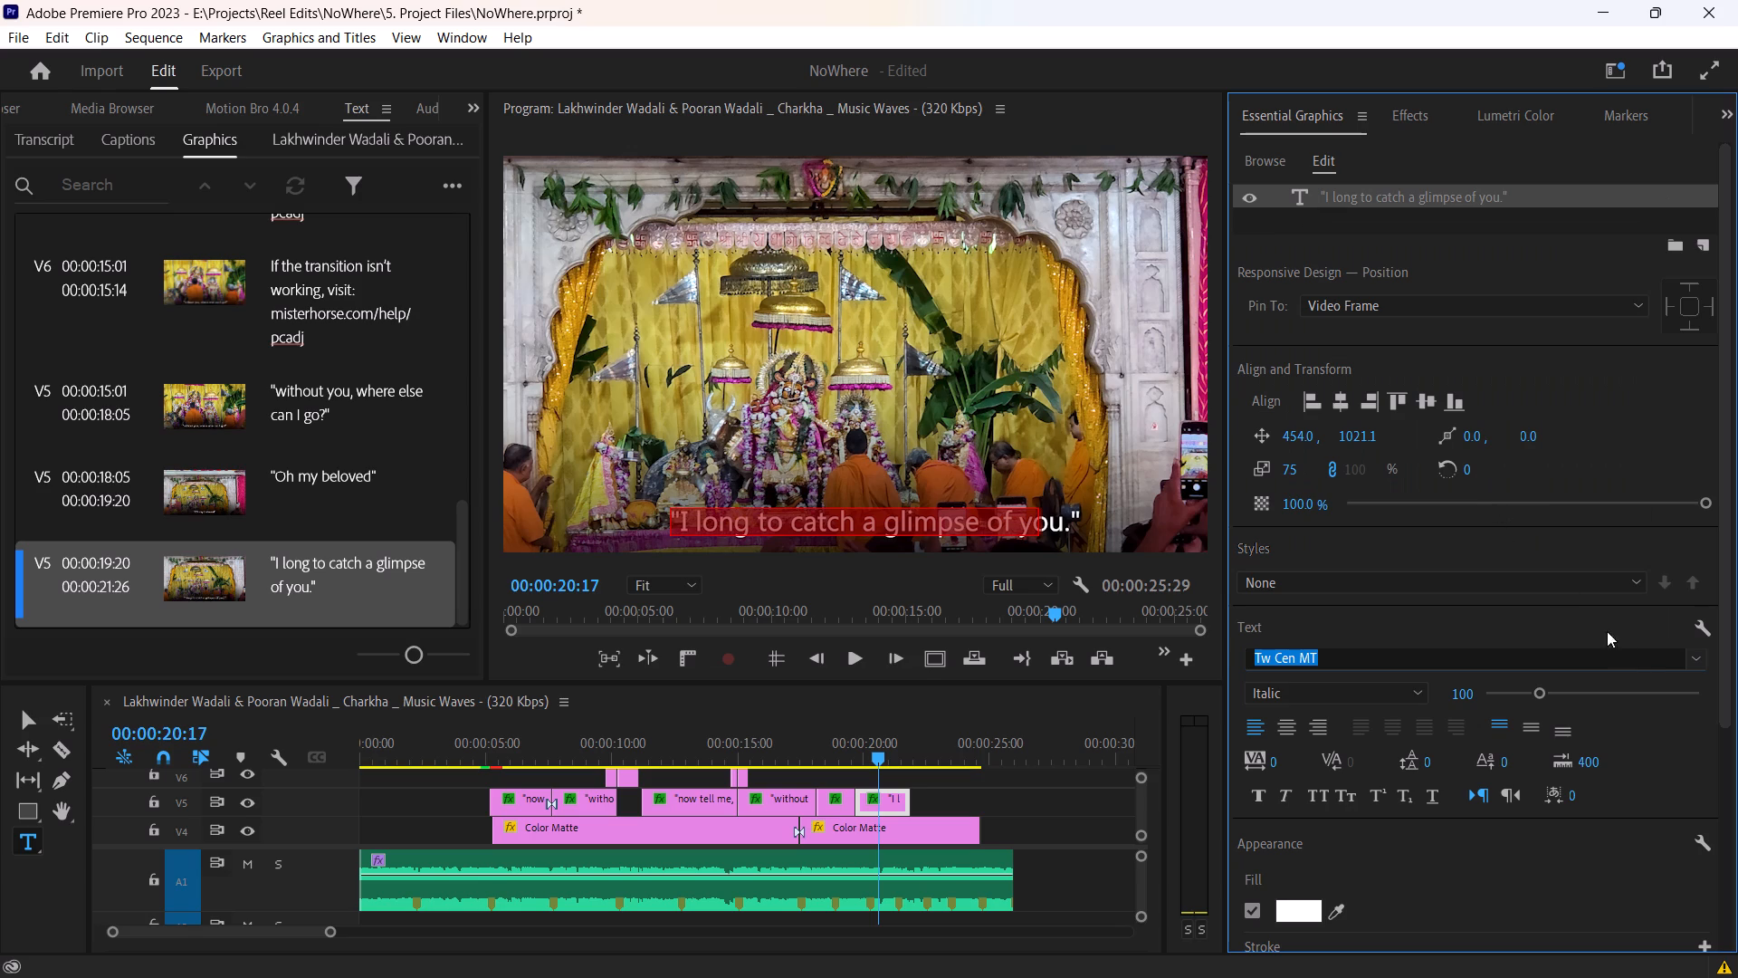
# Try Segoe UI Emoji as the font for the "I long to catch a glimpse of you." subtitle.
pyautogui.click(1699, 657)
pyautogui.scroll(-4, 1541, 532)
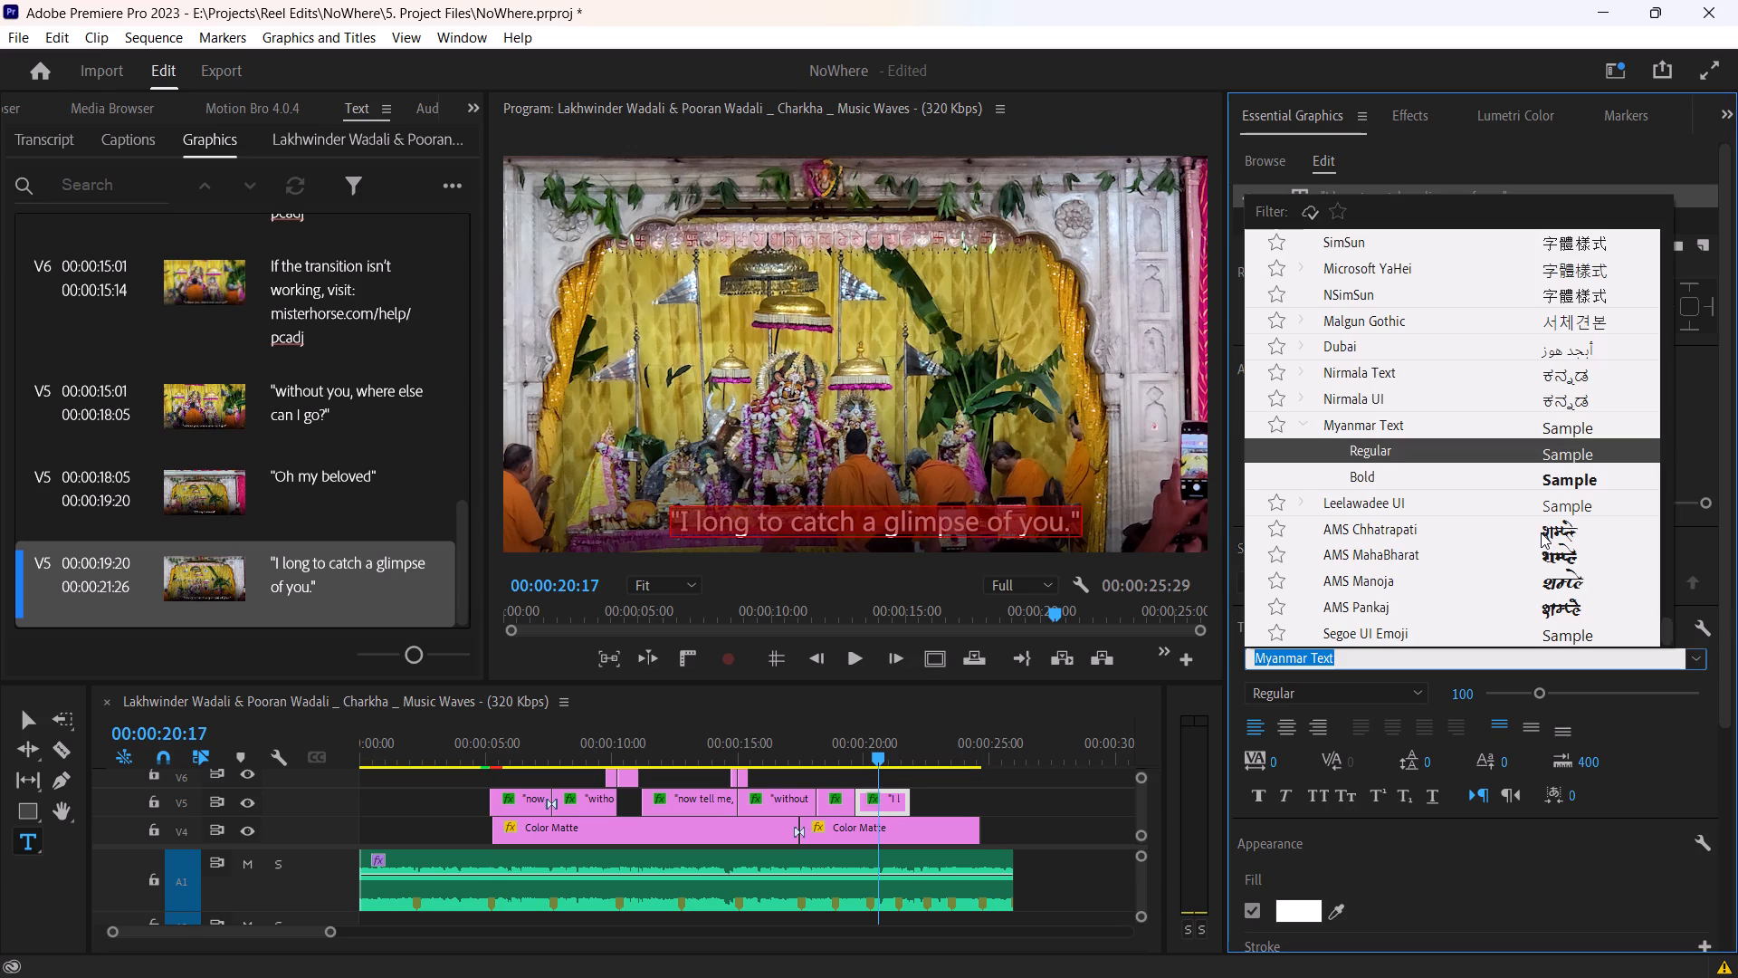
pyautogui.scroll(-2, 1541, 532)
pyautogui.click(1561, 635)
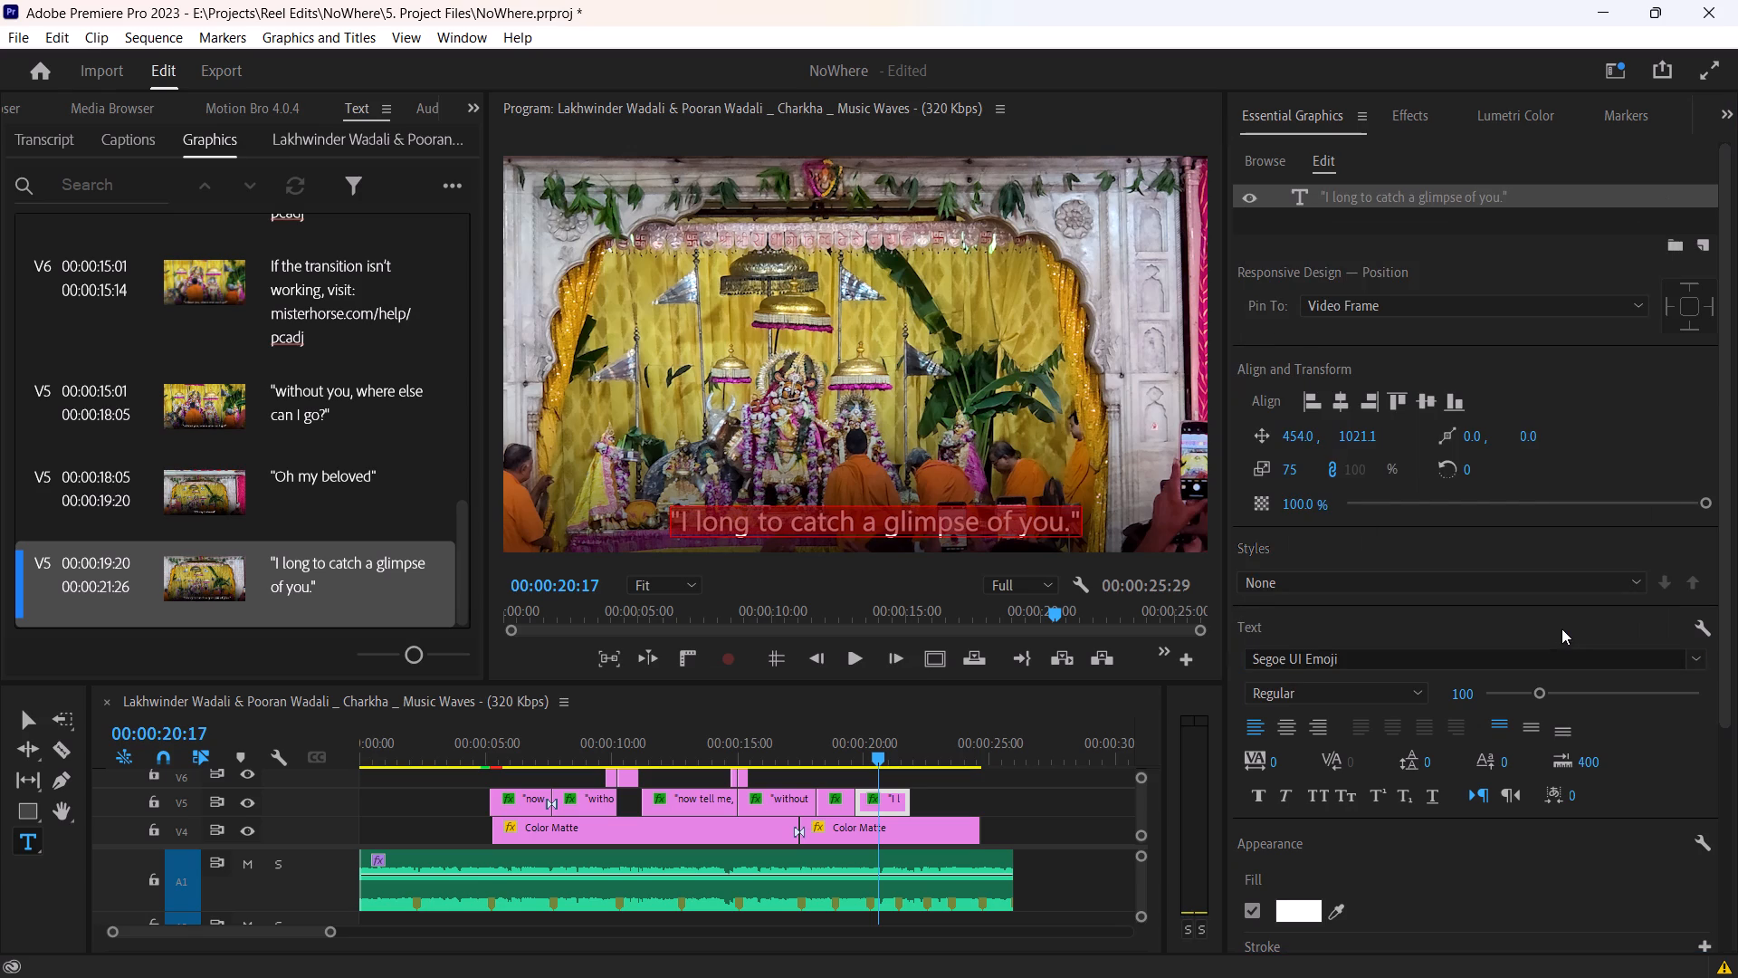
# Set the font of the "I long to catch a glimpse of you." subtitle to Sylfaen Regular.
pyautogui.click(1695, 660)
pyautogui.scroll(-2, 1506, 562)
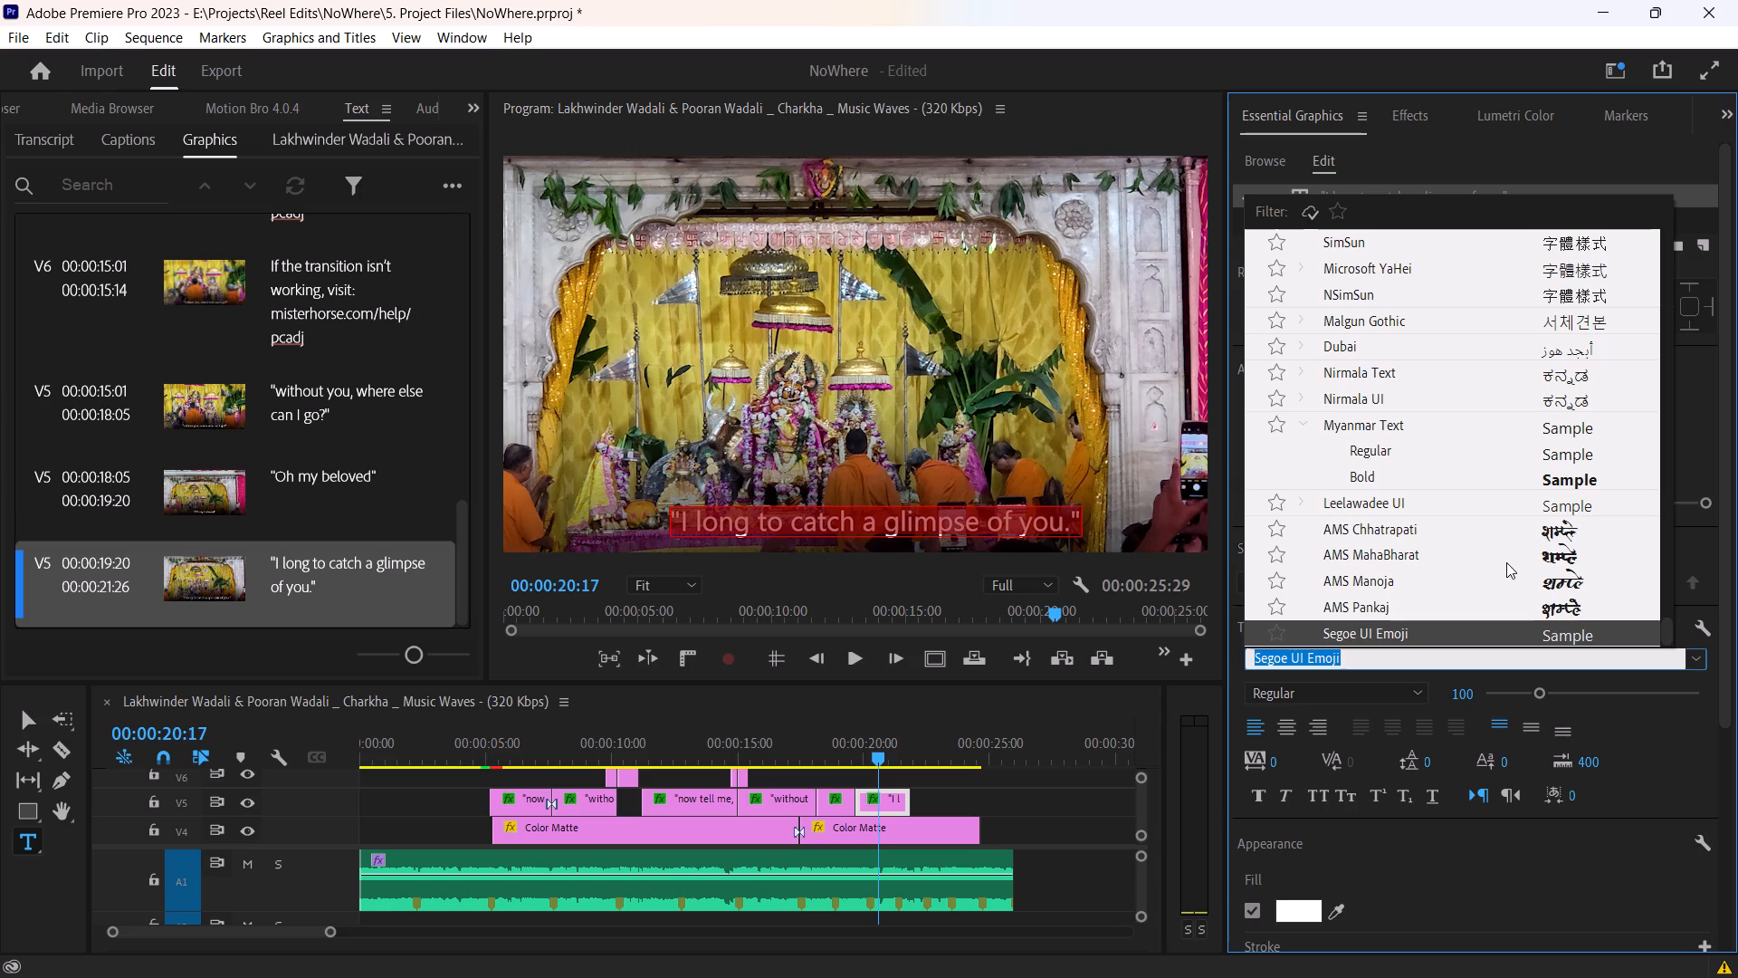
pyautogui.scroll(-2, 1506, 562)
pyautogui.scroll(19, 1506, 562)
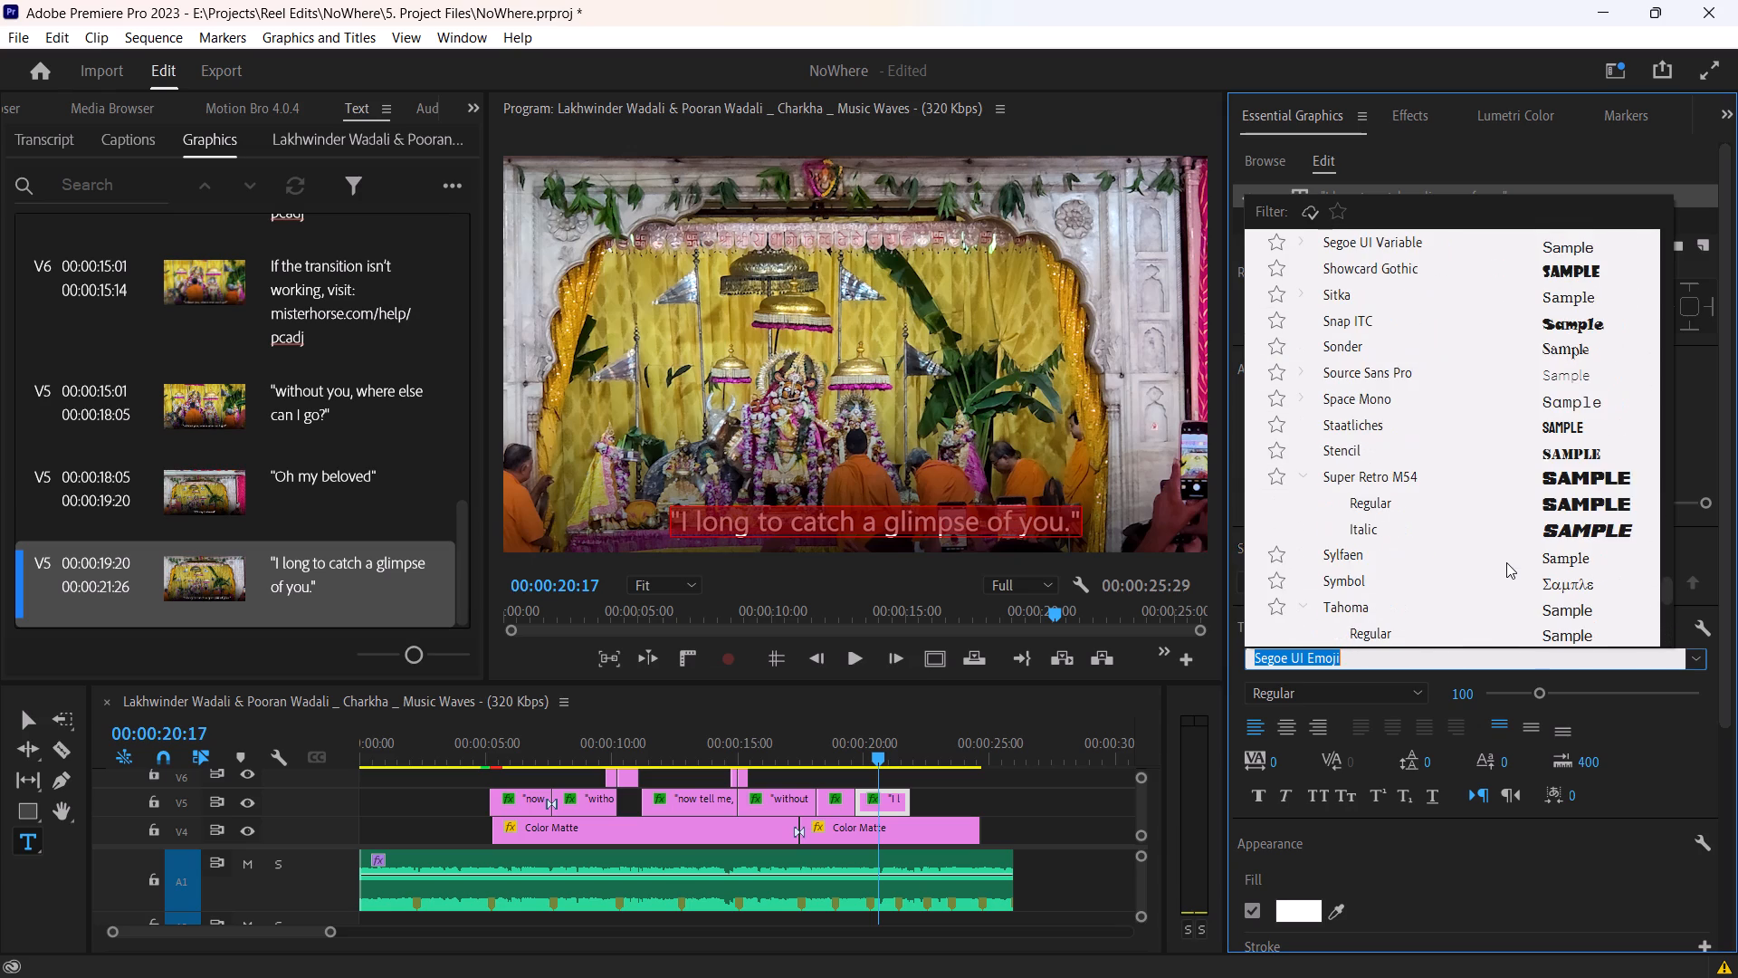
pyautogui.scroll(-1, 1506, 562)
pyautogui.scroll(1, 1548, 526)
pyautogui.click(1565, 558)
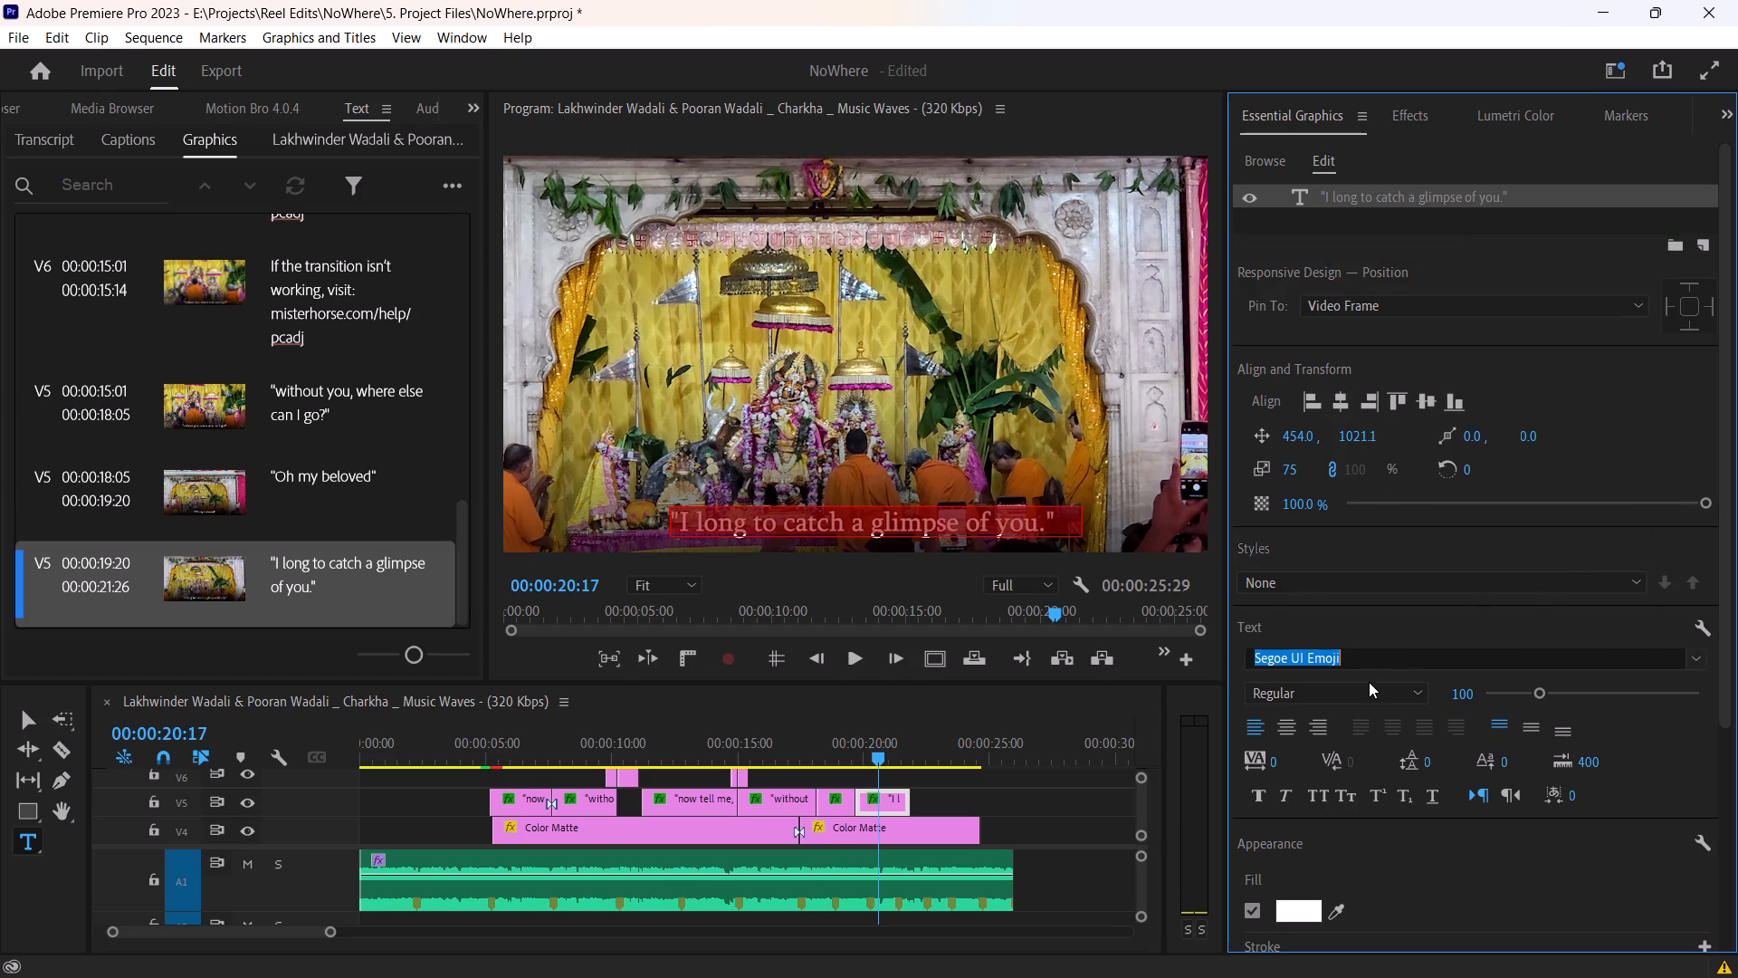
pyautogui.click(1369, 687)
pyautogui.click(1369, 694)
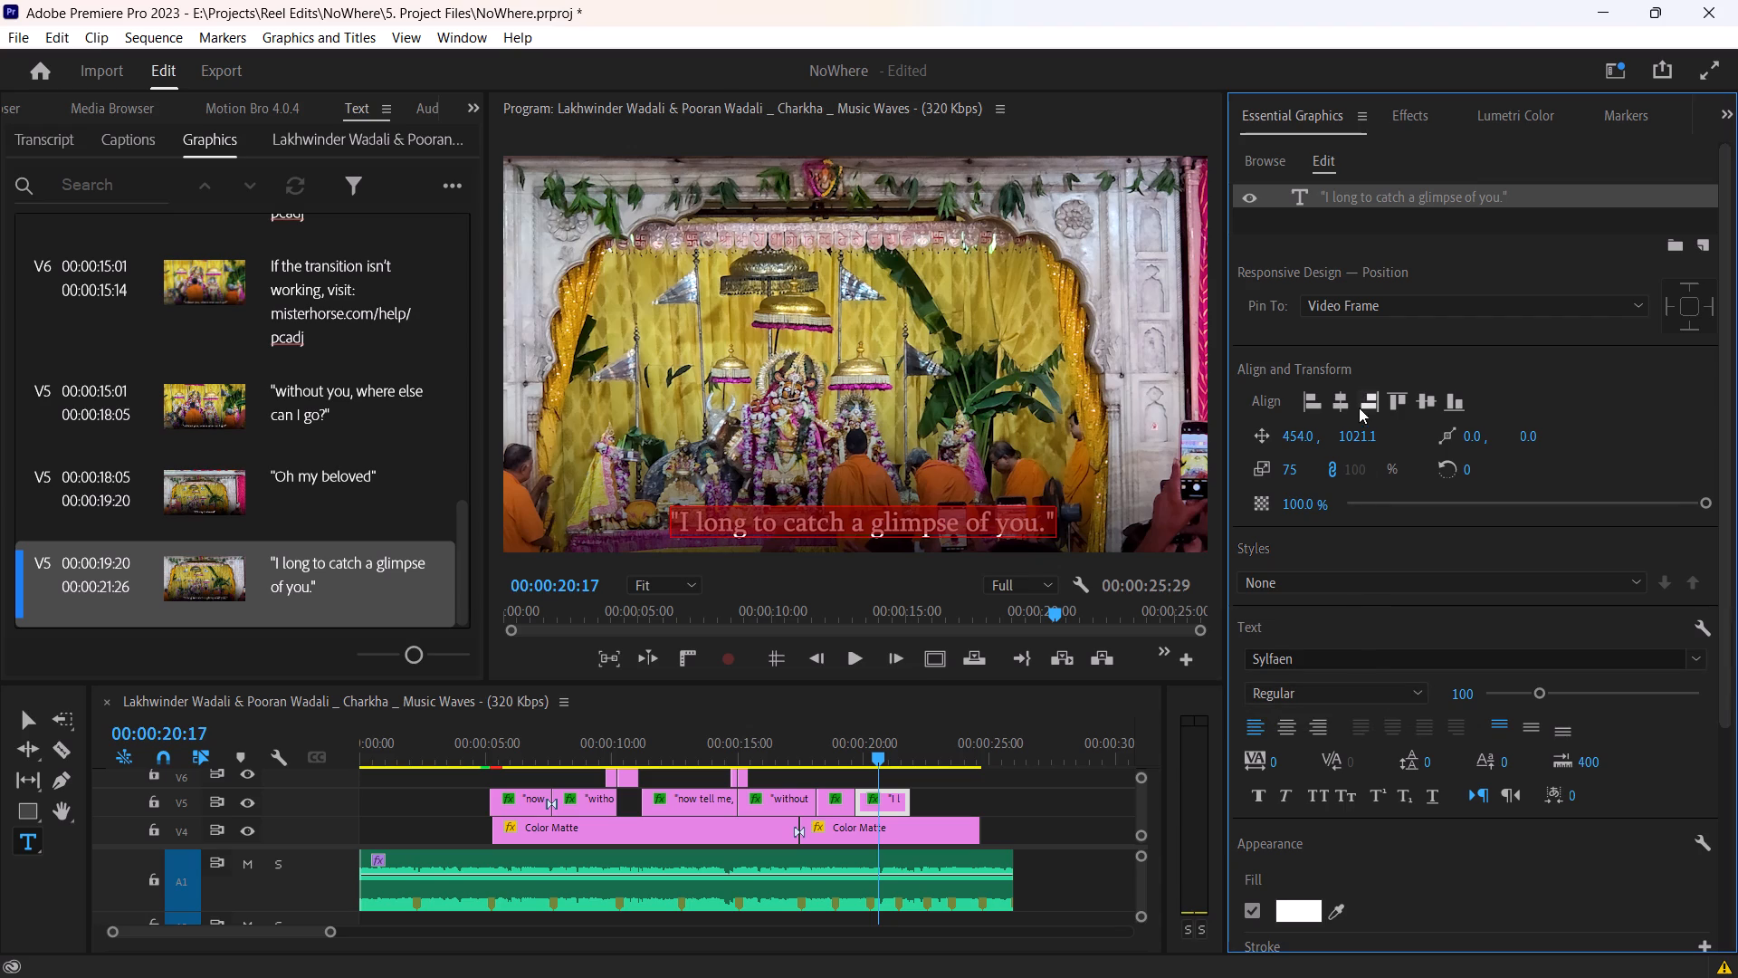
# Center the "I long to catch a glimpse of you." subtitle horizontally in the frame and deselect it.
pyautogui.click(1337, 398)
pyautogui.click(1018, 779)
pyautogui.click(1018, 779)
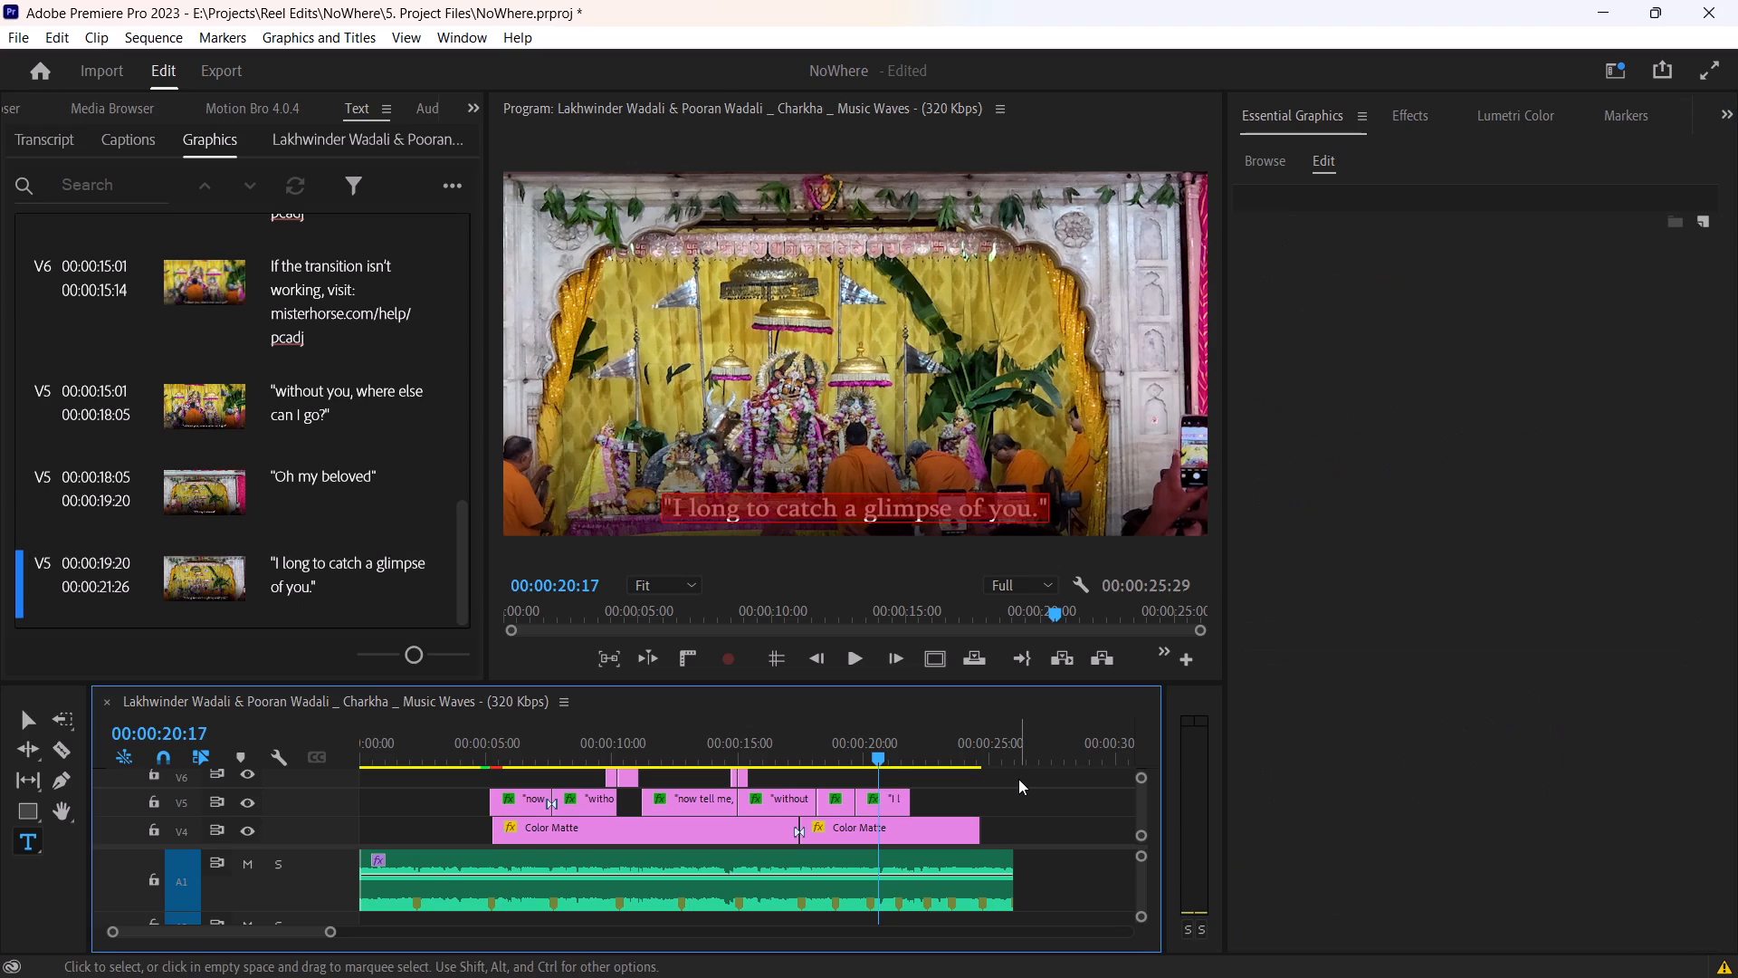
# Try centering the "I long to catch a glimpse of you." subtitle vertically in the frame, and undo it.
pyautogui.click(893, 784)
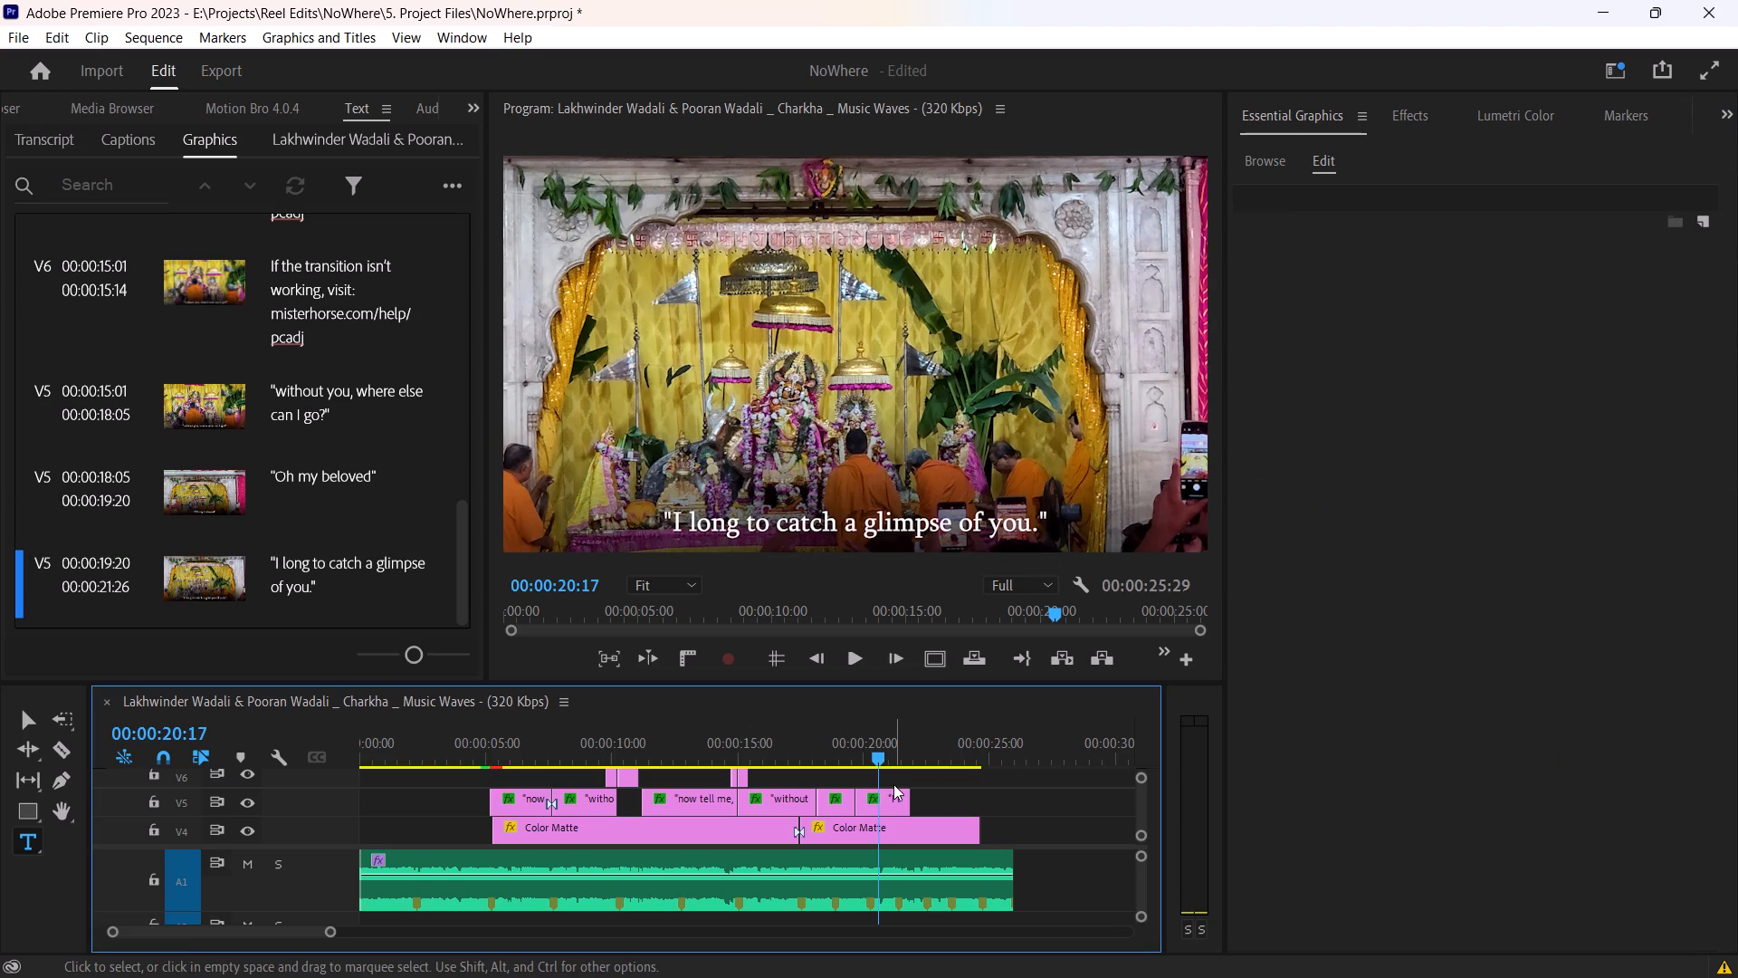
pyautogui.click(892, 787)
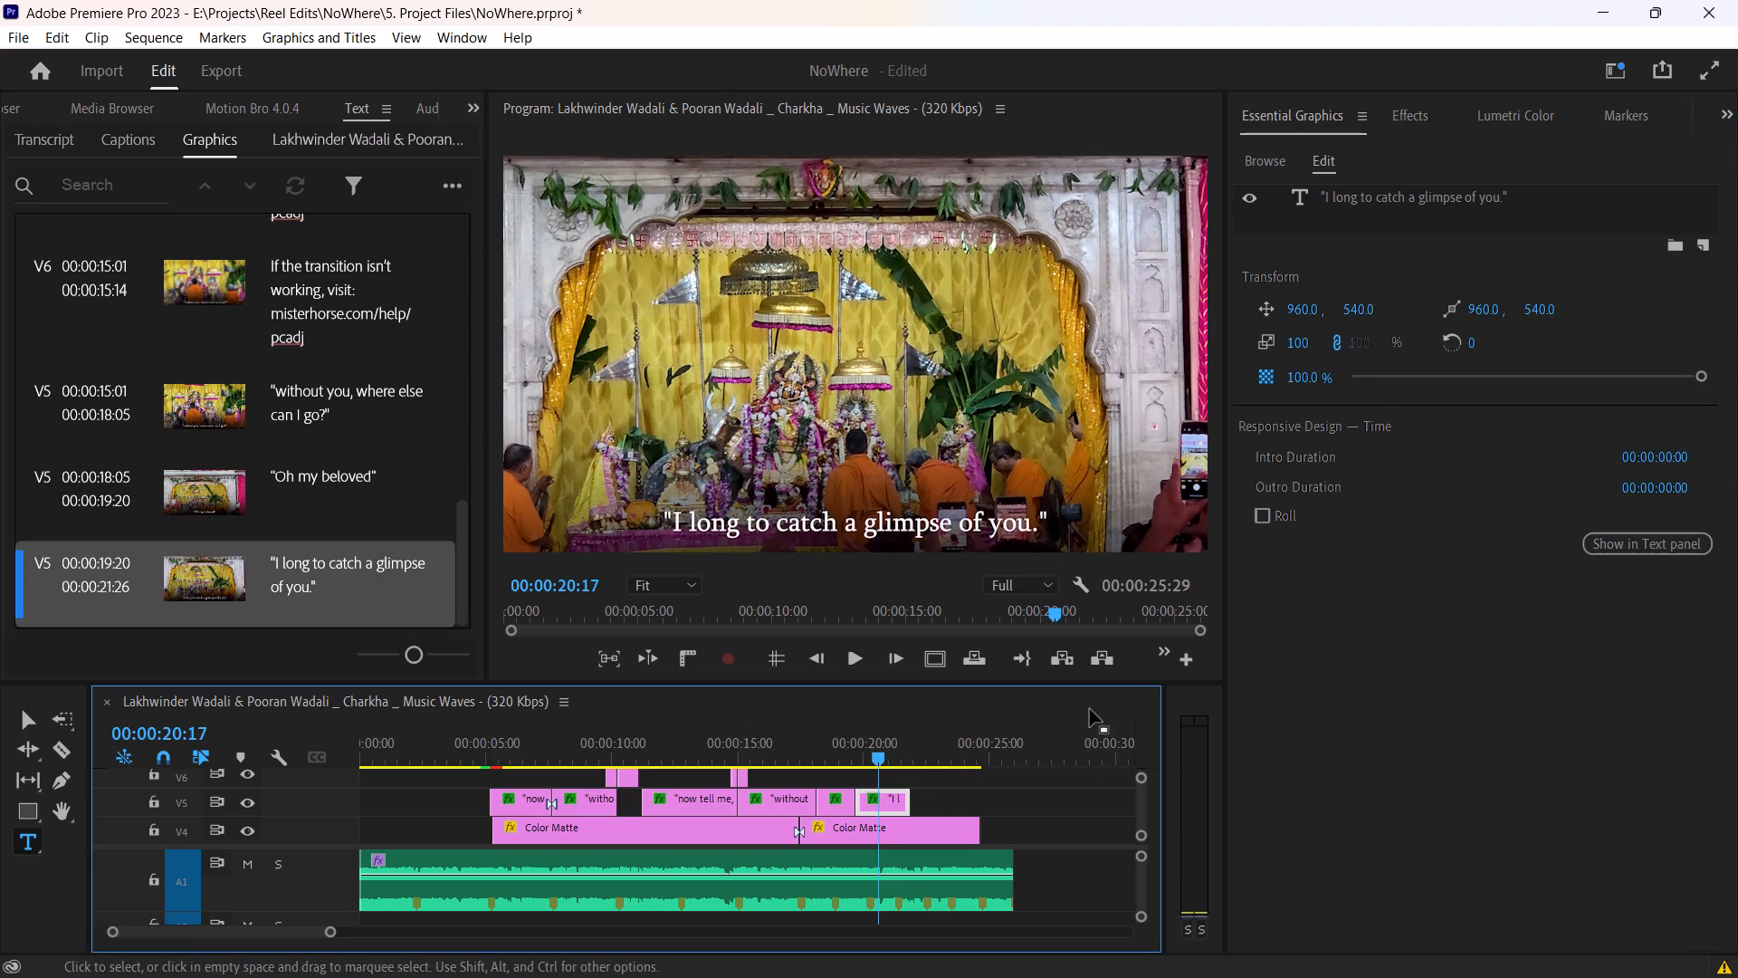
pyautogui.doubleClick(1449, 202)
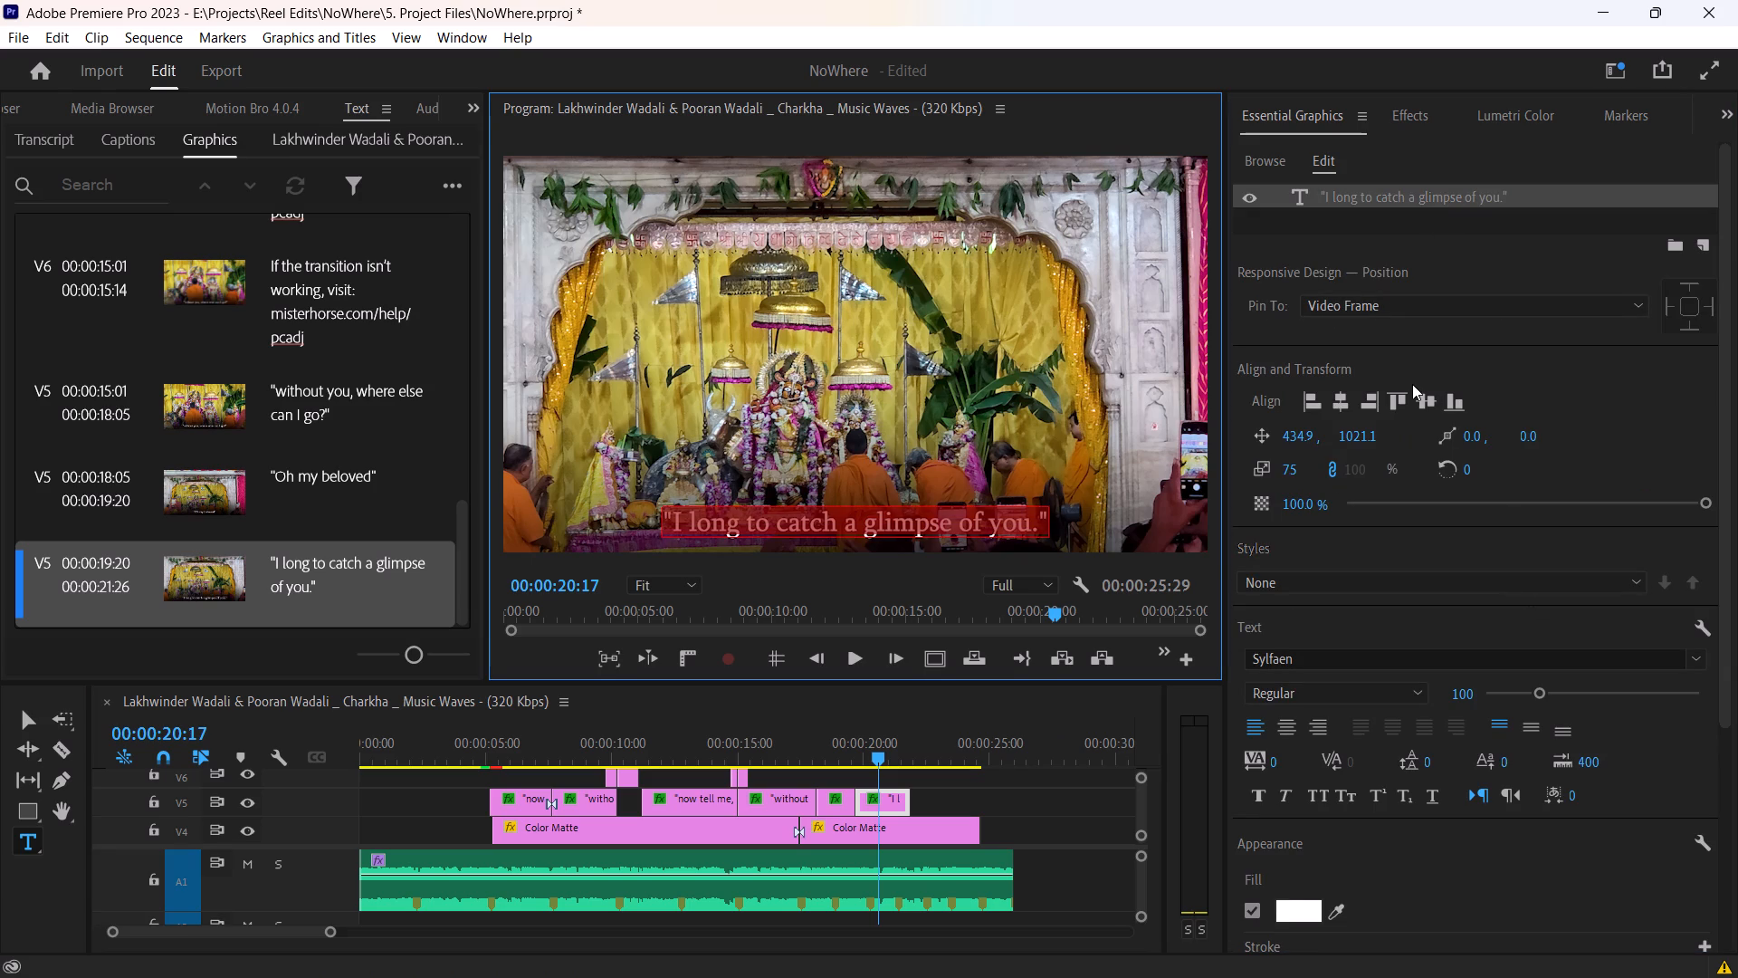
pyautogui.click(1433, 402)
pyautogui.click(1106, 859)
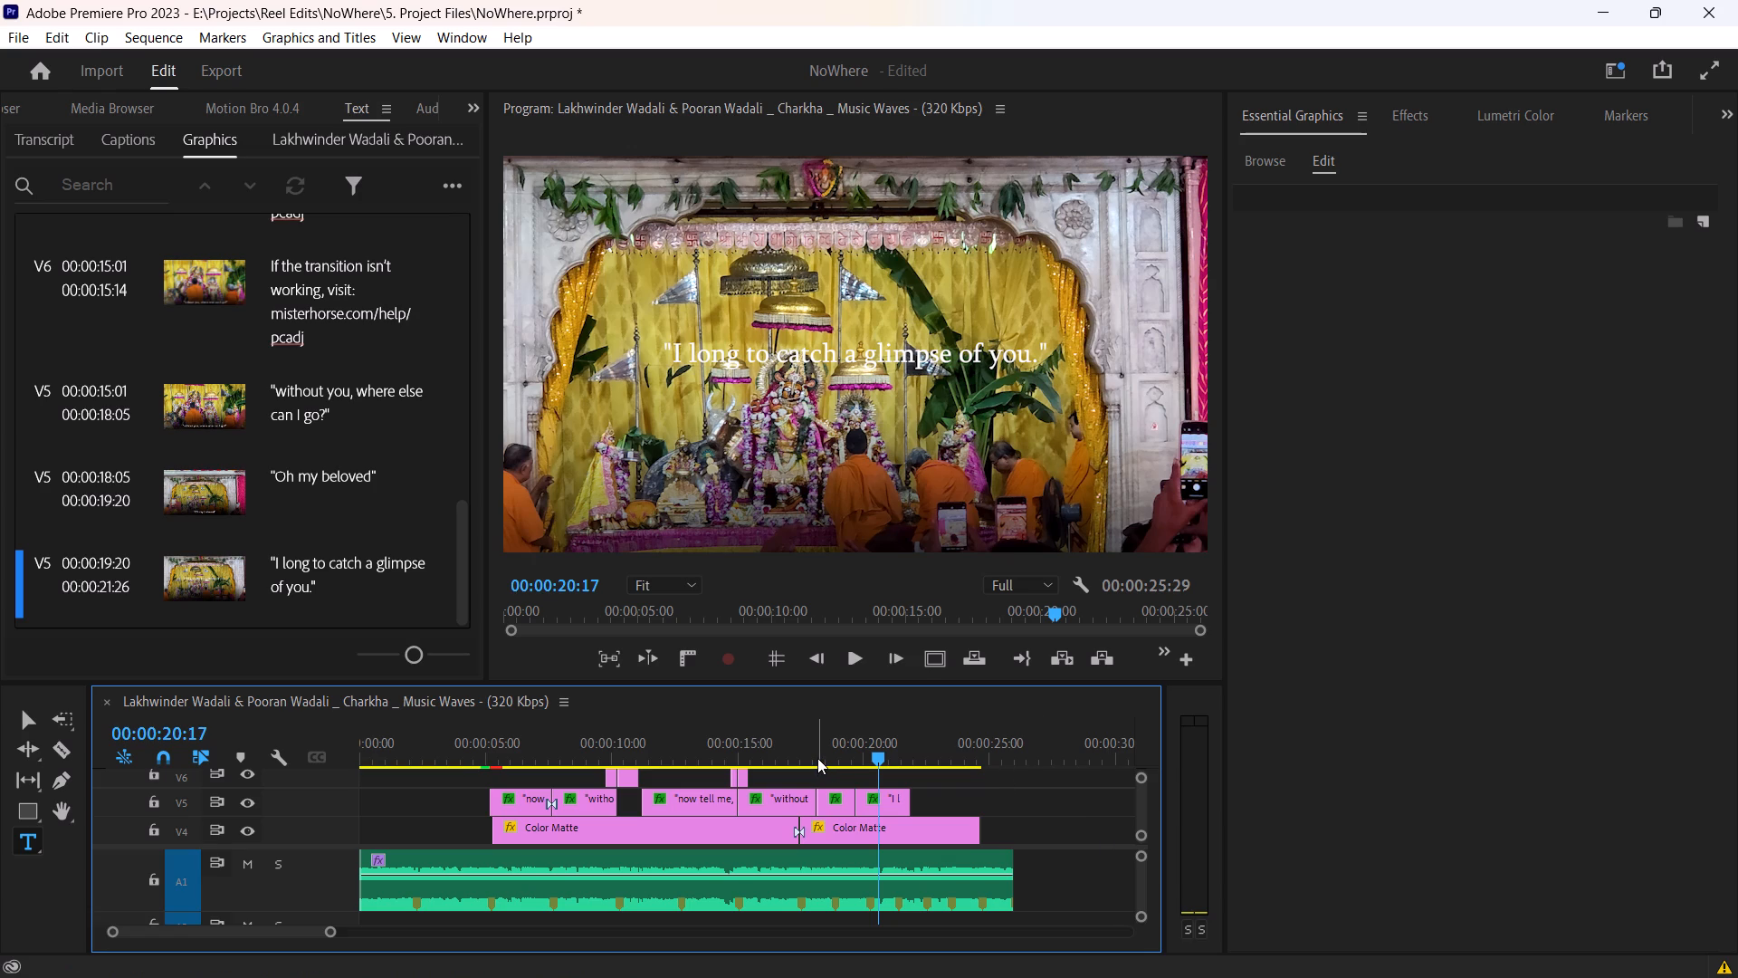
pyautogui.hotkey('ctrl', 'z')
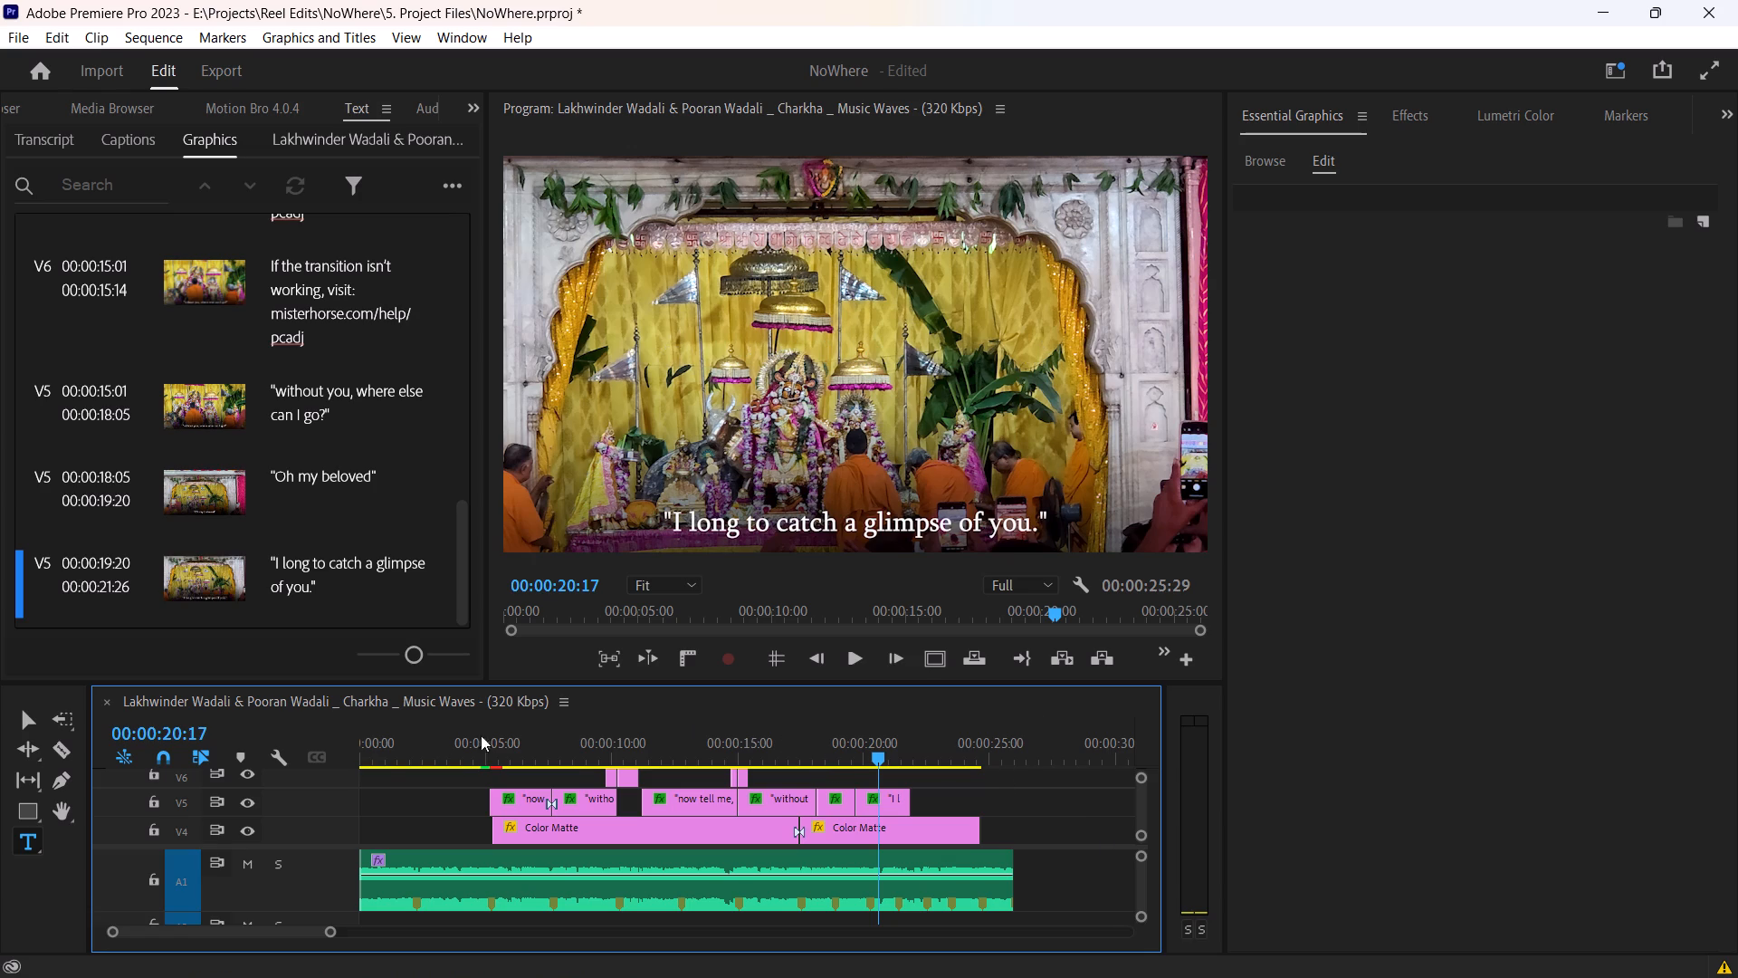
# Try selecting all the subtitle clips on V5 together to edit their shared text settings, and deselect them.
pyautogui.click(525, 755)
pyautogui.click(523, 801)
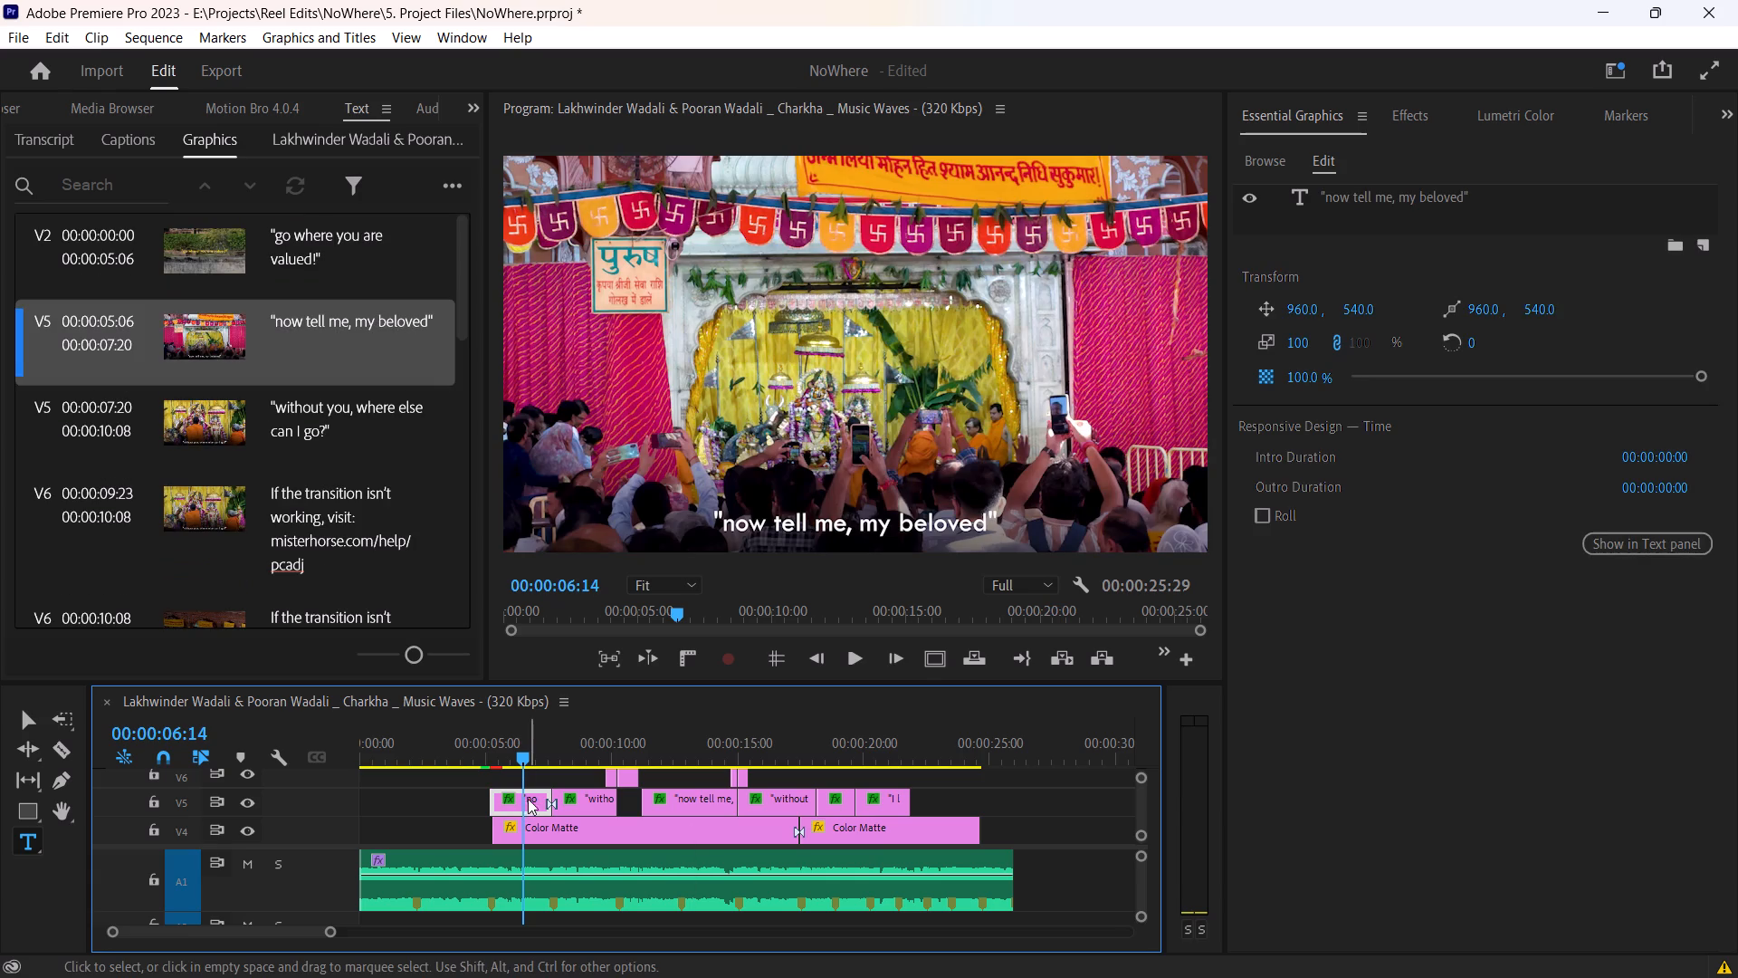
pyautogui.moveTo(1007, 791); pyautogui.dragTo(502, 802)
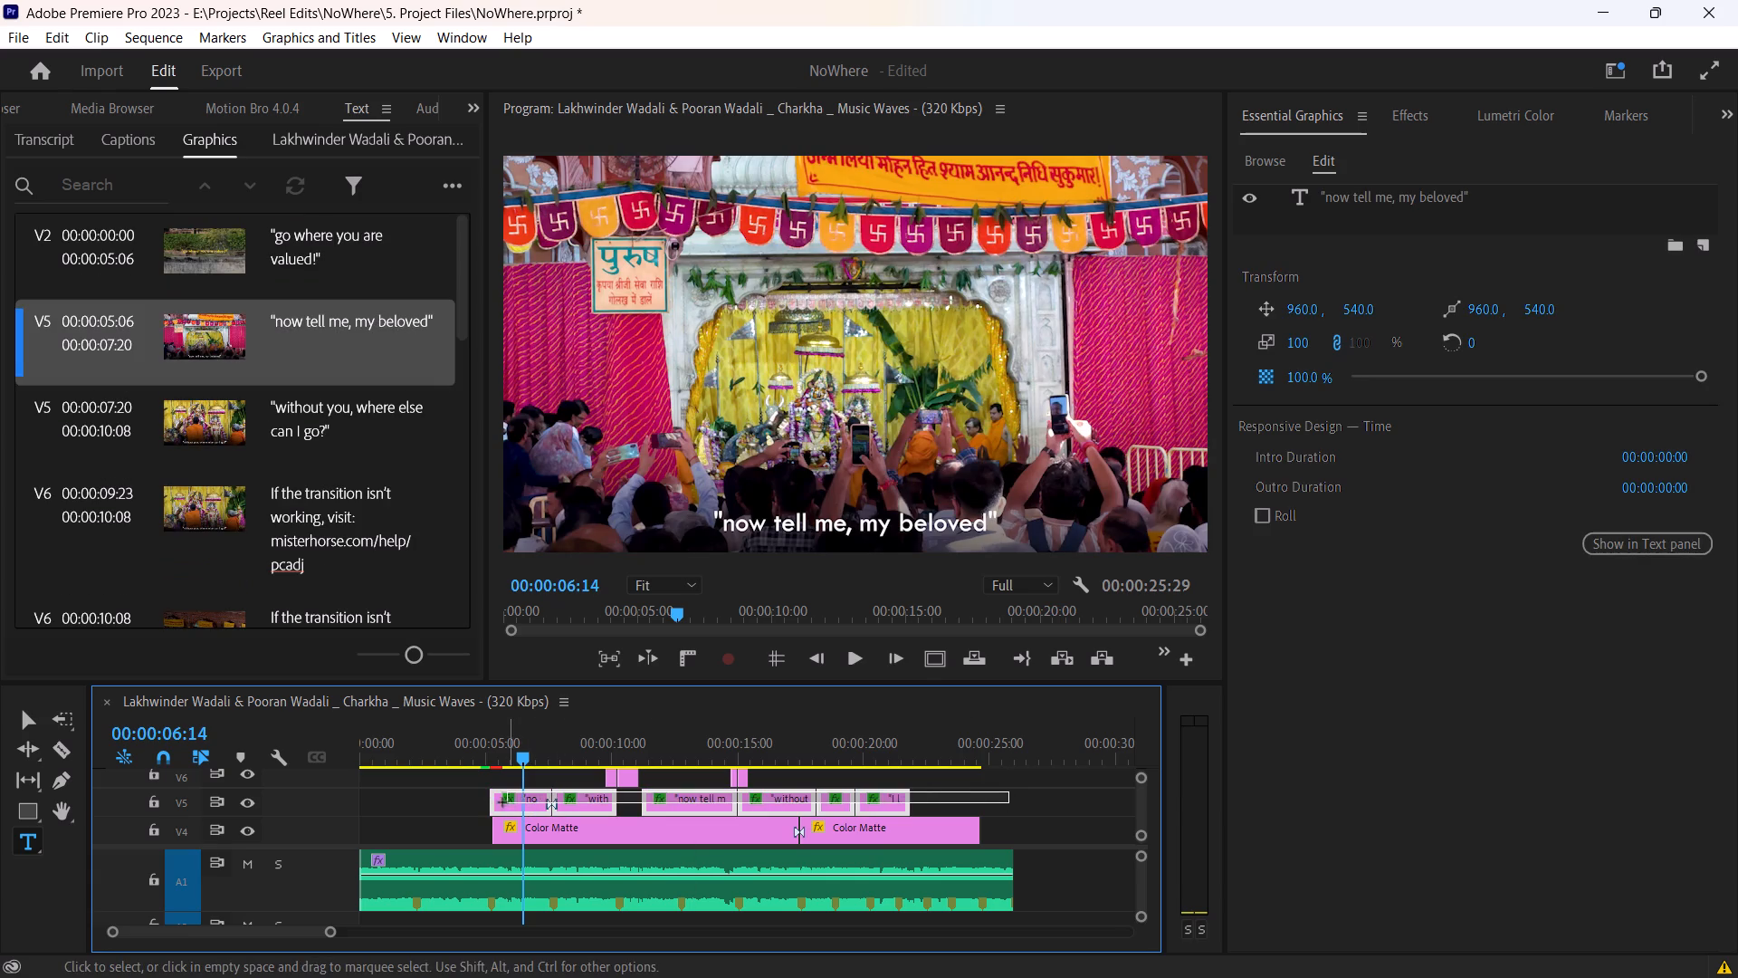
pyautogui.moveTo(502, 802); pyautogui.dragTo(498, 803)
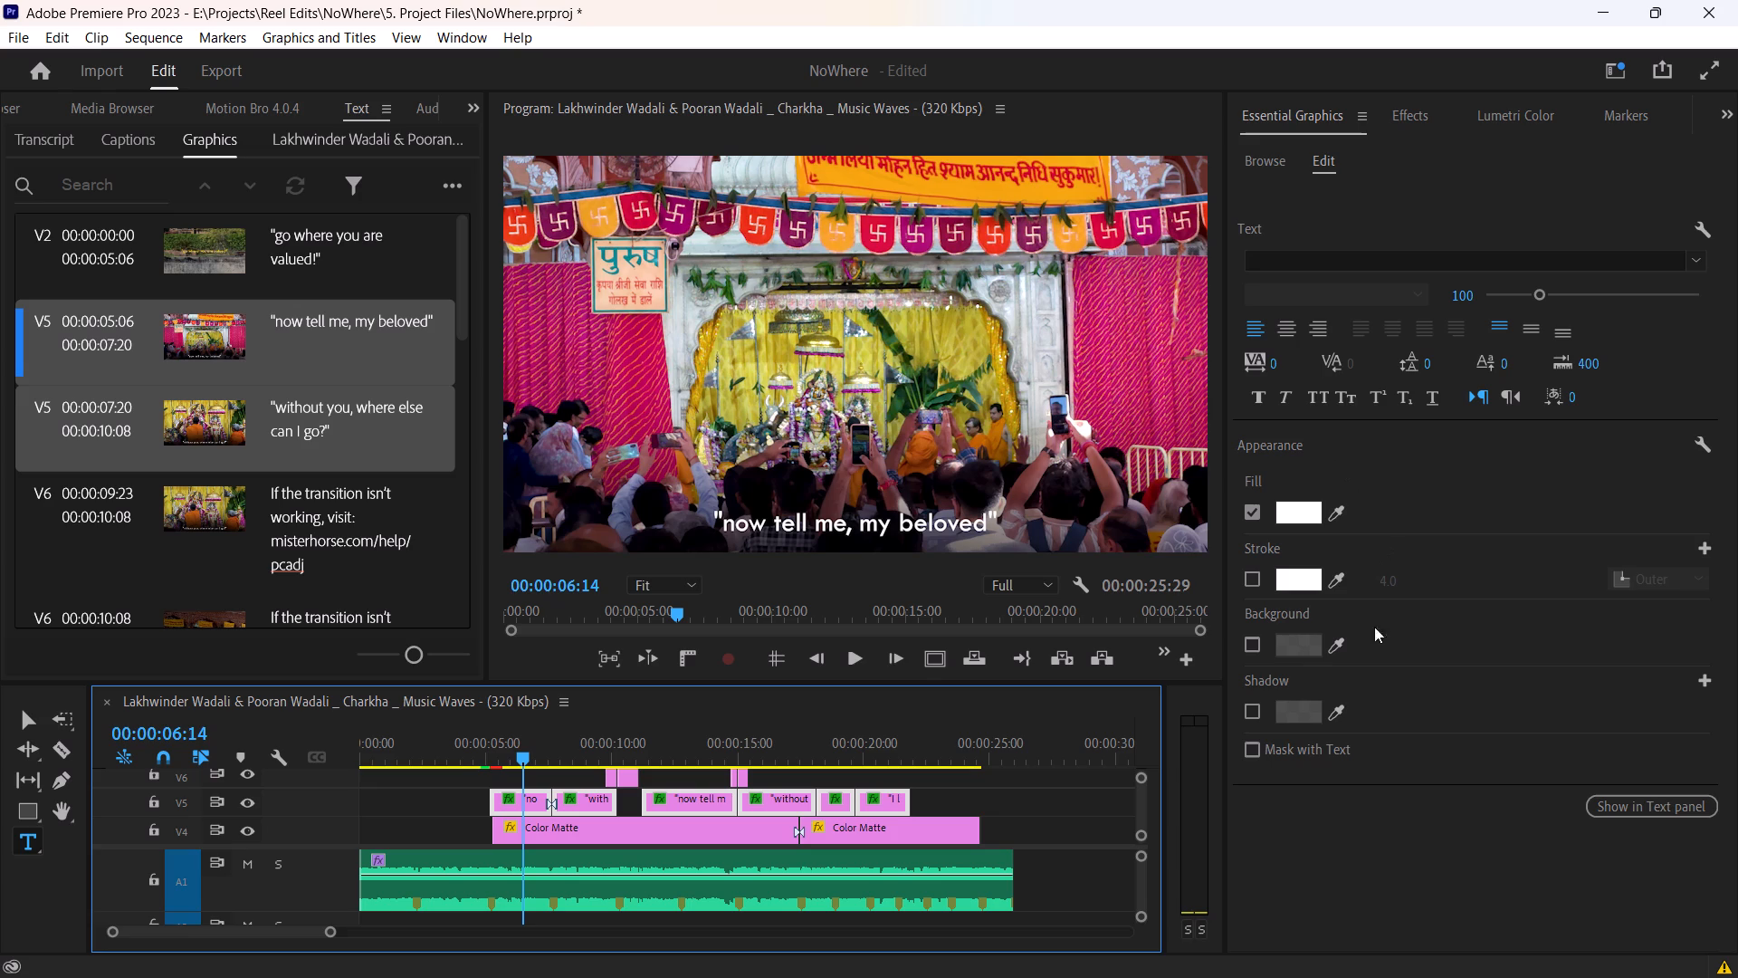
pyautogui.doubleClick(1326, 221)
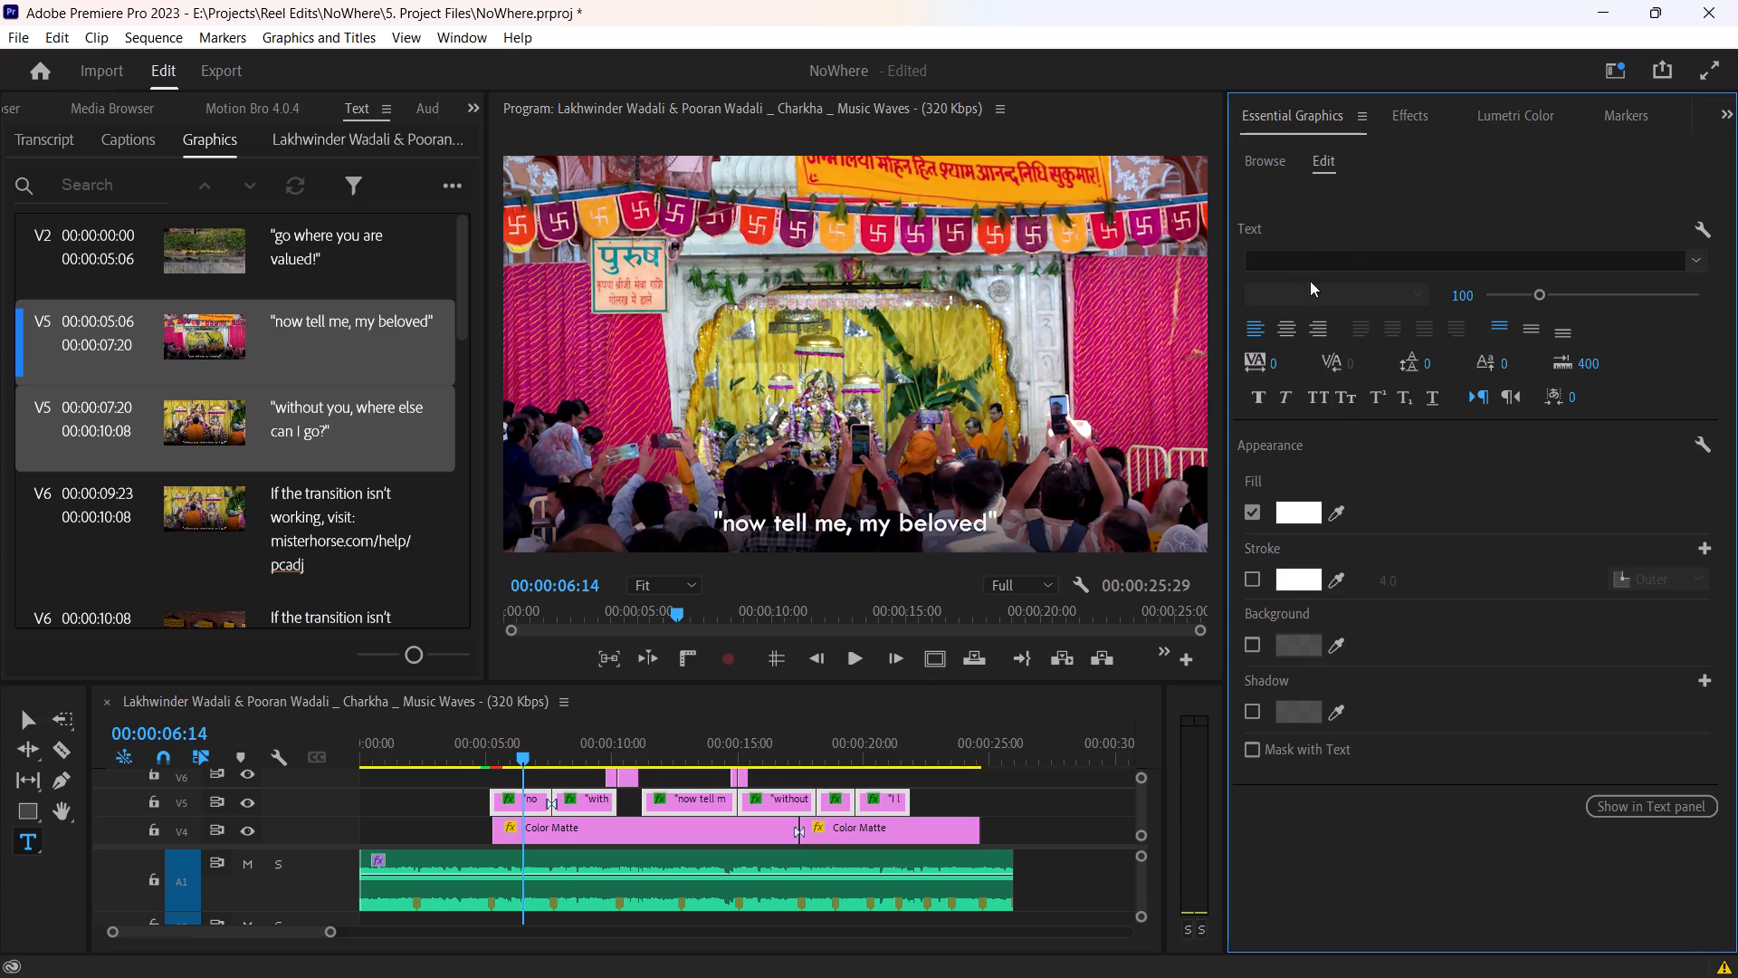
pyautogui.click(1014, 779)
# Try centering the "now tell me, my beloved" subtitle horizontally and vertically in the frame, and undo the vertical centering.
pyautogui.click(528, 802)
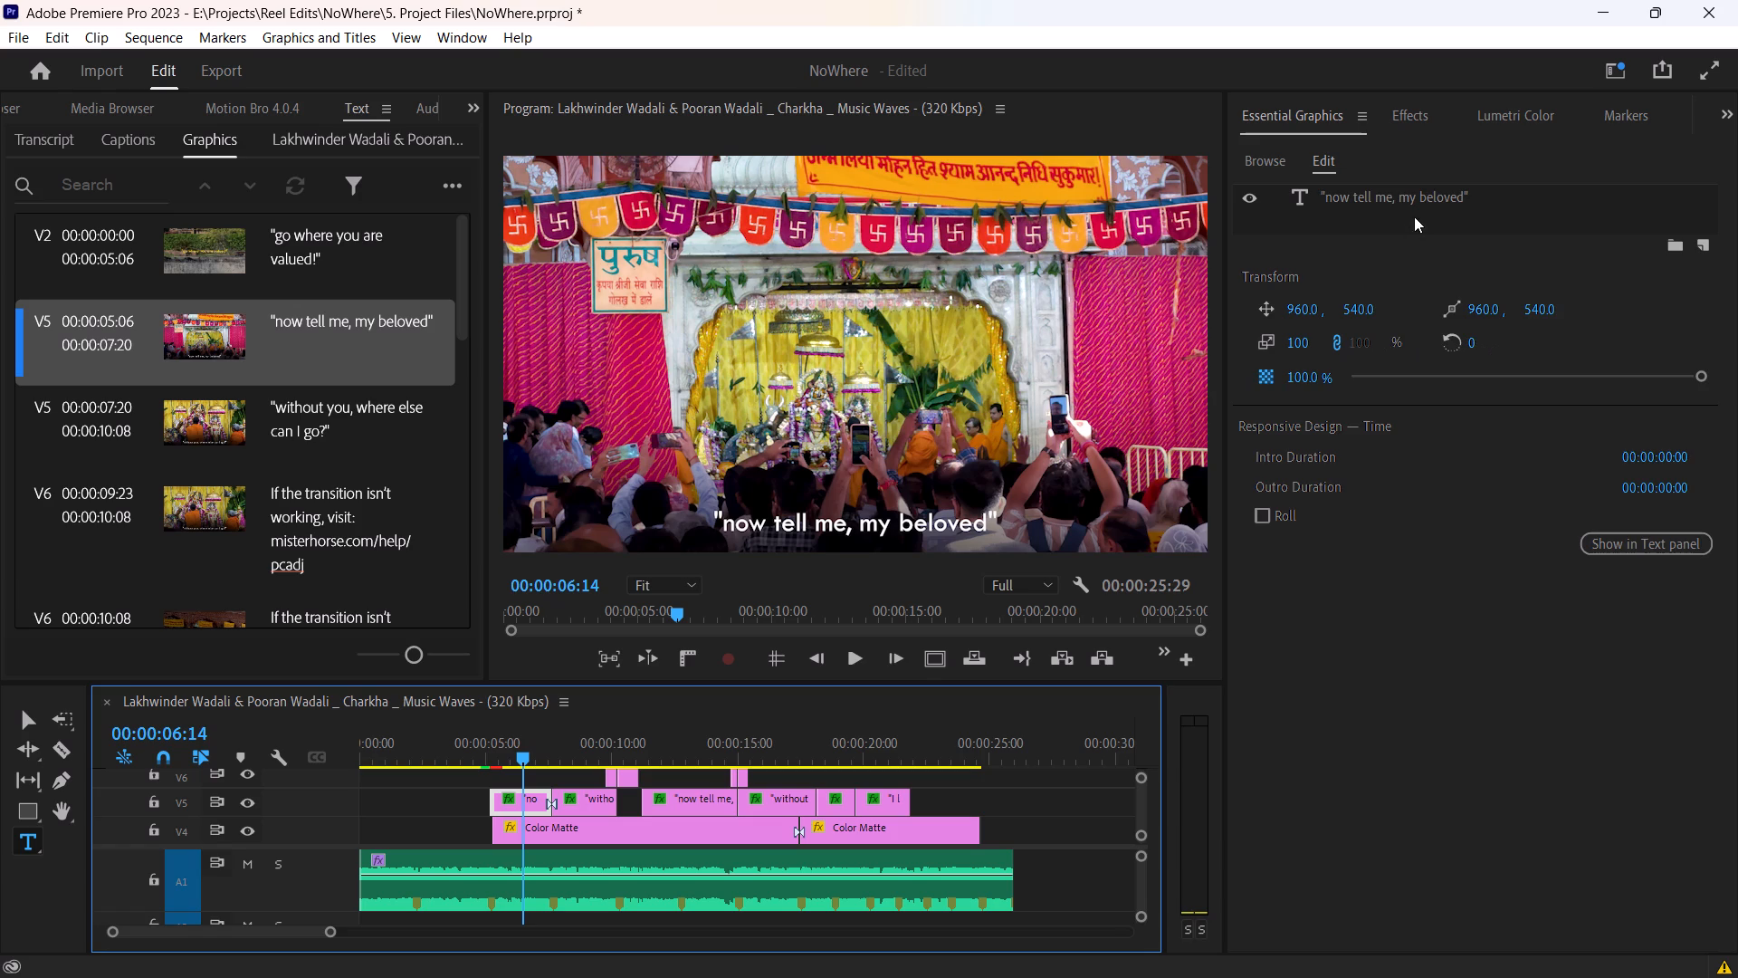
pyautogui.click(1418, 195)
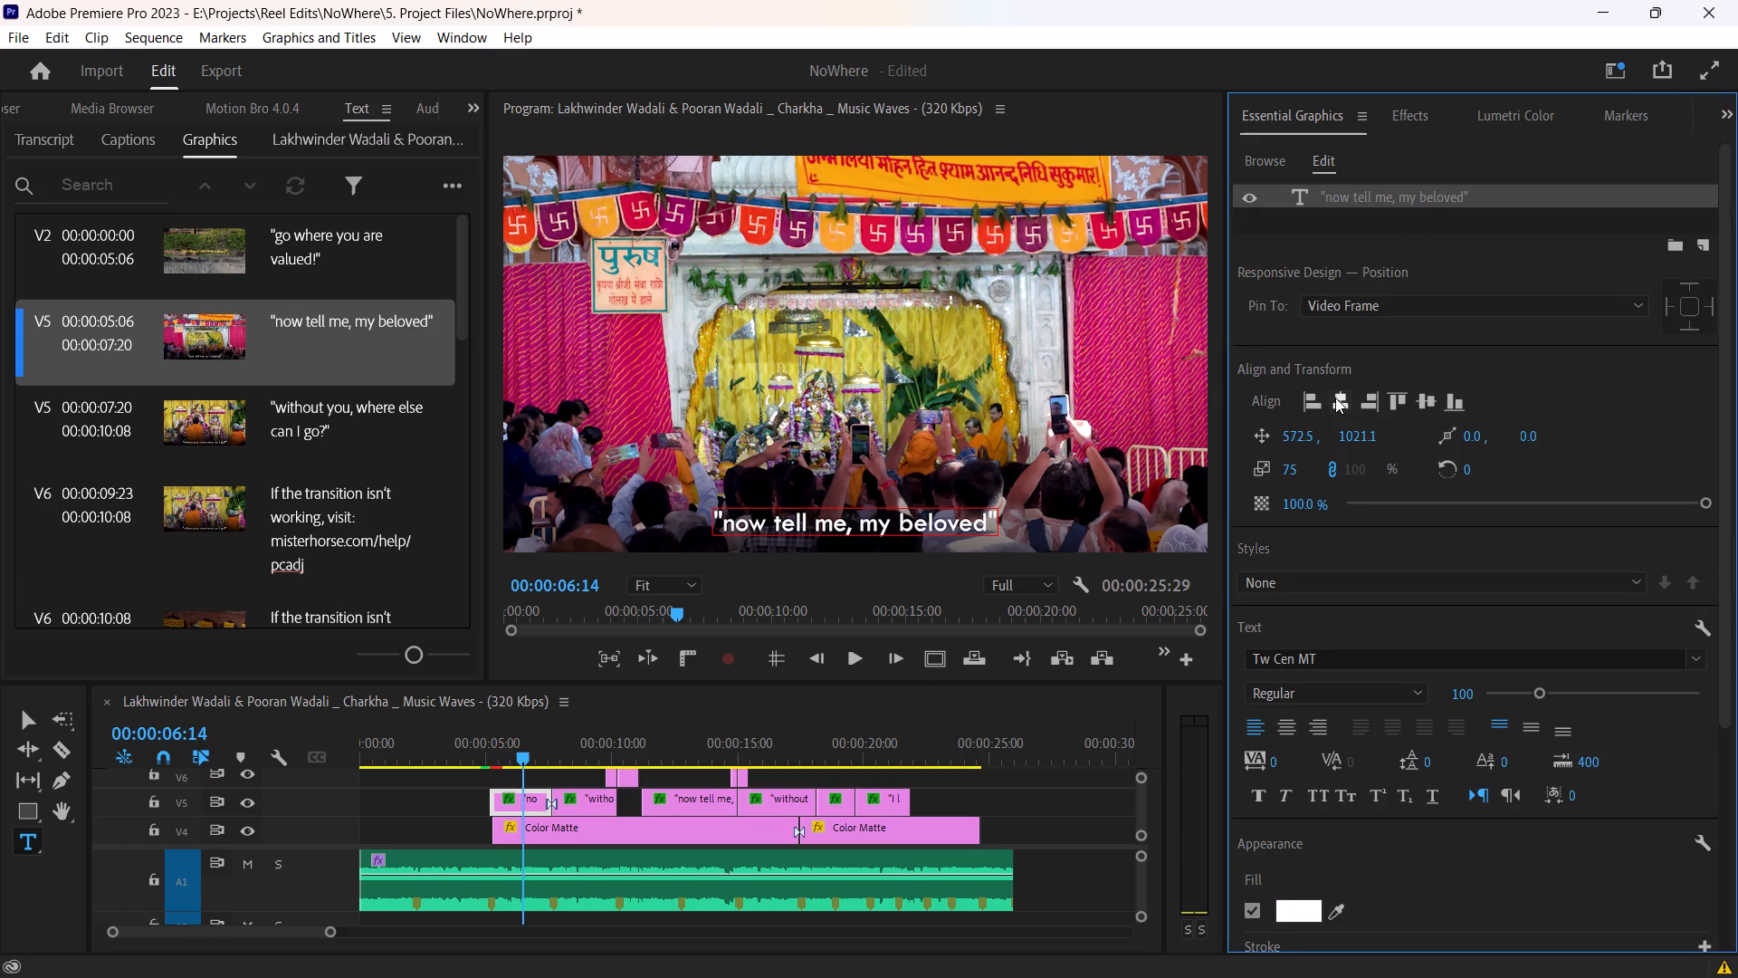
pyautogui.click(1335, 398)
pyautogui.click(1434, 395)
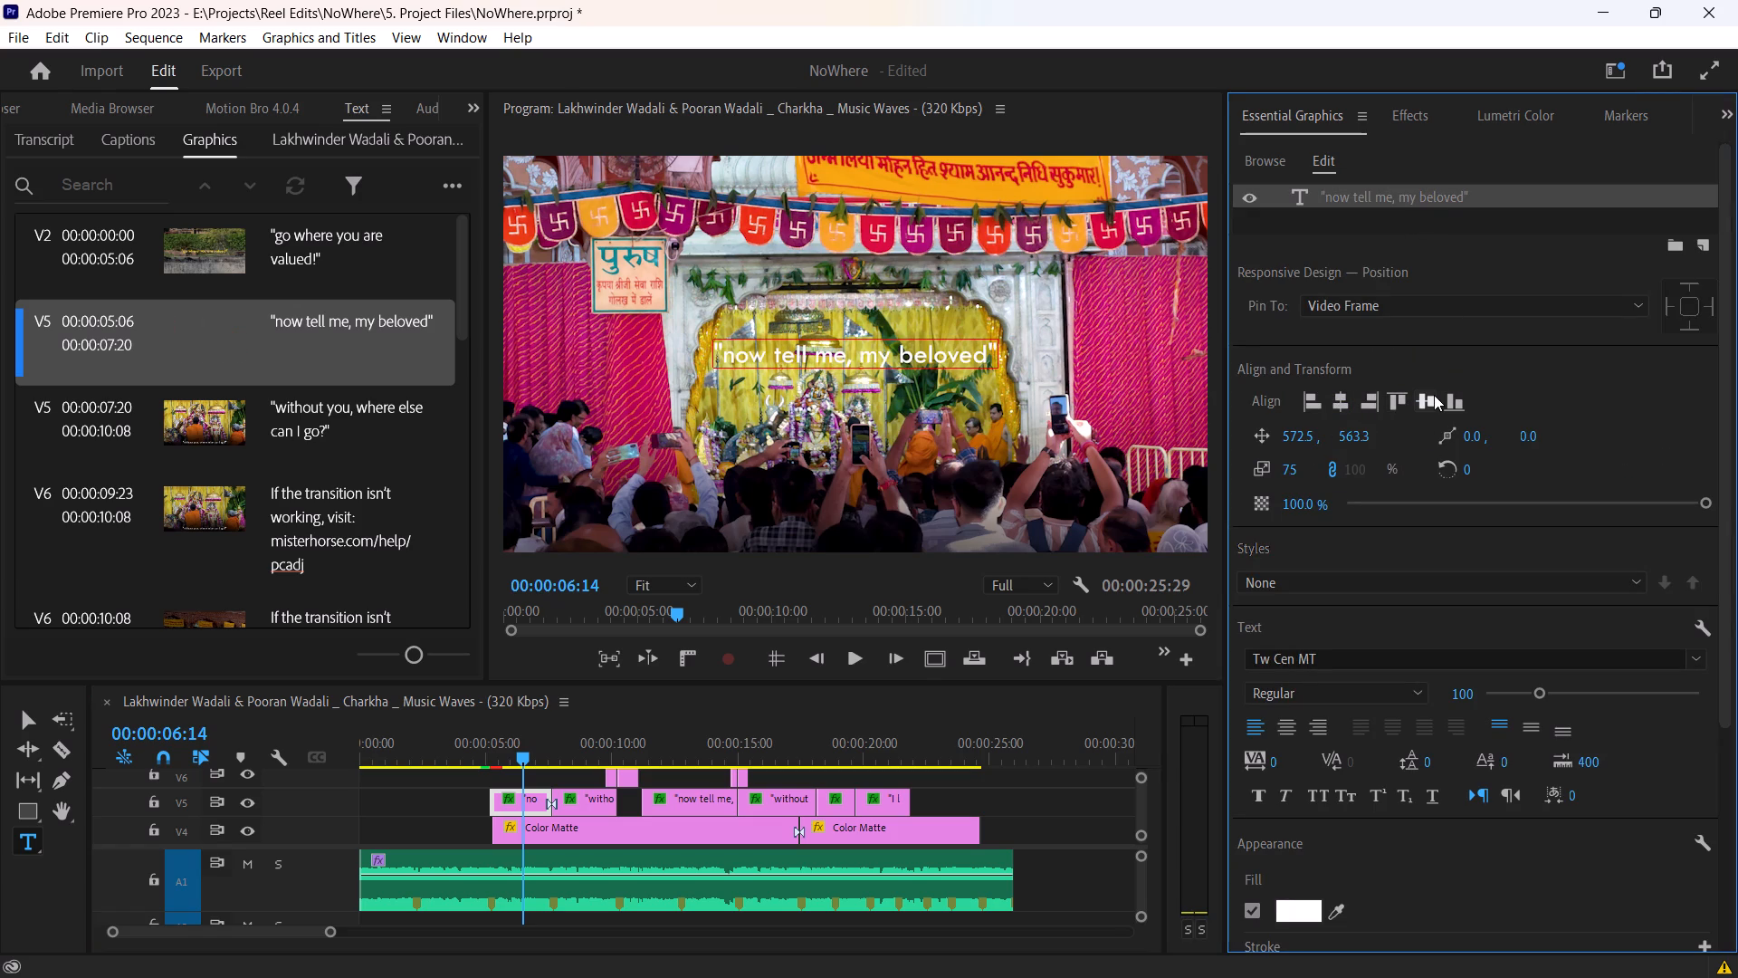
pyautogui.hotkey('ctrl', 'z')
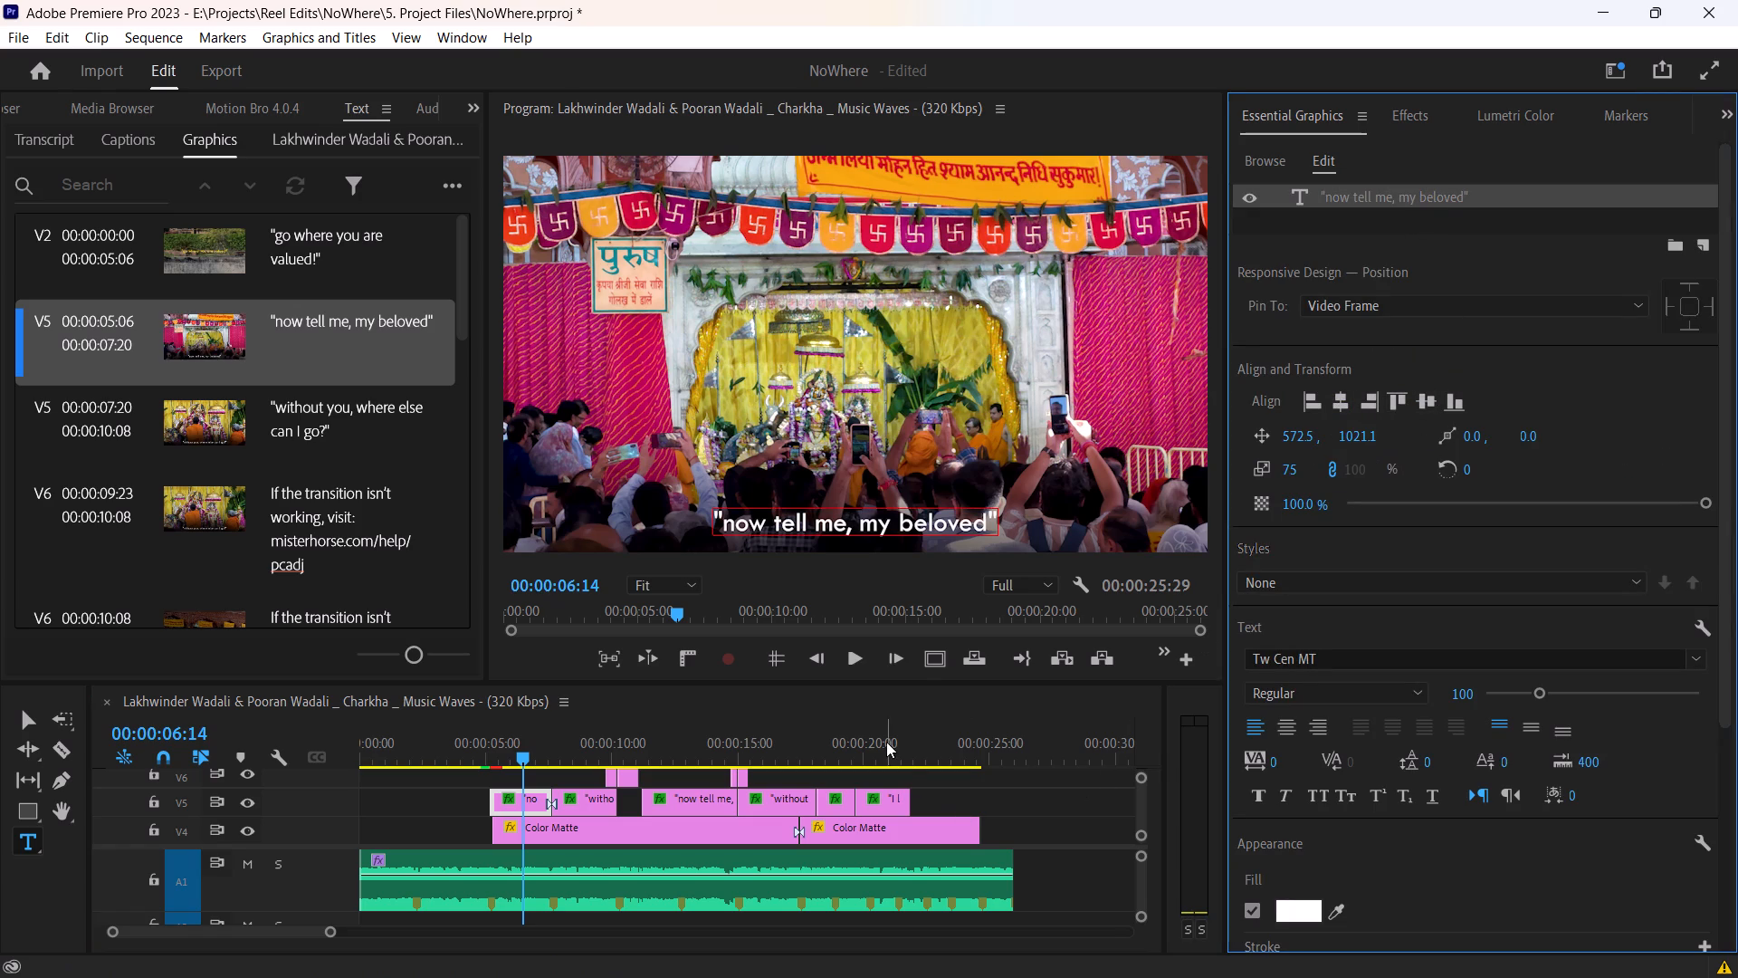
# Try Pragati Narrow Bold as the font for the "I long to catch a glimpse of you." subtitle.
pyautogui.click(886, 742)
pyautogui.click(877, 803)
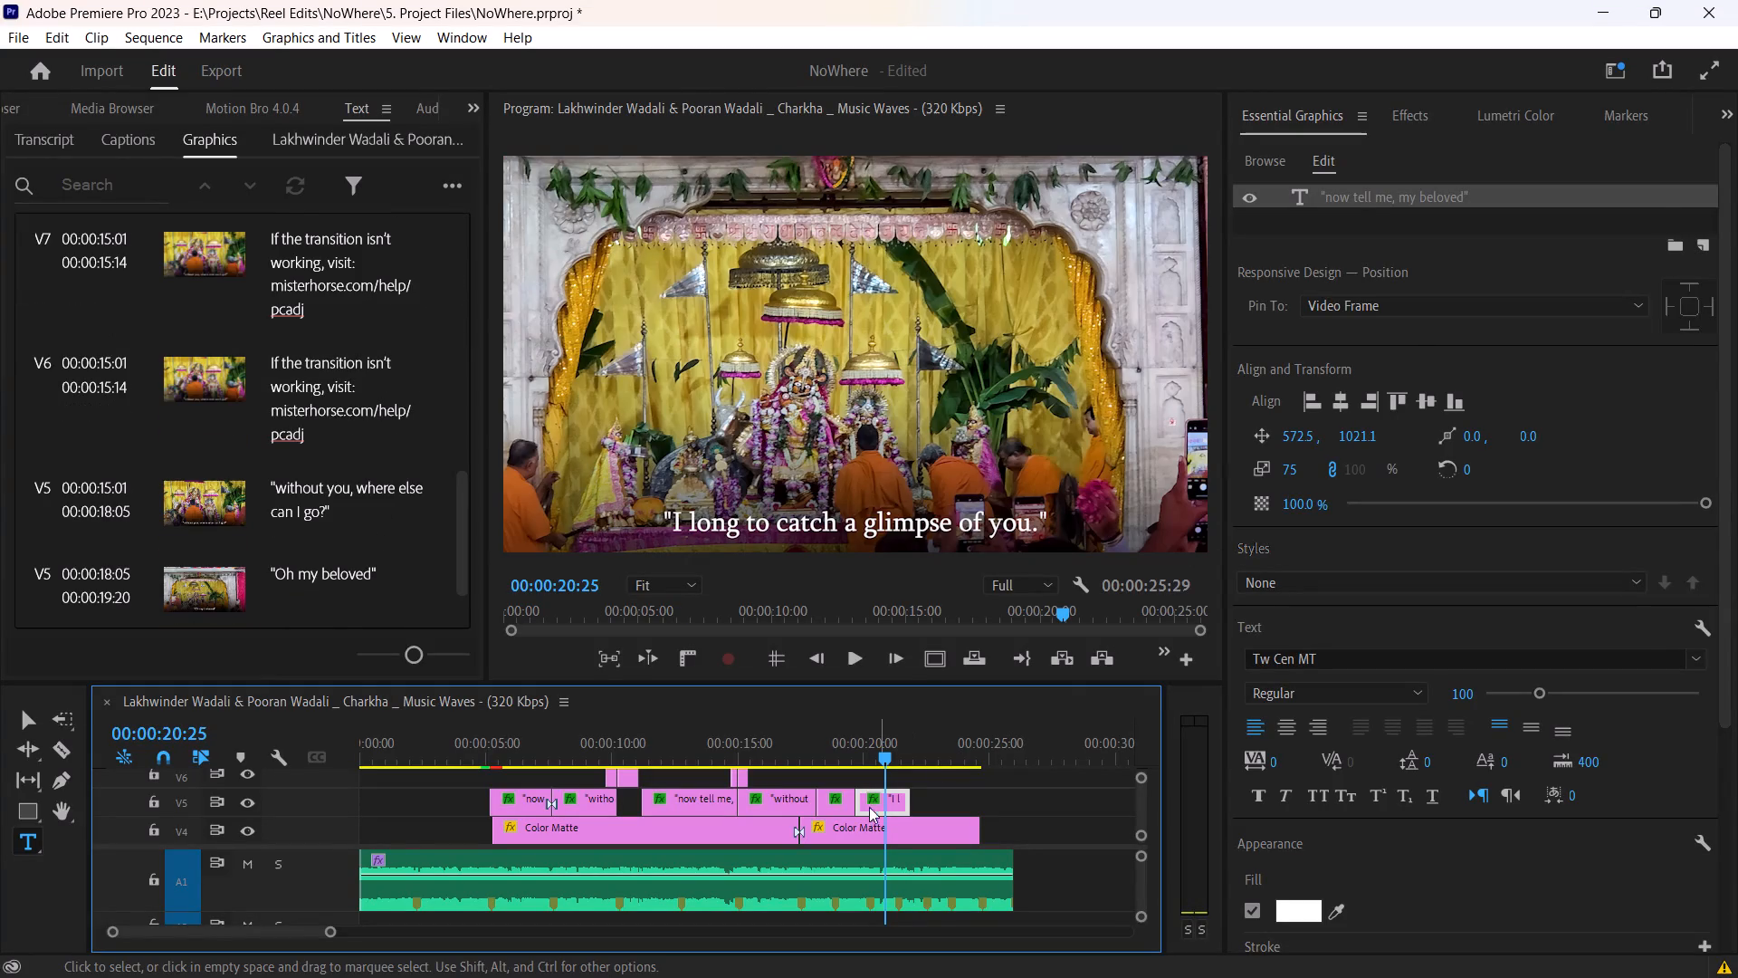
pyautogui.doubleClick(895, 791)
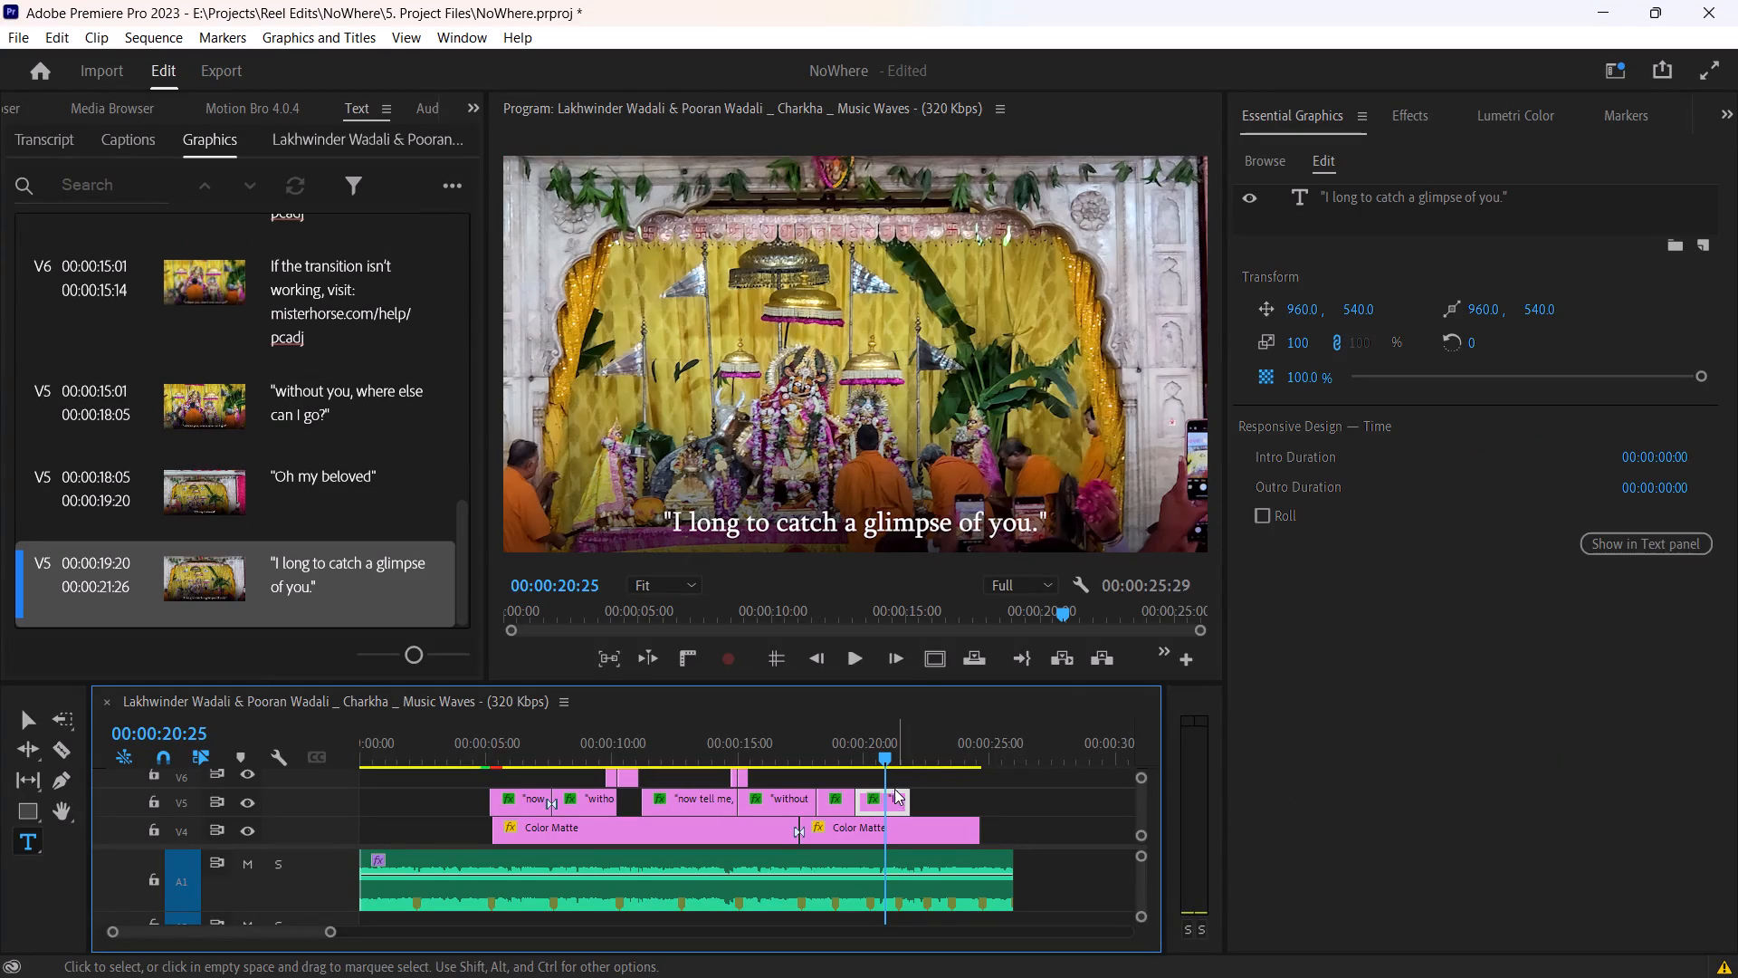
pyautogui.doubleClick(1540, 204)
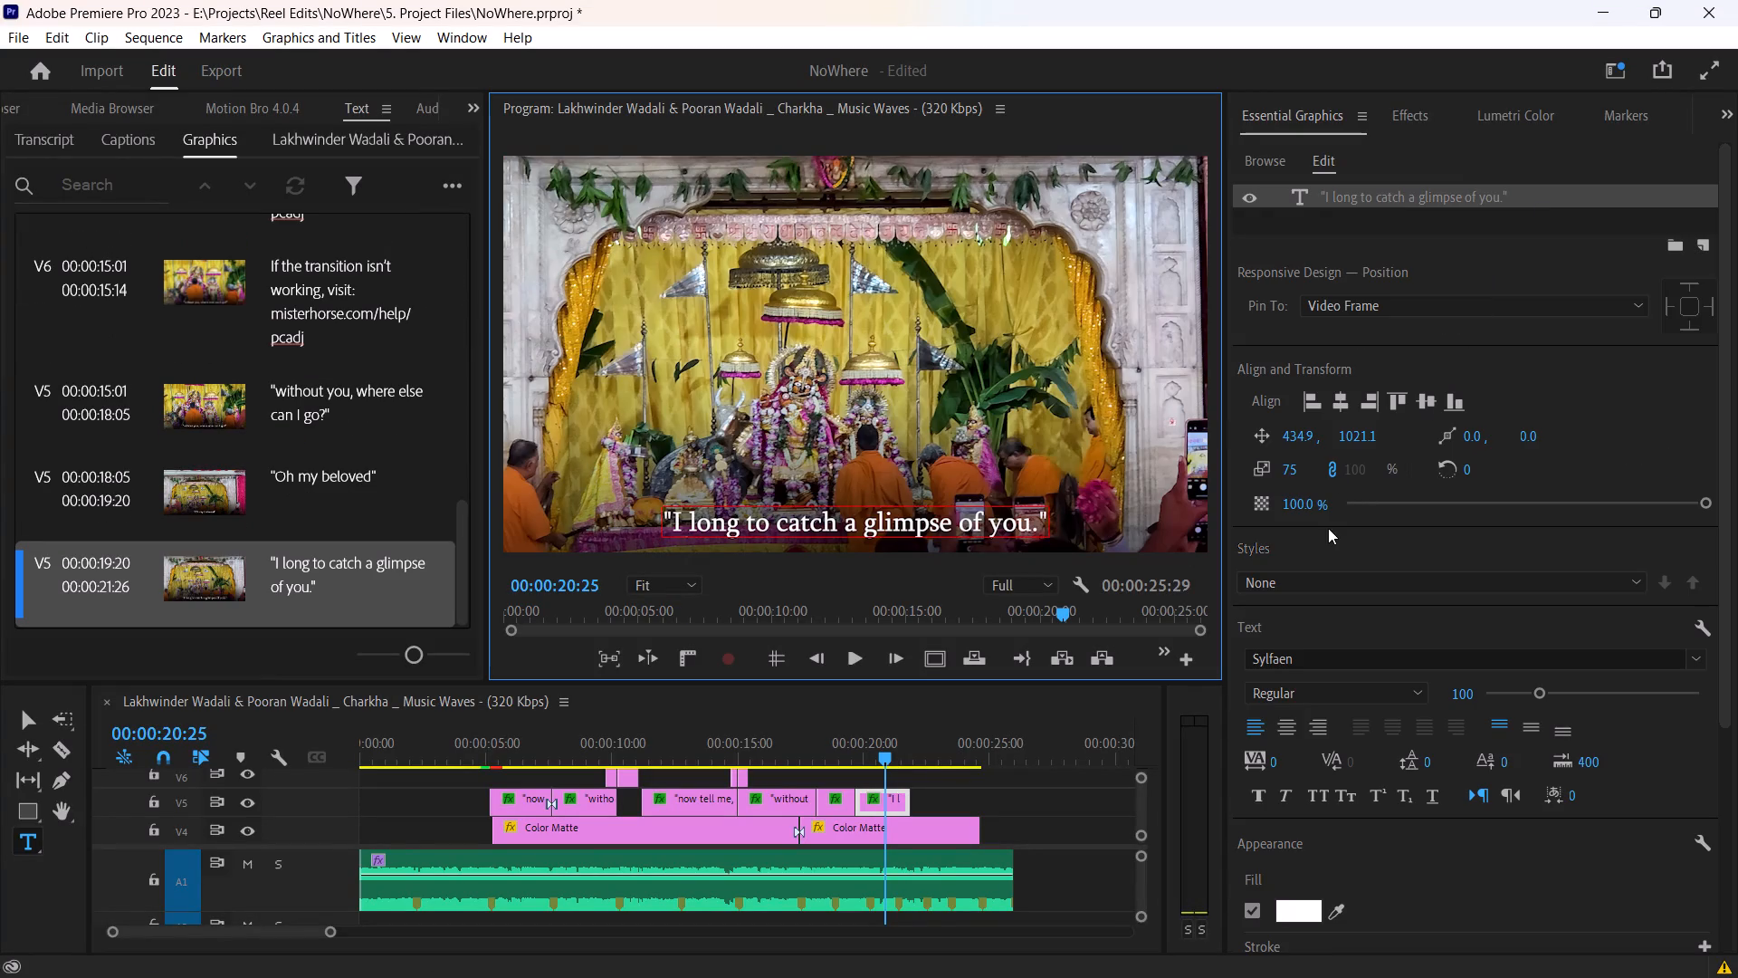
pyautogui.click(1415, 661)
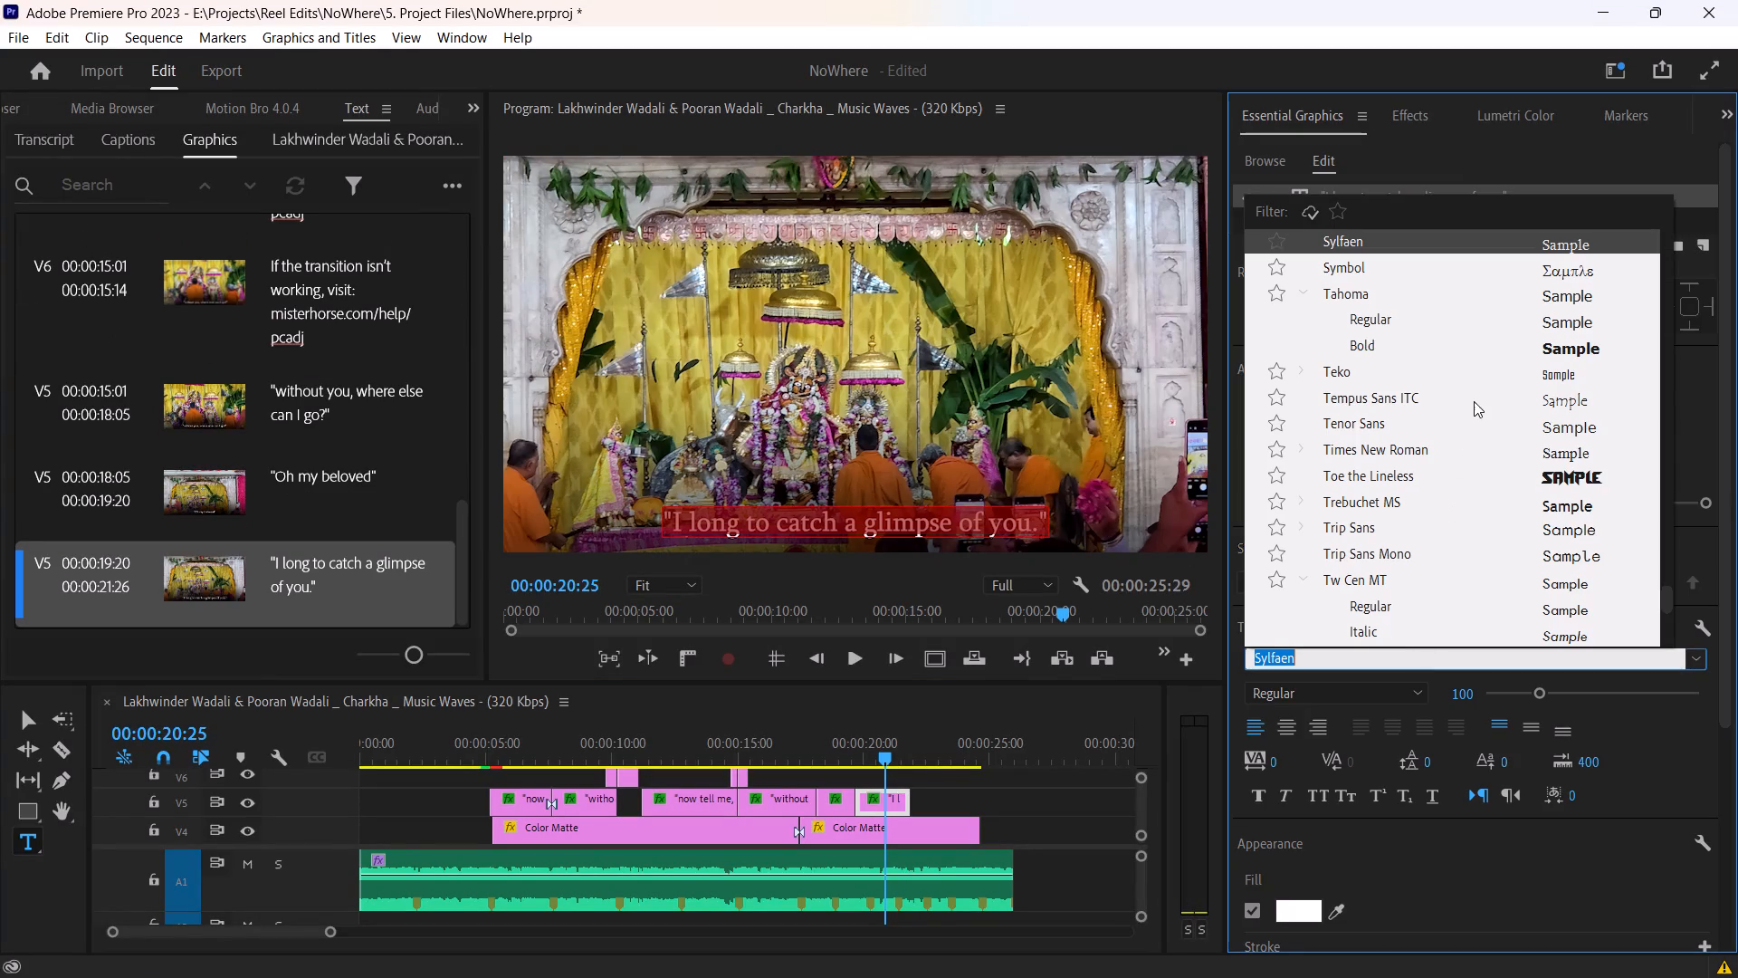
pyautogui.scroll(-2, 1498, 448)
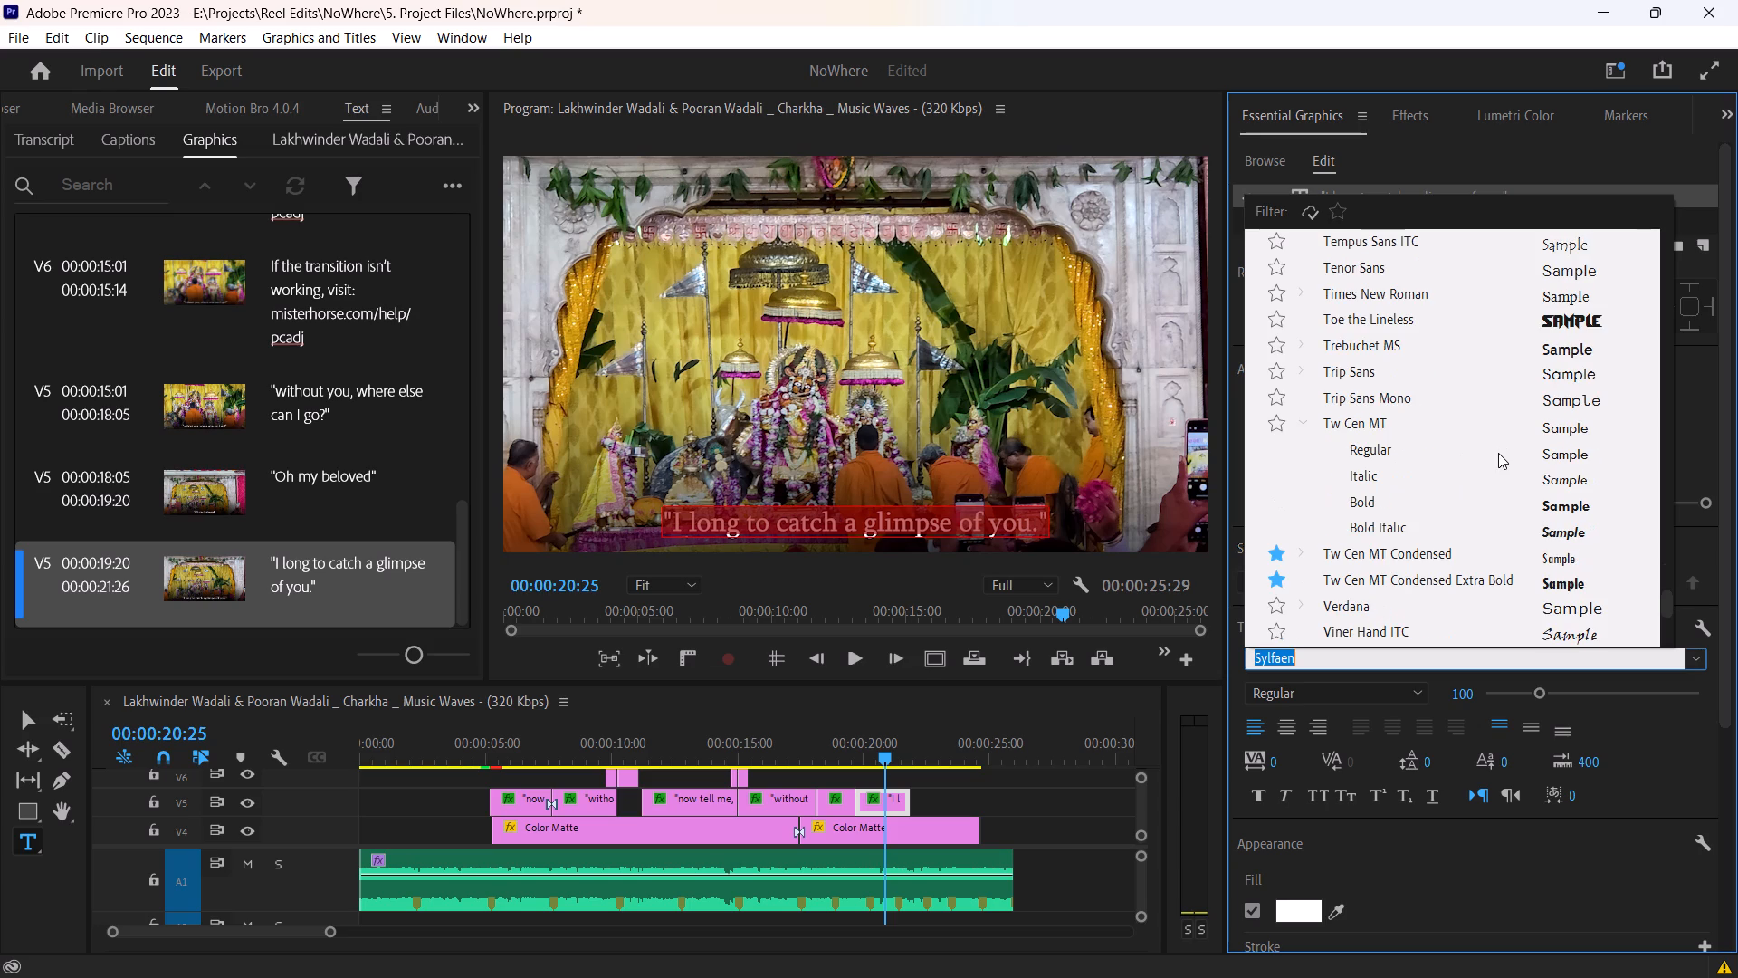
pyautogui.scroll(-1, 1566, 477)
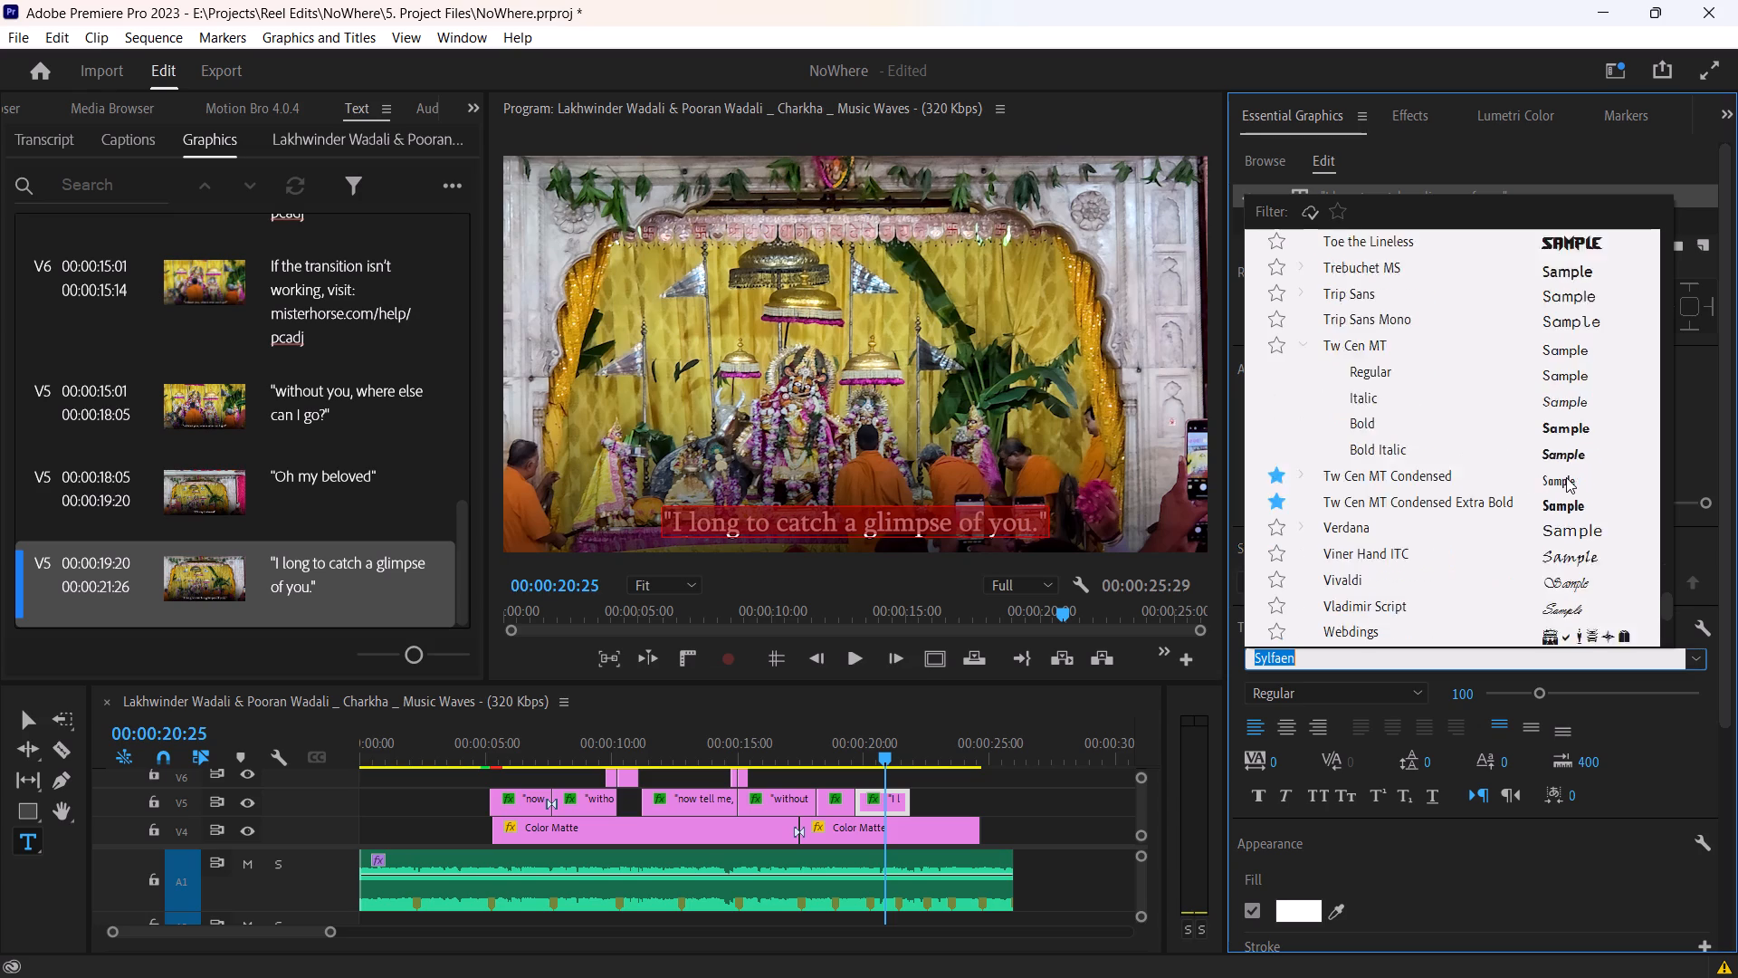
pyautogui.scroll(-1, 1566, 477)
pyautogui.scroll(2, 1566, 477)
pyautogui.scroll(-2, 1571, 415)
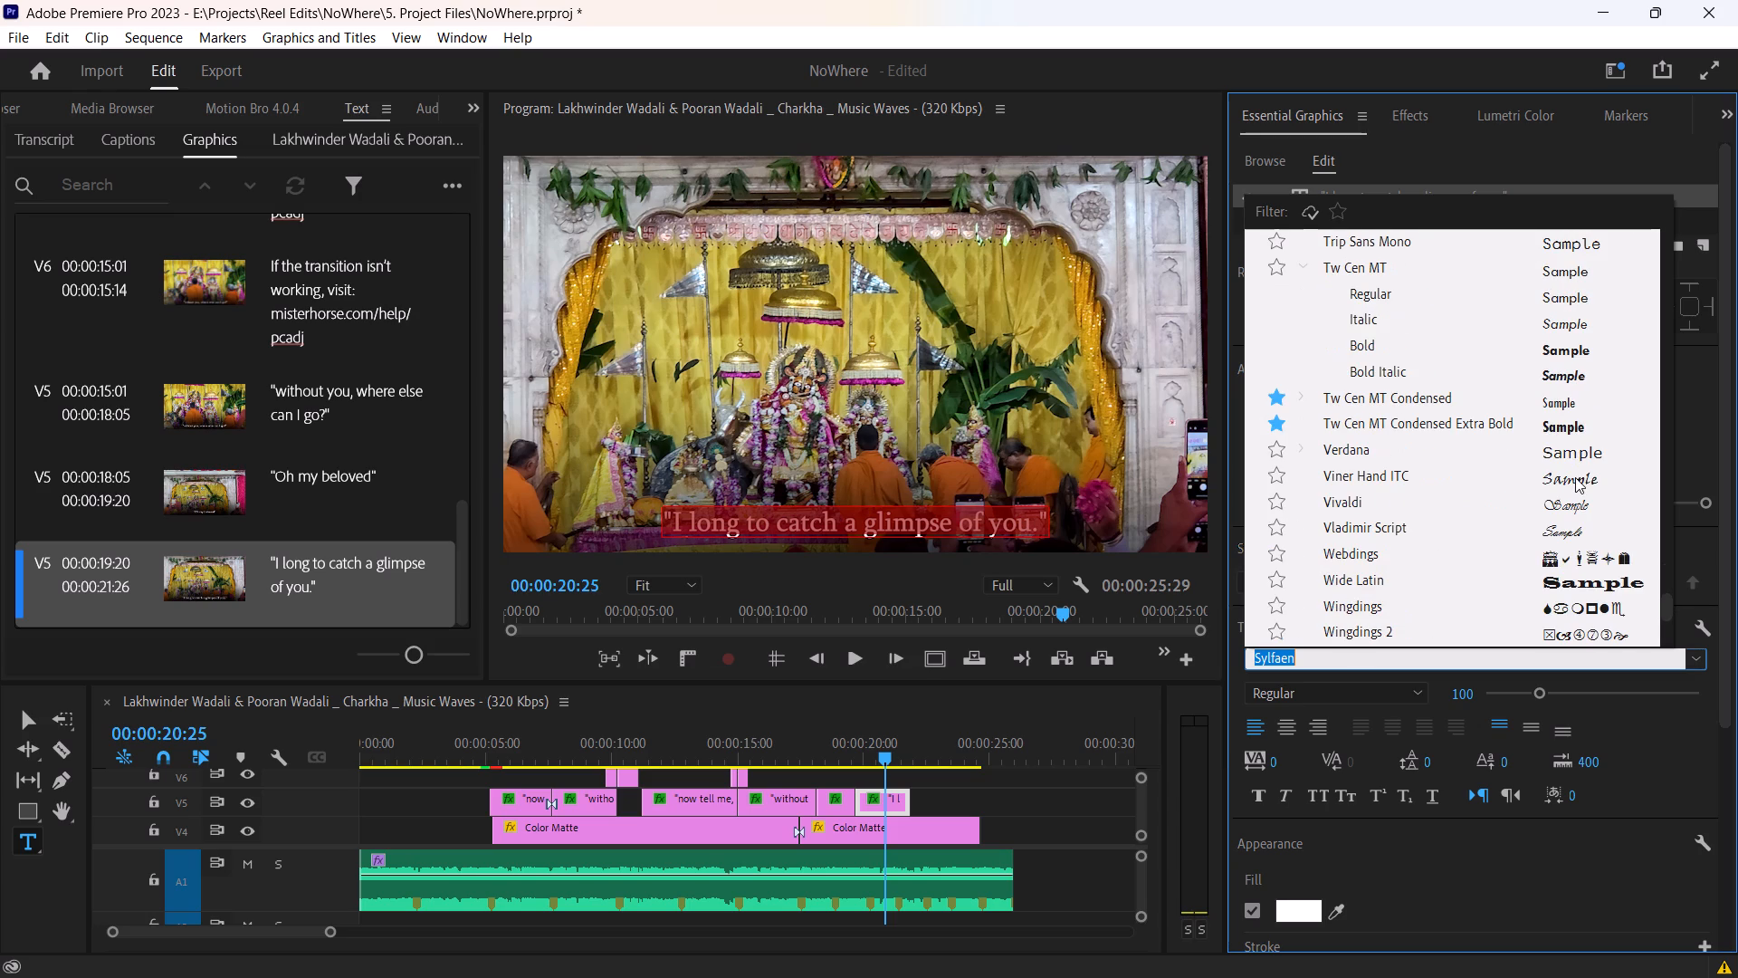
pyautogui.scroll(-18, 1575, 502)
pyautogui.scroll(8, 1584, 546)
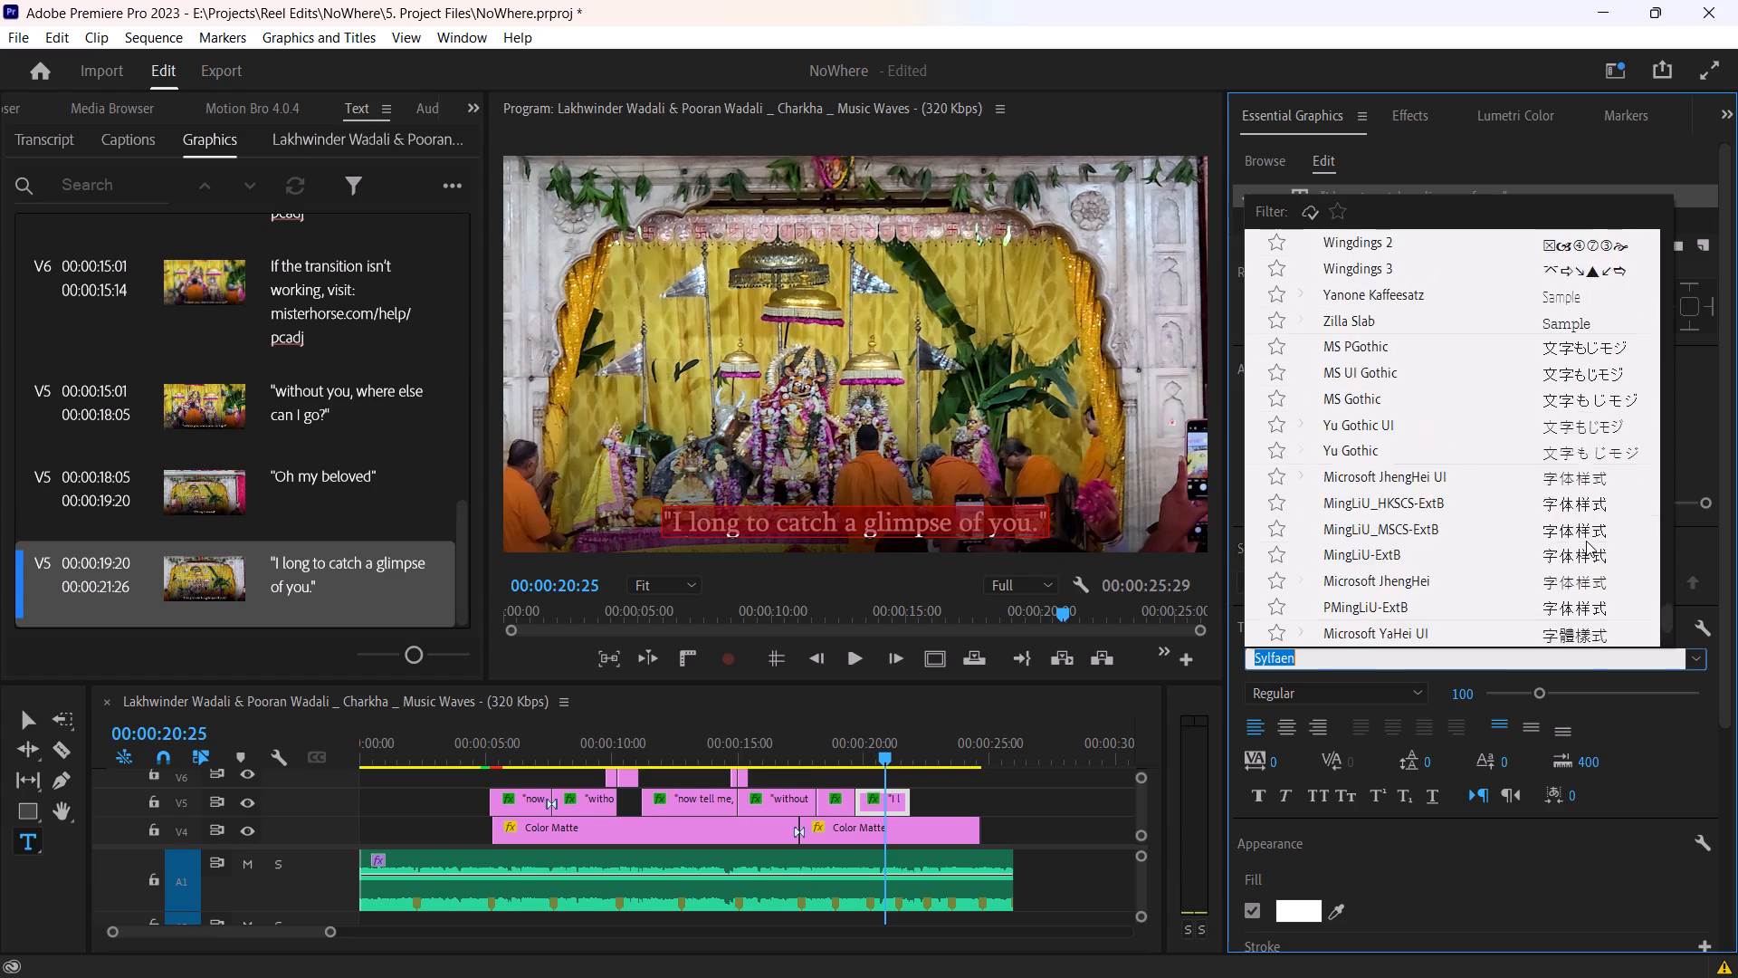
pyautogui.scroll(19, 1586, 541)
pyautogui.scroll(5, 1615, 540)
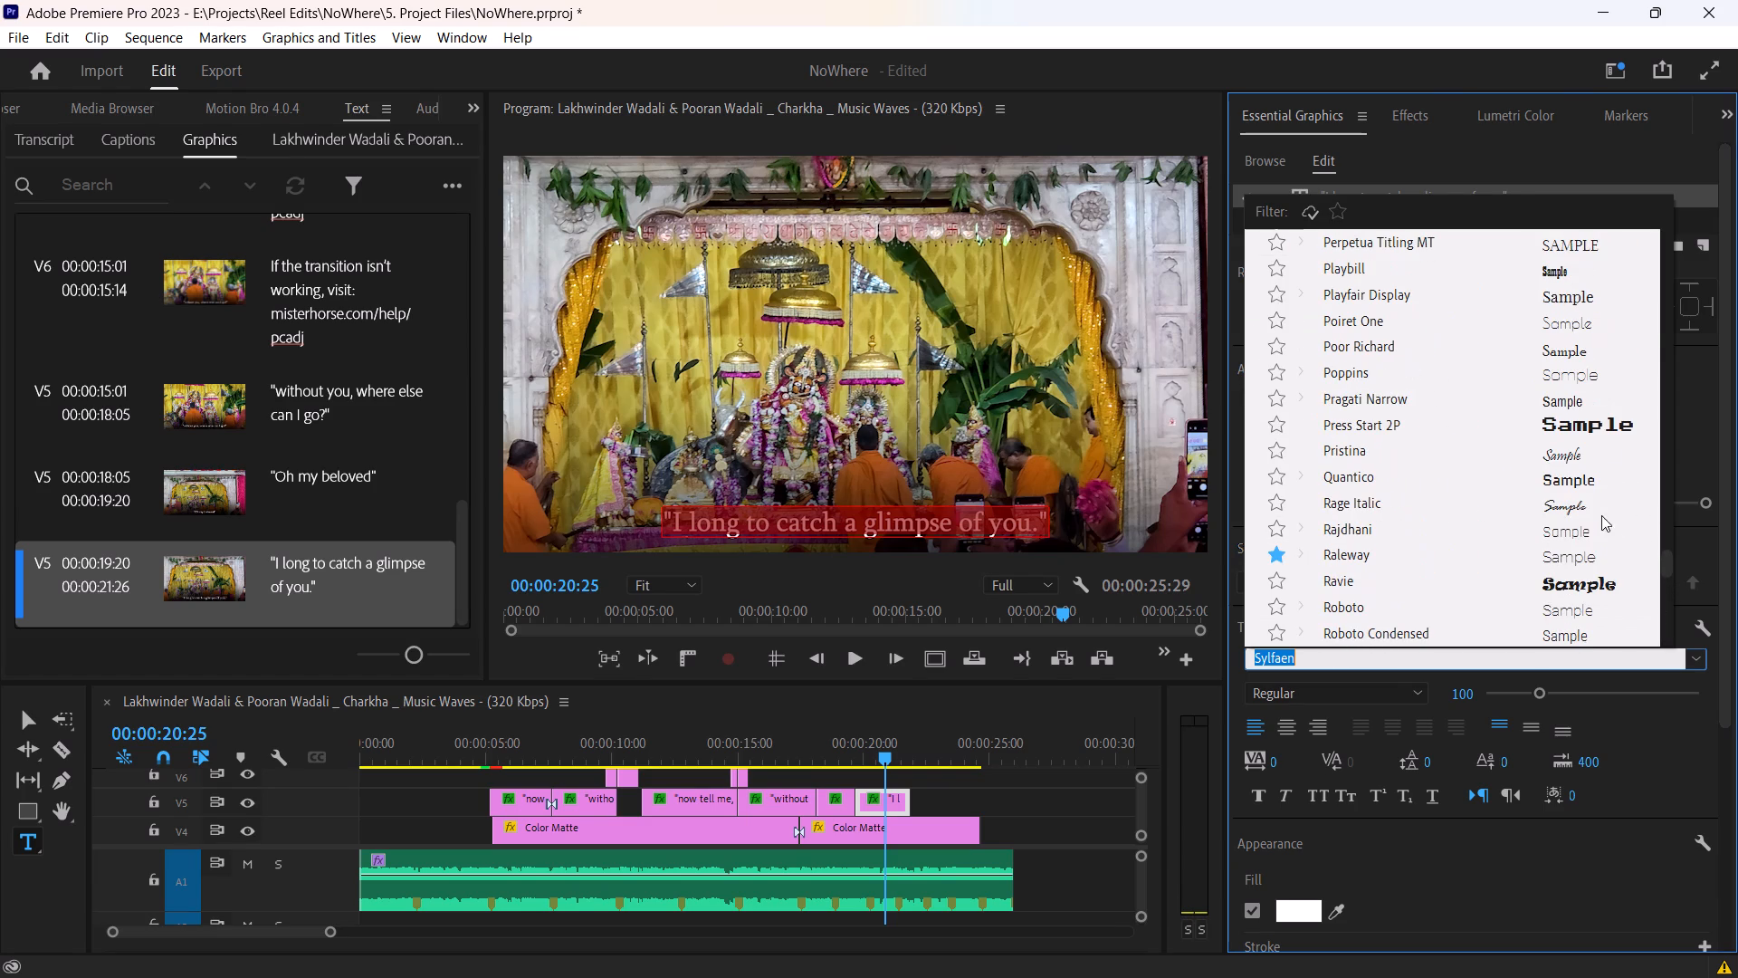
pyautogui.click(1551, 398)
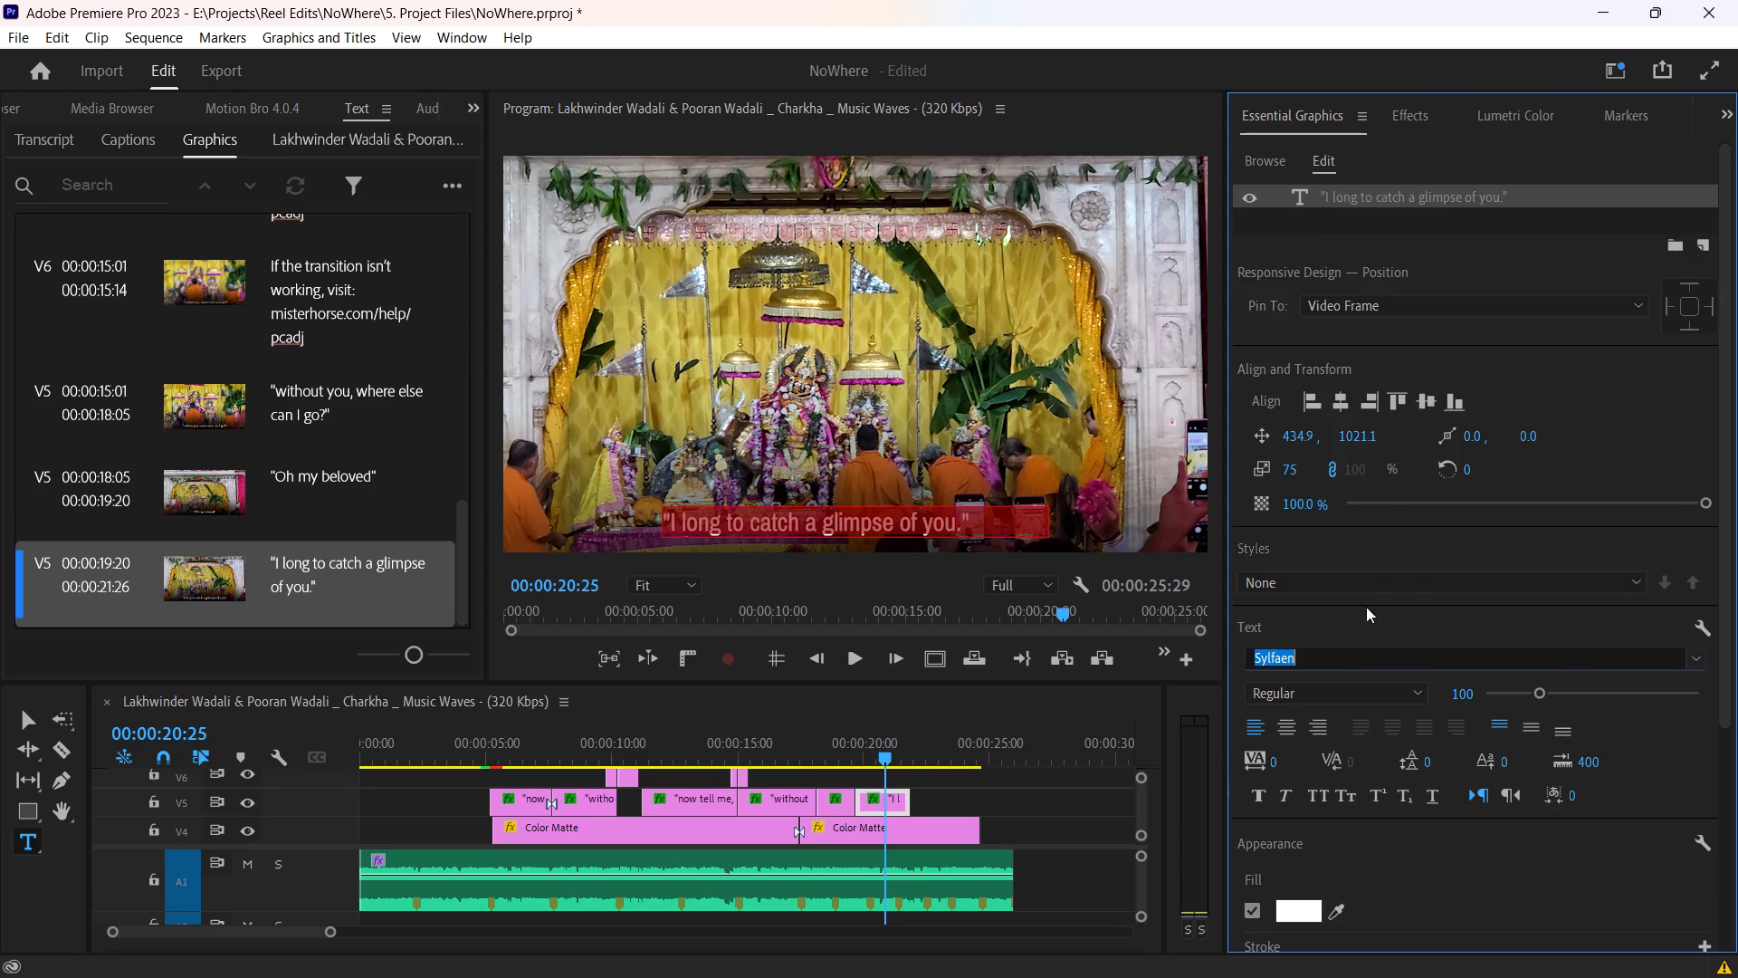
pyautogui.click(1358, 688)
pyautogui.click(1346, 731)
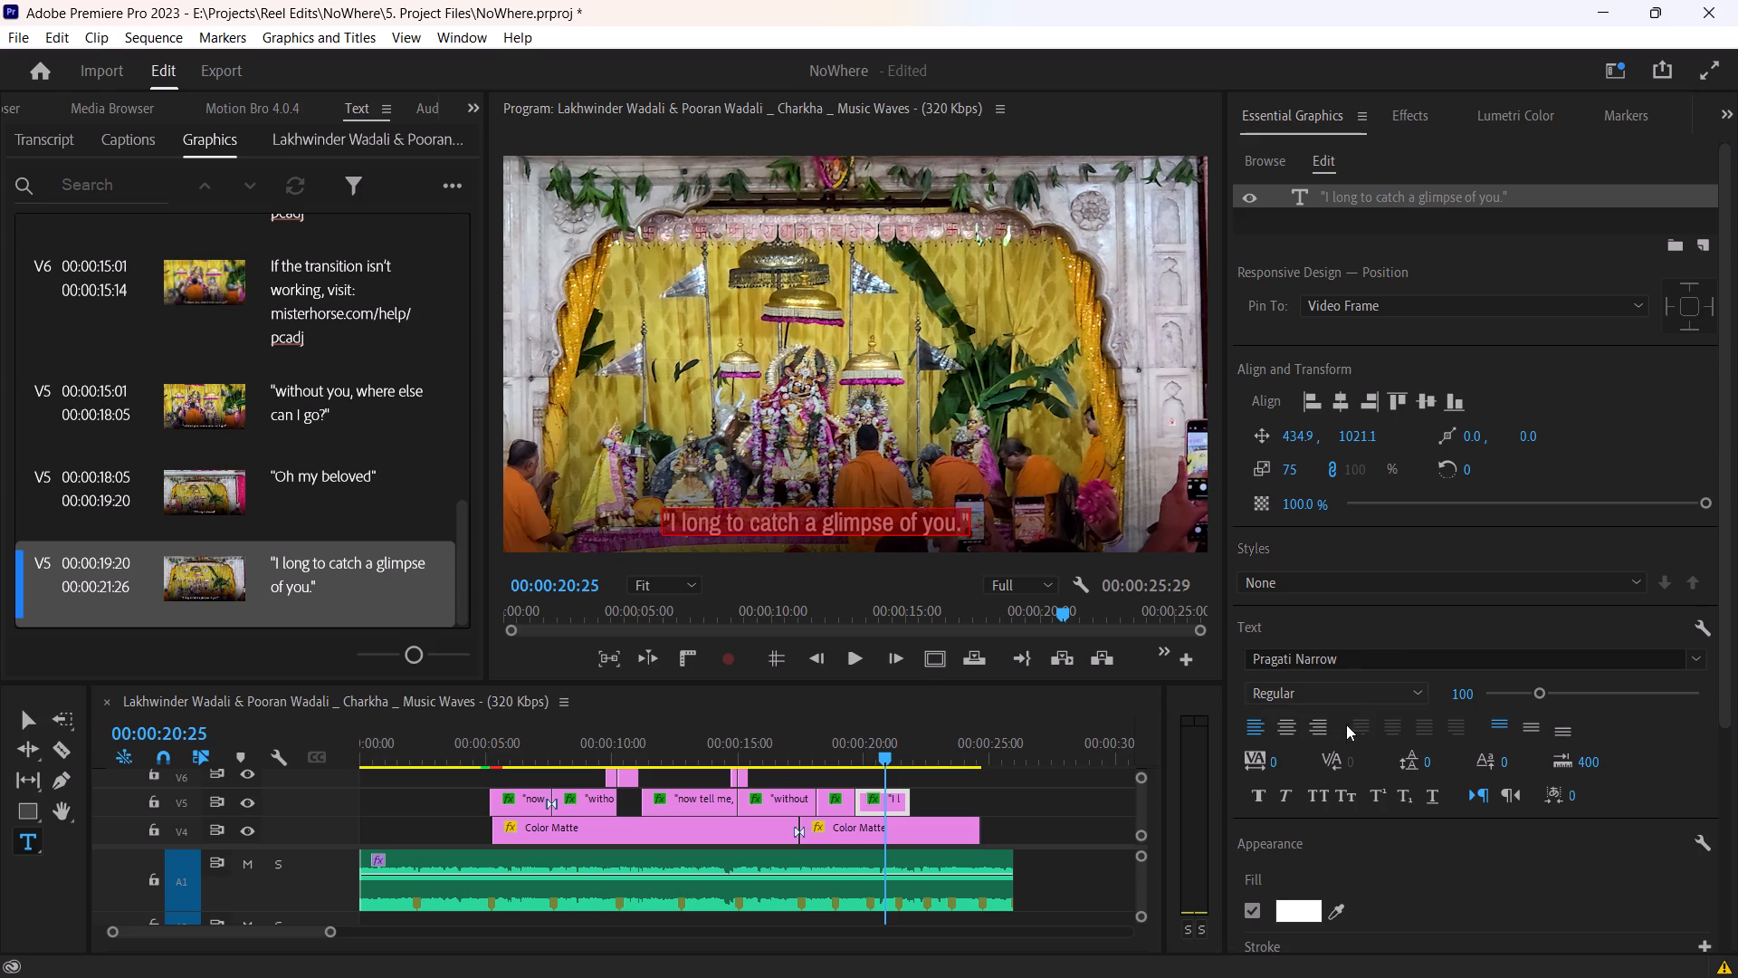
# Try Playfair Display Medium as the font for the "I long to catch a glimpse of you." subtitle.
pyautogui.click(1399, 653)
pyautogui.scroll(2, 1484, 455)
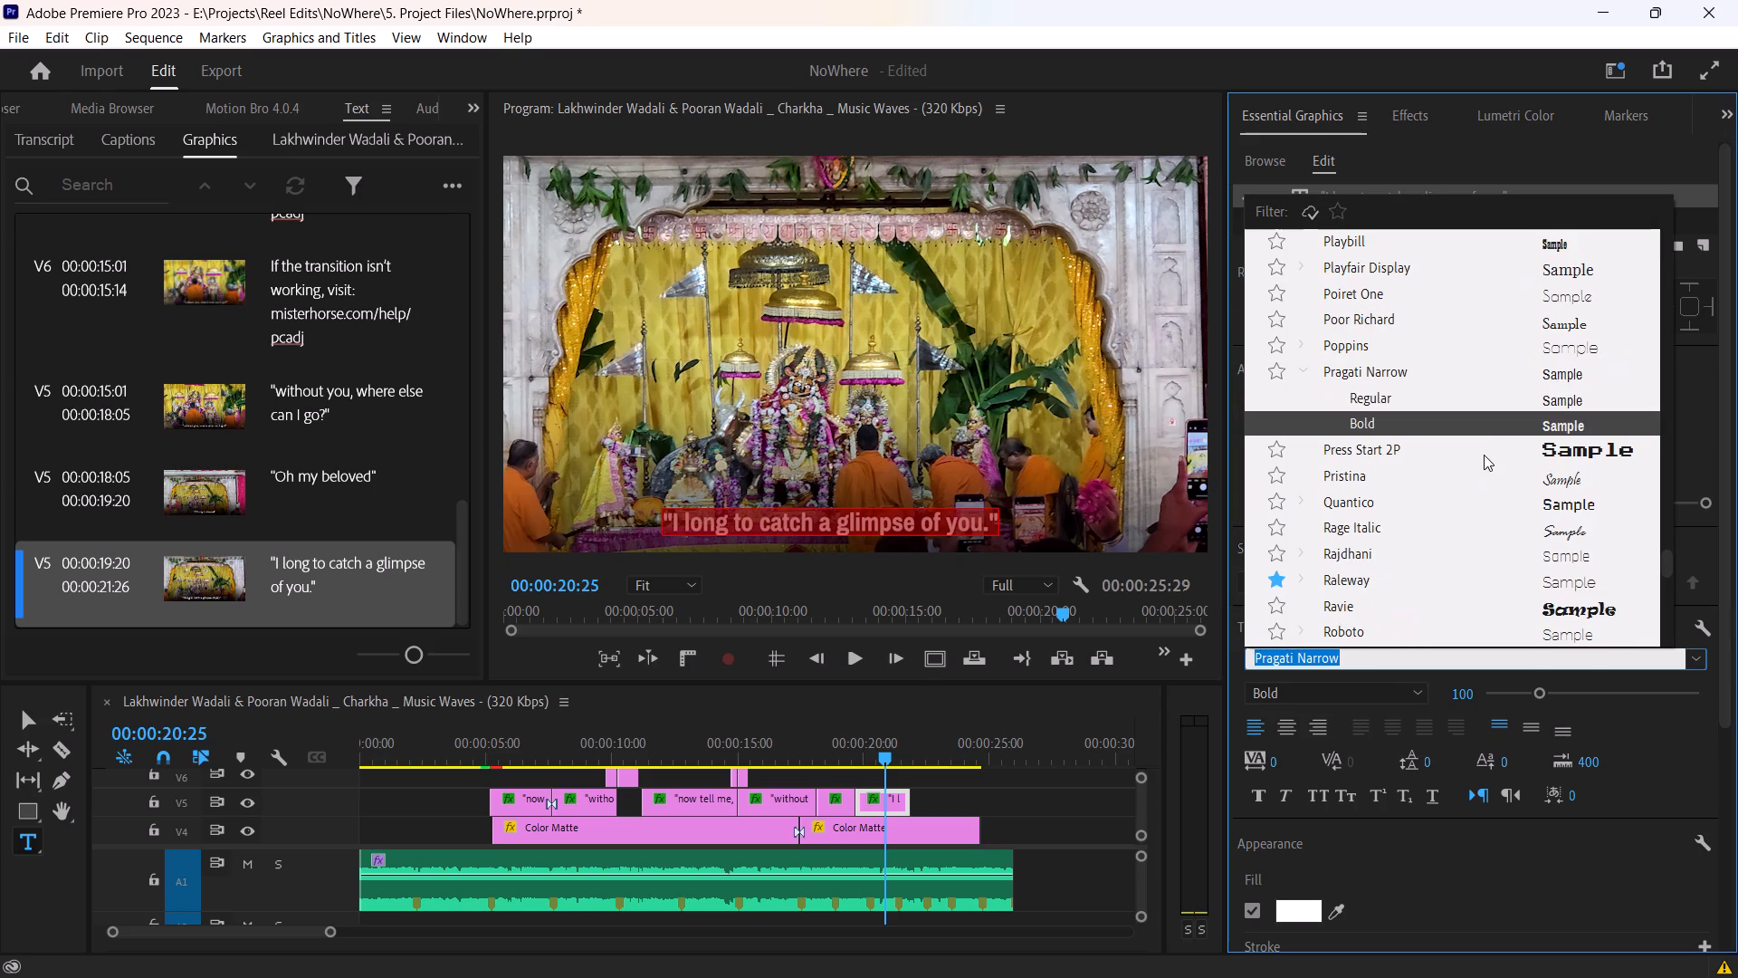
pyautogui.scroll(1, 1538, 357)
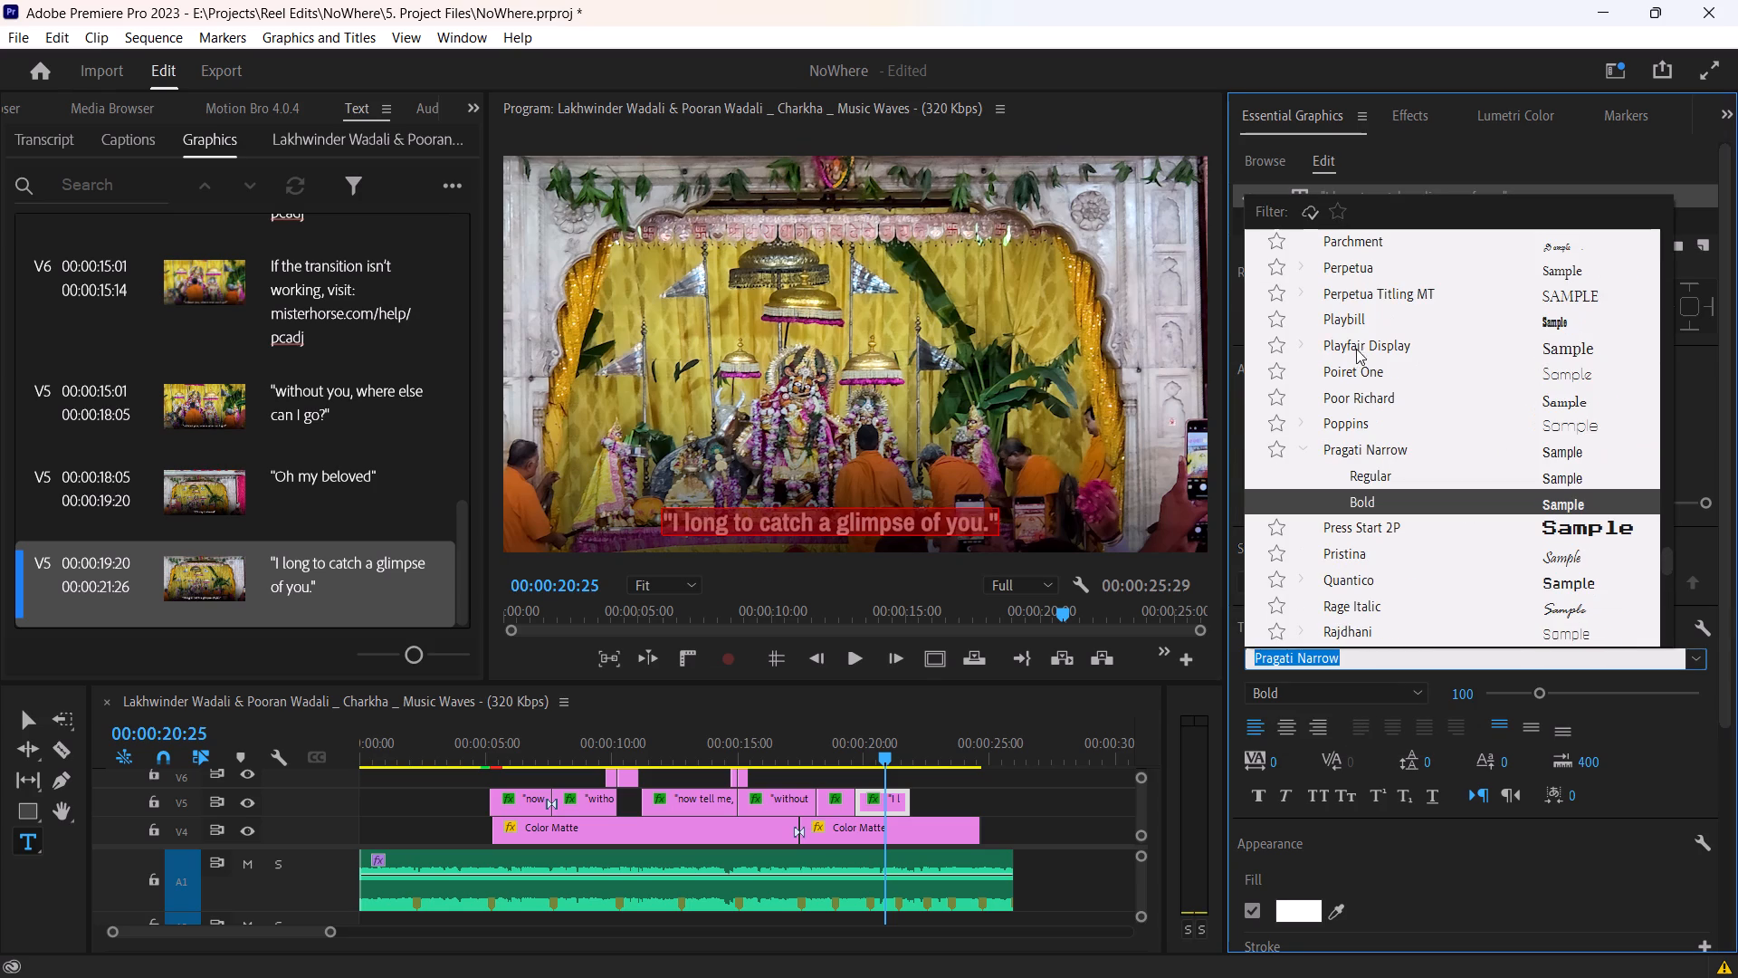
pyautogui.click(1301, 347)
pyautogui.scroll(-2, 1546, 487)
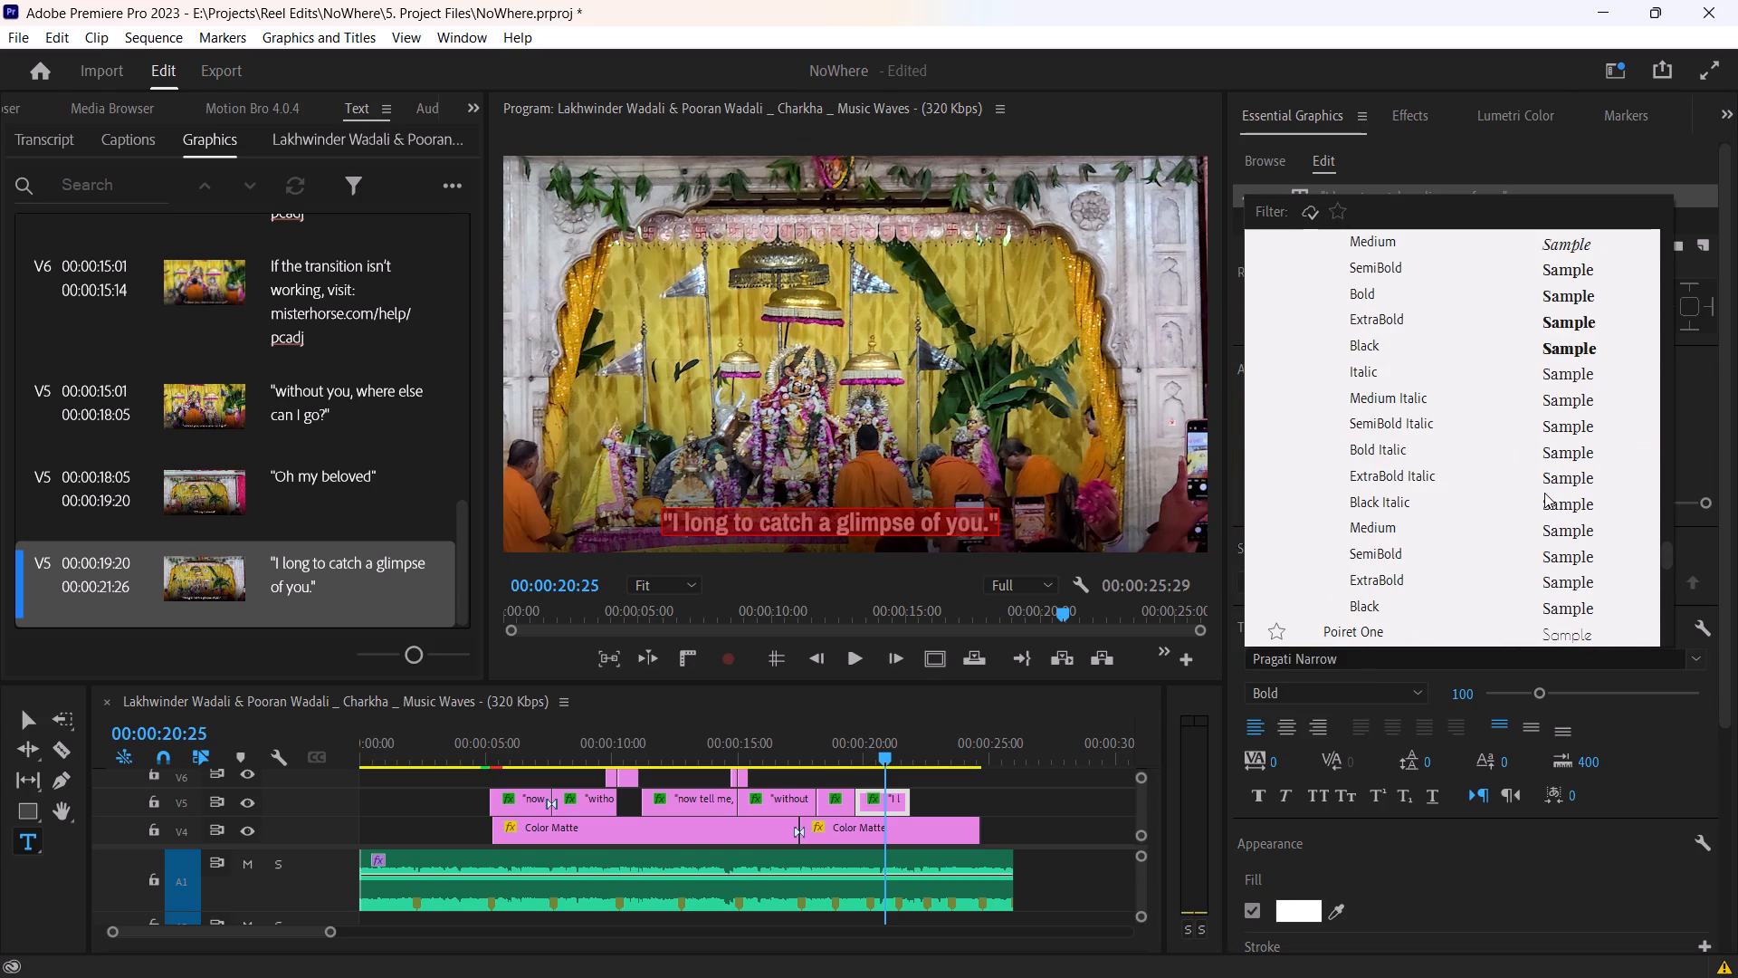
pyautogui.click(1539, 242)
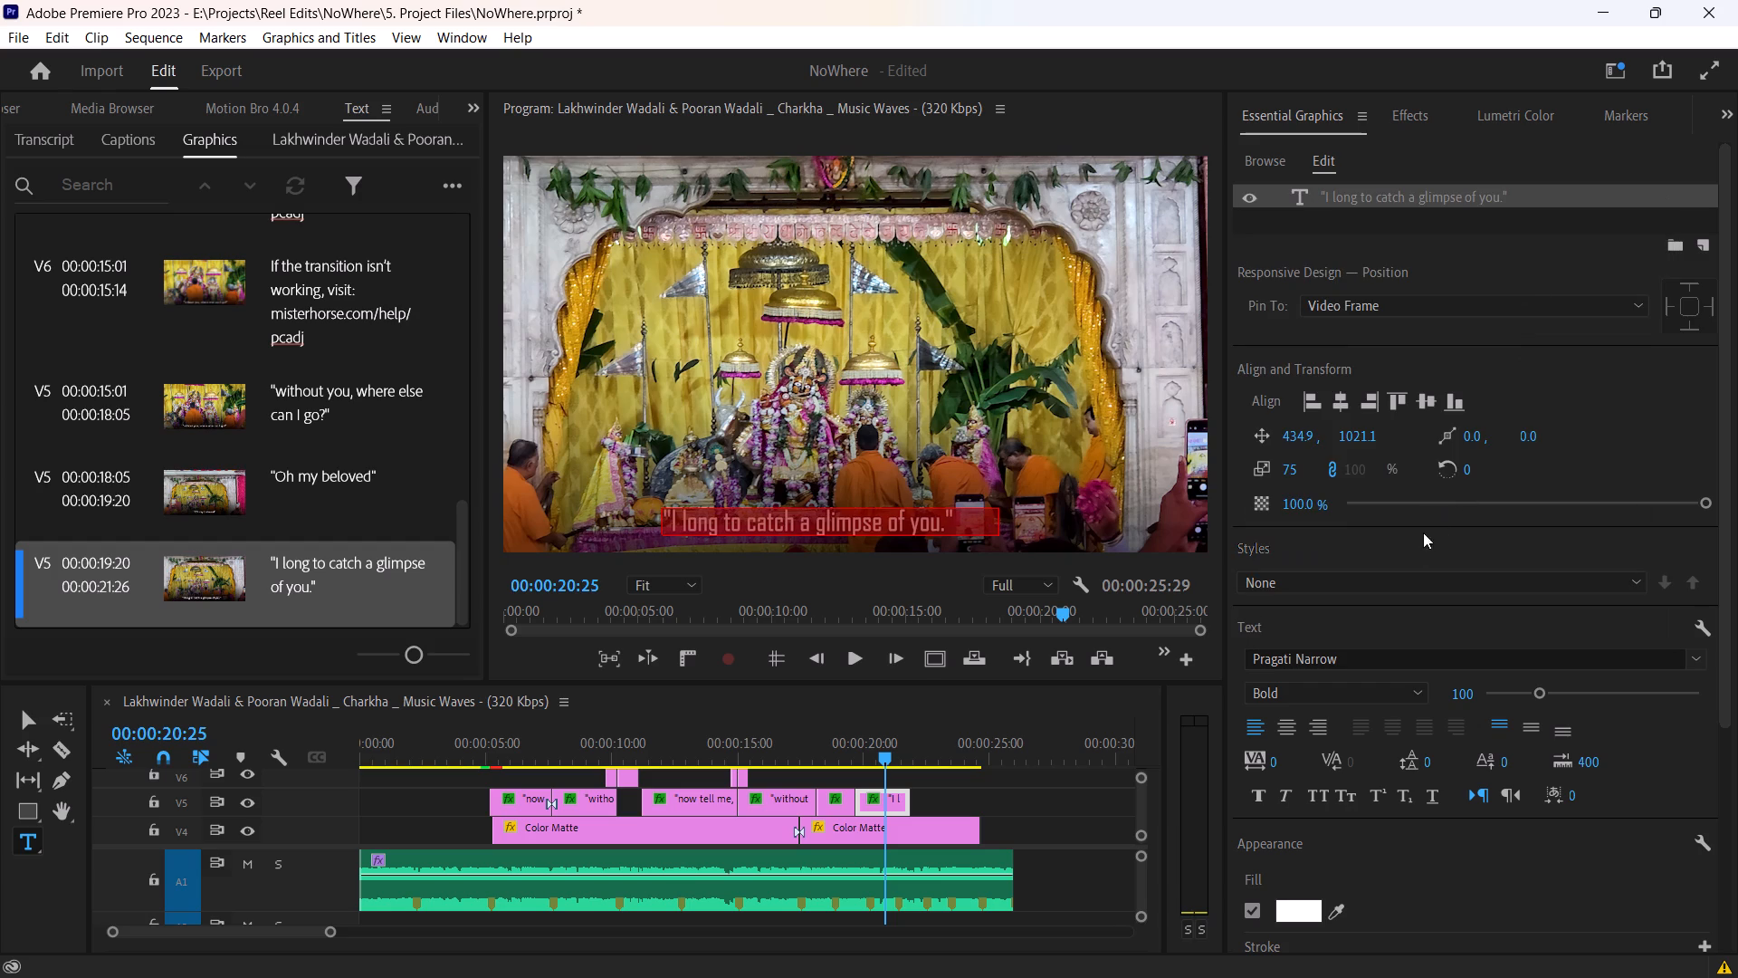
# Set the font of the "I long to catch a glimpse of you." subtitle to Open Sans Condensed Medium Italic and deselect it.
pyautogui.click(1327, 662)
pyautogui.scroll(2, 1403, 468)
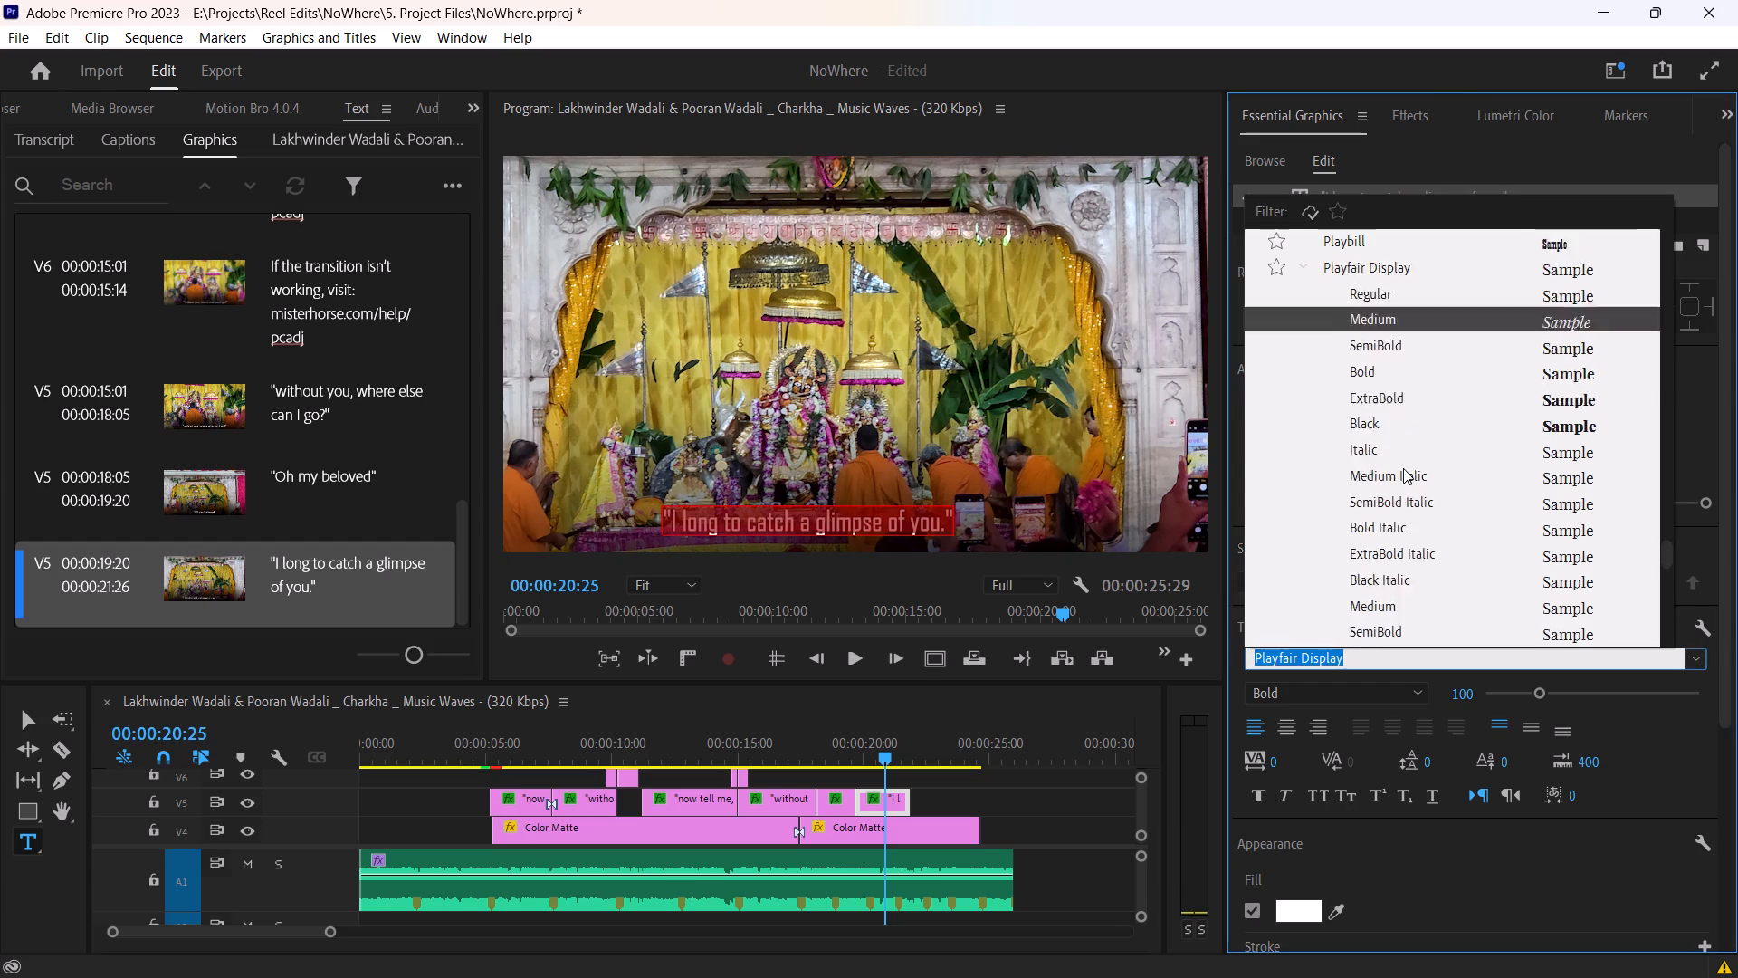
pyautogui.scroll(5, 1403, 468)
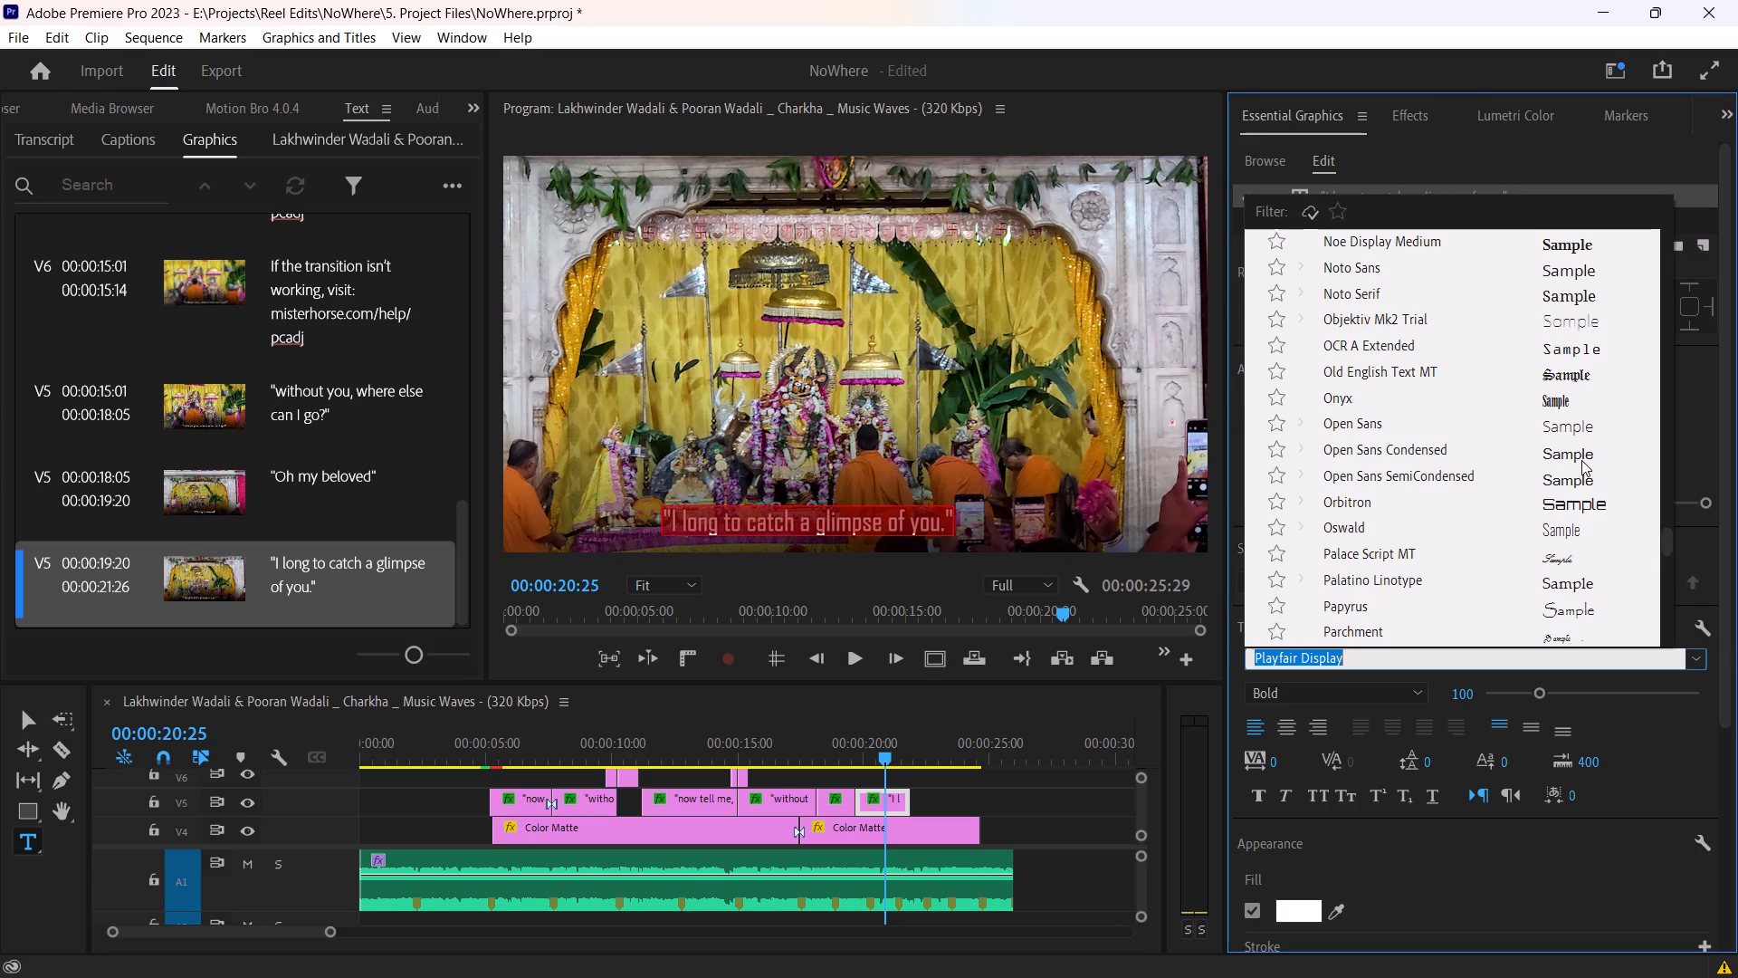
pyautogui.click(1305, 450)
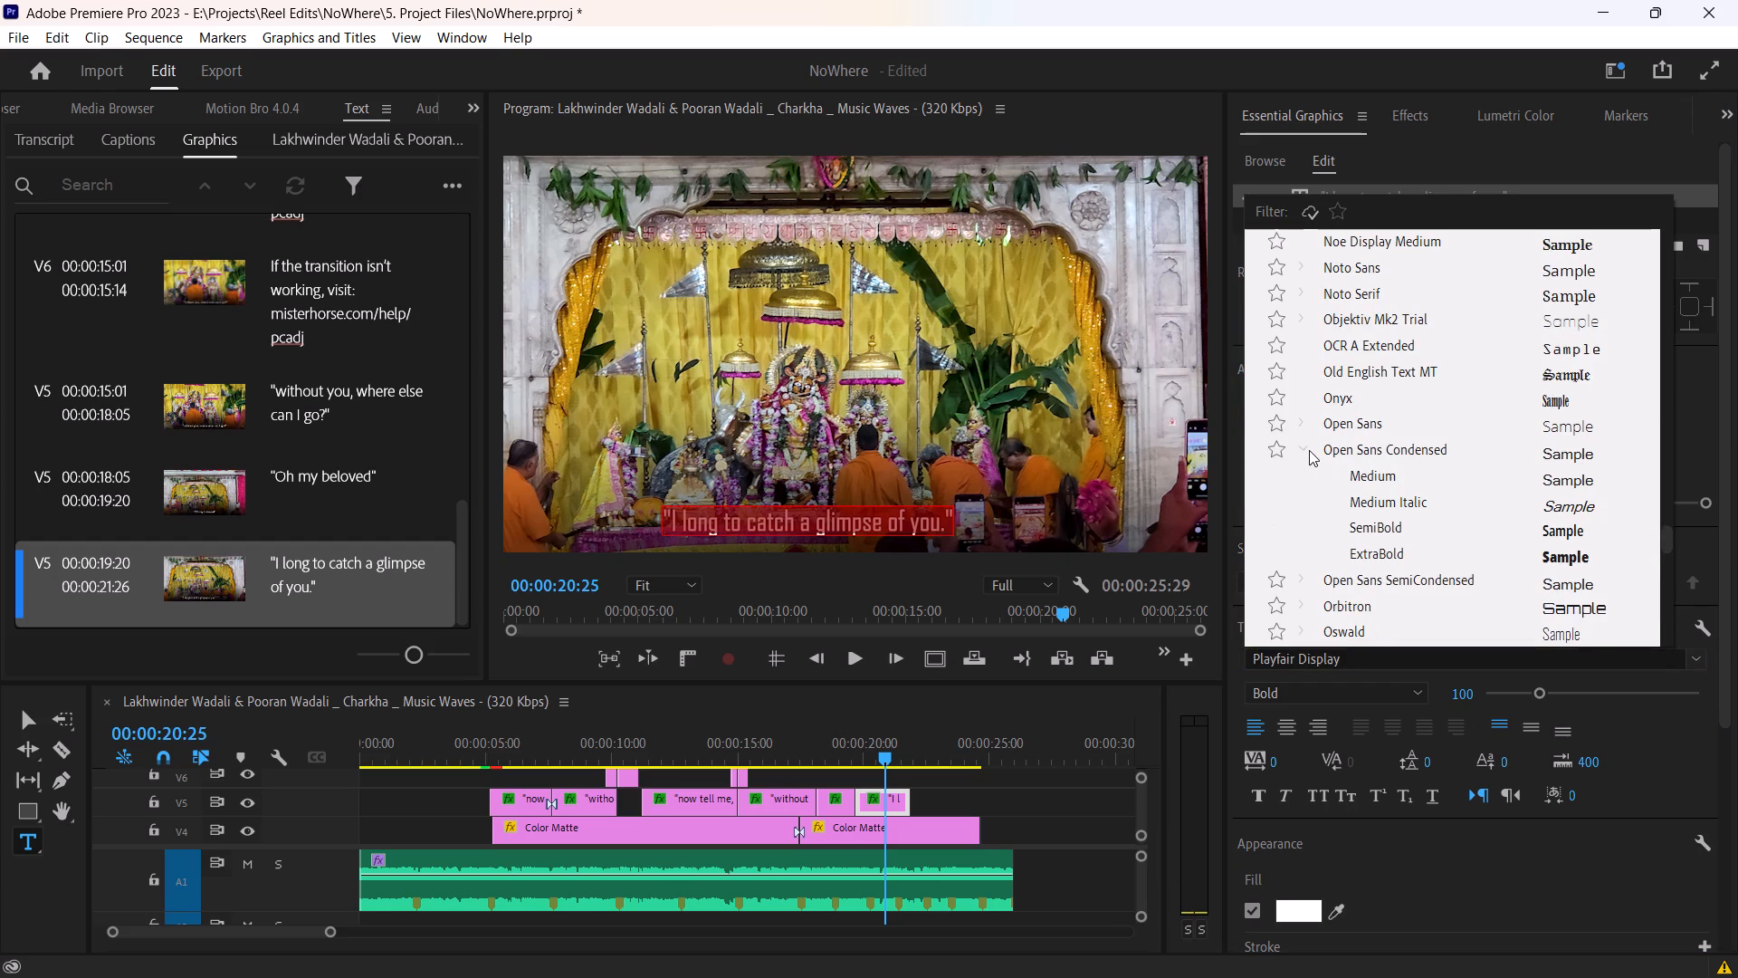
pyautogui.click(1497, 504)
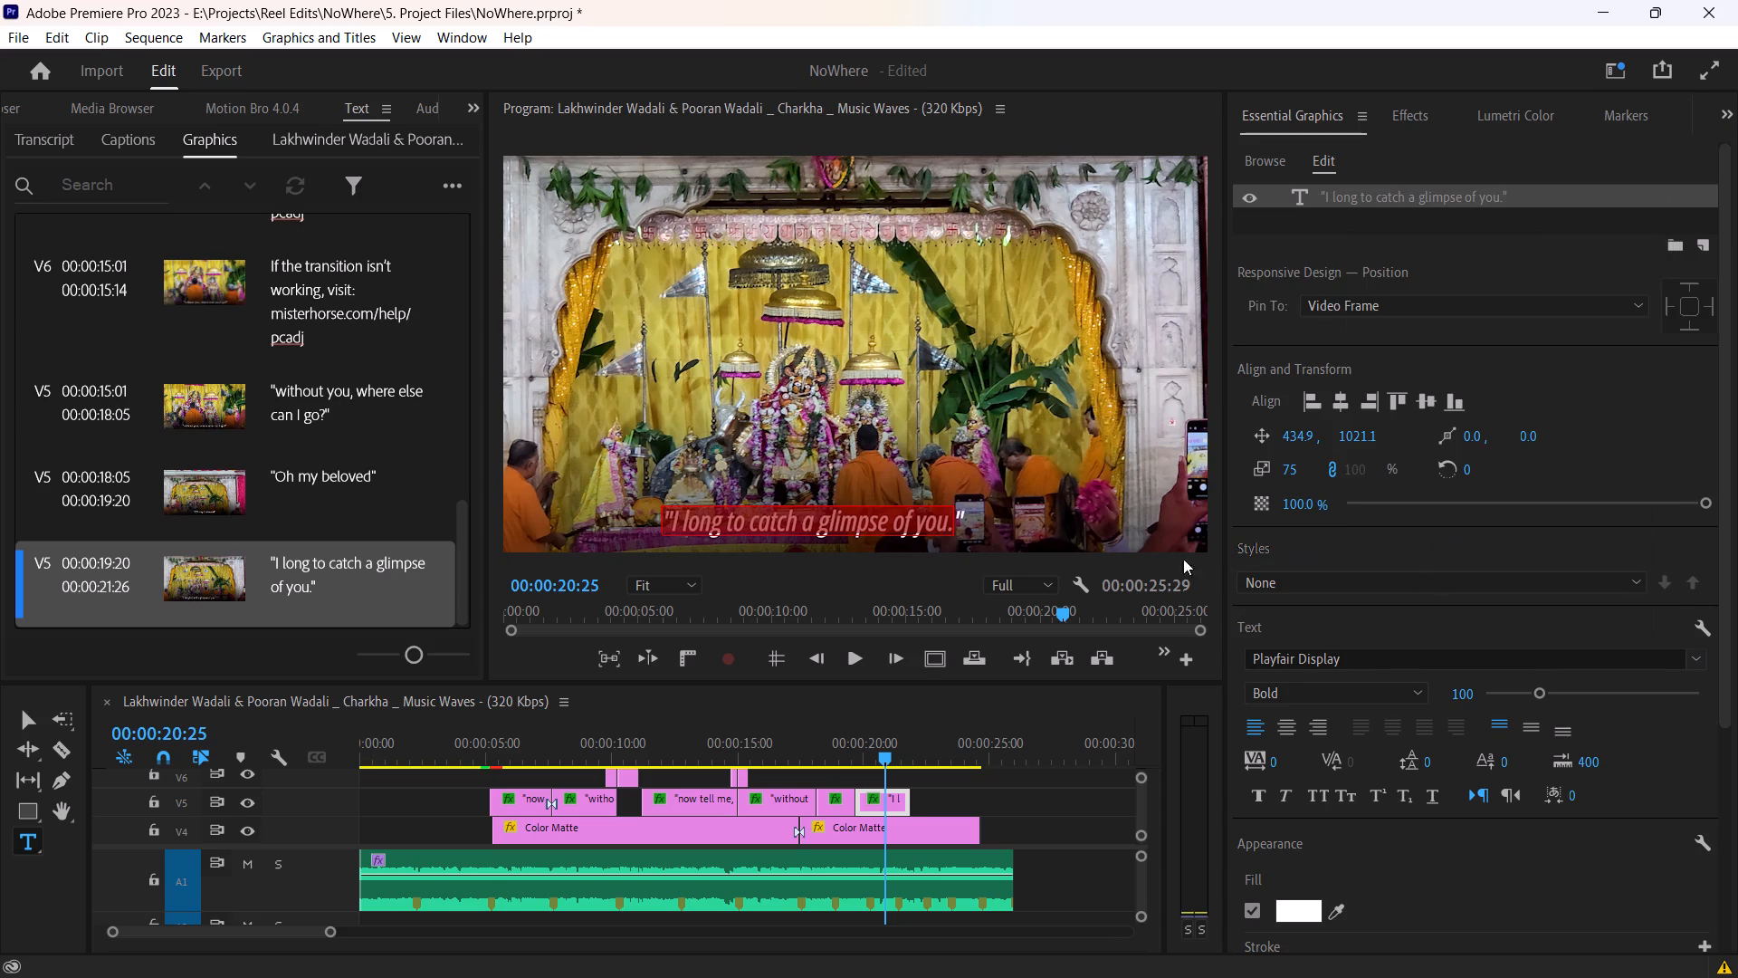
pyautogui.click(1068, 843)
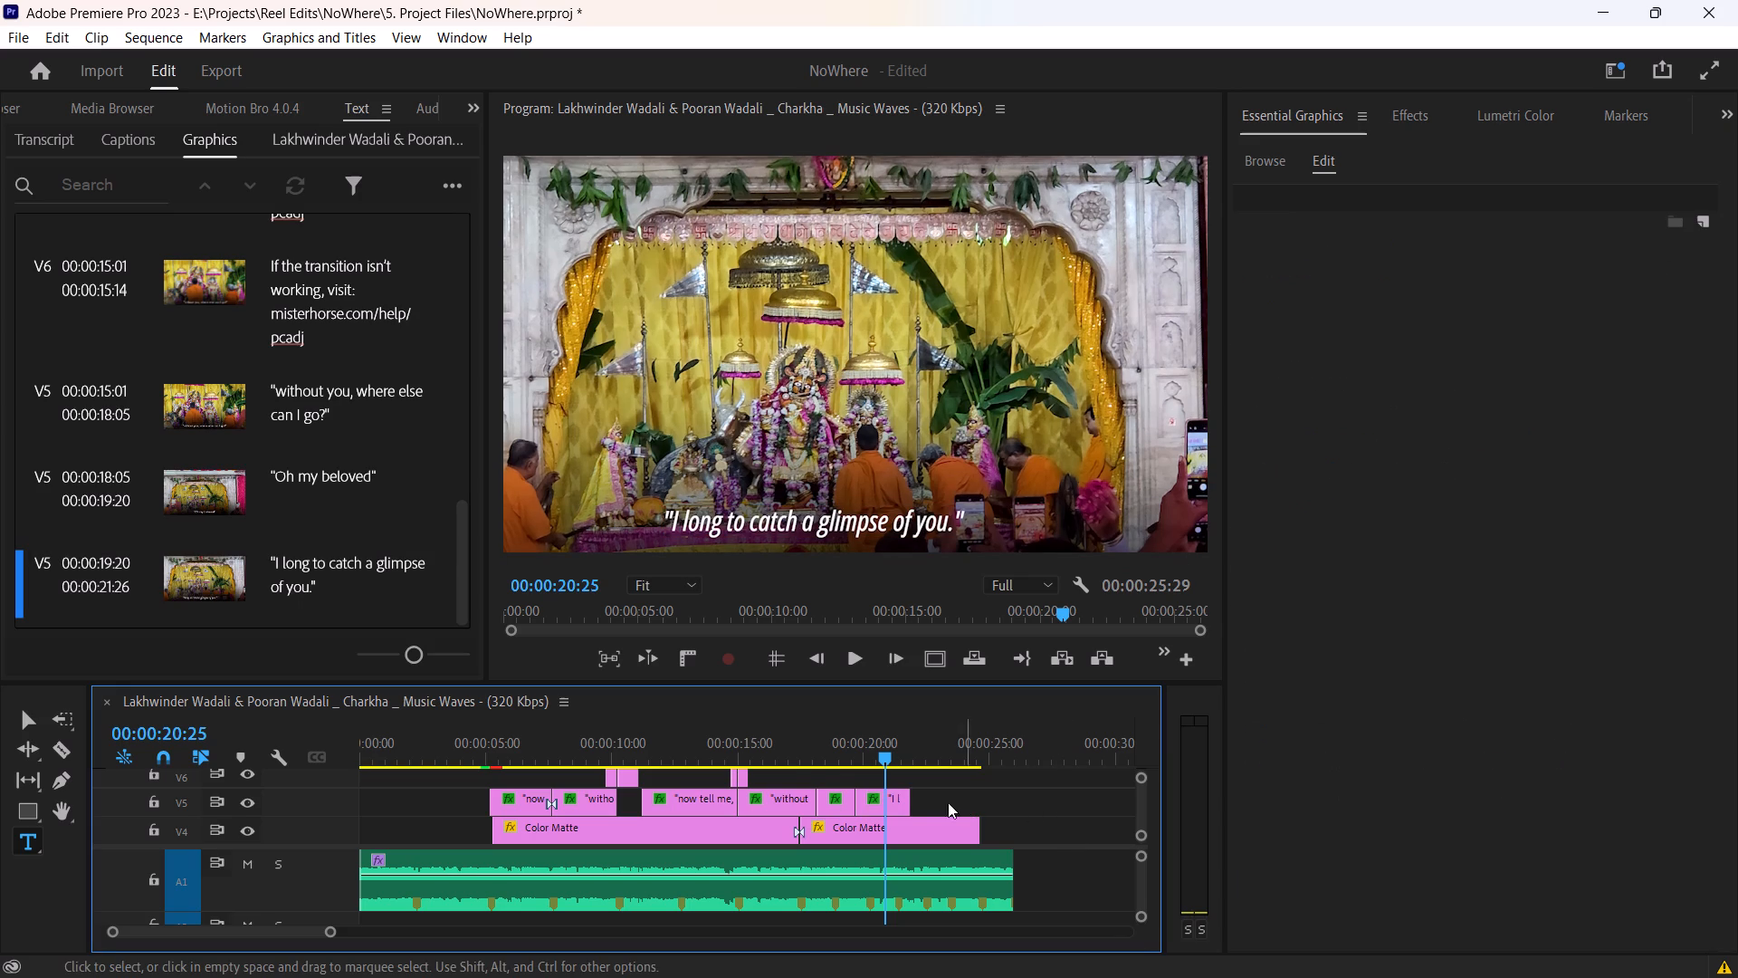
# Compare the look of the "Oh my beloved" subtitle with the restyled "I long to catch a glimpse of you." subtitle.
pyautogui.click(833, 753)
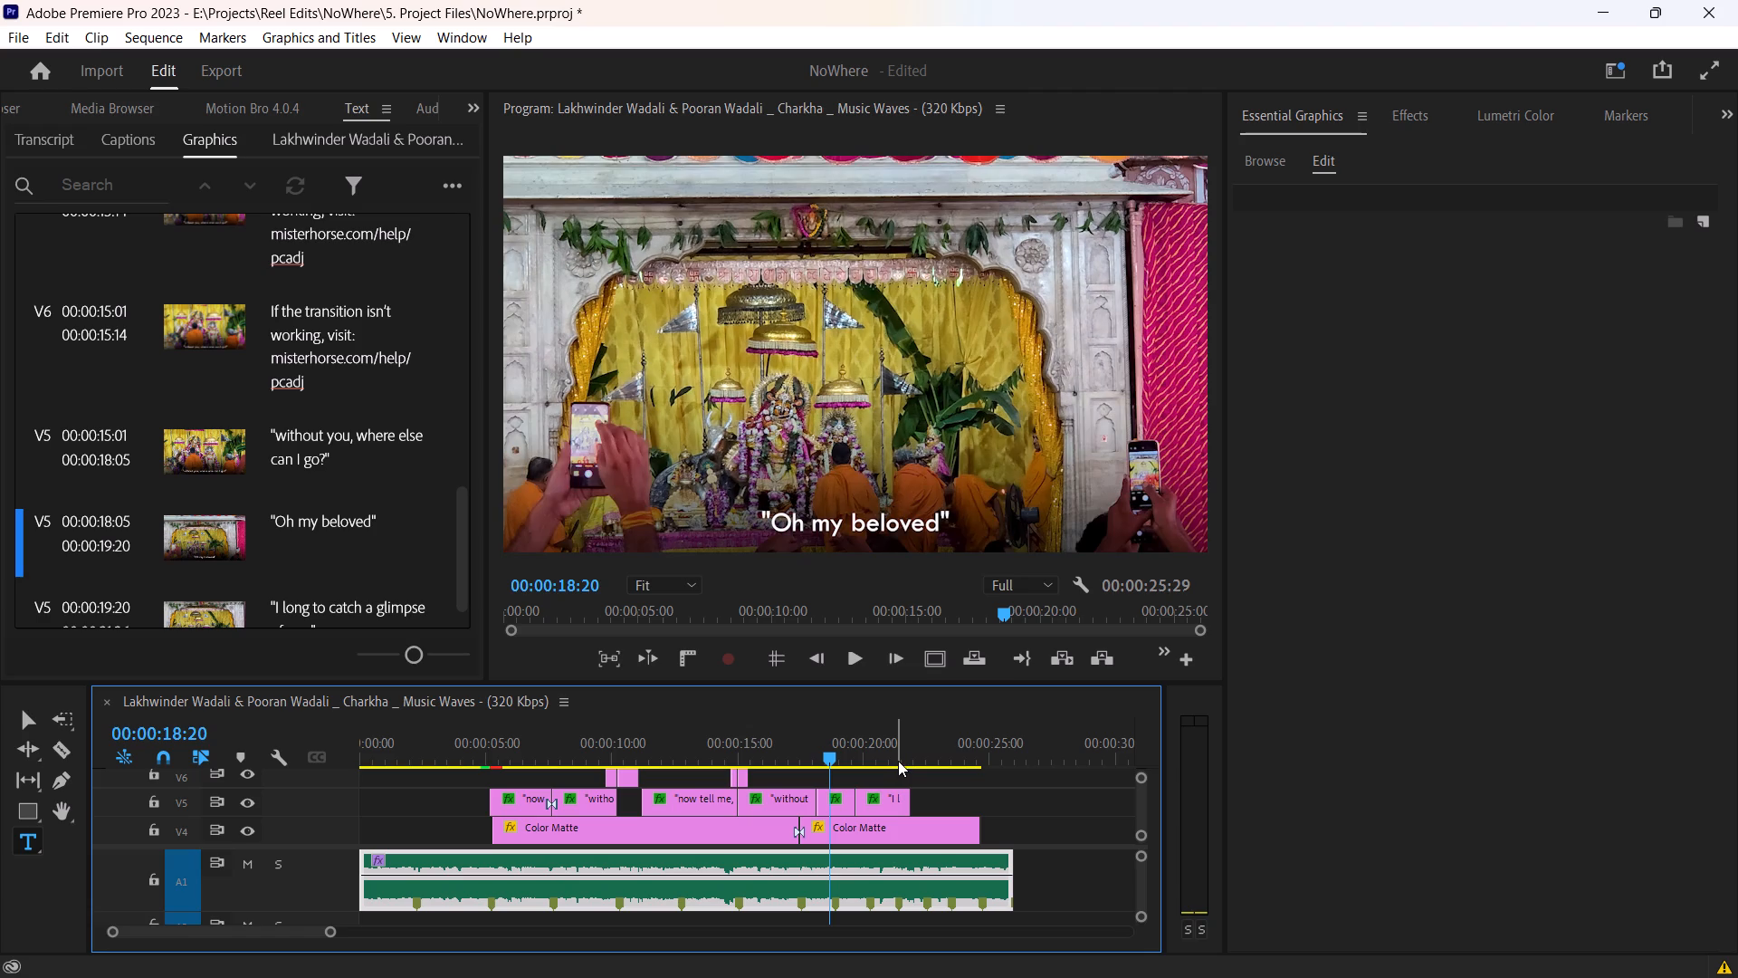
pyautogui.click(894, 759)
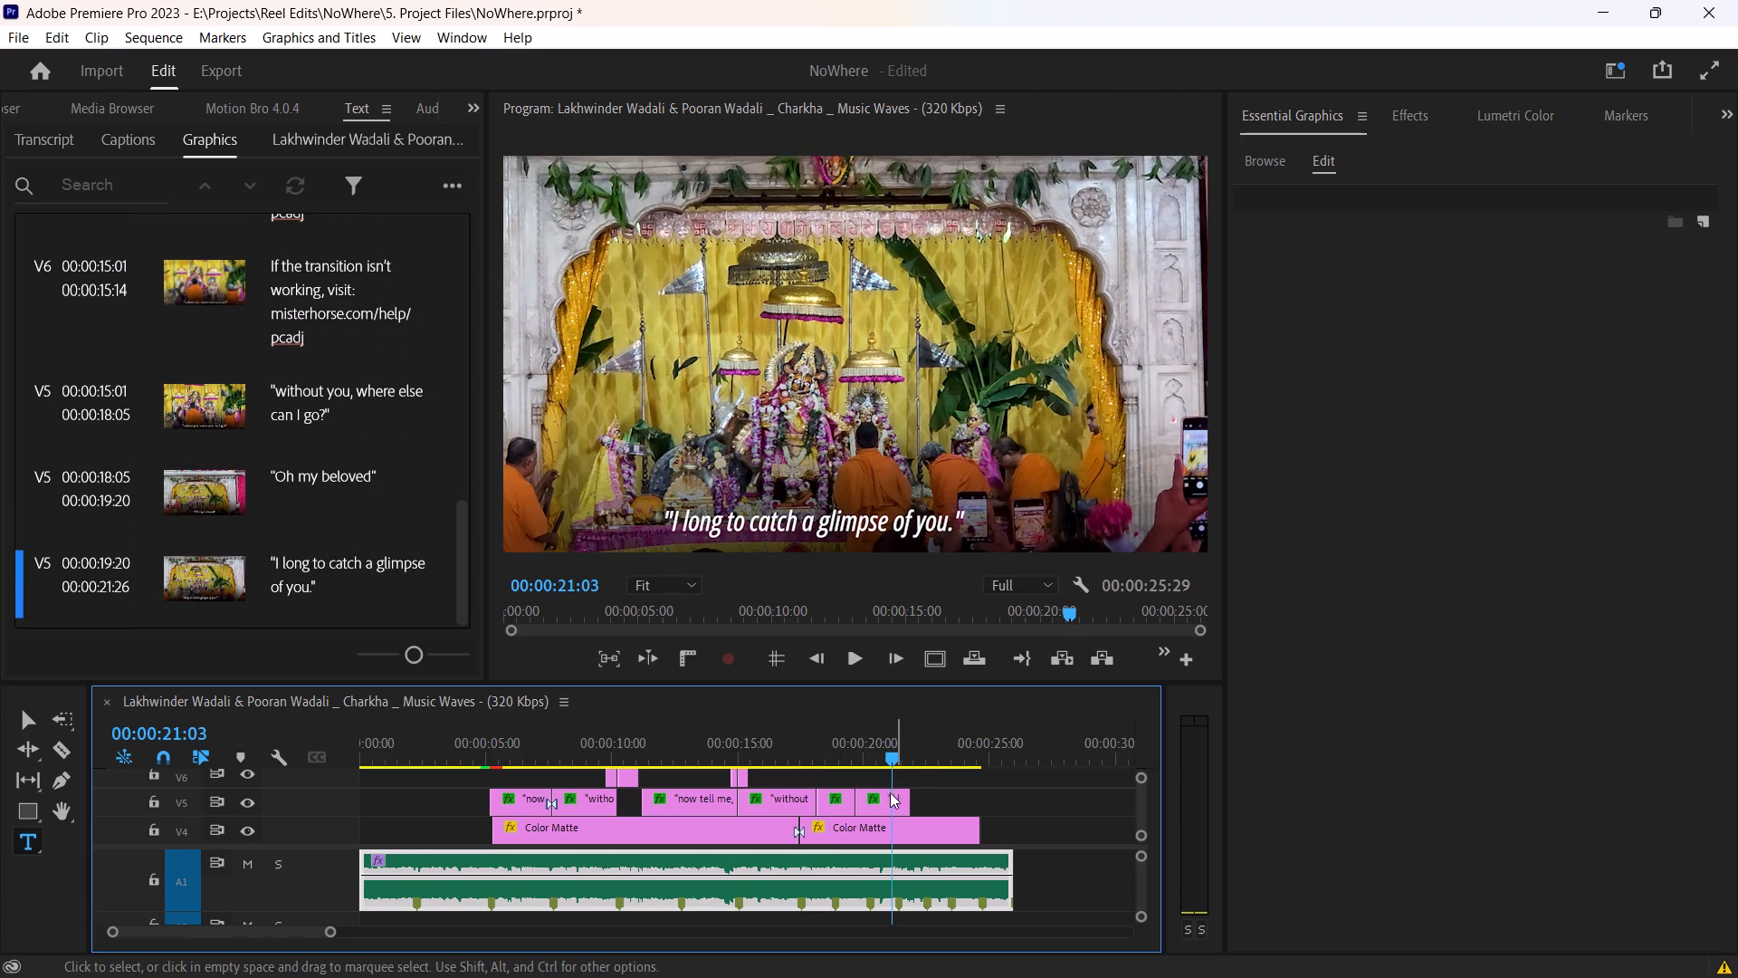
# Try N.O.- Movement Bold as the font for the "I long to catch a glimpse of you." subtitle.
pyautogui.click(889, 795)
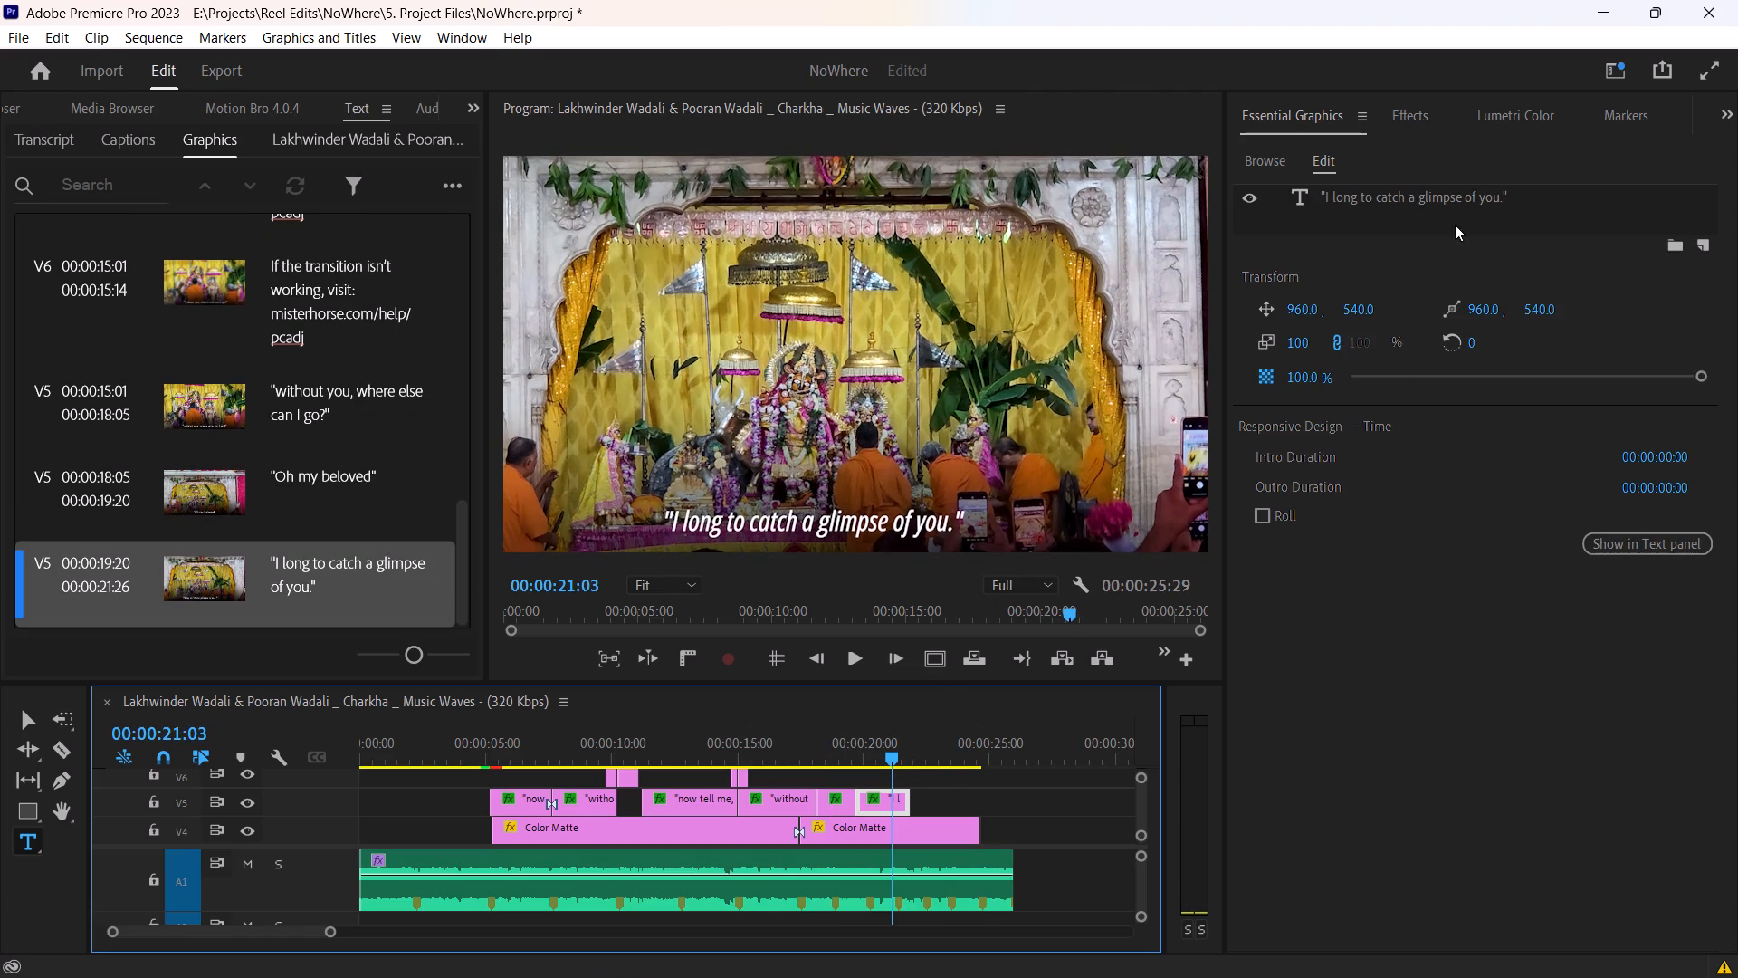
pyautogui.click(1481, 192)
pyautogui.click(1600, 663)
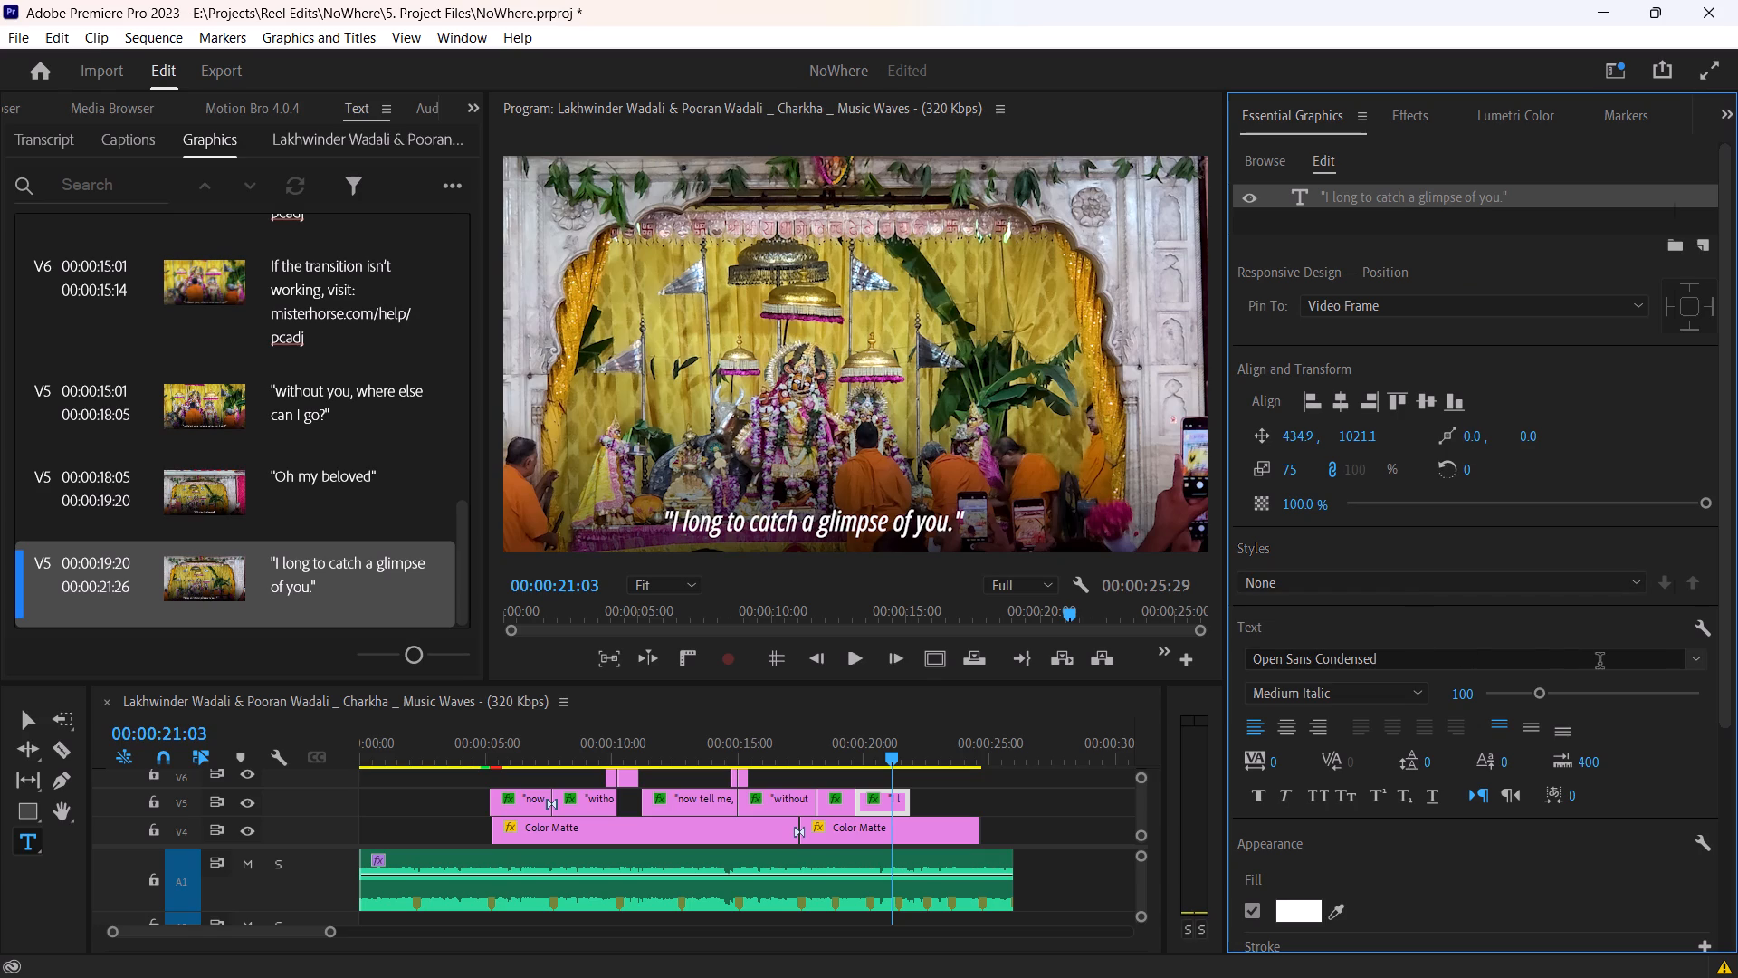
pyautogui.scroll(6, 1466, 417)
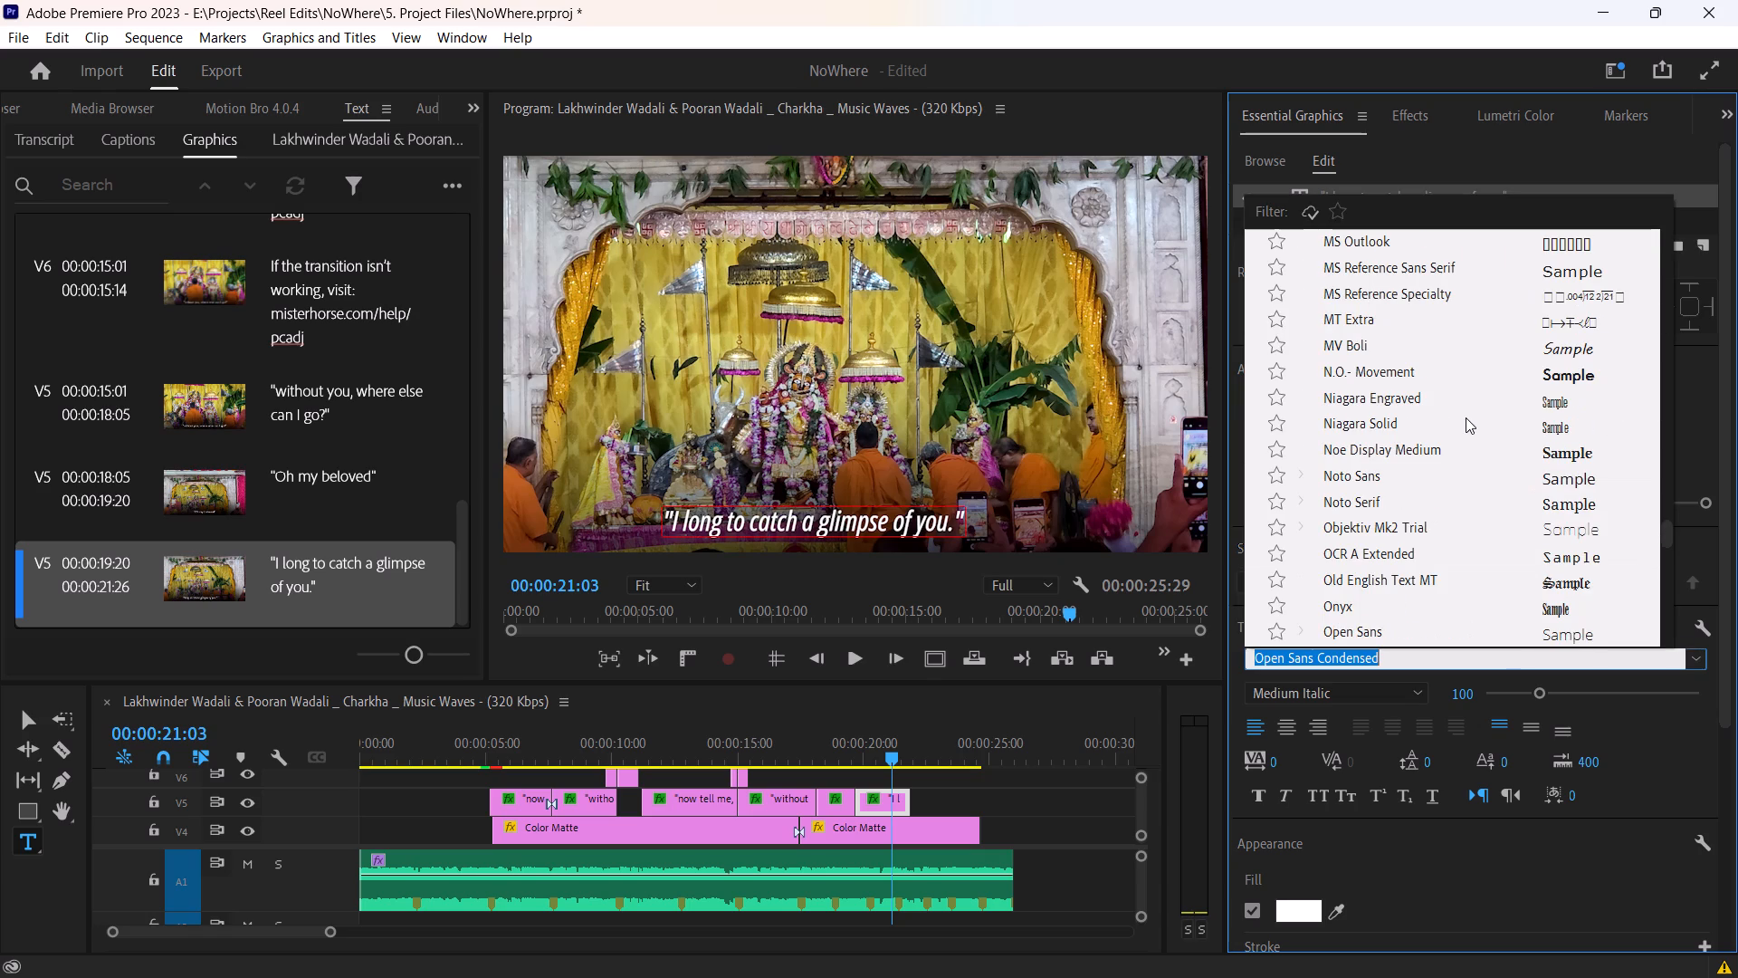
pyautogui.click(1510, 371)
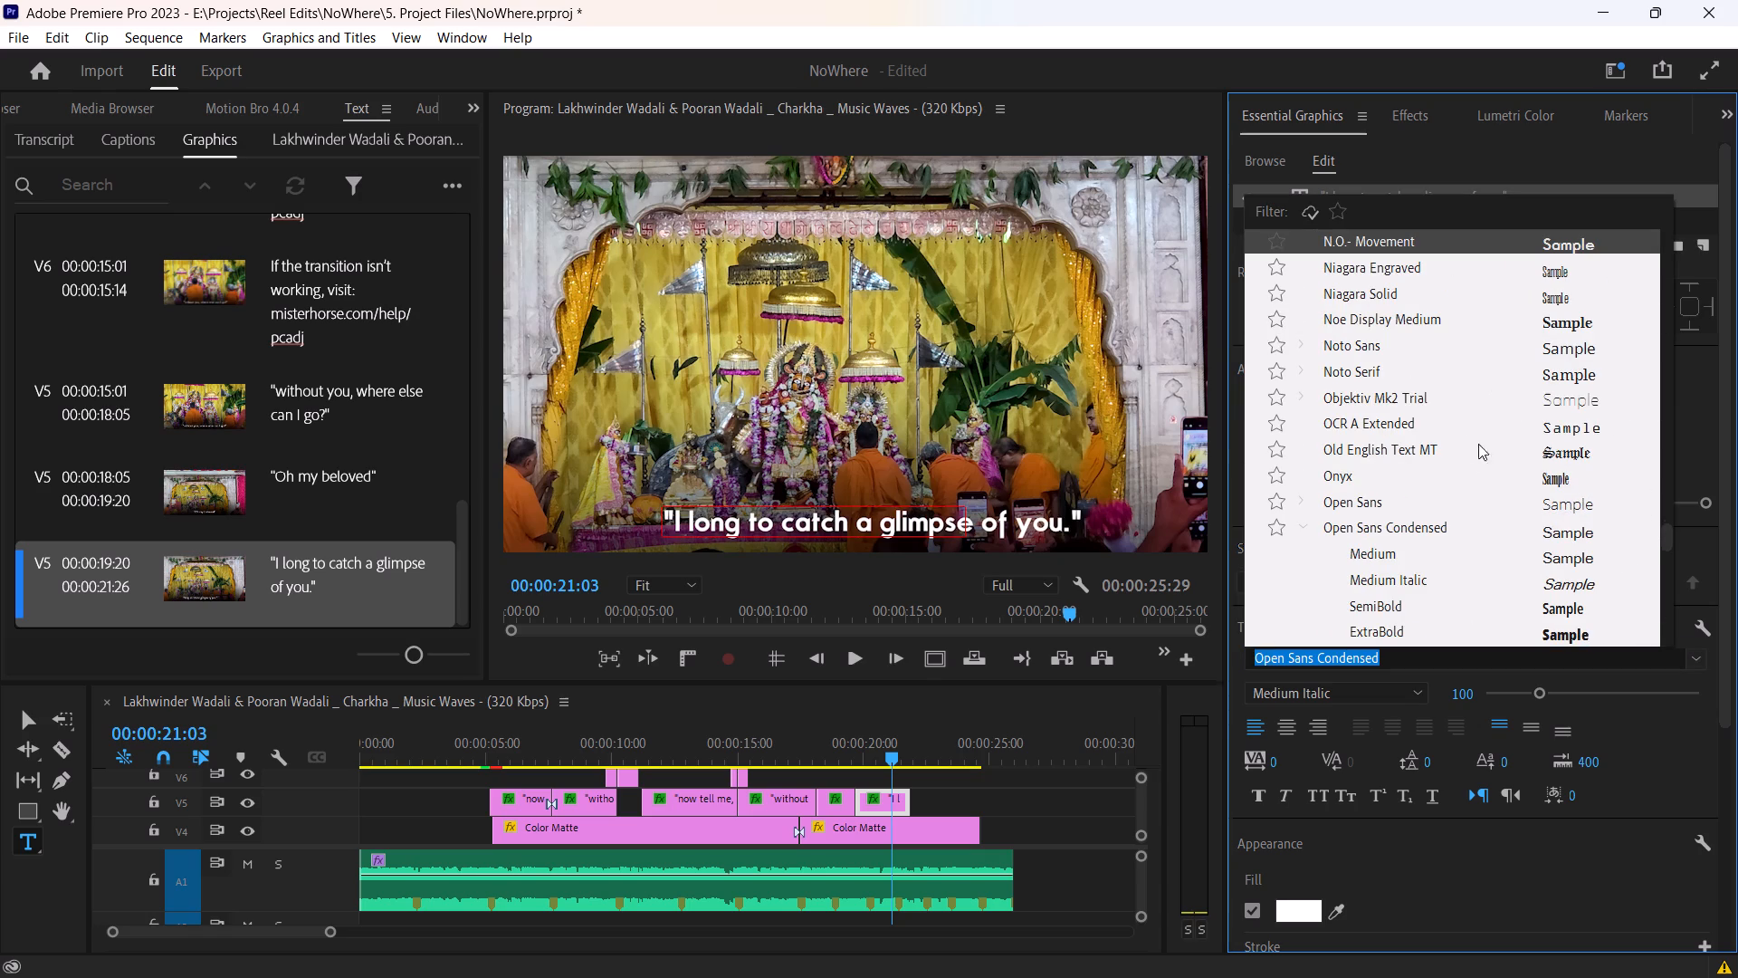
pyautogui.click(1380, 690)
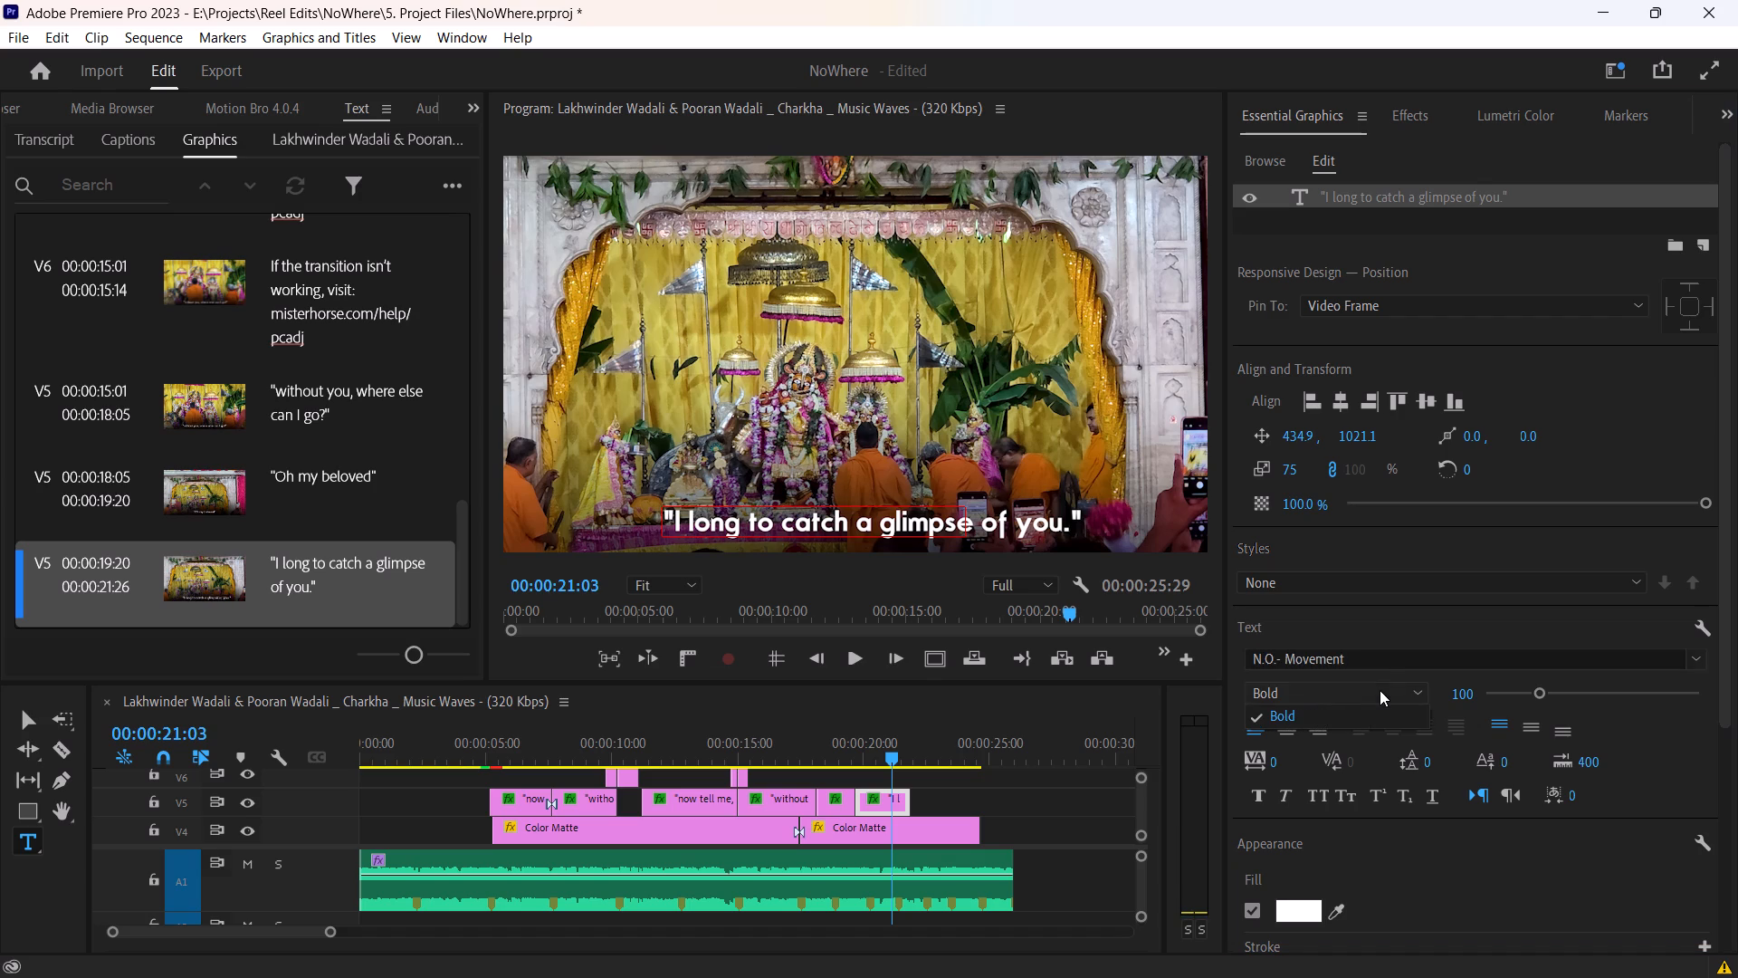
# Examine the Montserrat and Lucida Sans style samples among the available fonts for the subtitle.
pyautogui.click(1399, 659)
pyautogui.scroll(3, 1406, 431)
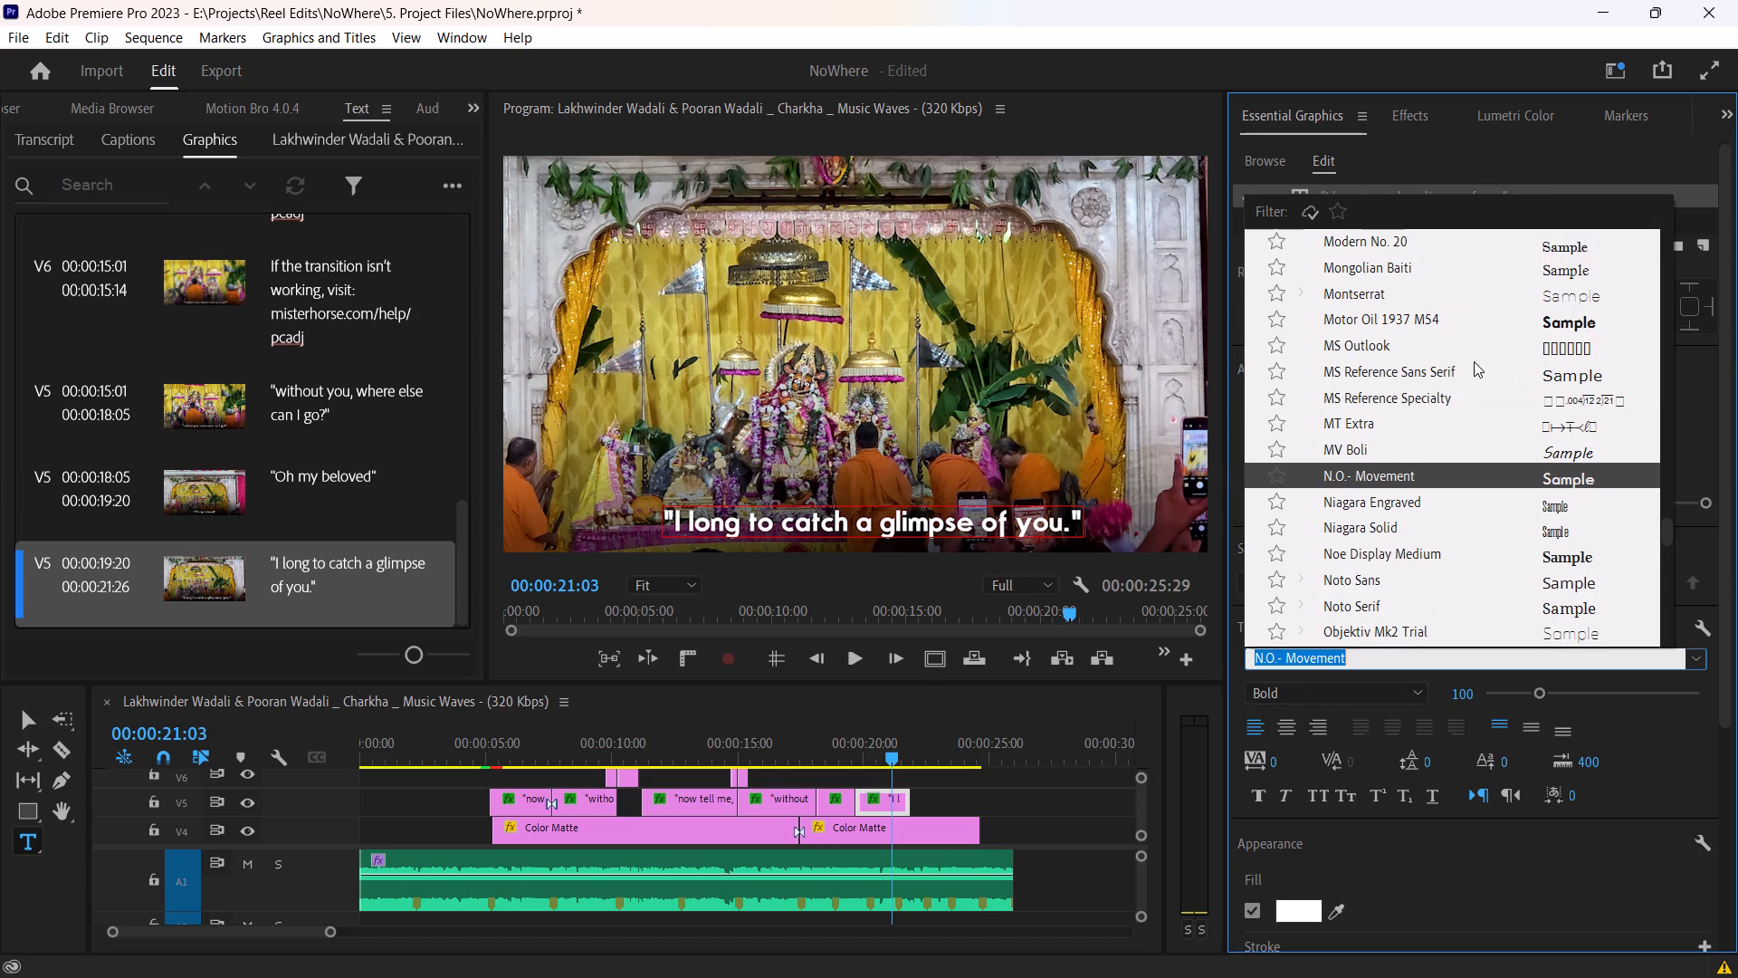
pyautogui.scroll(1, 1474, 369)
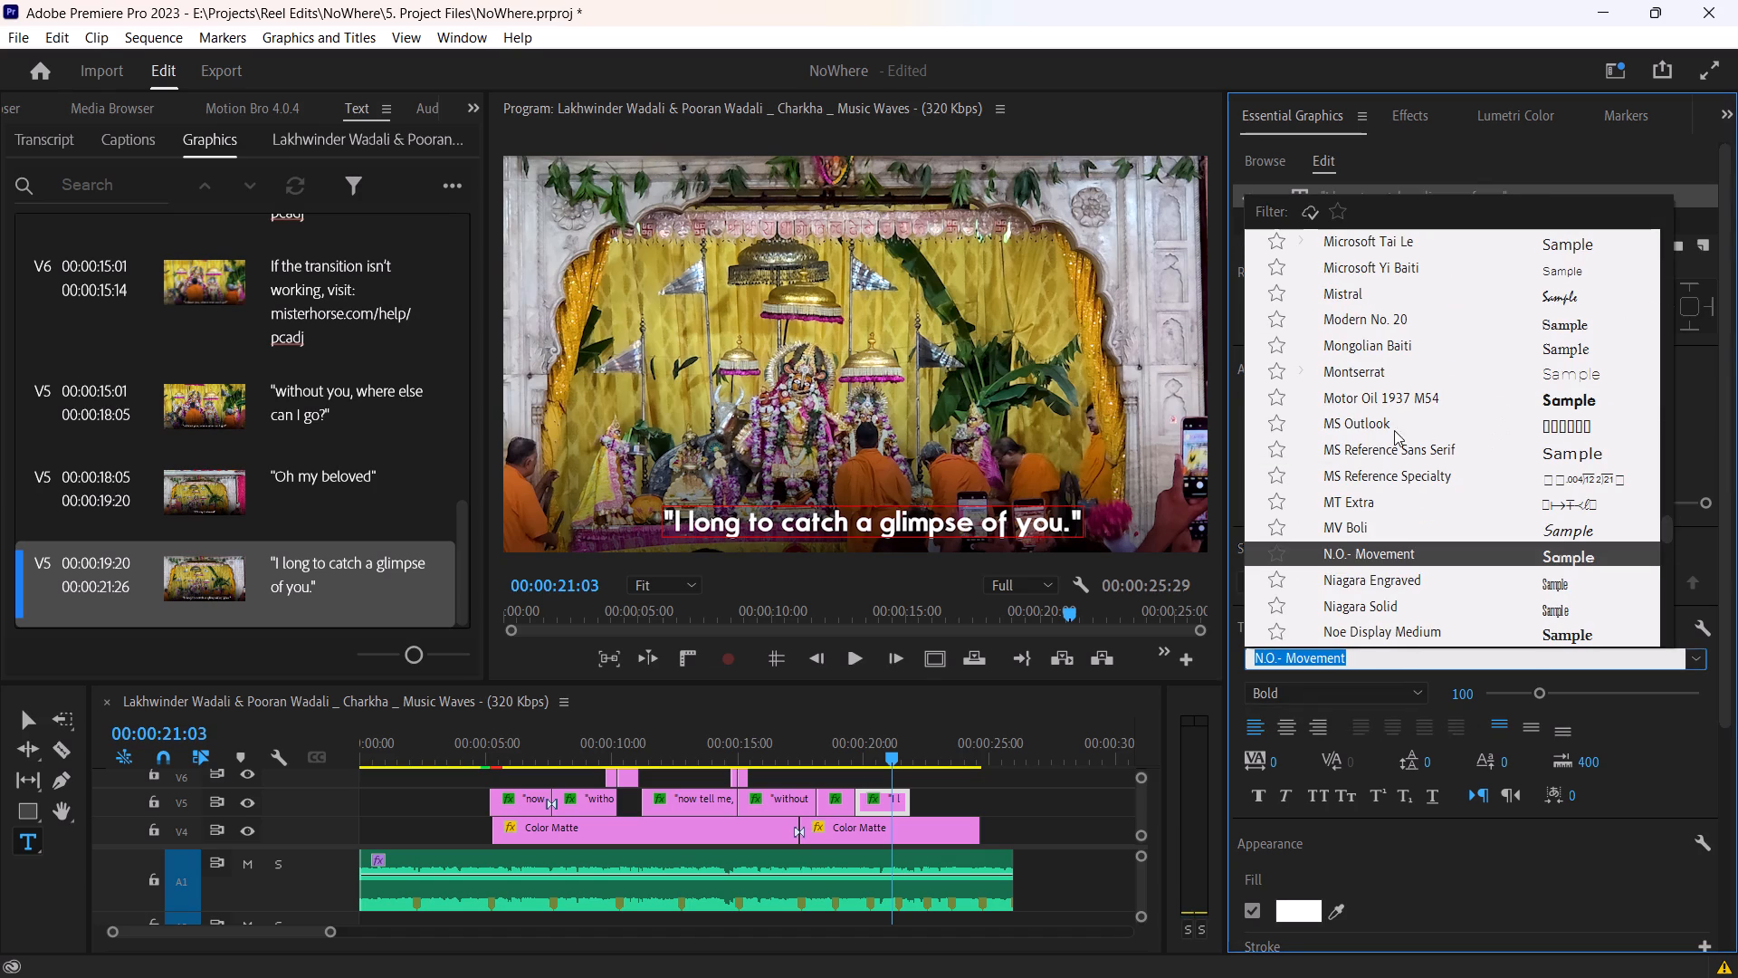
pyautogui.click(1298, 371)
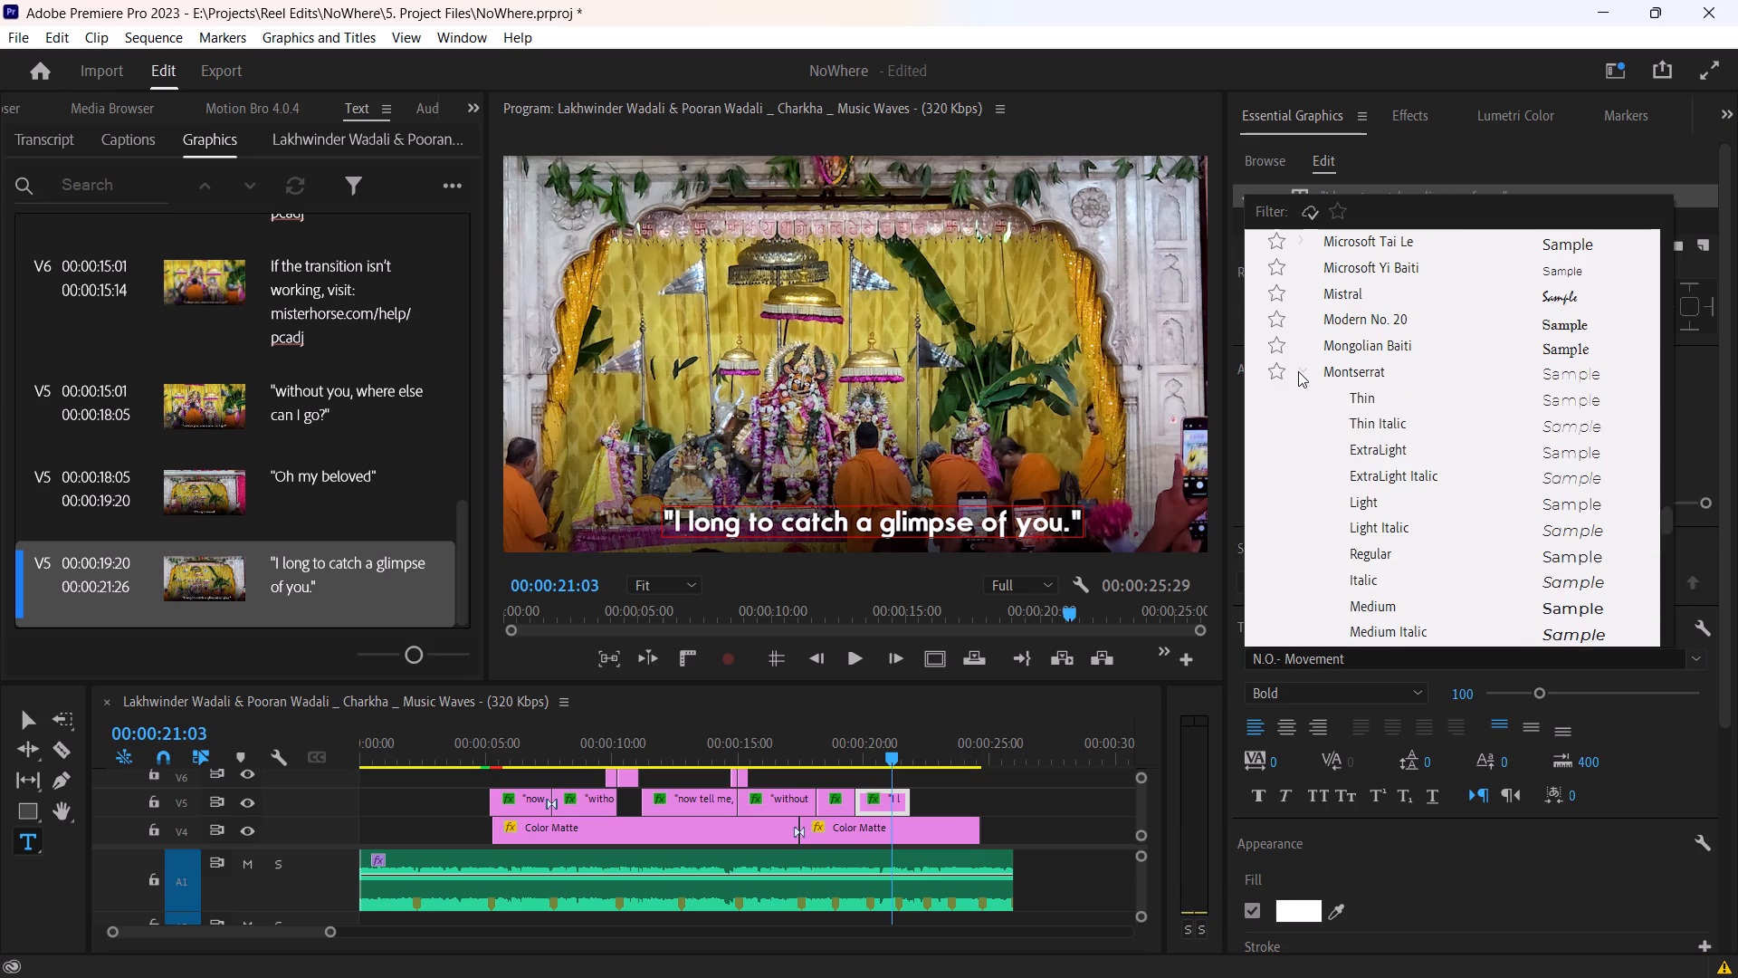
pyautogui.scroll(-3, 1346, 430)
pyautogui.scroll(5, 1373, 457)
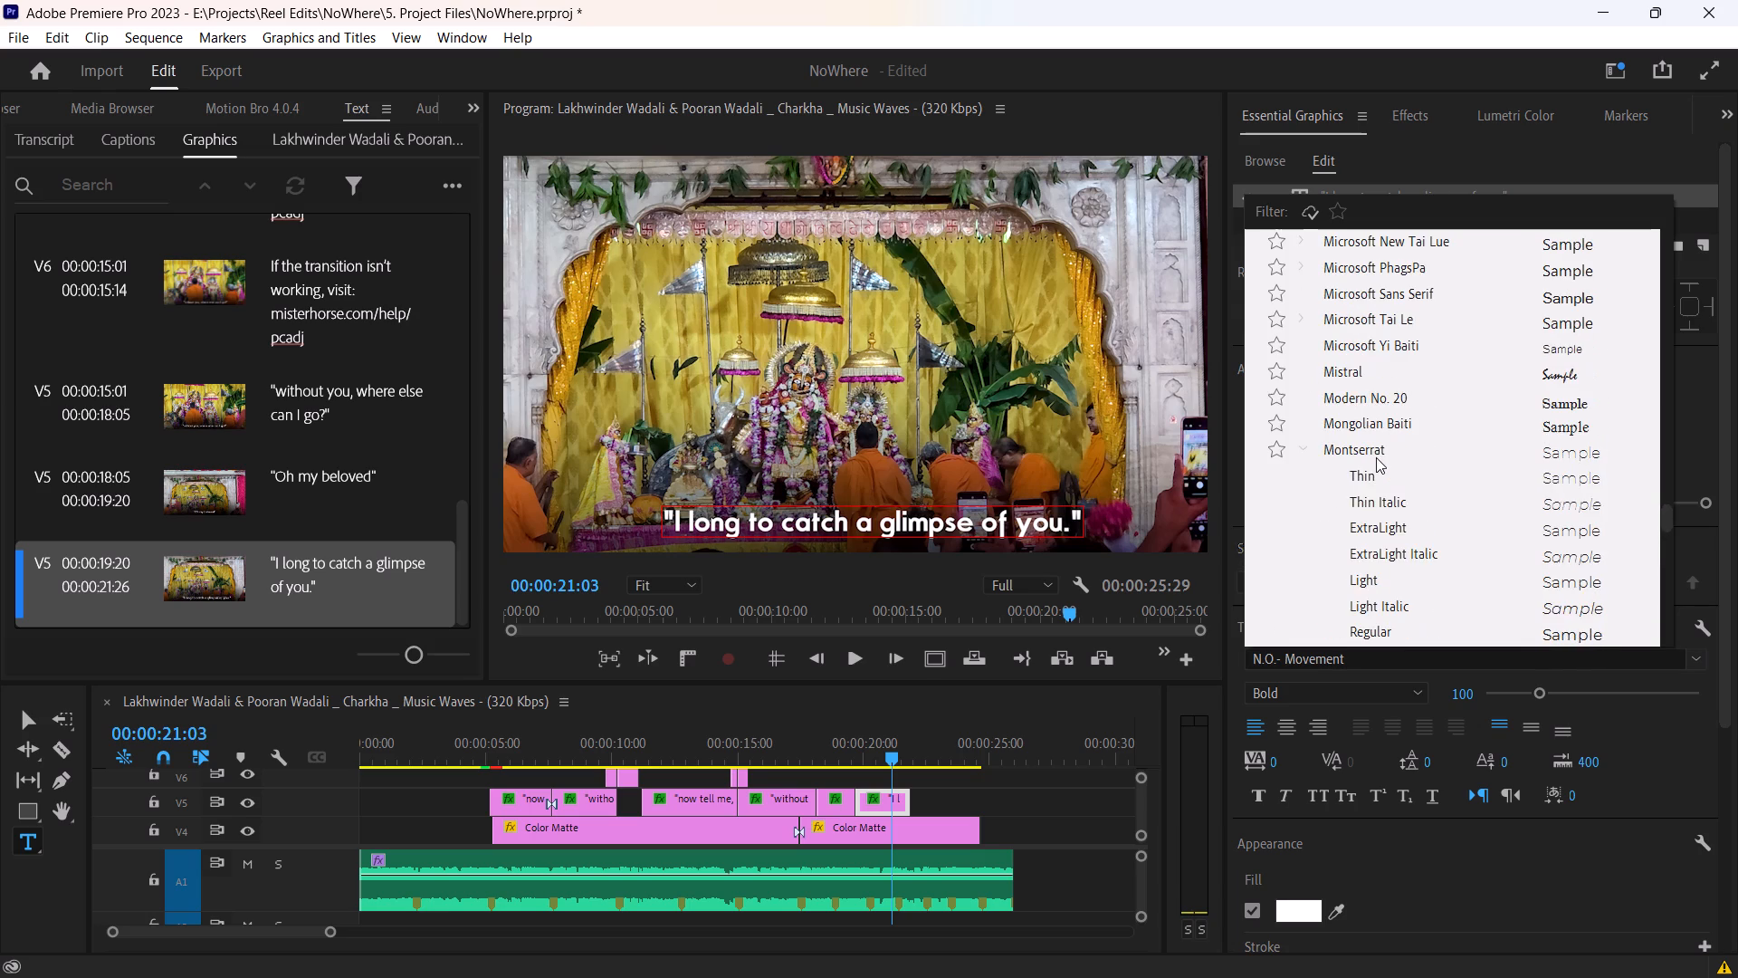
pyautogui.scroll(6, 1376, 457)
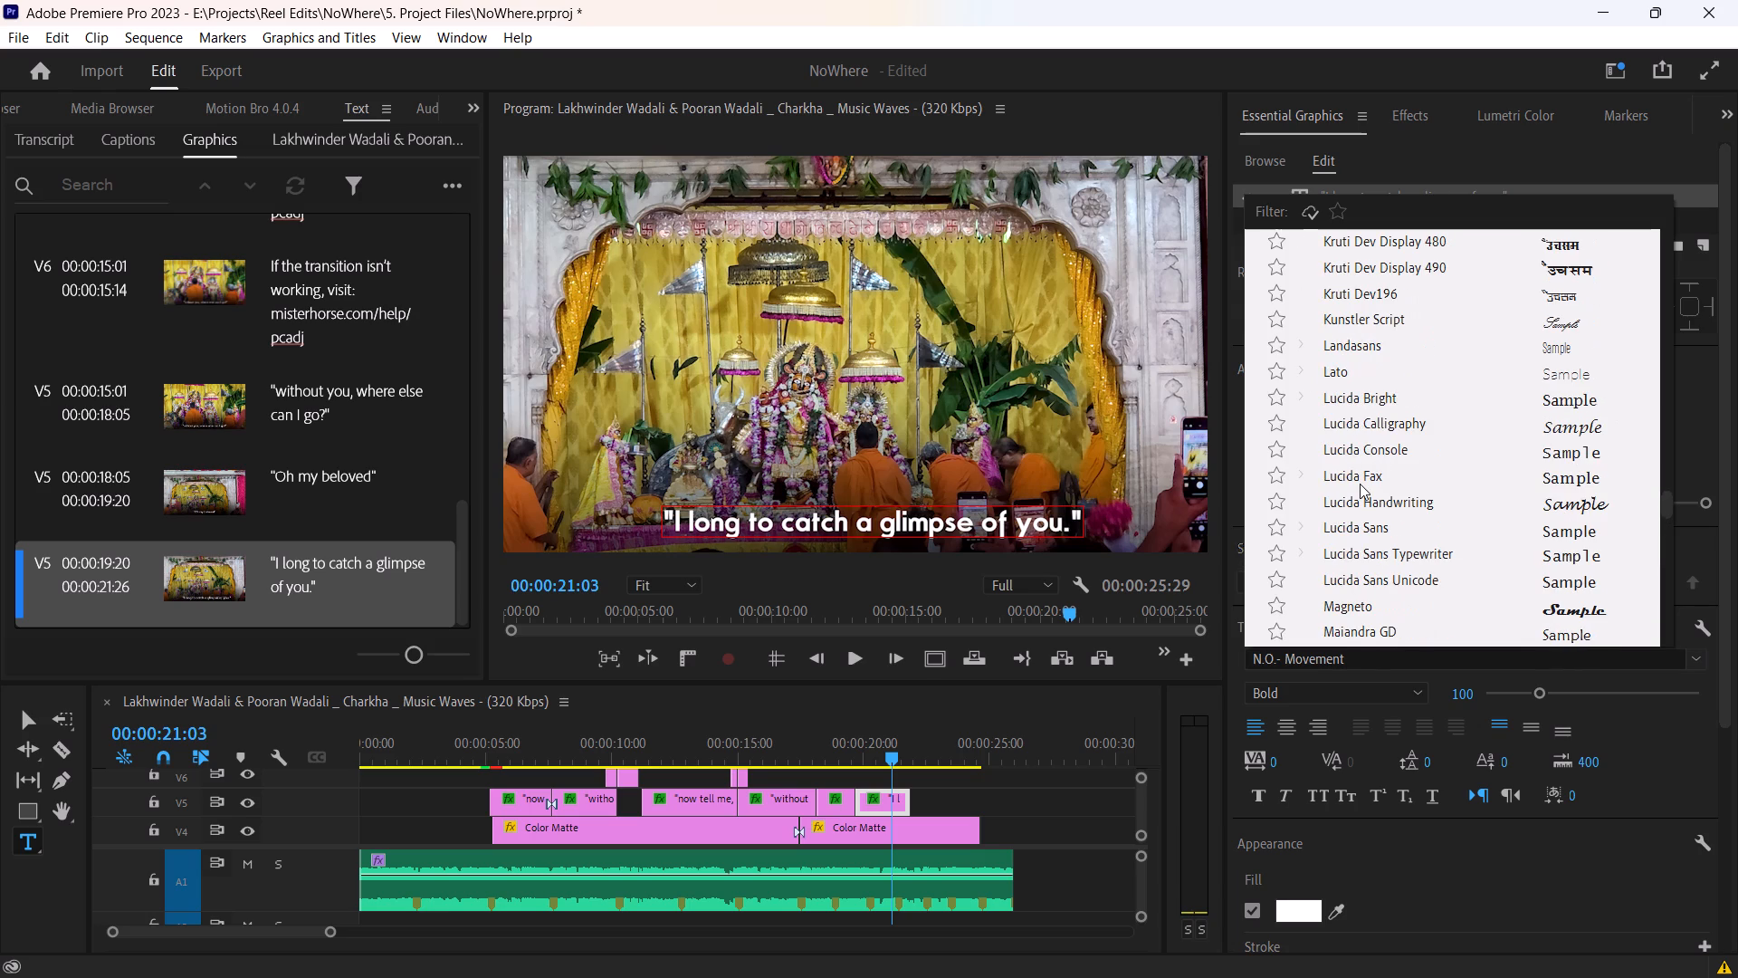
pyautogui.click(1303, 531)
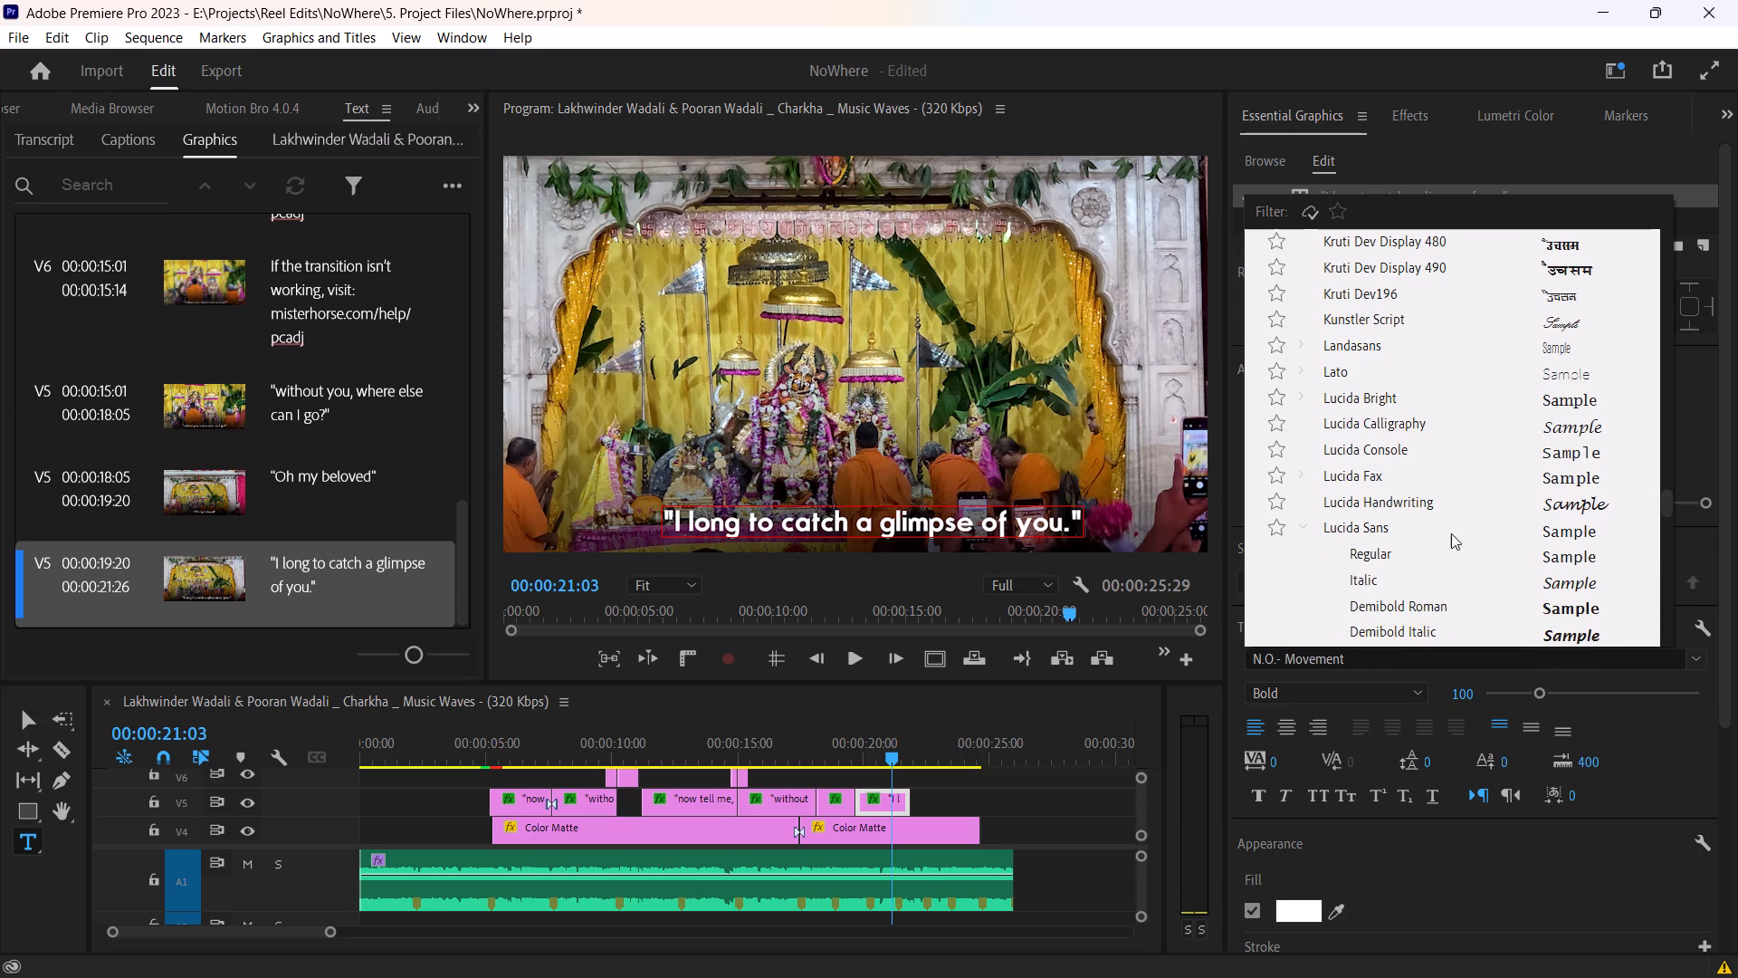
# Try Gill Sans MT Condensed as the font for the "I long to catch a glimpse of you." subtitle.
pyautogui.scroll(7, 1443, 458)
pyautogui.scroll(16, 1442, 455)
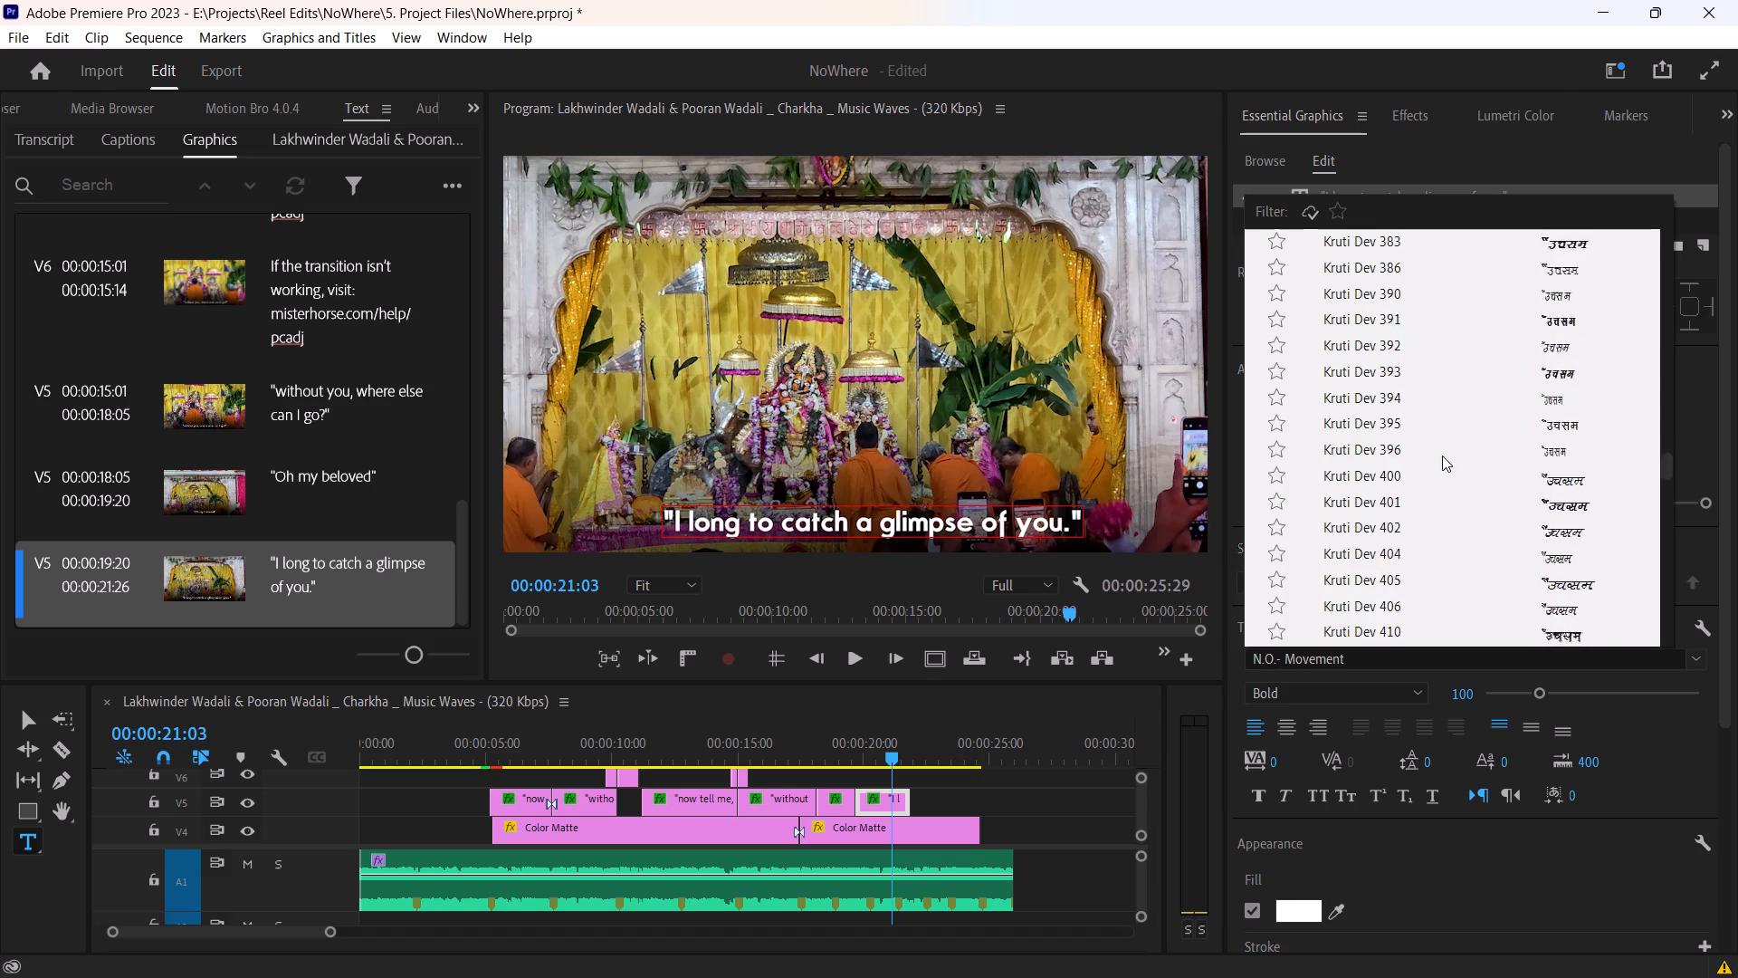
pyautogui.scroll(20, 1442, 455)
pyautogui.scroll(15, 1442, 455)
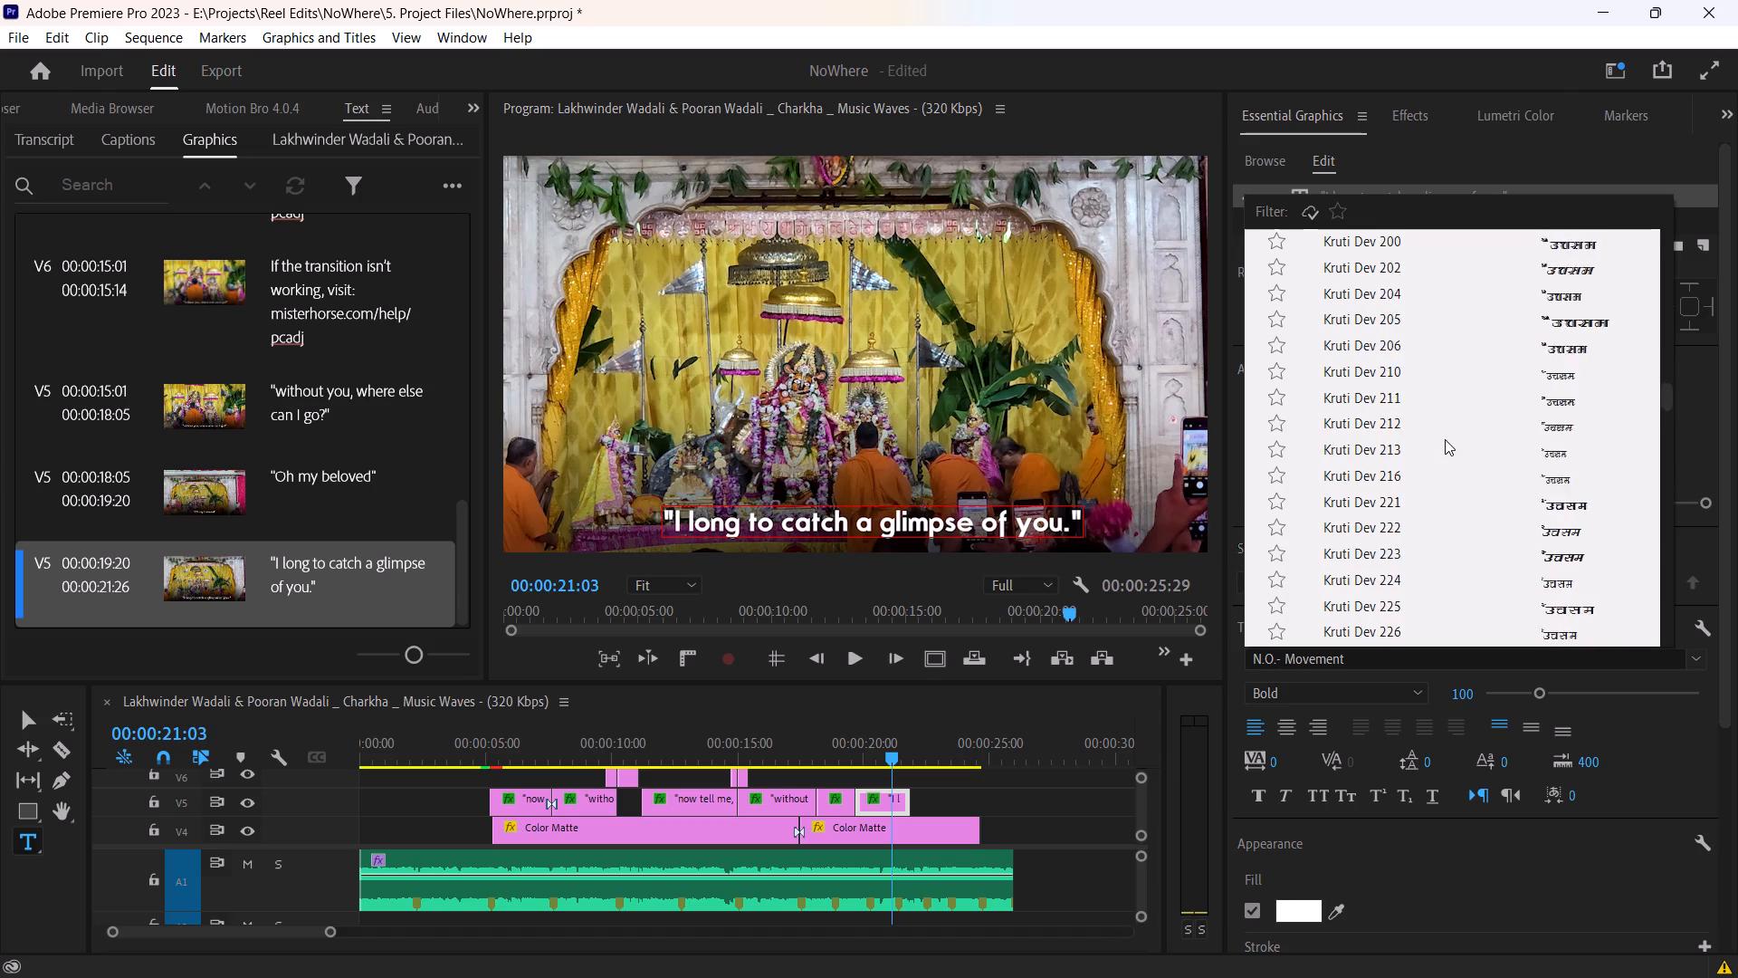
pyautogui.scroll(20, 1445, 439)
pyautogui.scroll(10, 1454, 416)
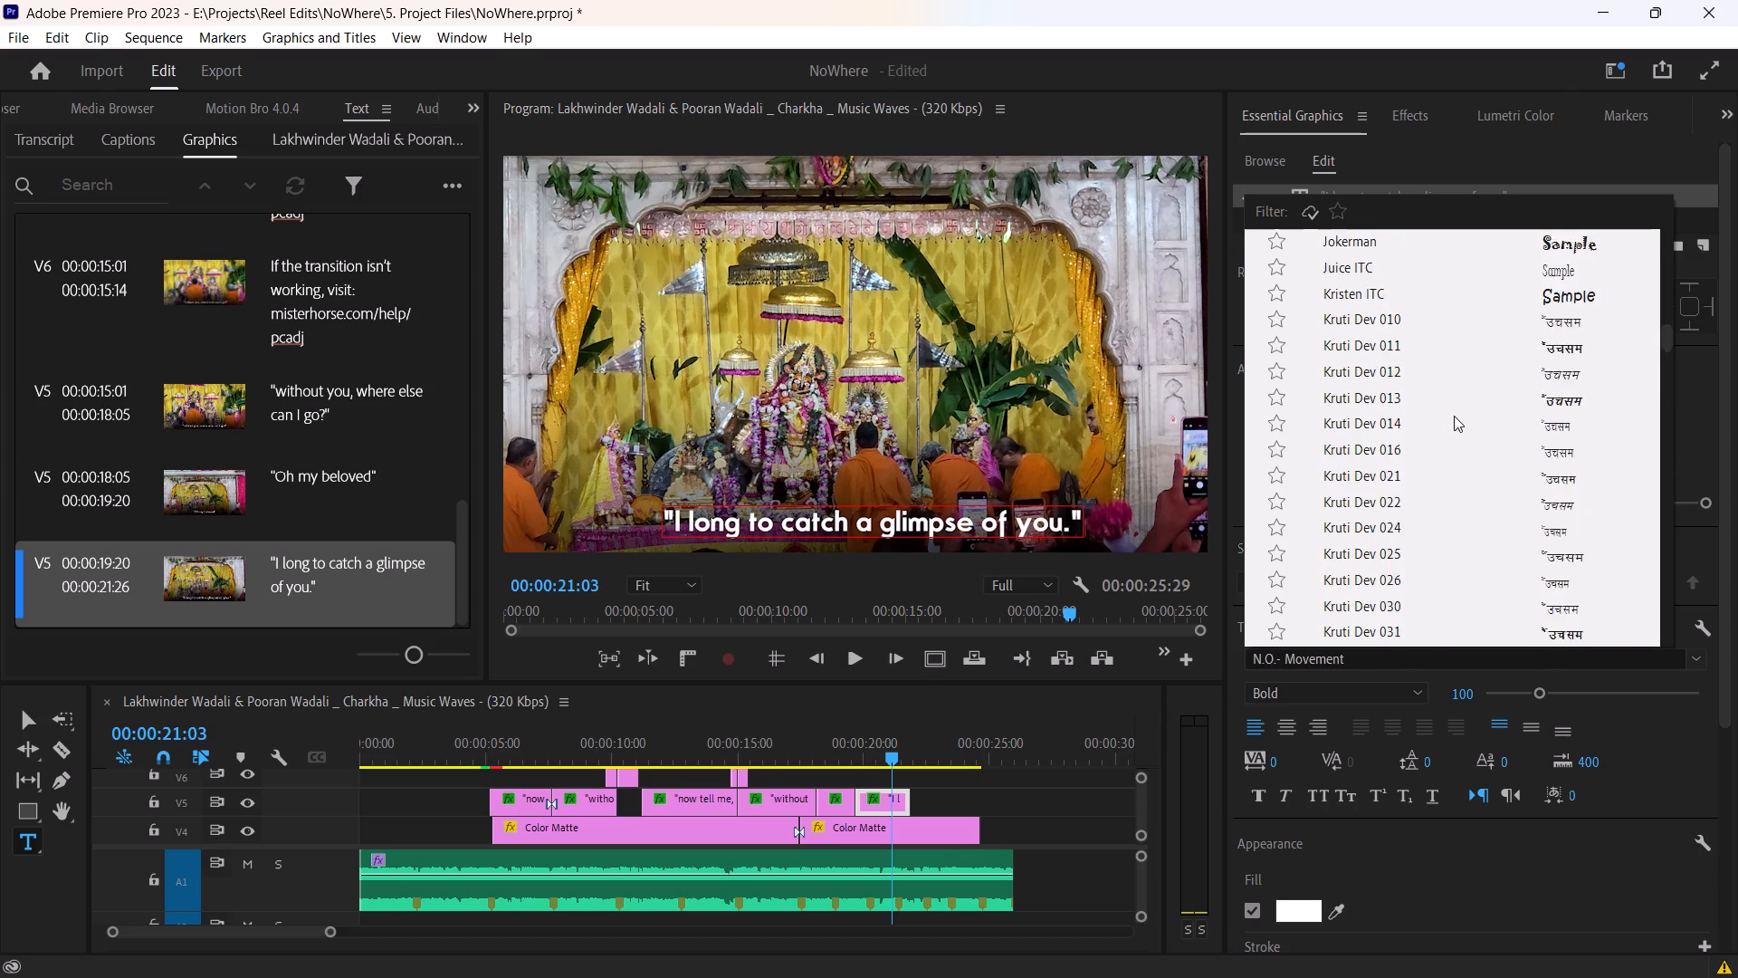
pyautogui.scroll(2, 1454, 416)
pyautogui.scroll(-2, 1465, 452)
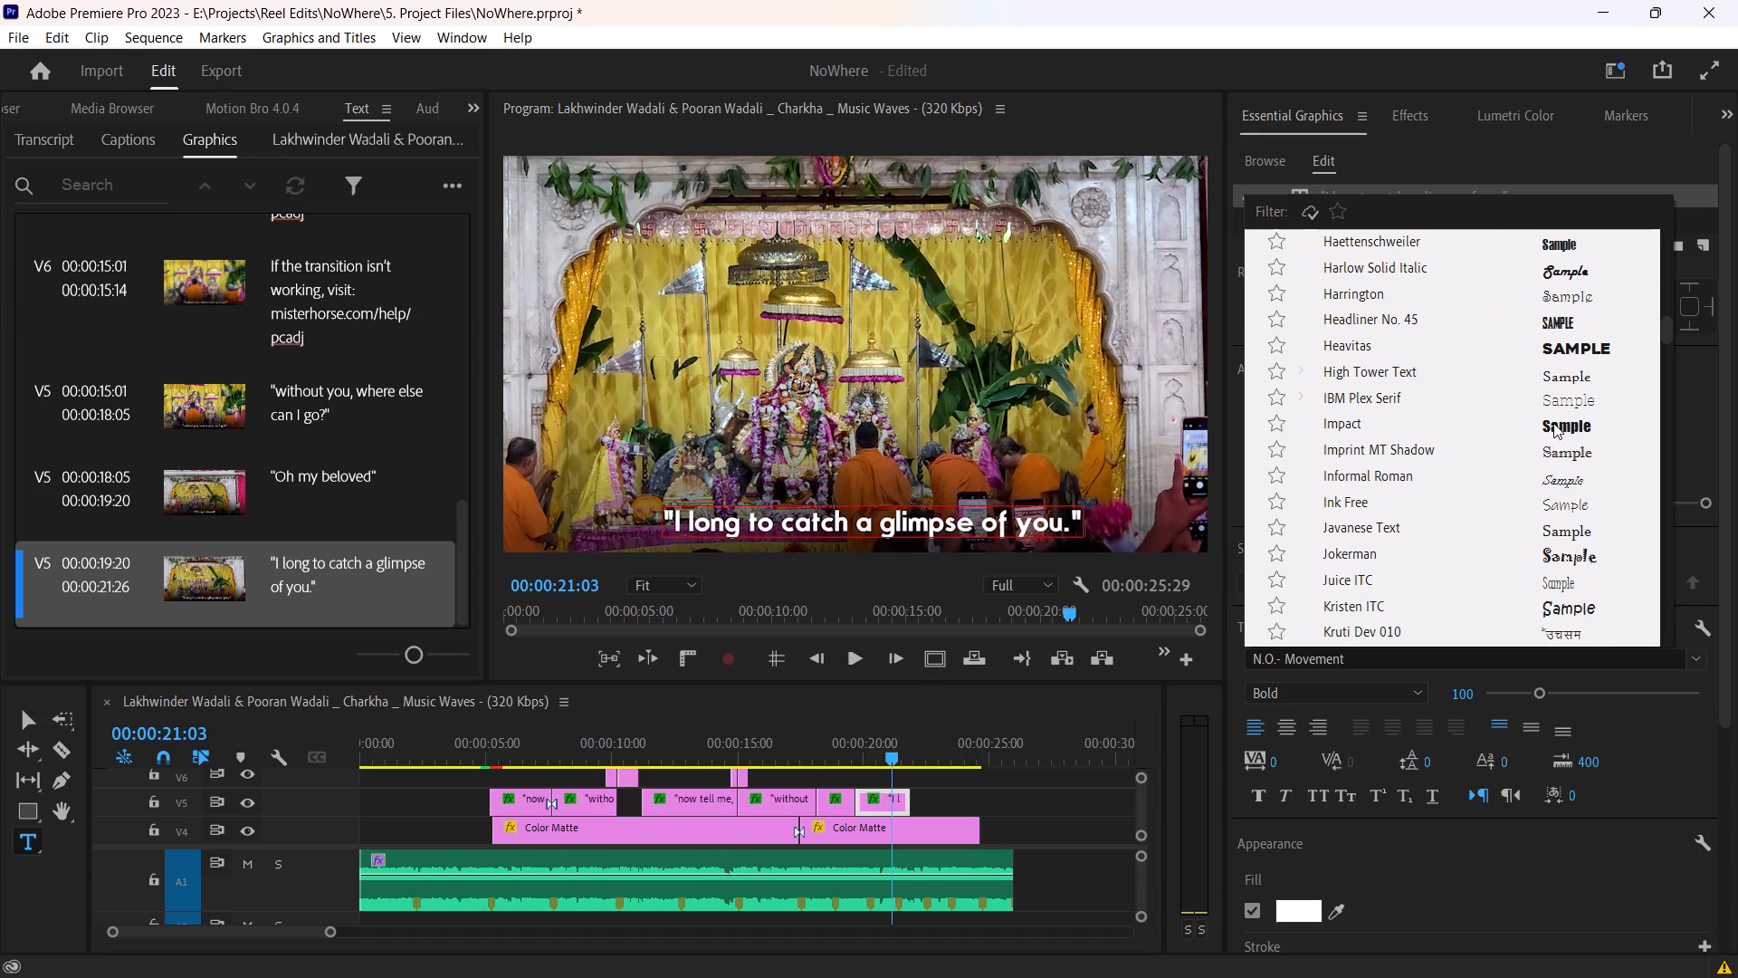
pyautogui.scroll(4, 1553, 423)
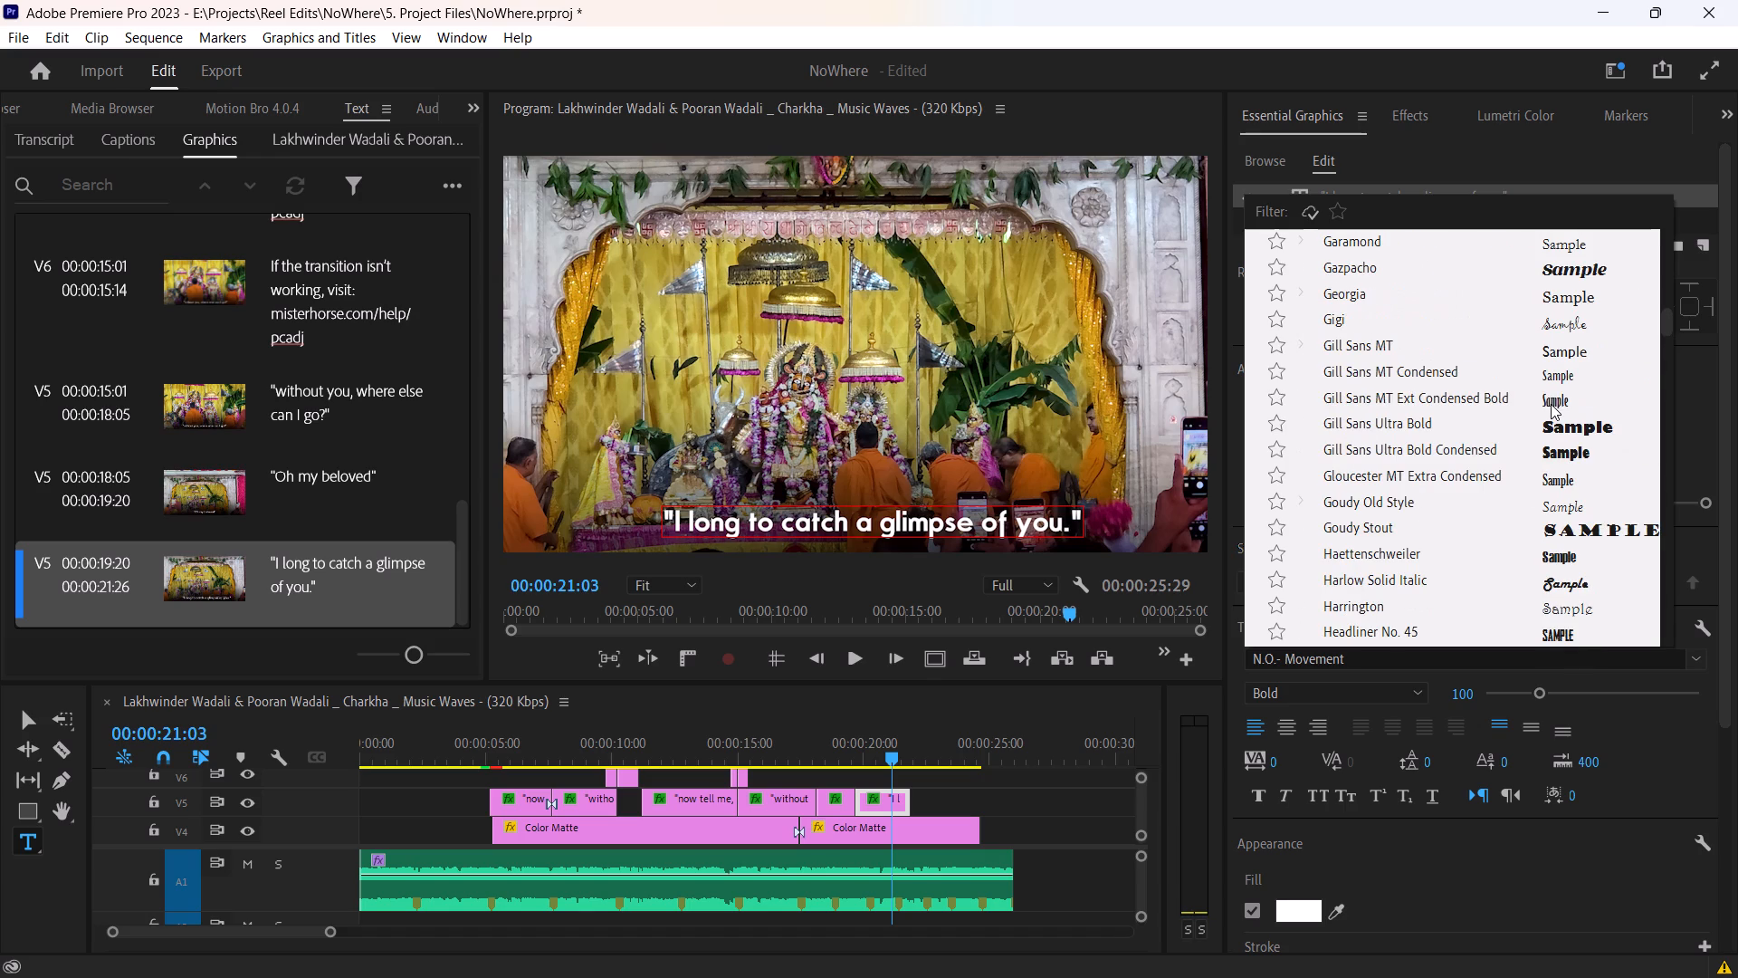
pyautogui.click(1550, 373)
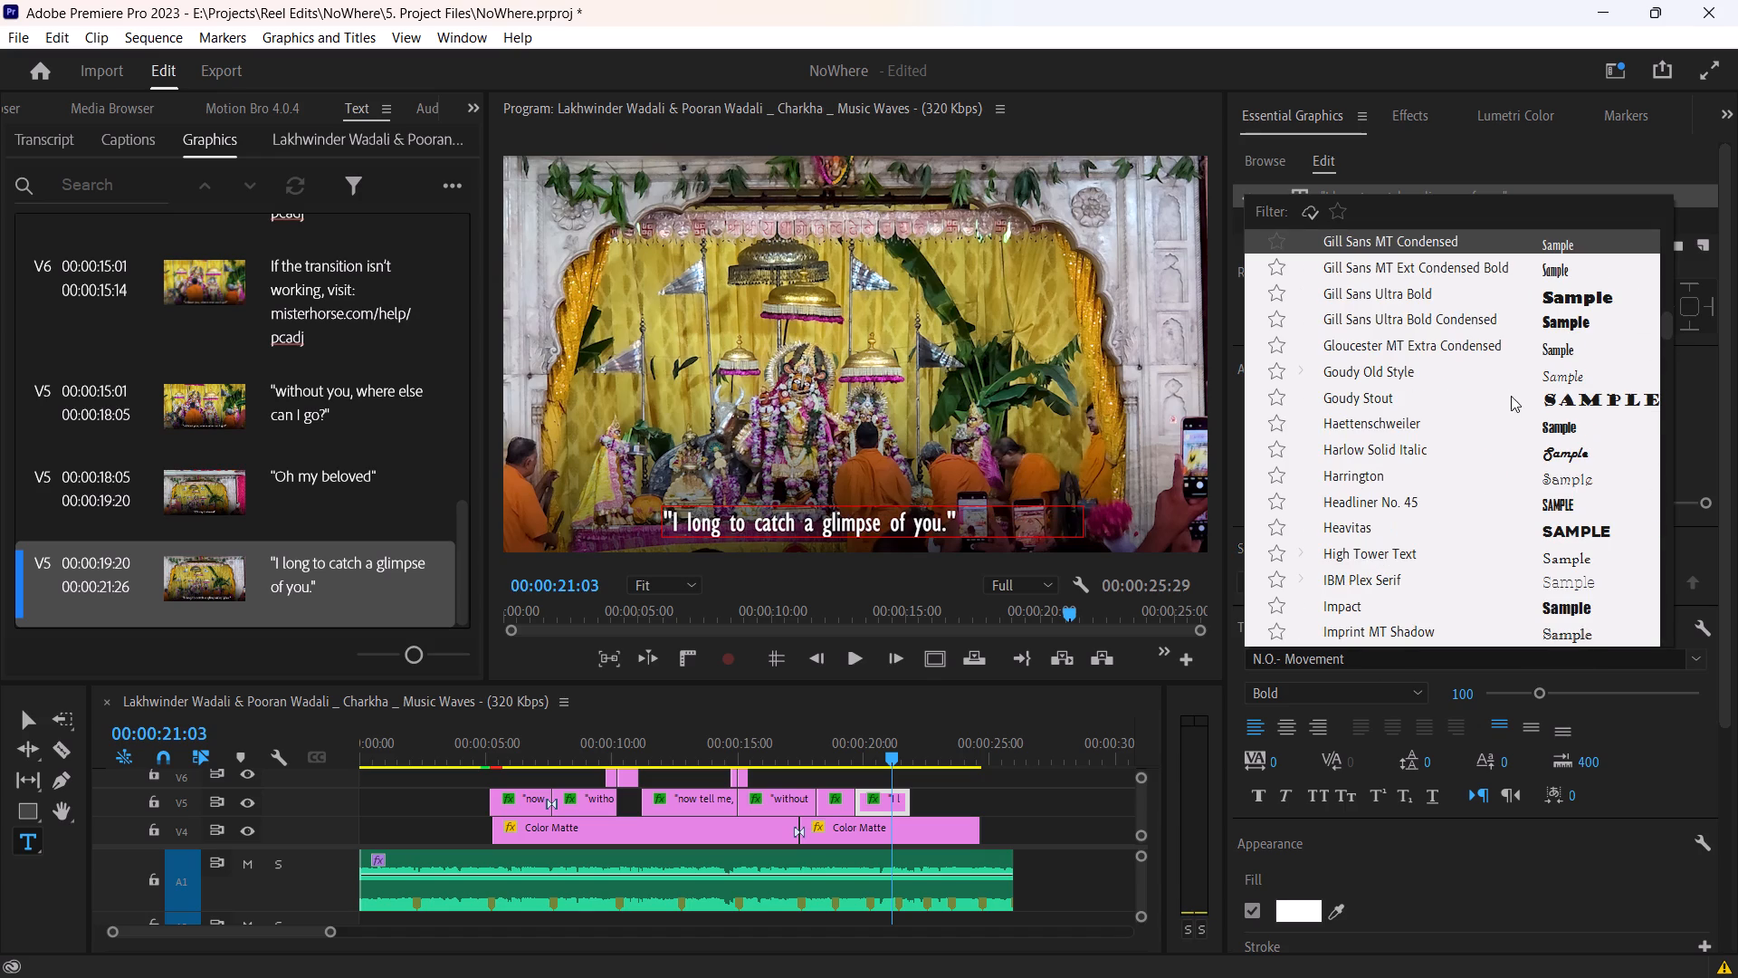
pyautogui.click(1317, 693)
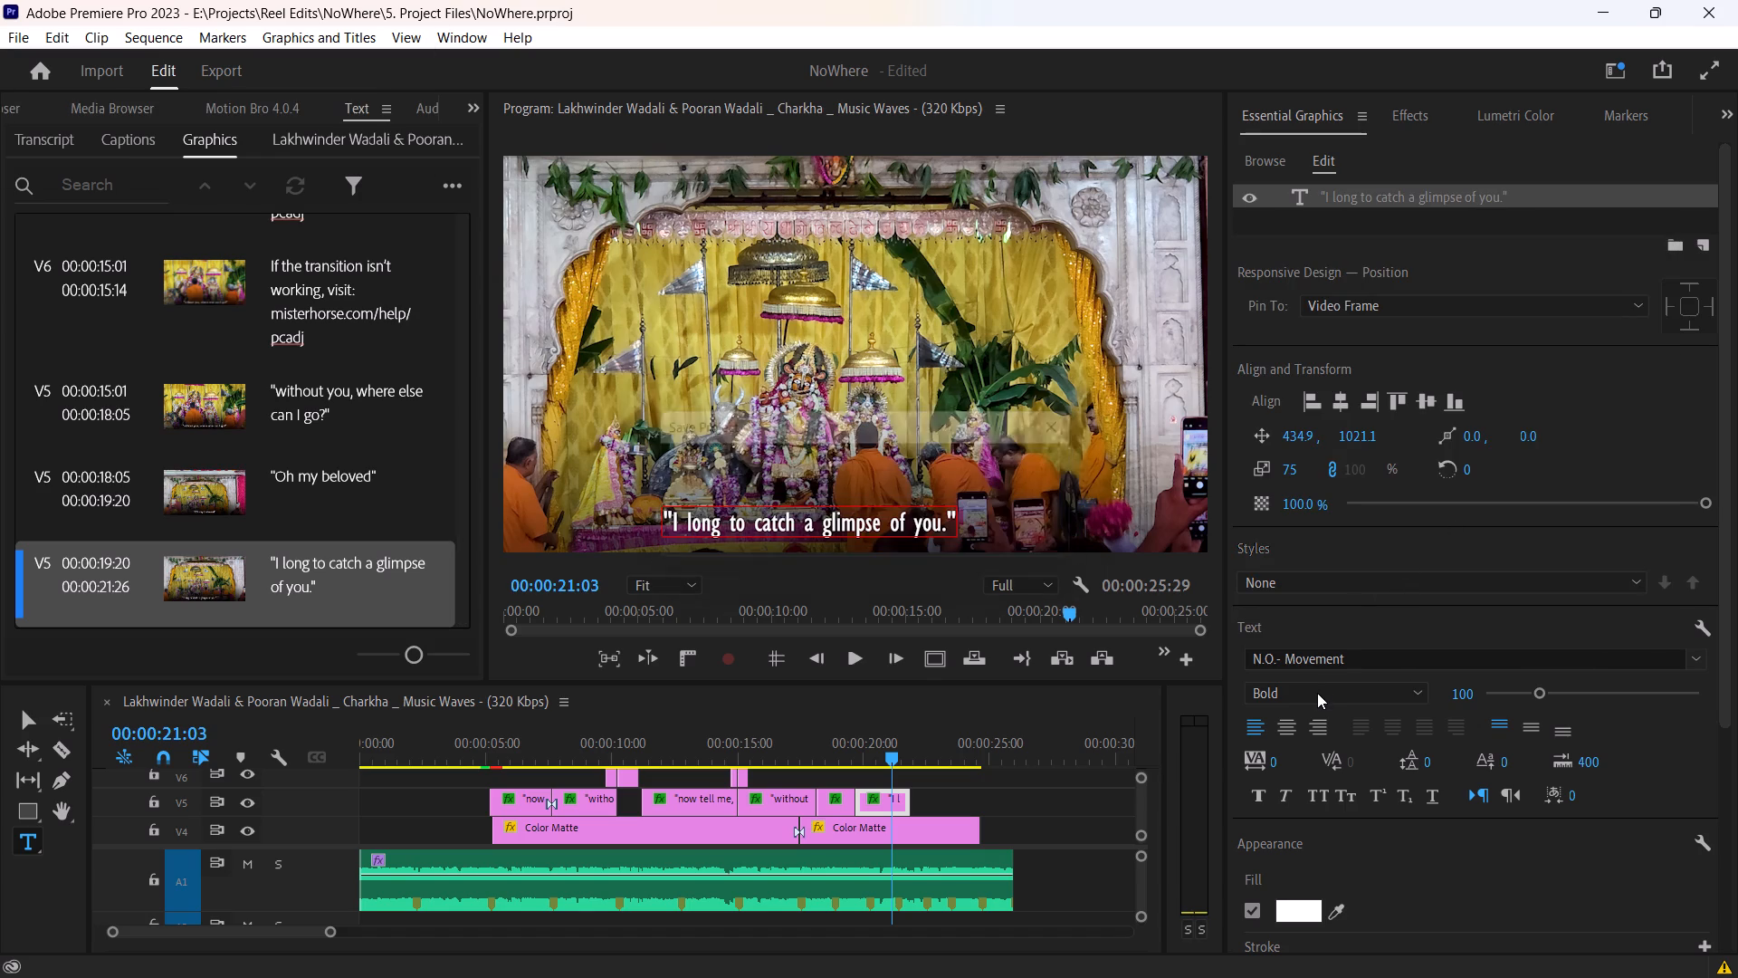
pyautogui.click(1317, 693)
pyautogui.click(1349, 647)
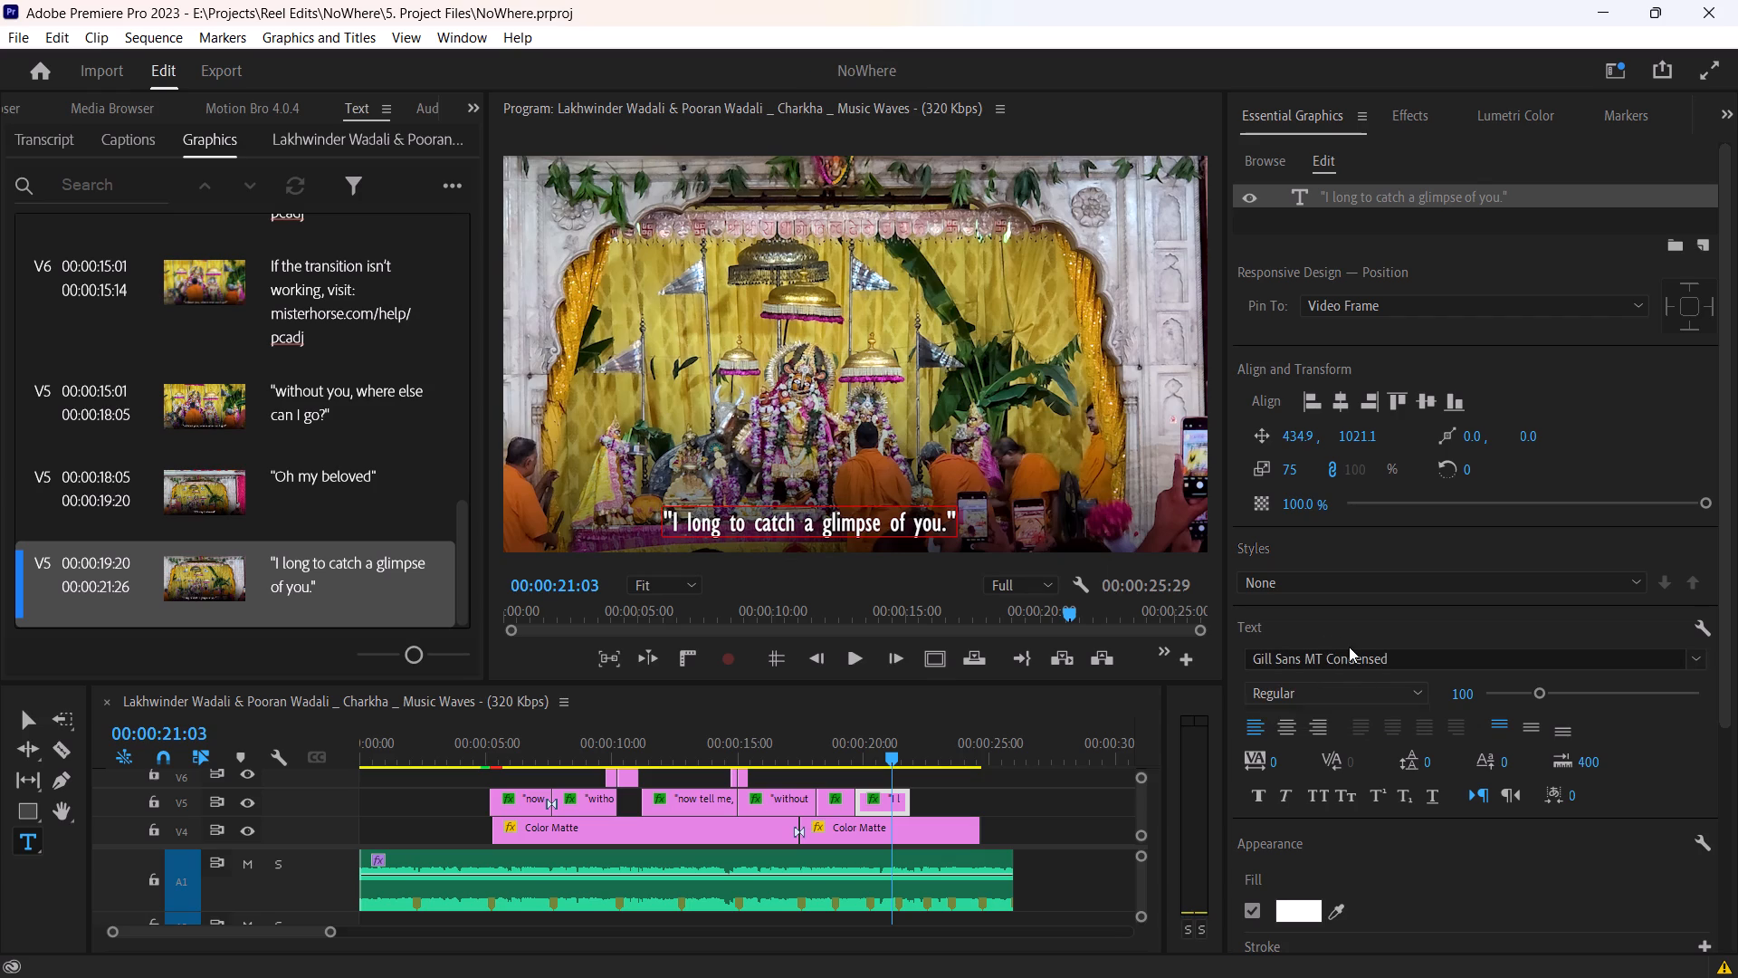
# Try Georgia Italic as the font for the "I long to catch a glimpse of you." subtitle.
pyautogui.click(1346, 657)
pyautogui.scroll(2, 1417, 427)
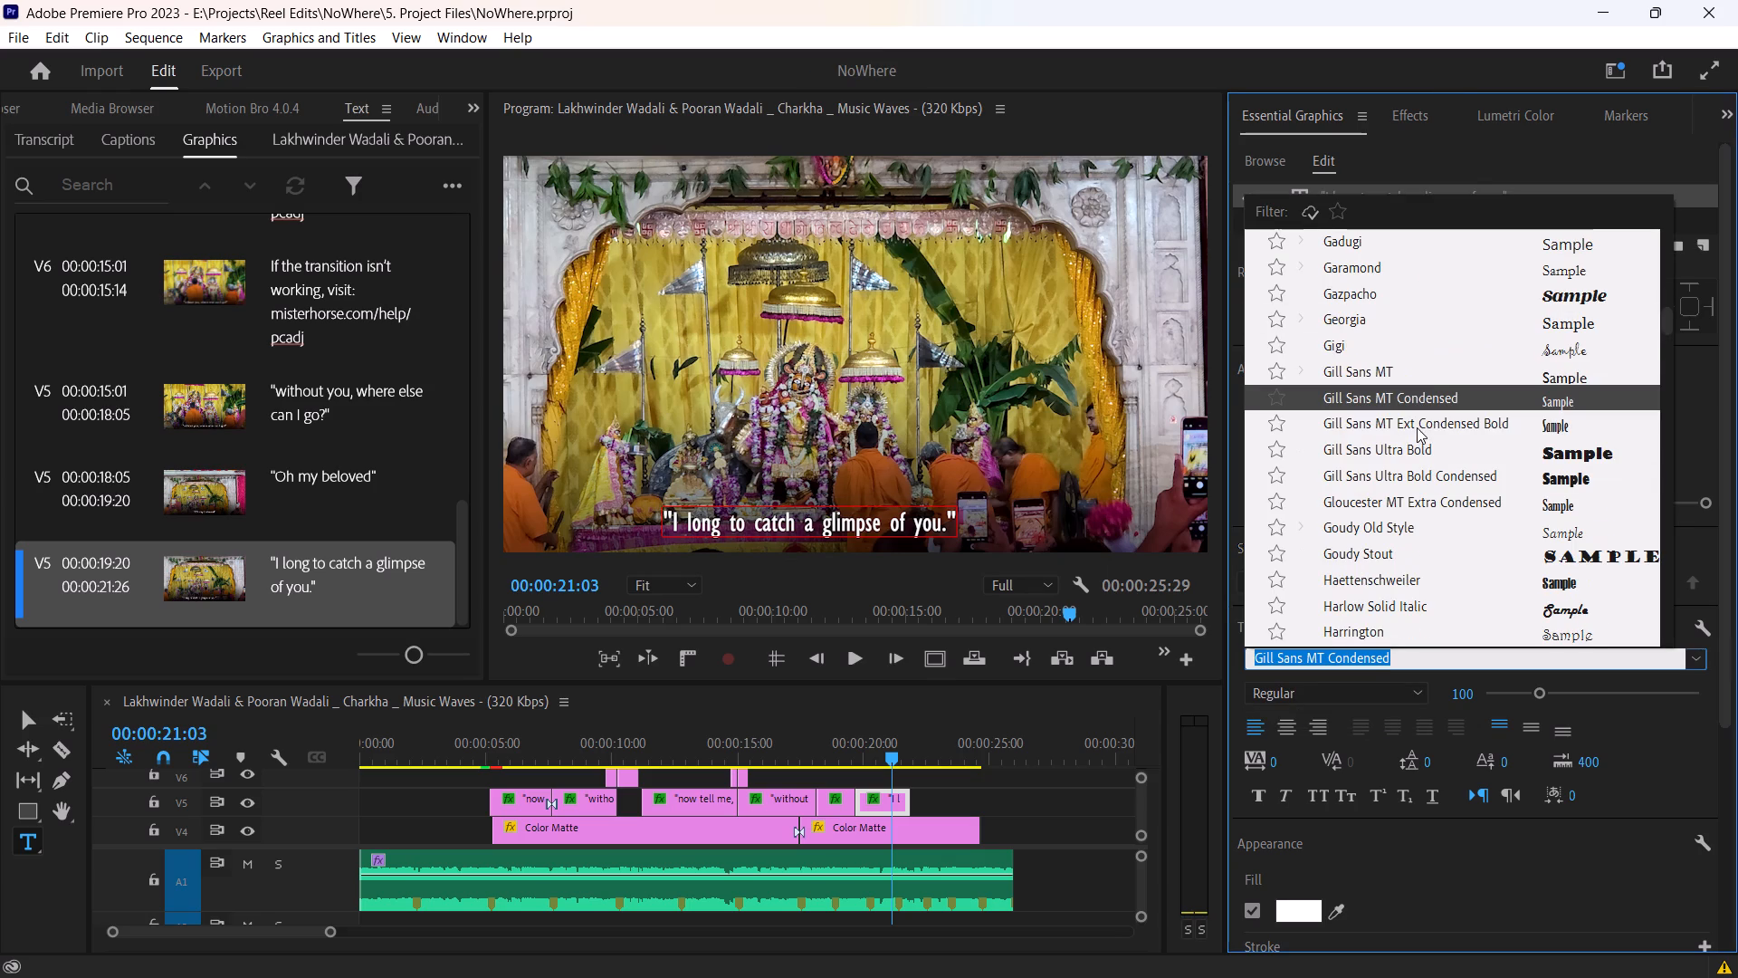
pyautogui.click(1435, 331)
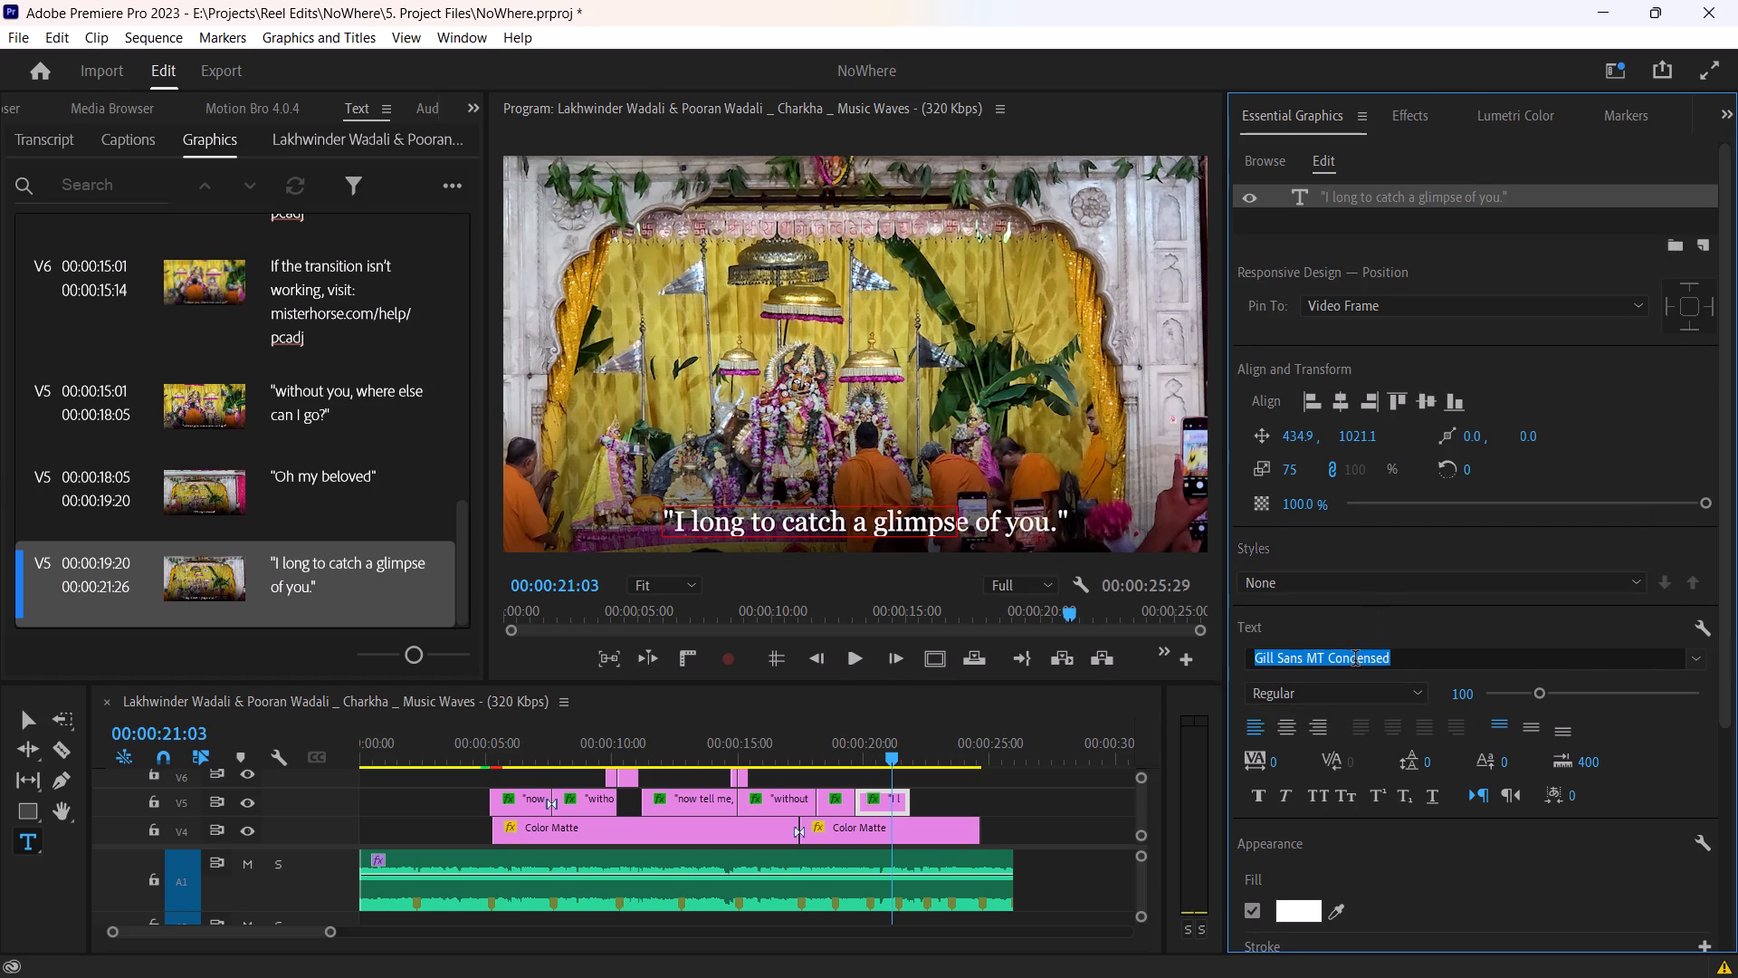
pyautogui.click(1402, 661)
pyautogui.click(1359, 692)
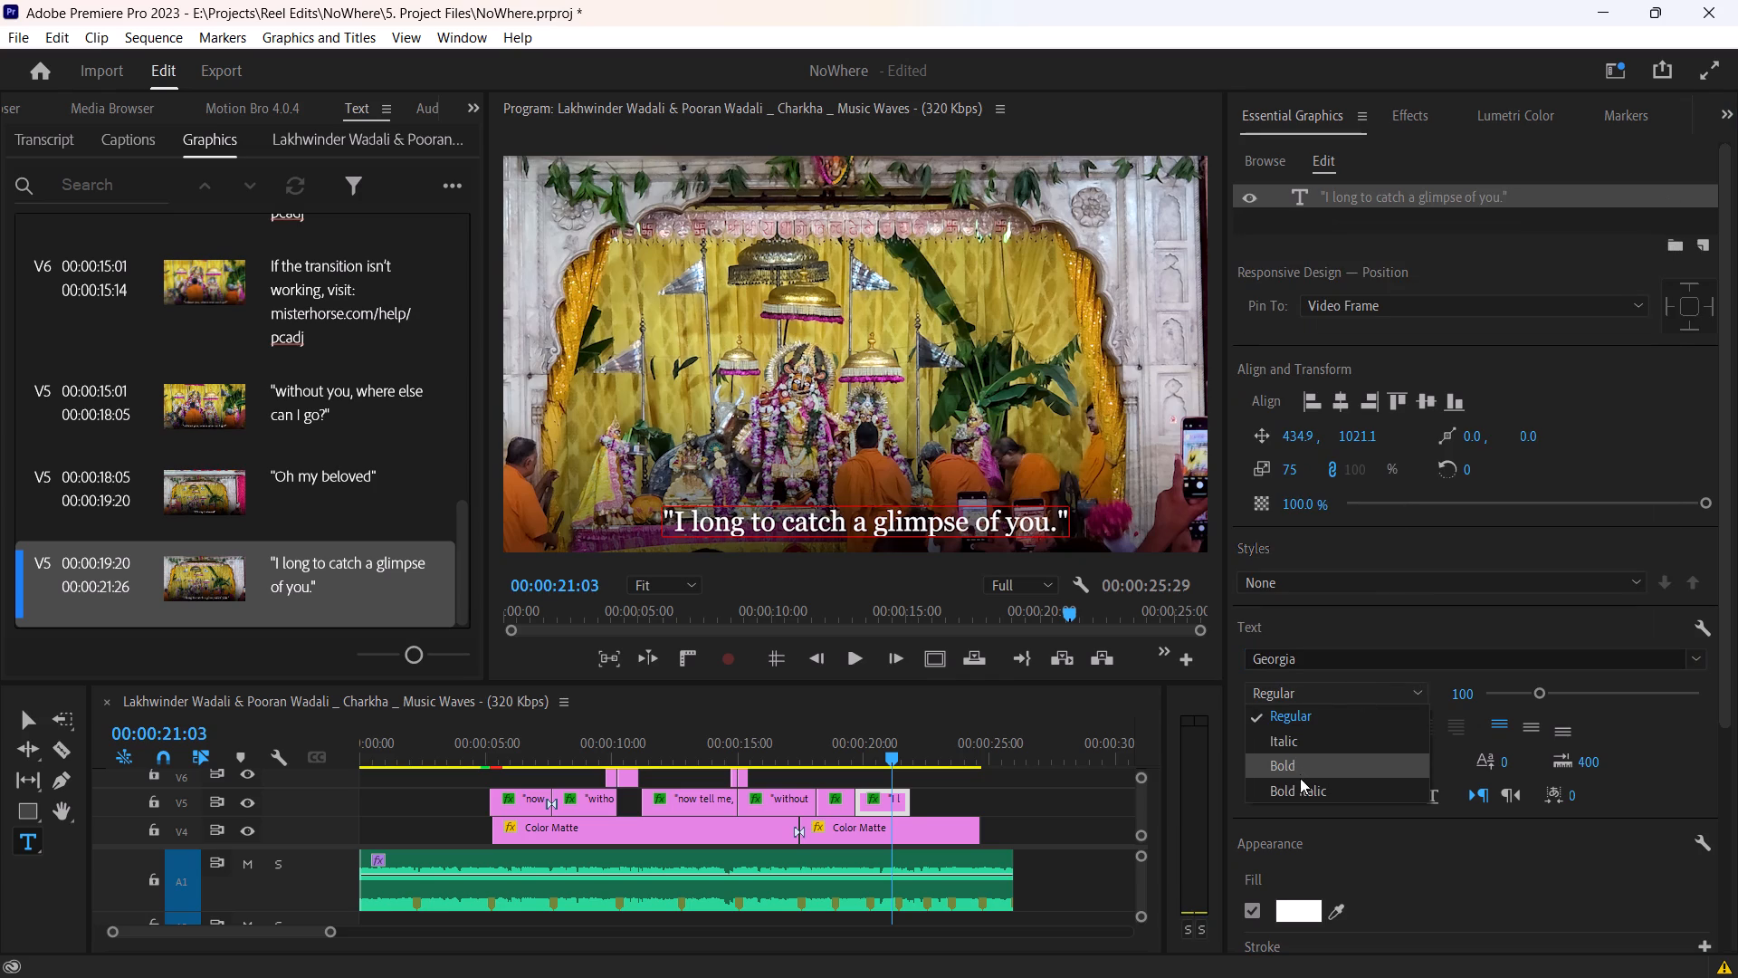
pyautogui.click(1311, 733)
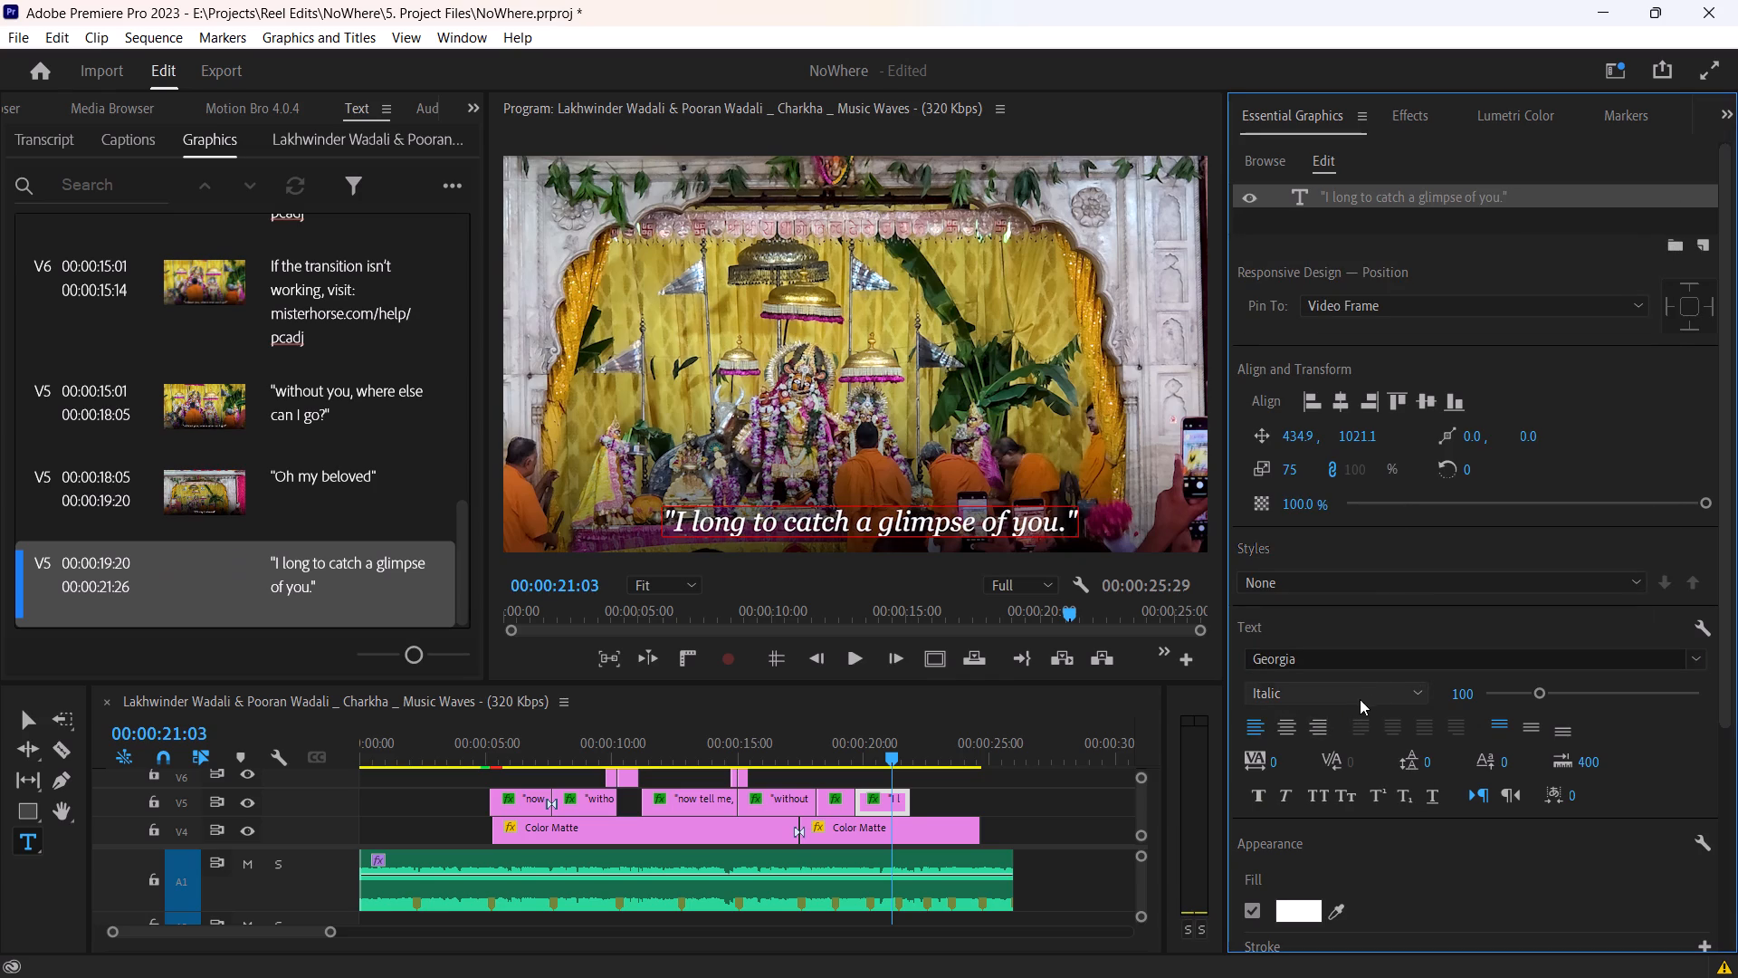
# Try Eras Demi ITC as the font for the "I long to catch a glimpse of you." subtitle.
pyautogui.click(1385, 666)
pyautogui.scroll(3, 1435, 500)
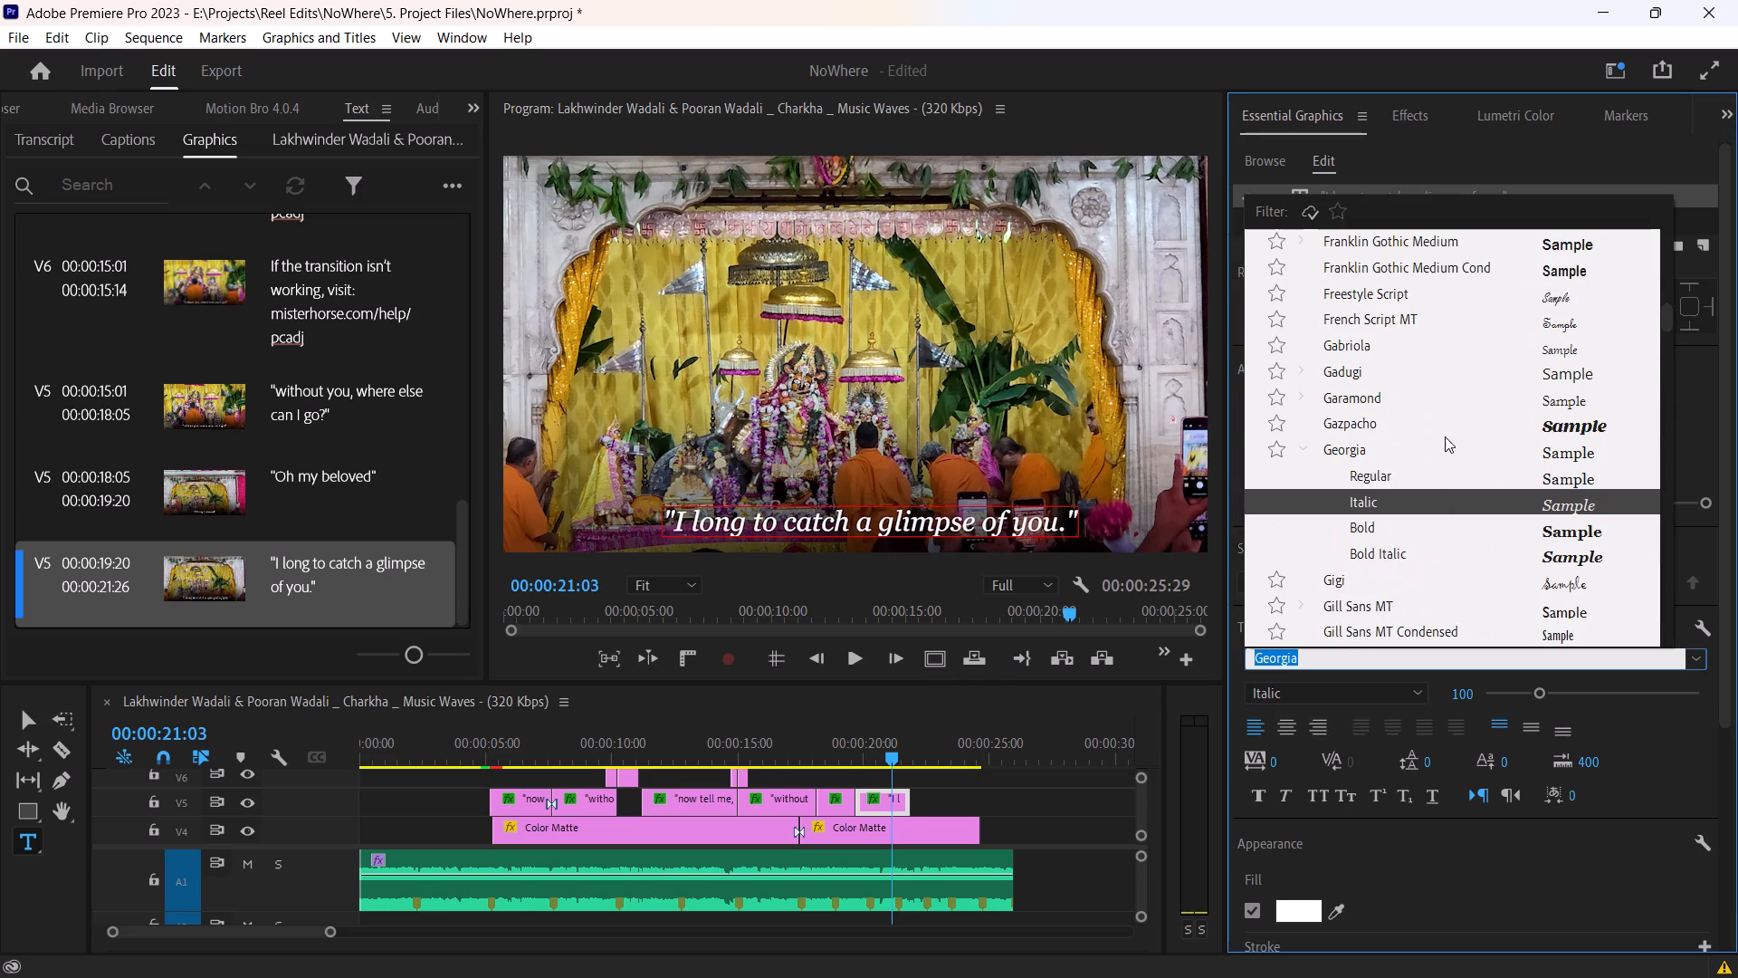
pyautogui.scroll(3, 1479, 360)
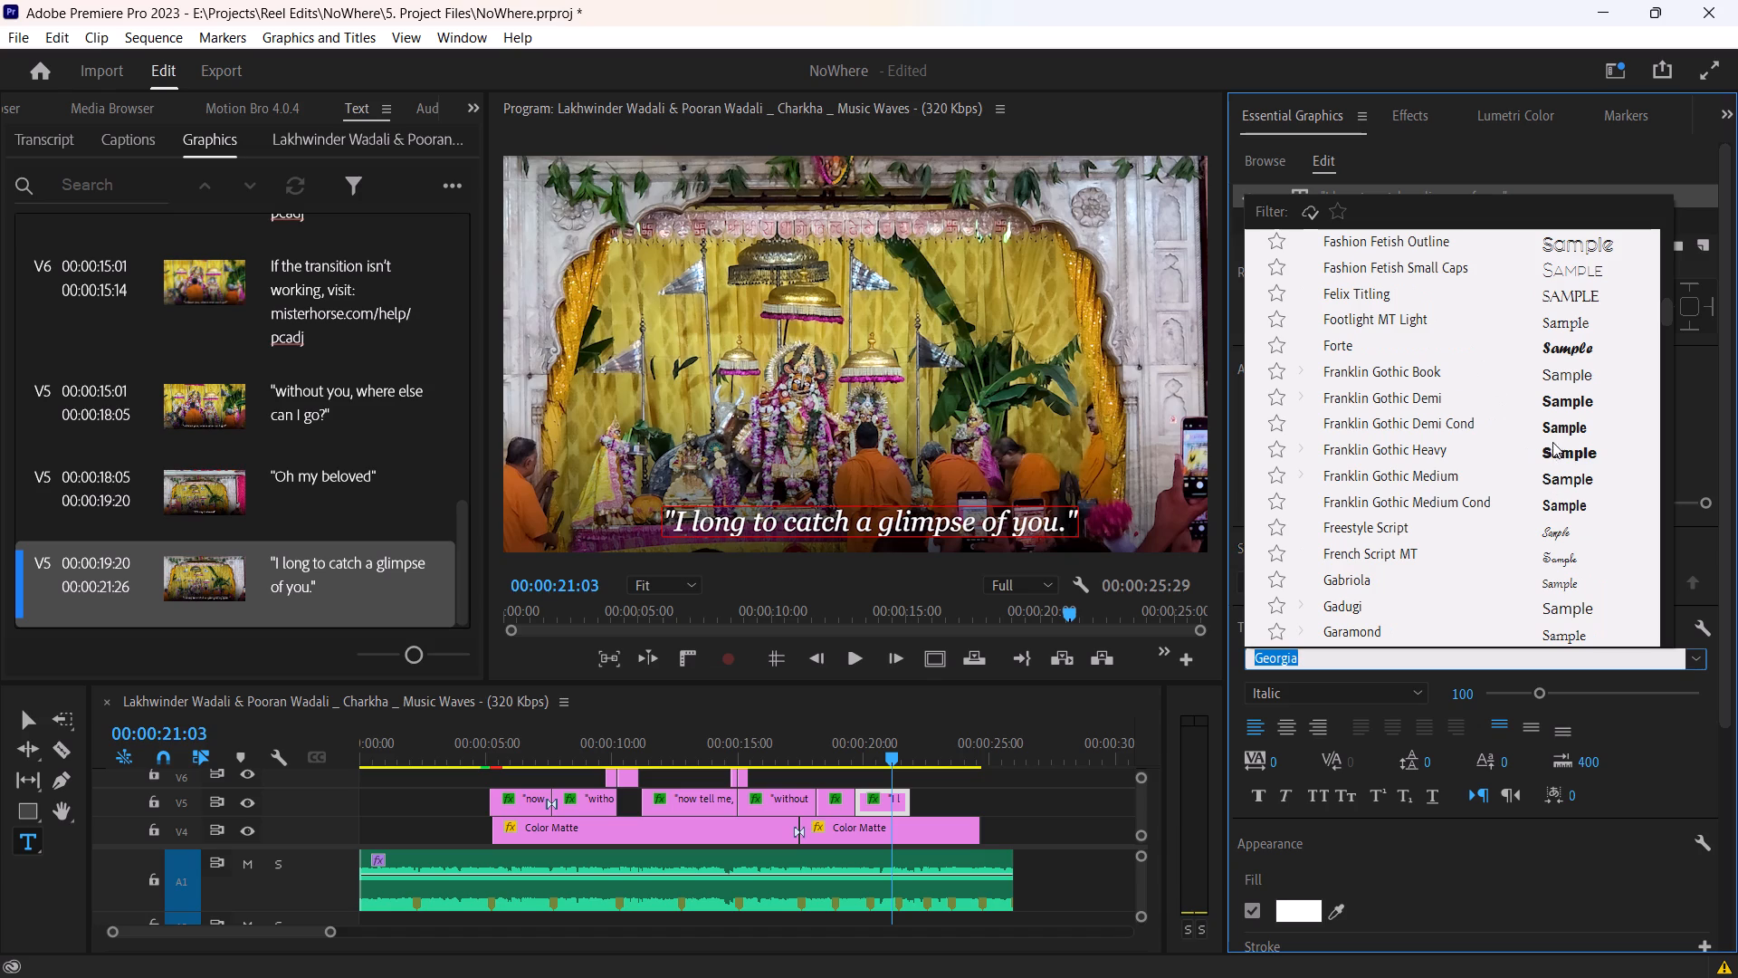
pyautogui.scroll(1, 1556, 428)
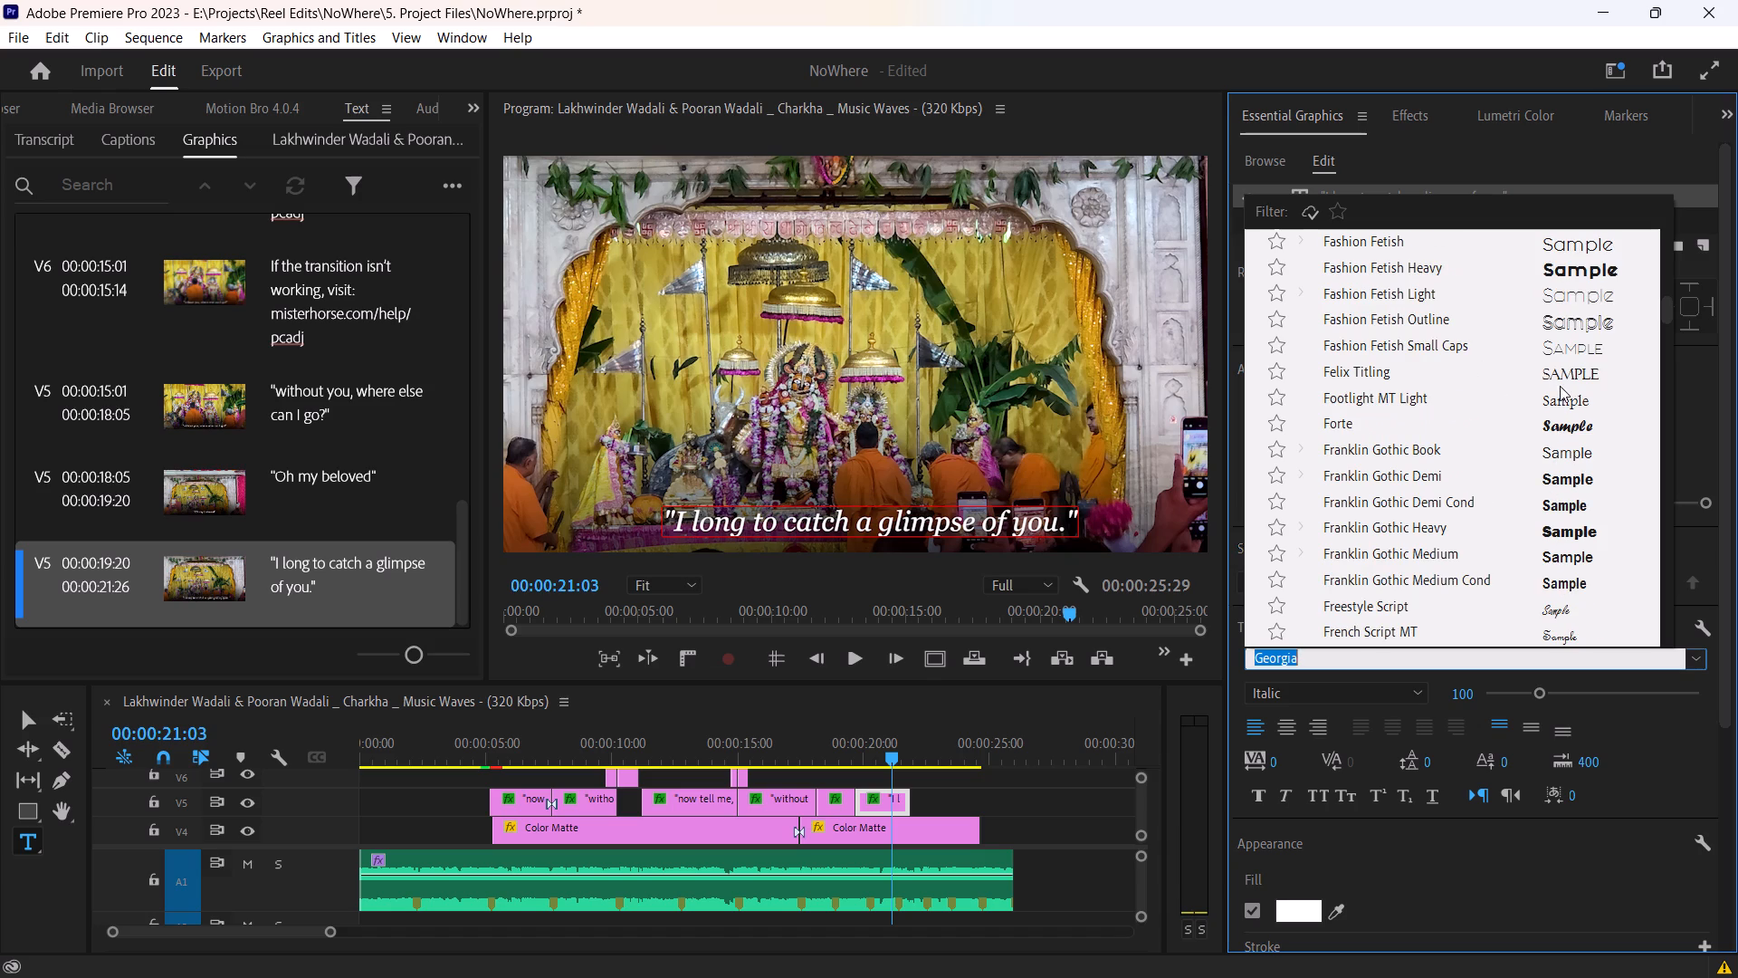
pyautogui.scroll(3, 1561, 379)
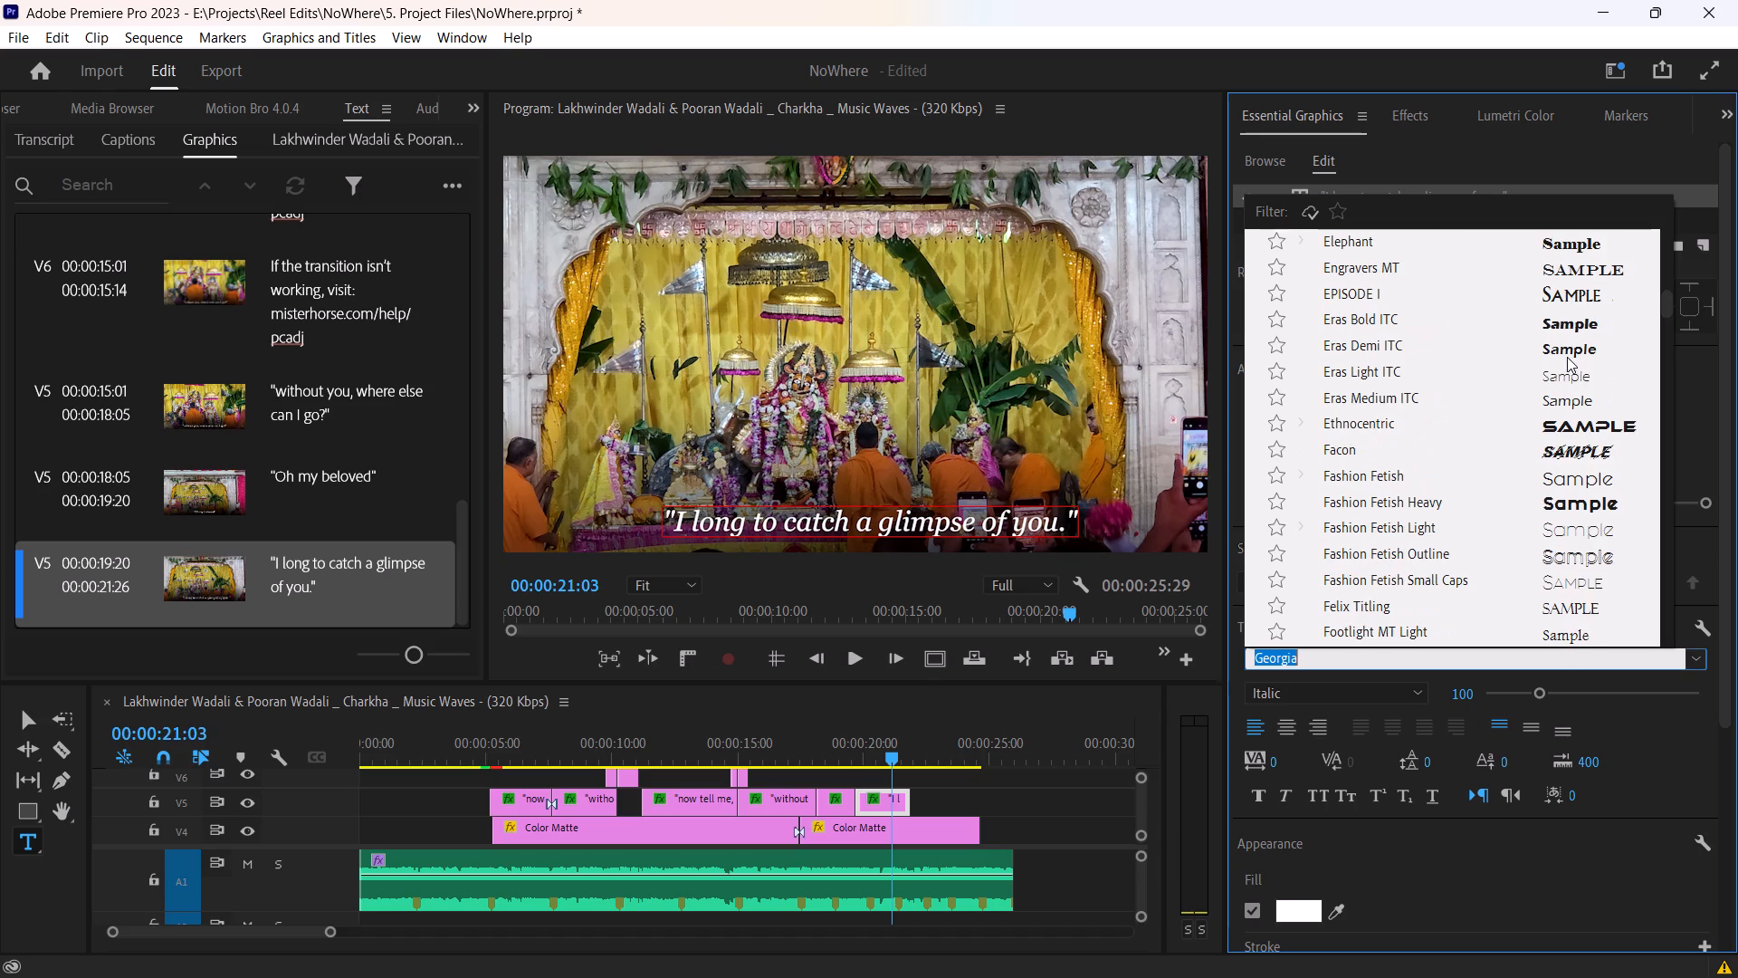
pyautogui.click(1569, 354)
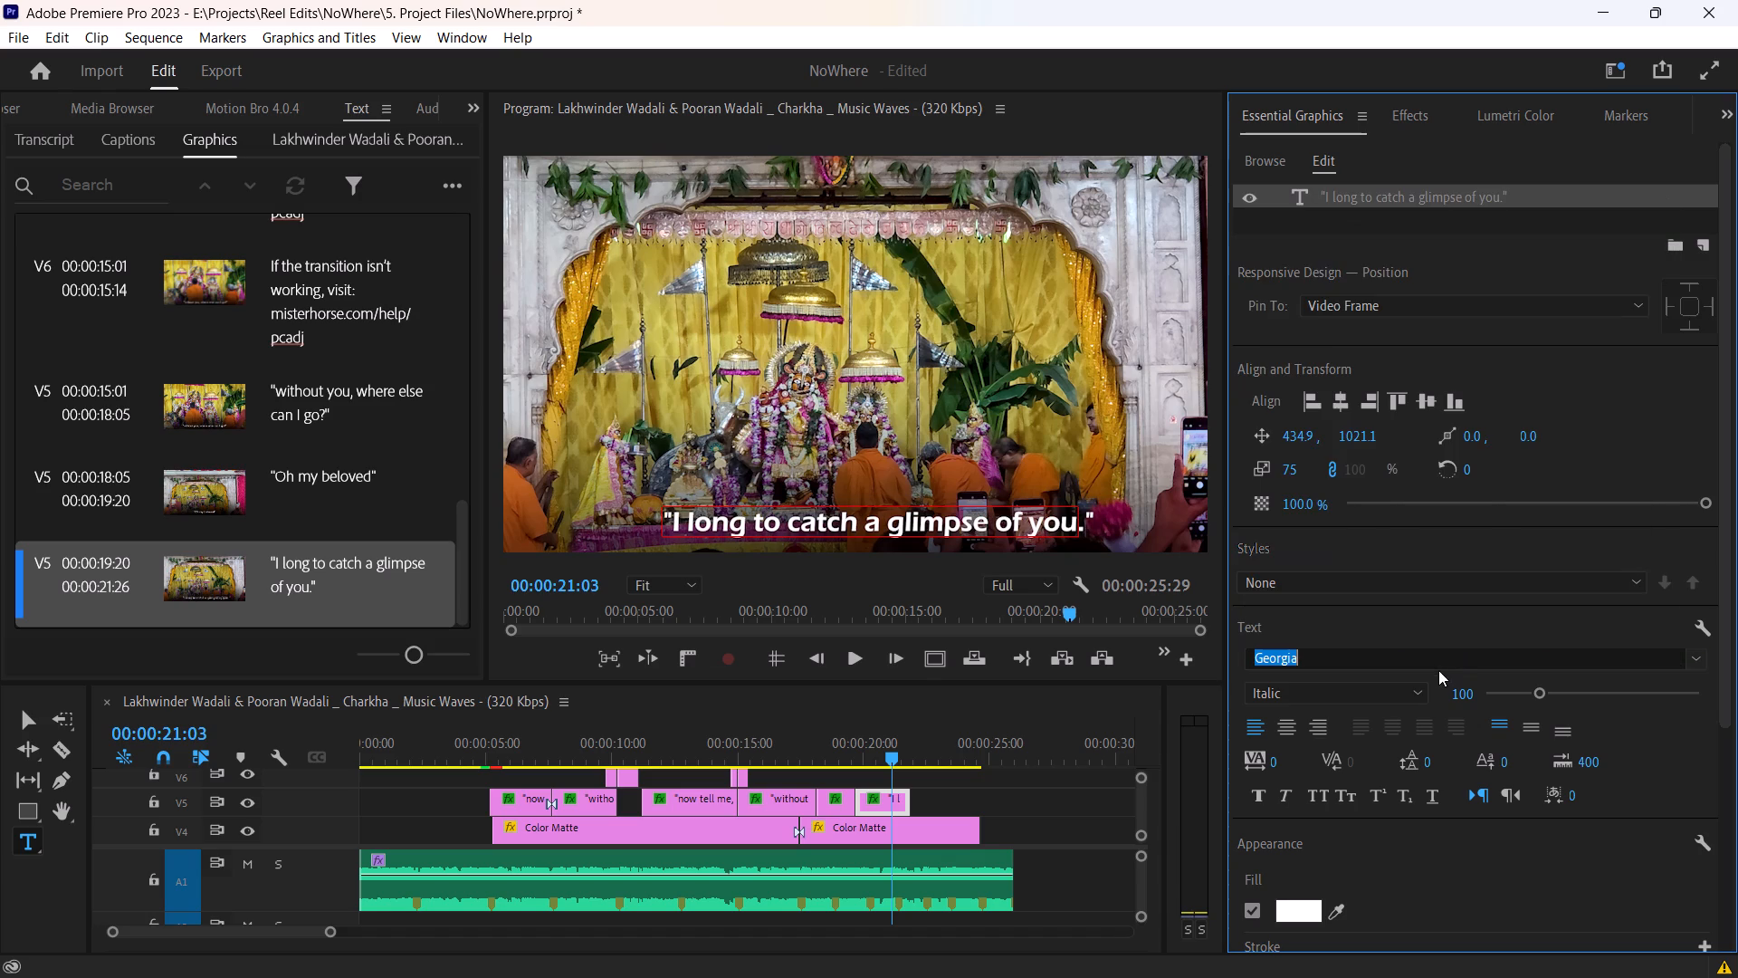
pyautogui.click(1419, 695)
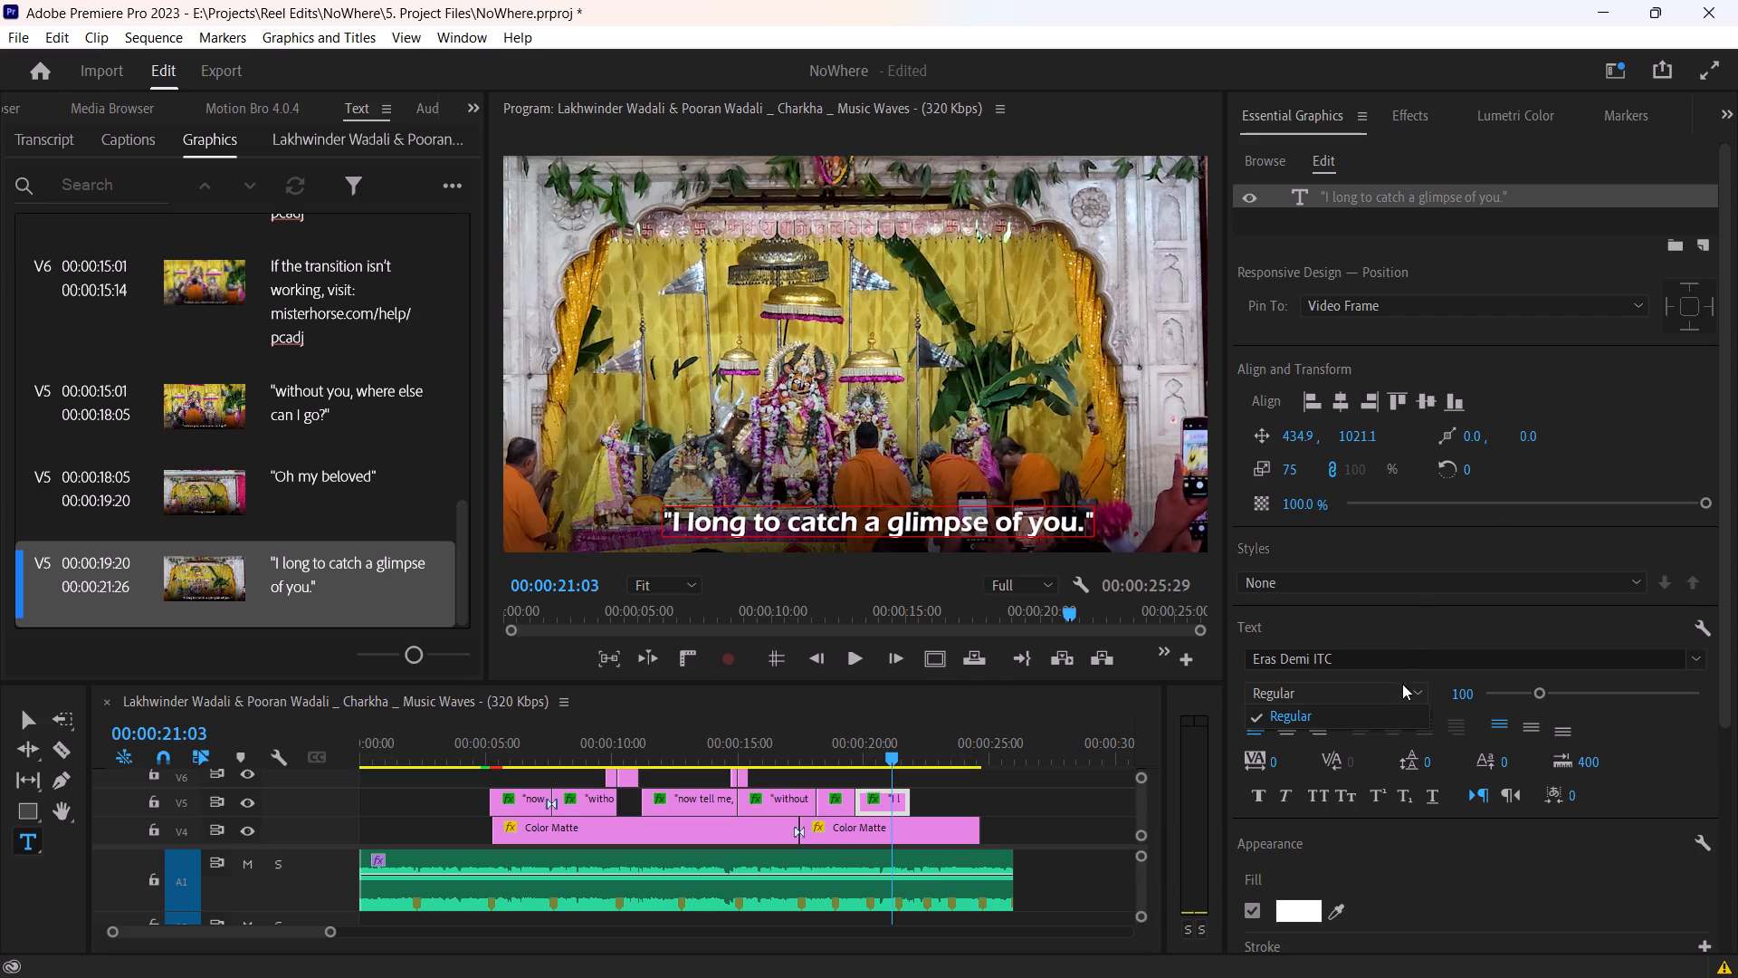
# Set the font of the "I long to catch a glimpse of you." subtitle to Arial Narrow Italic.
pyautogui.click(1414, 660)
pyautogui.scroll(10, 1452, 410)
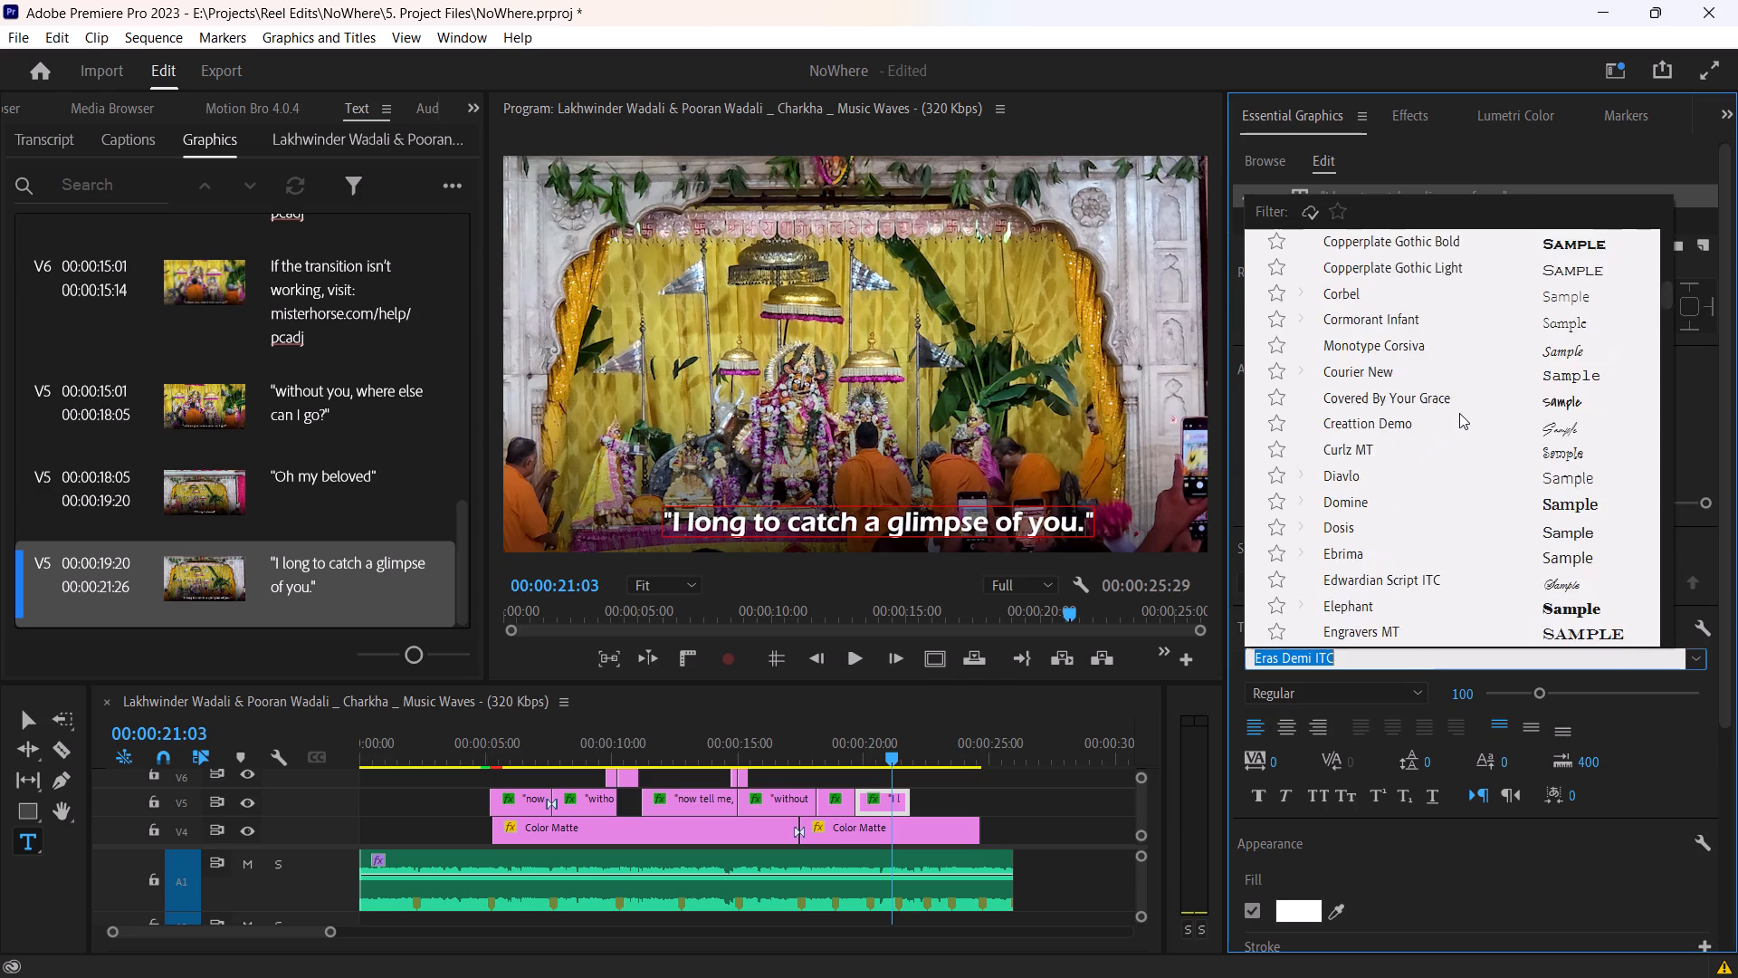
pyautogui.scroll(5, 1533, 318)
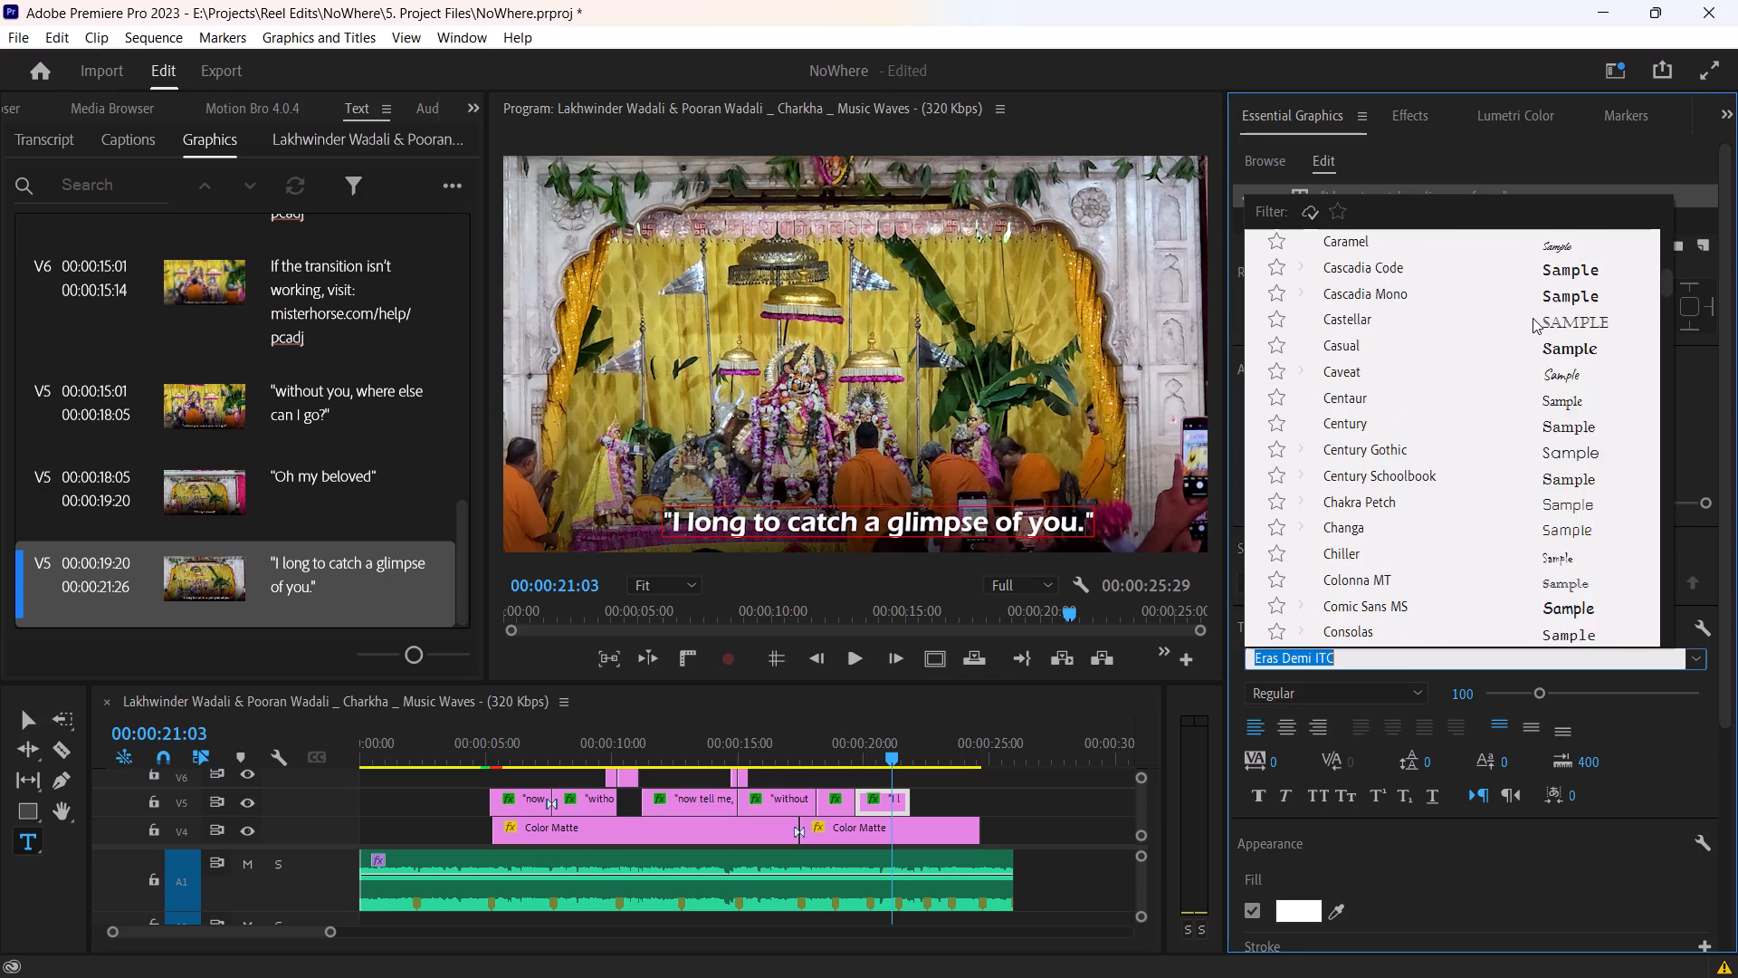
pyautogui.click(1541, 421)
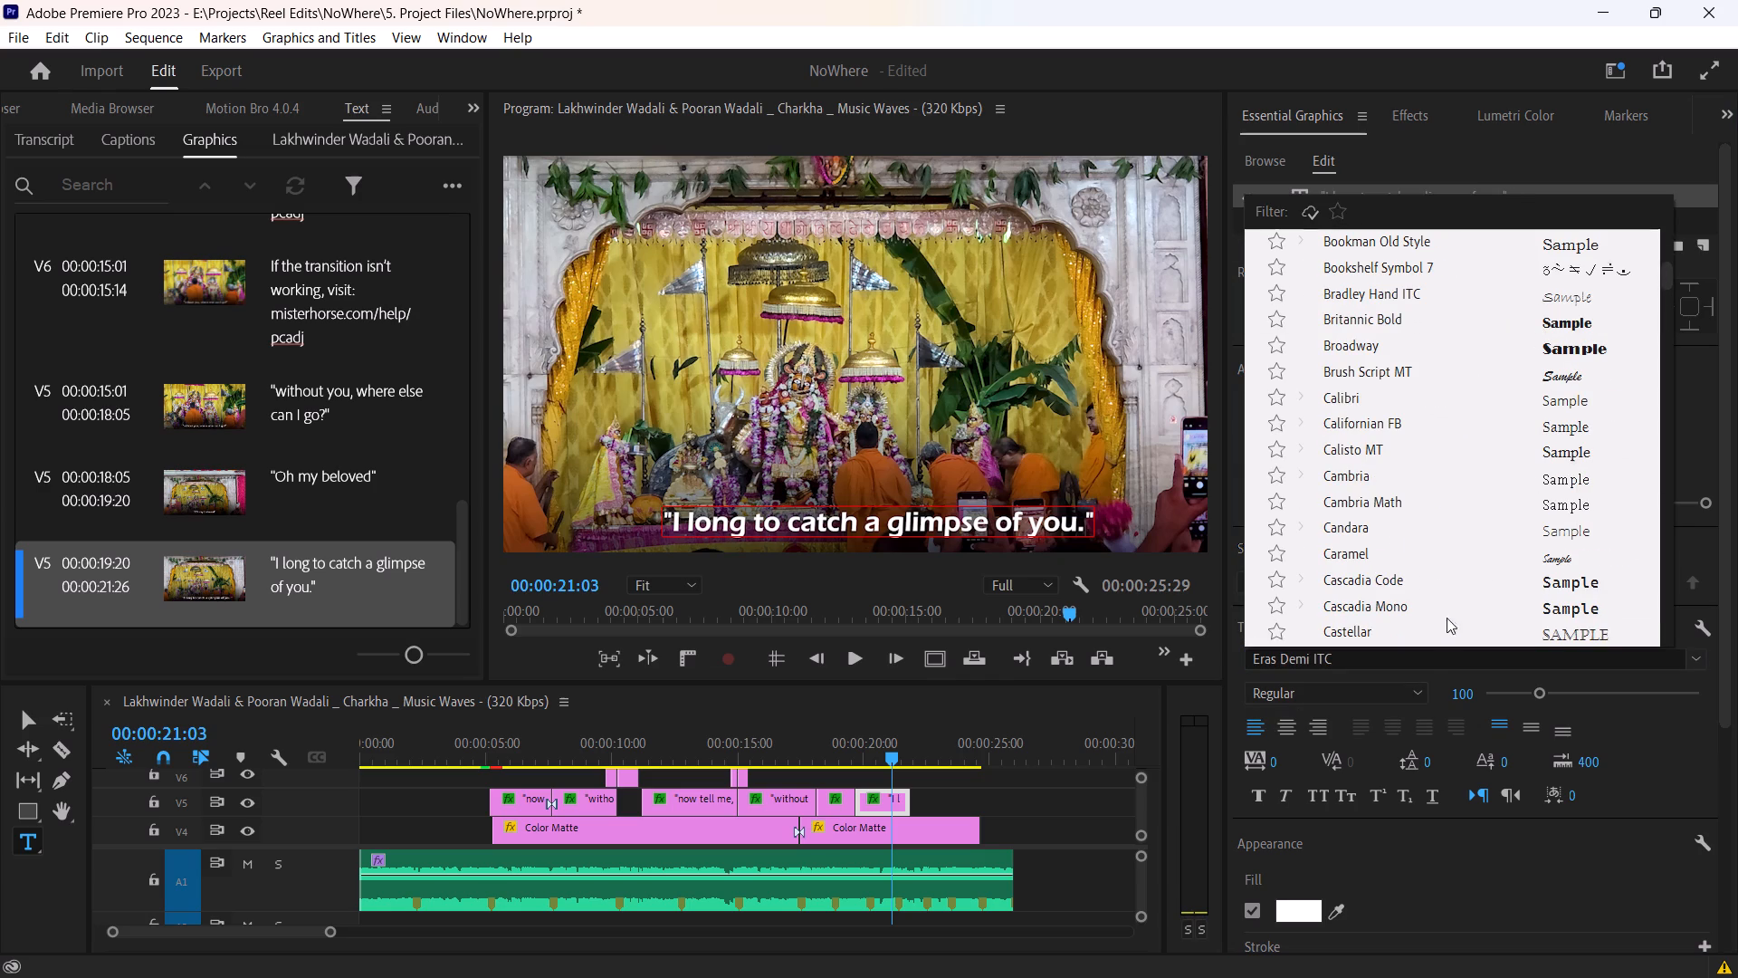
pyautogui.scroll(9, 1438, 416)
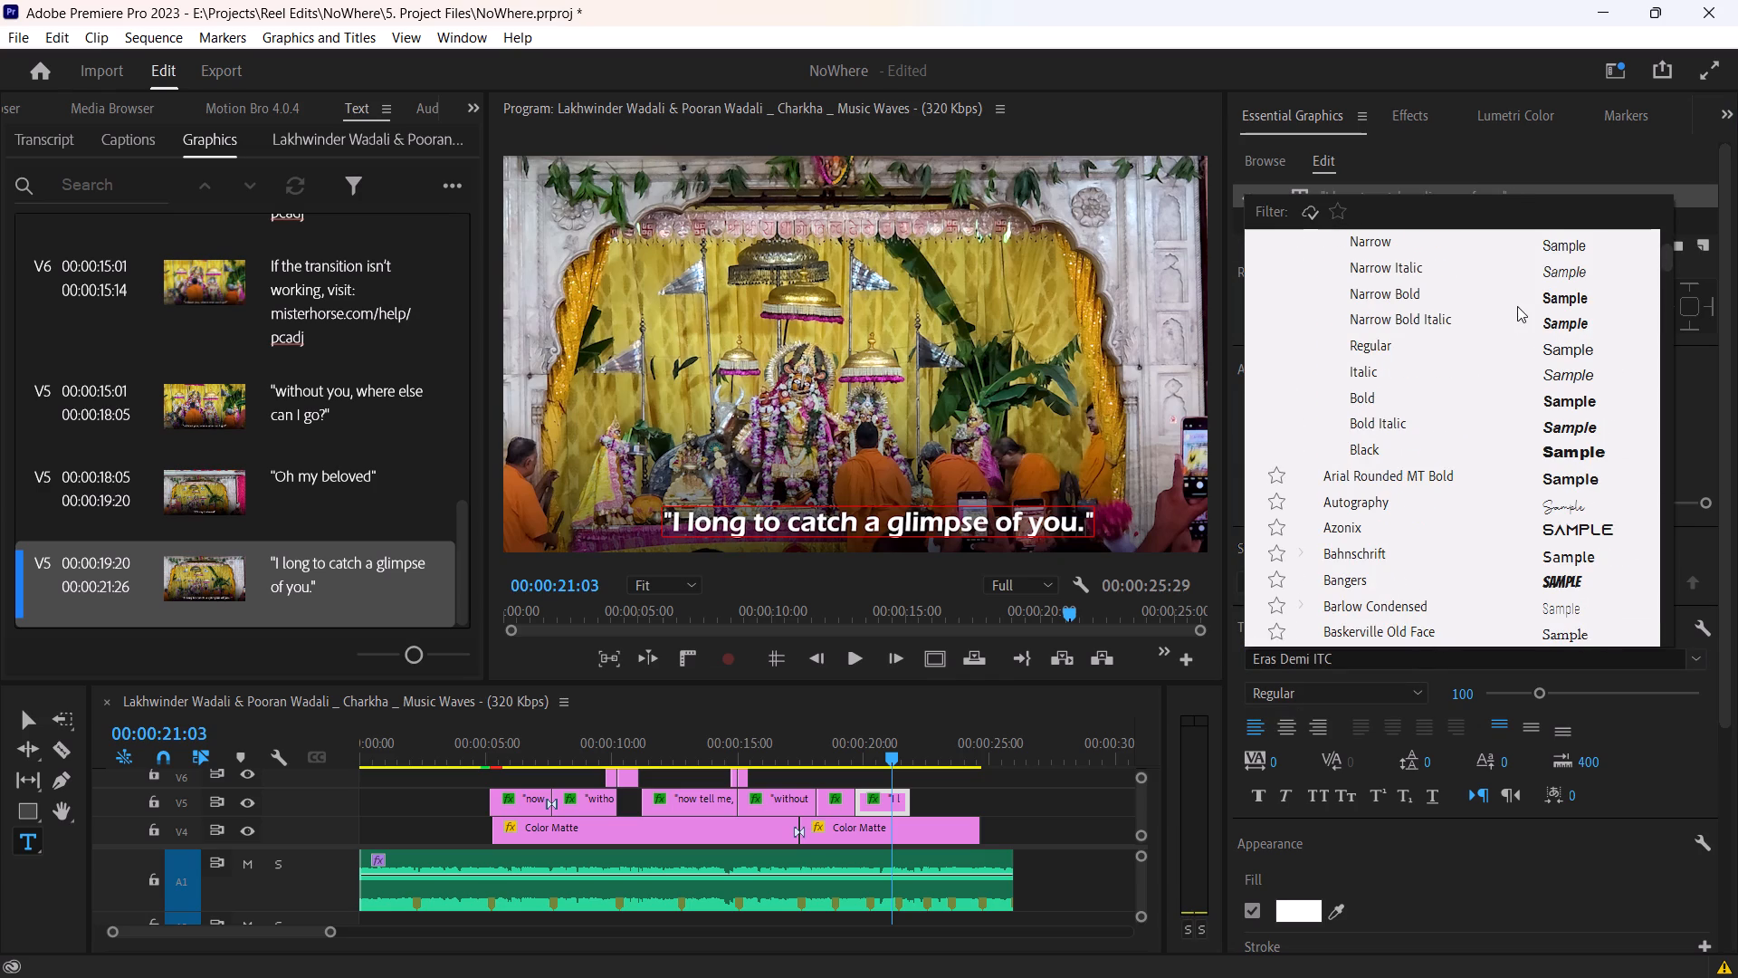
pyautogui.scroll(1, 1517, 306)
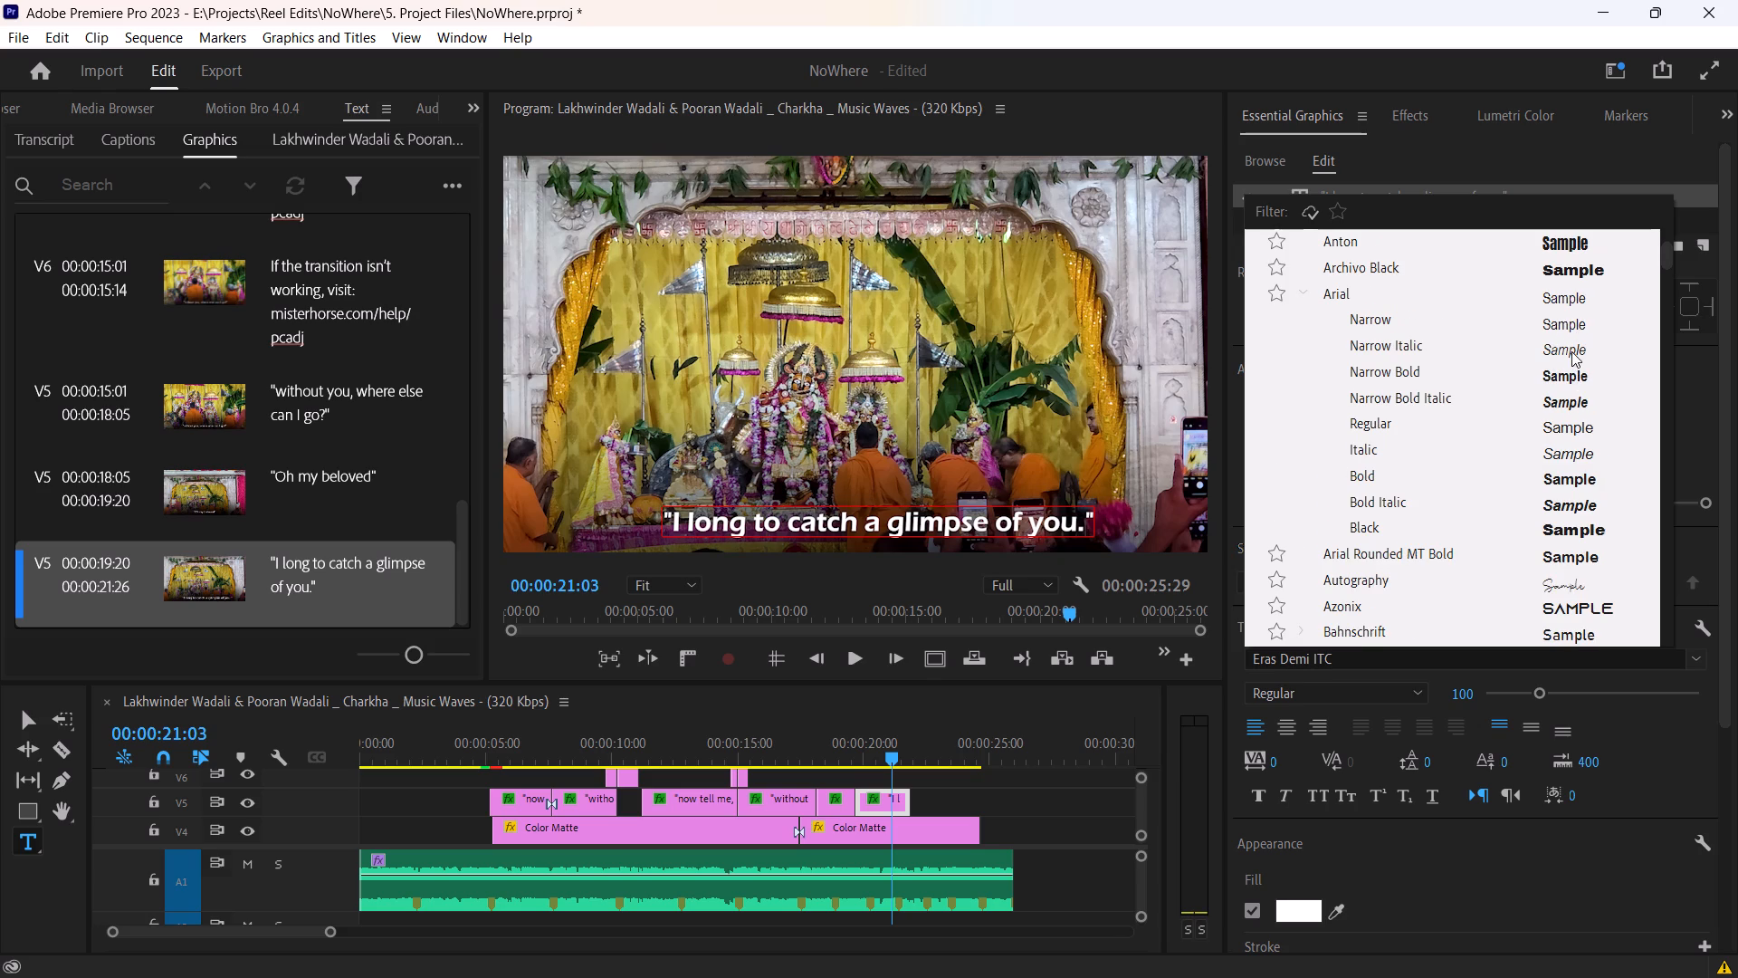
pyautogui.click(1571, 348)
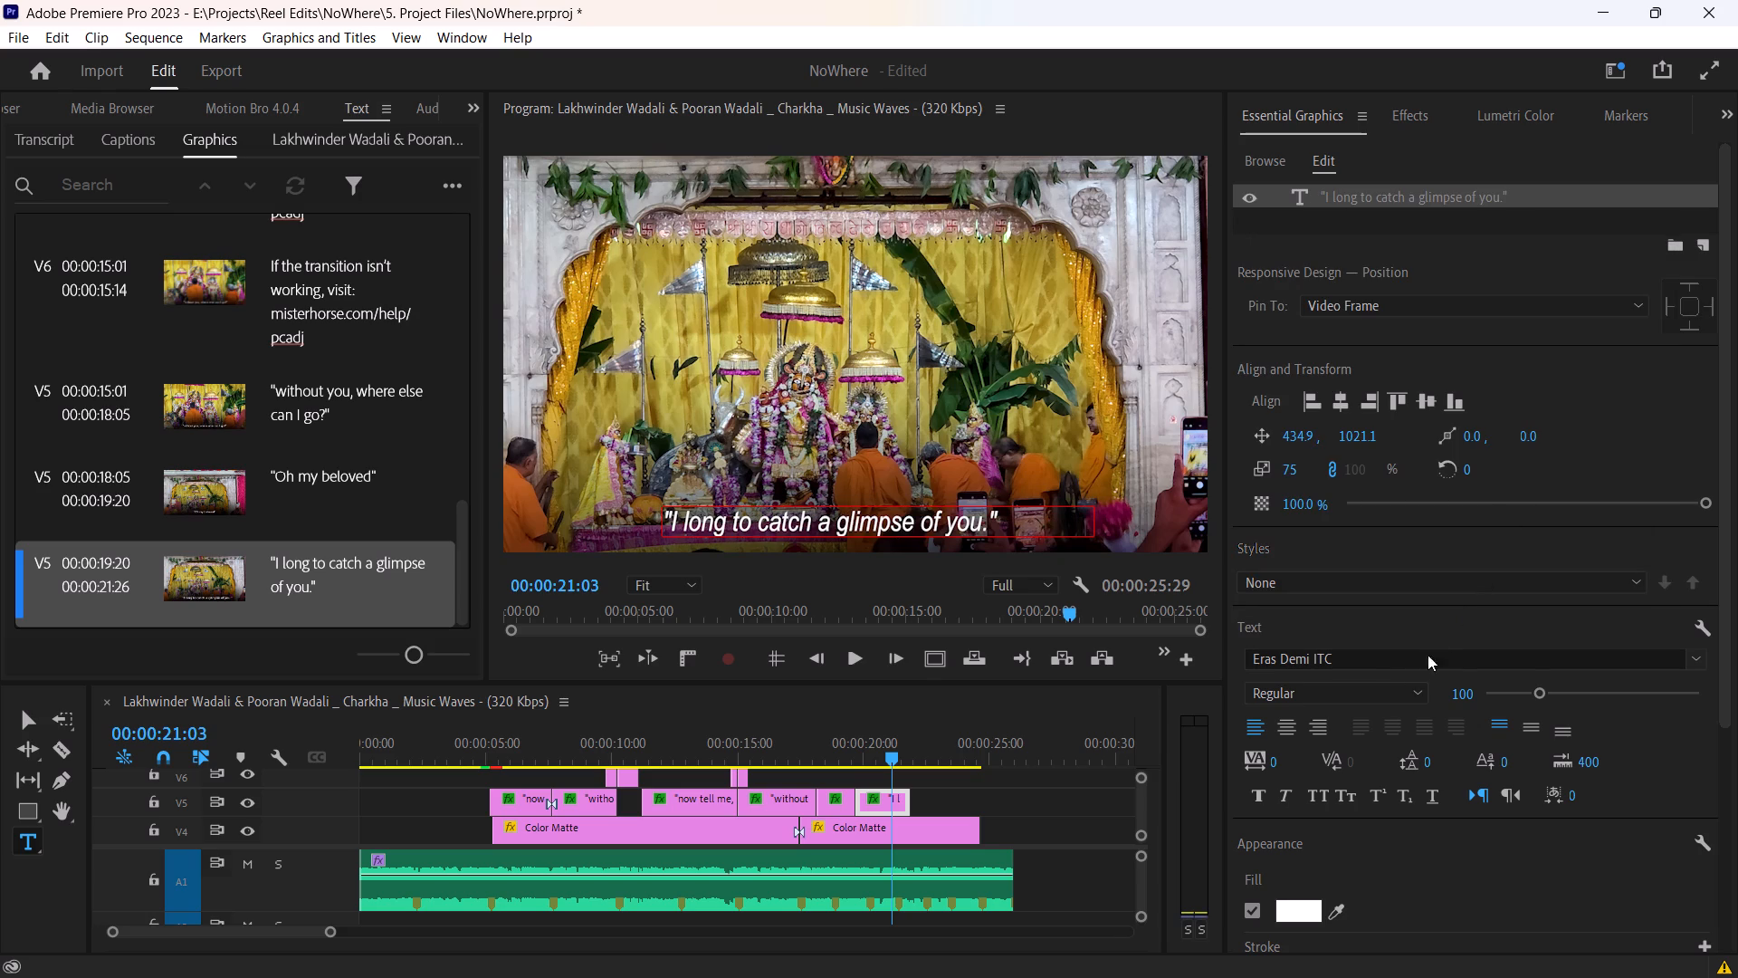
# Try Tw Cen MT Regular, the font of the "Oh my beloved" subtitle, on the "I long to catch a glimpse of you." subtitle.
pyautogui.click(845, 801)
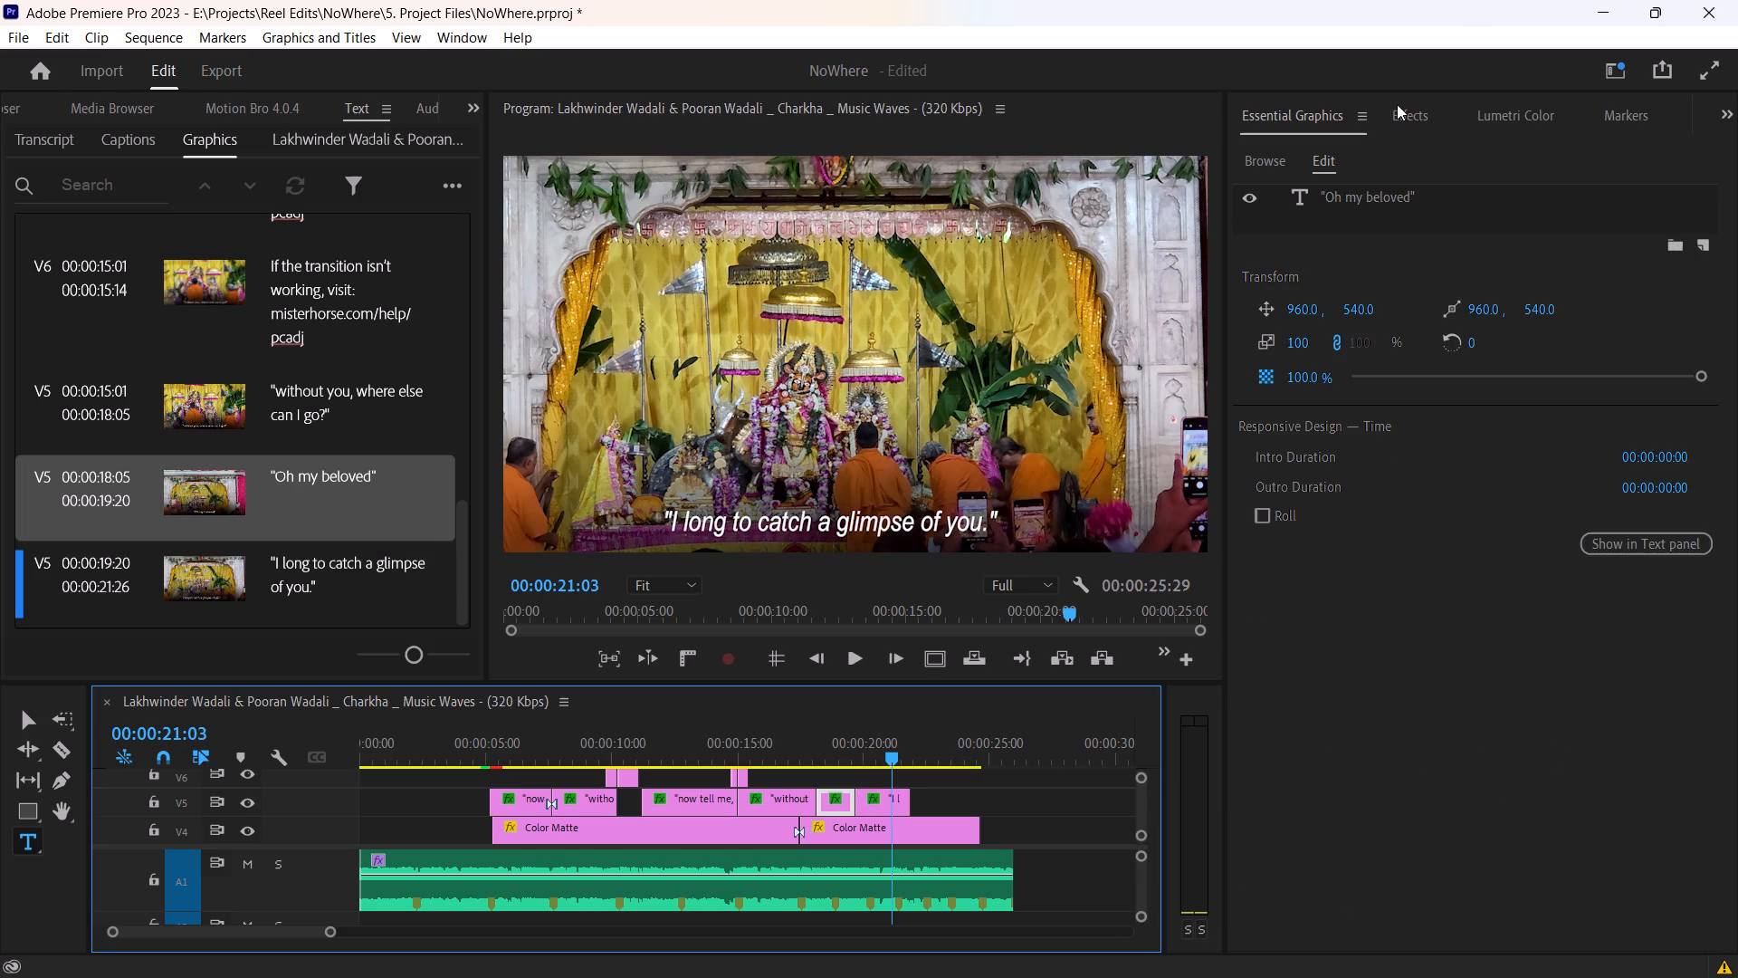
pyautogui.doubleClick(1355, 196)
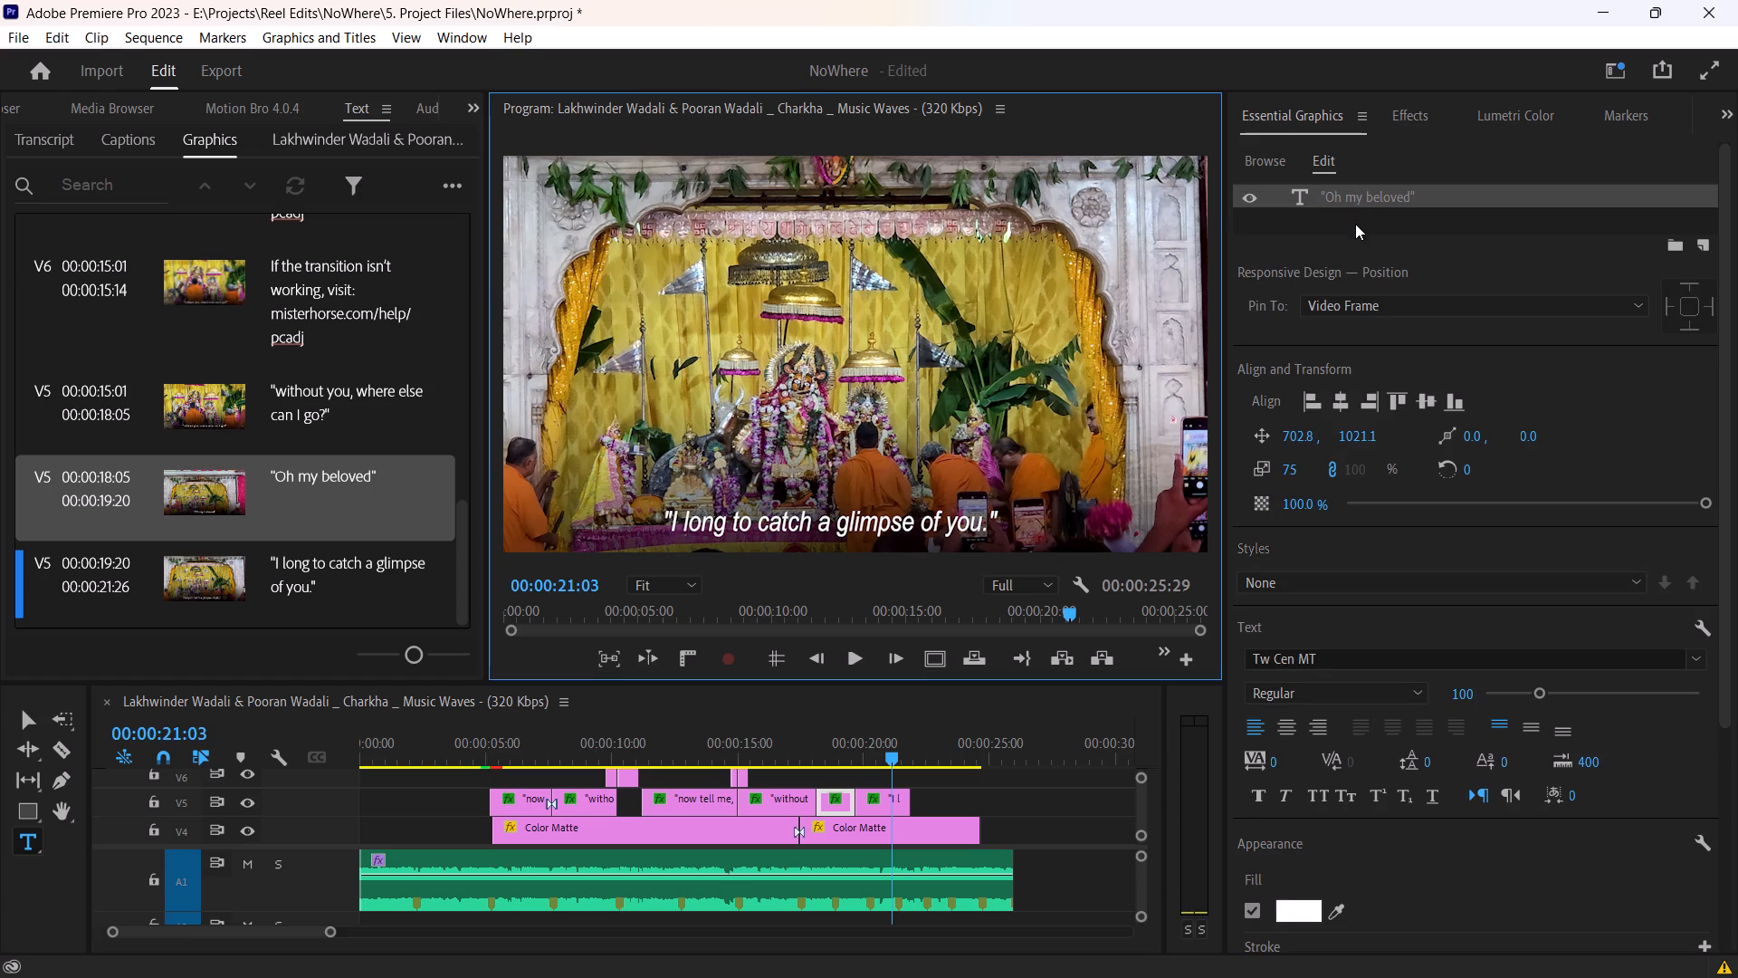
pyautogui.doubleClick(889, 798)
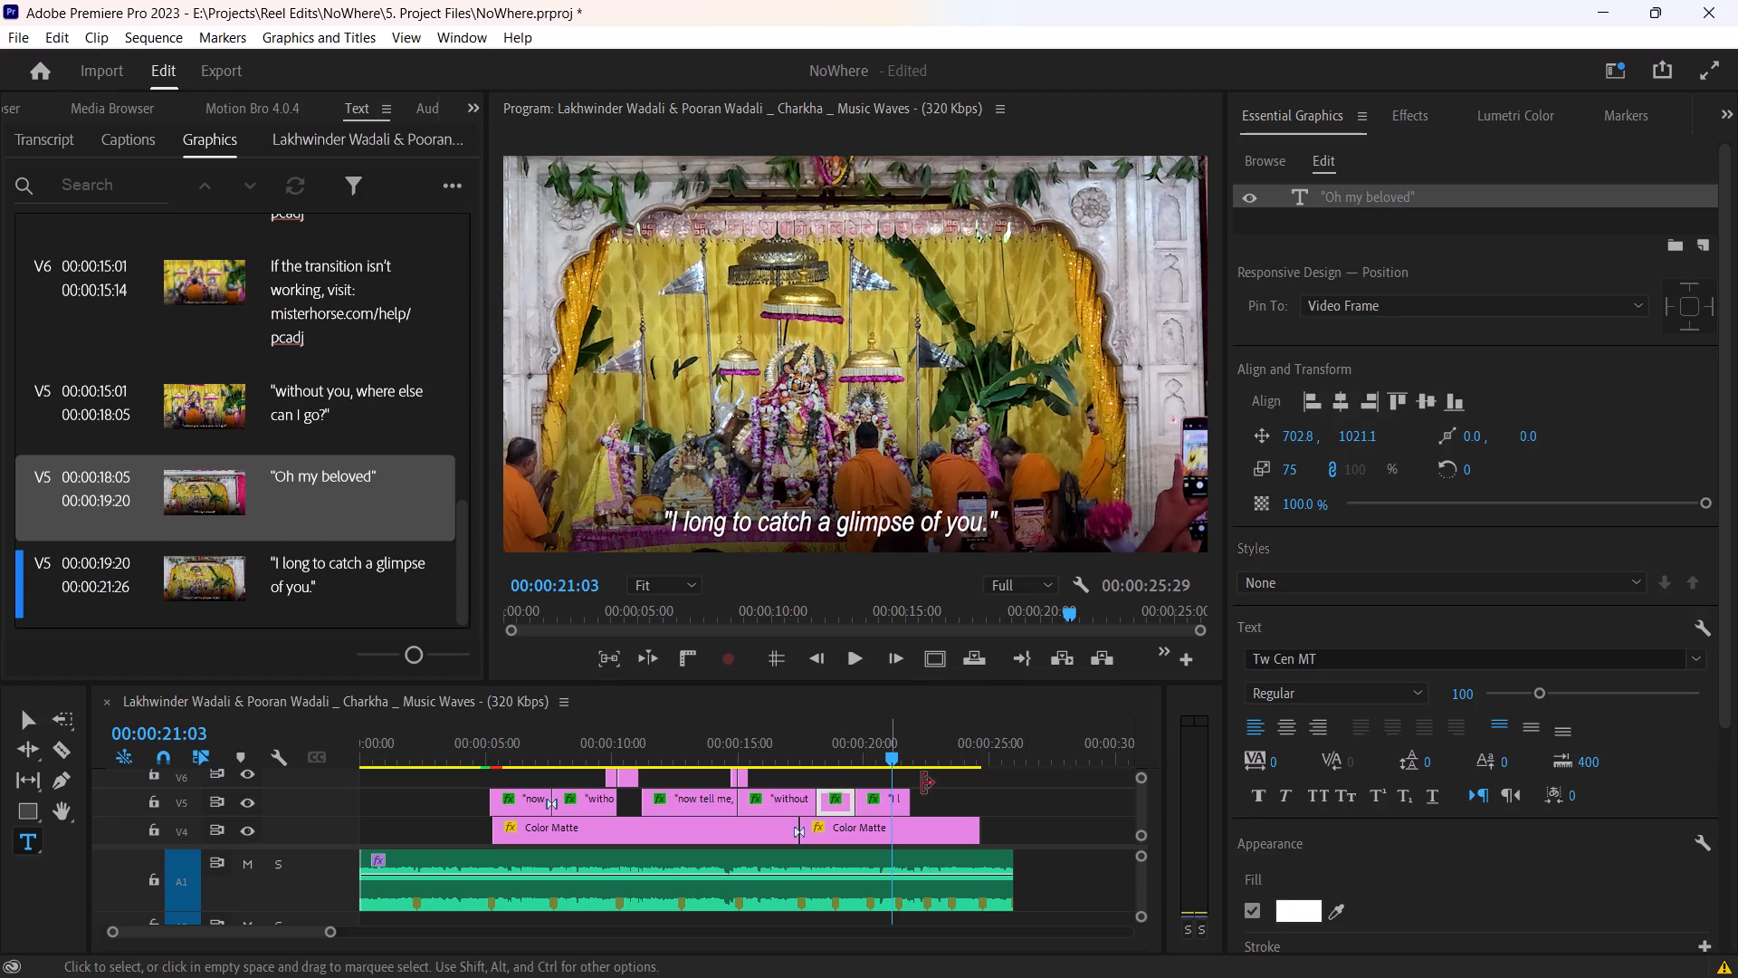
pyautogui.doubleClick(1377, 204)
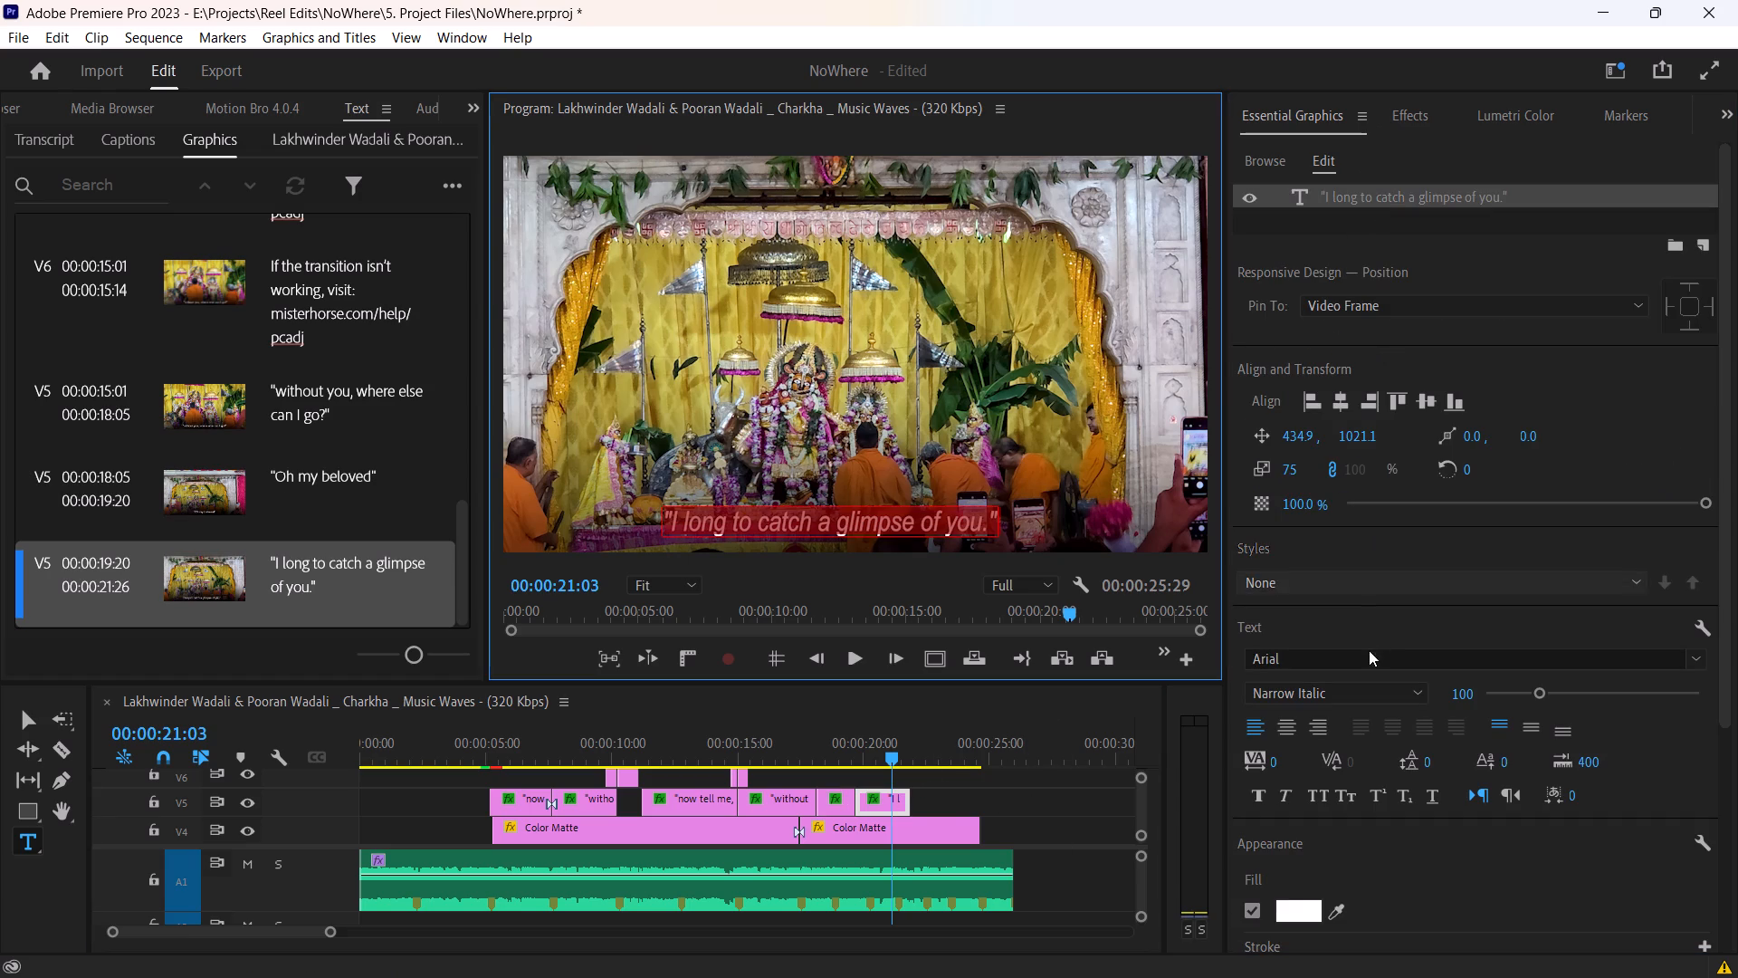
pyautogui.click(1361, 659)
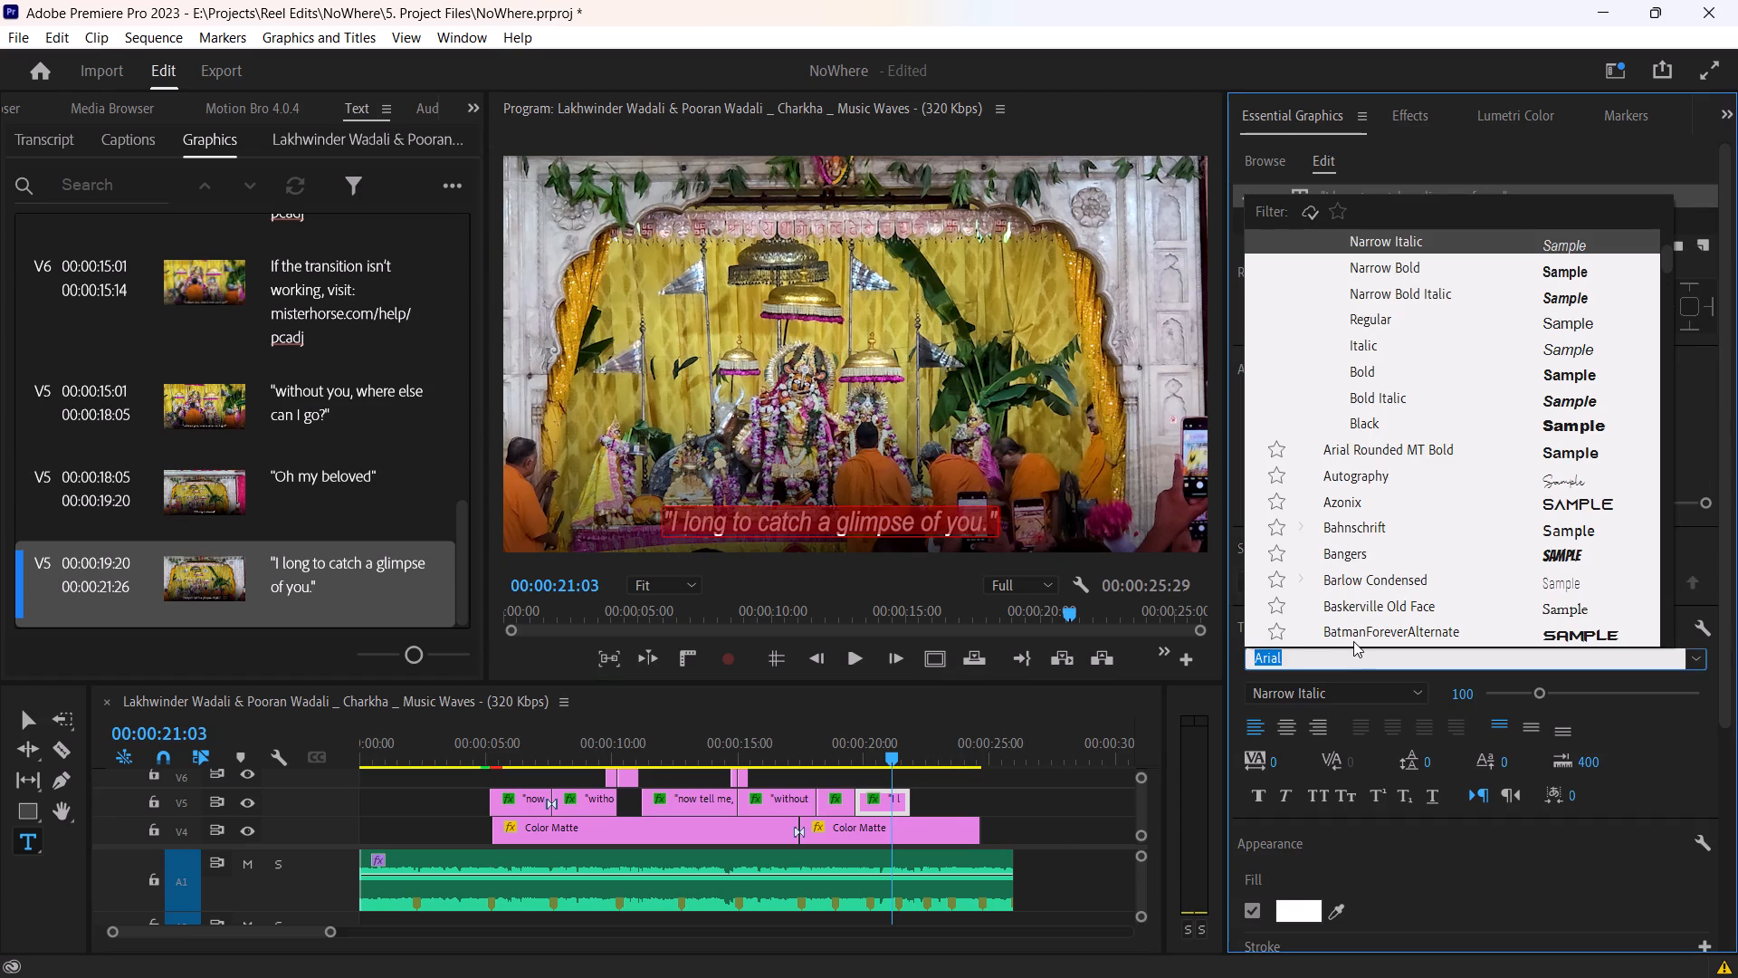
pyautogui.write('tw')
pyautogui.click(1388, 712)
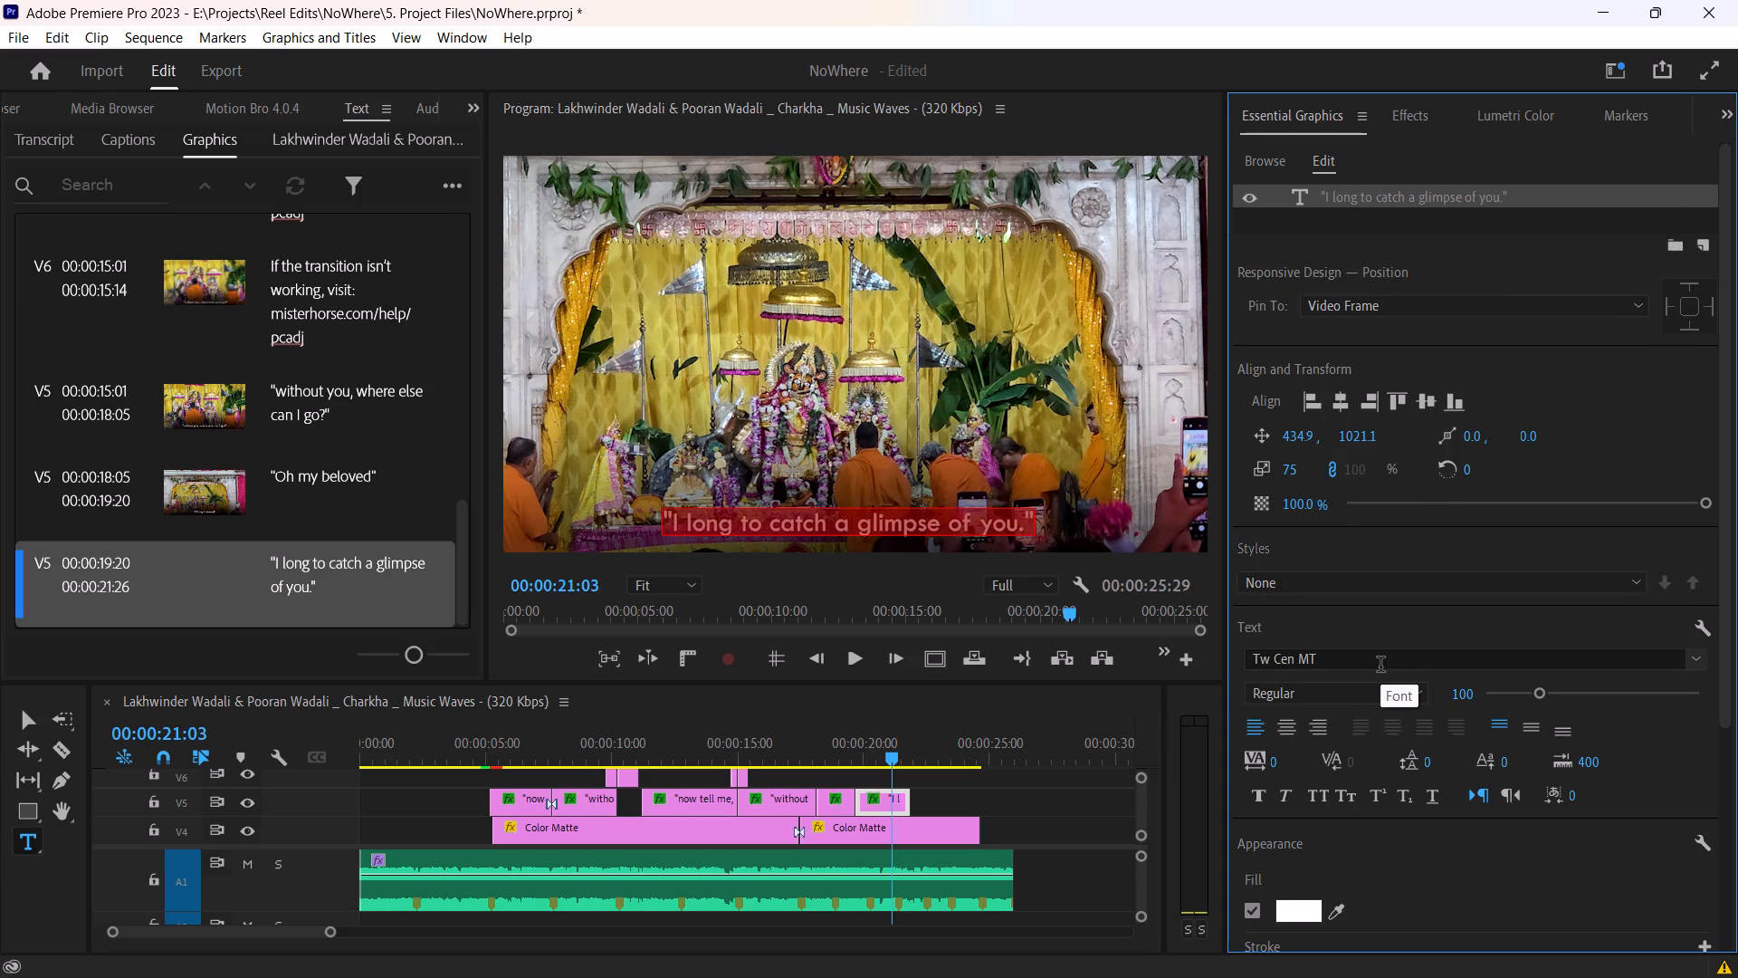
# Set the font of the "I long to catch a glimpse of you." subtitle to Tw Cen MT Italic.
pyautogui.click(1380, 666)
pyautogui.write('tw')
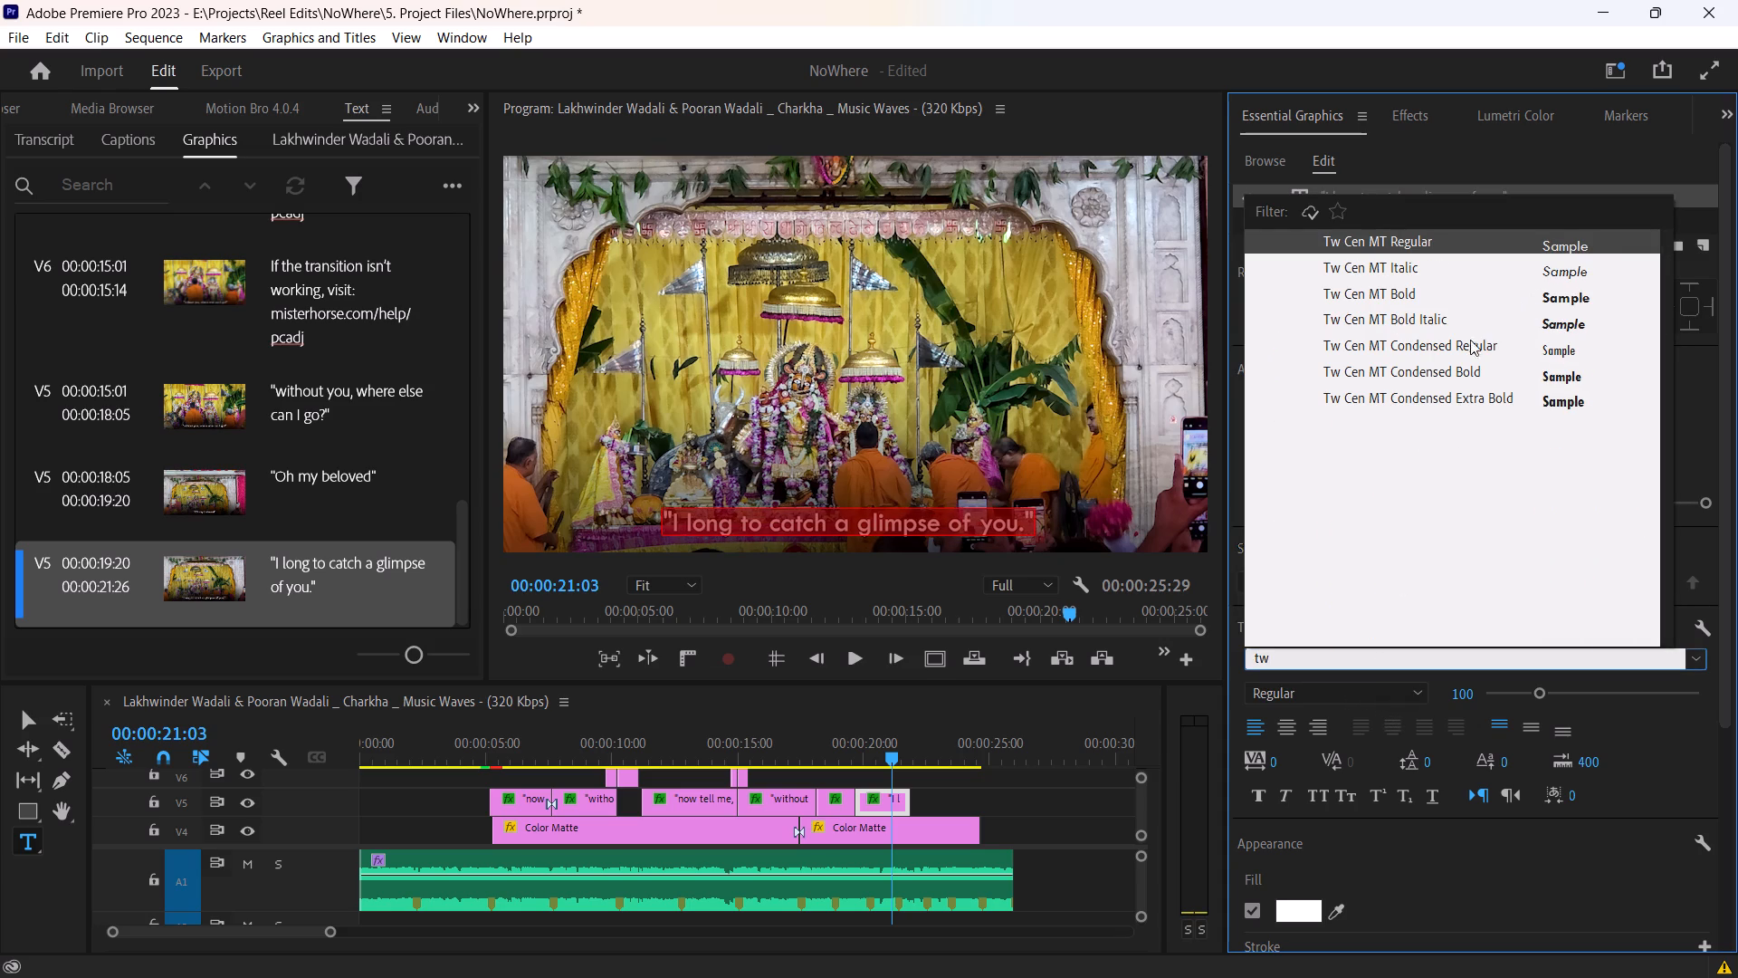
pyautogui.click(1430, 265)
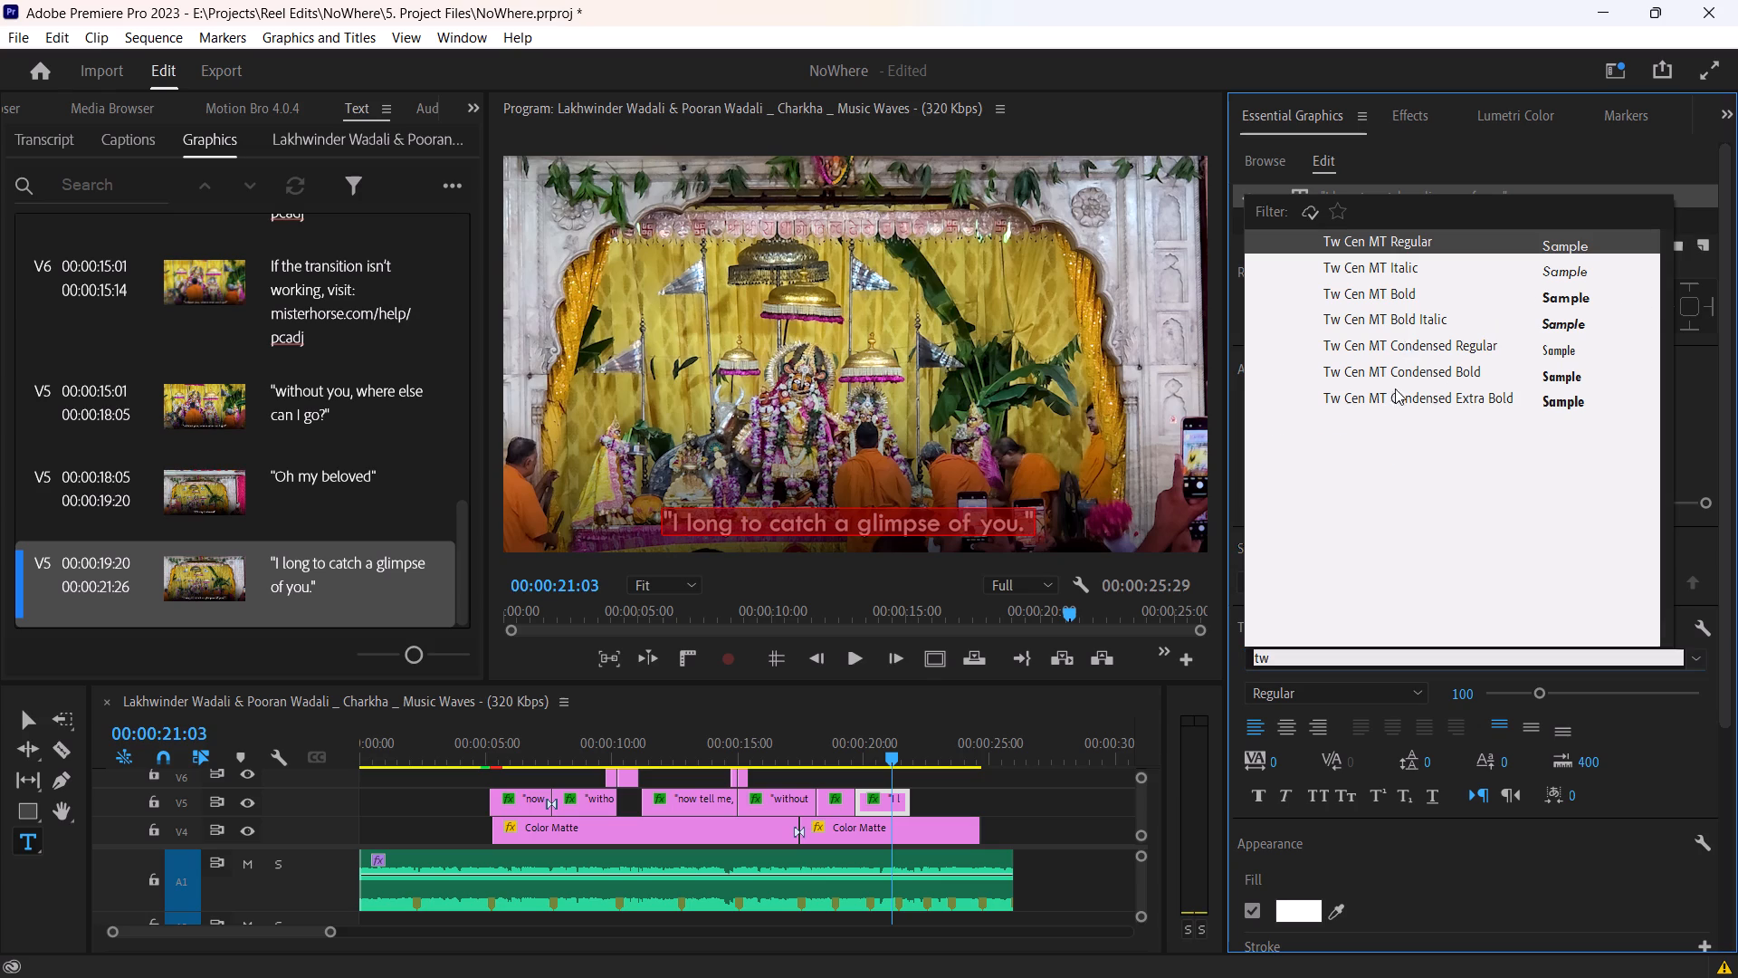
pyautogui.click(1348, 704)
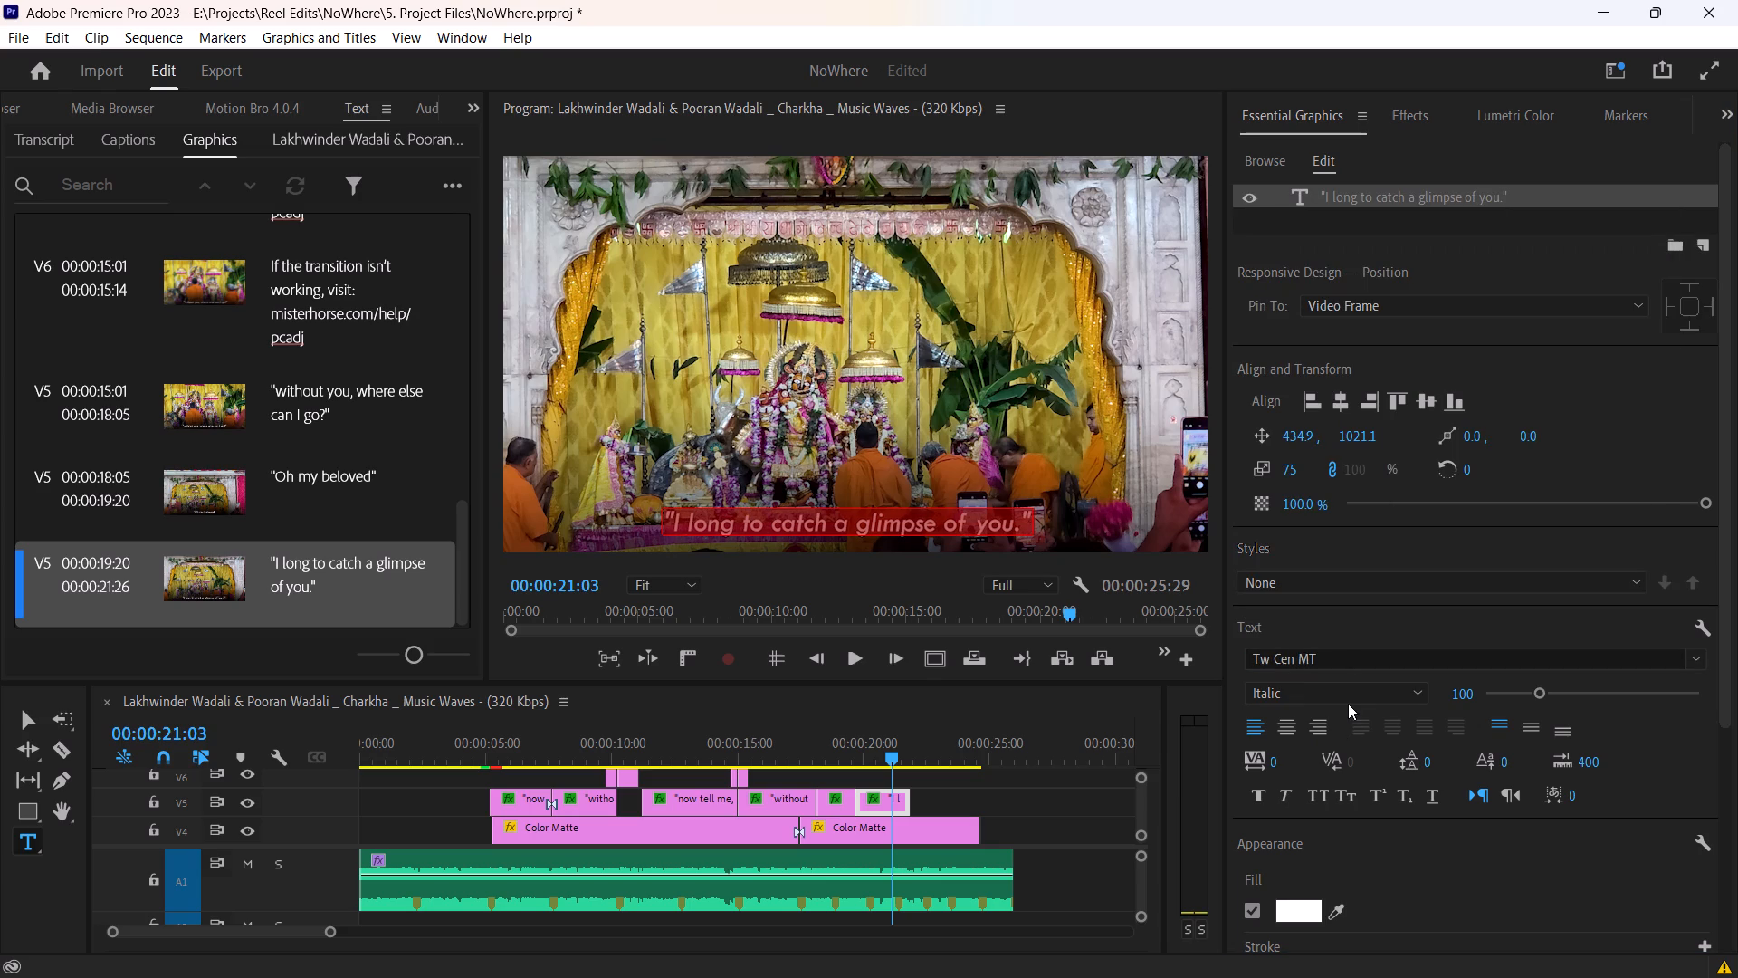
pyautogui.click(1352, 692)
pyautogui.click(1352, 692)
pyautogui.click(1055, 813)
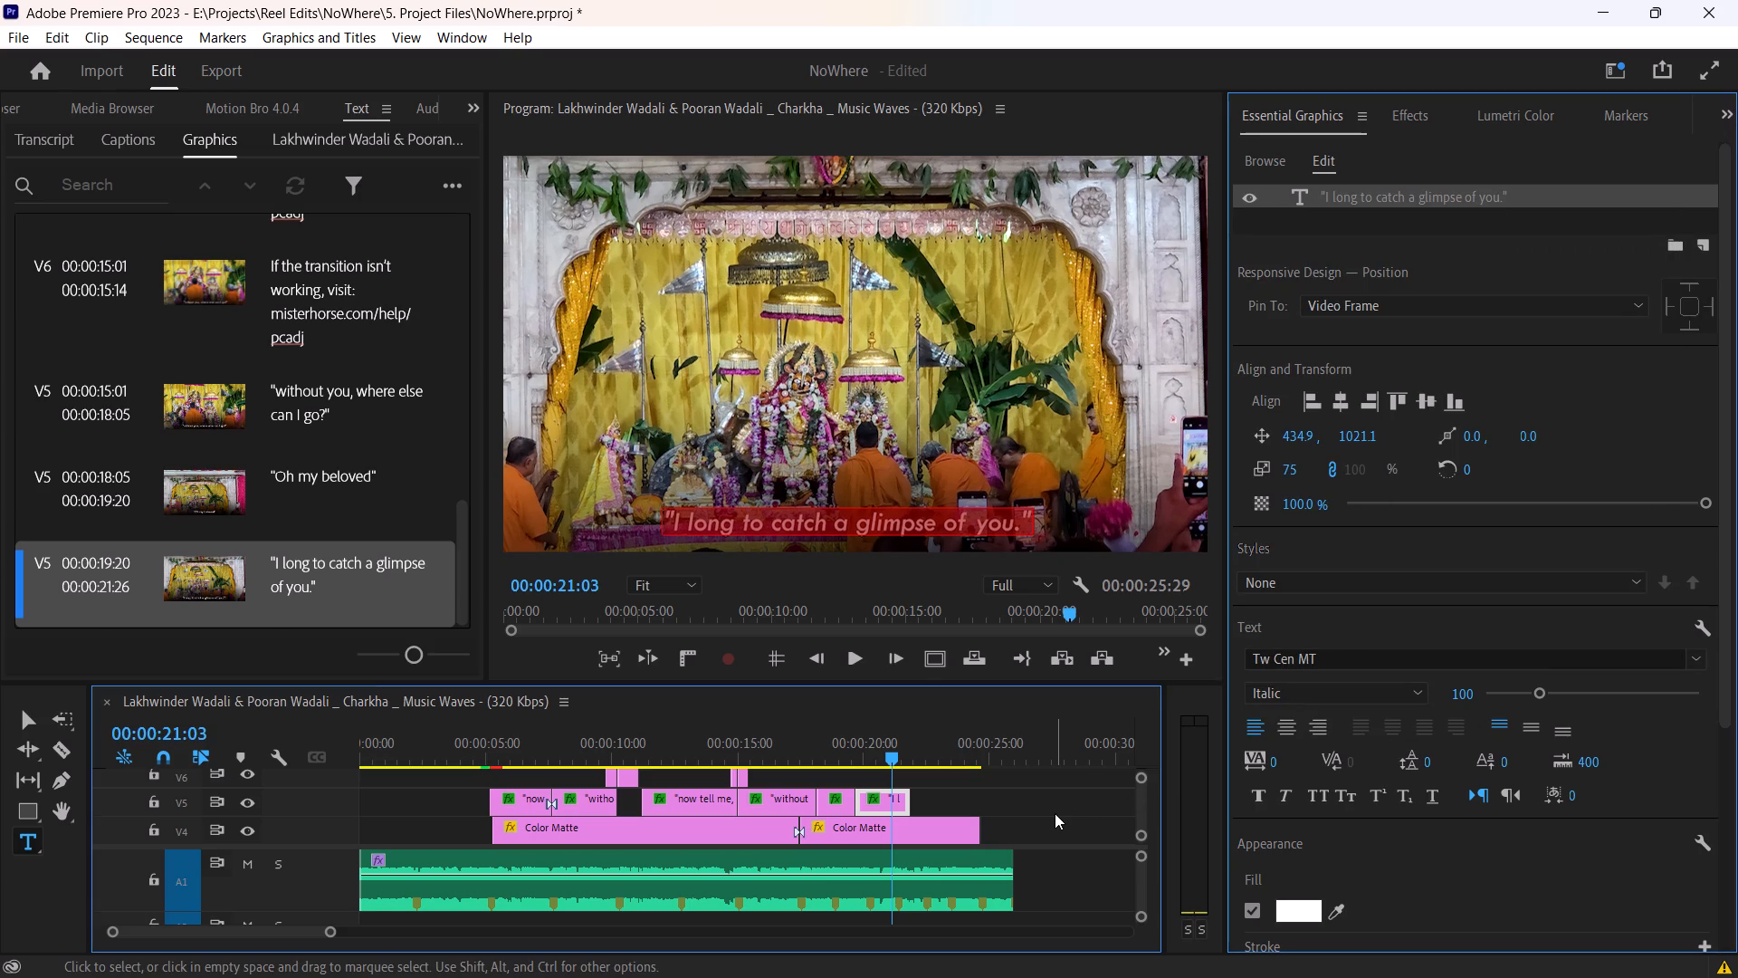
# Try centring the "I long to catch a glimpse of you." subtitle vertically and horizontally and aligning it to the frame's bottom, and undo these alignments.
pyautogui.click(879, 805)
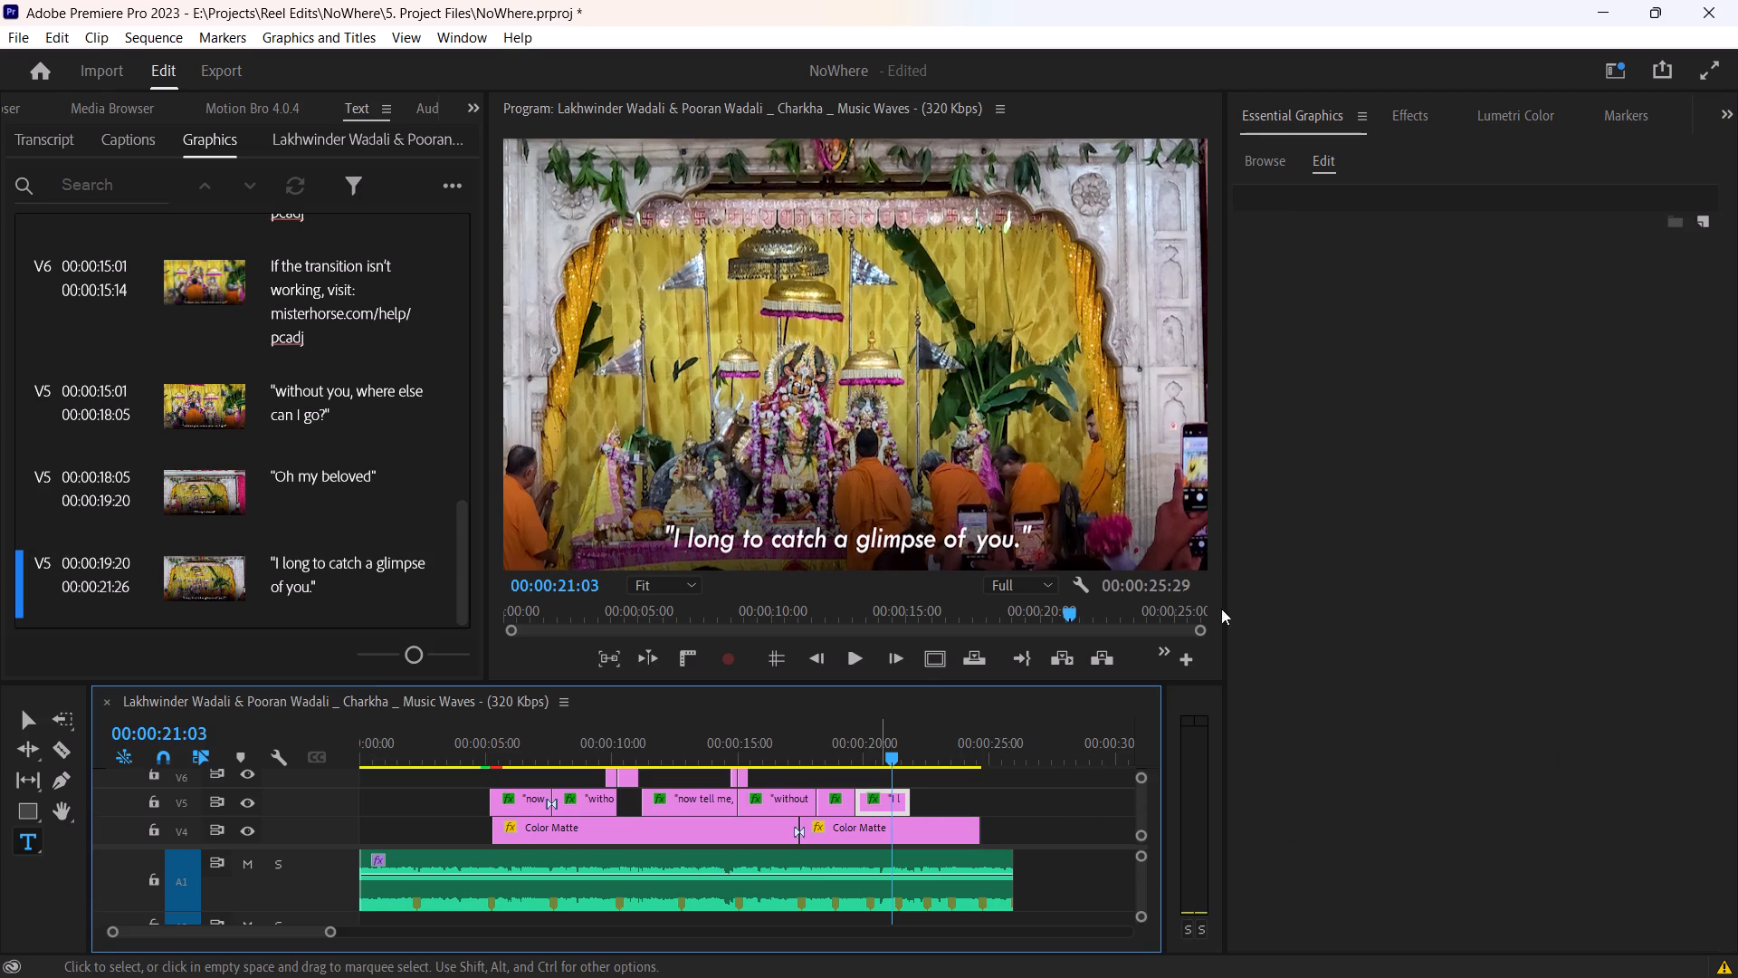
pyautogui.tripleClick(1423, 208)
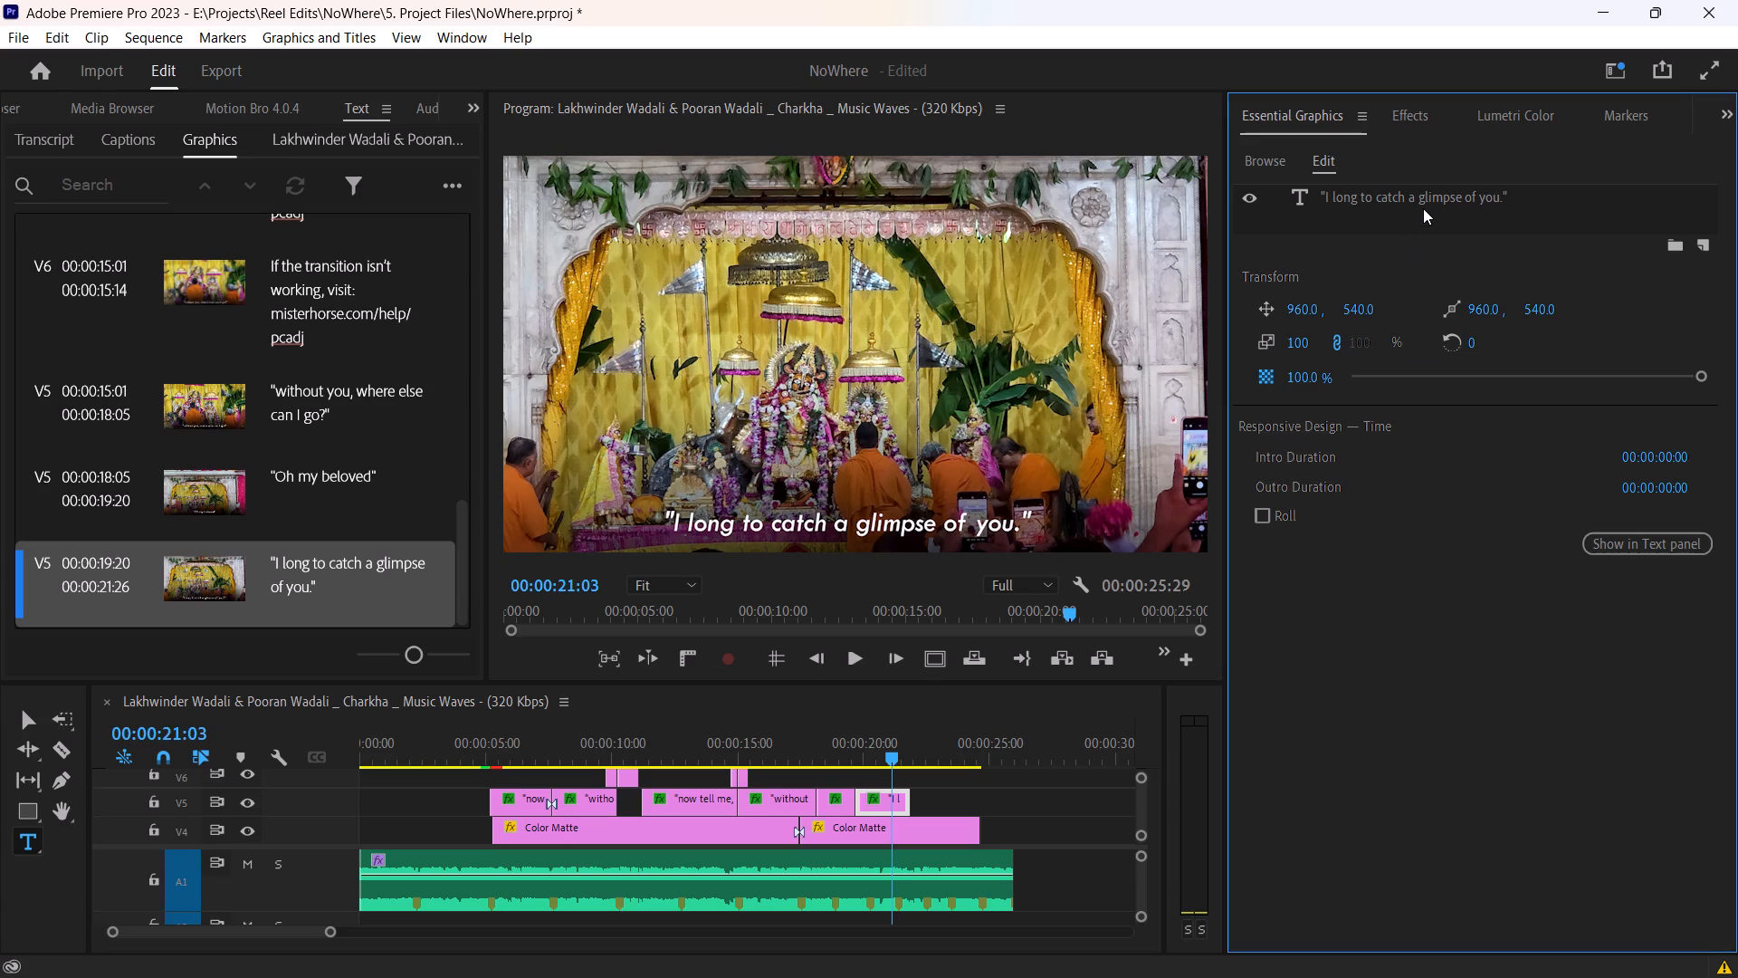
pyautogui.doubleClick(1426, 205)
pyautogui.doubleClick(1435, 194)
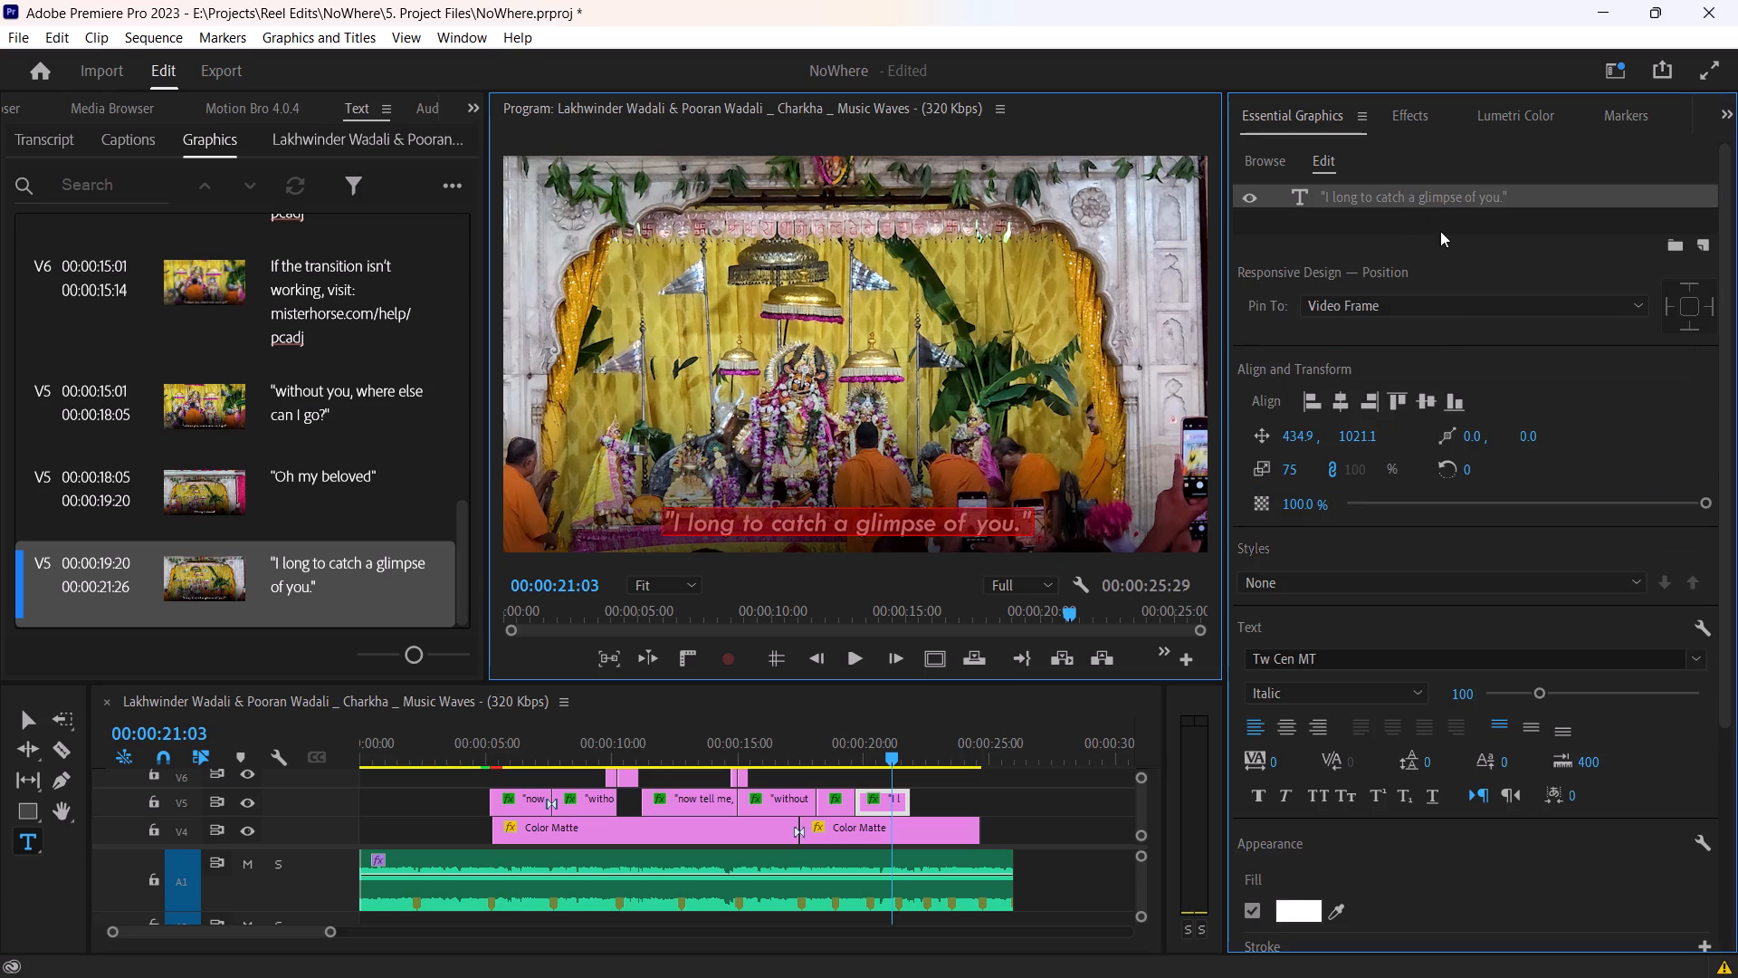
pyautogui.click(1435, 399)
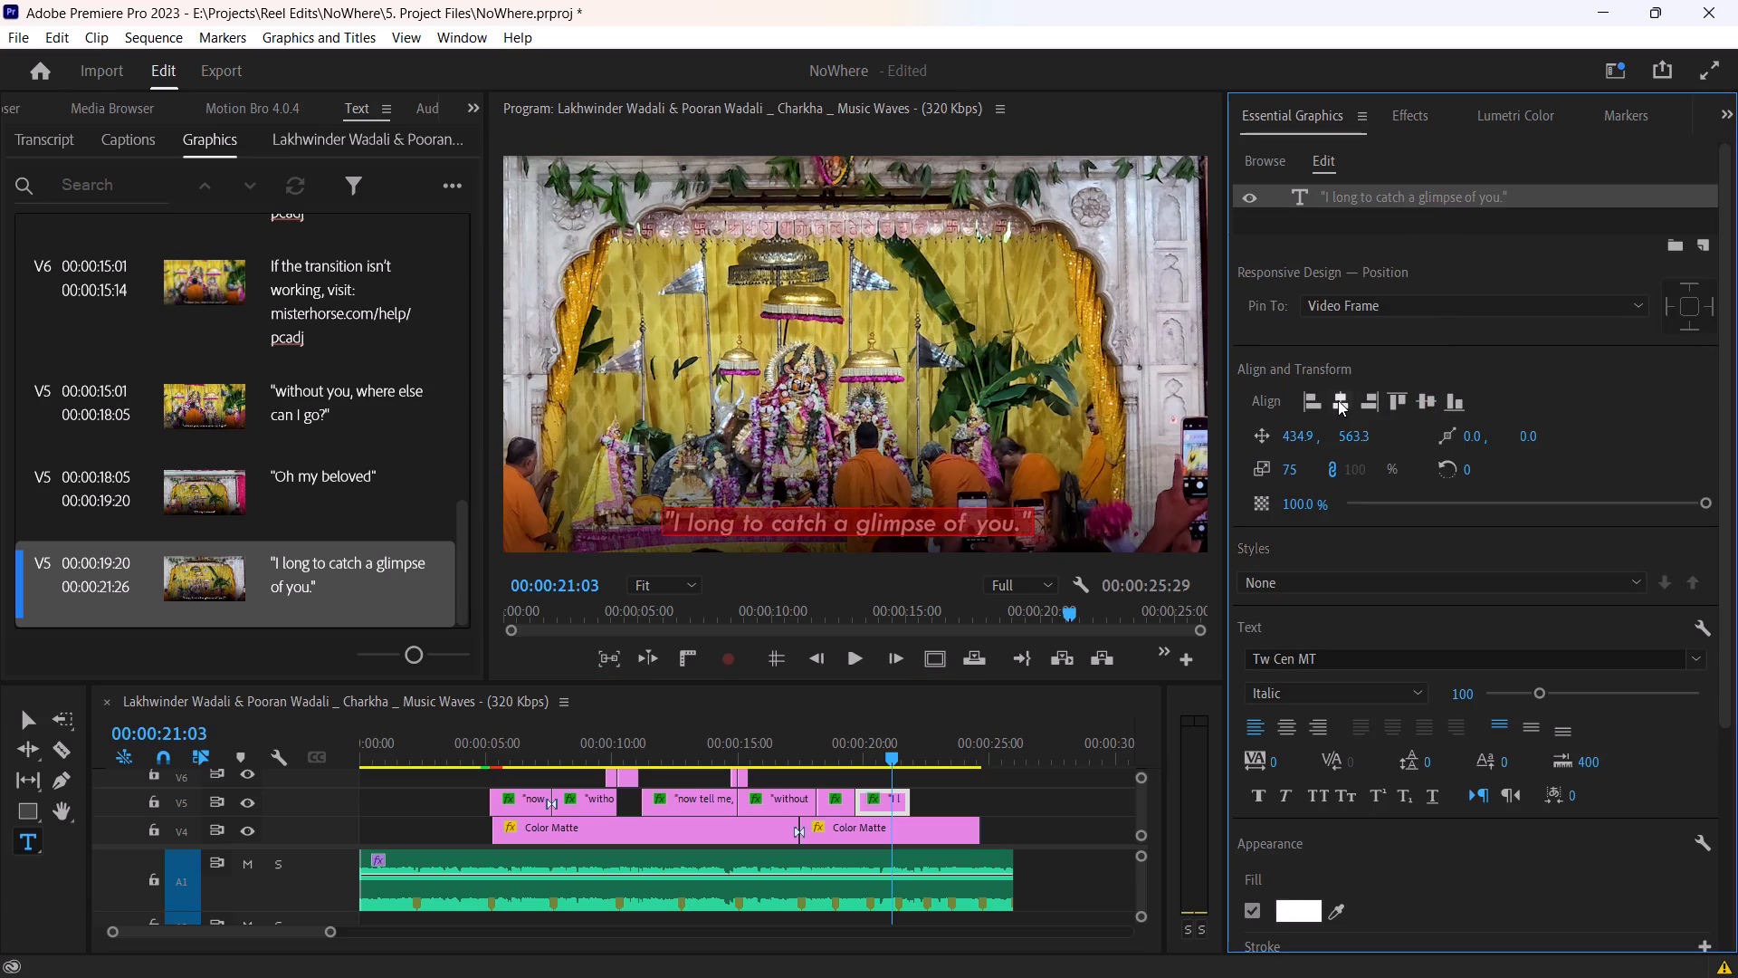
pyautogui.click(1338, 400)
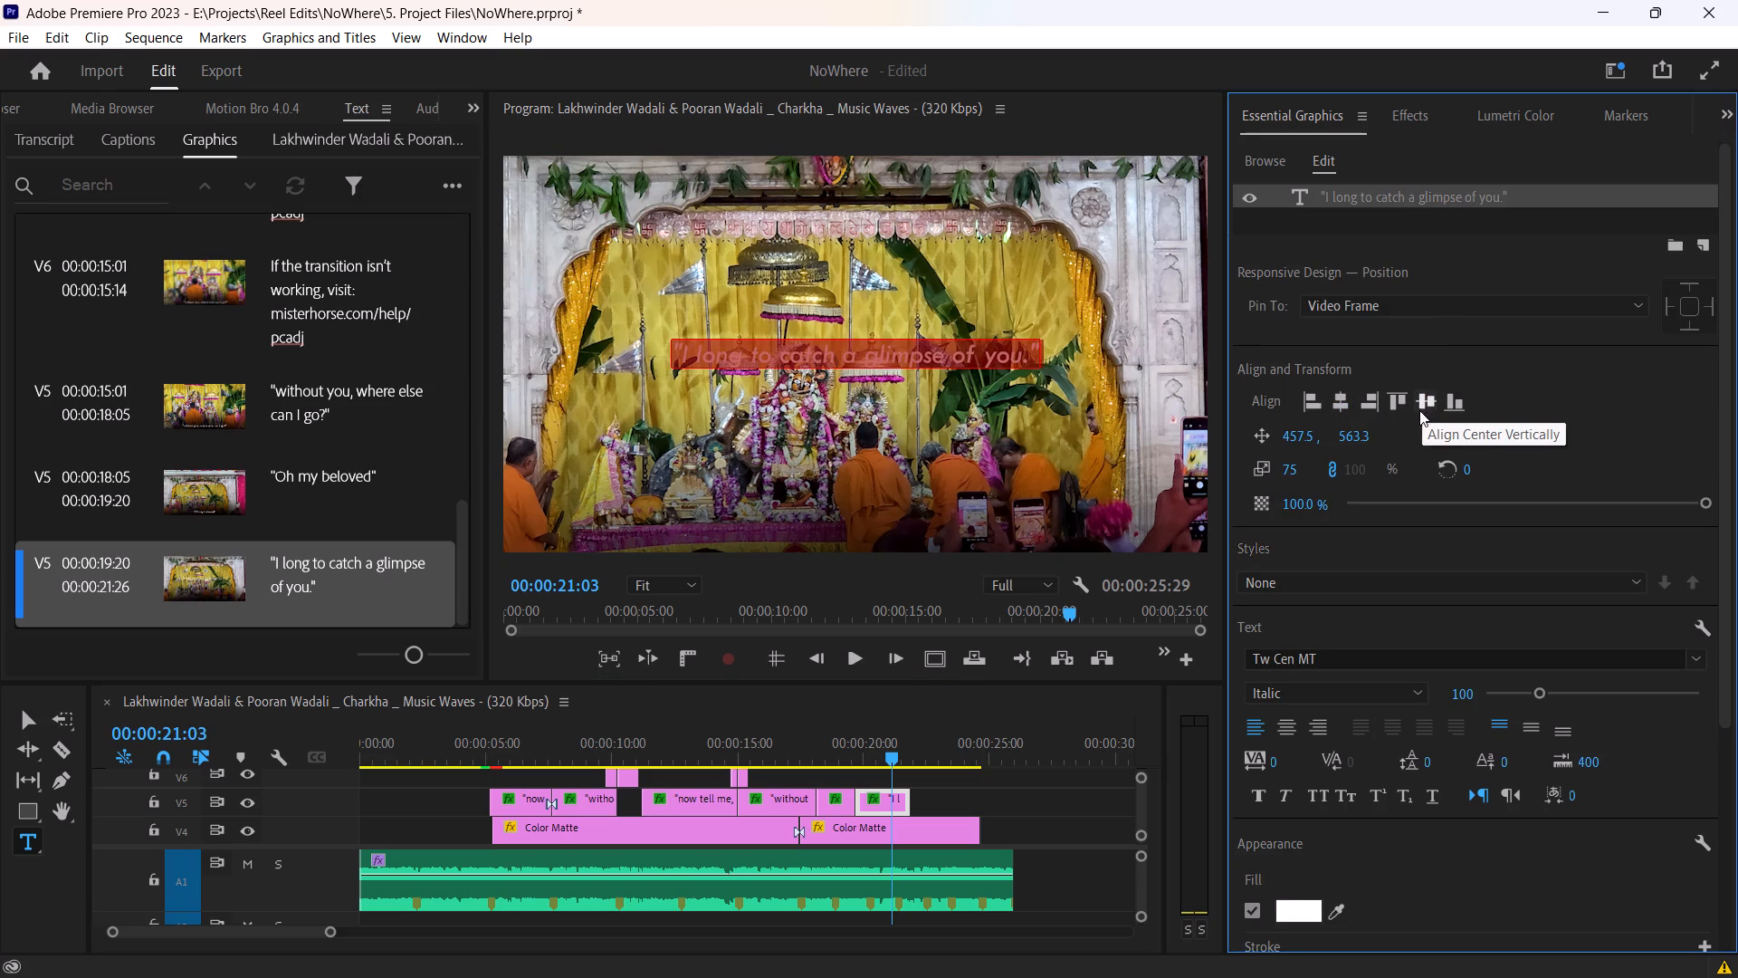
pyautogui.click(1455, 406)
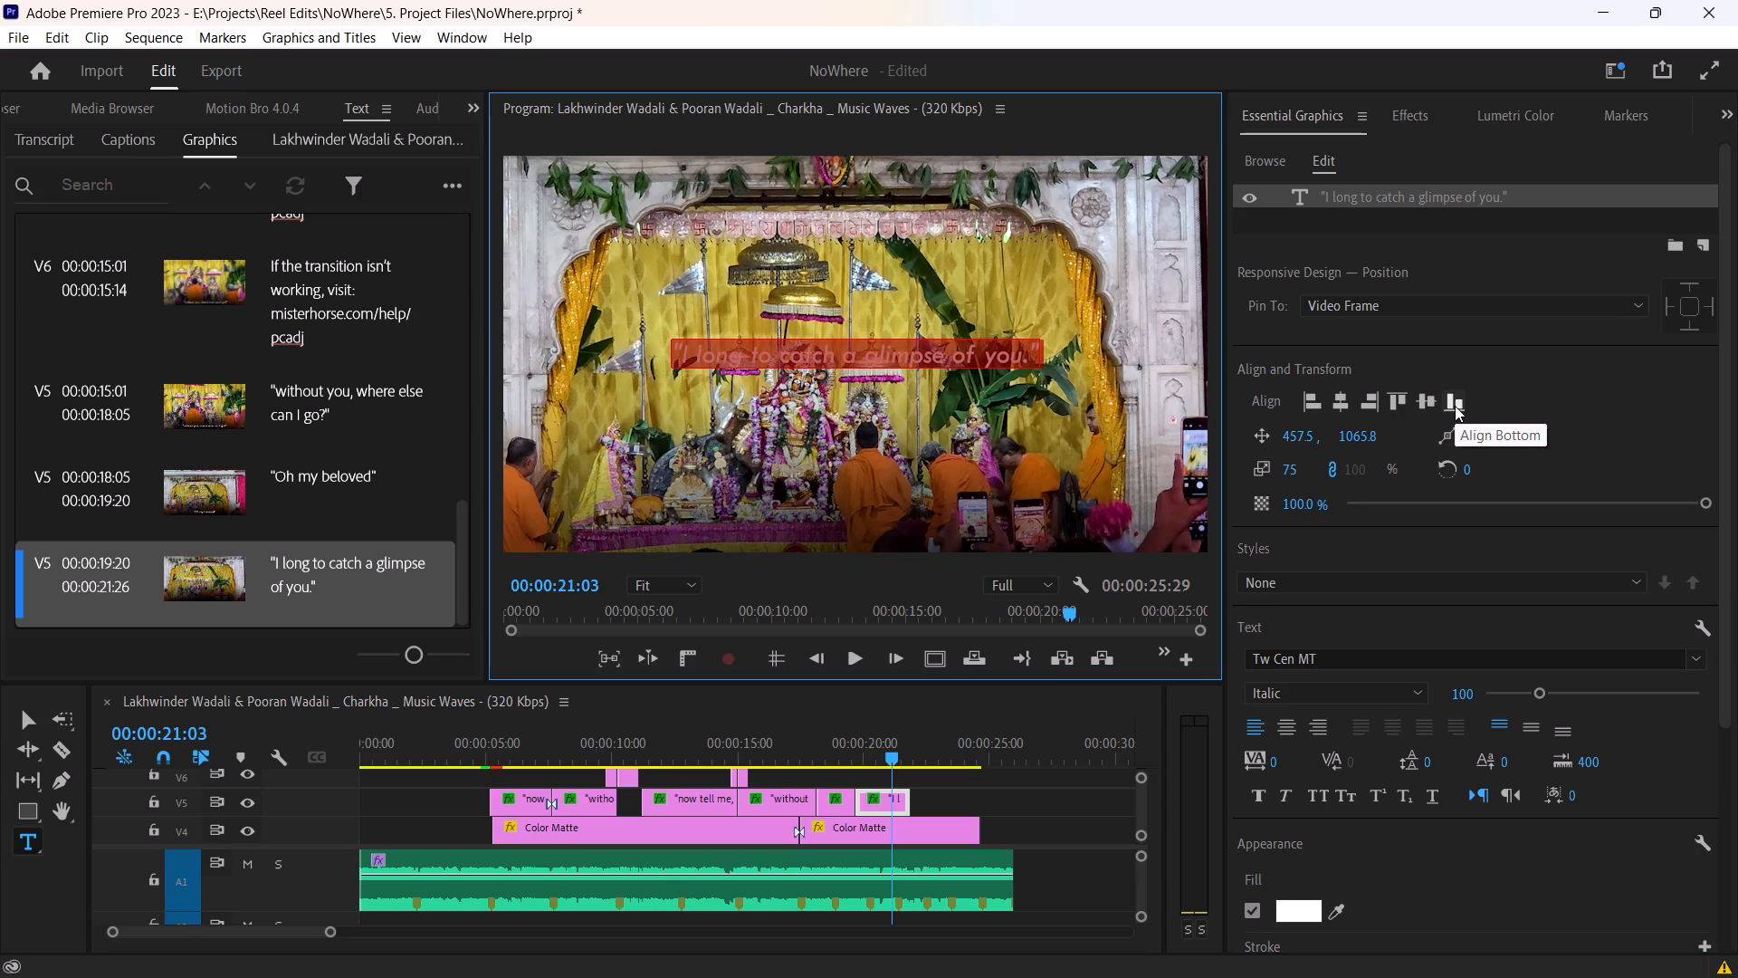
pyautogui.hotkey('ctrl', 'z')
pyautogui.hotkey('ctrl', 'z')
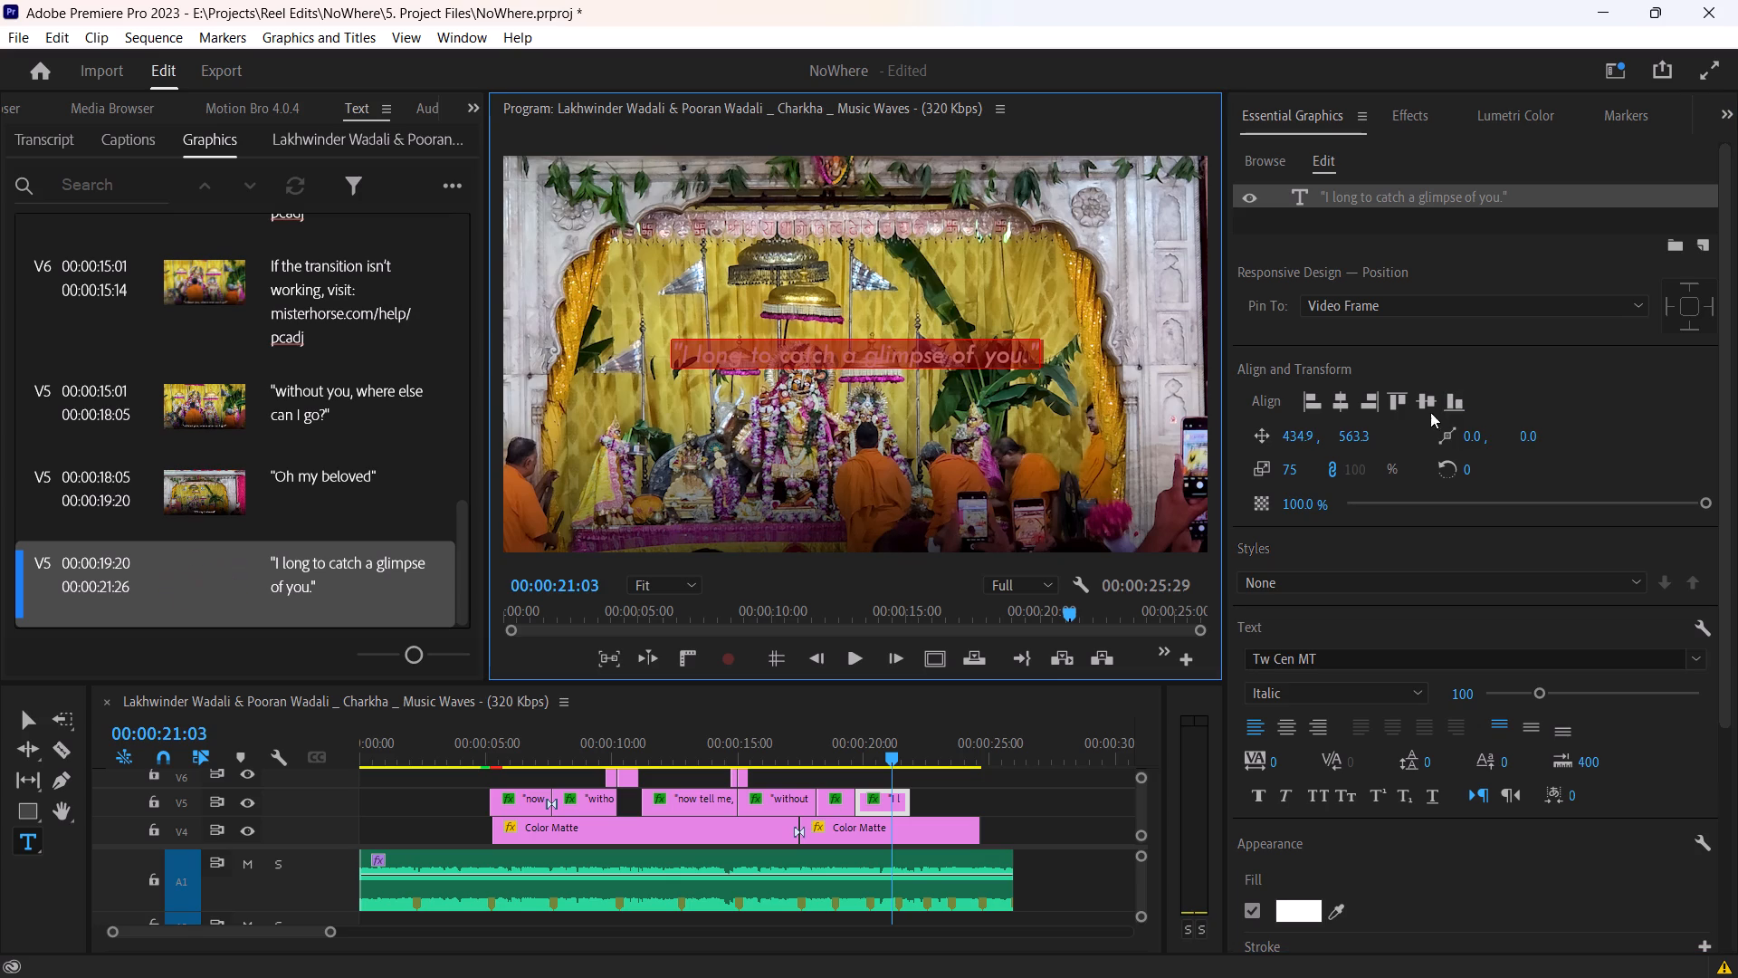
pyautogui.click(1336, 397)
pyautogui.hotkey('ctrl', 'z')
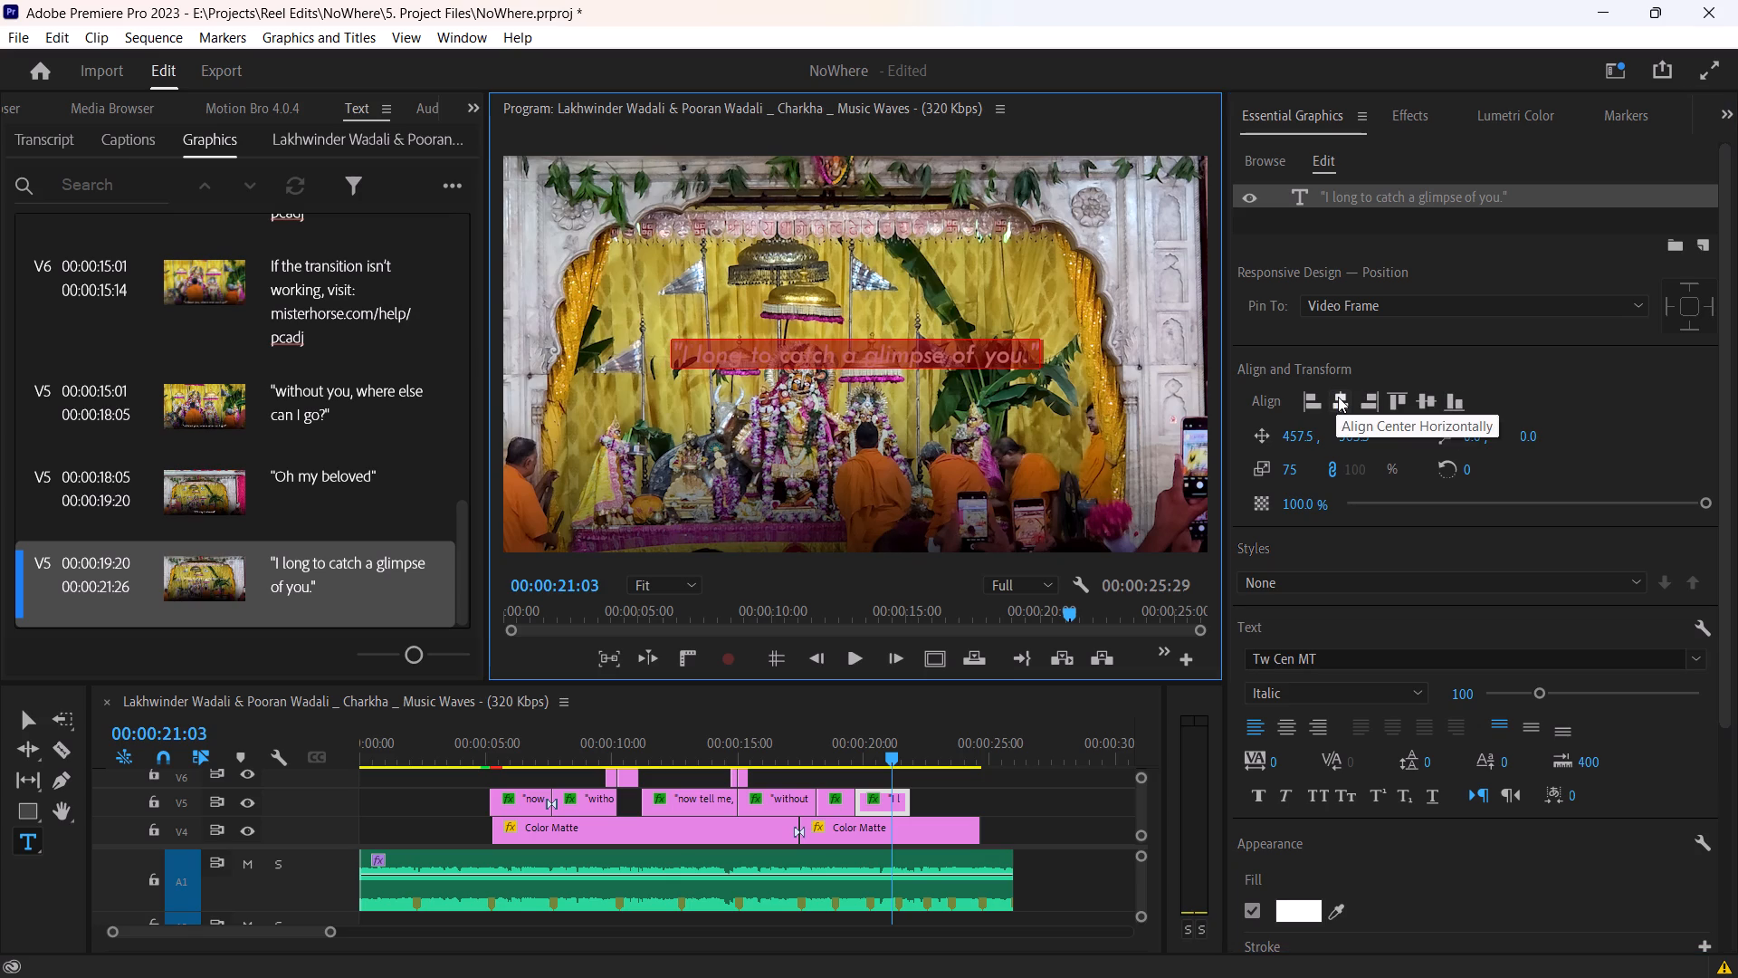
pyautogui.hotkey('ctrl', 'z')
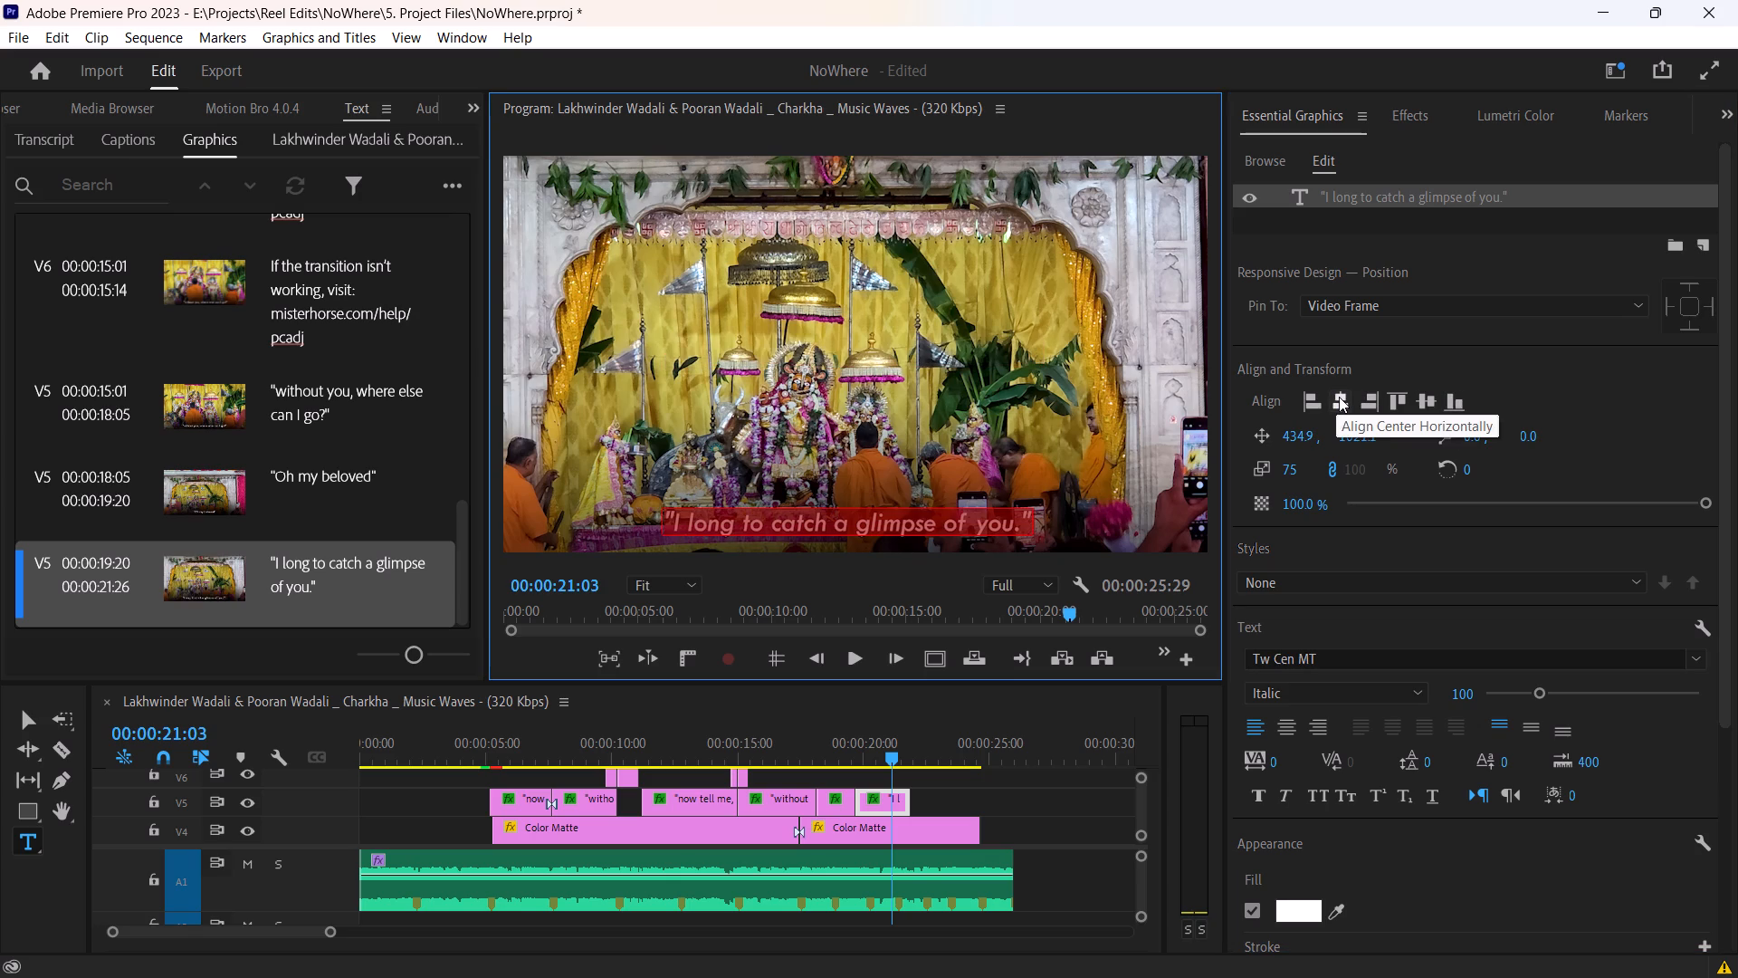
# Reduce the "I long to catch a glimpse of you." subtitle's scale to 60 and centre it horizontally in the frame.
pyautogui.click(1339, 397)
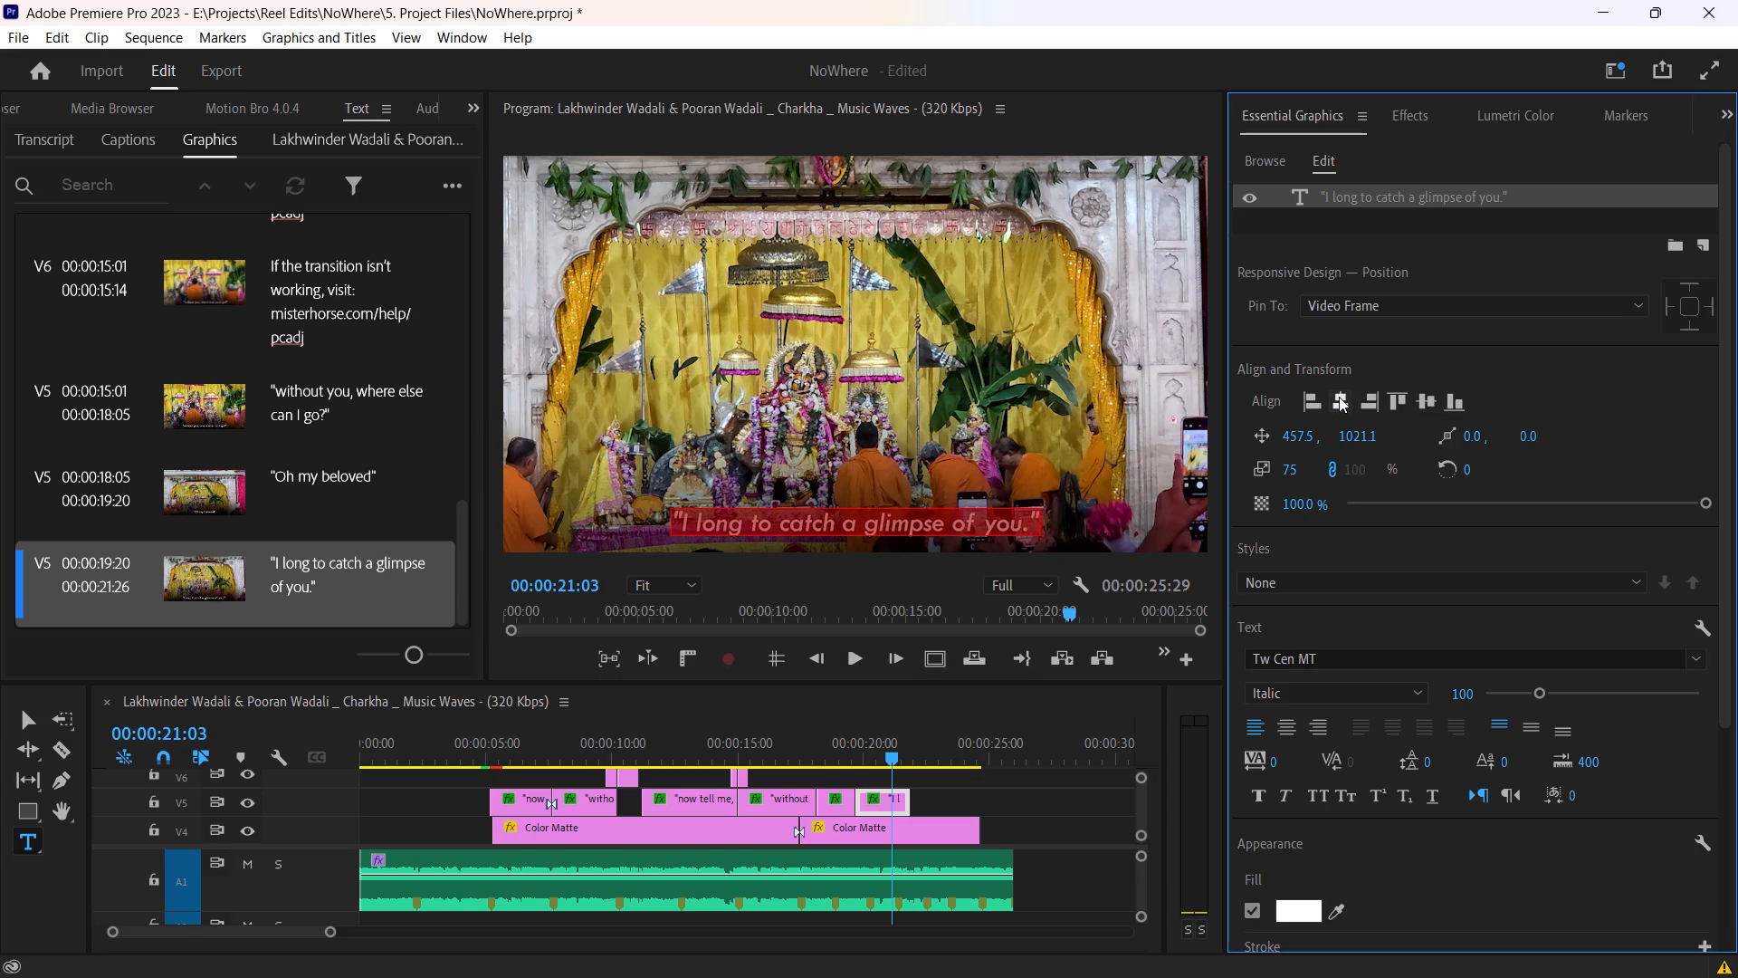
pyautogui.click(1339, 397)
pyautogui.click(1312, 502)
pyautogui.hotkey('ctrl', 'z')
pyautogui.moveTo(1313, 436); pyautogui.dragTo(1298, 436)
pyautogui.hotkey('ctrl', 'z')
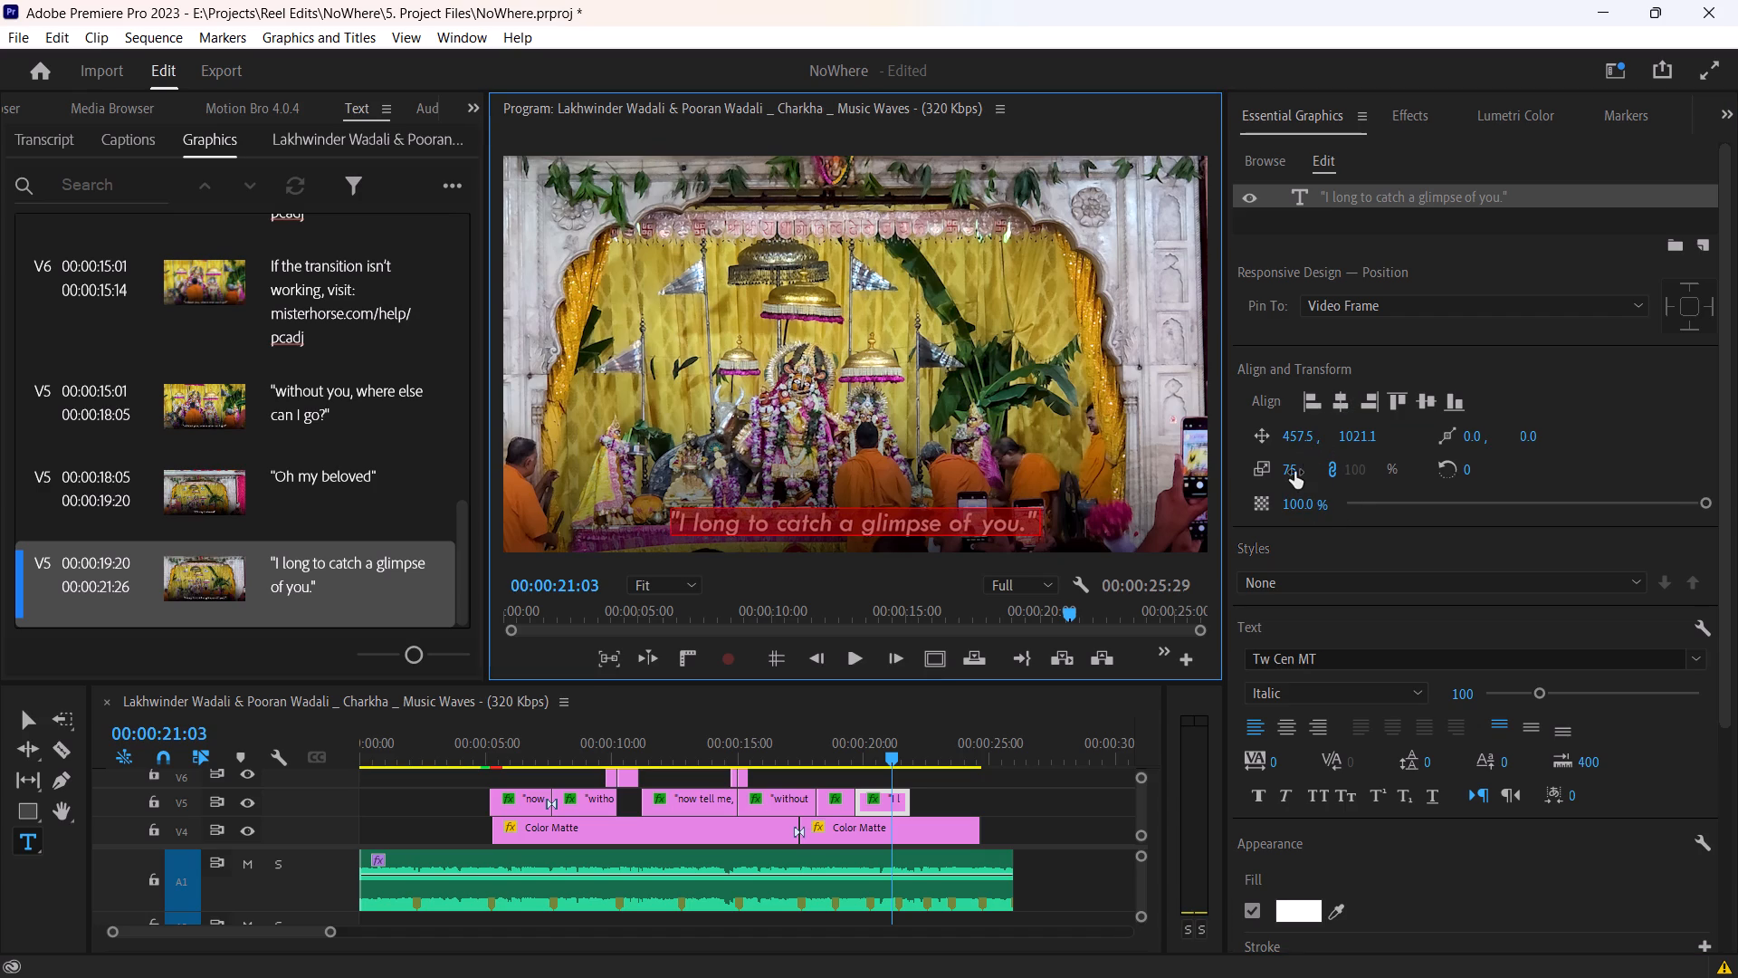
pyautogui.moveTo(1294, 472); pyautogui.dragTo(1273, 474)
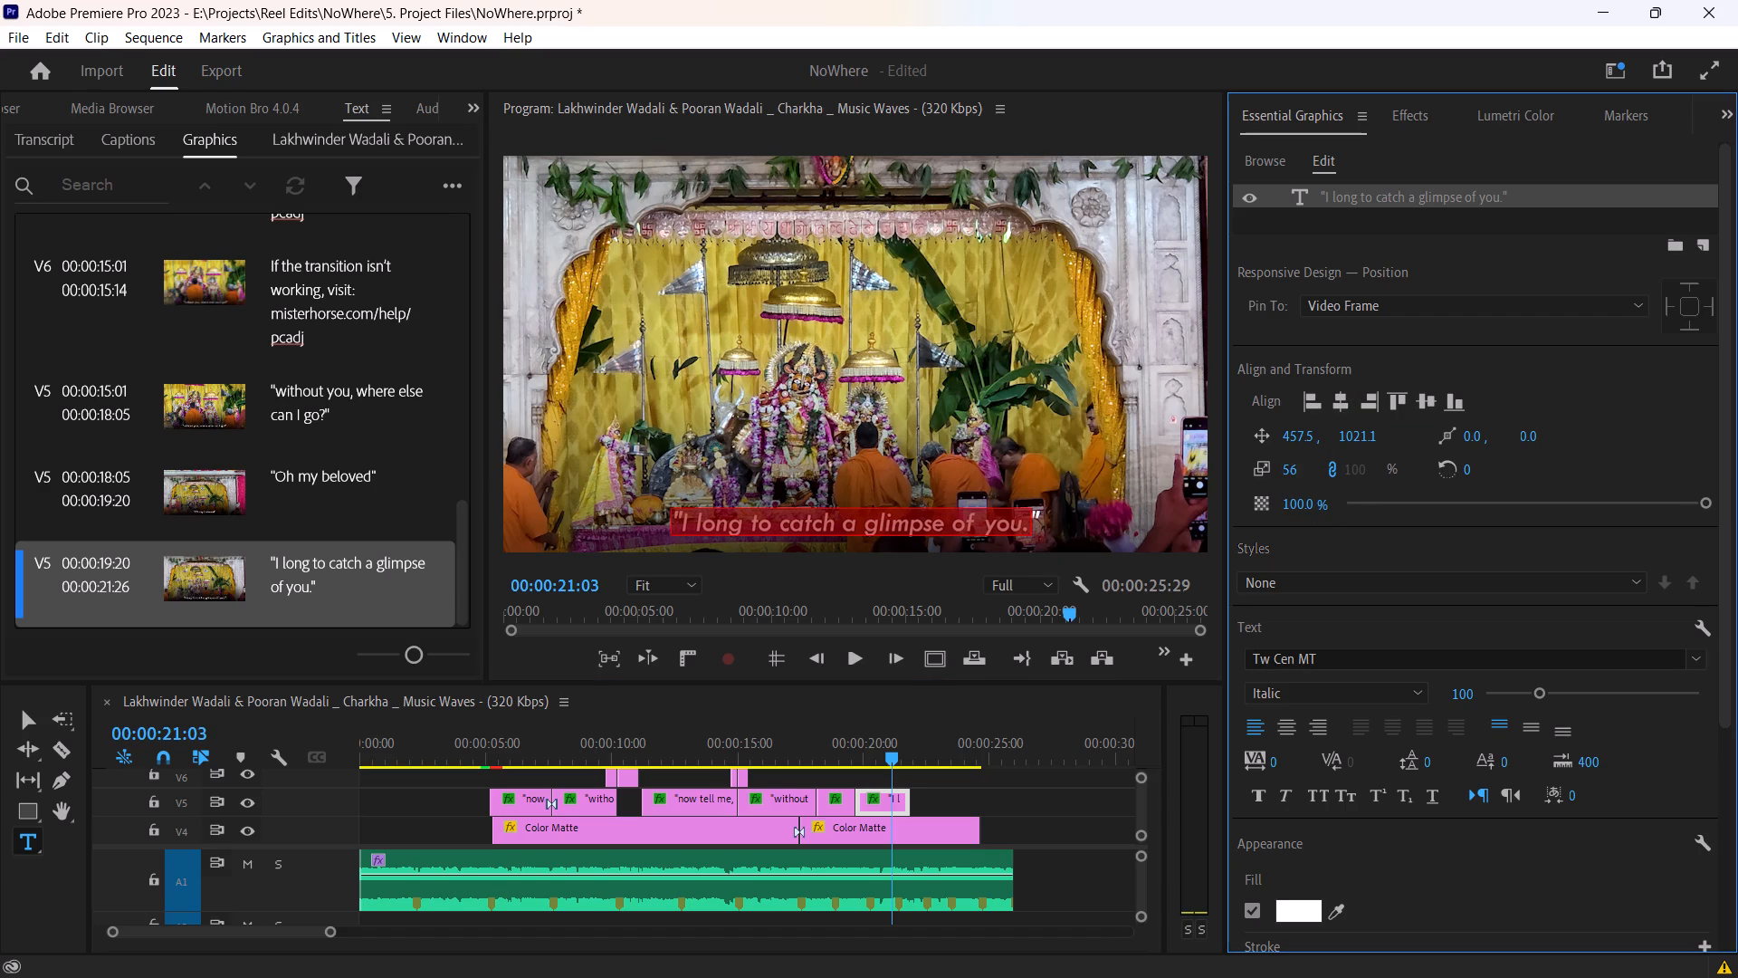
pyautogui.moveTo(1273, 474); pyautogui.dragTo(1275, 474)
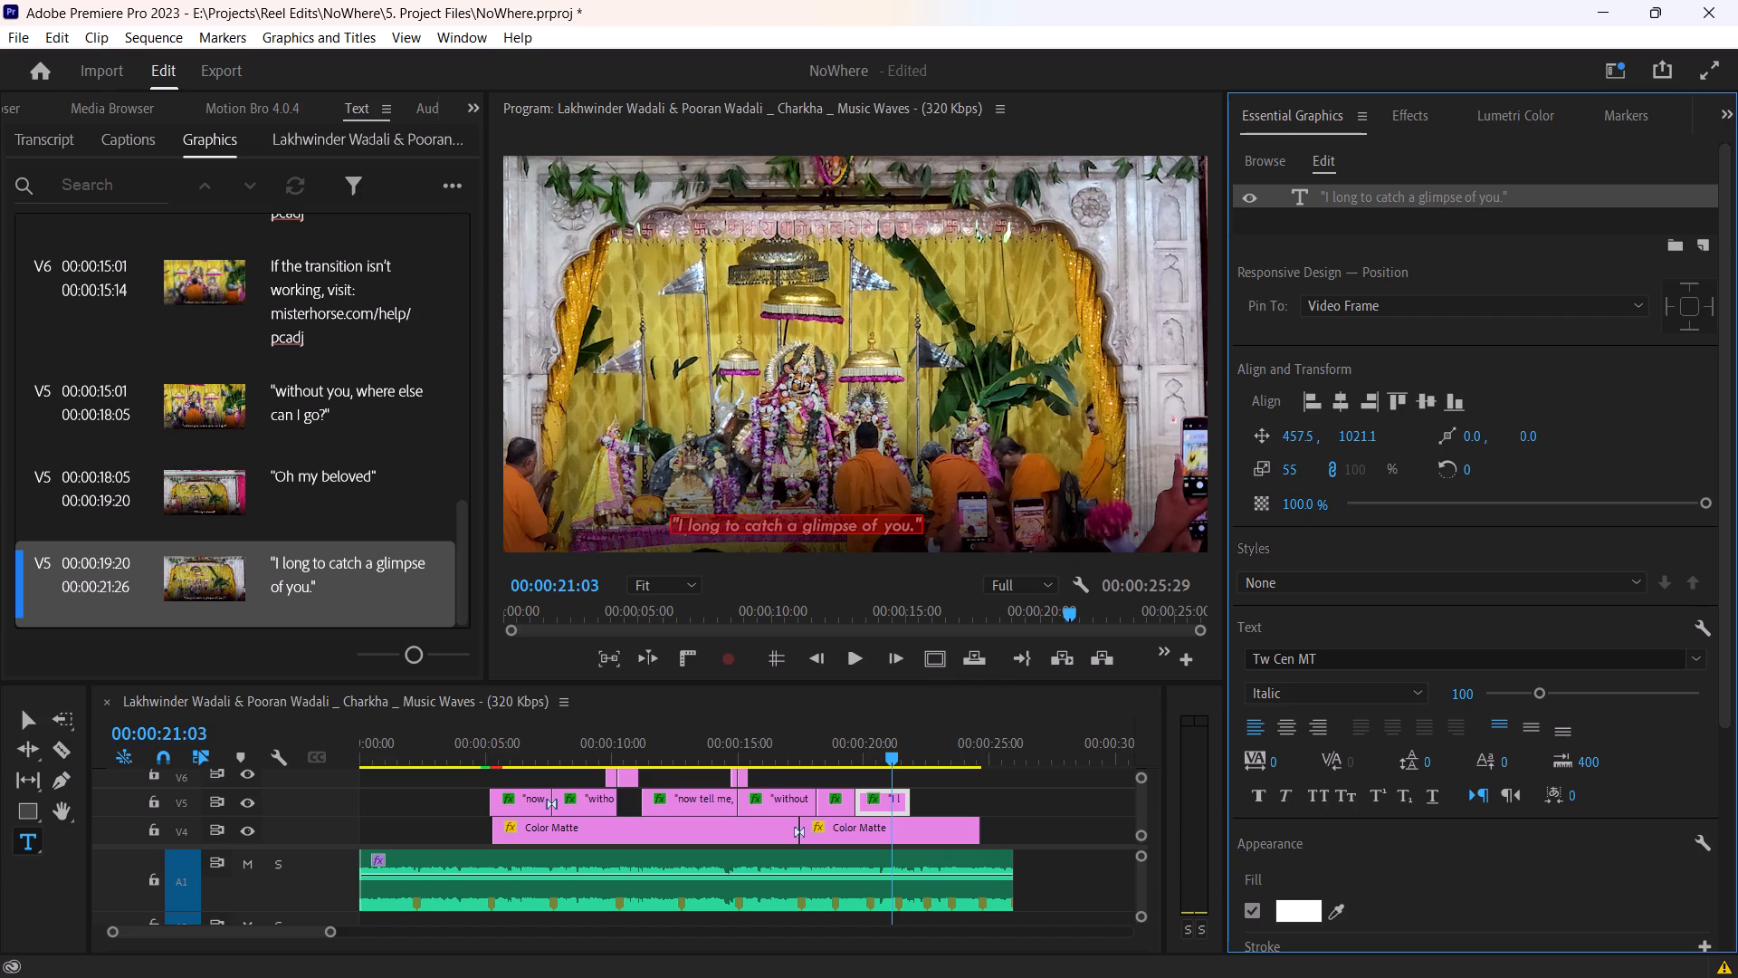
pyautogui.moveTo(1275, 474); pyautogui.dragTo(1276, 473)
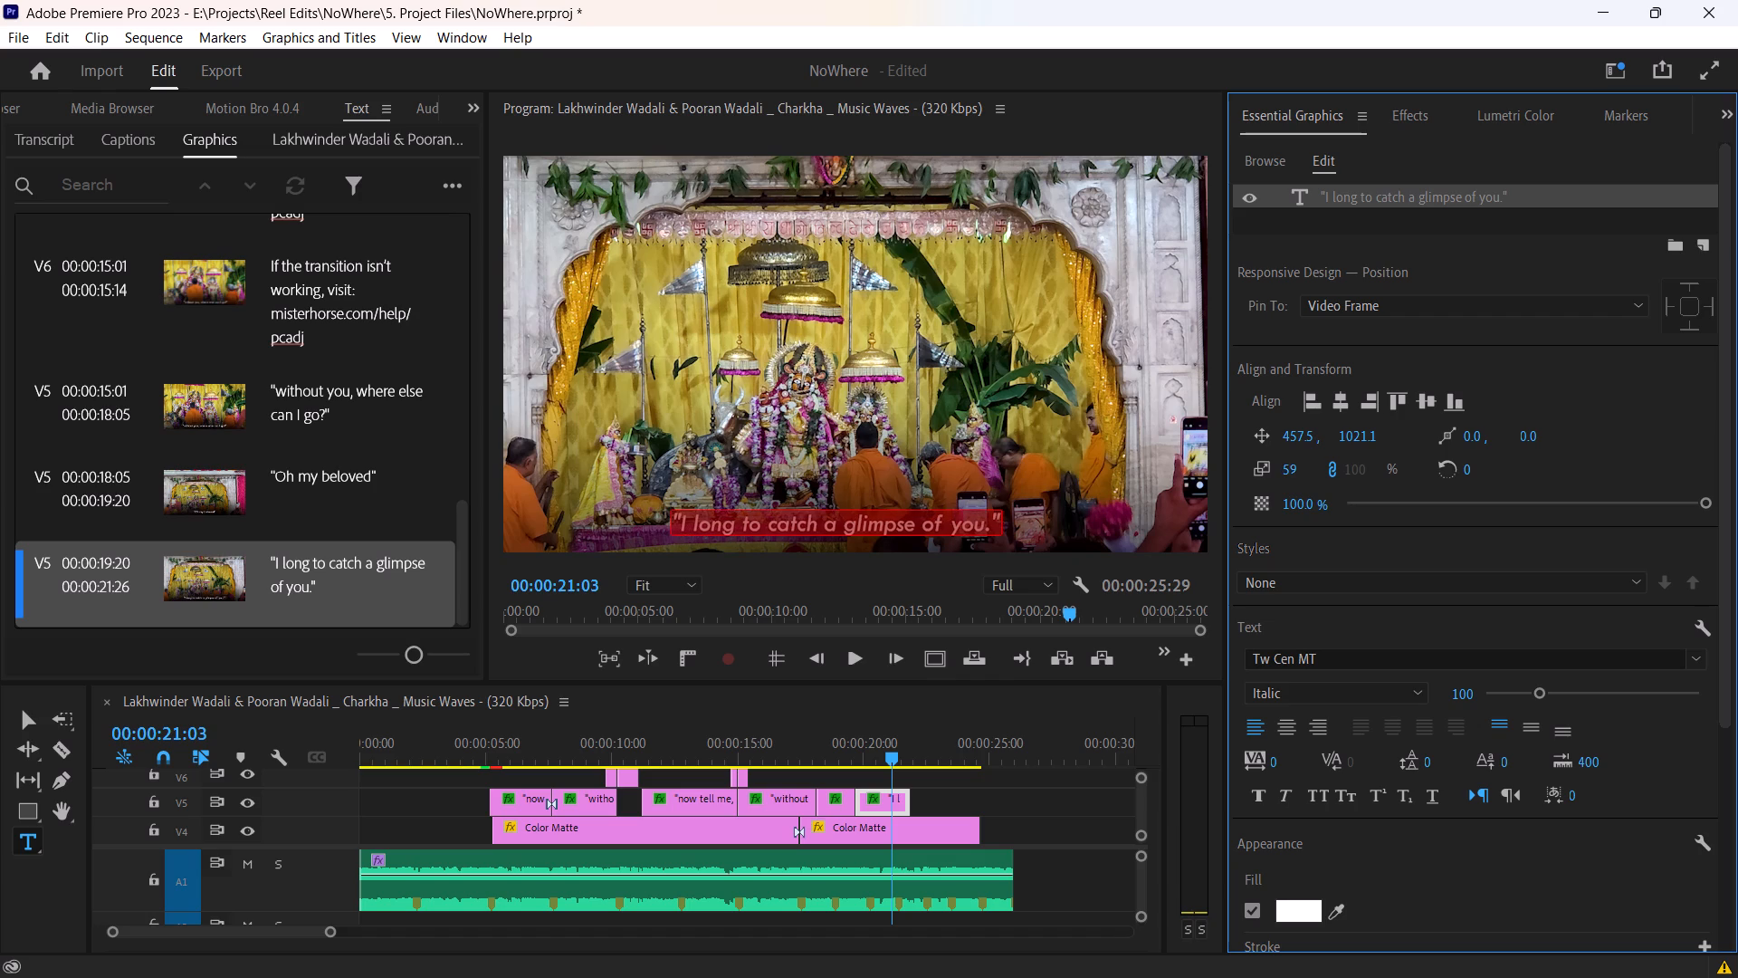
pyautogui.moveTo(1276, 473); pyautogui.dragTo(1277, 473)
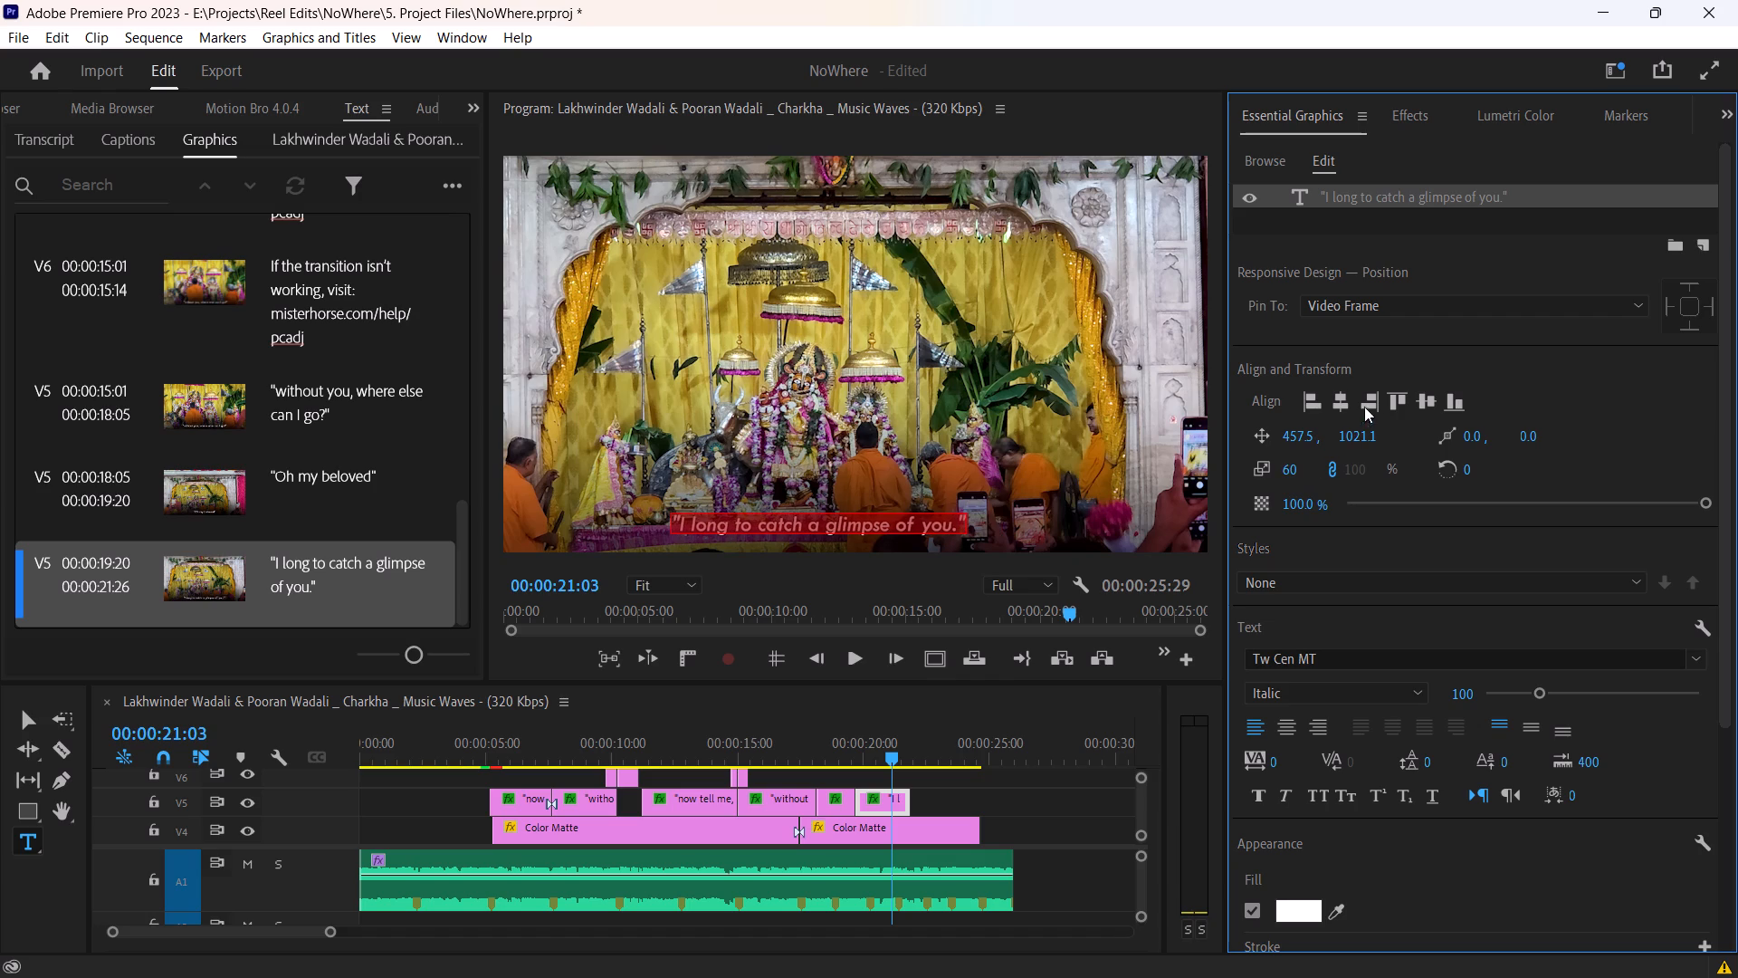
pyautogui.click(1333, 402)
pyautogui.click(1065, 833)
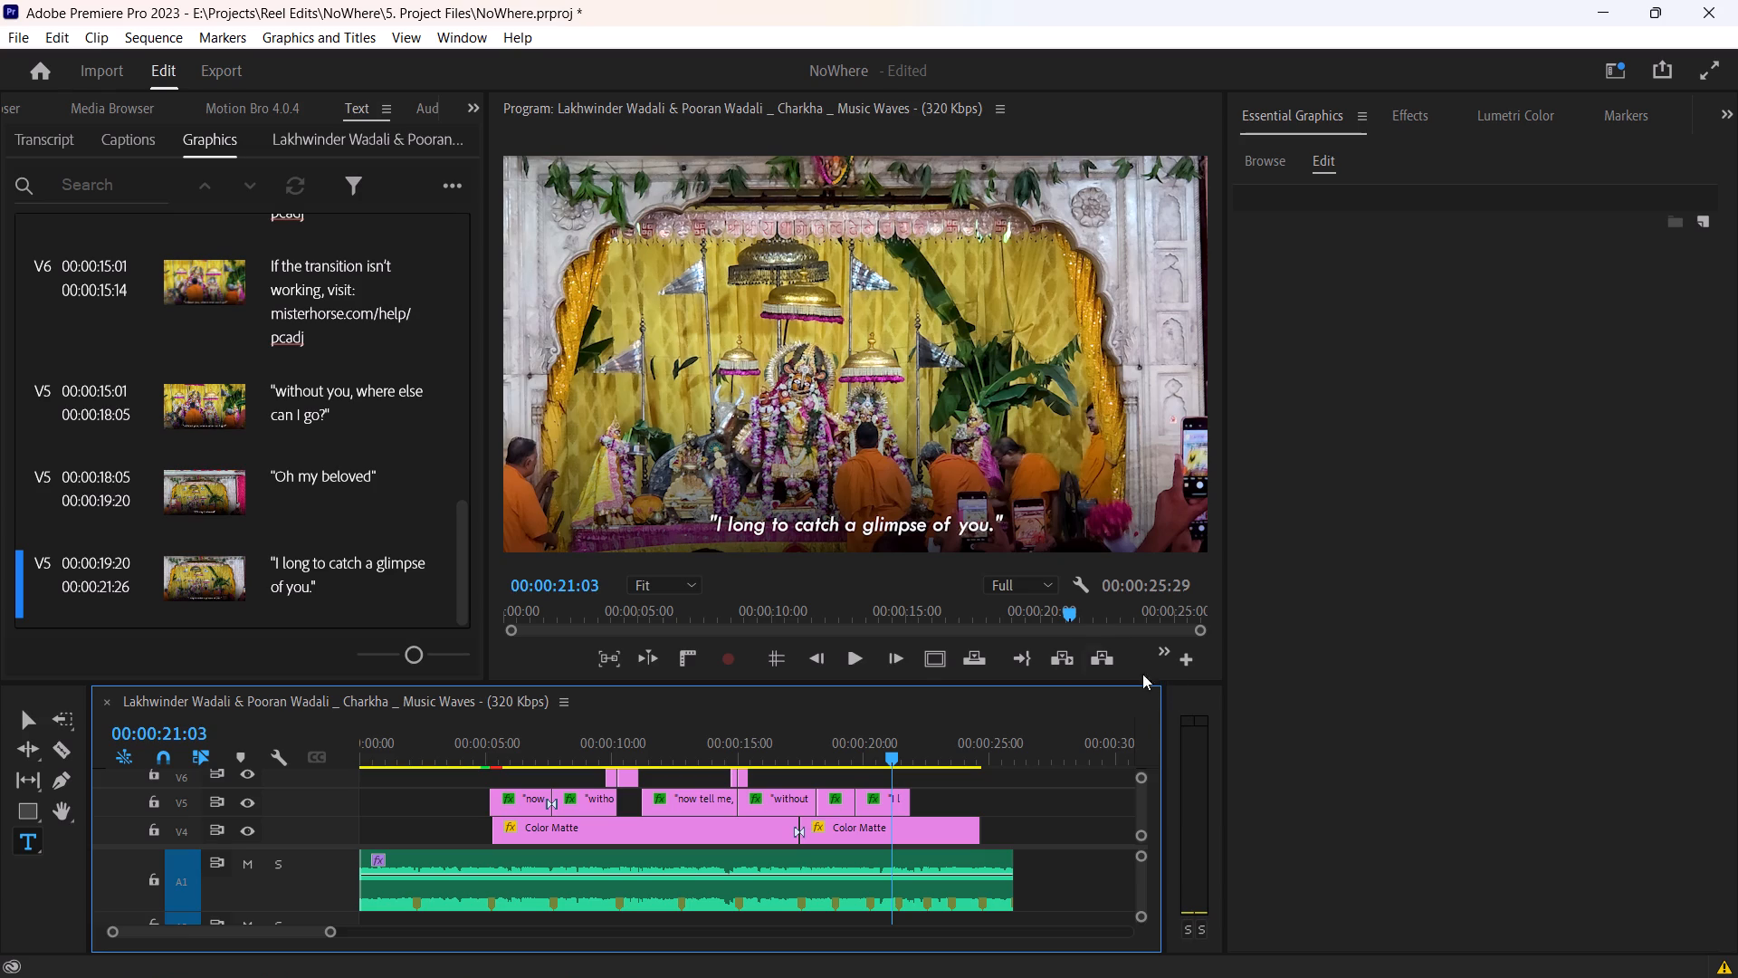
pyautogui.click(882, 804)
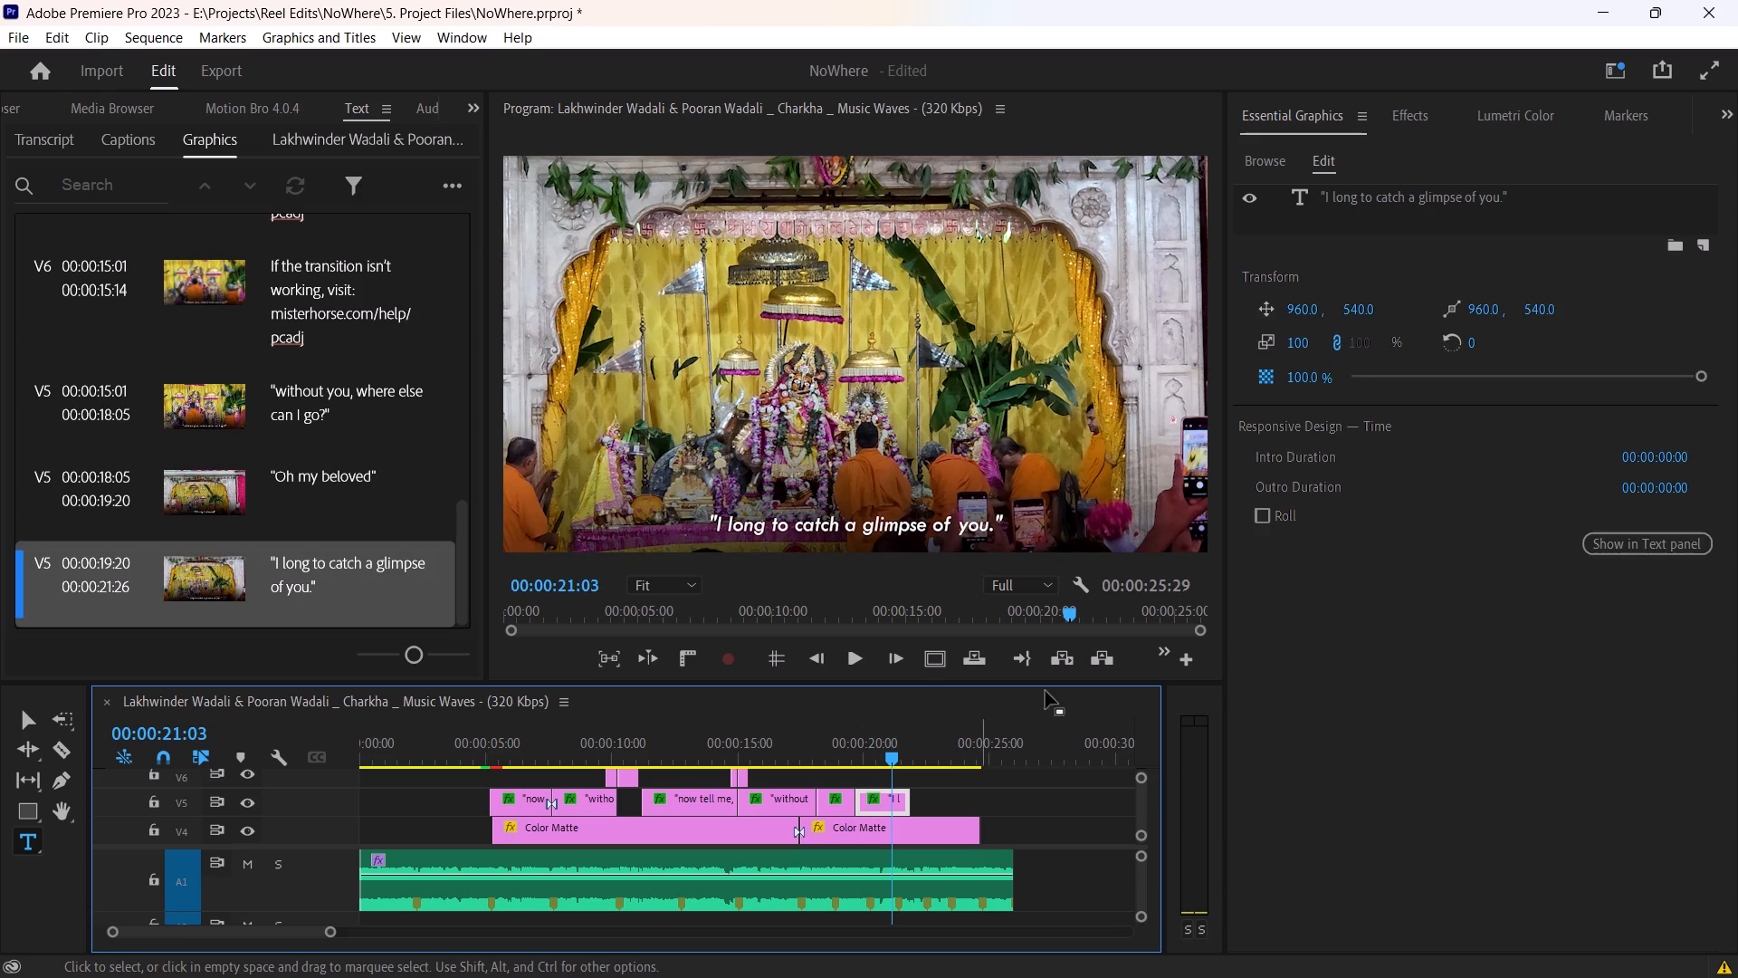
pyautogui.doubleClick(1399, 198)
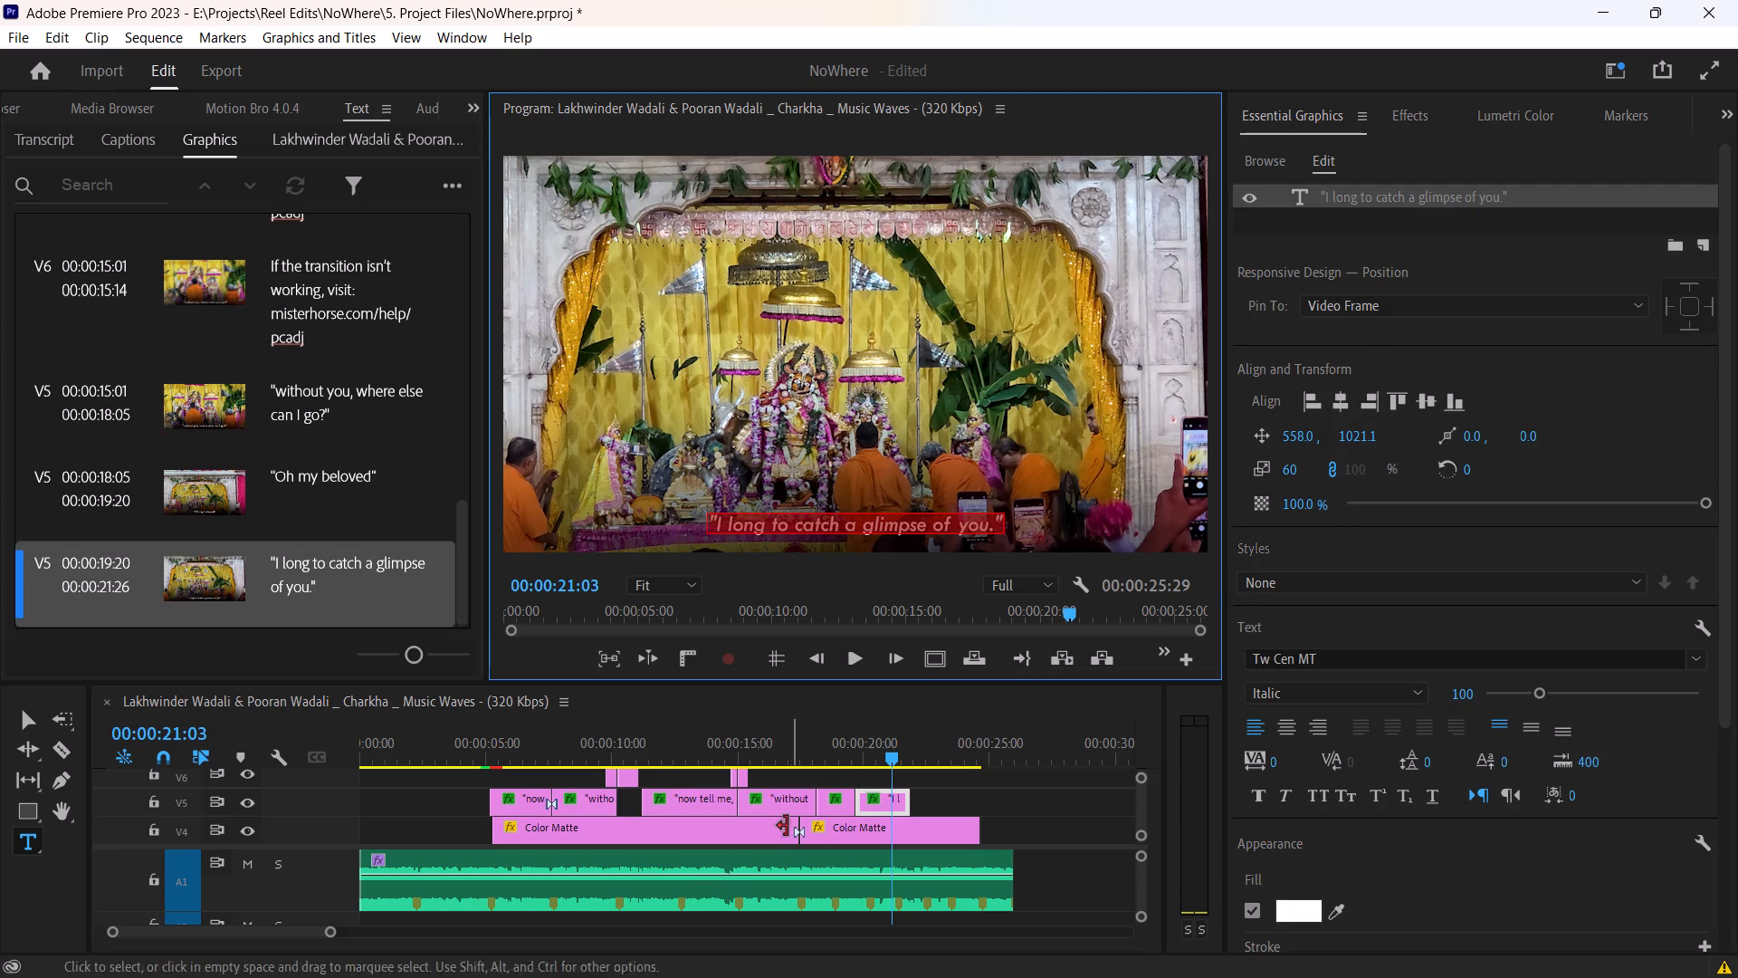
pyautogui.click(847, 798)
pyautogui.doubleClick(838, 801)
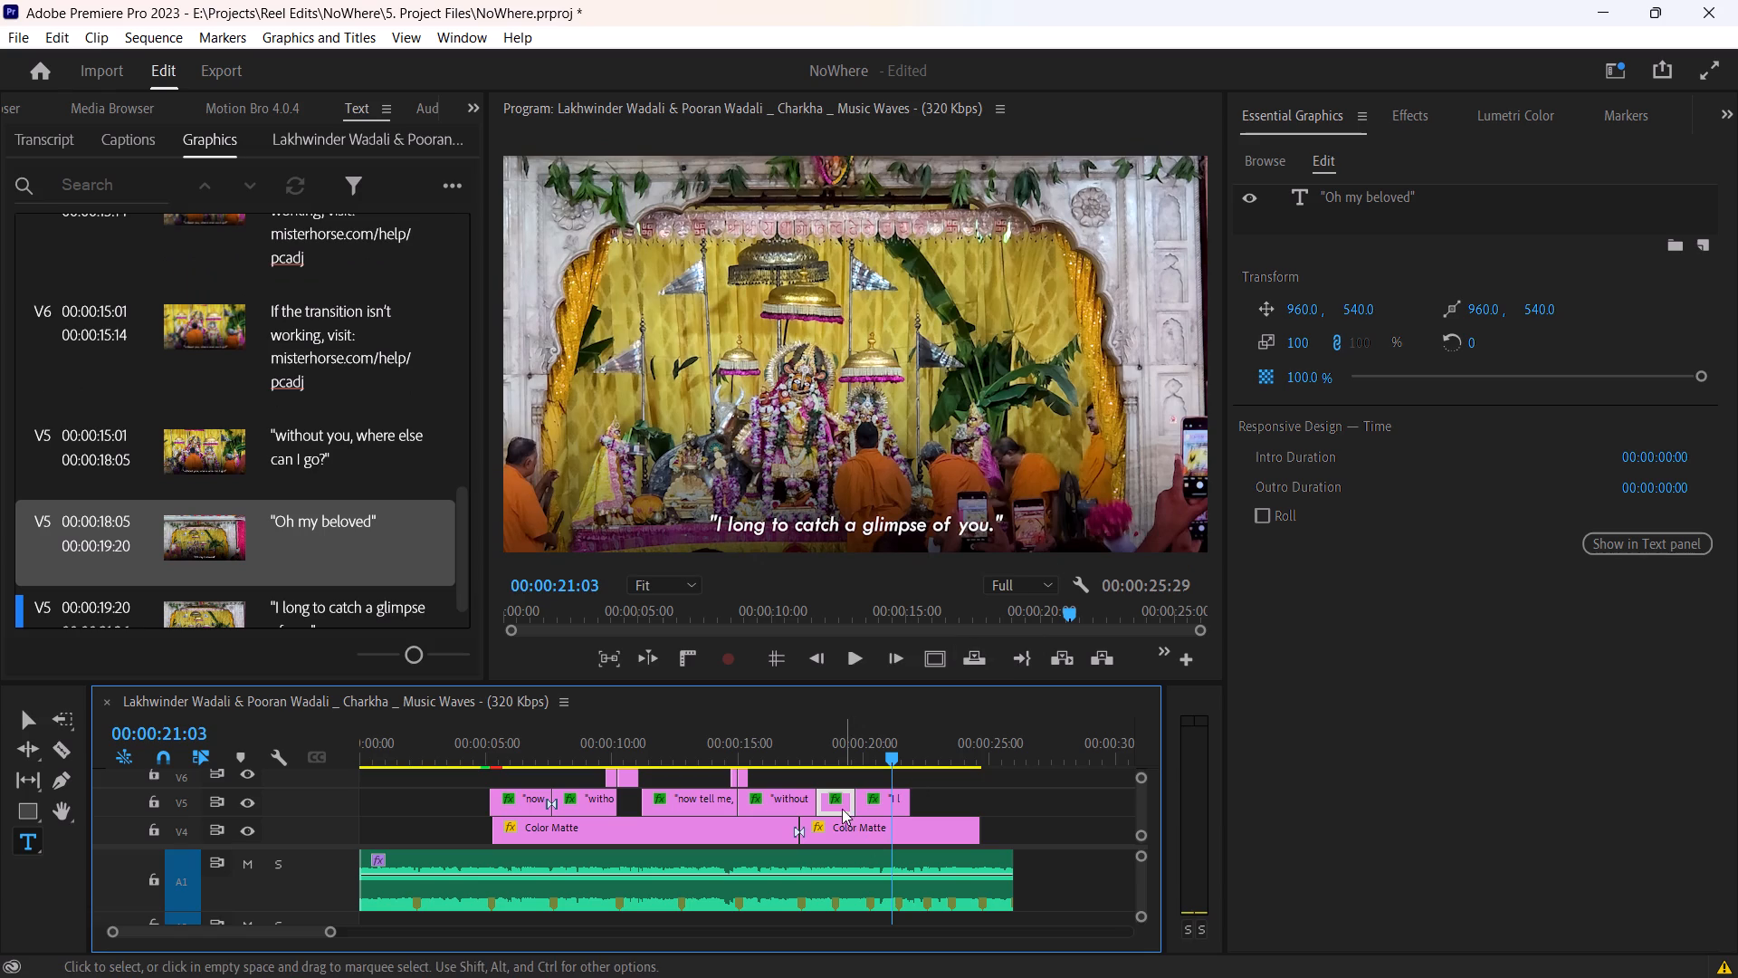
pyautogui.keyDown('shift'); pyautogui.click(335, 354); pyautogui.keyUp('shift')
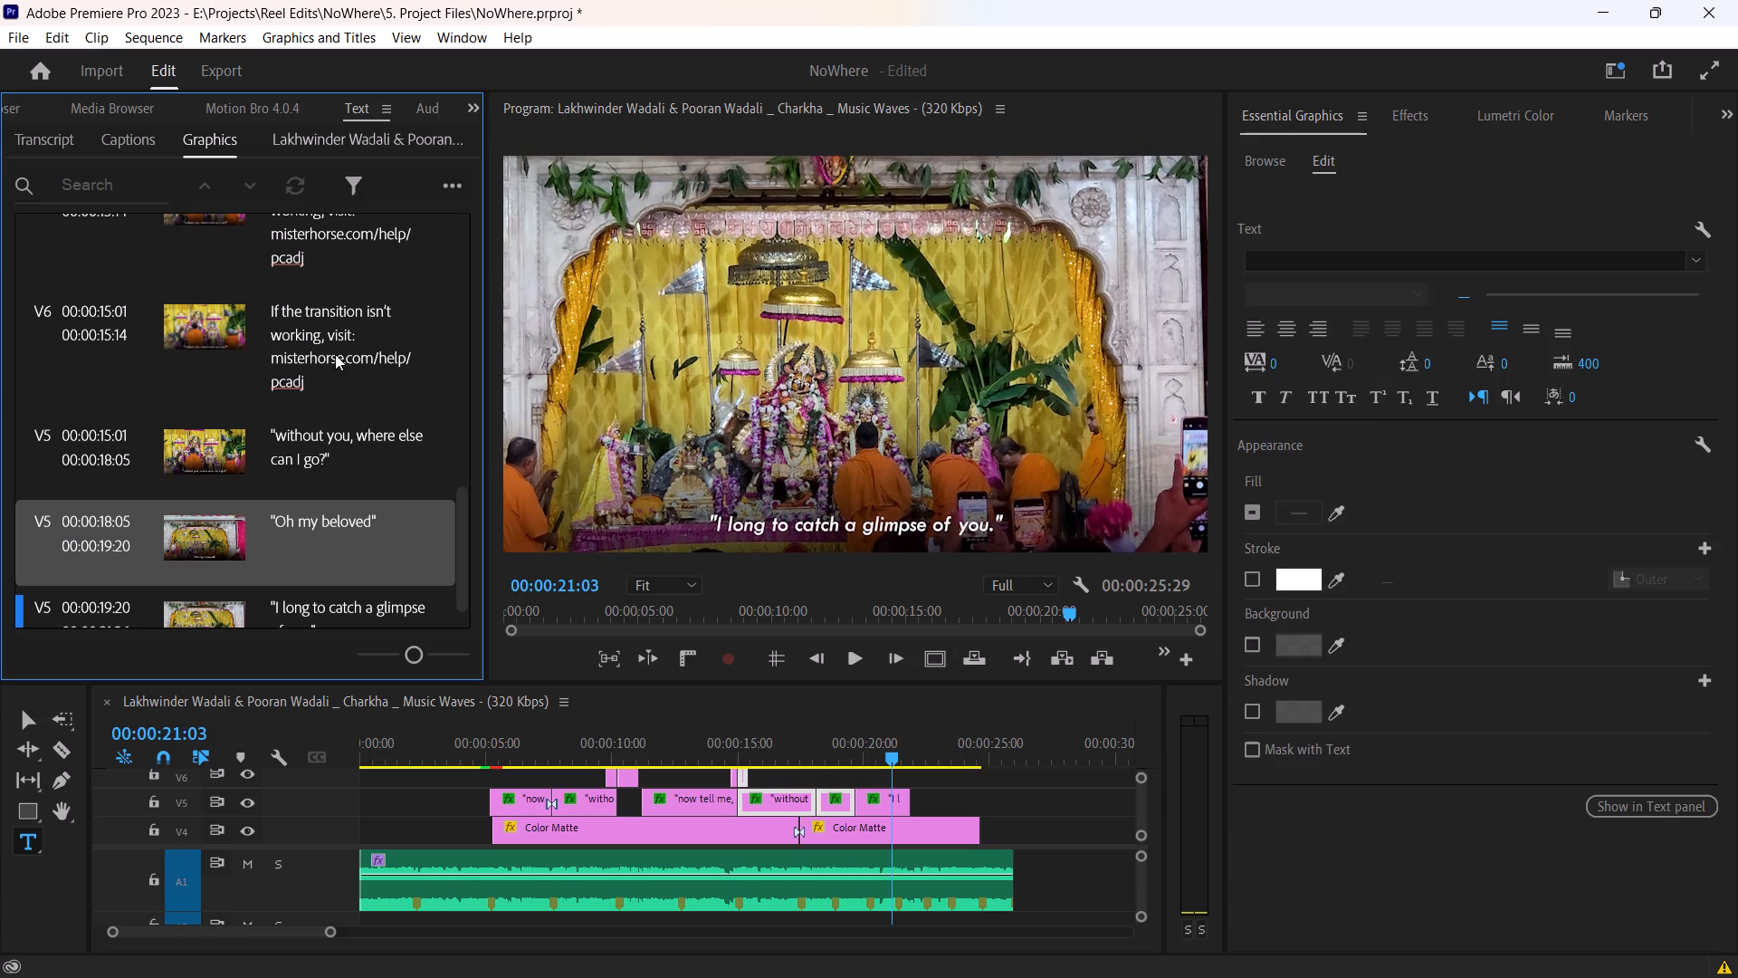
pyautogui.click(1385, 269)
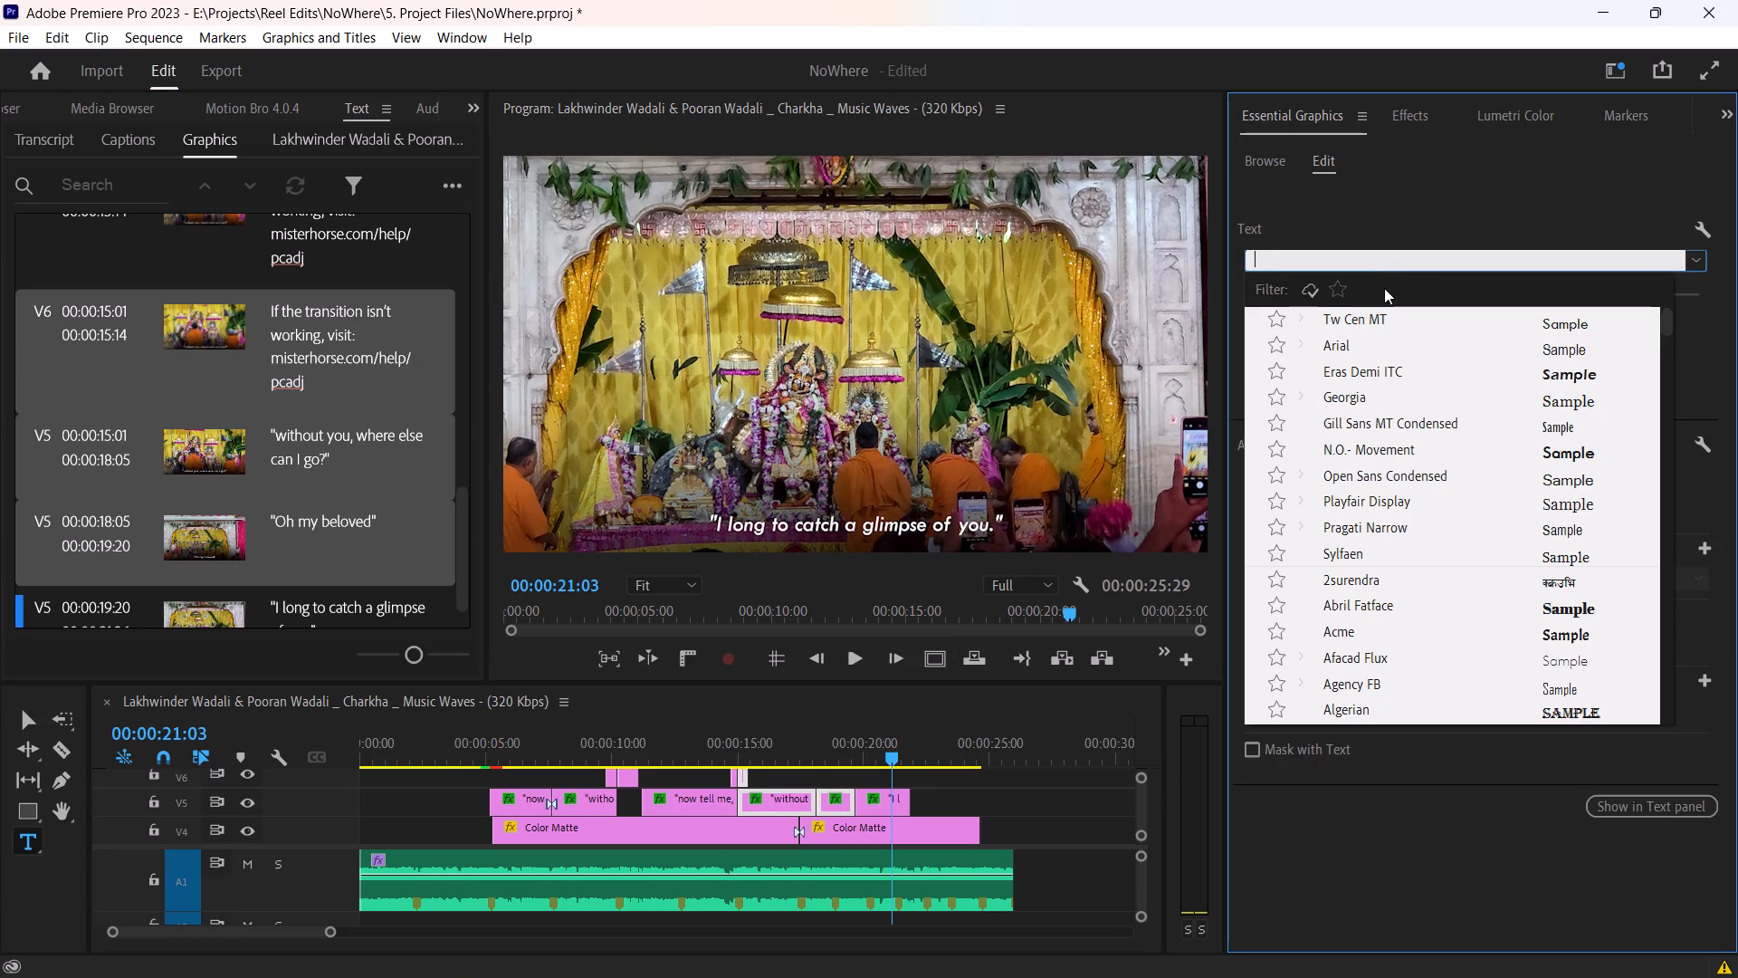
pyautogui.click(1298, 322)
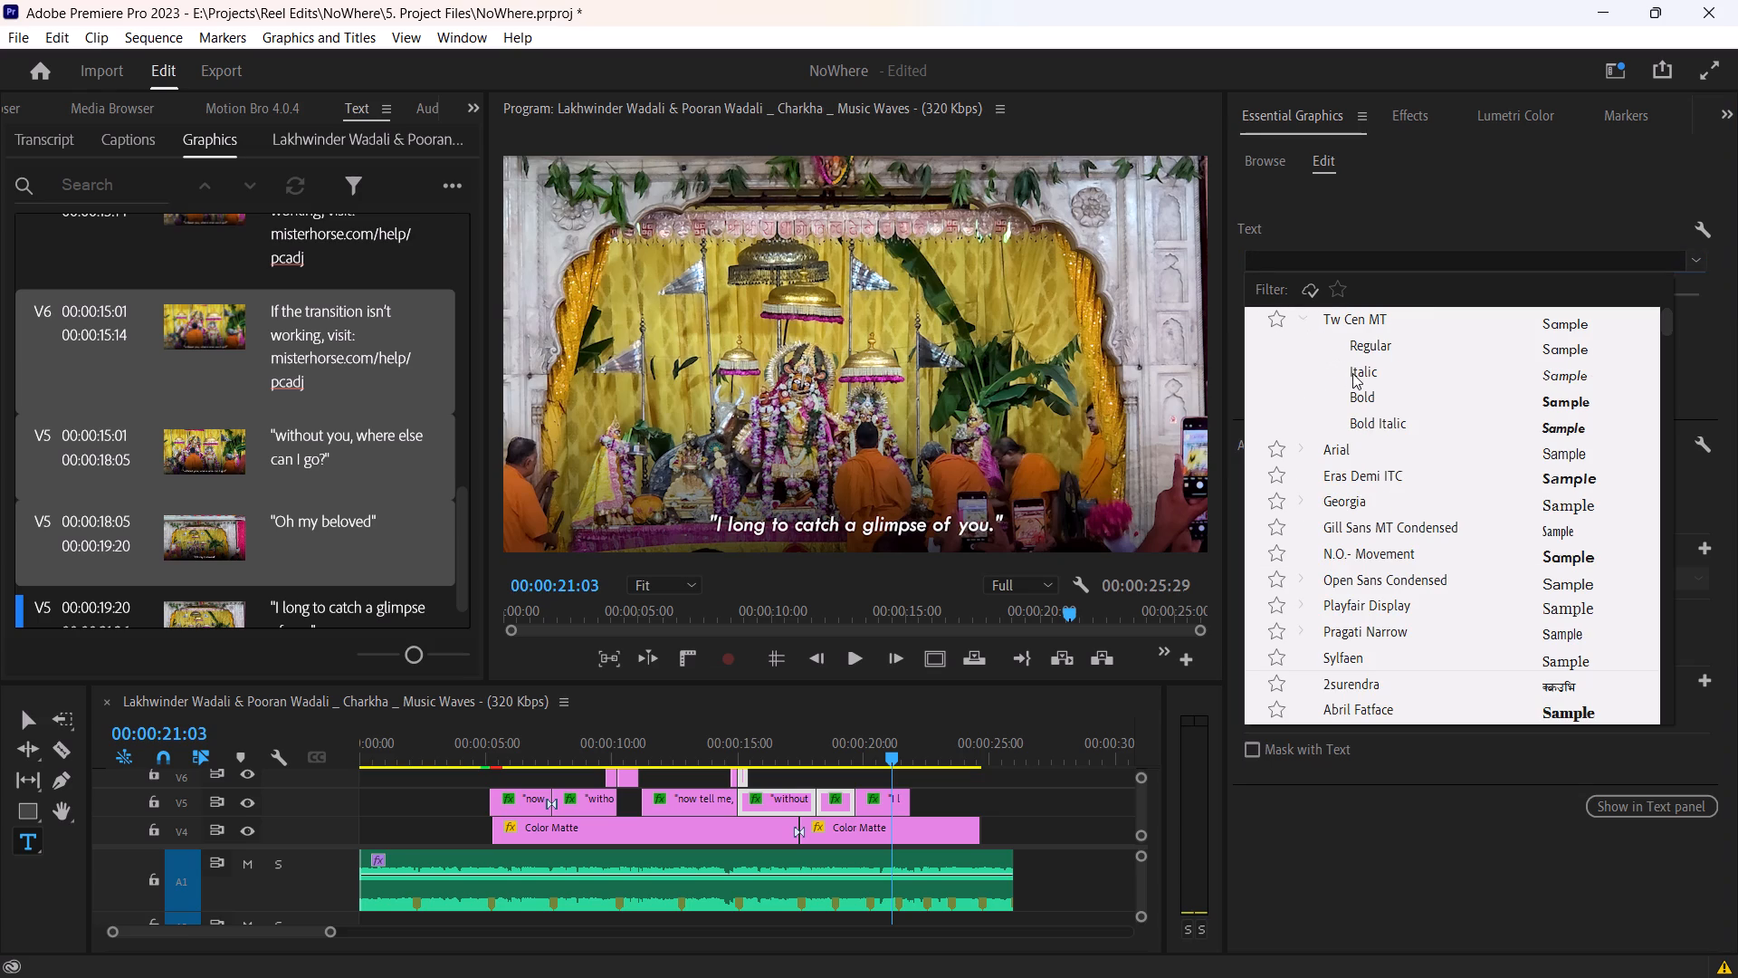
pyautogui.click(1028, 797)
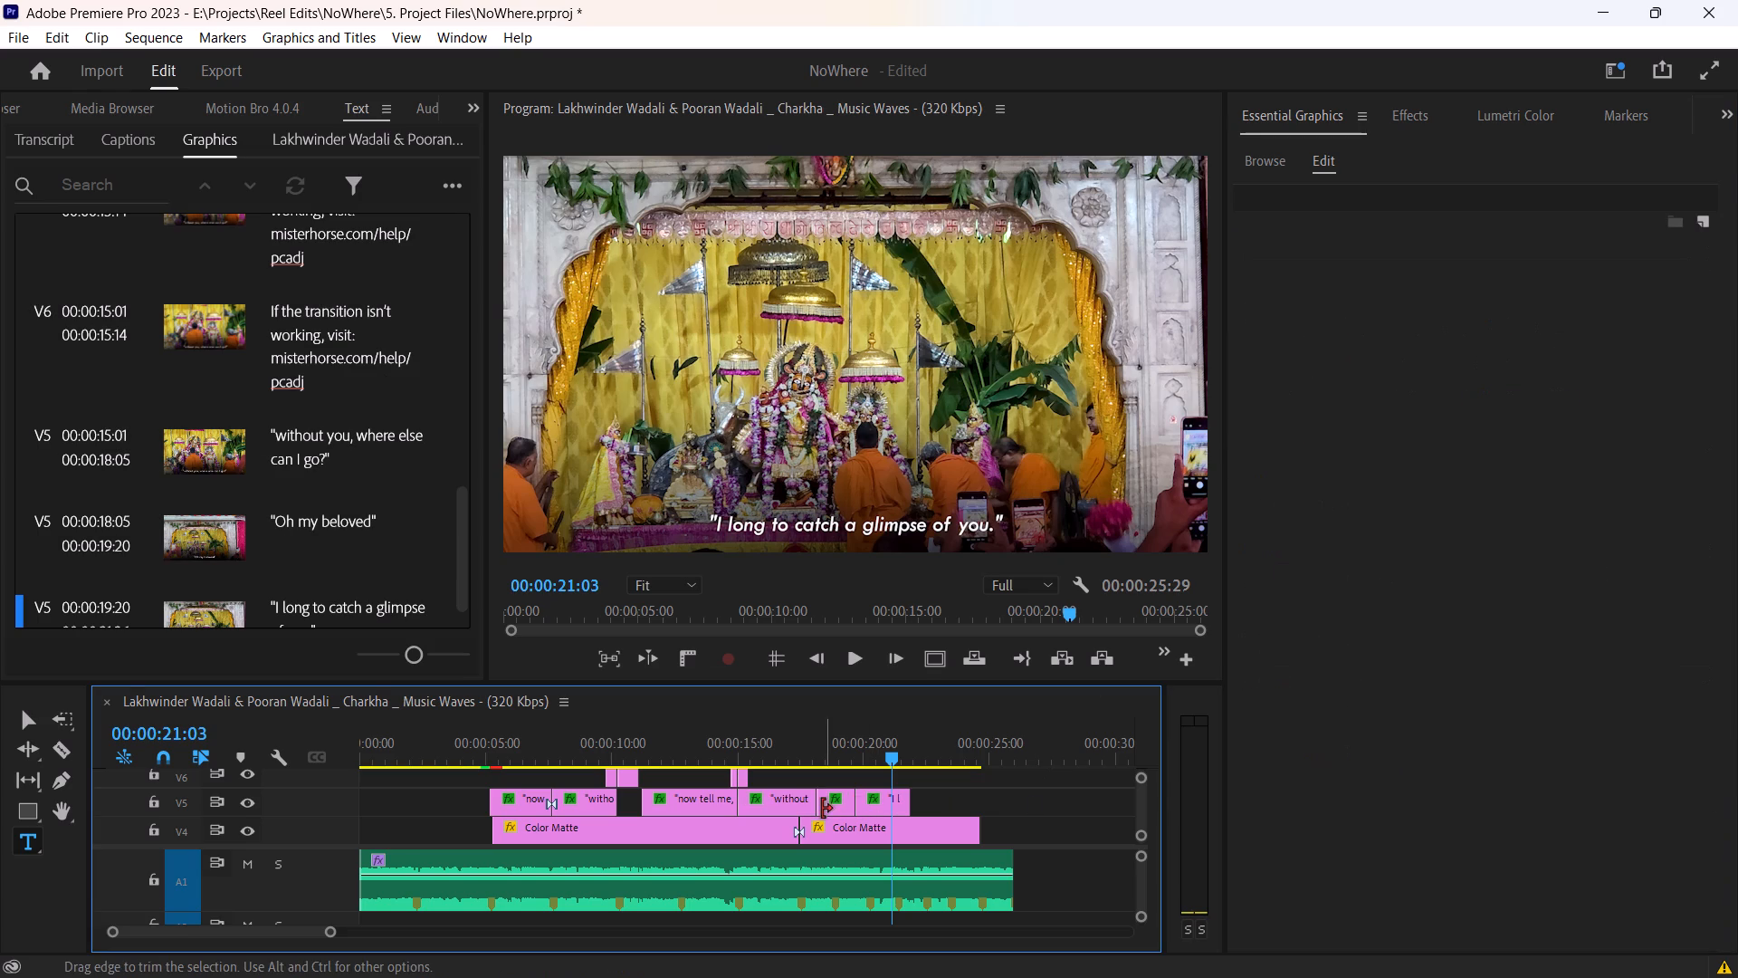
# Set the font style of the five subtitles preceding "I long to catch a glimpse of you." to Italic.
pyautogui.click(833, 800)
pyautogui.keyDown('shift'); pyautogui.click(526, 804); pyautogui.keyUp('shift')
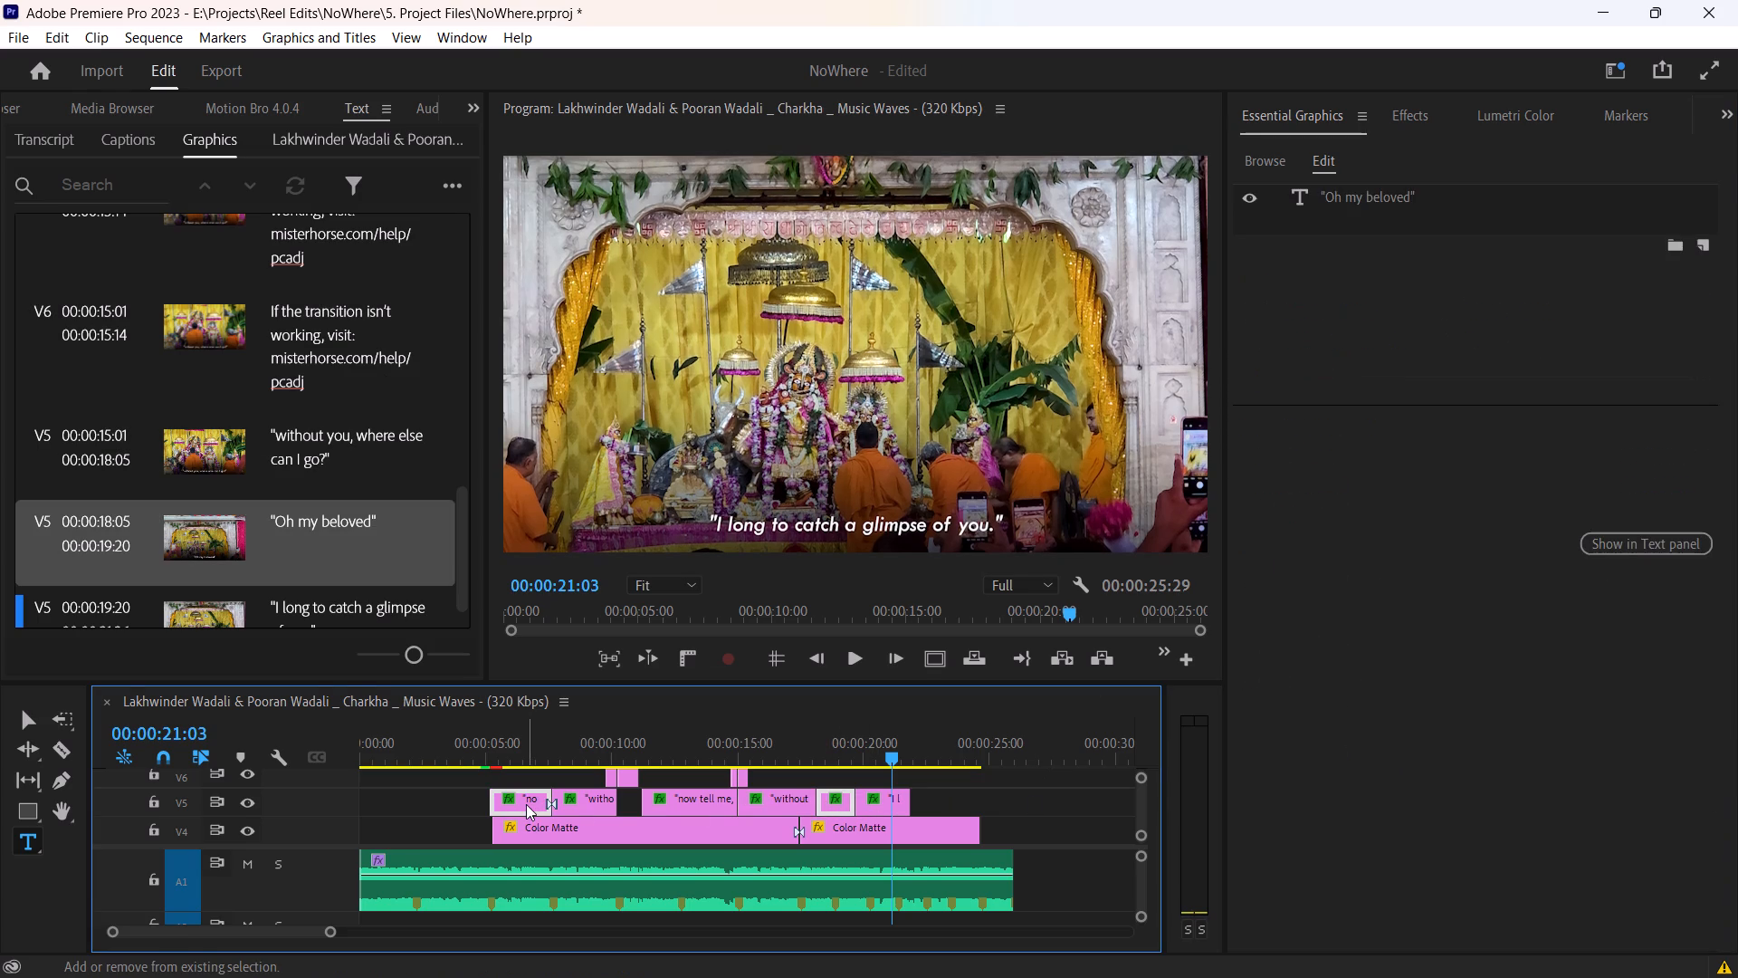
pyautogui.keyDown('shift'); pyautogui.click(592, 802); pyautogui.keyUp('shift')
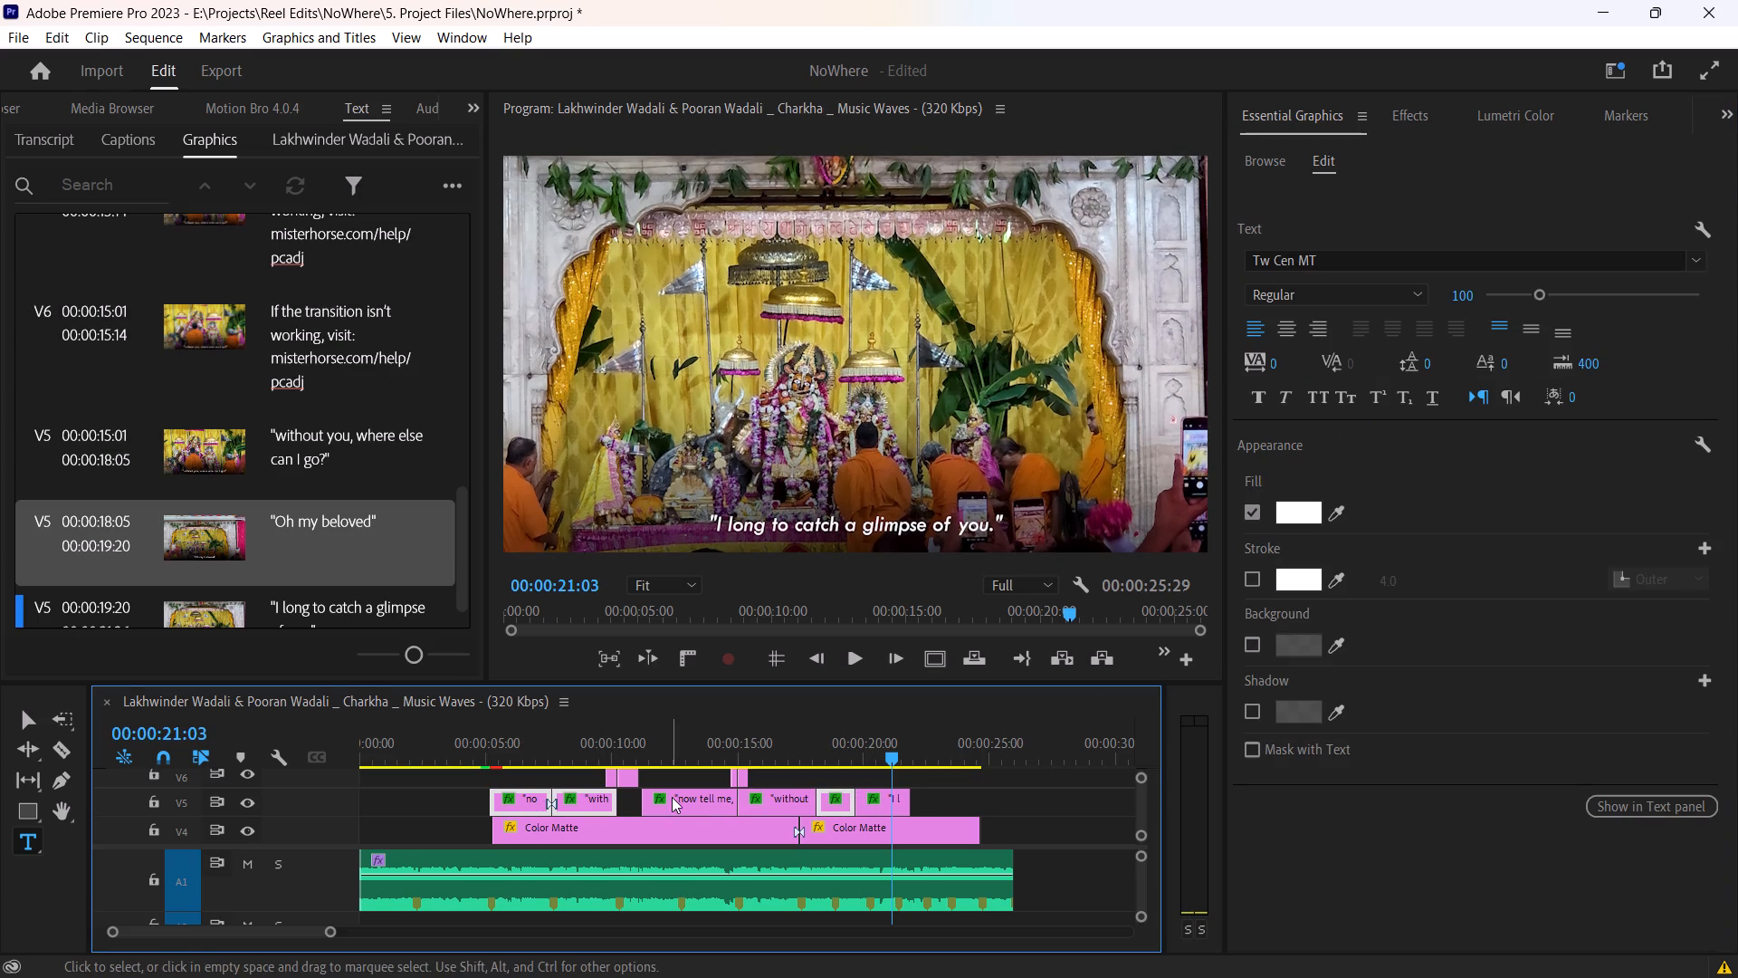
pyautogui.keyDown('shift'); pyautogui.click(672, 797); pyautogui.keyUp('shift')
pyautogui.keyDown('shift'); pyautogui.click(772, 801); pyautogui.keyUp('shift')
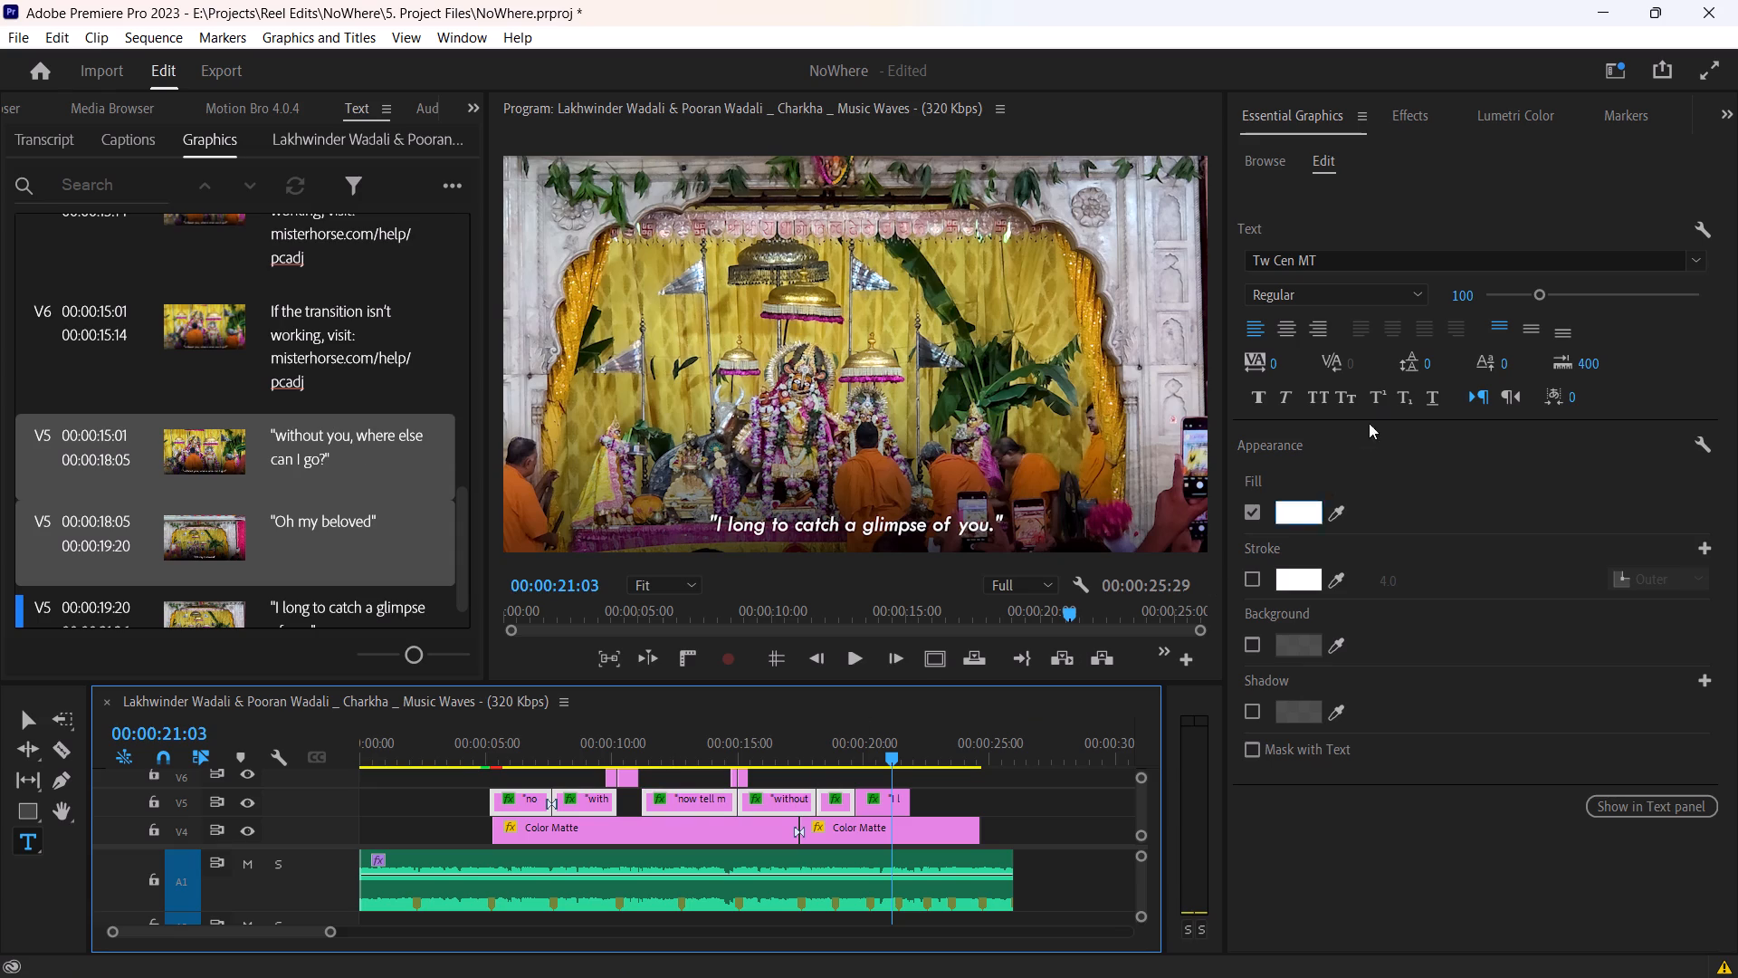
pyautogui.click(1415, 292)
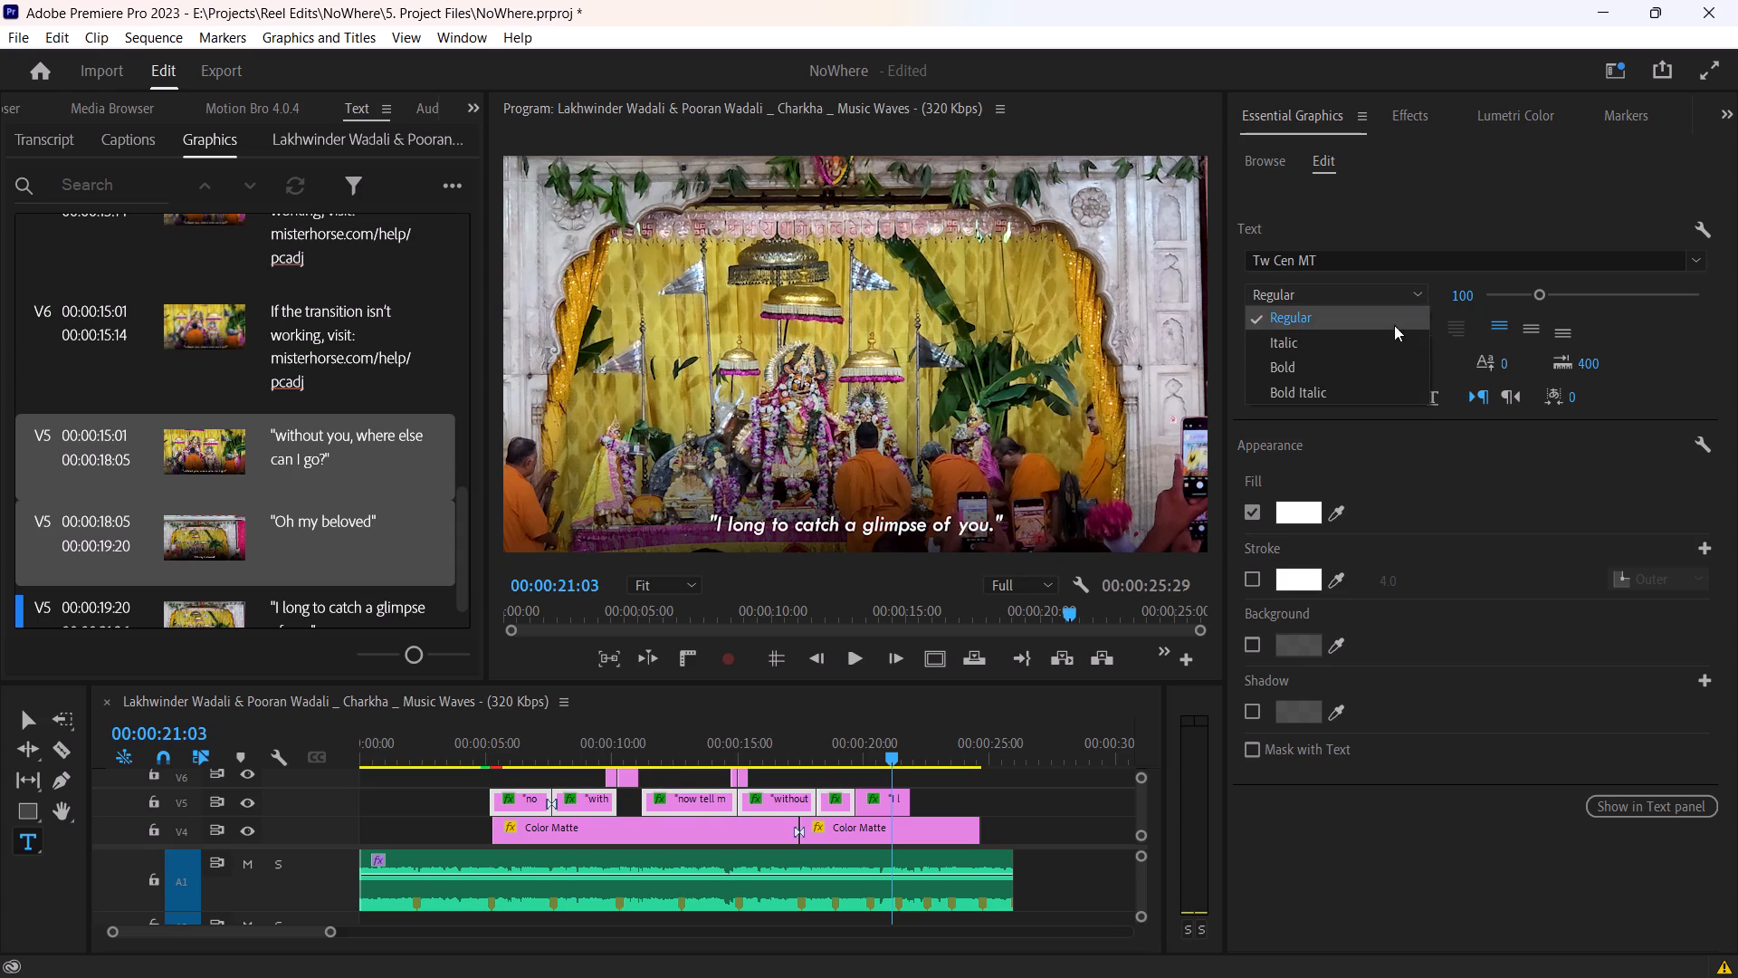
pyautogui.click(1372, 347)
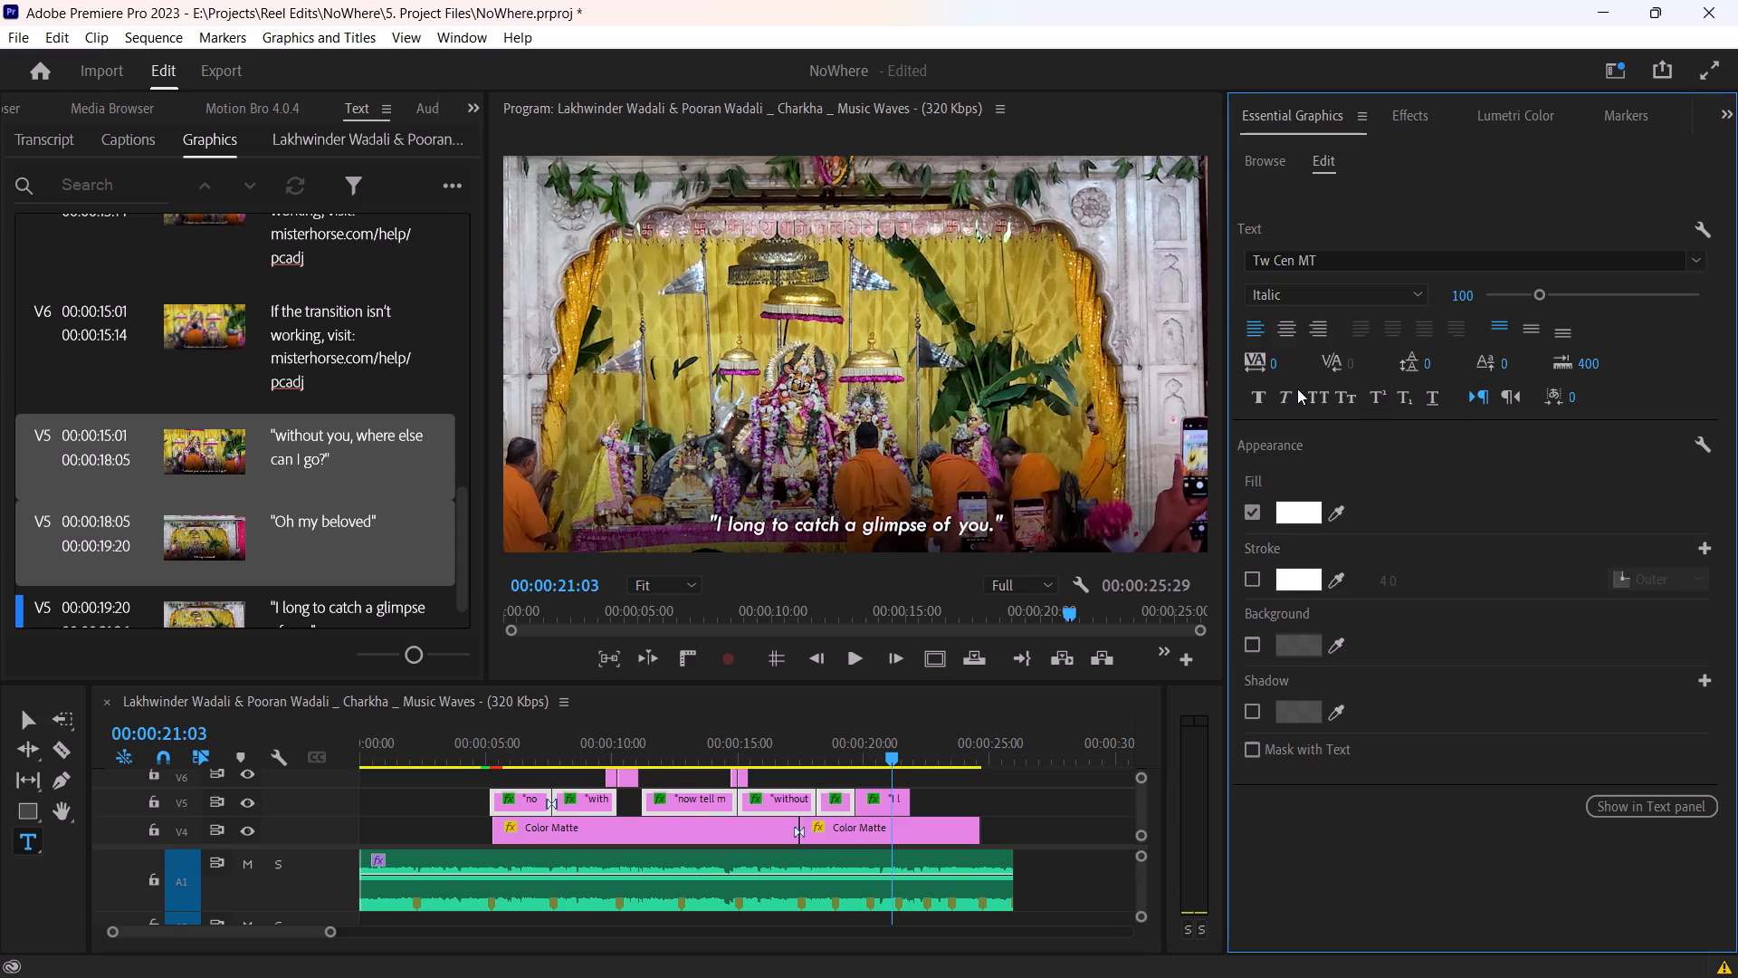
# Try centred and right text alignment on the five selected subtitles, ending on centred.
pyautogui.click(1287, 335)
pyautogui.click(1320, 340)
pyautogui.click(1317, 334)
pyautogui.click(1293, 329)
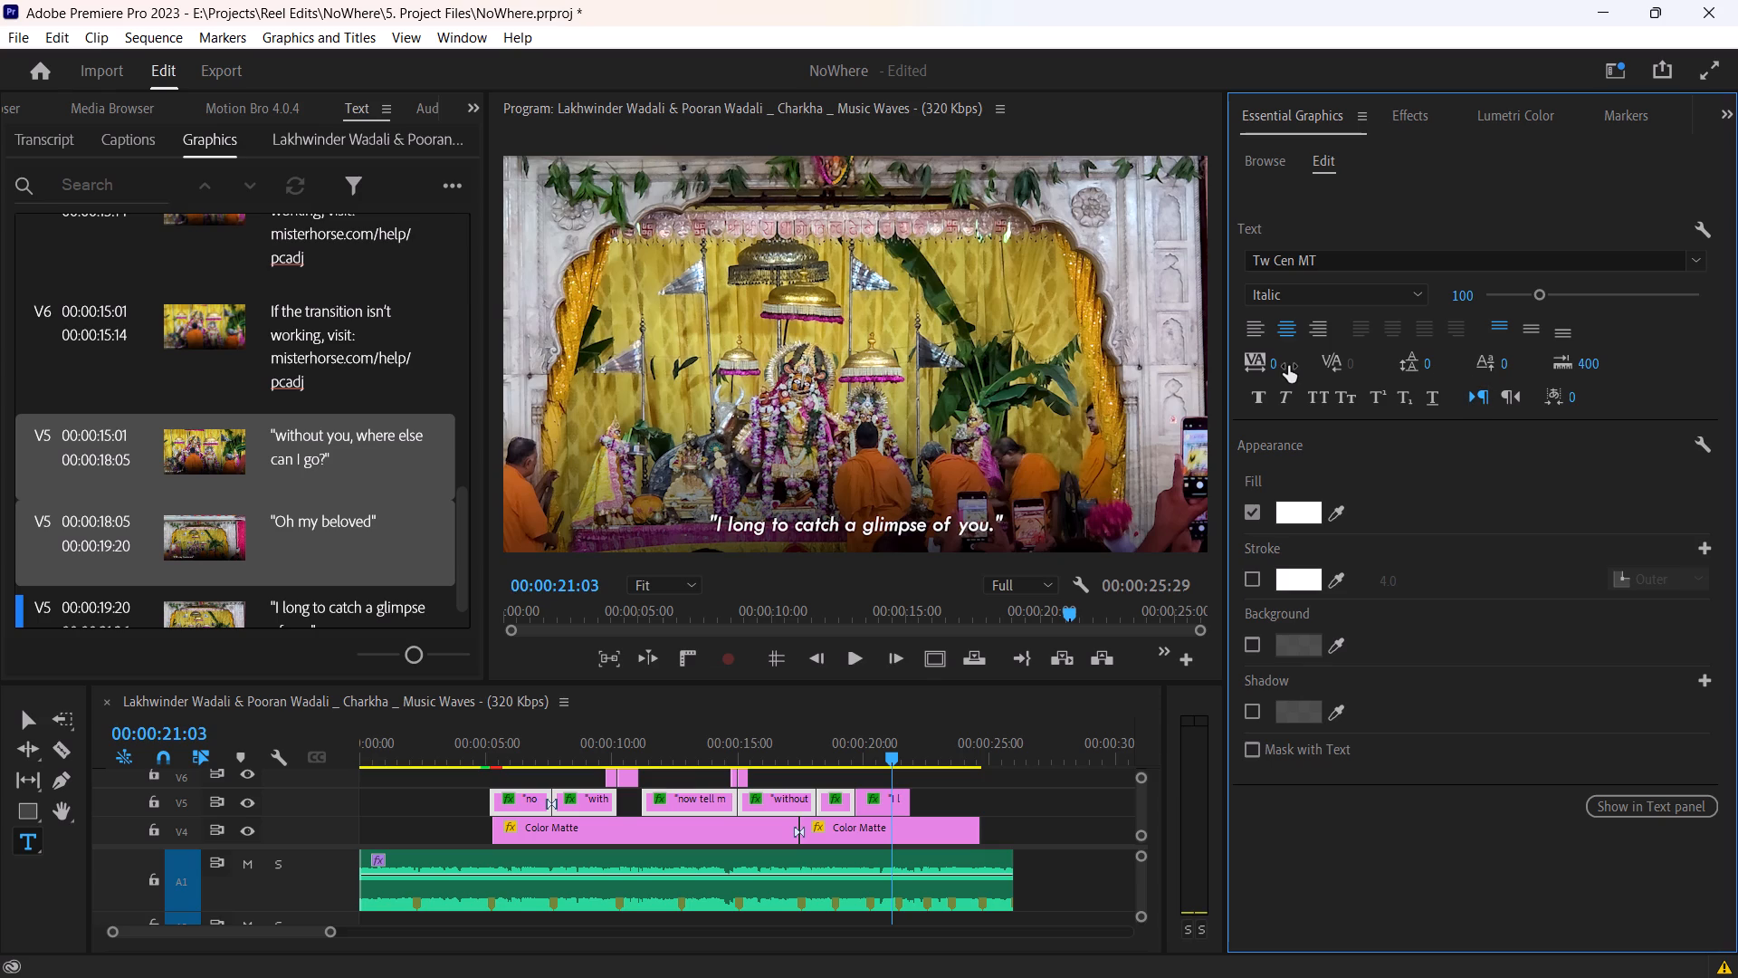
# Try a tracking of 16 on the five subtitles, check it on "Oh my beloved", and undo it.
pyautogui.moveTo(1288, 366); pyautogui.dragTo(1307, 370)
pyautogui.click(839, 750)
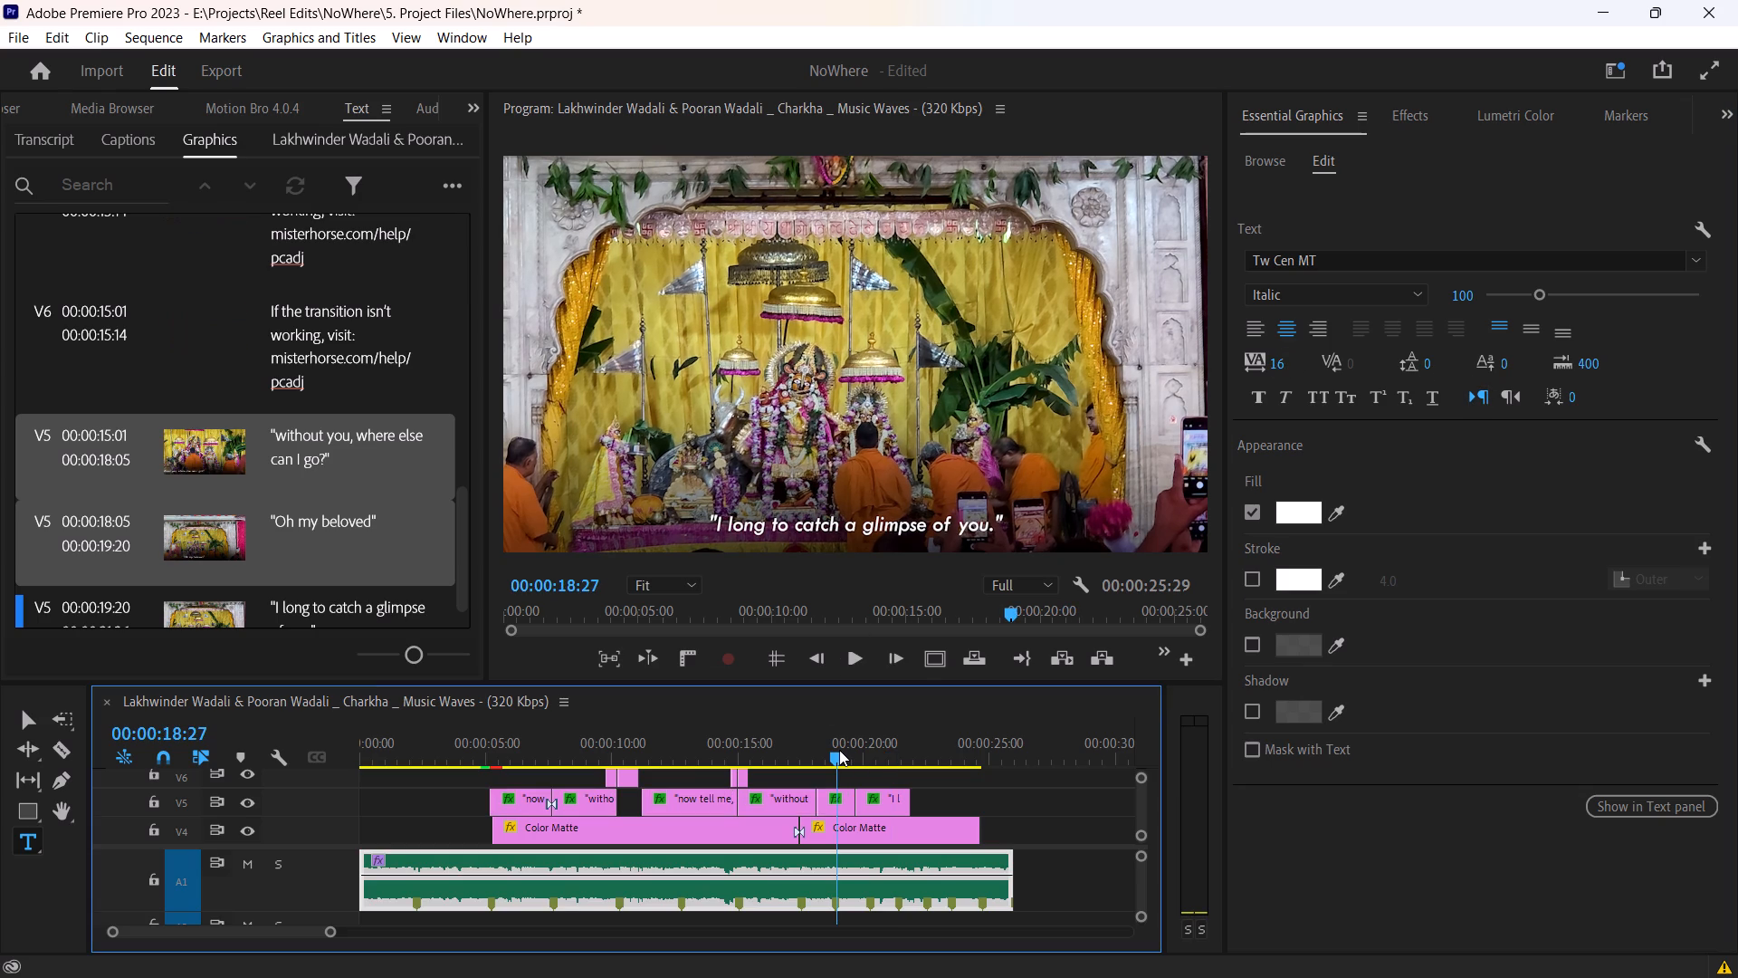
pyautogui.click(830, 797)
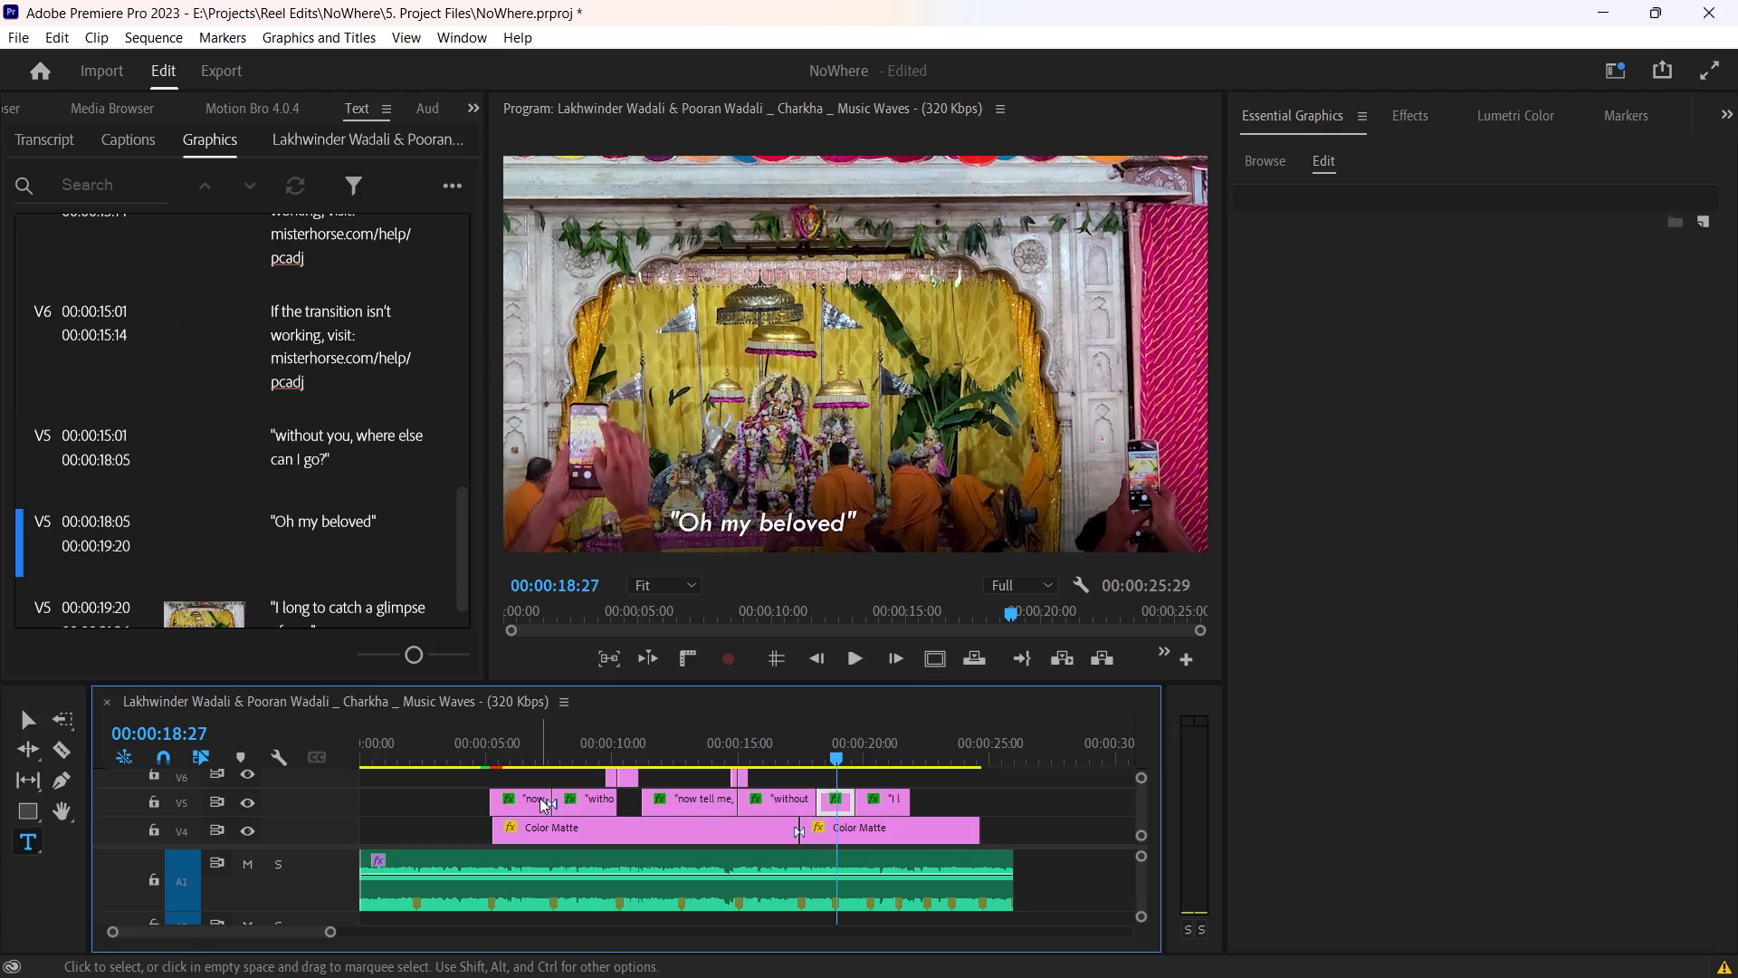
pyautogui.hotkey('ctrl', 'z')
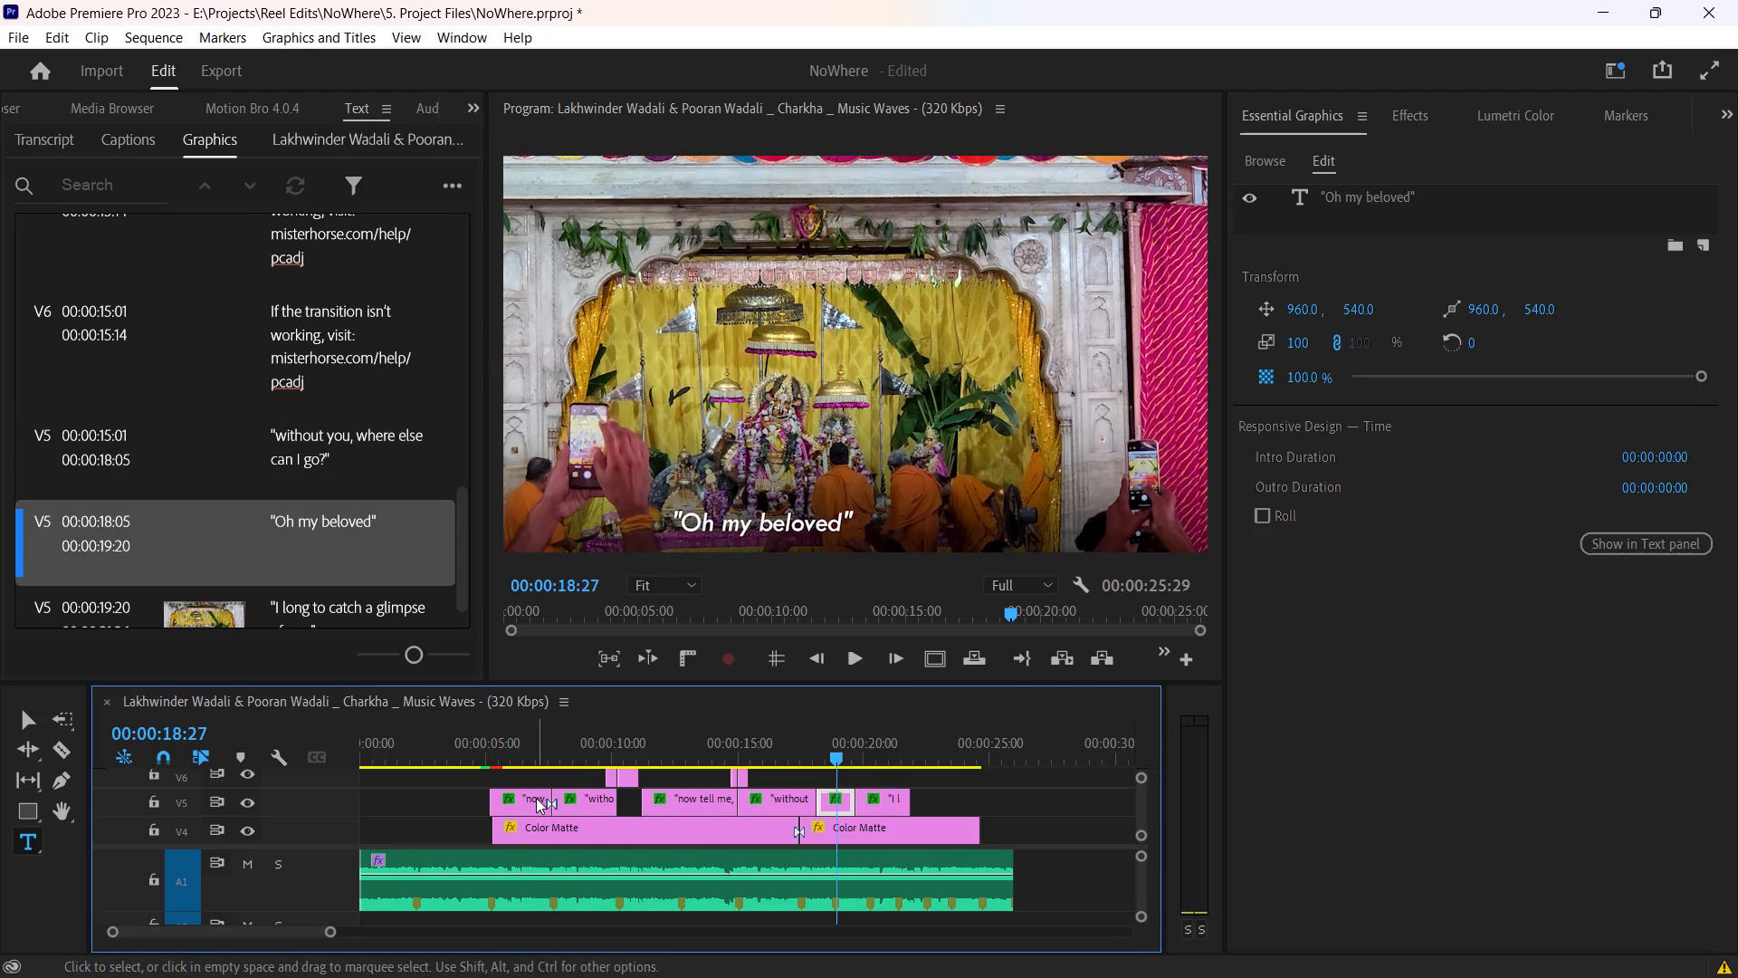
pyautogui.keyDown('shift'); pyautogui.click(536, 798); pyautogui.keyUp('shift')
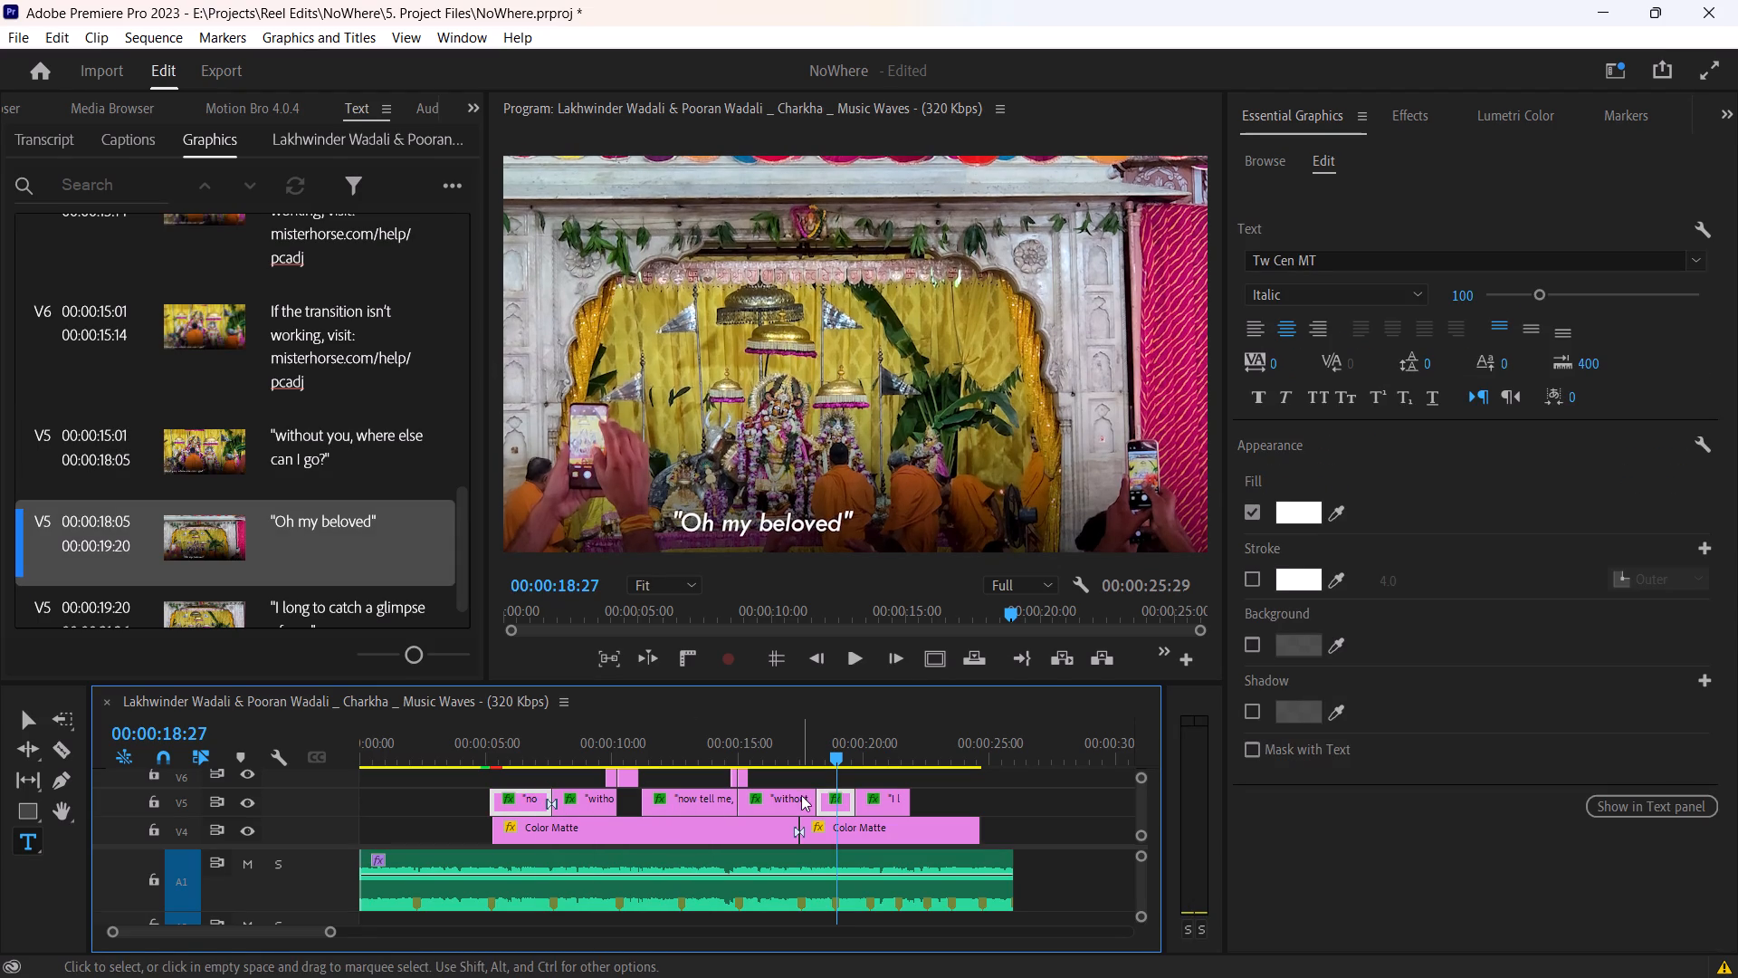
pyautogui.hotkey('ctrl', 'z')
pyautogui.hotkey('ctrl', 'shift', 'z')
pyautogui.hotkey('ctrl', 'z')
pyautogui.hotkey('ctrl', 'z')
# Left-align the text of the five subtitles preceding "I long to catch a glimpse of you.".
pyautogui.keyDown('shift'); pyautogui.click(584, 797); pyautogui.keyUp('shift')
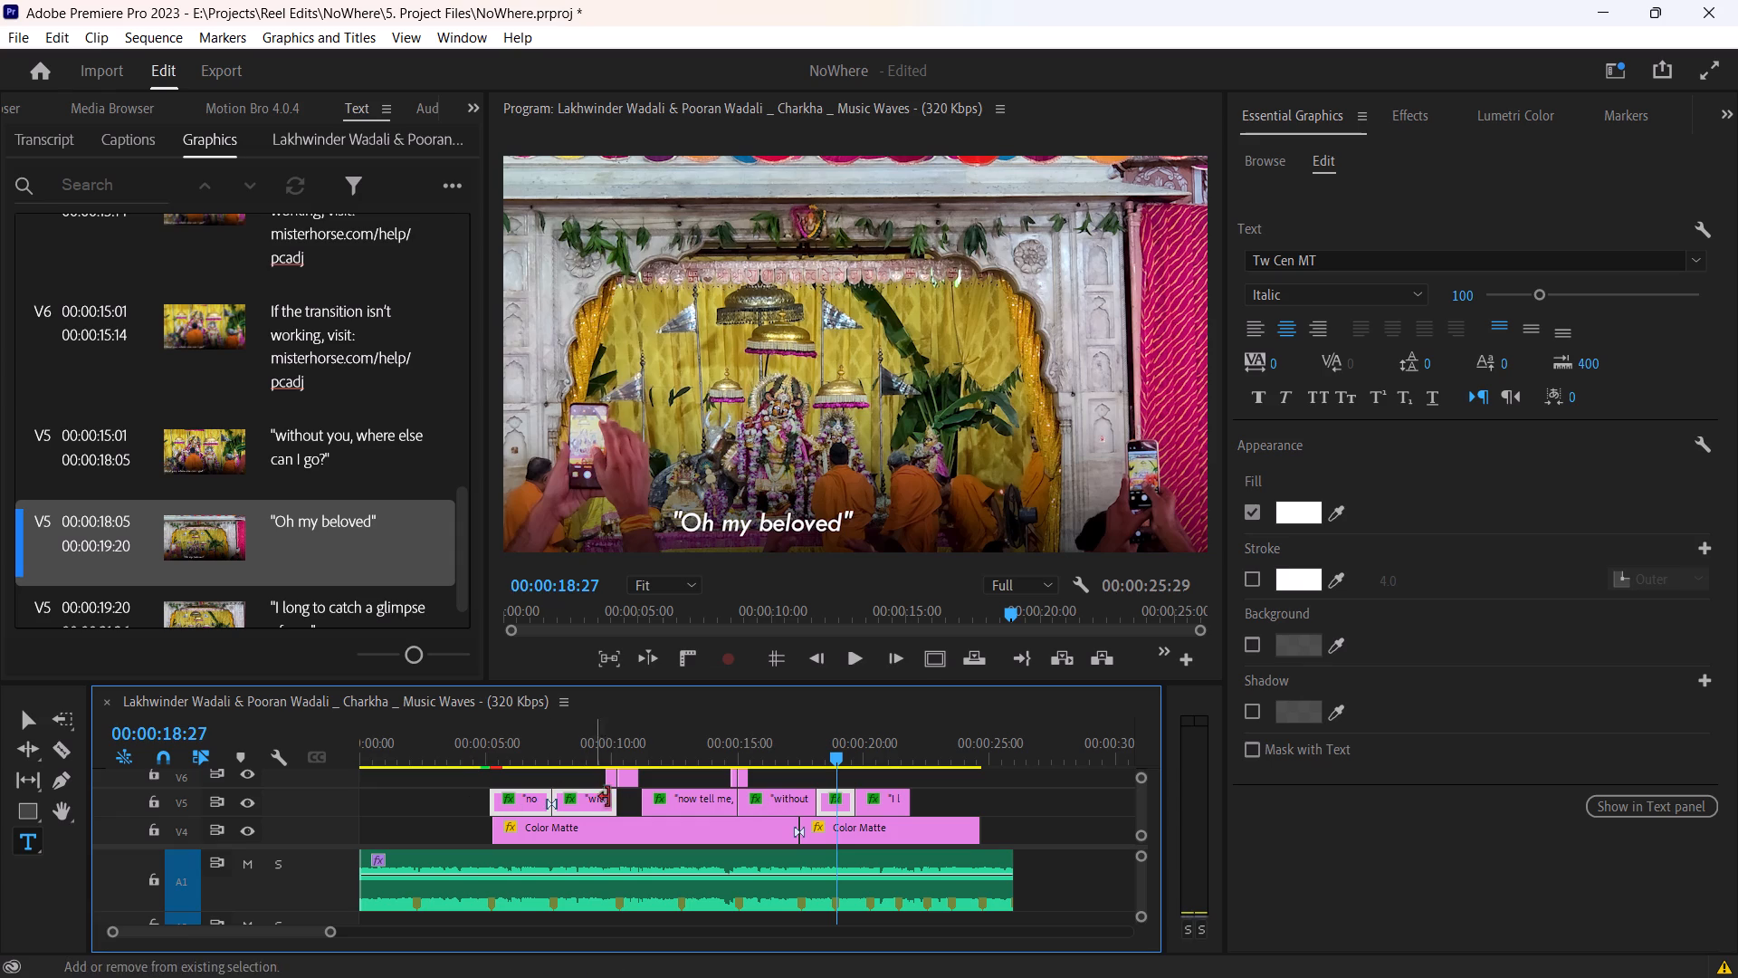
pyautogui.keyDown('shift'); pyautogui.click(660, 797); pyautogui.keyUp('shift')
pyautogui.keyDown('shift'); pyautogui.click(777, 799); pyautogui.keyUp('shift')
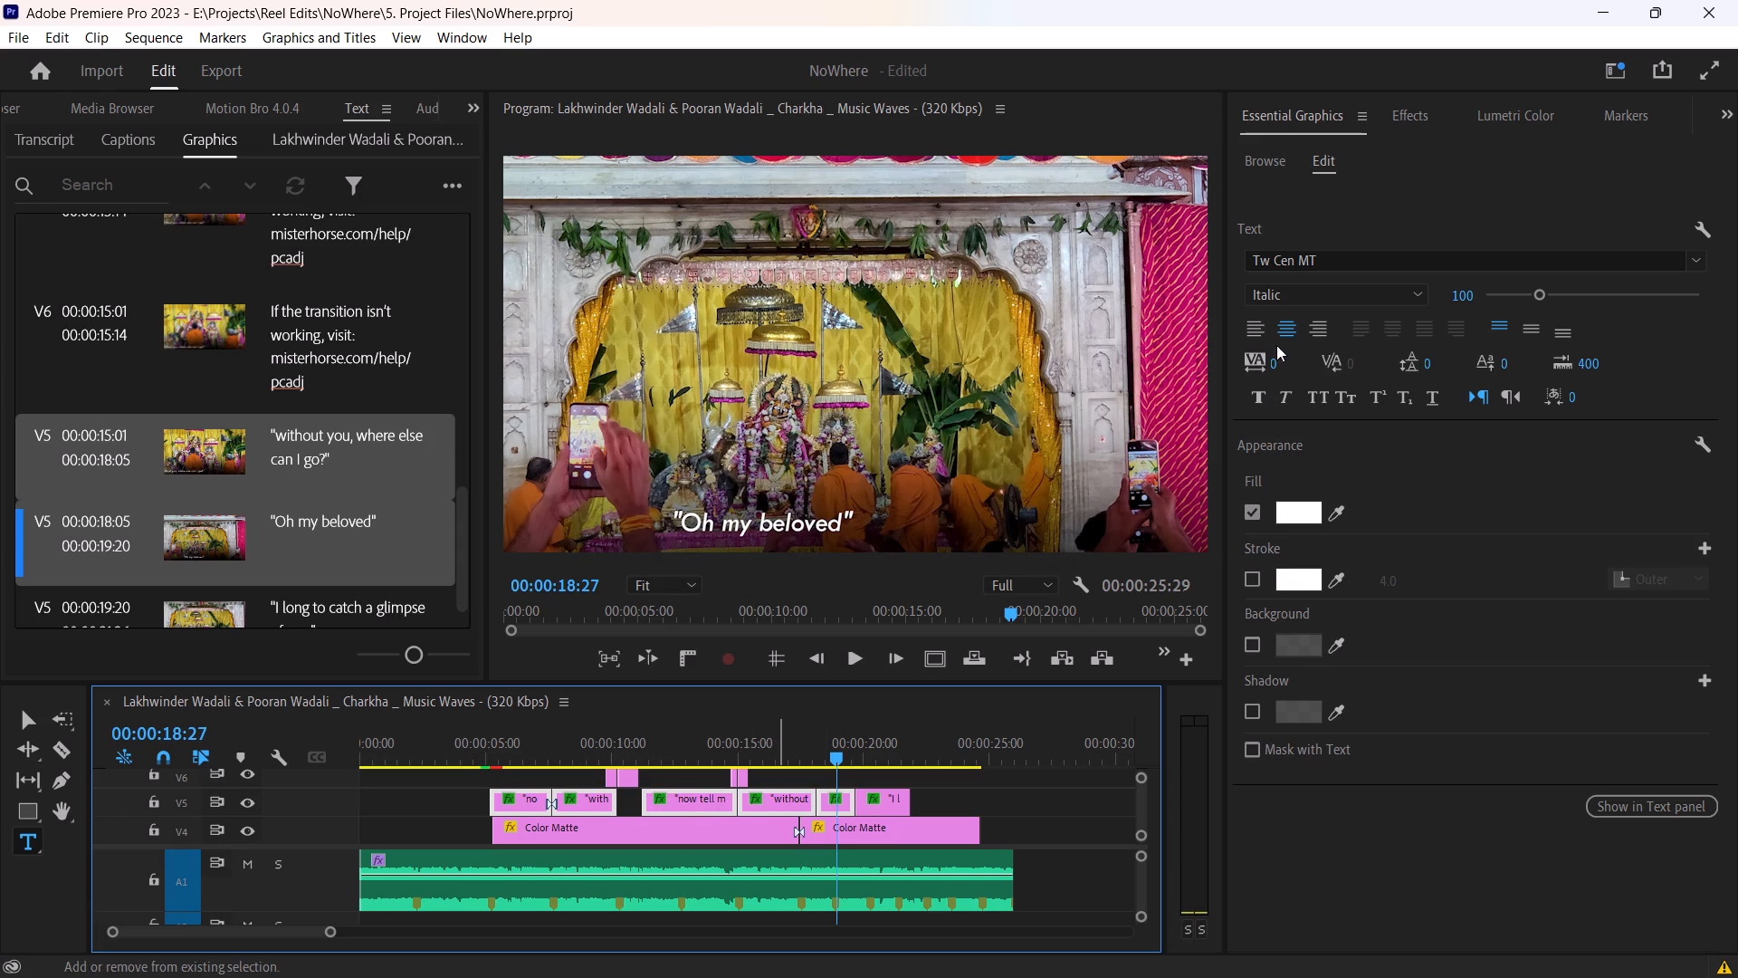
pyautogui.click(1263, 337)
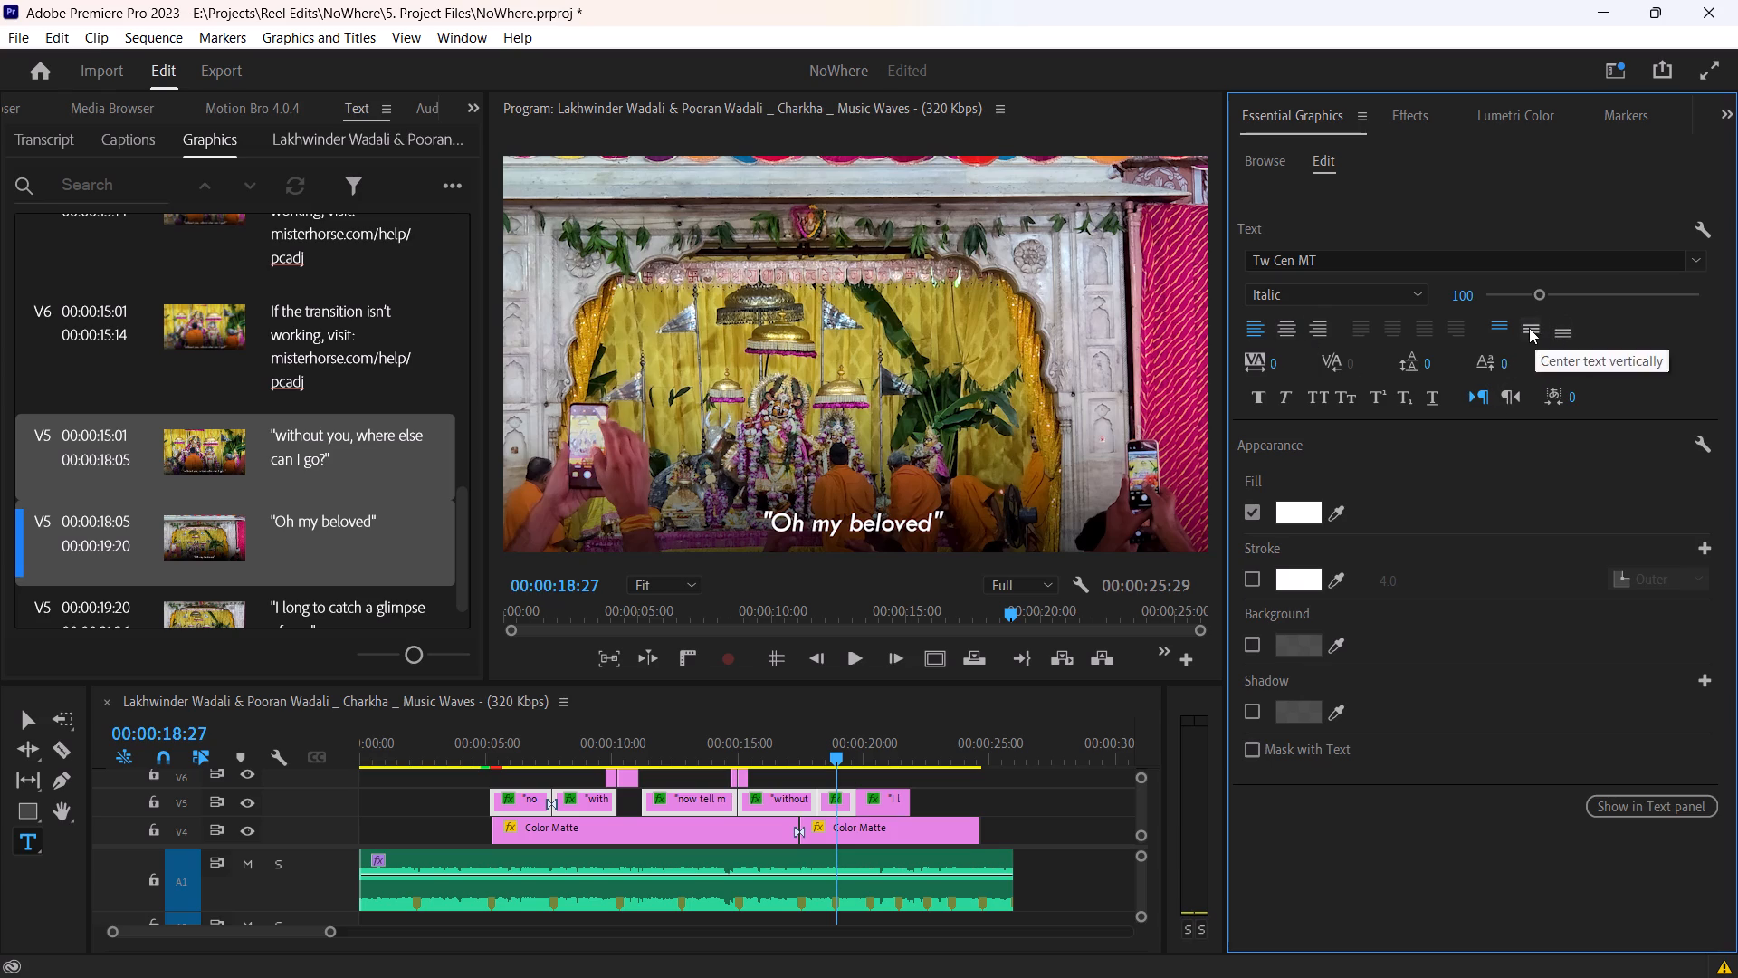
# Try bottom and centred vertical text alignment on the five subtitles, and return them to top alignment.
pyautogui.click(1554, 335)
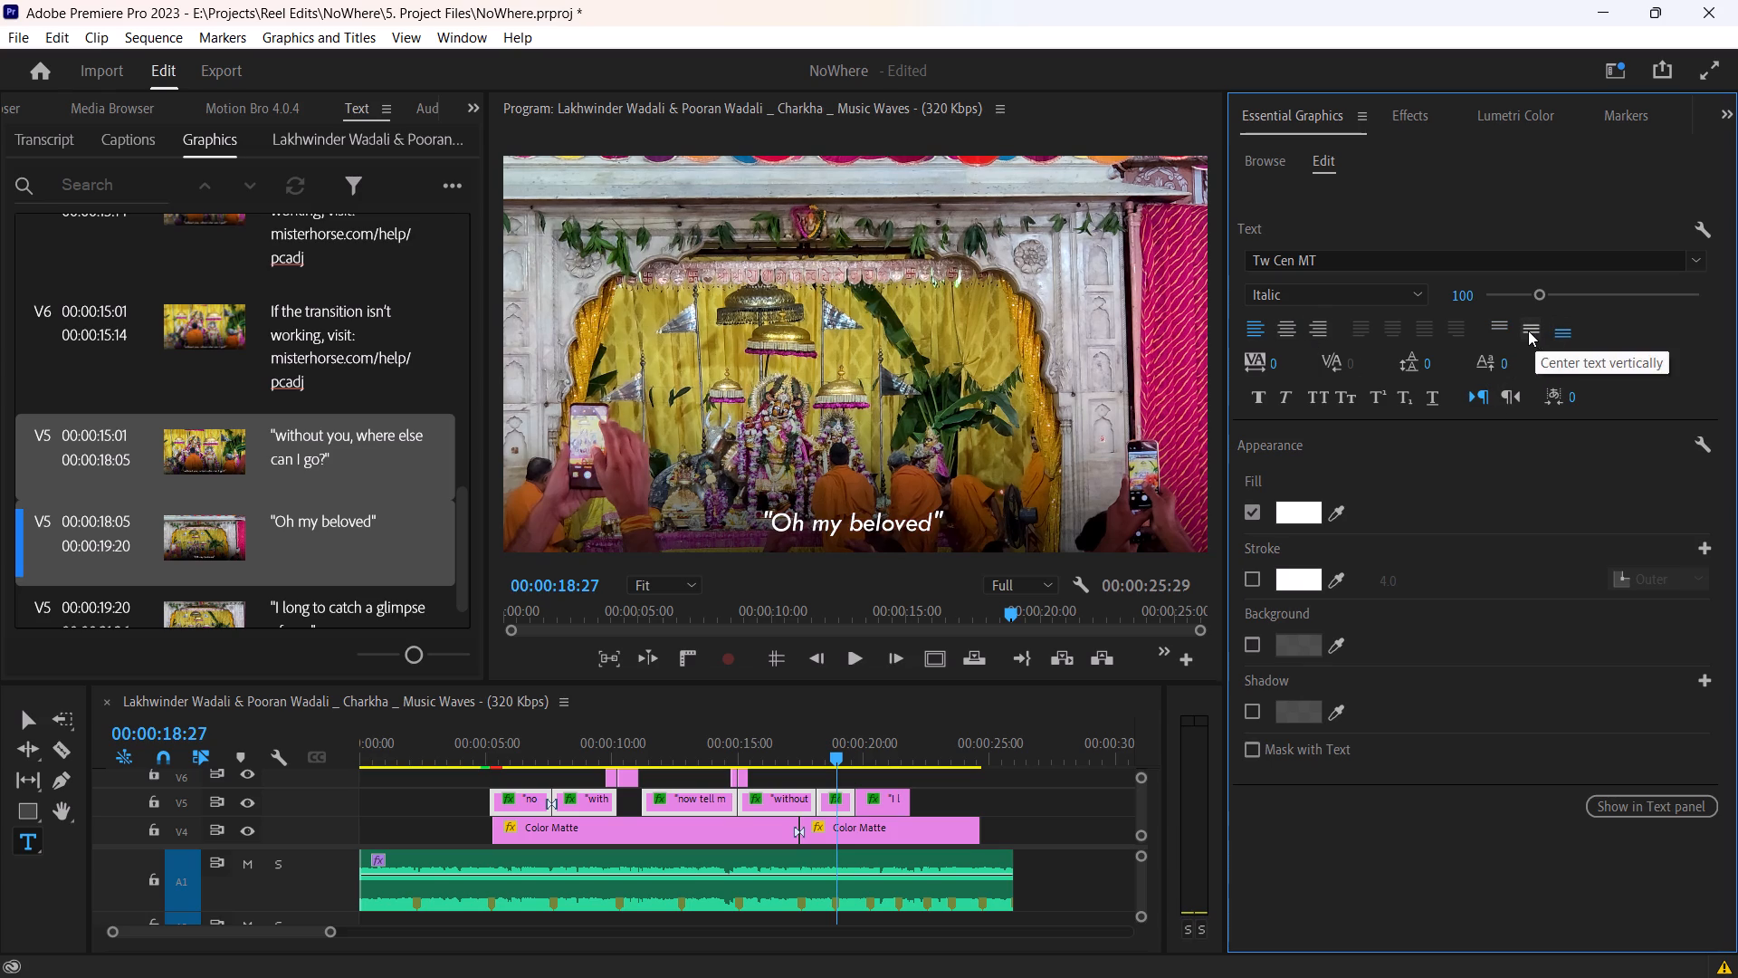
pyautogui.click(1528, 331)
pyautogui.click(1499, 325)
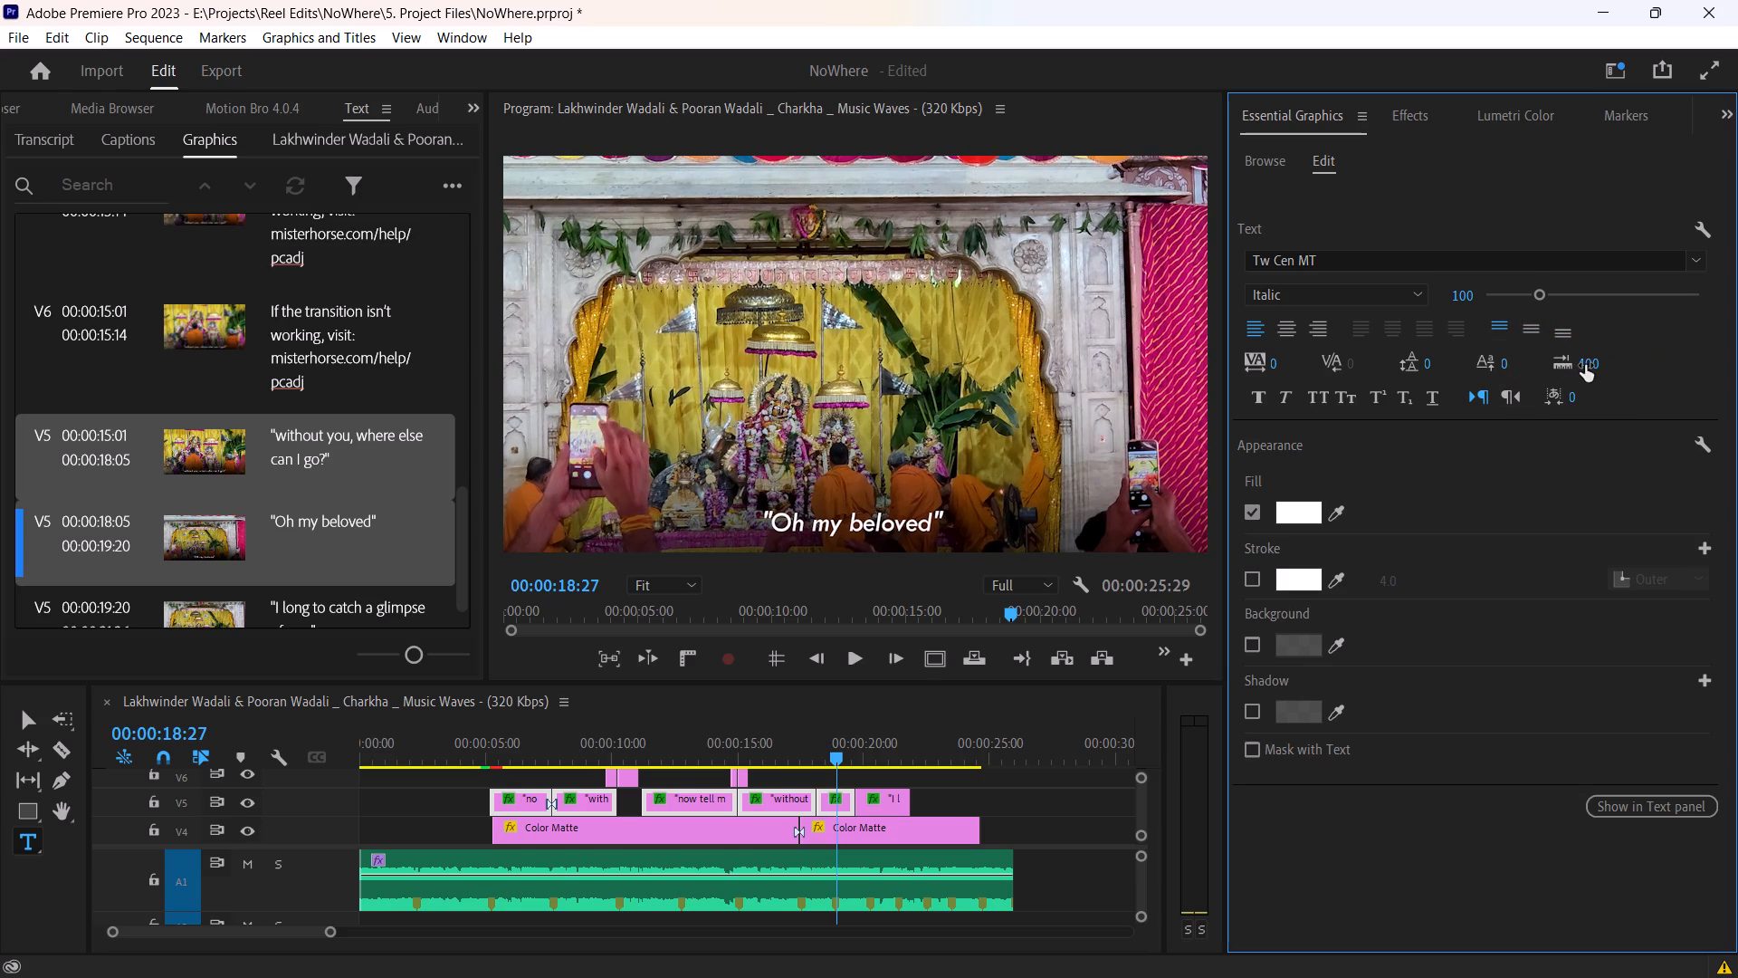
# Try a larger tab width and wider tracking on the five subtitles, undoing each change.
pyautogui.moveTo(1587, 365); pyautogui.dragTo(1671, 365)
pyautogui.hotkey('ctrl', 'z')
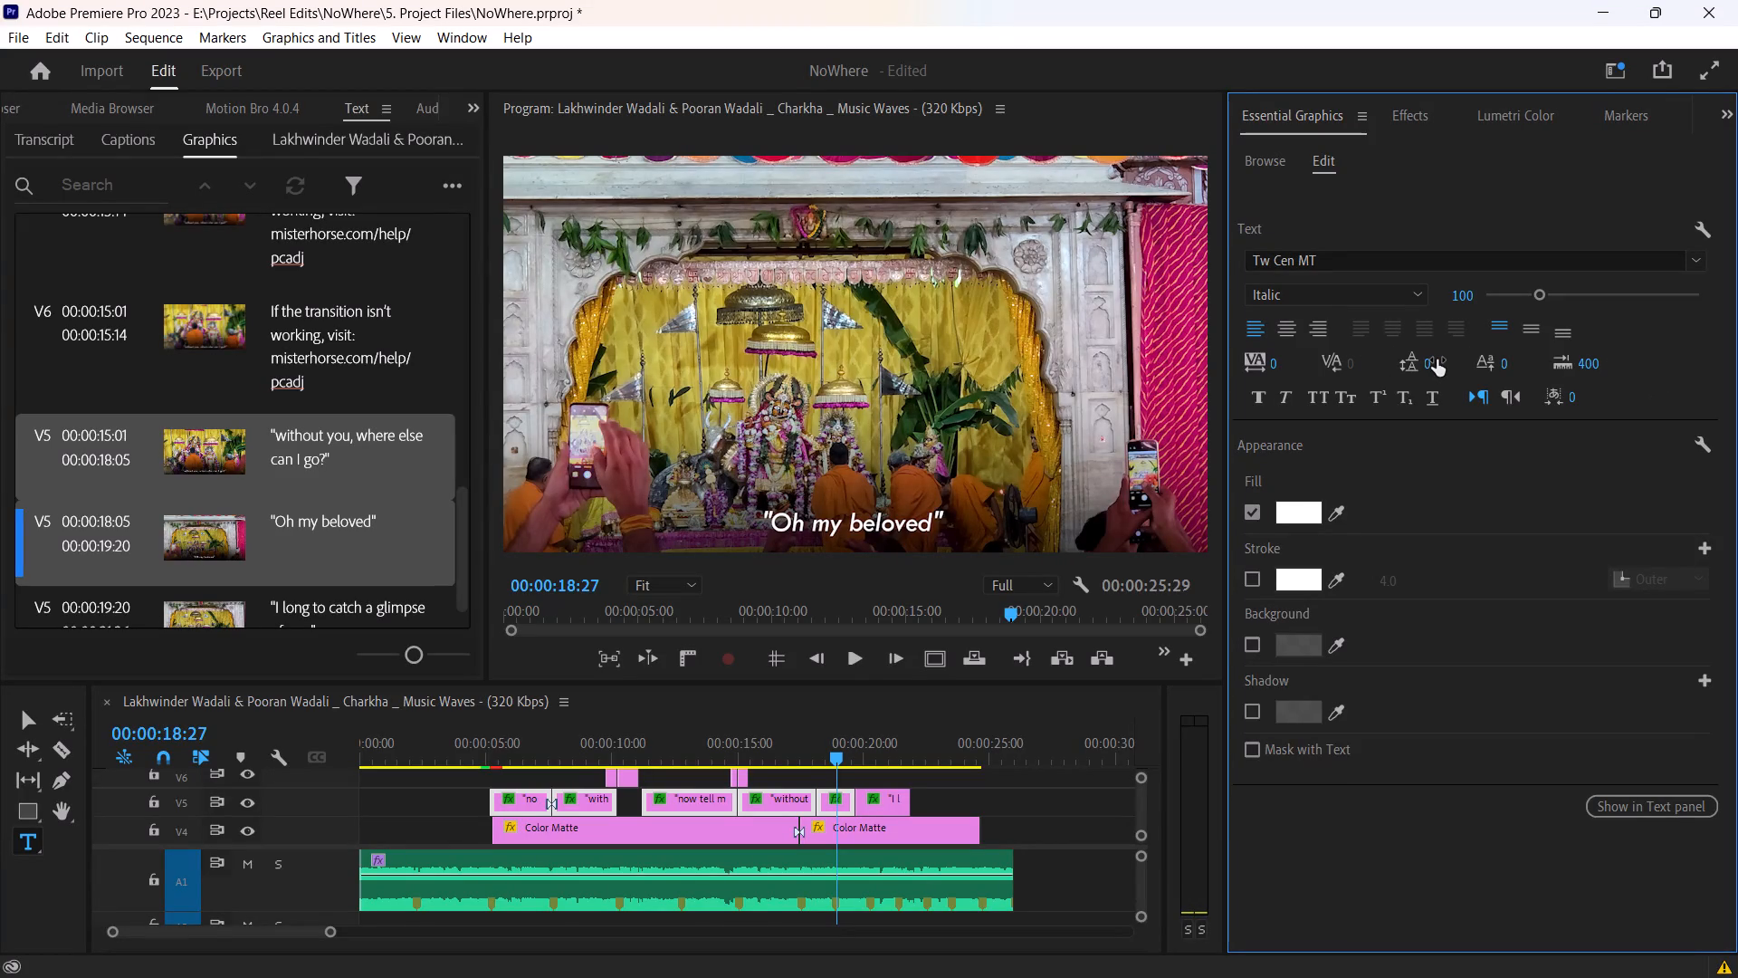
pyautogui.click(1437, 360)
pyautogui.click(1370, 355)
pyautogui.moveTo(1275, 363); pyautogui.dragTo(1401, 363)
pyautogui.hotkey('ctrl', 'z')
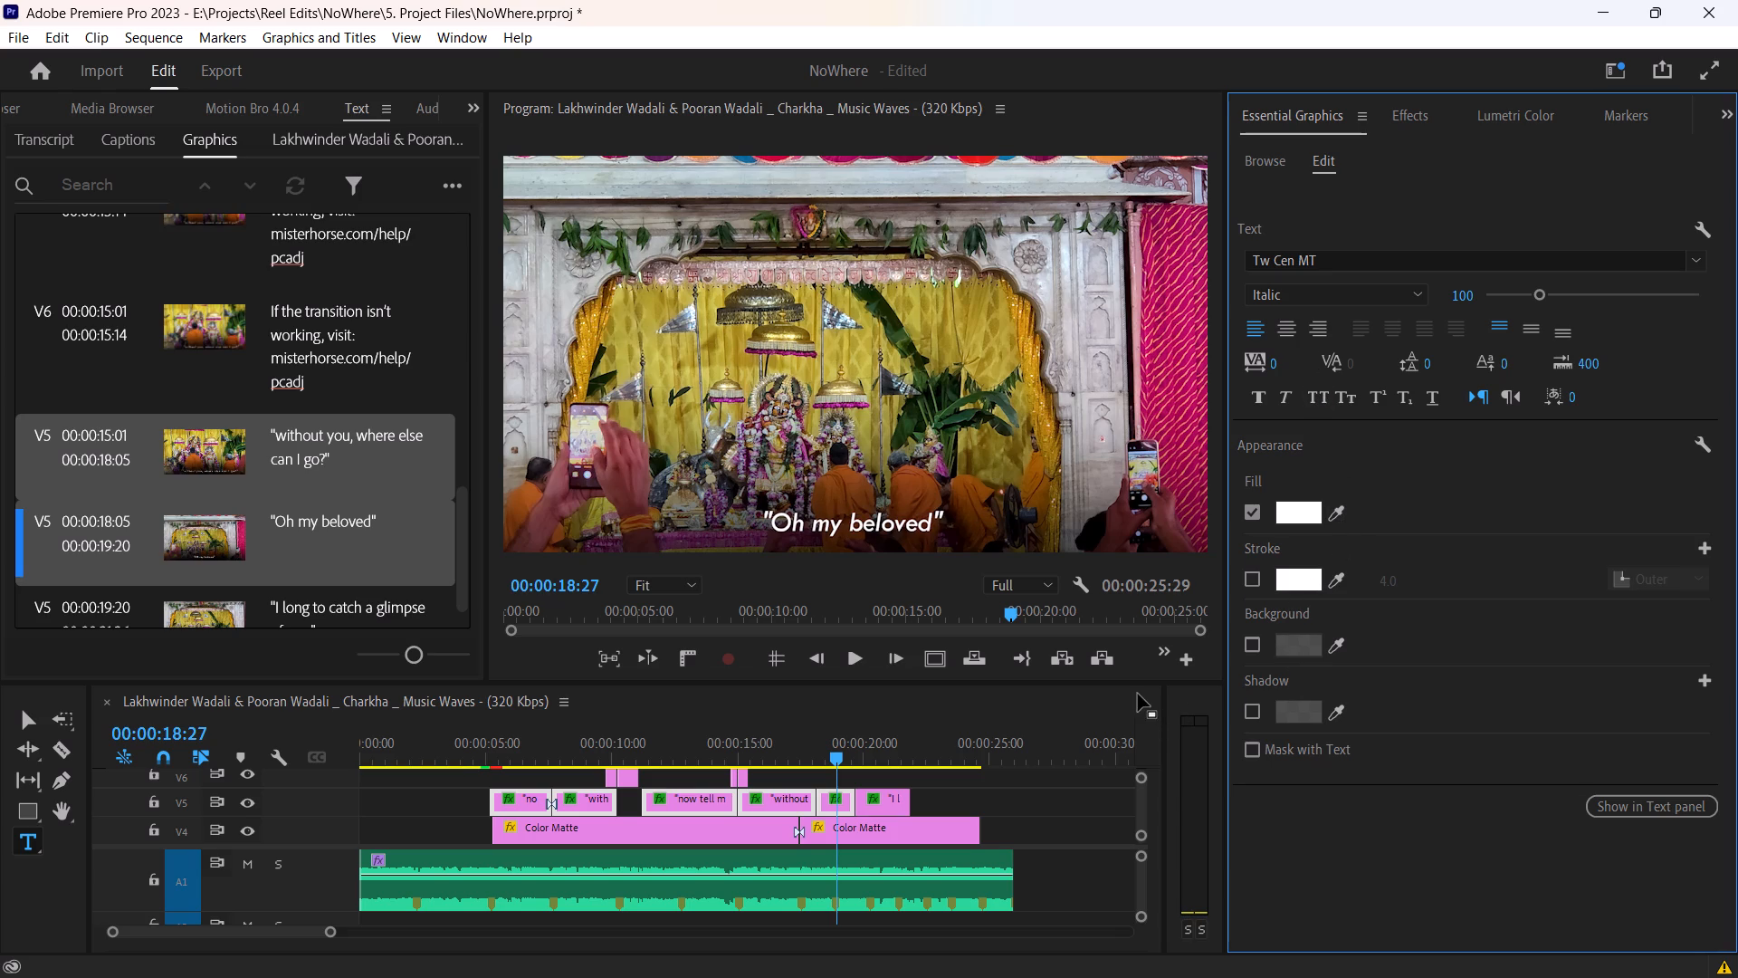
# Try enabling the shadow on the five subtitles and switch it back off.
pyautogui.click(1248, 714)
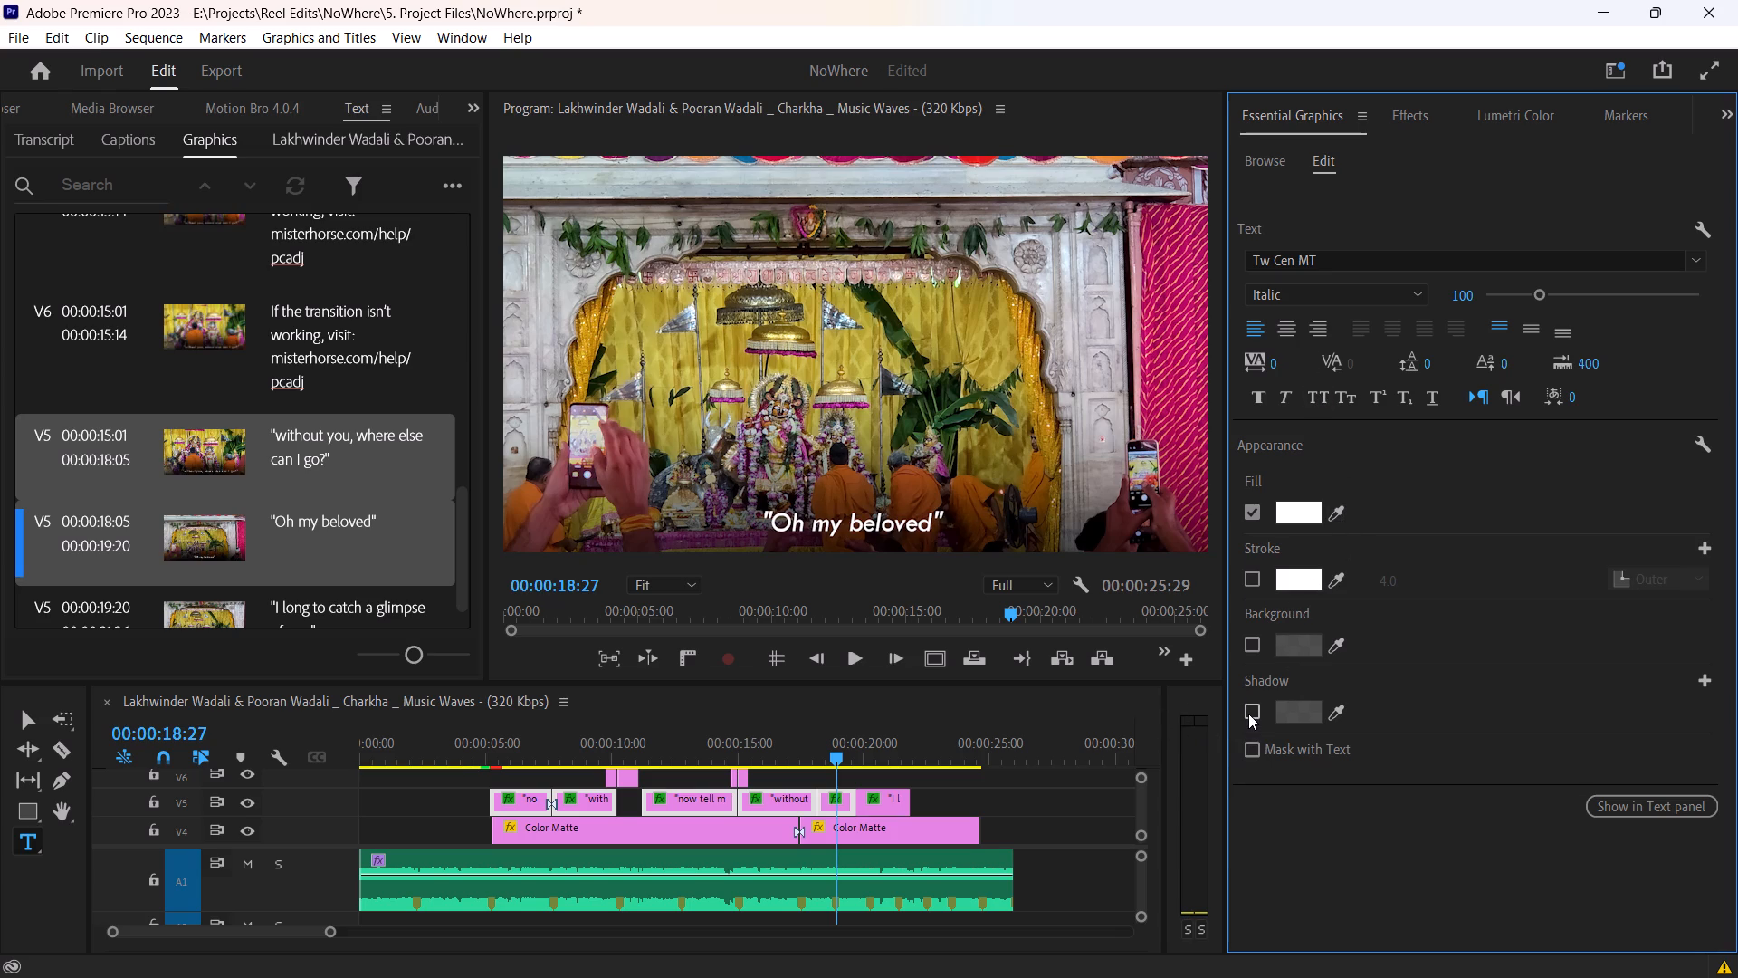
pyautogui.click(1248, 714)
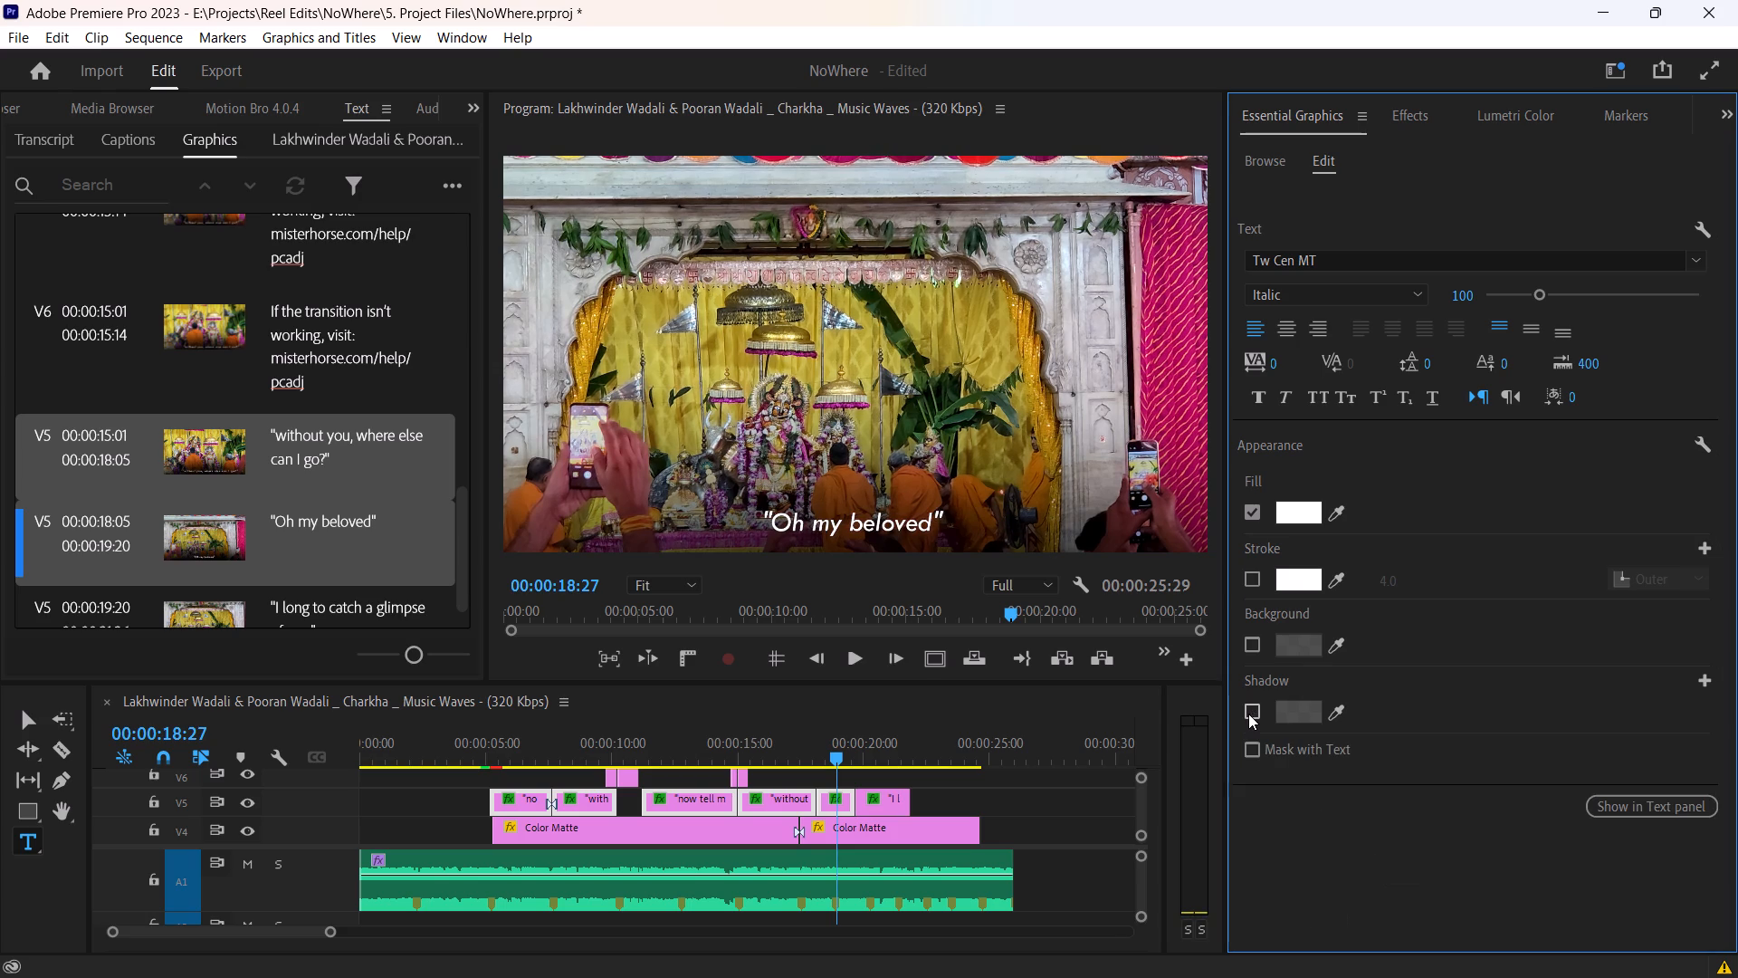
# Centre only the "Oh my beloved" subtitle's text layer horizontally in the frame.
pyautogui.click(989, 779)
pyautogui.click(852, 804)
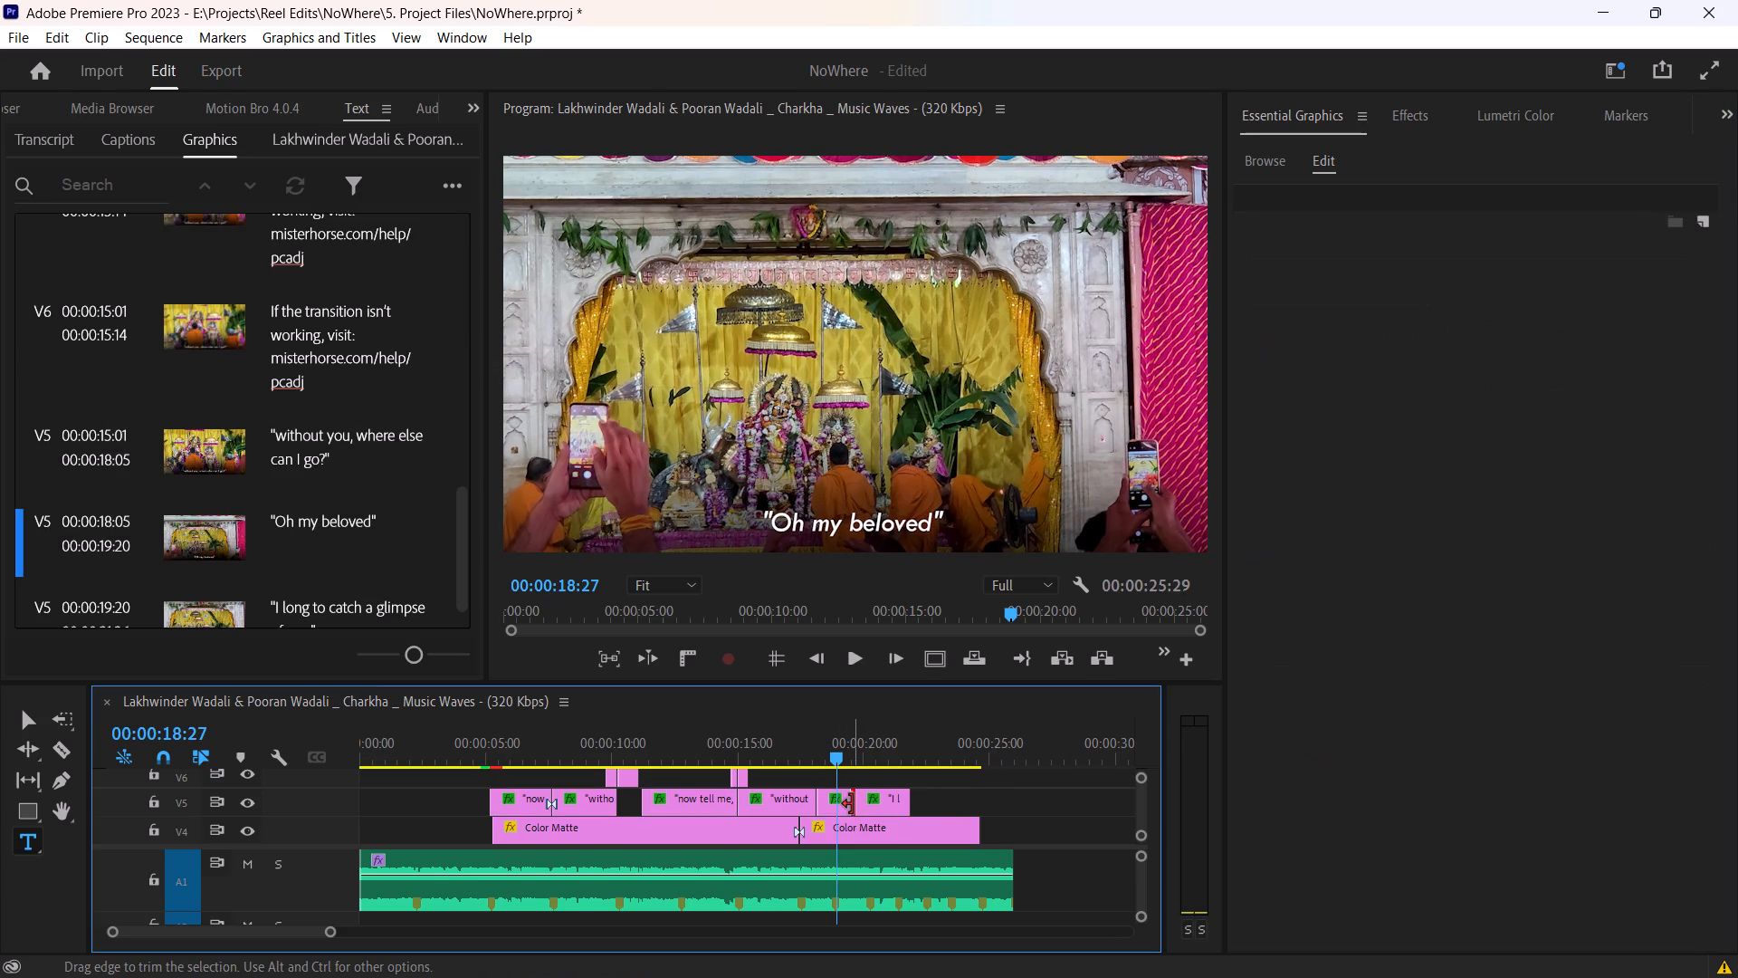
pyautogui.click(839, 803)
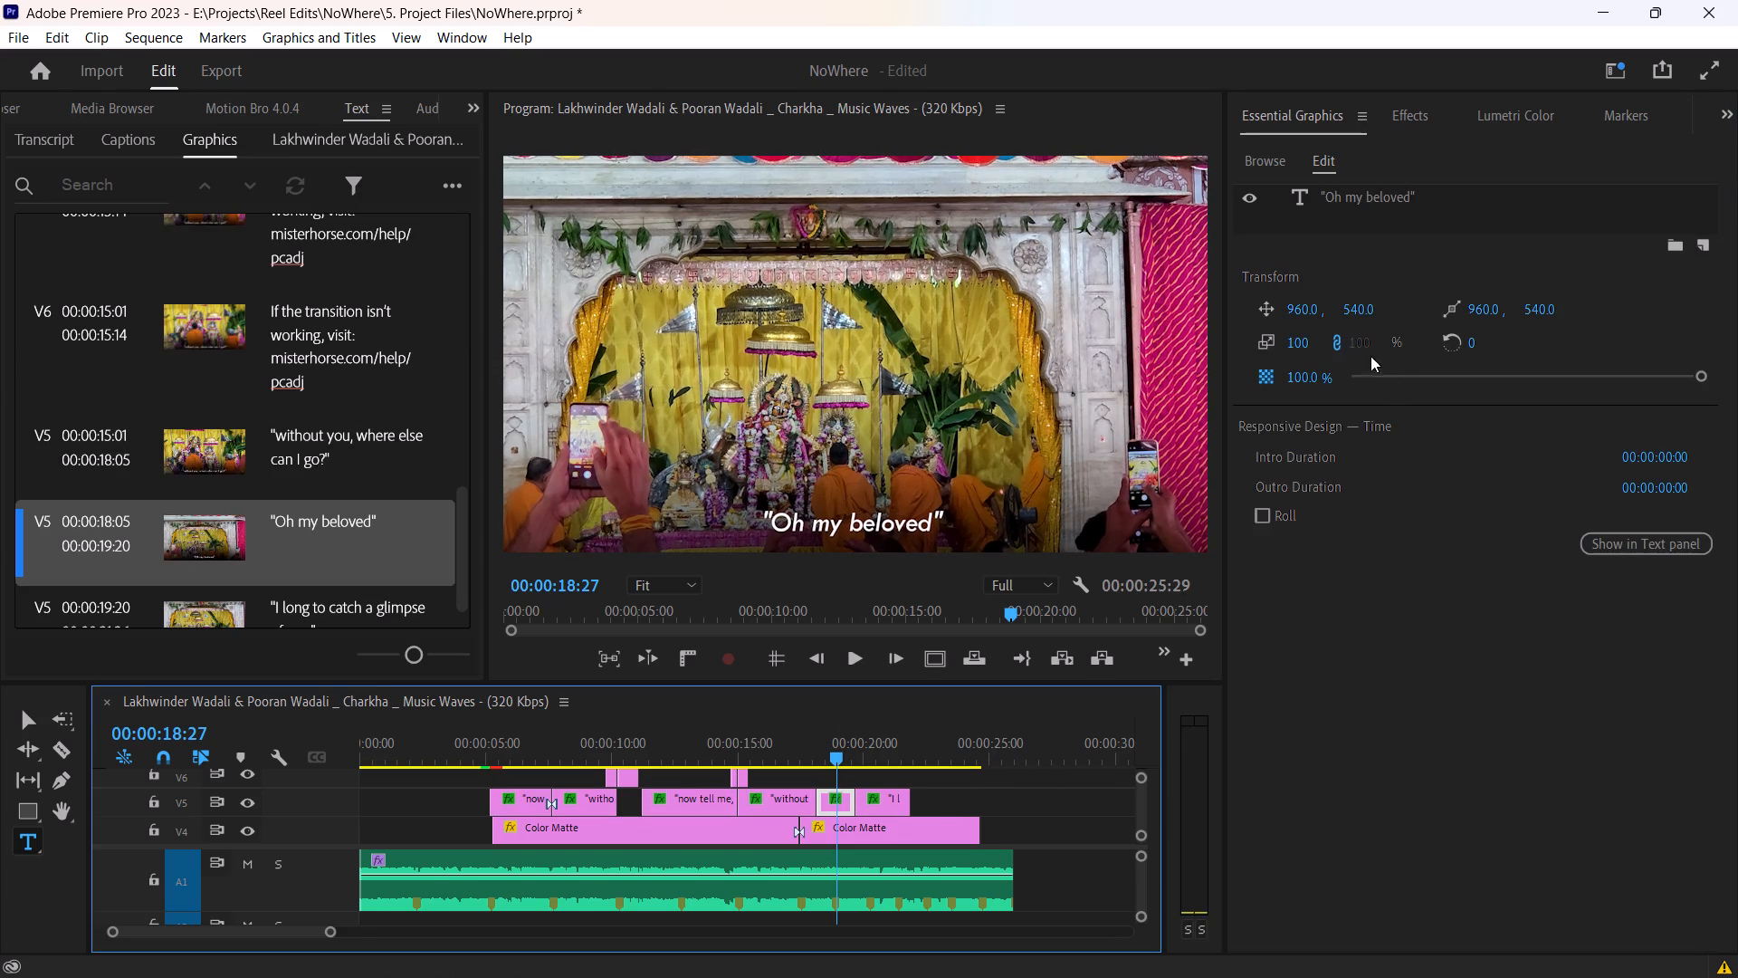
pyautogui.click(1384, 203)
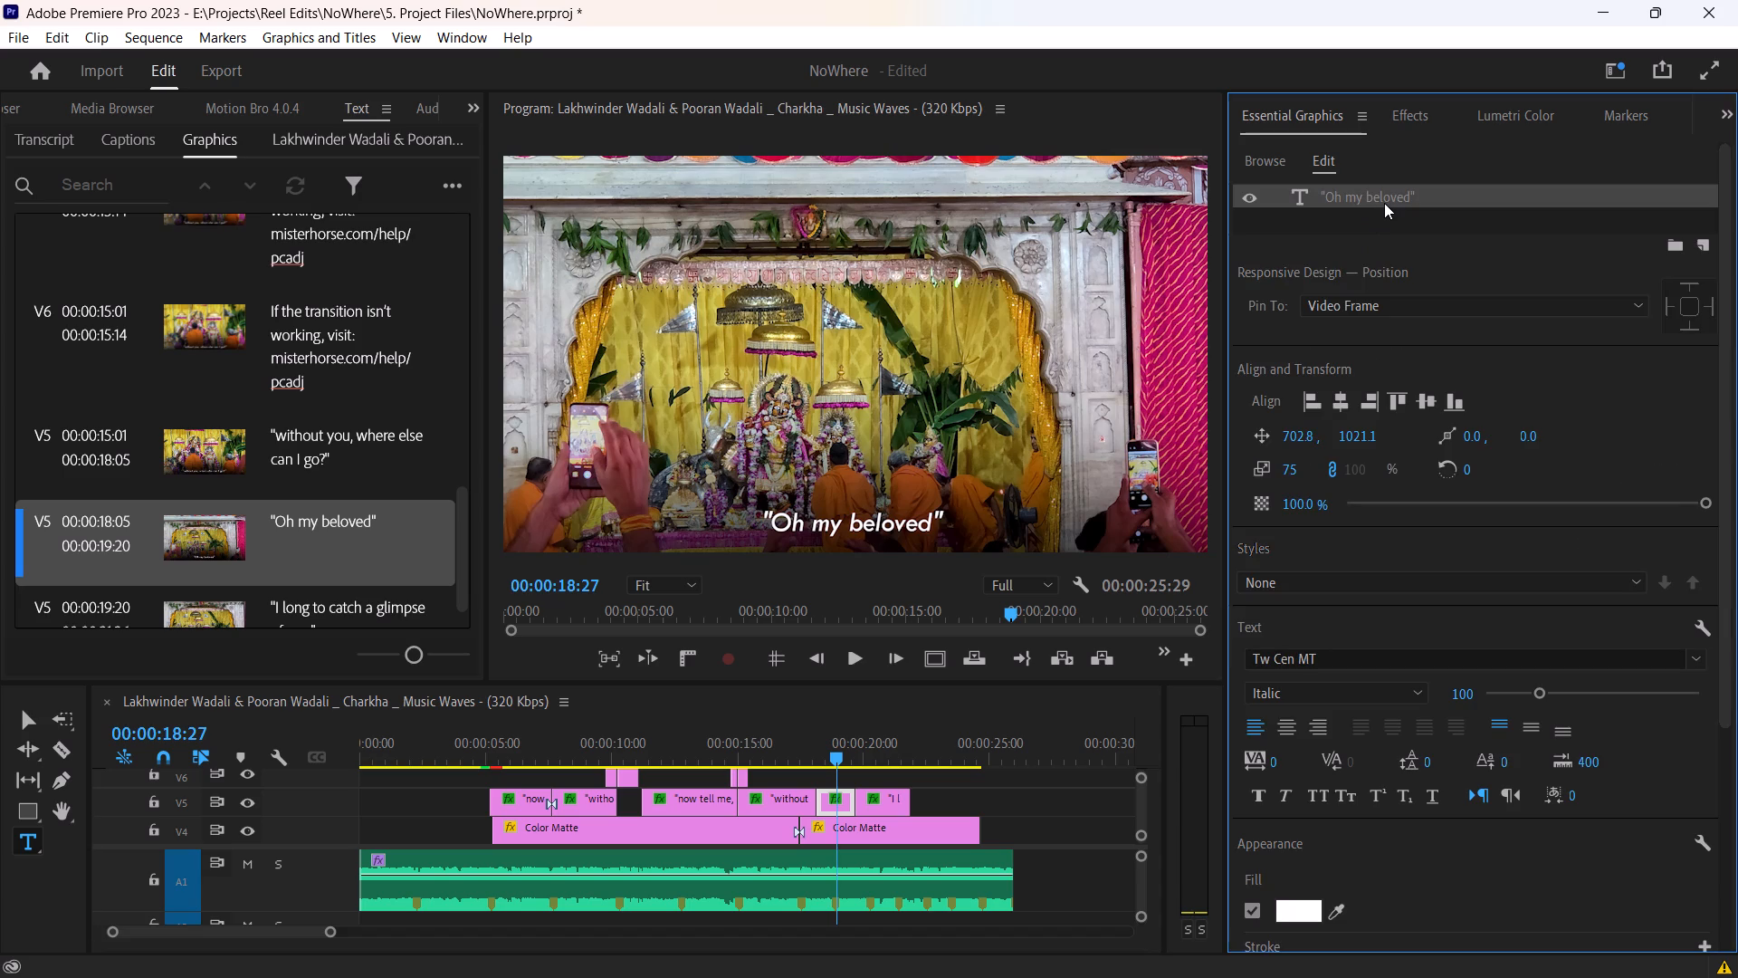
pyautogui.click(1336, 400)
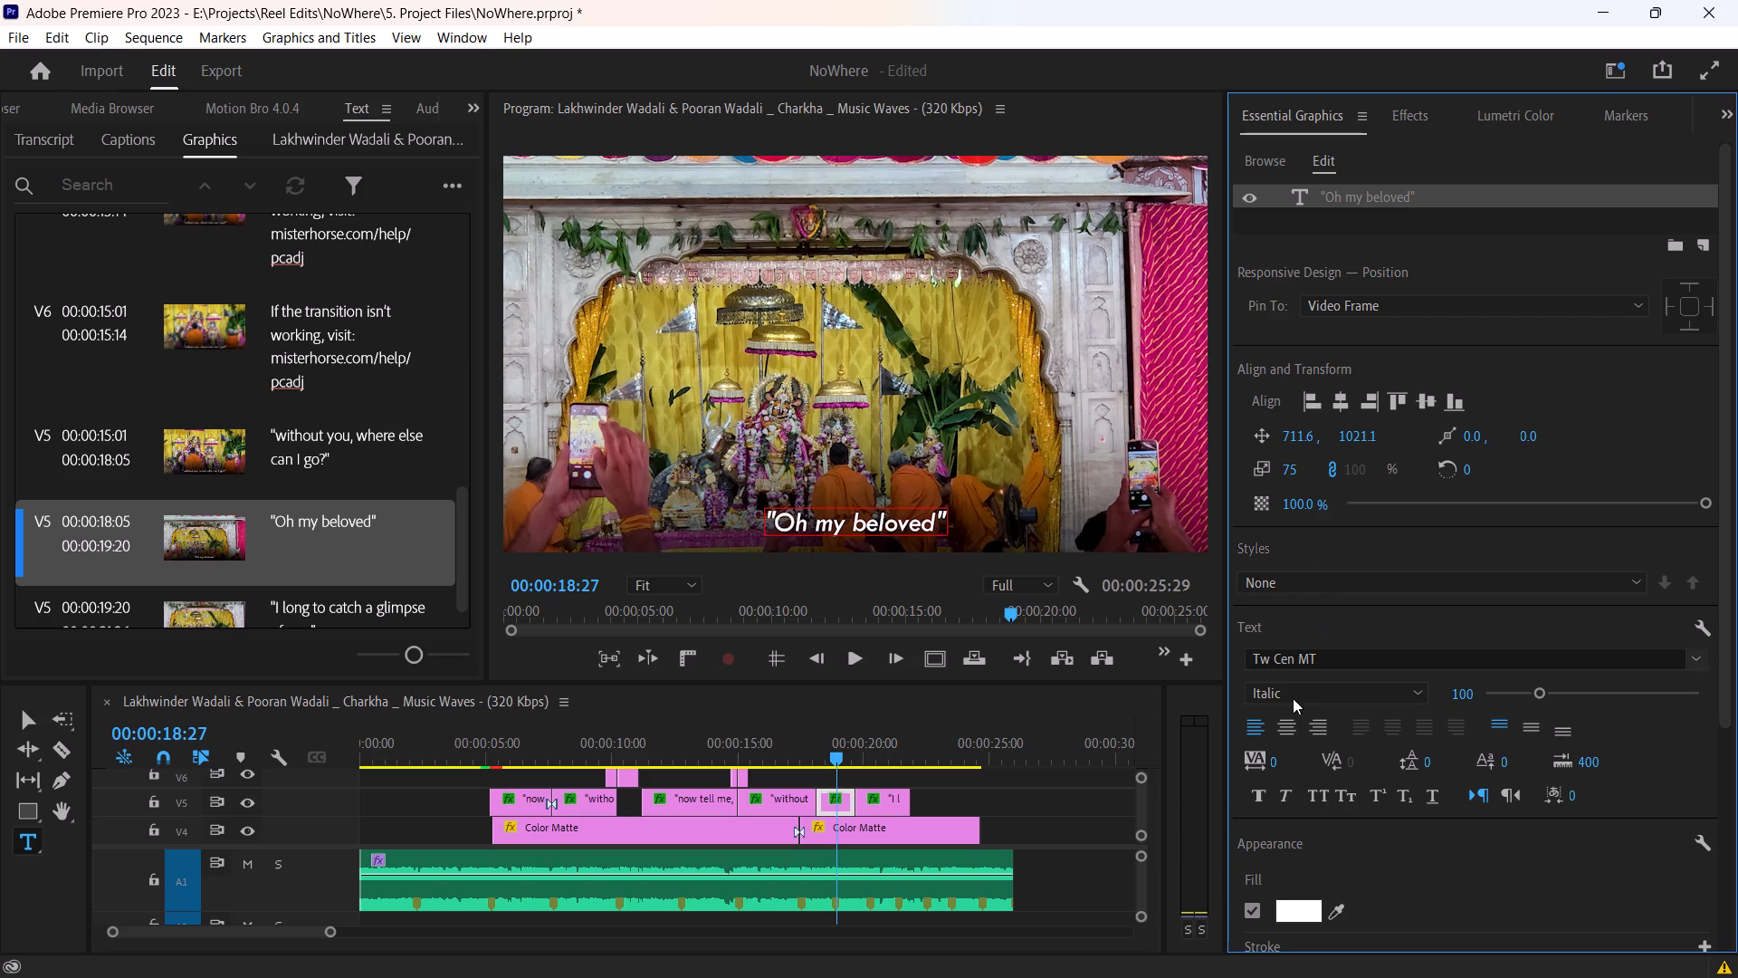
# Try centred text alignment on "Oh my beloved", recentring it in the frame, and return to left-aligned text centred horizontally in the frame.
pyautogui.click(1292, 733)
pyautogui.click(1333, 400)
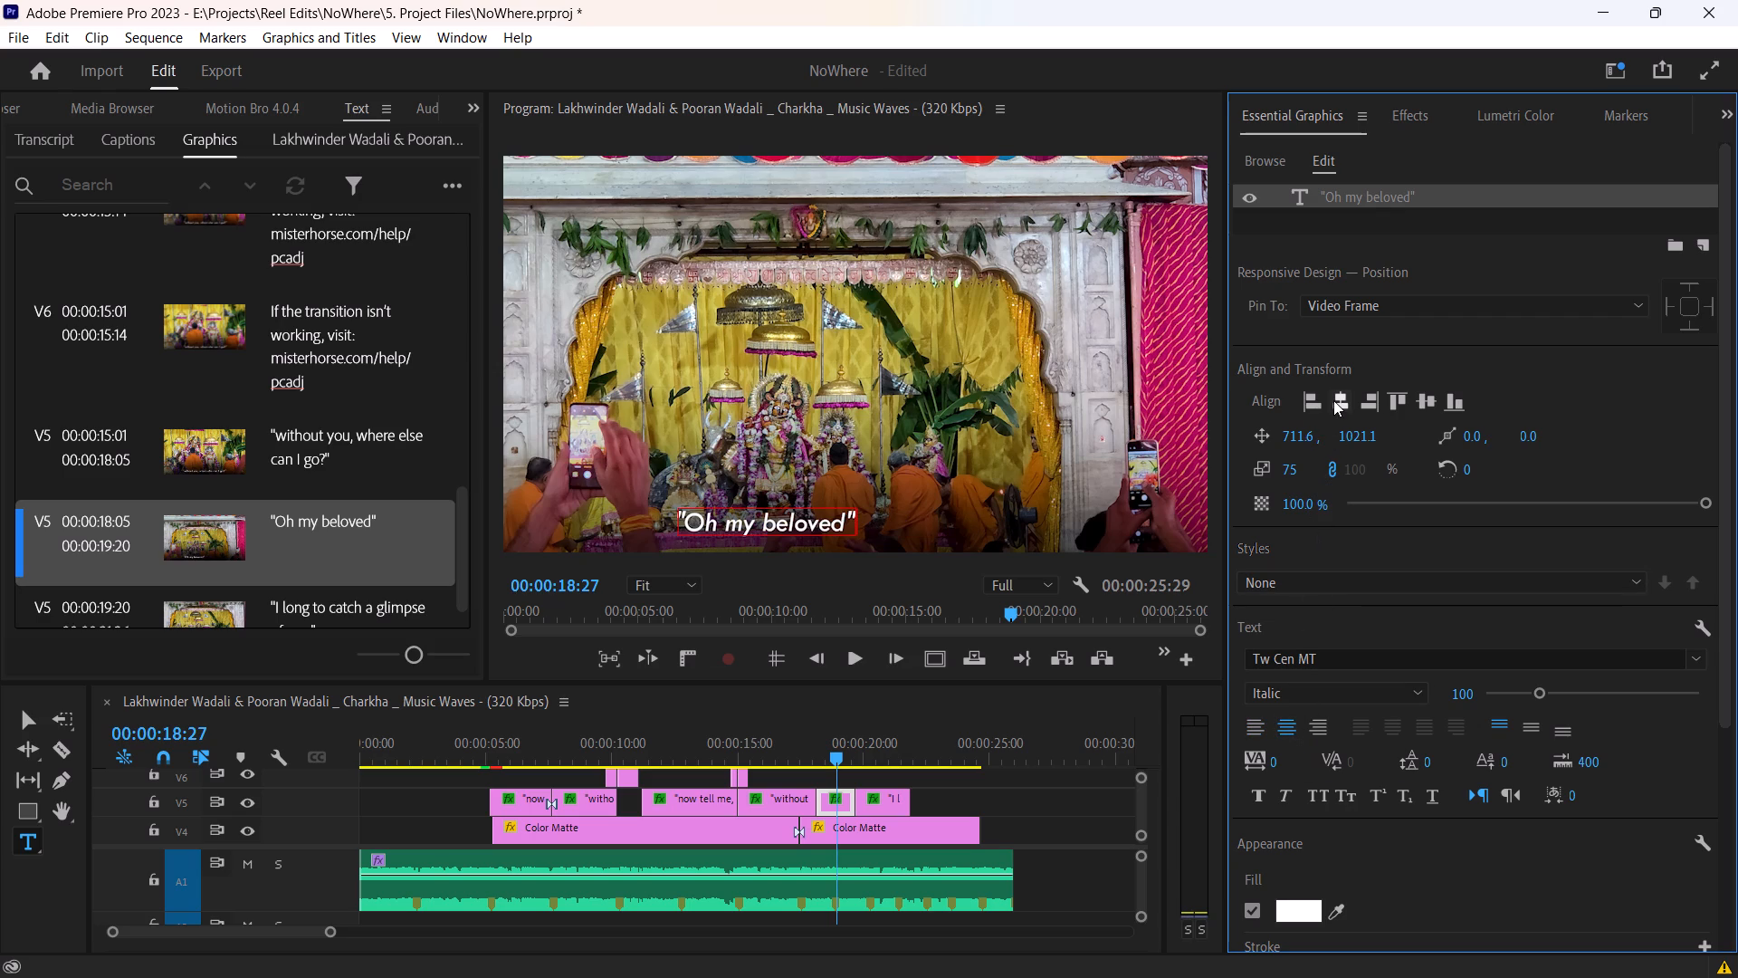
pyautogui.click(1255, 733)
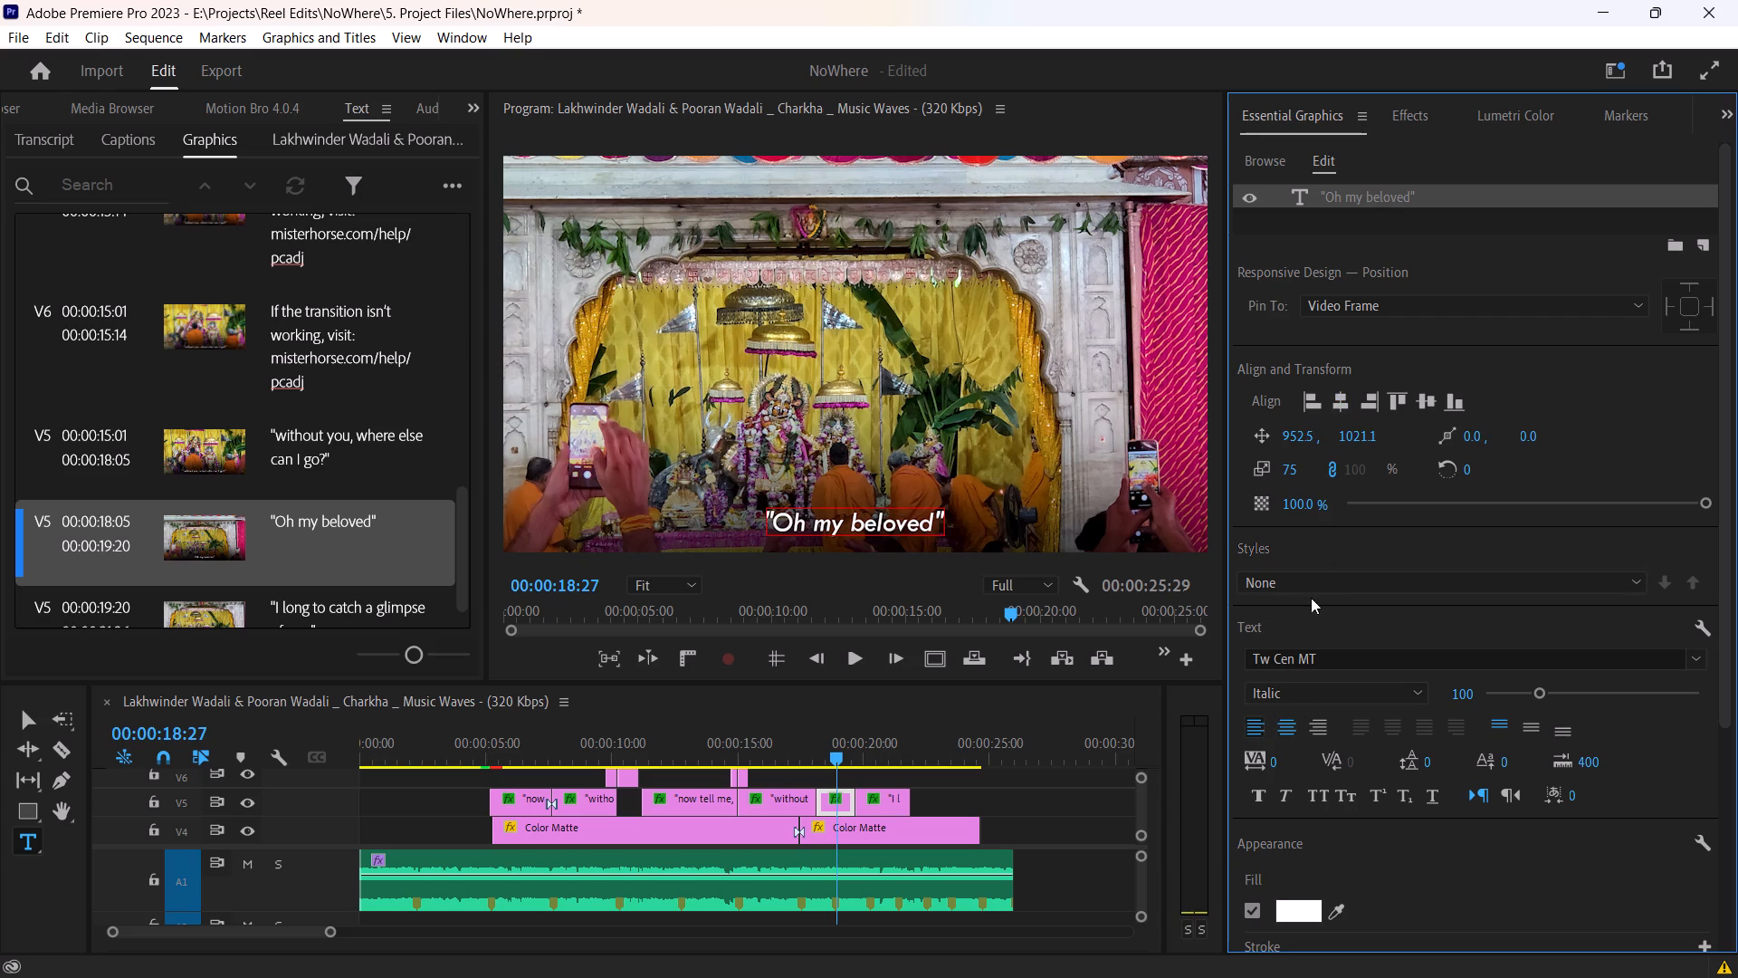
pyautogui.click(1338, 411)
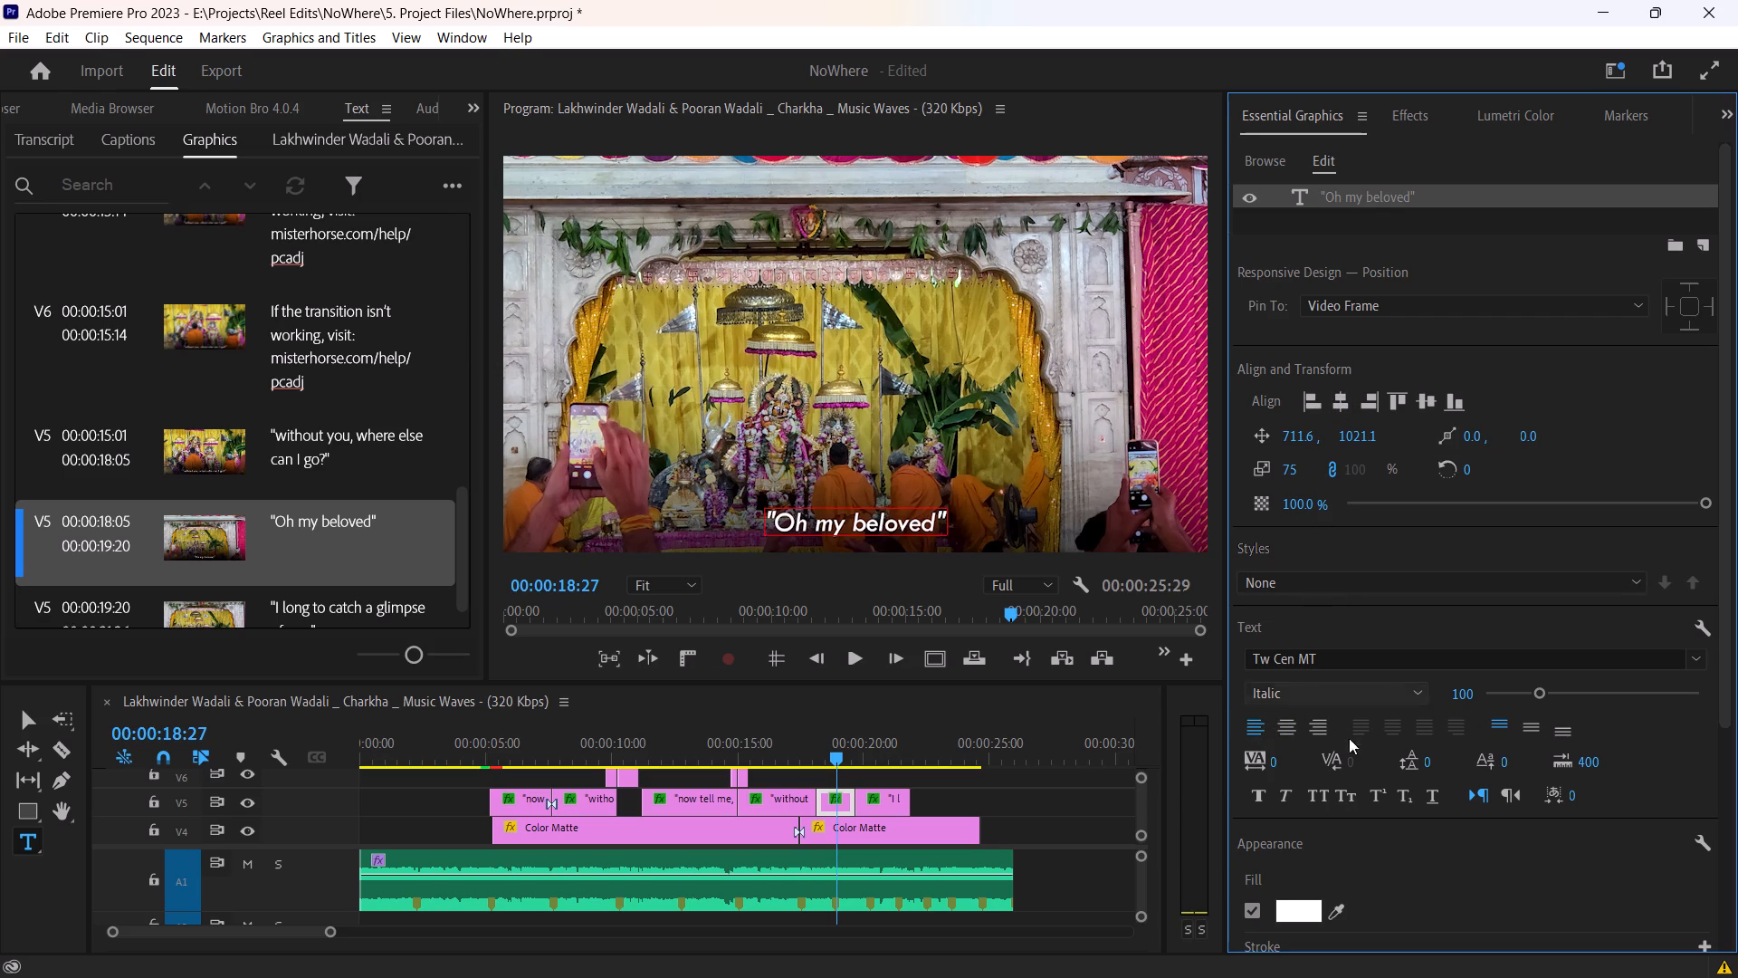
# Set the "Oh my beloved" subtitle text's scale to 60 and recentre it horizontally in the frame.
pyautogui.scroll(-2, 1342, 802)
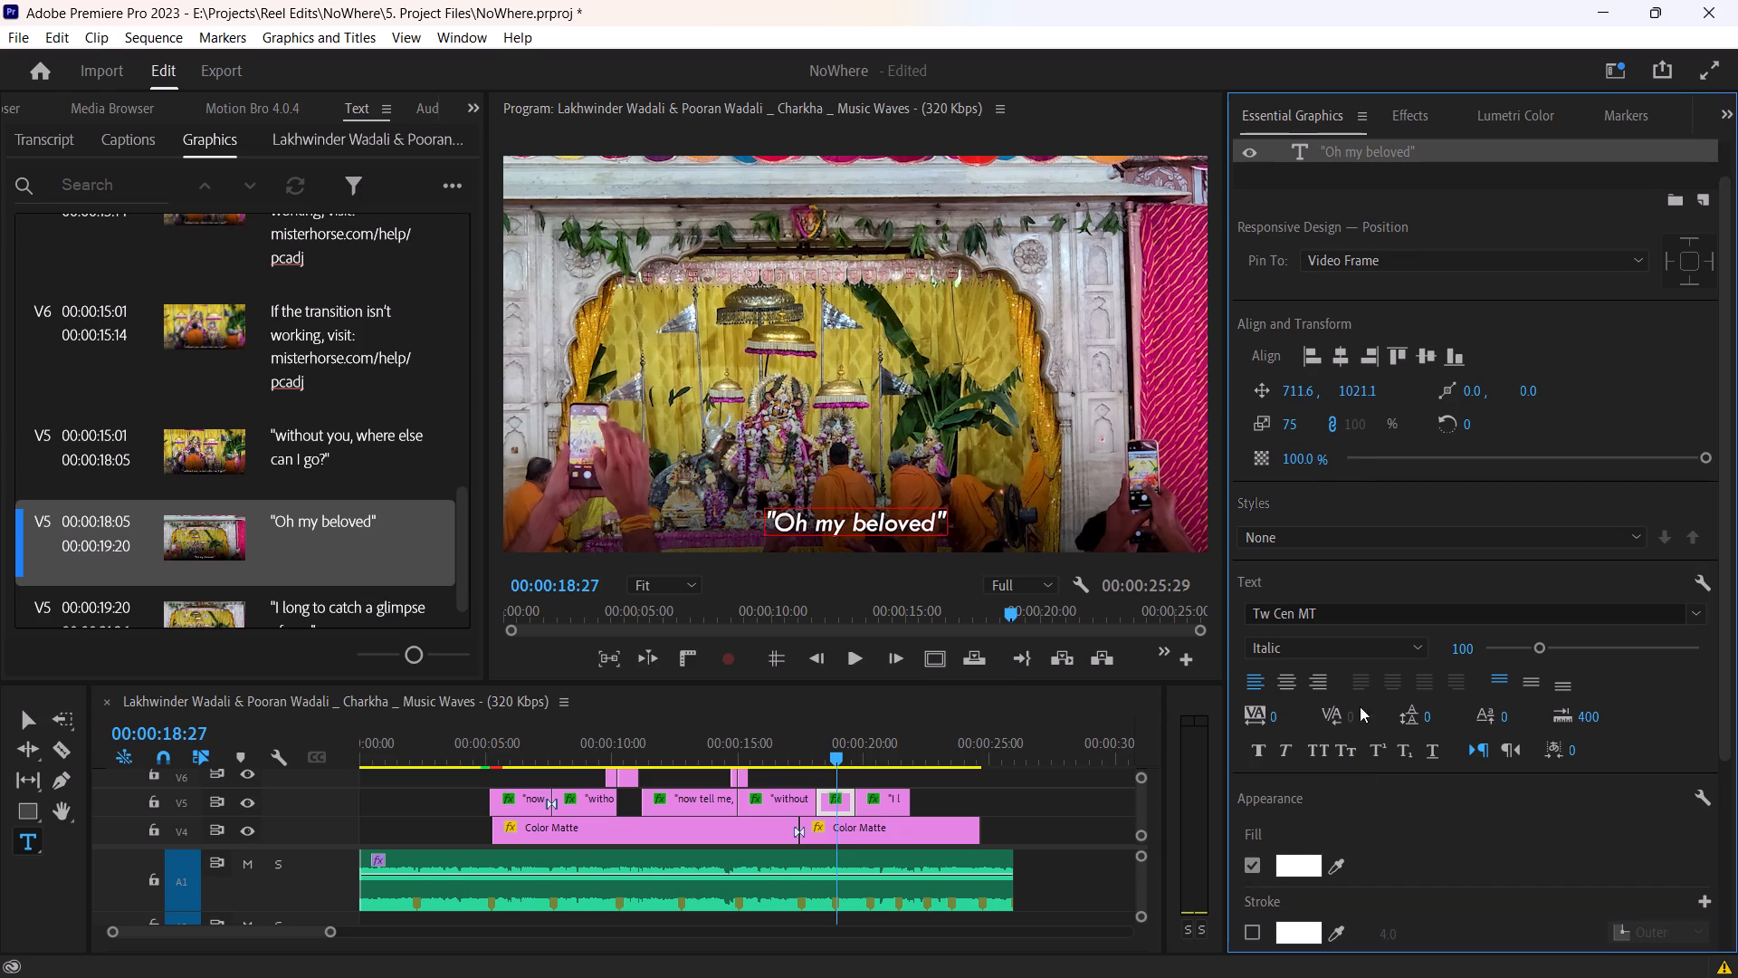
pyautogui.click(1300, 423)
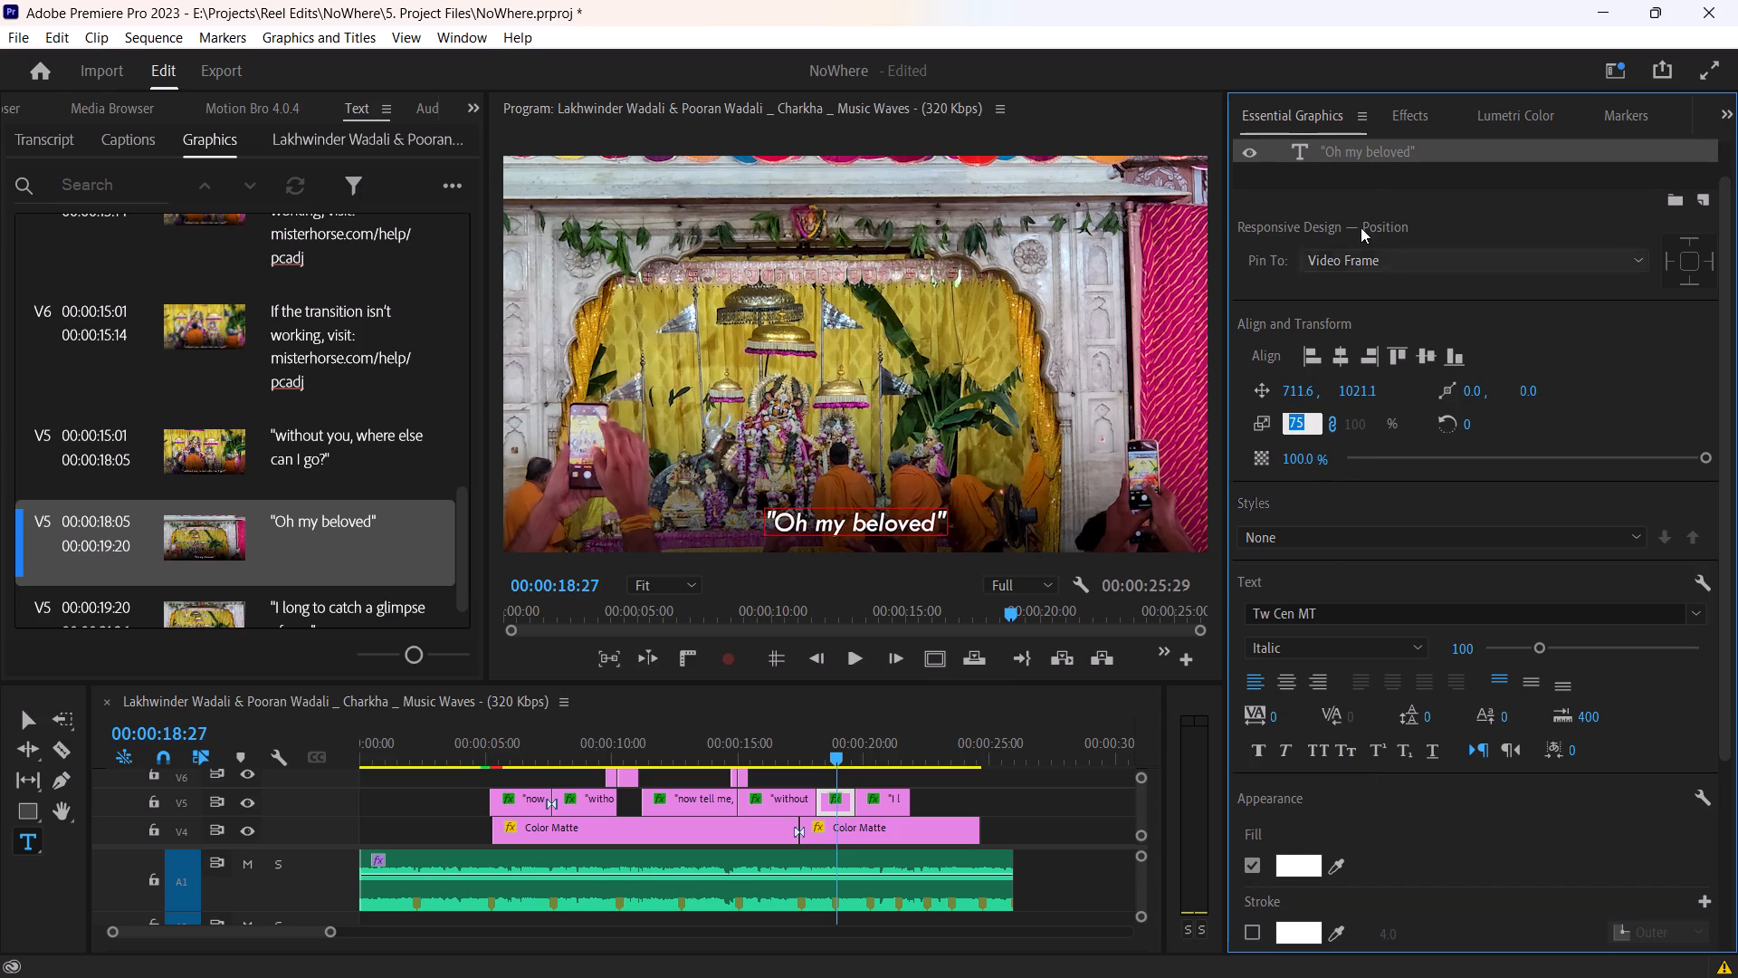
pyautogui.doubleClick(1381, 155)
pyautogui.click(1294, 432)
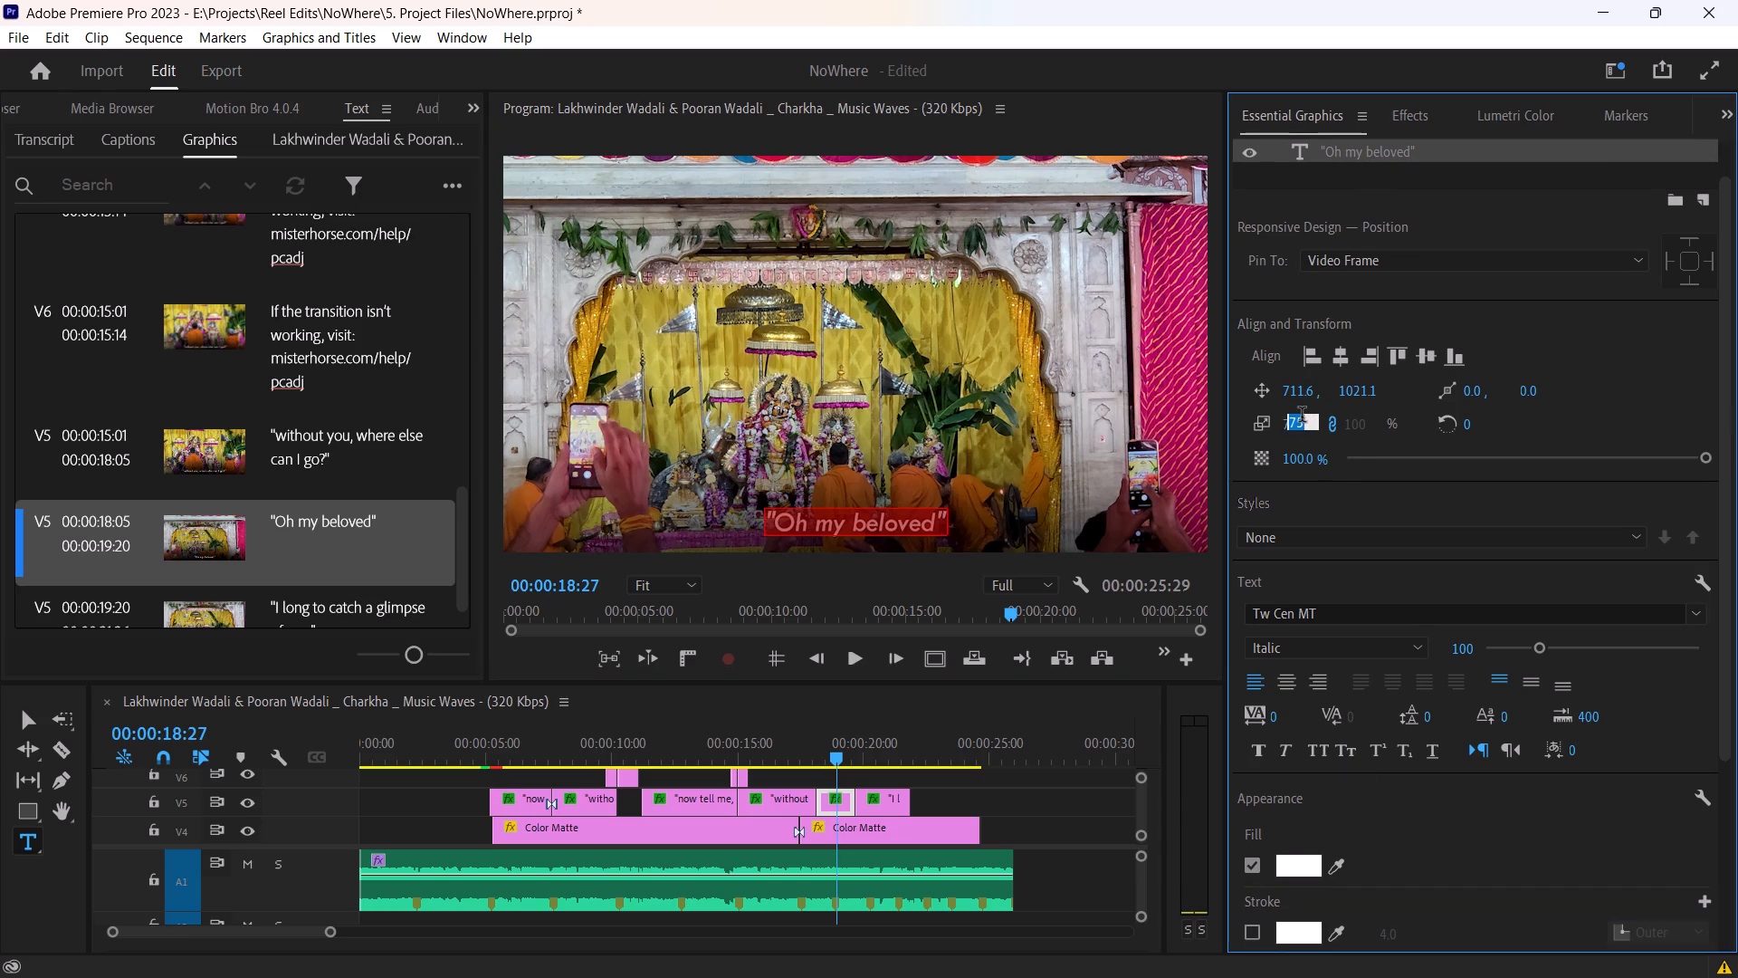
pyautogui.write('60')
pyautogui.press('Return')
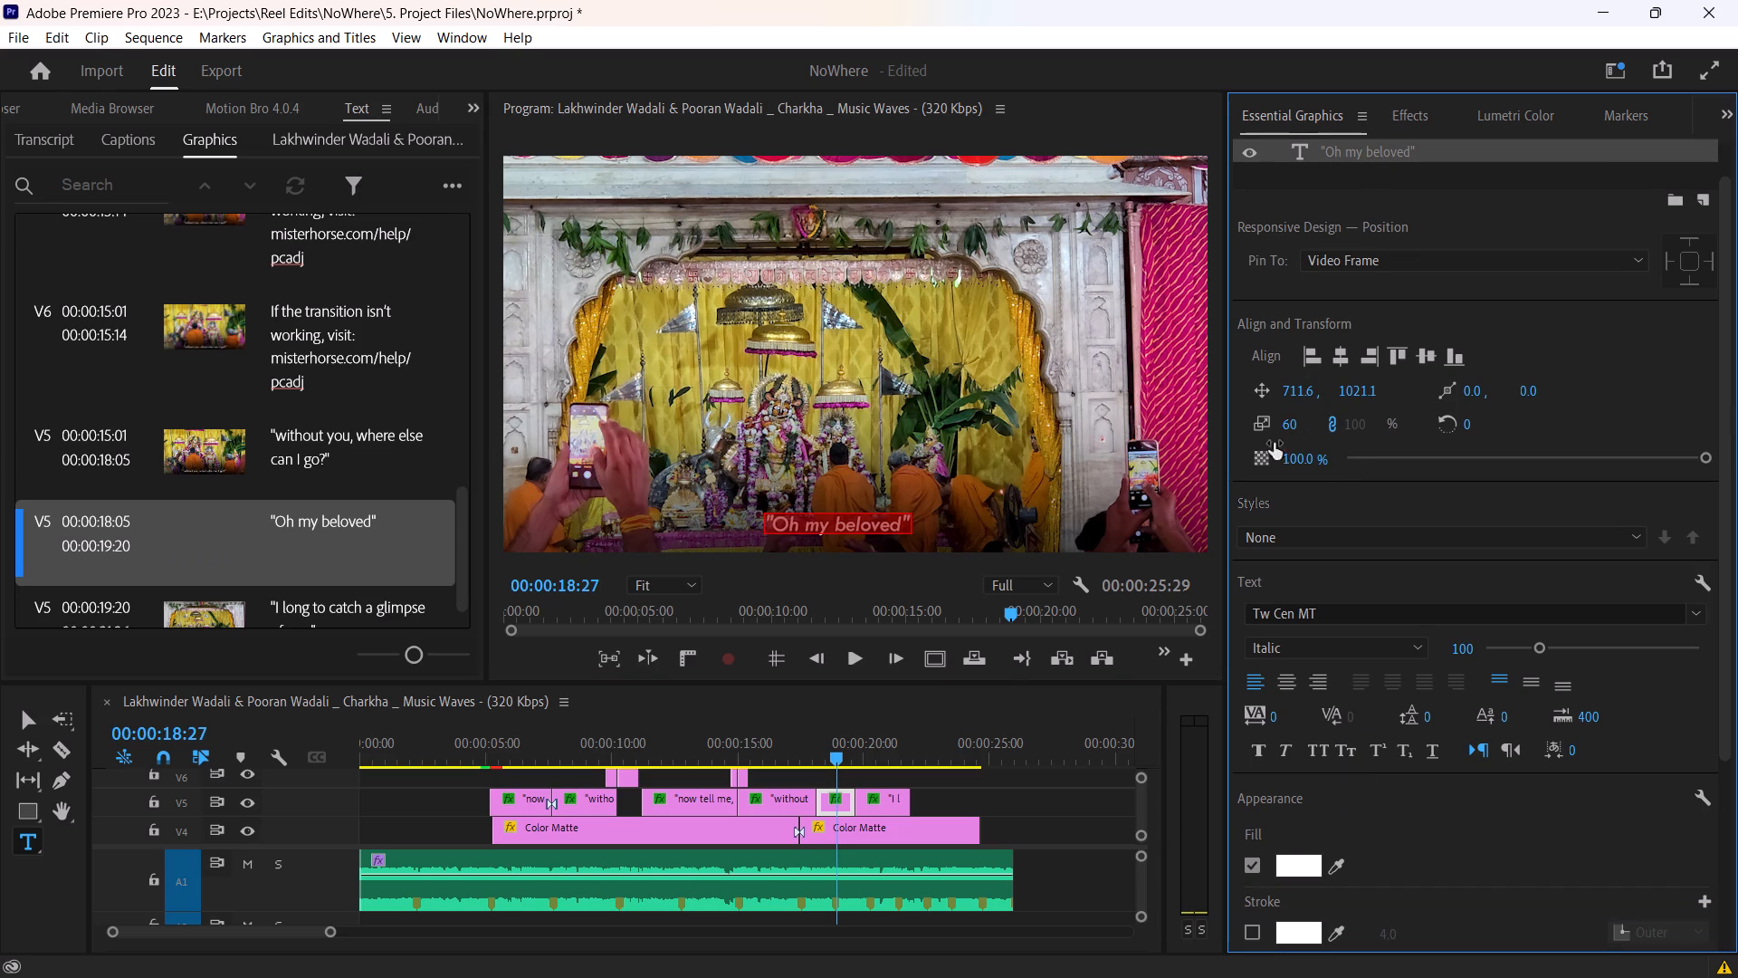
pyautogui.doubleClick(1344, 343)
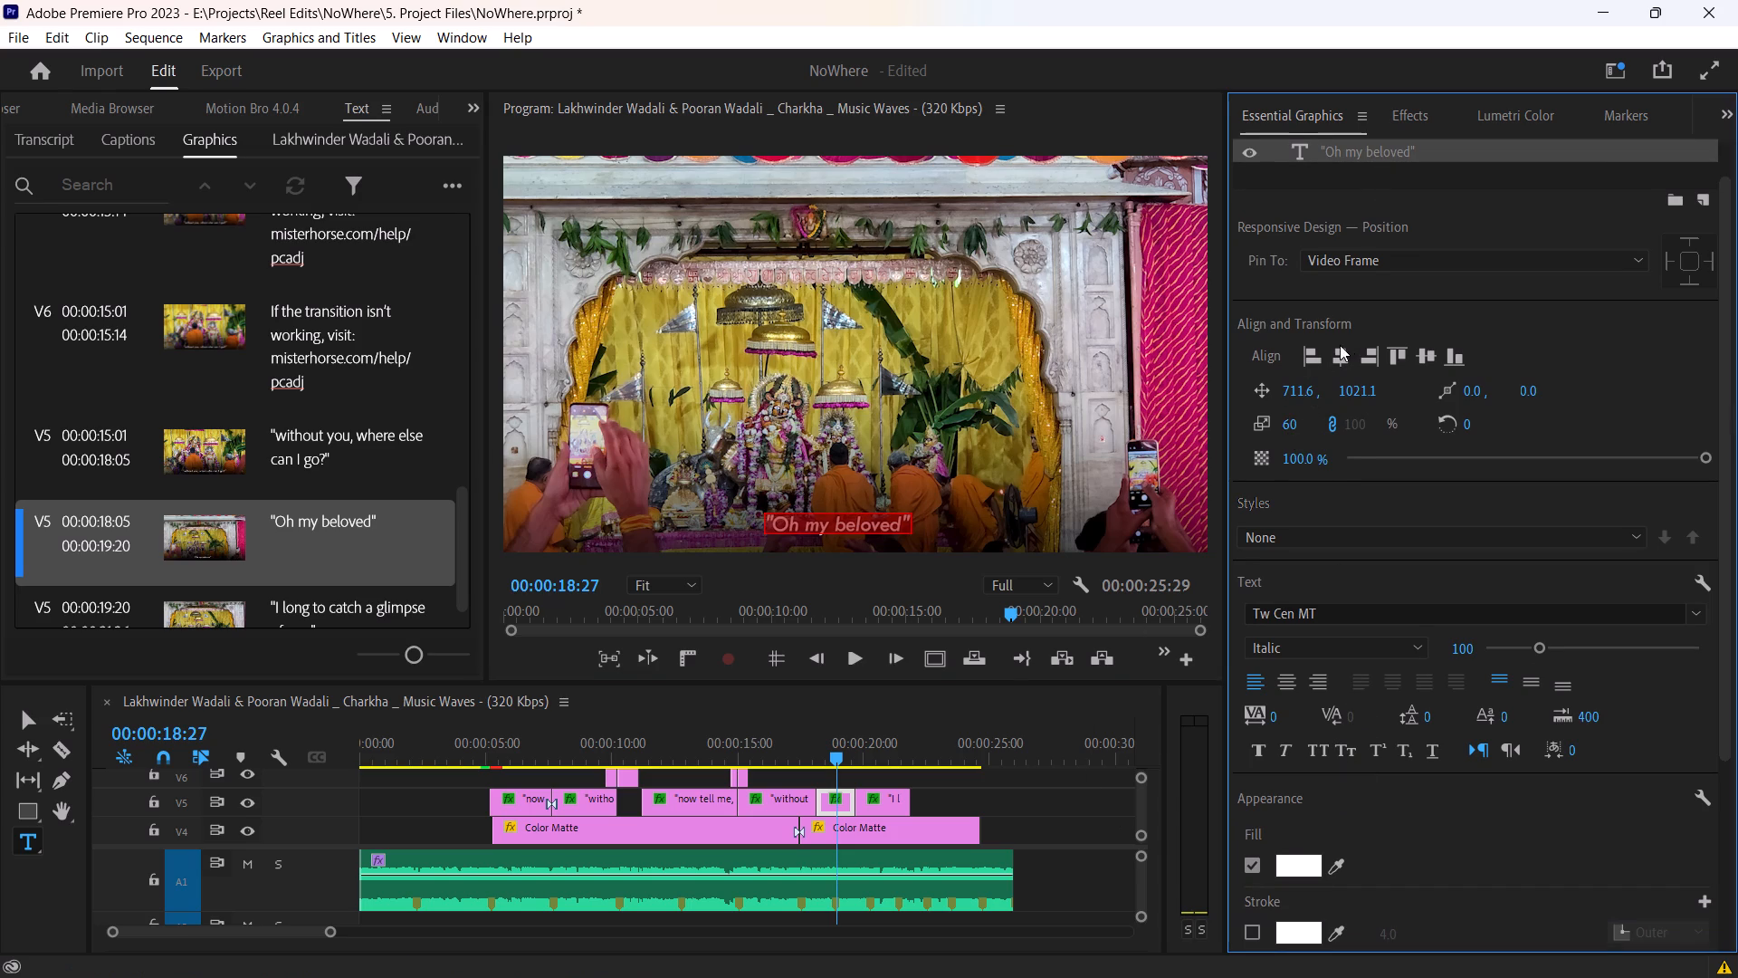
pyautogui.click(1095, 835)
pyautogui.click(1095, 835)
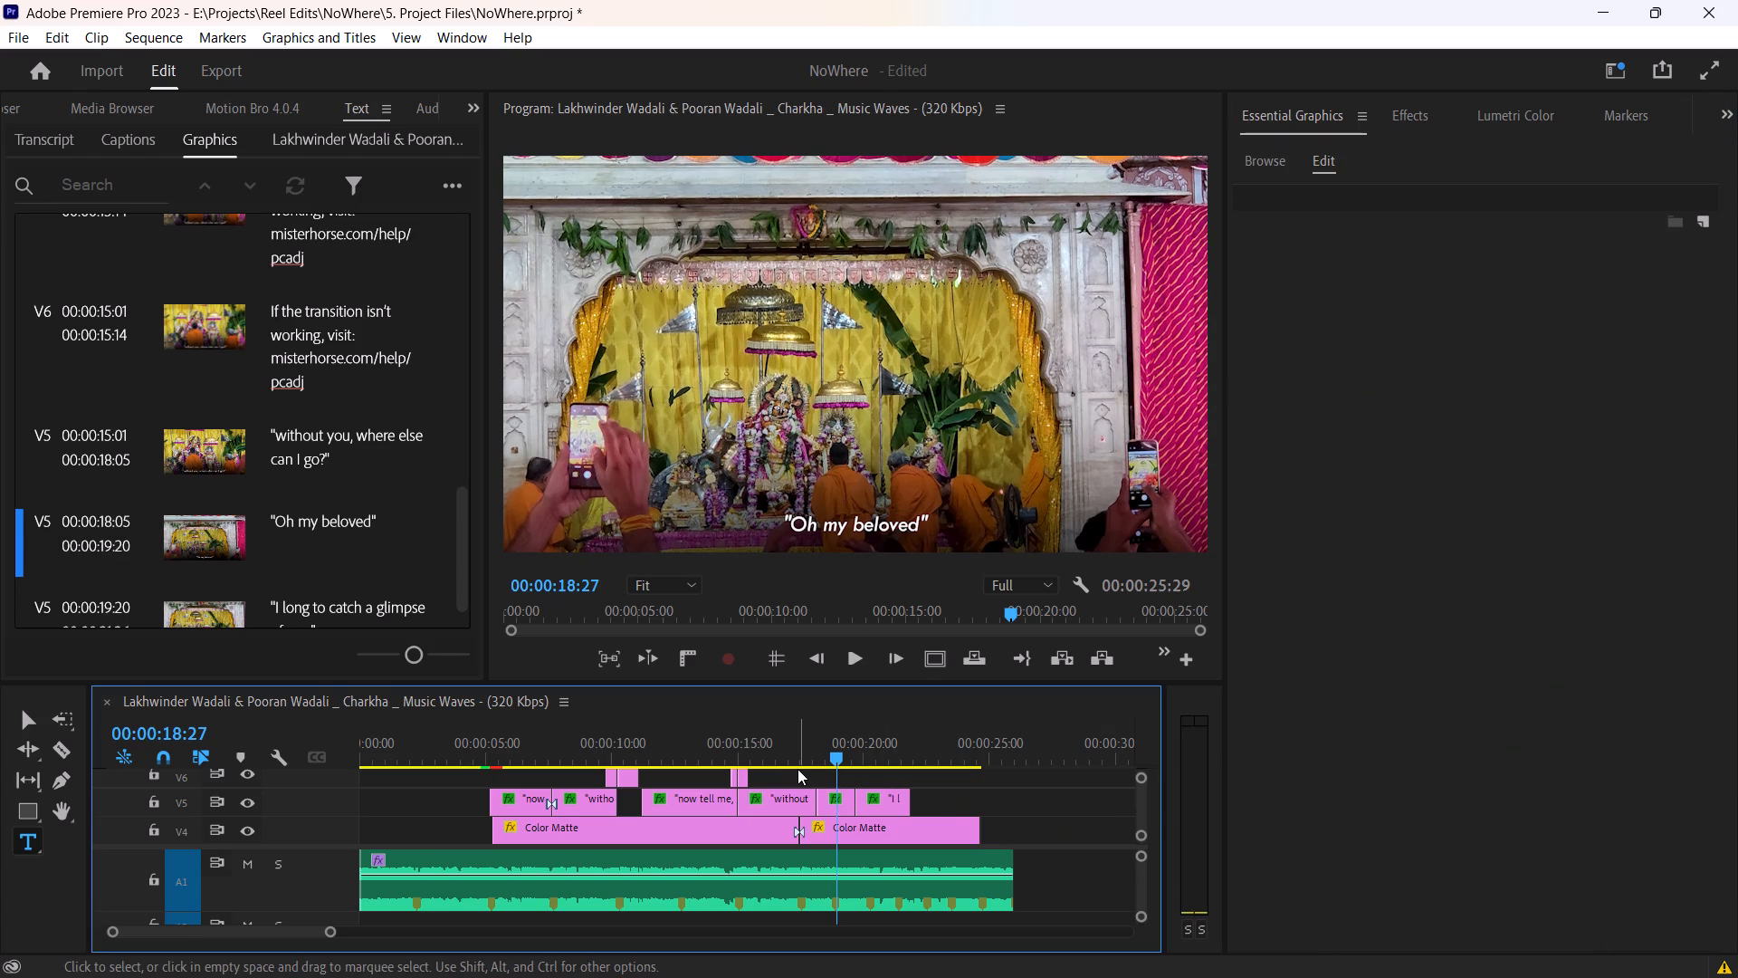
# Set the later "without you, where else can I go?" subtitle, starting at 00:00:15:01, to scale 60 and centre it horizontally.
pyautogui.click(789, 747)
pyautogui.click(790, 793)
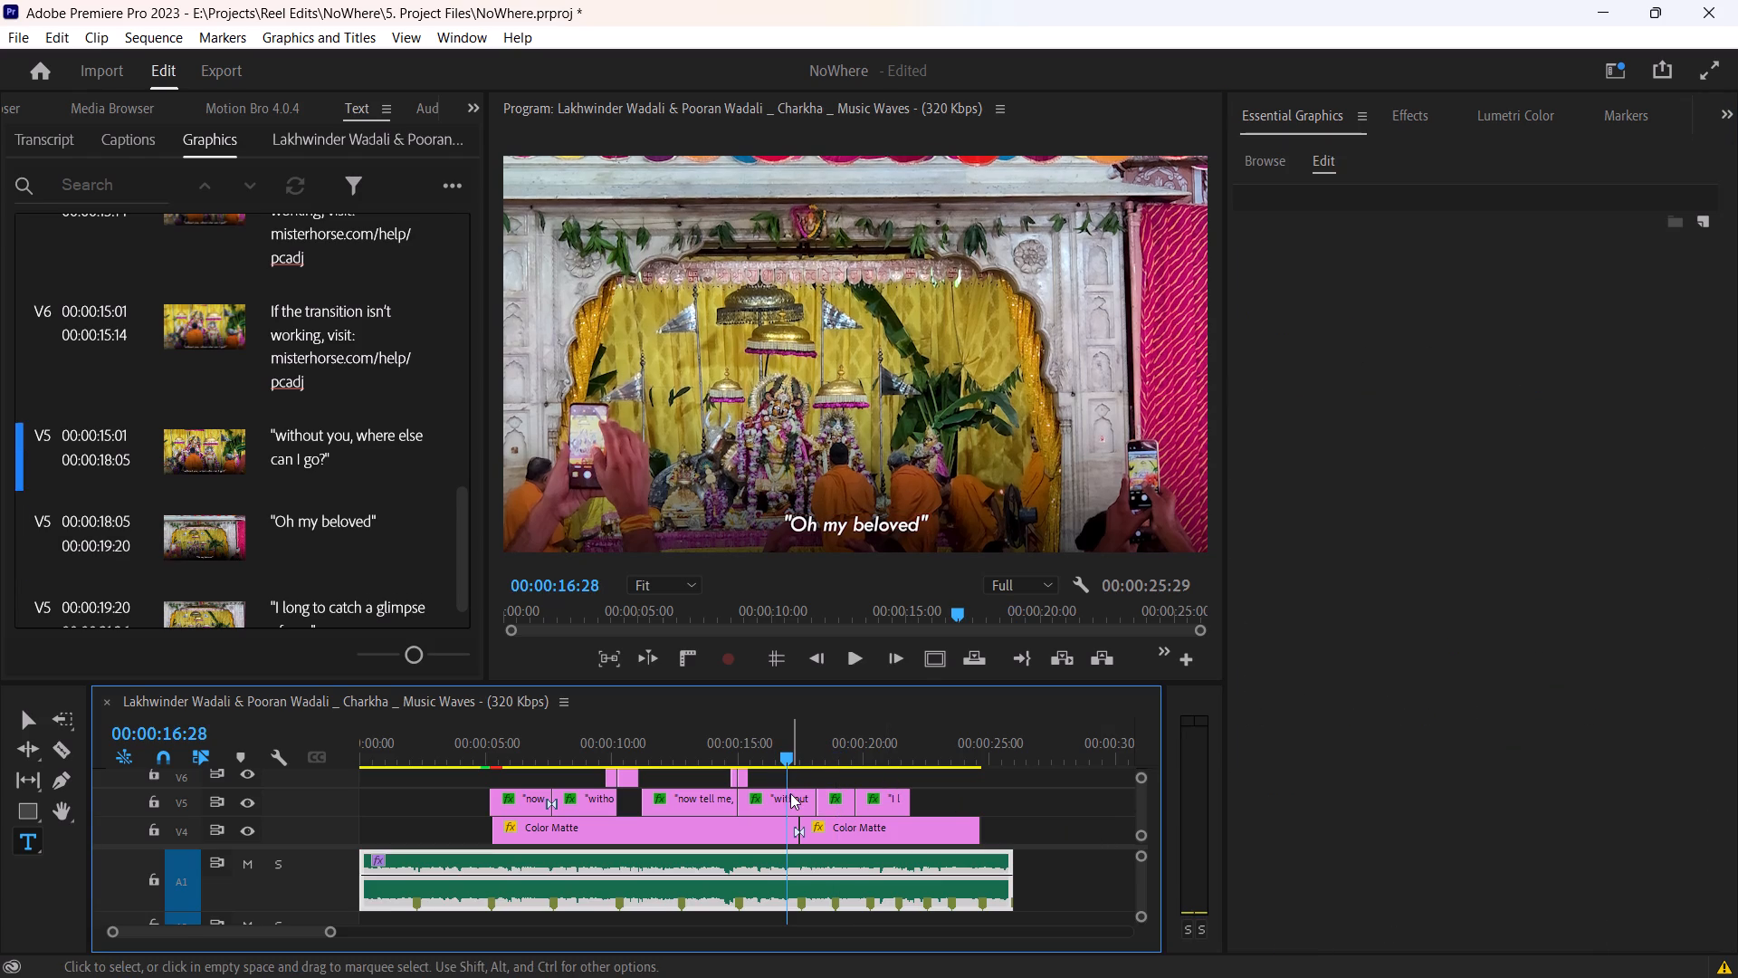
pyautogui.tripleClick(789, 799)
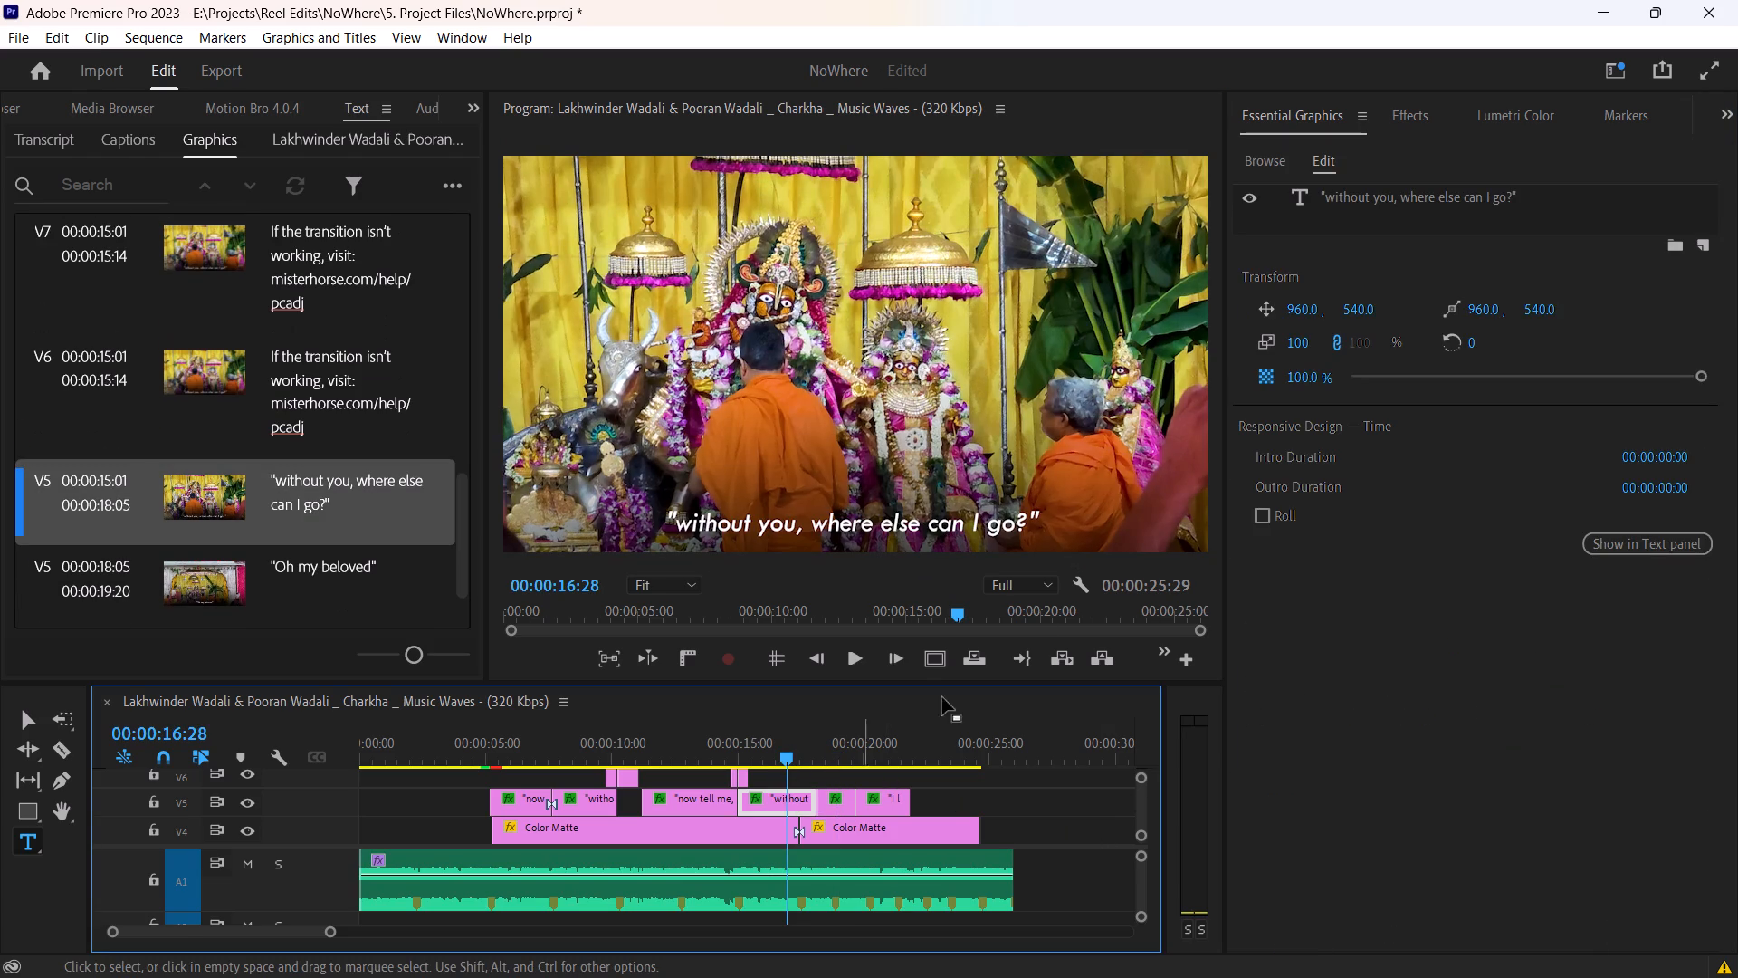
pyautogui.doubleClick(1376, 199)
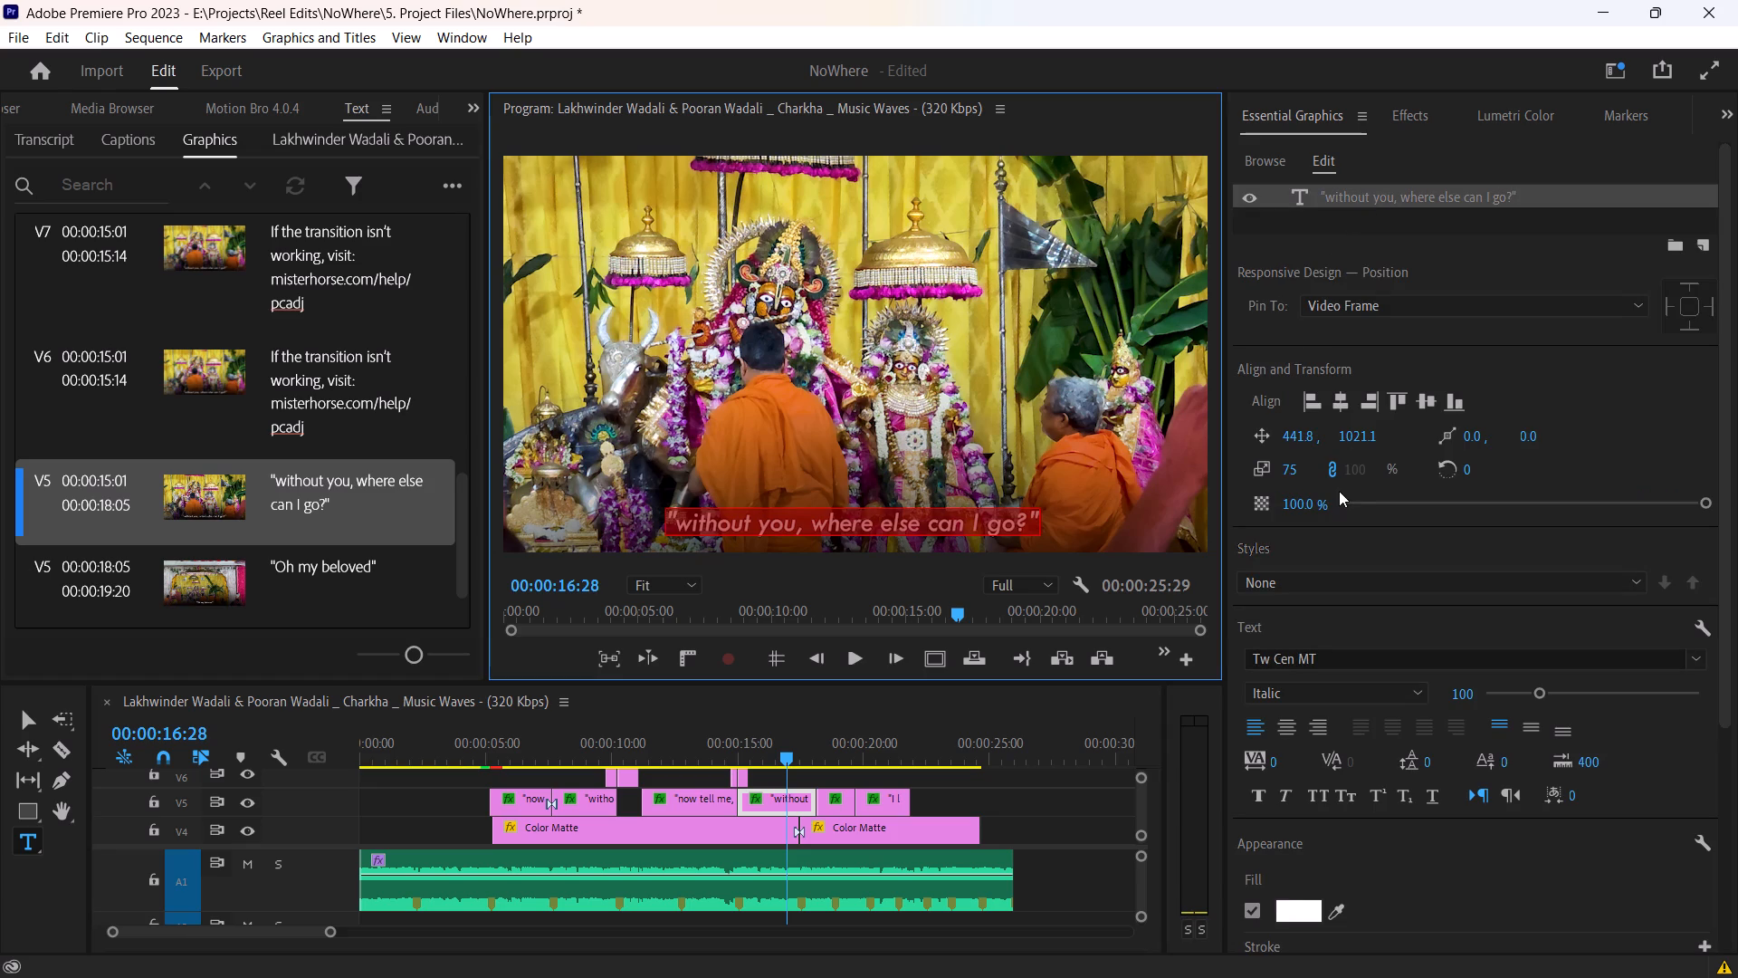
pyautogui.click(1298, 472)
pyautogui.write('60')
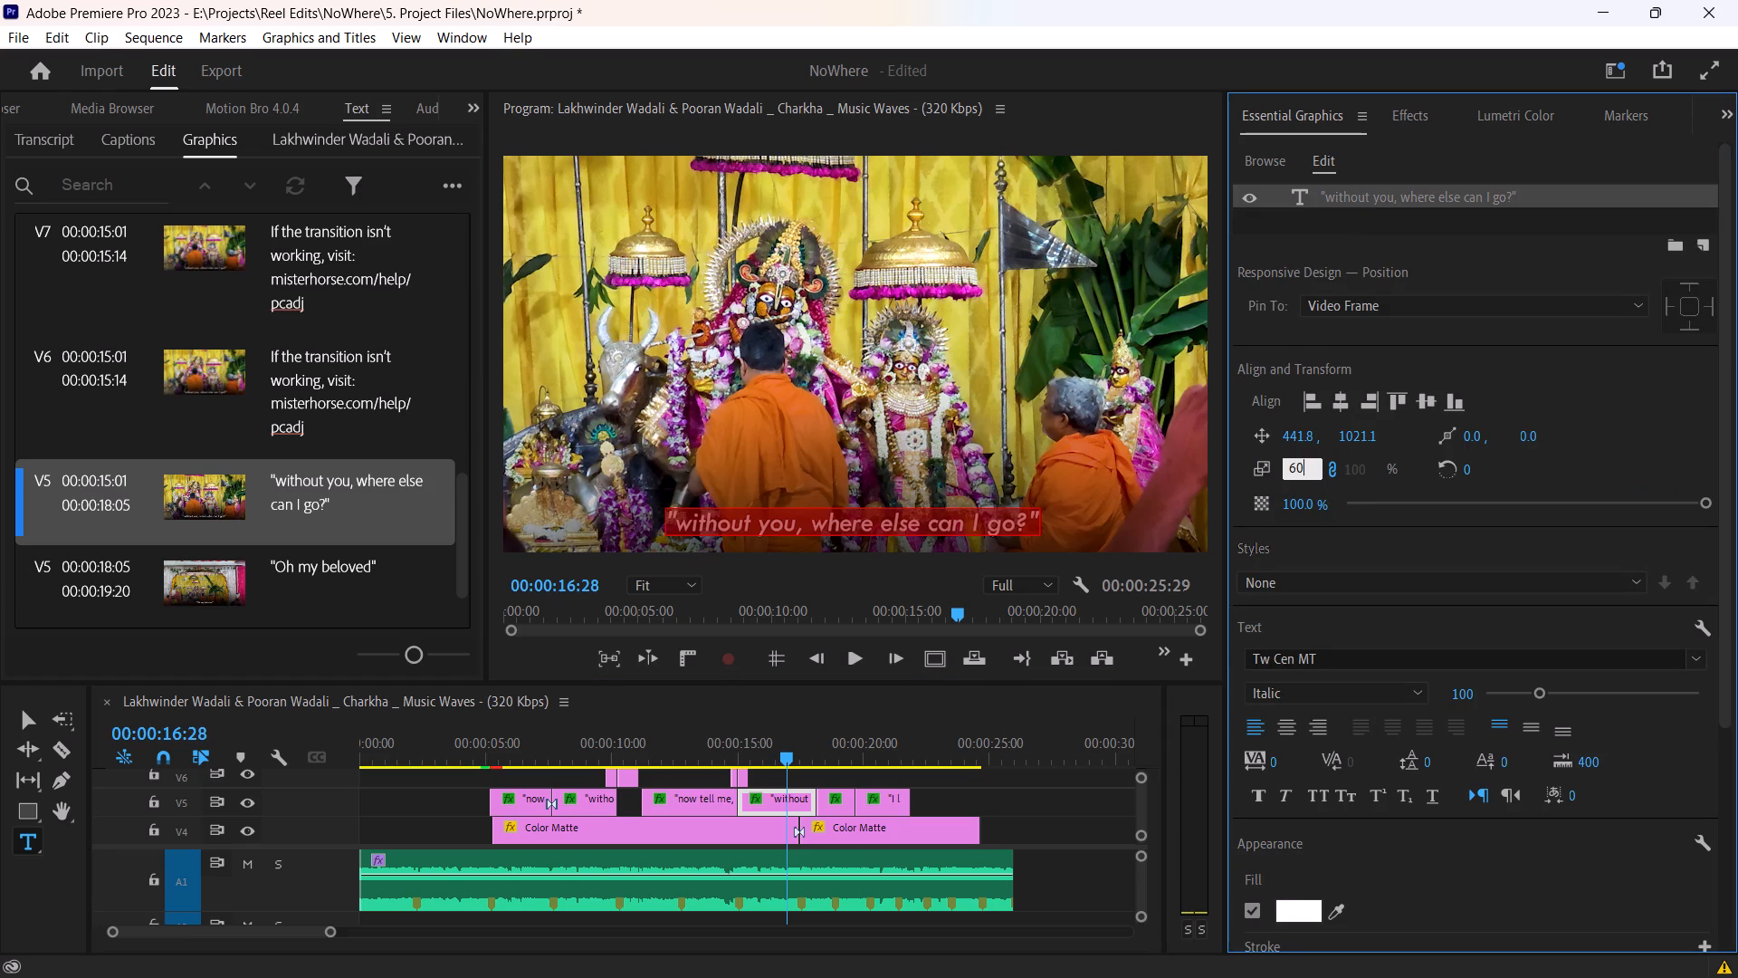
pyautogui.click(1349, 396)
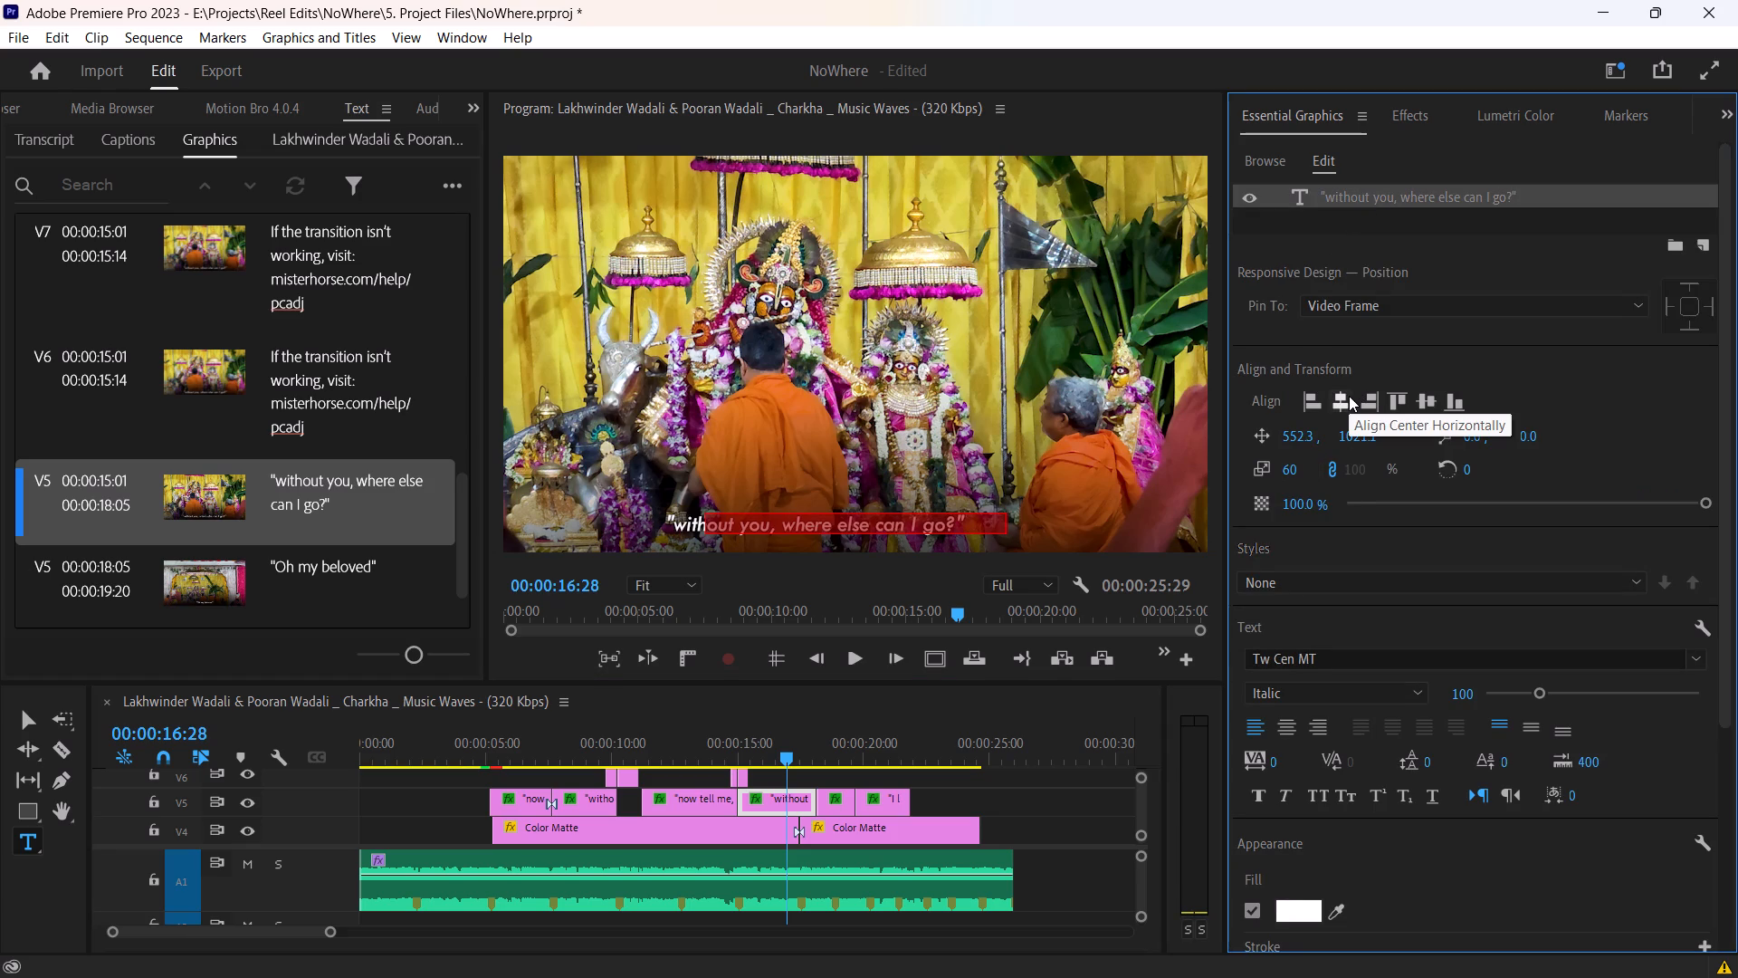
# Set the later "now tell me, my beloved" subtitle, starting at 00:00:11:06, to scale 60 and centre it horizontally.
pyautogui.click(691, 747)
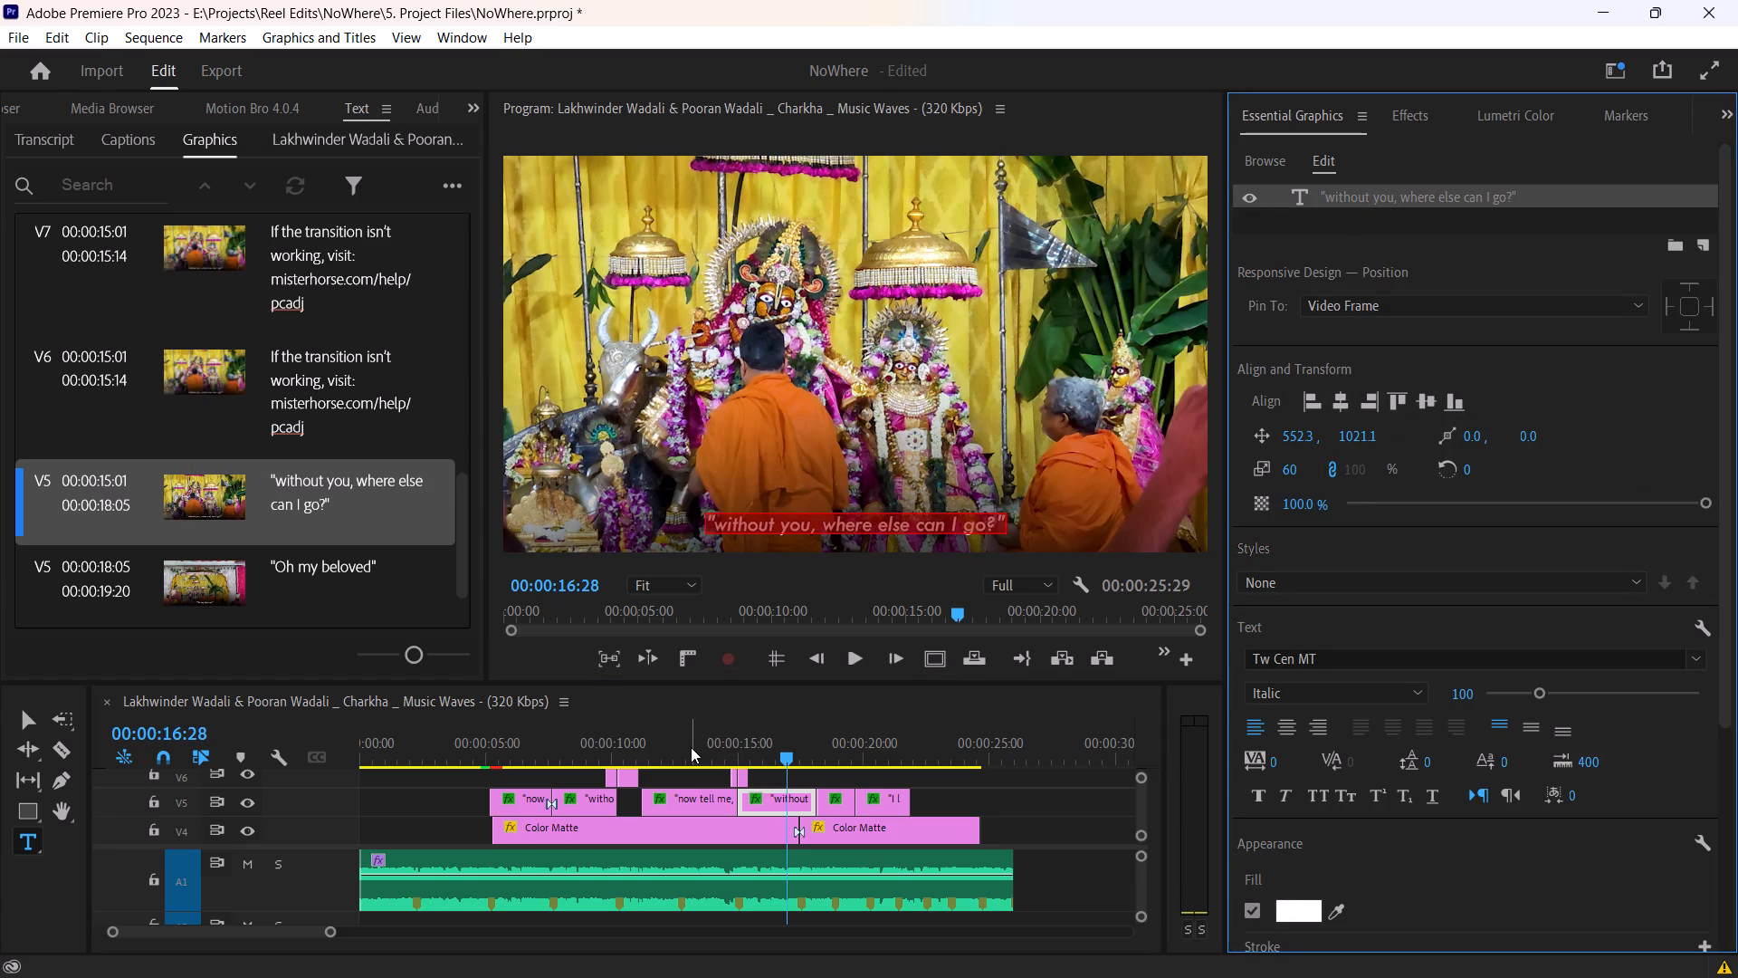
pyautogui.doubleClick(699, 797)
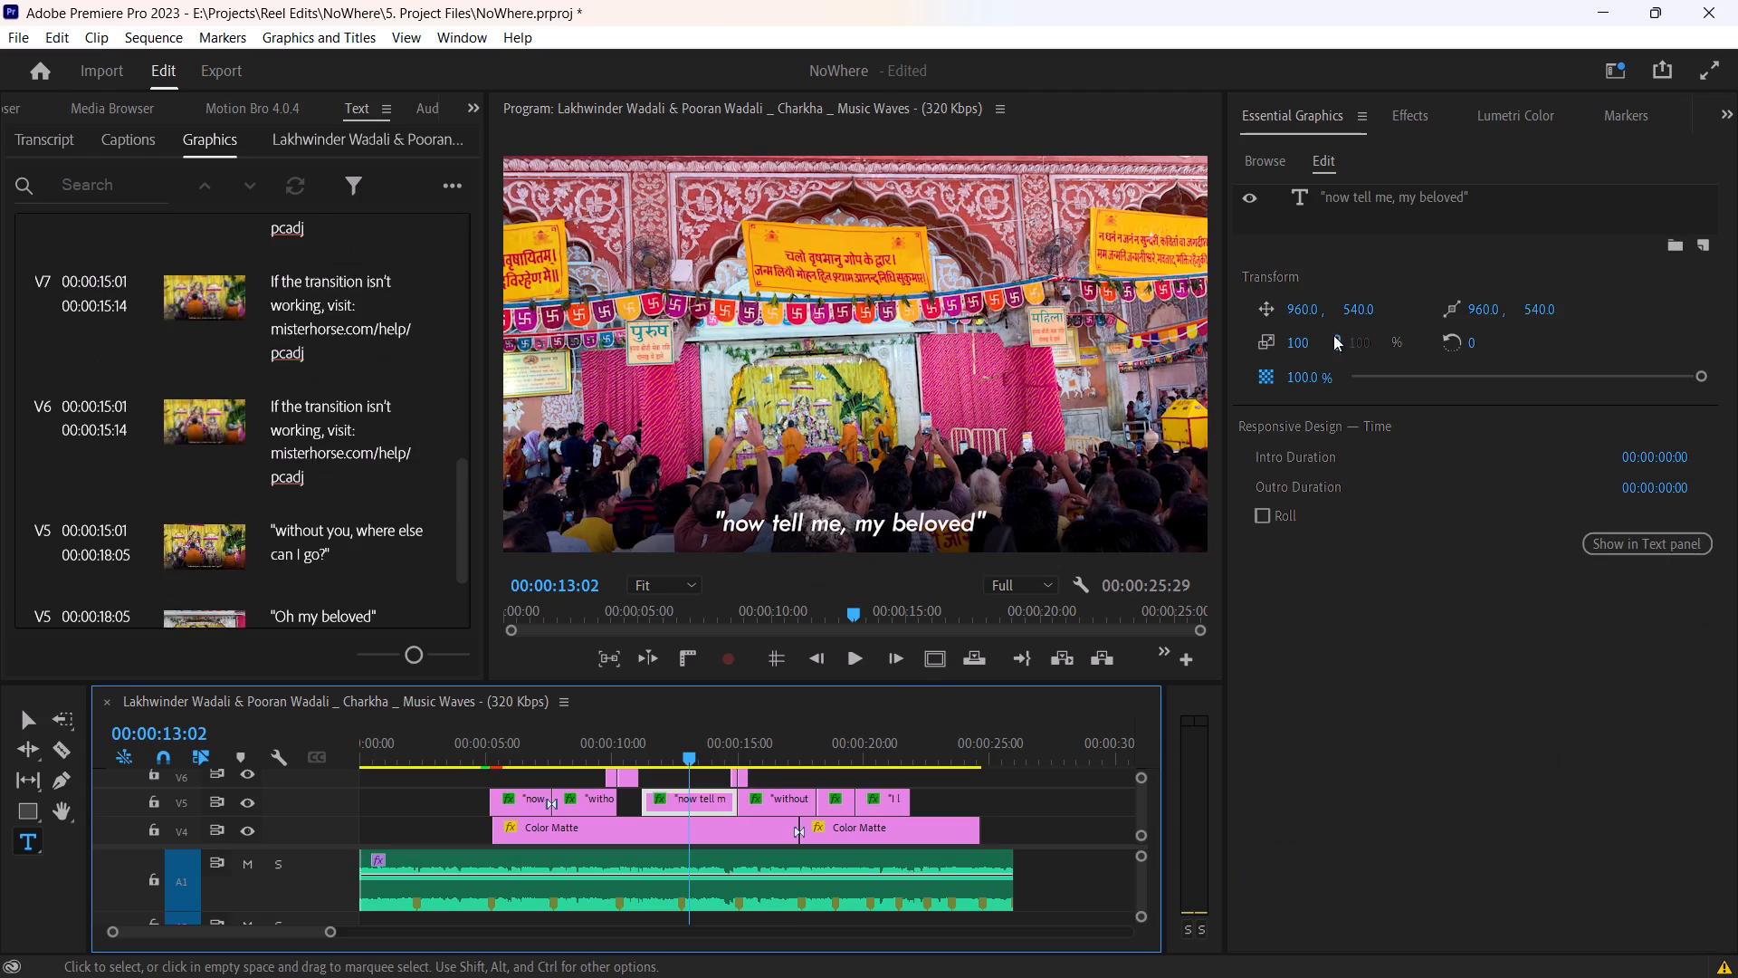
pyautogui.click(1387, 203)
pyautogui.click(1387, 203)
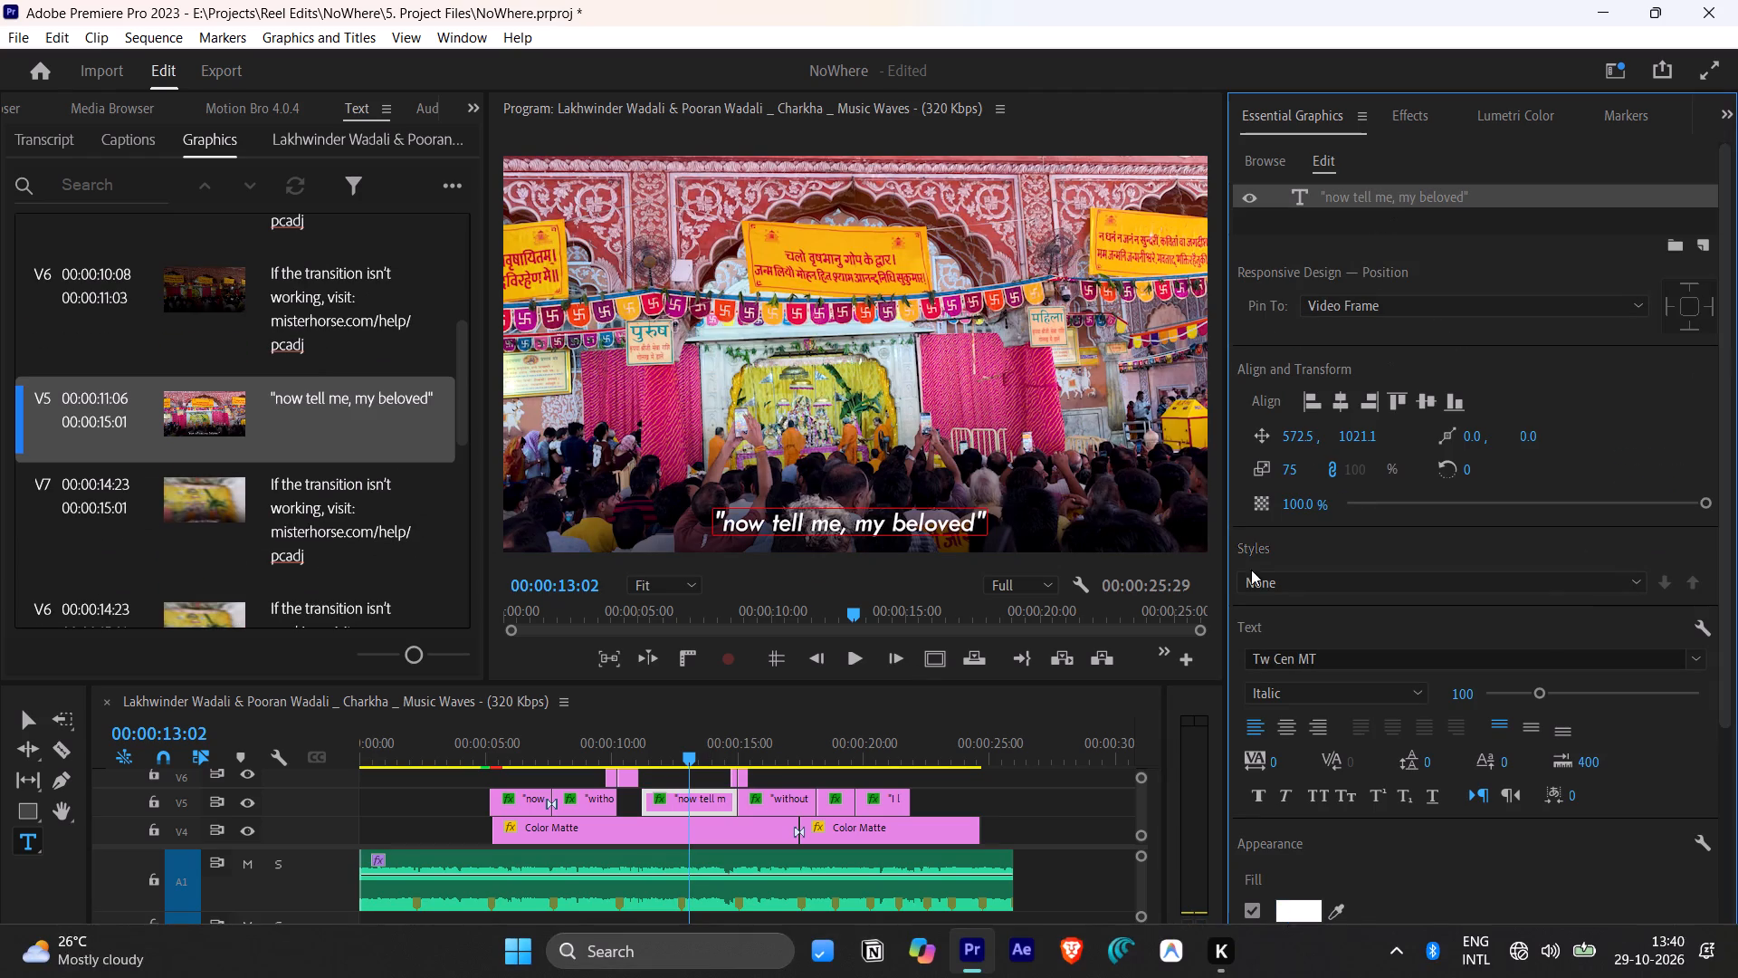
pyautogui.click(1293, 468)
pyautogui.write('60')
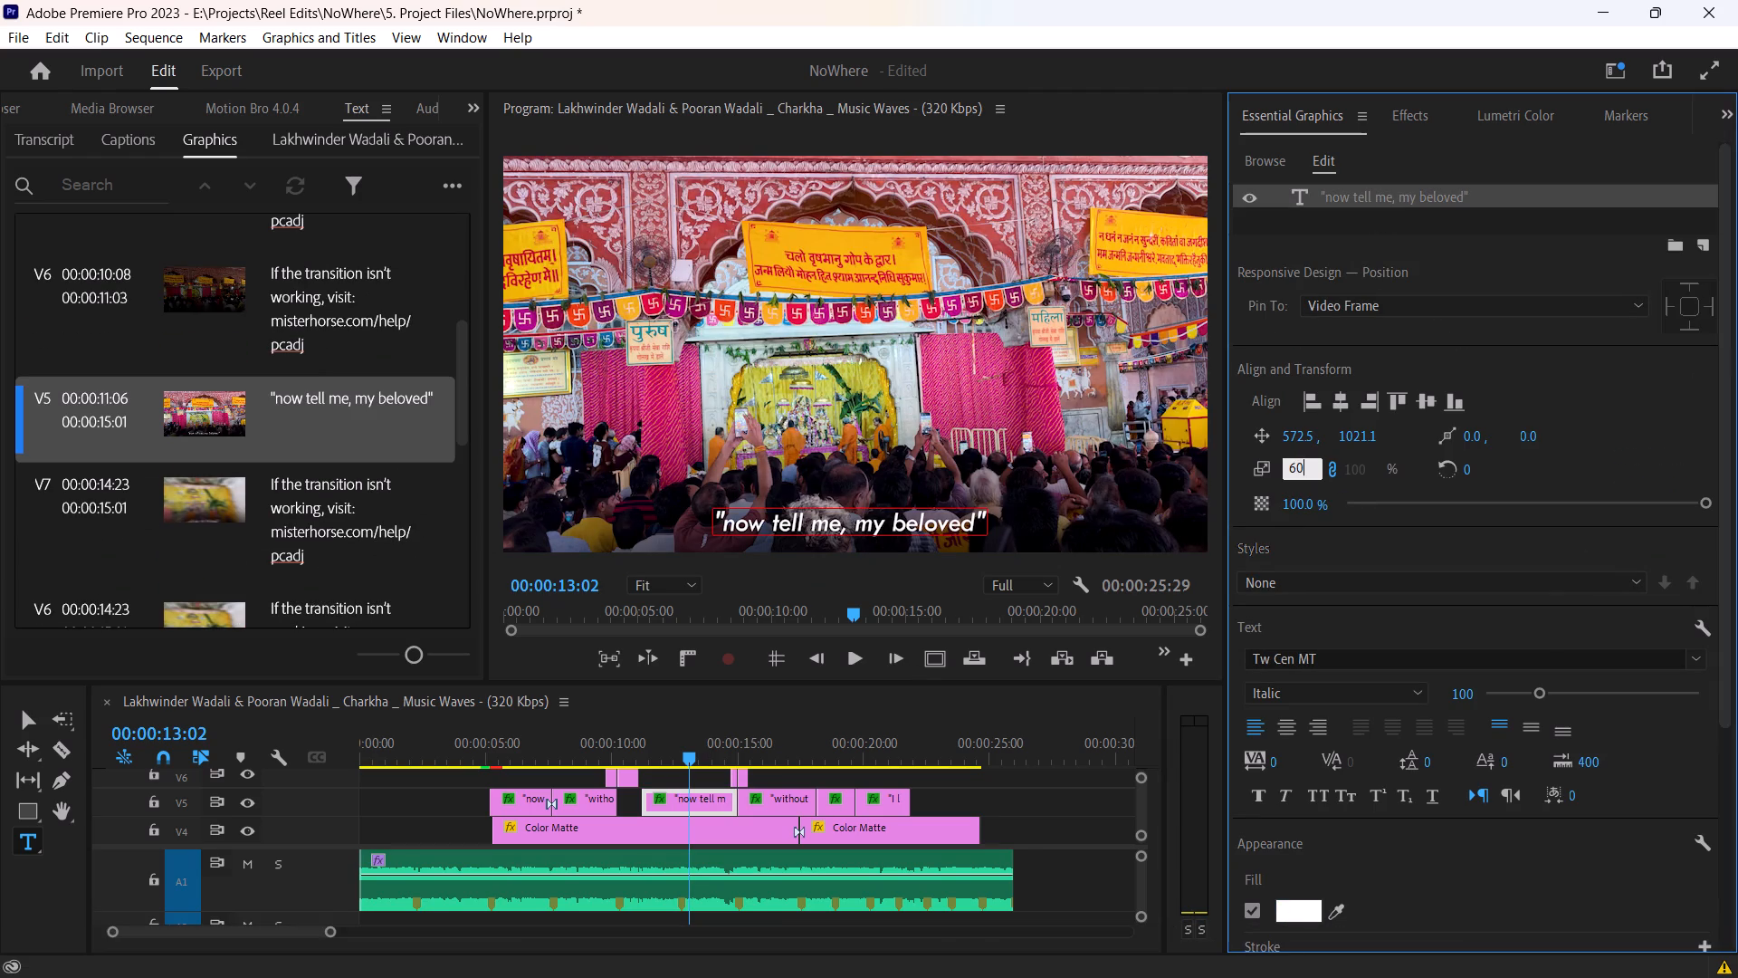
pyautogui.click(1343, 393)
# Set the first "without you, where else can I go?" subtitle, starting at 00:00:07:20, to scale 60 and centre it horizontally.
pyautogui.doubleClick(587, 801)
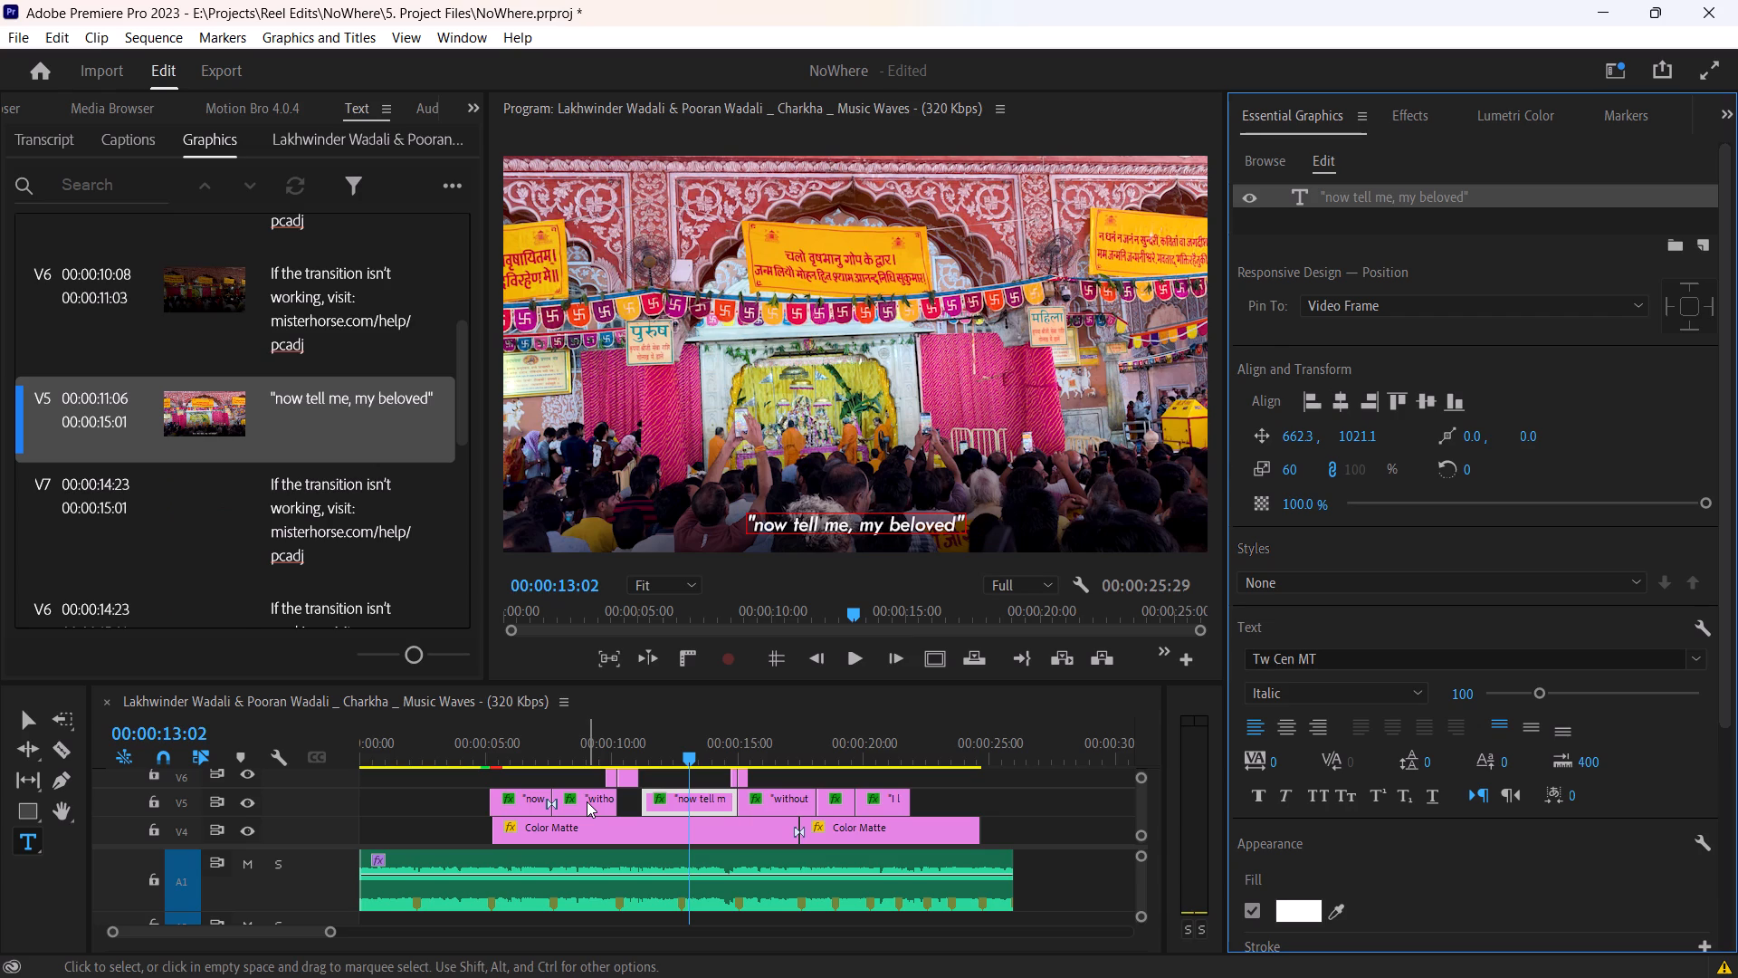
pyautogui.click(1304, 367)
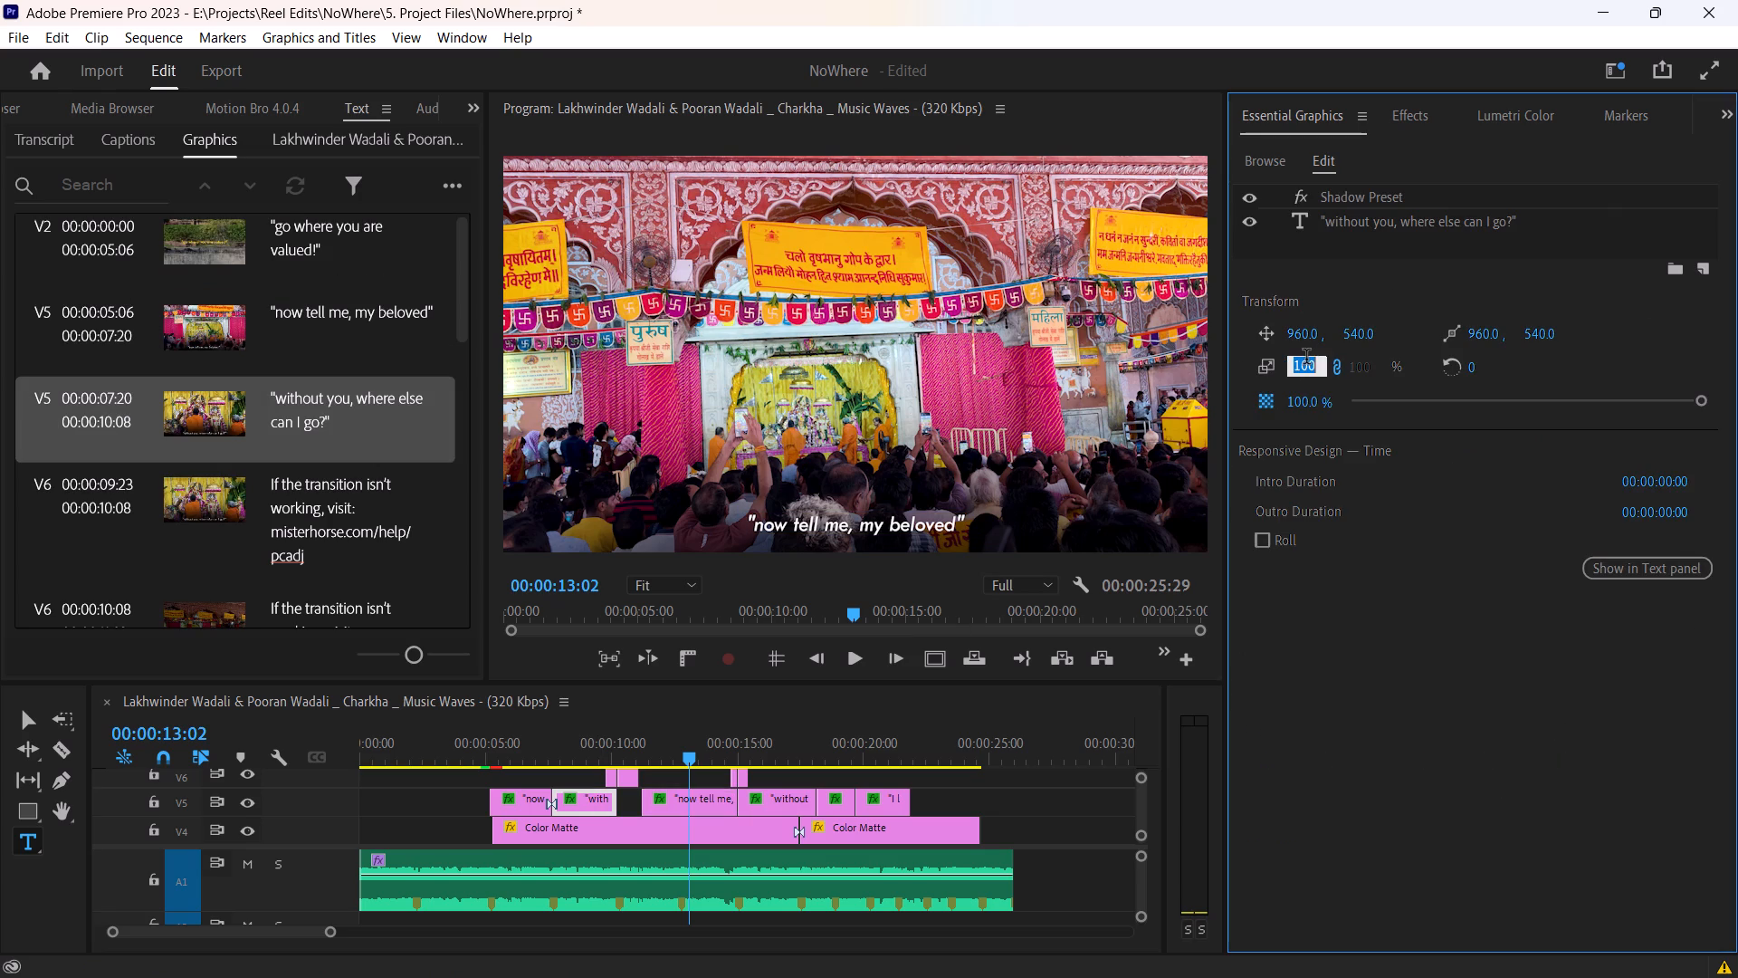
pyautogui.click(594, 741)
pyautogui.doubleClick(580, 791)
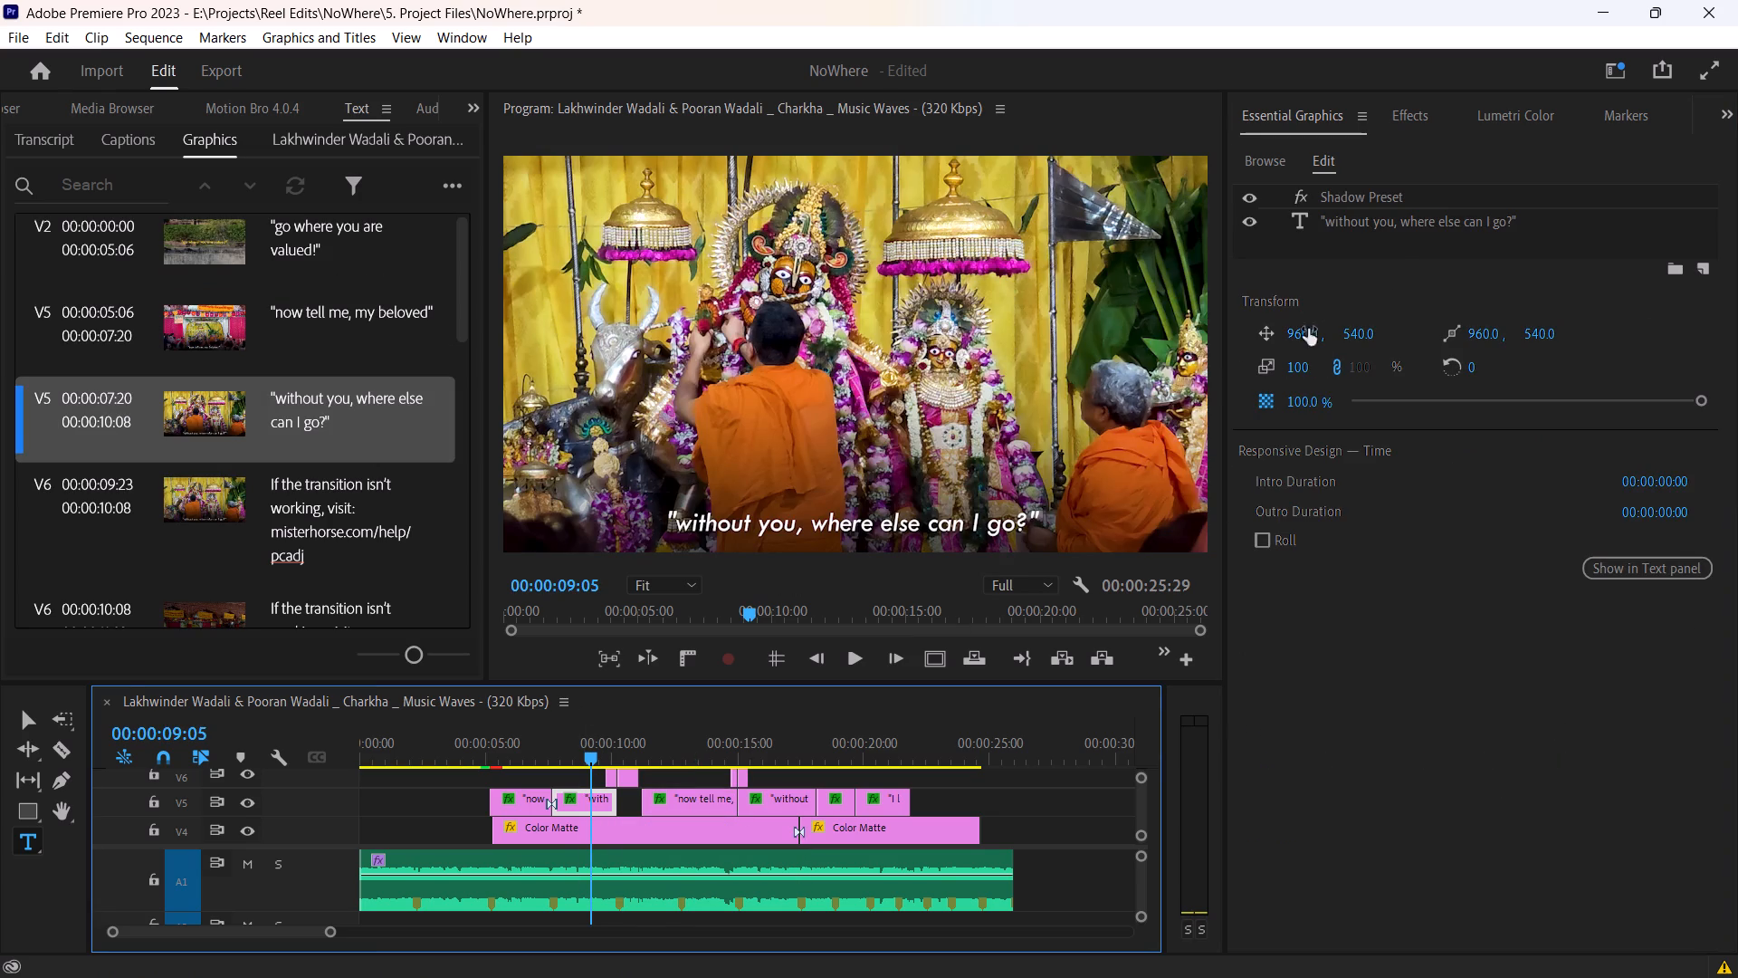
pyautogui.click(1393, 229)
pyautogui.click(1406, 220)
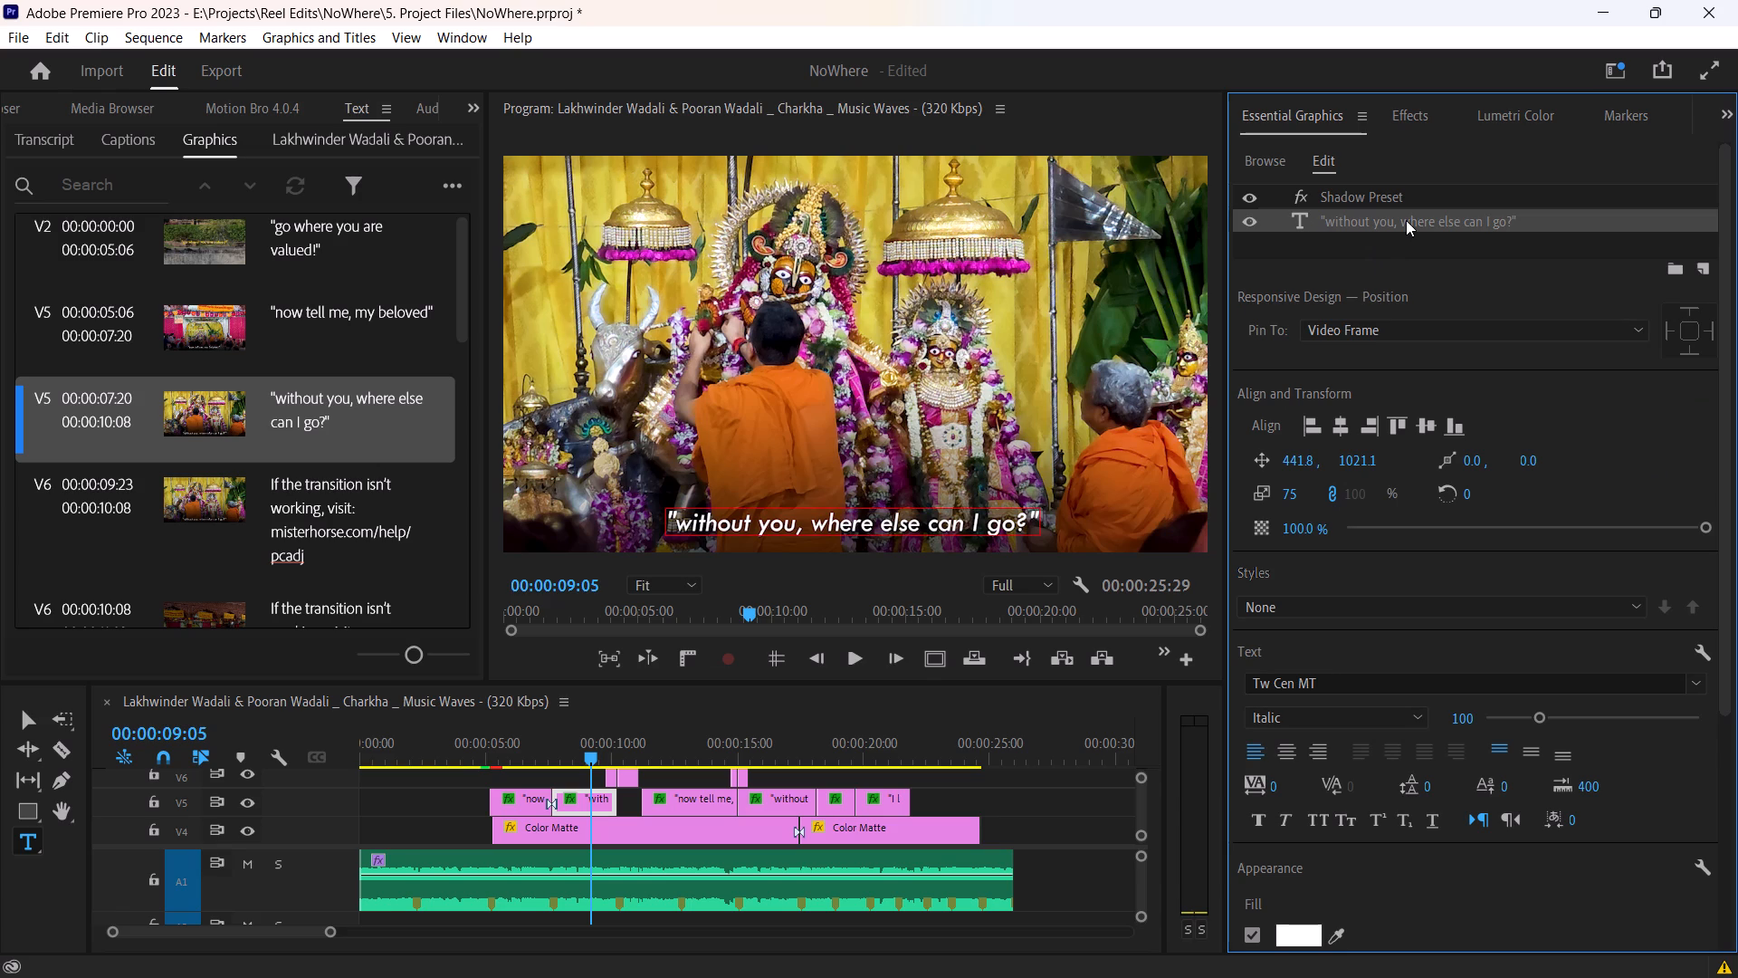
pyautogui.doubleClick(1406, 220)
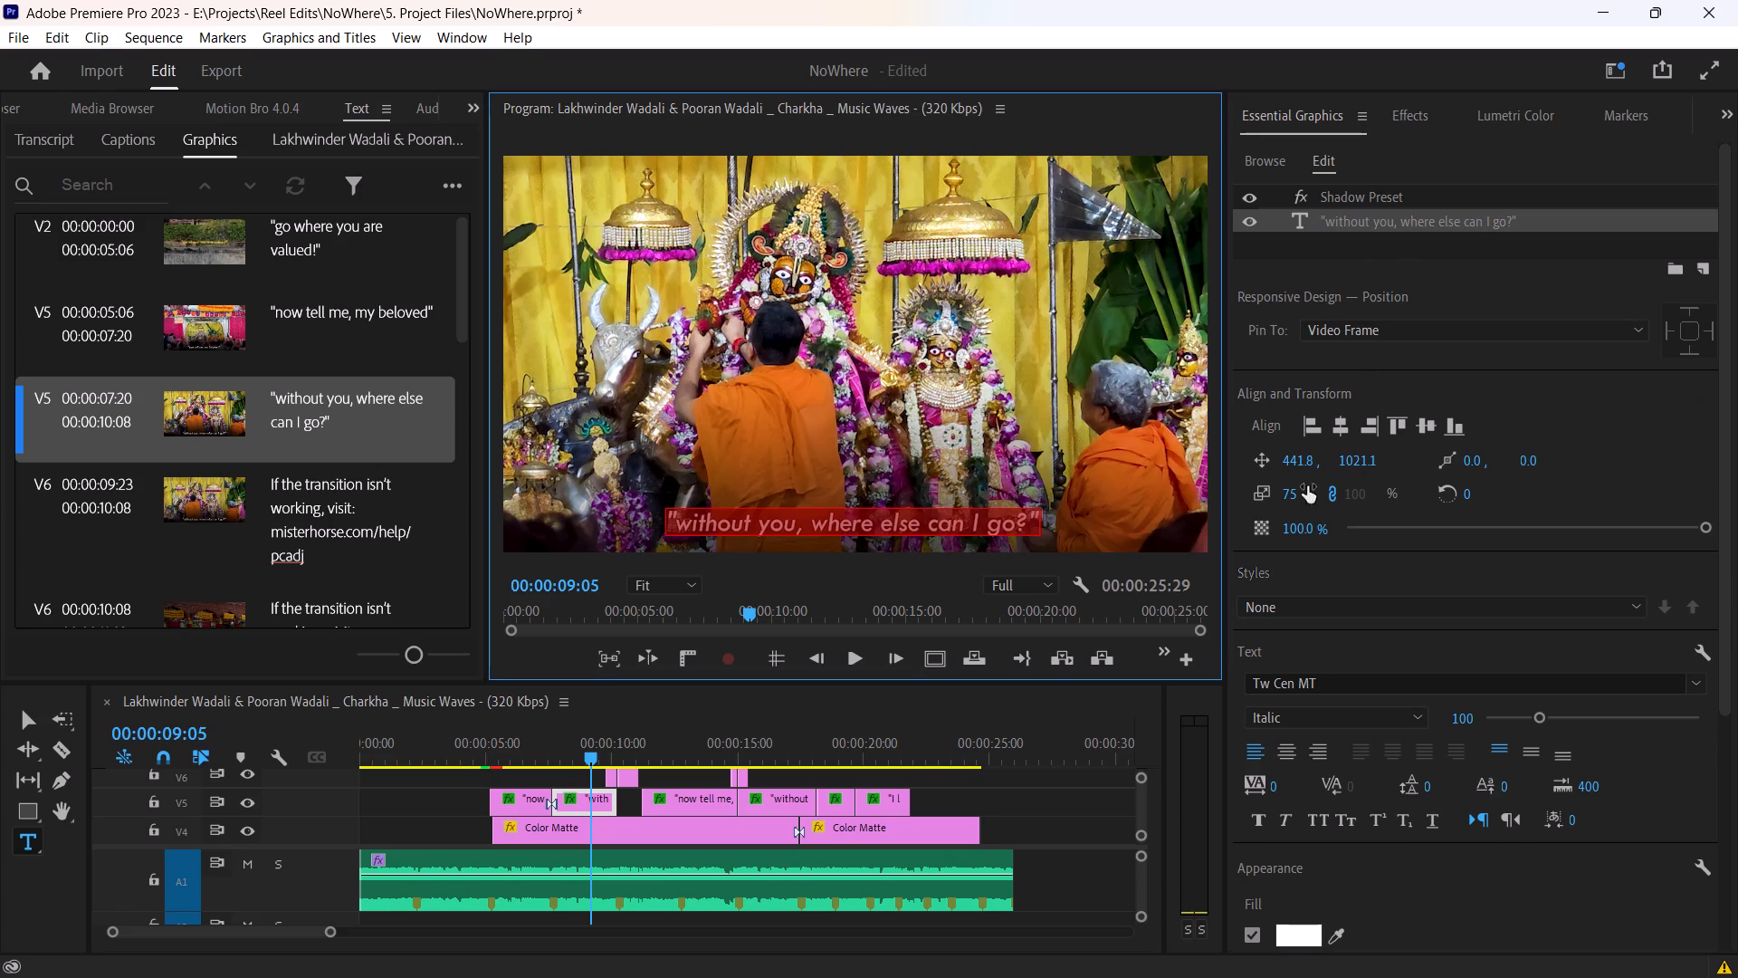
pyautogui.click(1300, 493)
pyautogui.write('60')
pyautogui.press('Return')
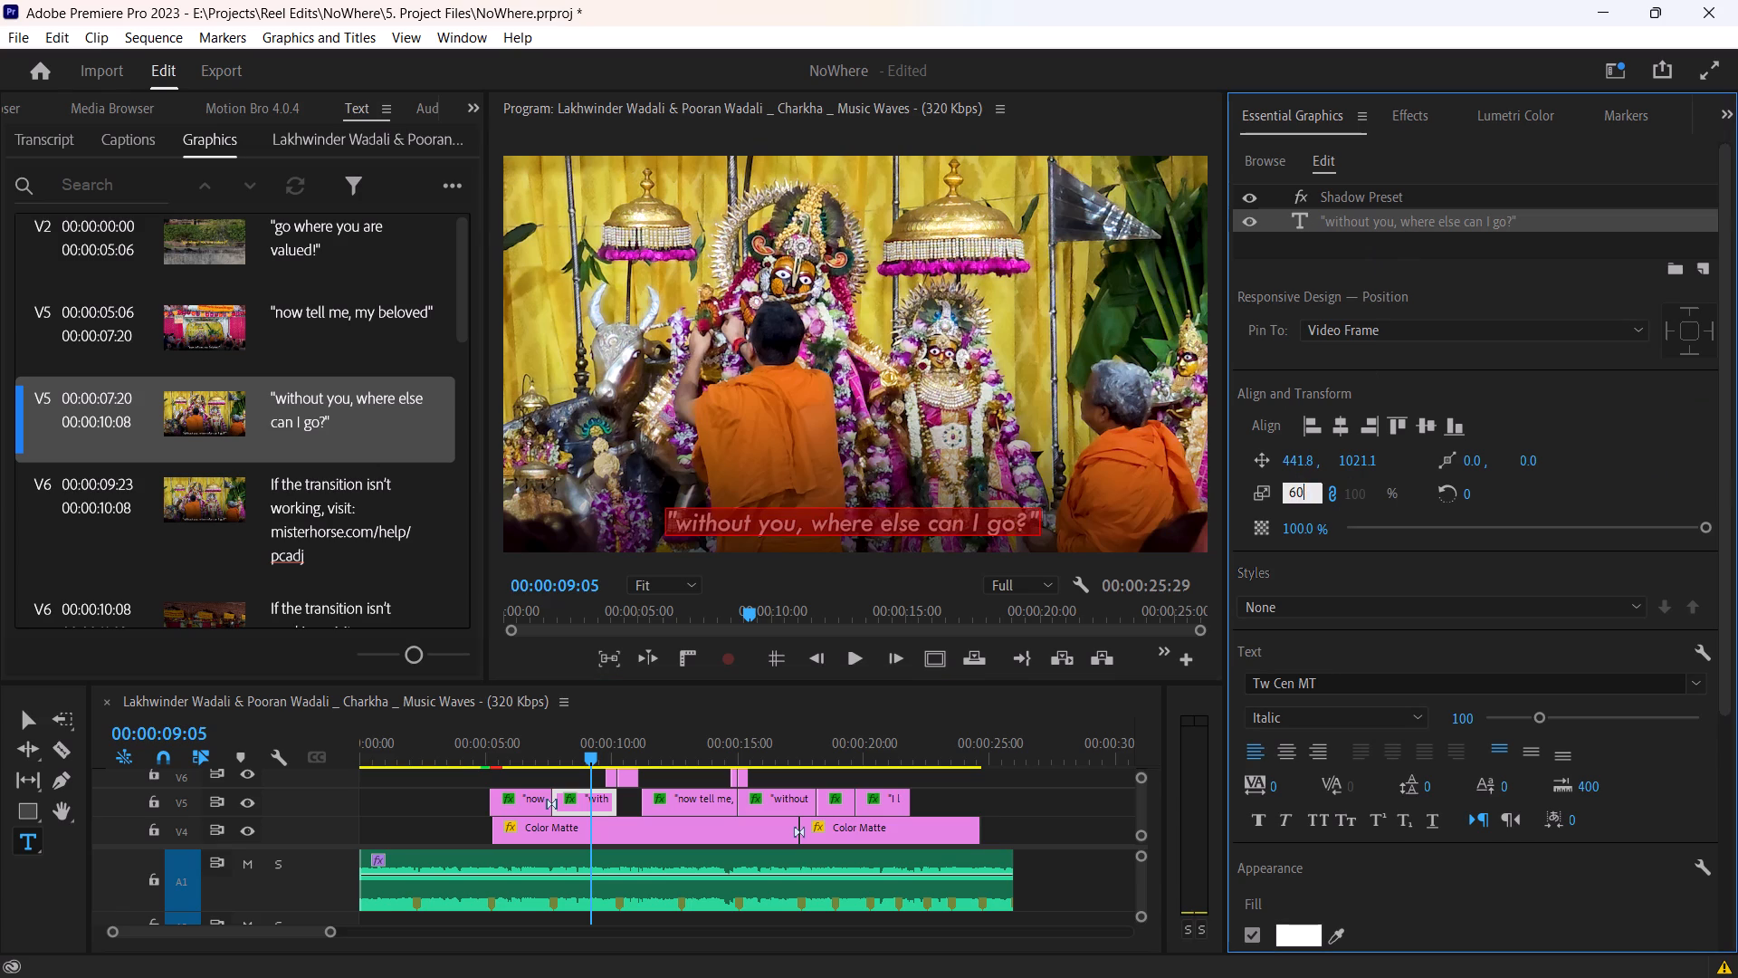
pyautogui.click(1347, 432)
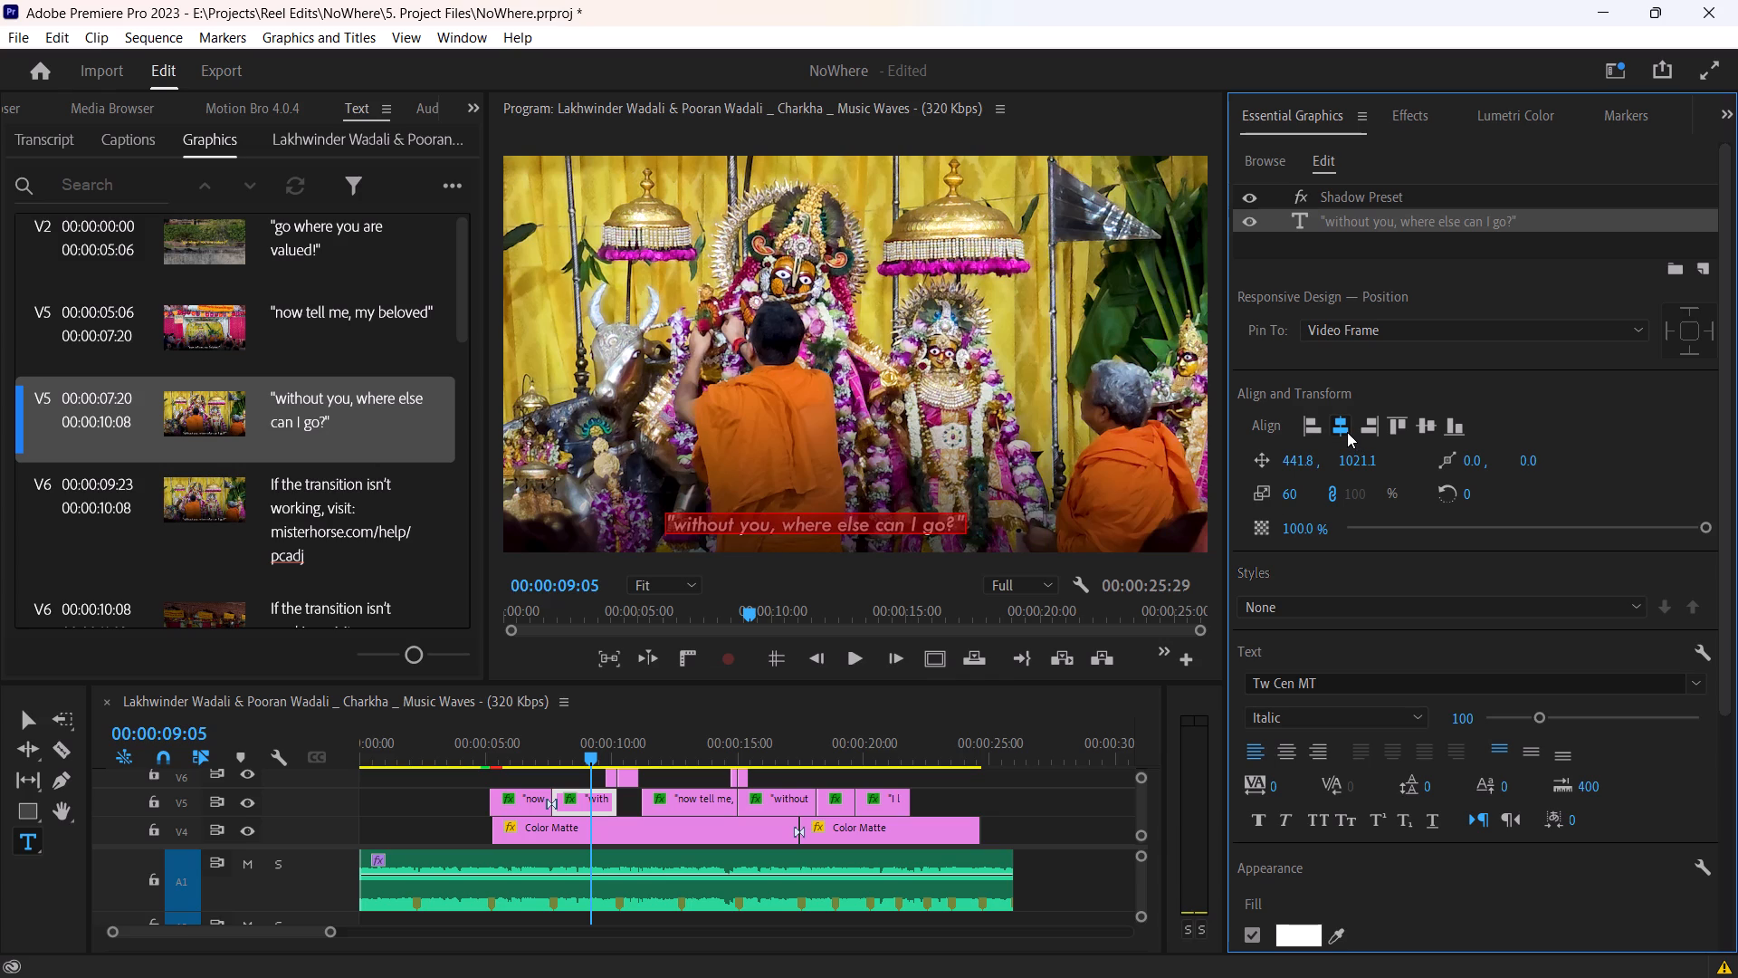
# Centre the first "without you, where else can I go?" subtitle's text both horizontally and vertically in the frame.
pyautogui.click(519, 799)
pyautogui.click(545, 754)
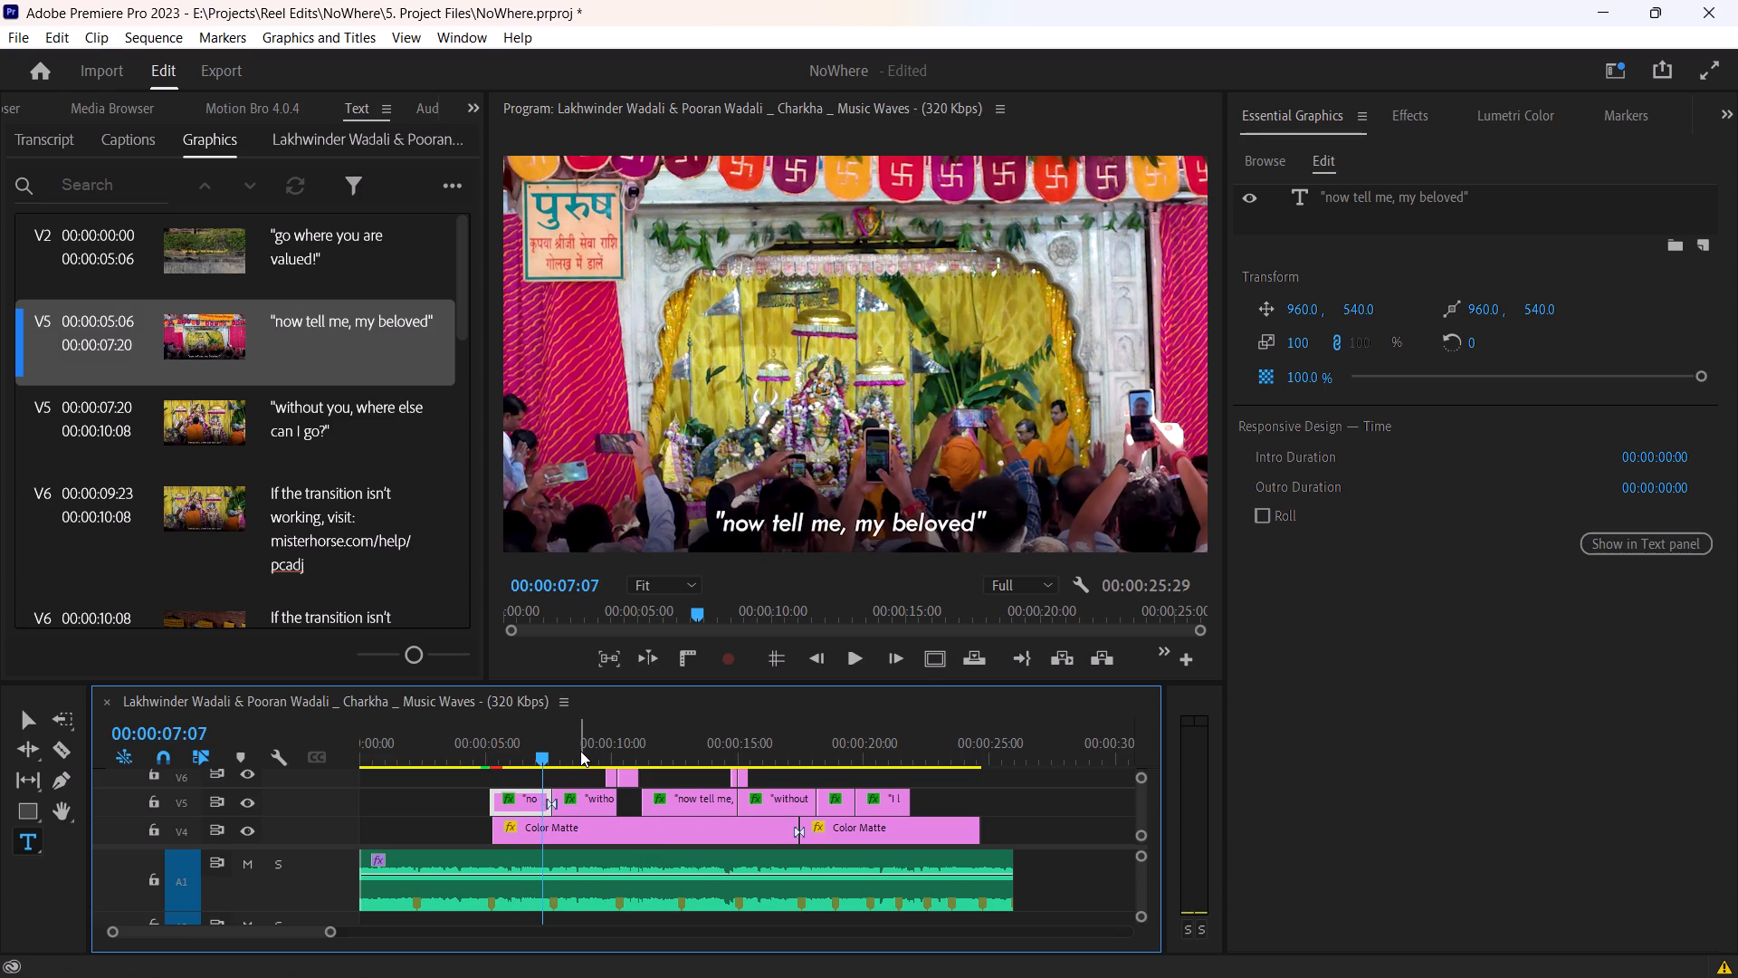
pyautogui.moveTo(580, 751); pyautogui.dragTo(597, 754)
pyautogui.click(596, 810)
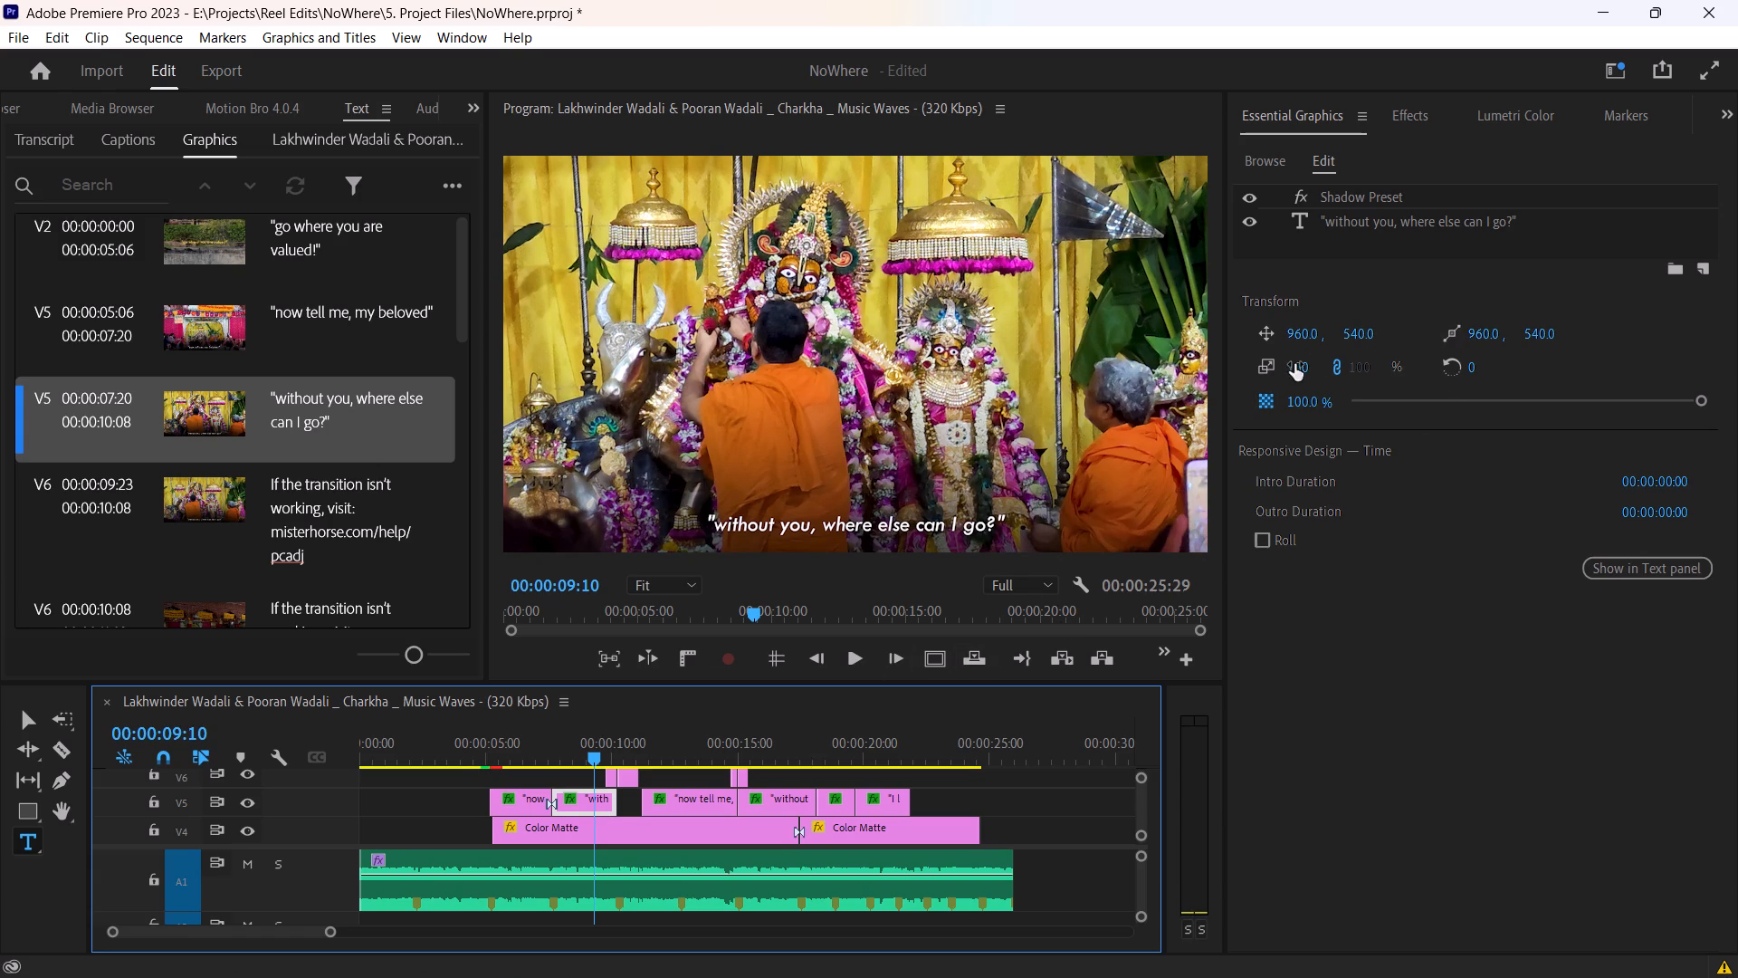
pyautogui.doubleClick(1358, 230)
pyautogui.doubleClick(1367, 226)
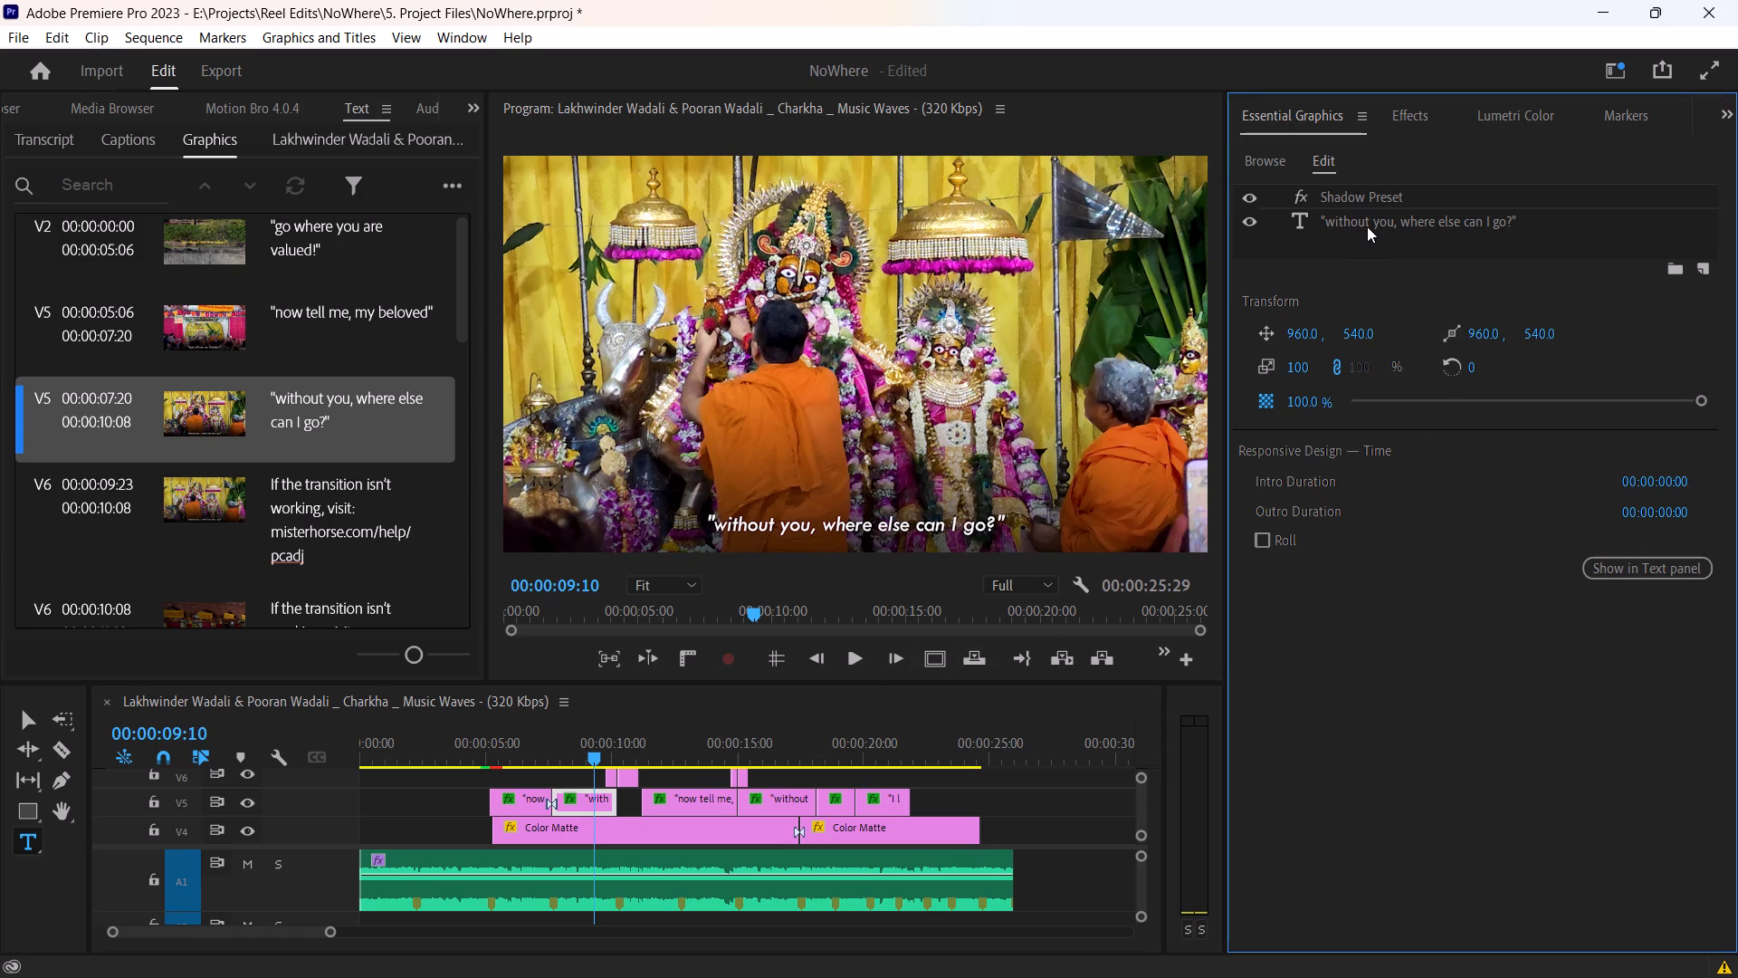
pyautogui.doubleClick(1372, 222)
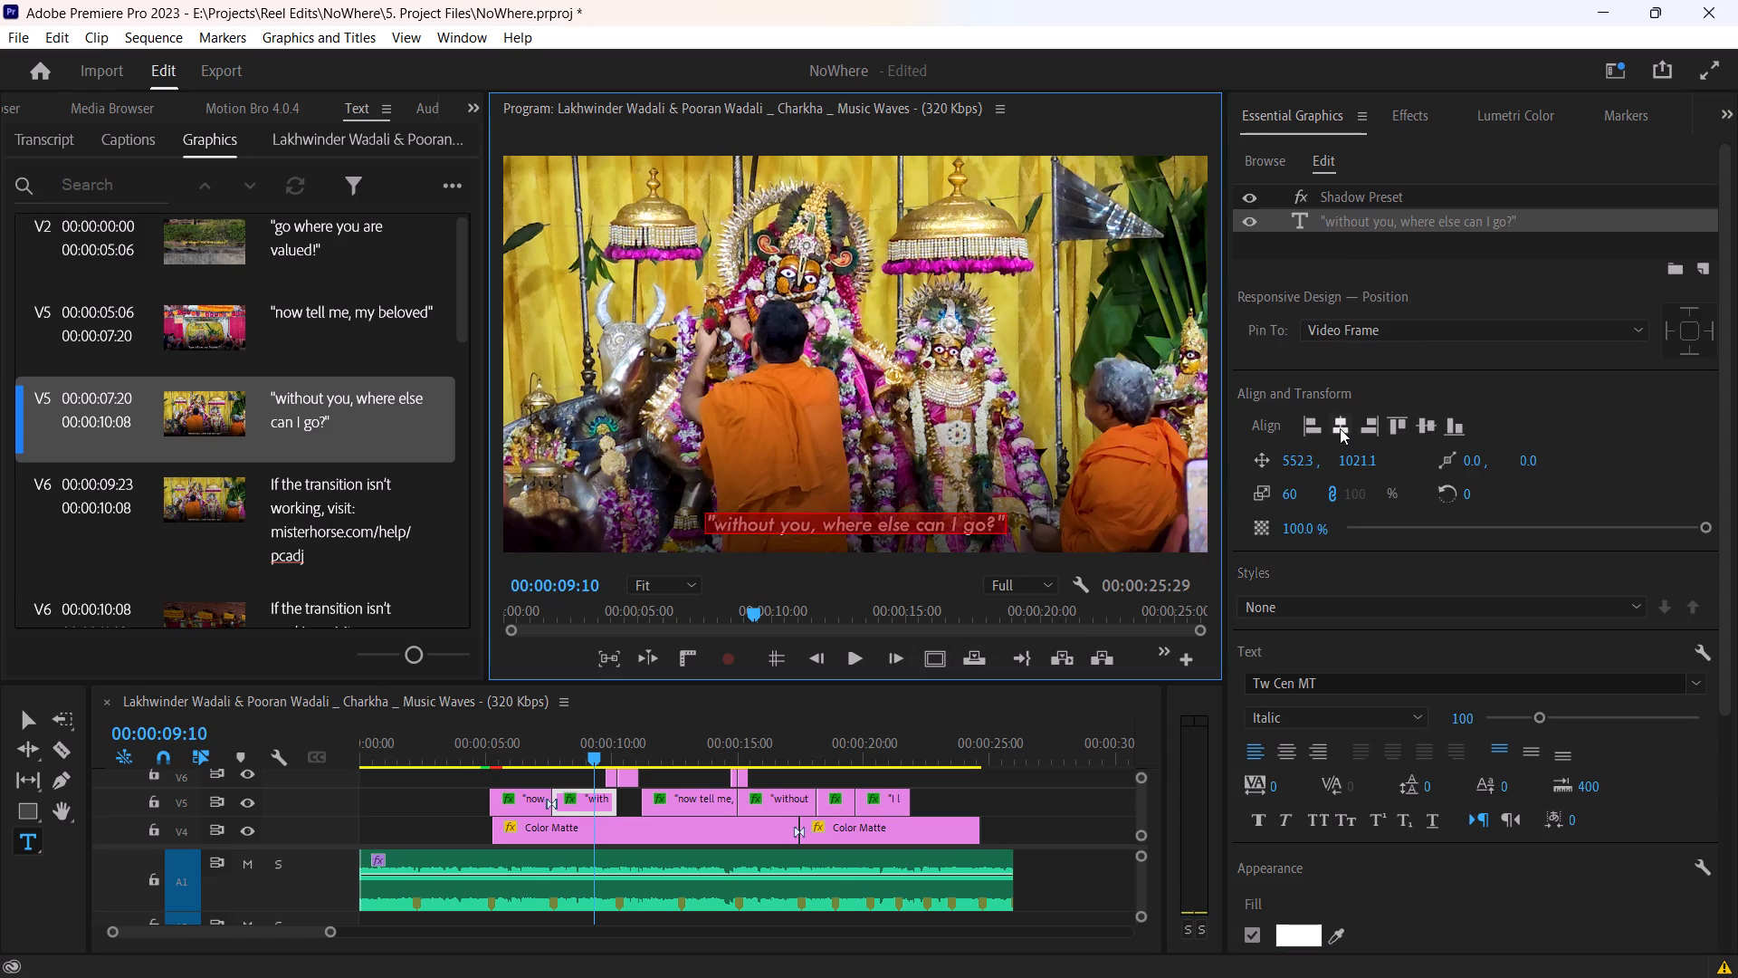
pyautogui.click(1340, 428)
pyautogui.click(1430, 418)
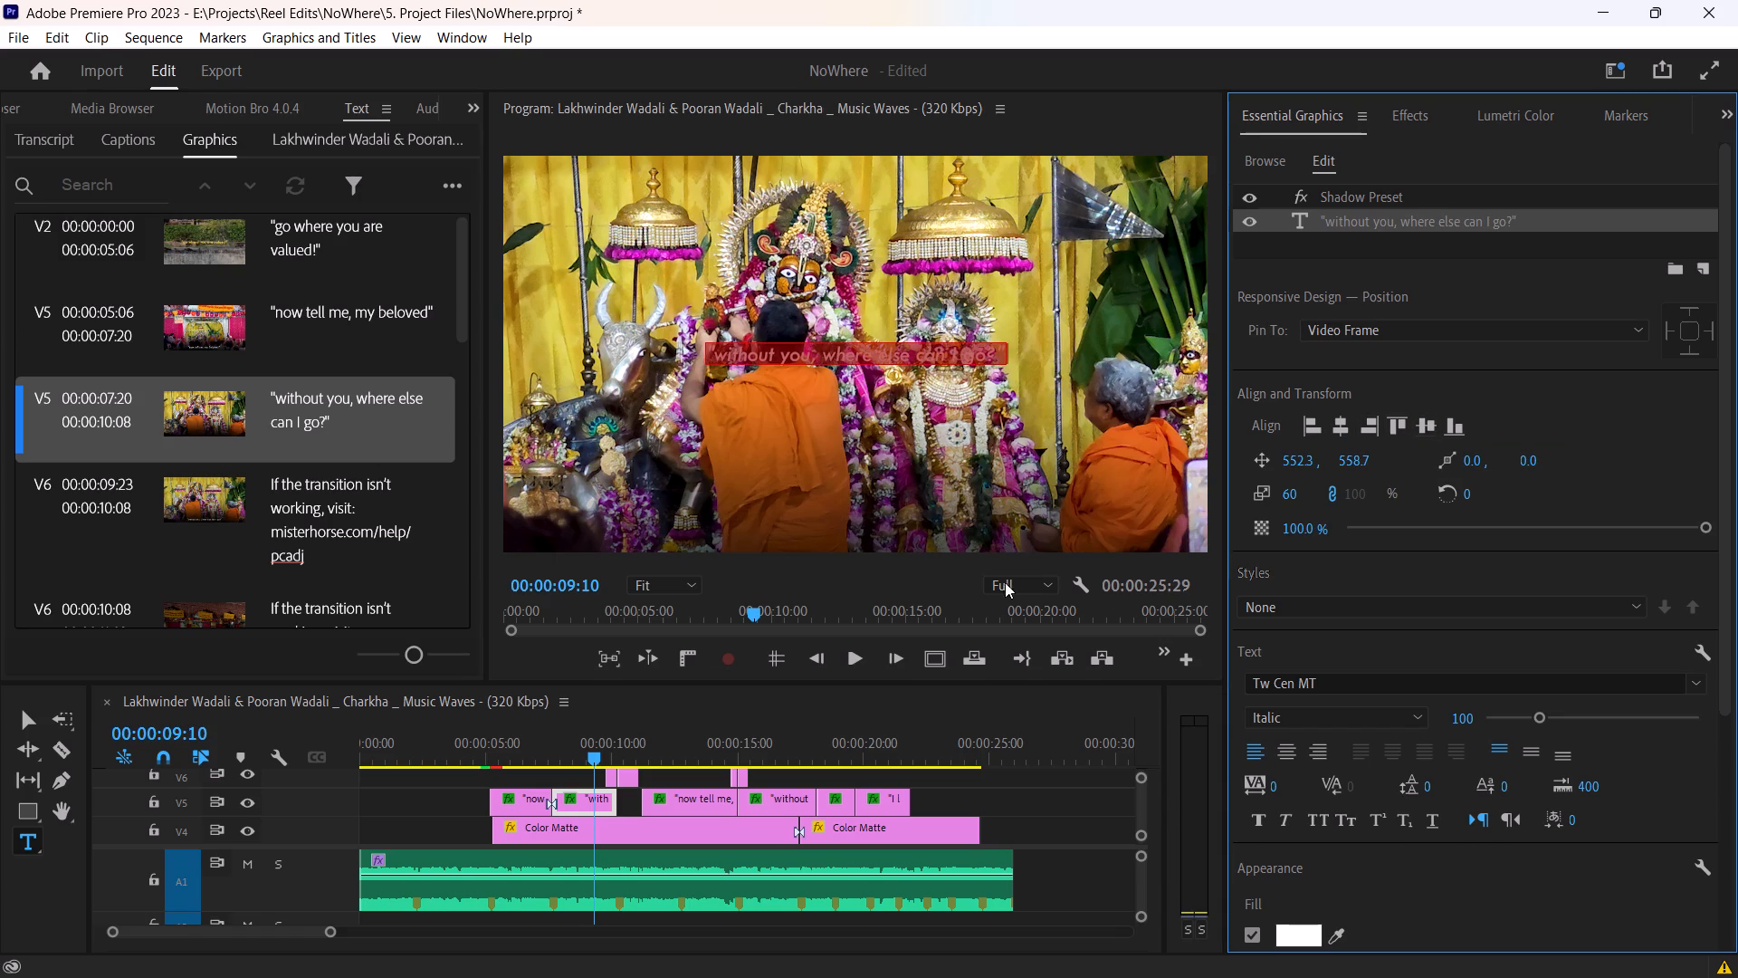
# Set the first "now tell me, my beloved" subtitle's text to scale 60 and centre it horizontally and vertically in the frame.
pyautogui.moveTo(558, 742); pyautogui.dragTo(539, 746)
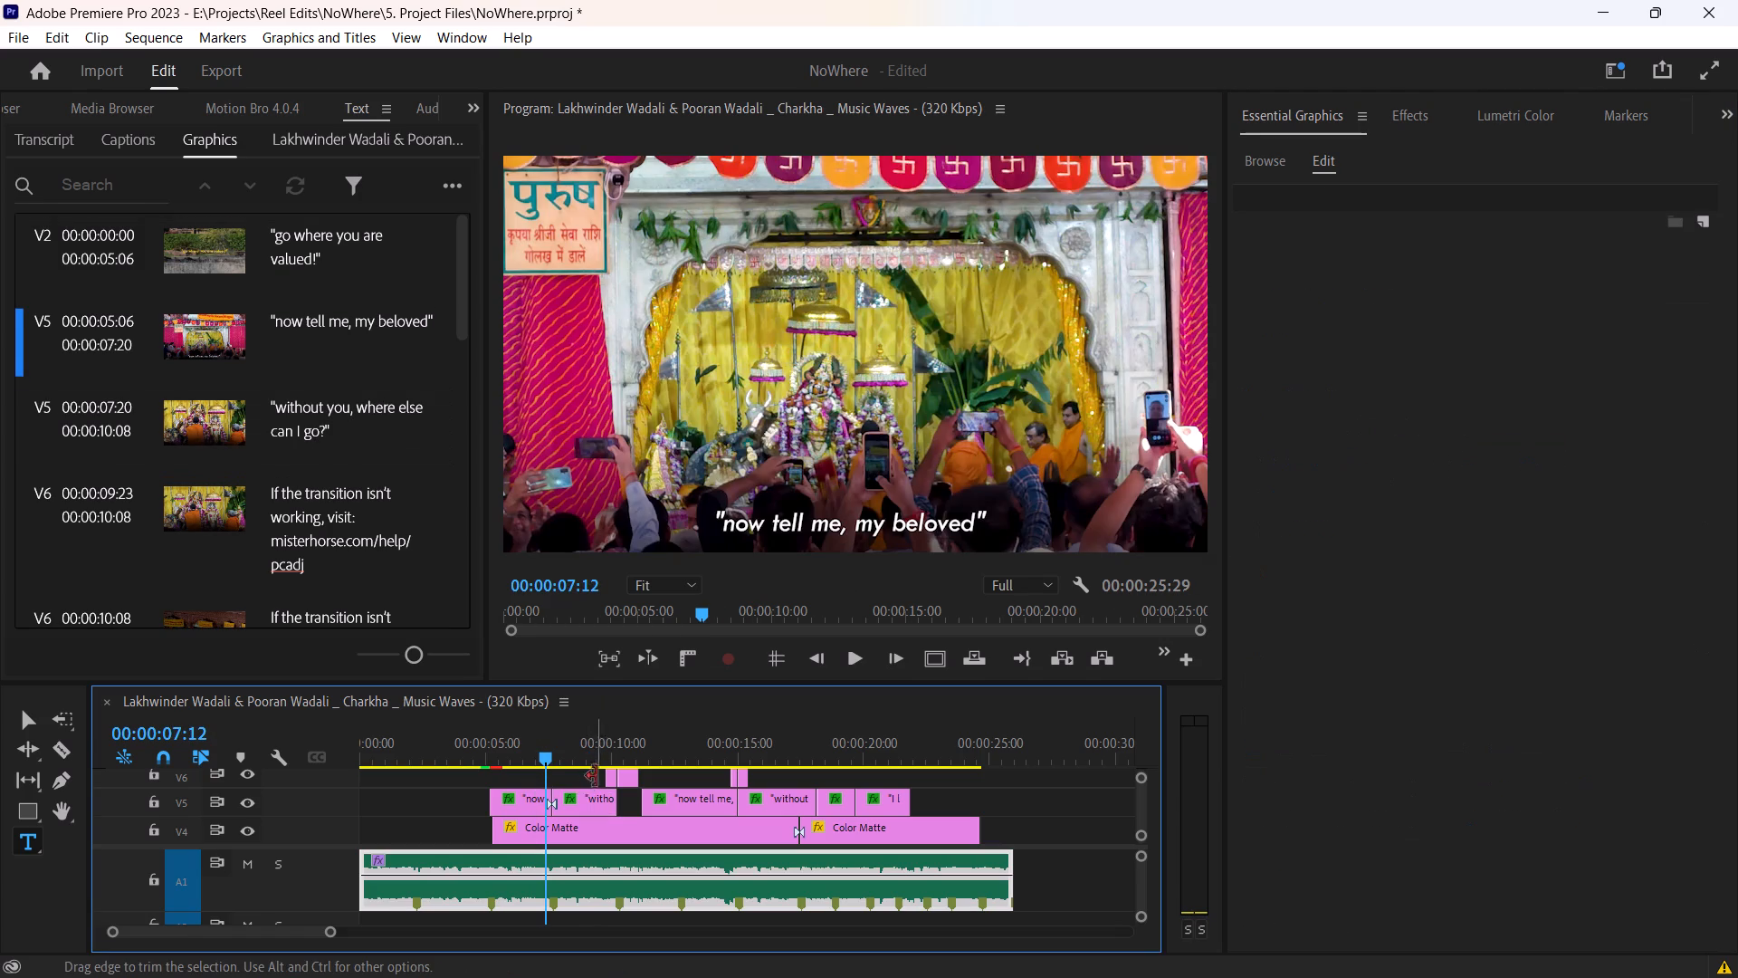
pyautogui.click(553, 797)
pyautogui.click(535, 797)
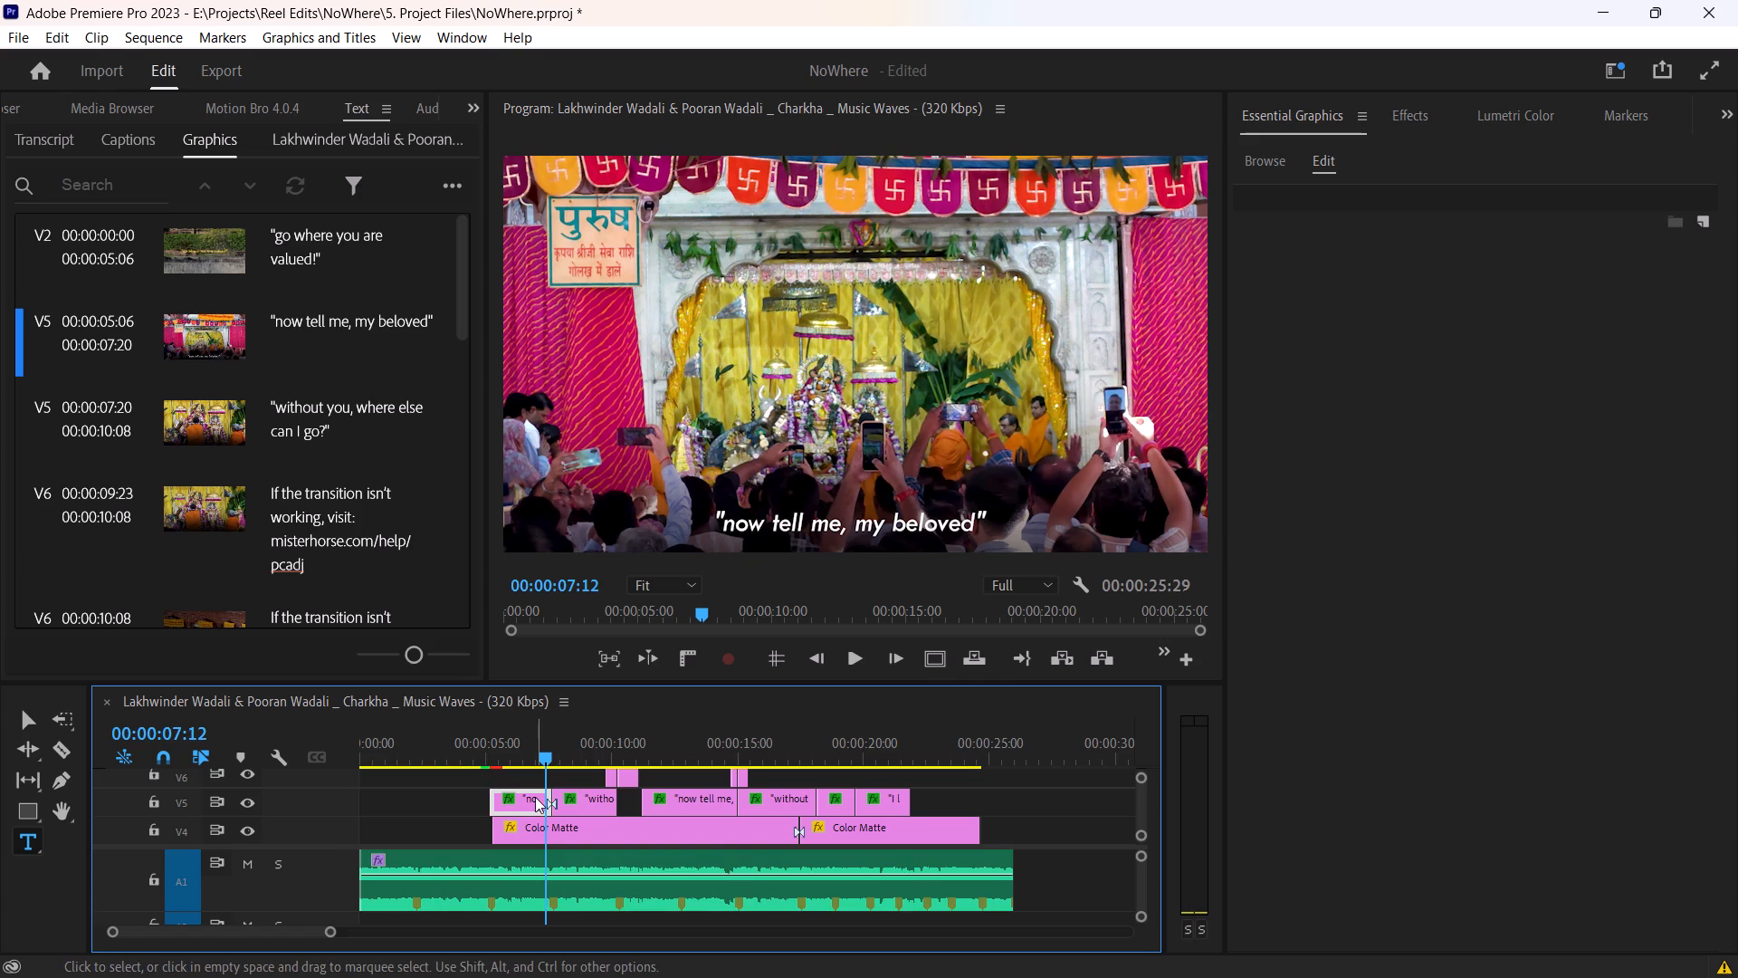
pyautogui.doubleClick(1399, 188)
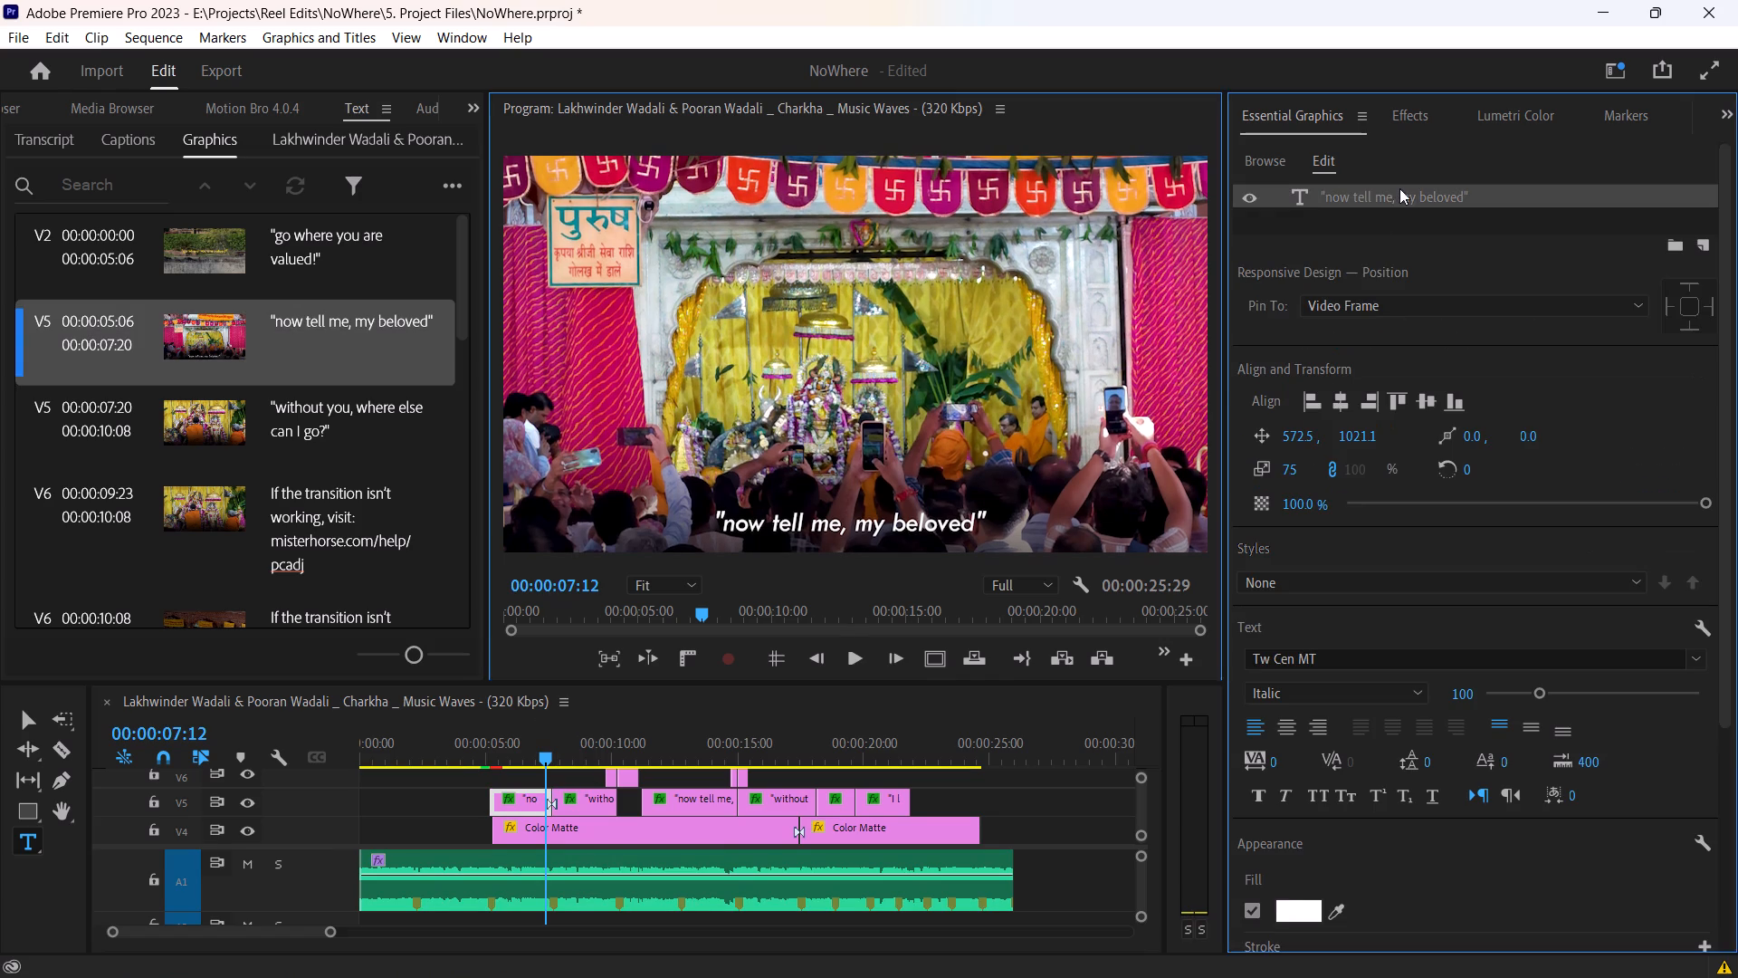
pyautogui.click(1288, 465)
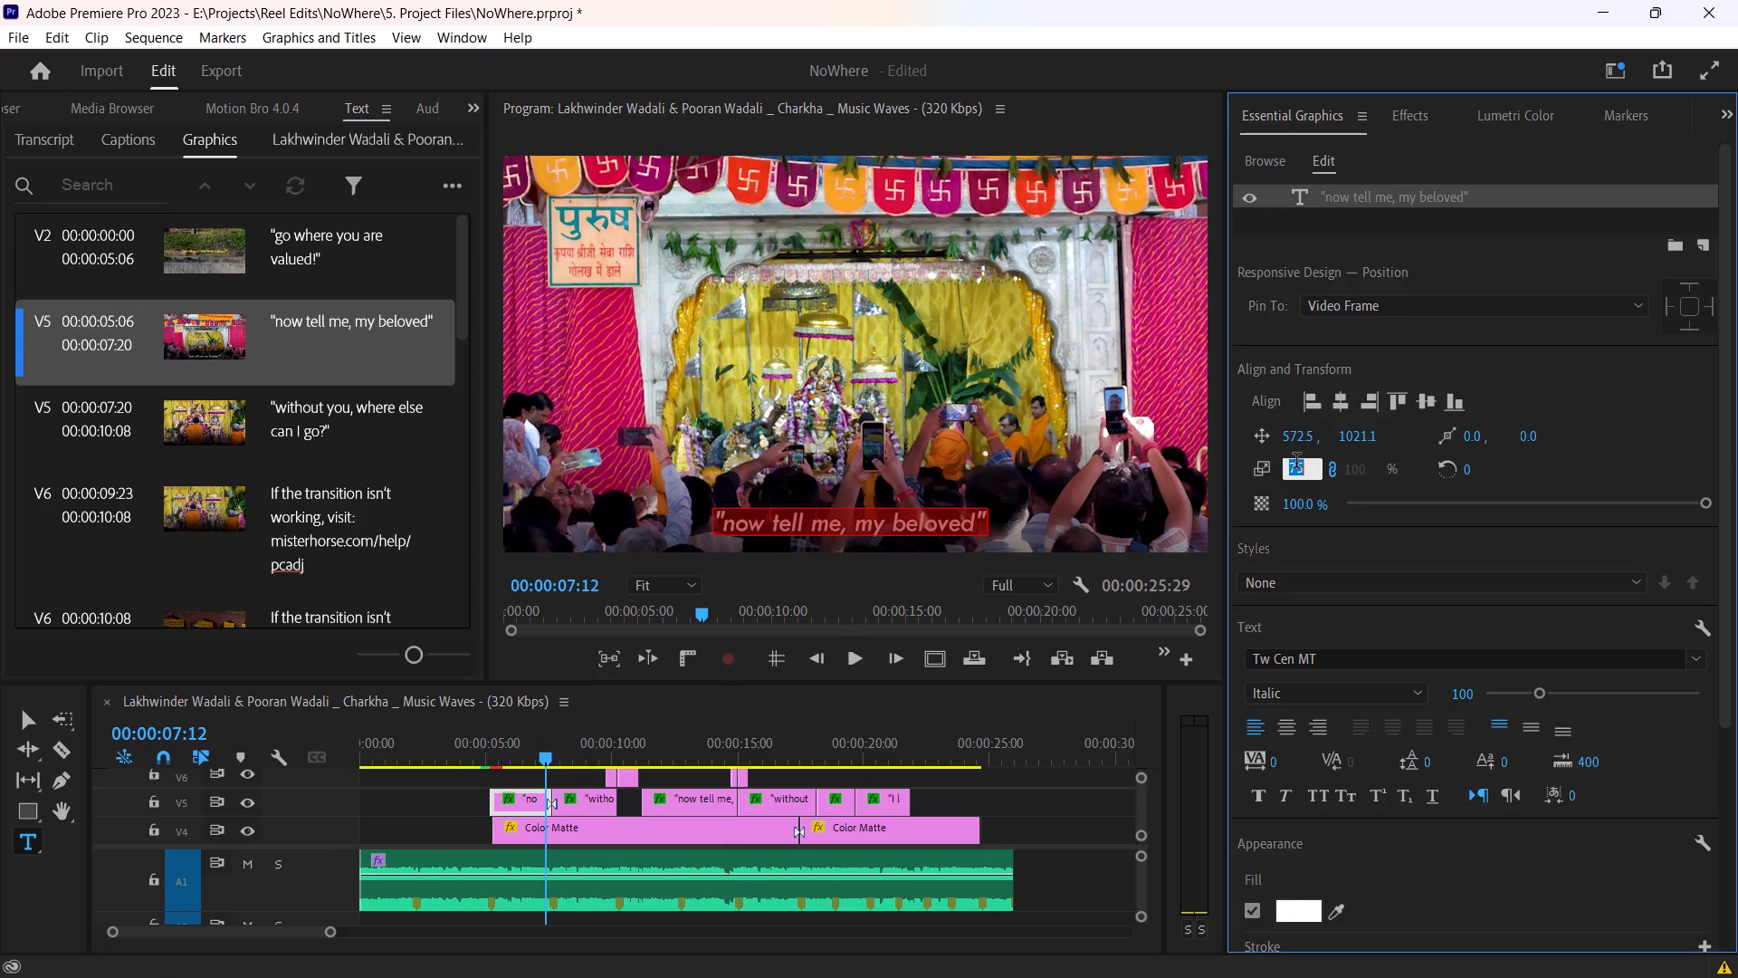
pyautogui.write('60')
pyautogui.press('Return')
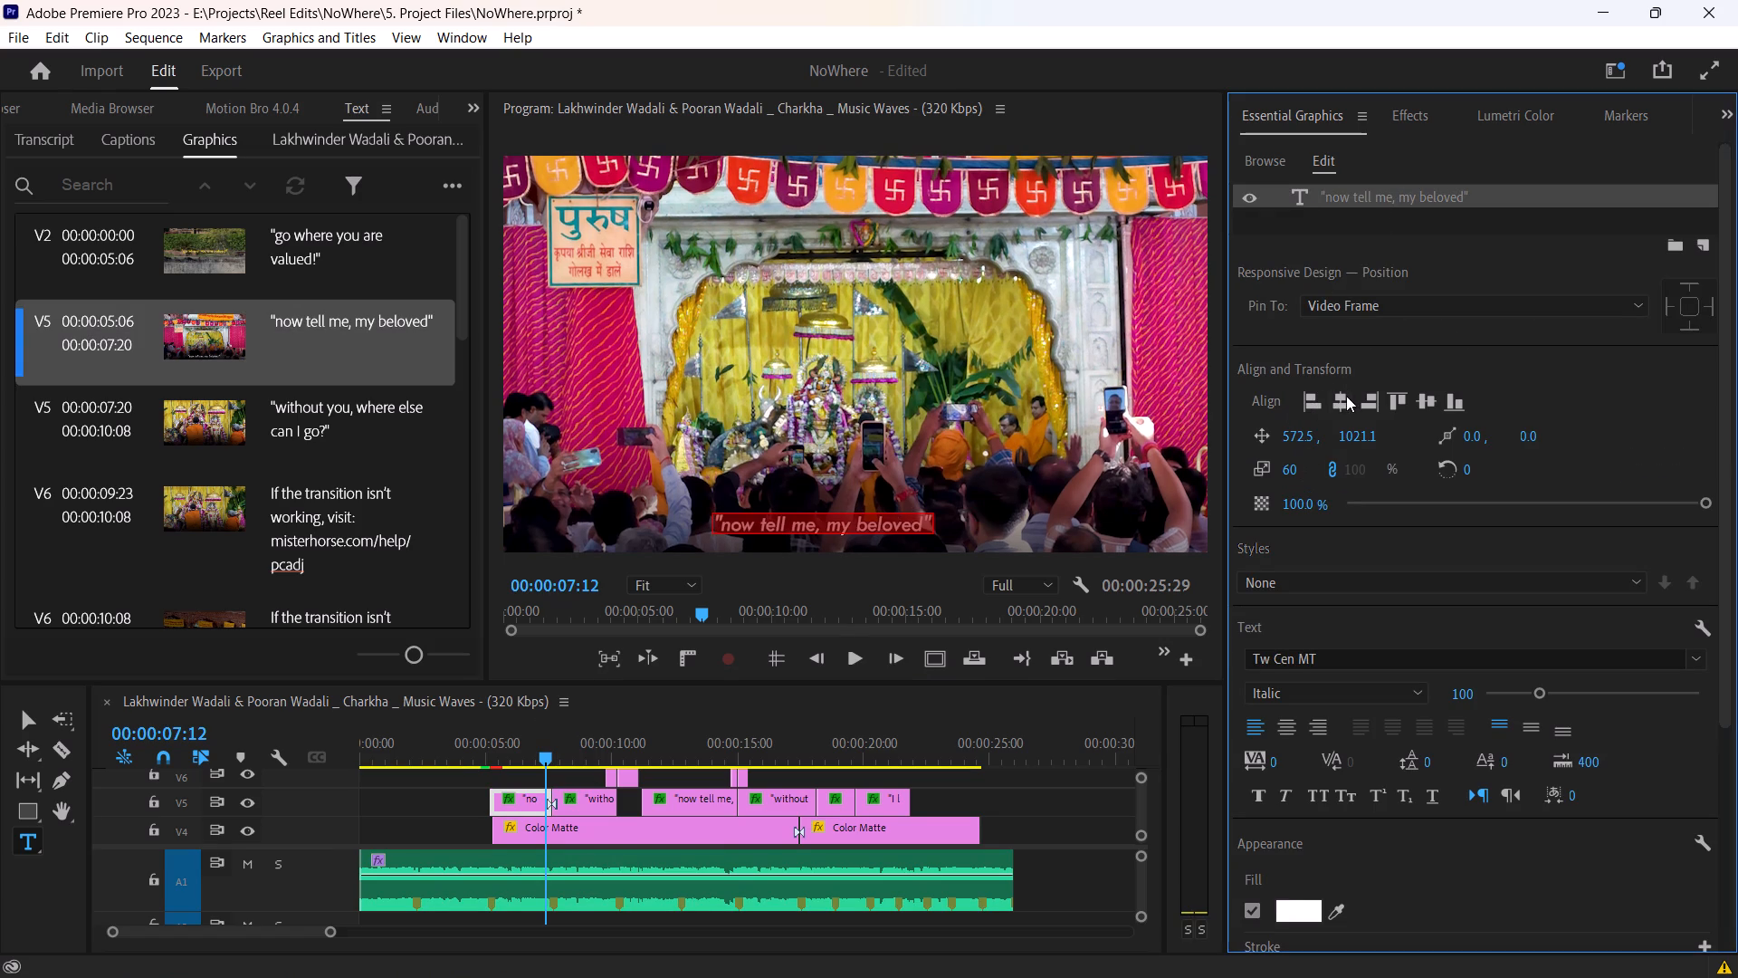
pyautogui.click(1346, 396)
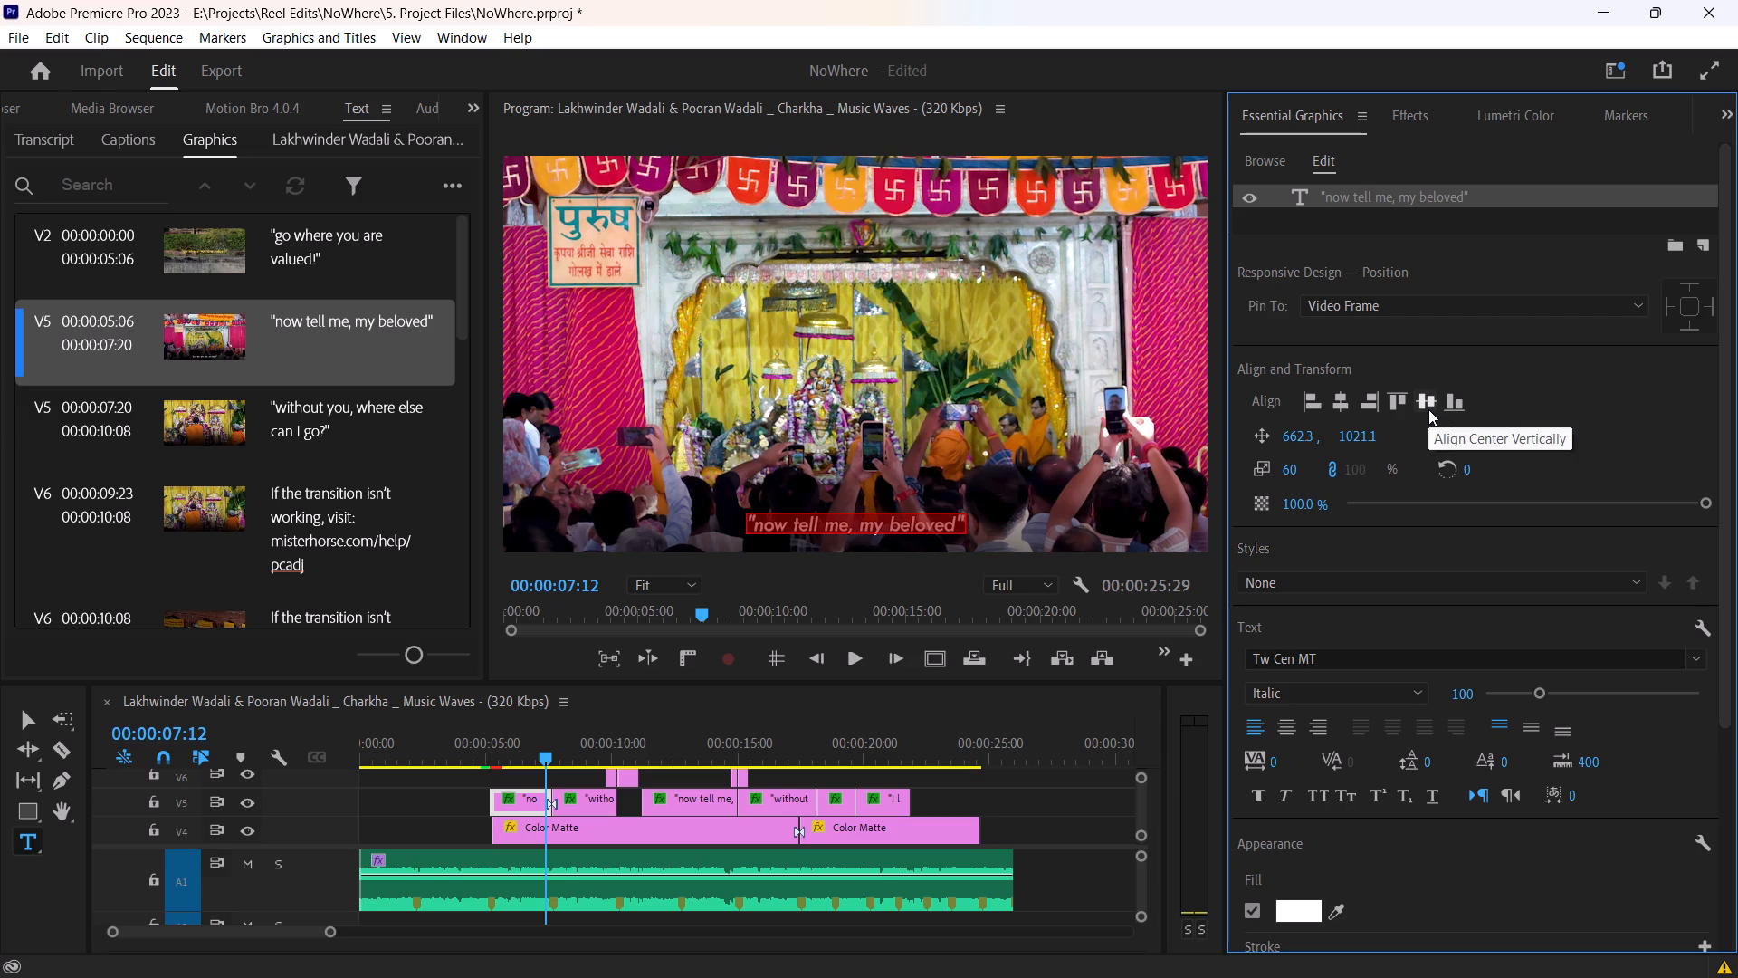
pyautogui.click(1428, 409)
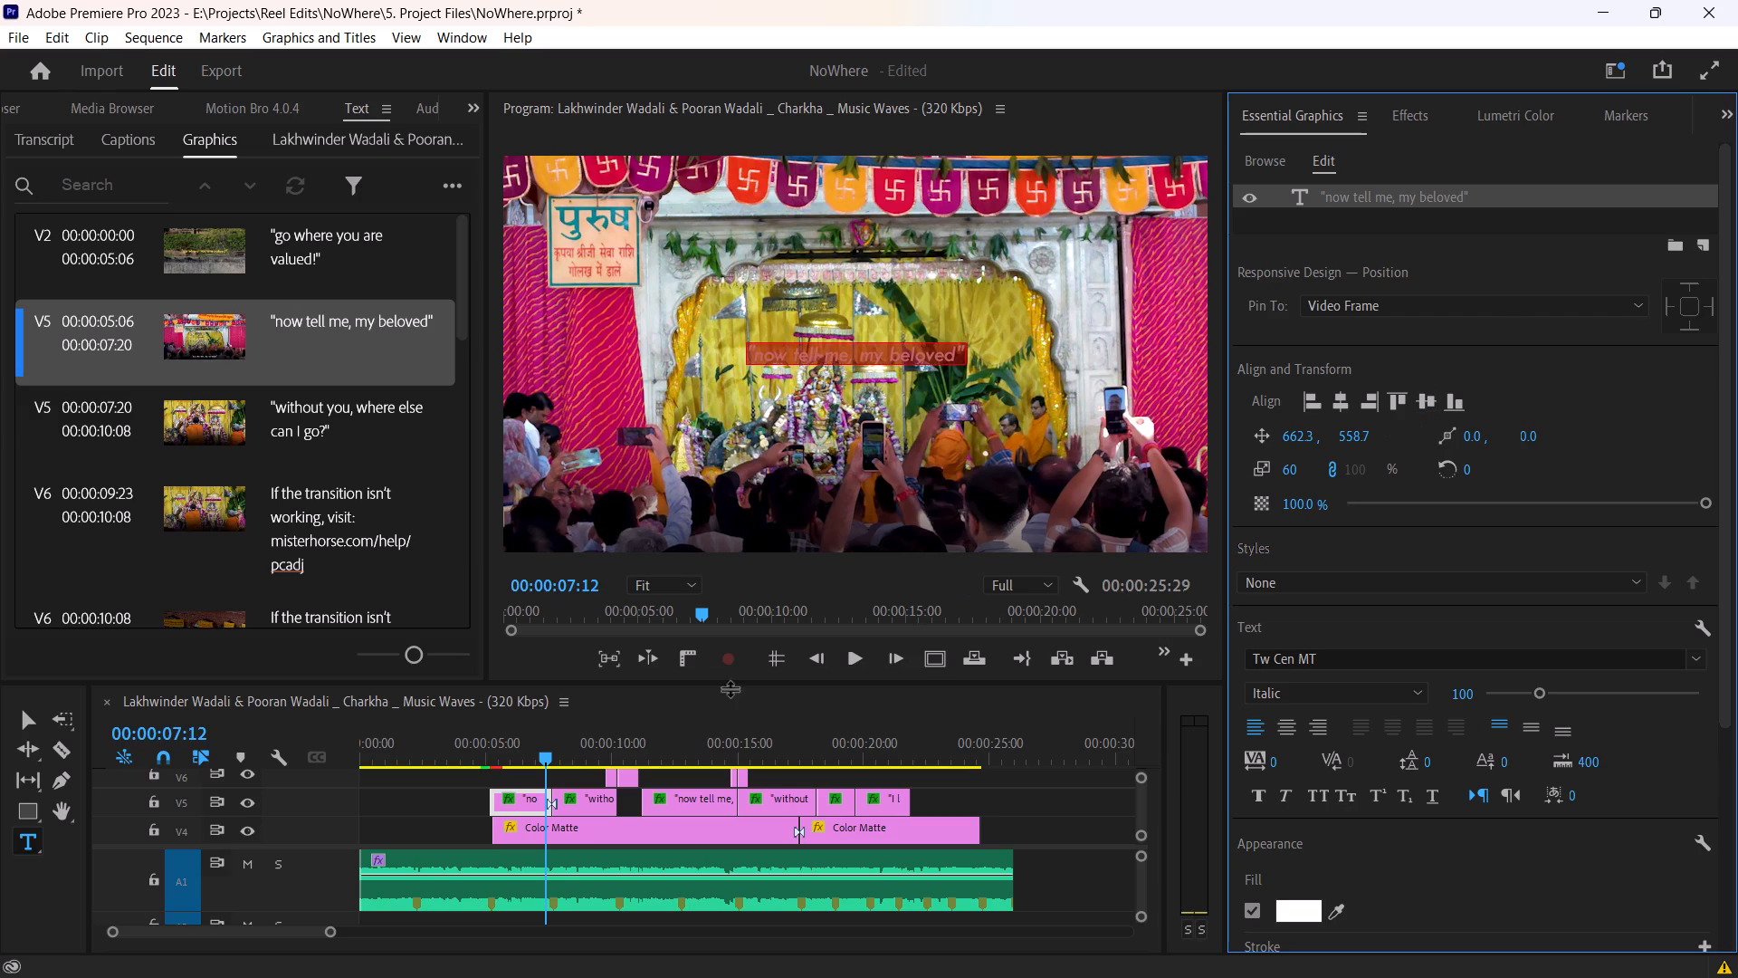
# Play back the reel from about 00:00:04:23 to review the first "now tell me, my beloved" subtitle over the temple clip.
pyautogui.click(483, 733)
pyautogui.click(553, 756)
pyautogui.click(482, 743)
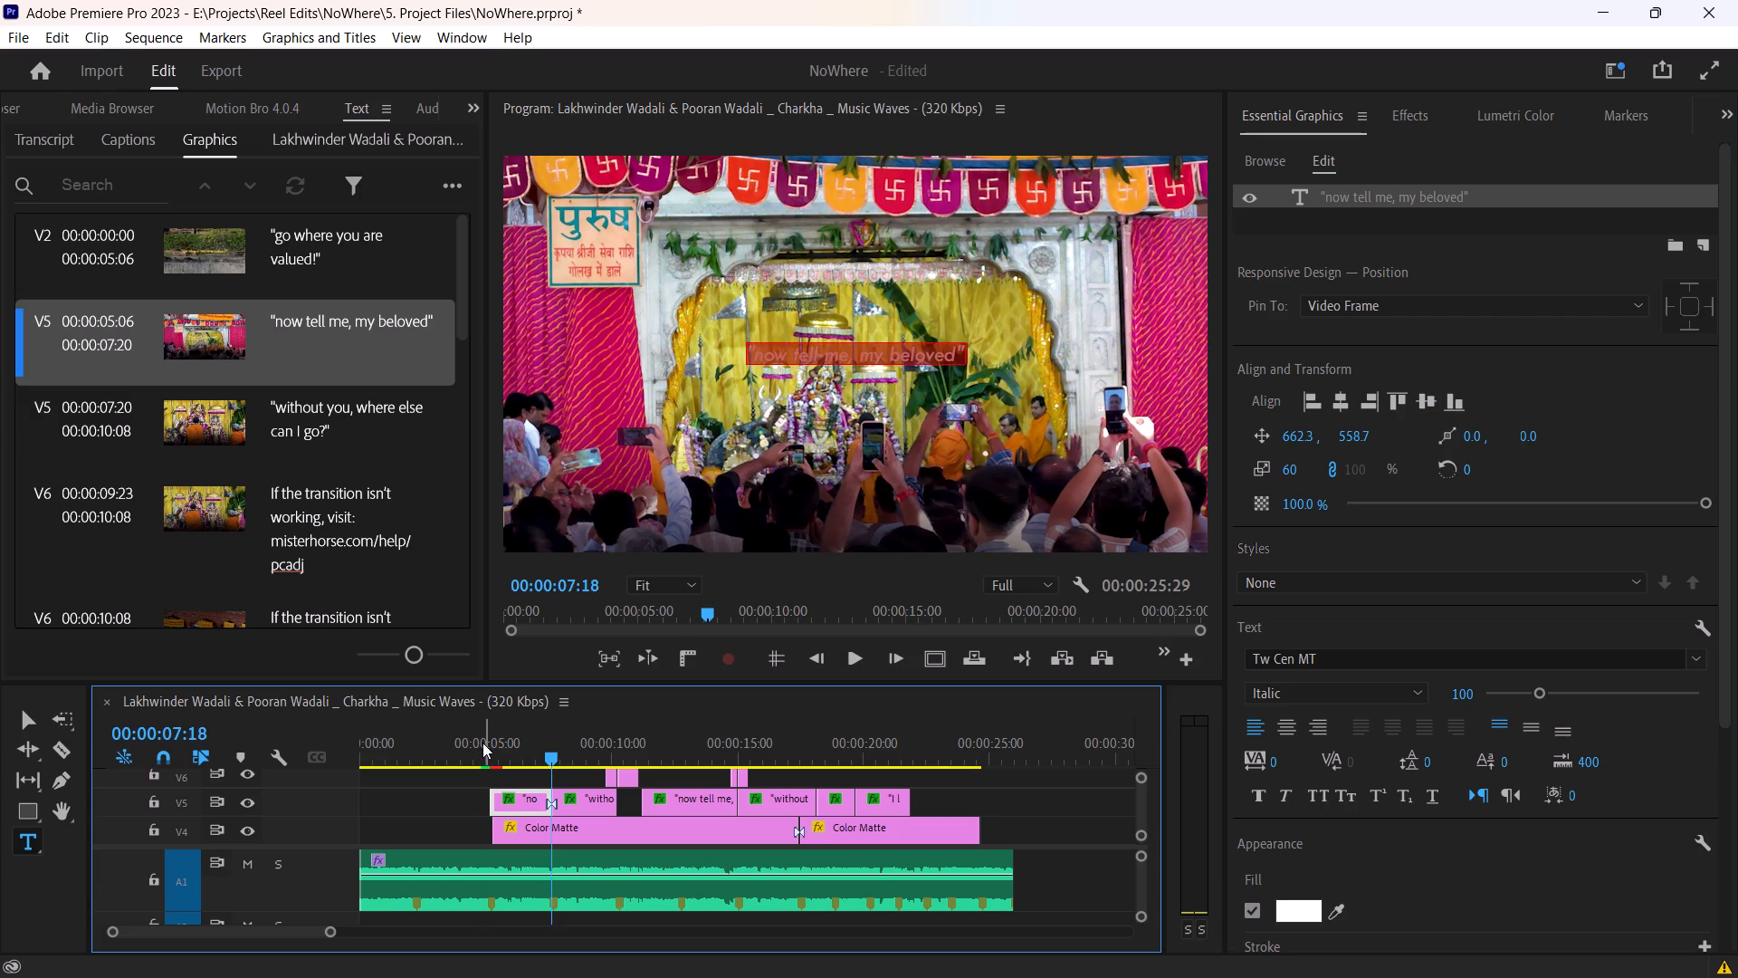
pyautogui.press('space')
pyautogui.click(1031, 791)
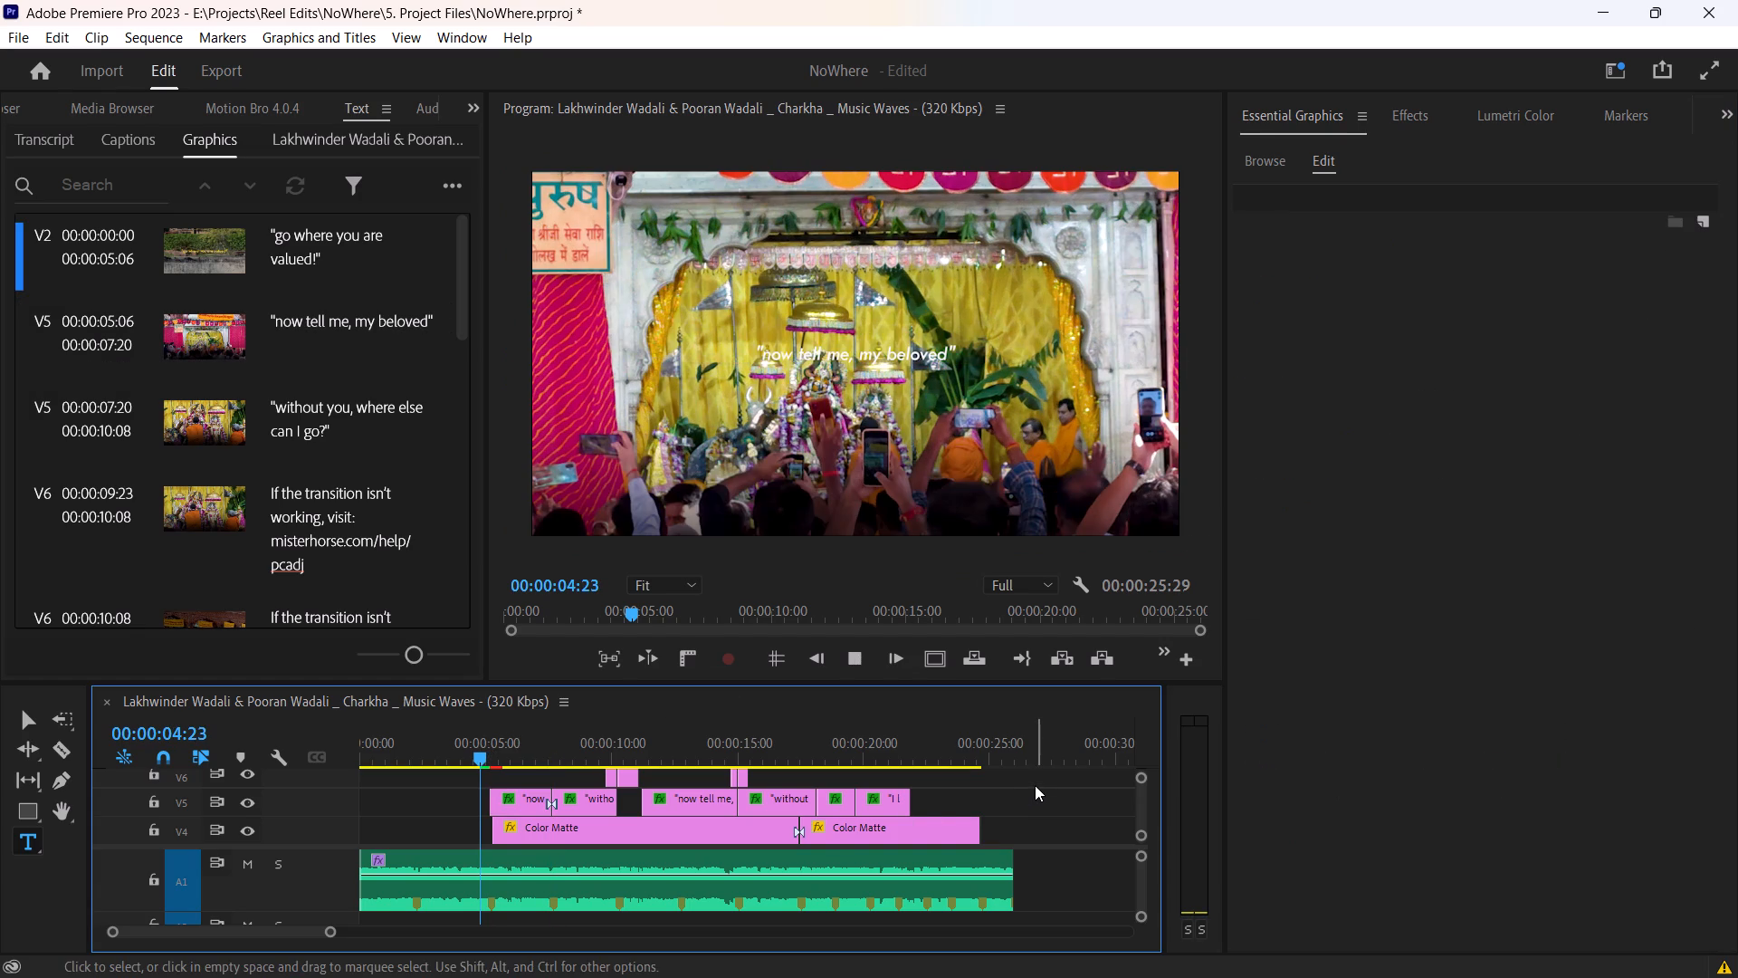
pyautogui.press('space')
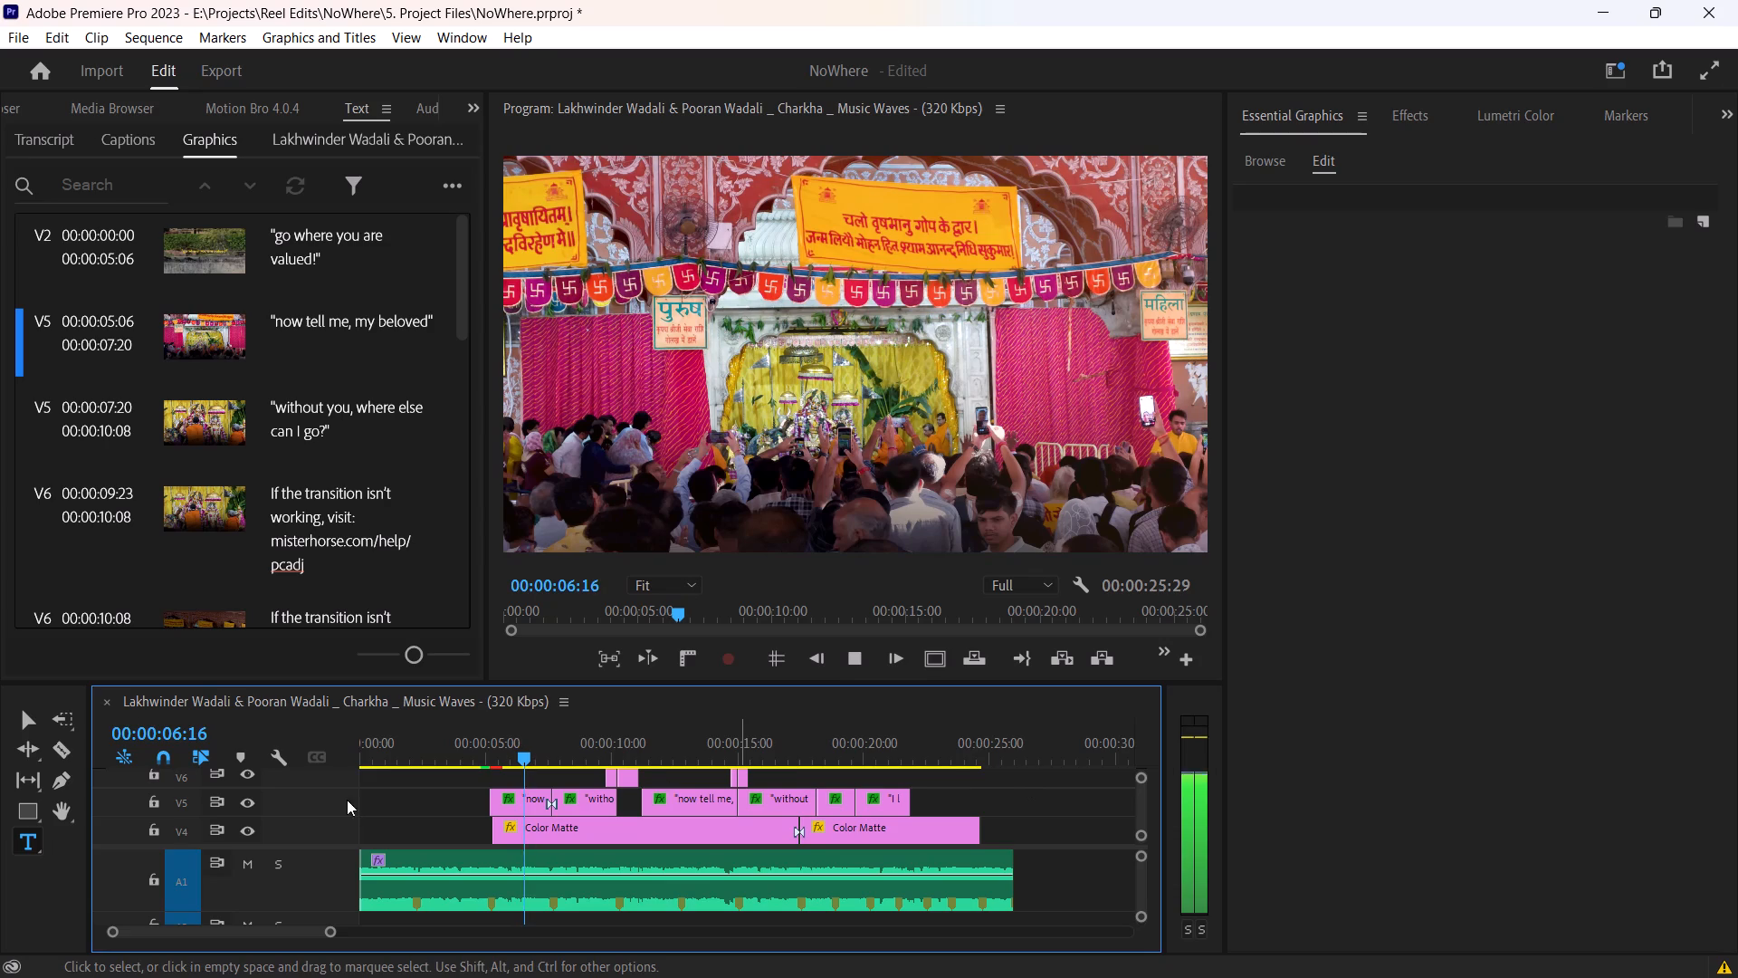
# Apply the Shadow Preset effect to the yellow "go where you are valued!" title on track V2.
pyautogui.click(415, 756)
pyautogui.keyDown('ctrl'); pyautogui.scroll(7, 465, 815); pyautogui.keyUp('ctrl')
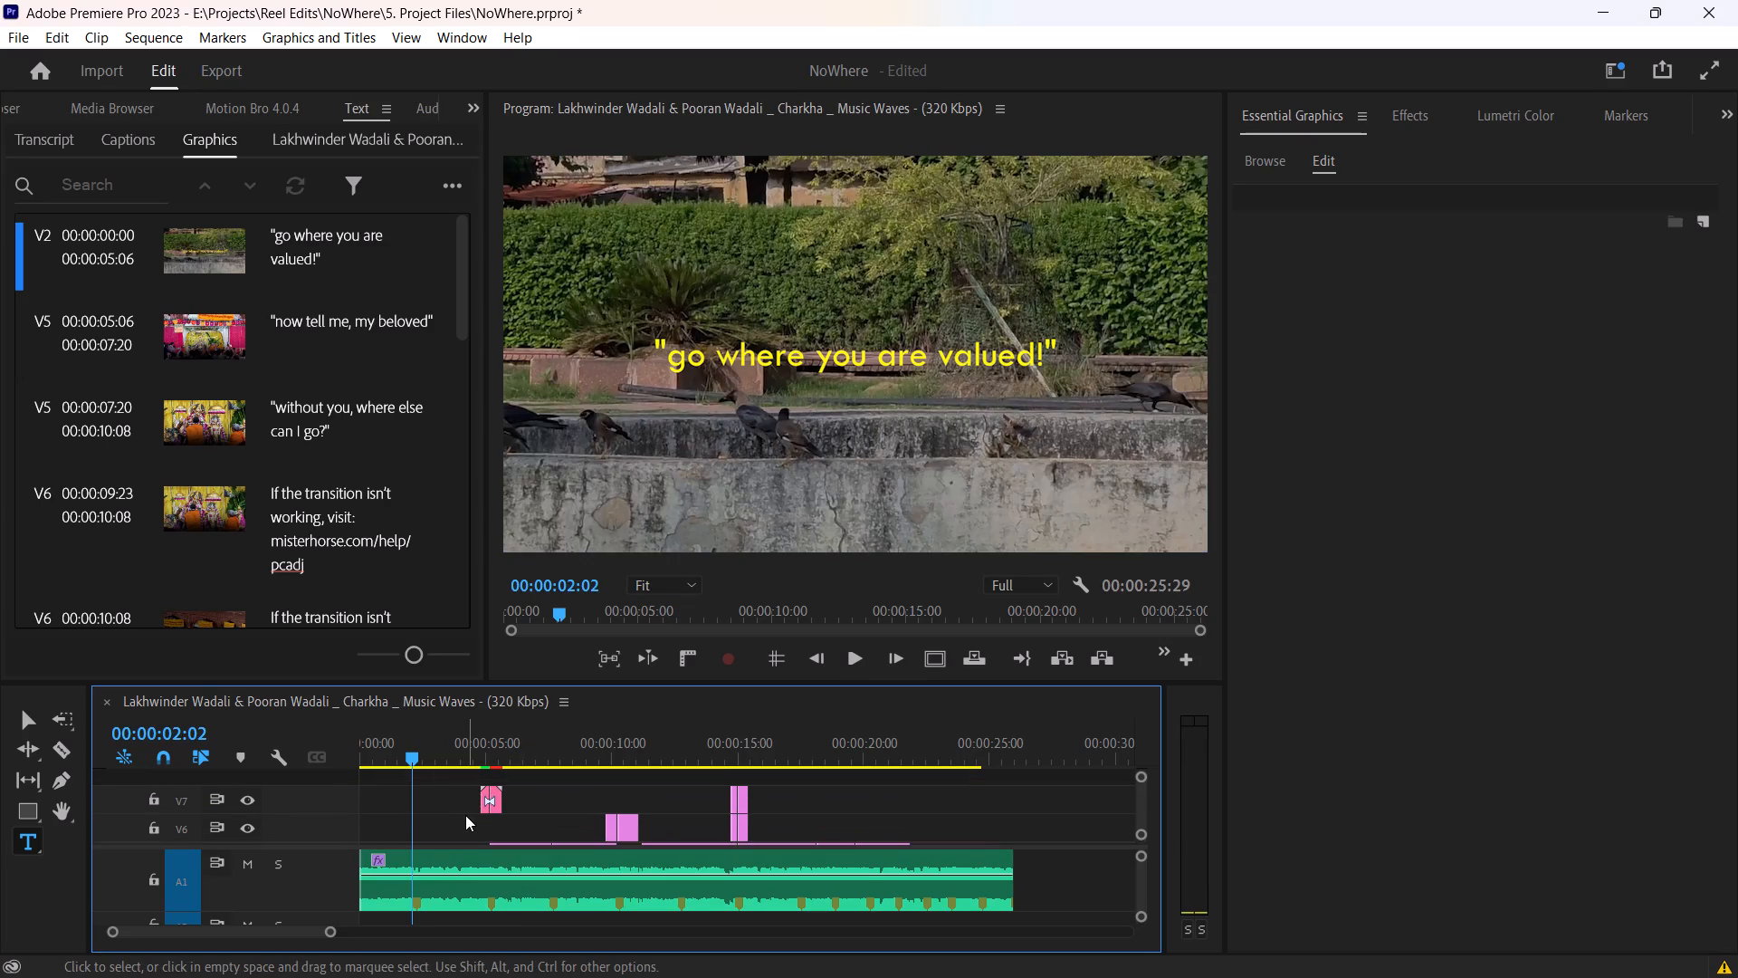
pyautogui.click(1429, 115)
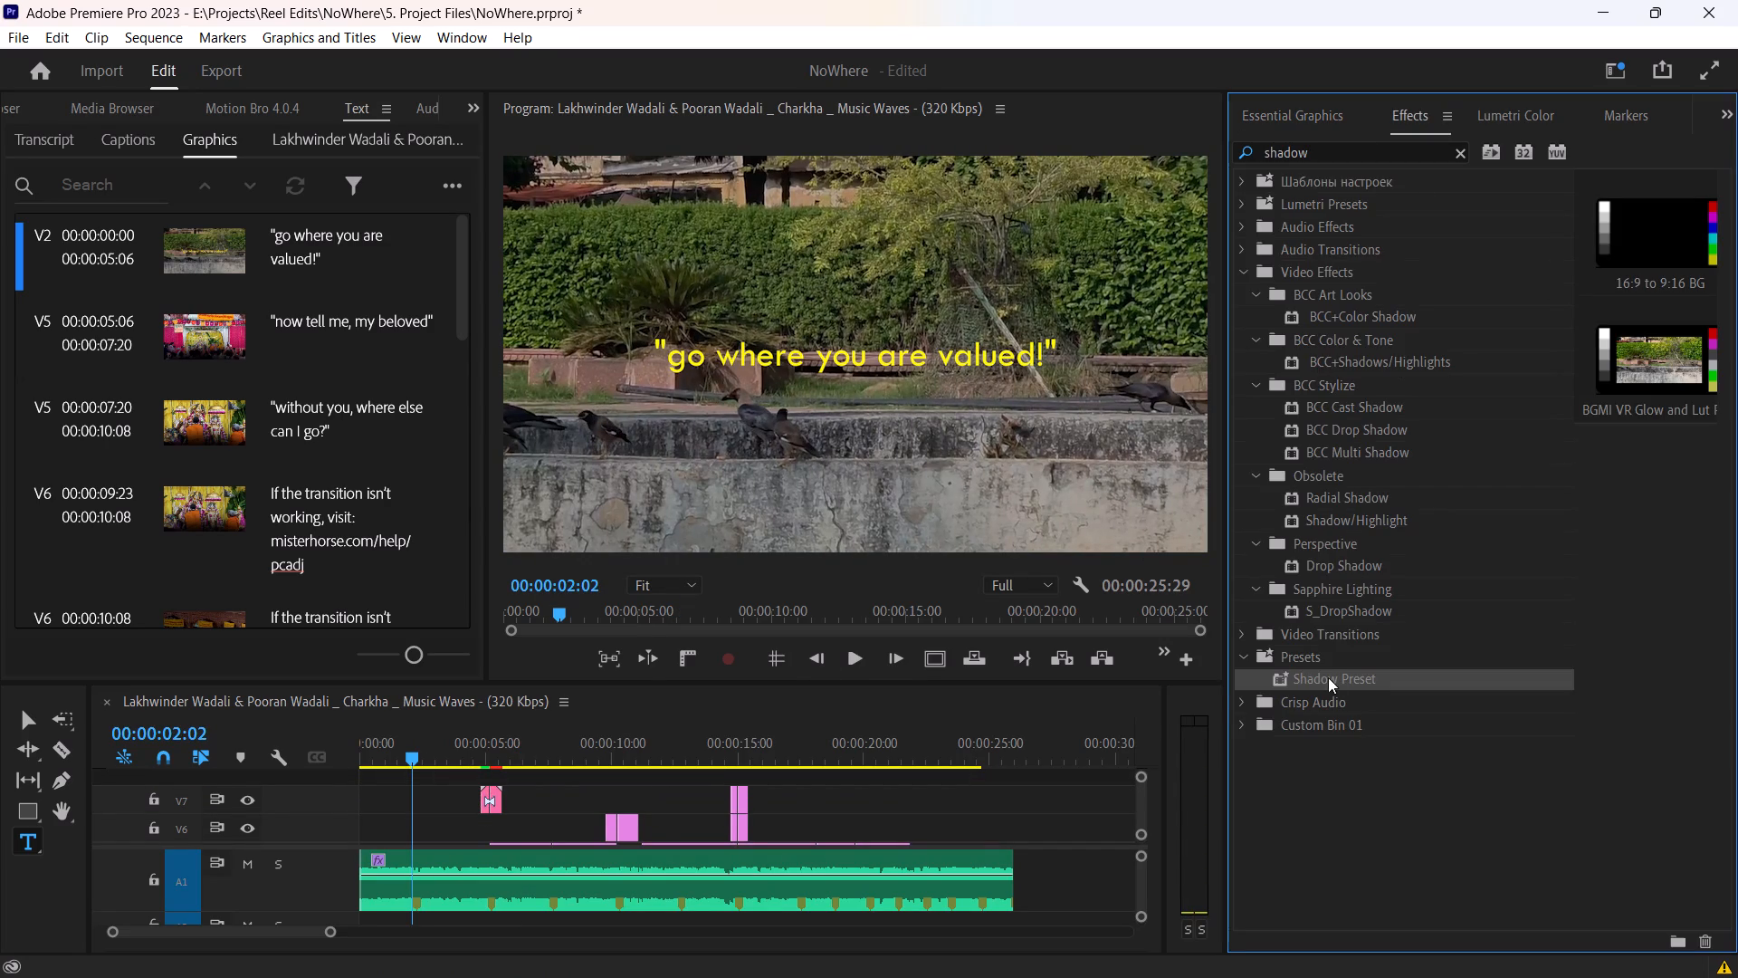
pyautogui.keyDown('ctrl'); pyautogui.scroll(-8, 446, 801); pyautogui.keyUp('ctrl')
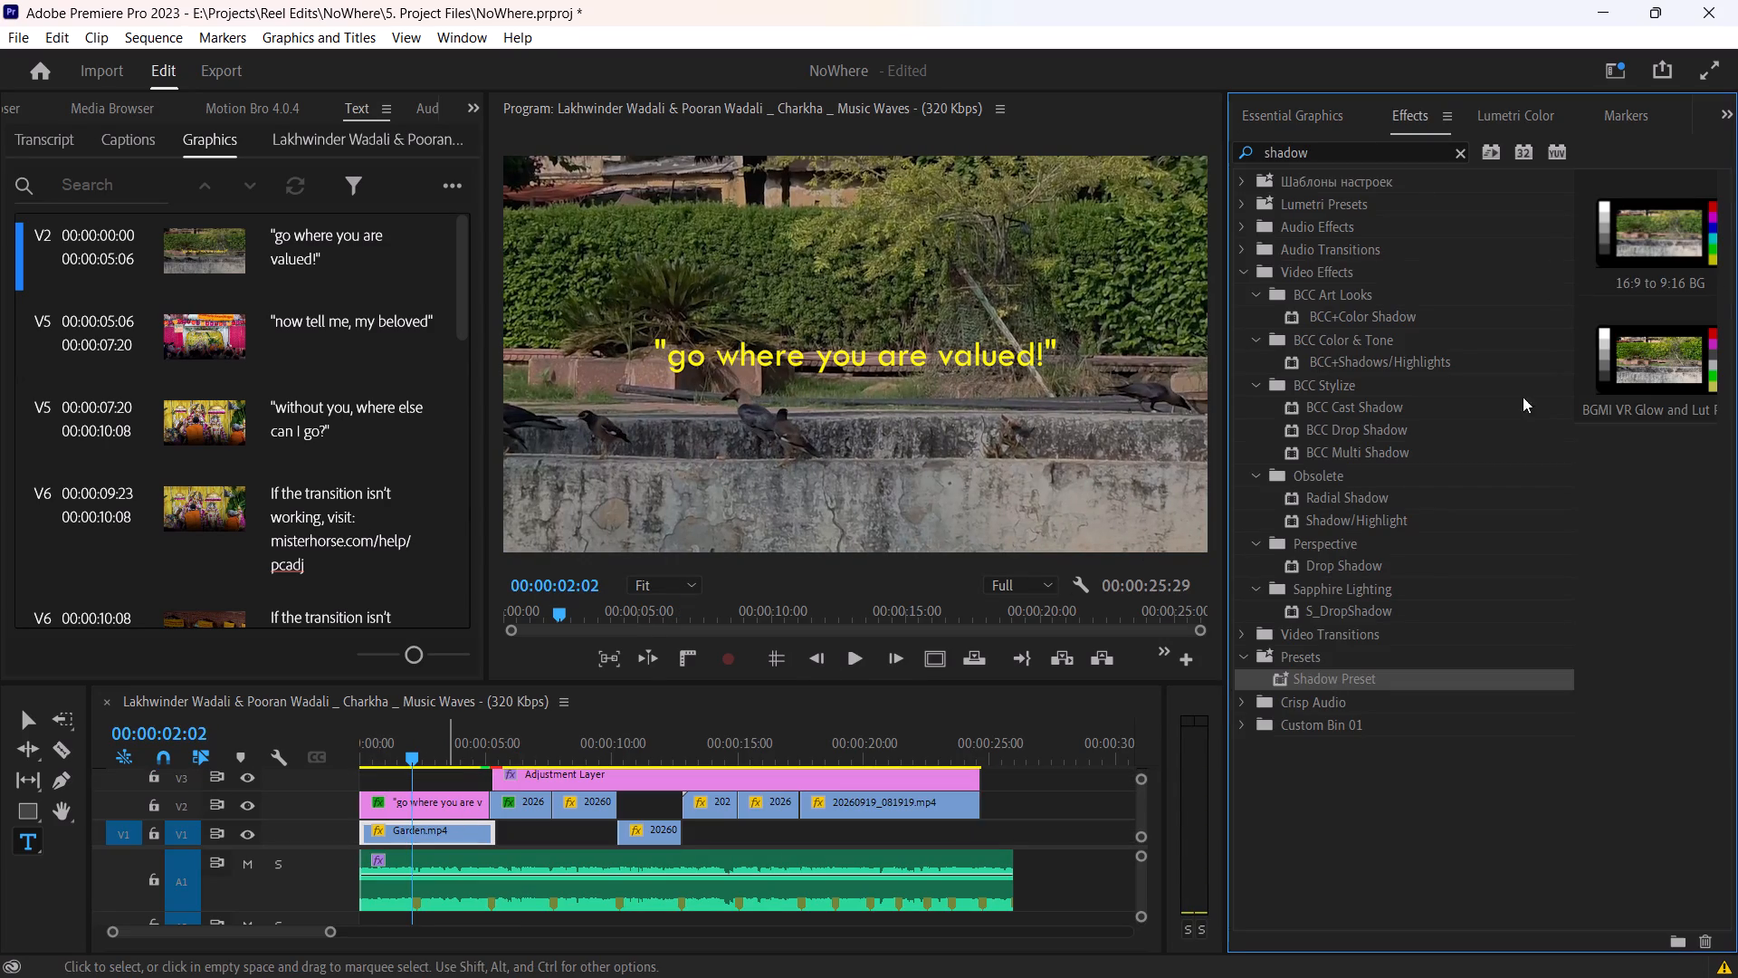
pyautogui.moveTo(1324, 676); pyautogui.dragTo(415, 804)
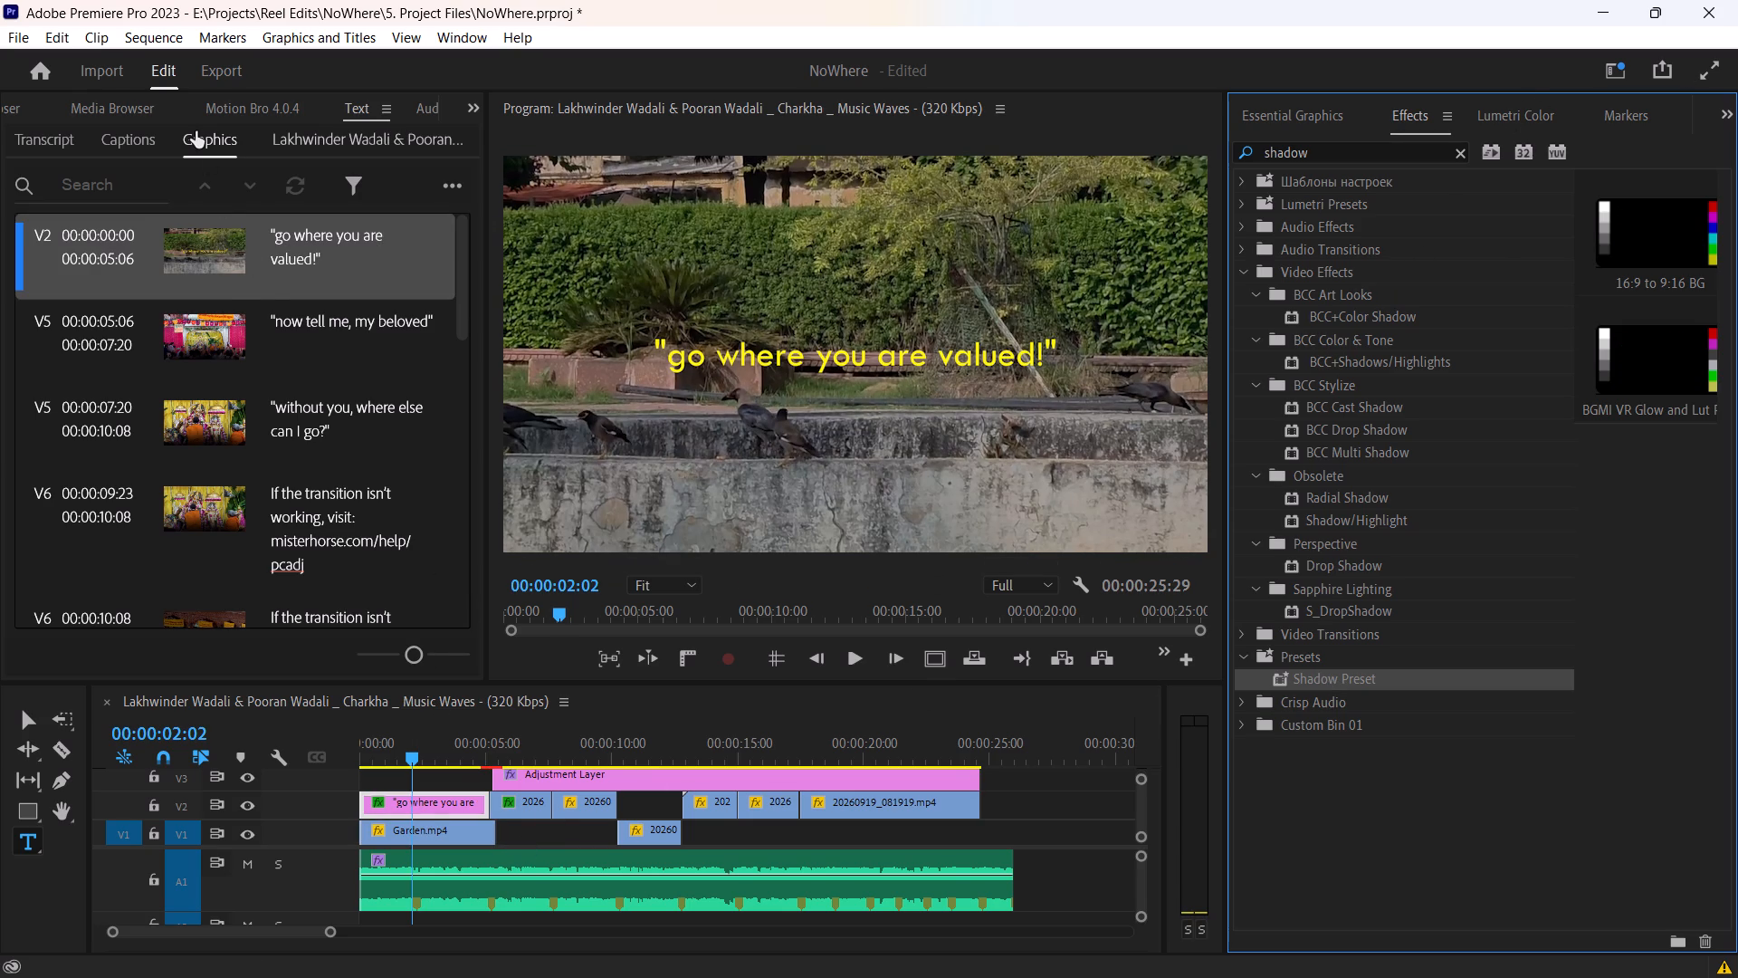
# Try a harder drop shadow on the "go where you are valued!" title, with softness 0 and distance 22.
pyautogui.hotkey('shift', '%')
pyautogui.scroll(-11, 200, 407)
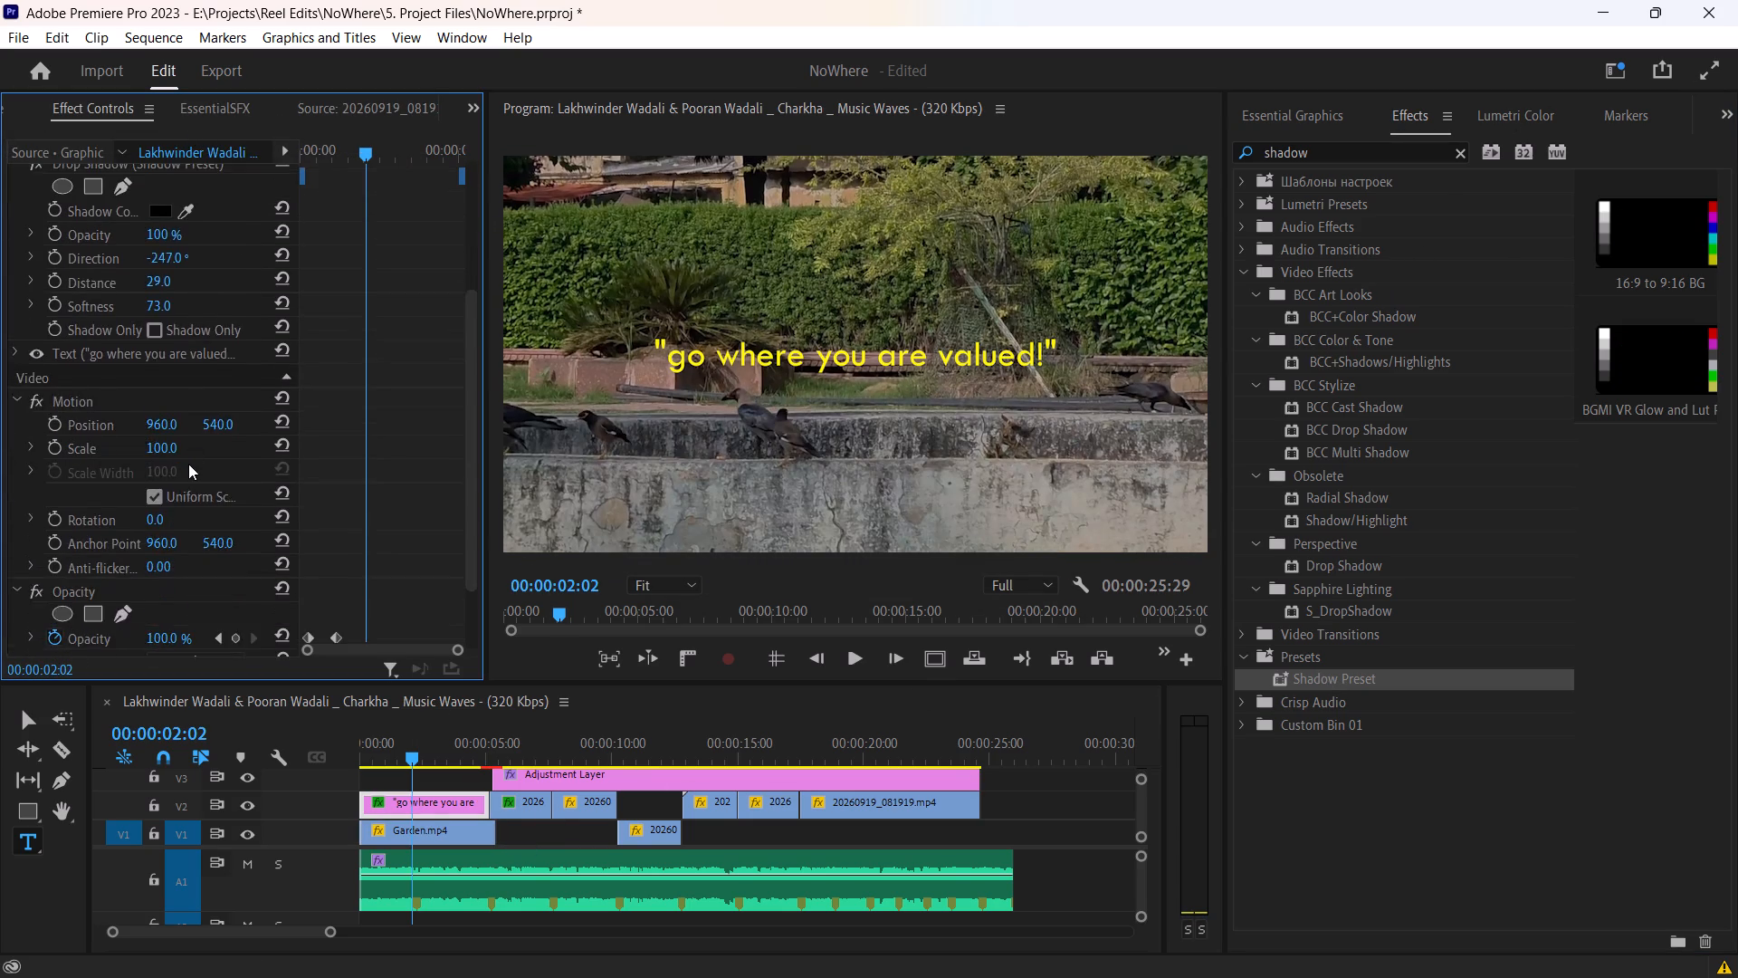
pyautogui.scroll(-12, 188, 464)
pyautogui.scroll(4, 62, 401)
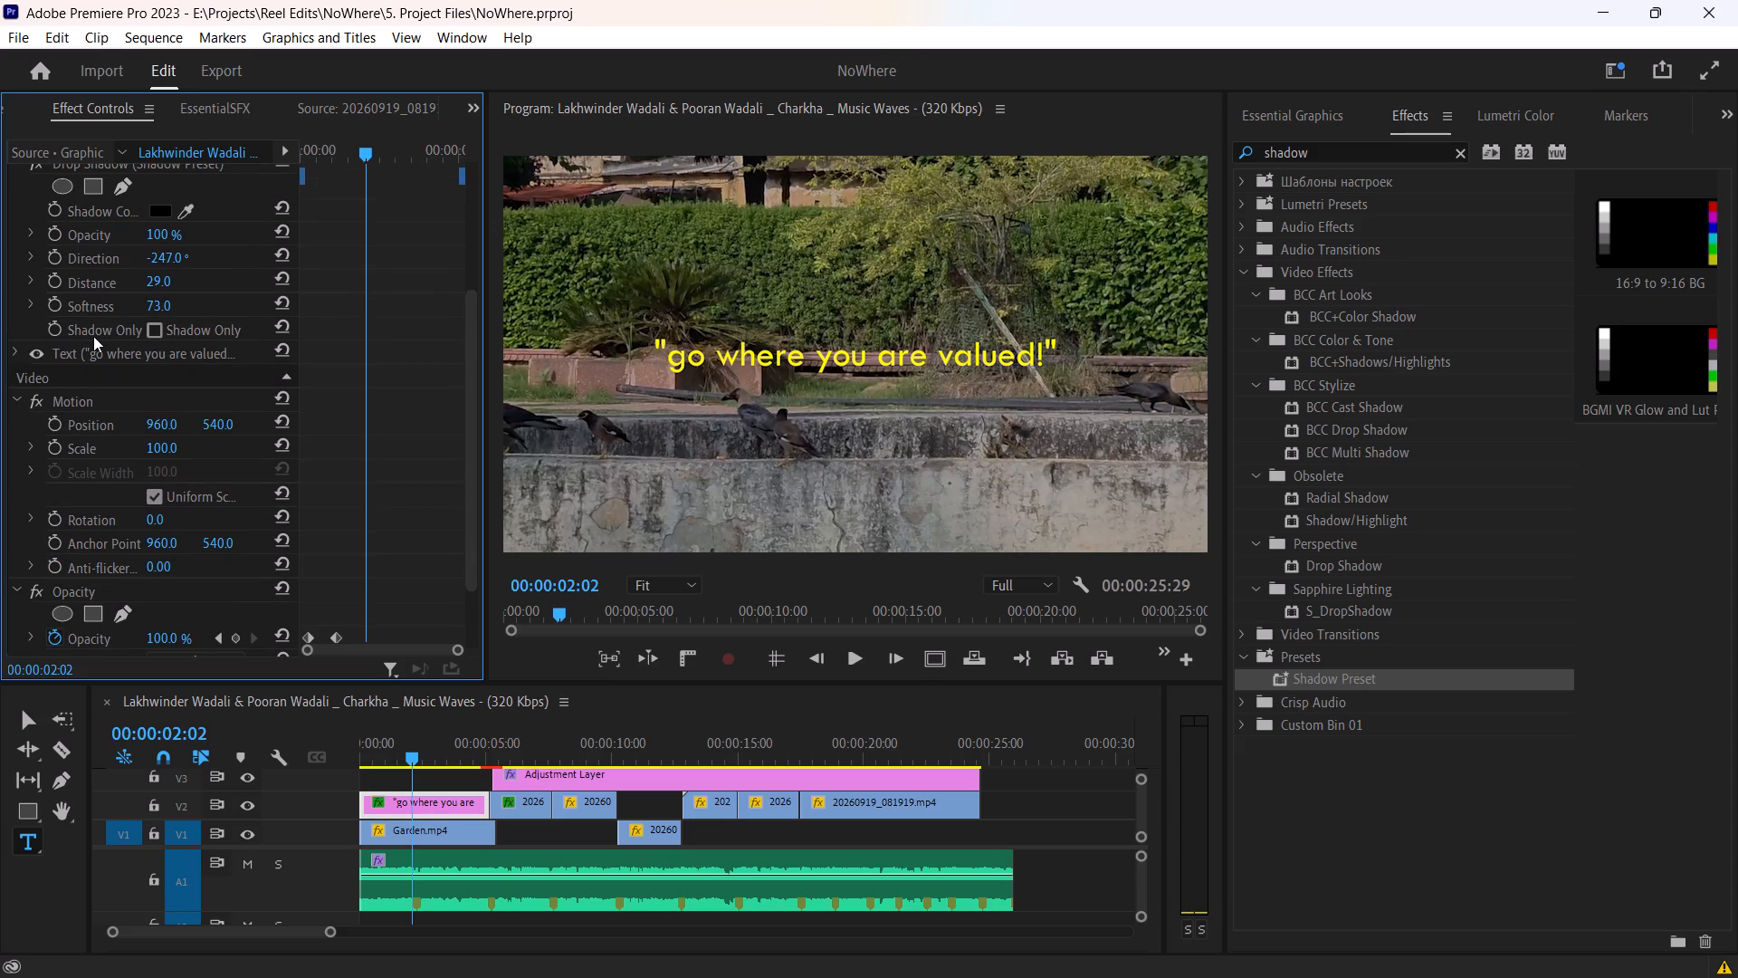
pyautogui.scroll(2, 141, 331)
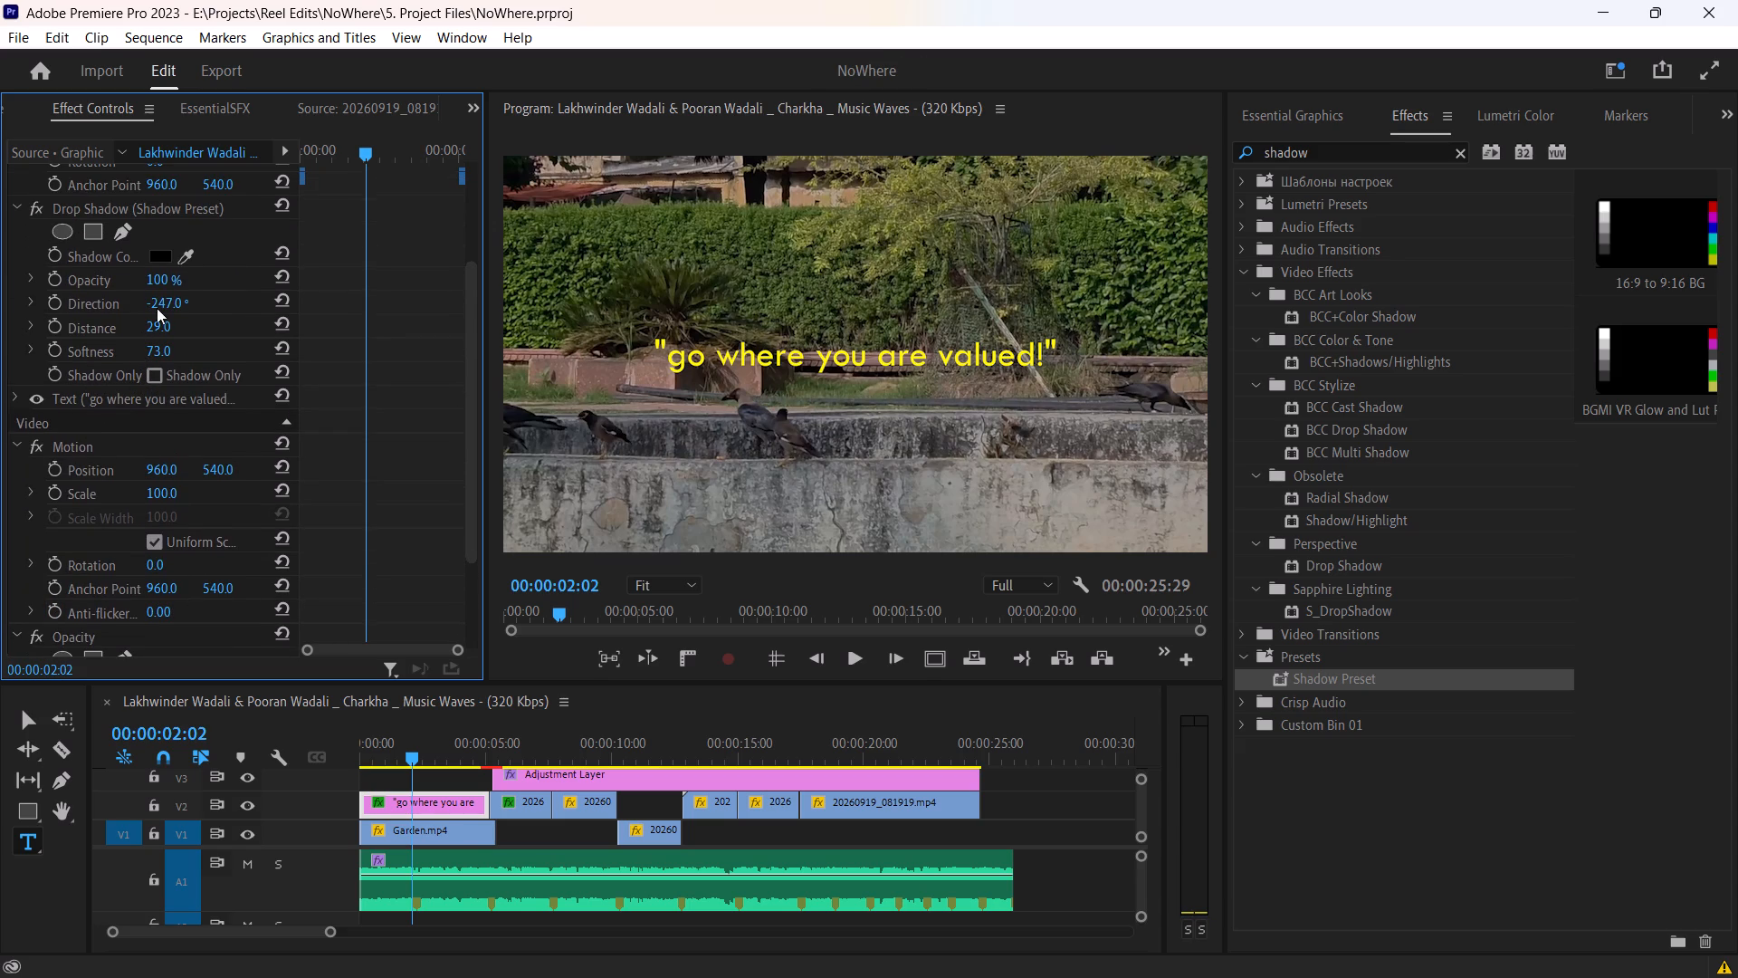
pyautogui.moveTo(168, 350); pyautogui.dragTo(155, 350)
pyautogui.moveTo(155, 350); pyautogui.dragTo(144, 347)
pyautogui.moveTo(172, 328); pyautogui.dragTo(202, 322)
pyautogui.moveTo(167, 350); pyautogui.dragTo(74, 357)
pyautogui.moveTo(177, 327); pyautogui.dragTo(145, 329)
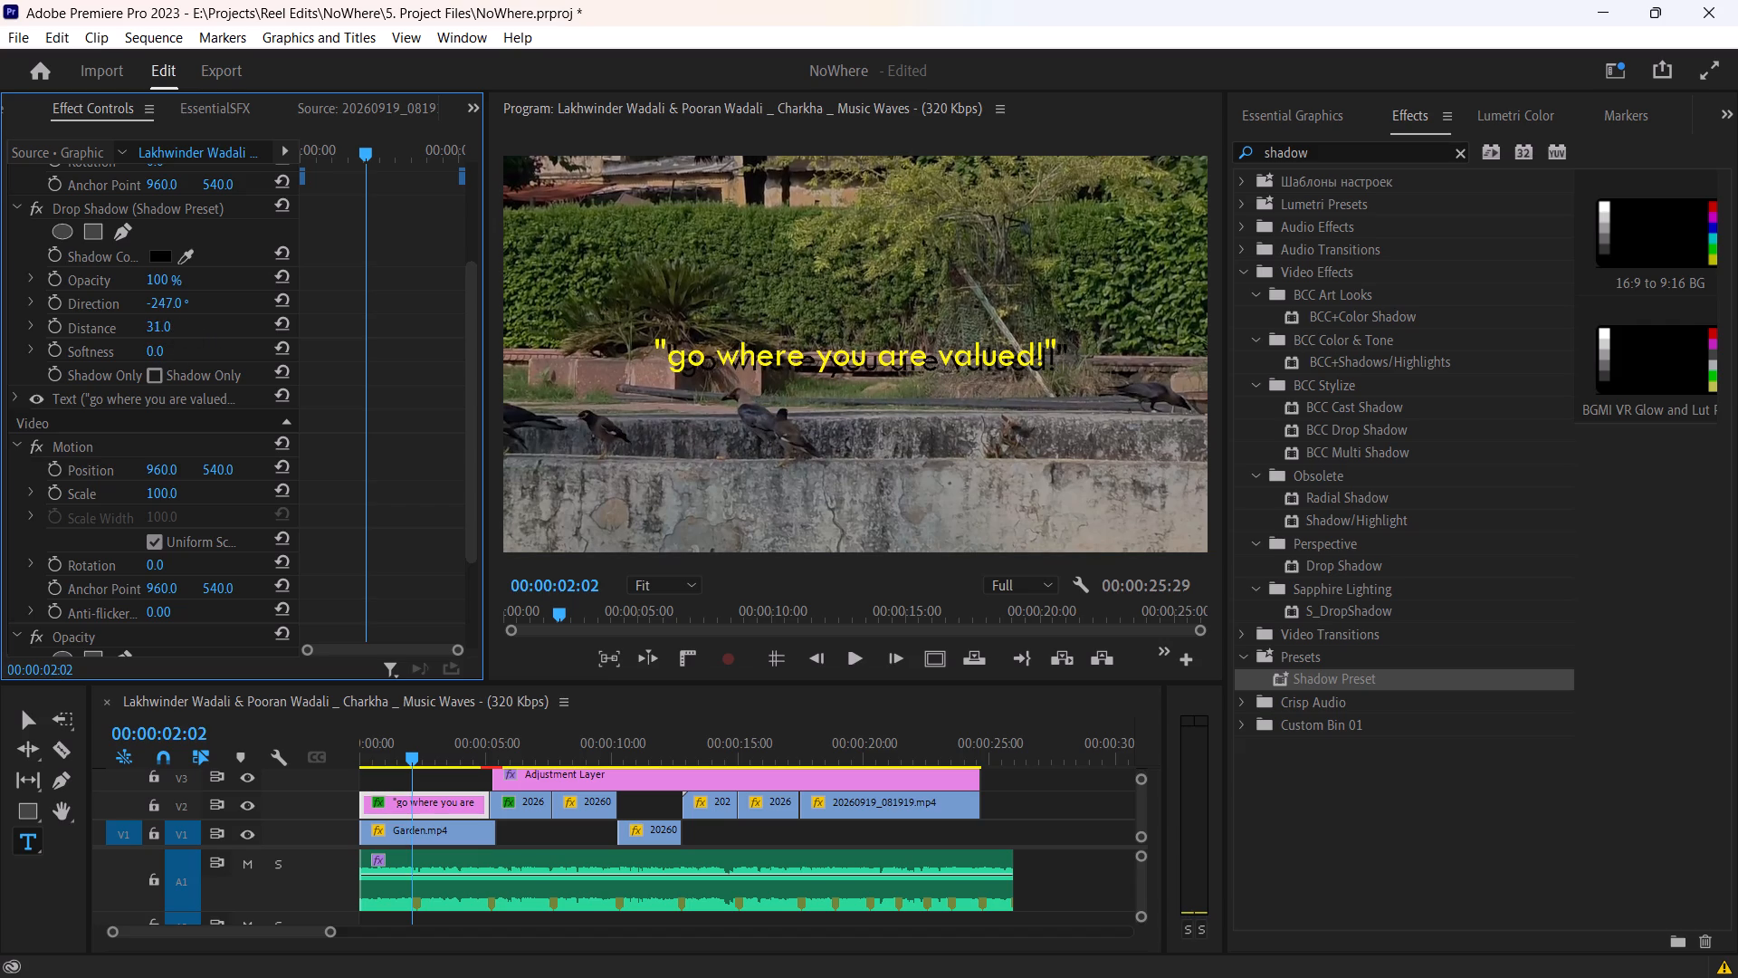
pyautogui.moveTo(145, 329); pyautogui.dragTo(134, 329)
# Set the "go where you are valued!" title's drop shadow to direction -214°, softness 35 and distance 18, and play it back.
pyautogui.moveTo(163, 304); pyautogui.dragTo(193, 298)
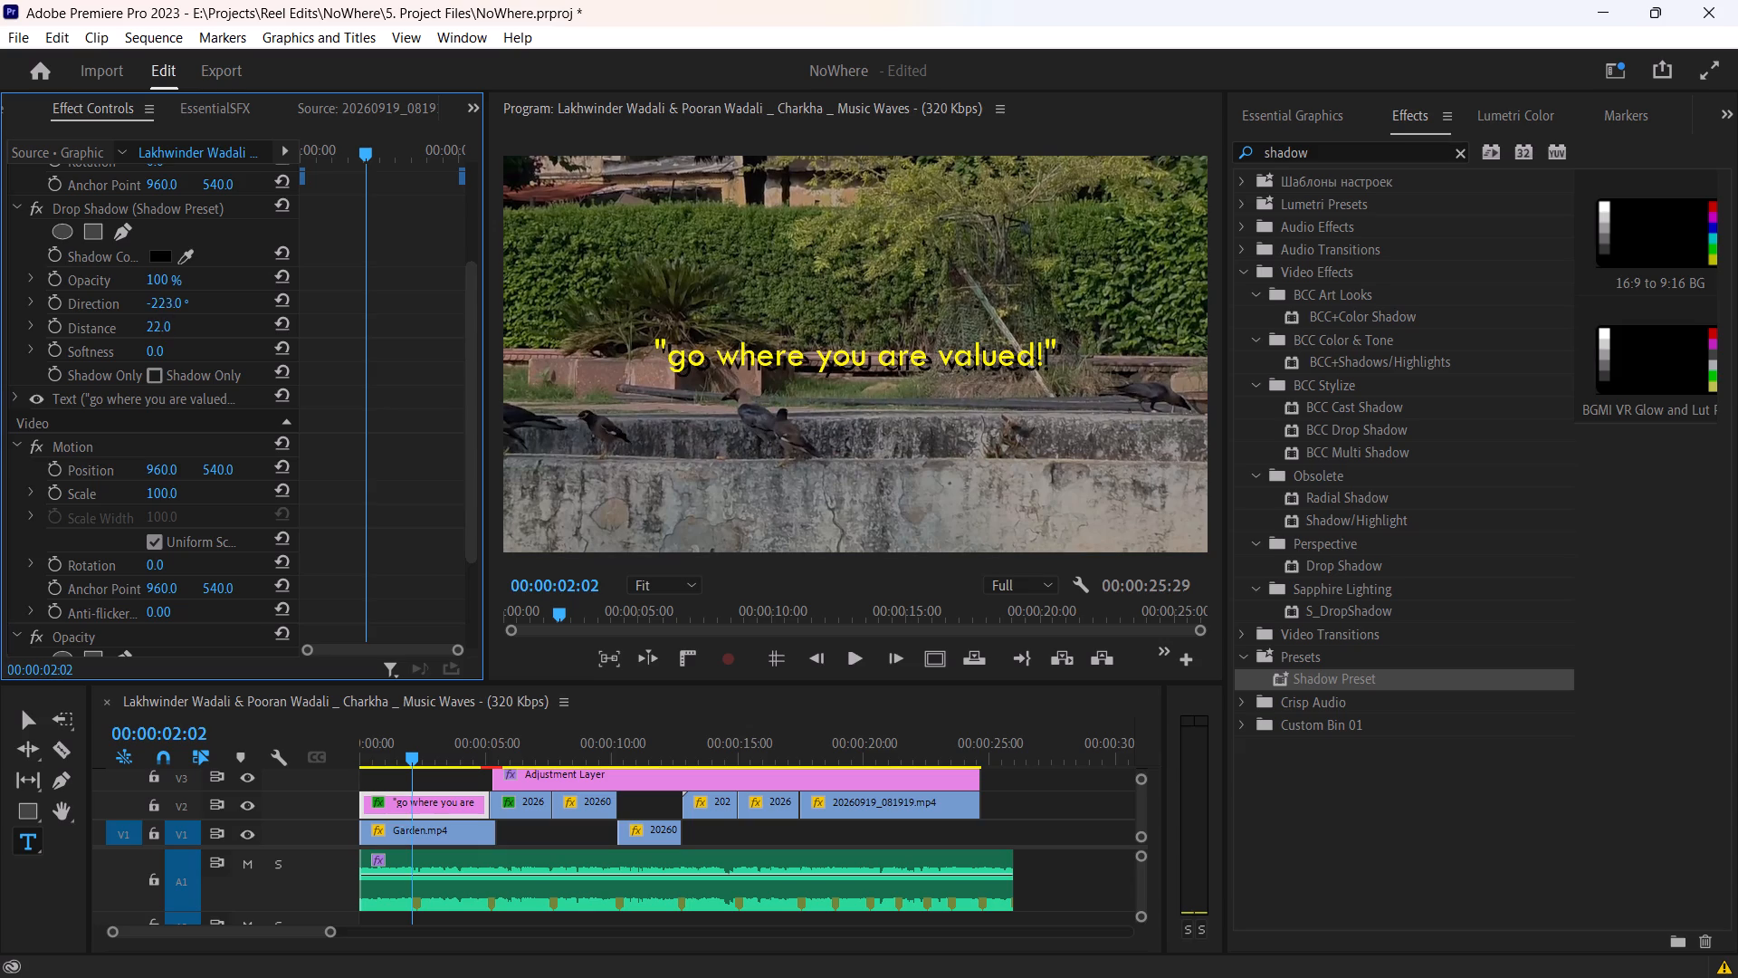
pyautogui.moveTo(193, 298); pyautogui.dragTo(203, 295)
pyautogui.moveTo(160, 344); pyautogui.dragTo(201, 345)
pyautogui.moveTo(172, 323); pyautogui.dragTo(163, 323)
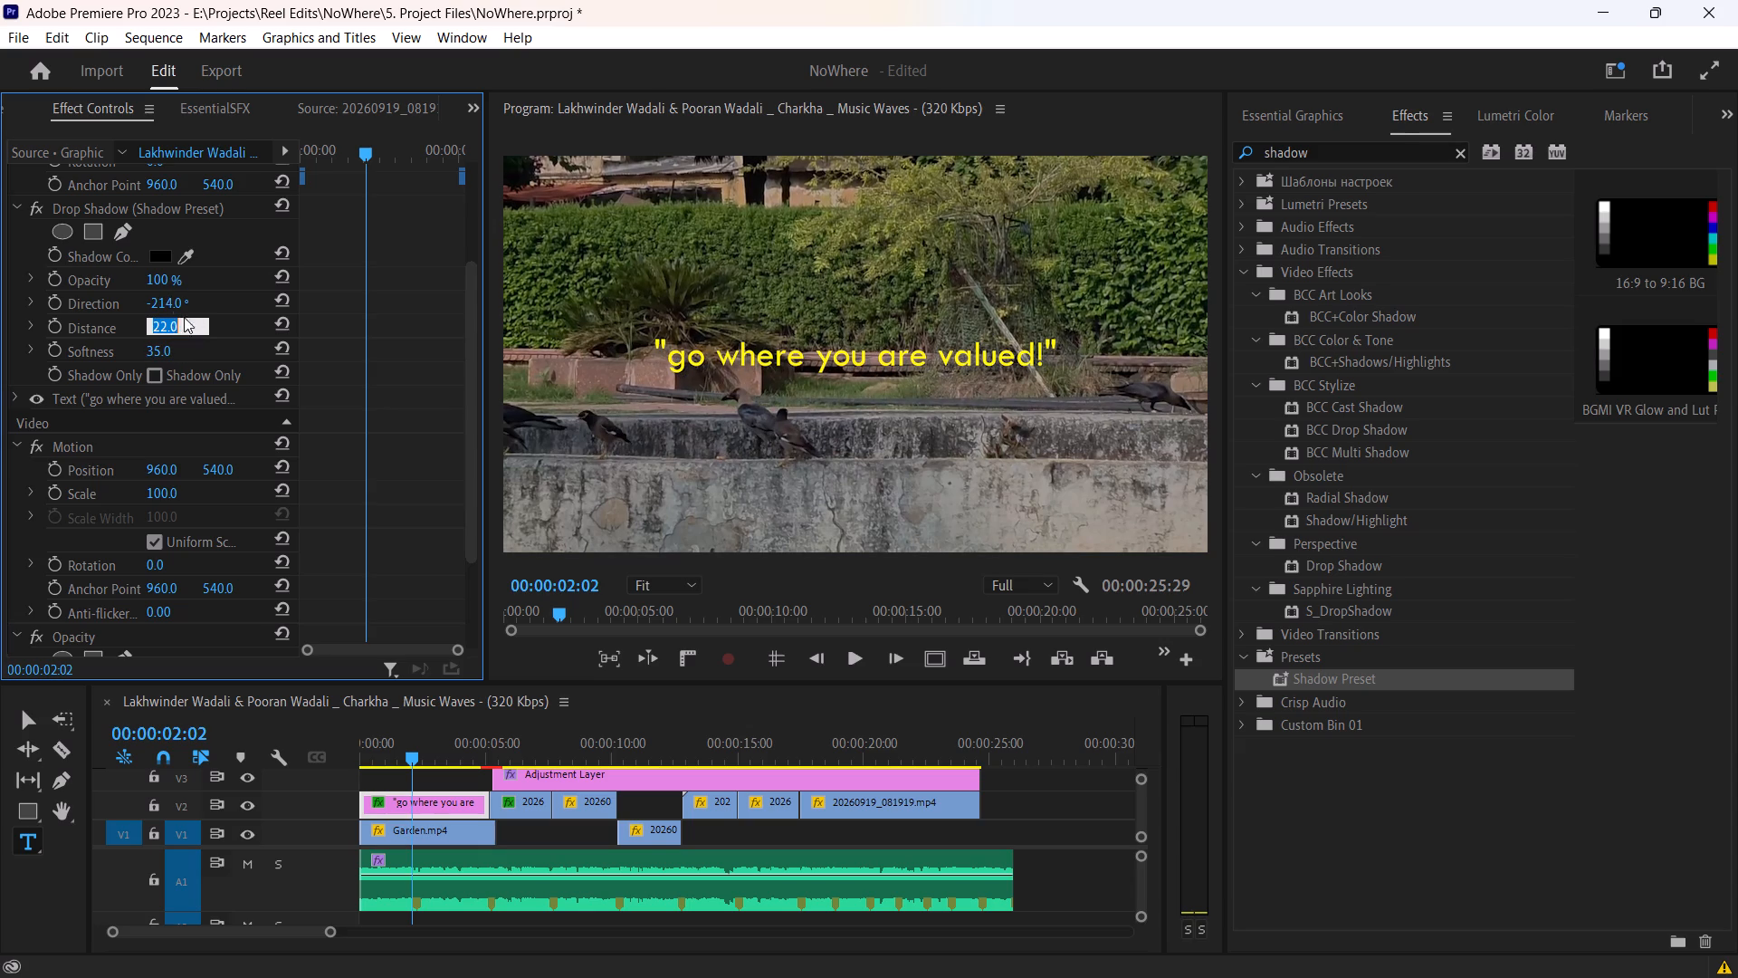
pyautogui.click(242, 295)
pyautogui.click(170, 321)
pyautogui.press('space')
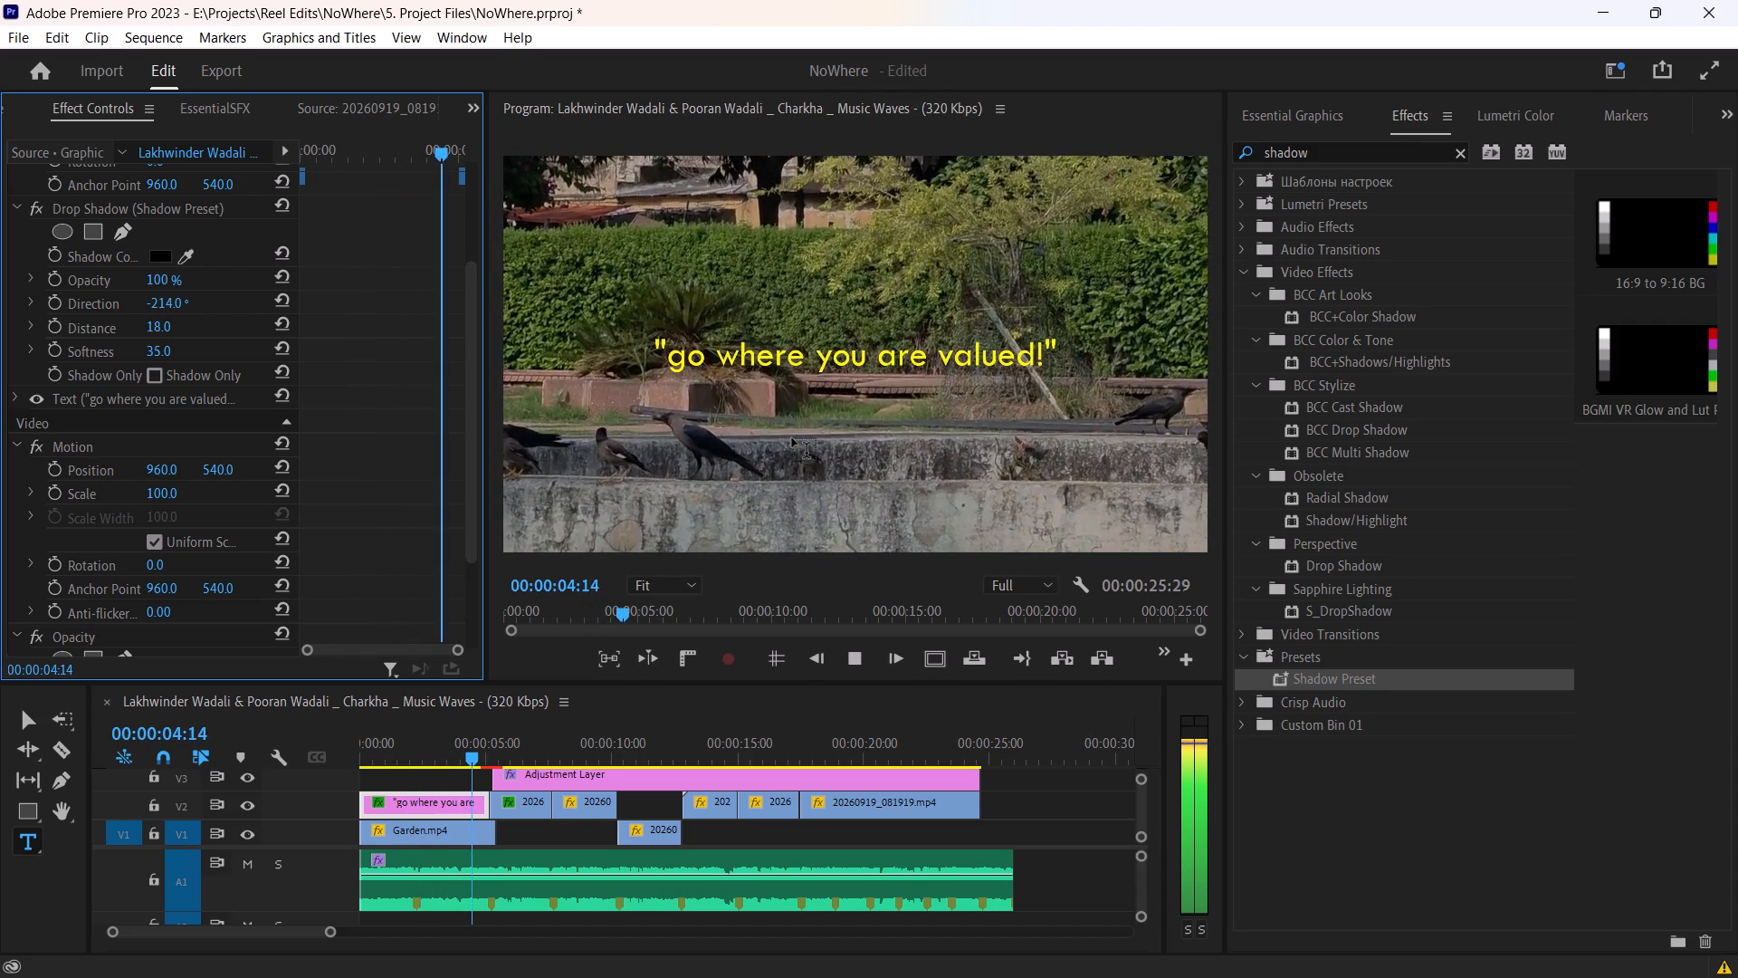
pyautogui.hotkey('shift', 'space')
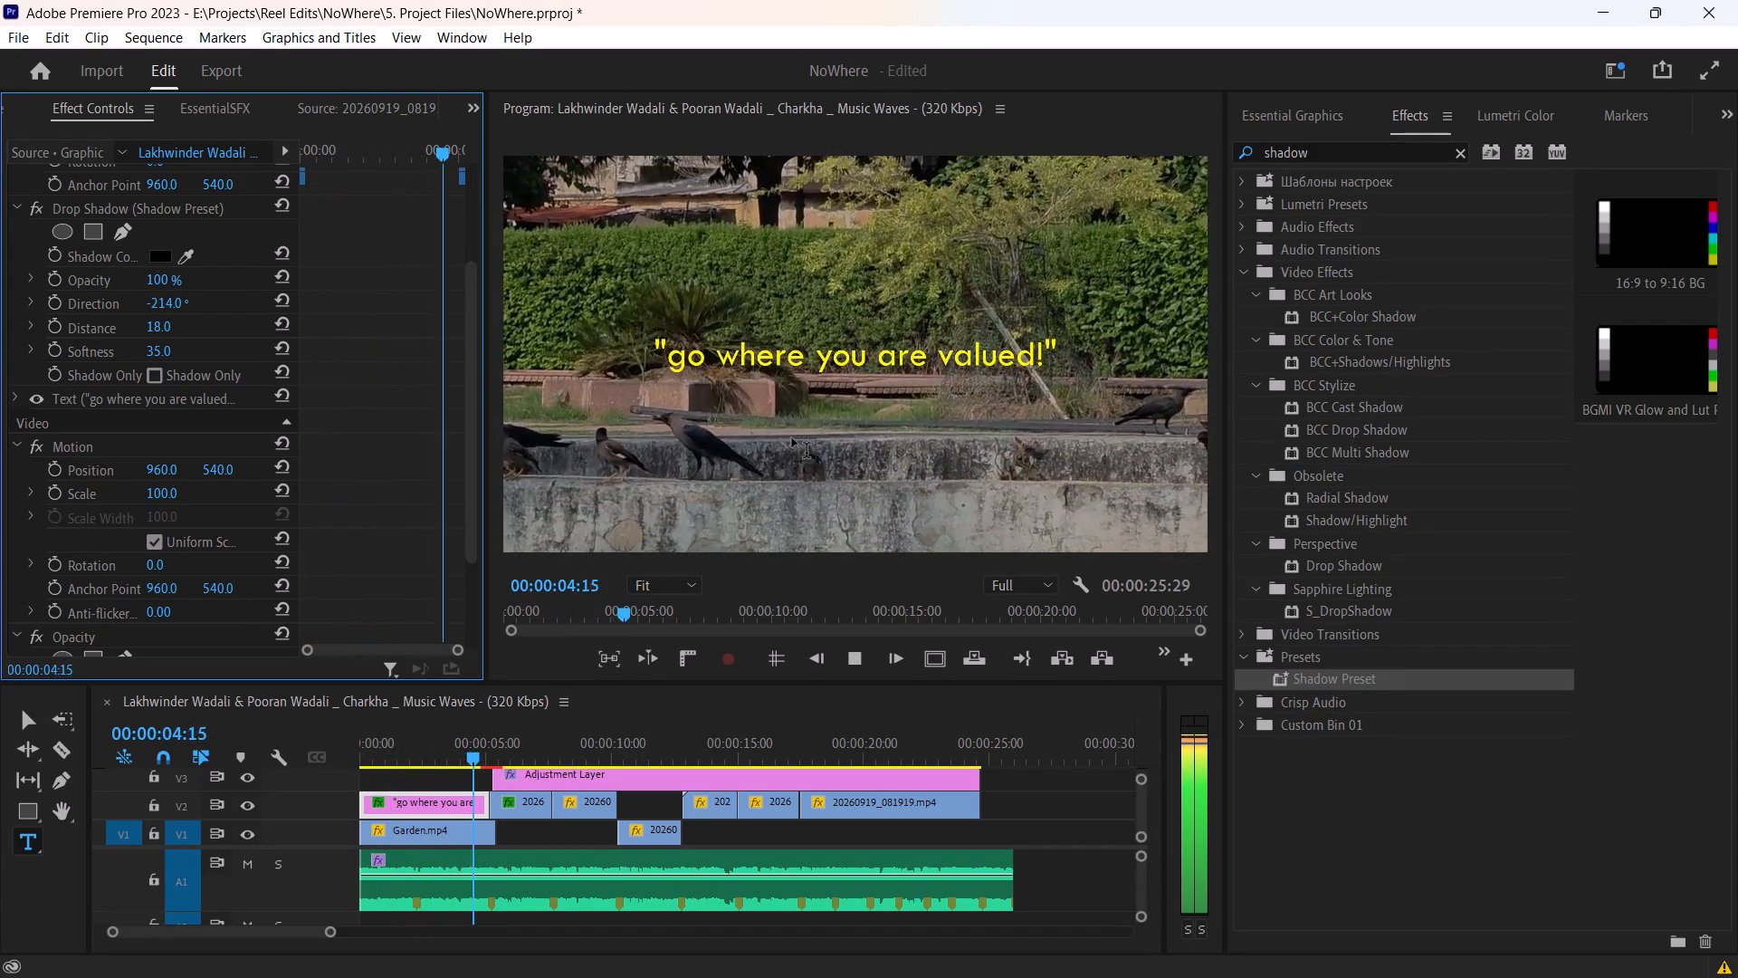
pyautogui.press('space')
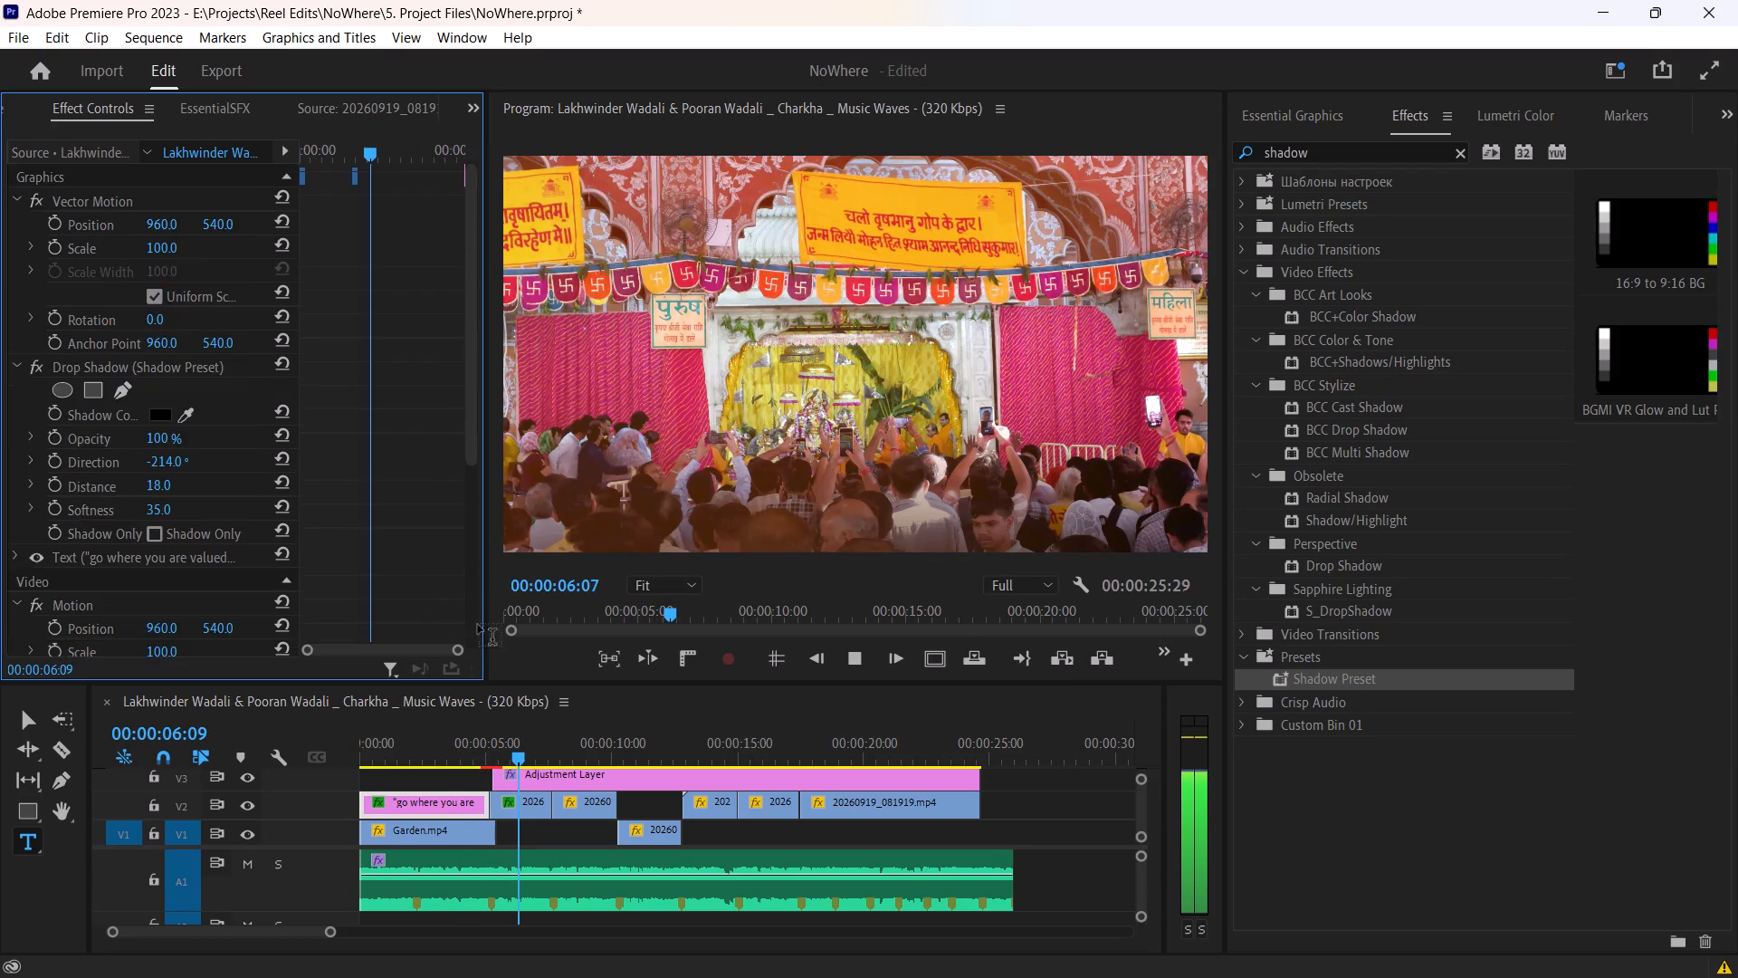
# Lower the Garden.mp4 clip's second opacity keyframe to 42%, move that keyframe slightly later, and play back the reel.
pyautogui.click(377, 829)
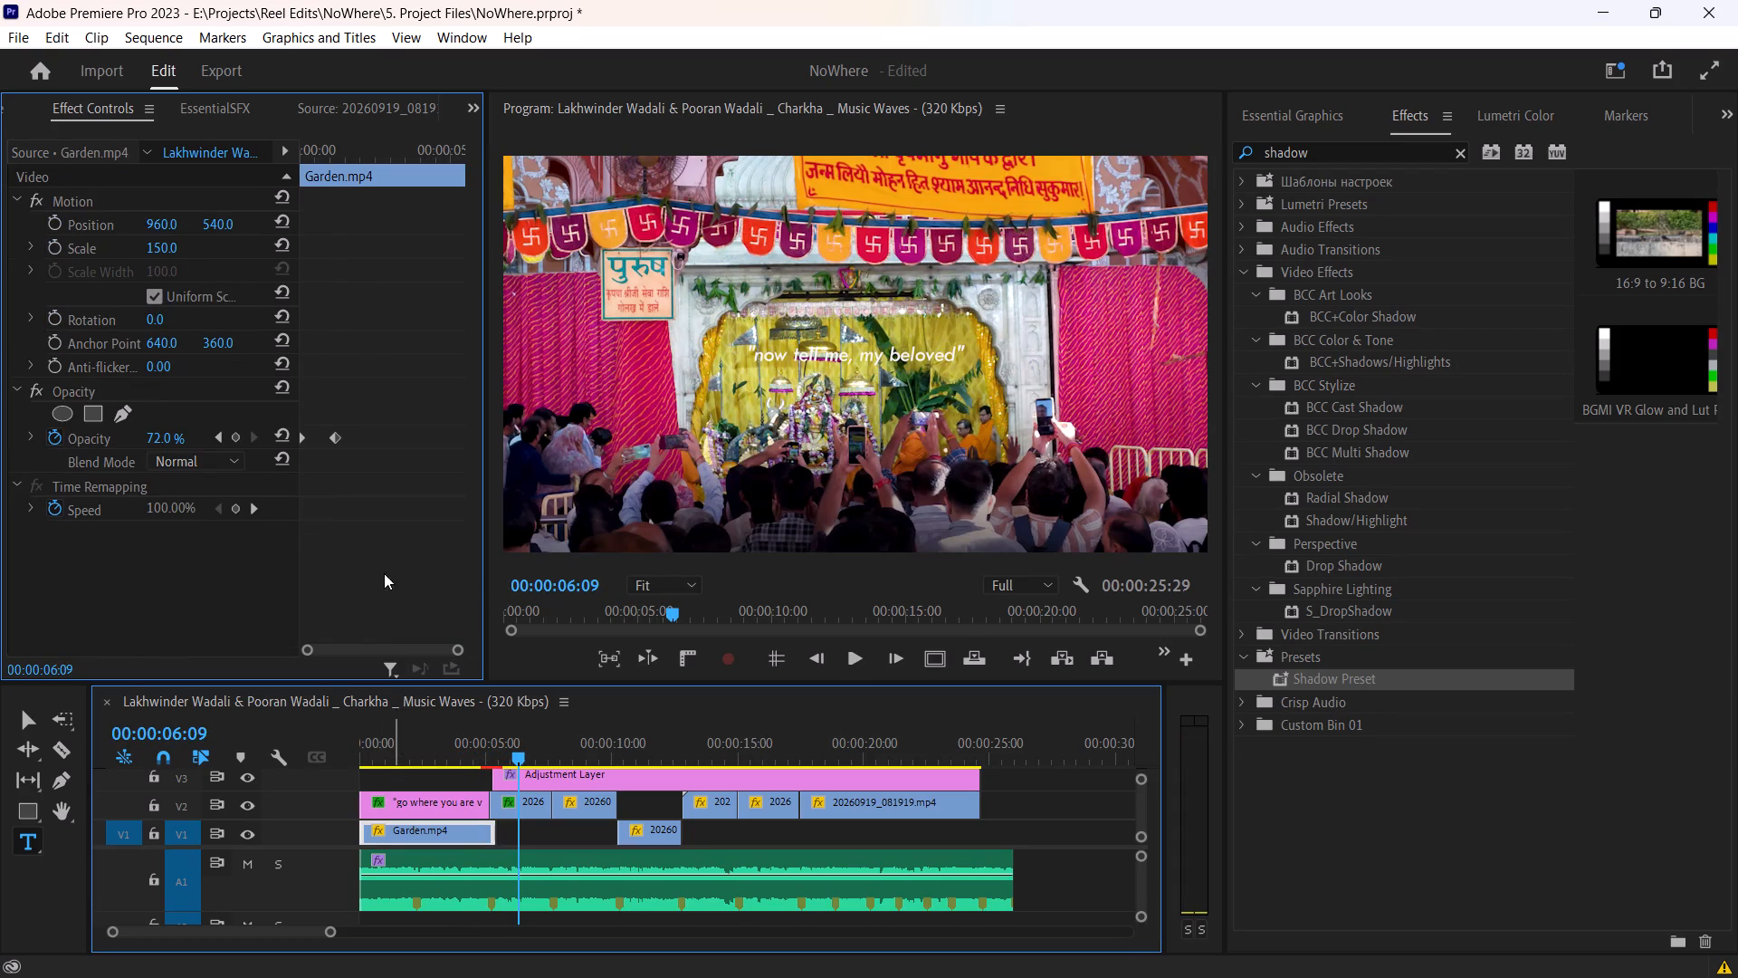
pyautogui.keyDown('shift'); pyautogui.click(339, 123); pyautogui.keyUp('shift')
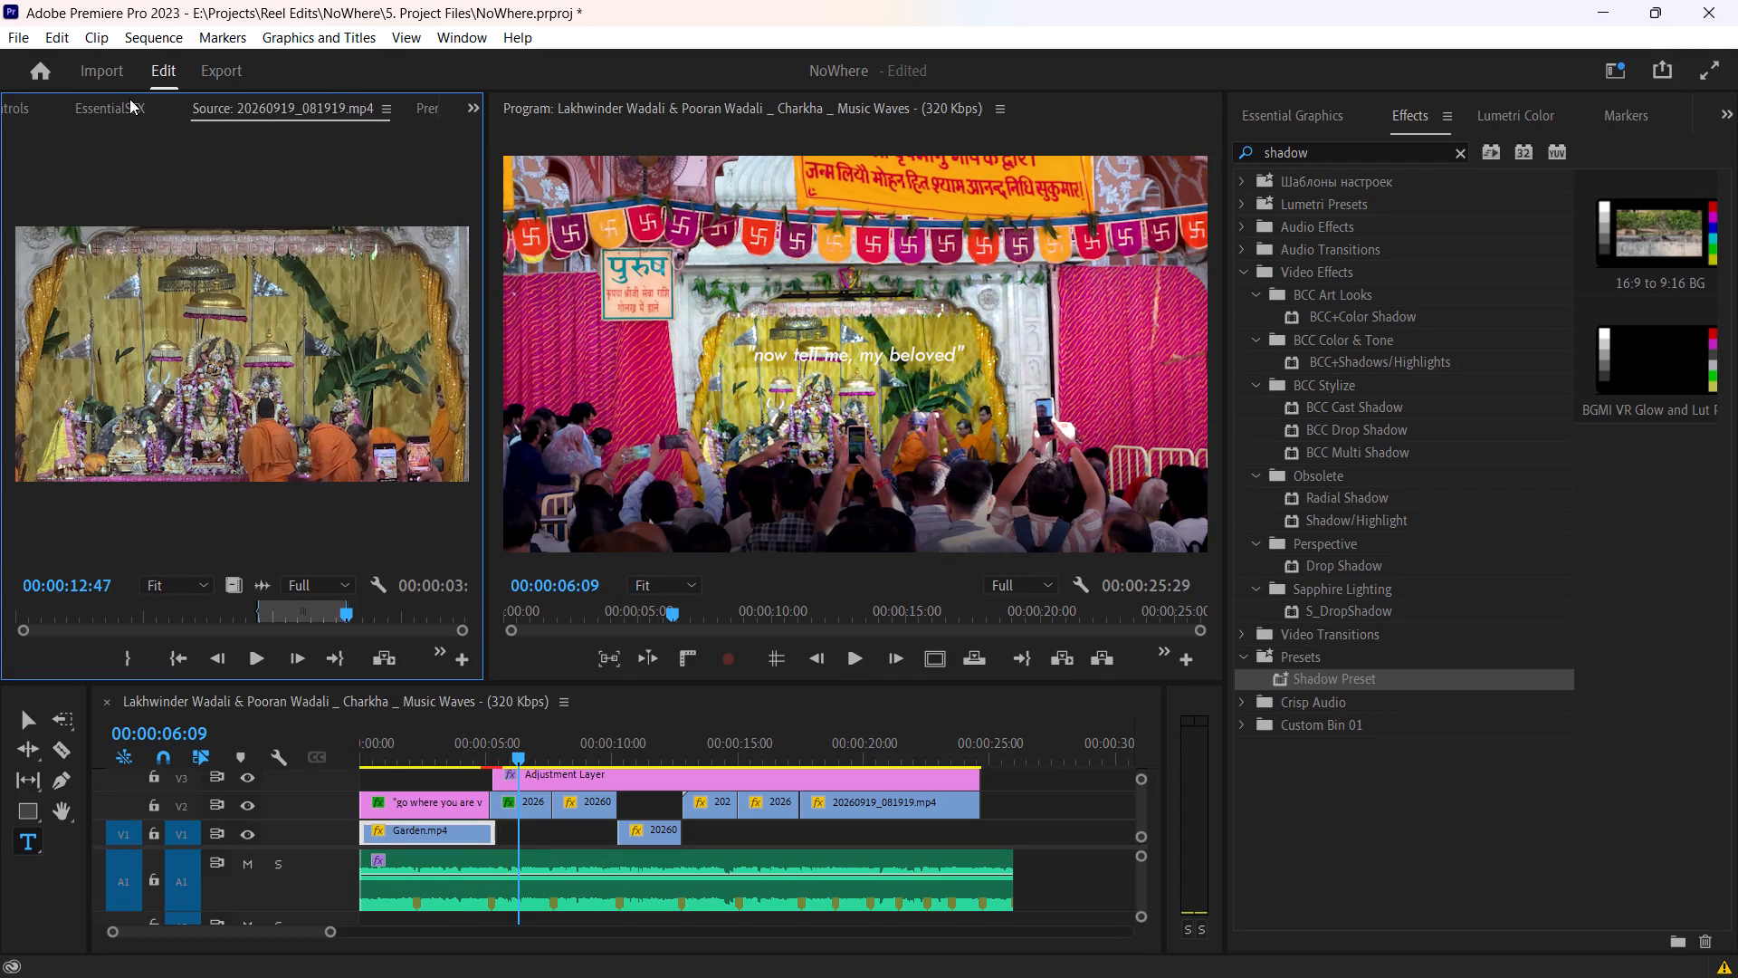
pyautogui.scroll(3, 127, 99)
pyautogui.scroll(-1, 146, 112)
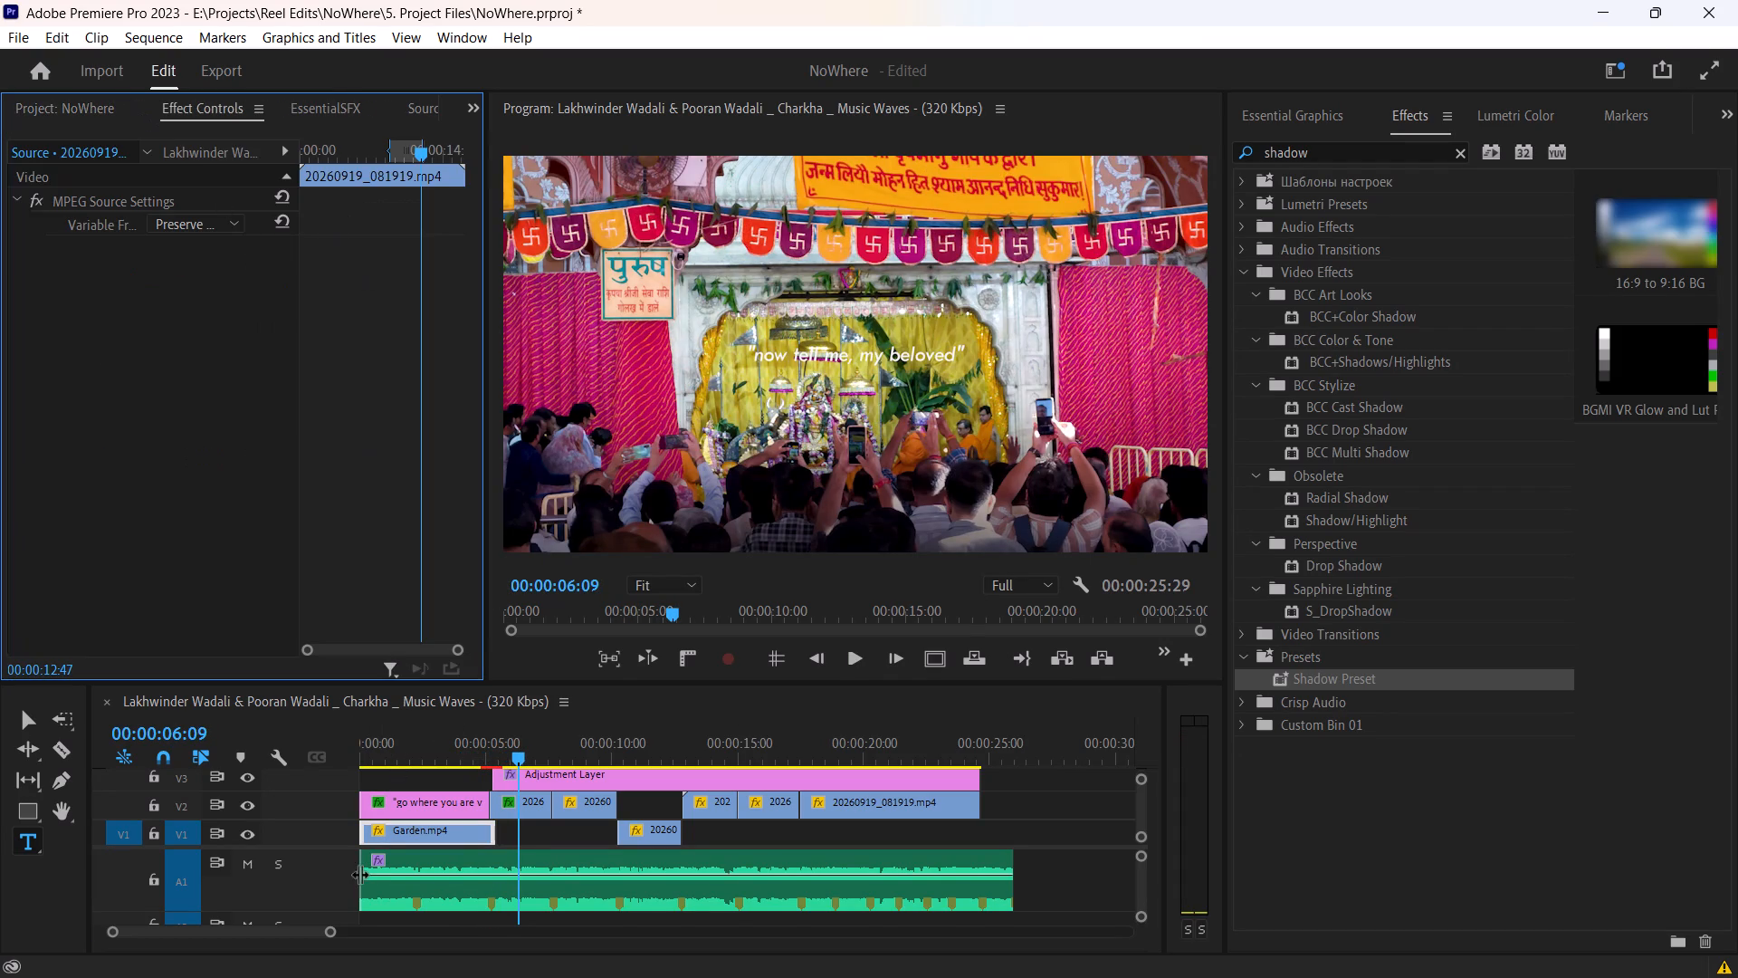
pyautogui.click(402, 833)
pyautogui.press('v')
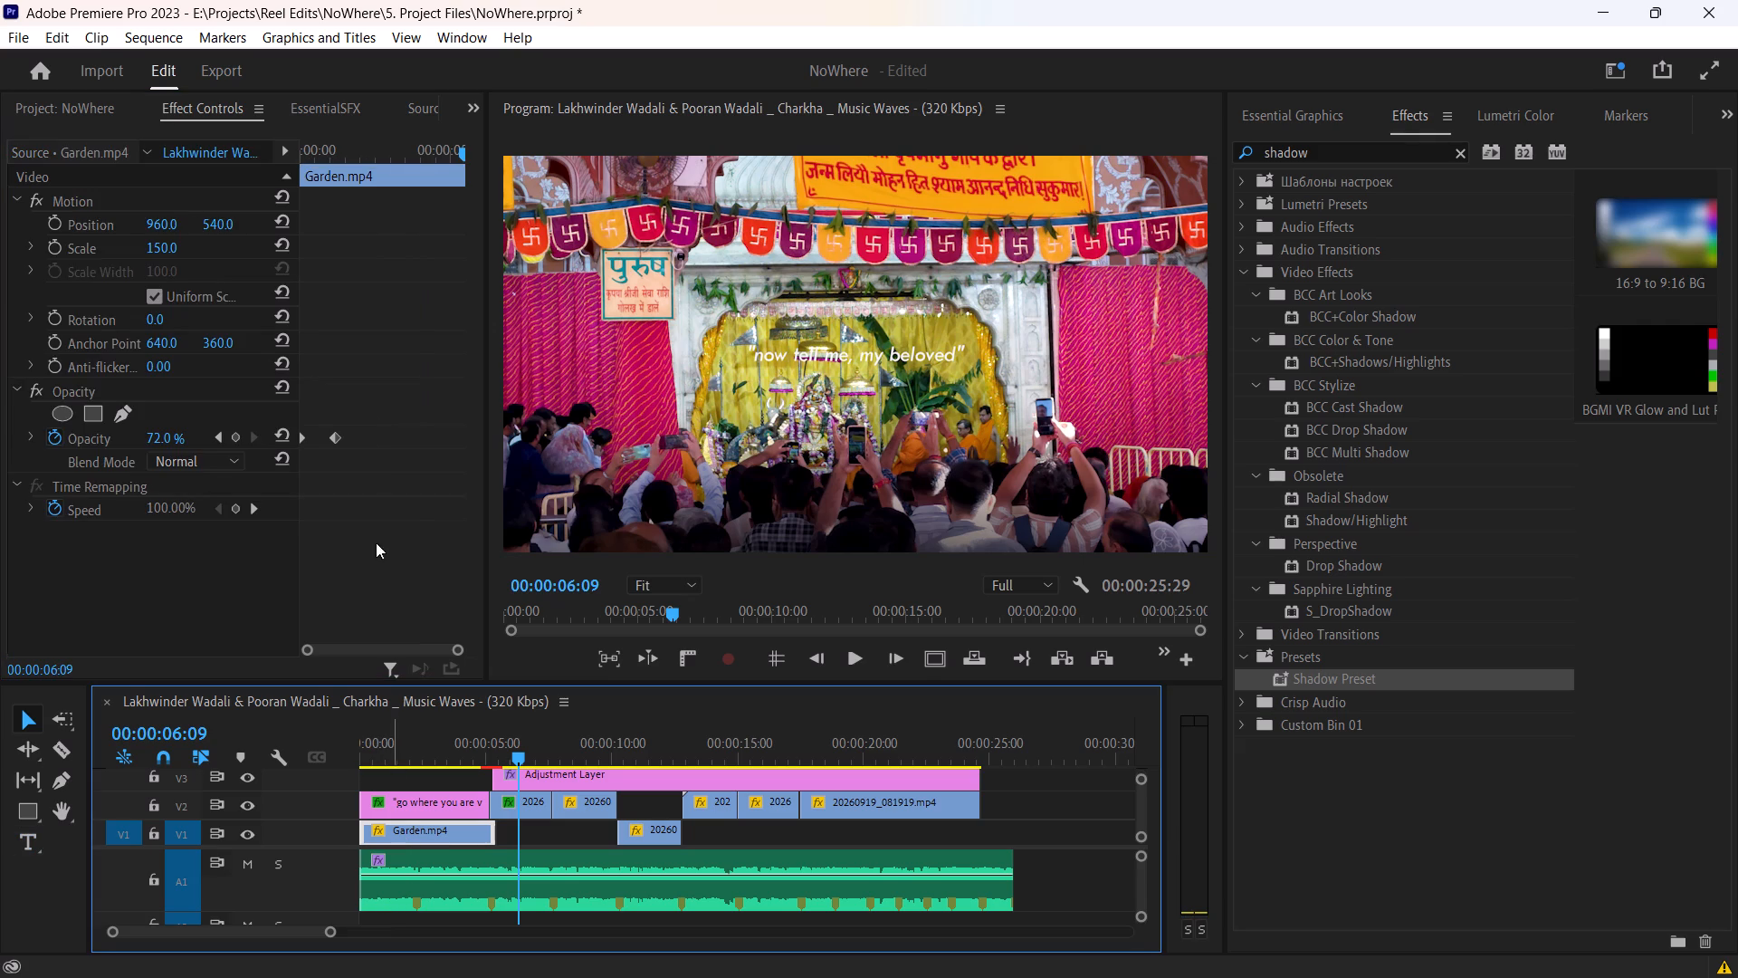
pyautogui.keyDown('shift'); pyautogui.click(354, 152); pyautogui.keyUp('shift')
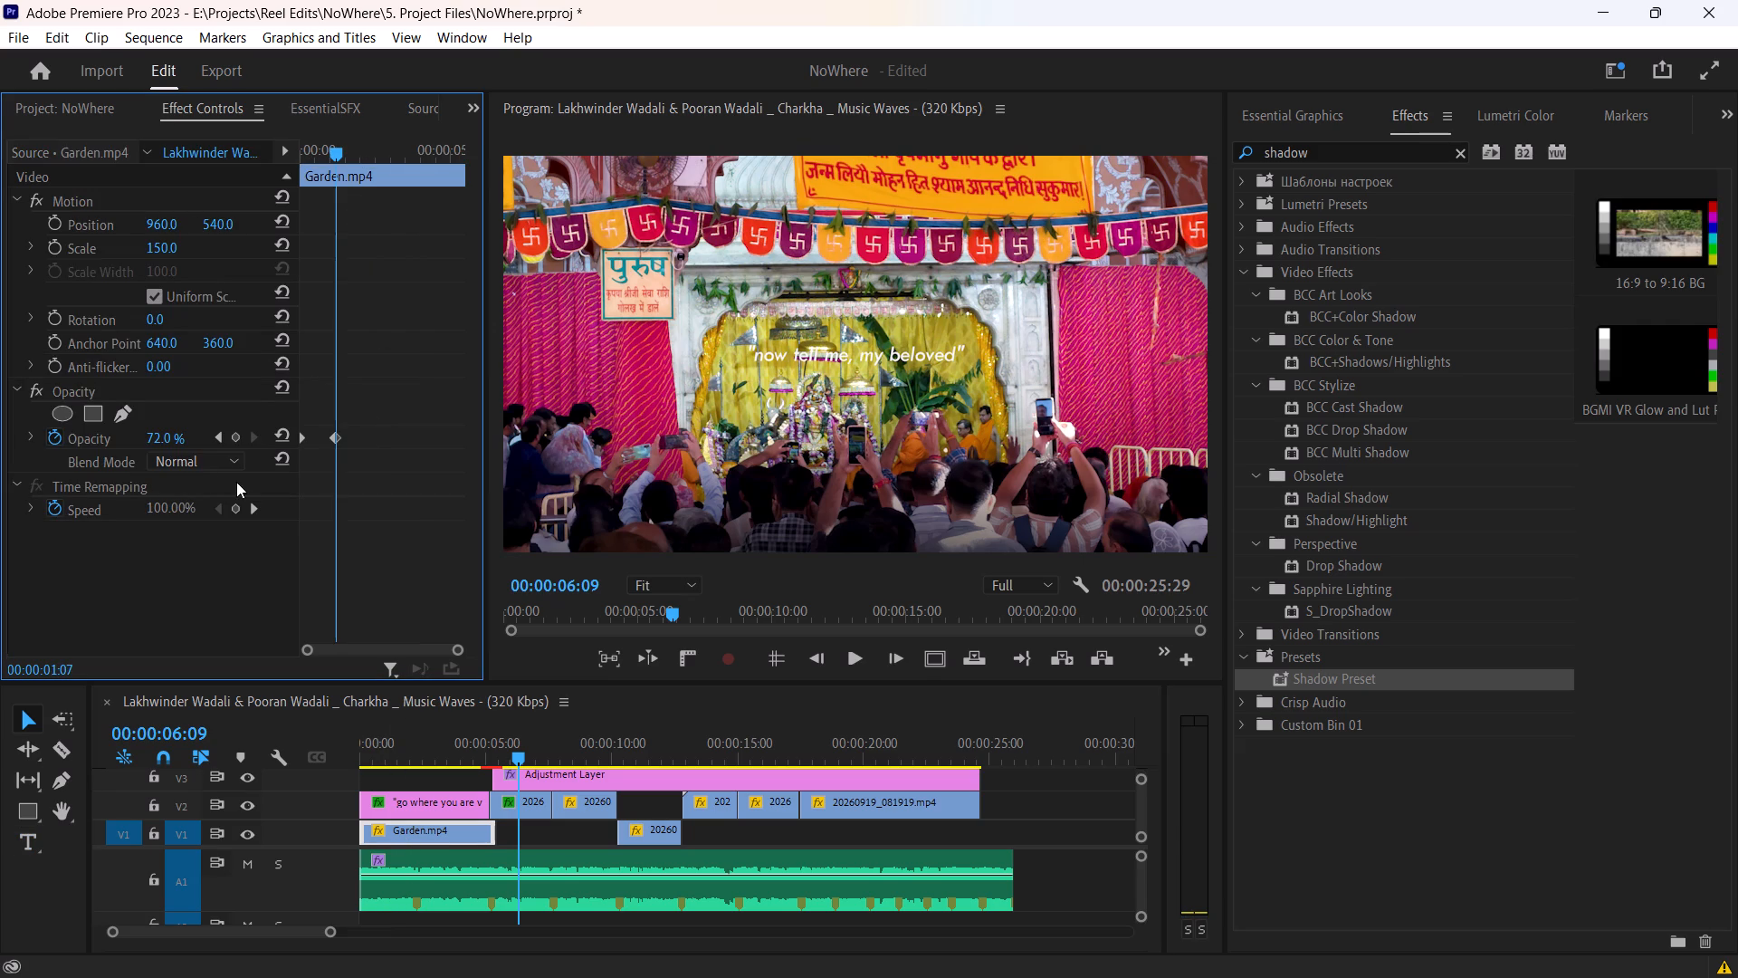
pyautogui.moveTo(182, 431); pyautogui.dragTo(153, 436)
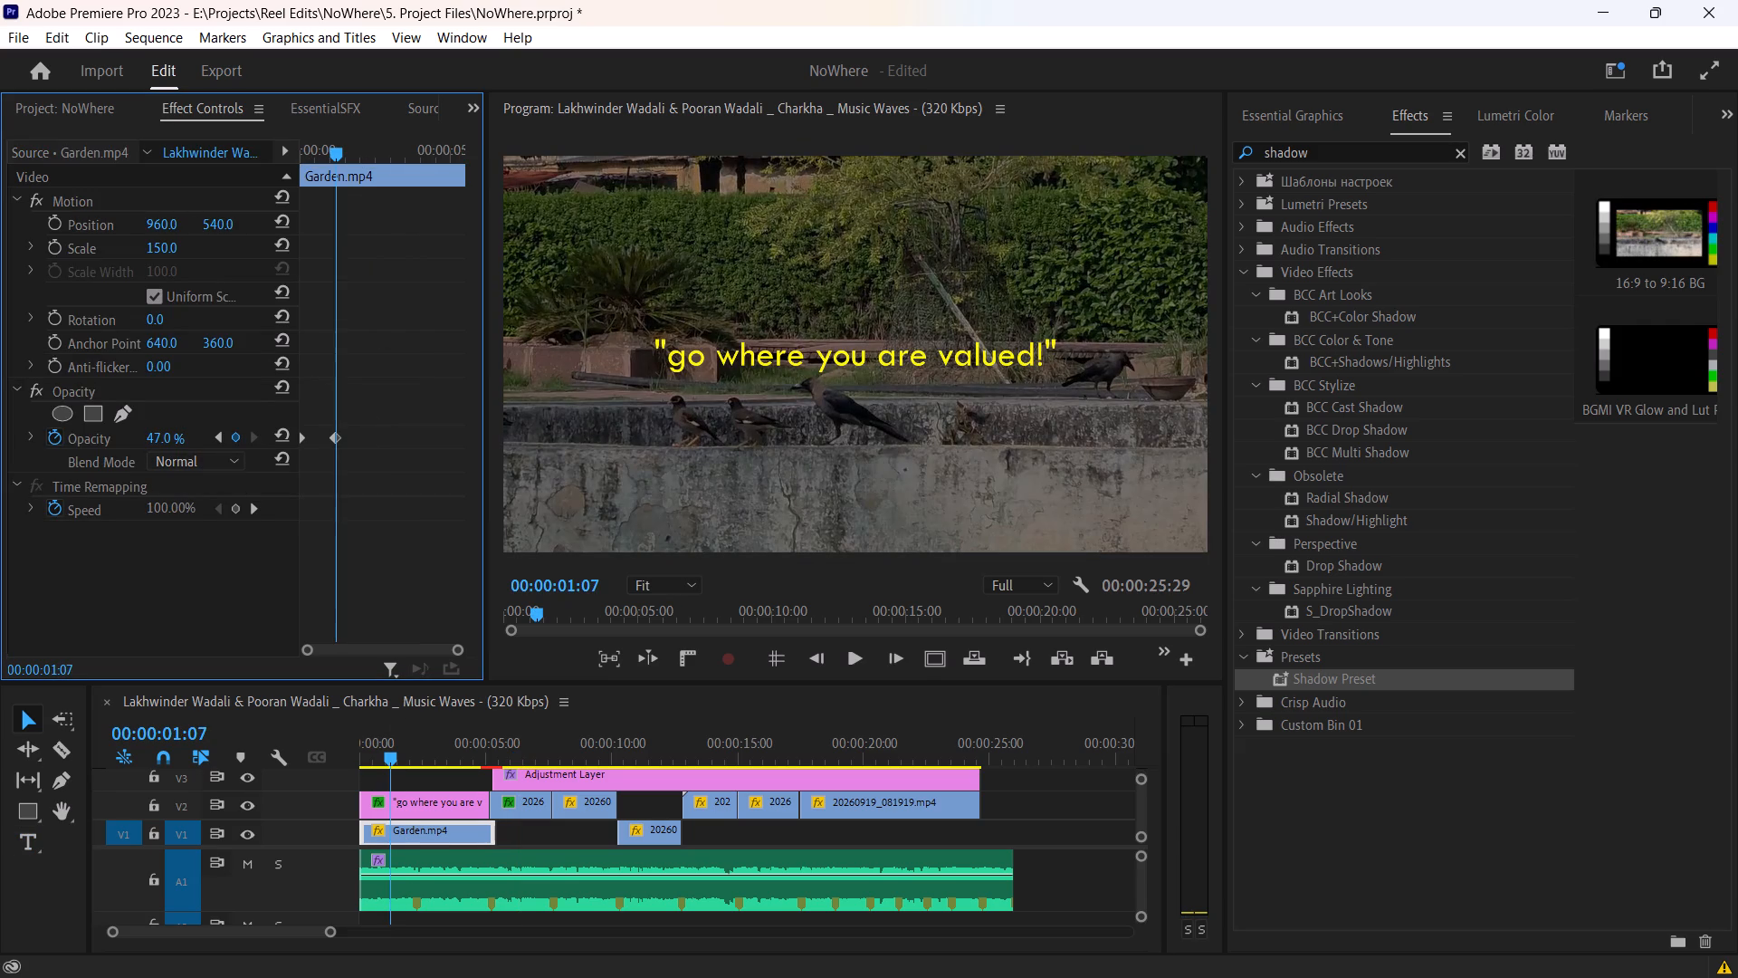
pyautogui.moveTo(153, 436); pyautogui.dragTo(148, 438)
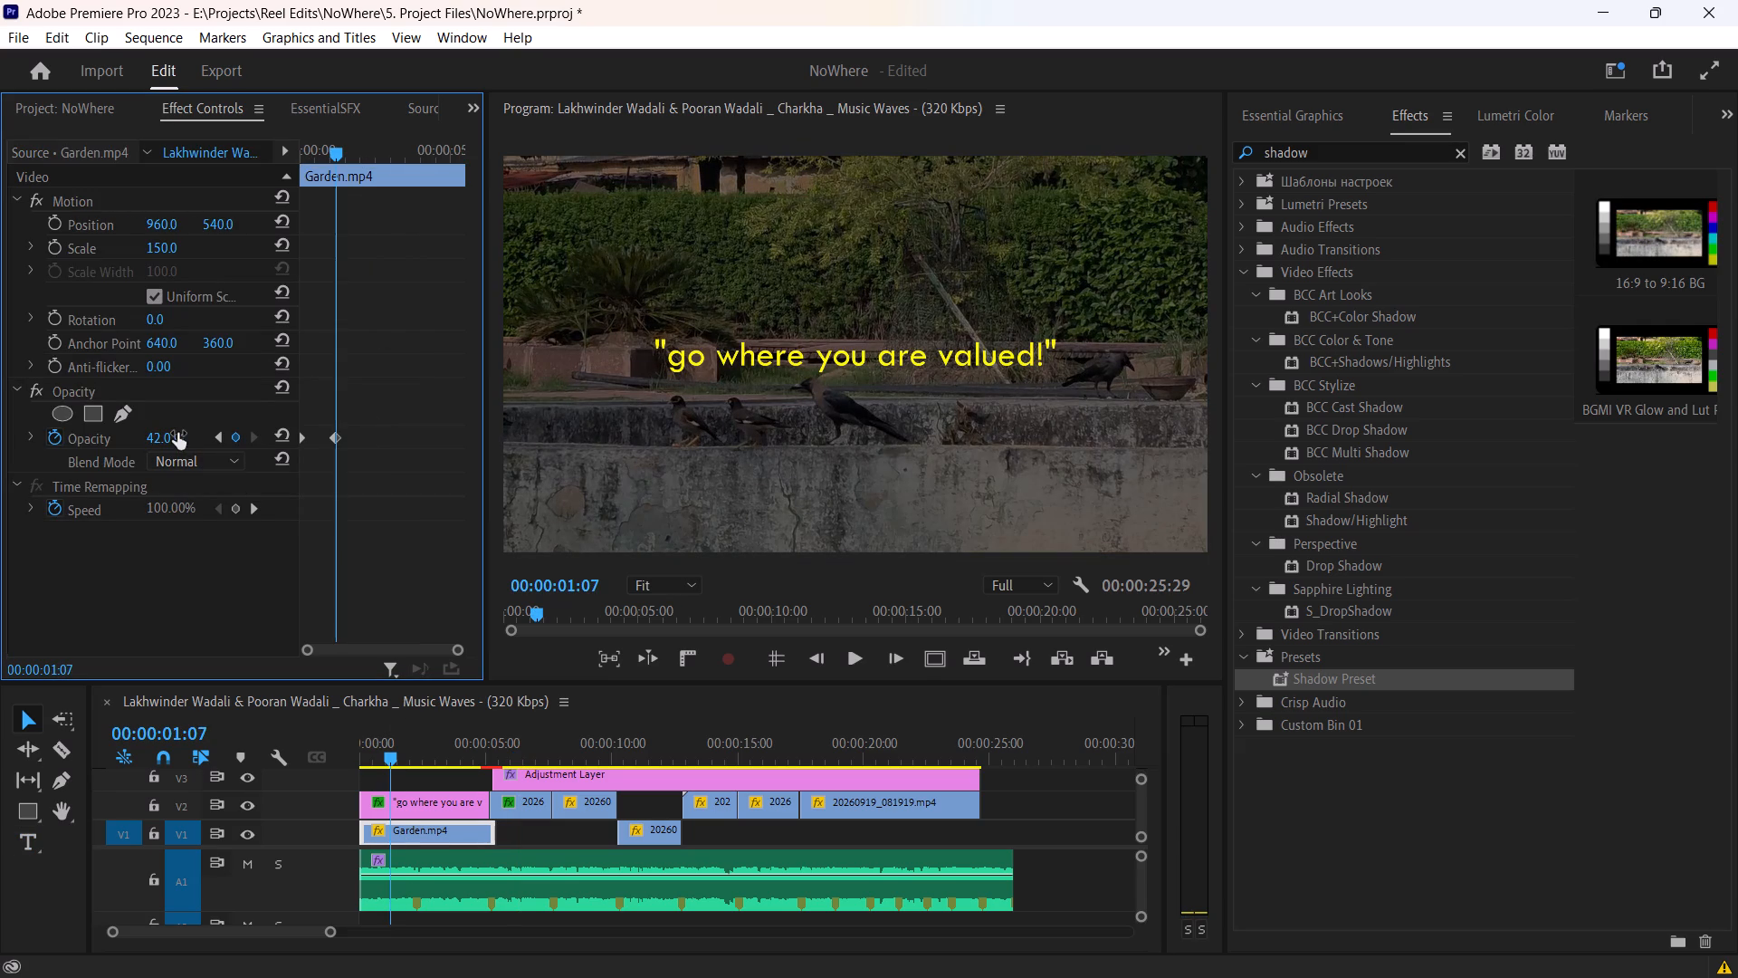
pyautogui.moveTo(332, 438); pyautogui.dragTo(348, 440)
pyautogui.hotkey('shift', 'space')
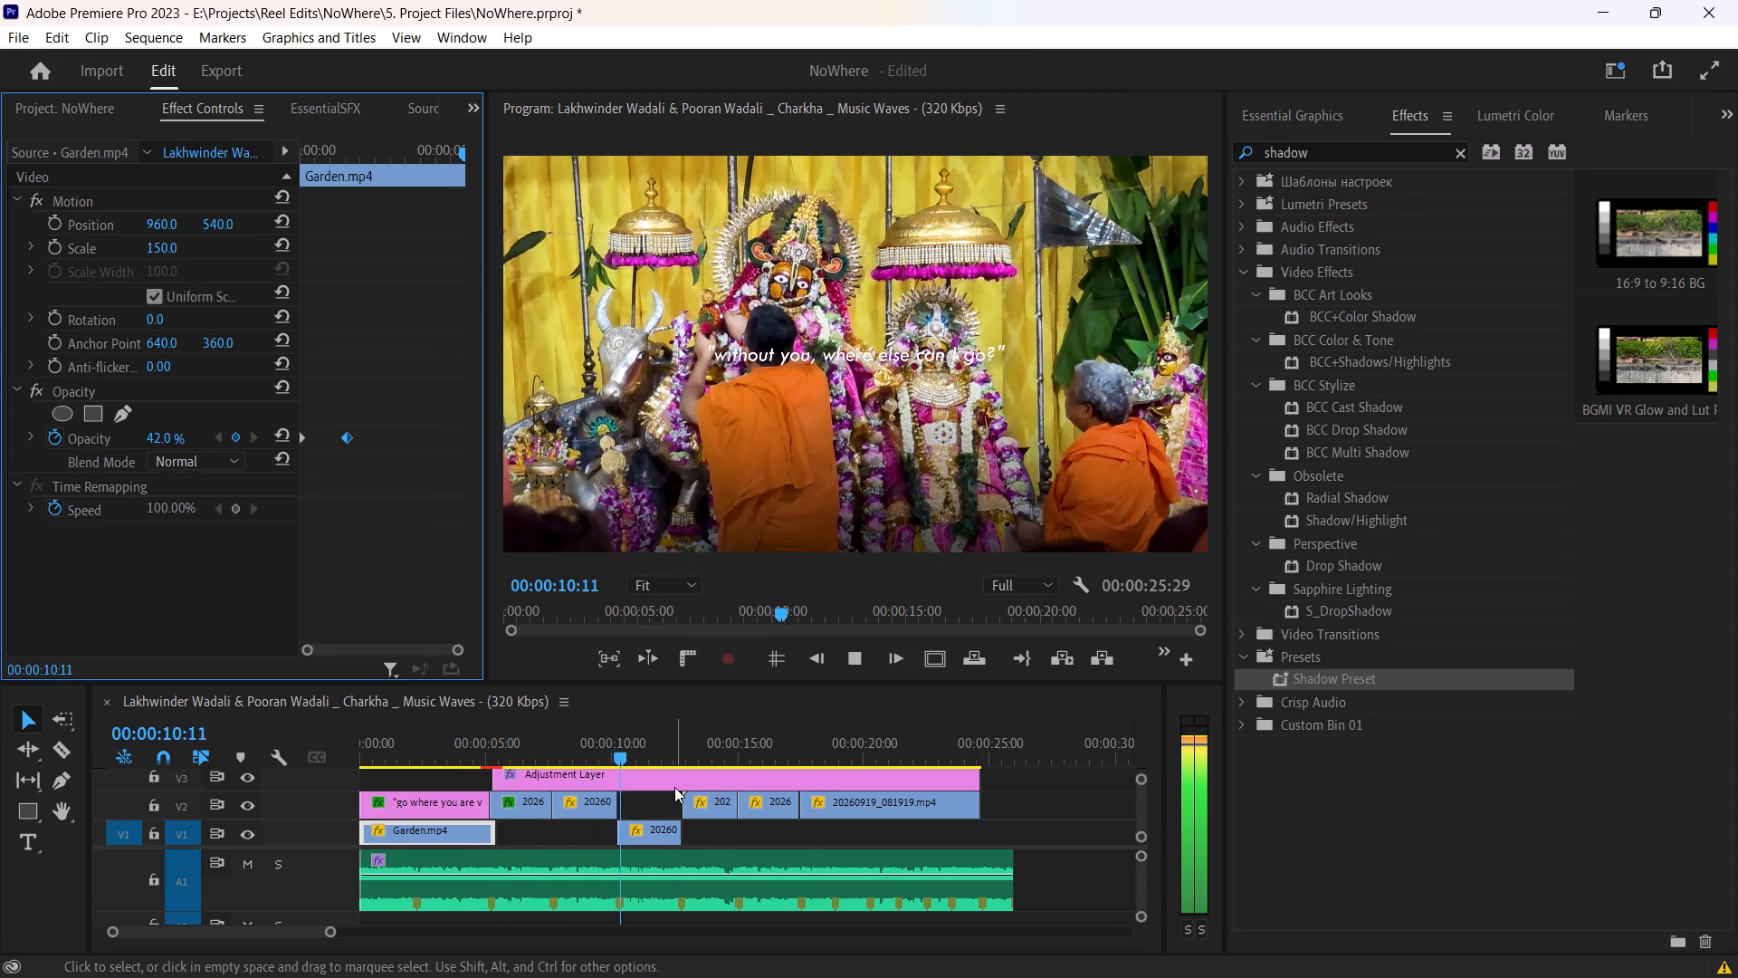
pyautogui.press('space')
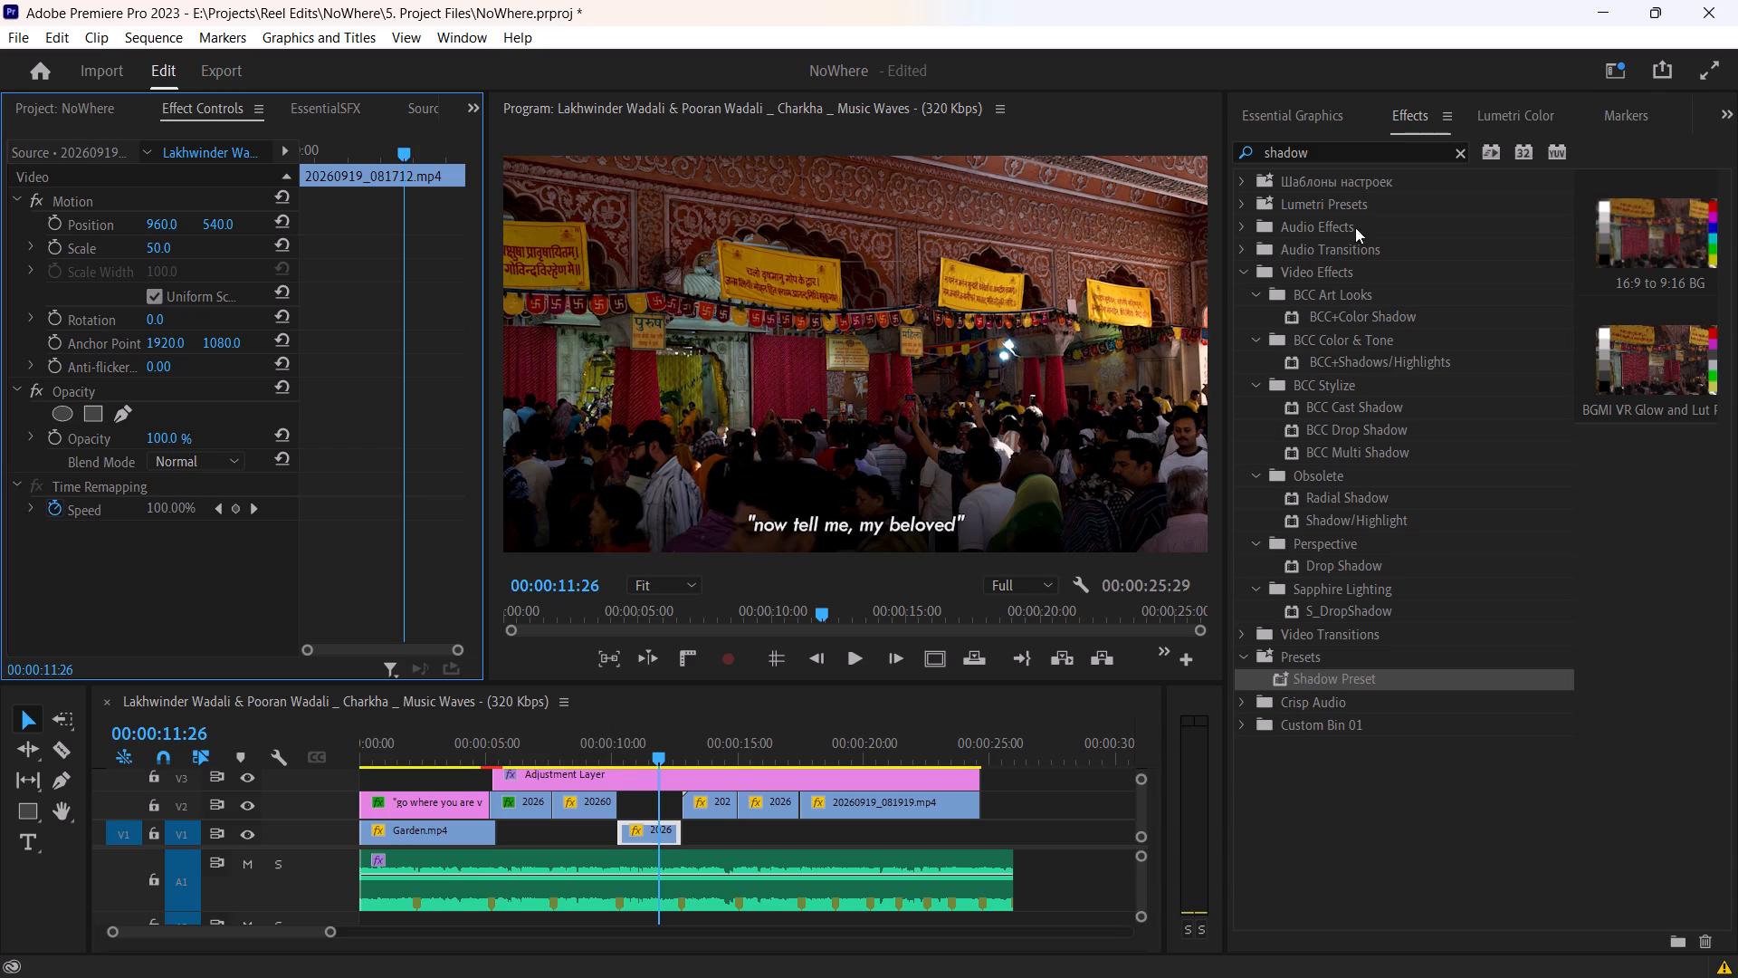
# Copy the vertical position 1021.1 from the text layer of the "now tell me, my beloved" subtitle at 00:00:11:06 on V5.
pyautogui.click(1351, 110)
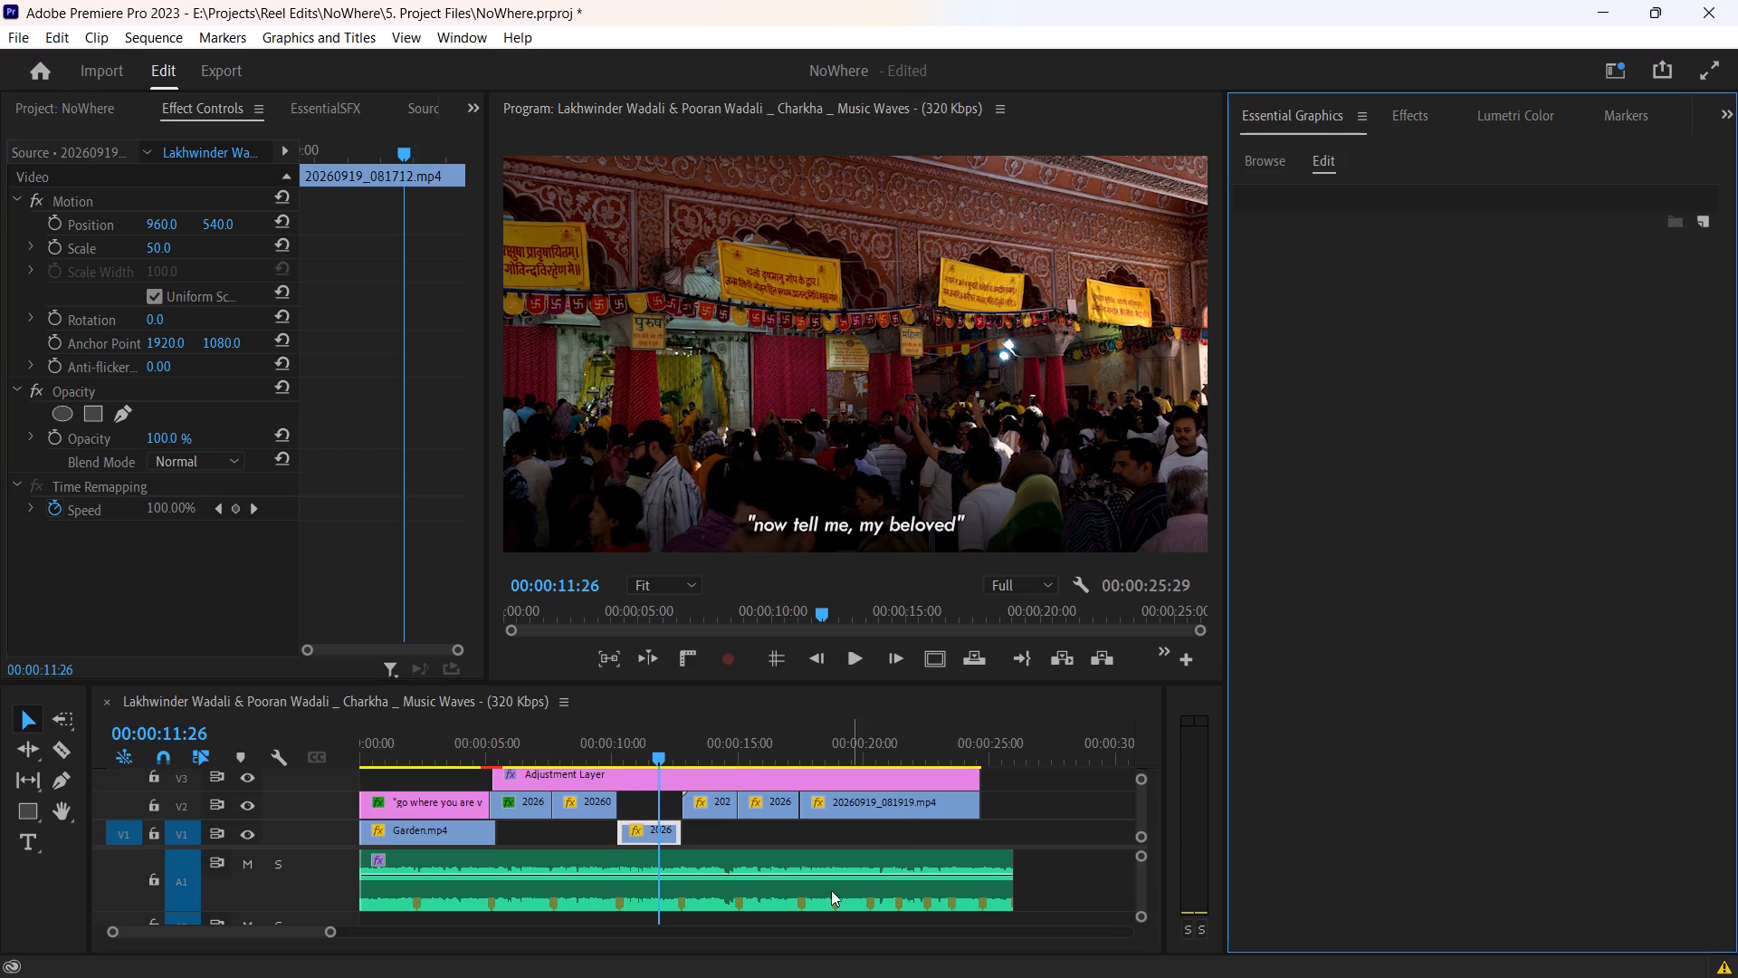
pyautogui.doubleClick(641, 828)
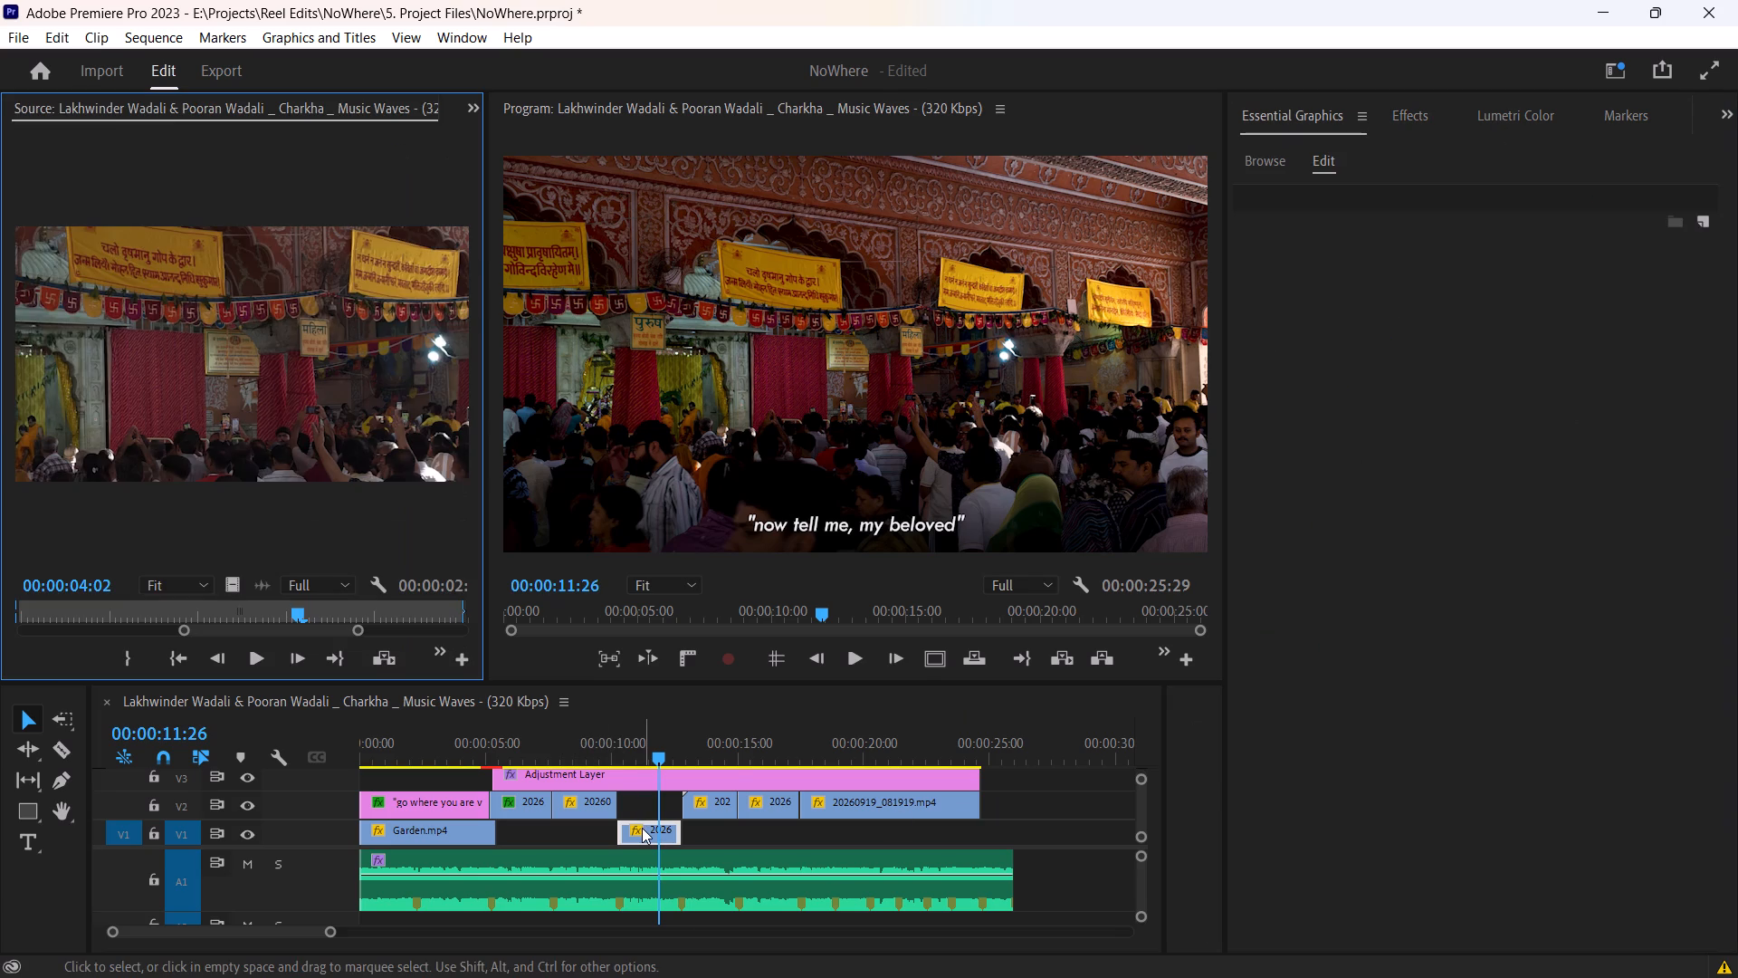
pyautogui.click(644, 828)
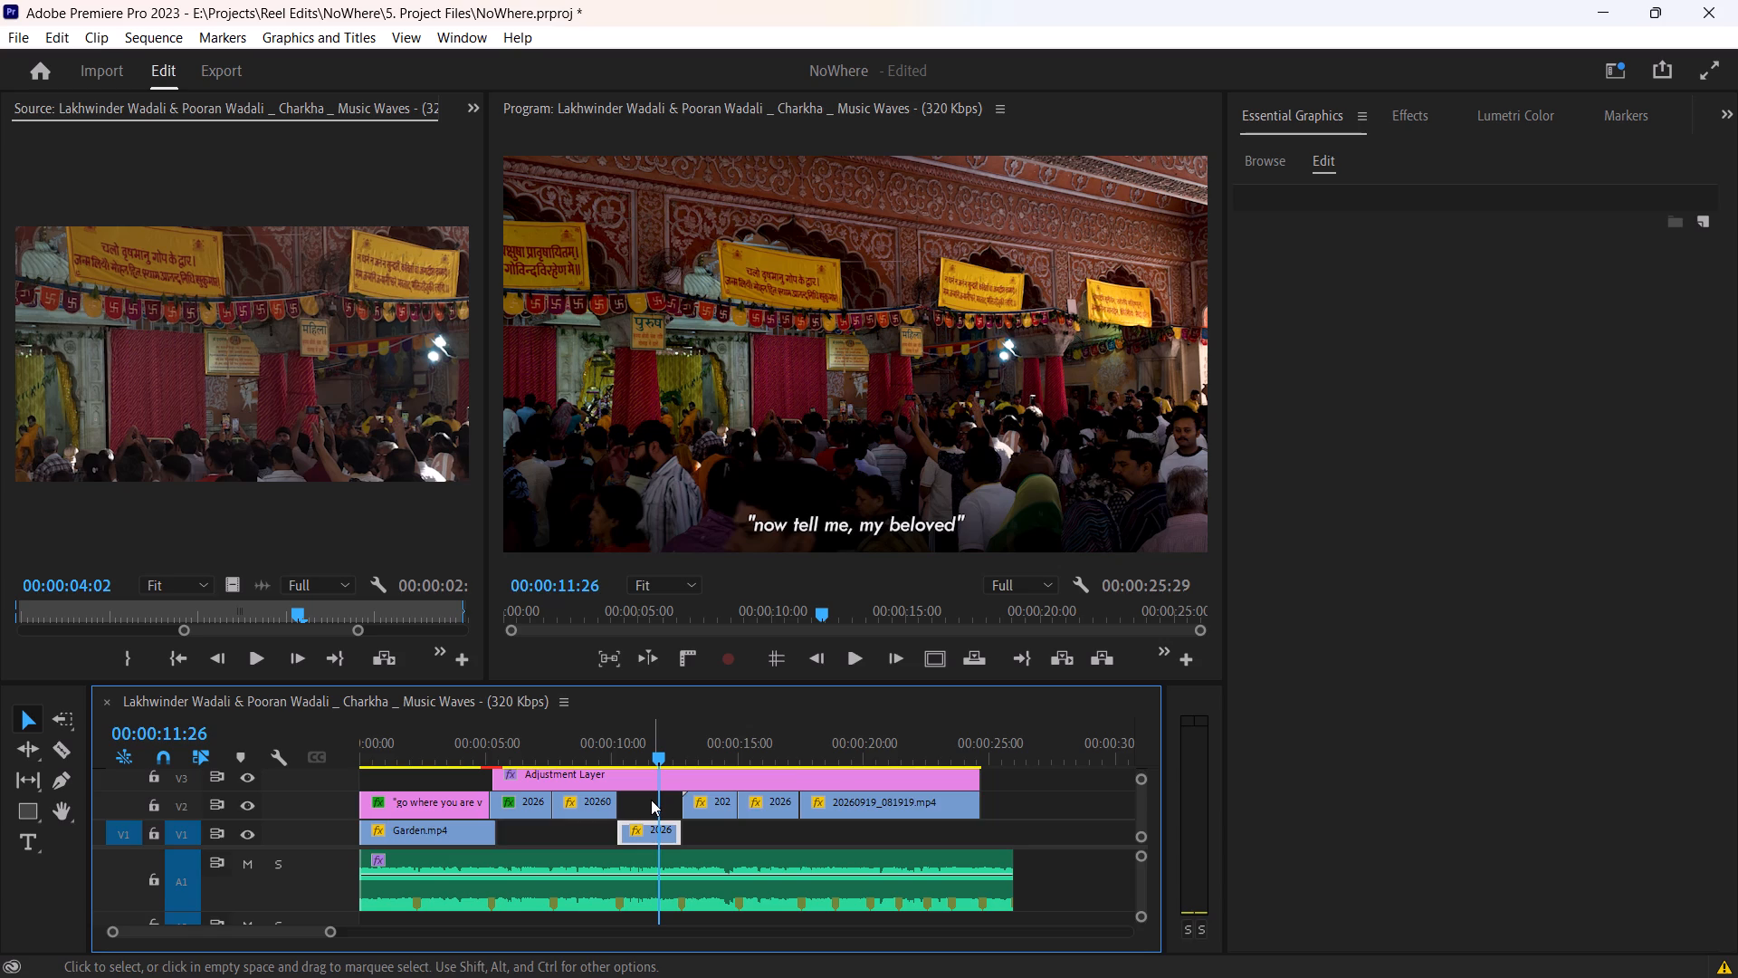
pyautogui.keyDown('ctrl'); pyautogui.scroll(4, 651, 800); pyautogui.keyUp('ctrl')
pyautogui.keyDown('ctrl'); pyautogui.scroll(-4, 651, 800); pyautogui.keyUp('ctrl')
pyautogui.keyDown('ctrl'); pyautogui.scroll(5, 651, 800); pyautogui.keyUp('ctrl')
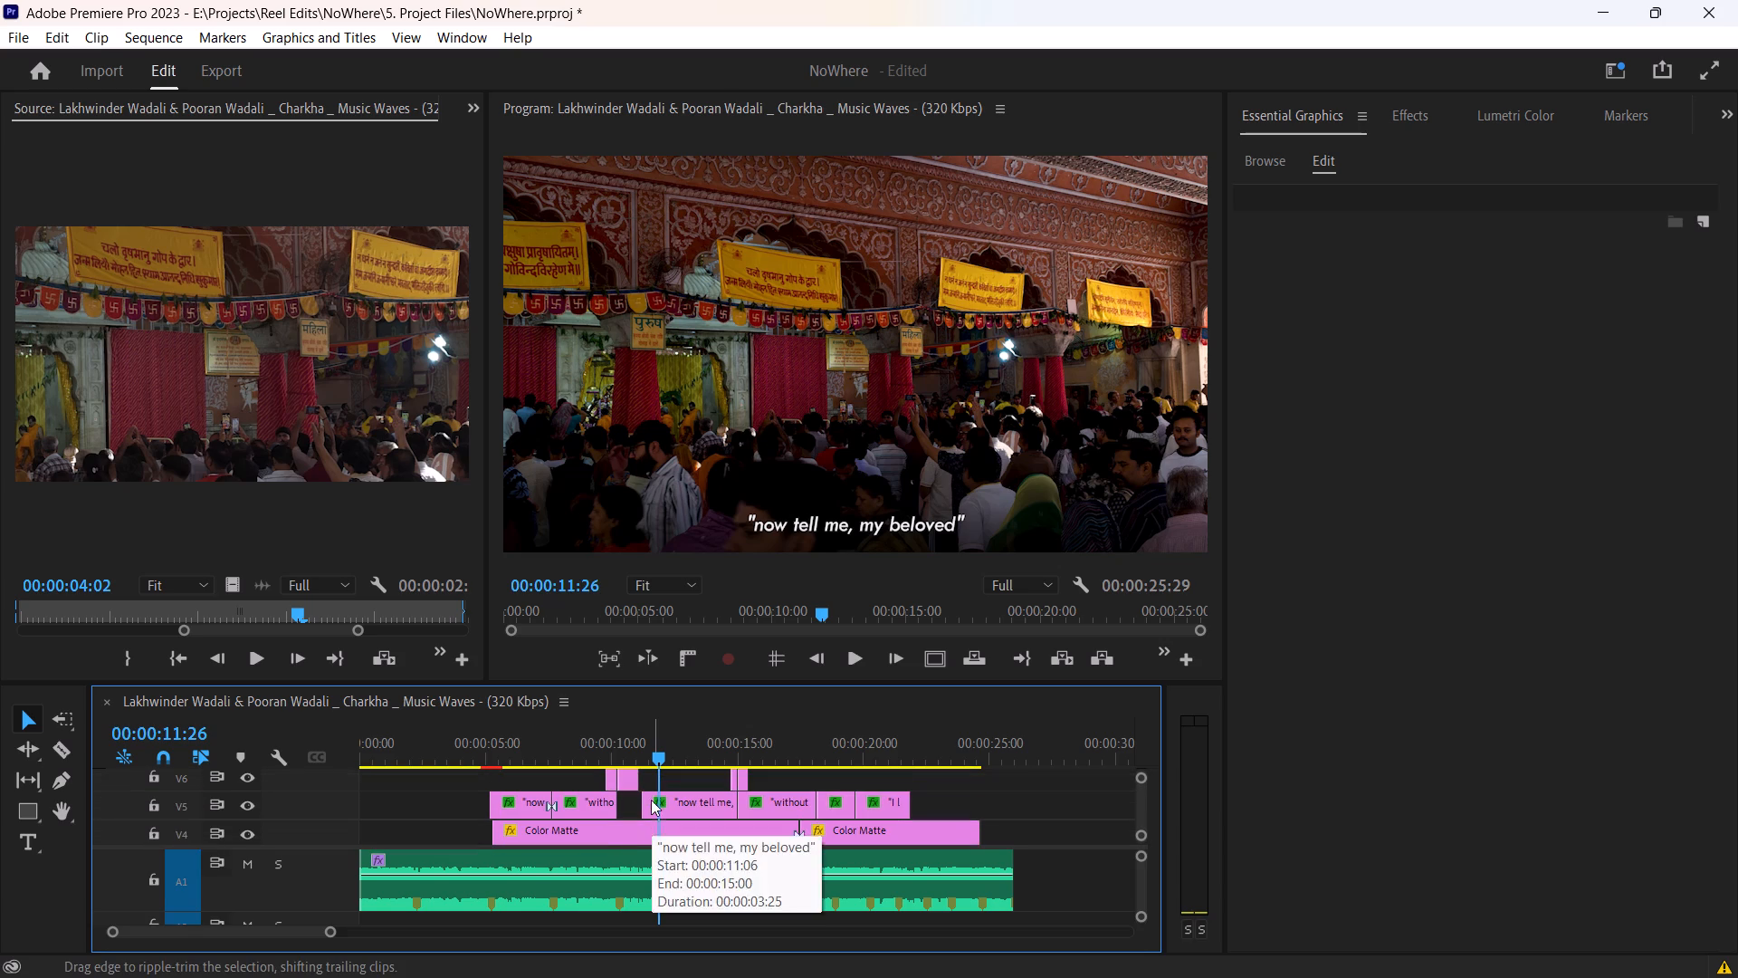
pyautogui.doubleClick(665, 802)
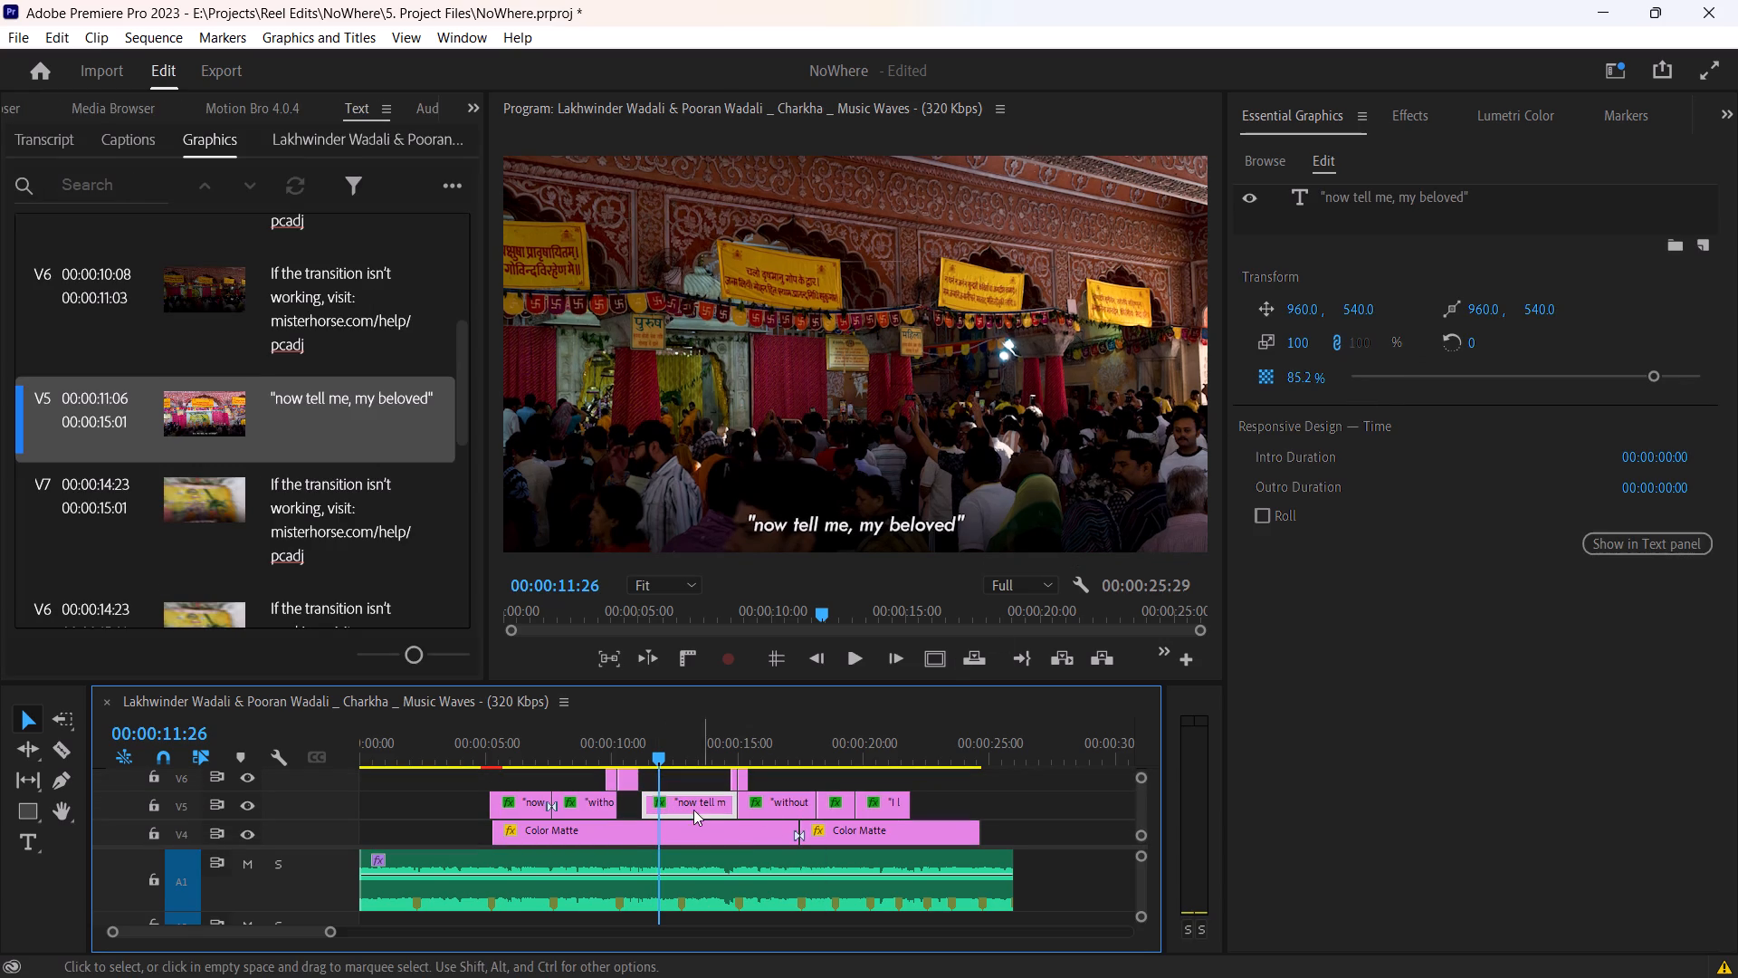
pyautogui.doubleClick(1472, 206)
pyautogui.doubleClick(1453, 197)
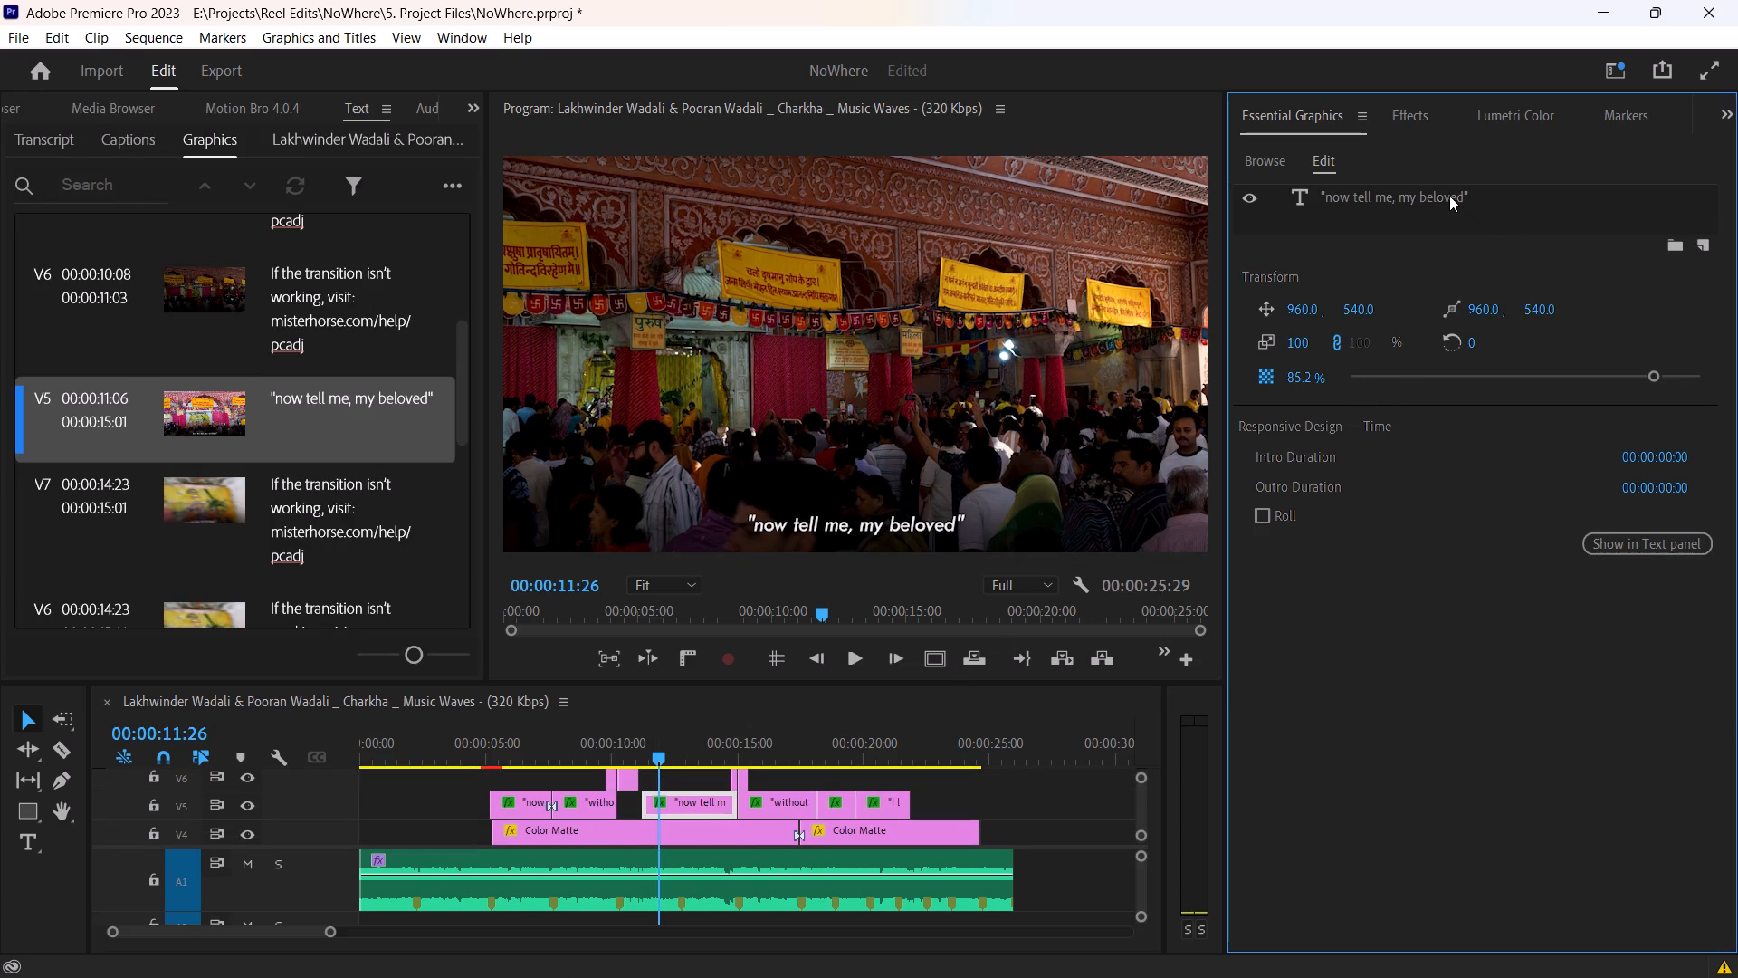
pyautogui.doubleClick(1449, 196)
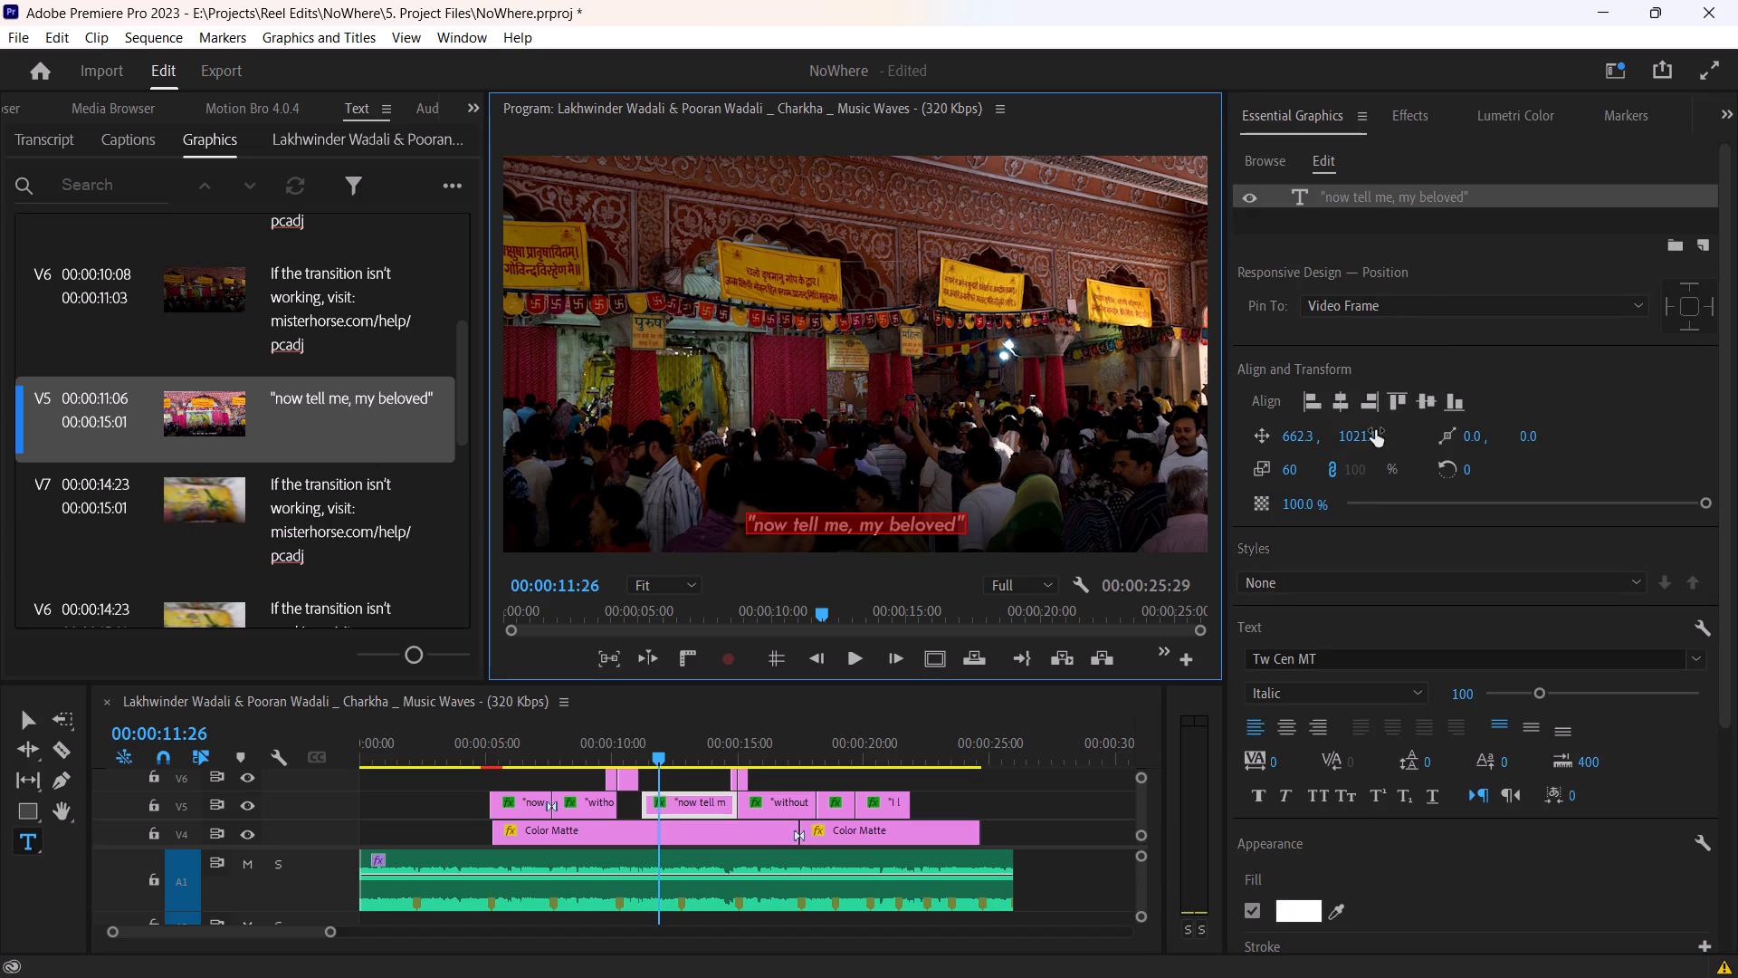
pyautogui.click(1375, 430)
pyautogui.hotkey('ctrl', 'c')
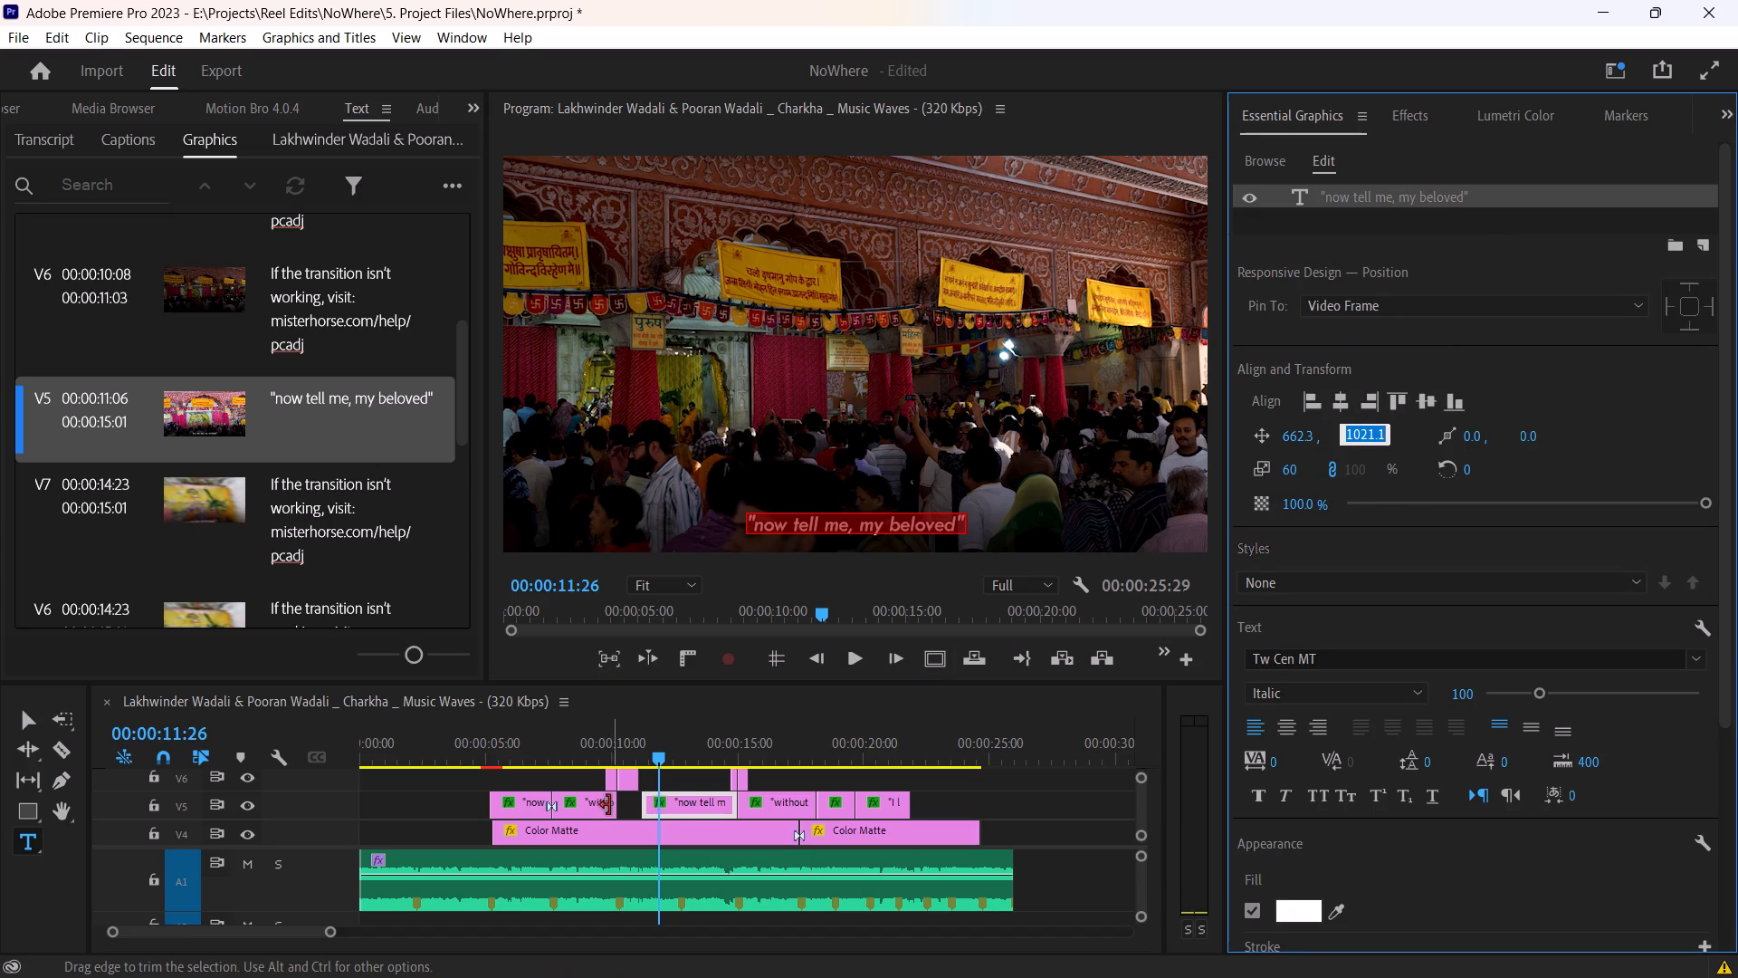
# Set the vertical position of the "without you, where else can I go?" subtitle at 00:00:07:20 to the copied 1021.1.
pyautogui.click(608, 805)
pyautogui.doubleClick(593, 805)
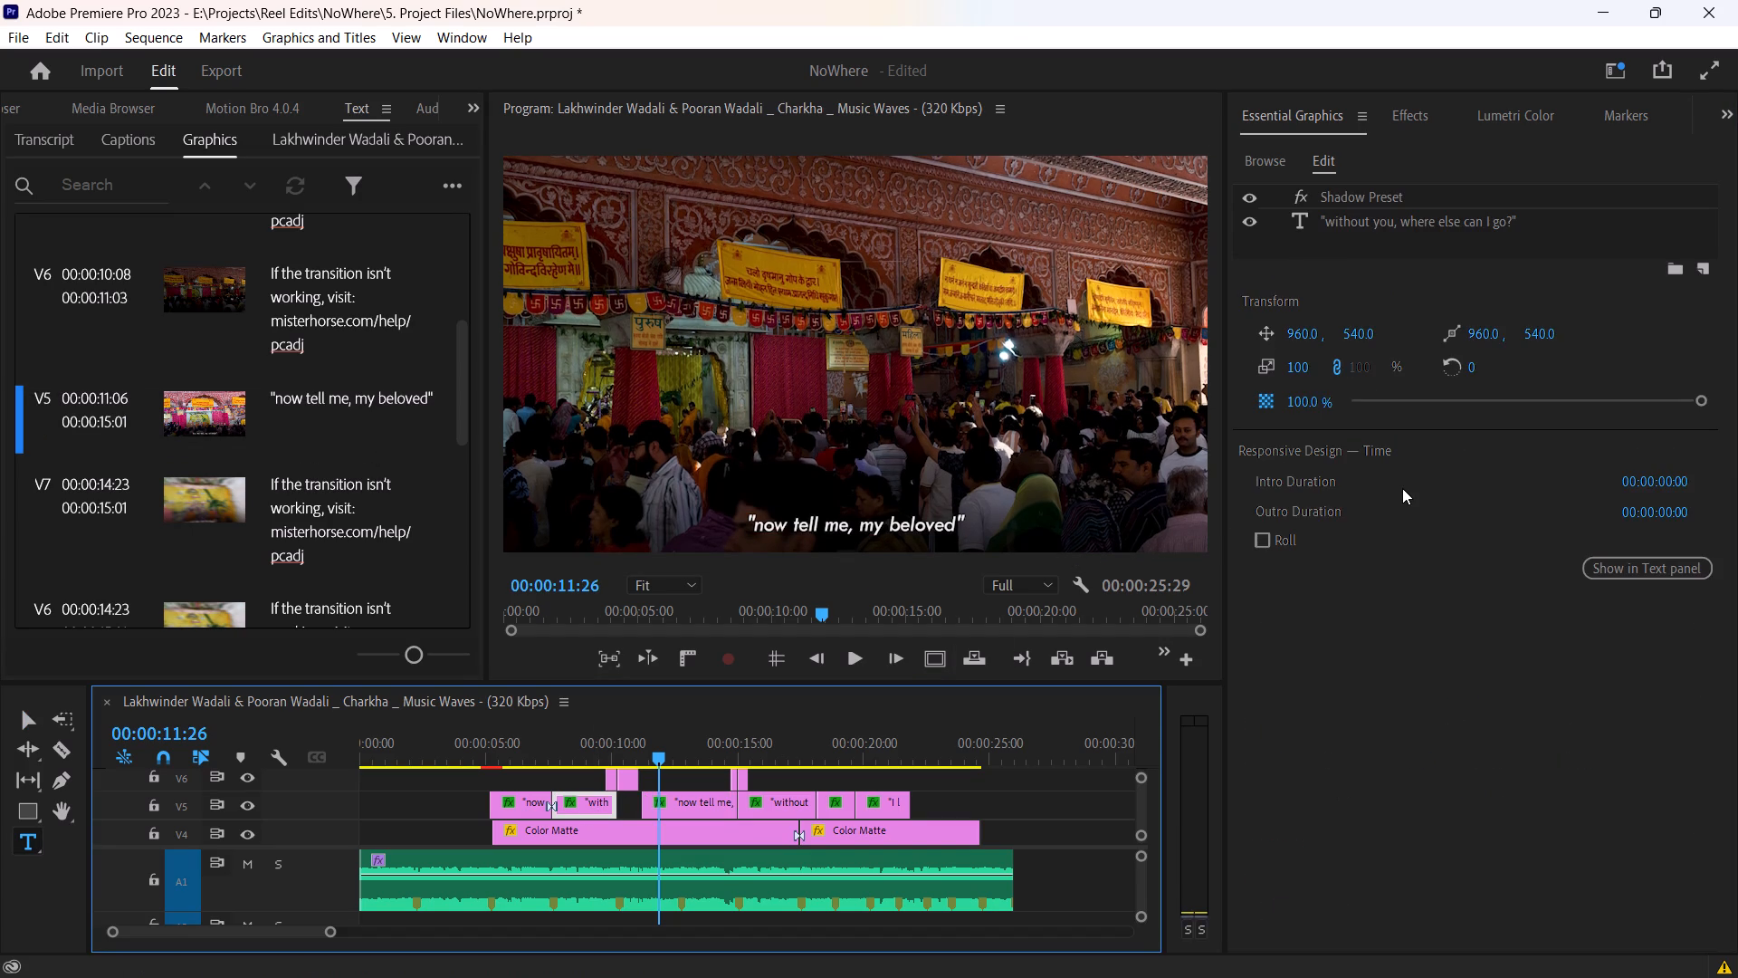
pyautogui.doubleClick(1388, 223)
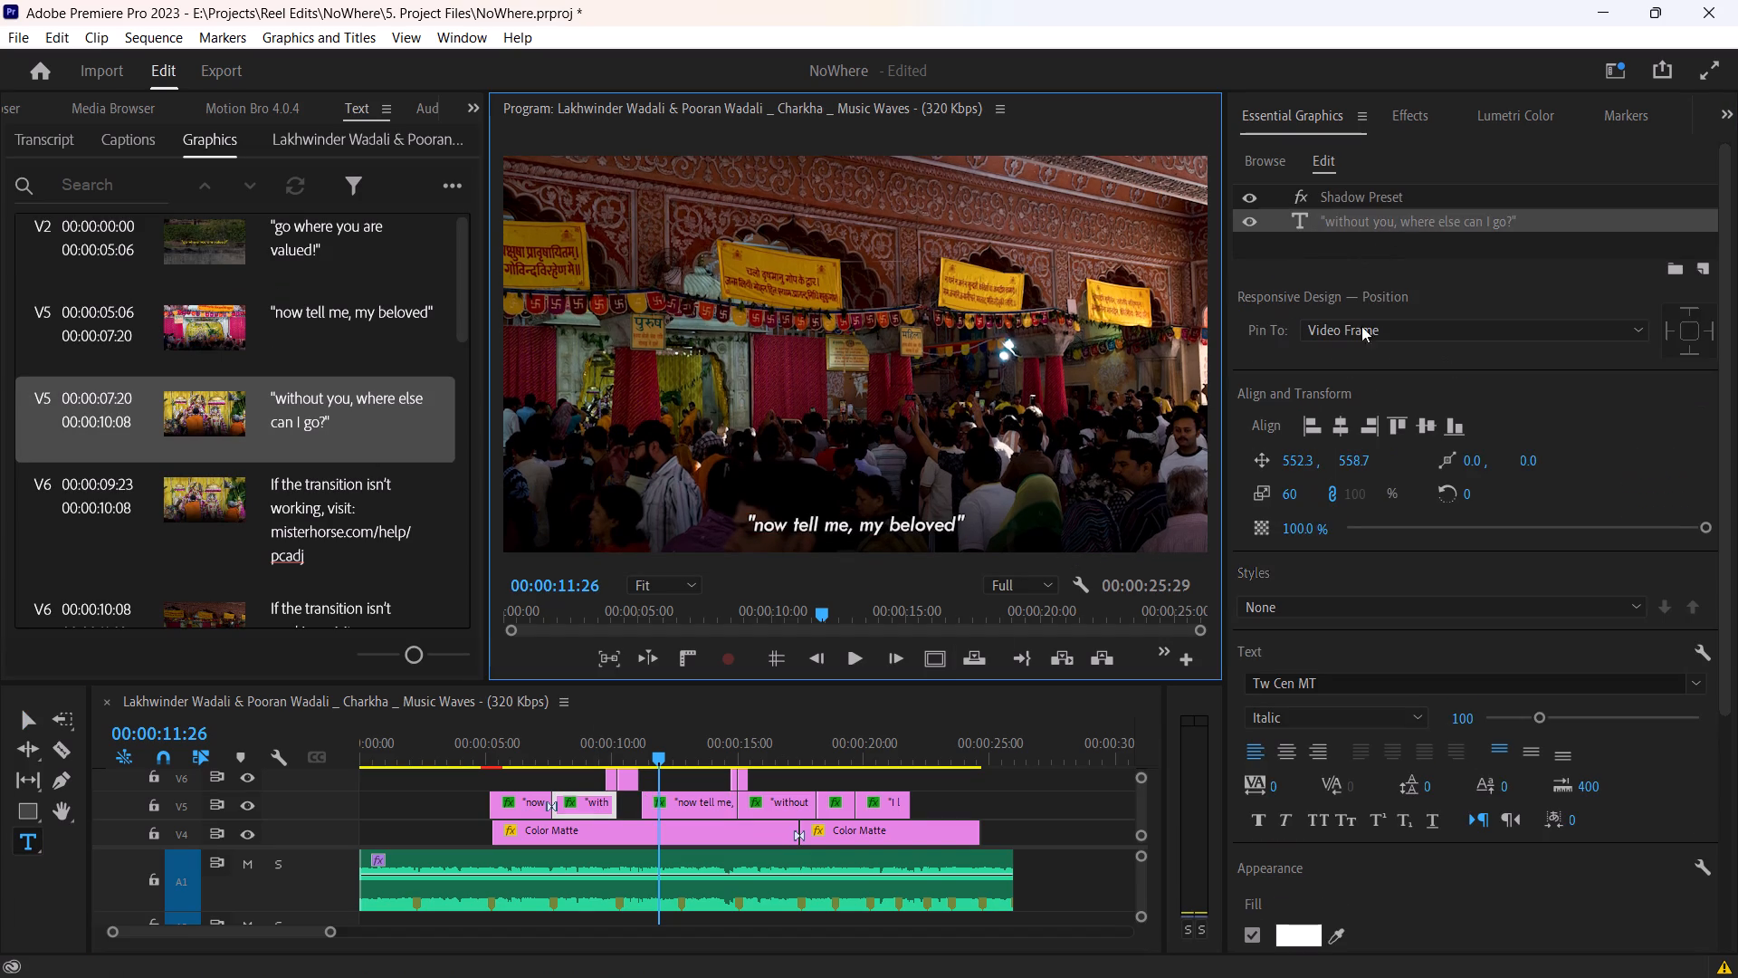
pyautogui.click(1346, 463)
pyautogui.hotkey('ctrl', 'v')
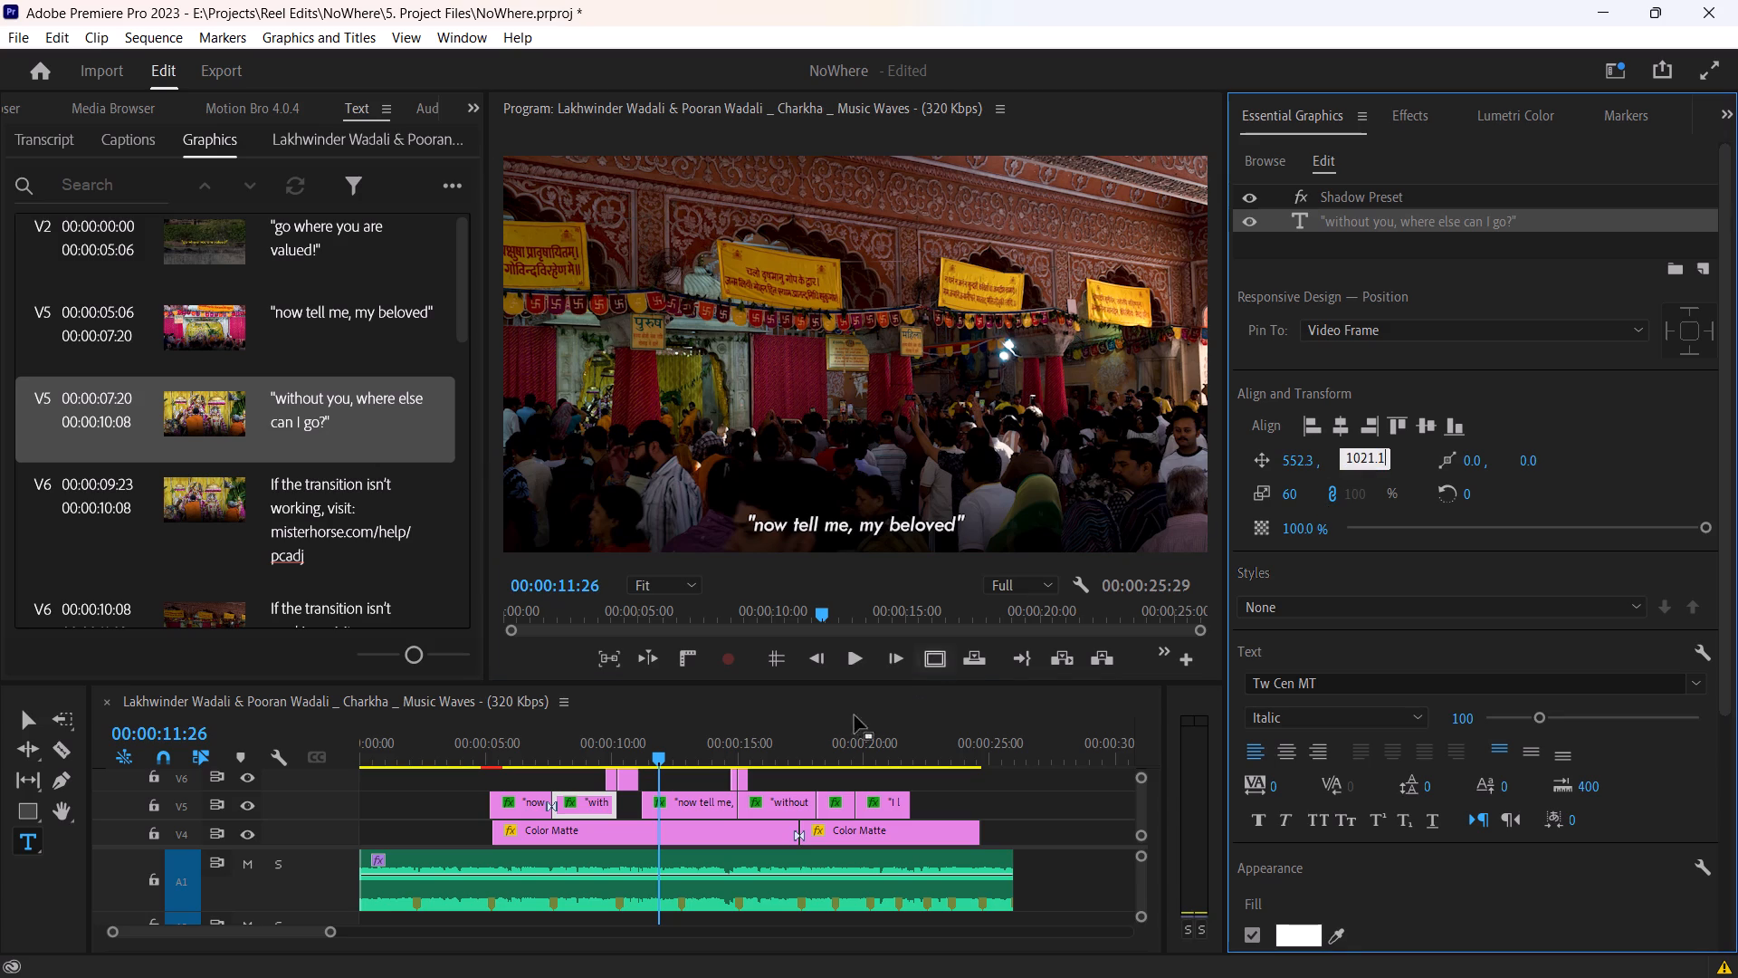
# Set the vertical position of the first "now tell me, my beloved" subtitle, at 00:00:05:06, to the copied 1021.1.
pyautogui.click(511, 813)
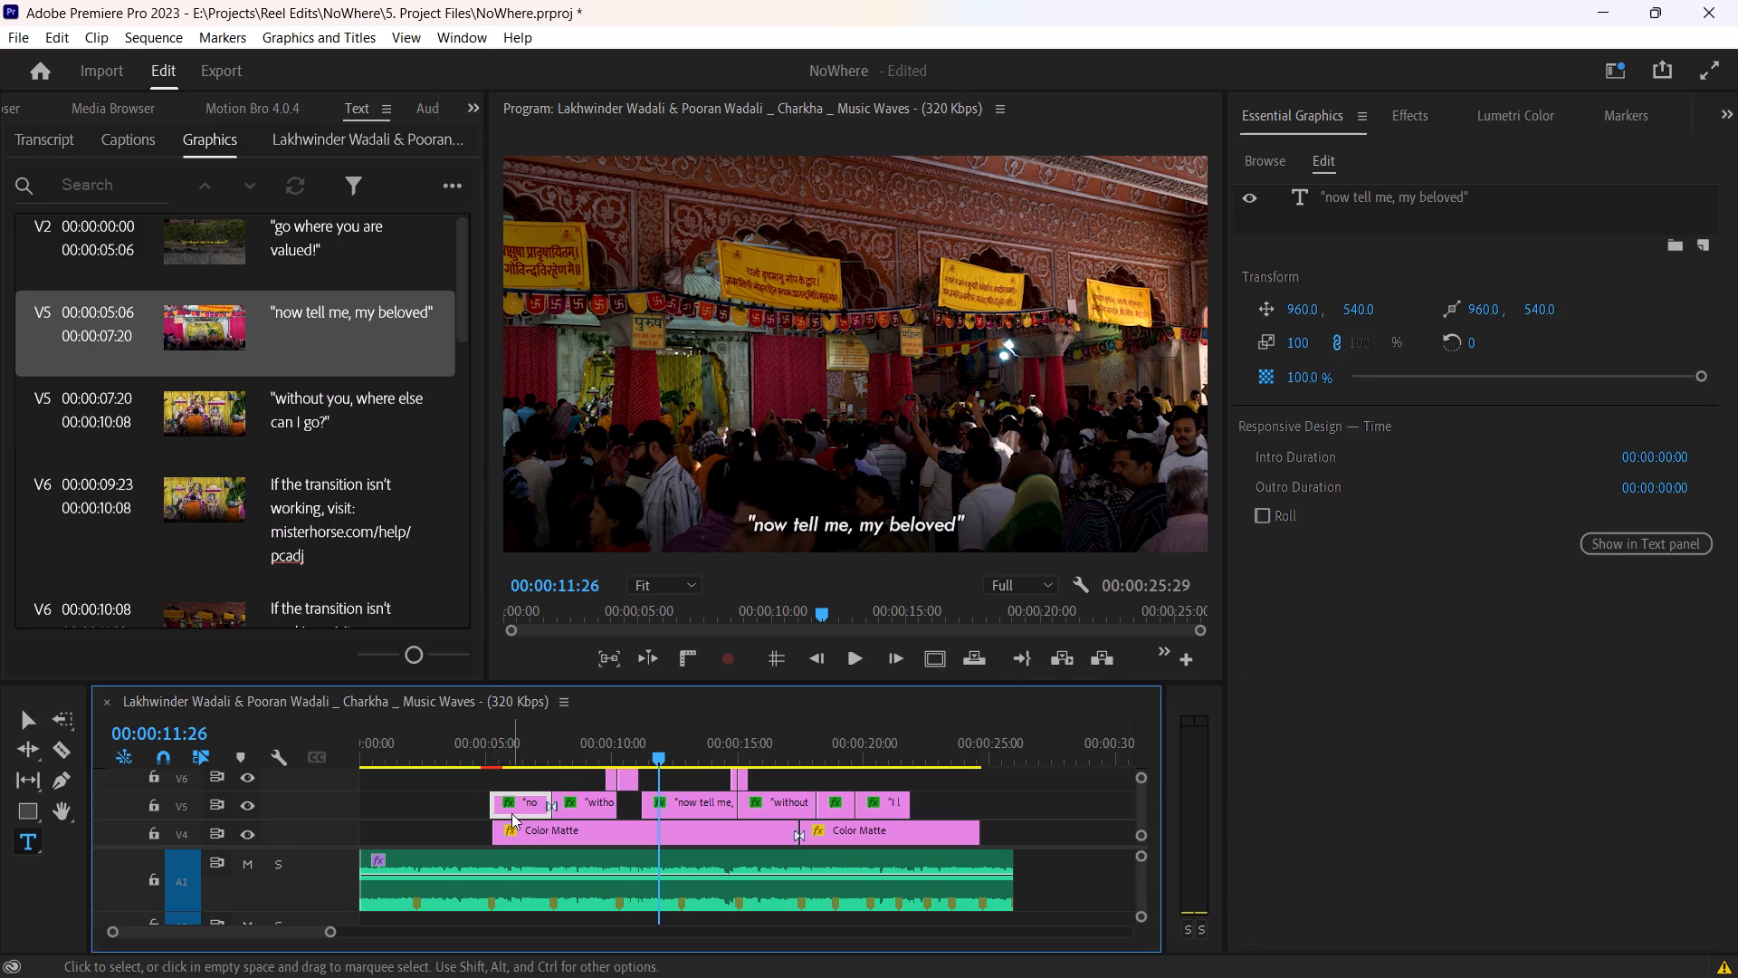
pyautogui.click(511, 813)
pyautogui.doubleClick(1481, 203)
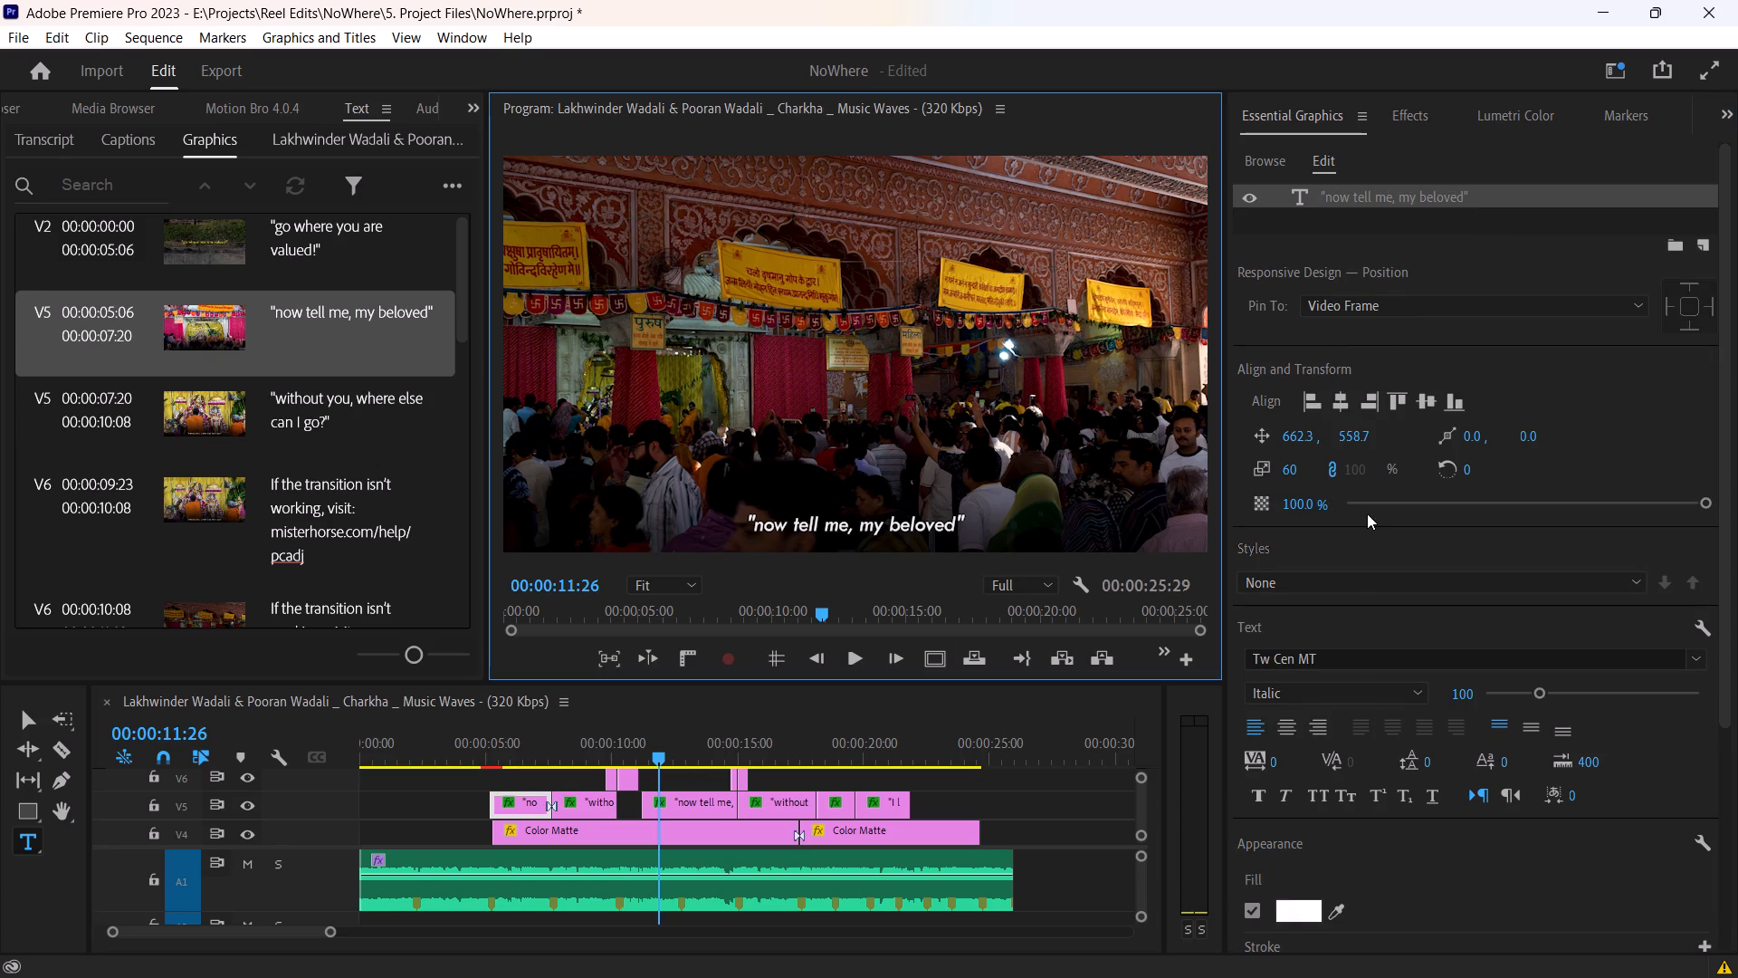
pyautogui.click(1352, 430)
pyautogui.hotkey('ctrl', 'v')
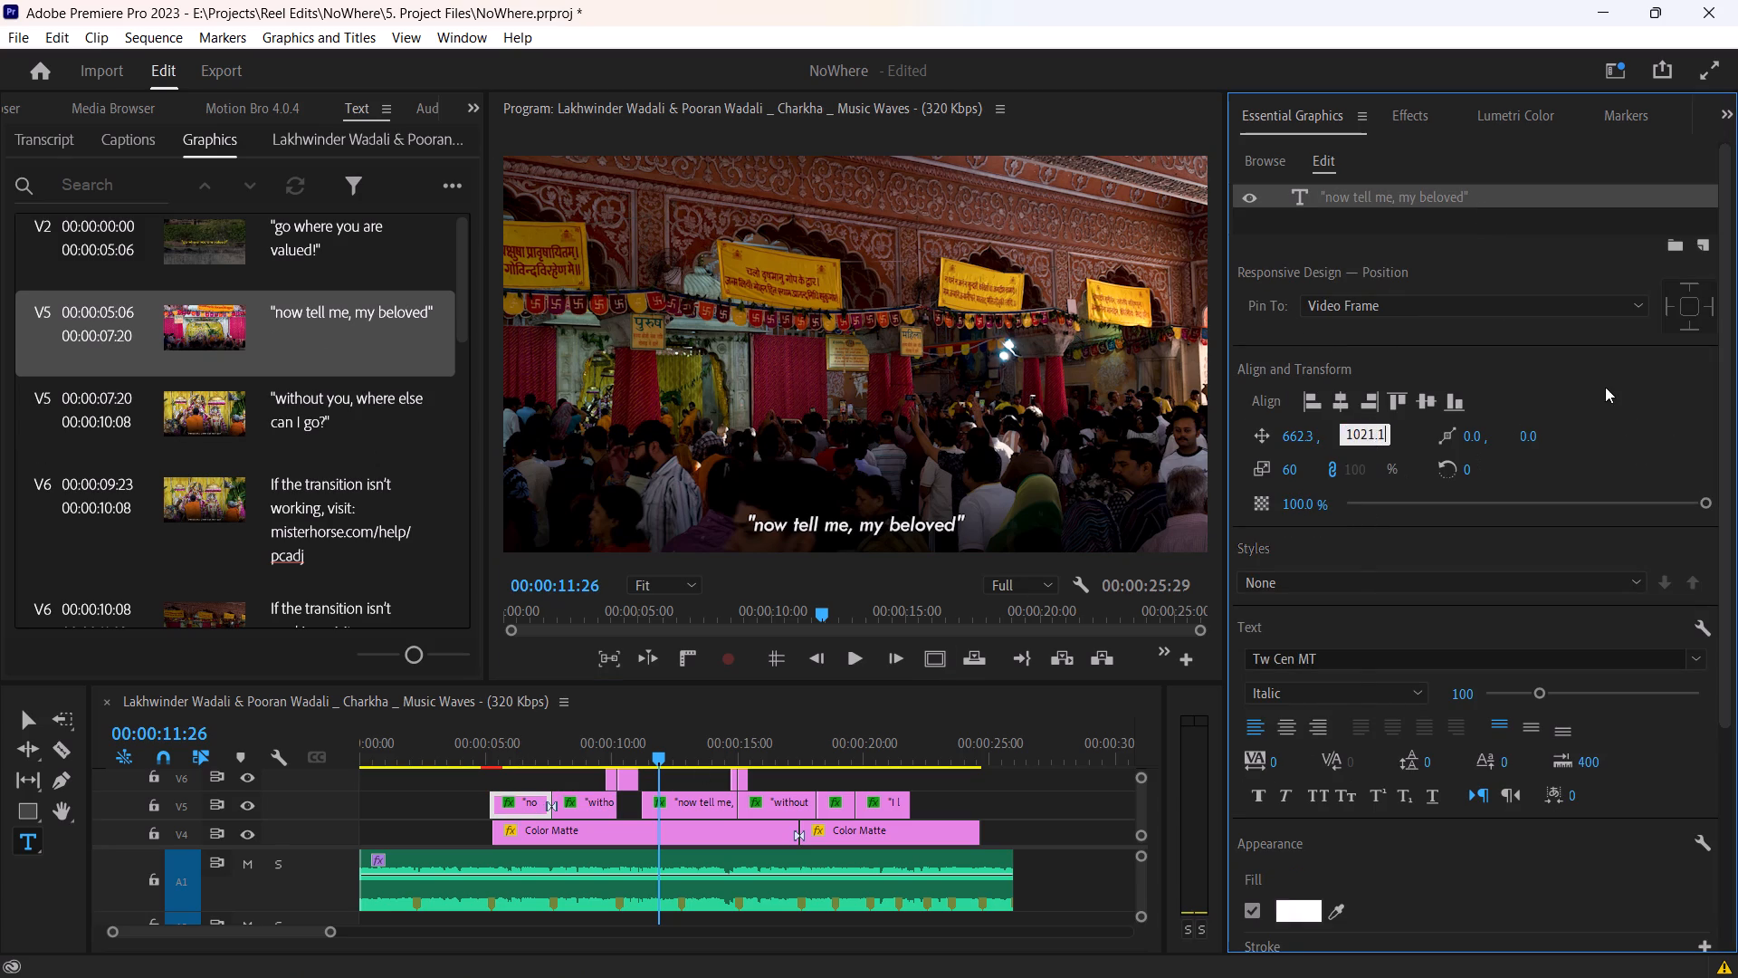
pyautogui.click(1605, 387)
# Apply the Shadow Preset effect to the first "now tell me, my beloved" subtitle on track V5.
pyautogui.click(524, 732)
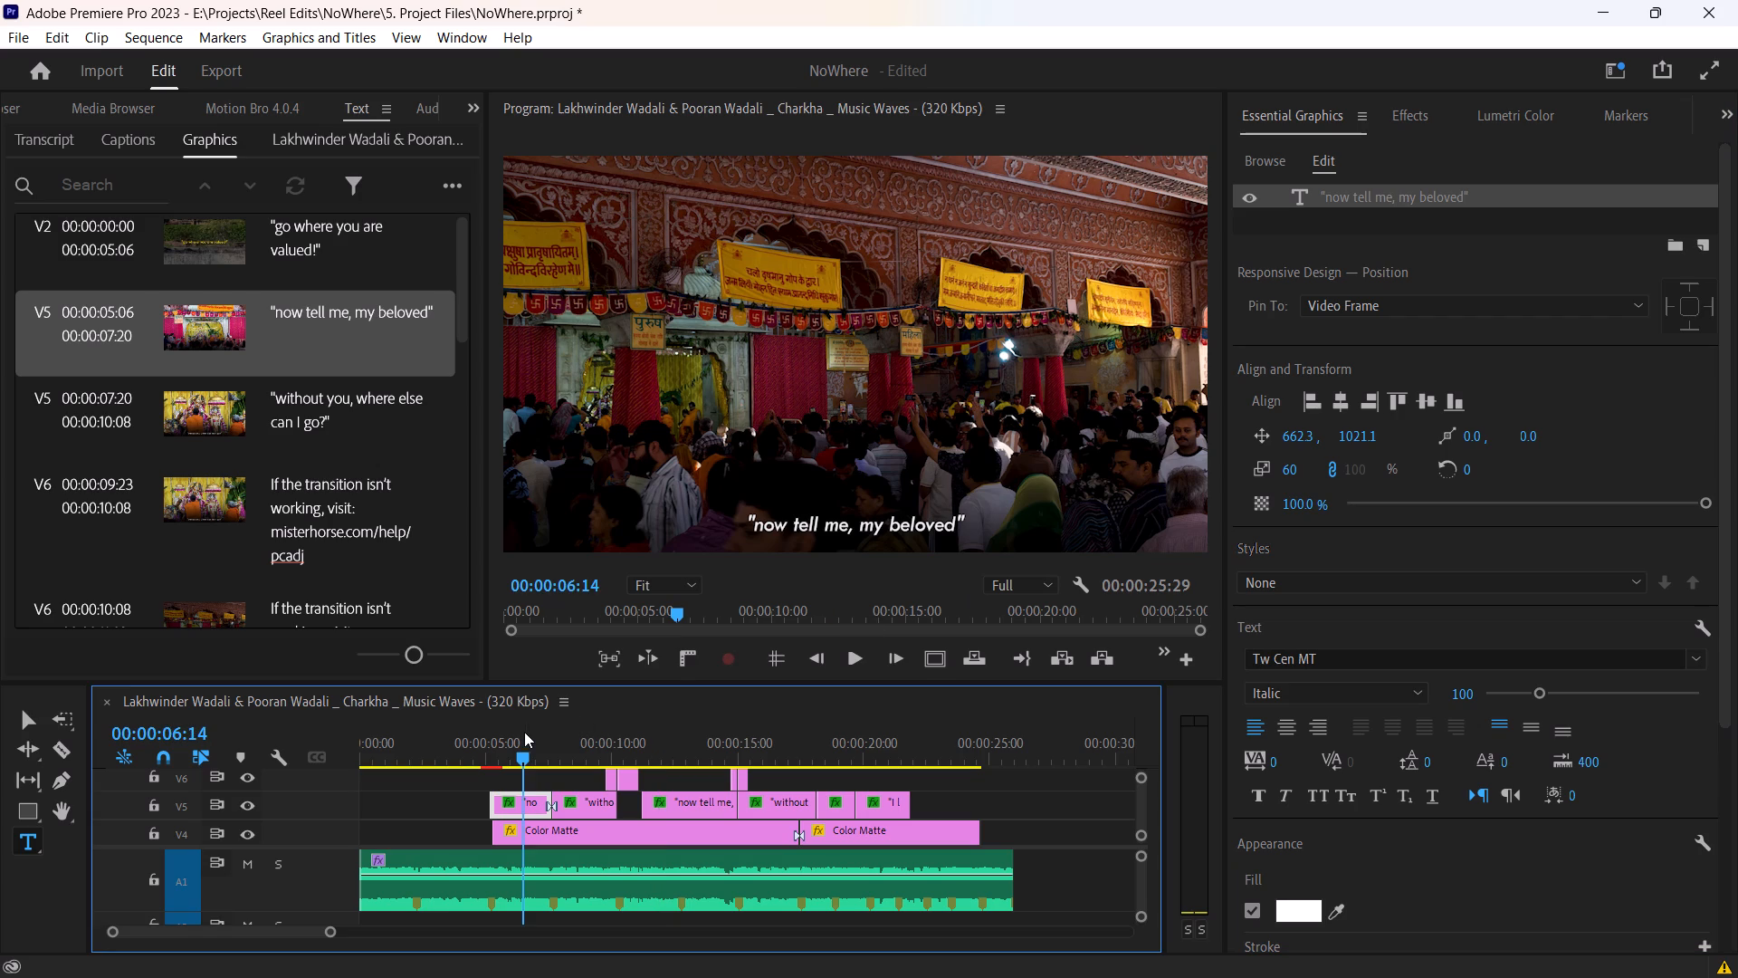
pyautogui.click(1408, 109)
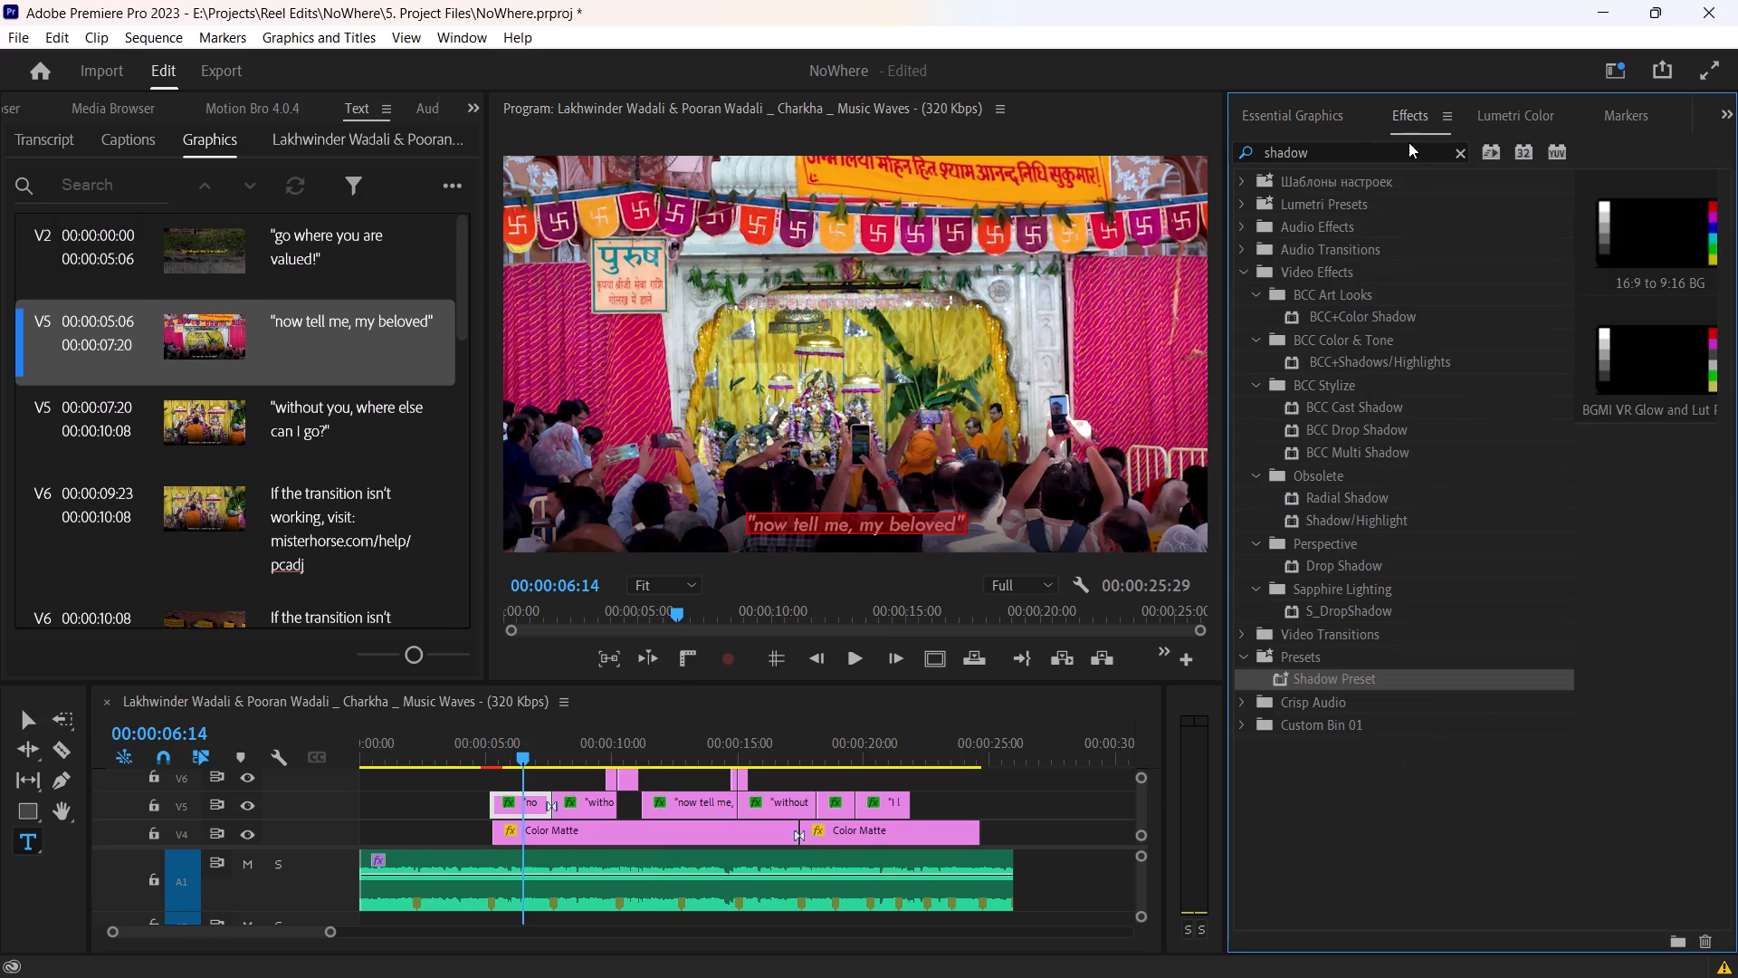
pyautogui.moveTo(1303, 685); pyautogui.dragTo(568, 809)
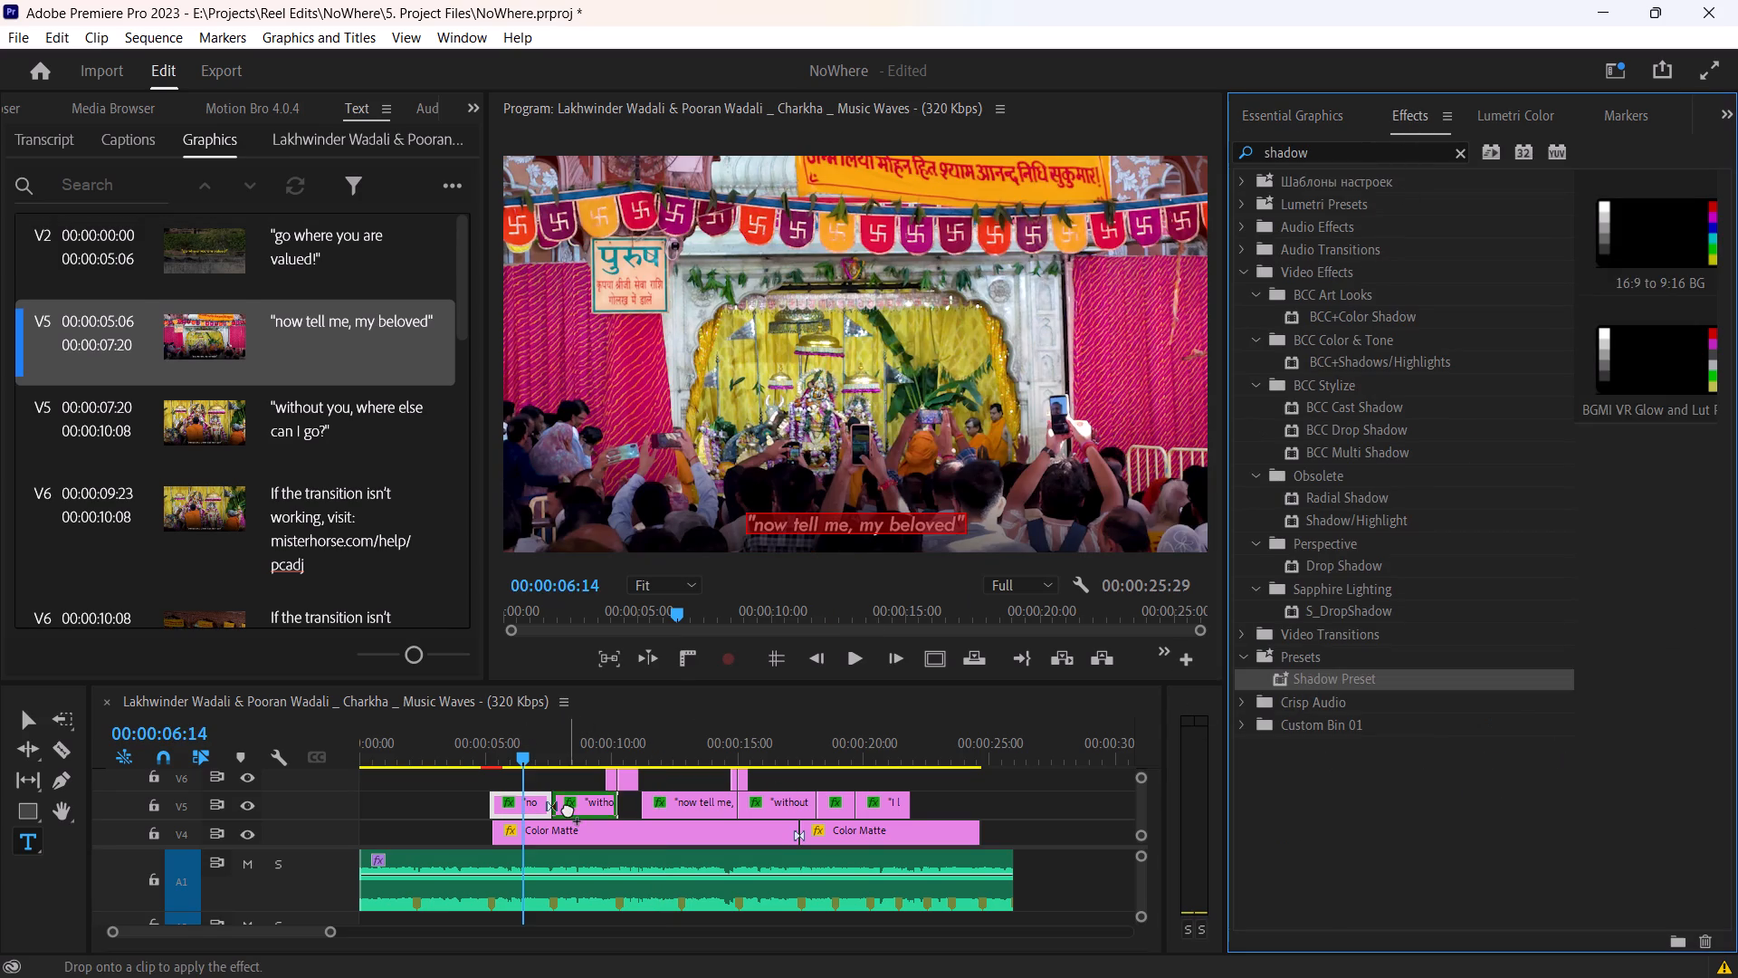
pyautogui.moveTo(568, 809); pyautogui.dragTo(530, 809)
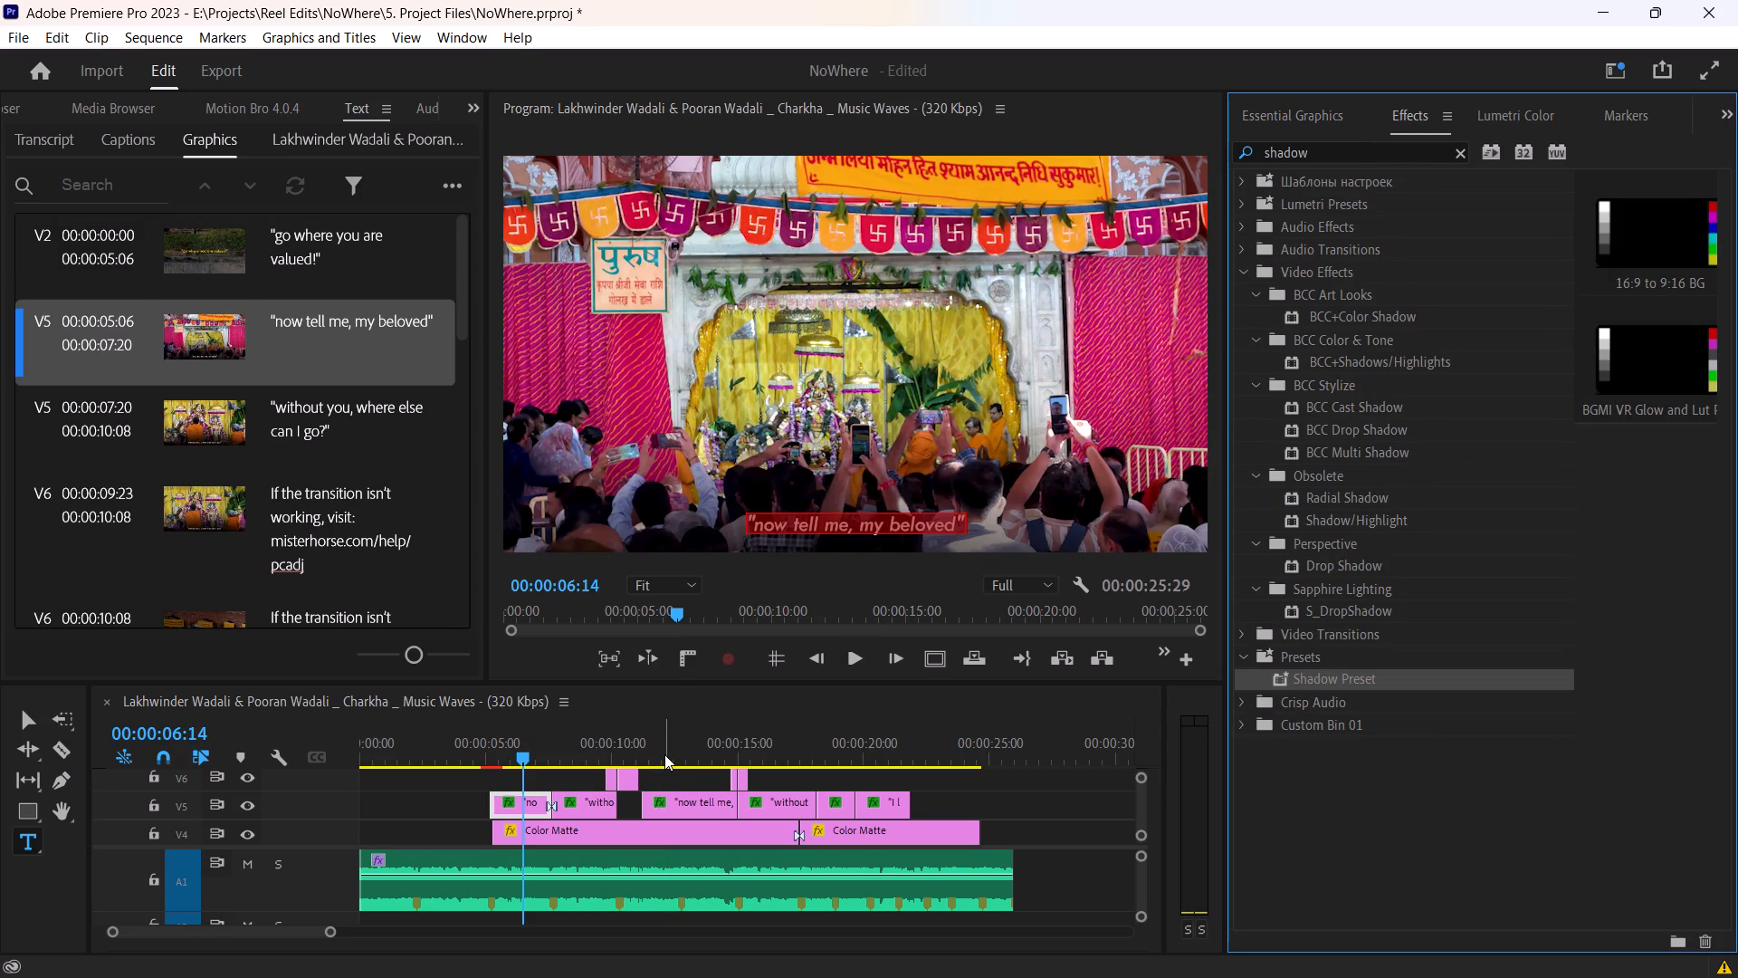
# Apply the Shadow Preset effect to the last four subtitles on V5, from the second "now tell me, my beloved" onward, and deselect them.
pyautogui.moveTo(664, 754); pyautogui.dragTo(680, 753)
pyautogui.moveTo(1002, 805); pyautogui.dragTo(764, 803)
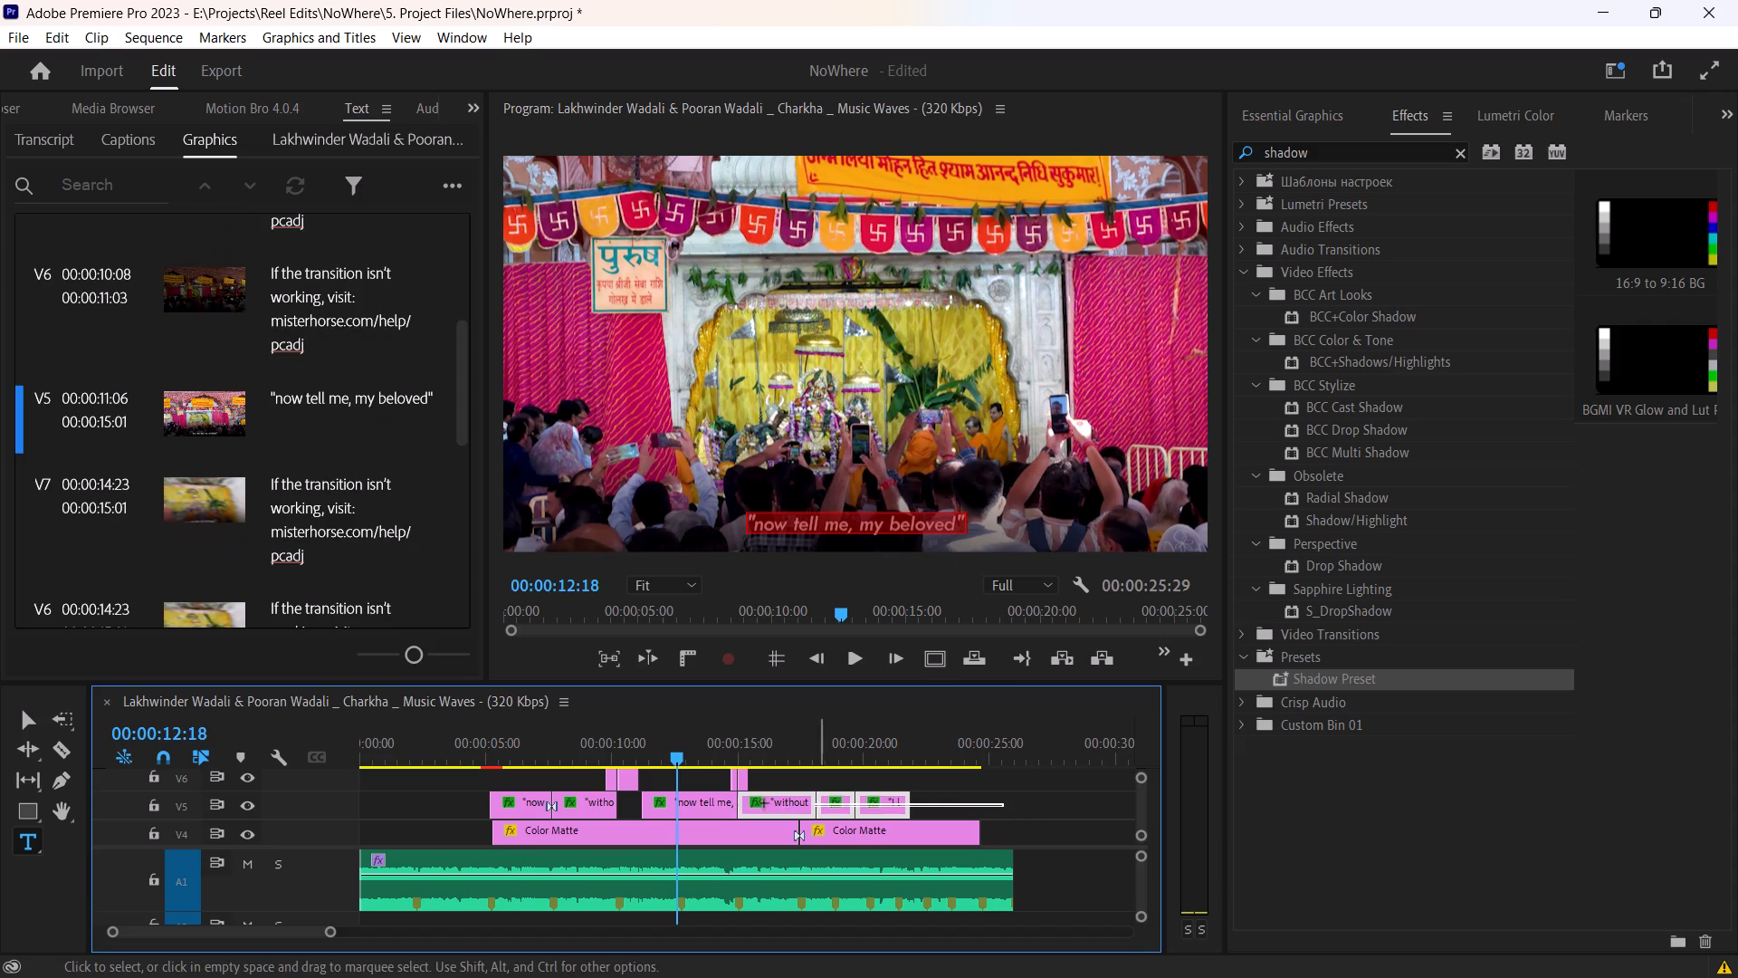
pyautogui.moveTo(764, 803); pyautogui.dragTo(704, 803)
pyautogui.moveTo(1318, 684); pyautogui.dragTo(819, 805)
pyautogui.hotkey('shift', 'space')
pyautogui.click(1045, 802)
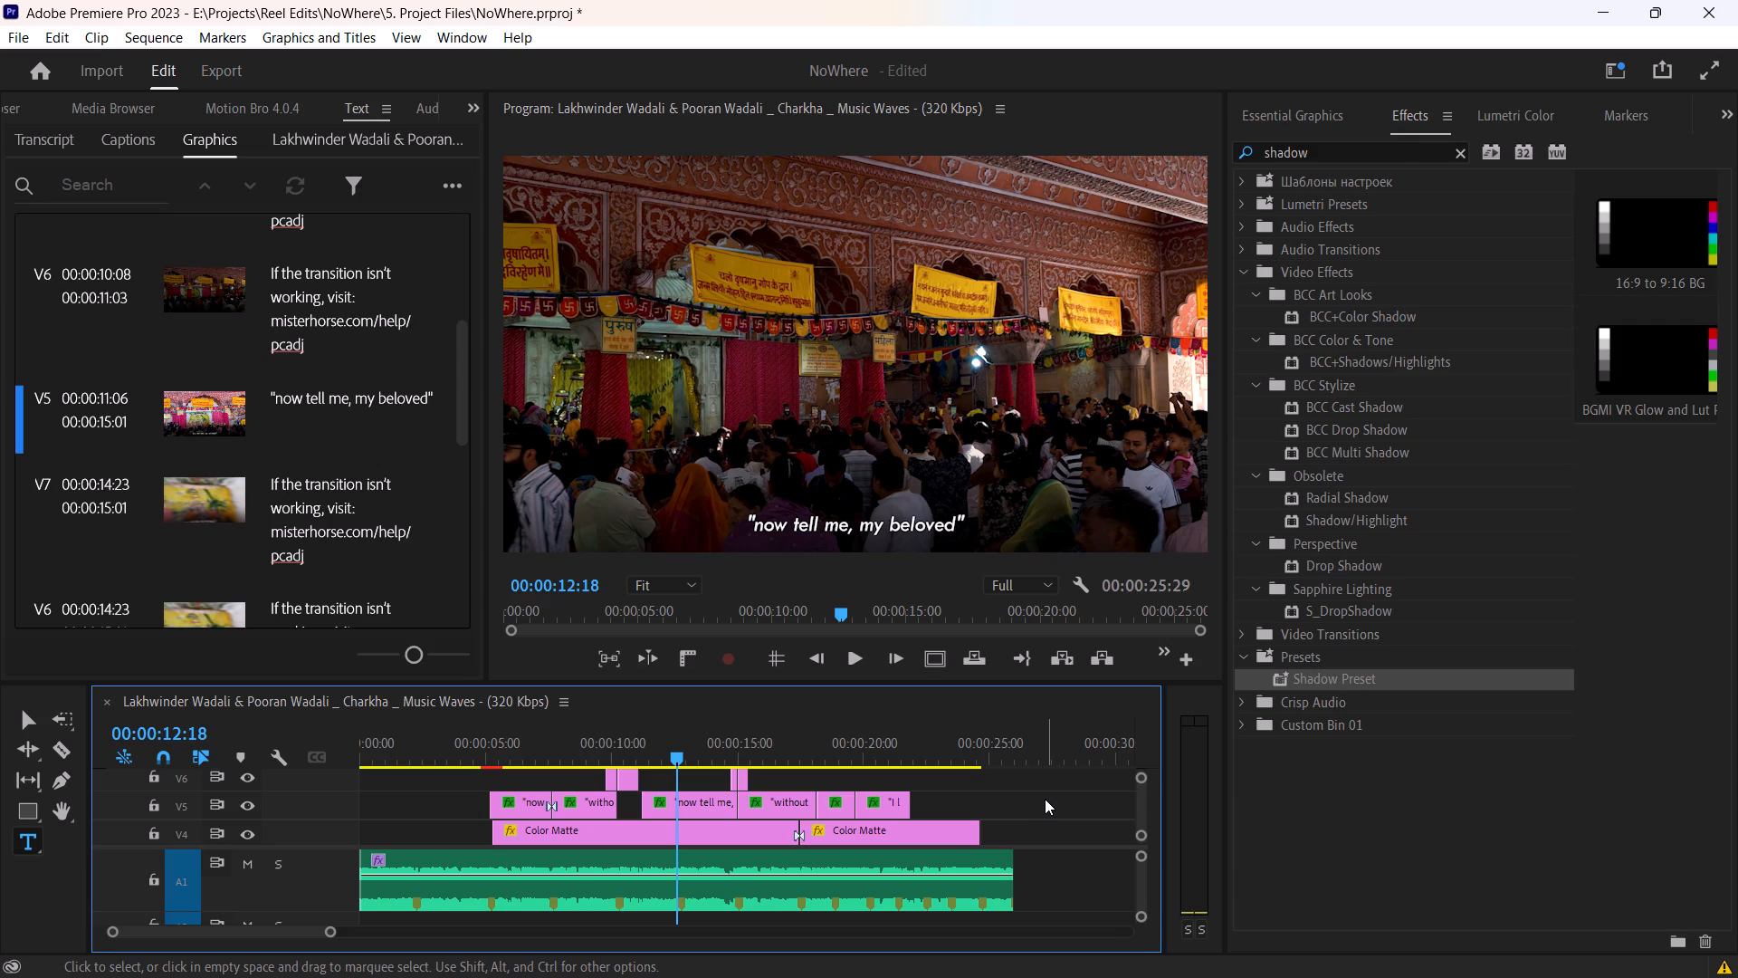
pyautogui.click(1045, 799)
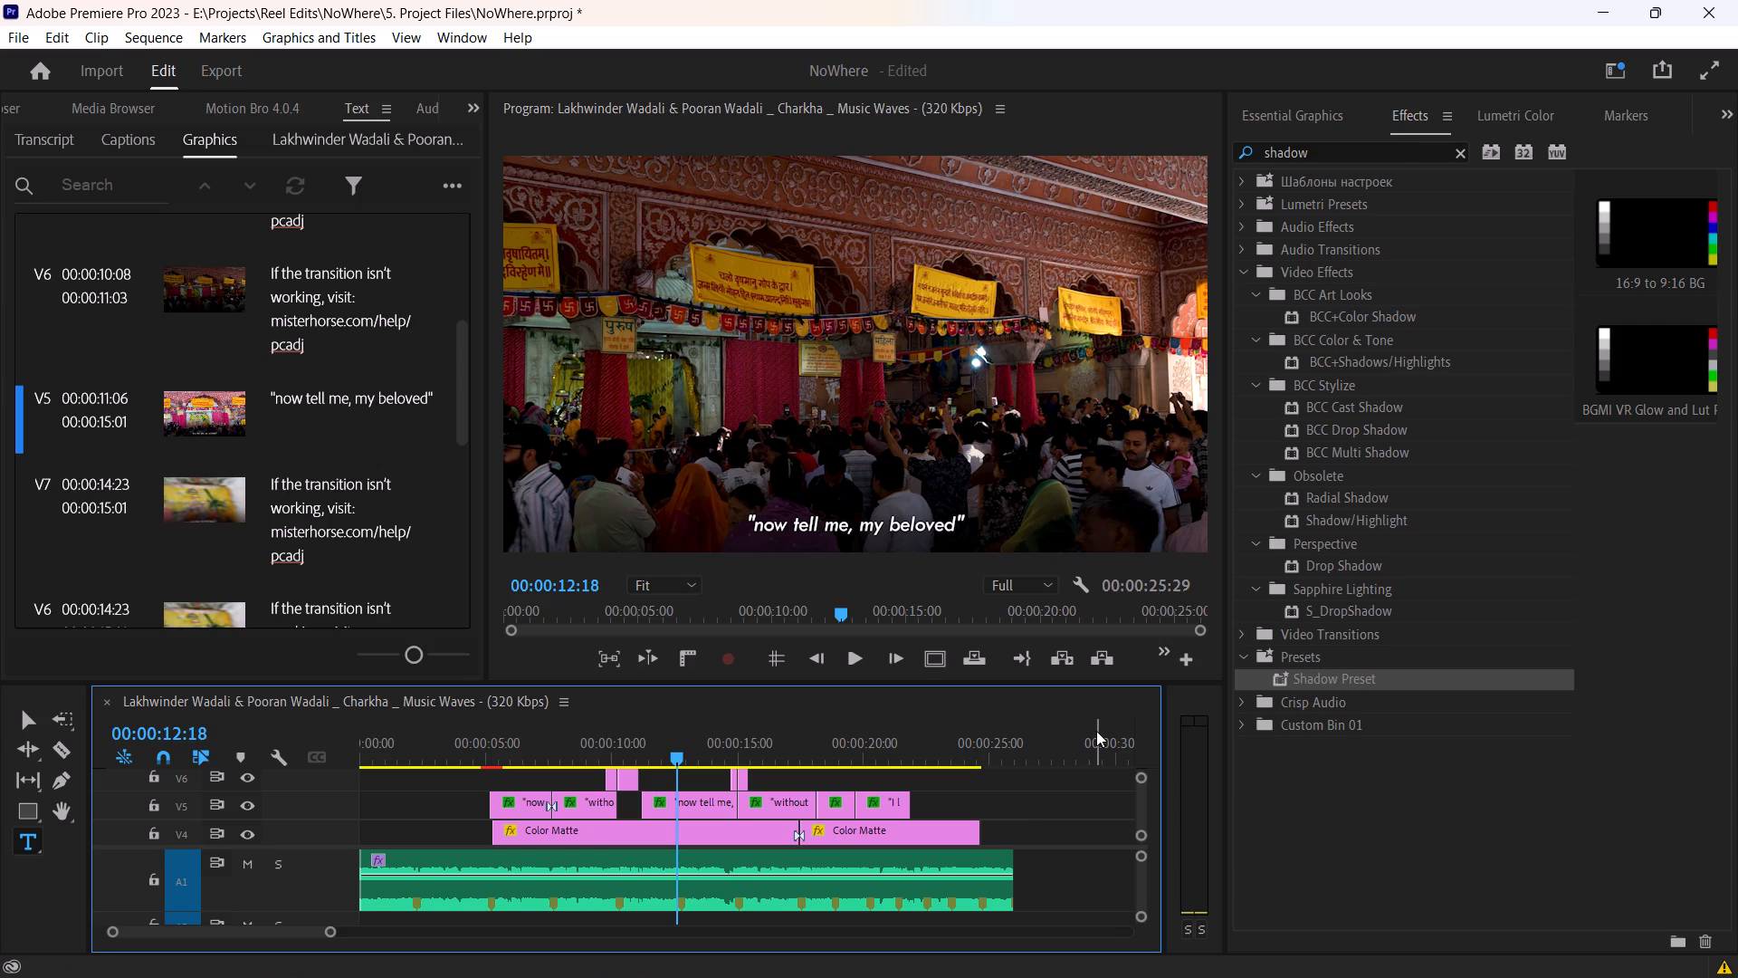
# Save the NoWhere project.
pyautogui.hotkey('ctrl', 's')
pyautogui.hotkey('ctrl', 's')
# Play the reel through to its end to review the subtitles and their shadows.
pyautogui.click(1679, 232)
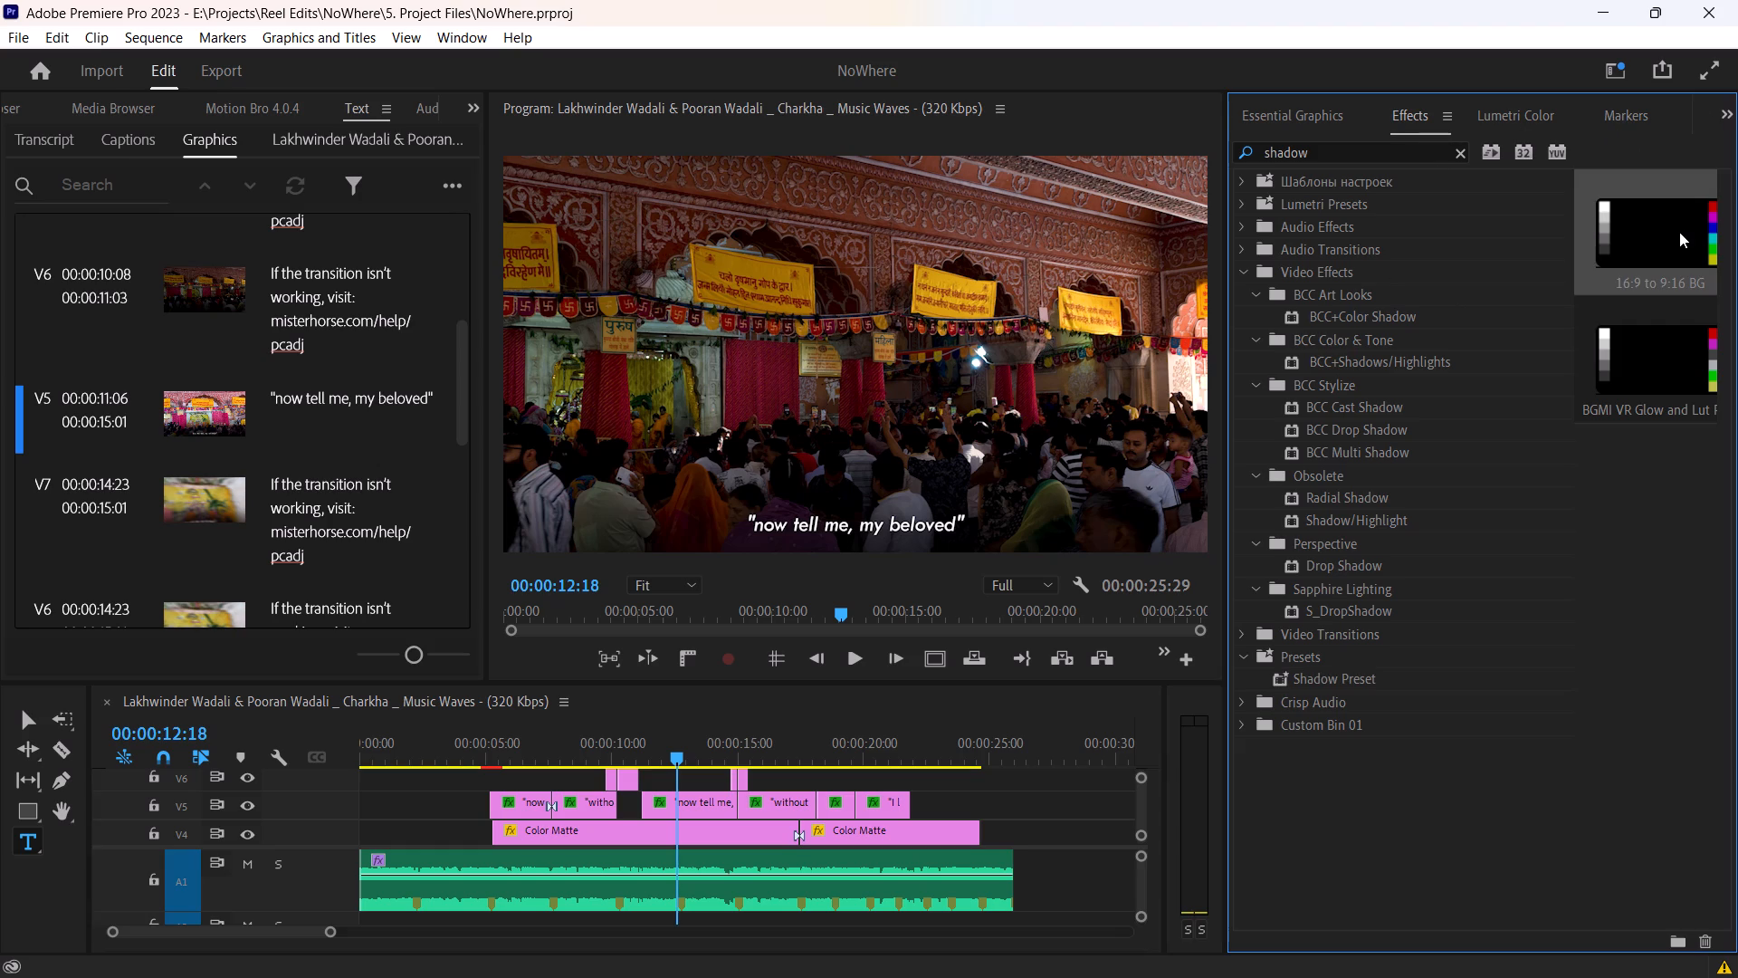
pyautogui.moveTo(772, 751); pyautogui.dragTo(789, 751)
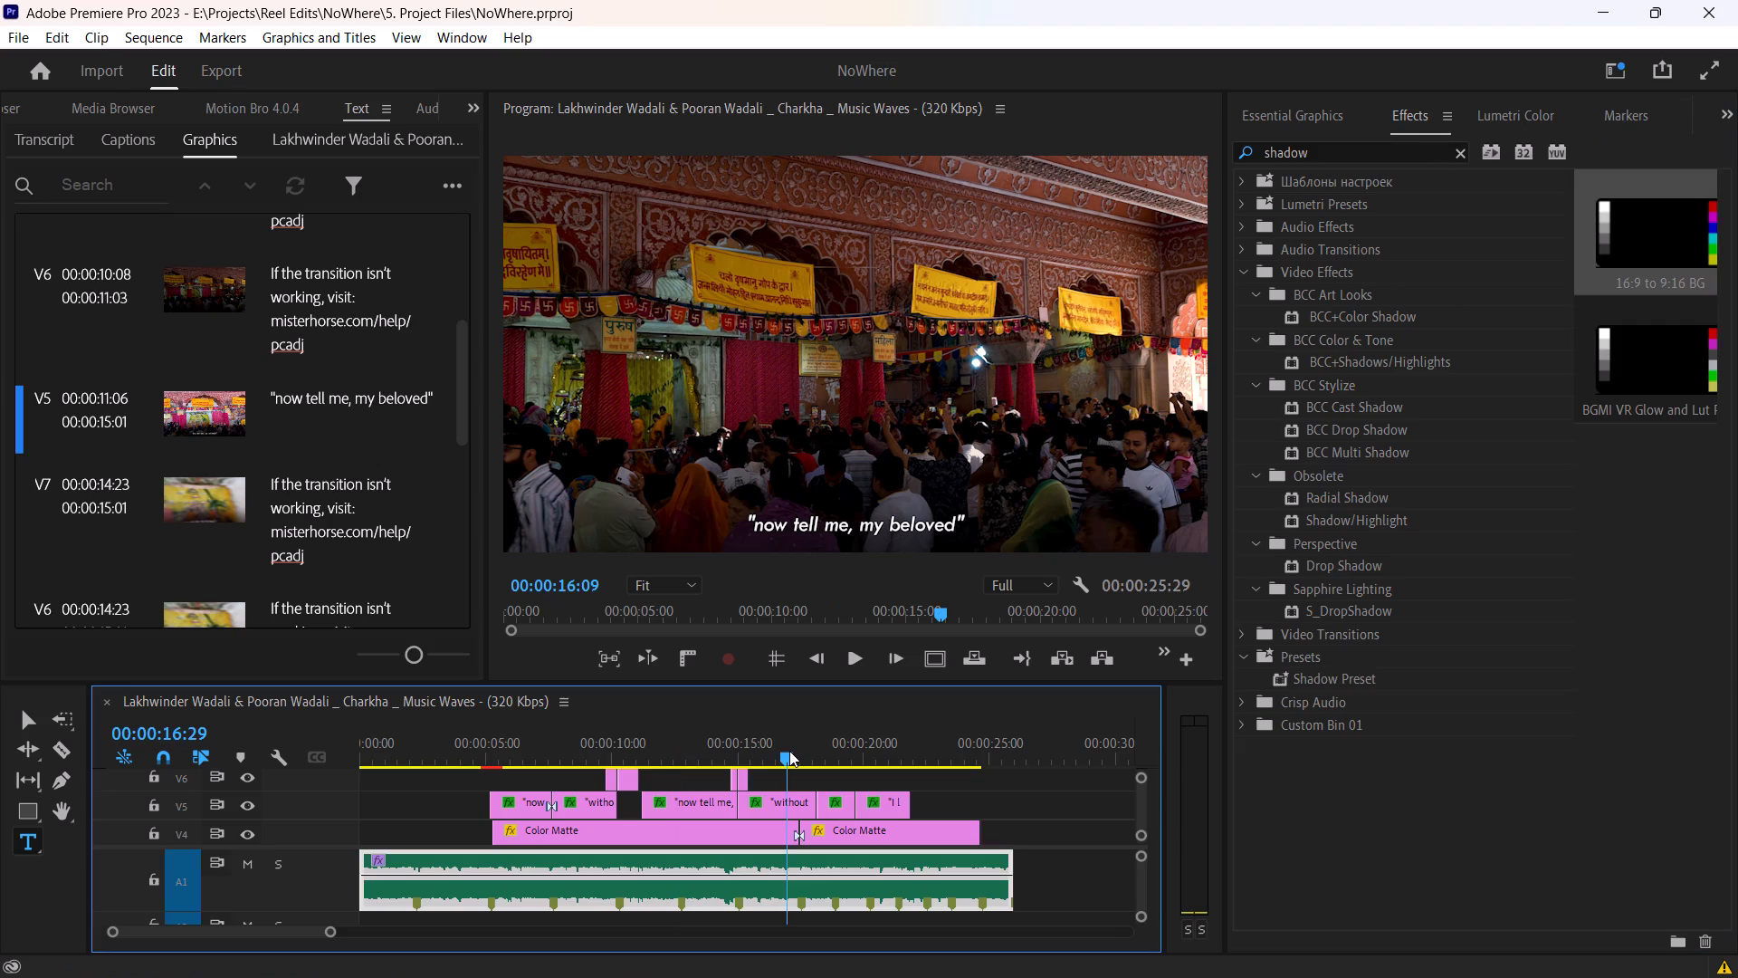
pyautogui.moveTo(789, 751); pyautogui.dragTo(799, 751)
pyautogui.hotkey('shift', 'space')
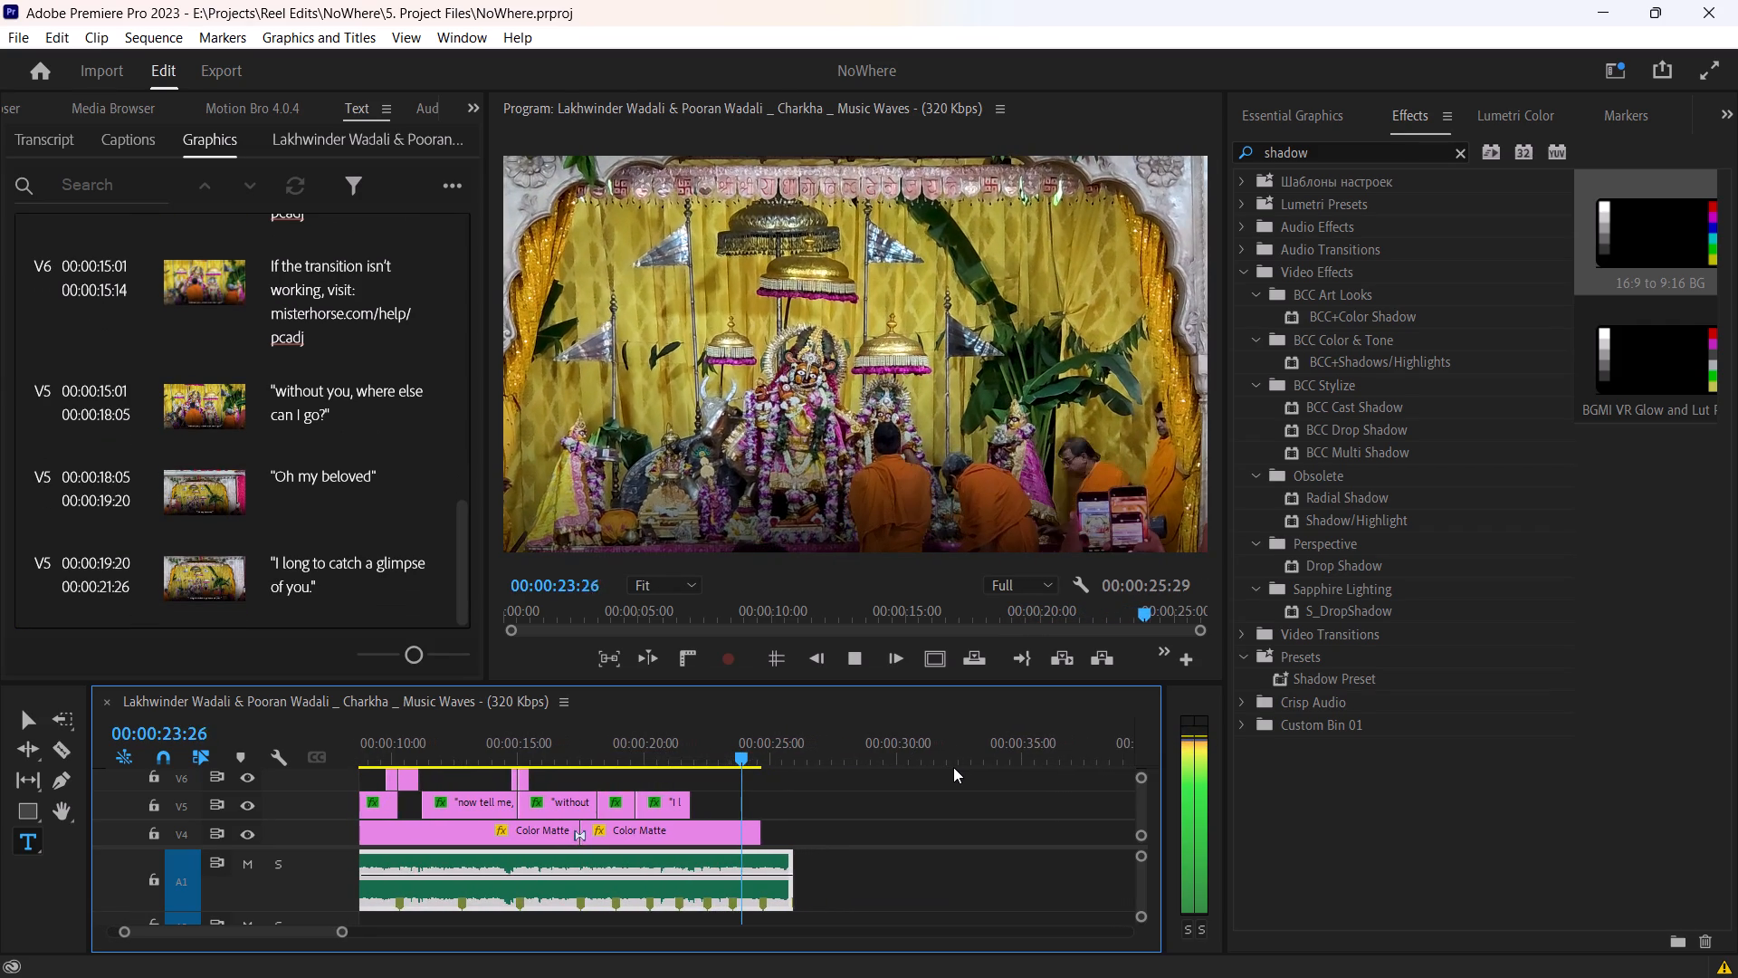
pyautogui.press('space')
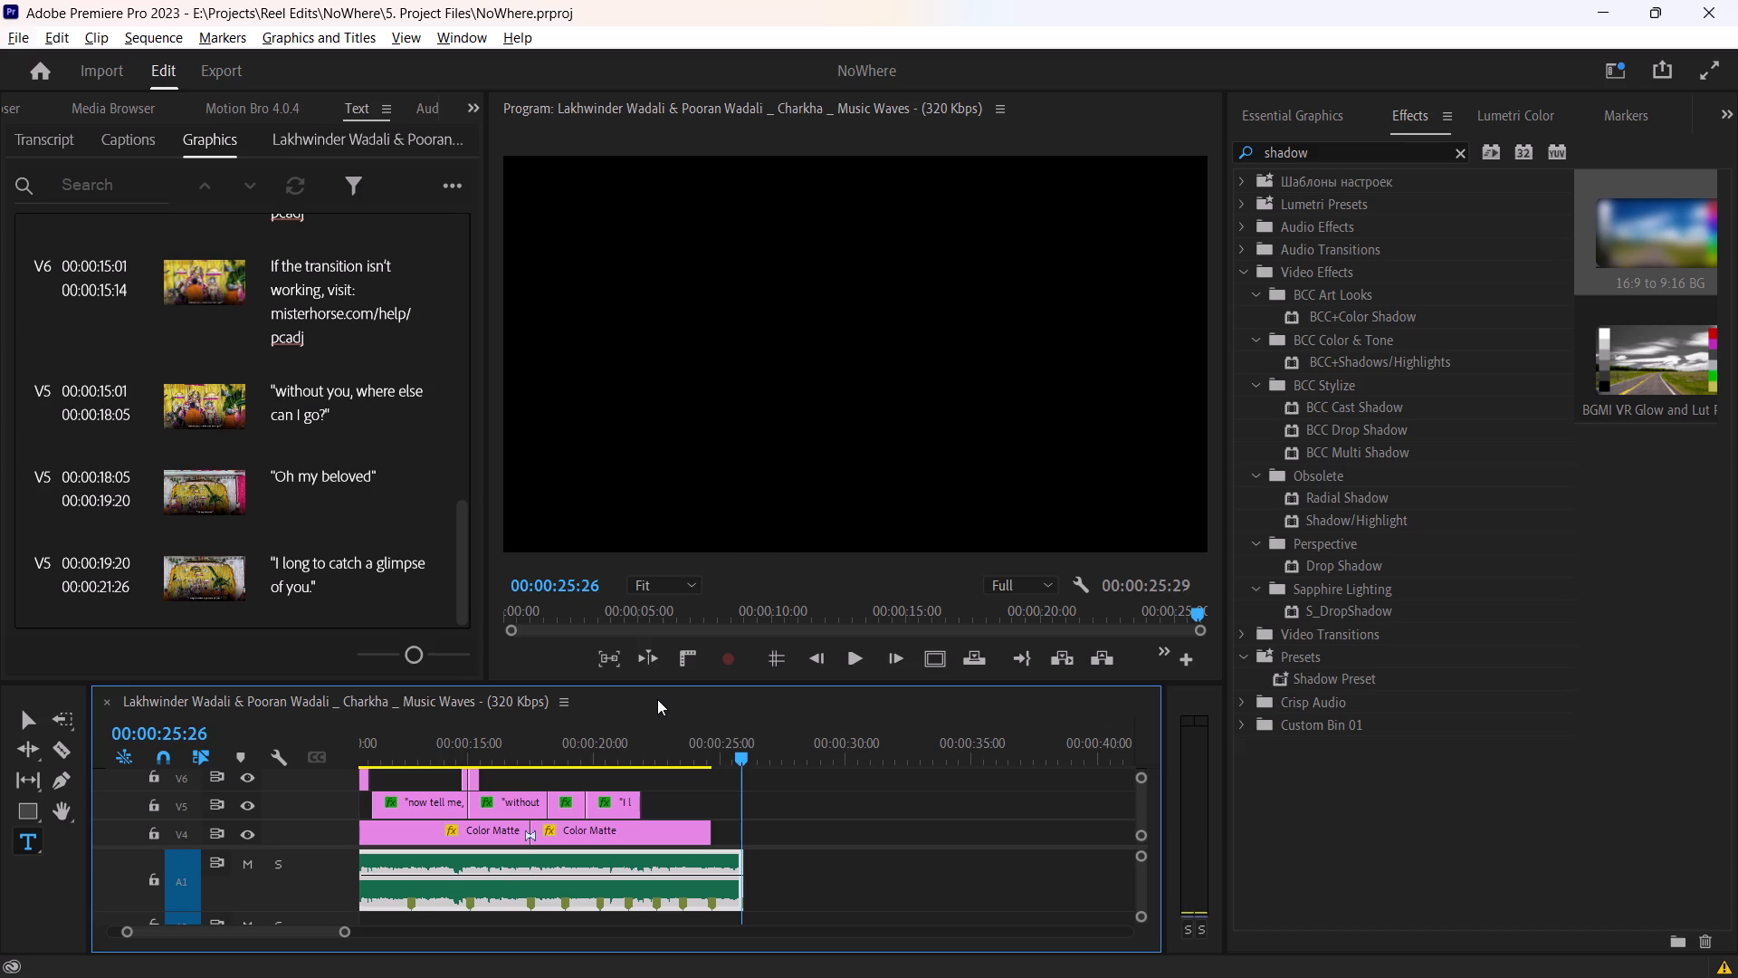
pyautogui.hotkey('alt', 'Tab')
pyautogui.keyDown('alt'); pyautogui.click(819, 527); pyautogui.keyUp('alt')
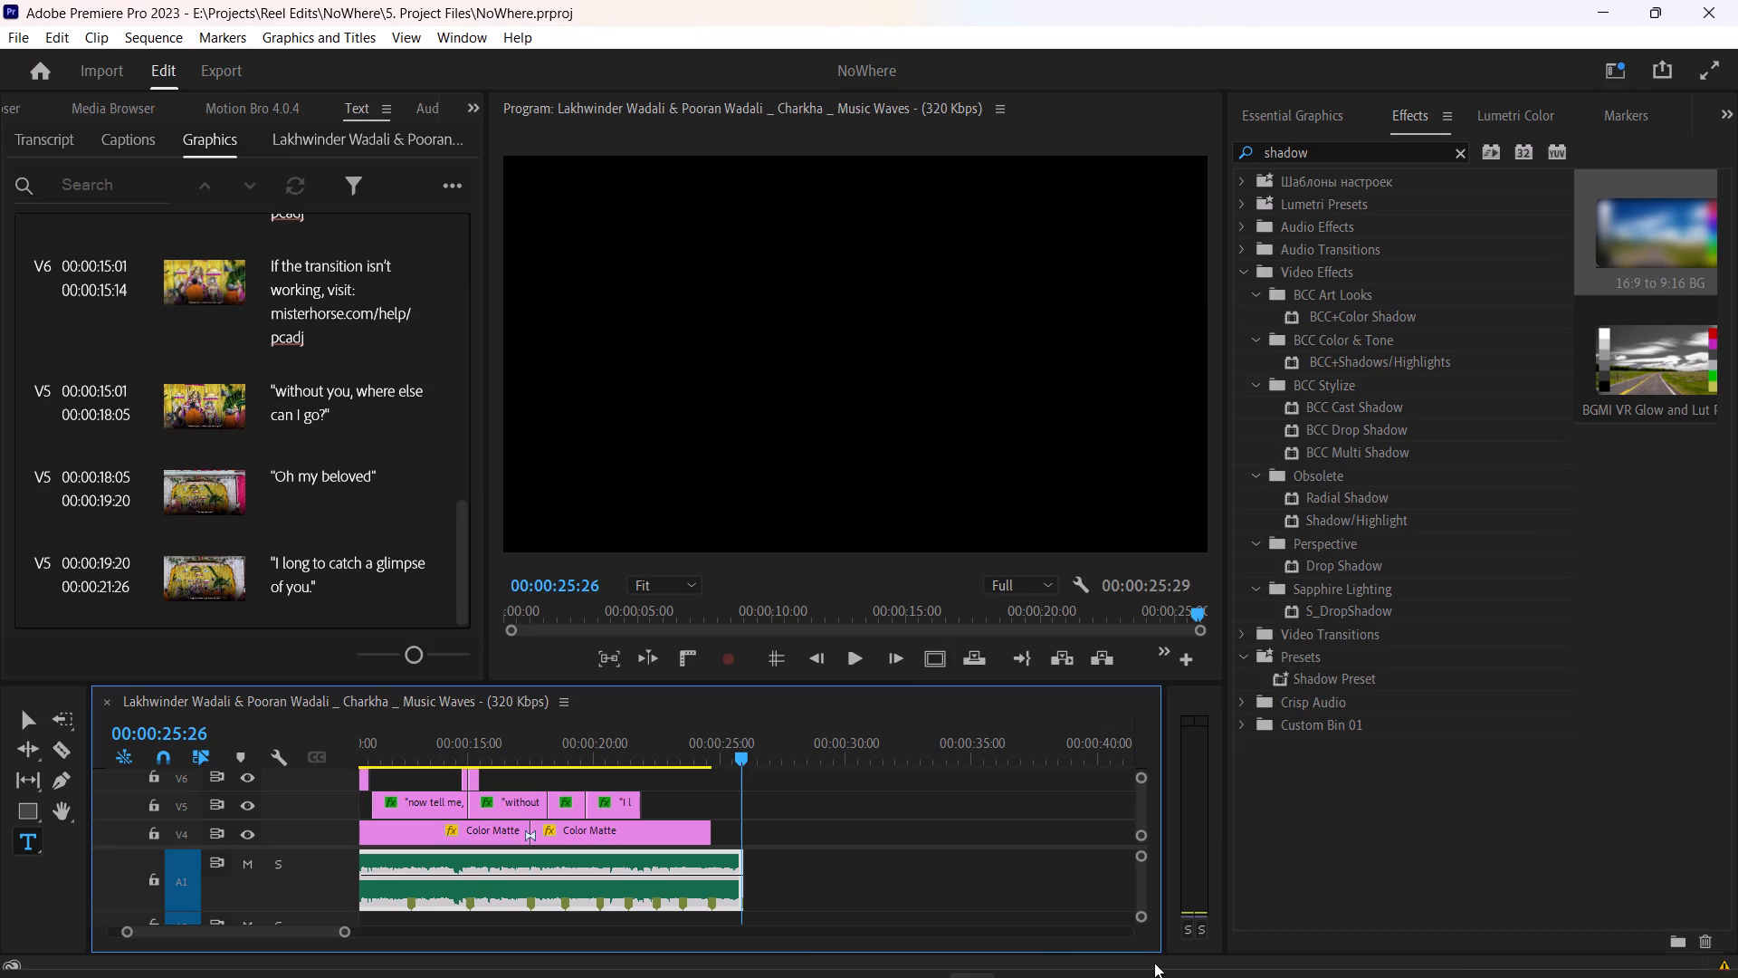
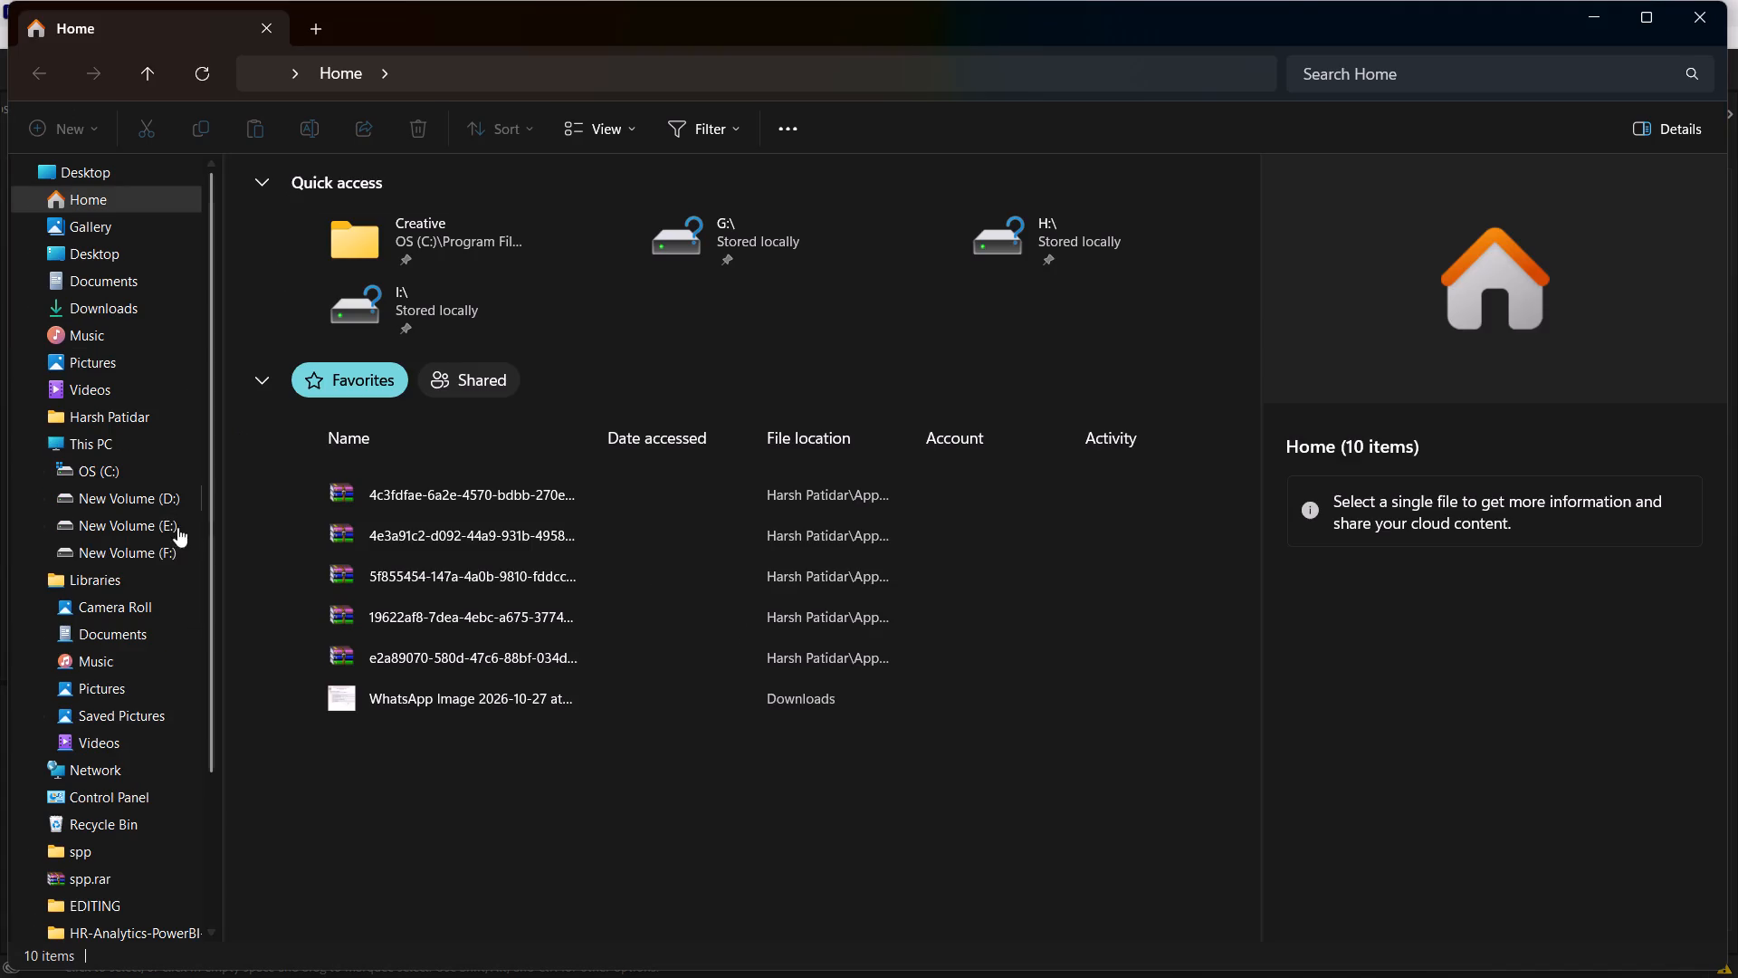
# In File Explorer, open the Projects\Reel Edits folder on New Volume (E:) and select the outro.mp4 file.
pyautogui.click(151, 548)
pyautogui.click(168, 528)
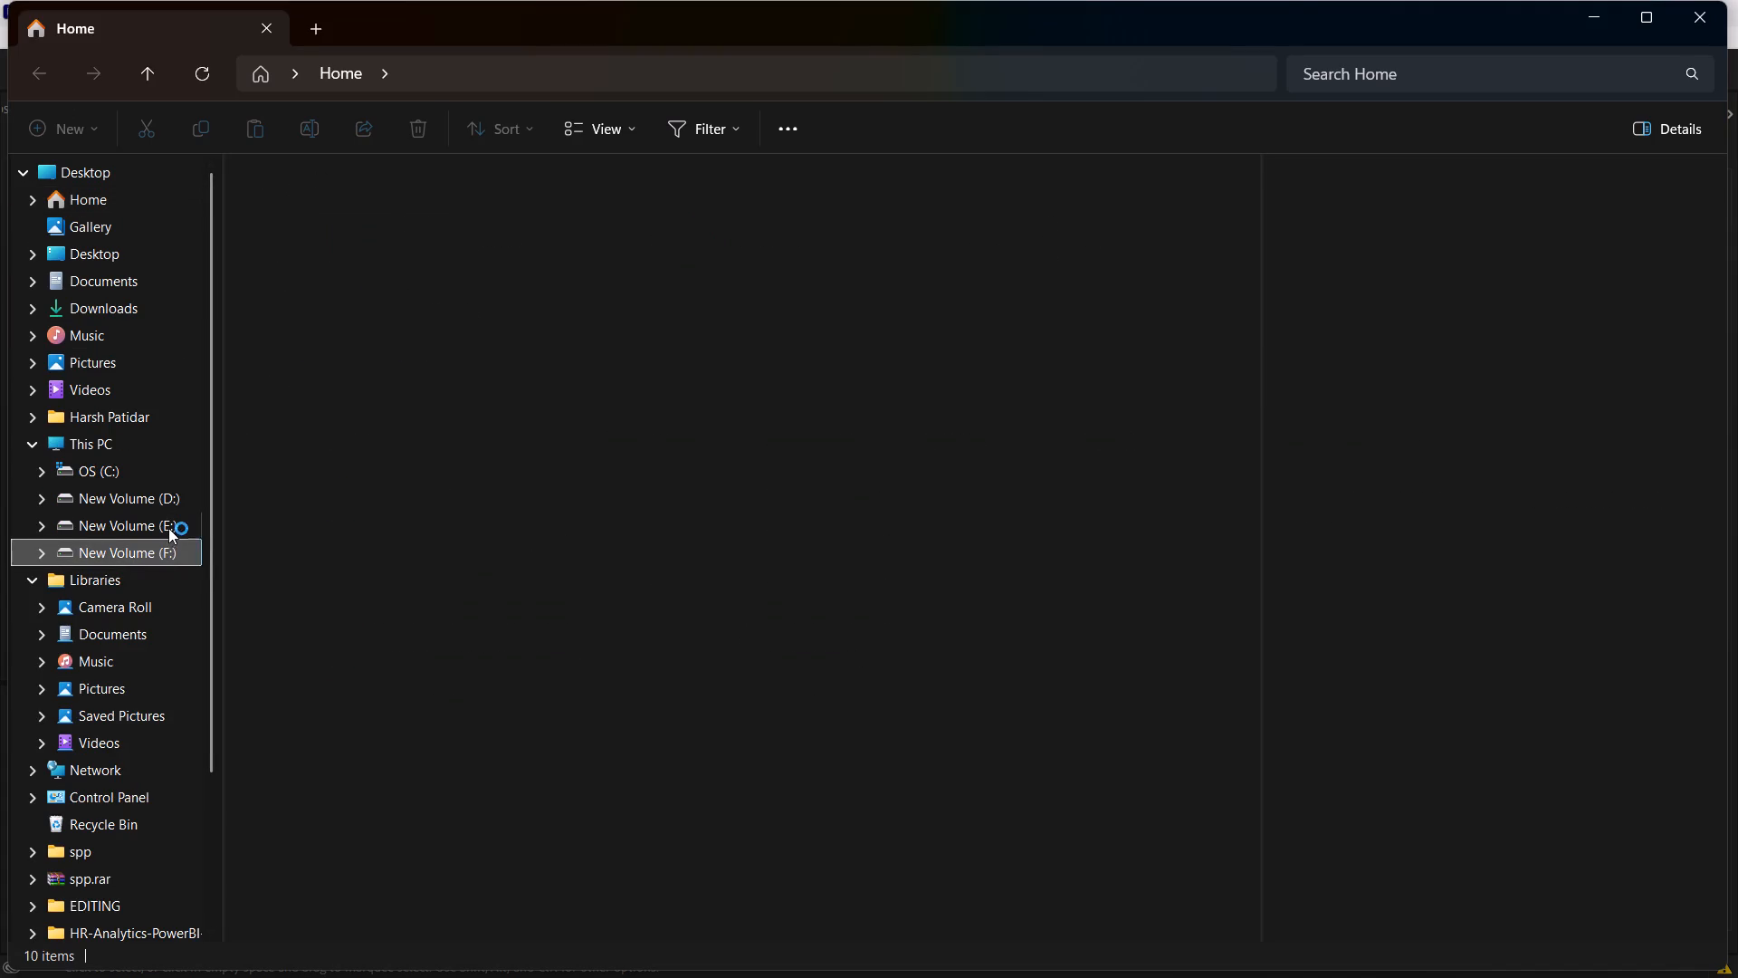
pyautogui.doubleClick(994, 234)
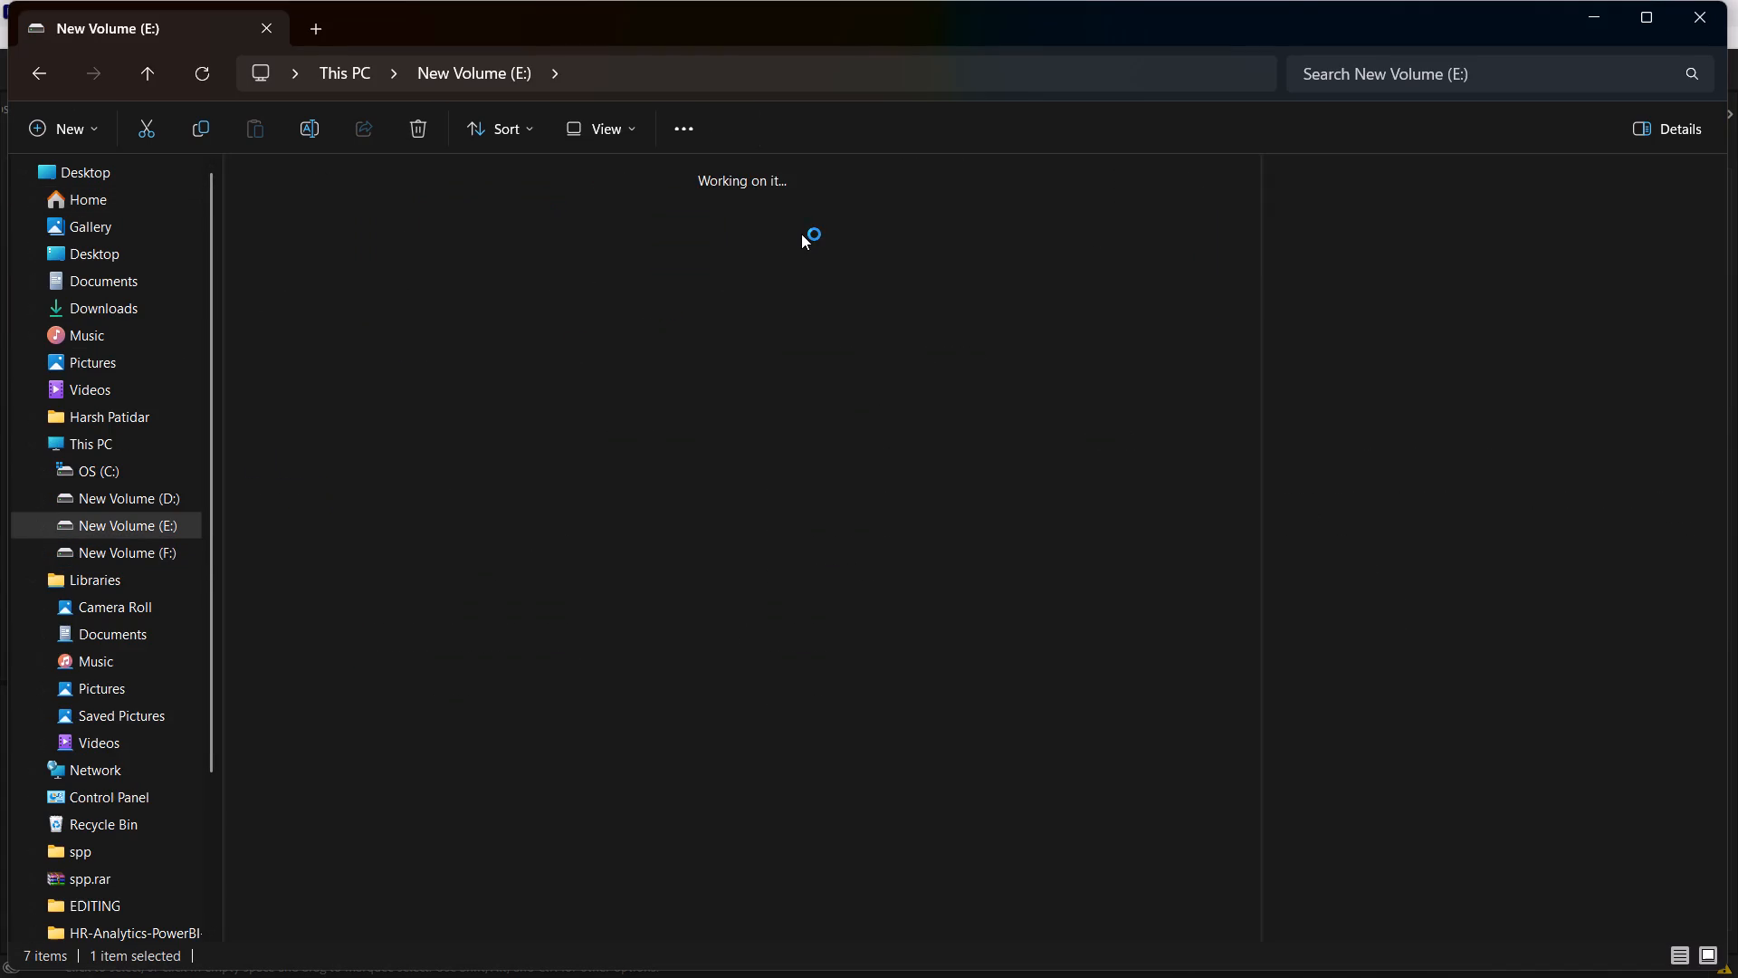
pyautogui.doubleClick(839, 275)
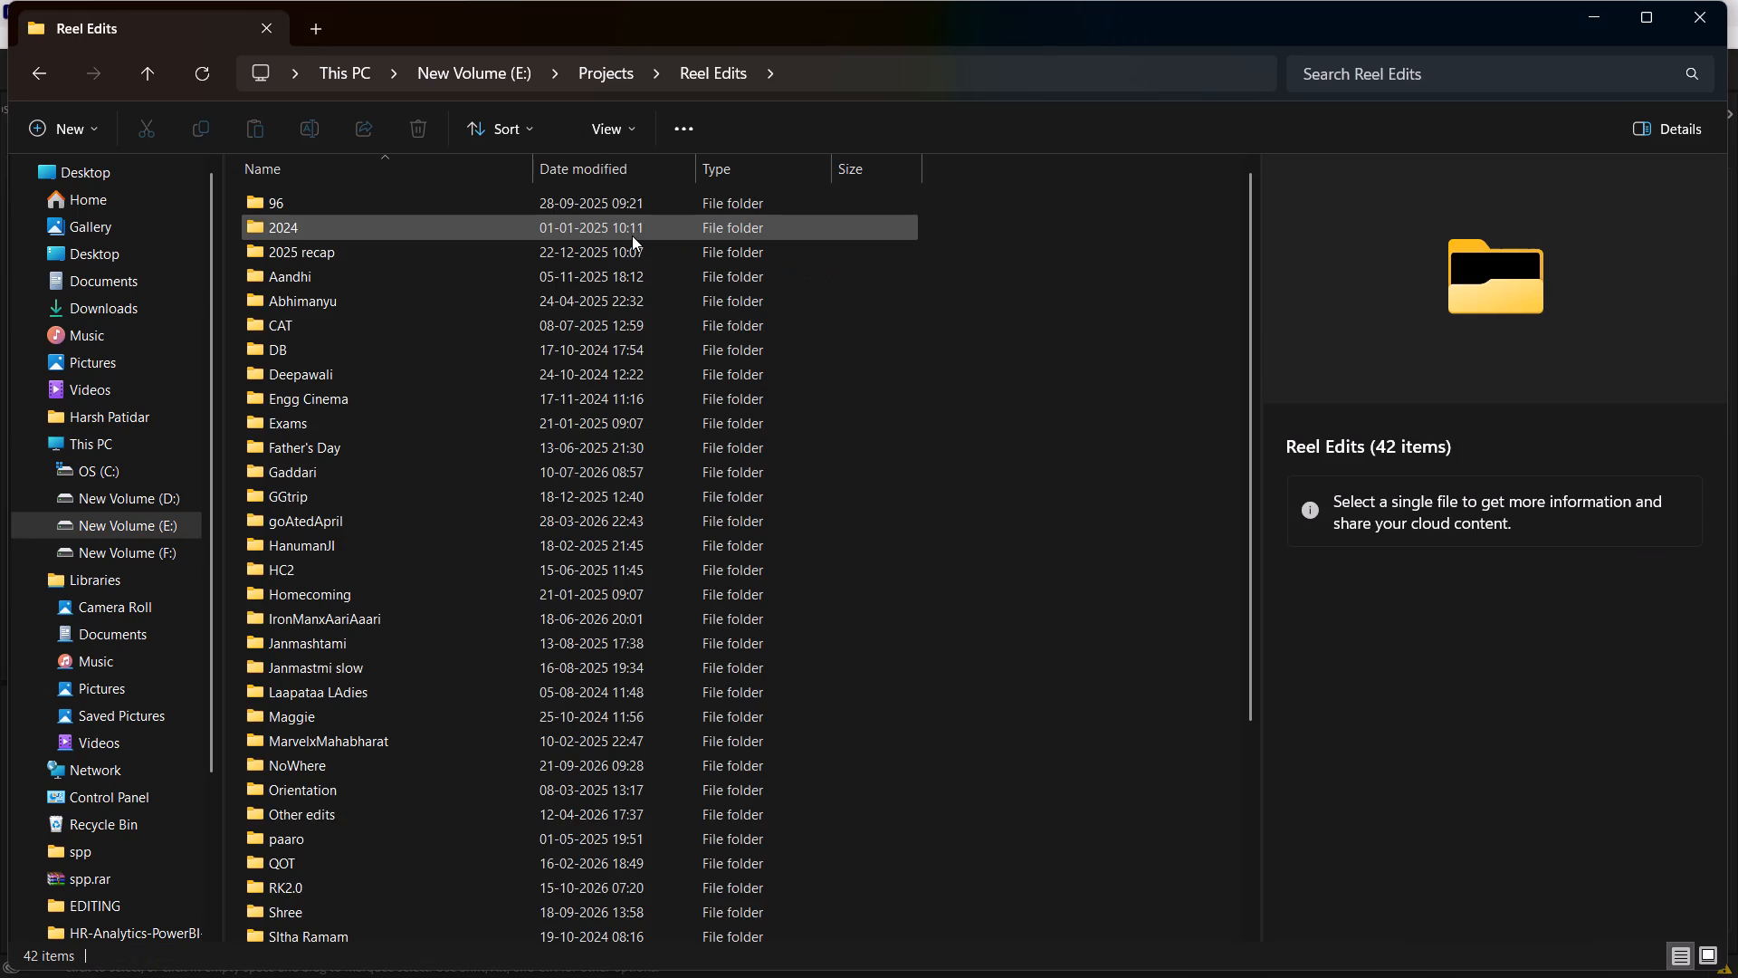
pyautogui.hotkey('ctrl', 'shift', 'Escape')
pyautogui.scroll(-11, 681, 381)
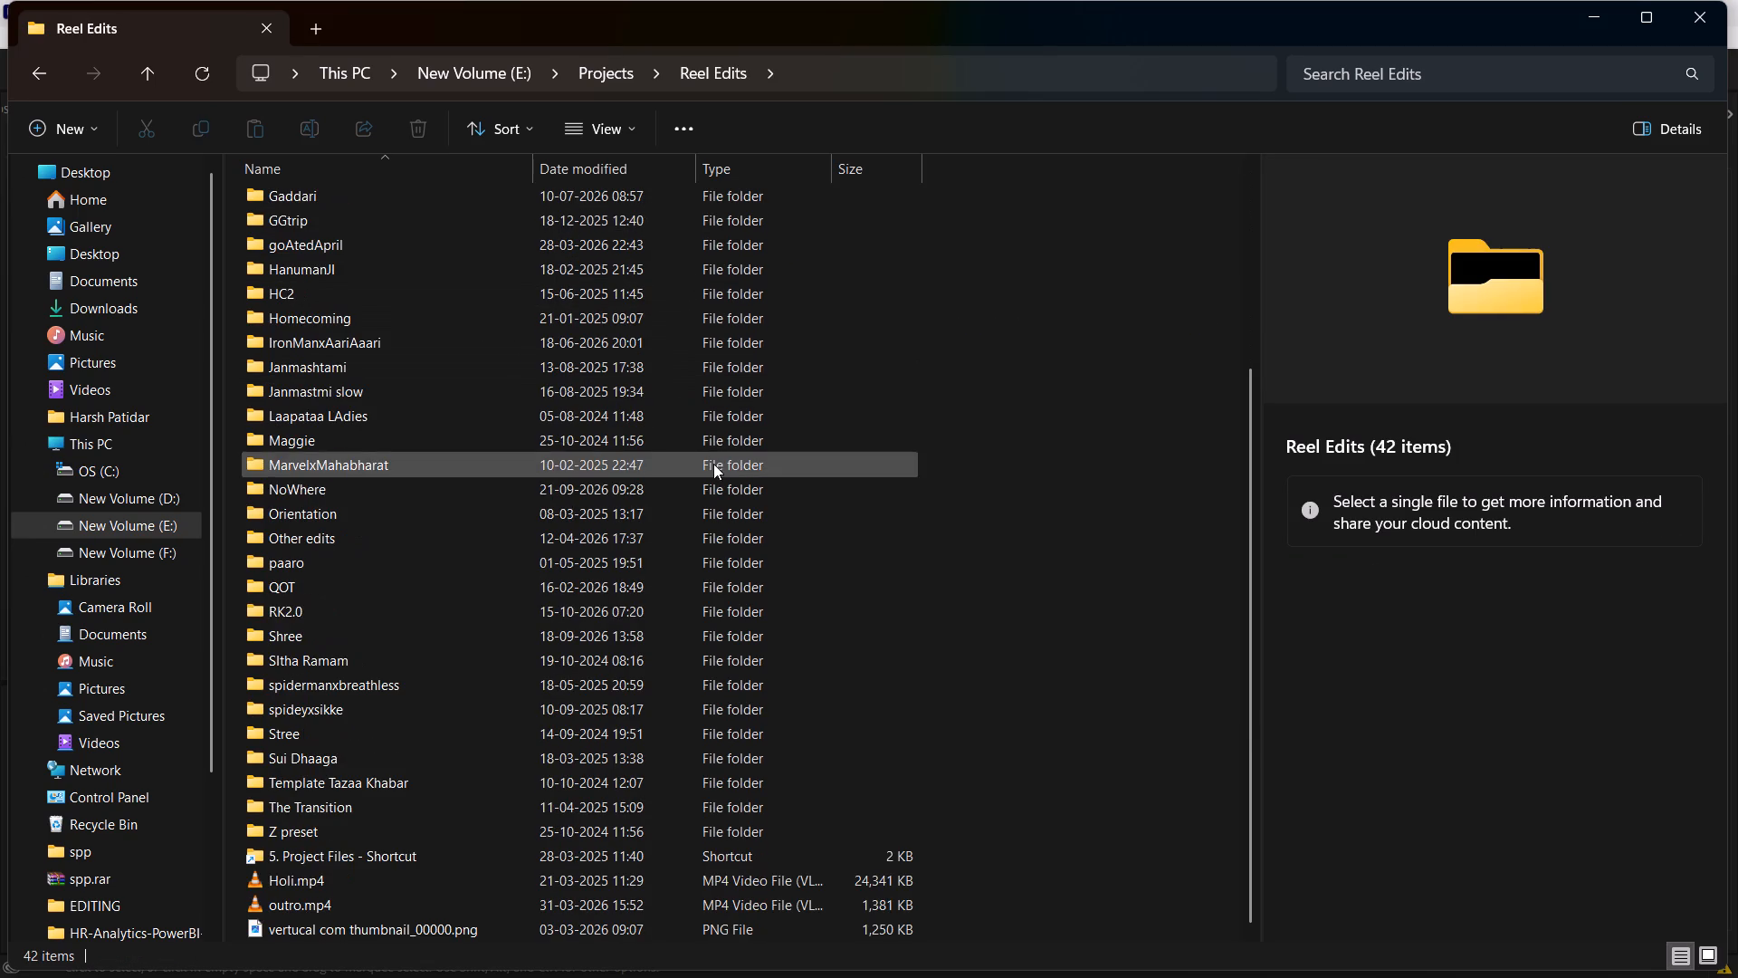
pyautogui.scroll(-4, 713, 464)
pyautogui.moveTo(338, 898); pyautogui.dragTo(822, 841)
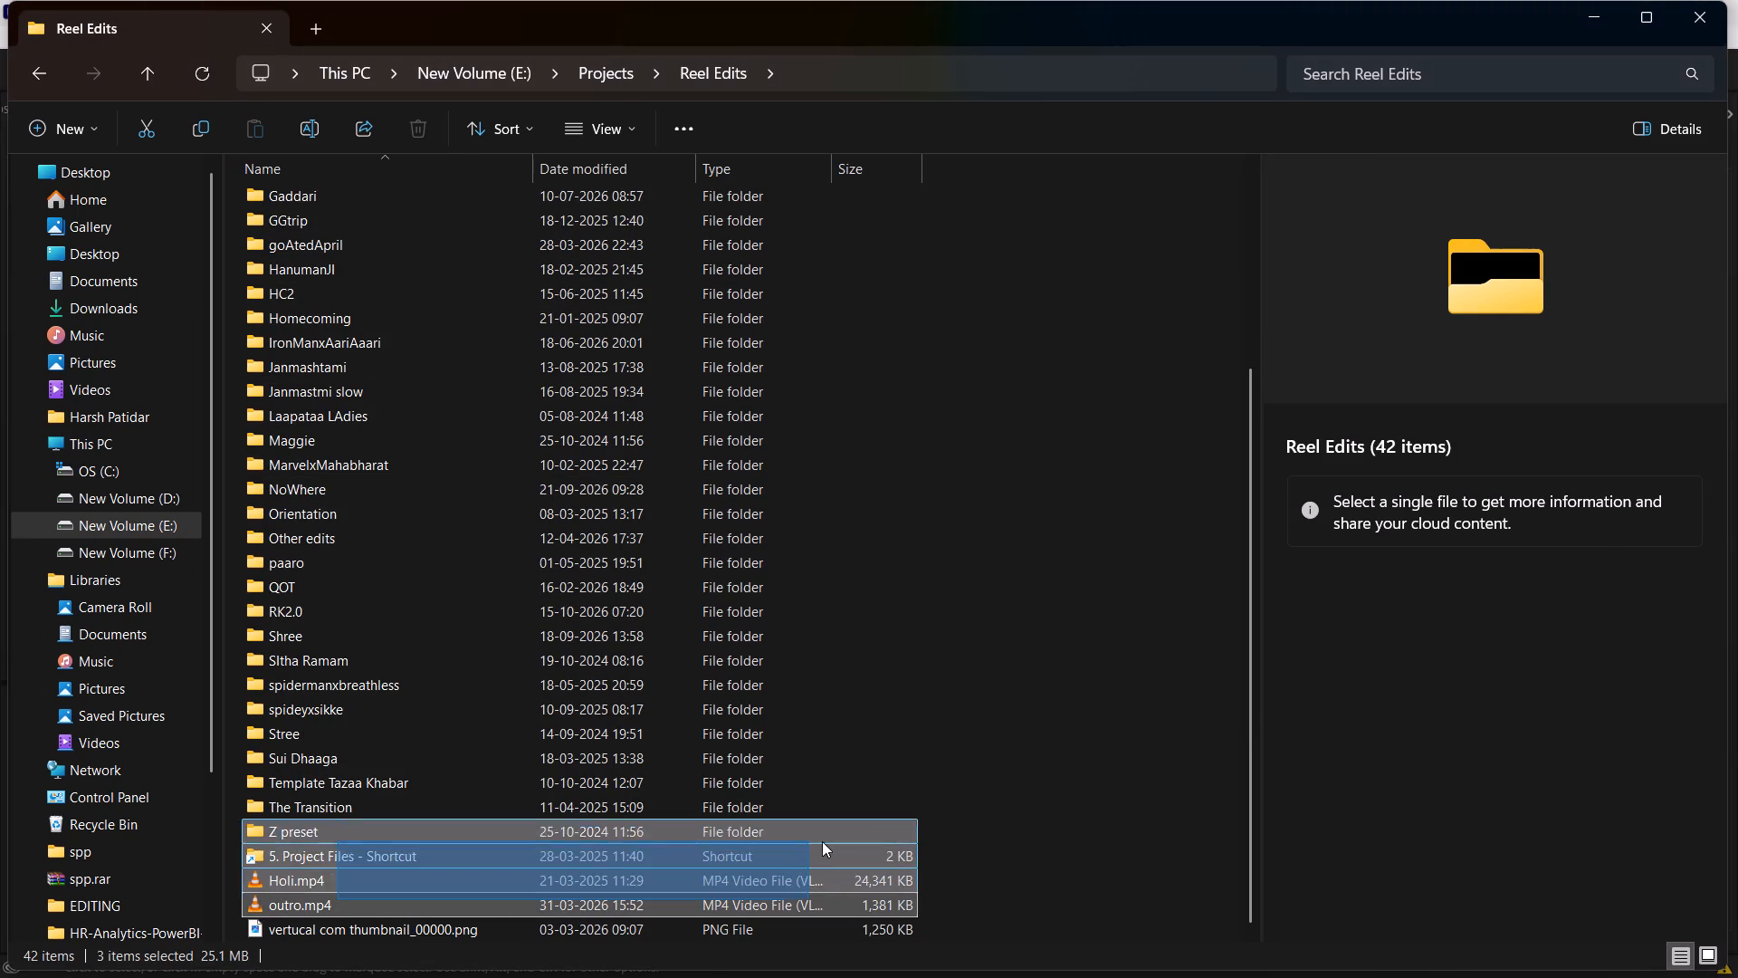
pyautogui.moveTo(822, 841); pyautogui.dragTo(508, 894)
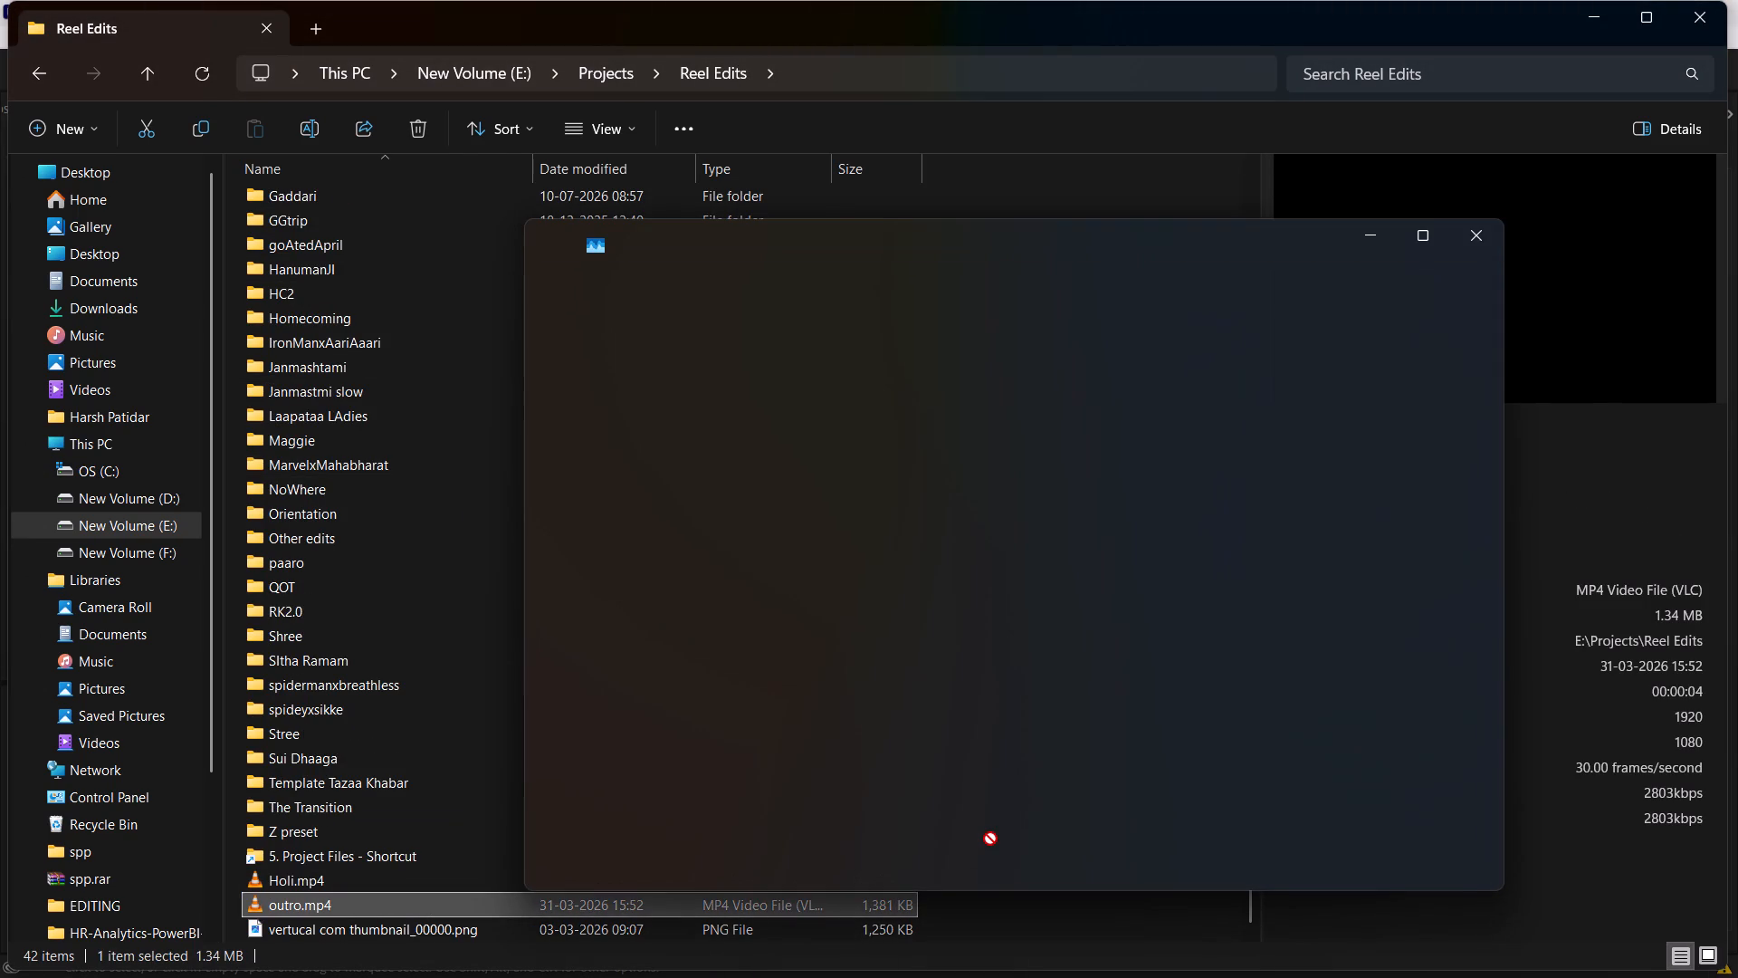
# Import outro.mp4 from the Reel Edits folder into the NoWhere project bin in Premiere Pro.
pyautogui.hotkey('alt', 'Tab')
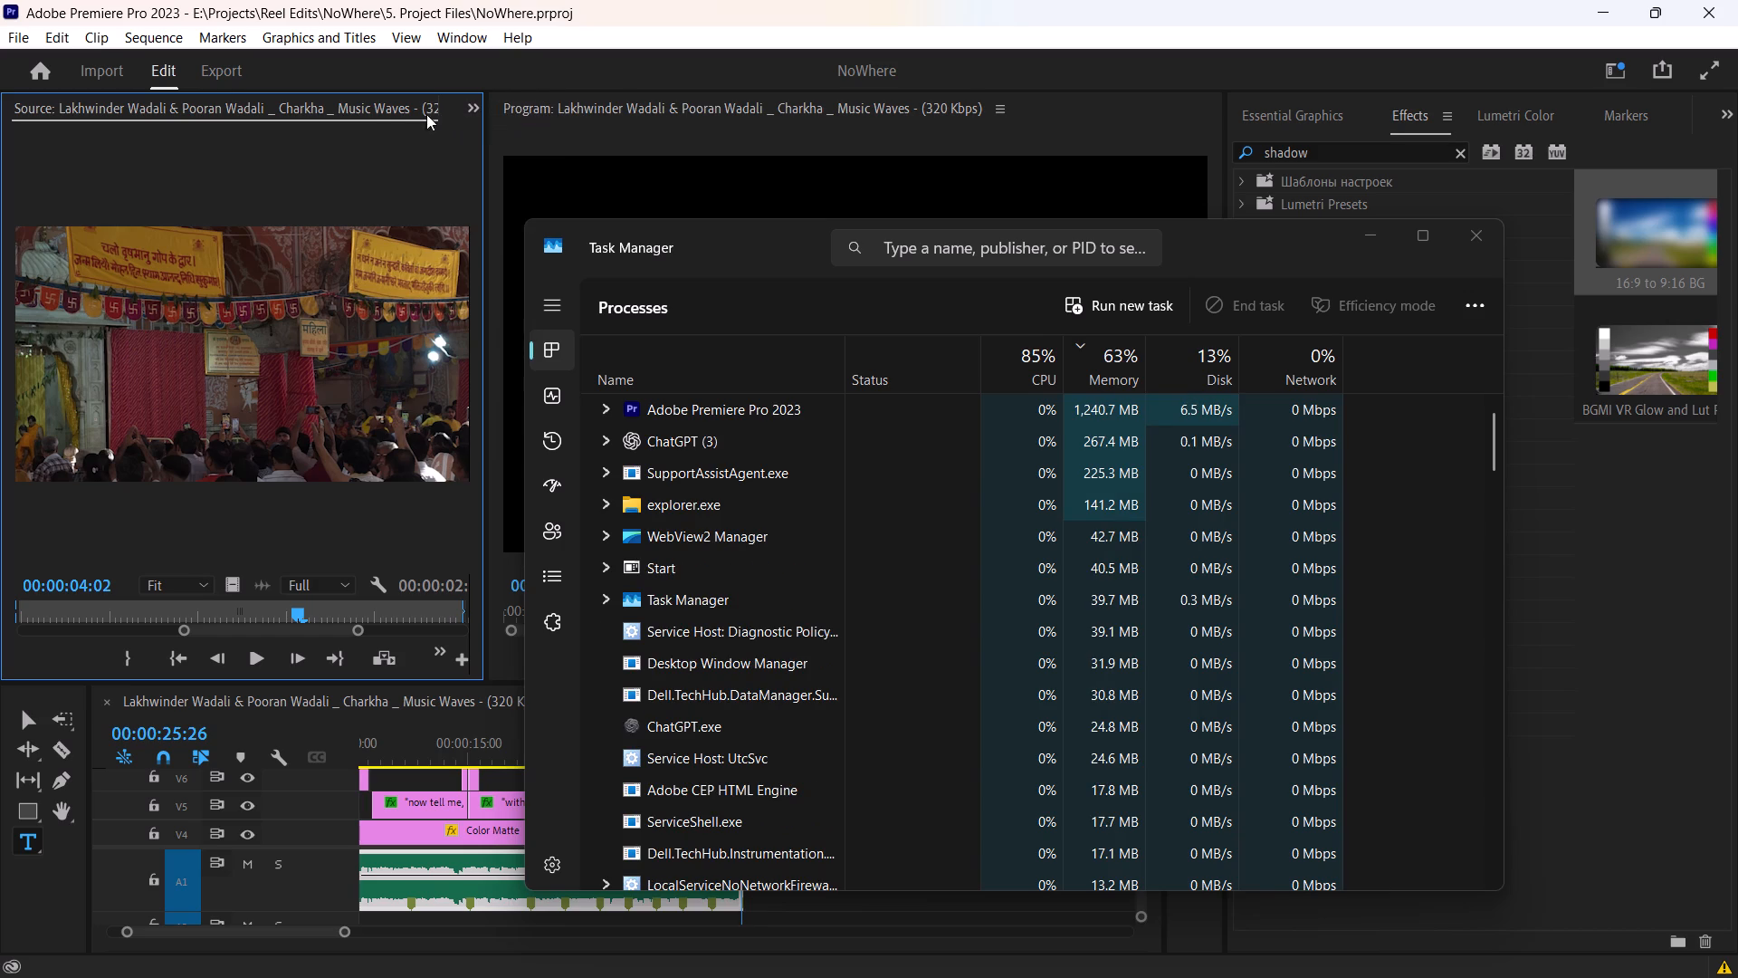
pyautogui.scroll(-3, 388, 114)
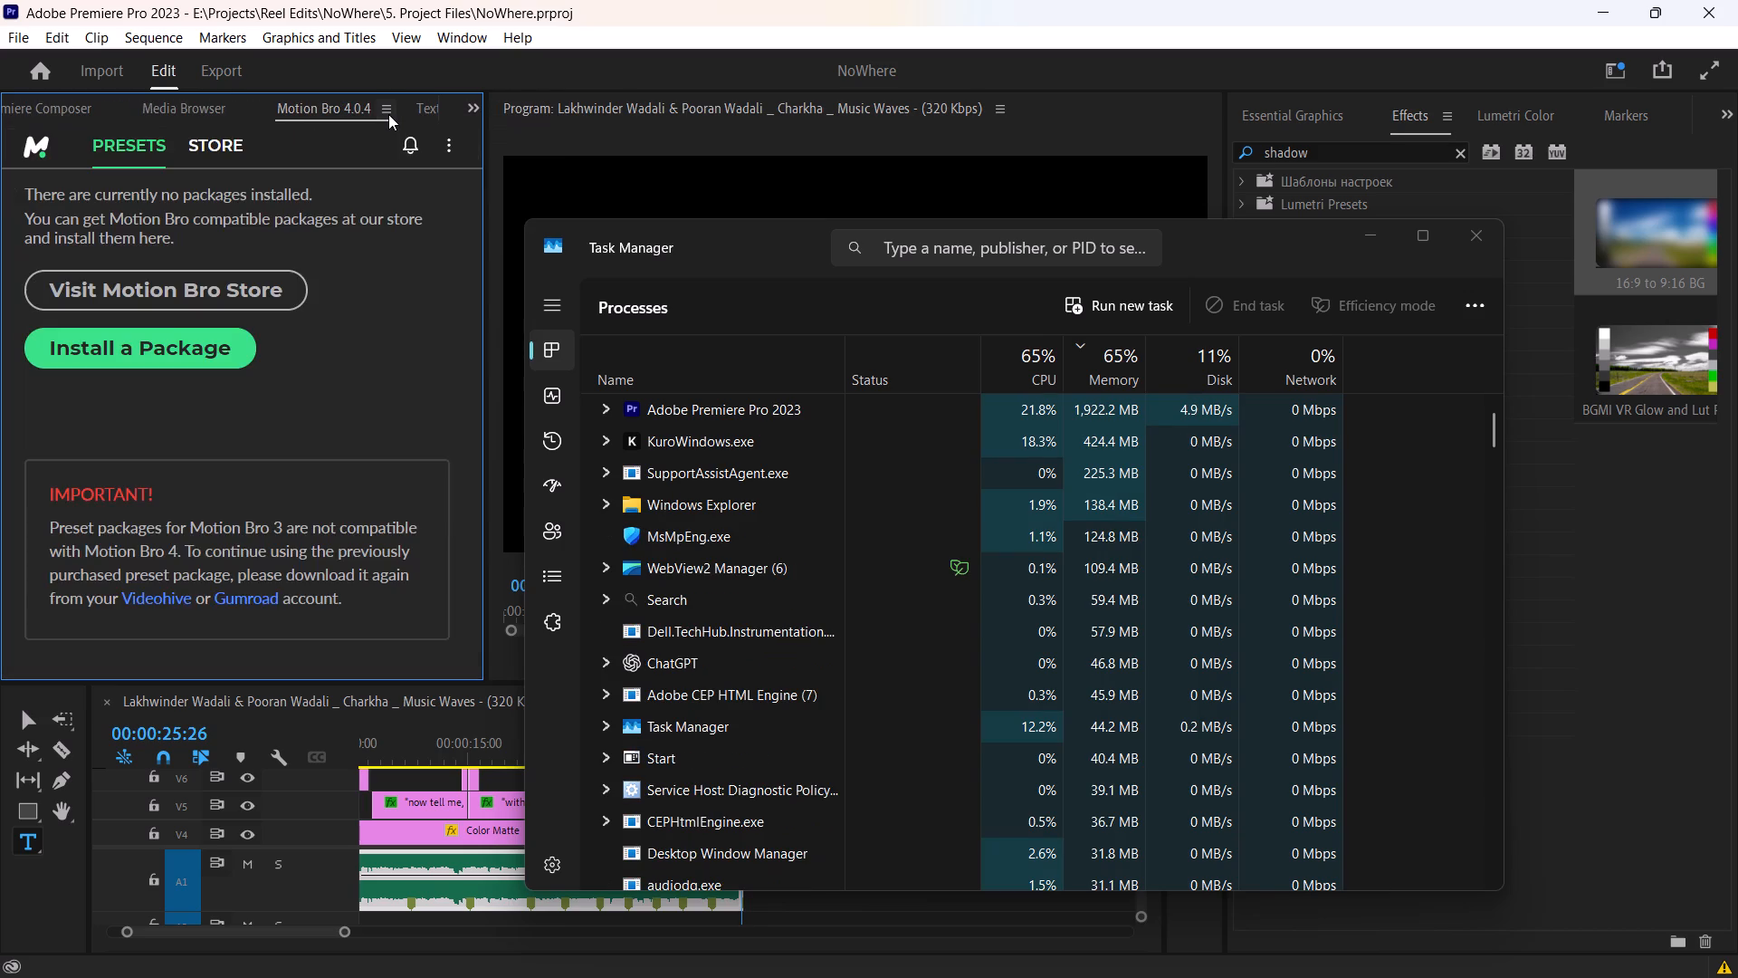
pyautogui.scroll(-2, 388, 114)
pyautogui.hotkey('shift', '!')
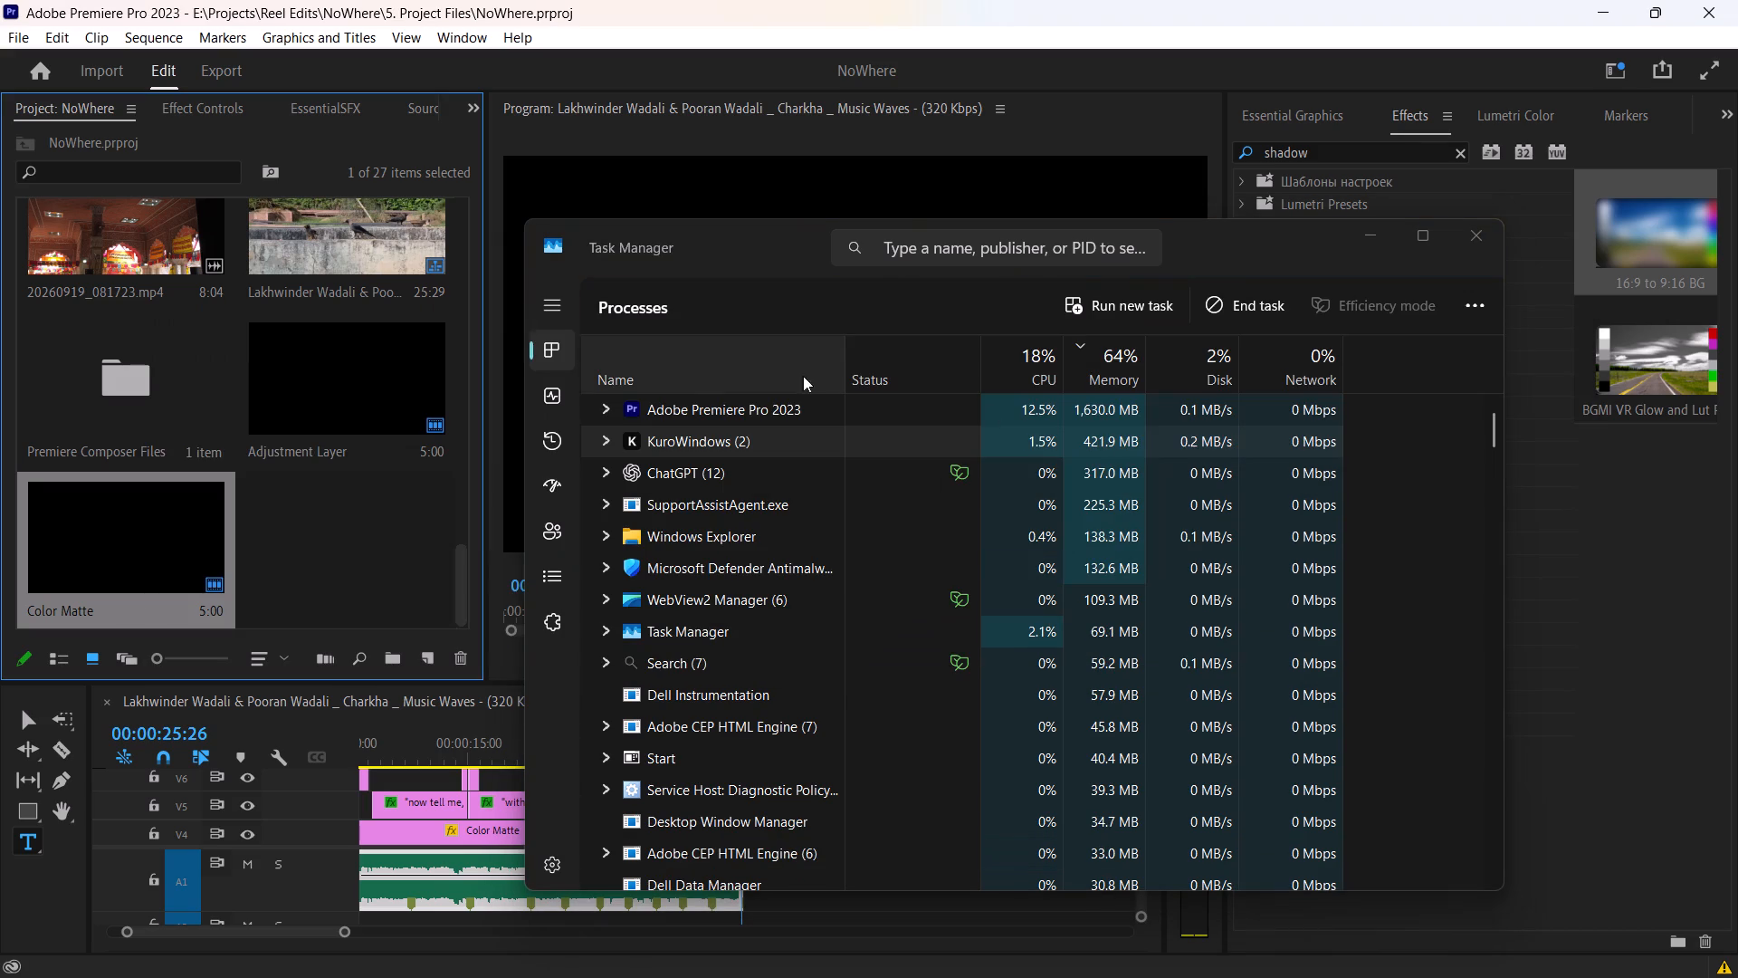
pyautogui.hotkey('alt', 'Tab')
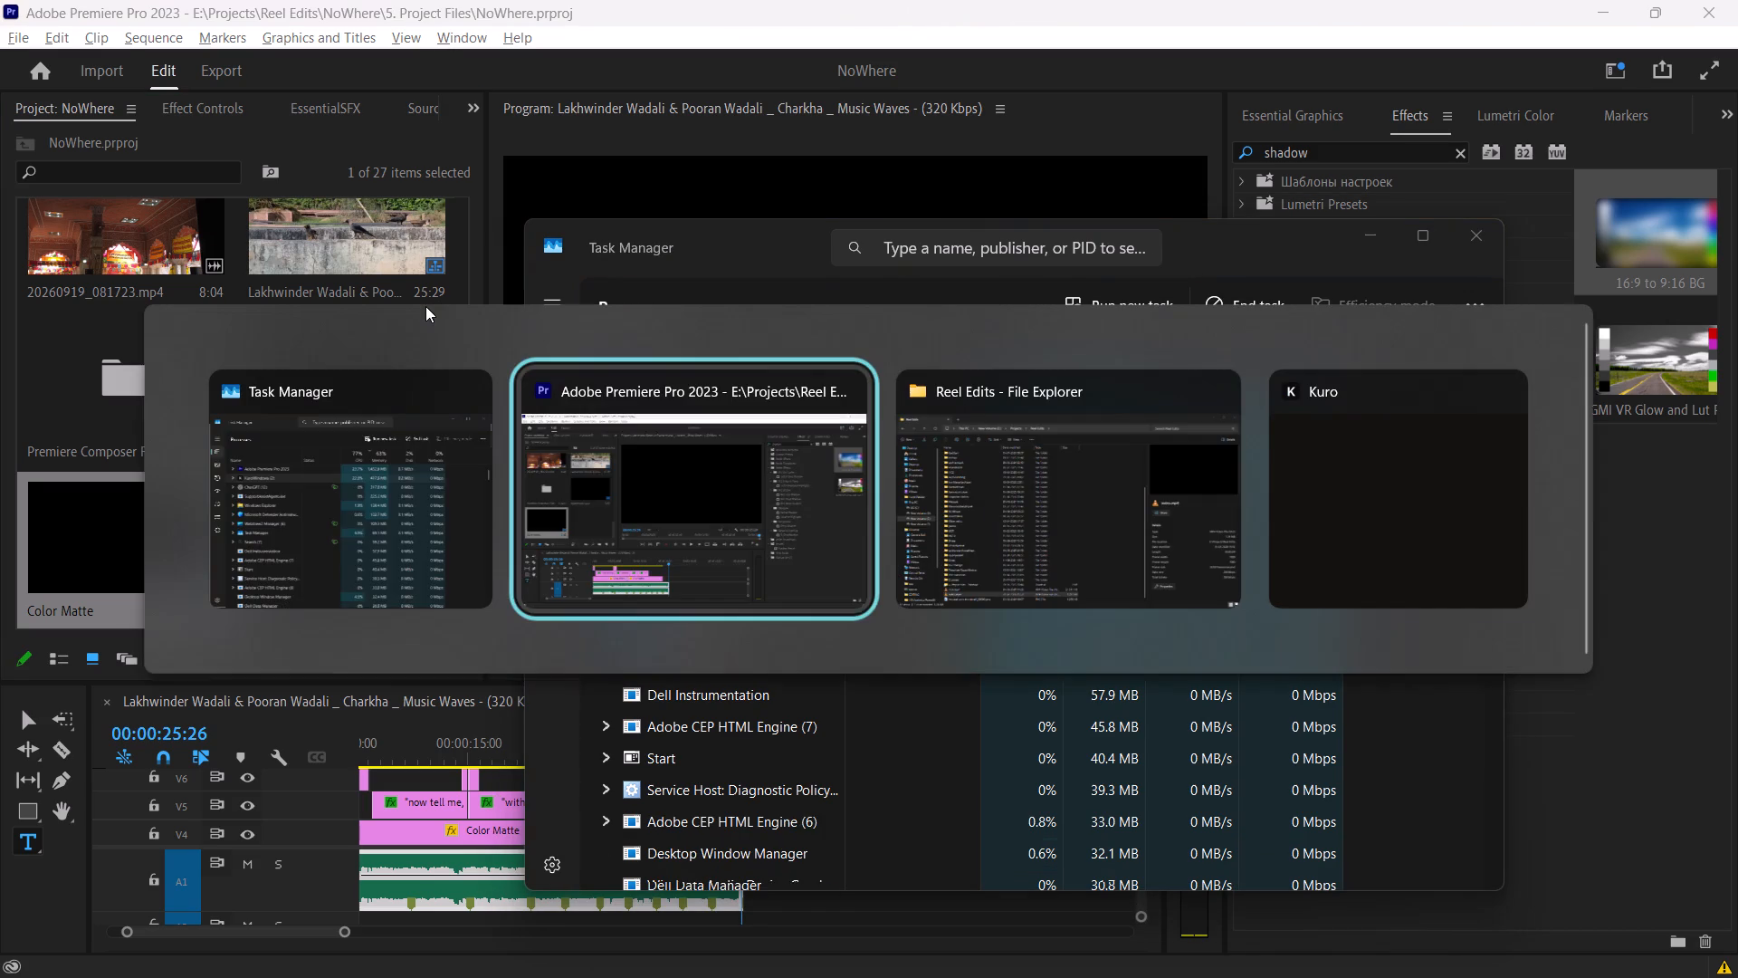
pyautogui.press('Tab')
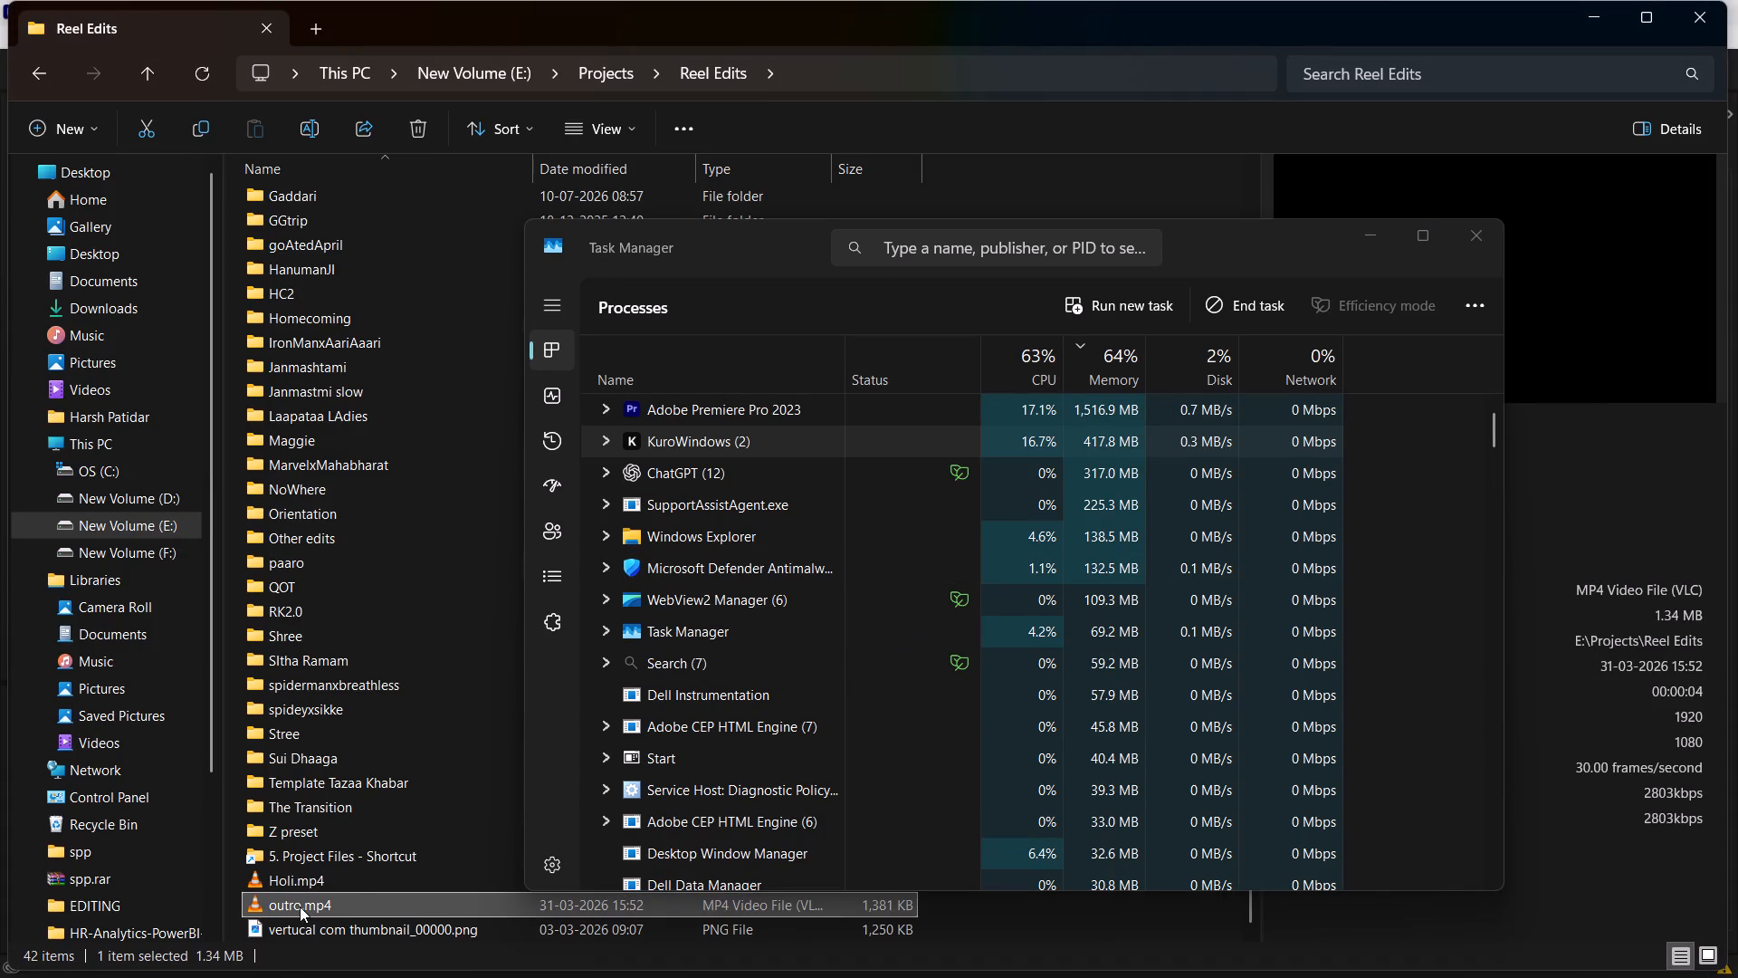
pyautogui.moveTo(300, 906); pyautogui.dragTo(168, 768)
pyautogui.hotkey('alt', 'Tab')
pyautogui.press('Tab')
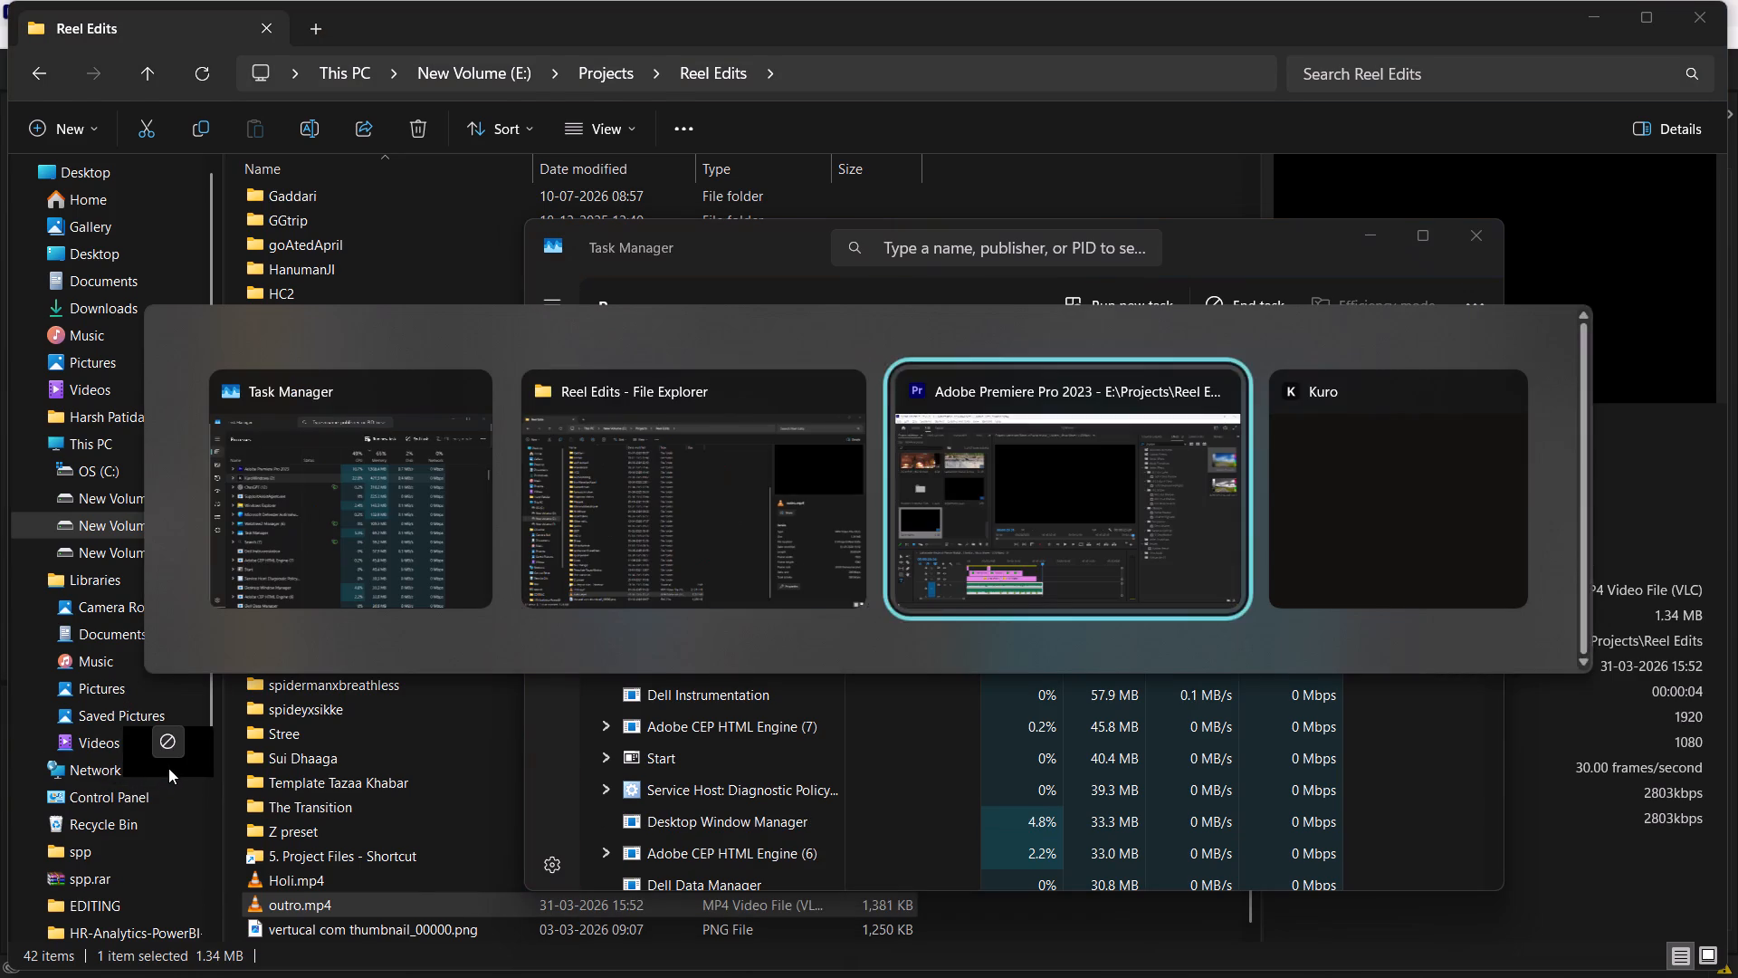
pyautogui.moveTo(168, 768); pyautogui.dragTo(336, 586)
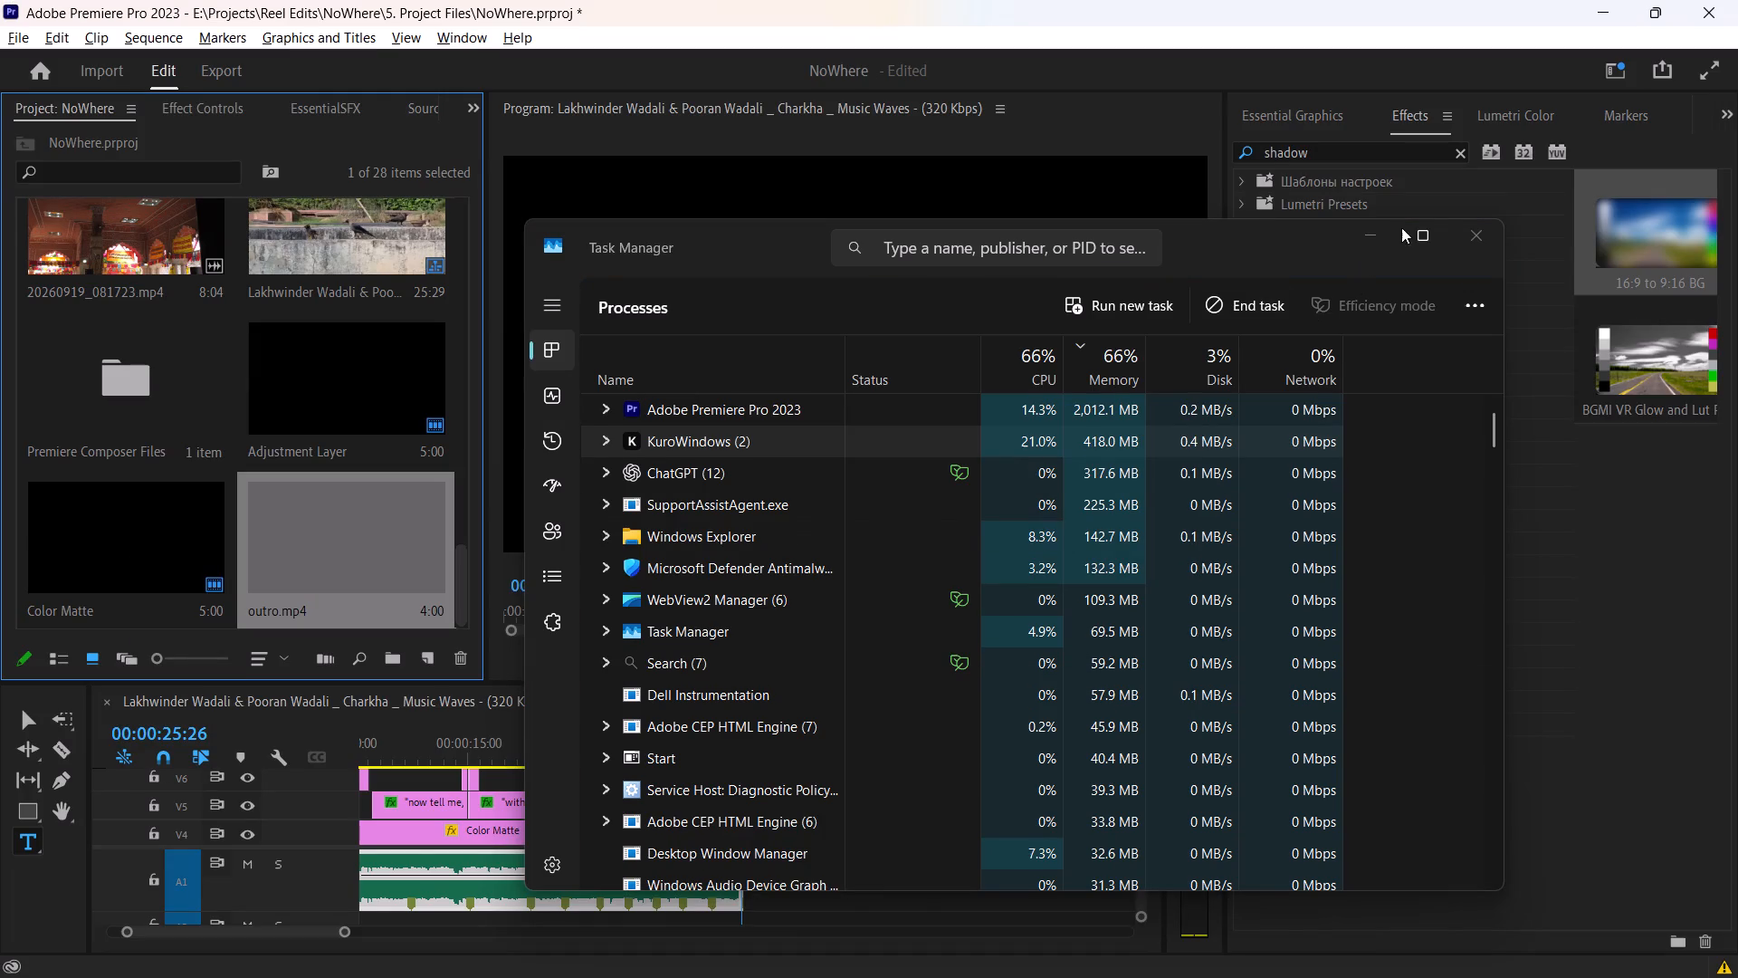
# Place outro.mp4 on track V5 directly after the last subtitle.
pyautogui.moveTo(348, 552); pyautogui.dragTo(766, 869)
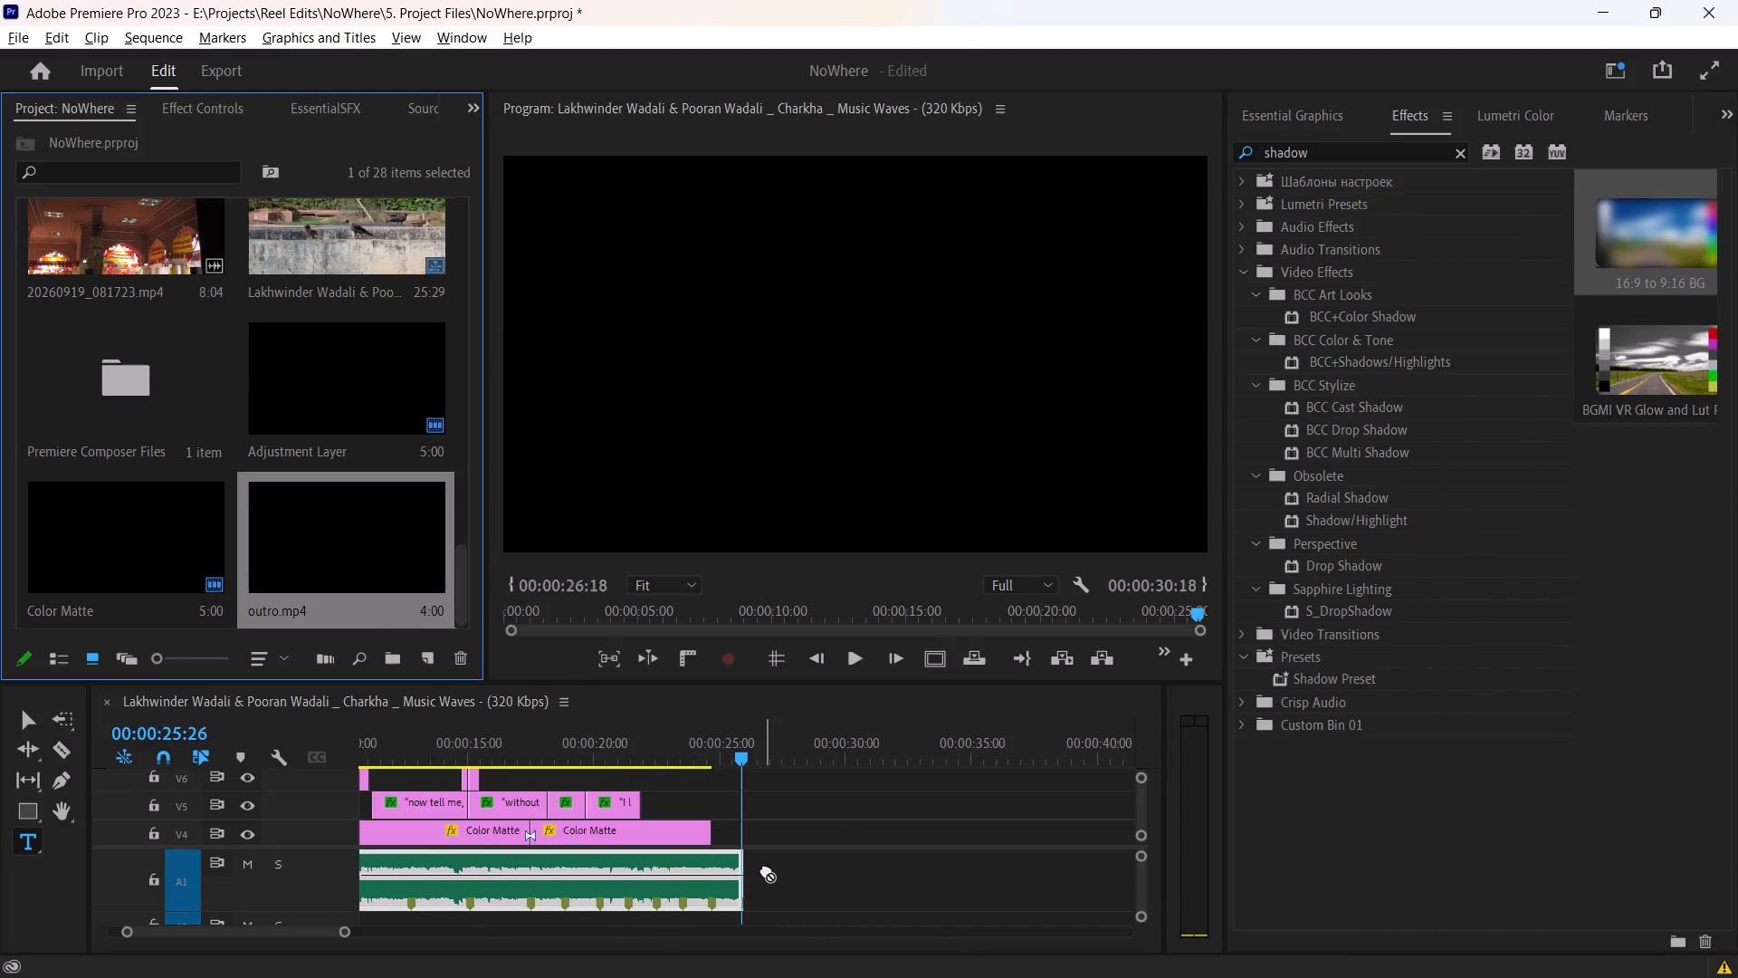
pyautogui.moveTo(766, 869); pyautogui.dragTo(664, 799)
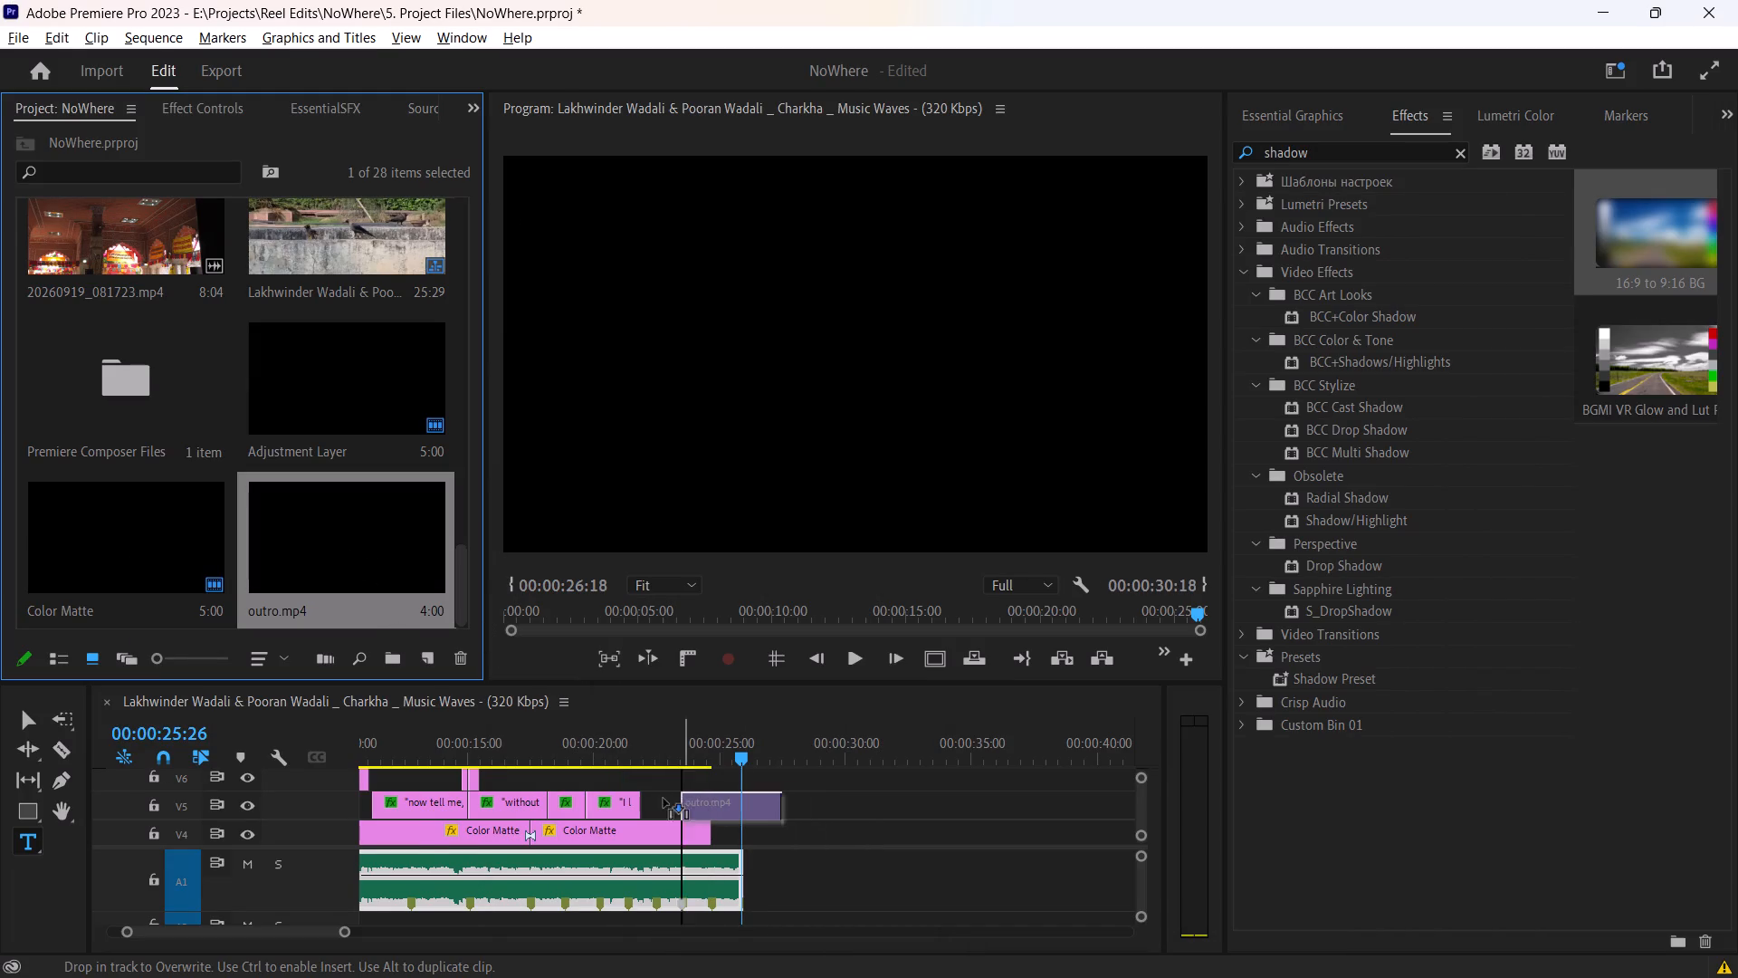
pyautogui.moveTo(664, 799); pyautogui.dragTo(644, 799)
# Play the end of the reel from the last subtitle into the outro.mp4 clip to review the transition.
pyautogui.click(629, 737)
pyautogui.moveTo(685, 753); pyautogui.dragTo(659, 759)
pyautogui.click(679, 803)
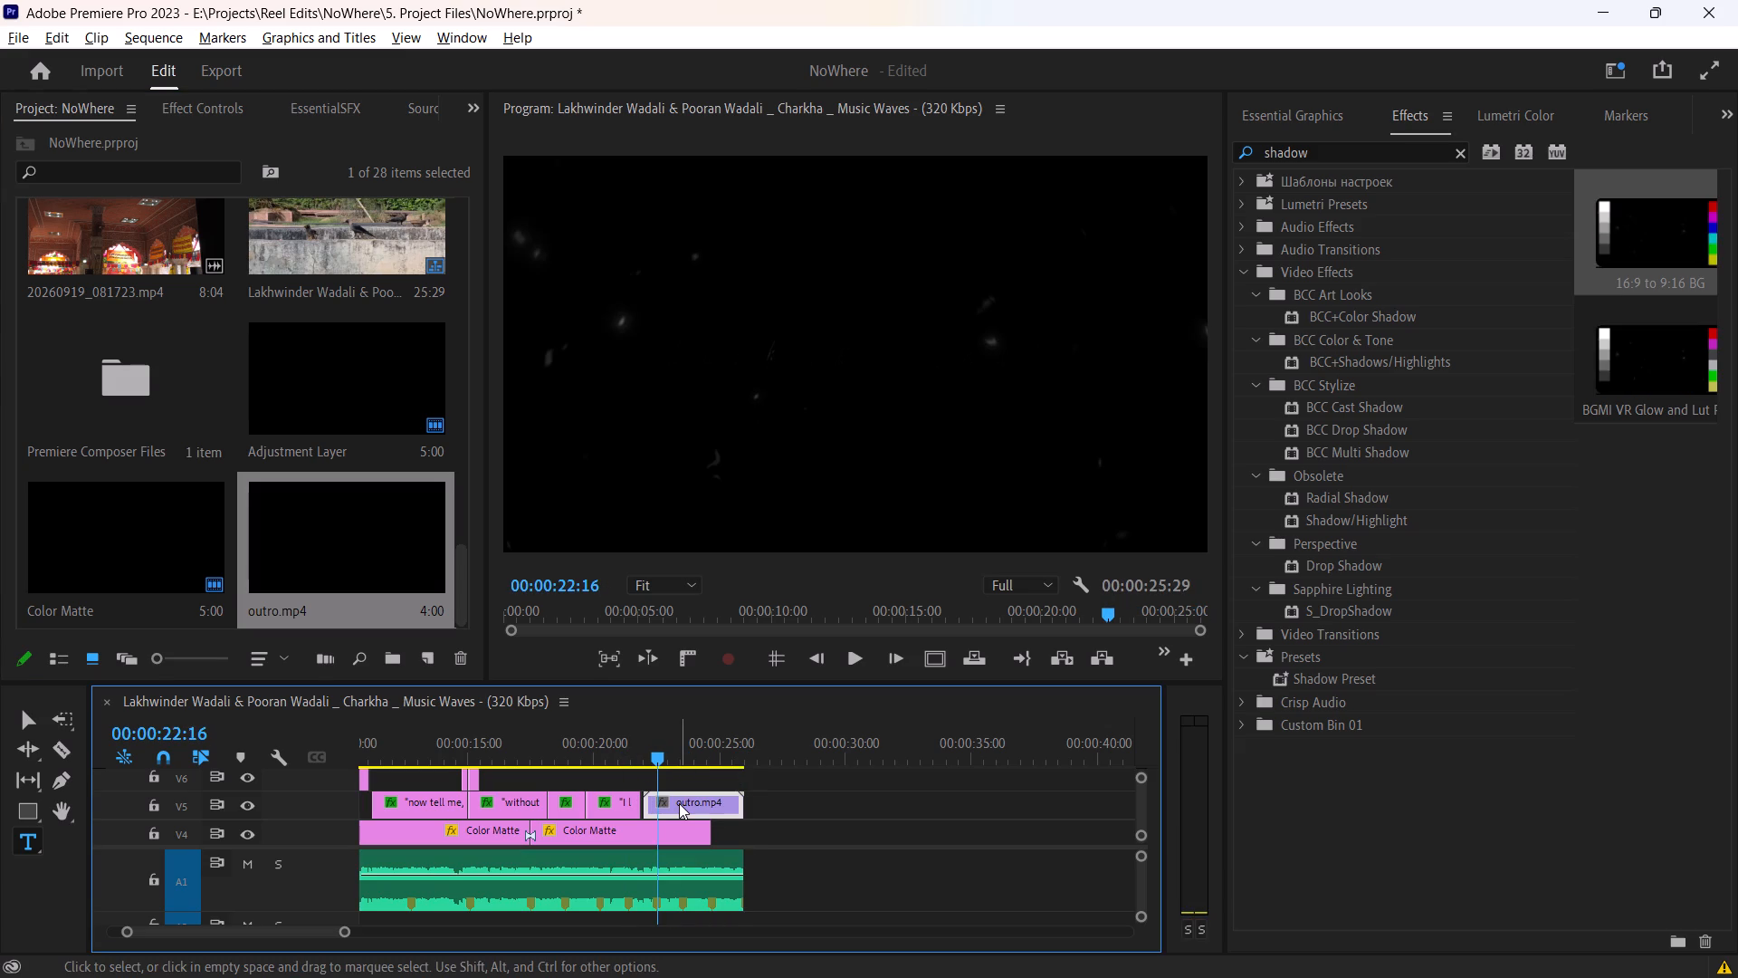
pyautogui.press('space')
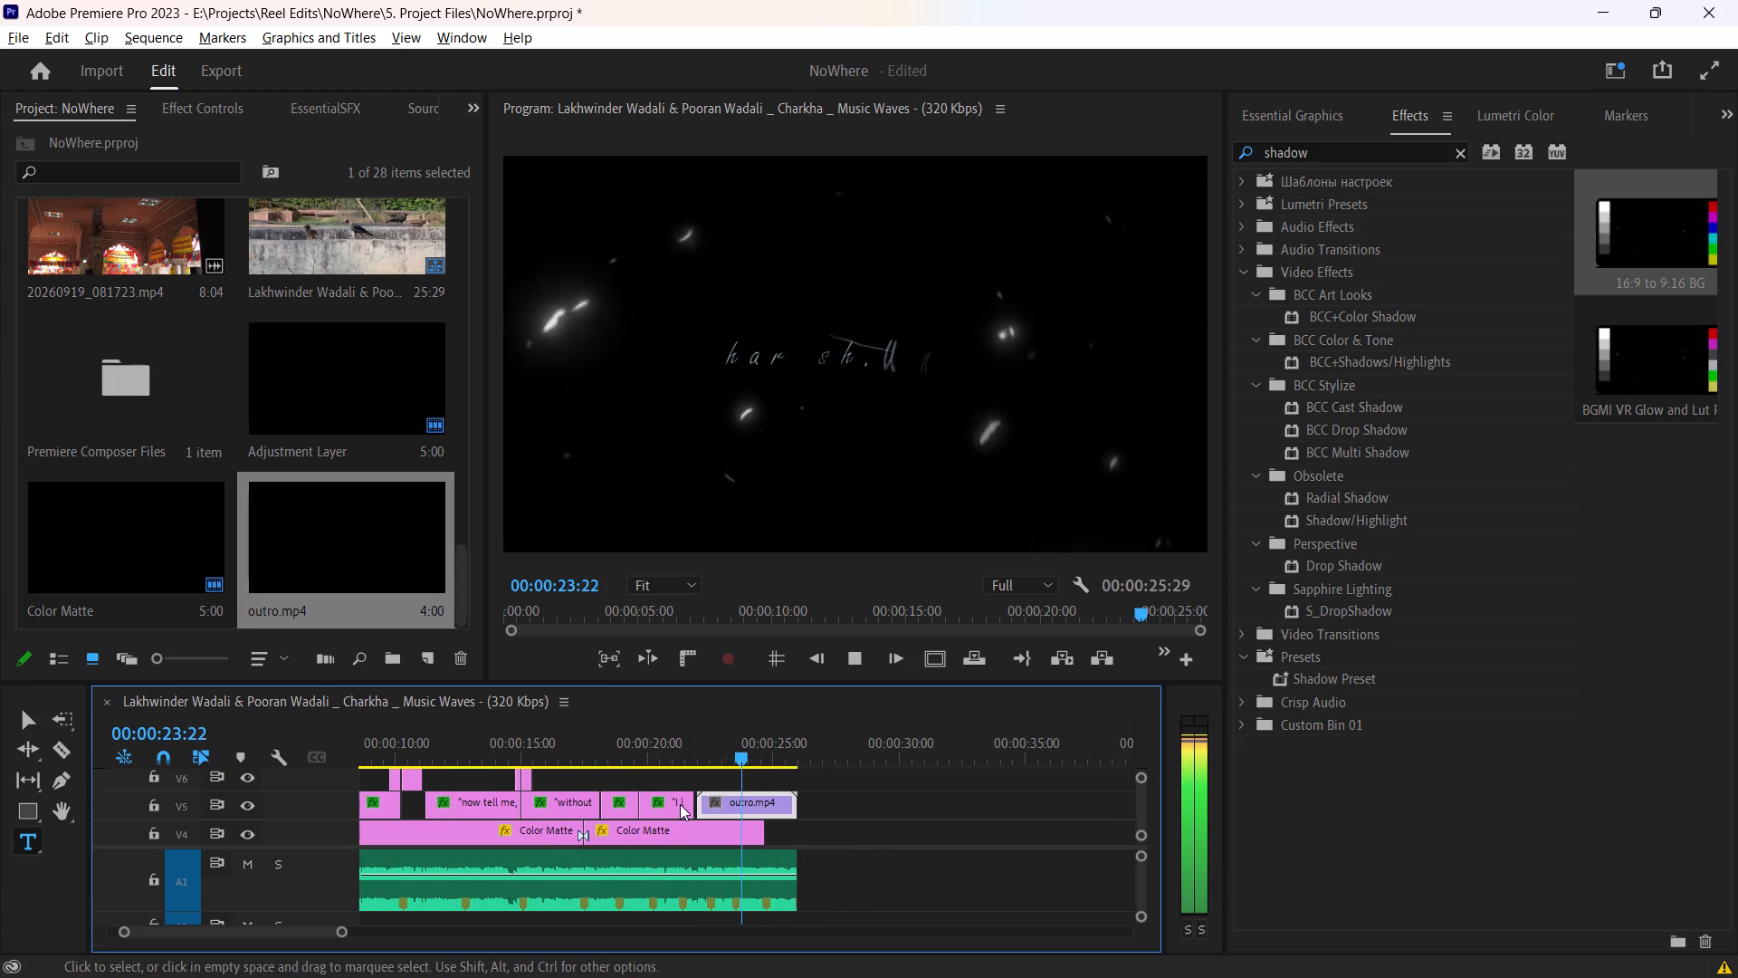
pyautogui.press('space')
pyautogui.moveTo(677, 762); pyautogui.dragTo(629, 769)
pyautogui.press('space')
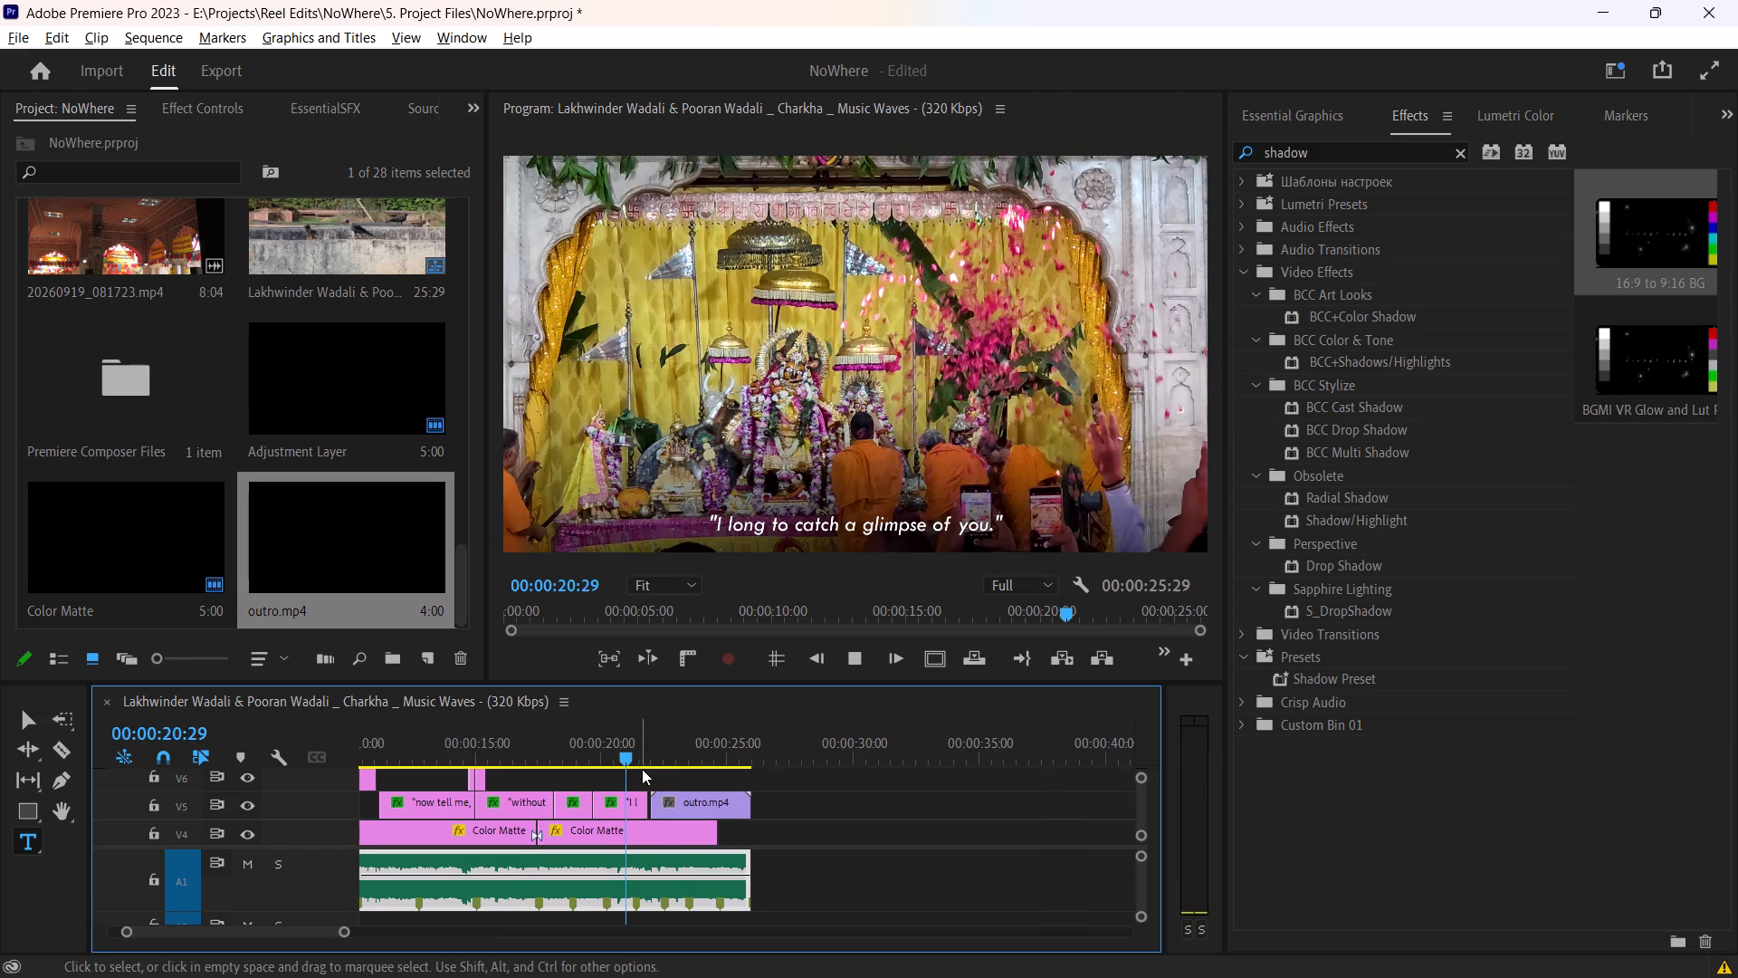
pyautogui.press('space')
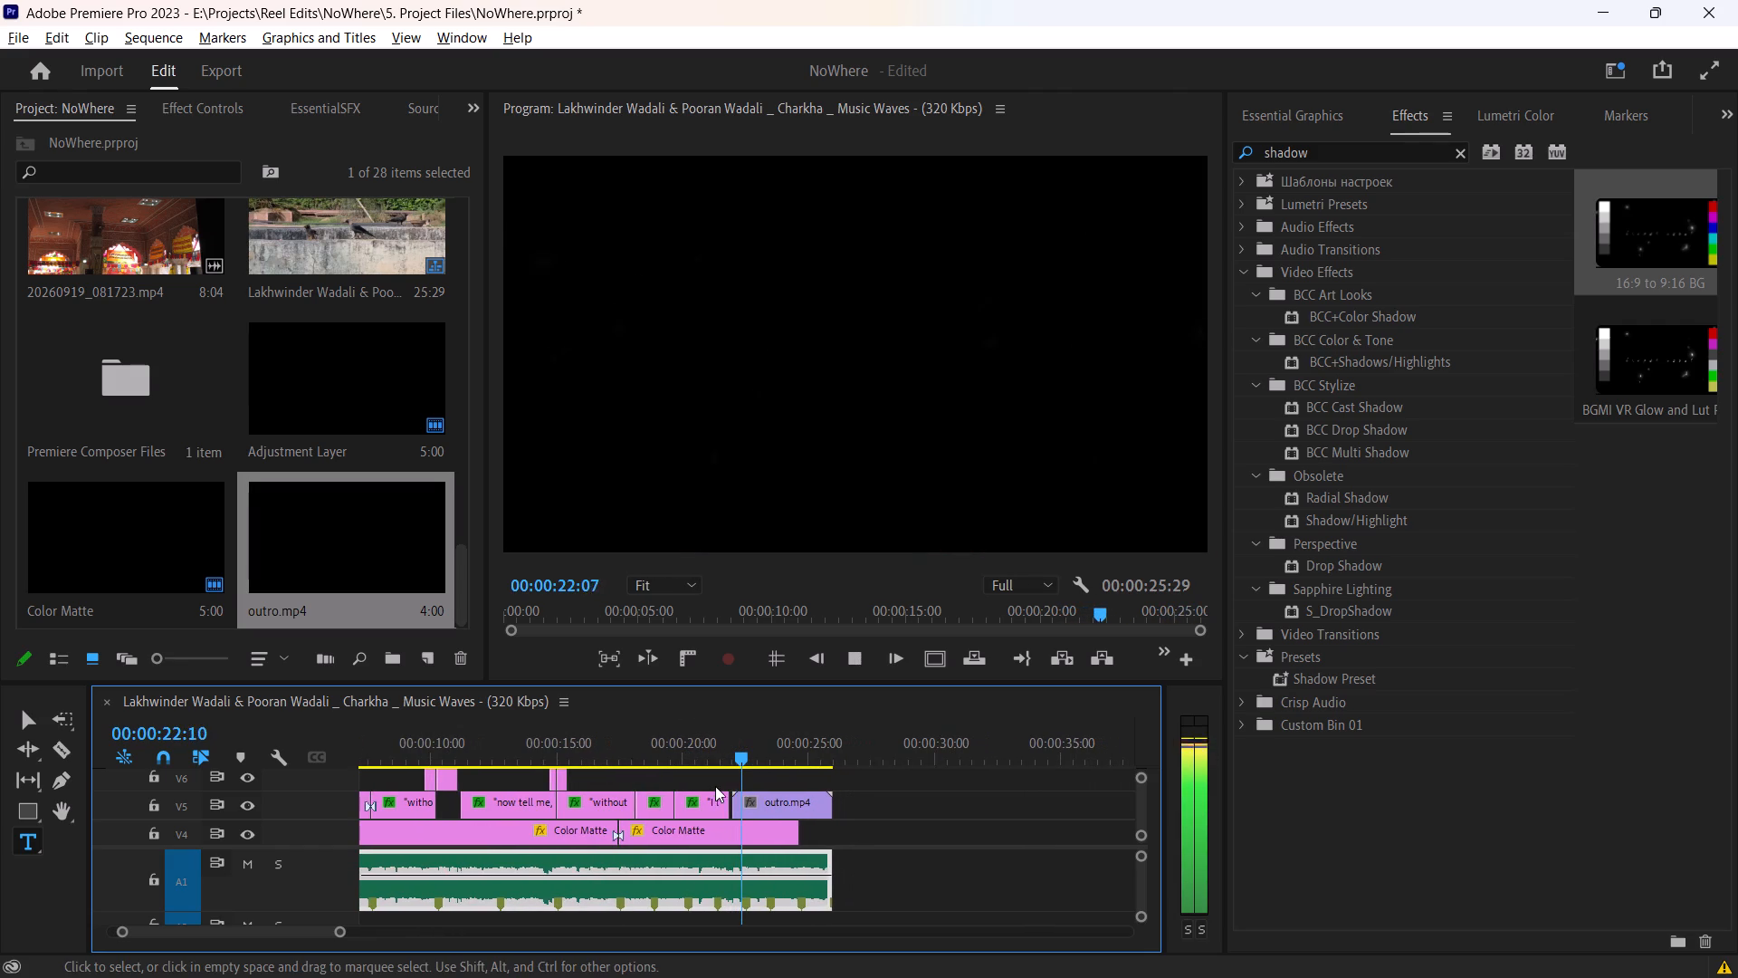
# Enable opacity keyframing on the outro.mp4 clip with a 100% keyframe at 00:00:22:16.
pyautogui.click(757, 803)
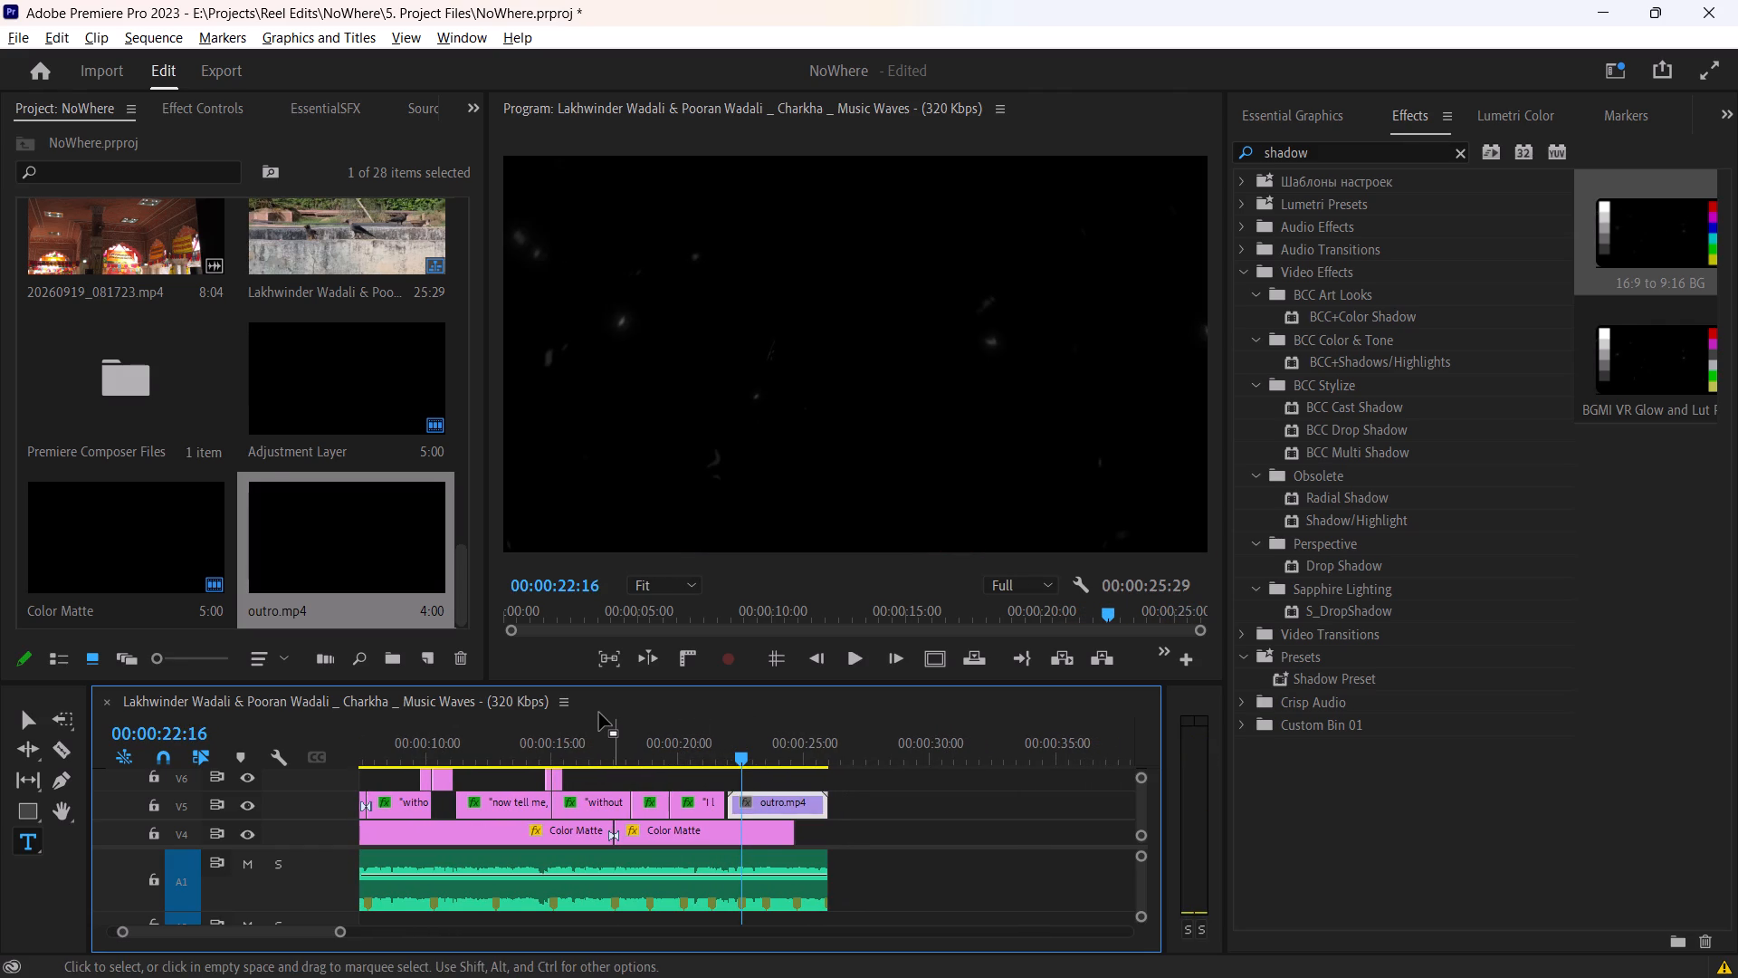
pyautogui.hotkey('shift', '%')
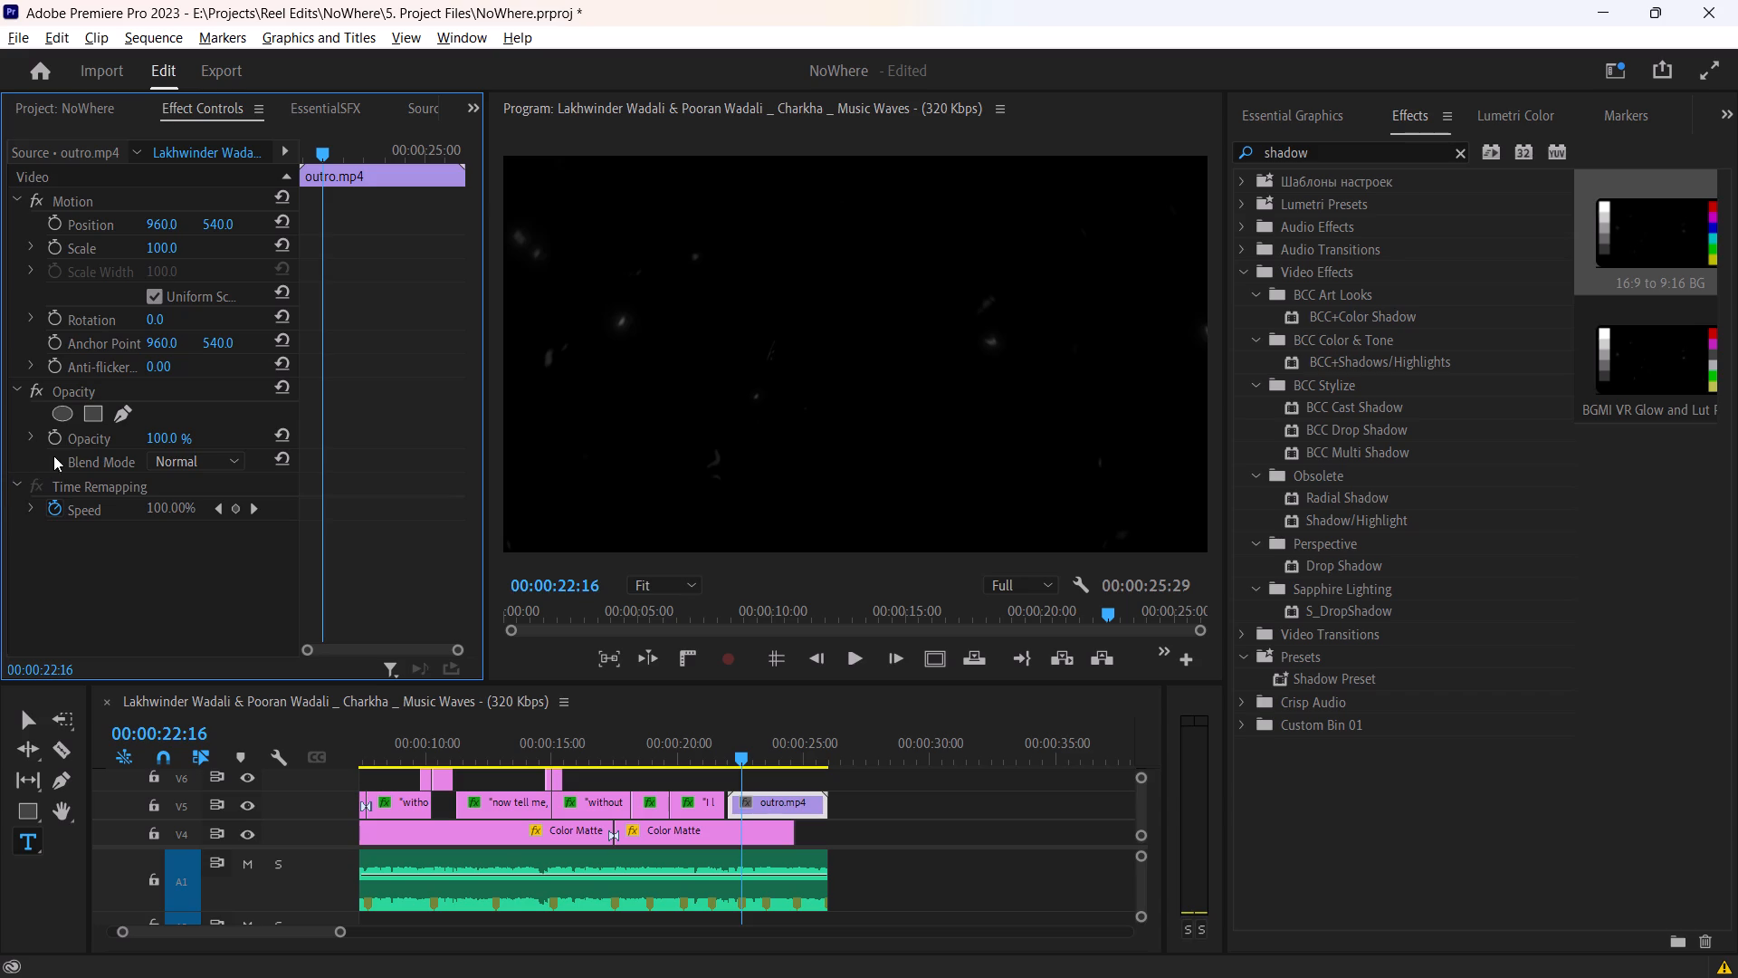
pyautogui.click(58, 442)
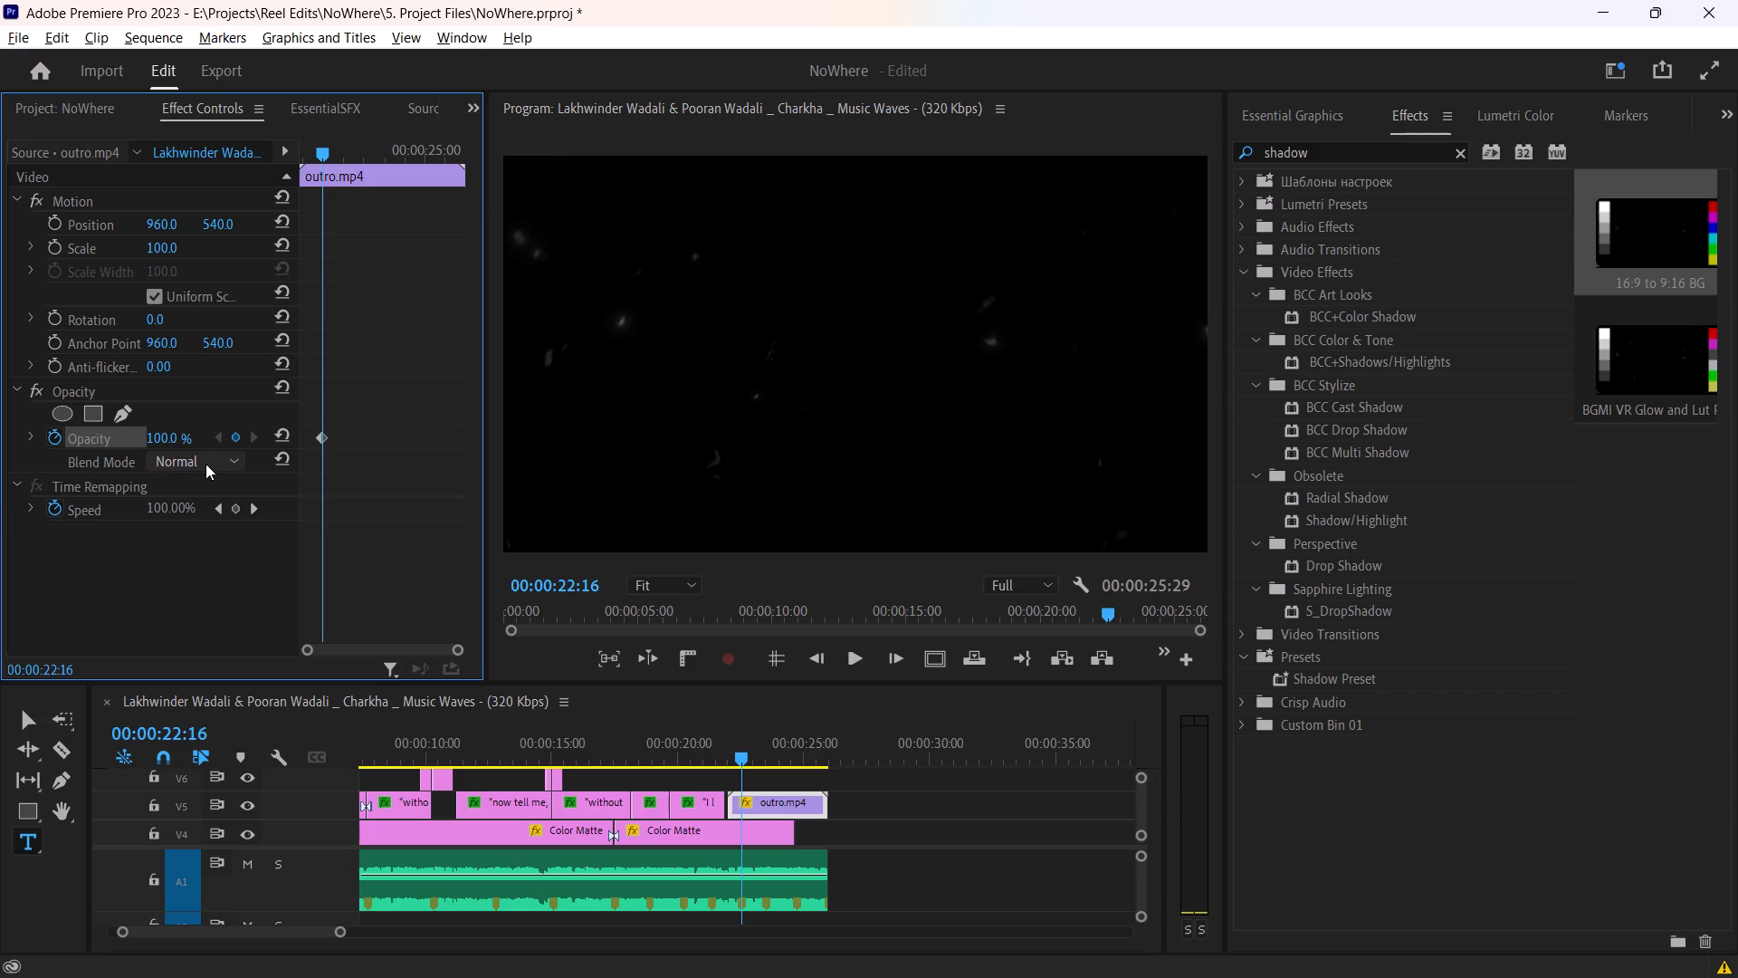
# Set the outro.mp4 clip's opacity blend mode to Screen.
pyautogui.moveTo(769, 758); pyautogui.dragTo(779, 756)
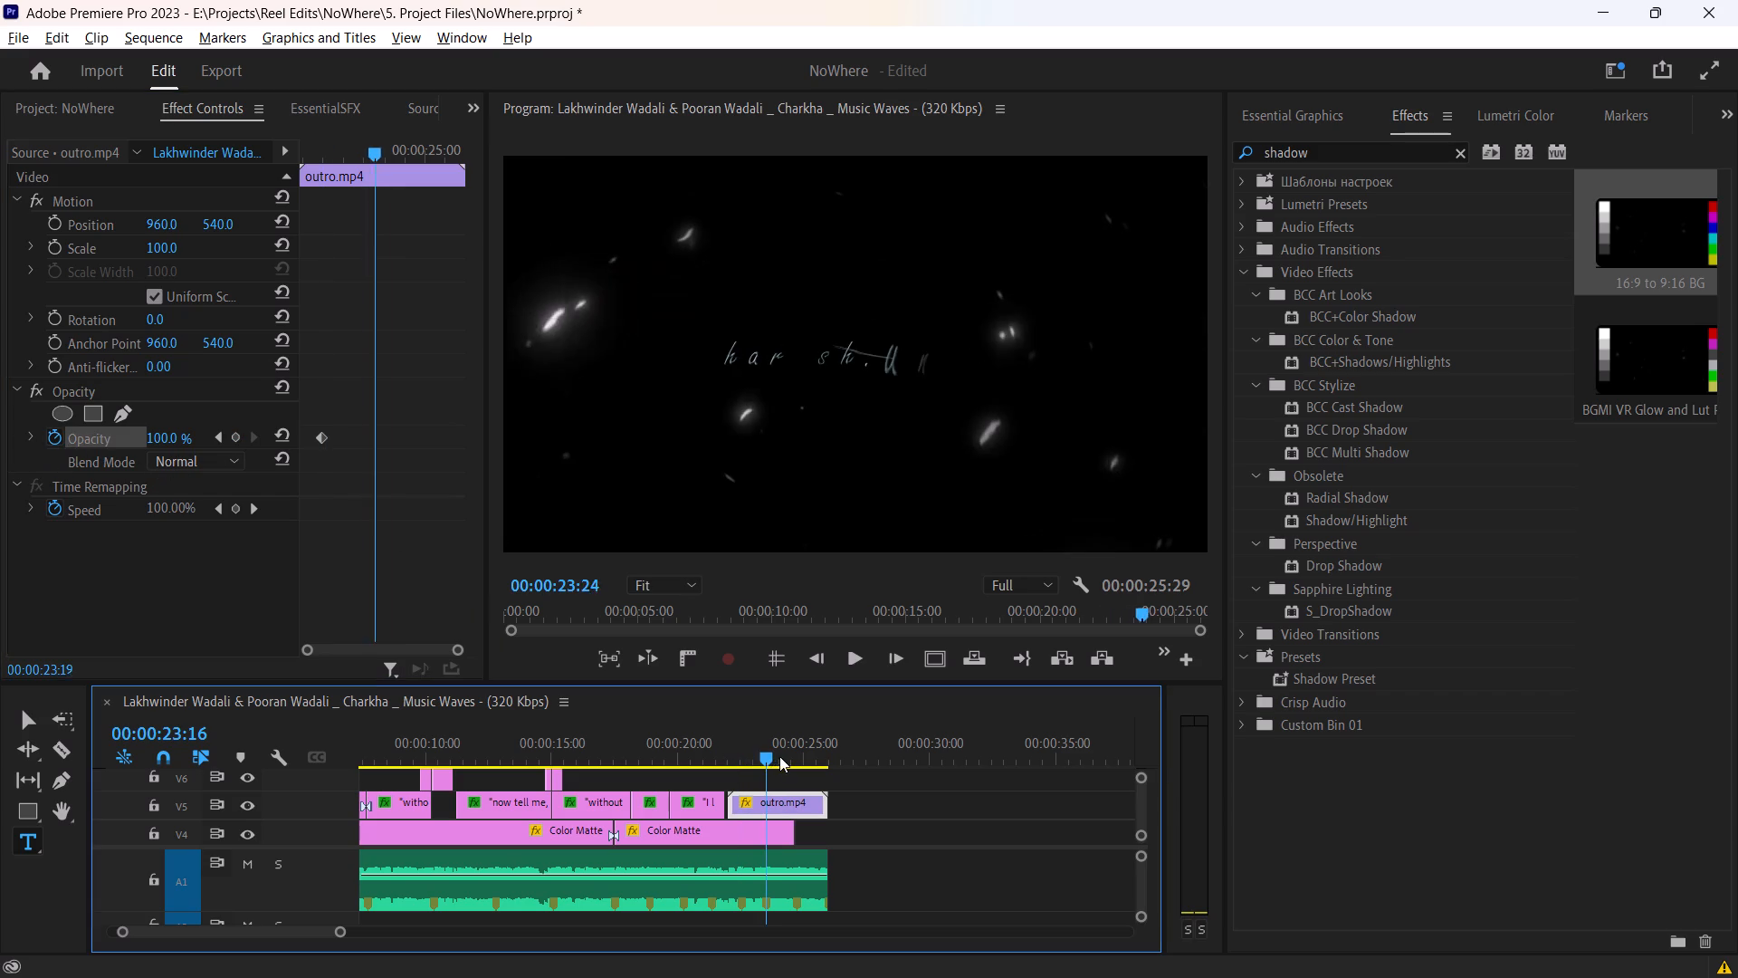
pyautogui.moveTo(779, 756); pyautogui.dragTo(749, 762)
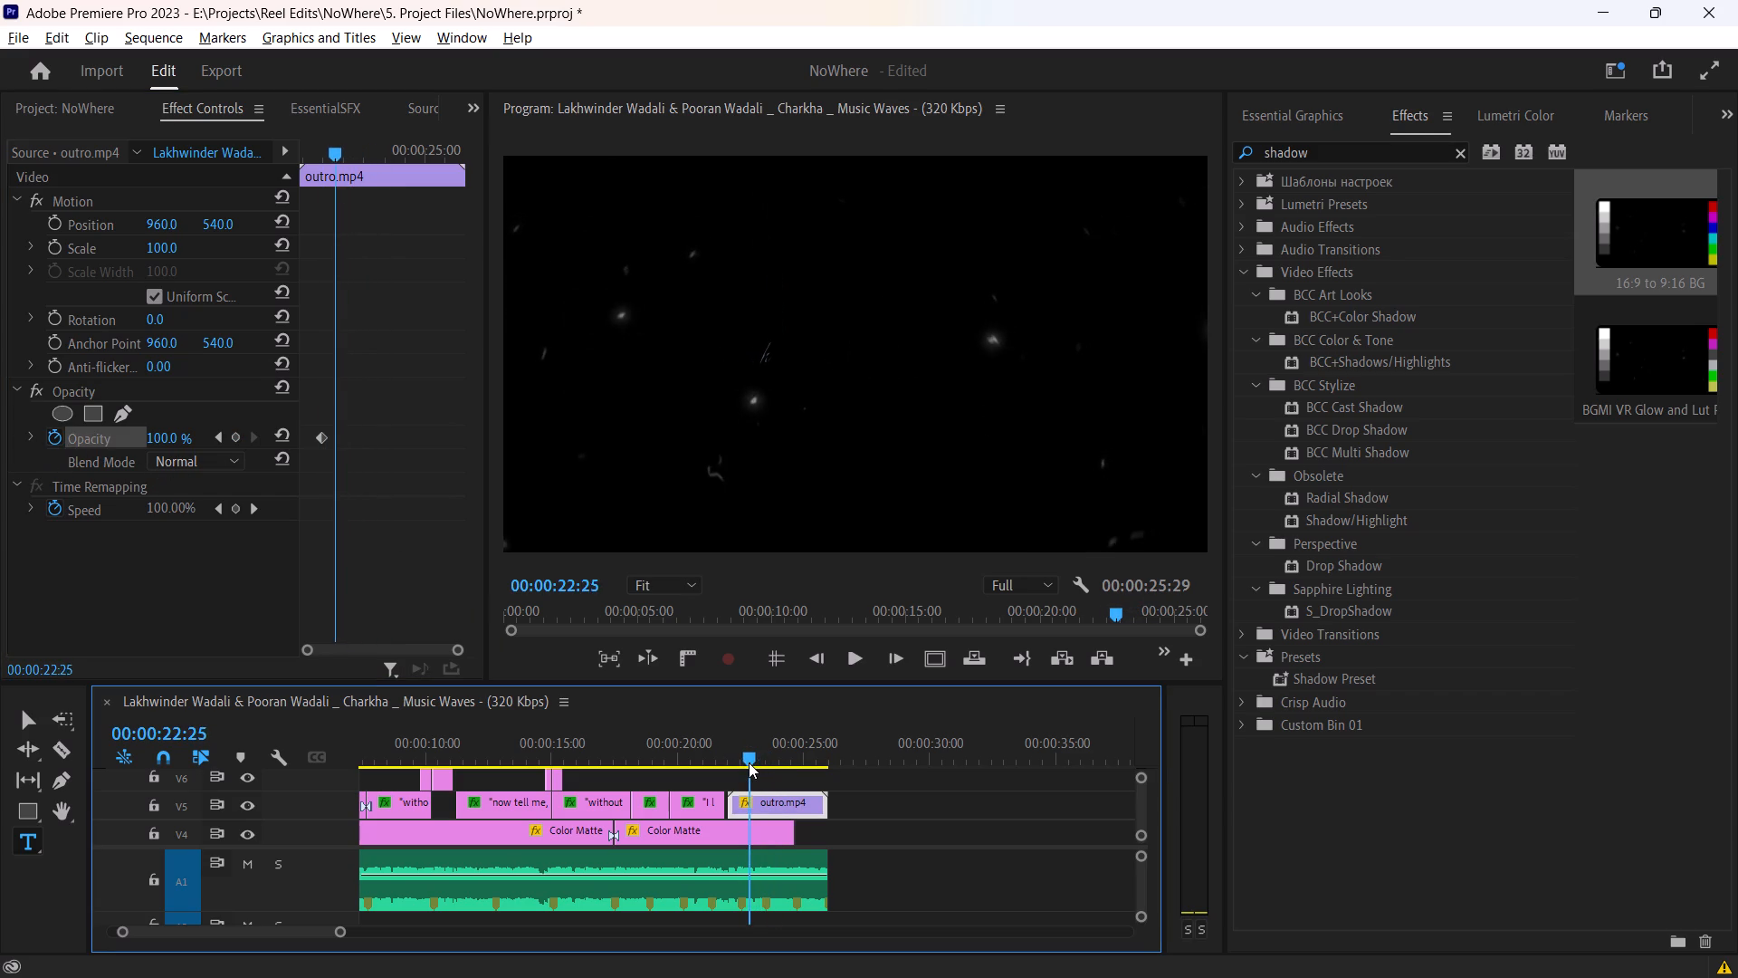
pyautogui.moveTo(749, 762); pyautogui.dragTo(752, 760)
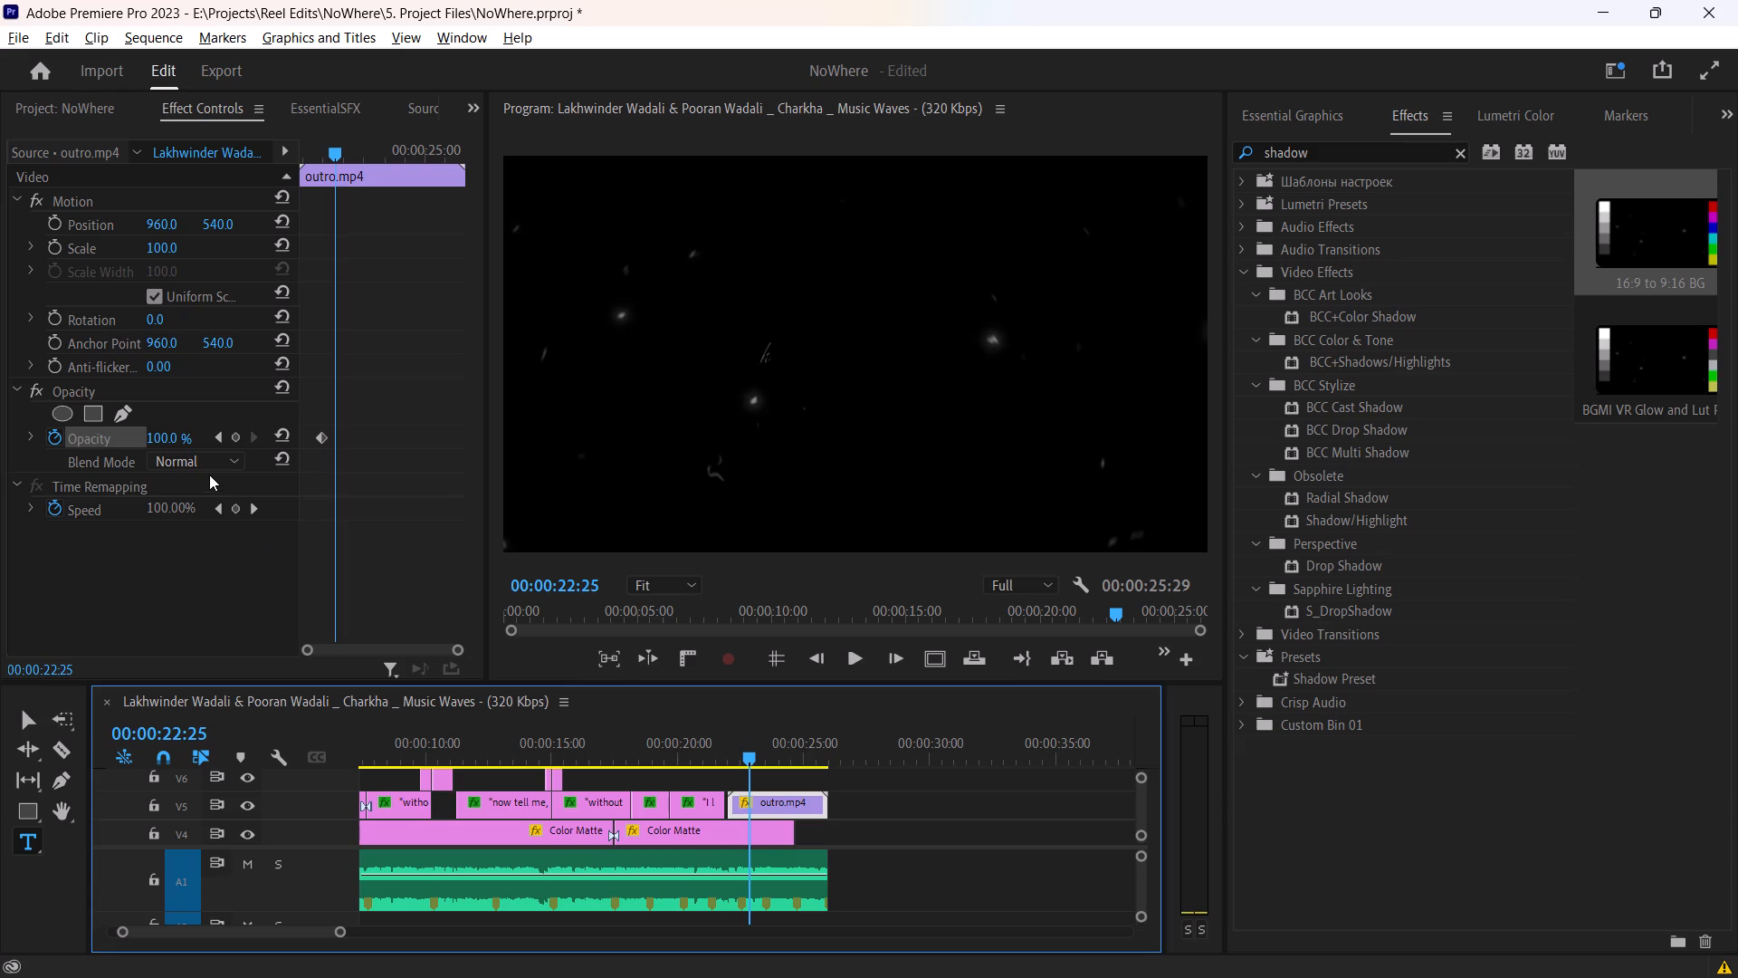
pyautogui.doubleClick(209, 475)
pyautogui.click(213, 468)
pyautogui.moveTo(213, 579); pyautogui.dragTo(213, 680)
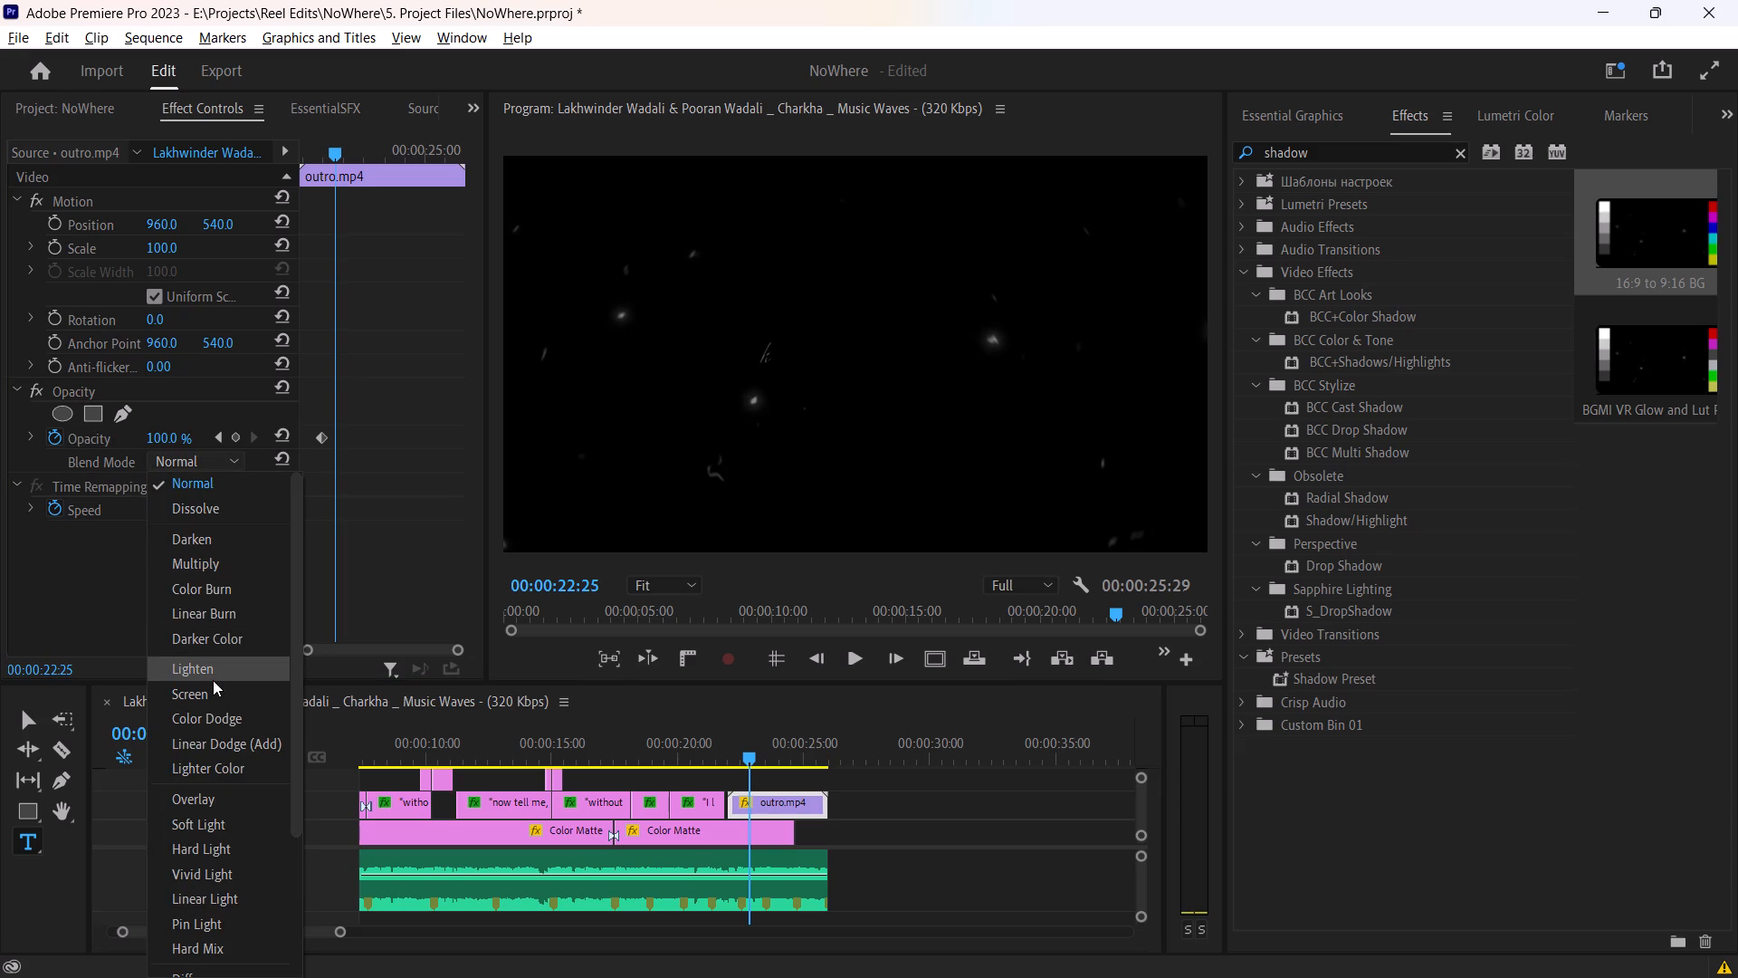
pyautogui.moveTo(213, 680); pyautogui.dragTo(213, 689)
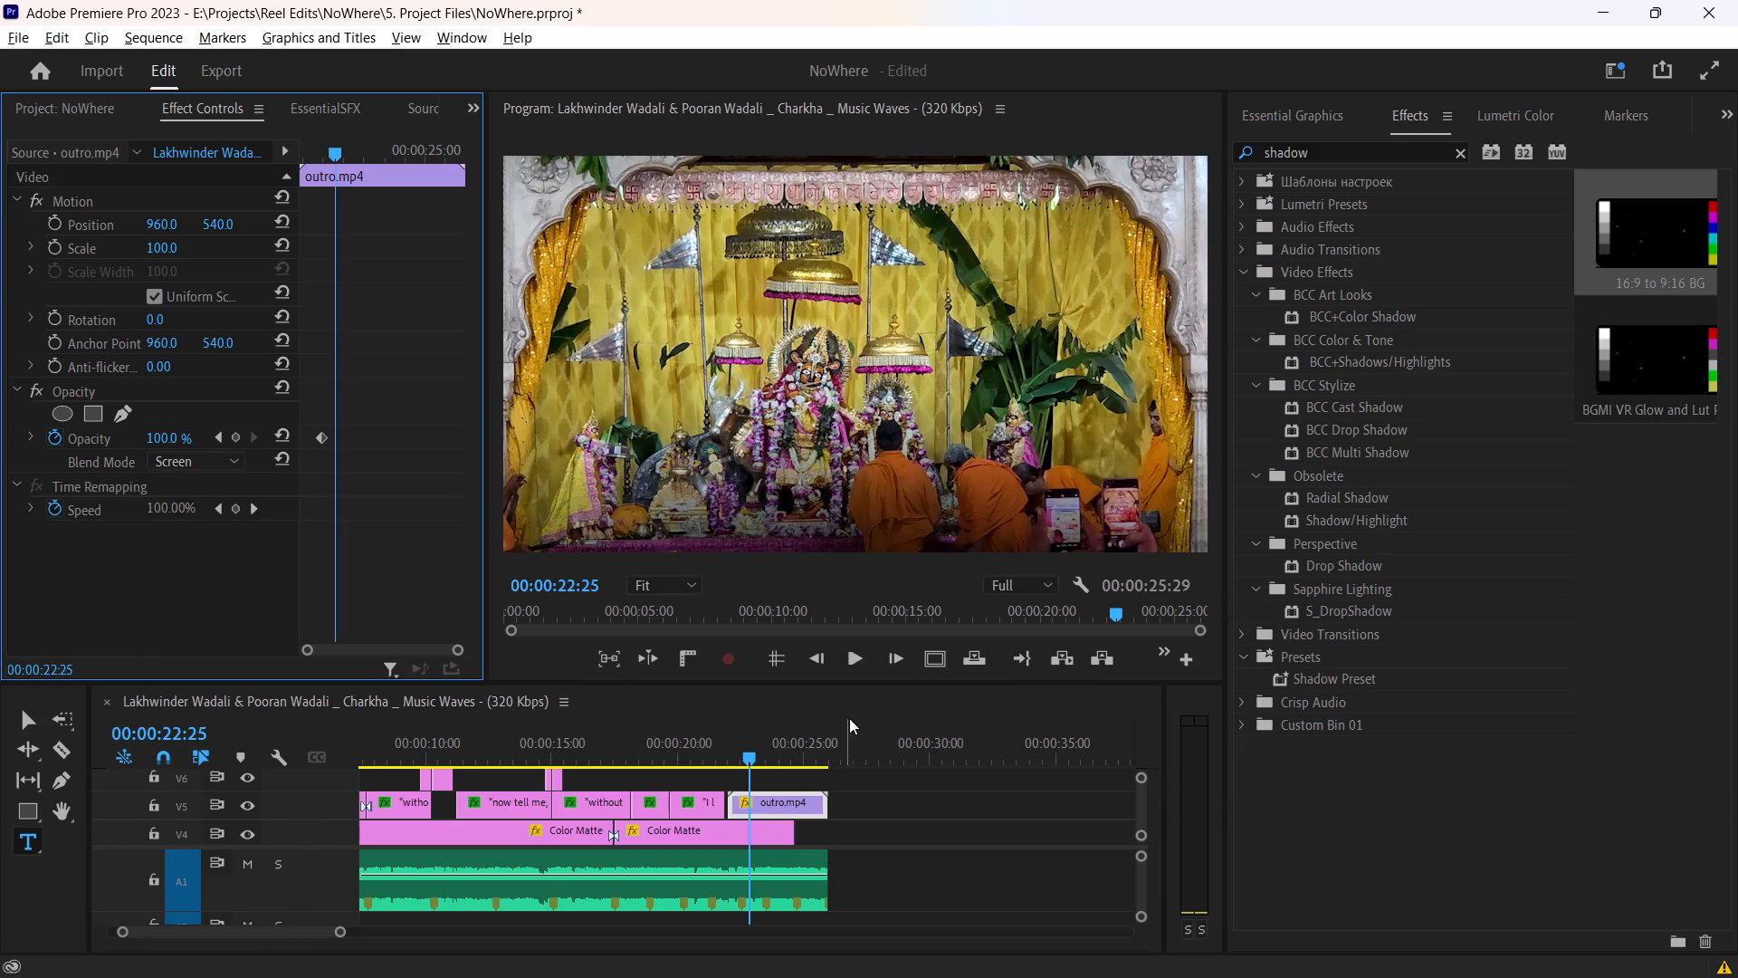
# Scrub and play the ending from the last subtitle through outro.mp4 to check the blended outro over the footage.
pyautogui.moveTo(789, 745); pyautogui.dragTo(749, 747)
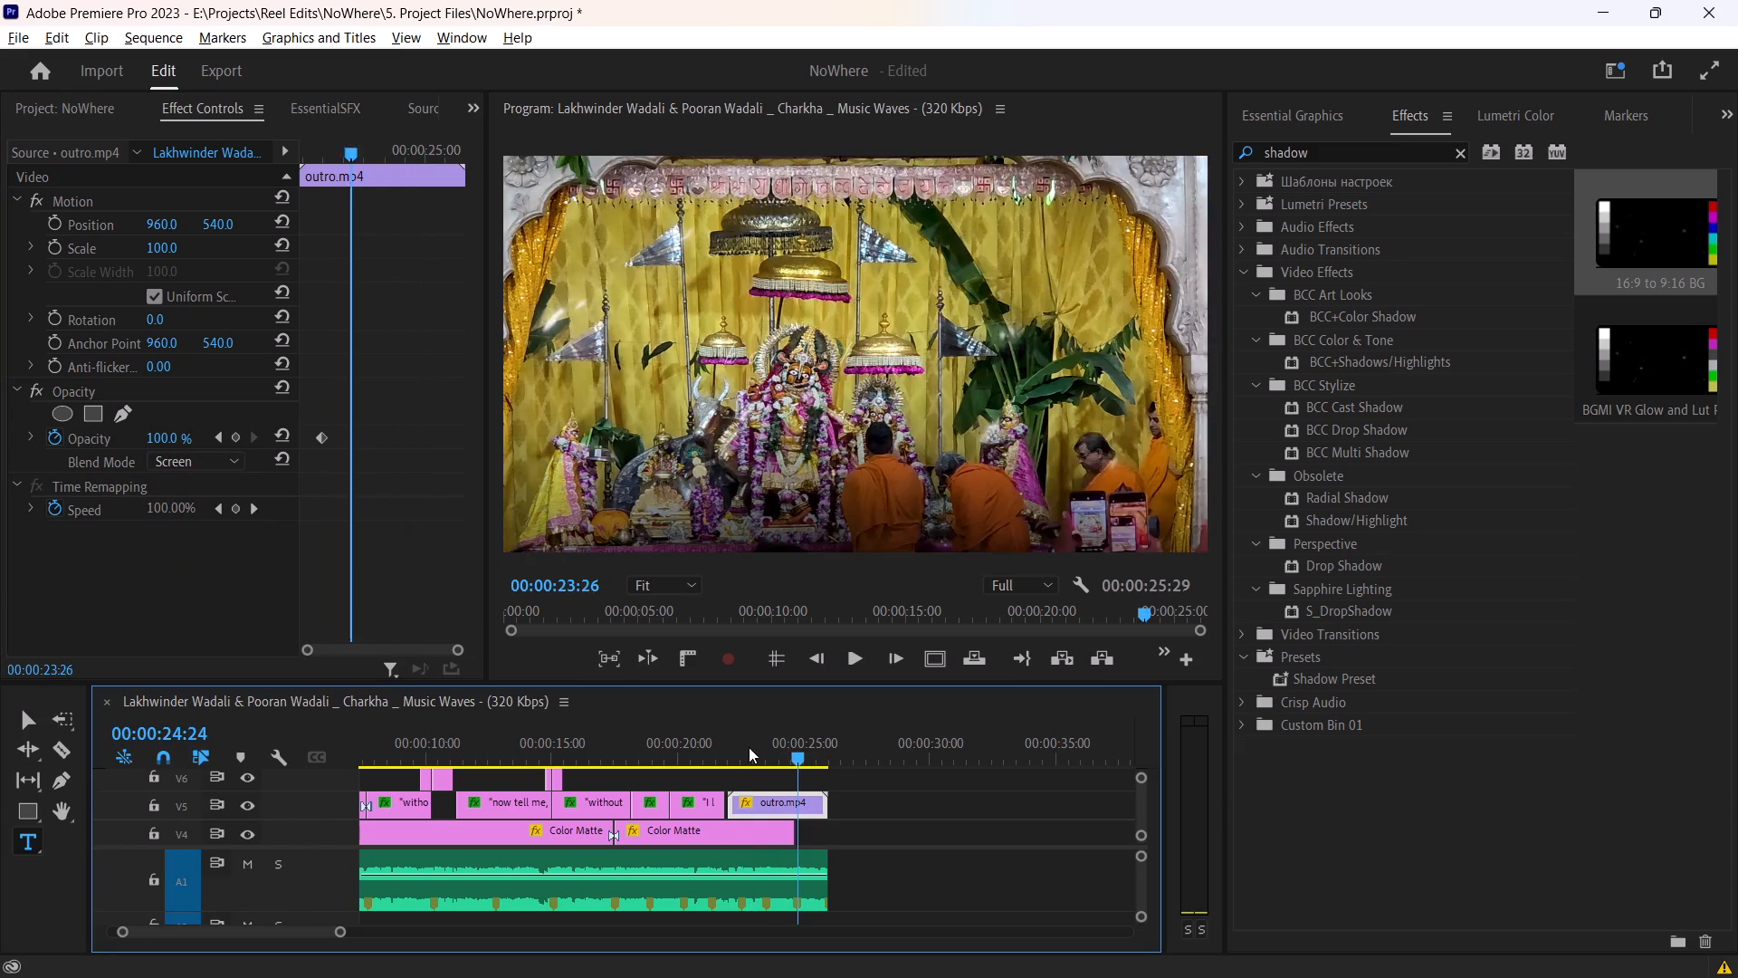
pyautogui.moveTo(749, 747); pyautogui.dragTo(726, 754)
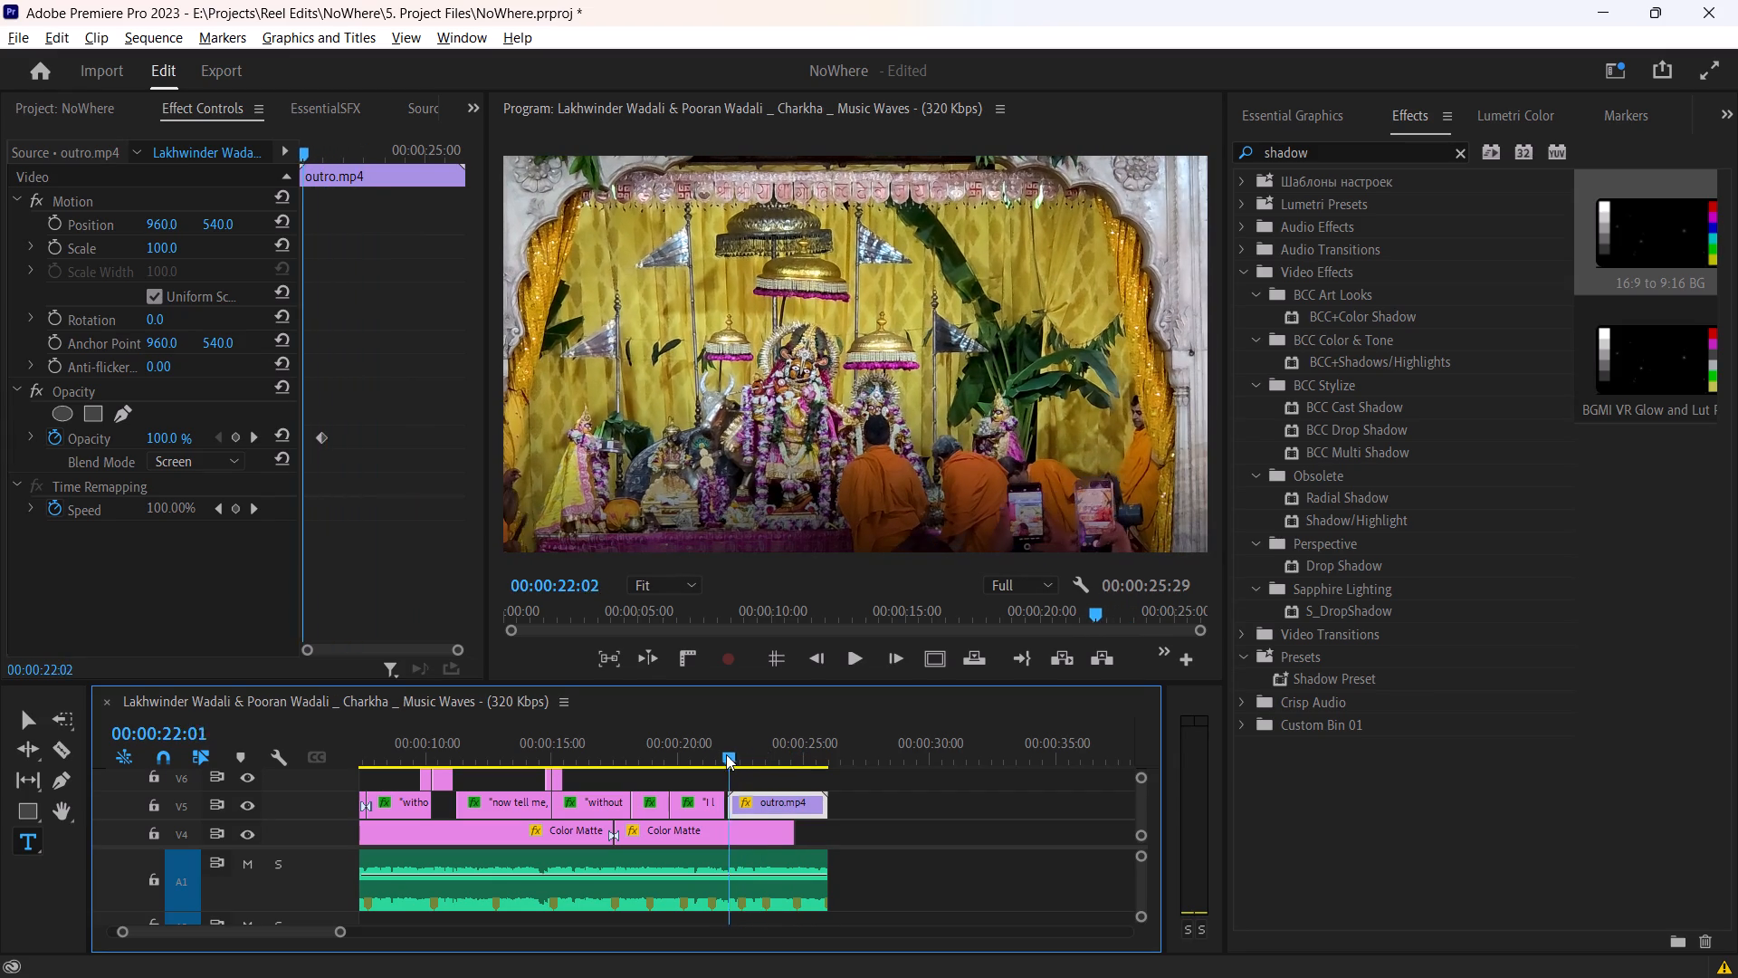
pyautogui.moveTo(726, 754); pyautogui.dragTo(759, 747)
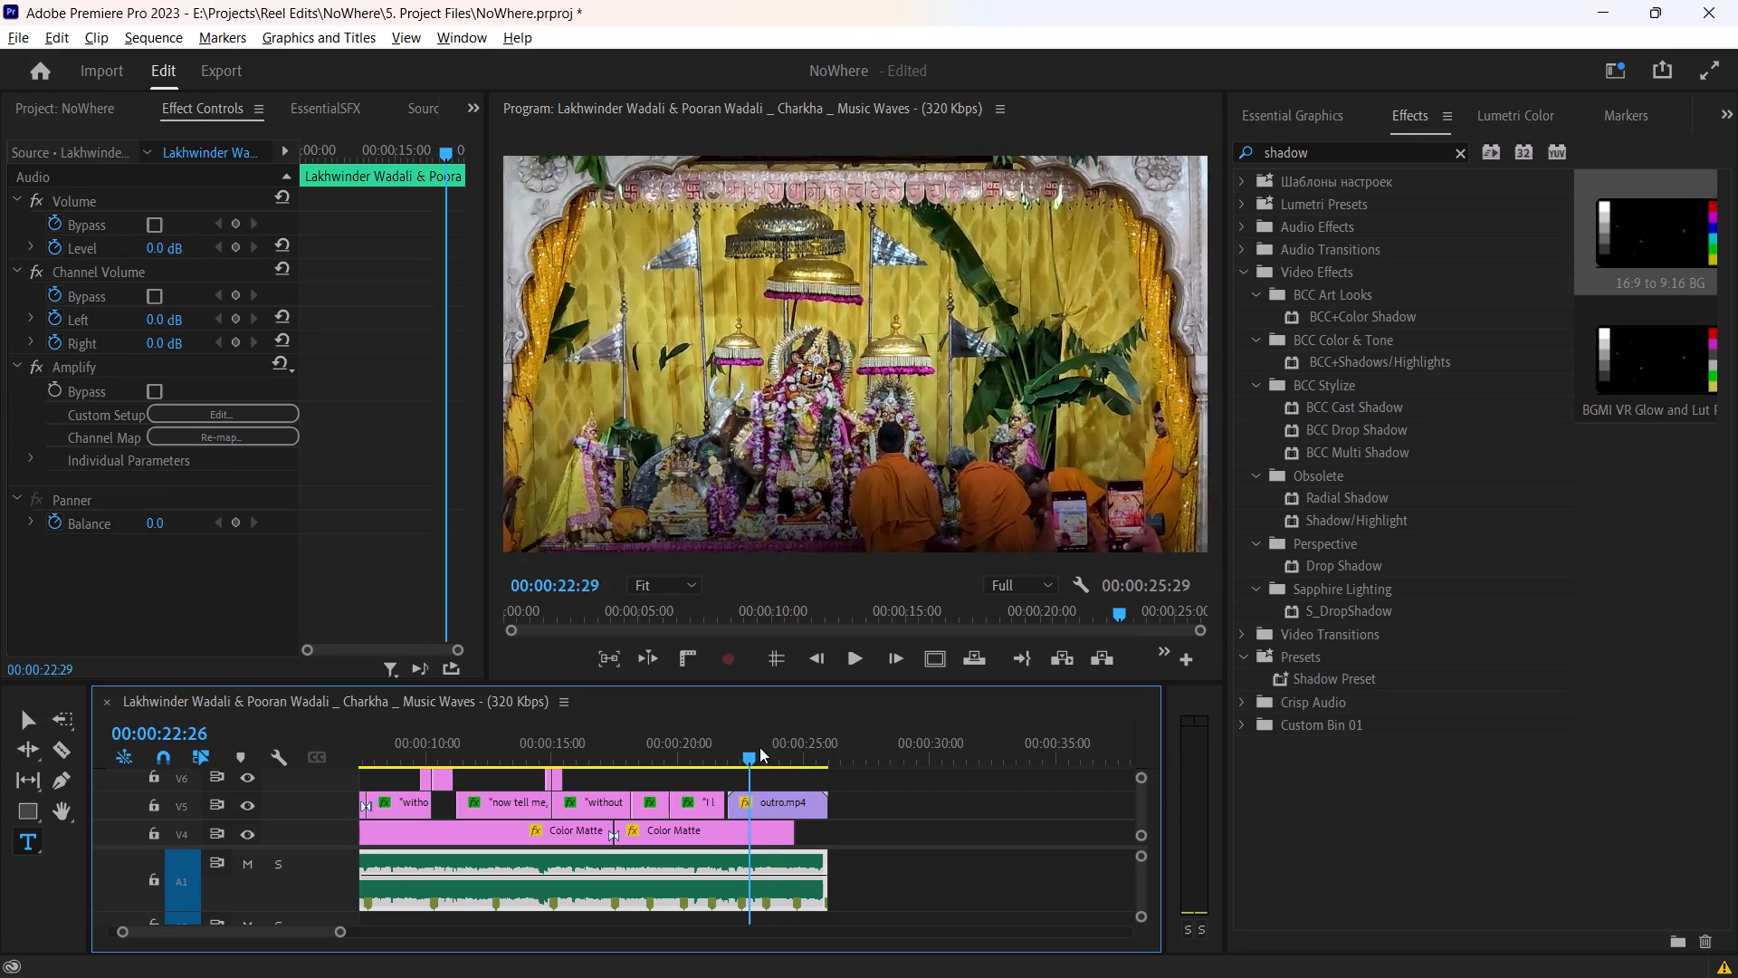
pyautogui.moveTo(759, 747); pyautogui.dragTo(710, 755)
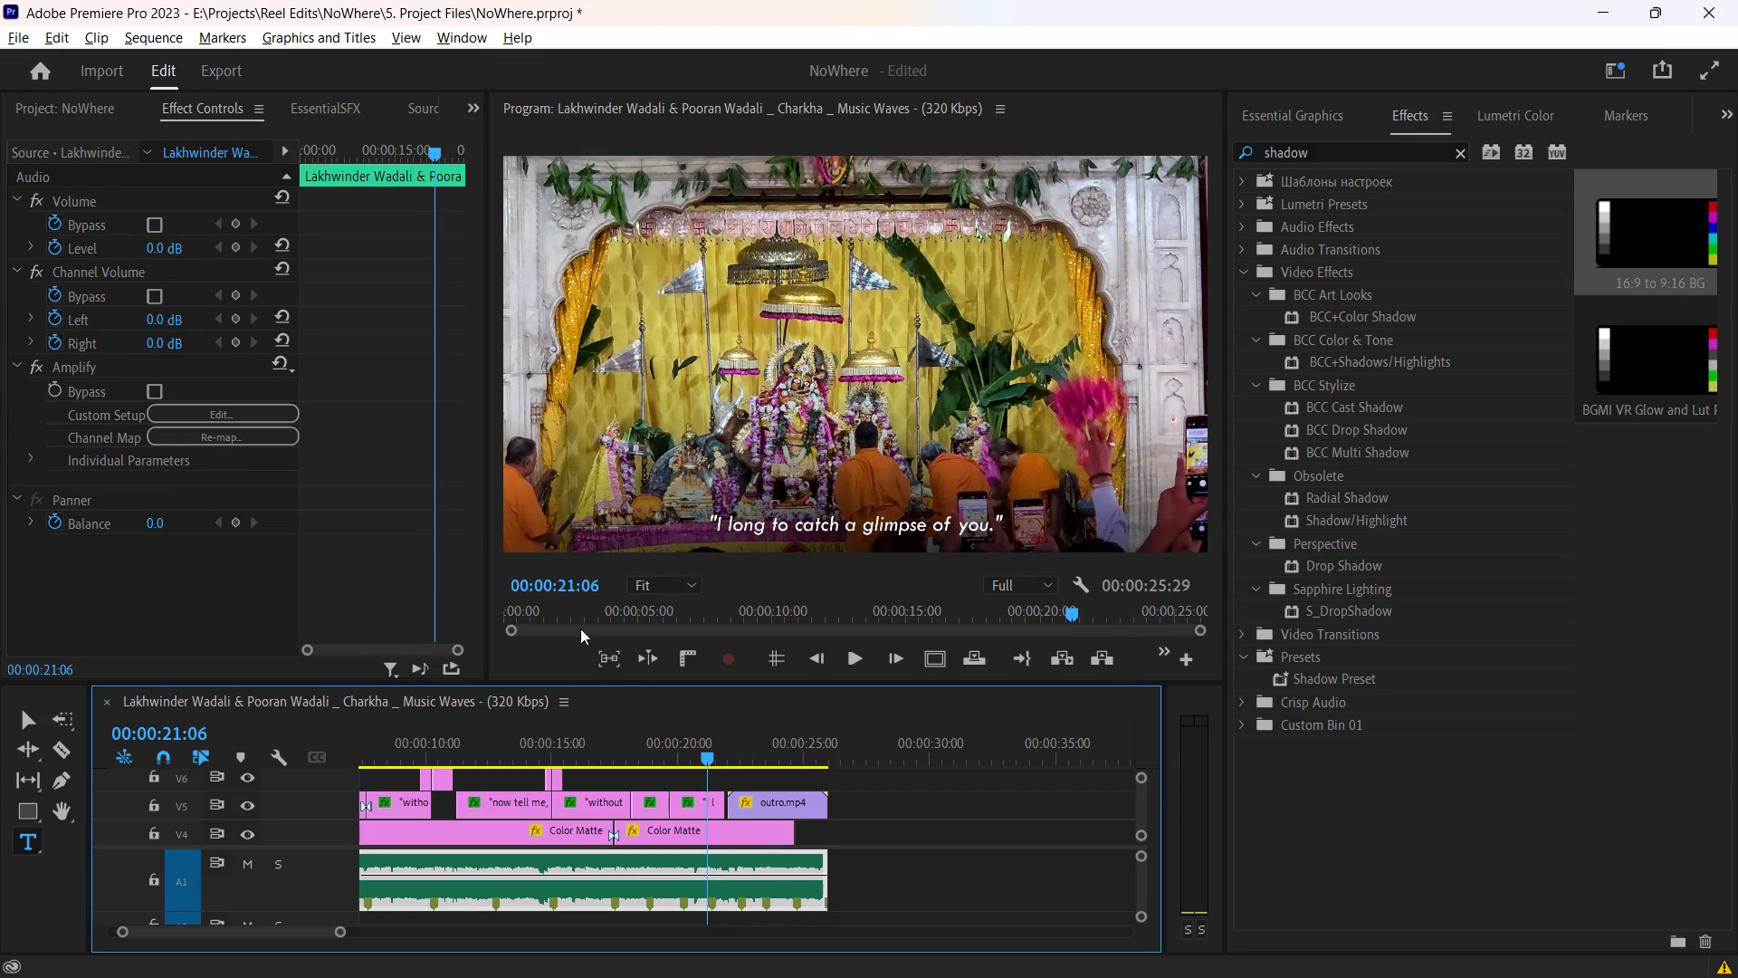
pyautogui.press('space')
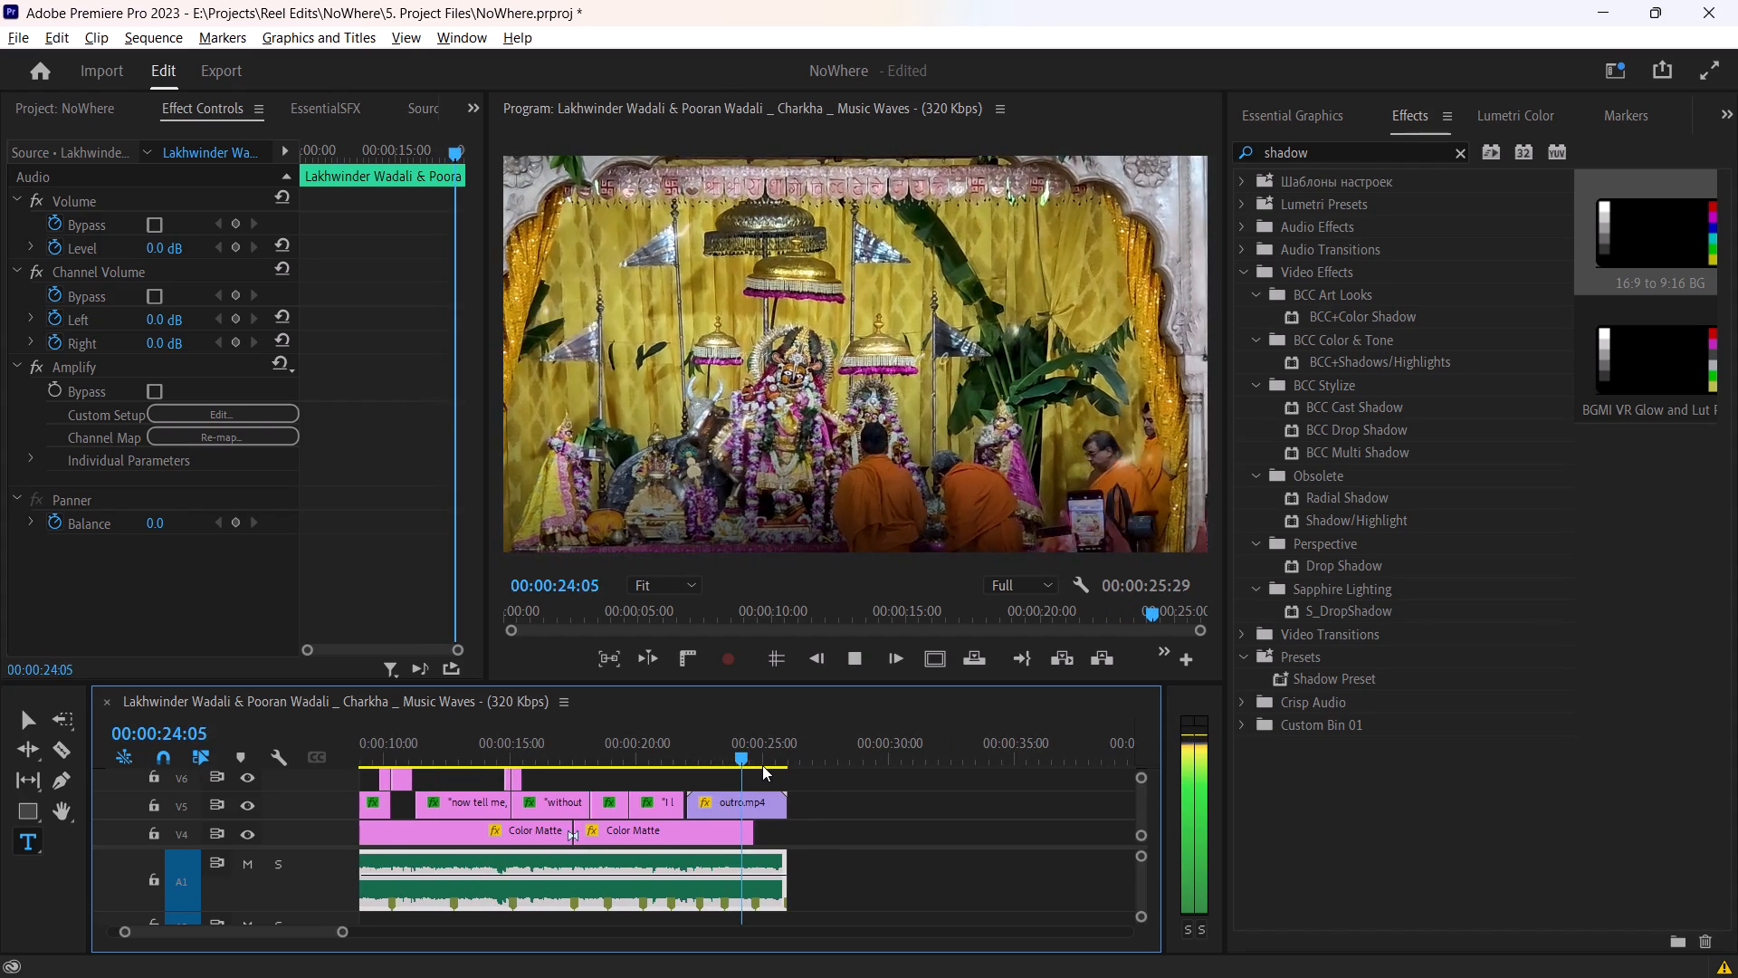
pyautogui.press('space')
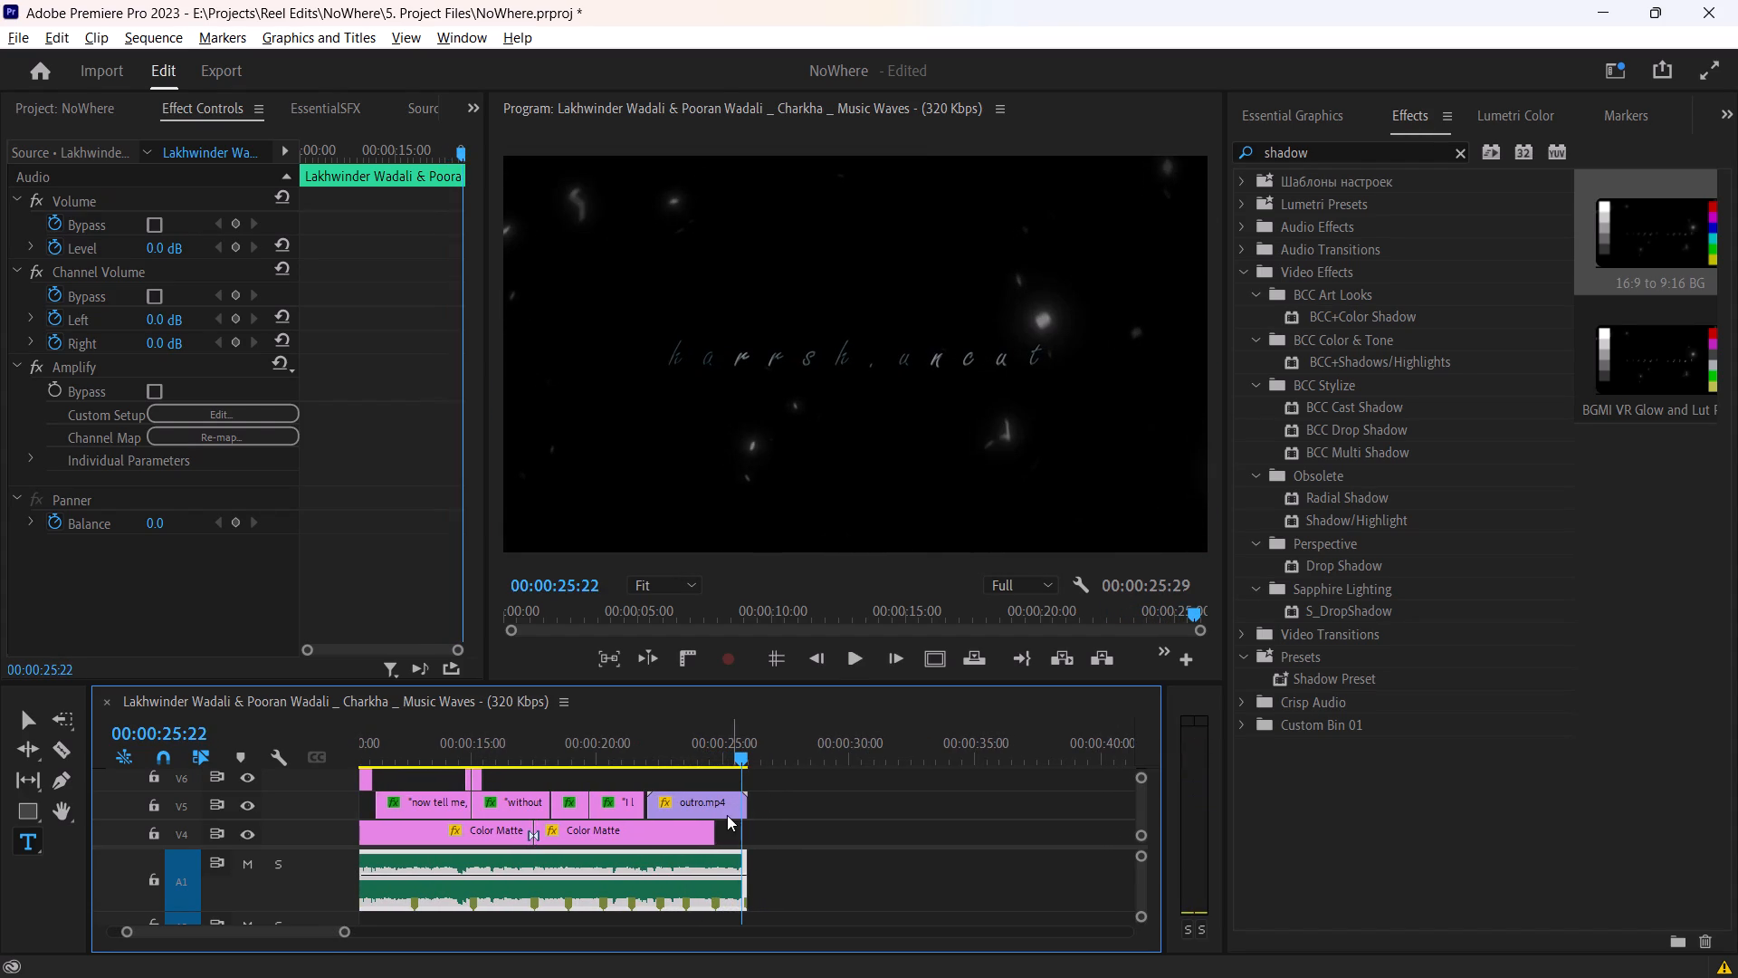
# Extend the end of the music clip on track A1 to about 00:00:29:15, playing the added section.
pyautogui.press('space')
pyautogui.moveTo(750, 877); pyautogui.dragTo(798, 877)
pyautogui.press('space')
pyautogui.moveTo(766, 879); pyautogui.dragTo(792, 879)
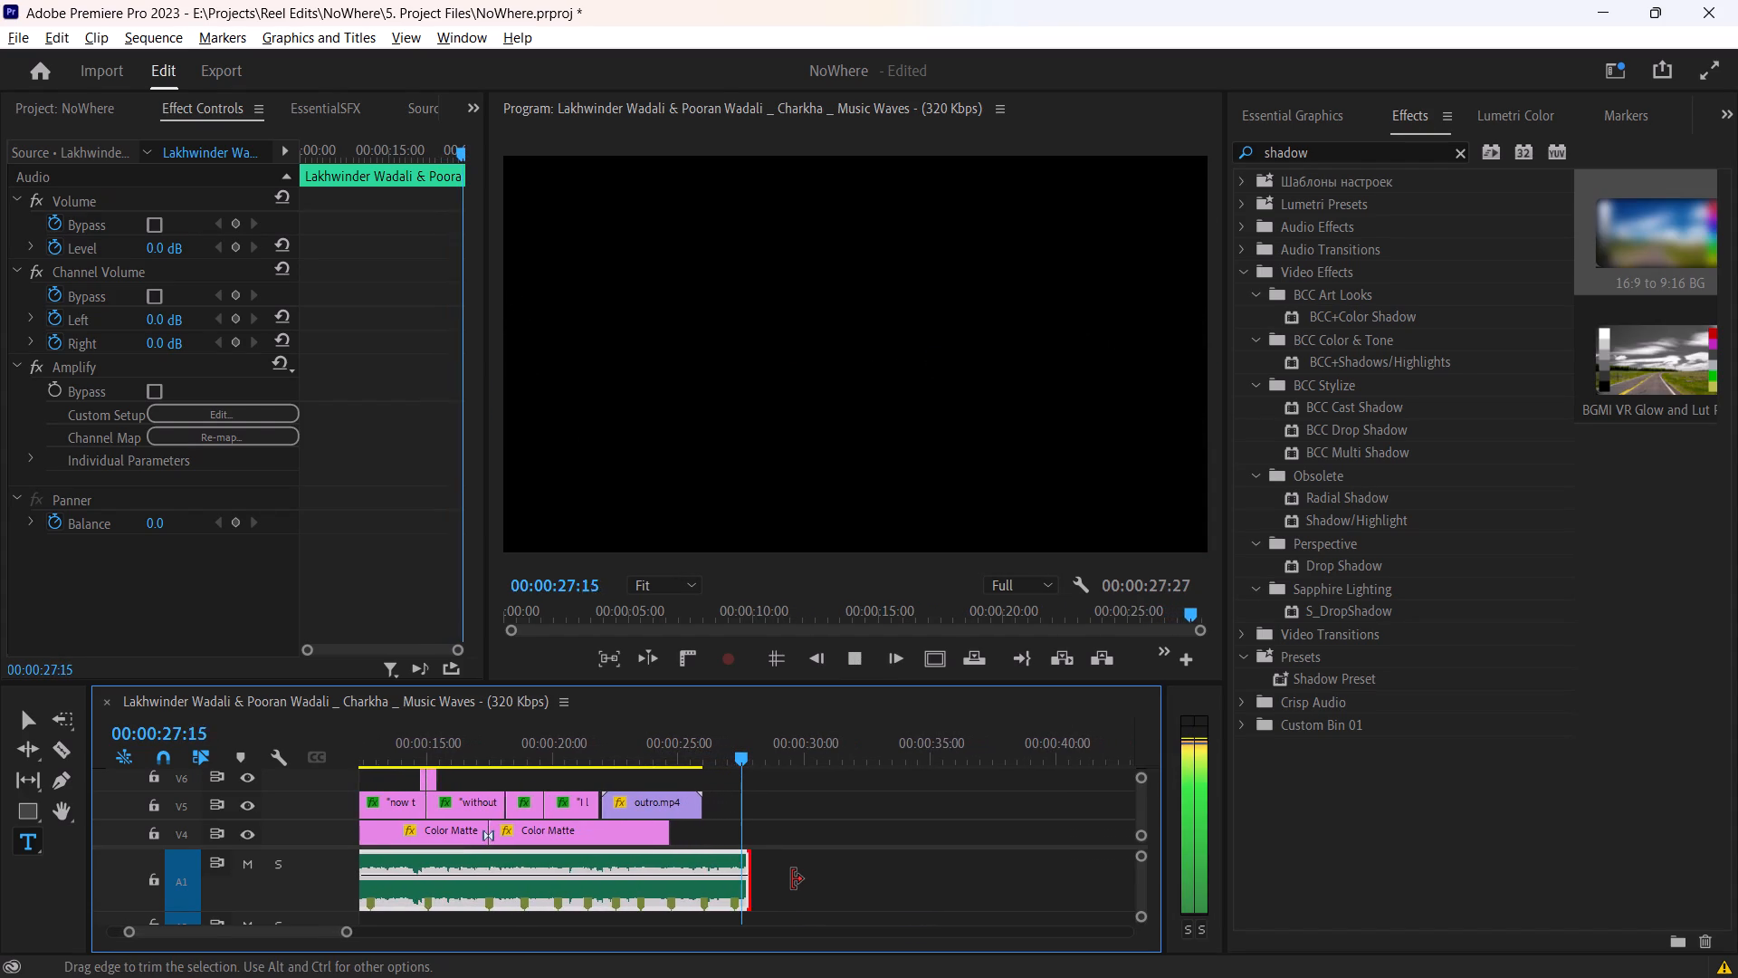
pyautogui.moveTo(792, 879); pyautogui.dragTo(797, 879)
pyautogui.press('space')
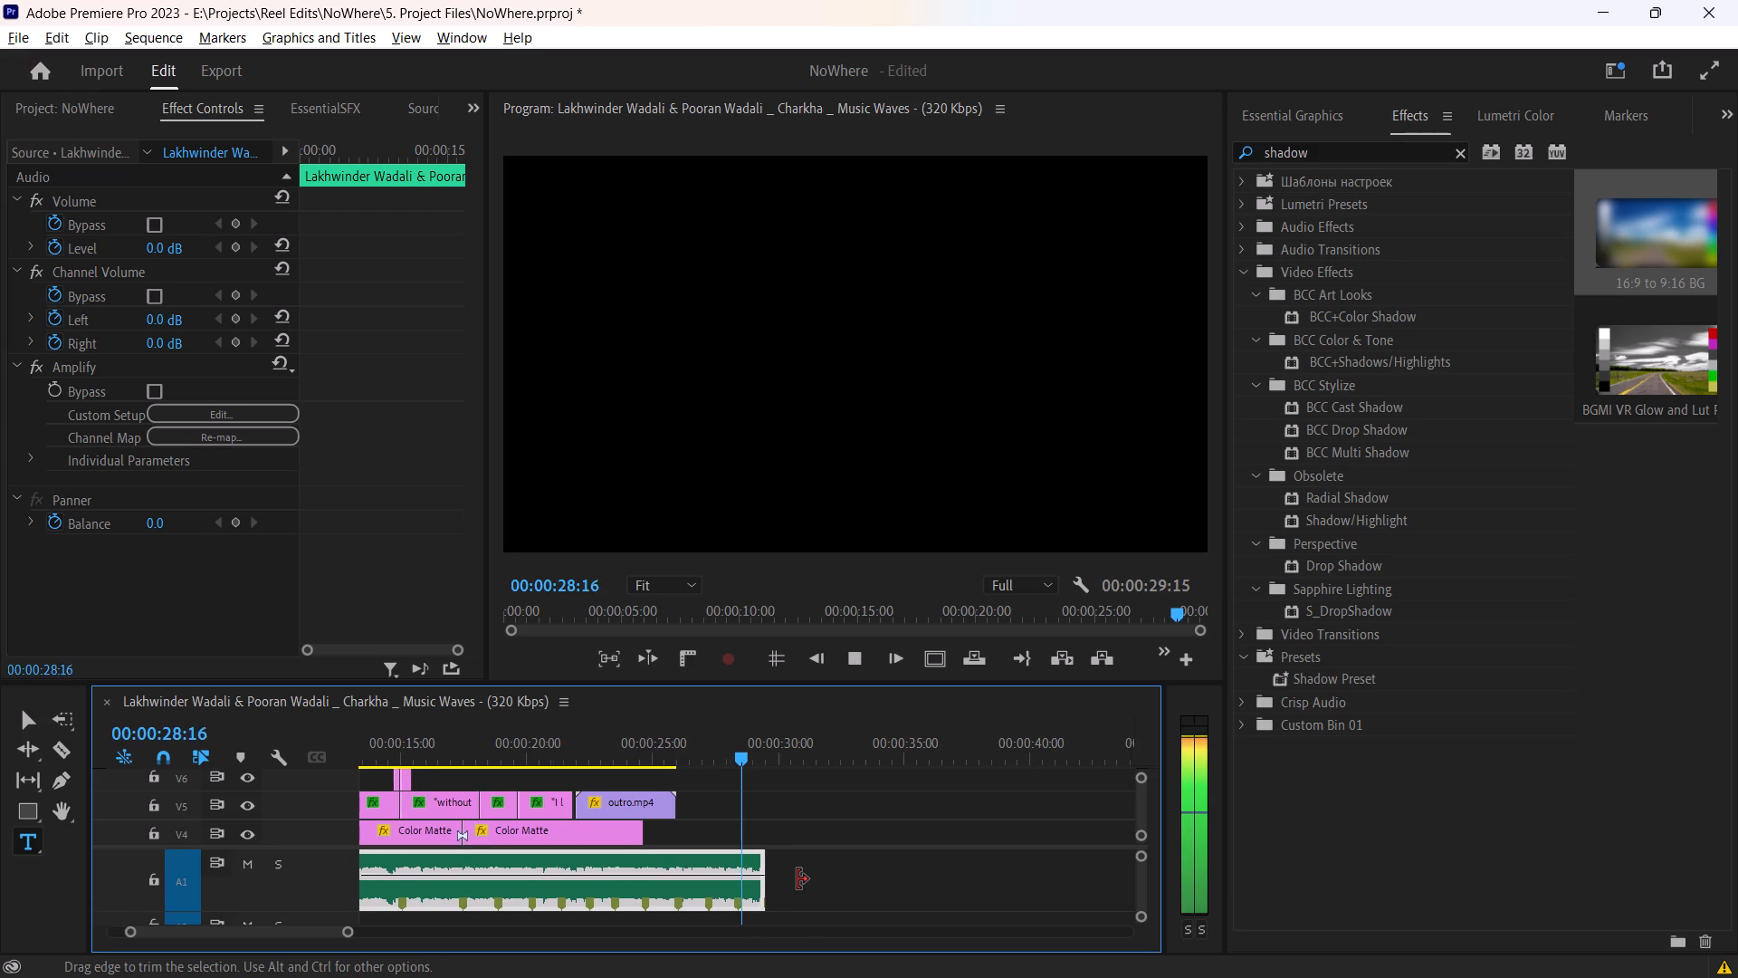
# Trim the end of the music clip on track A1 back to 00:00:29:03.
pyautogui.moveTo(744, 887); pyautogui.dragTo(737, 891)
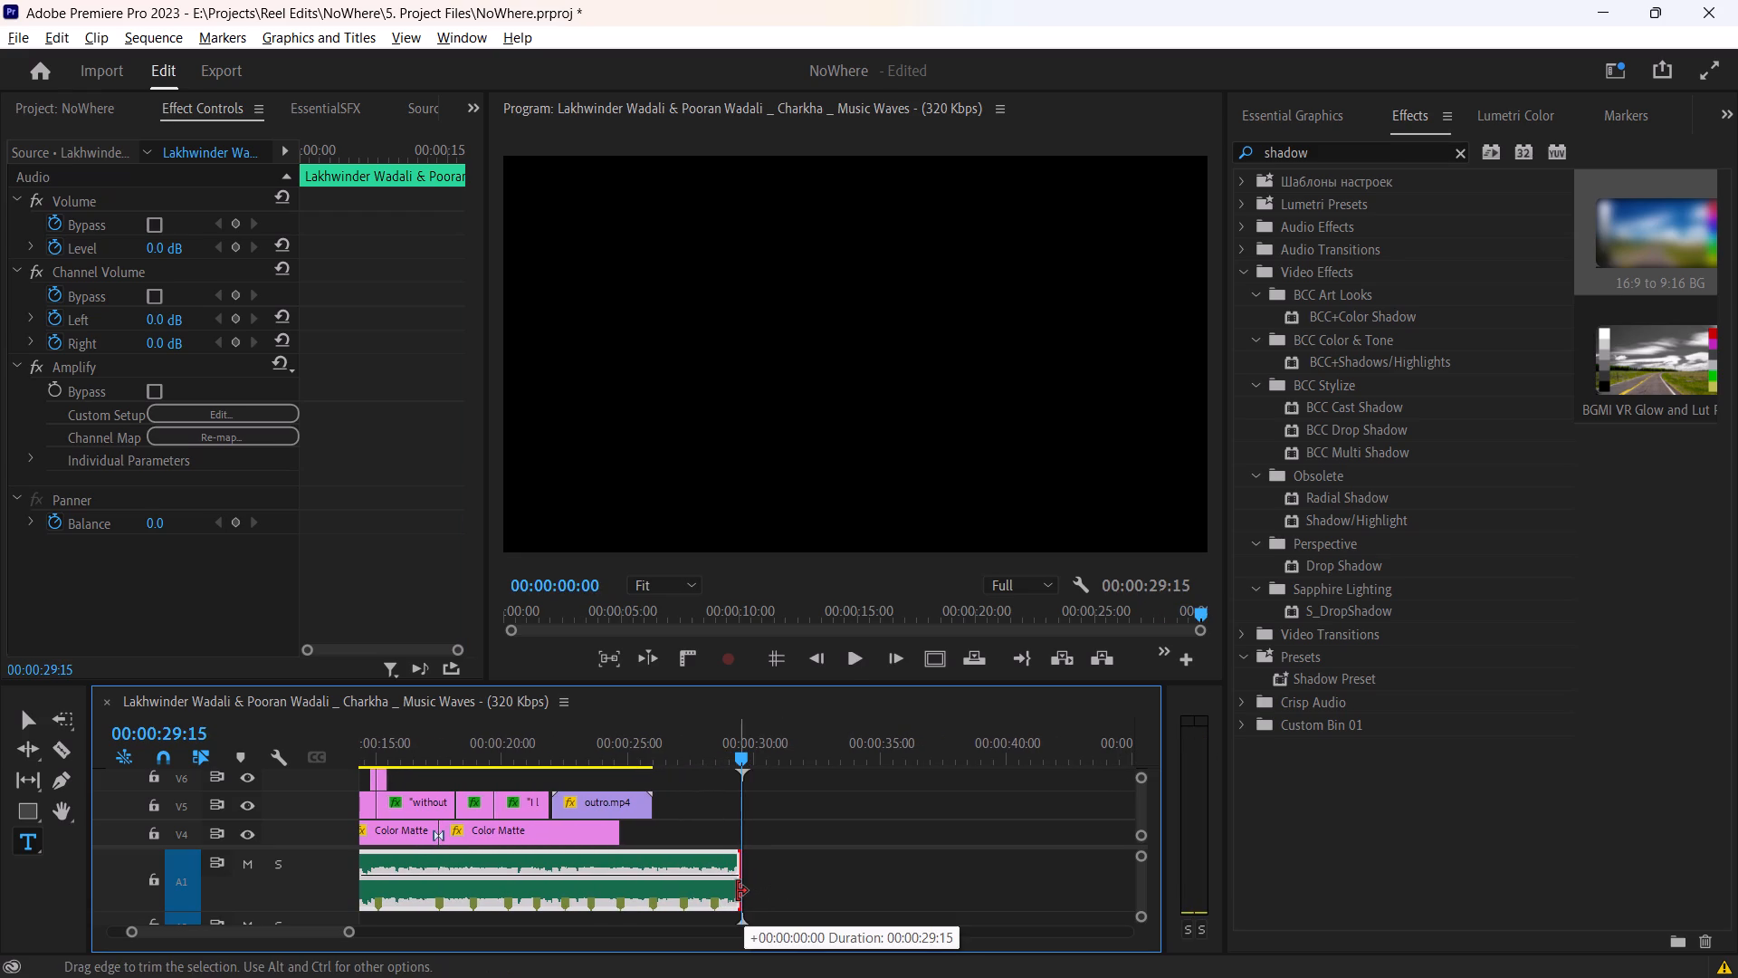
pyautogui.moveTo(737, 891); pyautogui.dragTo(734, 892)
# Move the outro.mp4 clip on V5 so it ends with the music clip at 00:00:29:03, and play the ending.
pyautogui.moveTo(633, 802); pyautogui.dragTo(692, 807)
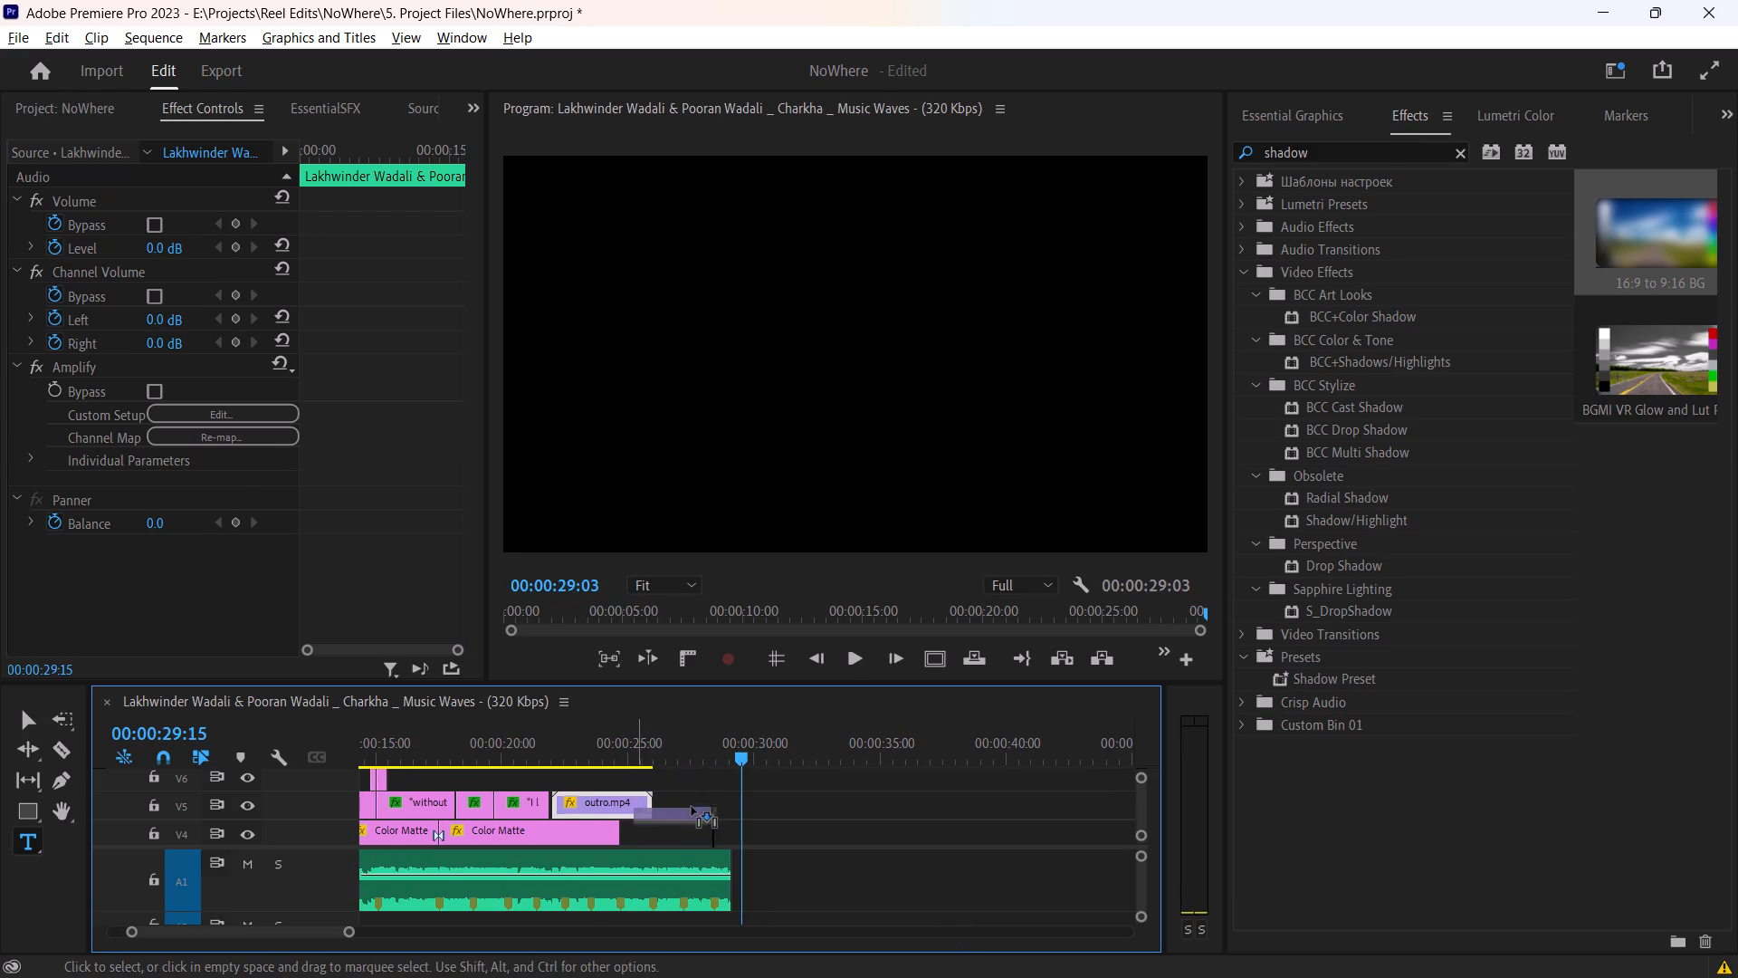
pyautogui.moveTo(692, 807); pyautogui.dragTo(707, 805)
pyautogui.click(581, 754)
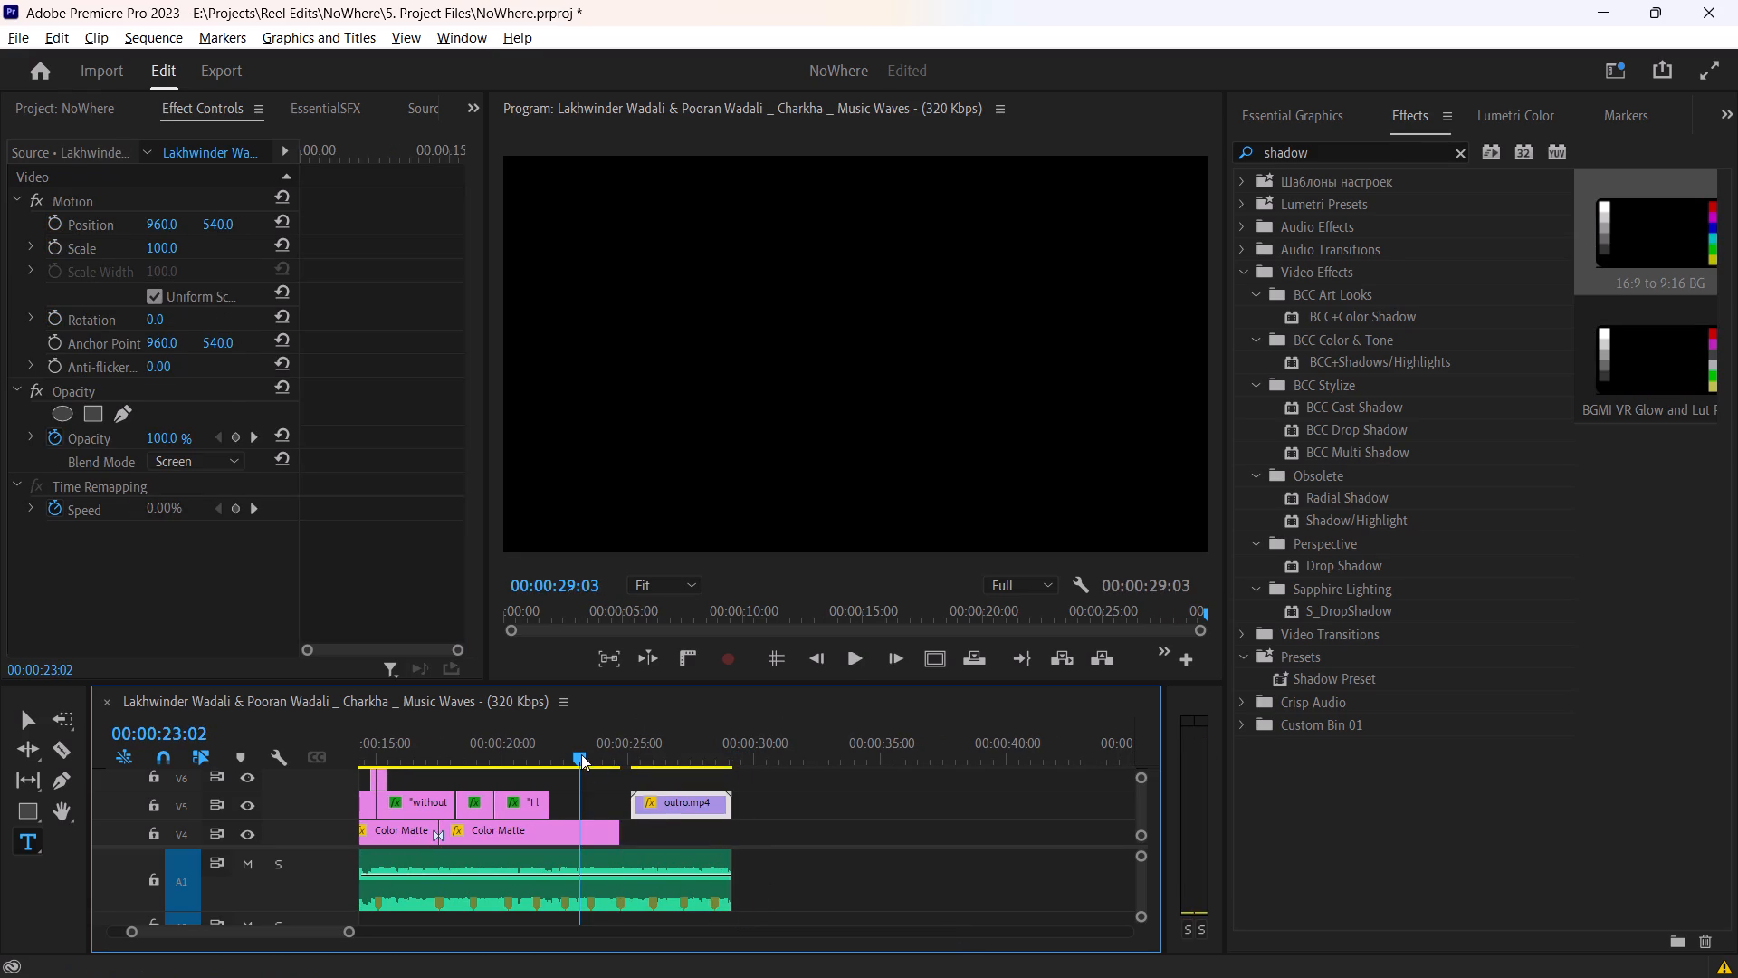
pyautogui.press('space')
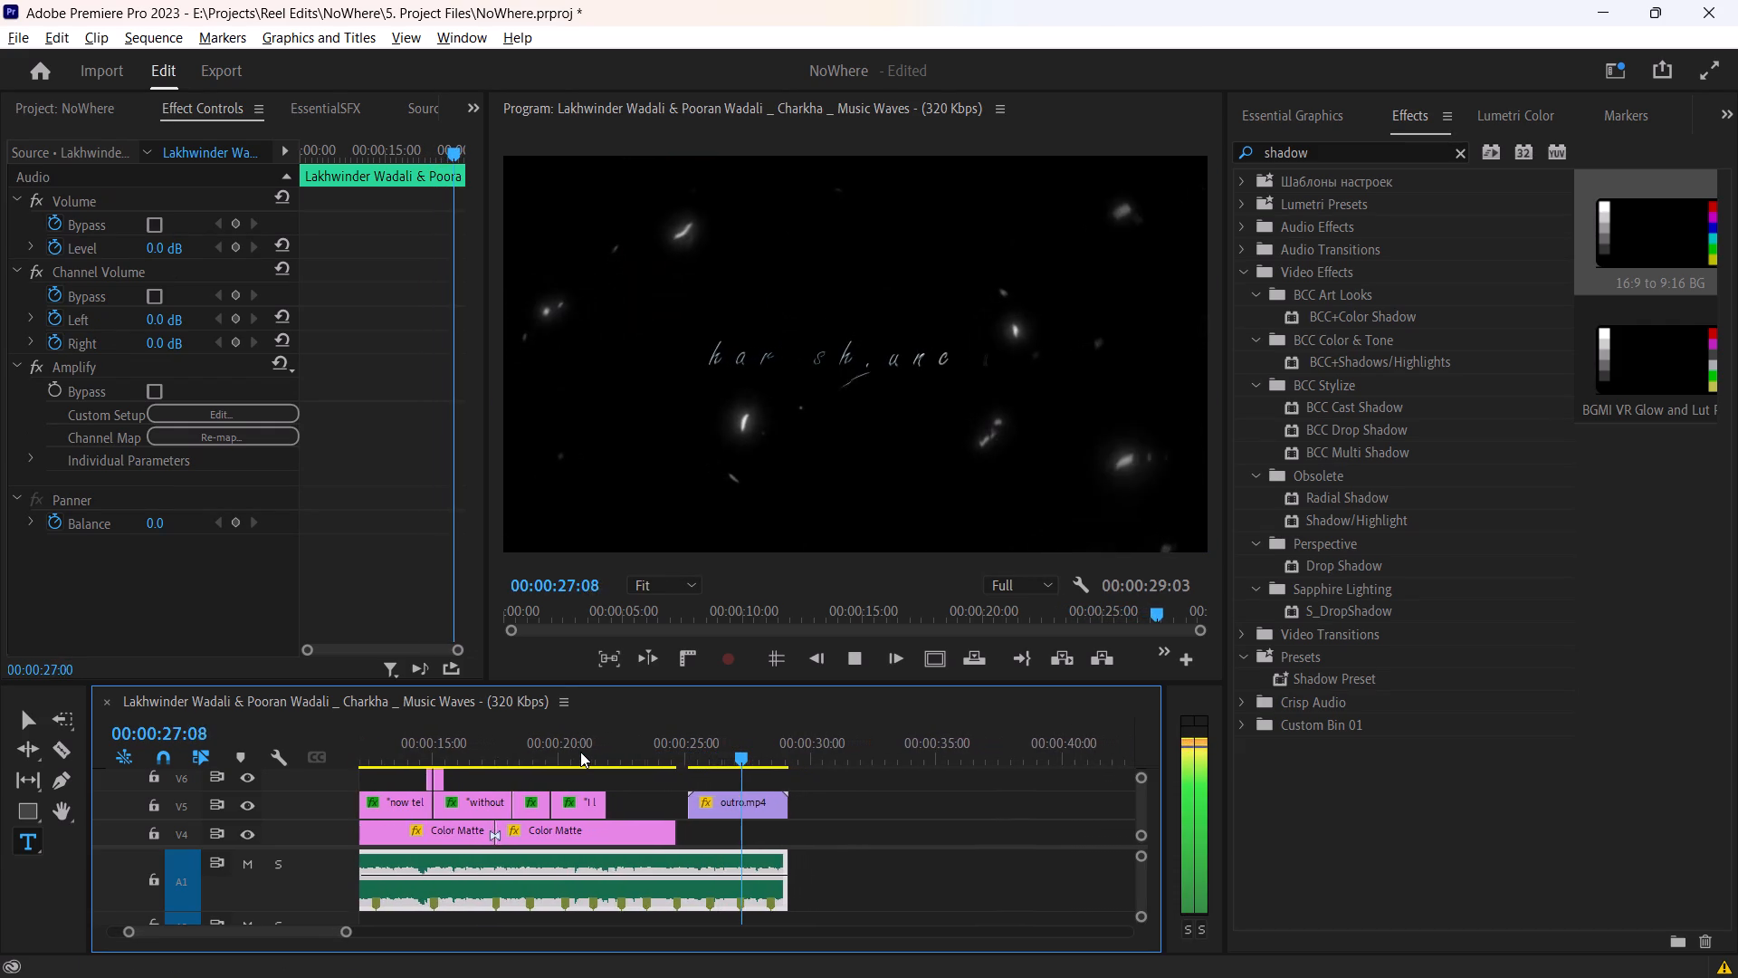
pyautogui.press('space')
# Move outro.mp4 on V5 earlier so it starts just before the last Color Matte ends and finishes at about 00:00:28:11, playing the ending to check.
pyautogui.moveTo(688, 795); pyautogui.dragTo(674, 796)
pyautogui.click(644, 748)
pyautogui.press('space')
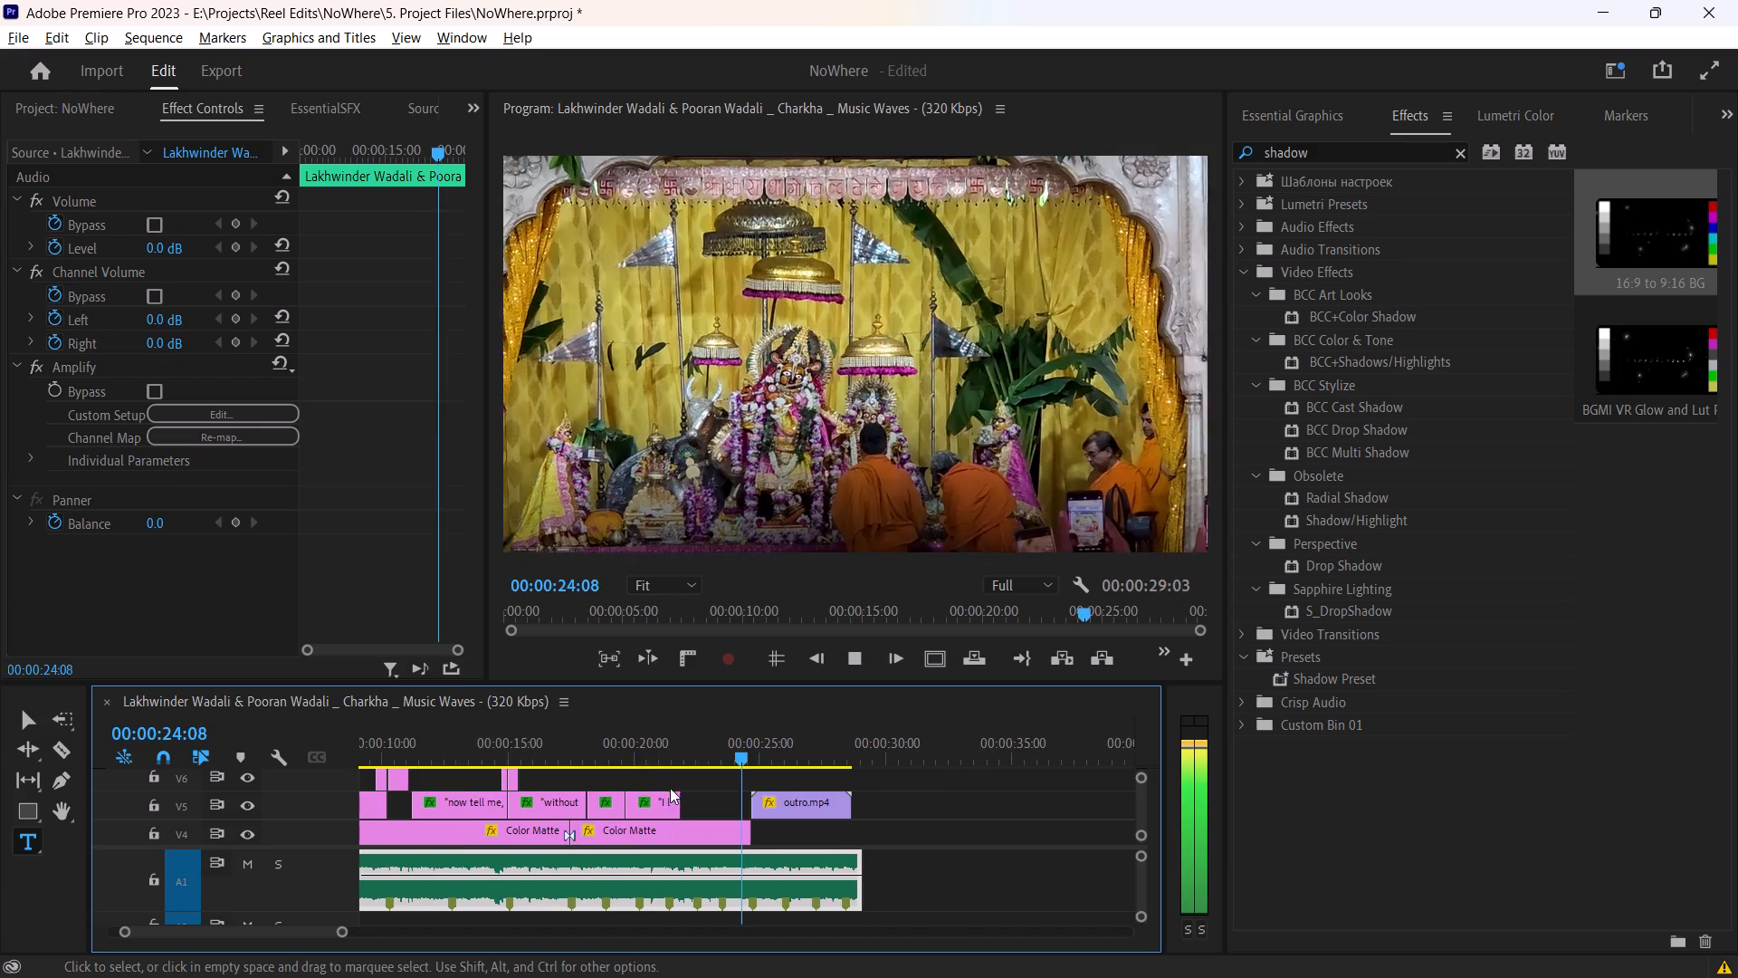
pyautogui.press('space')
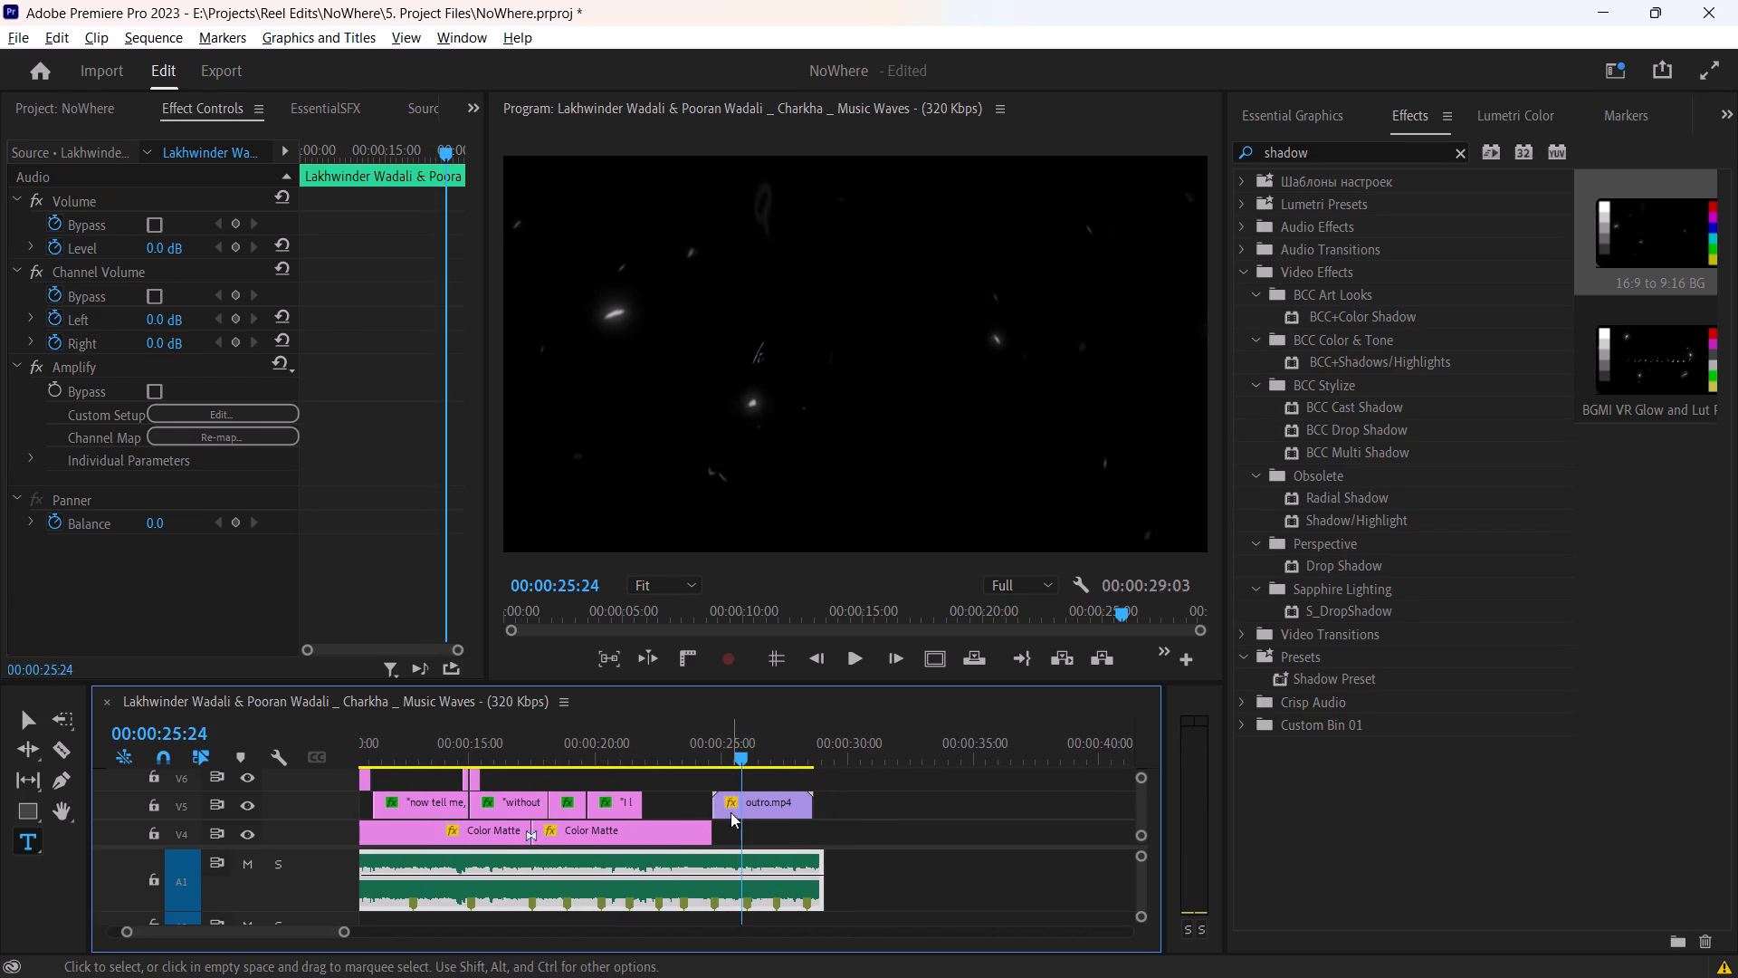
pyautogui.moveTo(731, 812); pyautogui.dragTo(717, 814)
pyautogui.click(702, 738)
pyautogui.press('space')
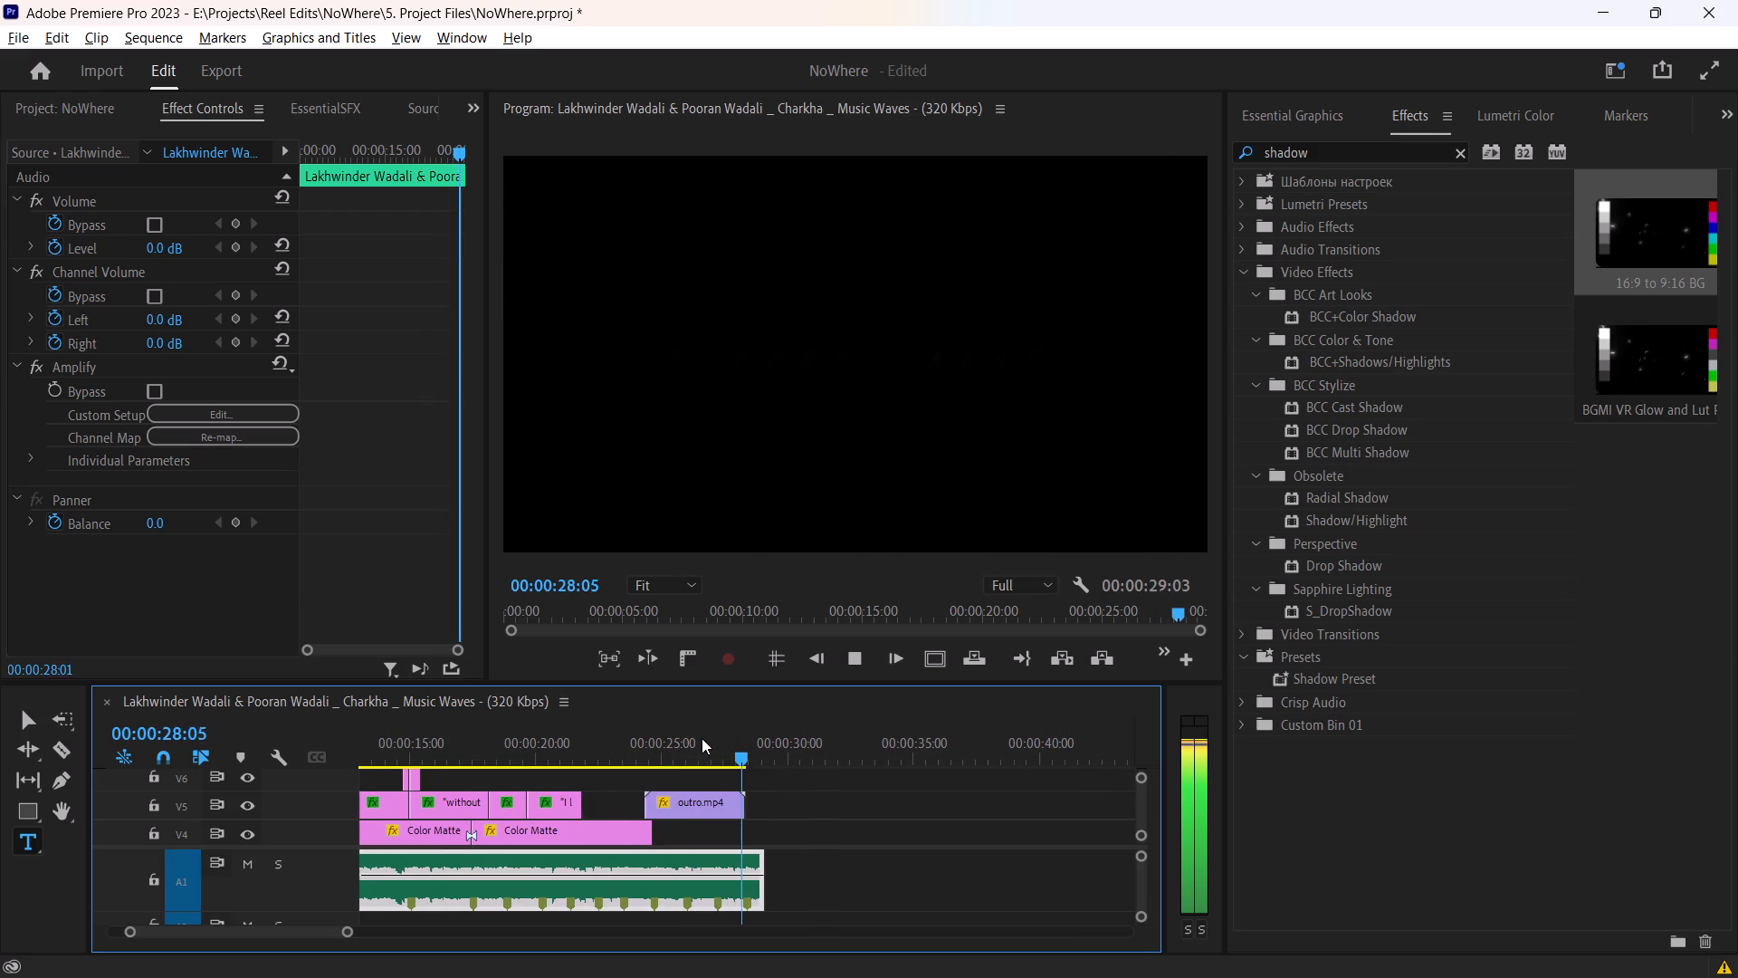
pyautogui.click(702, 738)
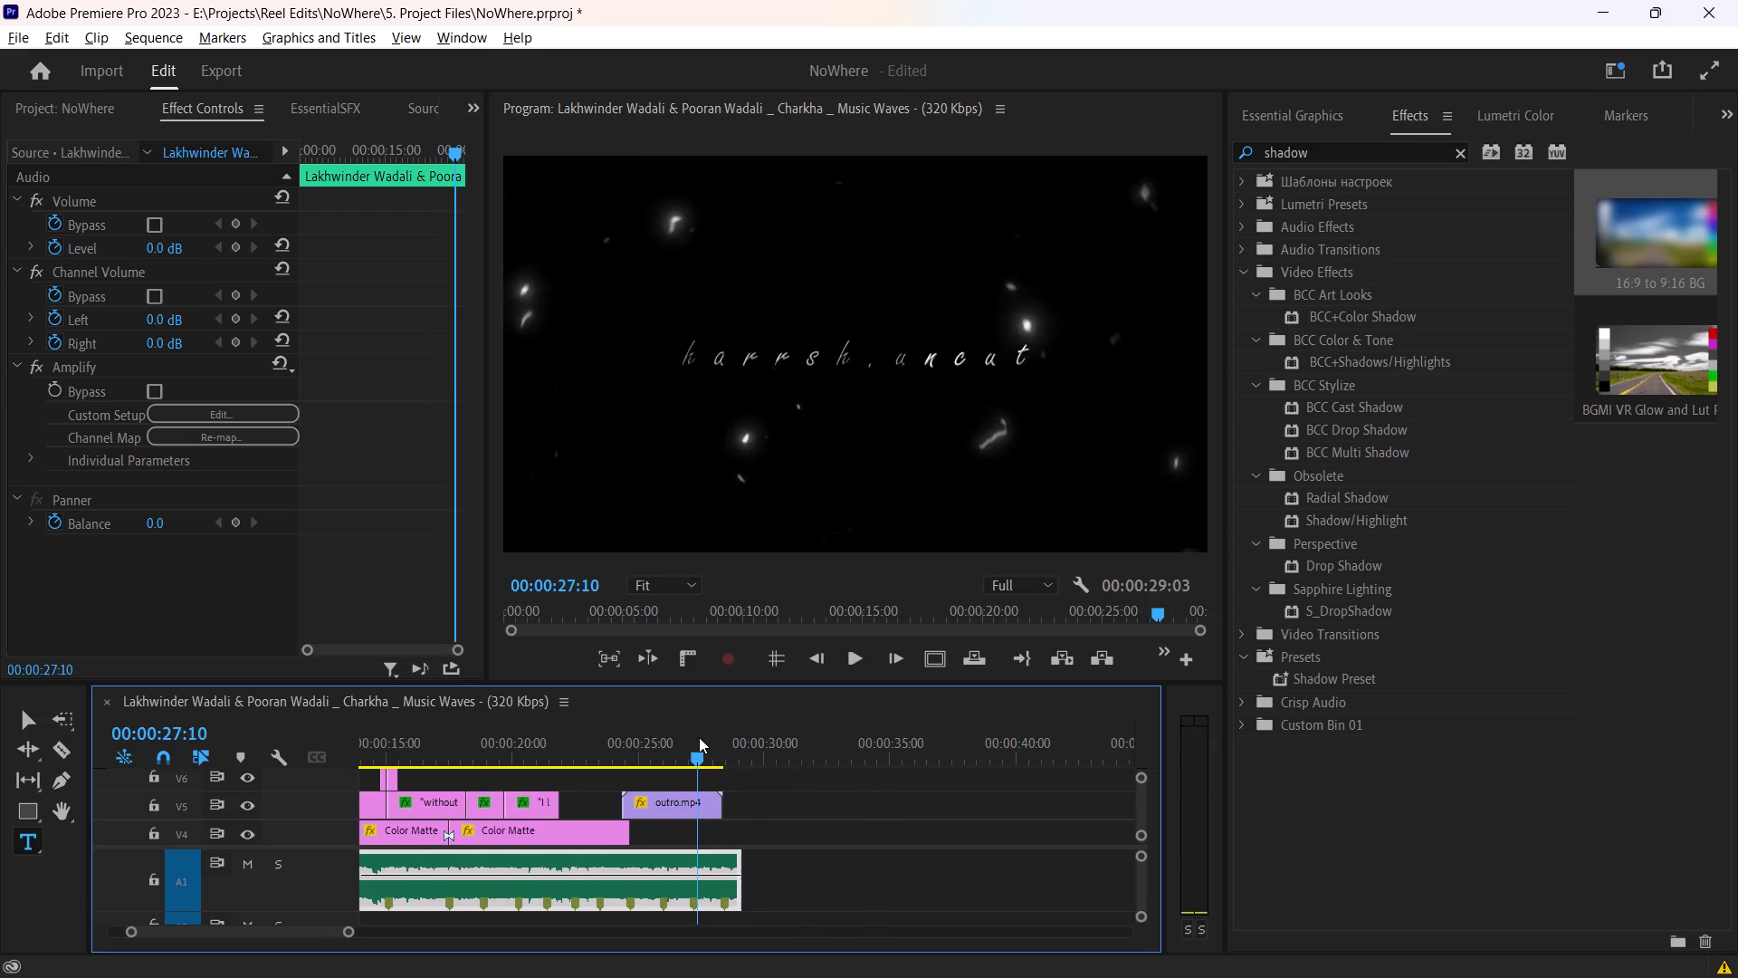
pyautogui.press('space')
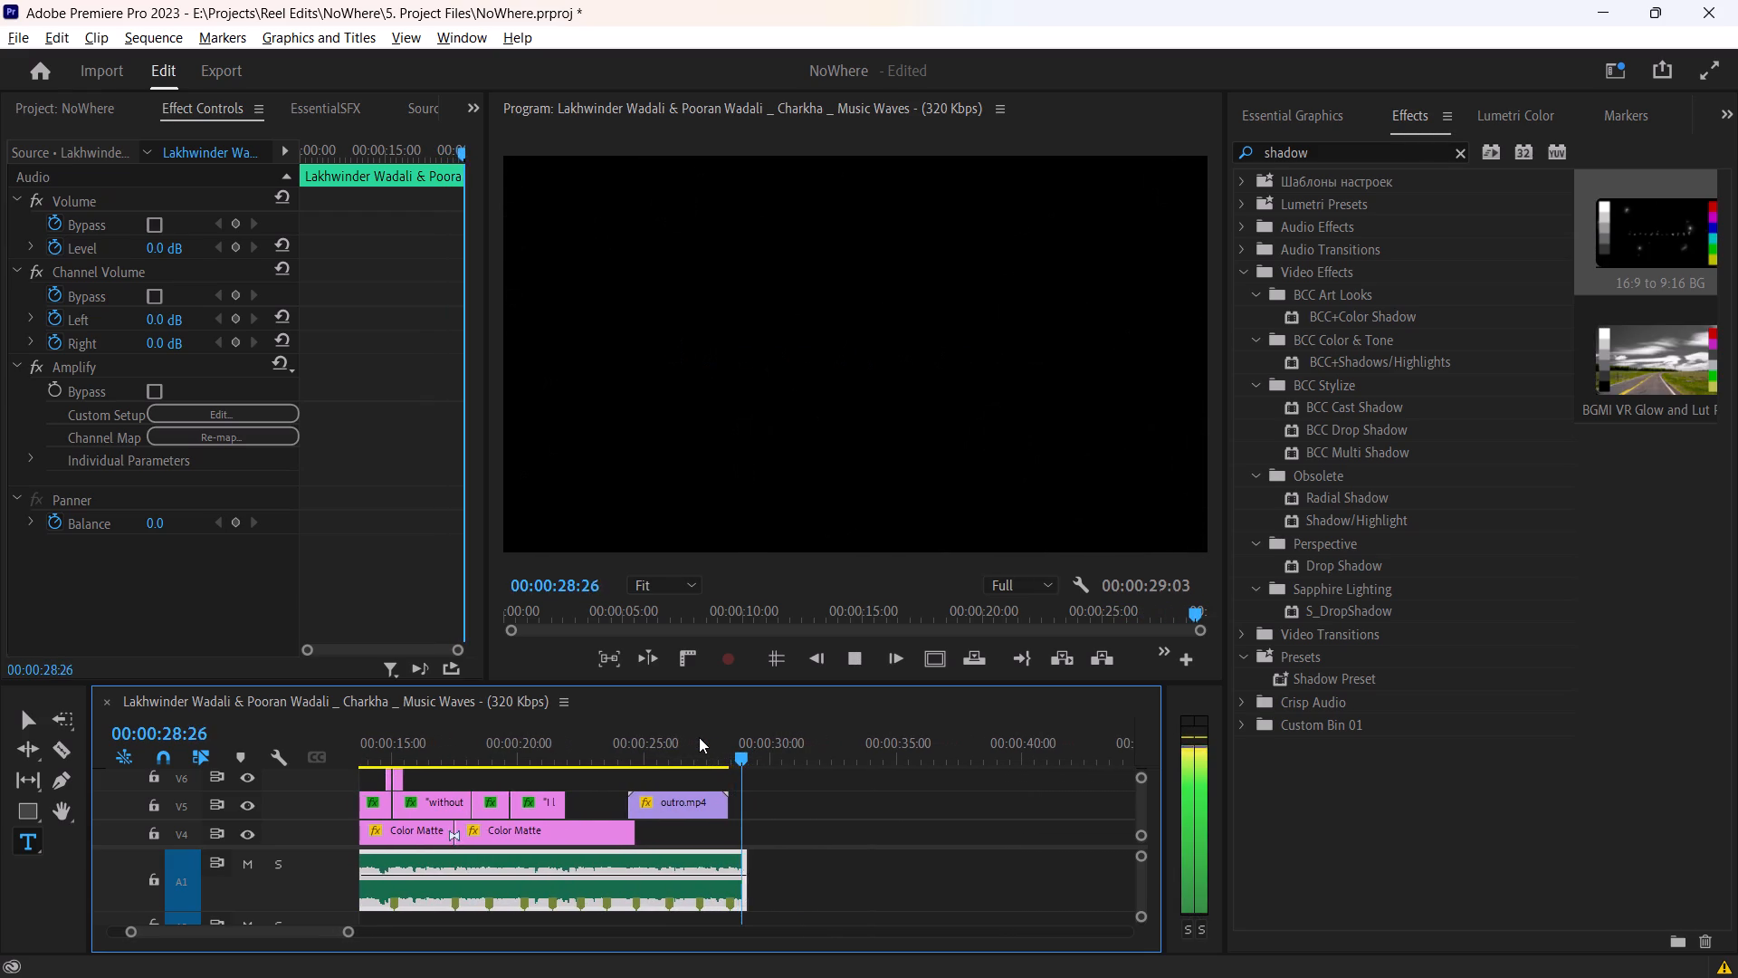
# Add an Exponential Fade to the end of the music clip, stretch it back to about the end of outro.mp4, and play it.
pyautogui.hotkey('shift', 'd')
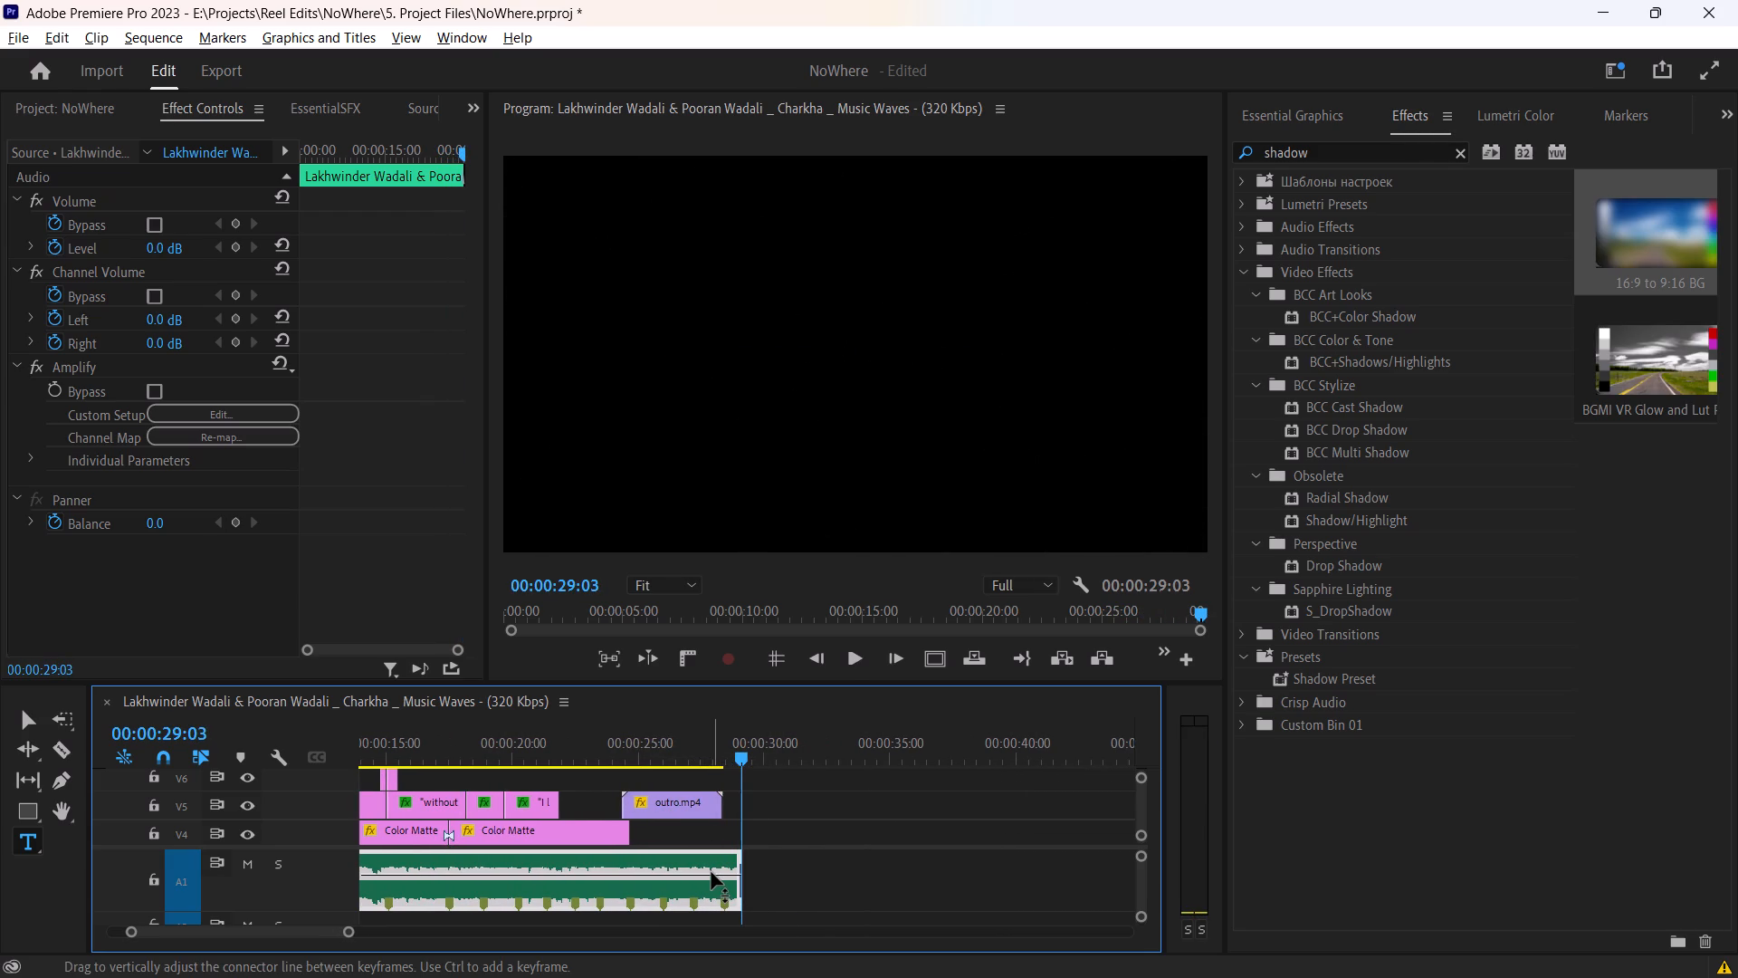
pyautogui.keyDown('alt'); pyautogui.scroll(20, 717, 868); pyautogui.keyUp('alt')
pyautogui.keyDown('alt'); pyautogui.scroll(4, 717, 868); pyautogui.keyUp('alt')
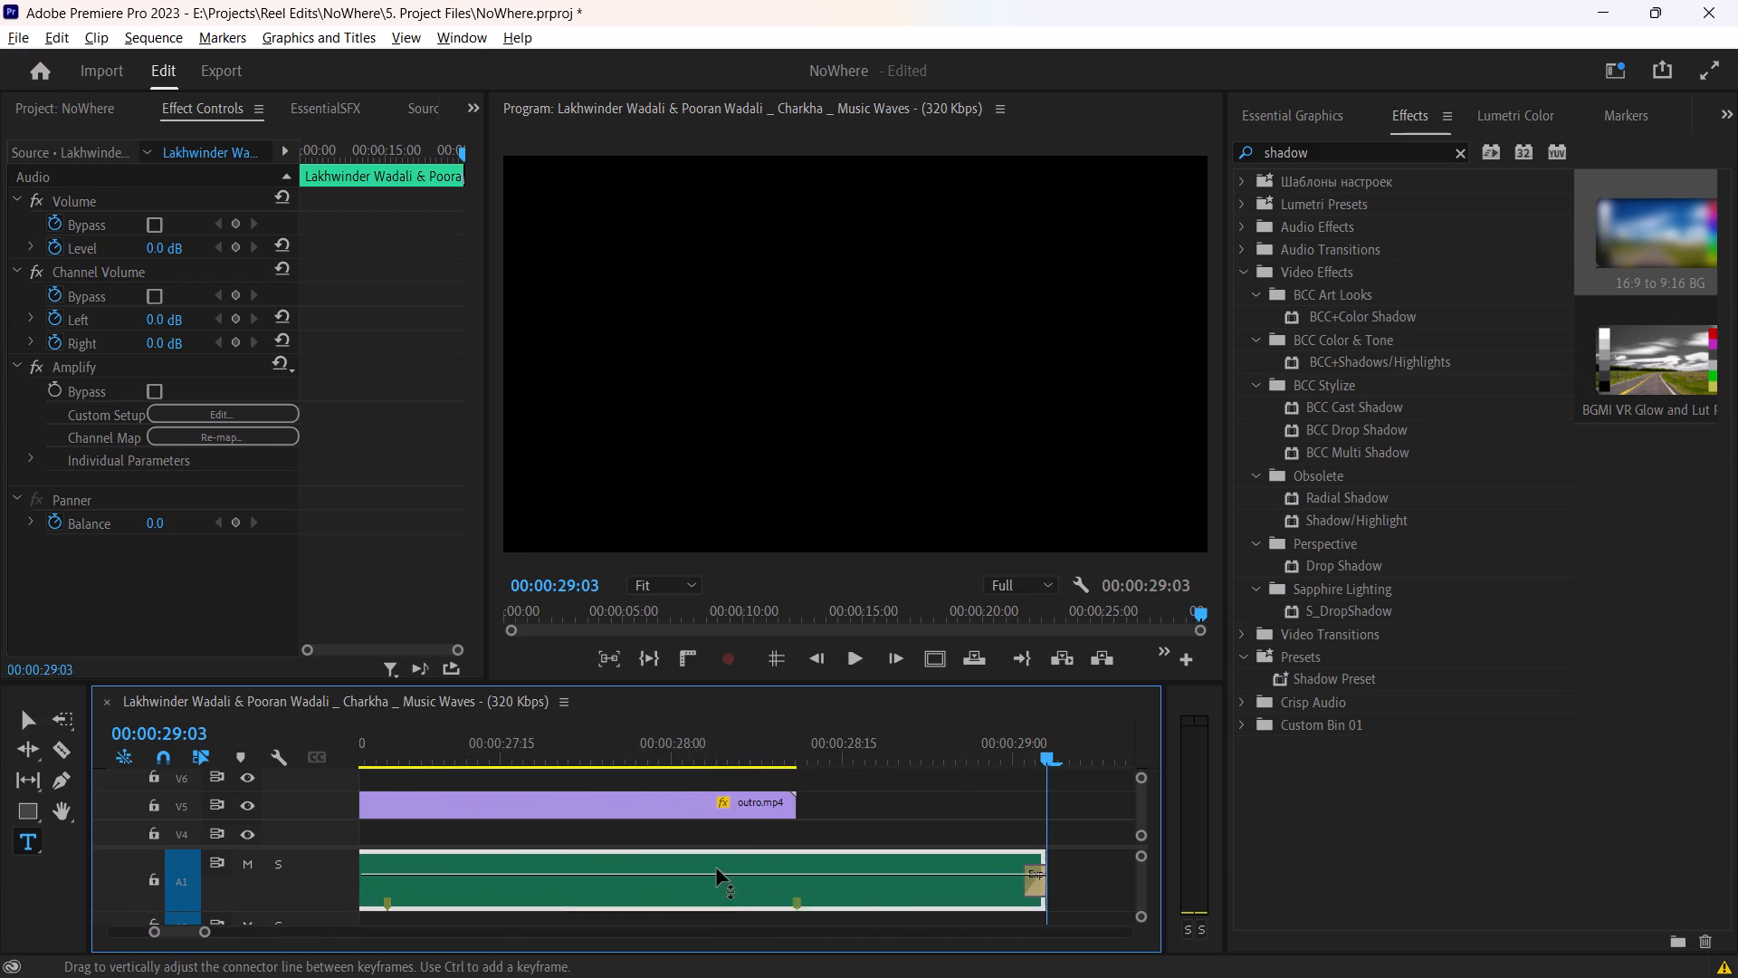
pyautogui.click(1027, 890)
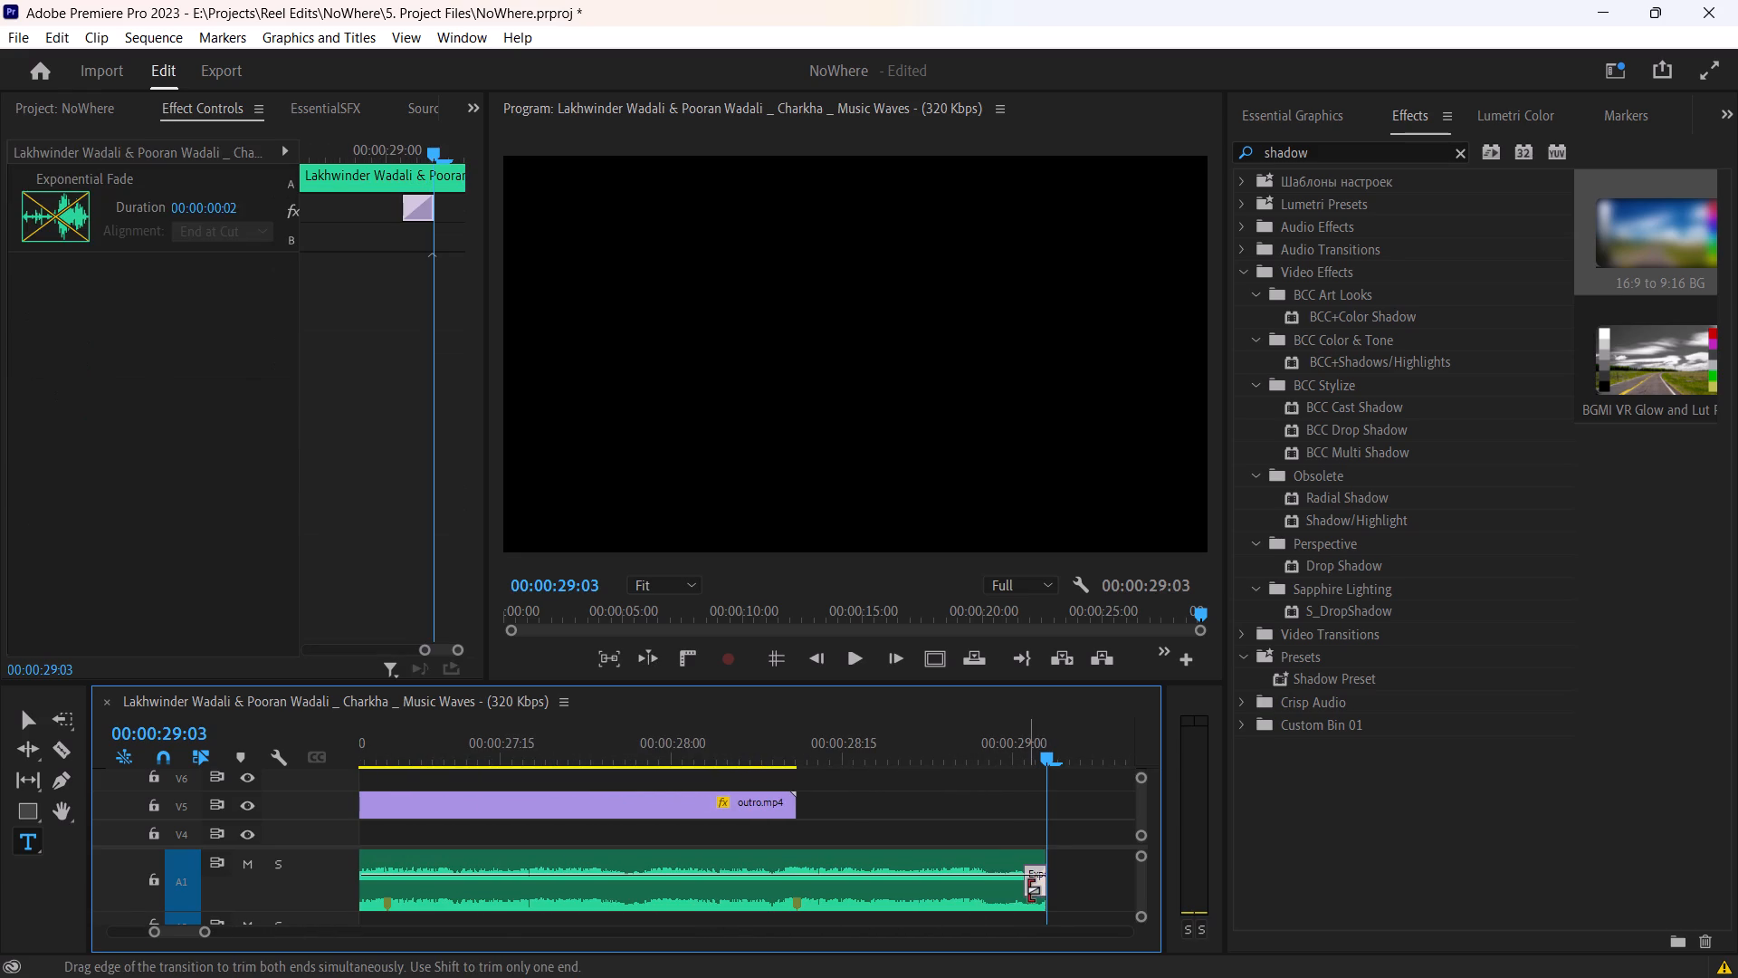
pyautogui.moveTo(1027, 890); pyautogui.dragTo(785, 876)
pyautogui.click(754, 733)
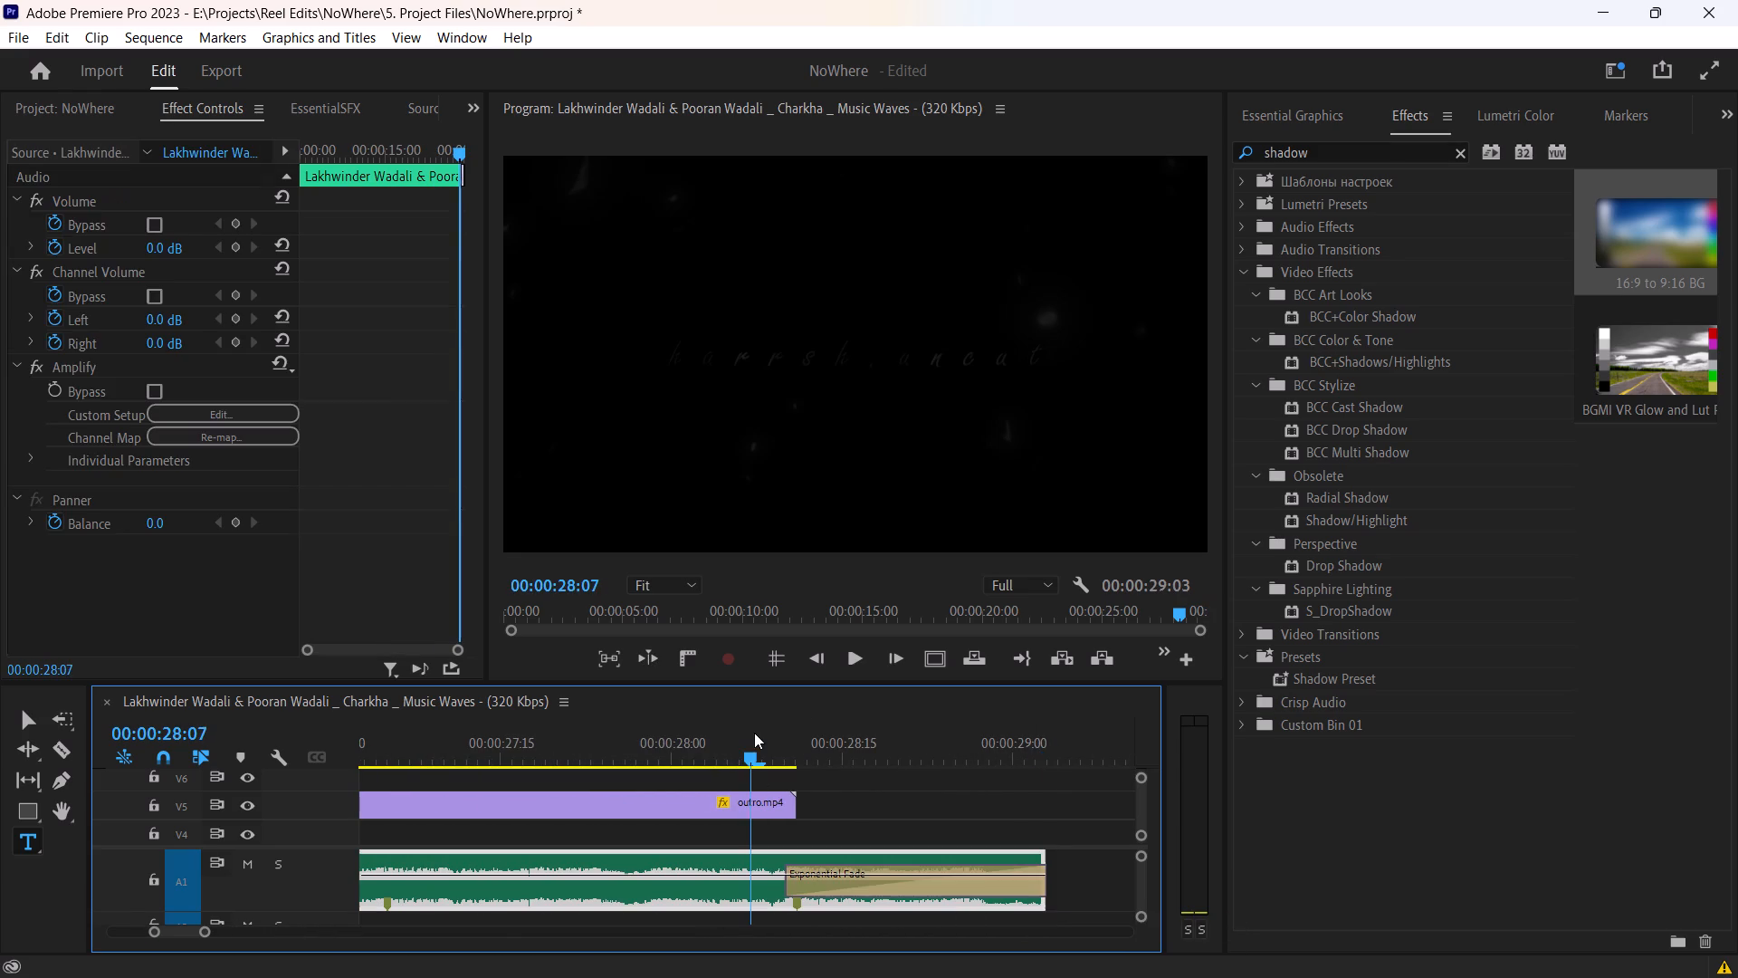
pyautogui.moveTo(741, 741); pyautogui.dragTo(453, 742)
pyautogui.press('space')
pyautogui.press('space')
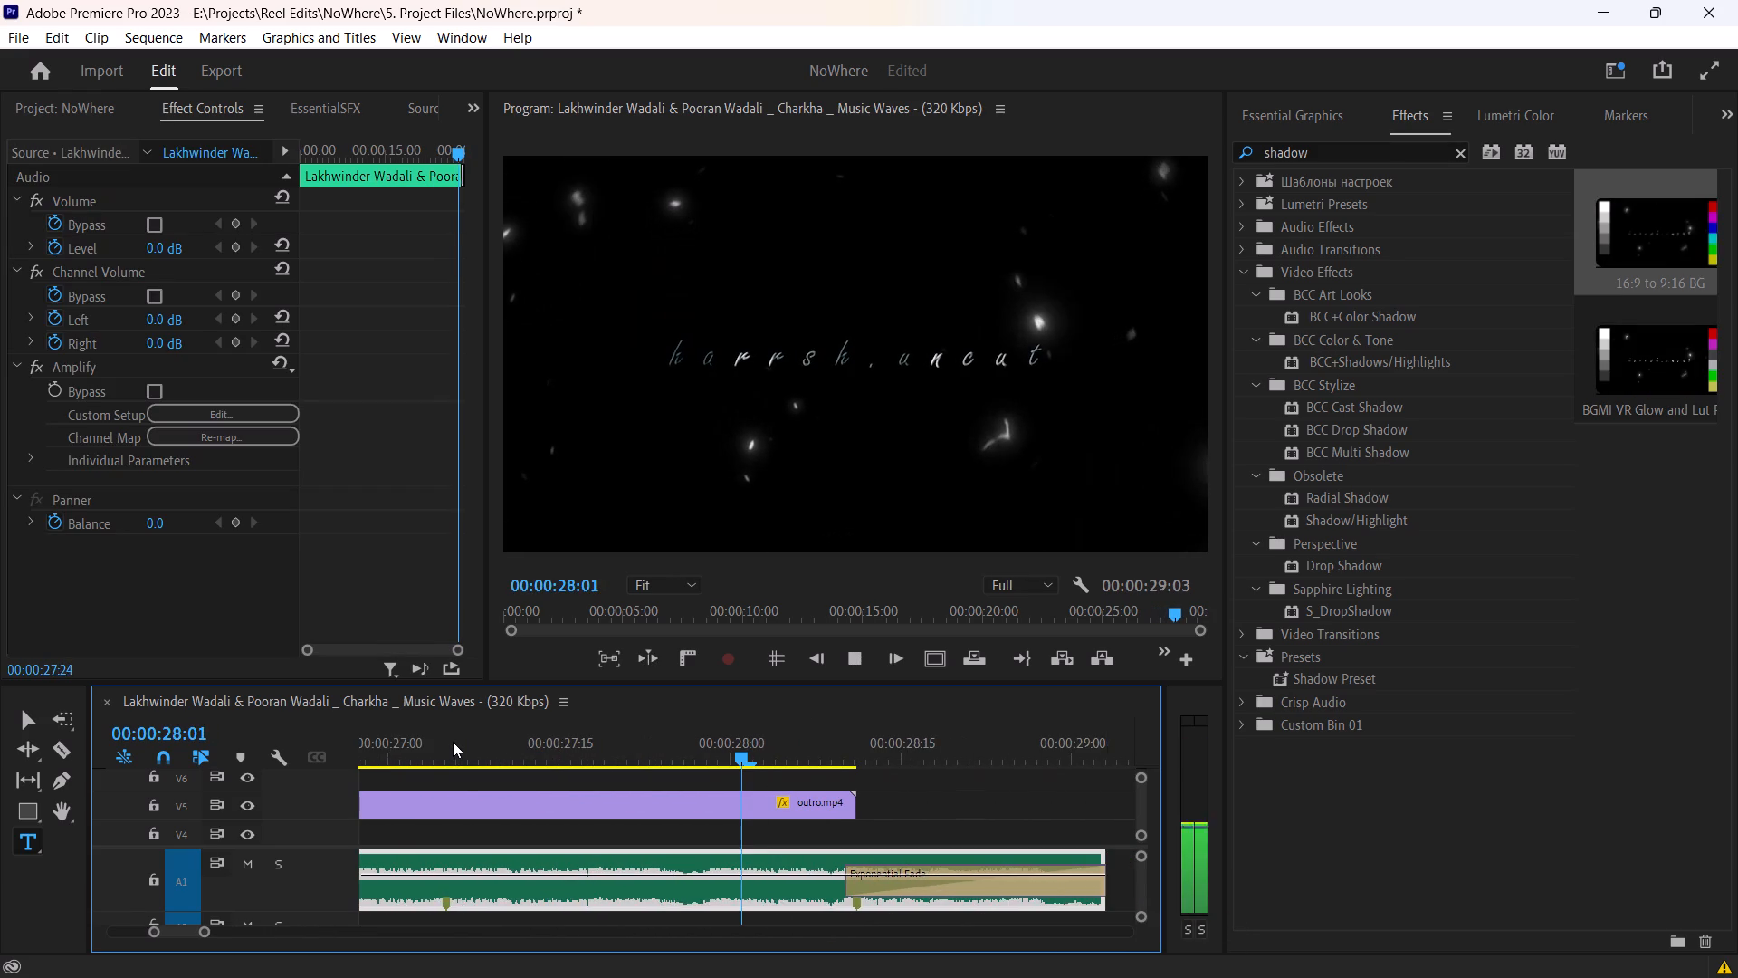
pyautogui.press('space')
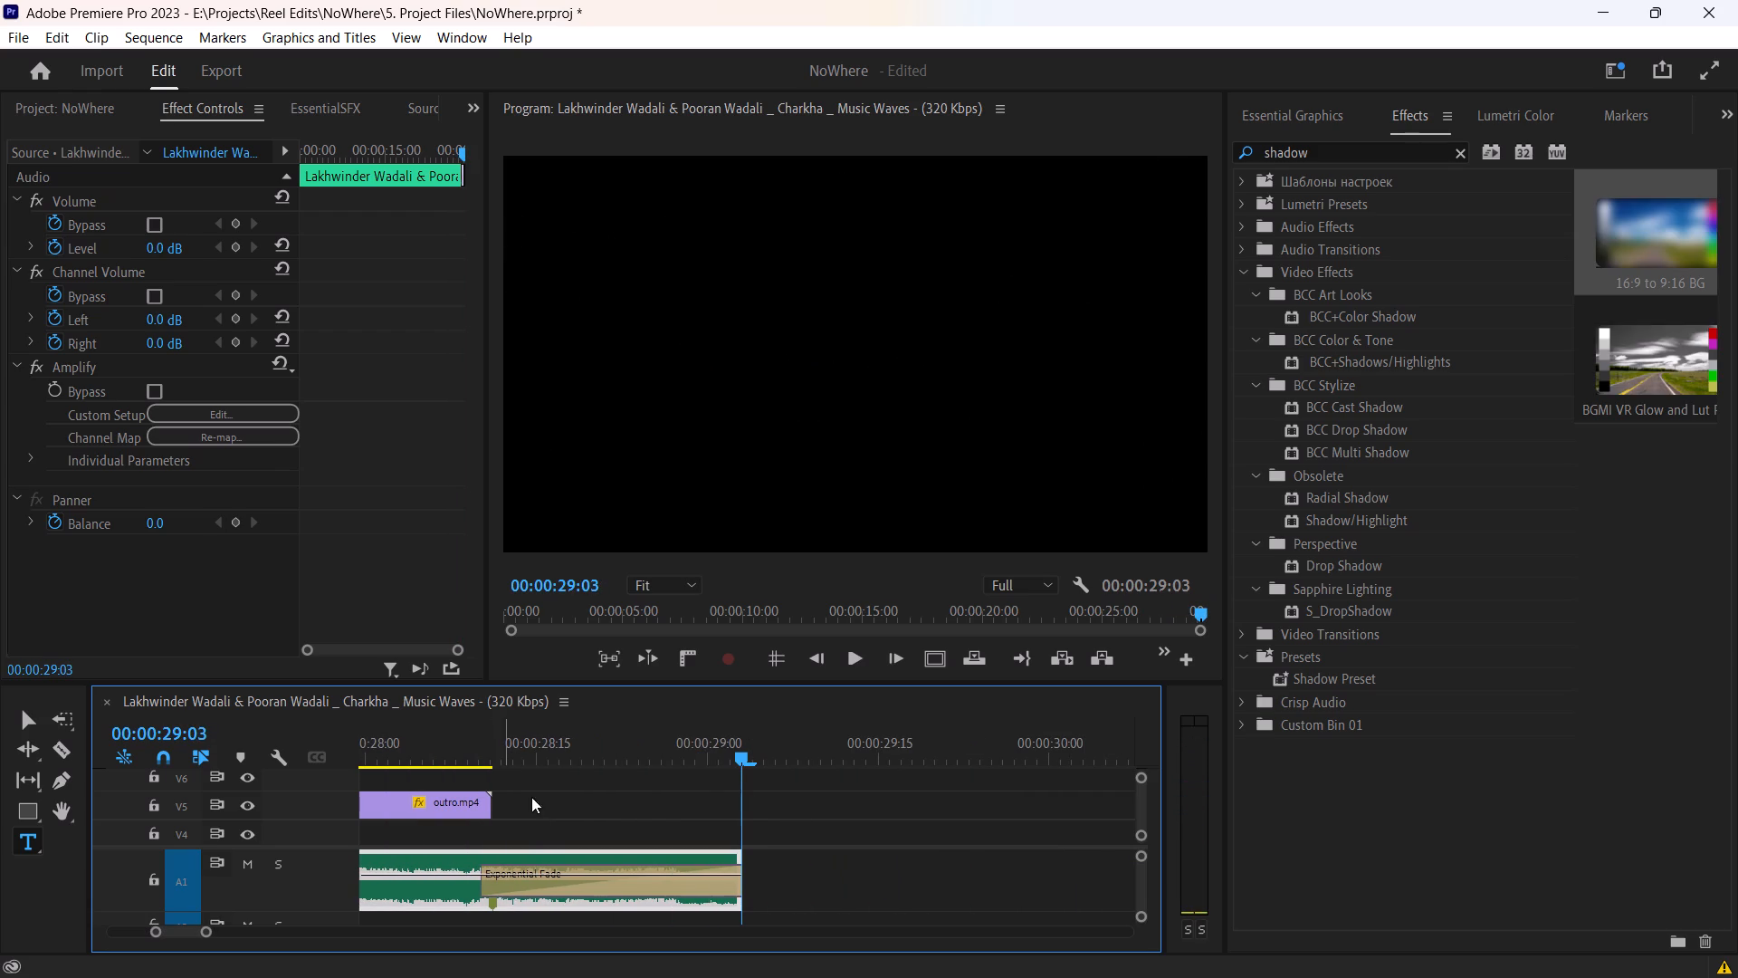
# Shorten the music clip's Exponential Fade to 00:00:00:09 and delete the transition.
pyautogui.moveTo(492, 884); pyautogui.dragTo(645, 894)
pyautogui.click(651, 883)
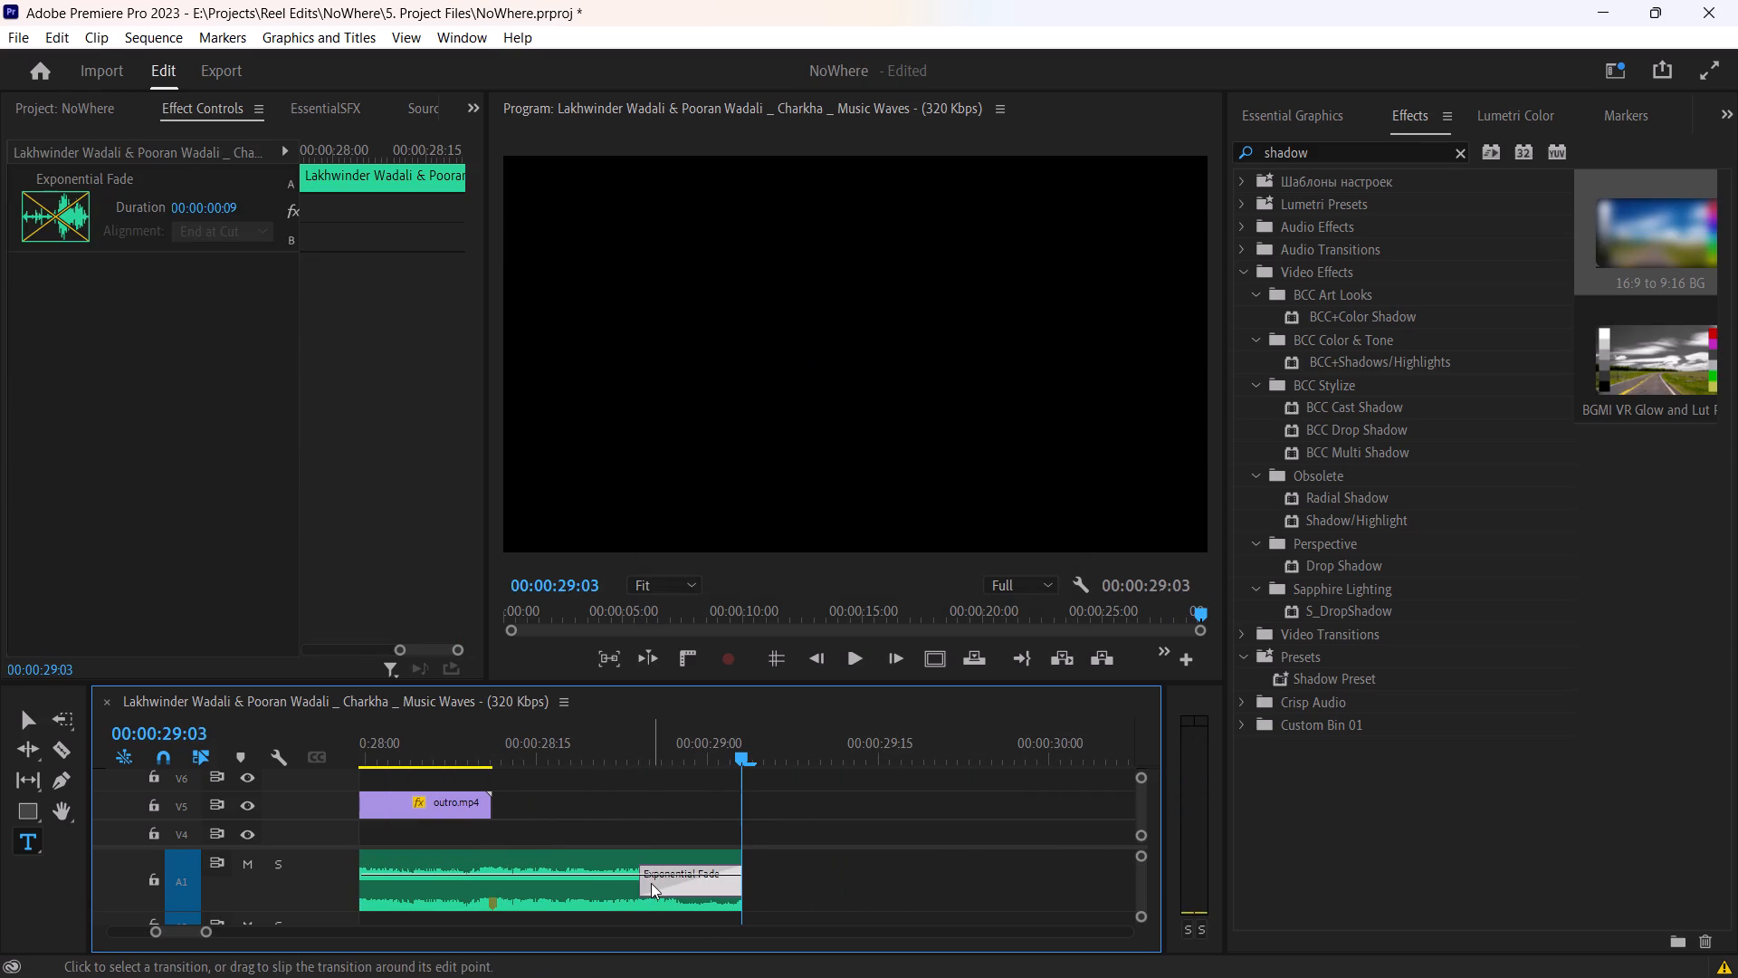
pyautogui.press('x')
# Cut the music clip on track A1 at 00:00:28:15.
pyautogui.click(622, 874)
pyautogui.click(539, 754)
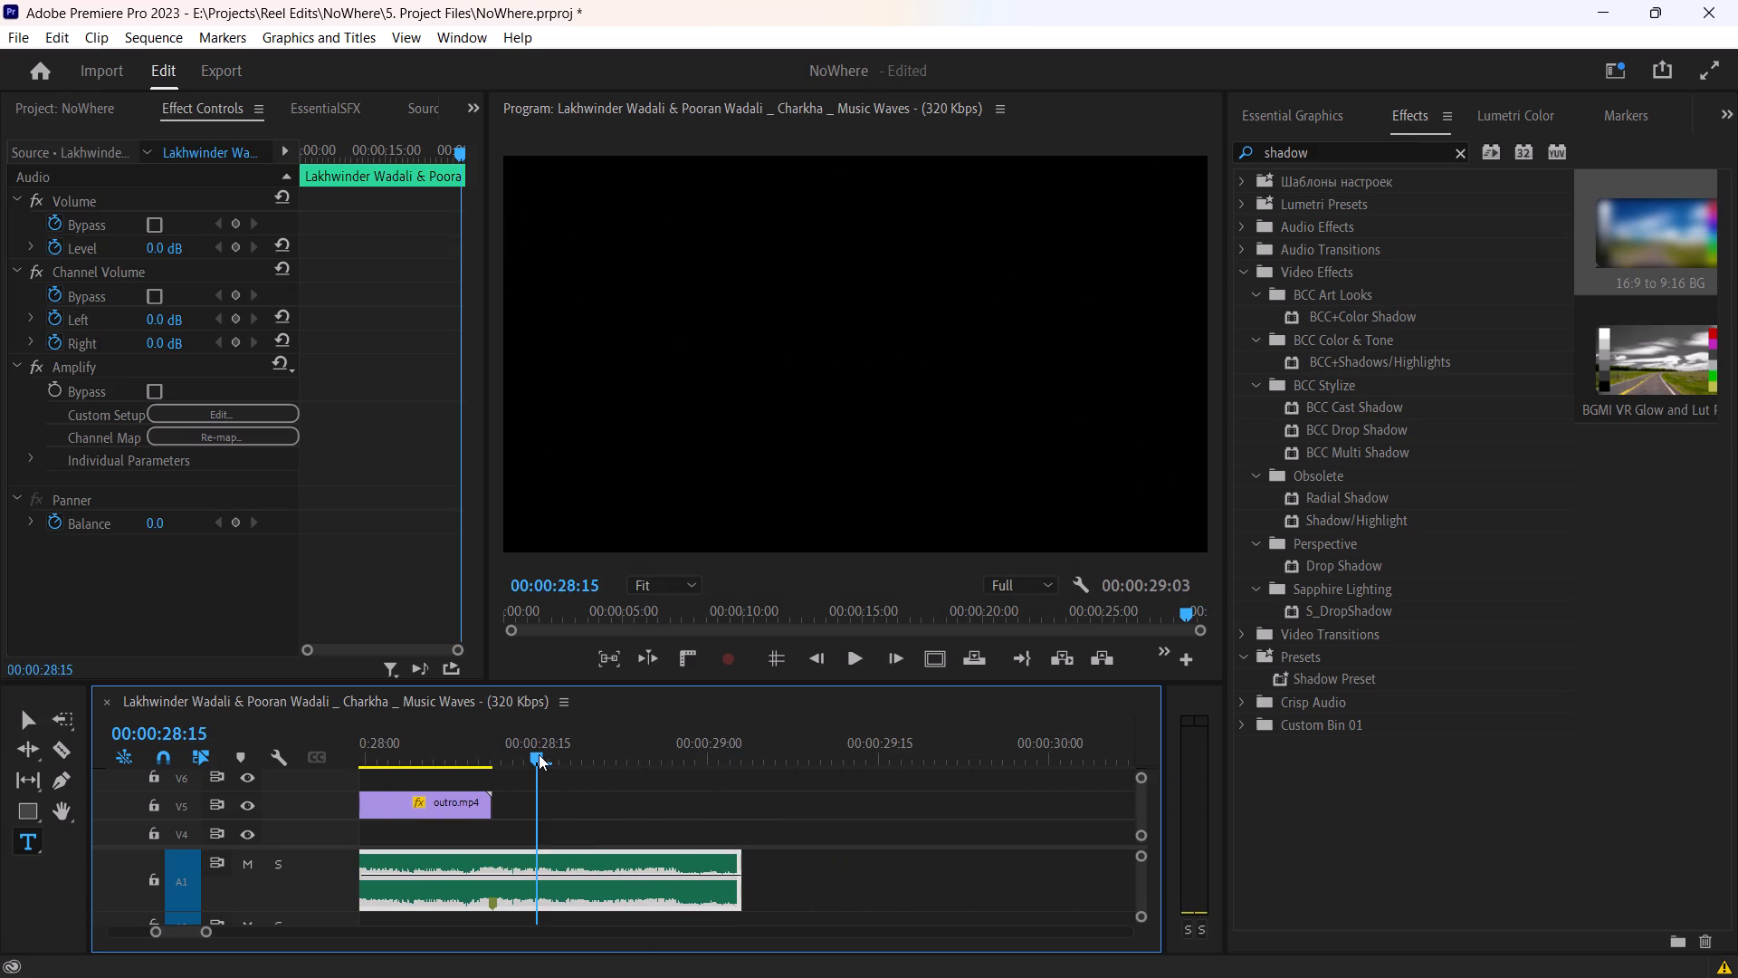
pyautogui.press('z')
# Nest the final music segment after the 00:00:28:15 cut as Nested Sequence 01.
pyautogui.click(614, 868)
pyautogui.rightClick(614, 868)
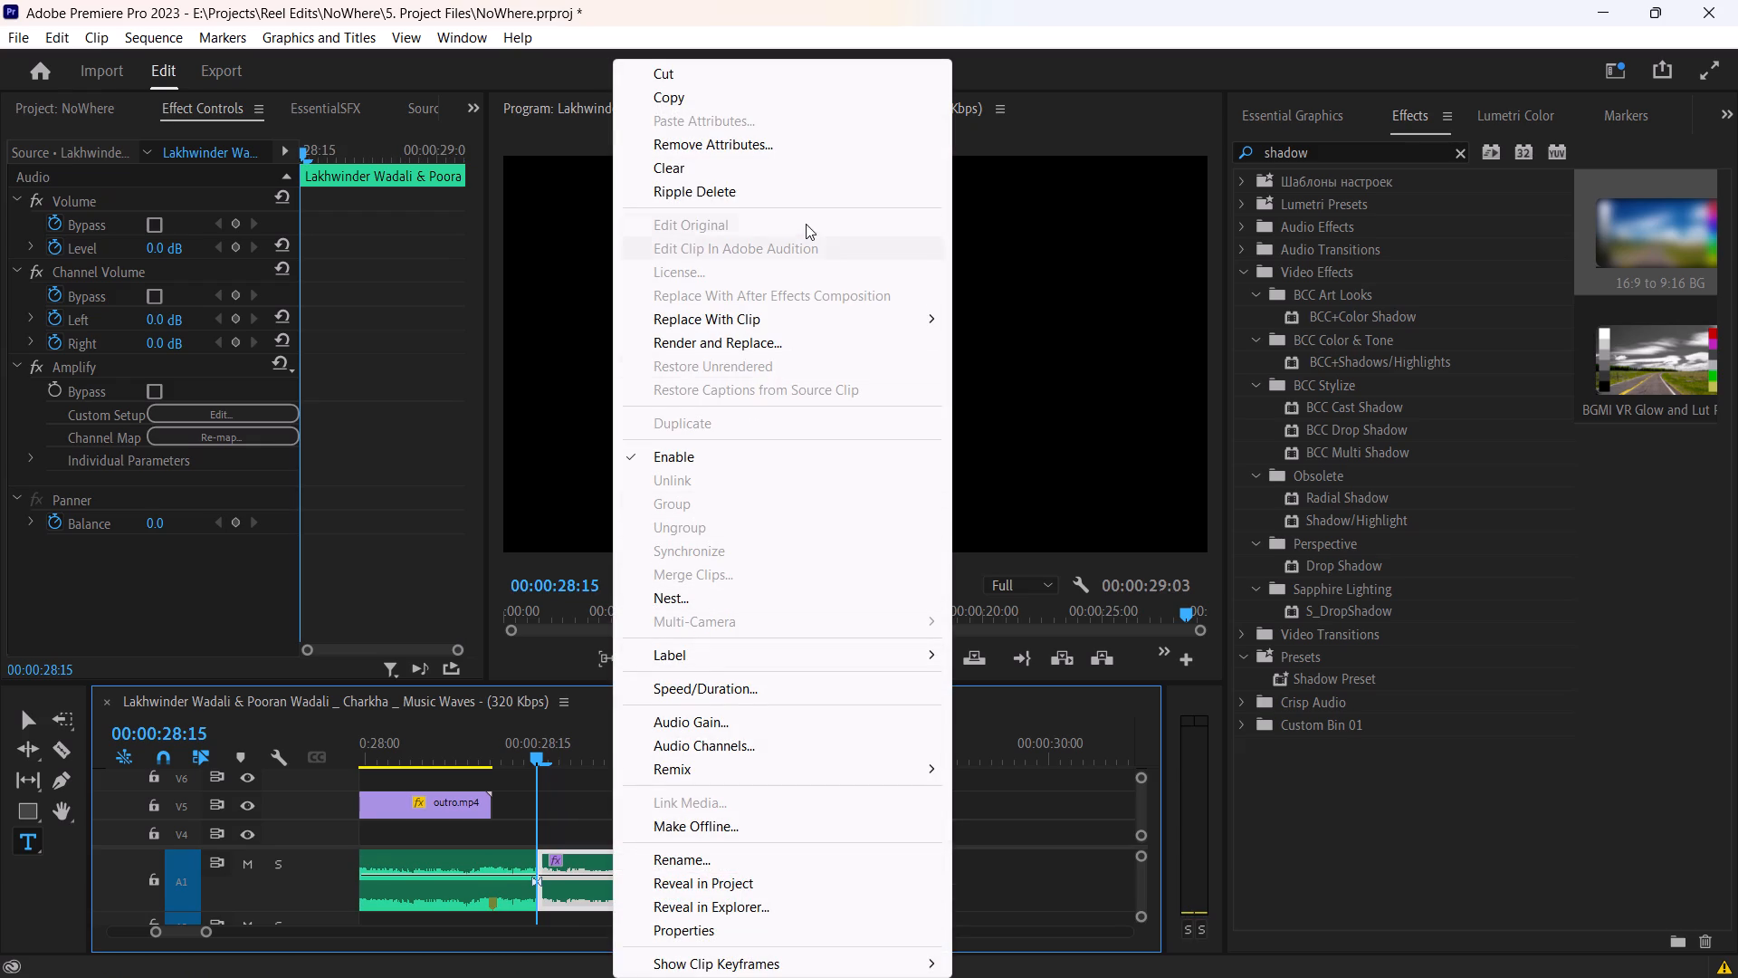
pyautogui.click(731, 601)
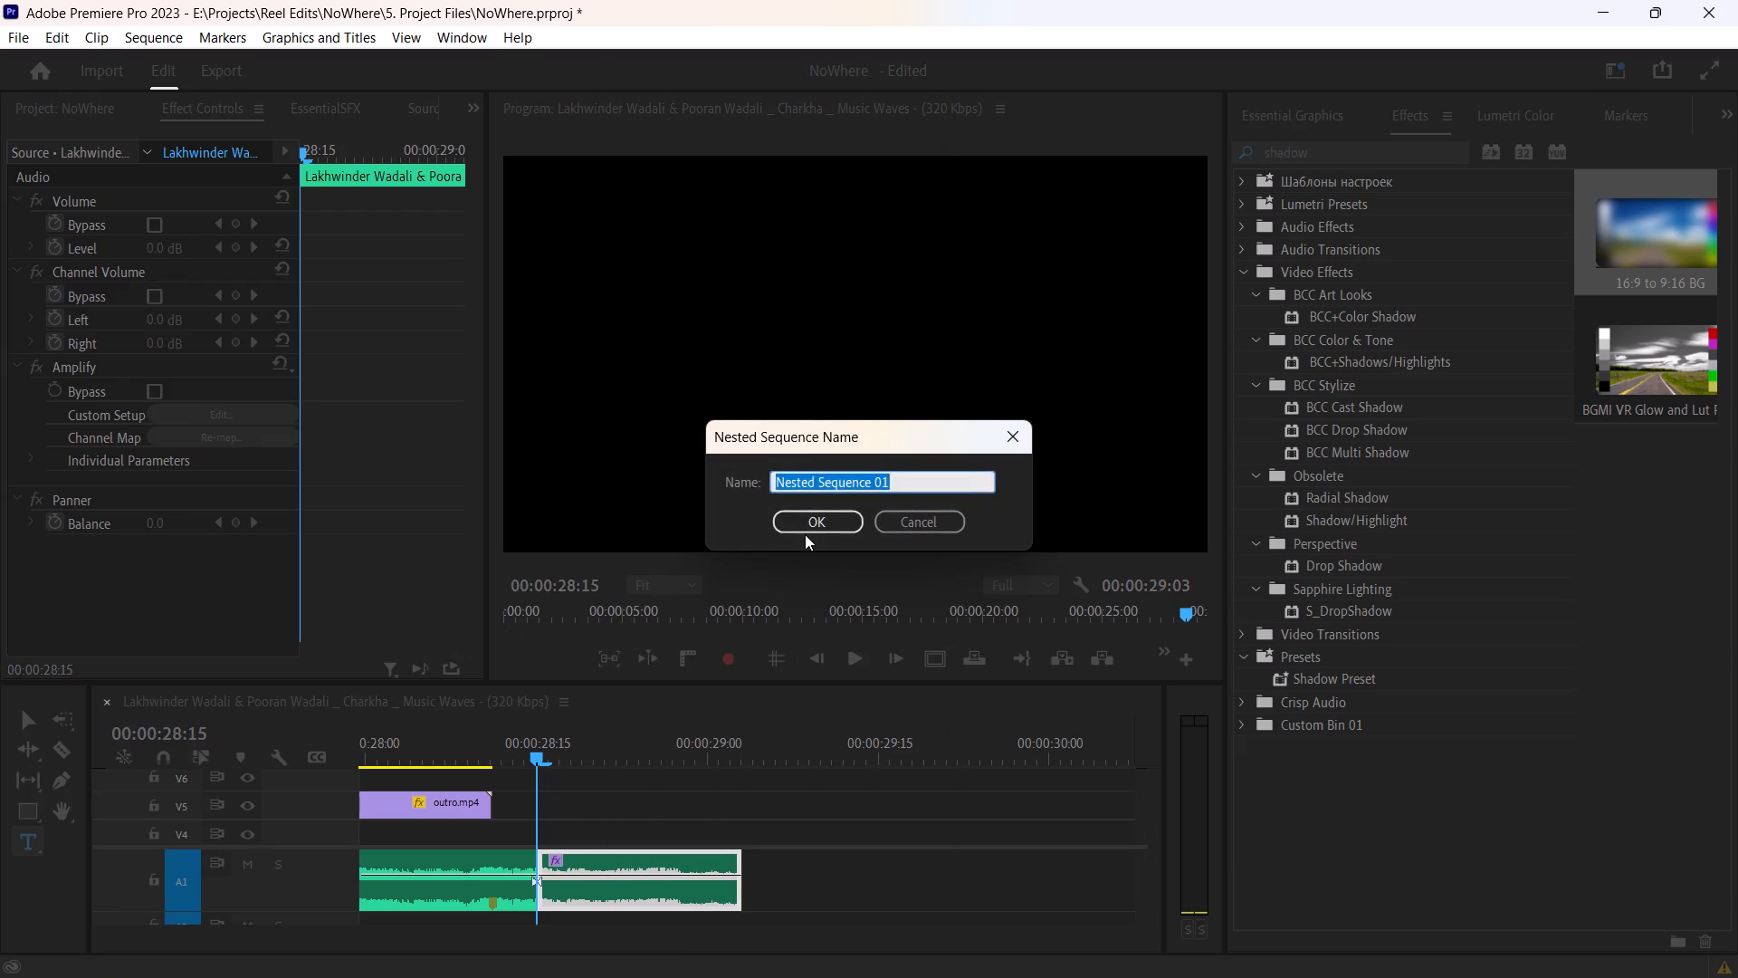
pyautogui.click(805, 534)
pyautogui.click(813, 523)
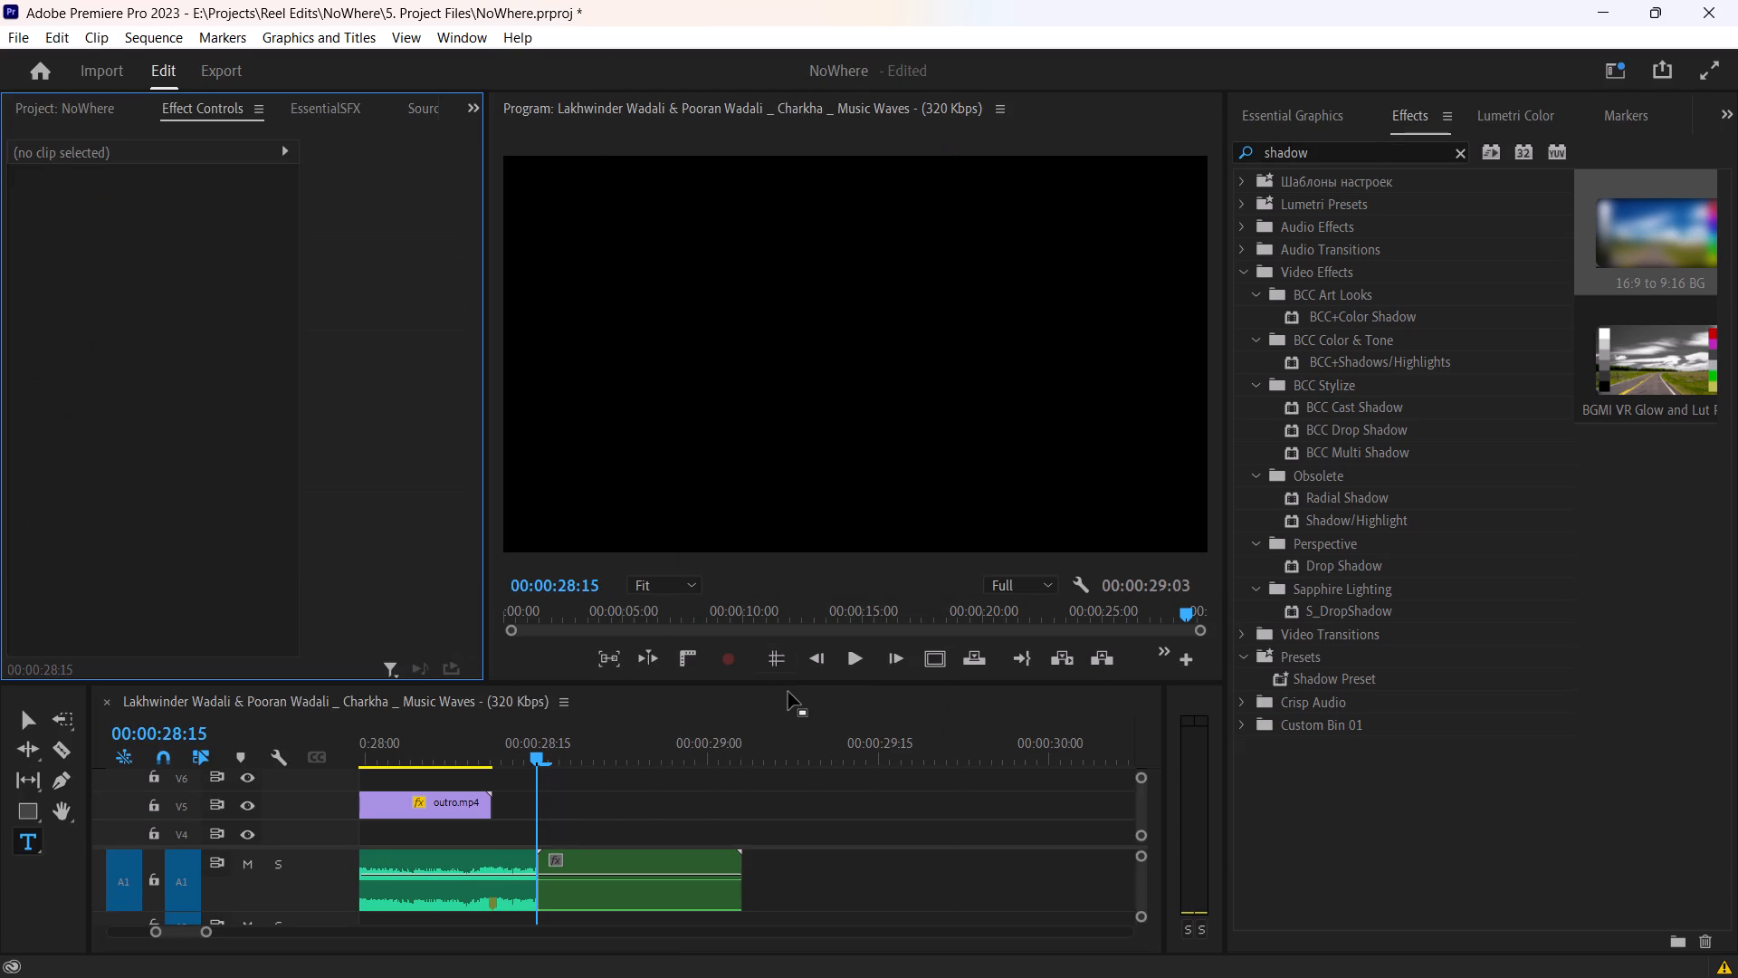
# Enlarge the timeline area and widen the audio meters in the workspace.
pyautogui.moveTo(789, 683); pyautogui.dragTo(805, 594)
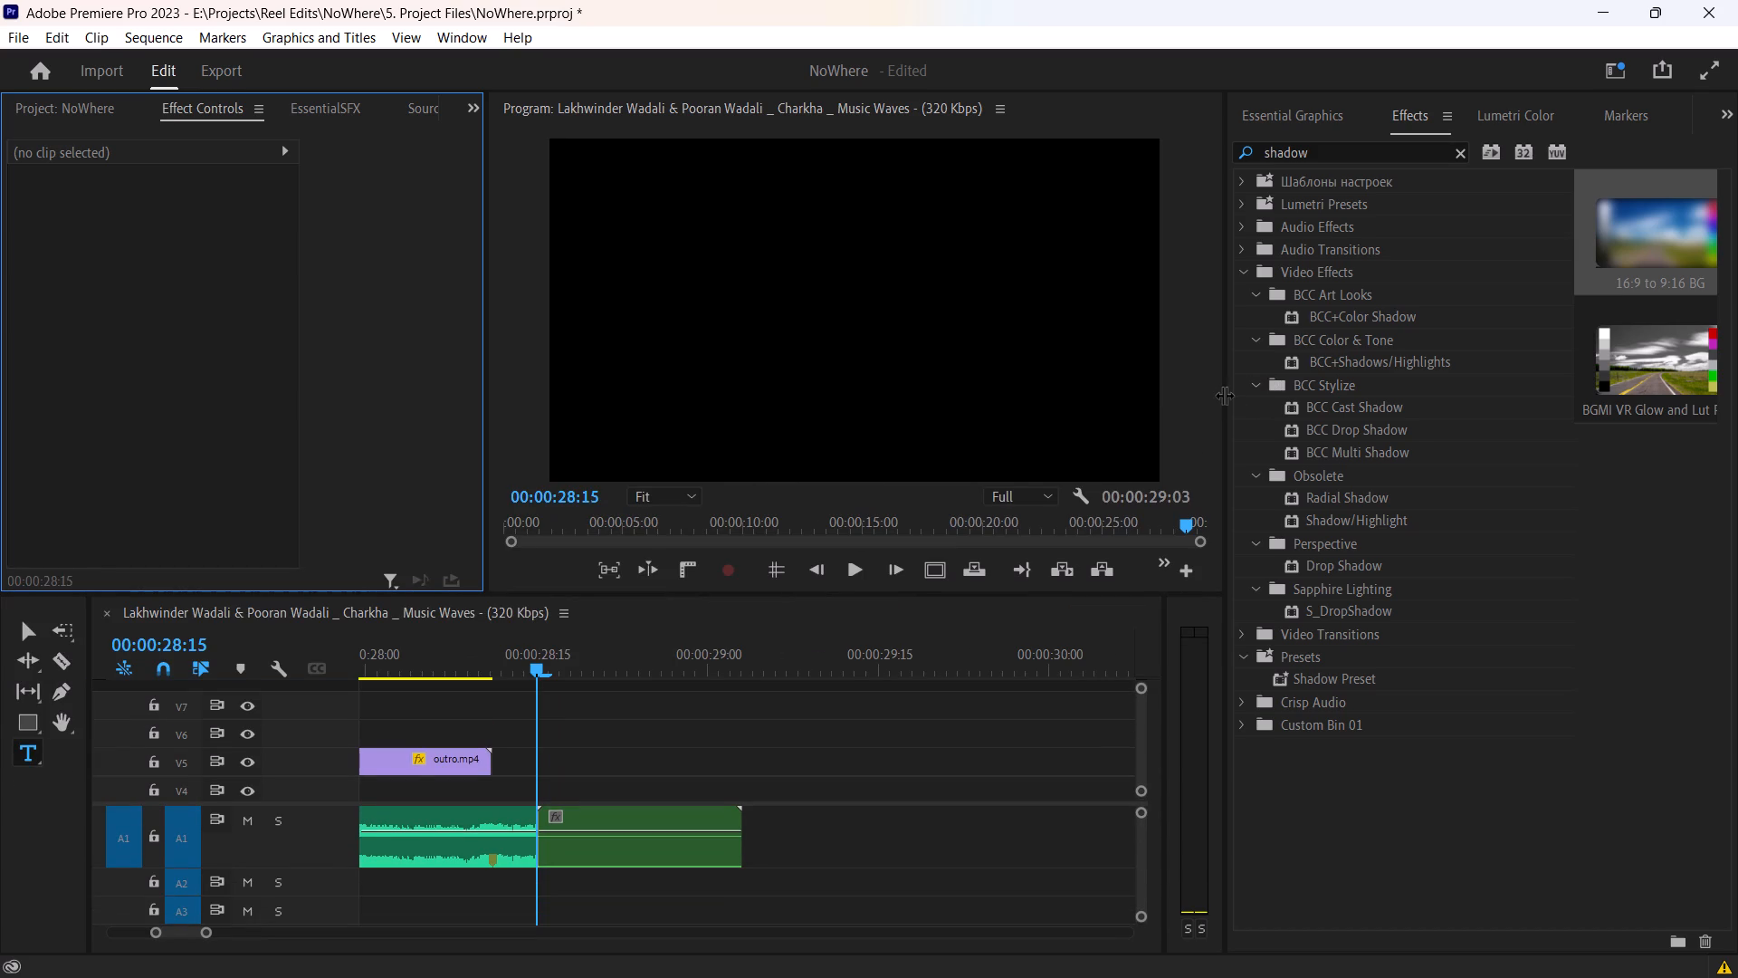
pyautogui.moveTo(1224, 395); pyautogui.dragTo(1363, 394)
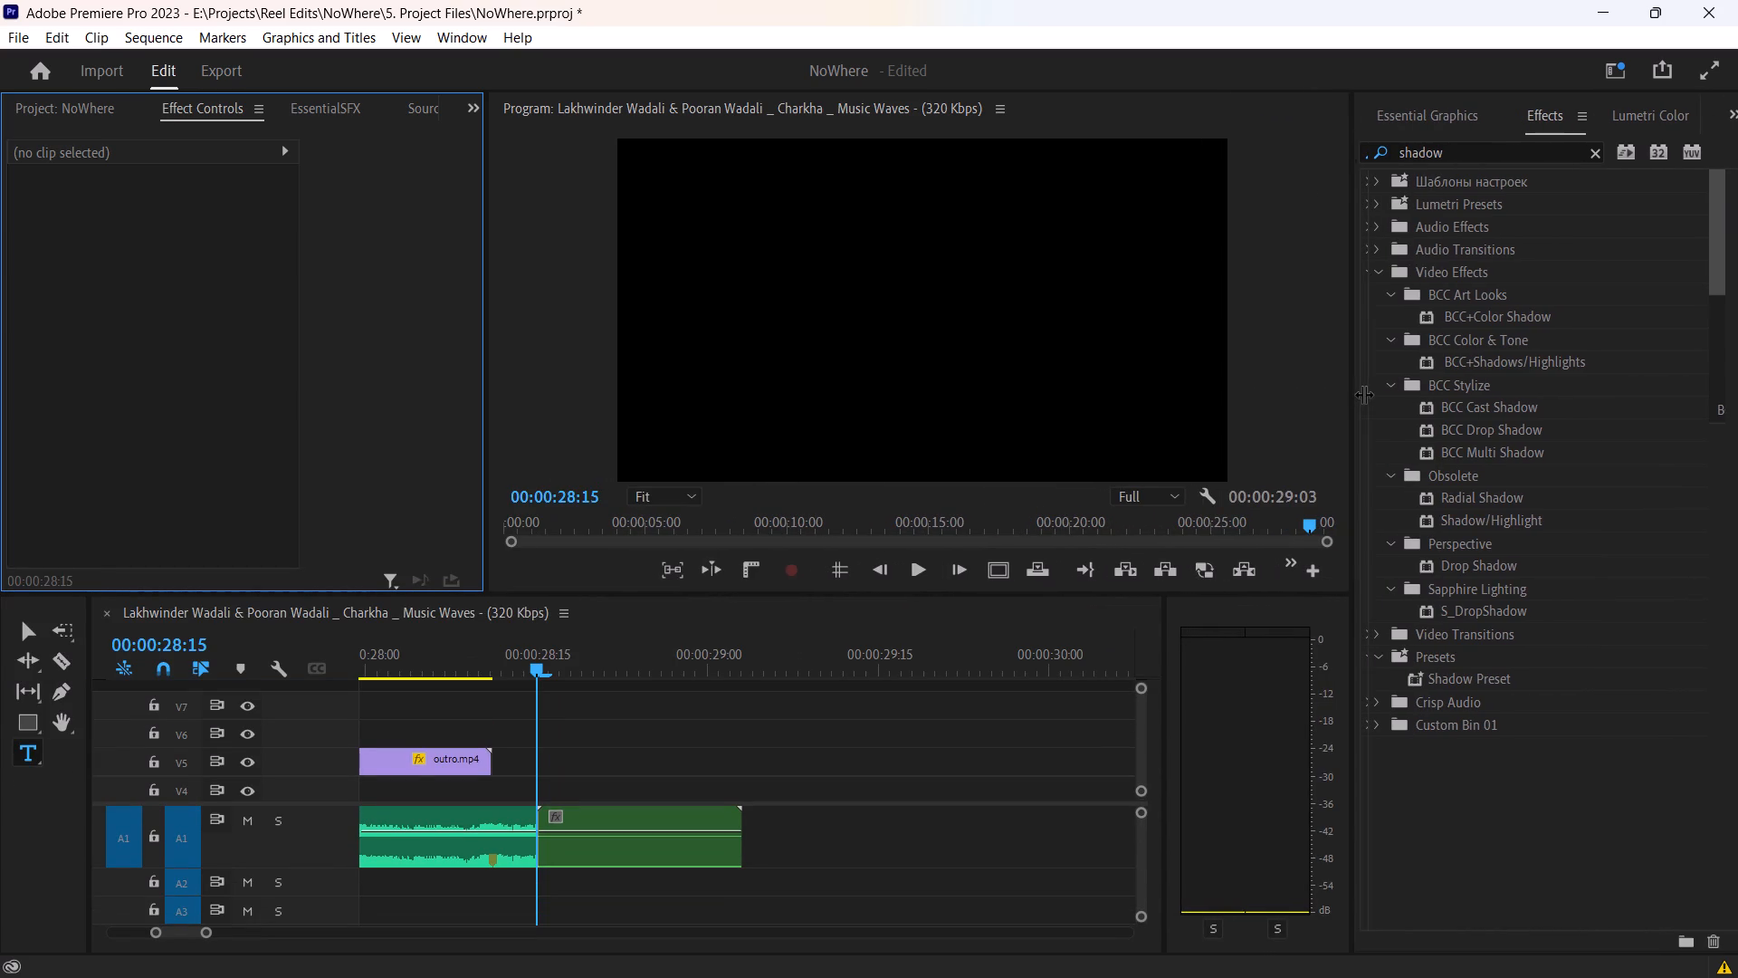
pyautogui.moveTo(1363, 394); pyautogui.dragTo(1382, 391)
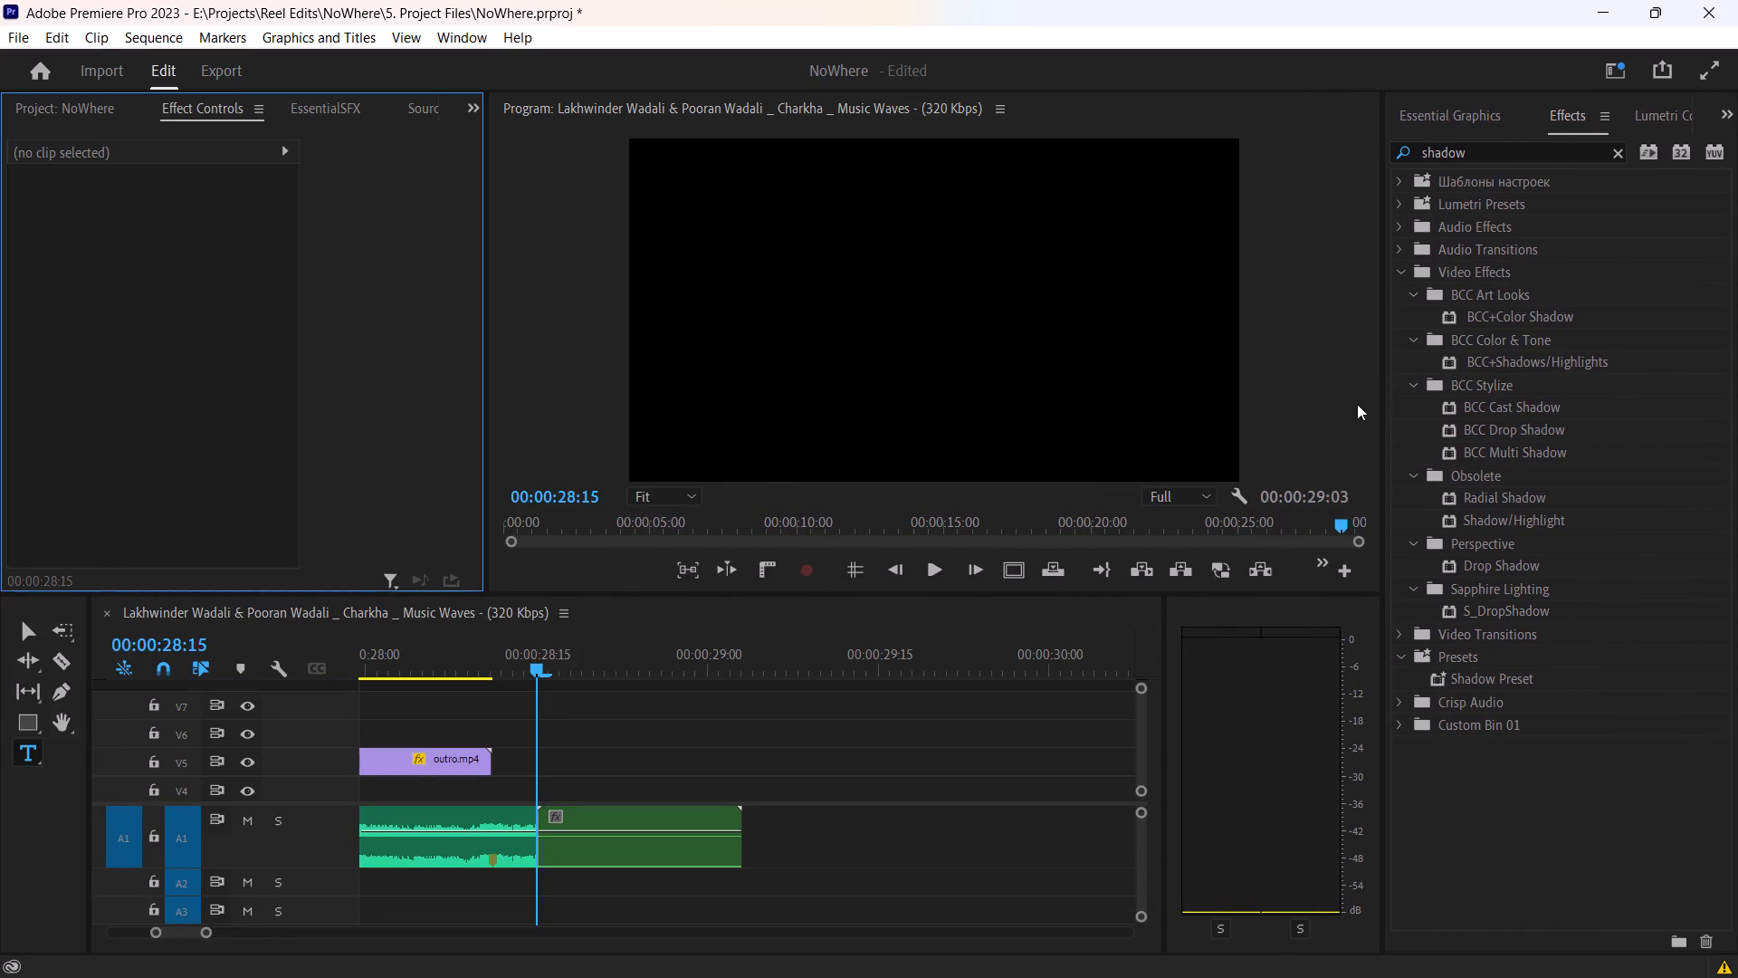
# Find the Studio Reverb audio effect and apply it to the Nested Sequence 01 clip on track A1.
pyautogui.click(583, 835)
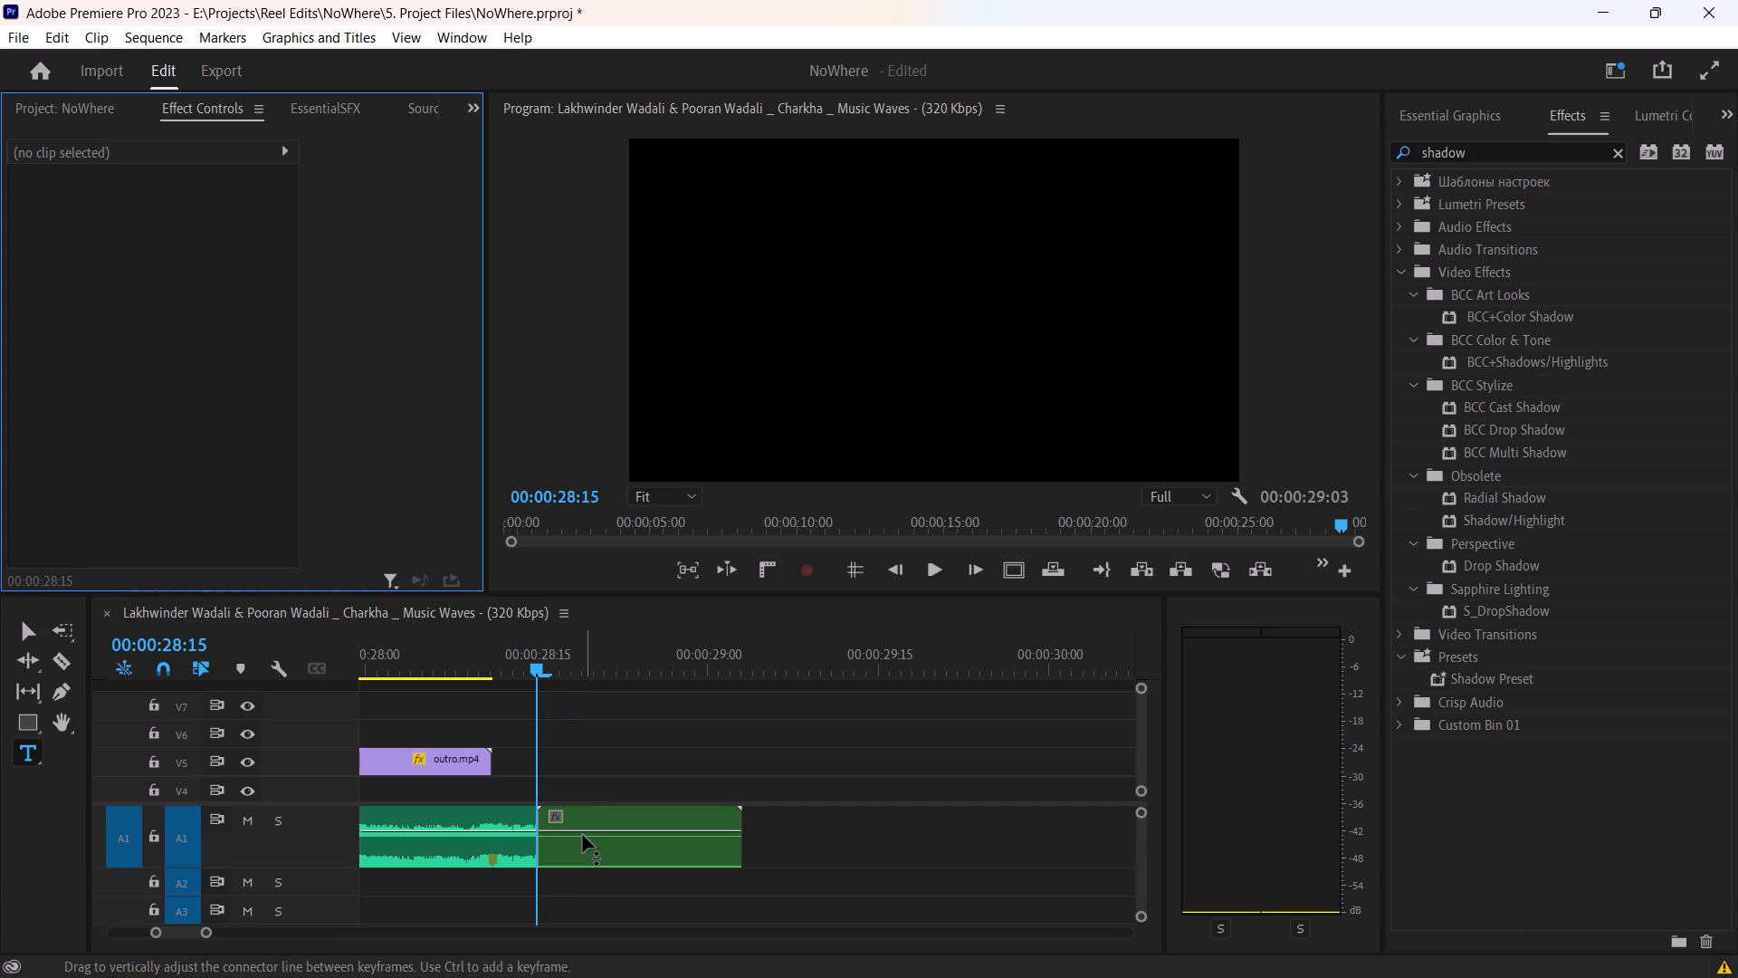
pyautogui.doubleClick(1504, 144)
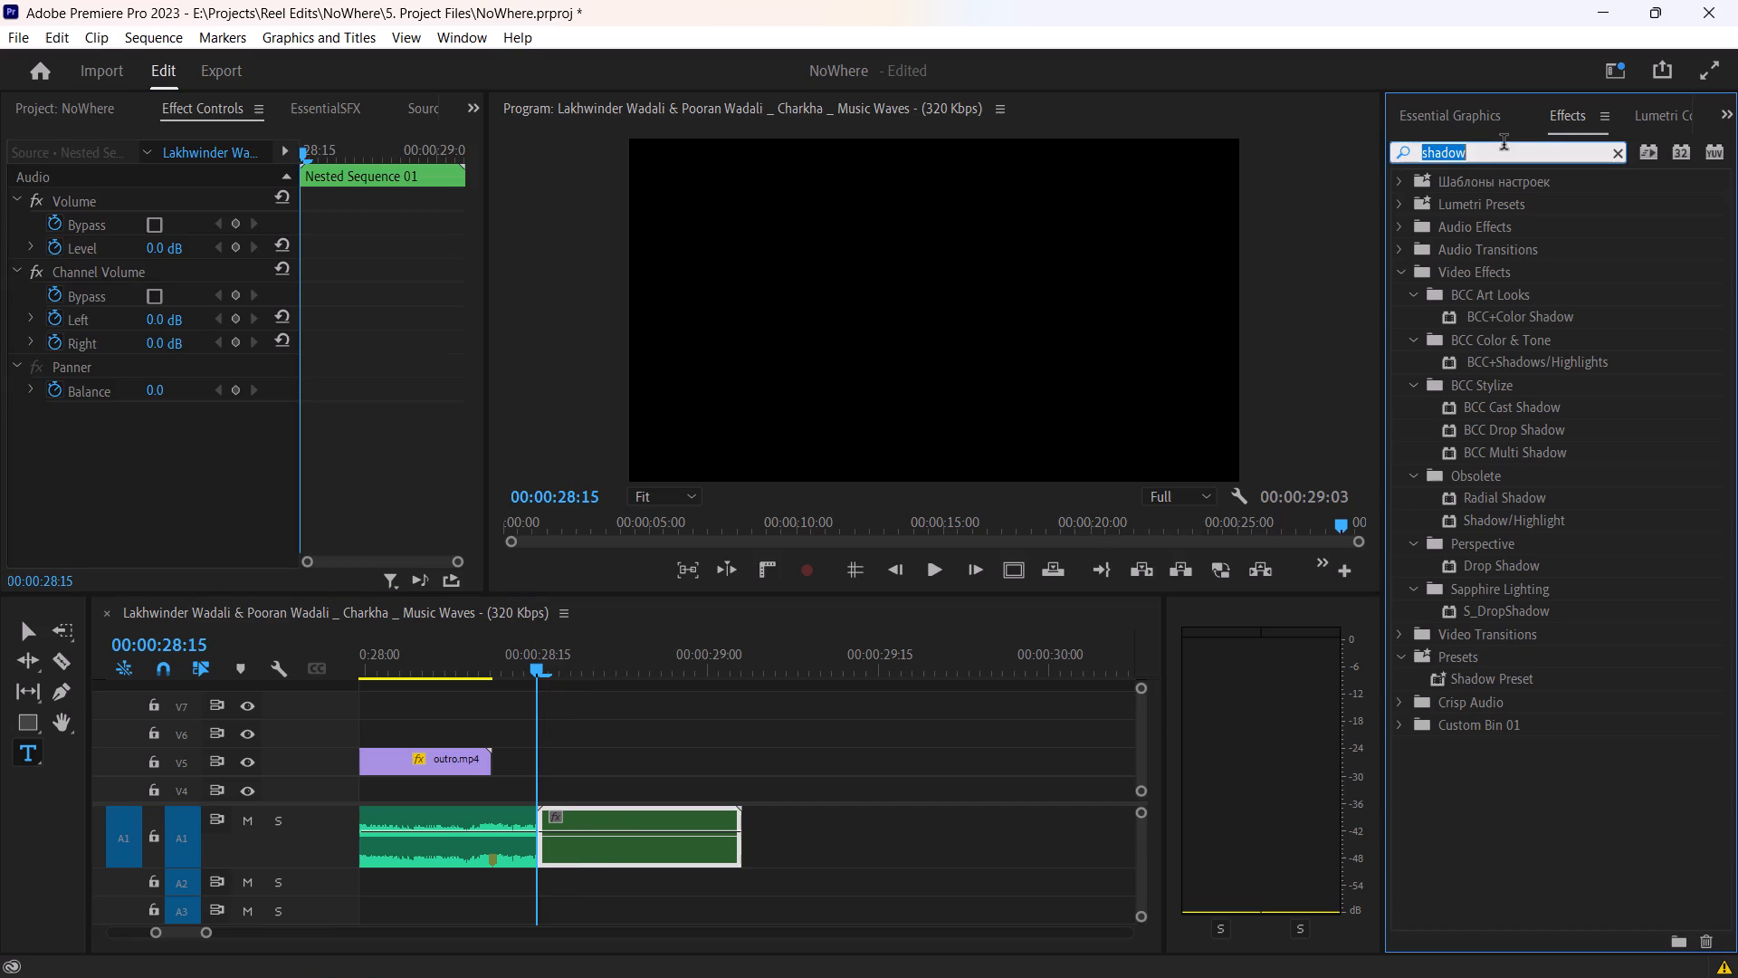
pyautogui.write('rever')
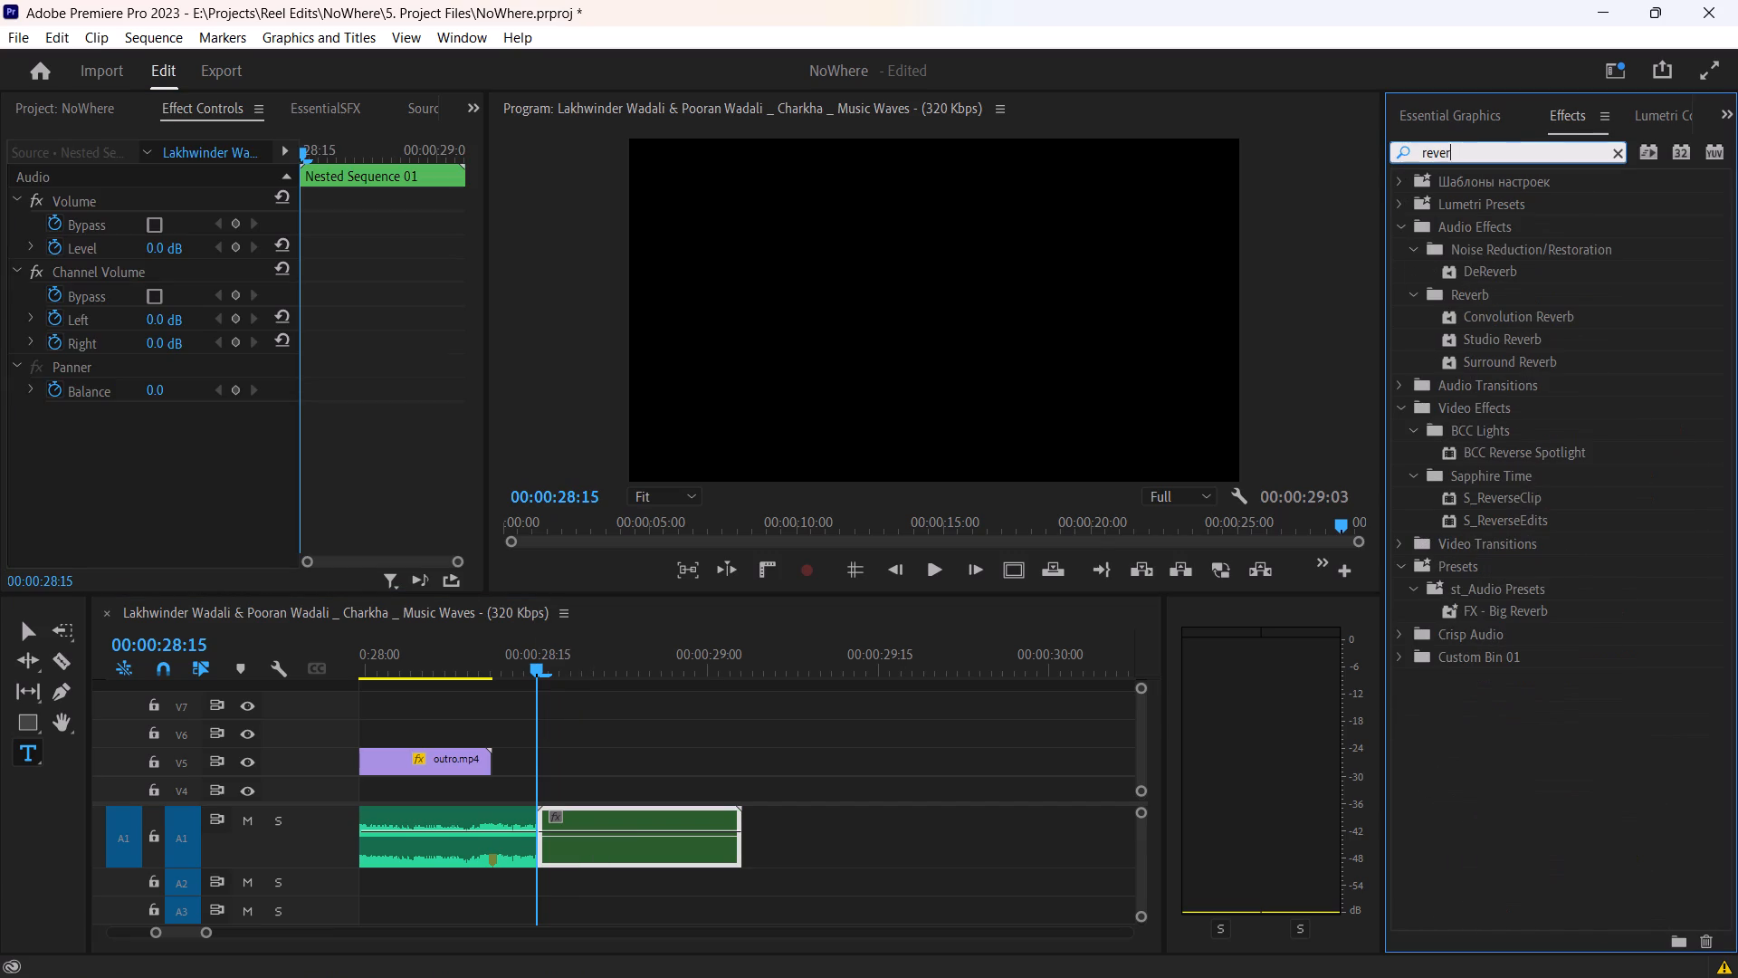
pyautogui.moveTo(1622, 335); pyautogui.dragTo(653, 828)
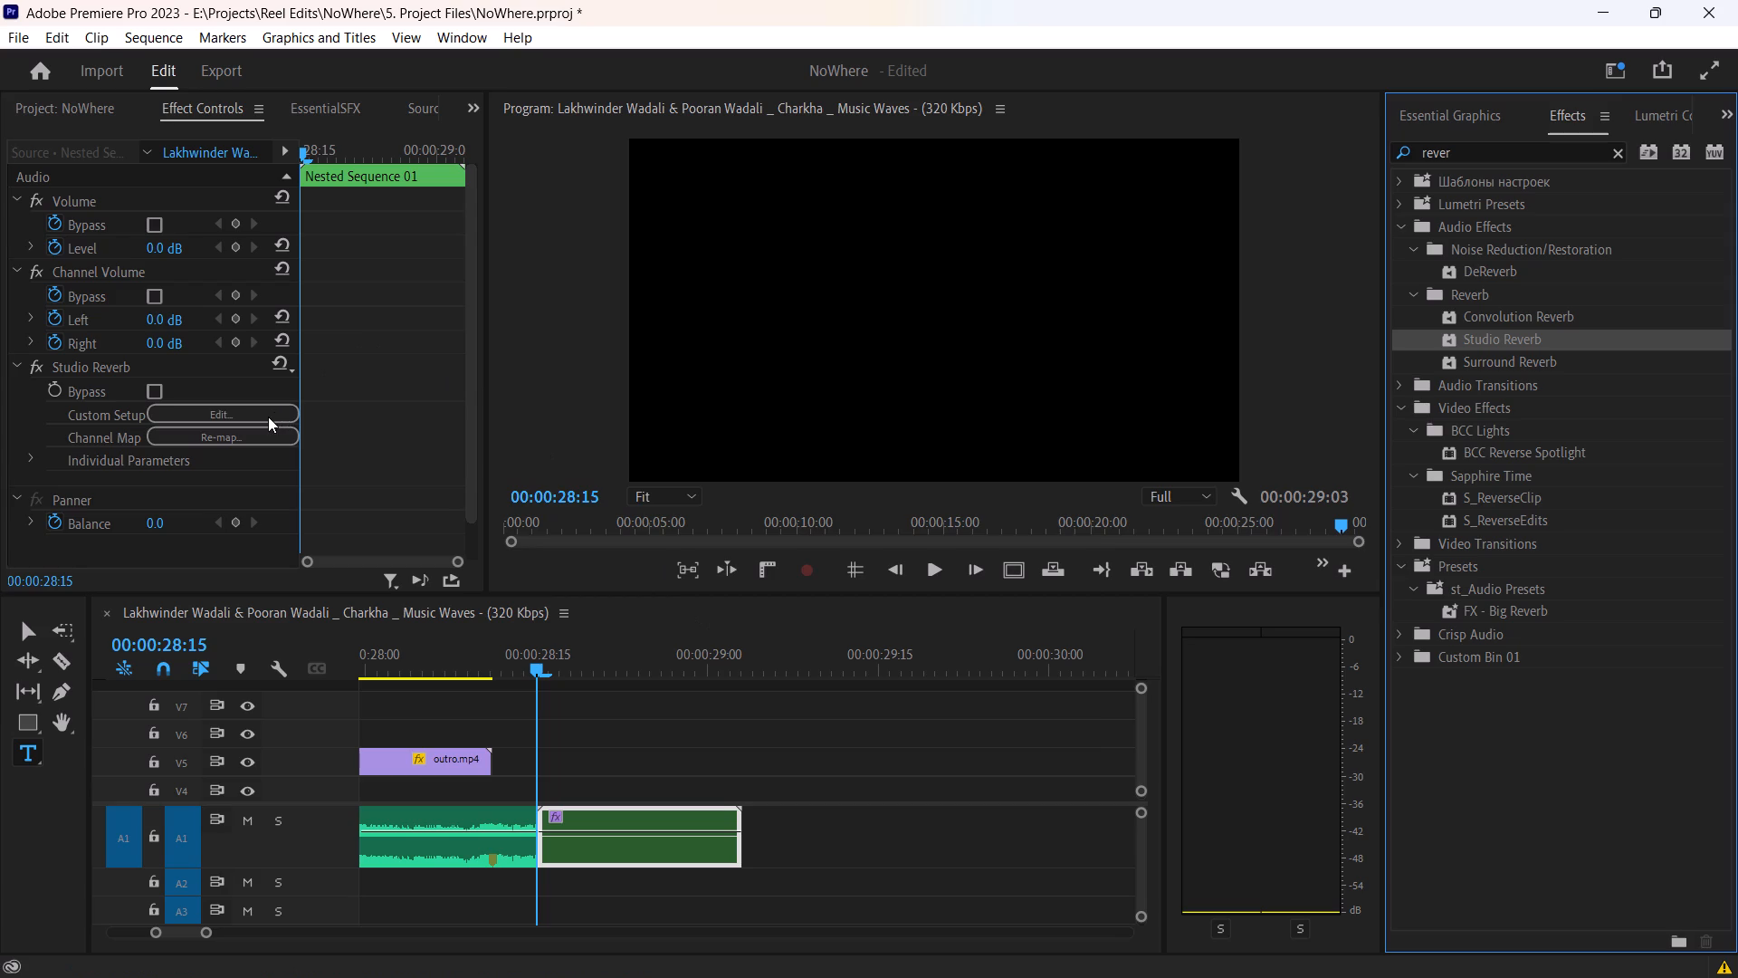
# Set the Studio Reverb preset on the nested music clip to Vocal Reverb (large).
pyautogui.click(268, 417)
pyautogui.click(886, 281)
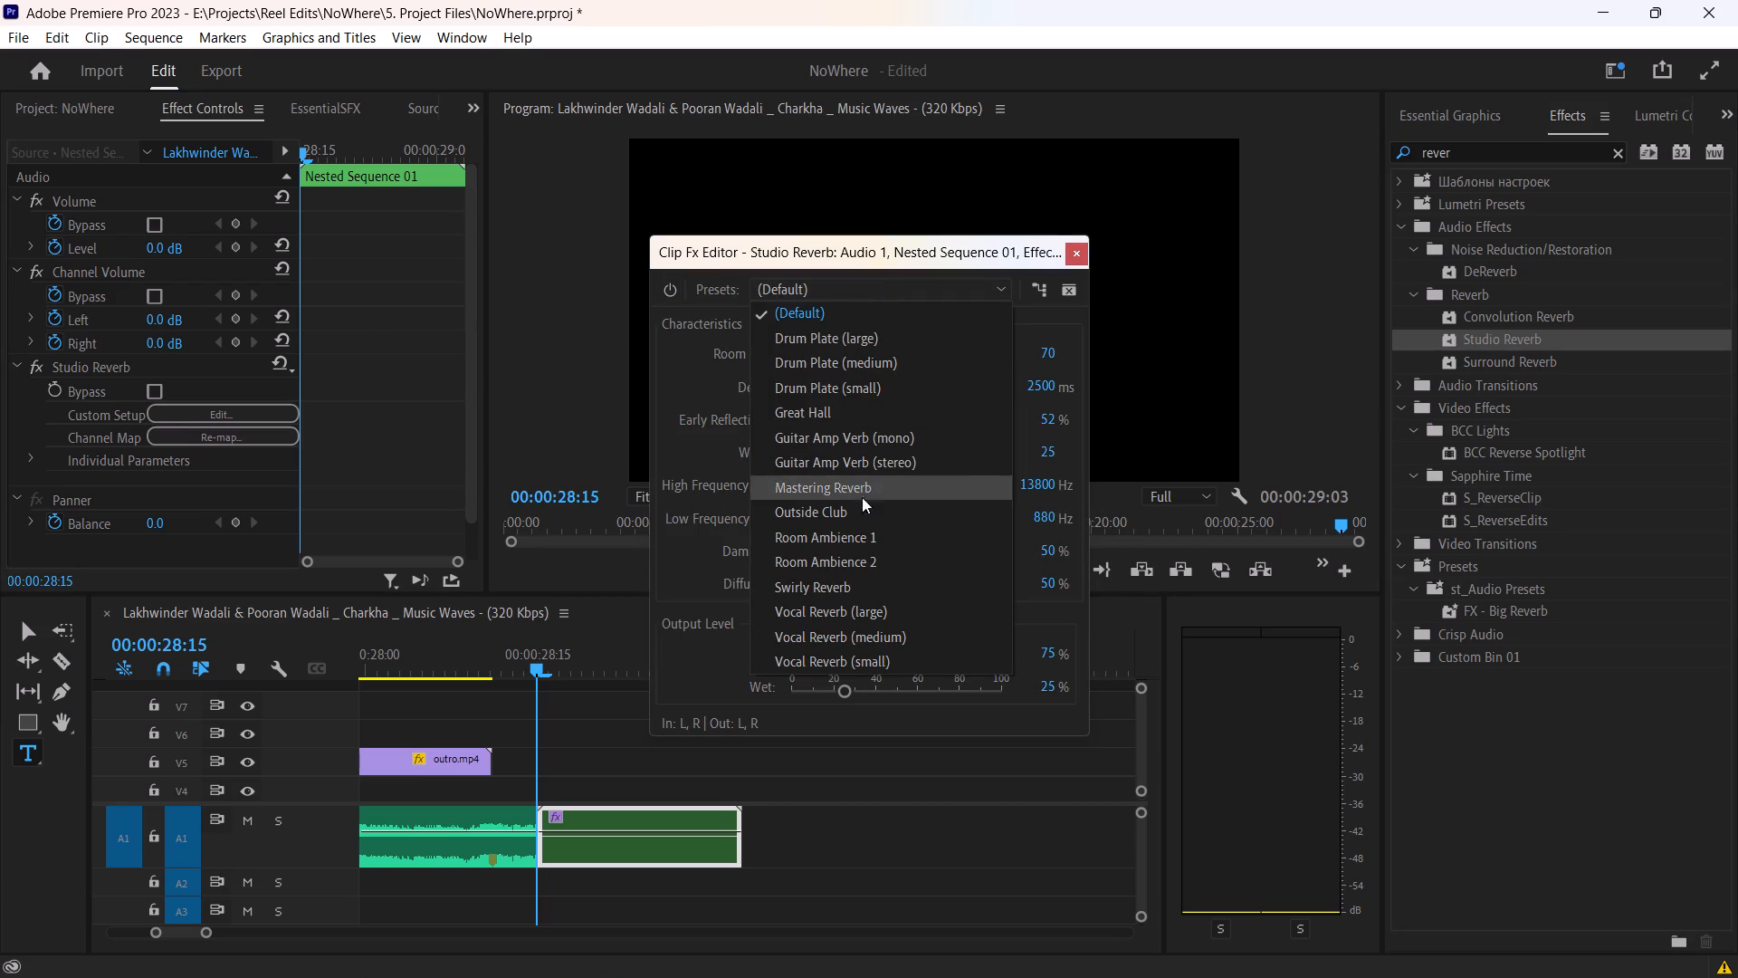
pyautogui.moveTo(864, 635); pyautogui.dragTo(873, 617)
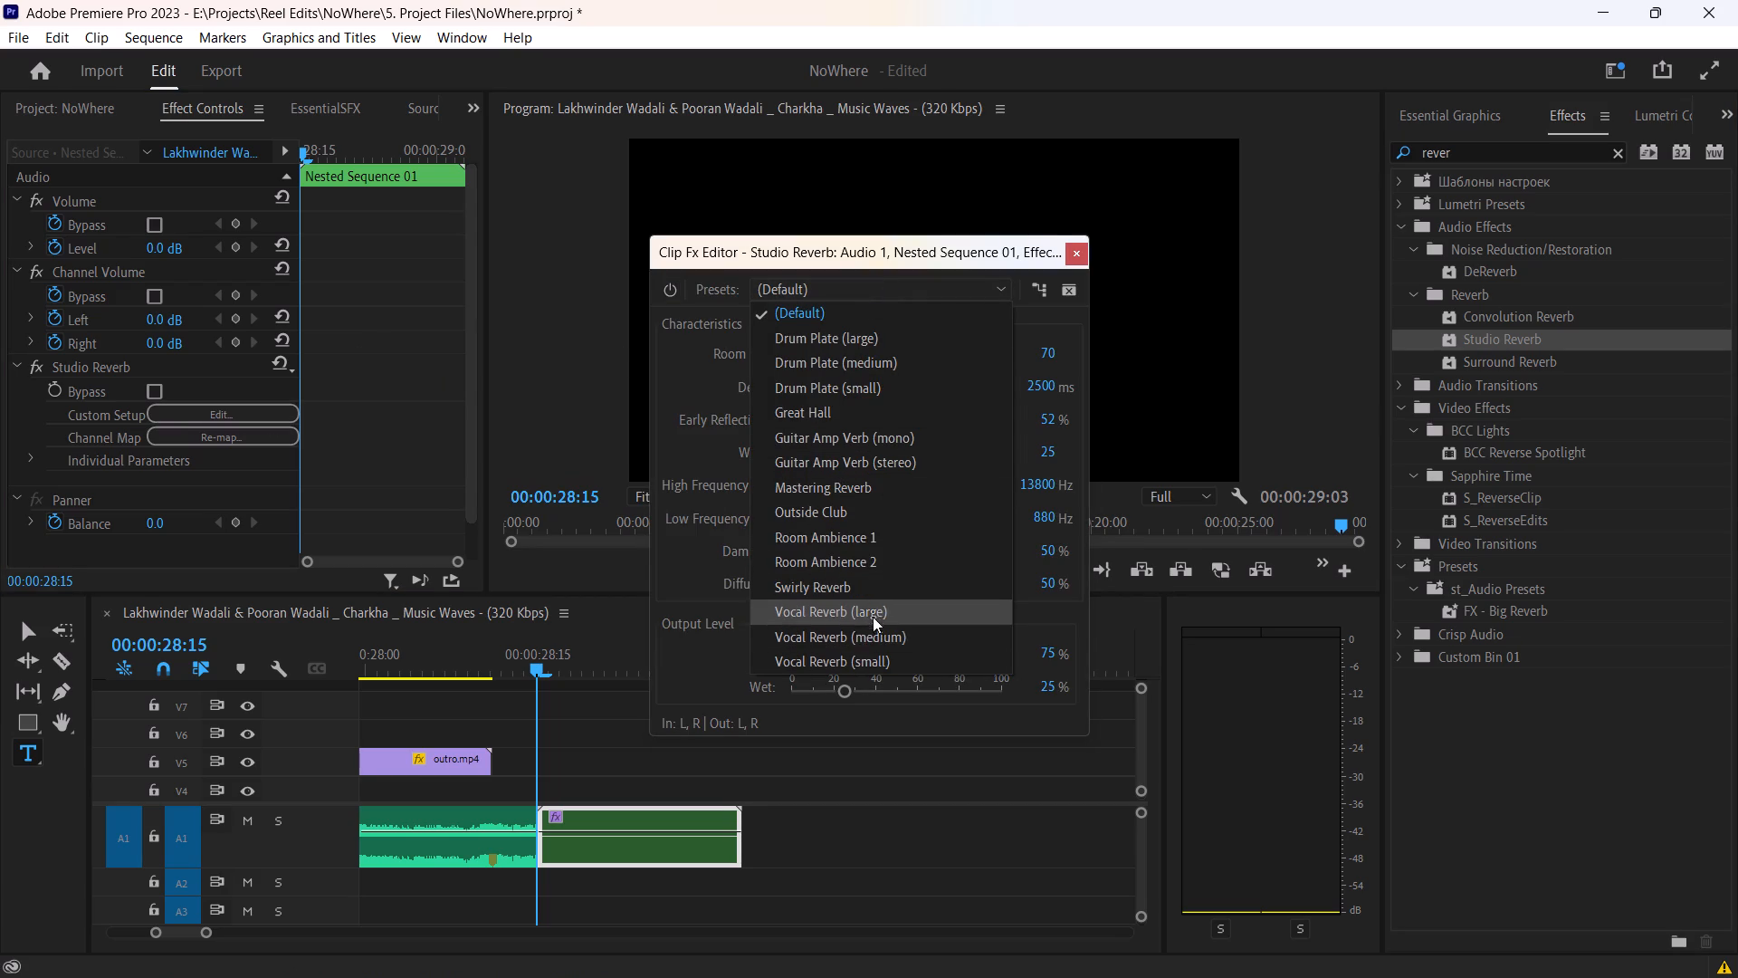
pyautogui.moveTo(873, 617); pyautogui.dragTo(873, 612)
pyautogui.click(856, 747)
# Open Nested Sequence 01, play its music clip, and duplicate the clip directly after itself on A1 from 00:00:00:17.
pyautogui.doubleClick(579, 841)
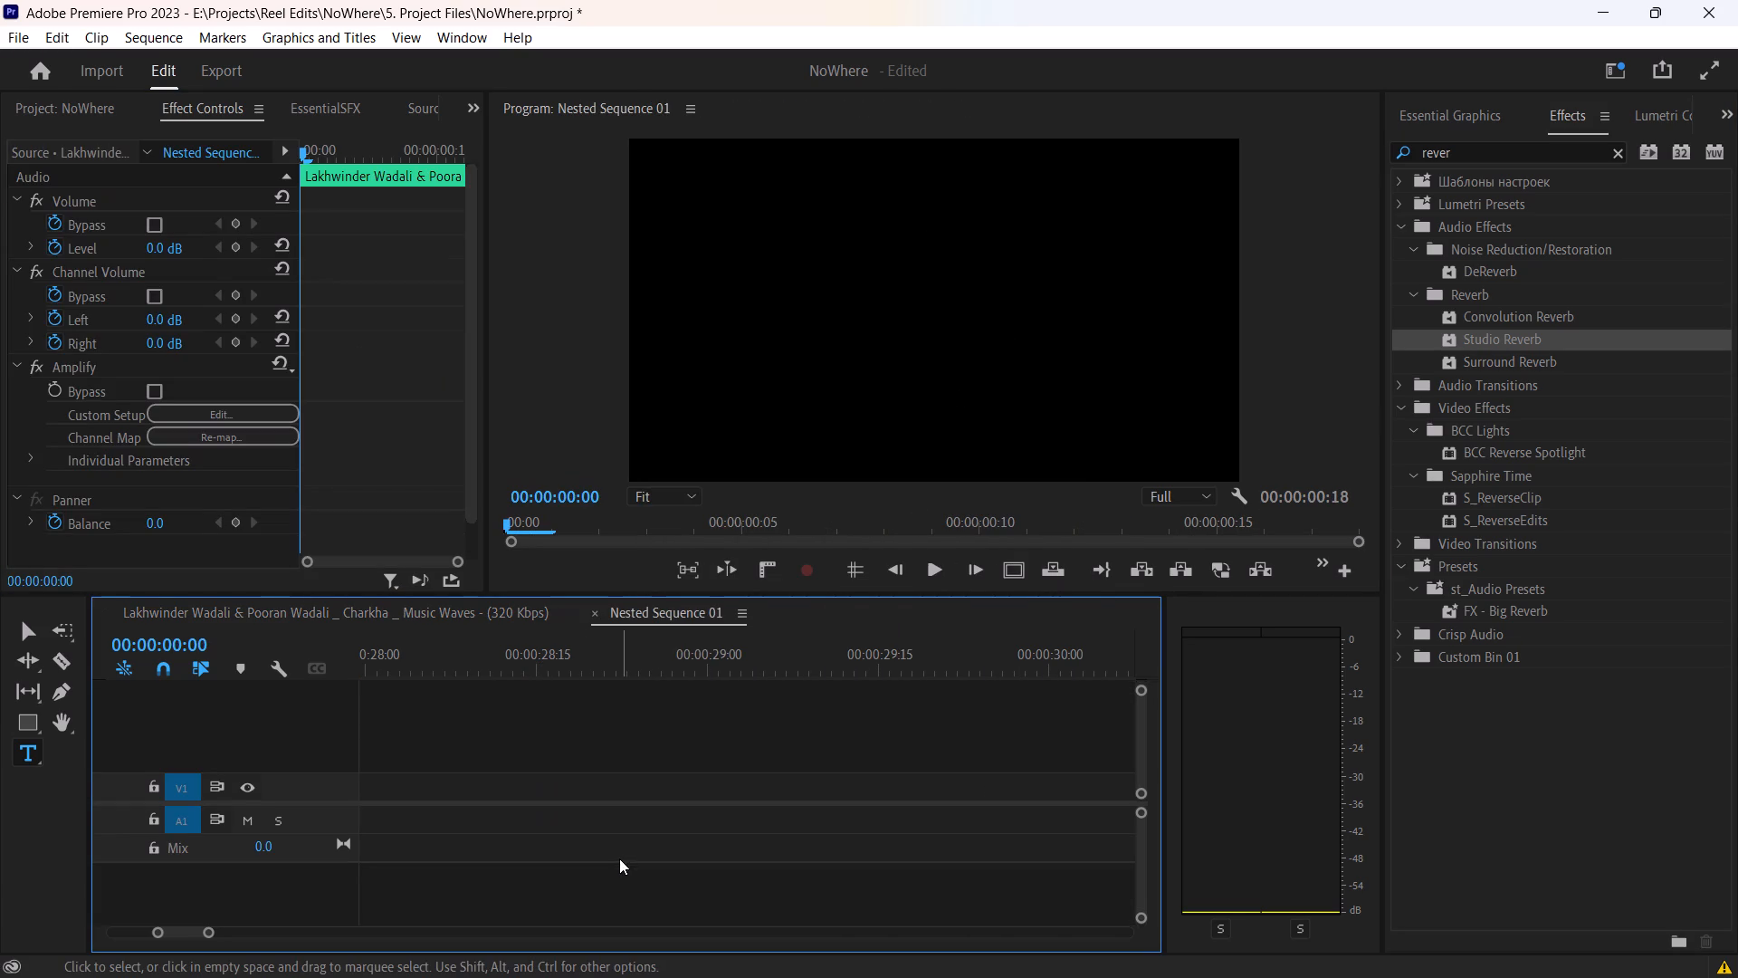
pyautogui.hotkey('shift', 'space')
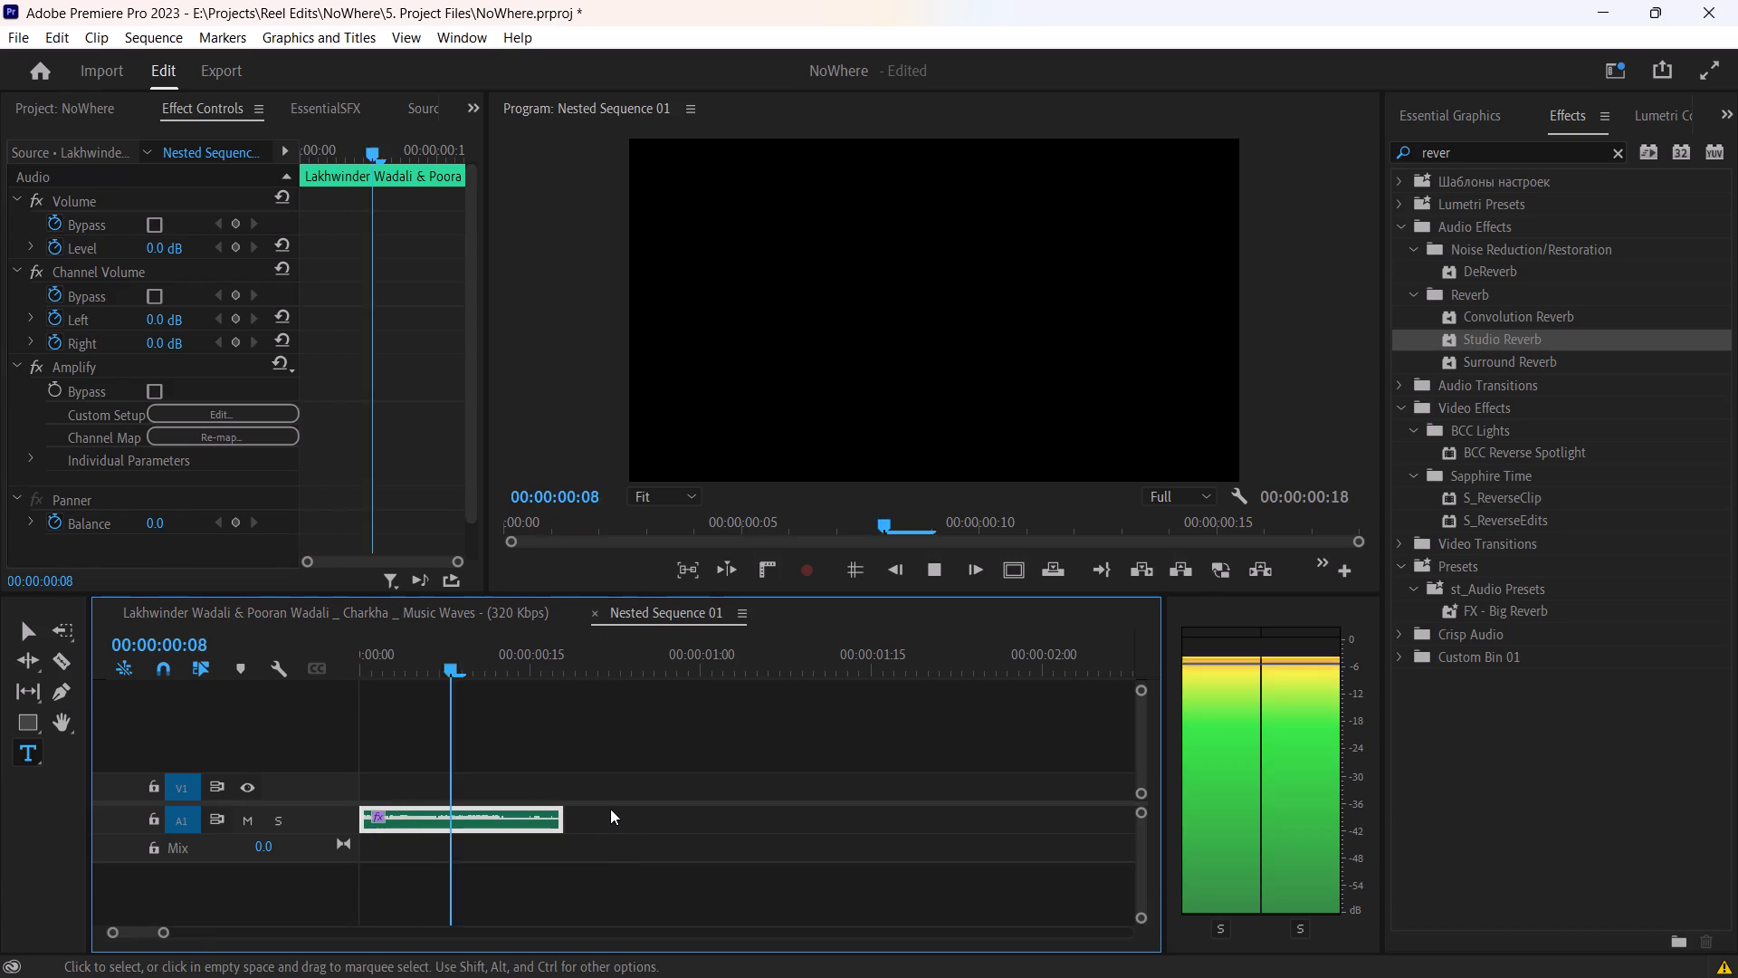
pyautogui.press('space')
pyautogui.keyDown('alt'); pyautogui.moveTo(500, 821); pyautogui.dragTo(686, 821); pyautogui.keyUp('alt')
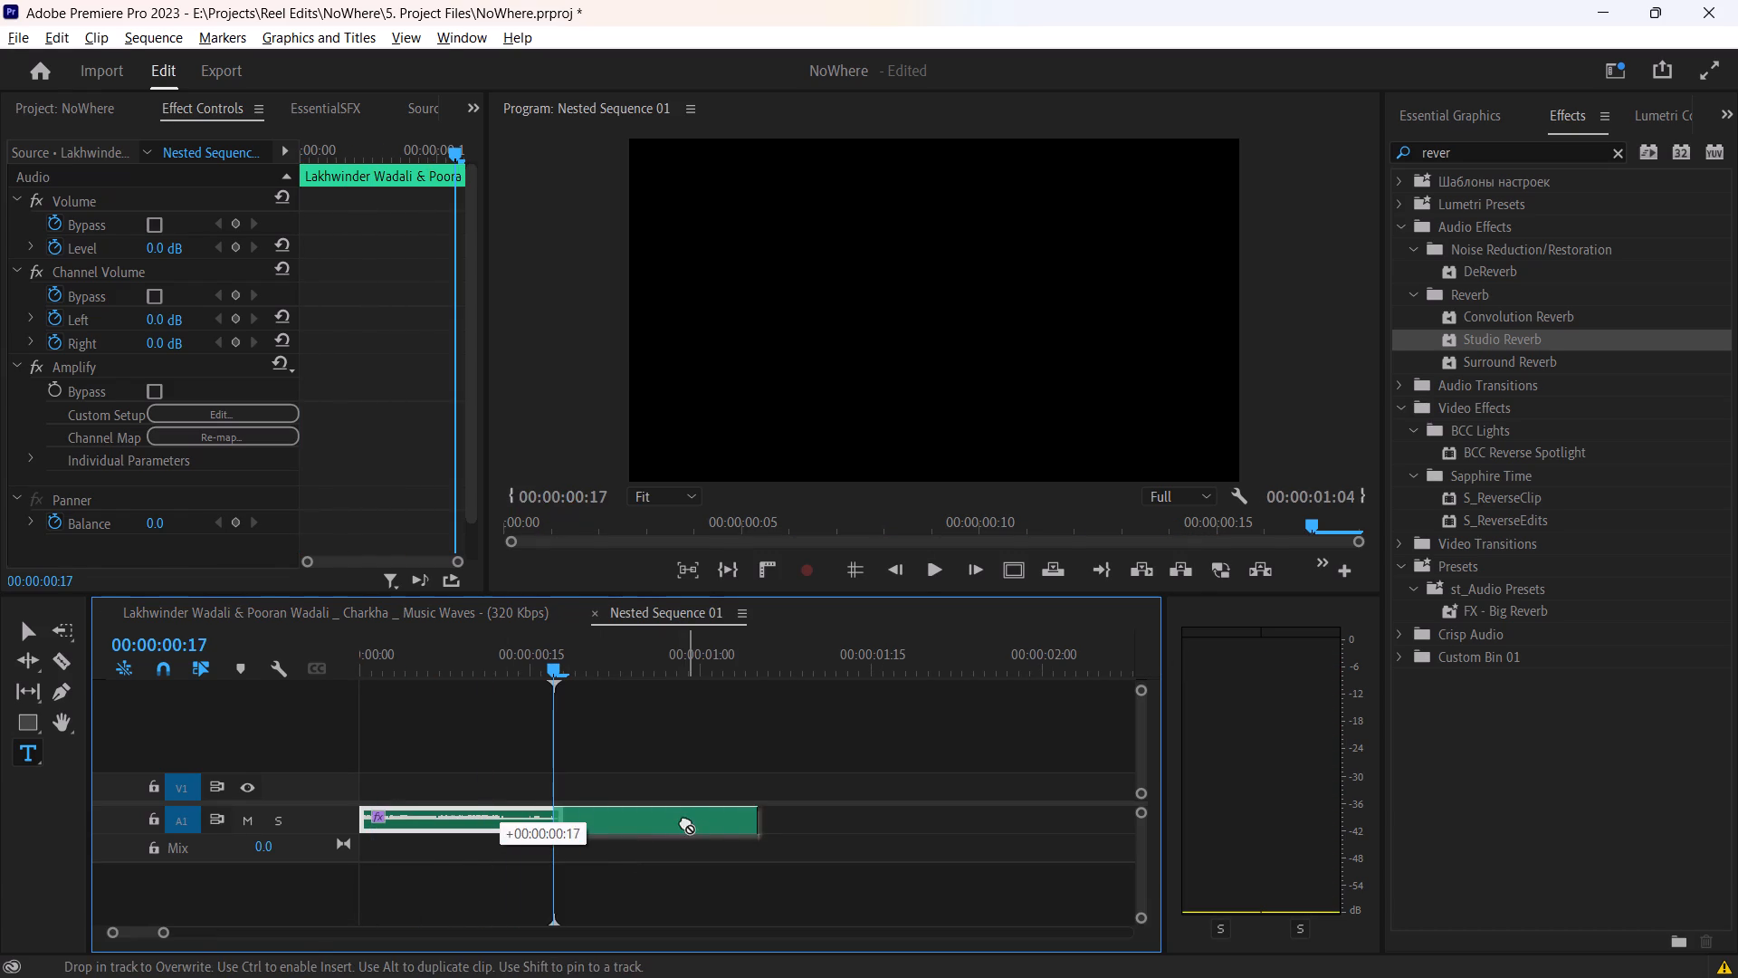
# Disable the duplicated music clip in Nested Sequence 01.
pyautogui.rightClick(680, 821)
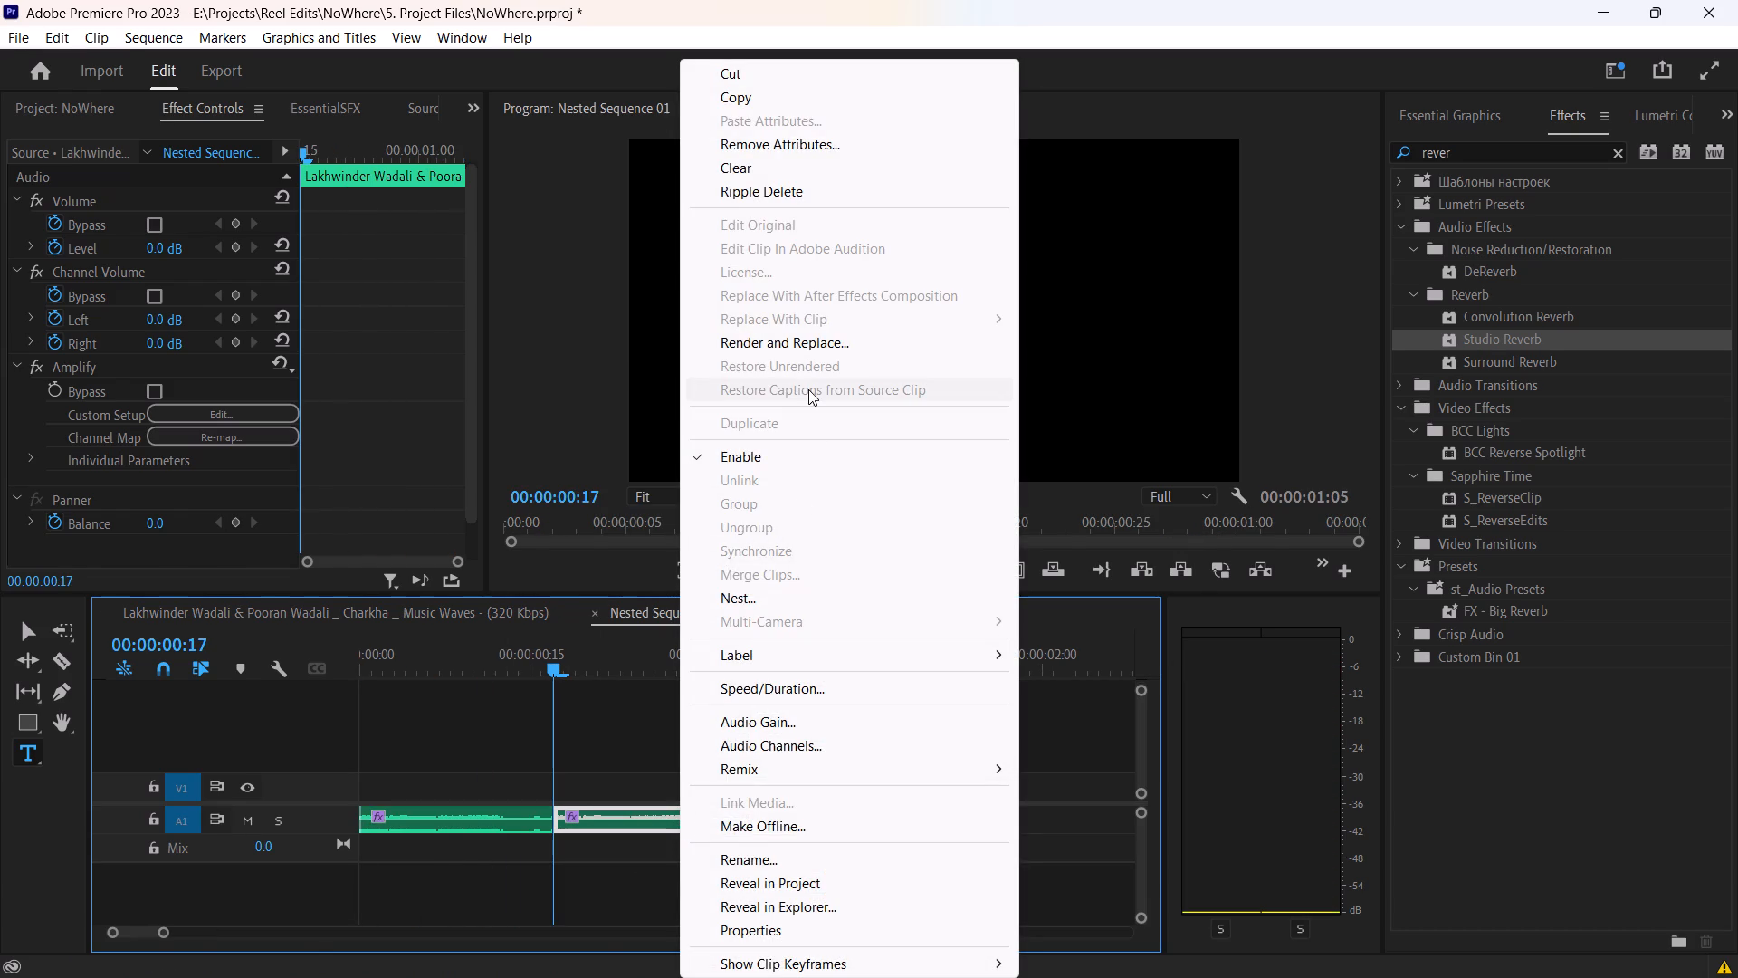
pyautogui.click(792, 455)
# Return to the main sequence and play the reverb-treated music ending.
pyautogui.click(282, 614)
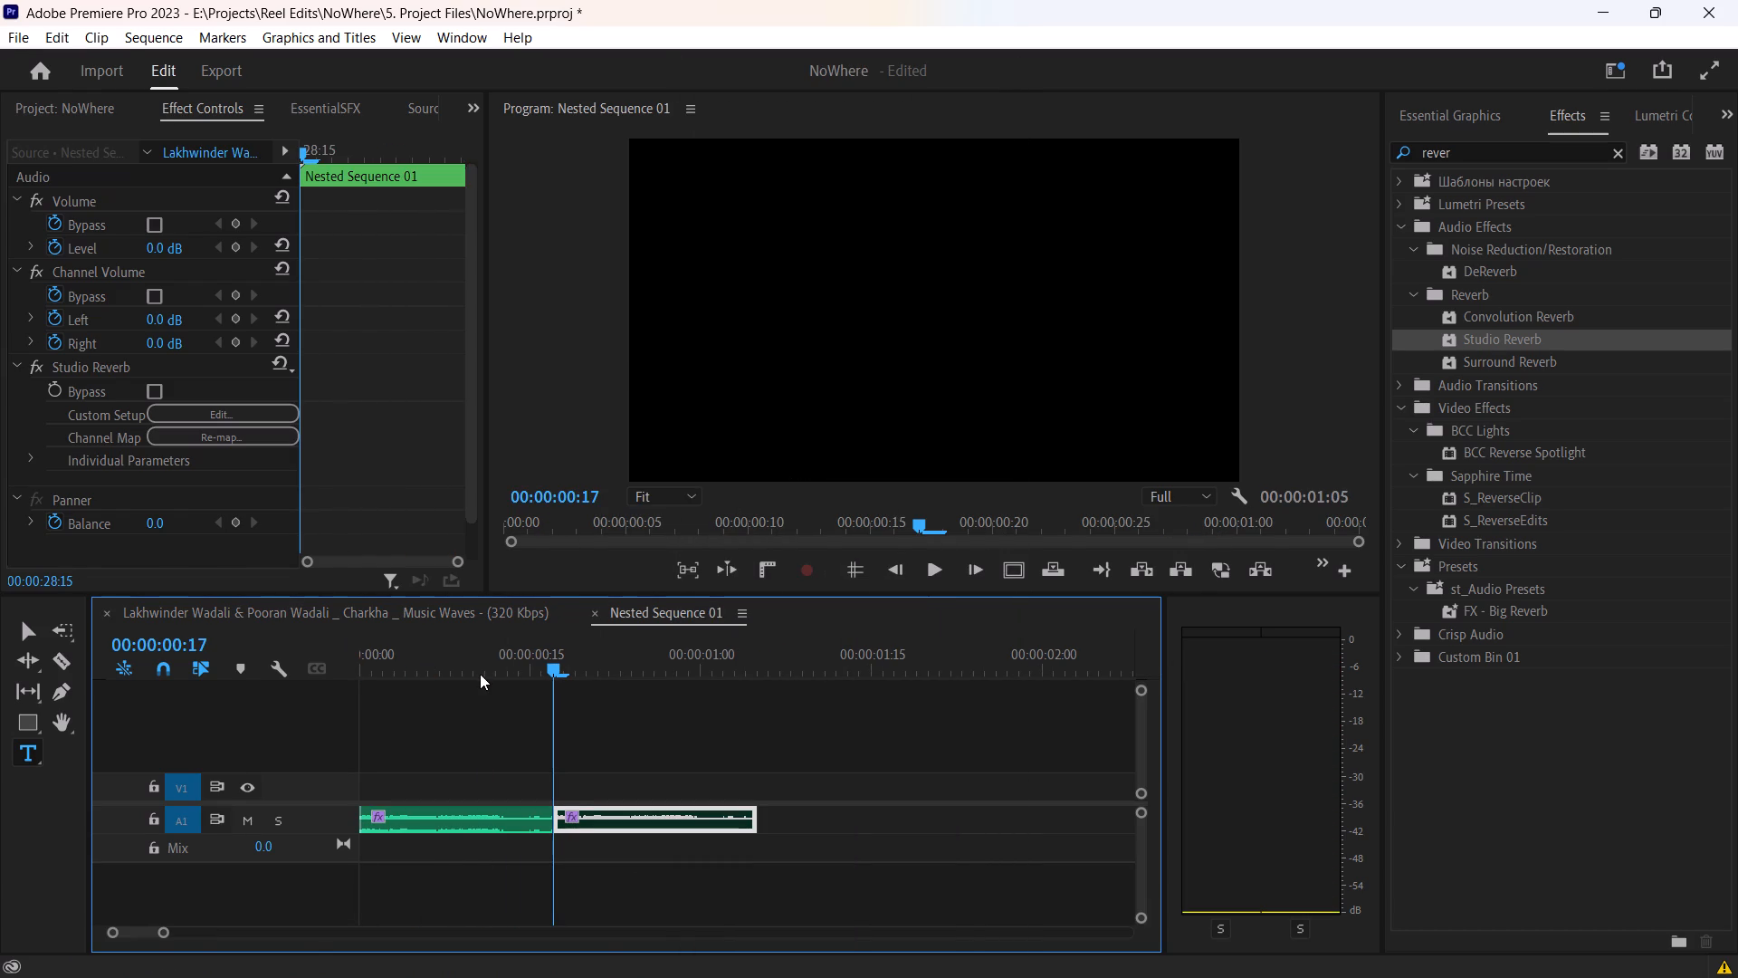
pyautogui.press('space')
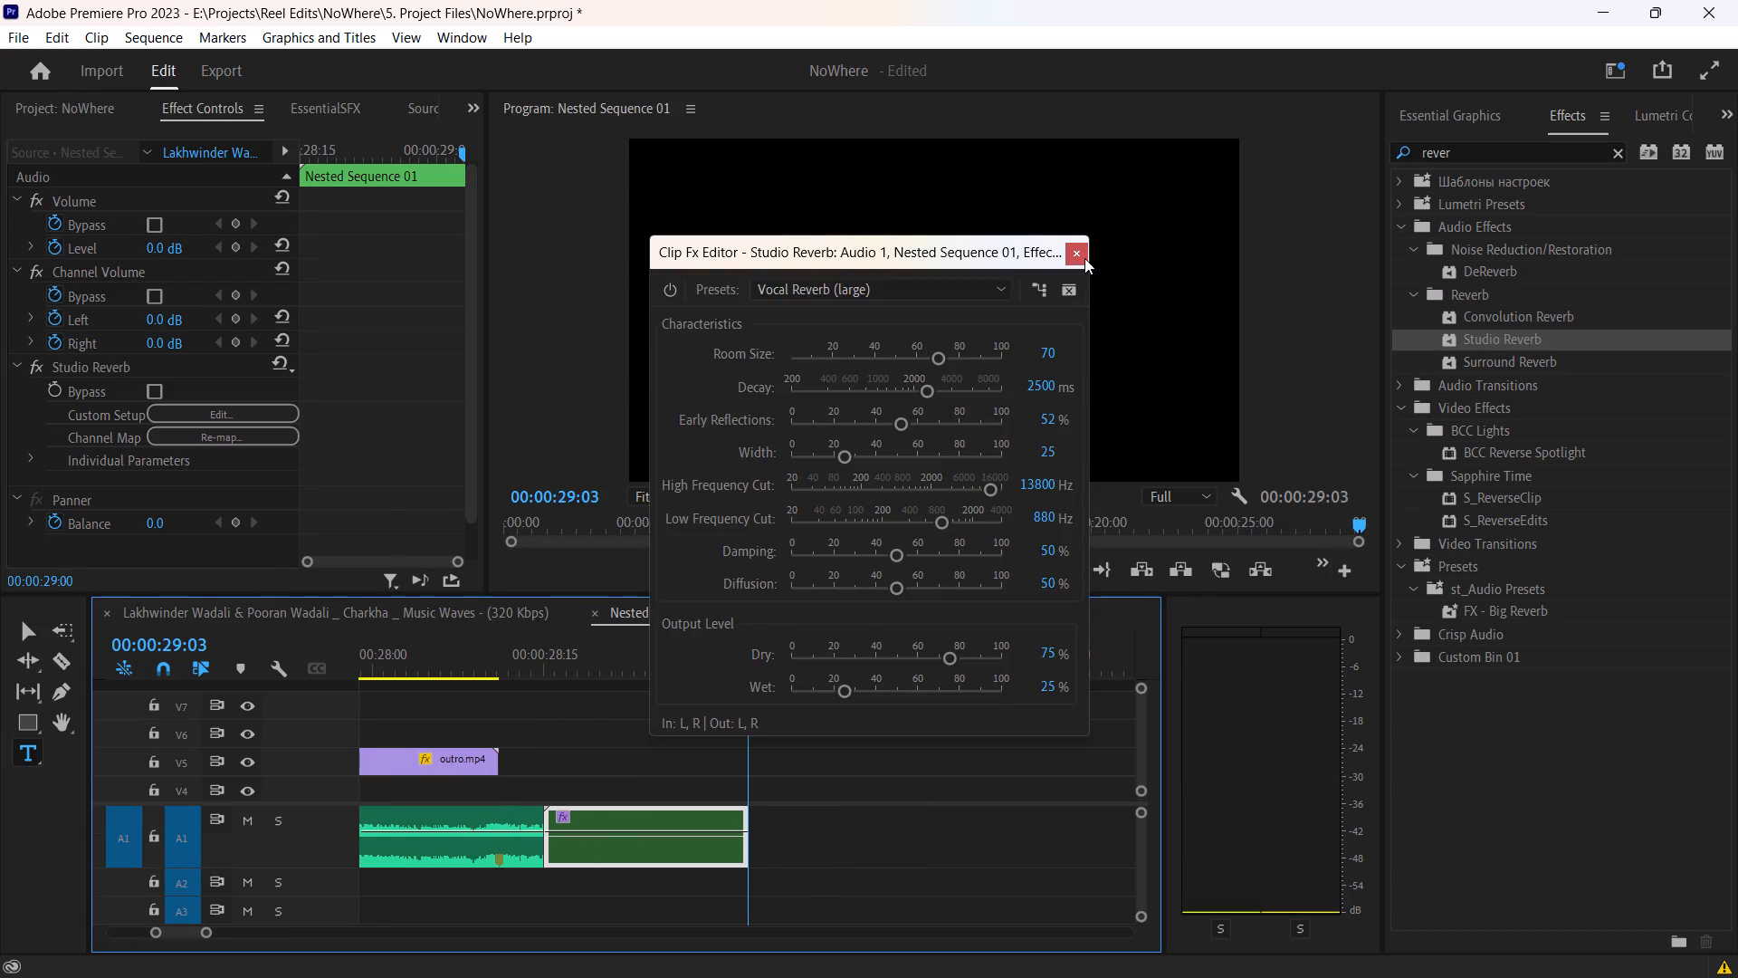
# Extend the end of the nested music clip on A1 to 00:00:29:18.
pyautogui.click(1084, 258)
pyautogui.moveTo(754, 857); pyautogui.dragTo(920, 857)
# Play the sequence's ending to hear how the music leads into the reverb tail.
pyautogui.press('space')
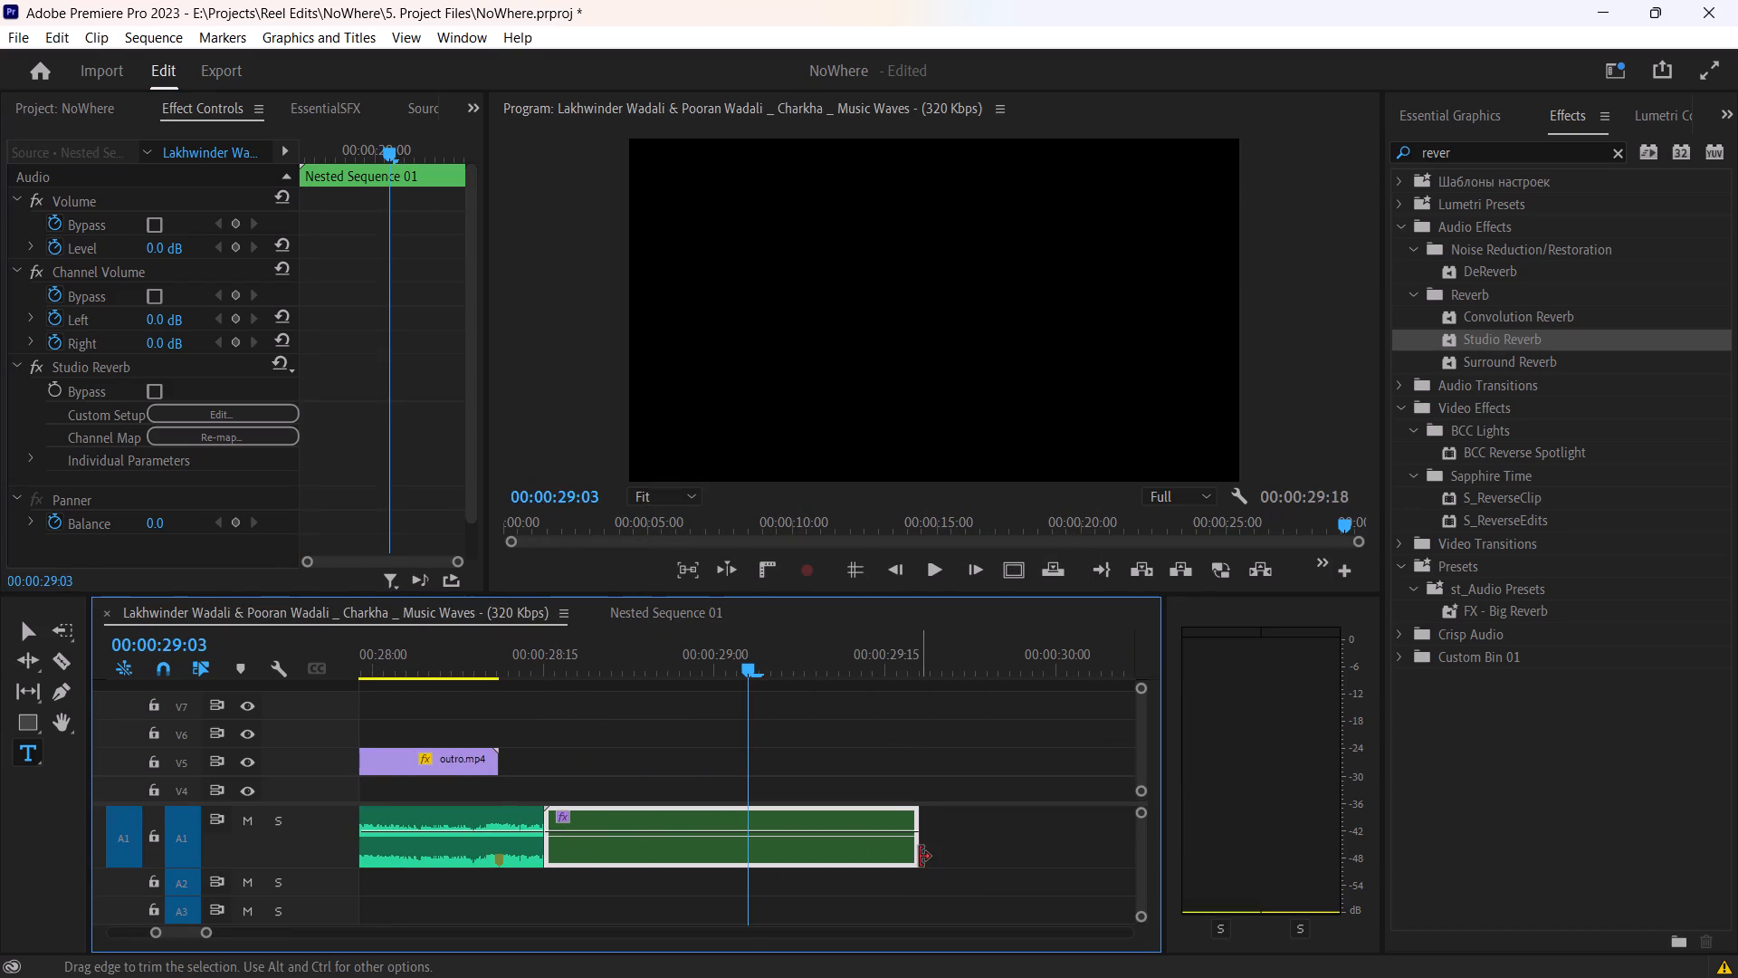
pyautogui.moveTo(337, 643); pyautogui.dragTo(295, 654)
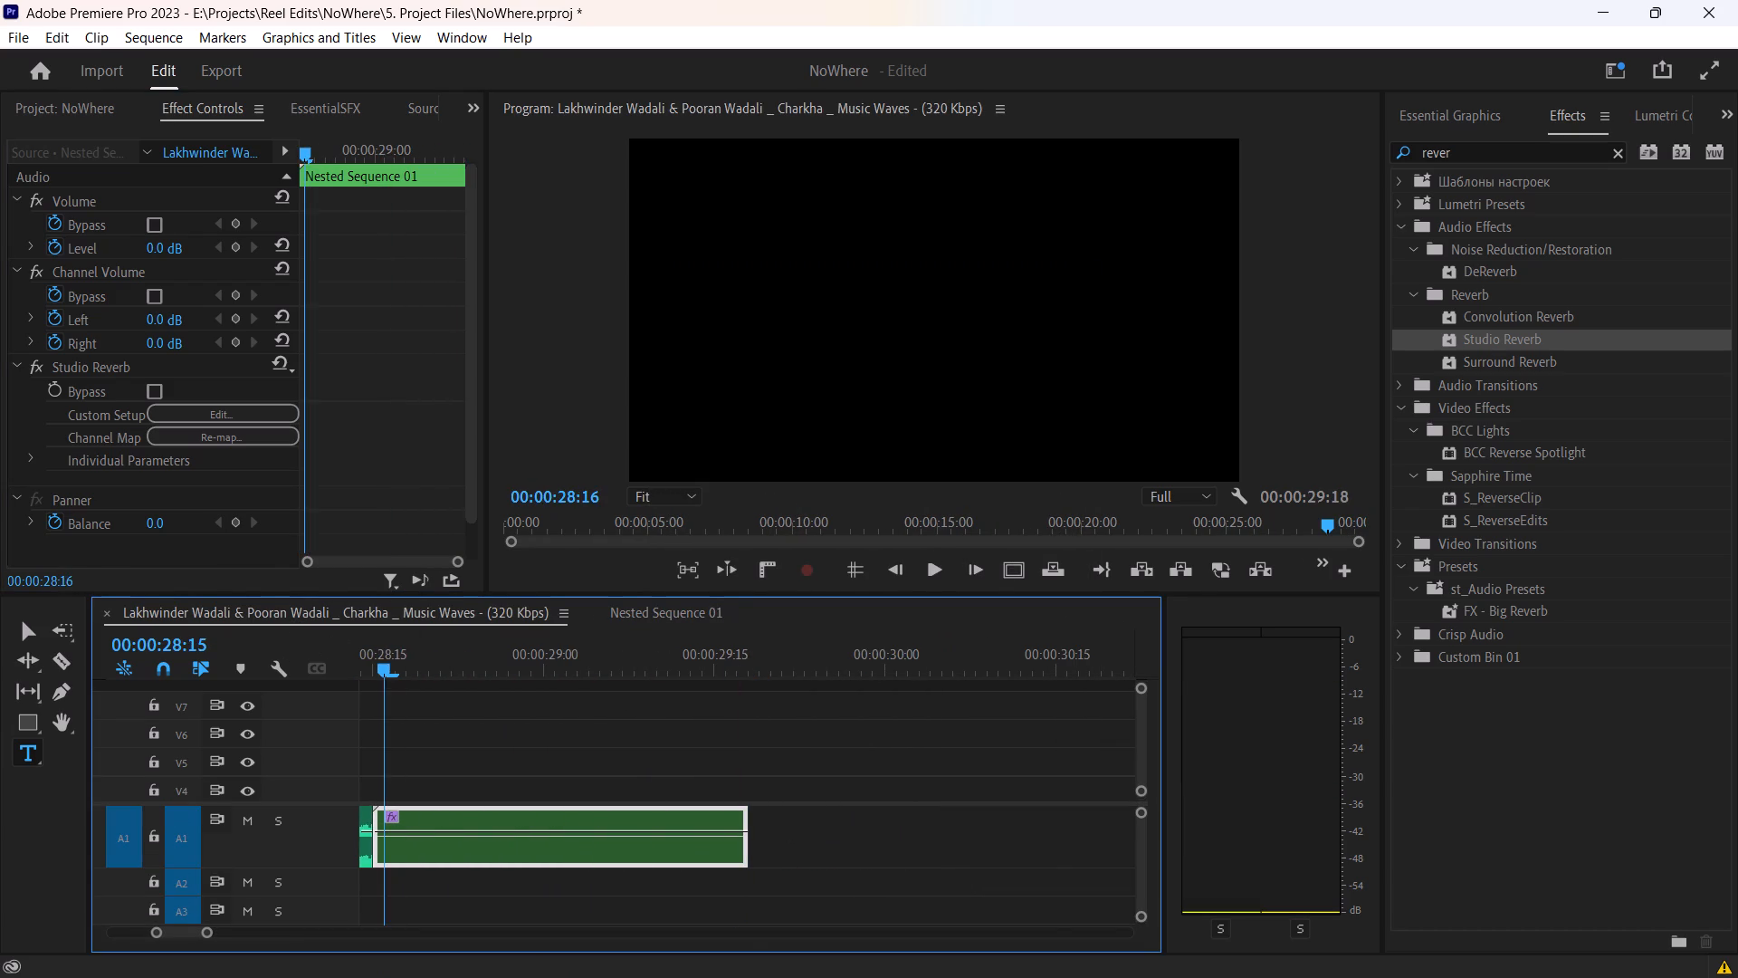
pyautogui.moveTo(295, 654); pyautogui.dragTo(11, 662)
pyautogui.press('space')
pyautogui.keyDown('alt'); pyautogui.scroll(-10, 955, 746); pyautogui.keyUp('alt')
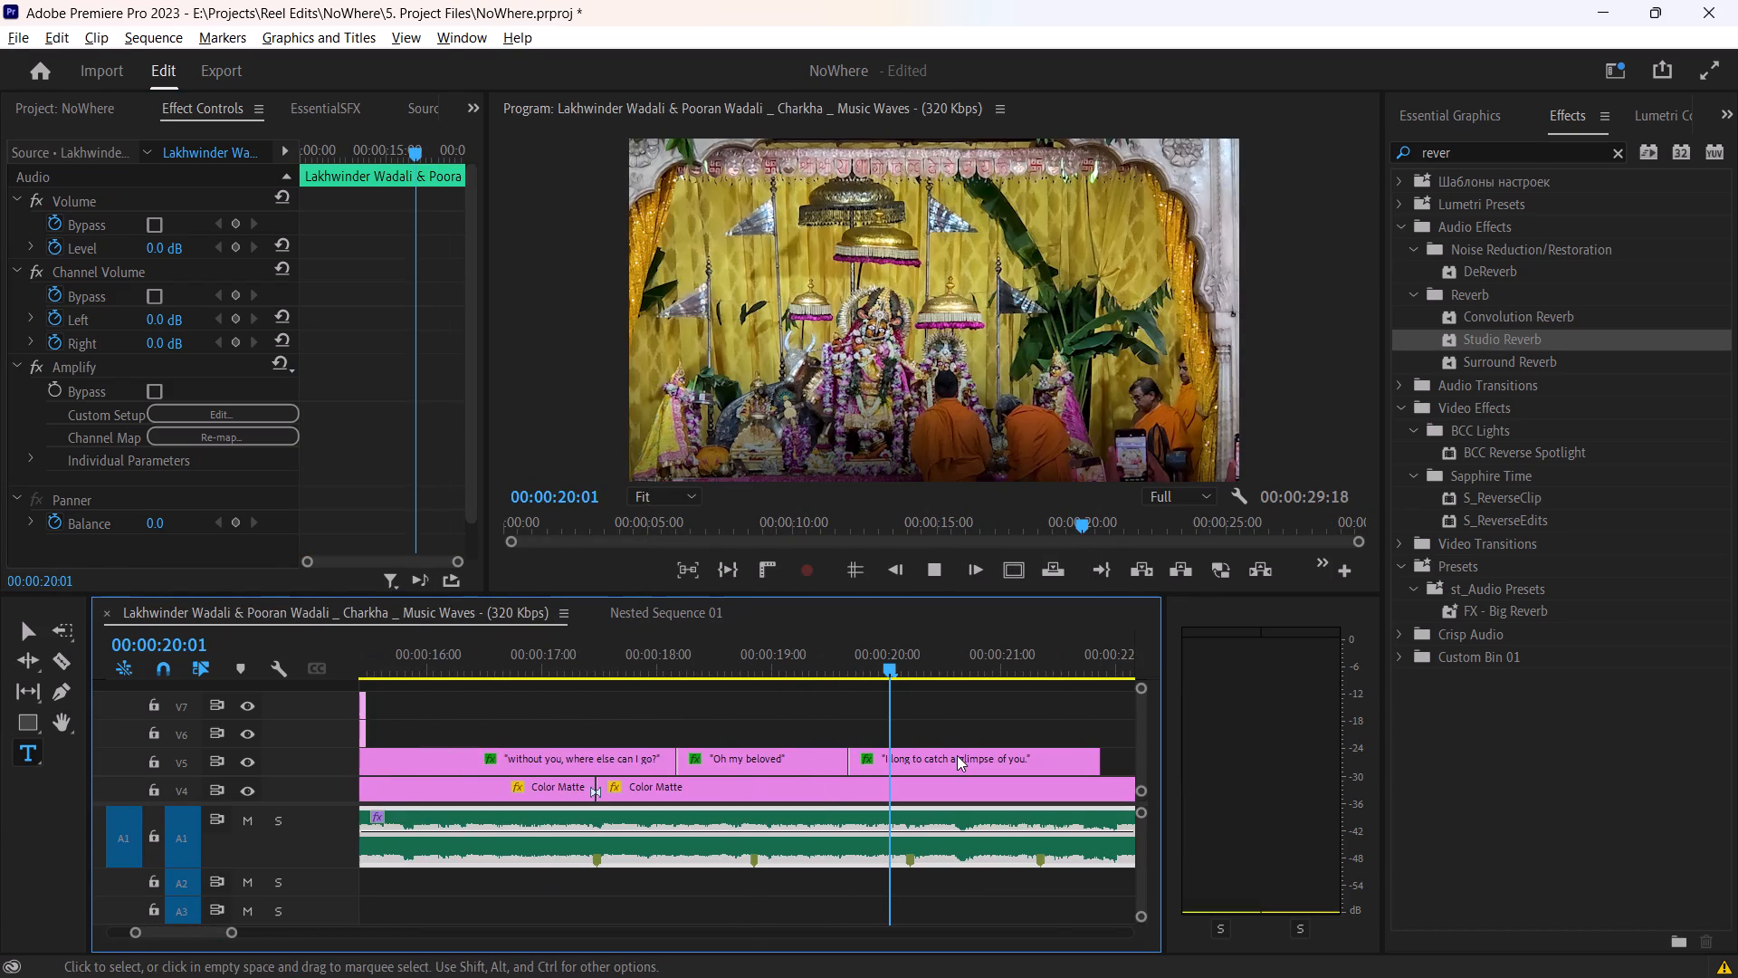
pyautogui.keyDown('alt'); pyautogui.scroll(-2, 977, 751); pyautogui.keyUp('alt')
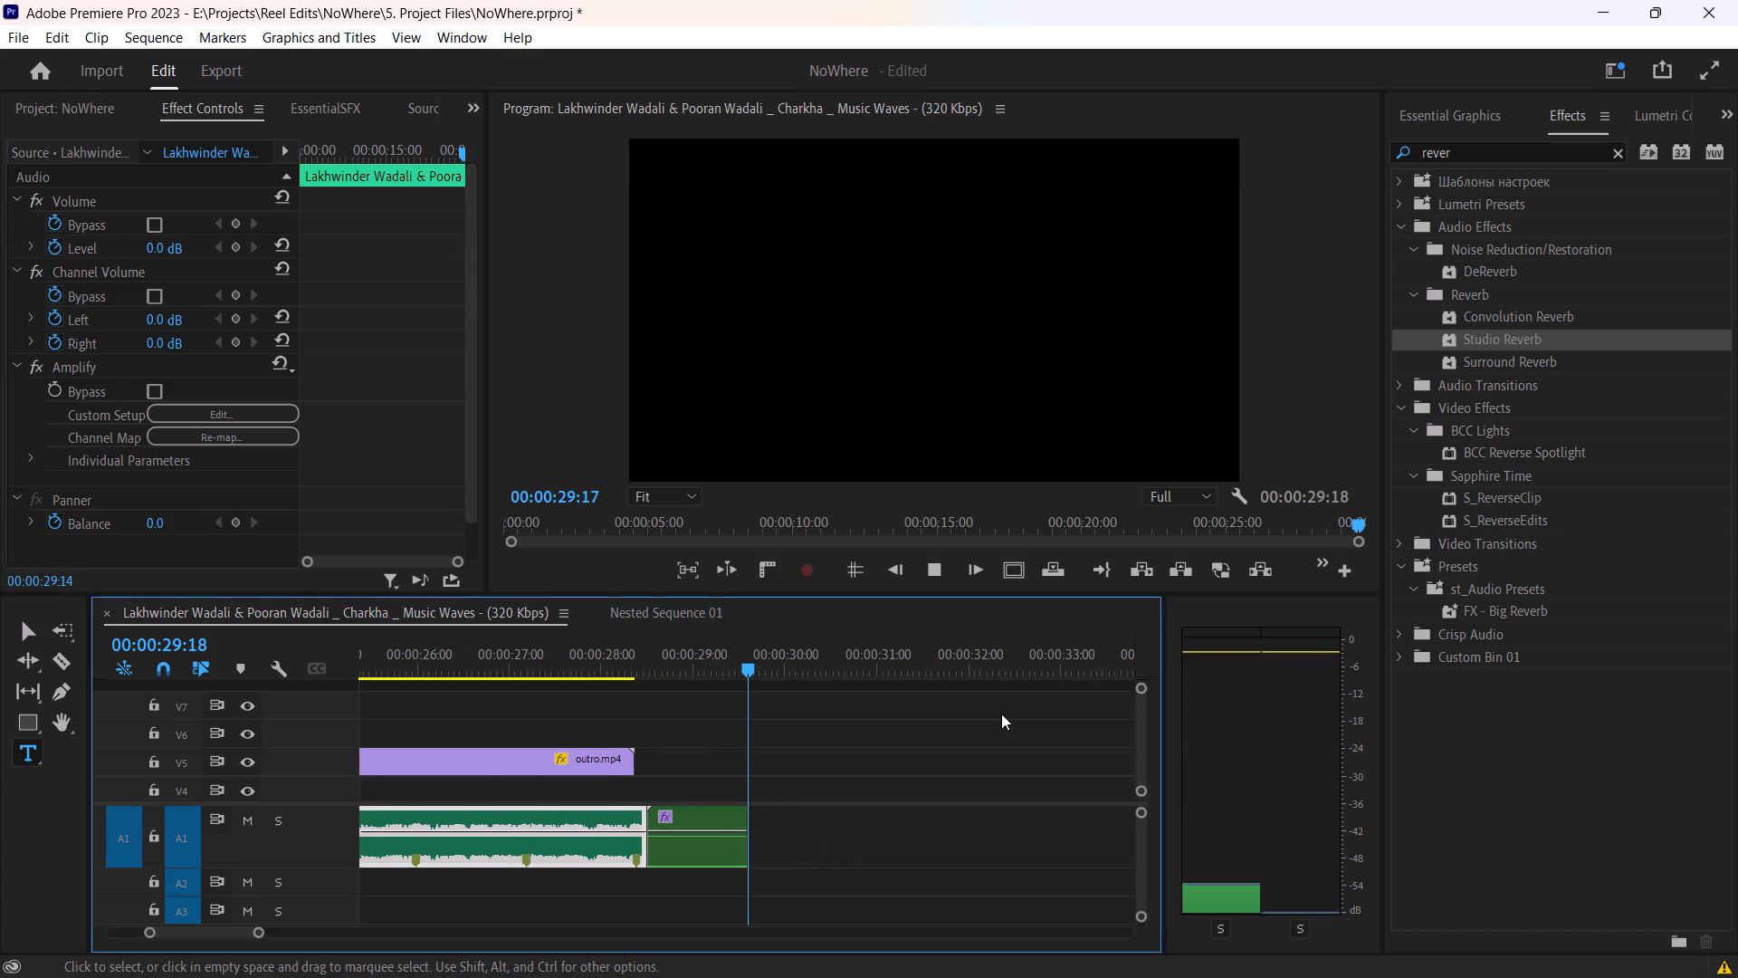
pyautogui.press('space')
pyautogui.click(610, 664)
pyautogui.press('space')
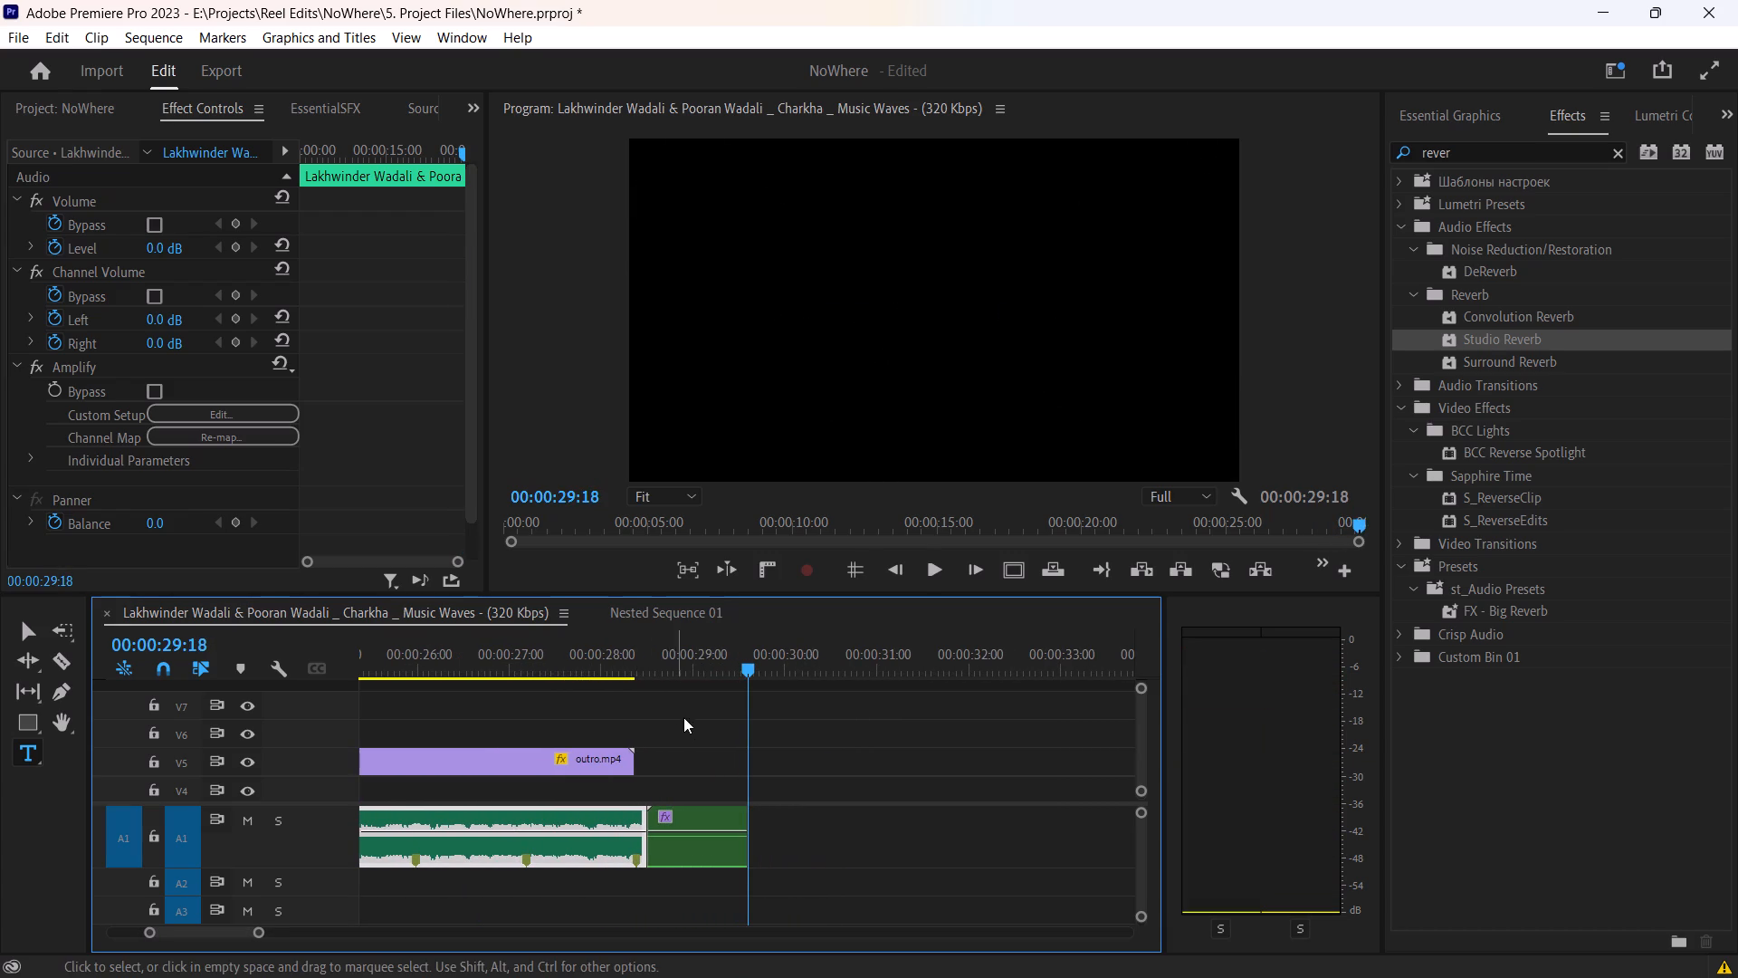
# Delete the nested music clip from the end of A1 and close Nested Sequence 01.
pyautogui.click(679, 848)
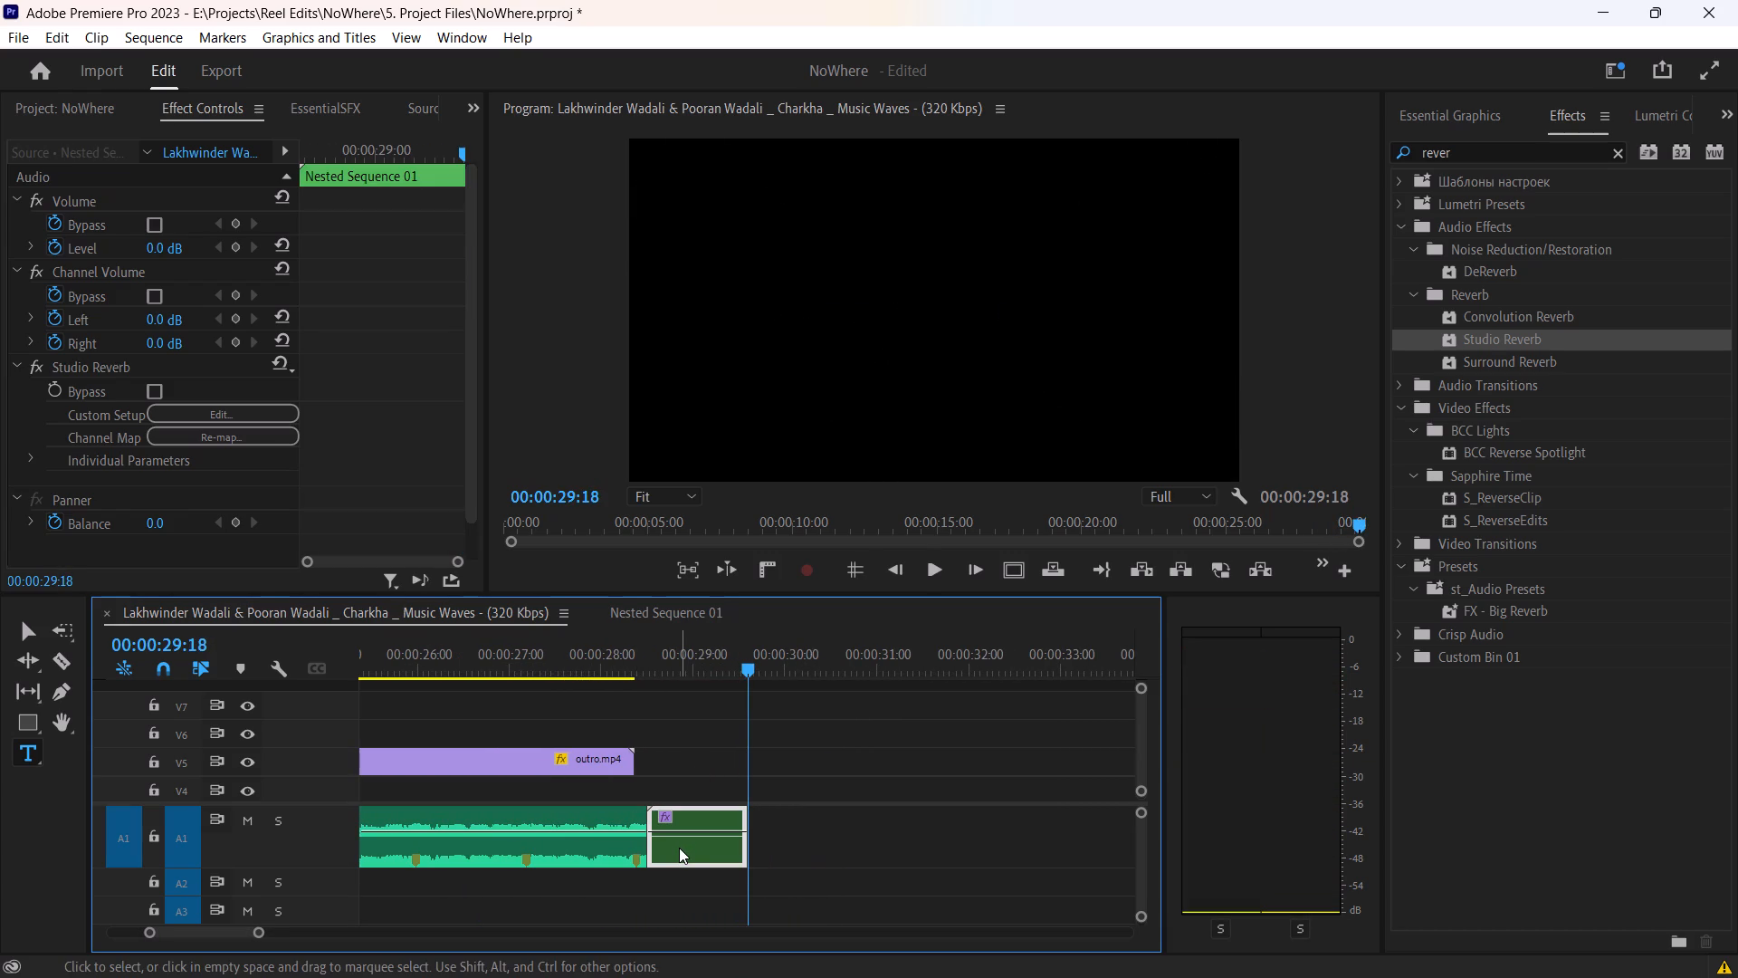
pyautogui.press('x')
pyautogui.scroll(10, 643, 835)
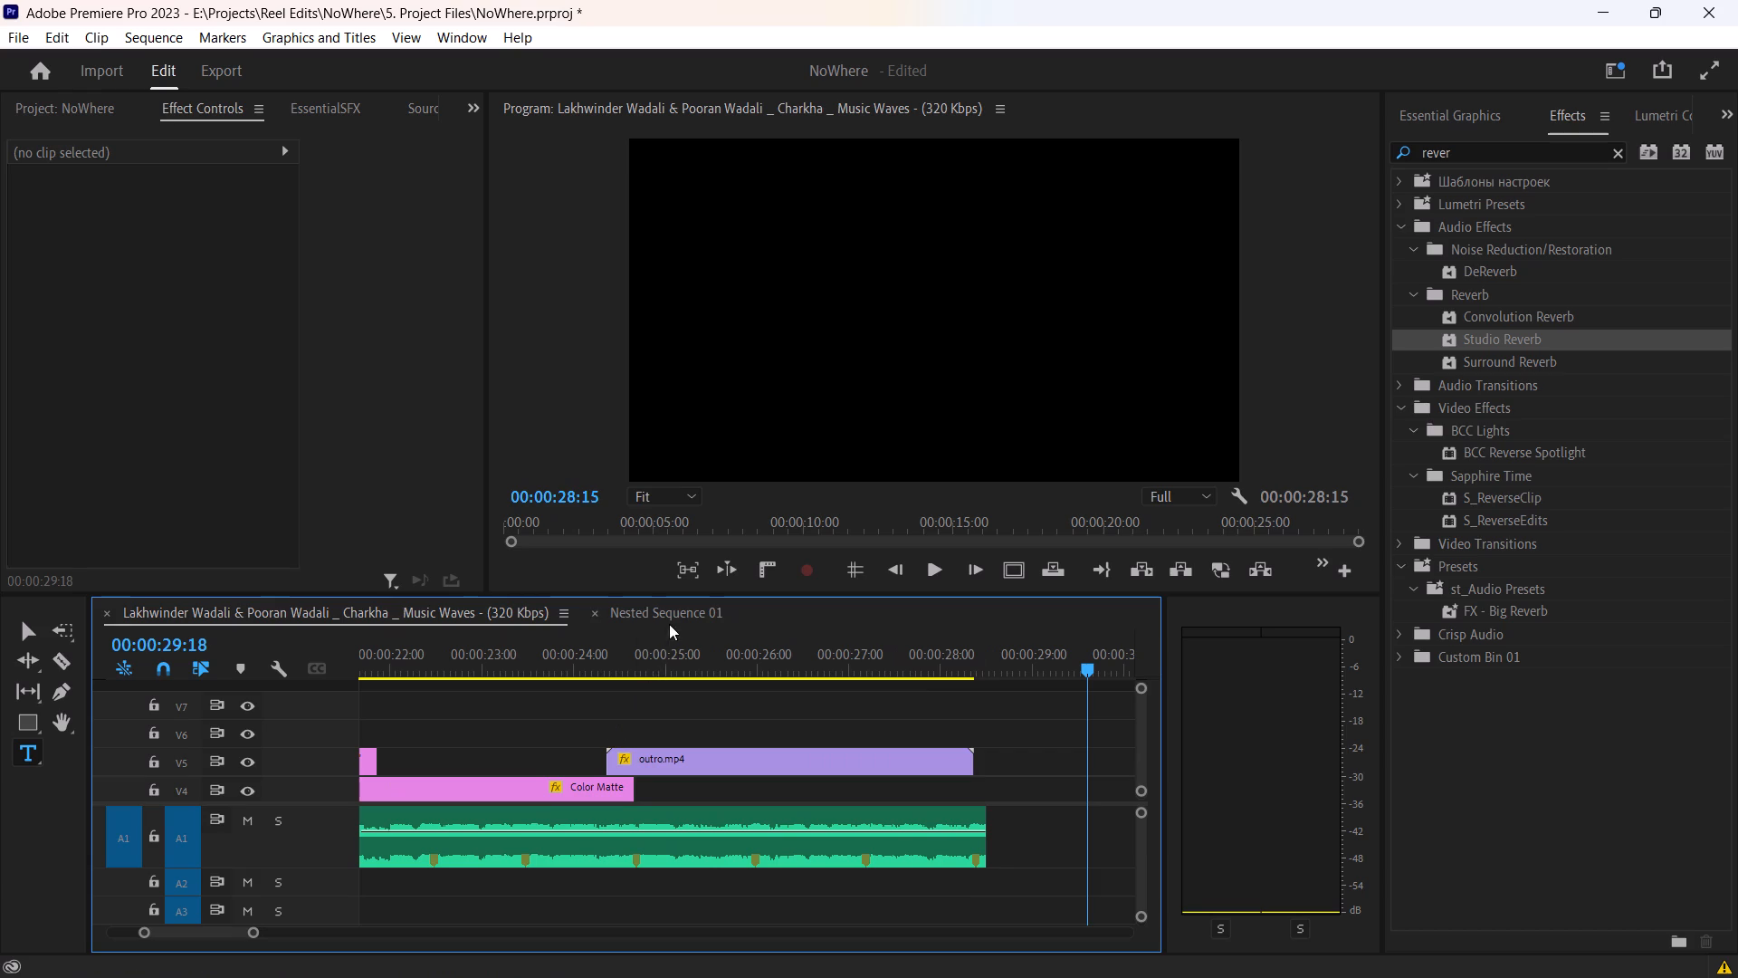
pyautogui.click(602, 622)
# Play the closing section, and move outro.mp4 up to V6 so it ends together with the last Color Matte.
pyautogui.moveTo(597, 657); pyautogui.dragTo(481, 672)
pyautogui.press('space')
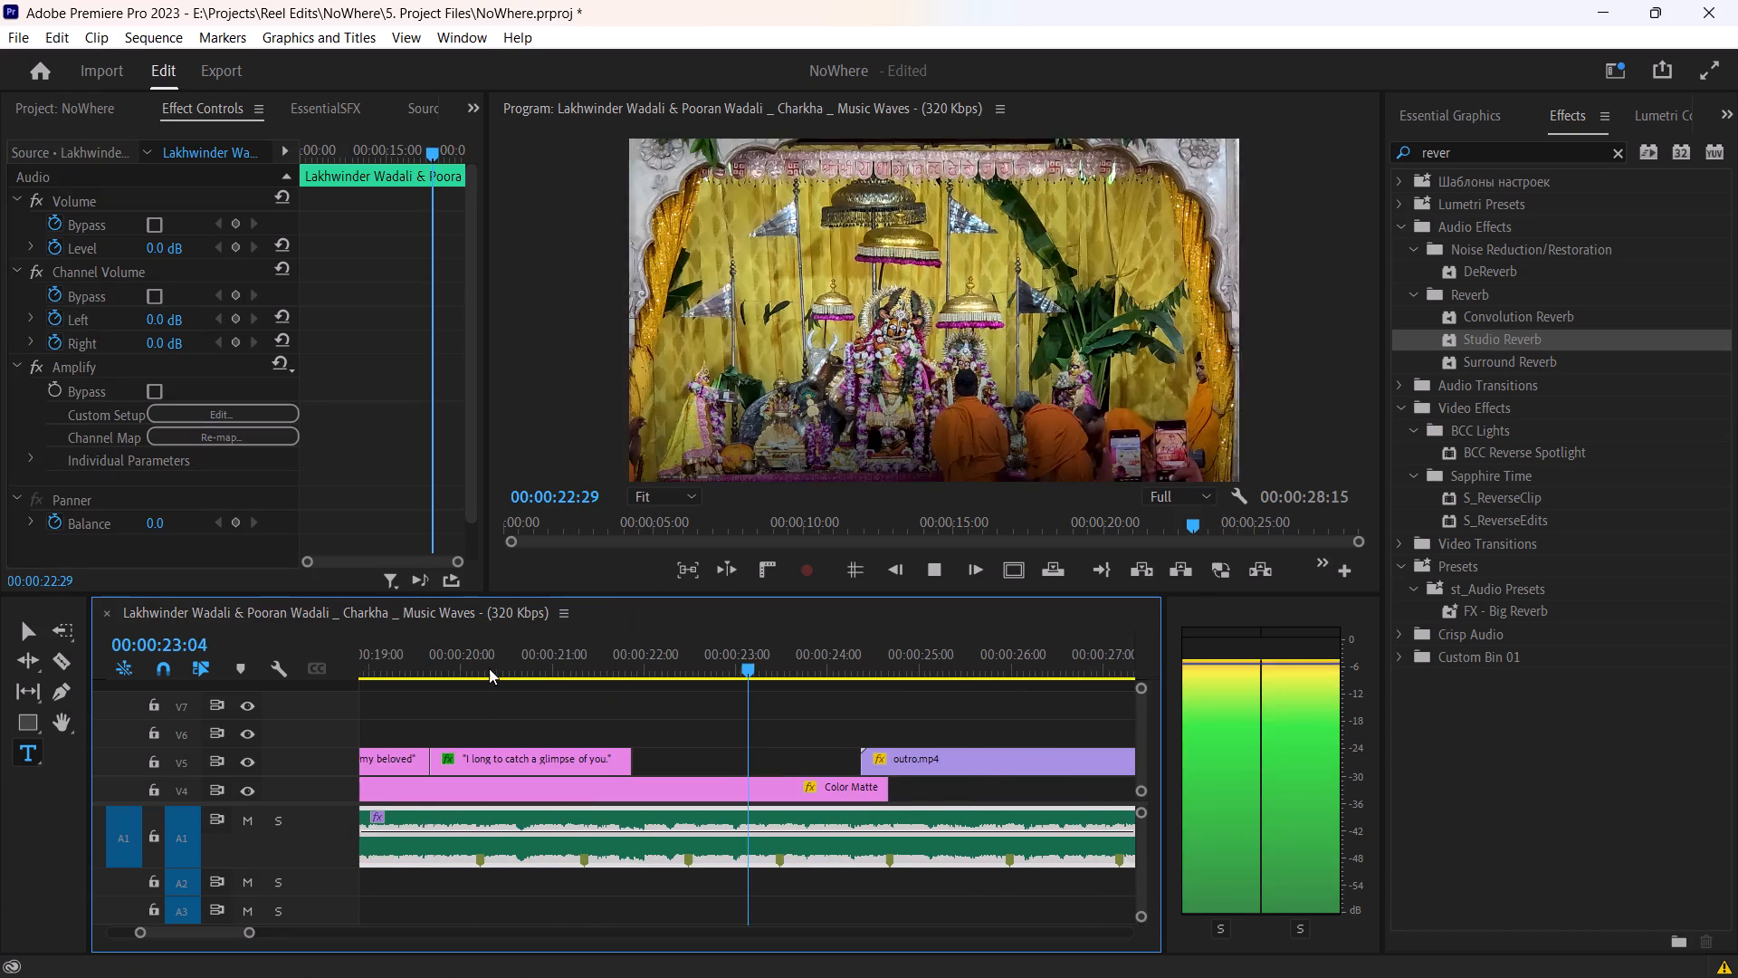
pyautogui.press('space')
pyautogui.moveTo(864, 779); pyautogui.dragTo(688, 736)
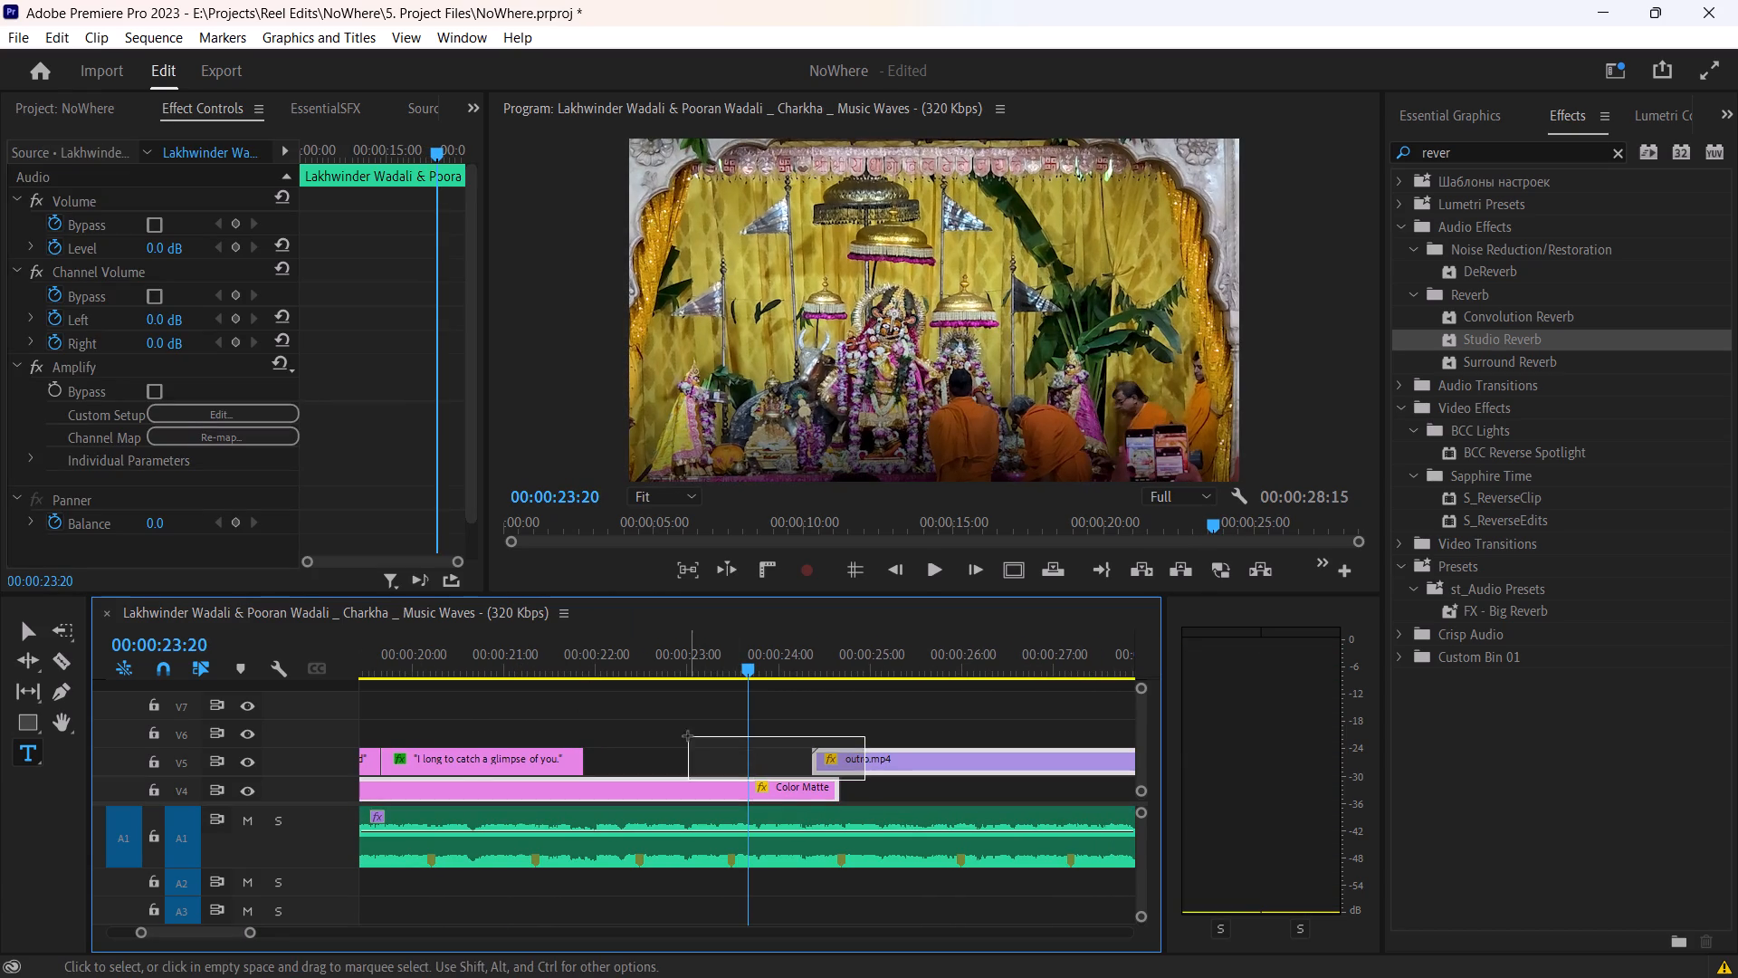
pyautogui.moveTo(688, 736); pyautogui.dragTo(792, 810)
pyautogui.click(890, 739)
pyautogui.moveTo(895, 754); pyautogui.dragTo(642, 720)
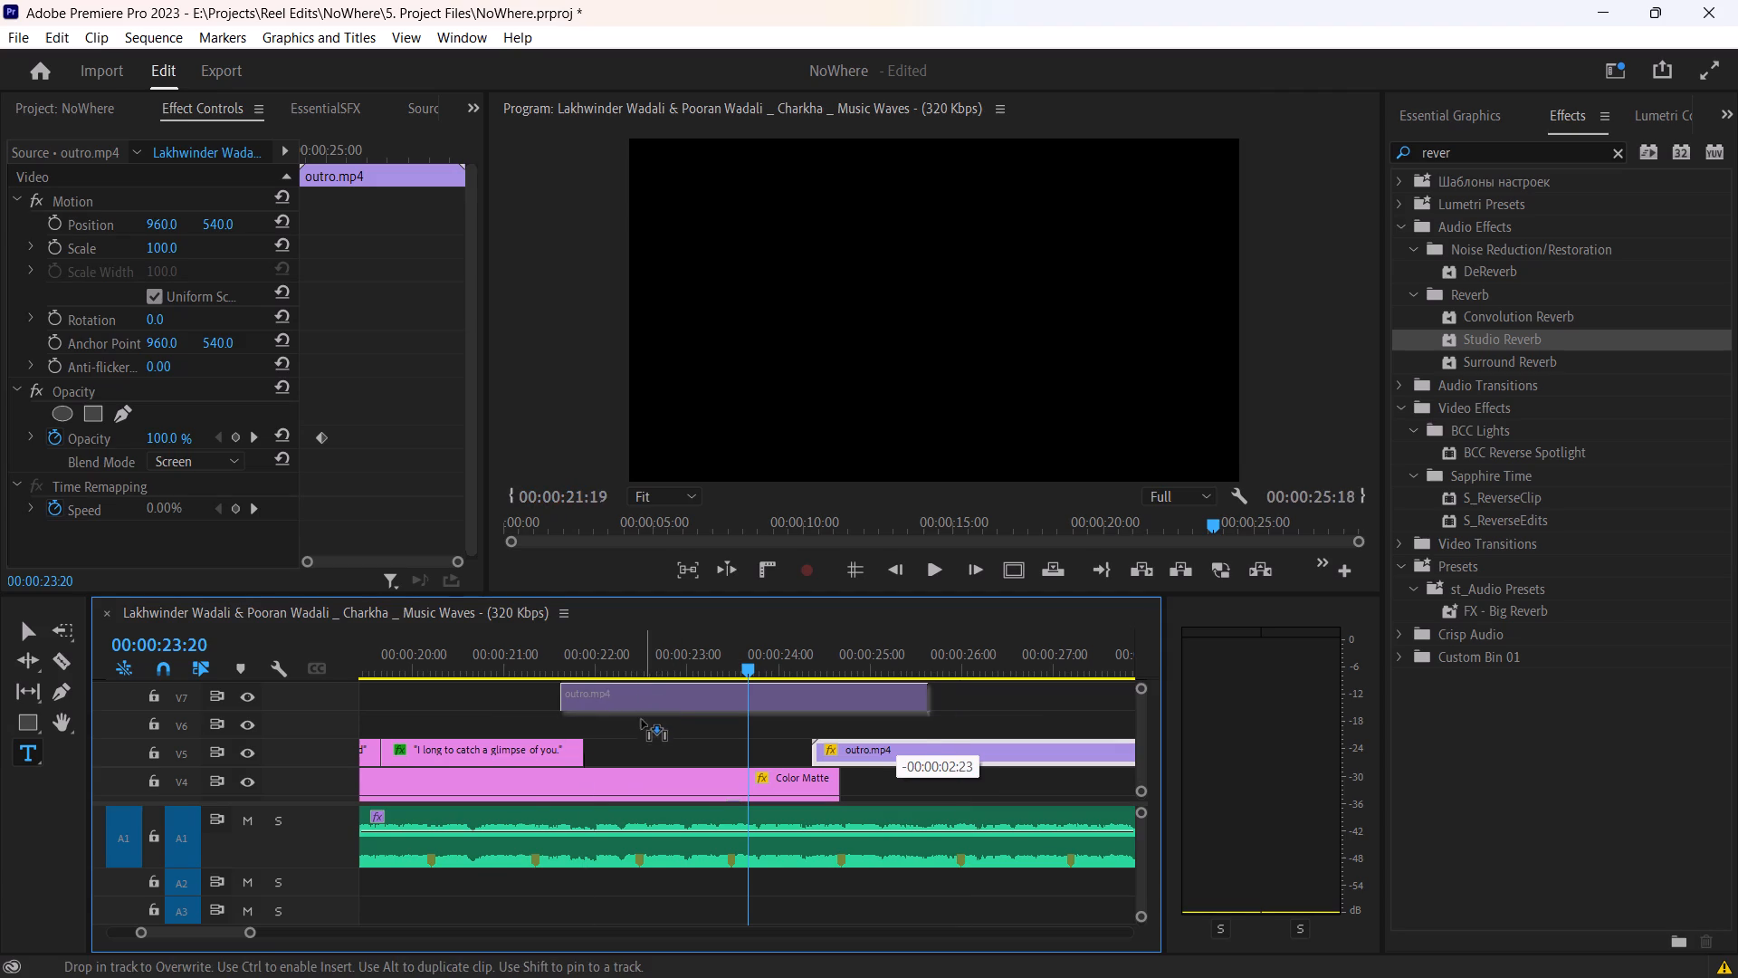
pyautogui.moveTo(642, 720); pyautogui.dragTo(564, 716)
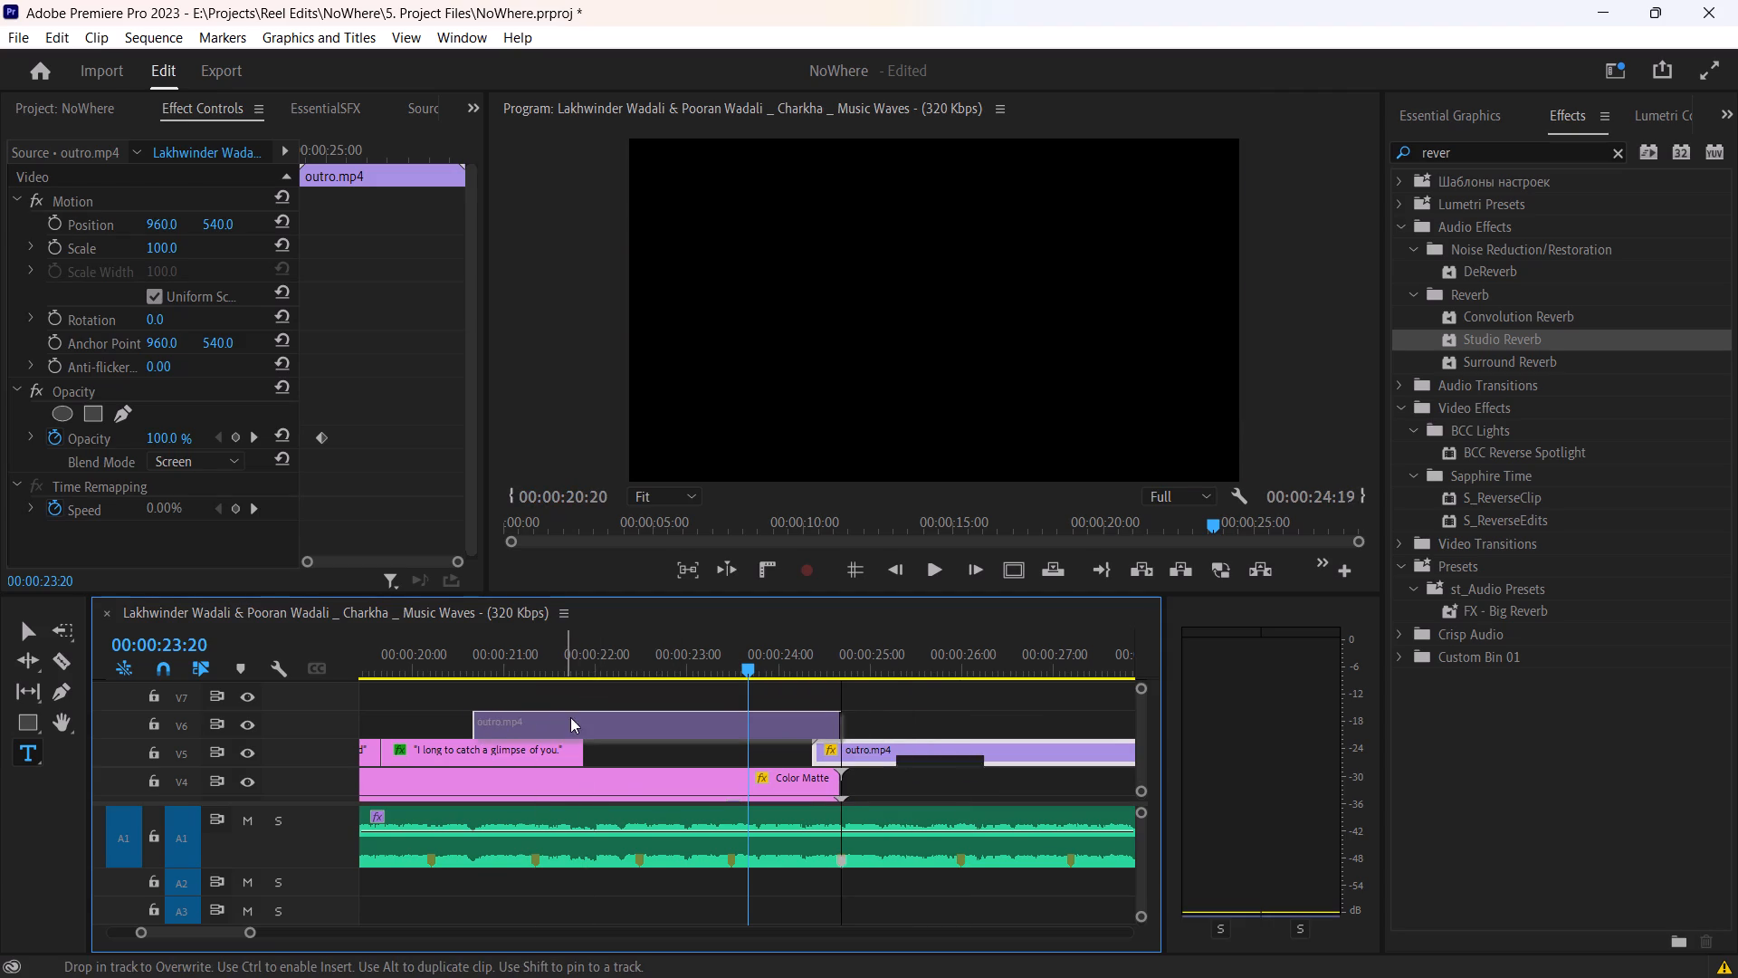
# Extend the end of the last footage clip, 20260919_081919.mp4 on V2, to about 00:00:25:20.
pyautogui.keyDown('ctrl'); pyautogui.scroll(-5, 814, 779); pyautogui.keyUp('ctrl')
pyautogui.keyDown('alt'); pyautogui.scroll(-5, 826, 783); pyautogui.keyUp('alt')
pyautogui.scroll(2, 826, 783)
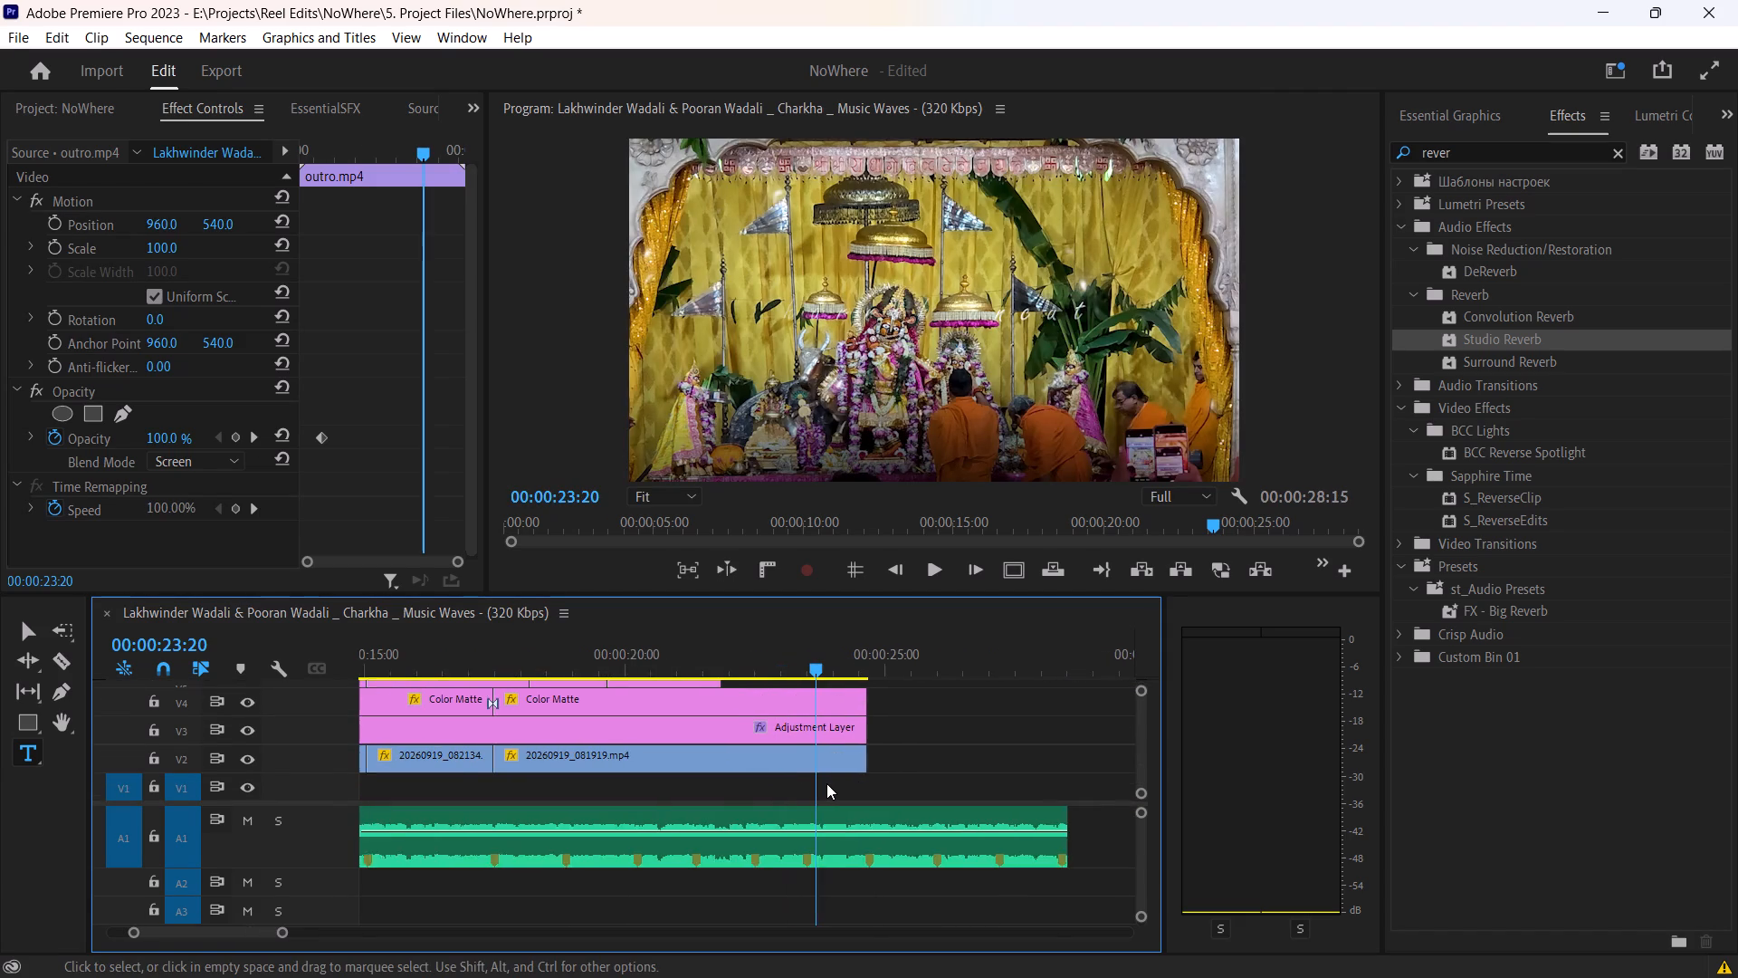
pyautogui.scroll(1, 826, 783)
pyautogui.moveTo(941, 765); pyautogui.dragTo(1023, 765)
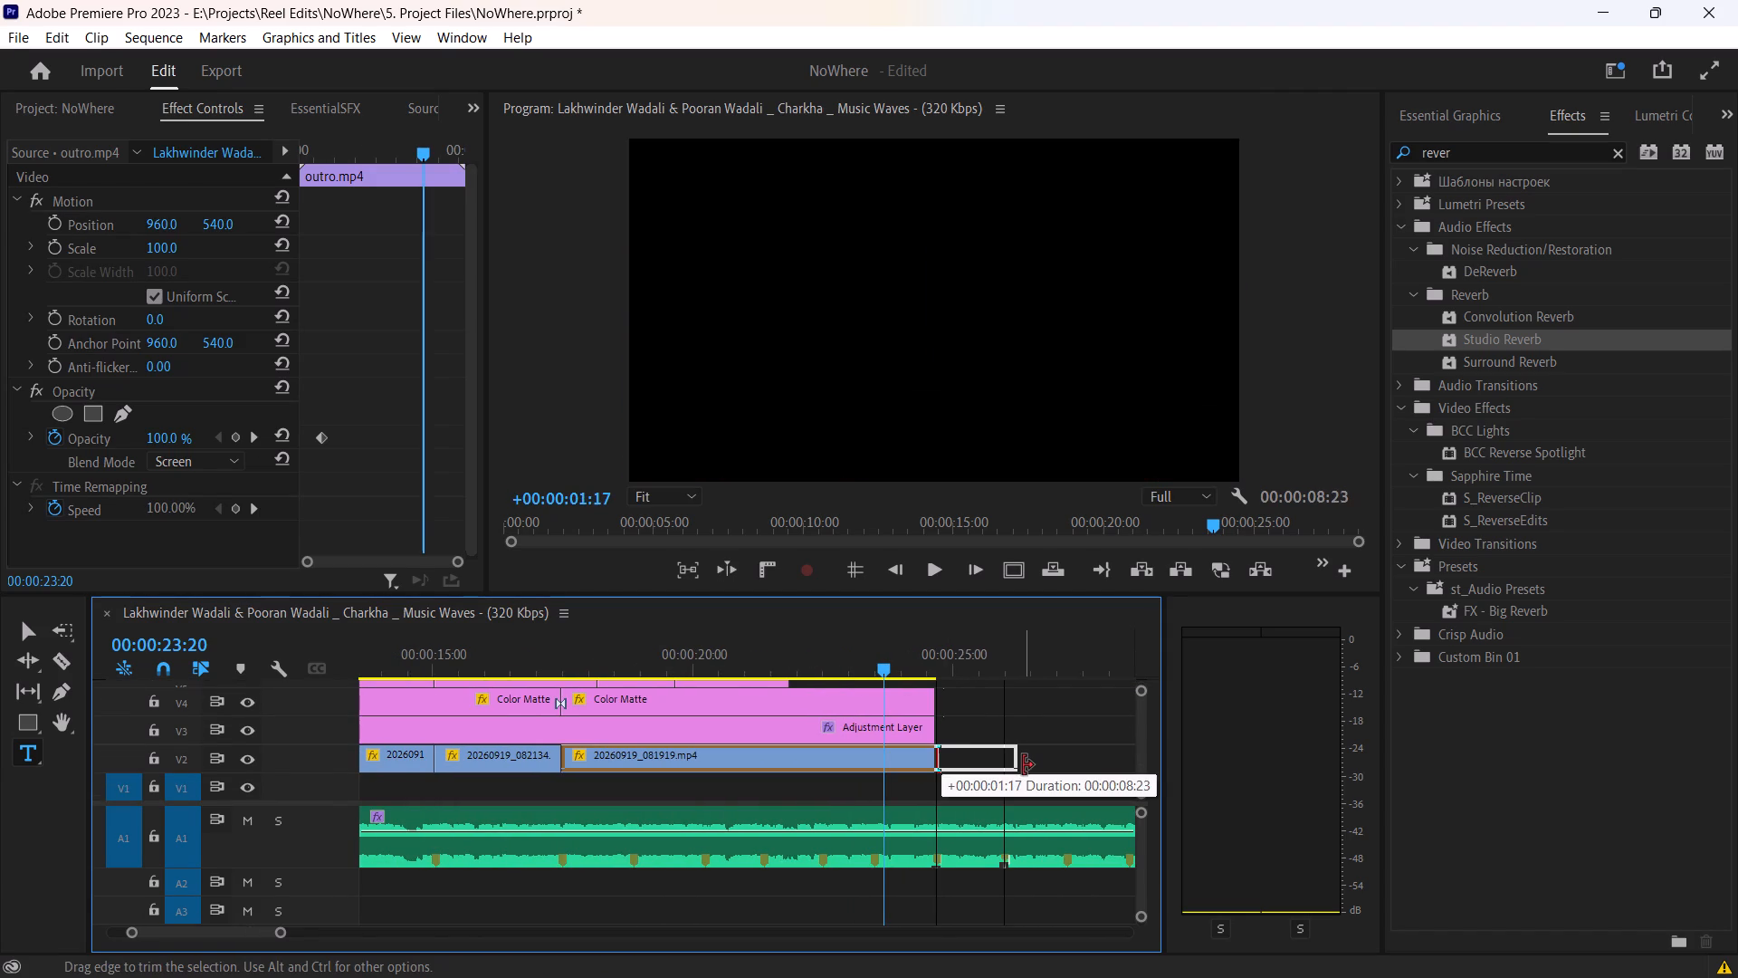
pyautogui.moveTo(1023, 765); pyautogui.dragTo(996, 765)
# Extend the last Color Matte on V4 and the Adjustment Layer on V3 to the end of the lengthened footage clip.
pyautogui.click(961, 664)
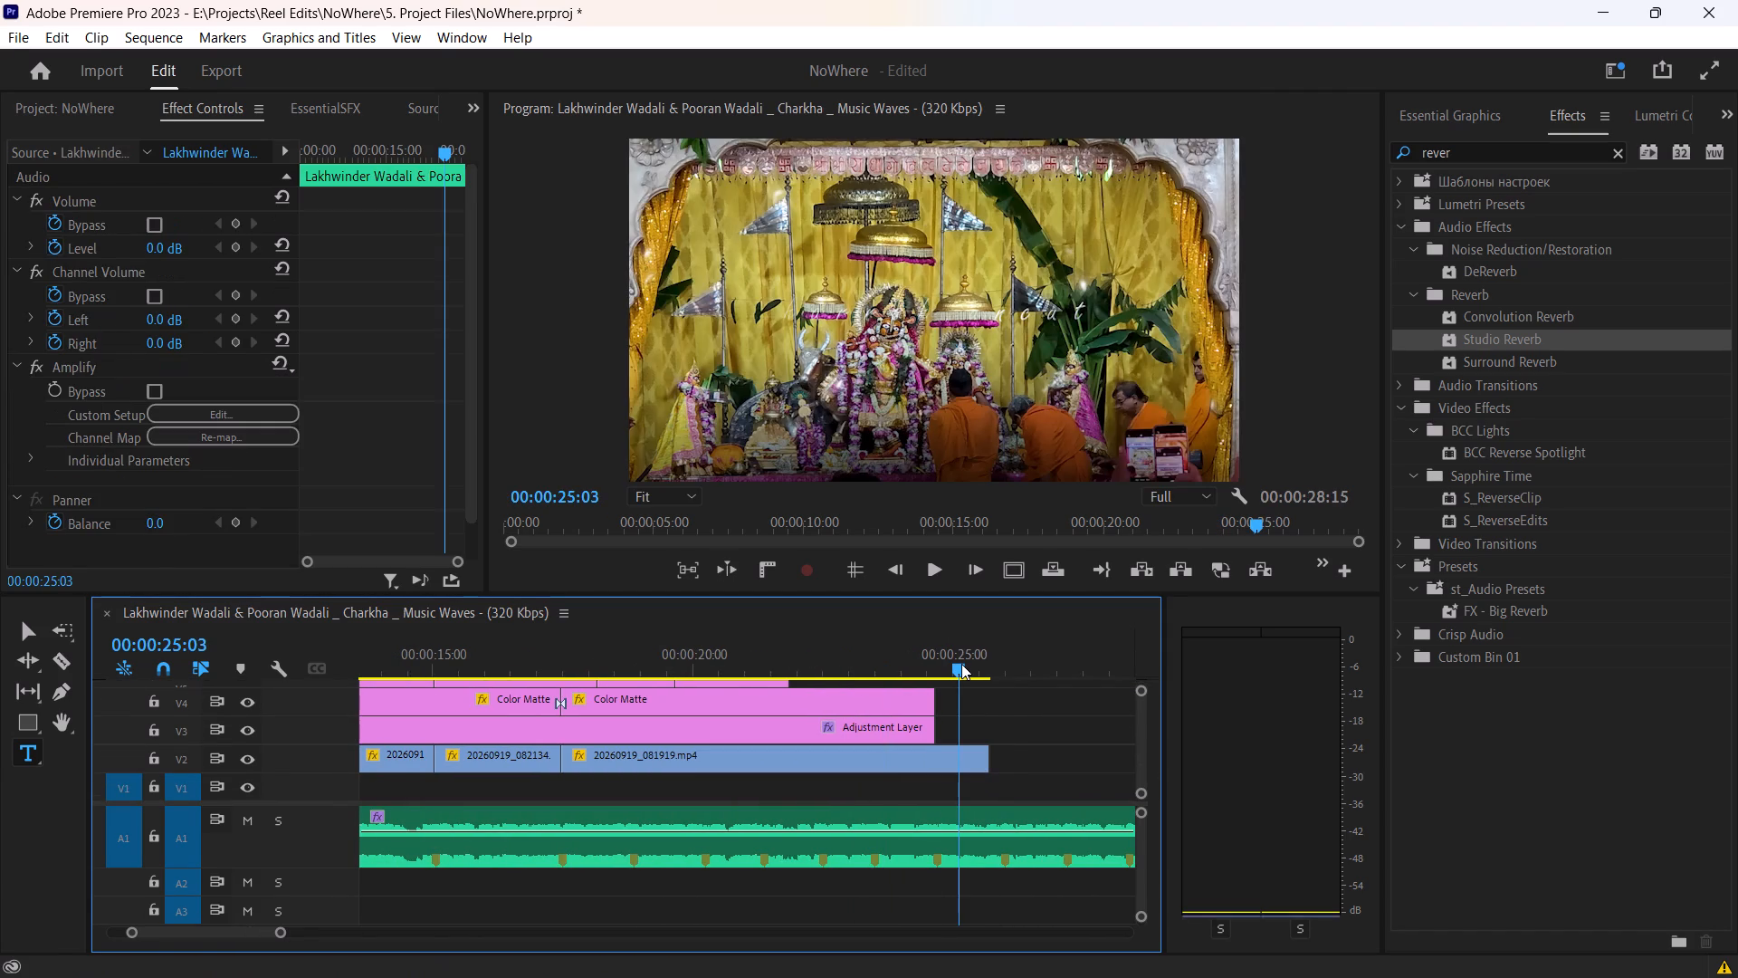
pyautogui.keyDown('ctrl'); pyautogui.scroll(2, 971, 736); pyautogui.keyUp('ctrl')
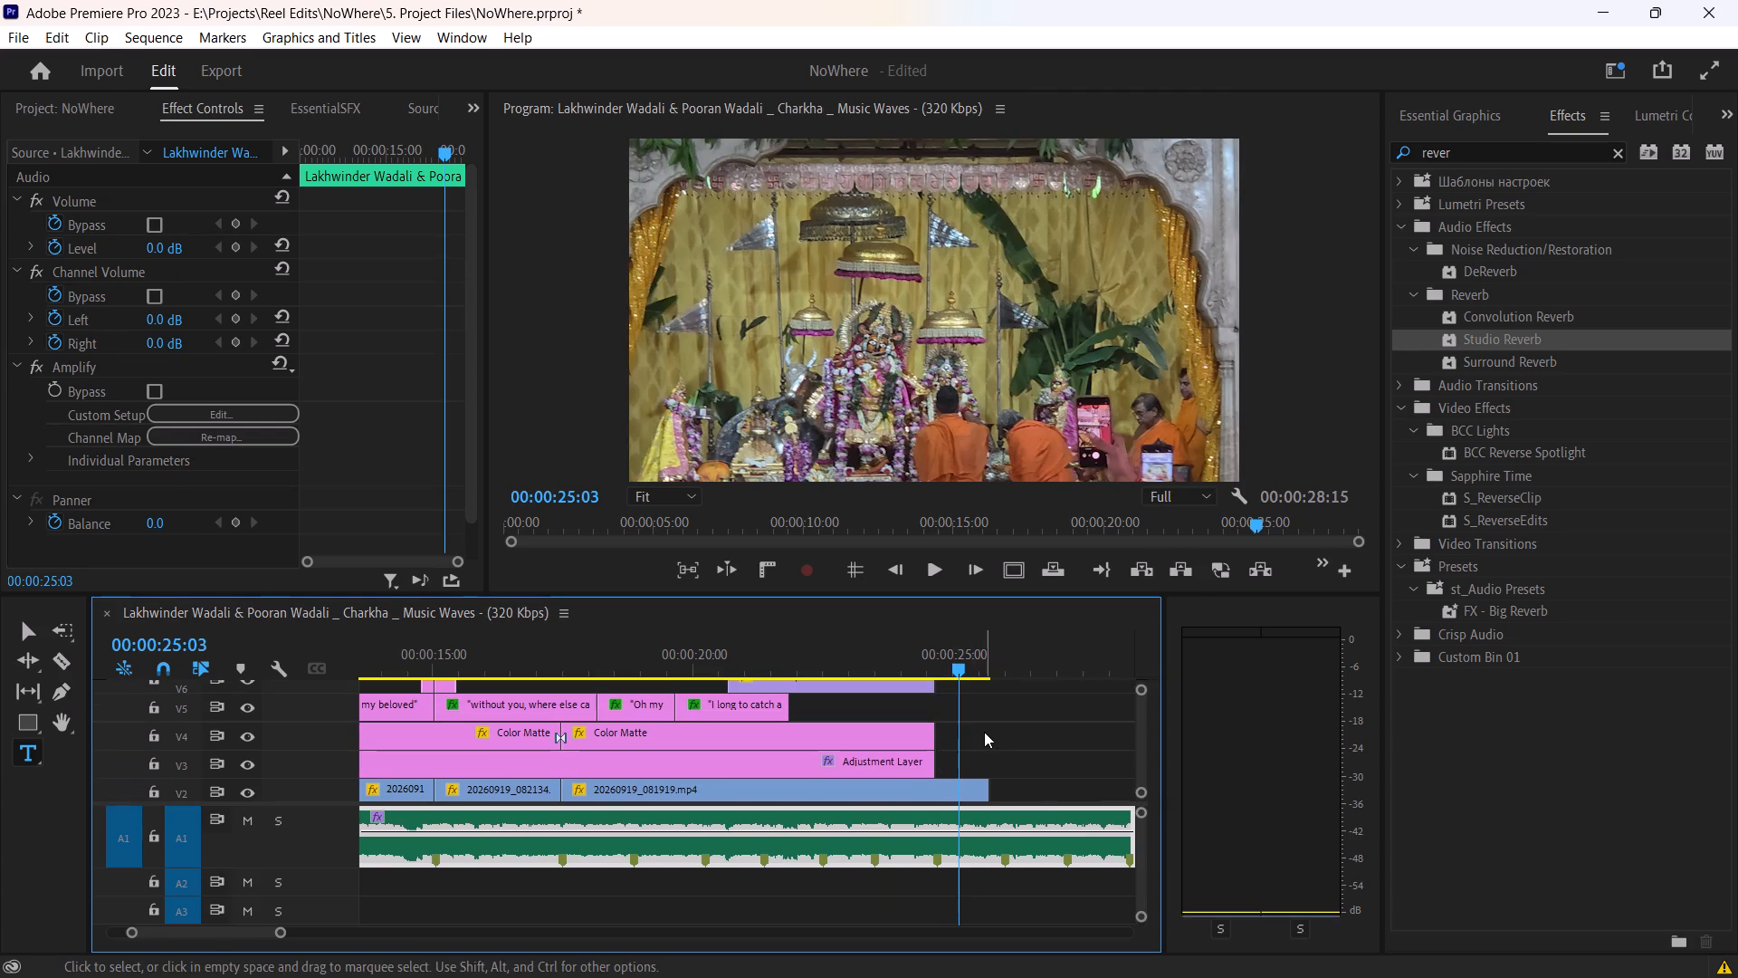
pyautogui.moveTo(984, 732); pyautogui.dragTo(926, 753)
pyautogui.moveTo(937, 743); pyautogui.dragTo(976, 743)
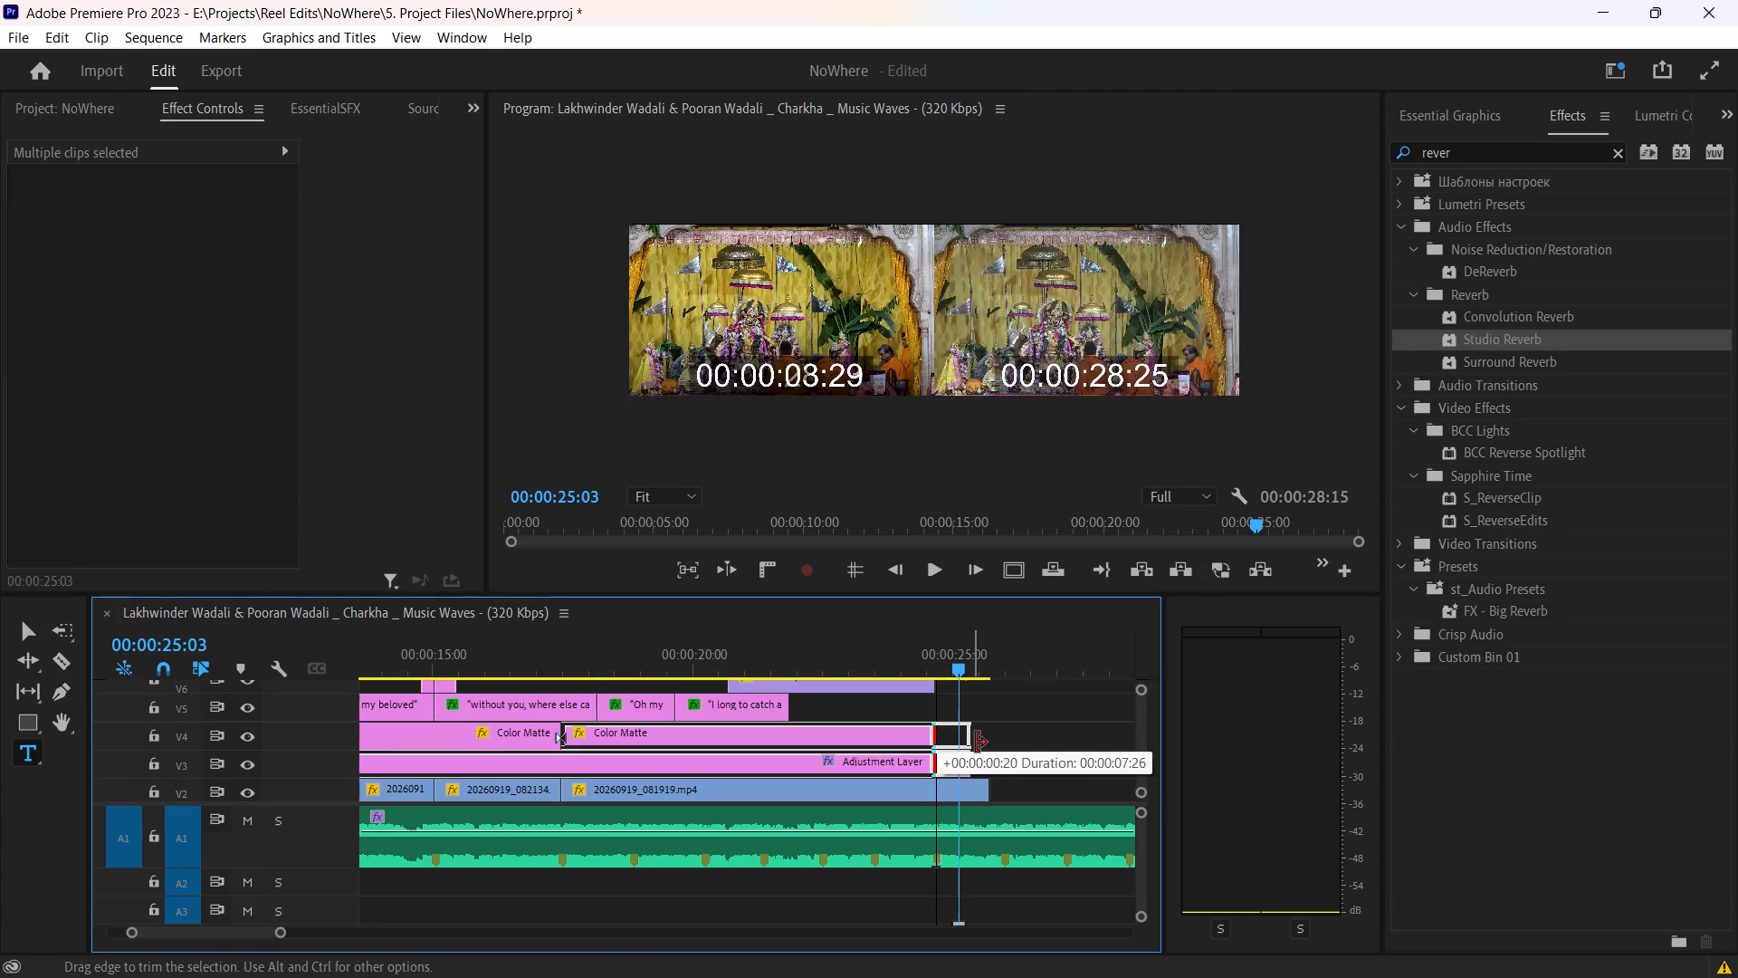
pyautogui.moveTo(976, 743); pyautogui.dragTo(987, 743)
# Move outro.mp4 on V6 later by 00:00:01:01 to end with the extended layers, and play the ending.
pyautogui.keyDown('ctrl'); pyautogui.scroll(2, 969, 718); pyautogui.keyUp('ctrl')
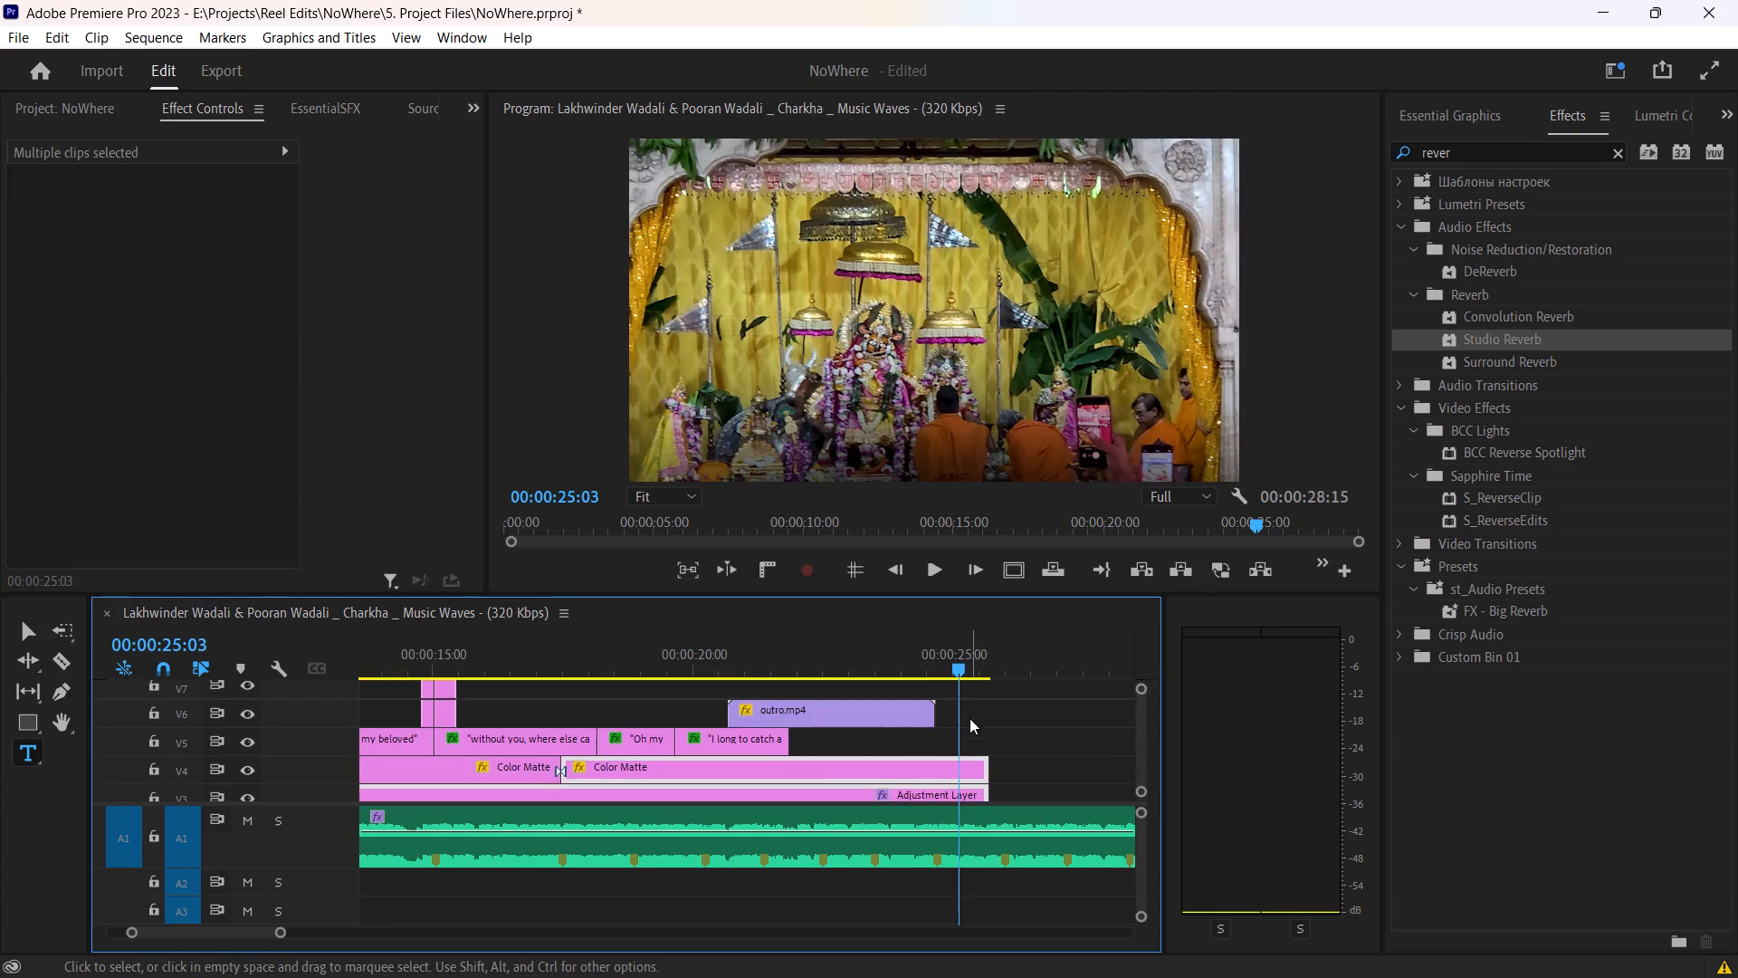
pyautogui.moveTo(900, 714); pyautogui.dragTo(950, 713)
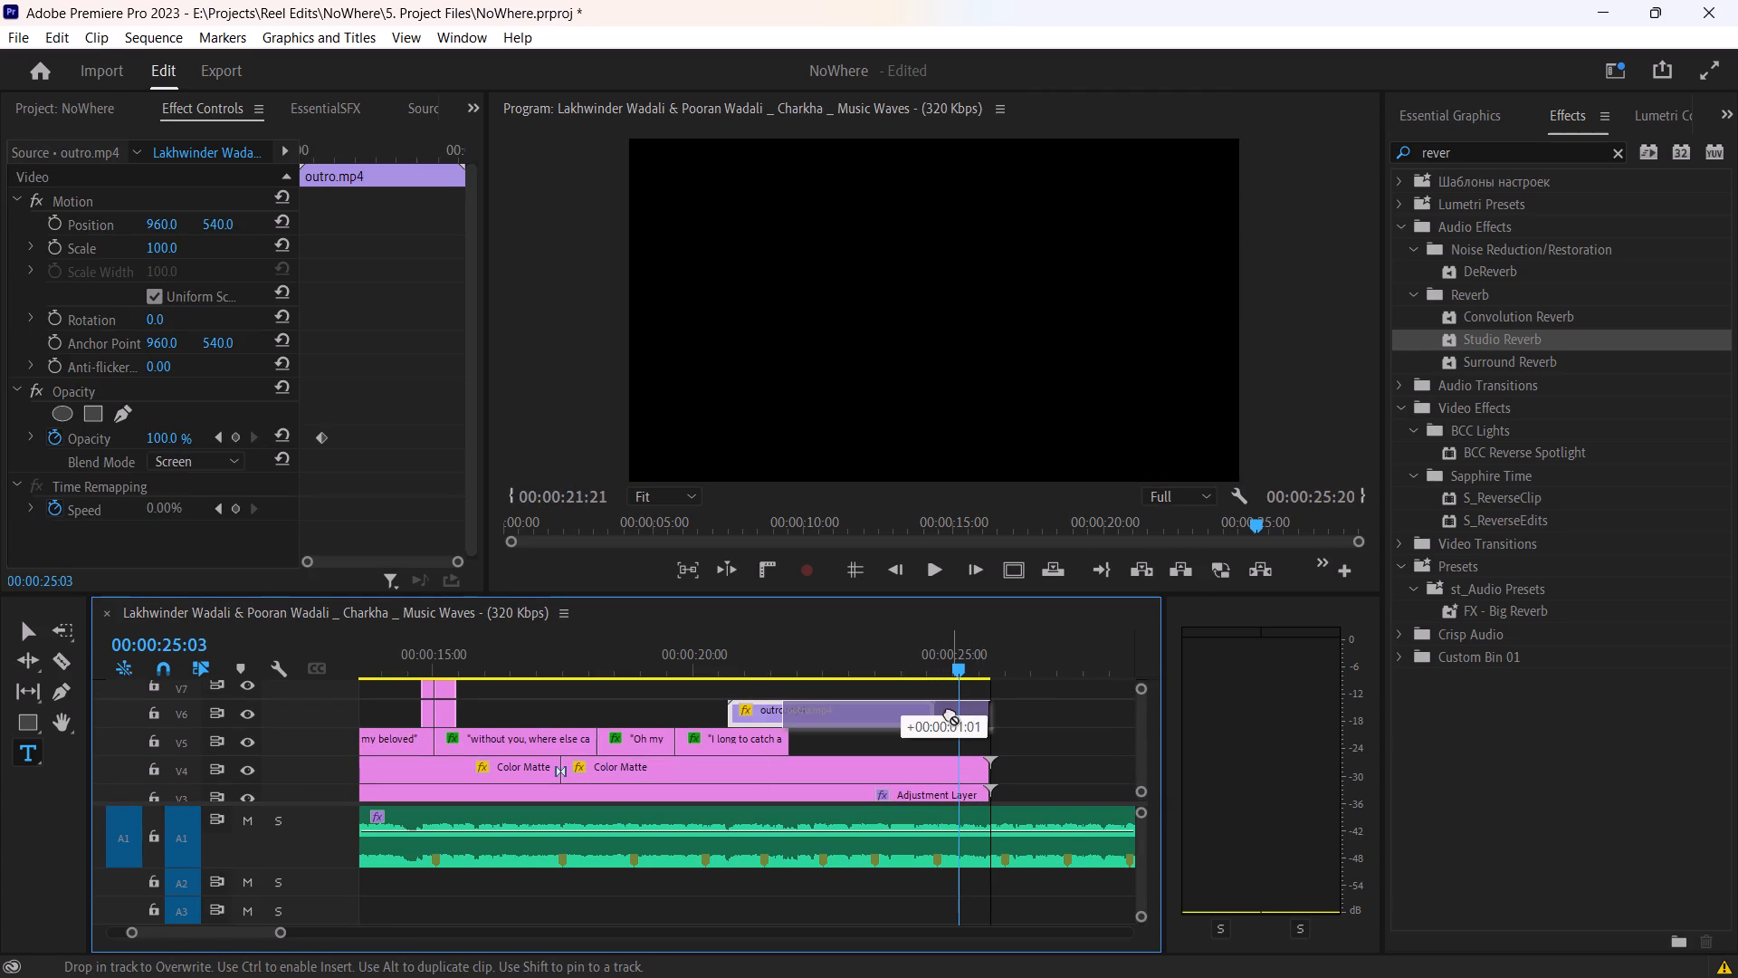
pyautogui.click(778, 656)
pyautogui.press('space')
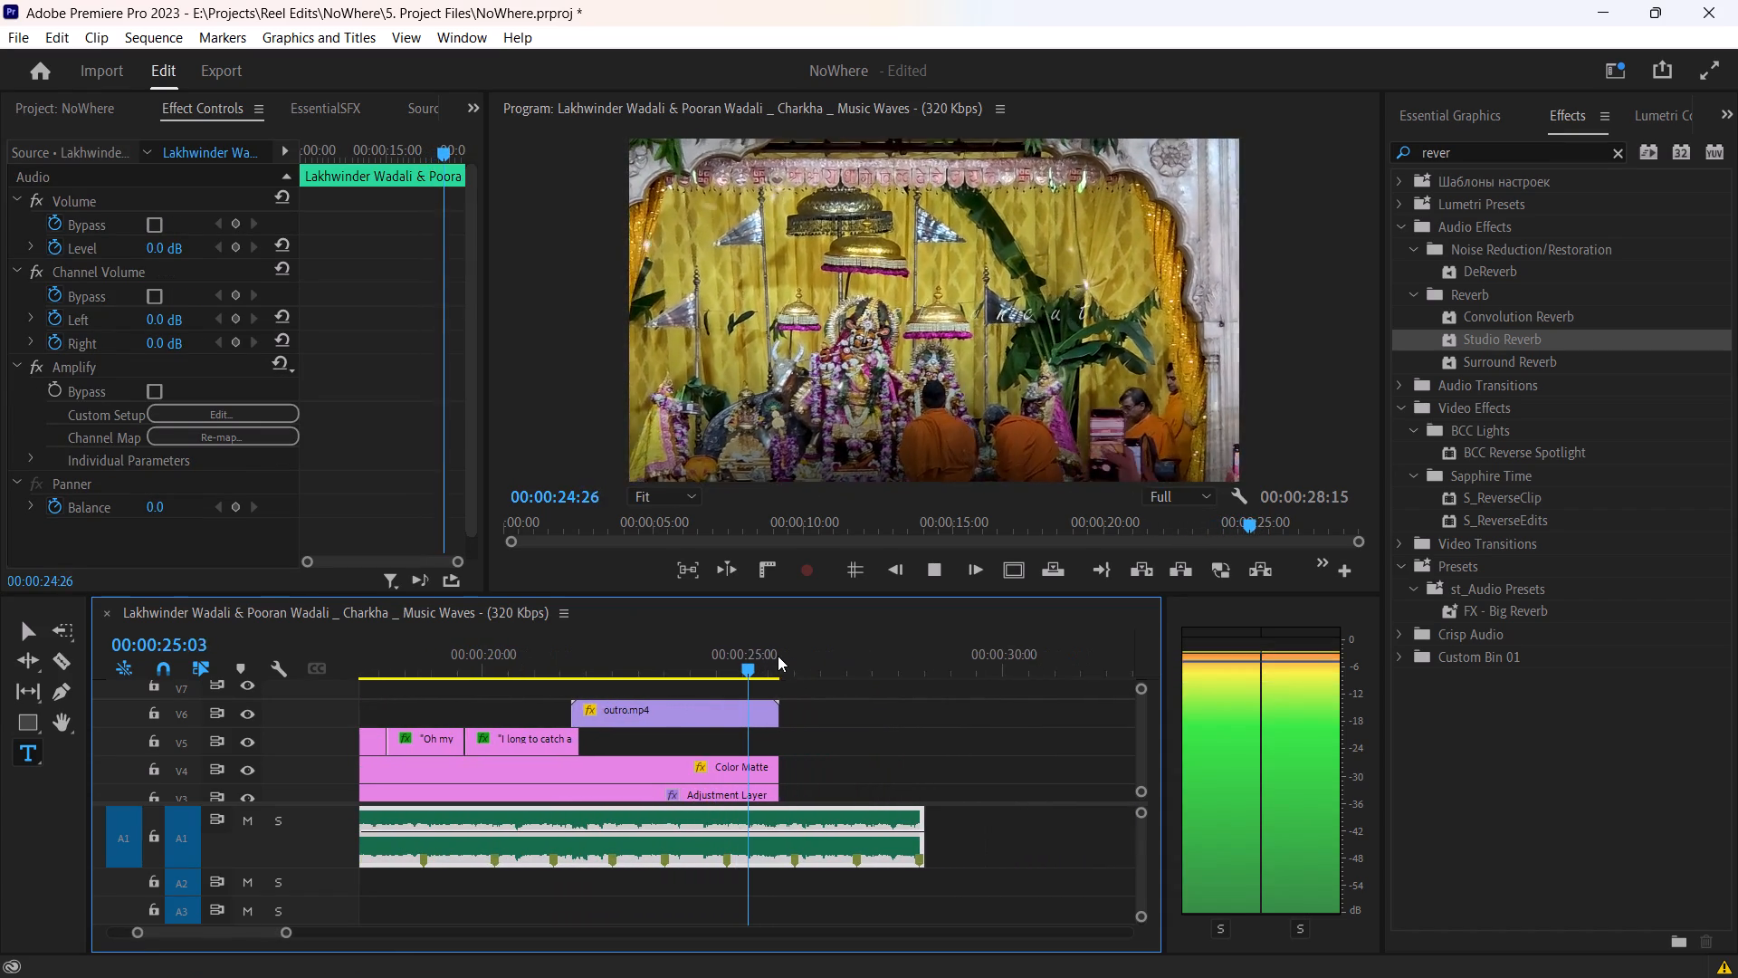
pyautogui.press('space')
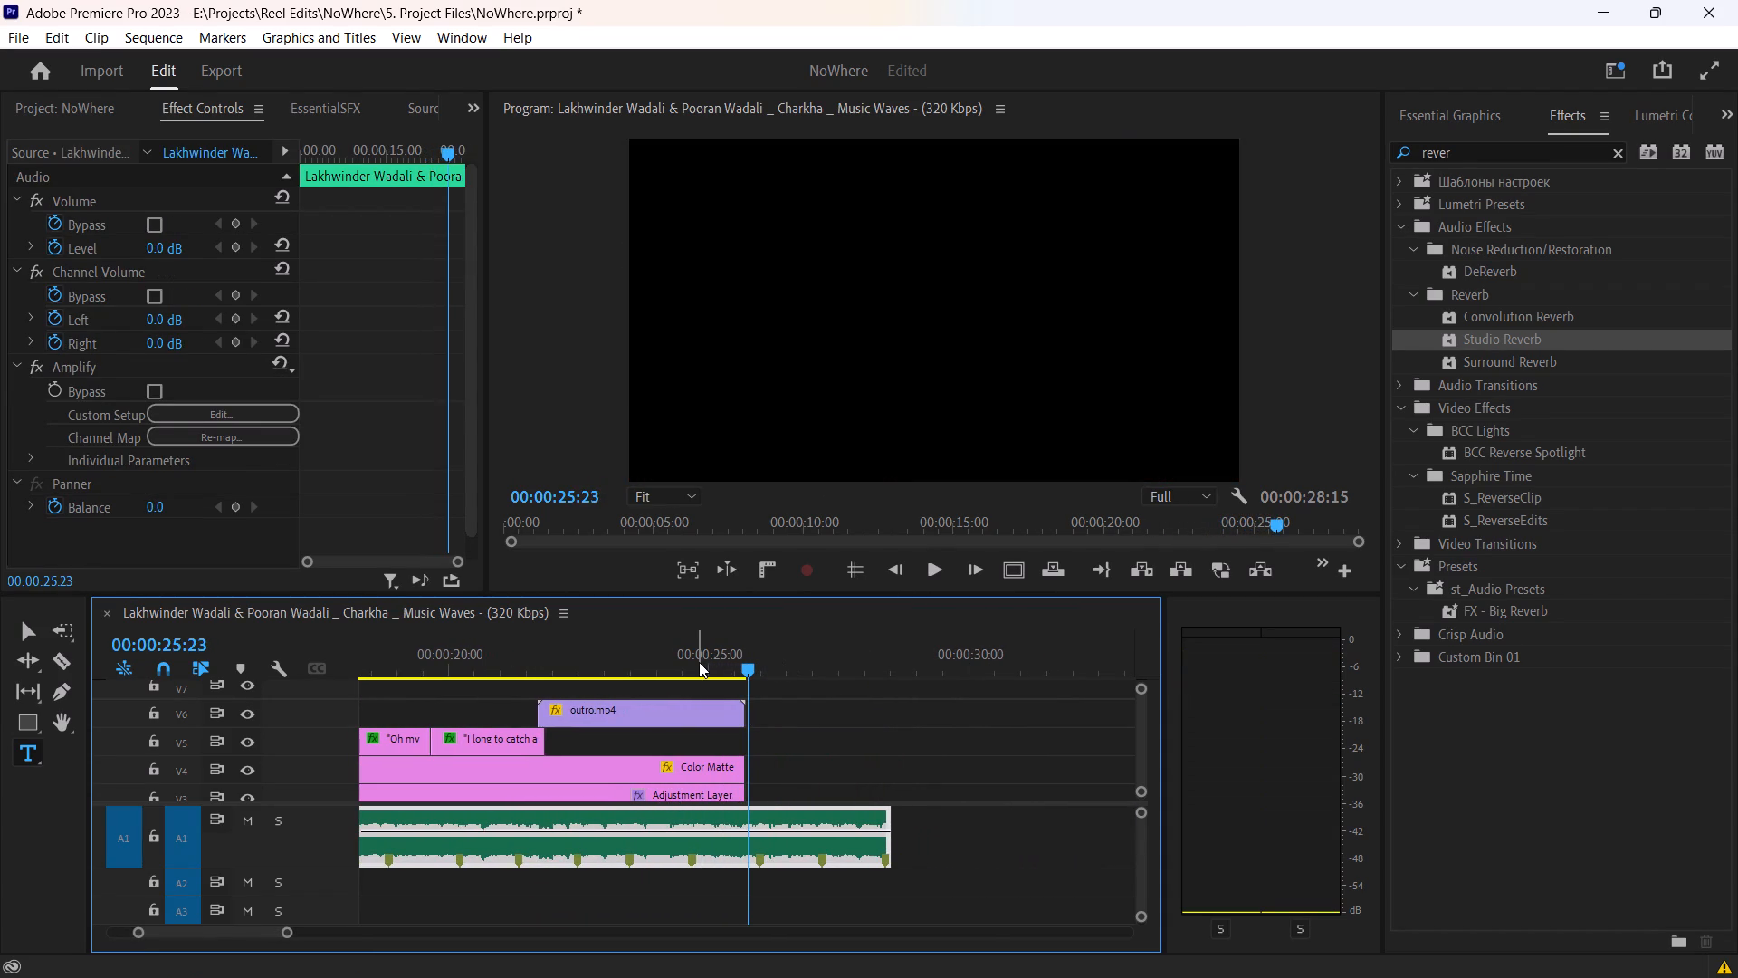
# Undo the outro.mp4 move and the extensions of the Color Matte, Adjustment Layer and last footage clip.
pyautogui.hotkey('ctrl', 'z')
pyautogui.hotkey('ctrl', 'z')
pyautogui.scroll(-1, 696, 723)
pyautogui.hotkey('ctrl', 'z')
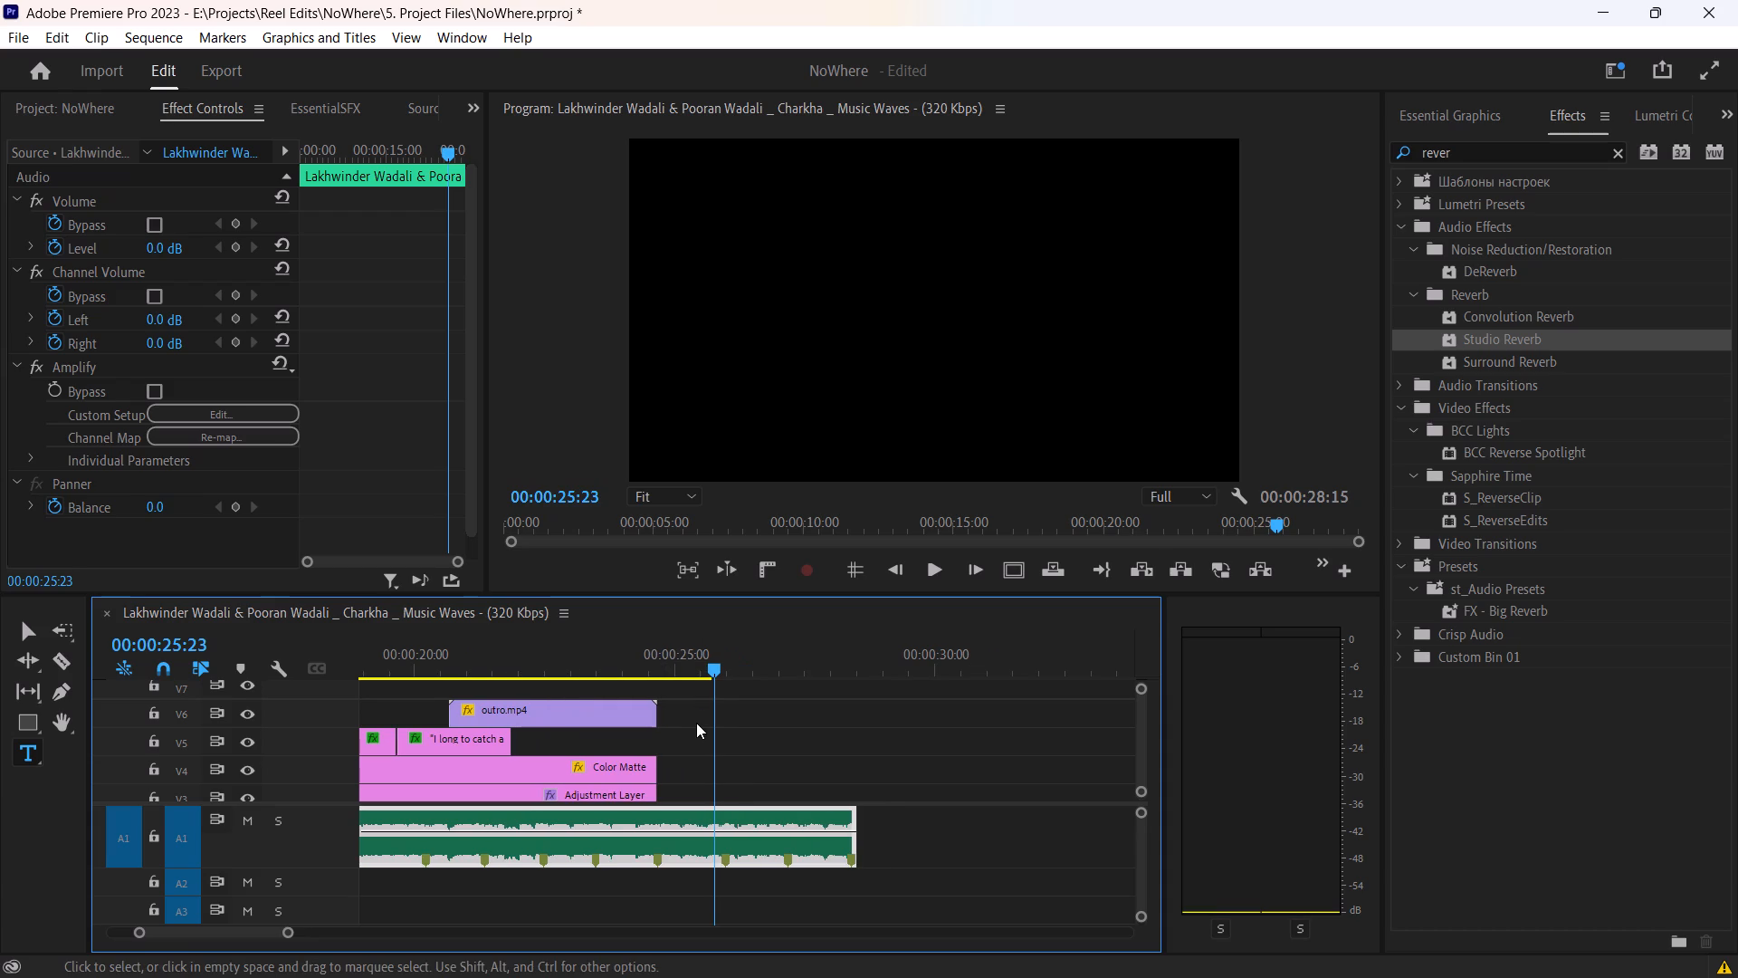
# Play from 00:00:19:15, and move outro.mp4 later on V6 so it starts just before 00:00:23:00.
pyautogui.keyDown('ctrl'); pyautogui.scroll(-5, 696, 723); pyautogui.keyUp('ctrl')
pyautogui.scroll(4, 696, 723)
pyautogui.keyDown('ctrl'); pyautogui.scroll(4, 696, 723); pyautogui.keyUp('ctrl')
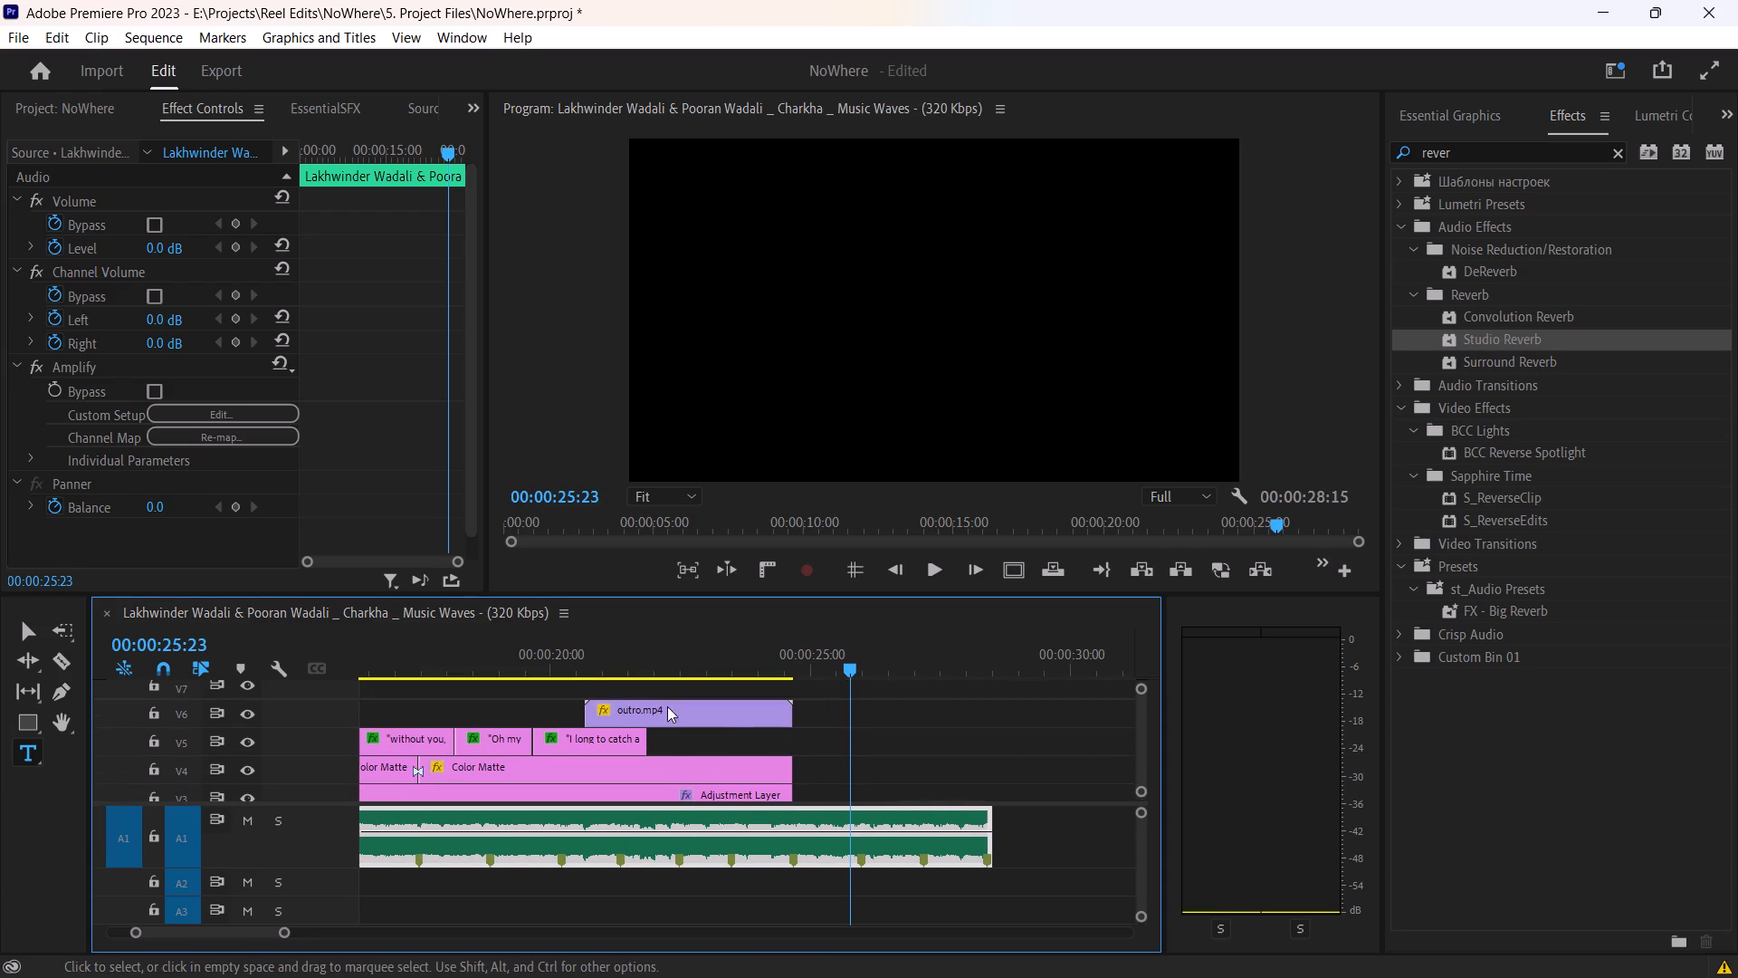
pyautogui.moveTo(556, 674); pyautogui.dragTo(527, 674)
pyautogui.press('space')
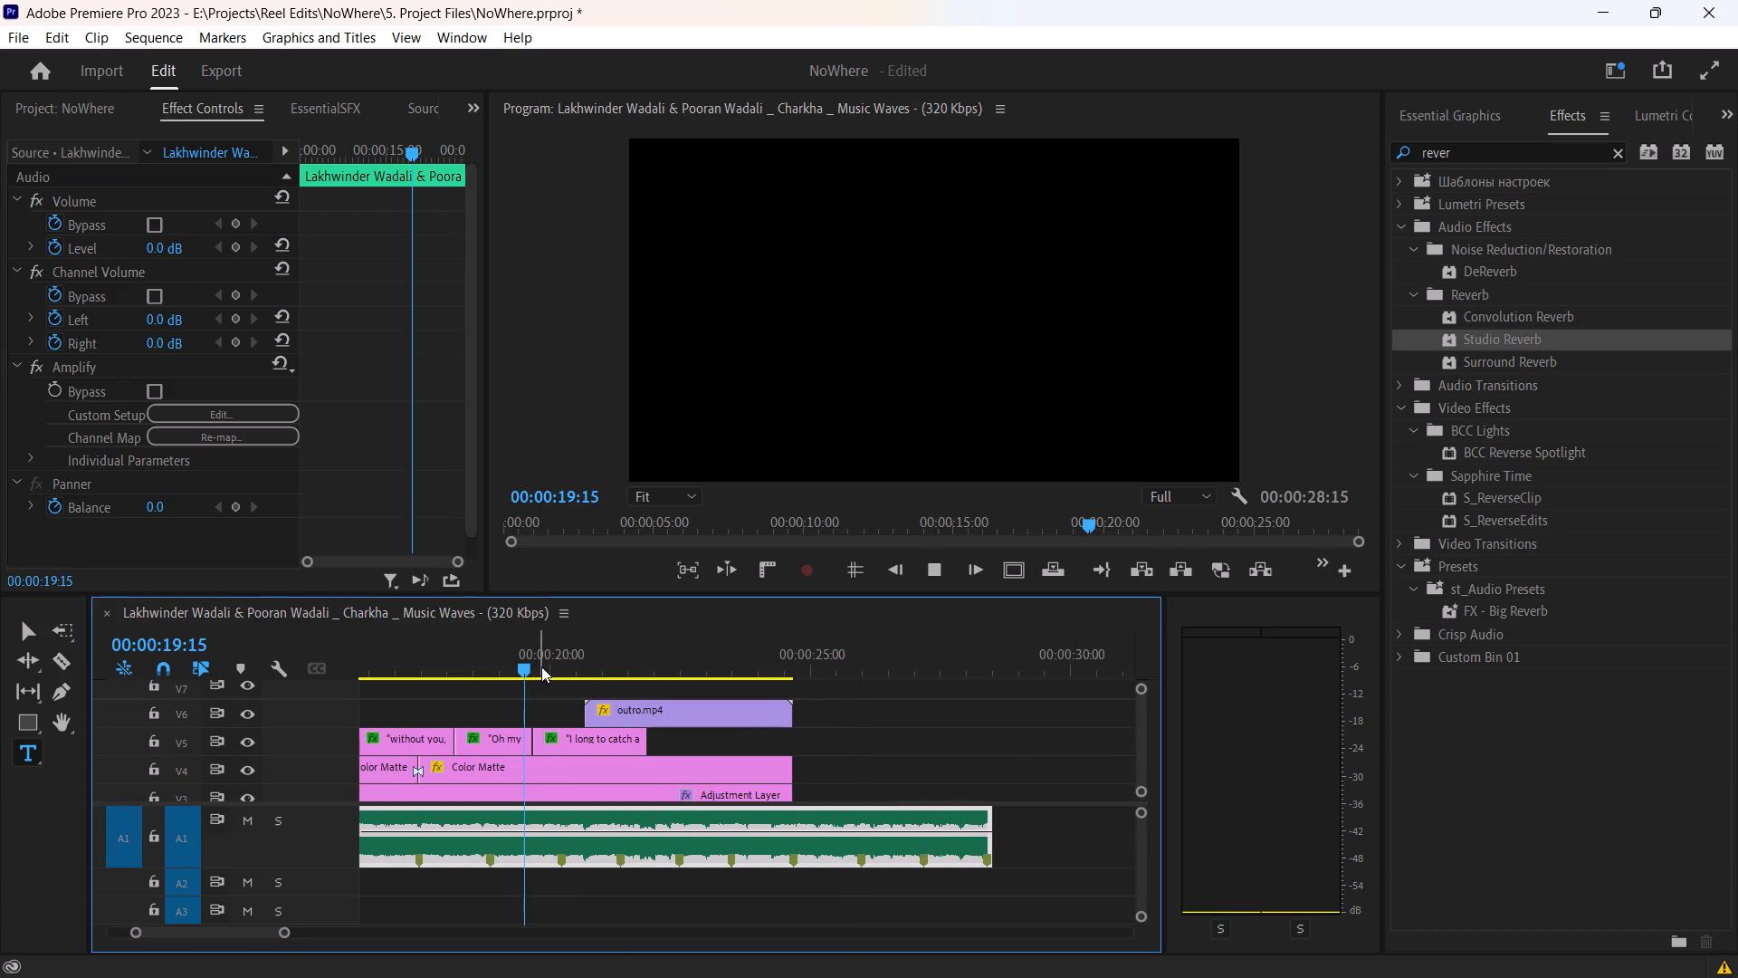
pyautogui.press('space')
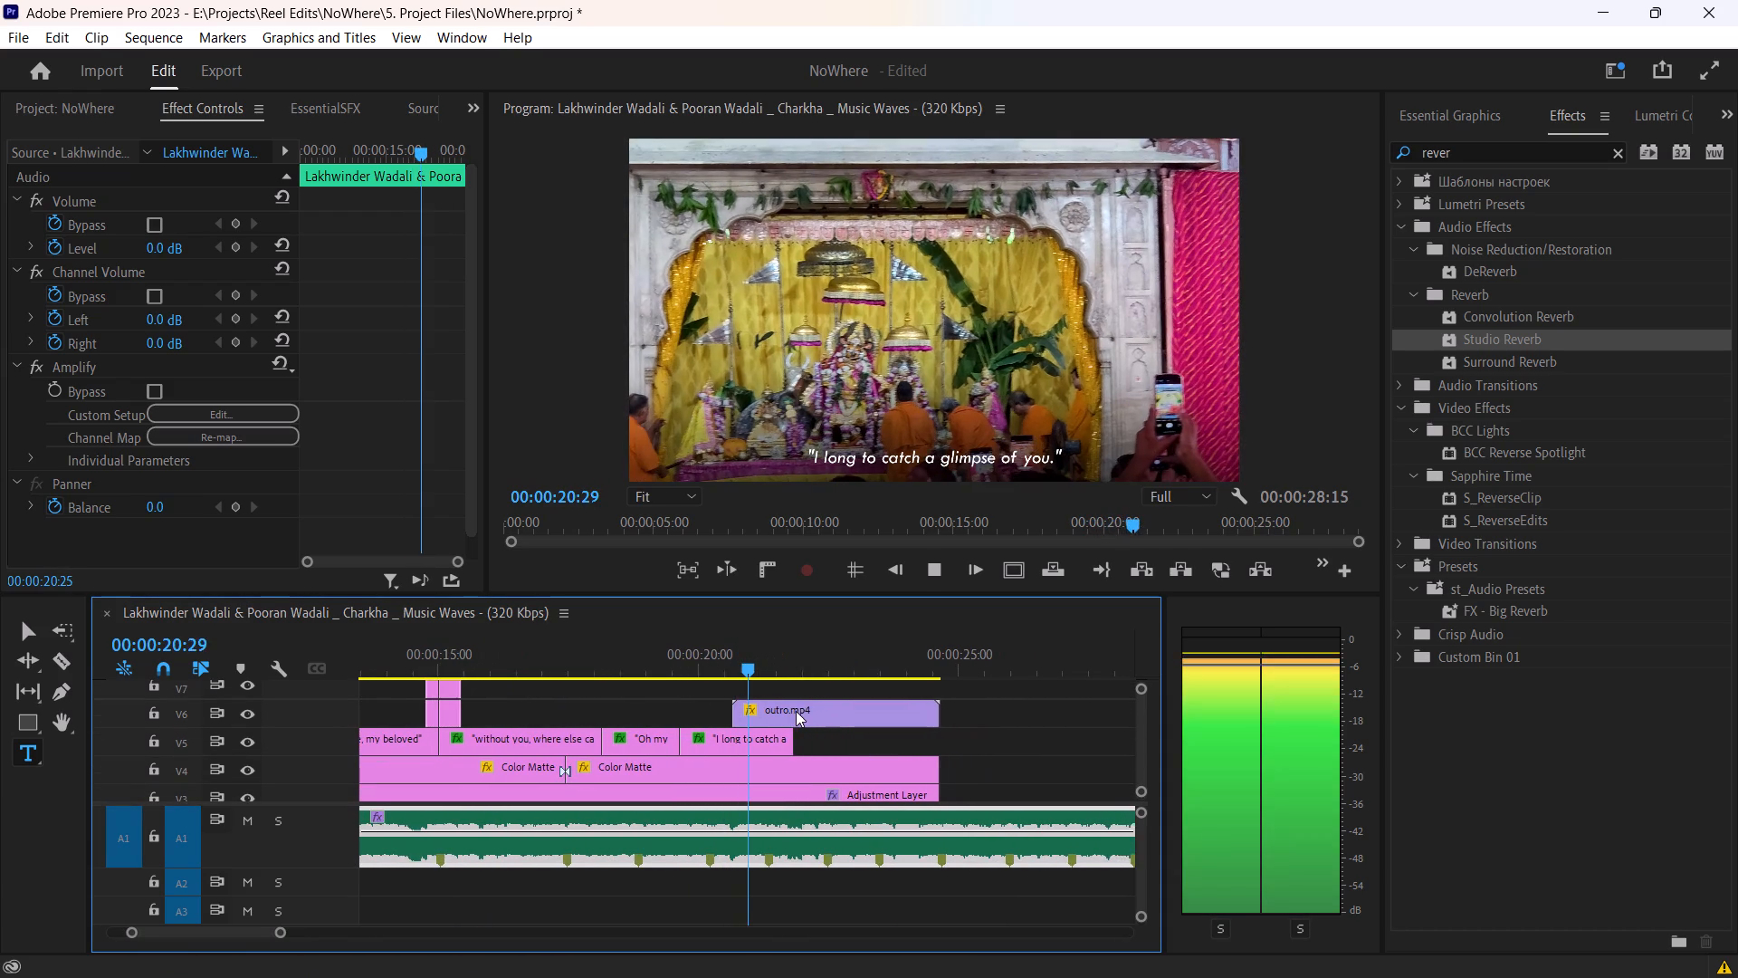
pyautogui.moveTo(796, 711); pyautogui.dragTo(911, 715)
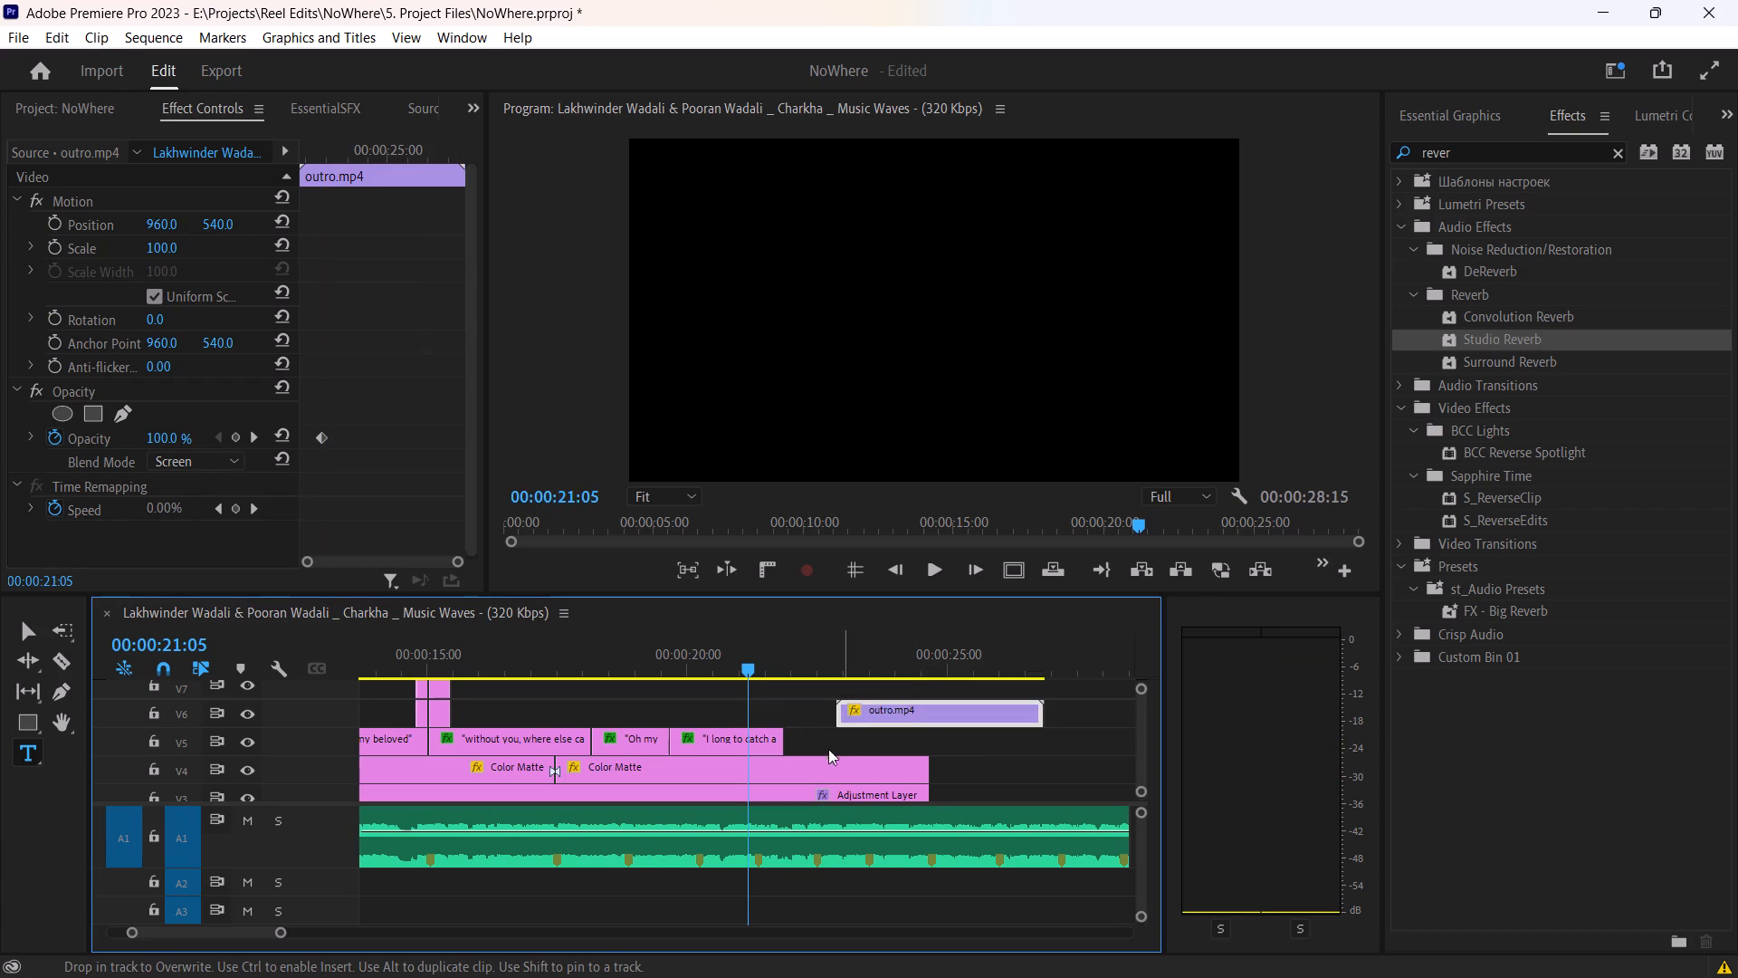
# Split the last footage clip, 20260919_081919.mp4 on V2, at 00:00:21:05.
pyautogui.keyDown('ctrl'); pyautogui.scroll(-5, 823, 754); pyautogui.keyUp('ctrl')
pyautogui.click(818, 762)
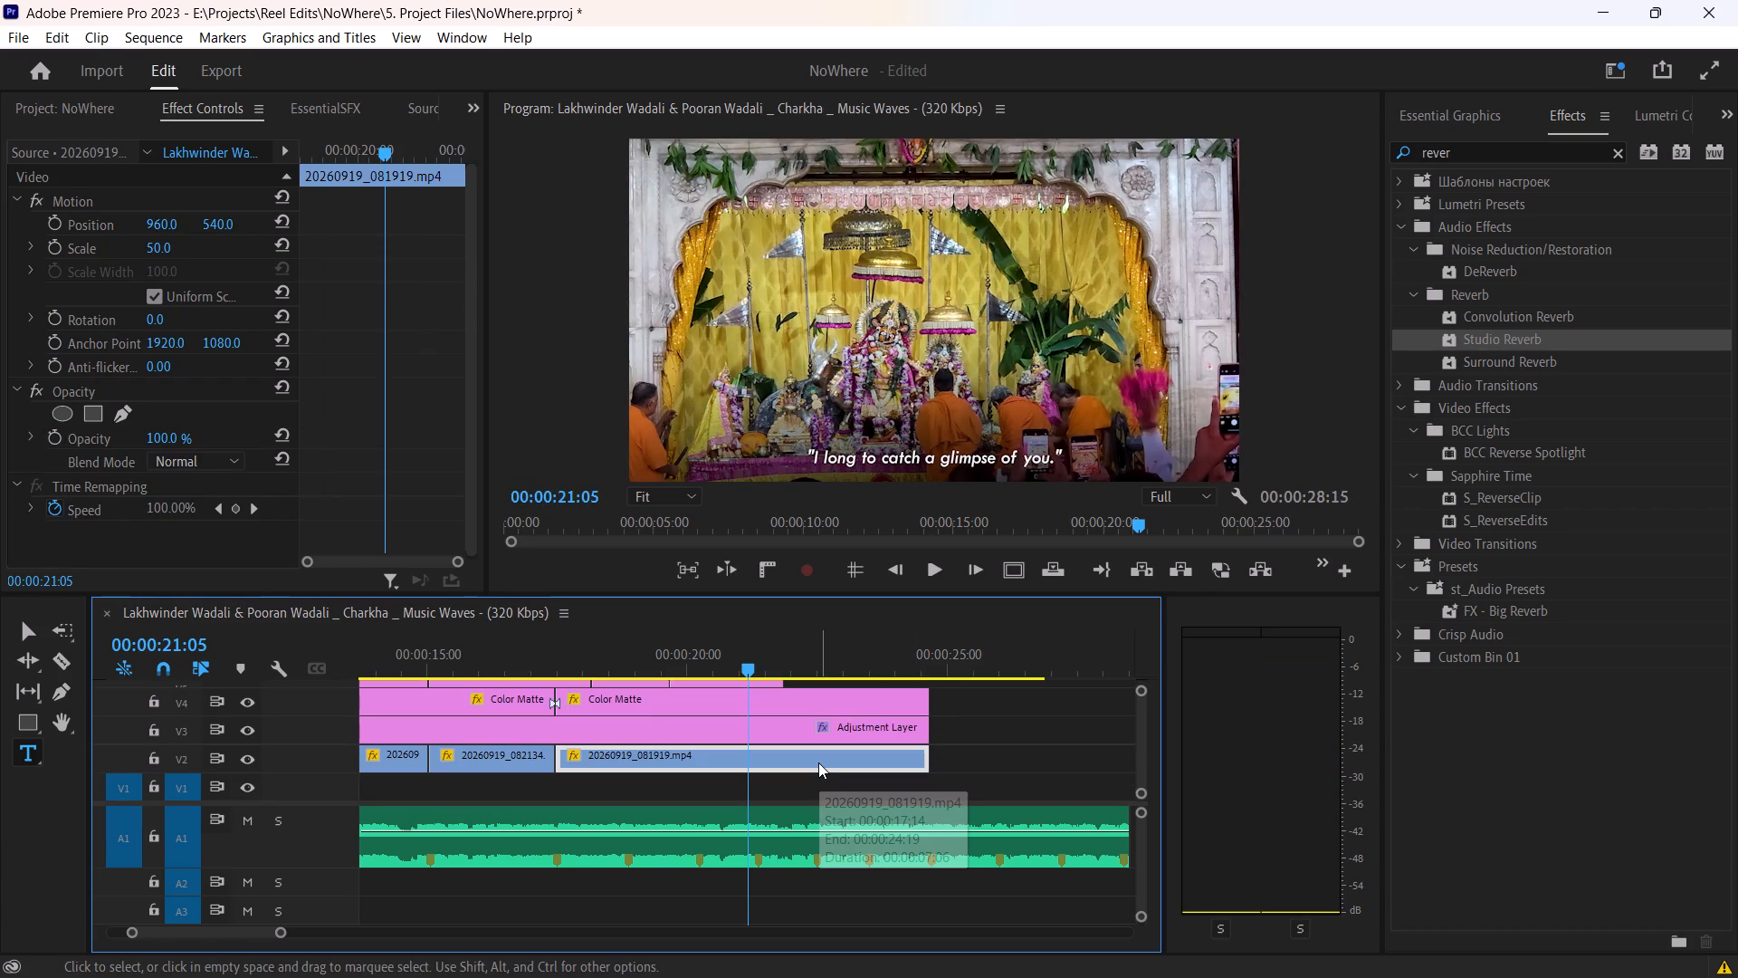
pyautogui.press('z')
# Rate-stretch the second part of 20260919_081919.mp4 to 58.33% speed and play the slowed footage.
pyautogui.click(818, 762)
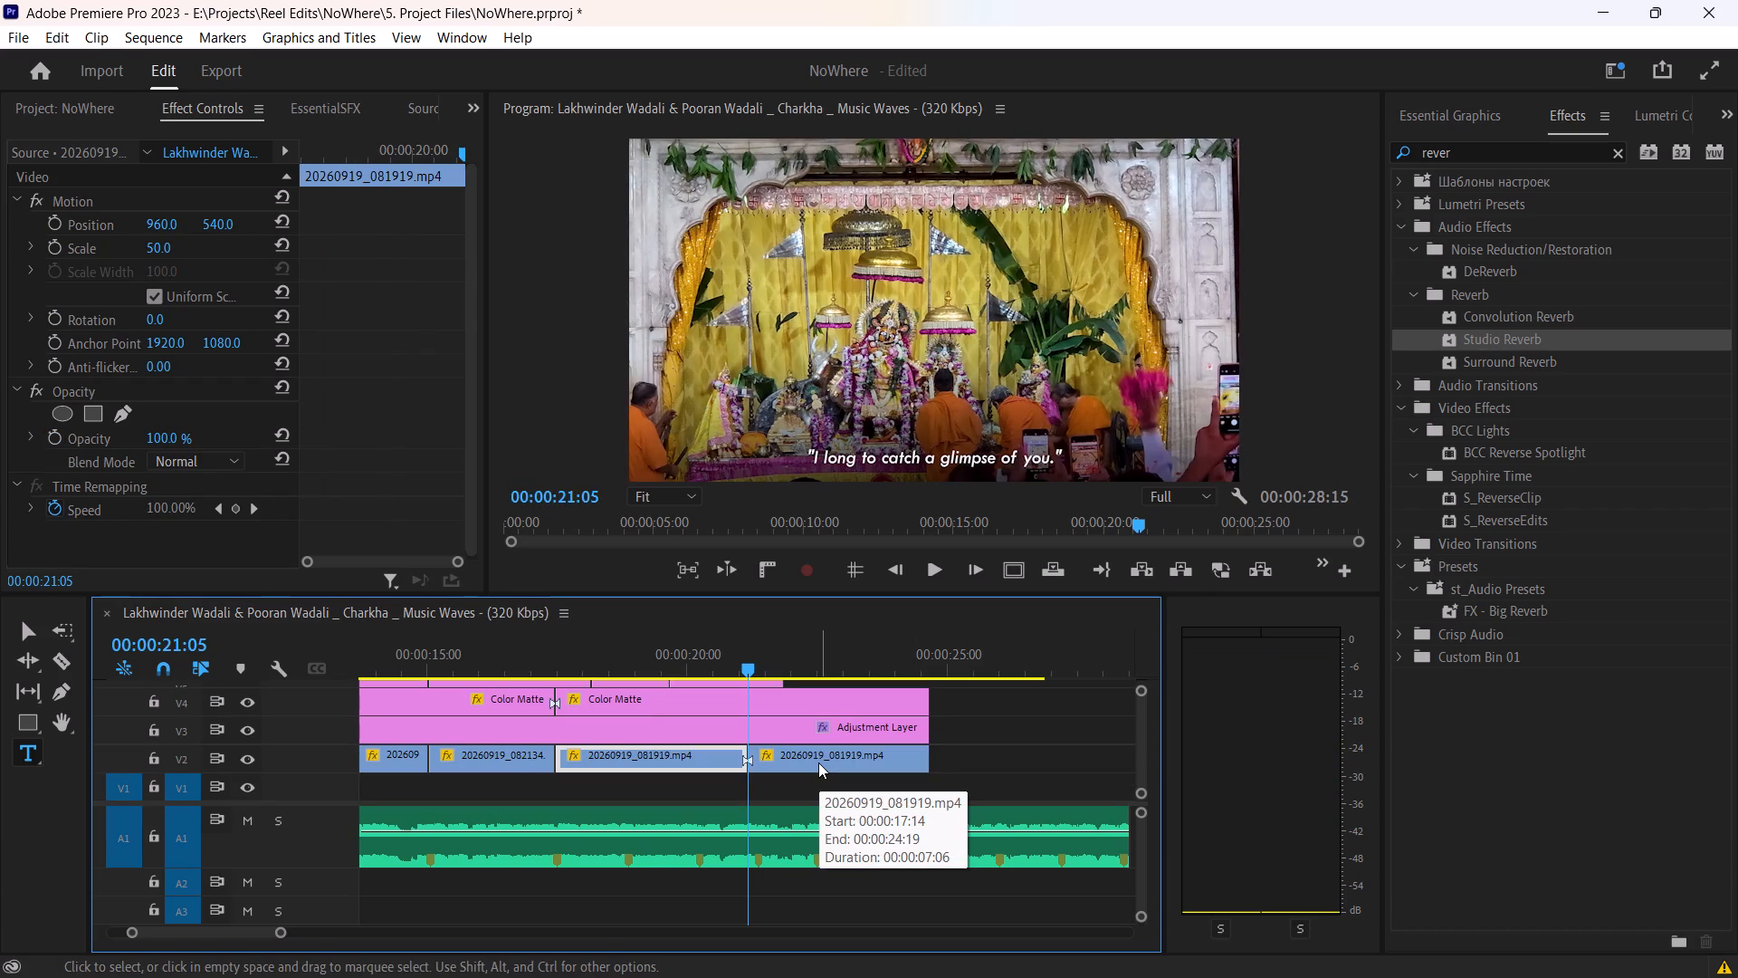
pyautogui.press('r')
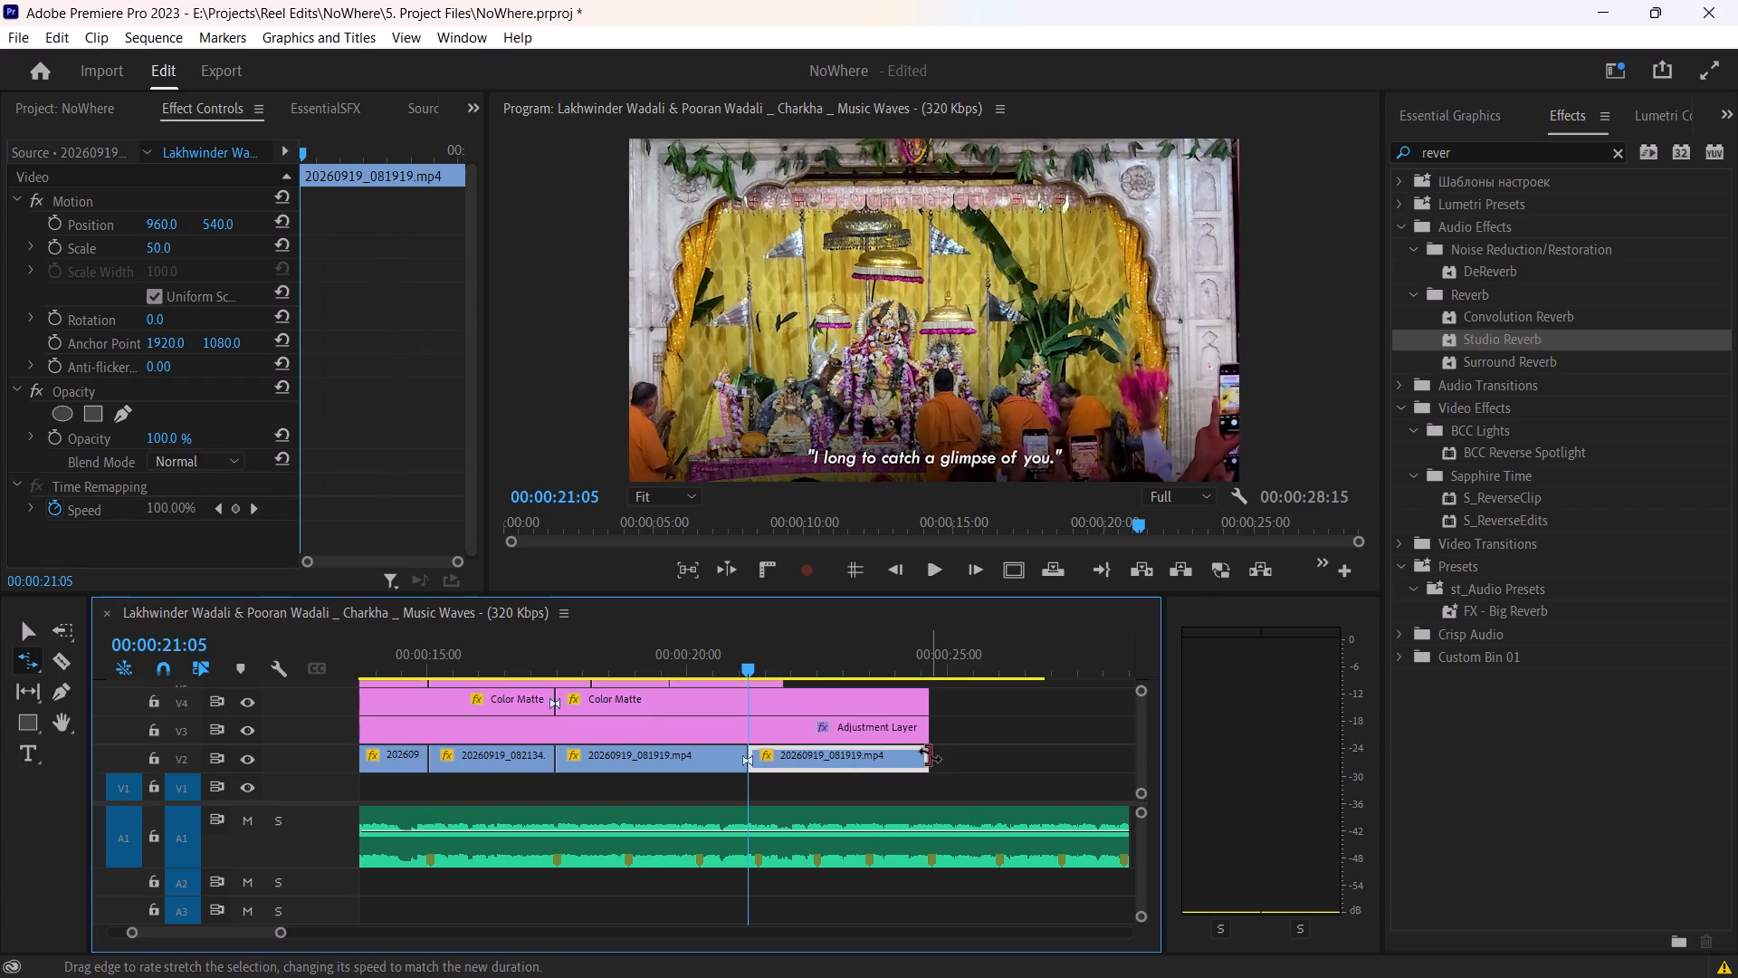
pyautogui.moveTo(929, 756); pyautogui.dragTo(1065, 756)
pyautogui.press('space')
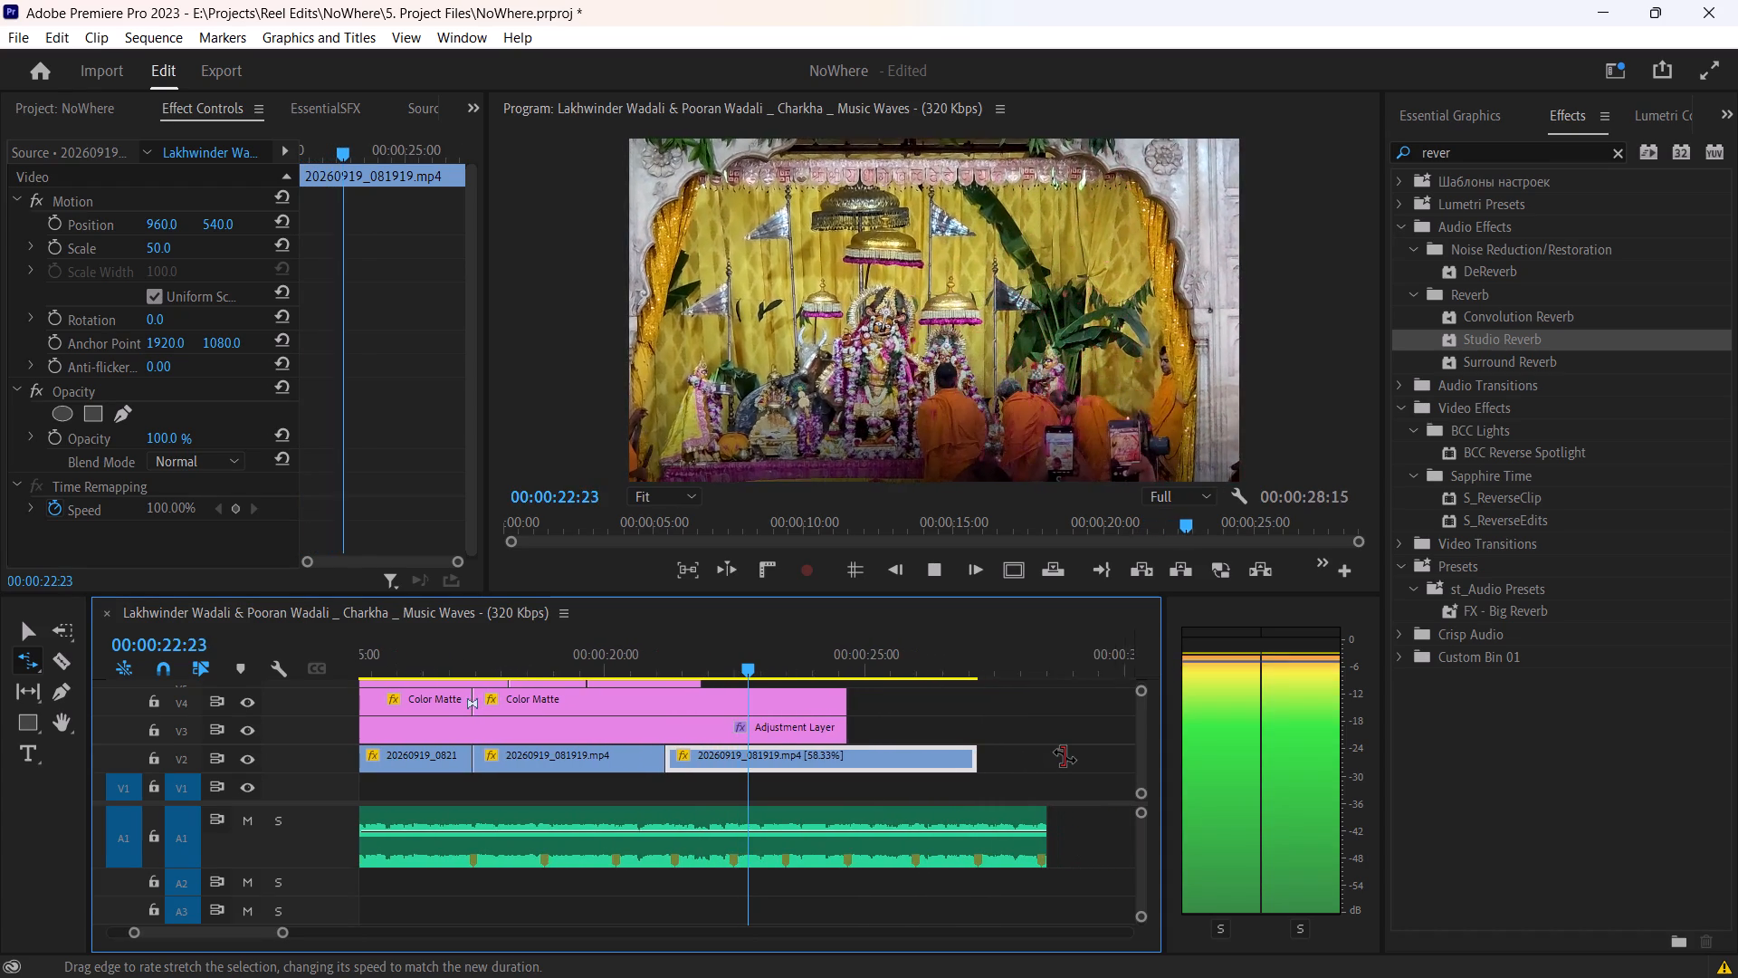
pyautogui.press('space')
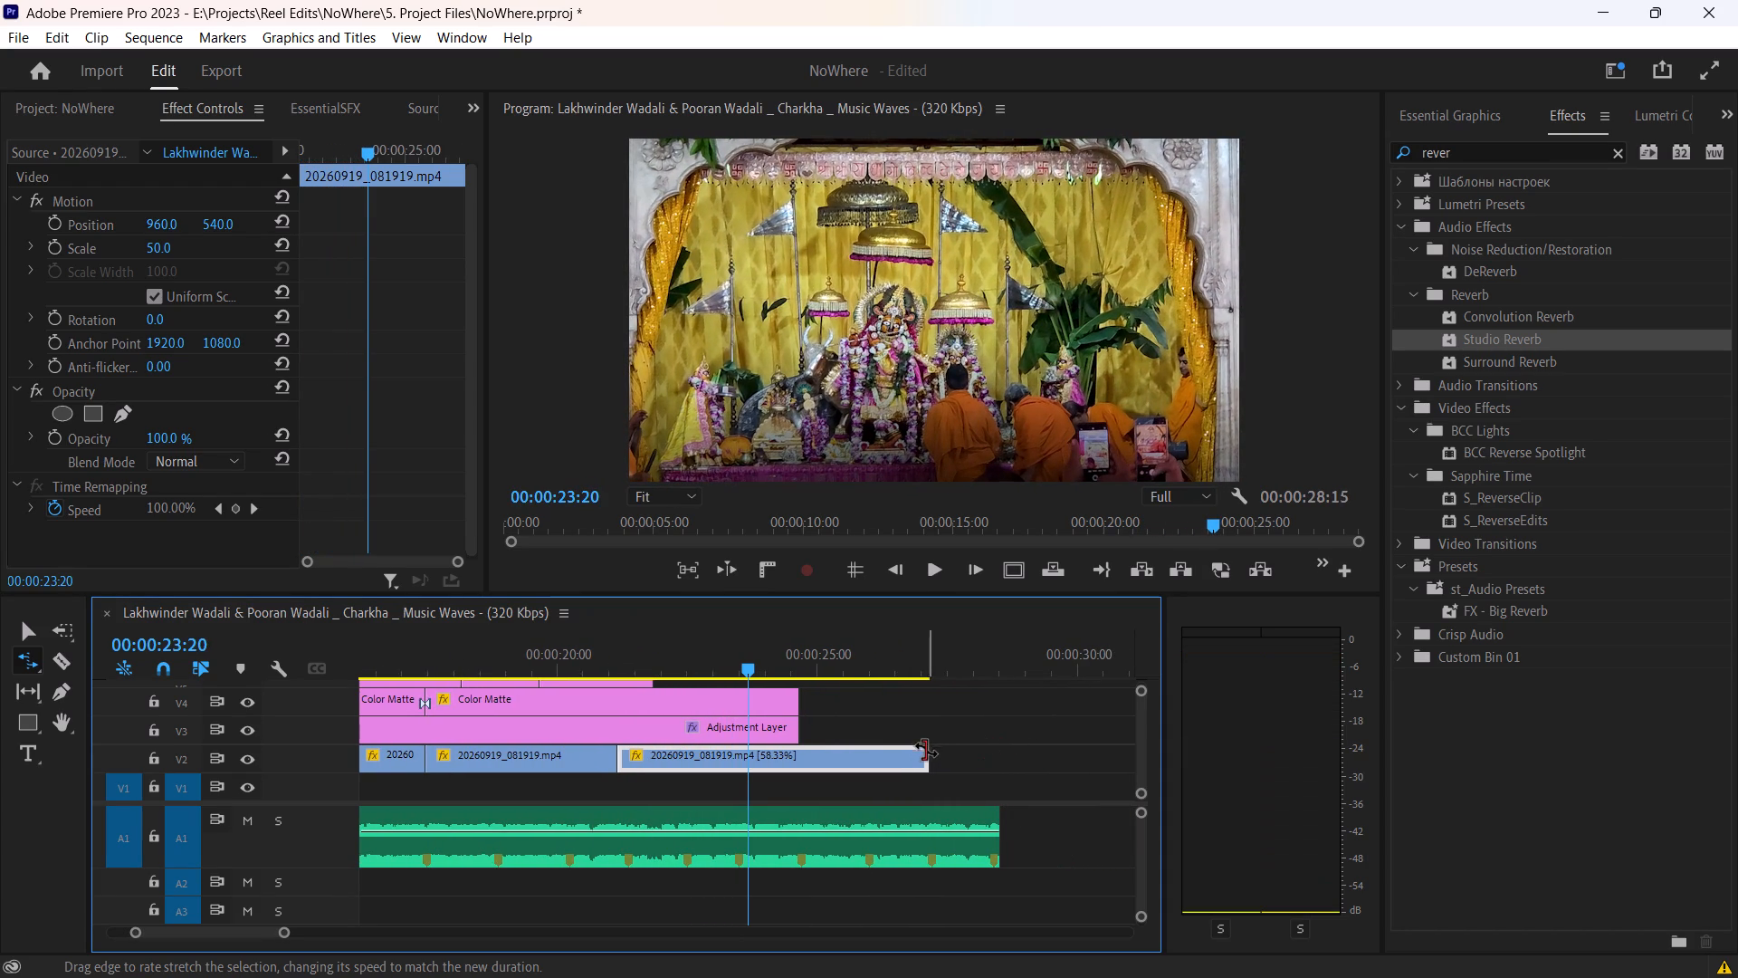
# Rate-stretch the second part of 20260919_081919.mp4 to 48.61% speed, ending at 00:00:28:10, and play it.
pyautogui.moveTo(926, 750); pyautogui.dragTo(988, 751)
pyautogui.press('space')
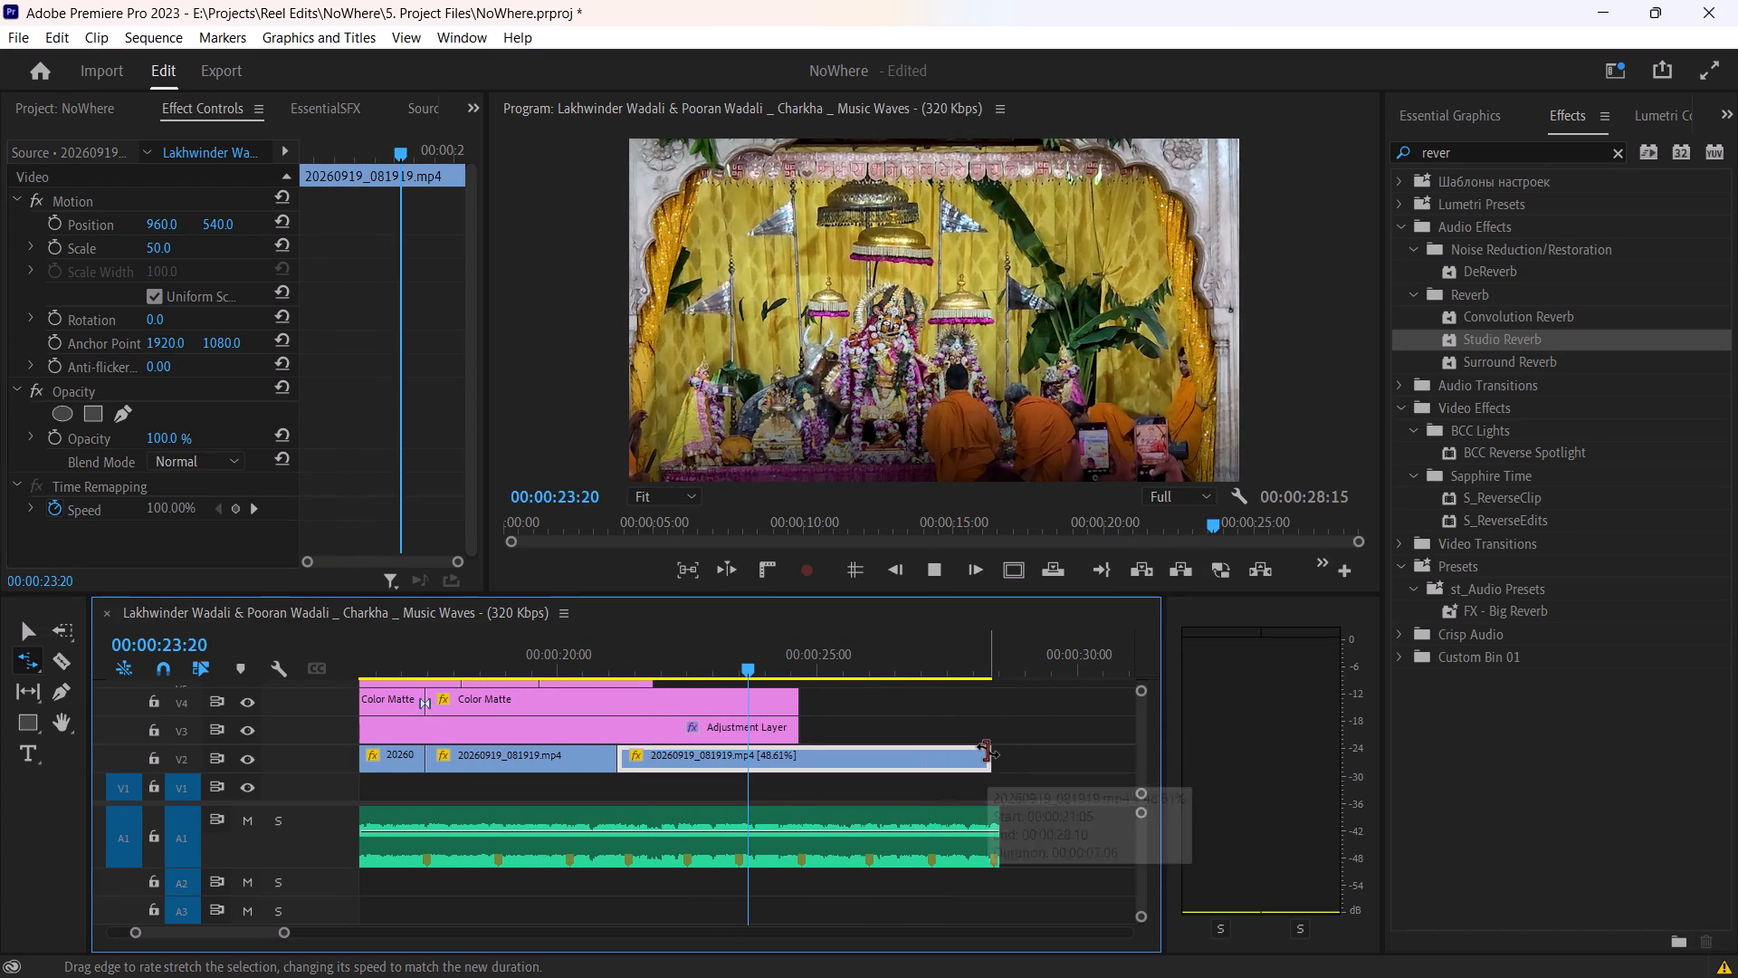
pyautogui.press('space')
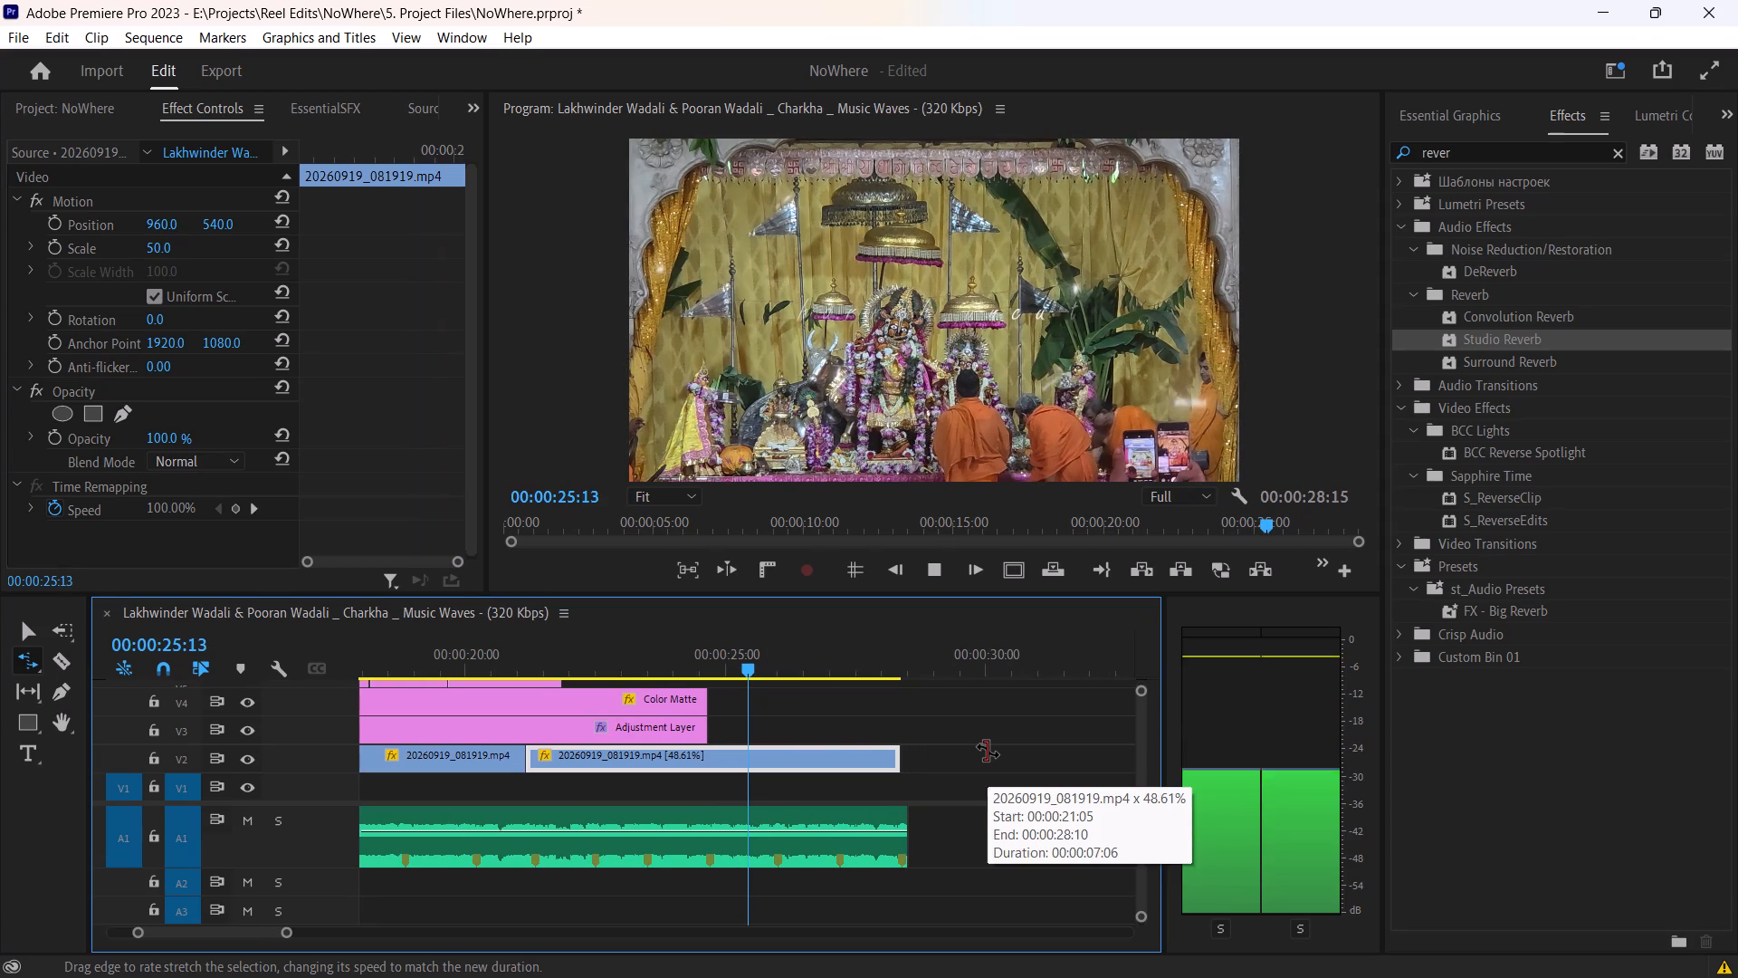
# Shift outro.mp4 on V6 slightly later so it starts just after 00:00:23:00.
pyautogui.press('v')
pyautogui.keyDown('ctrl'); pyautogui.scroll(3, 771, 745); pyautogui.keyUp('ctrl')
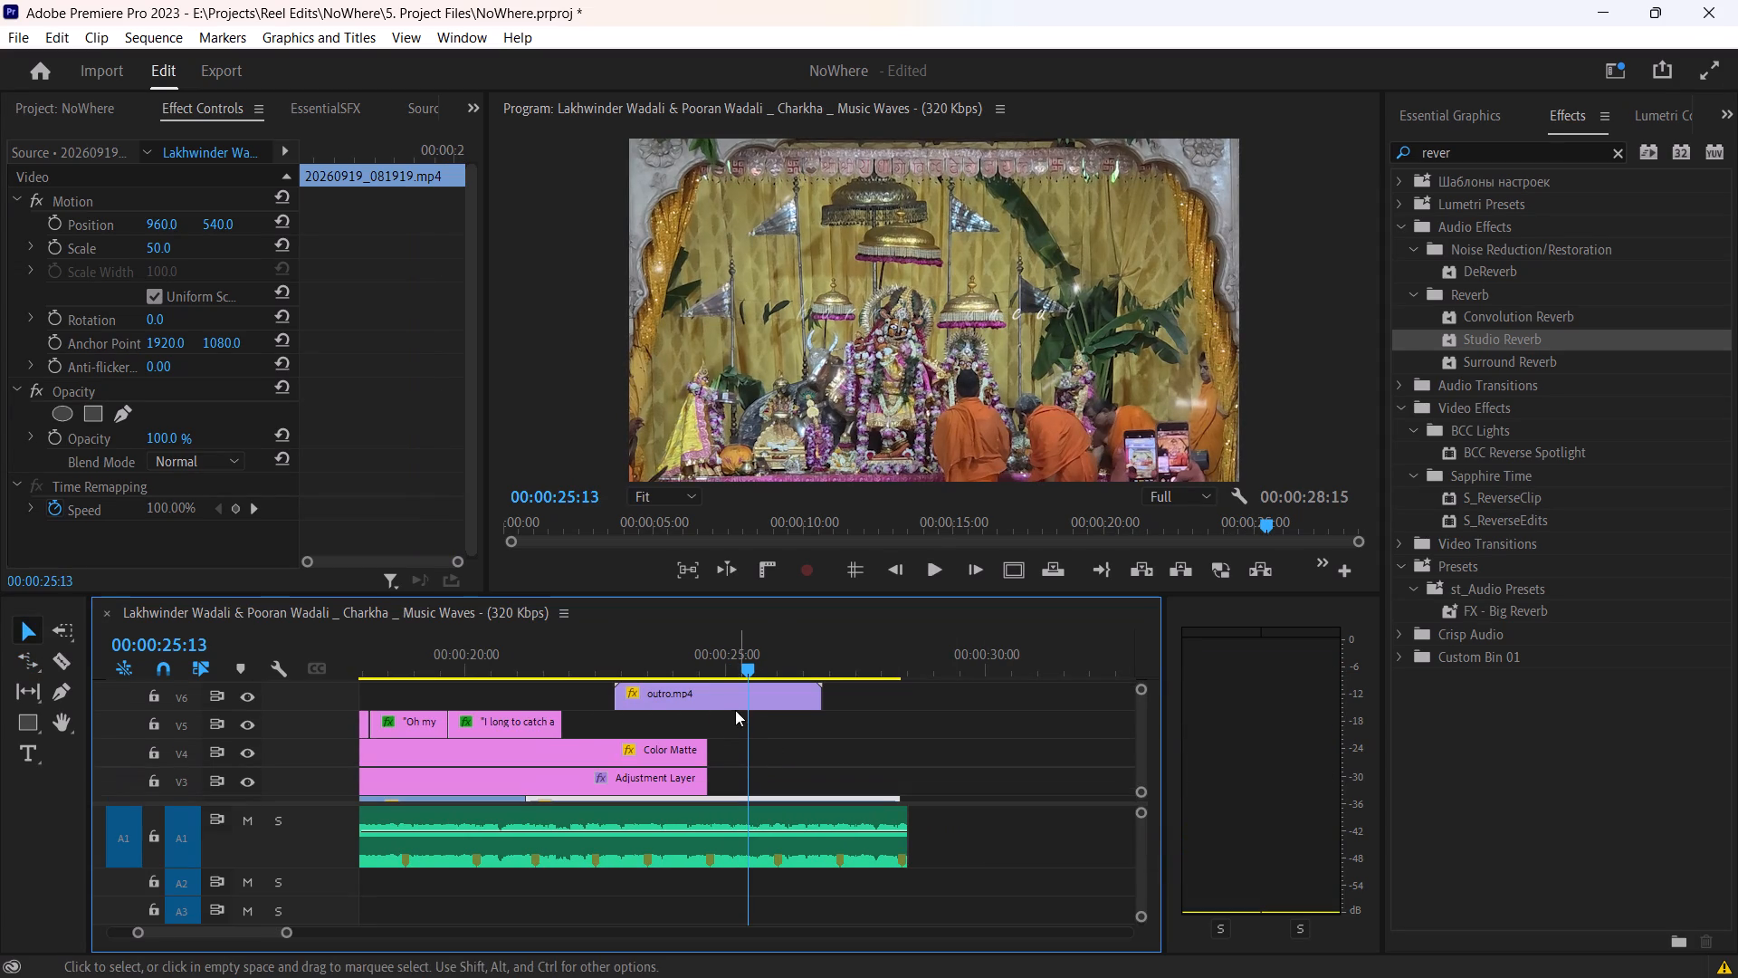
pyautogui.moveTo(731, 700); pyautogui.dragTo(744, 699)
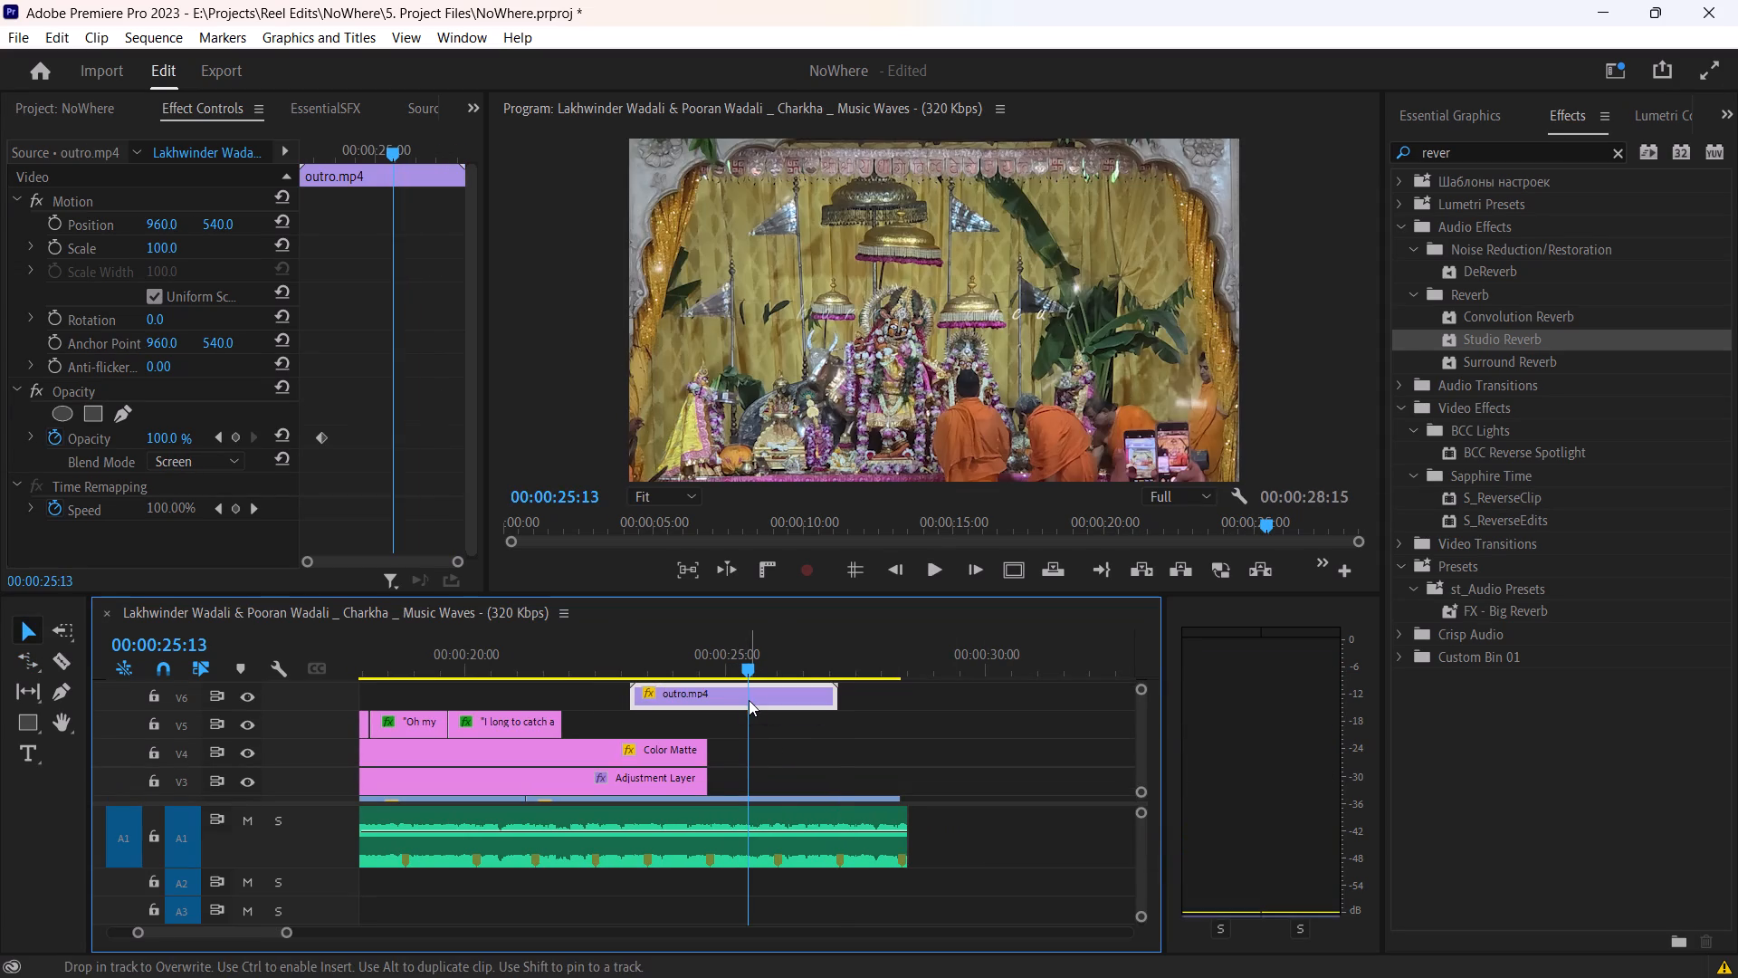
# Split the music on A1 at 00:00:25:13 and delete the part after the cut.
pyautogui.click(782, 839)
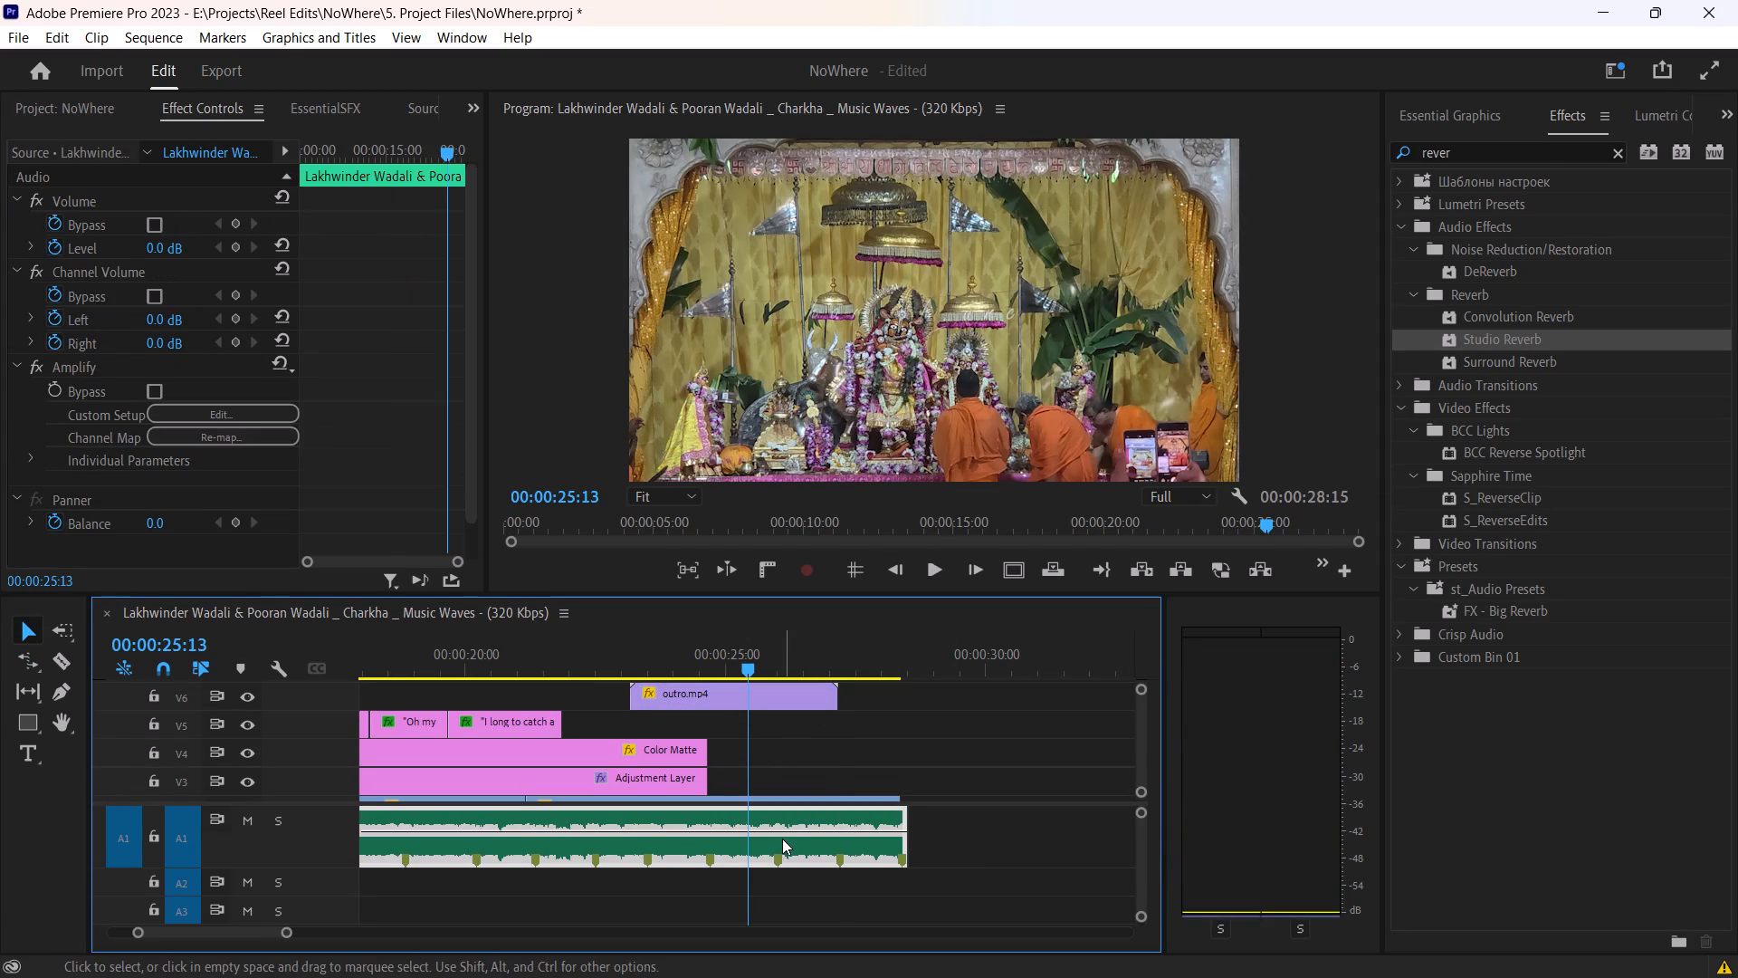
pyautogui.write('z')
pyautogui.press('space')
pyautogui.press('space')
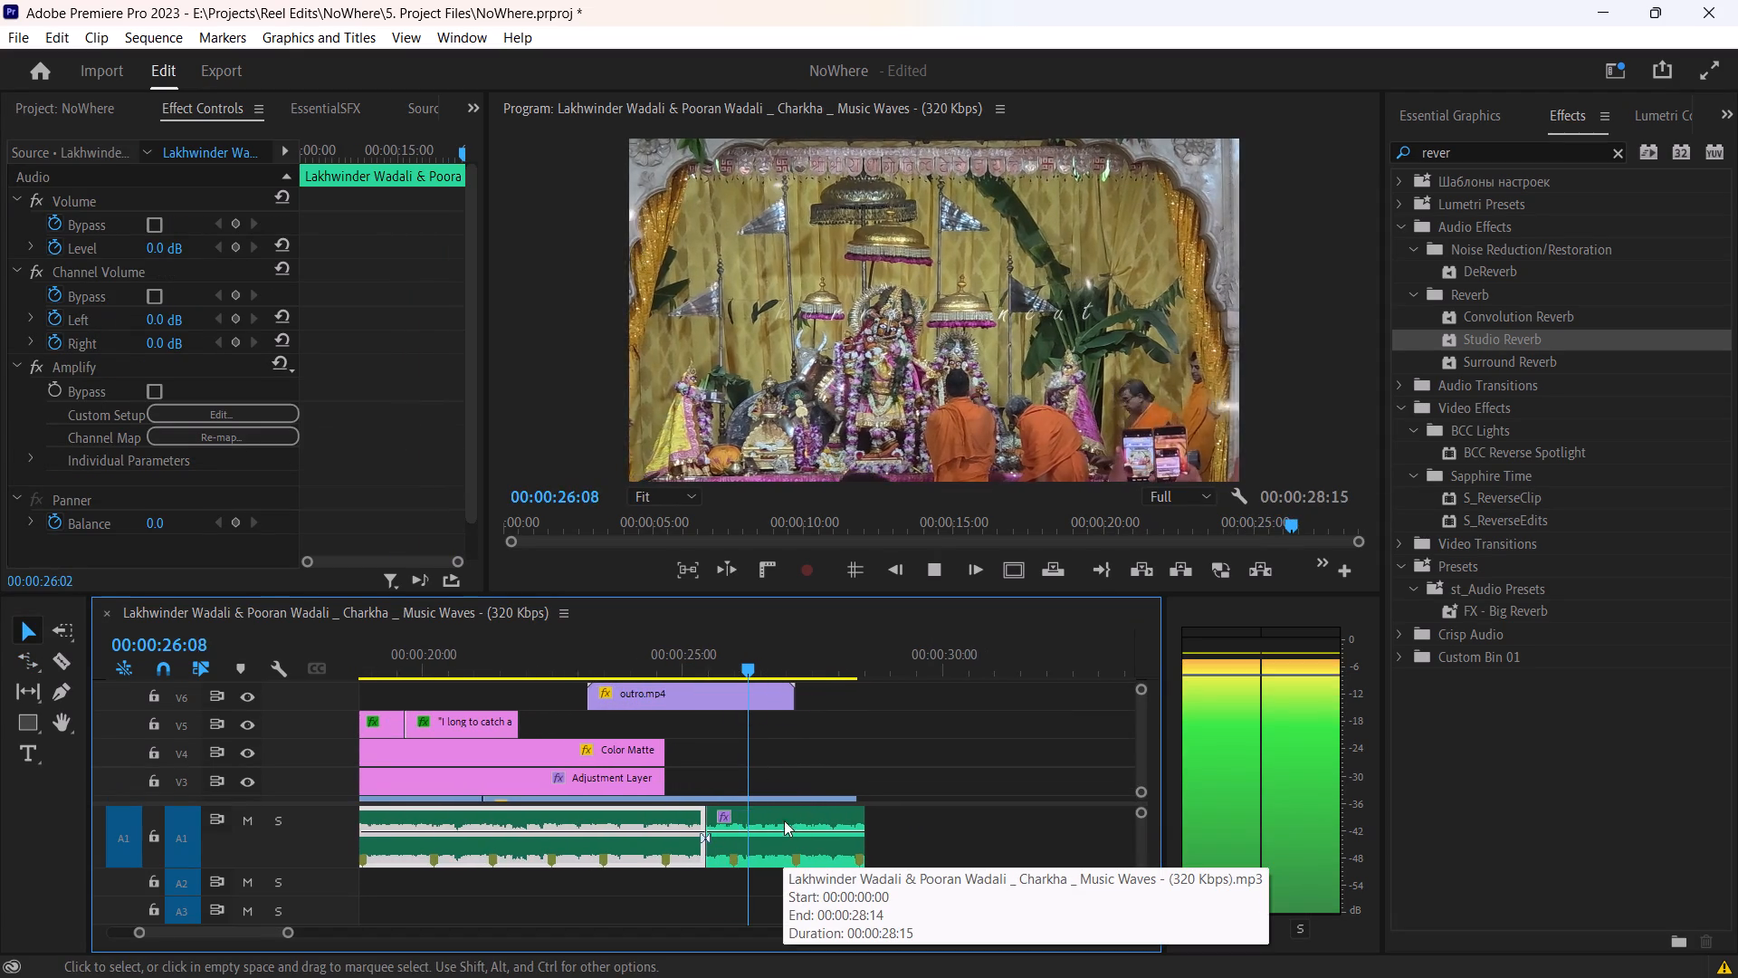
pyautogui.click(784, 812)
pyautogui.press('x')
# Adjust the ends of Color Matte, Adjustment Layer and the last V2 footage clip to match the music's end, and play the ending.
pyautogui.keyDown('ctrl'); pyautogui.scroll(3, 784, 812); pyautogui.keyUp('ctrl')
pyautogui.moveTo(687, 764); pyautogui.dragTo(623, 783)
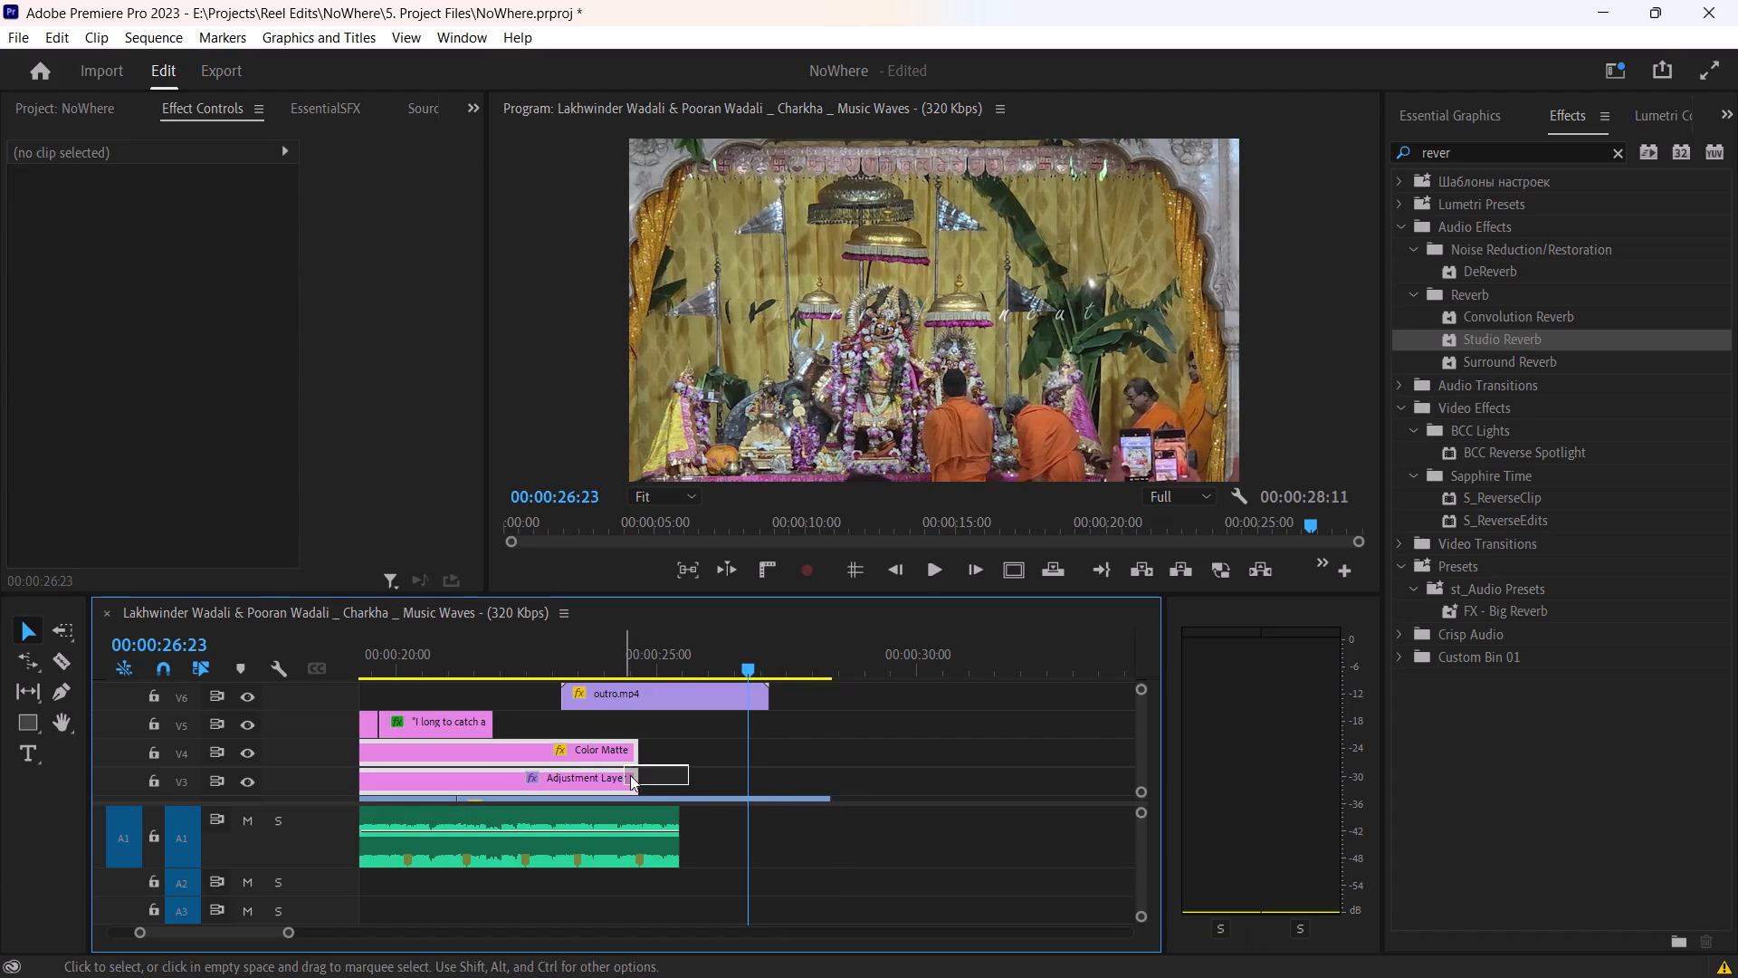
pyautogui.moveTo(634, 760); pyautogui.dragTo(677, 762)
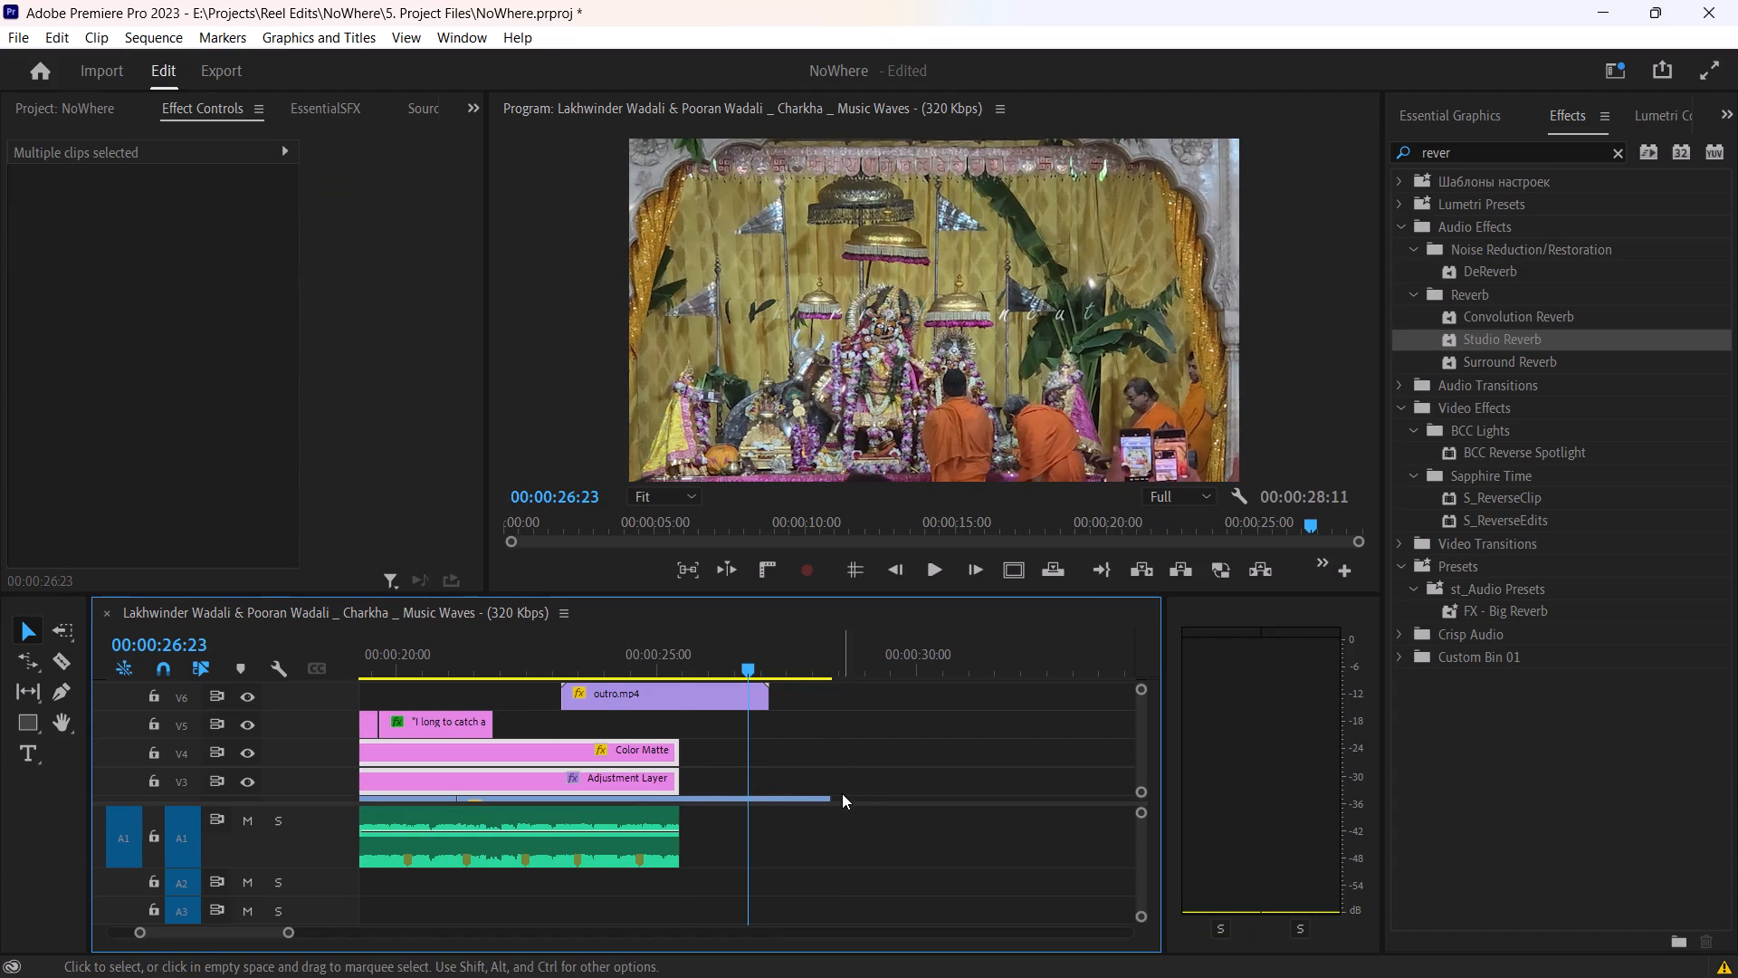
pyautogui.moveTo(826, 798); pyautogui.dragTo(679, 808)
pyautogui.scroll(3, 704, 785)
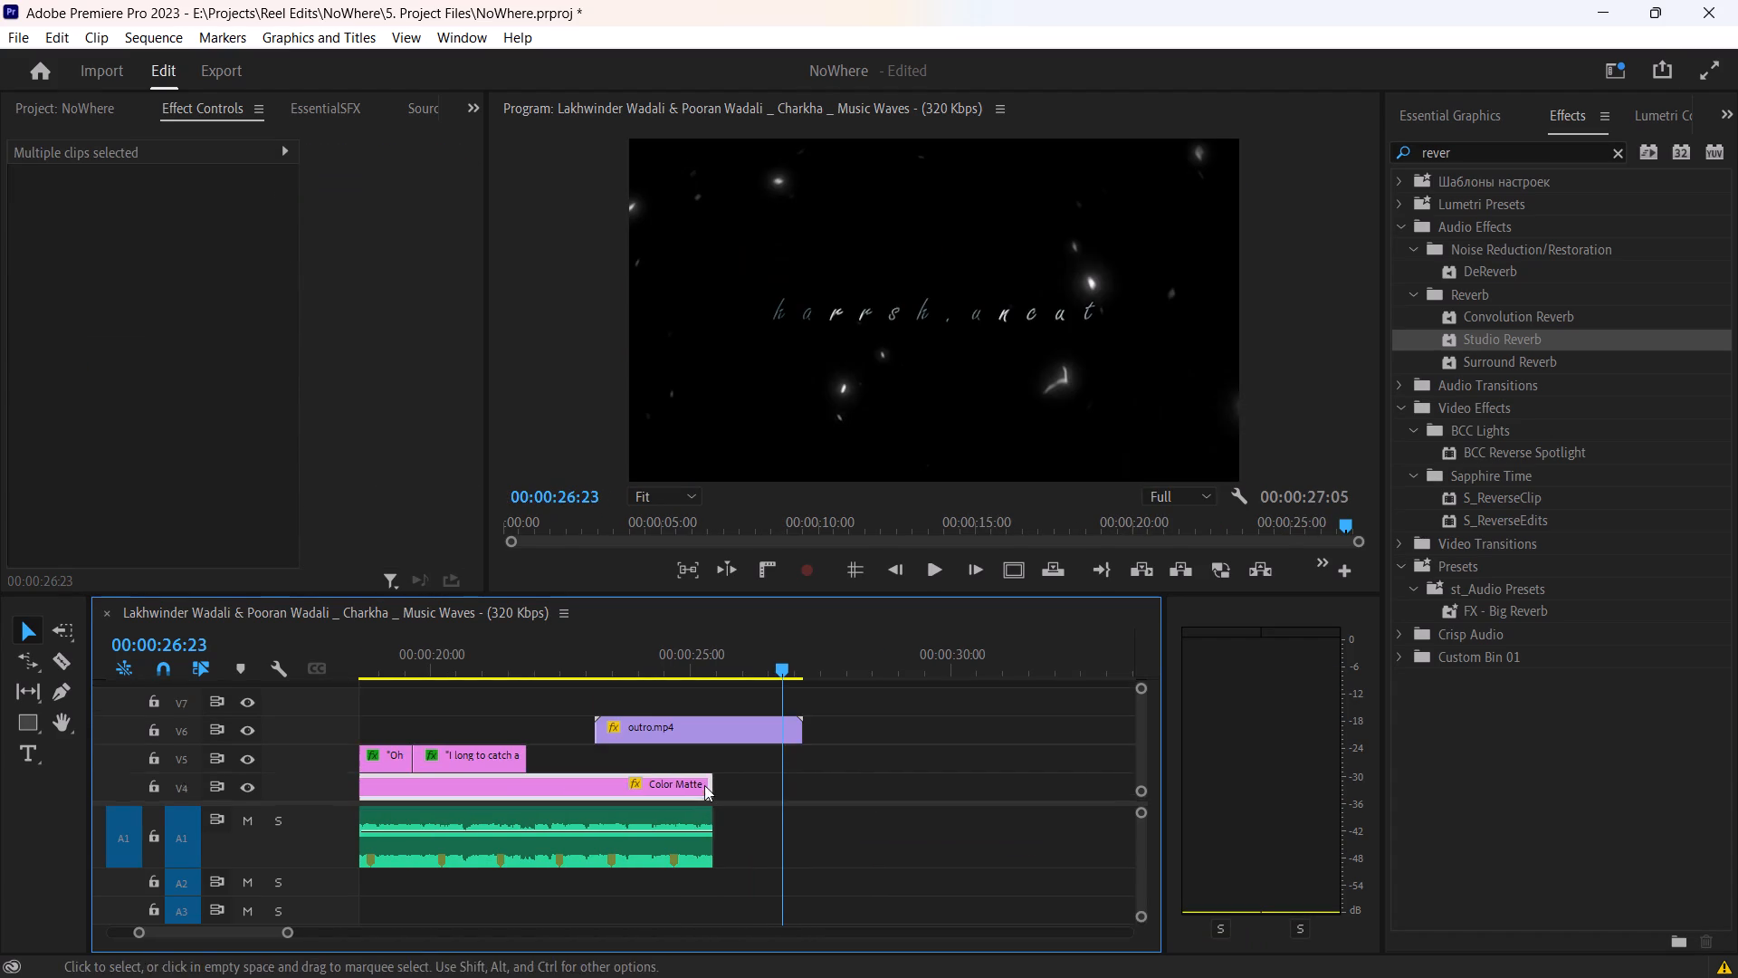
pyautogui.scroll(1, 704, 785)
pyautogui.keyDown('ctrl'); pyautogui.scroll(-2, 704, 785); pyautogui.keyUp('ctrl')
pyautogui.moveTo(632, 660); pyautogui.dragTo(588, 660)
pyautogui.press('space')
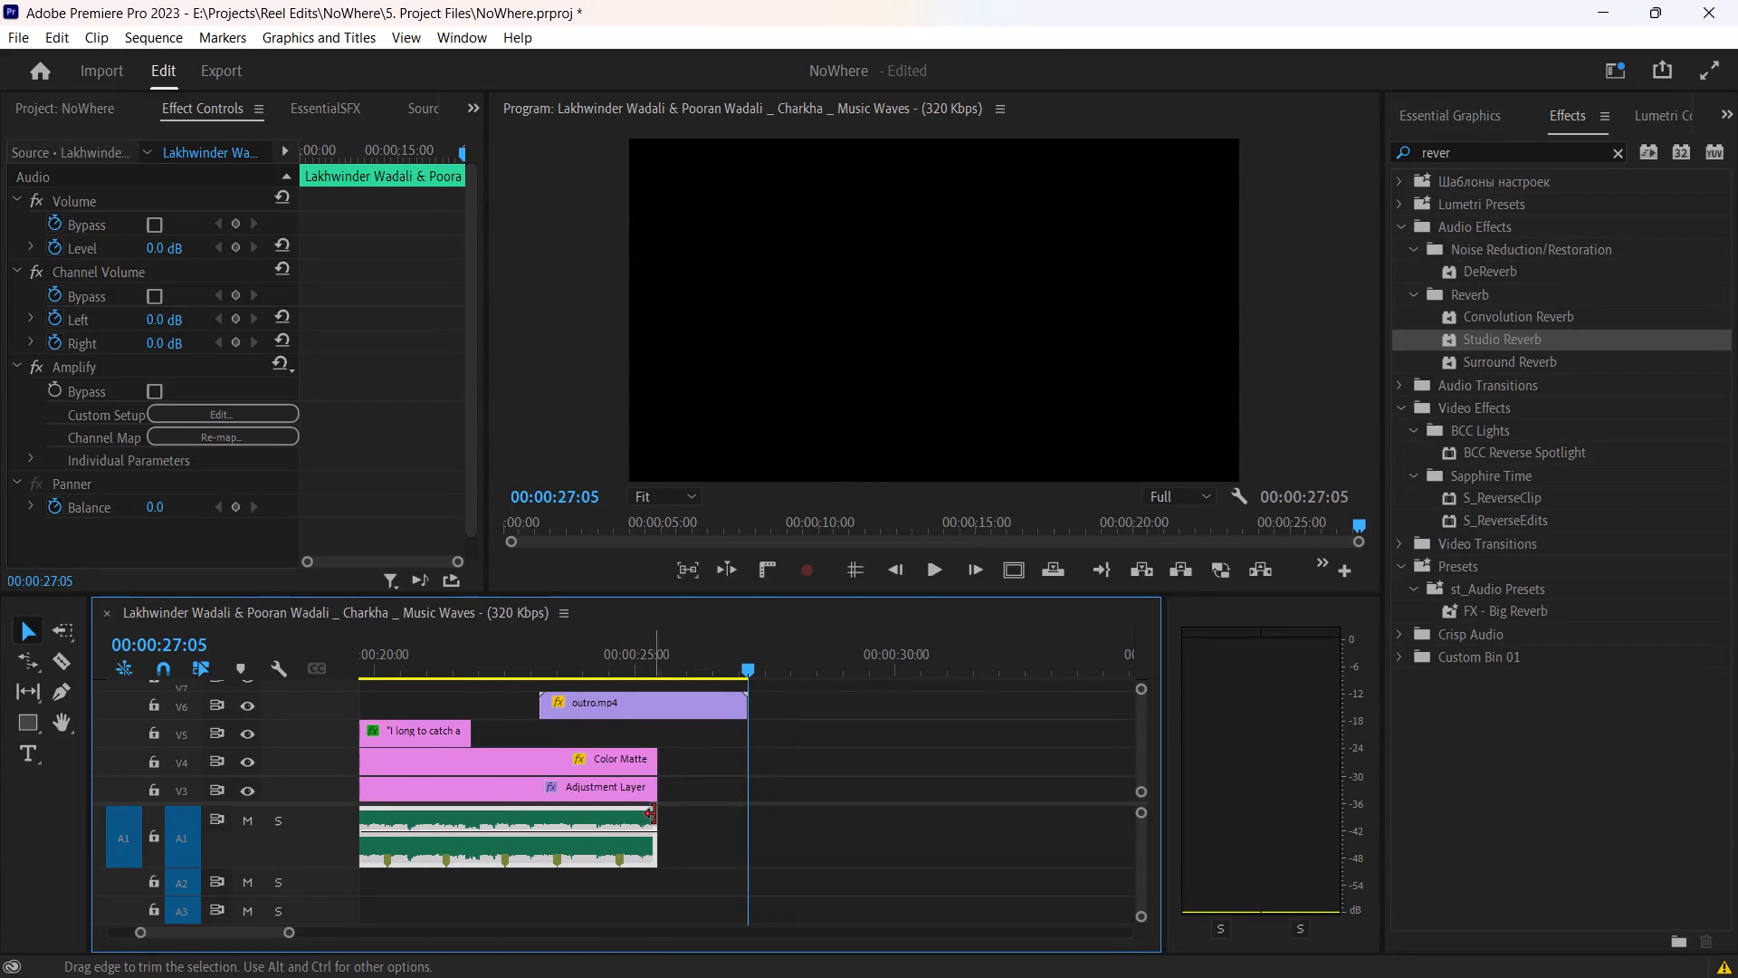
# Split the music on A1 at 00:00:24:07.
pyautogui.click(597, 662)
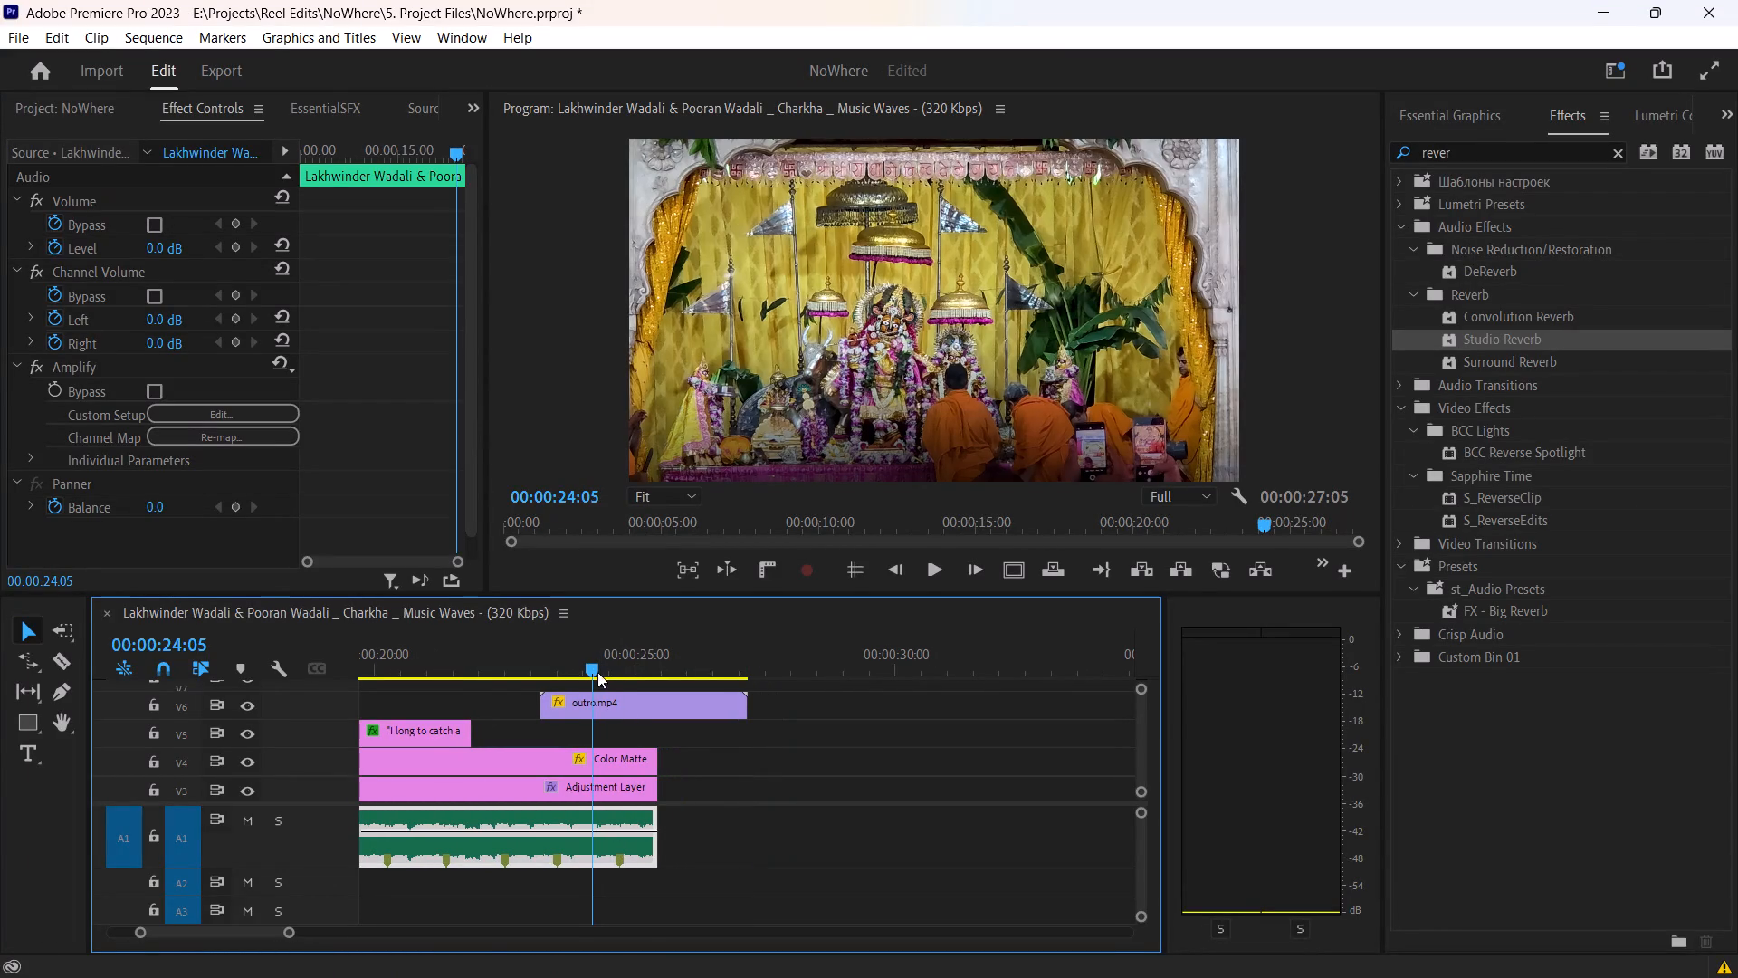
pyautogui.moveTo(608, 665); pyautogui.dragTo(601, 666)
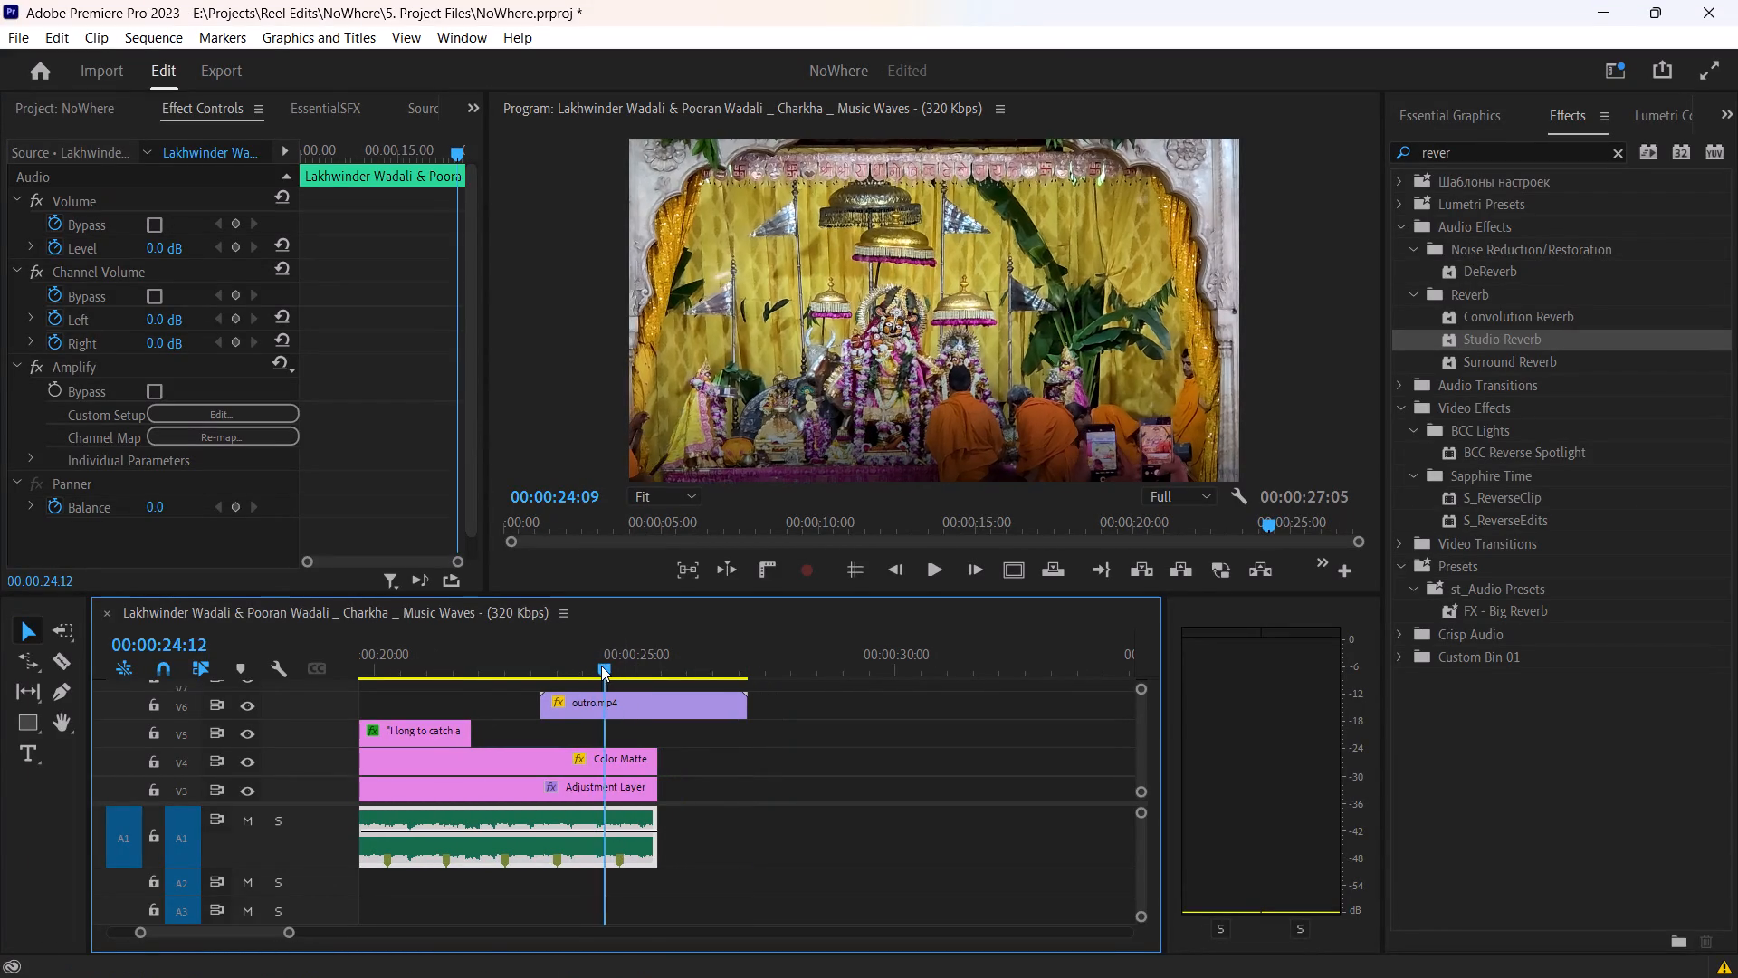
pyautogui.moveTo(601, 666); pyautogui.dragTo(598, 666)
pyautogui.press('z')
# Nest the short music piece after the cut at 00:00:24:07.
pyautogui.click(626, 820)
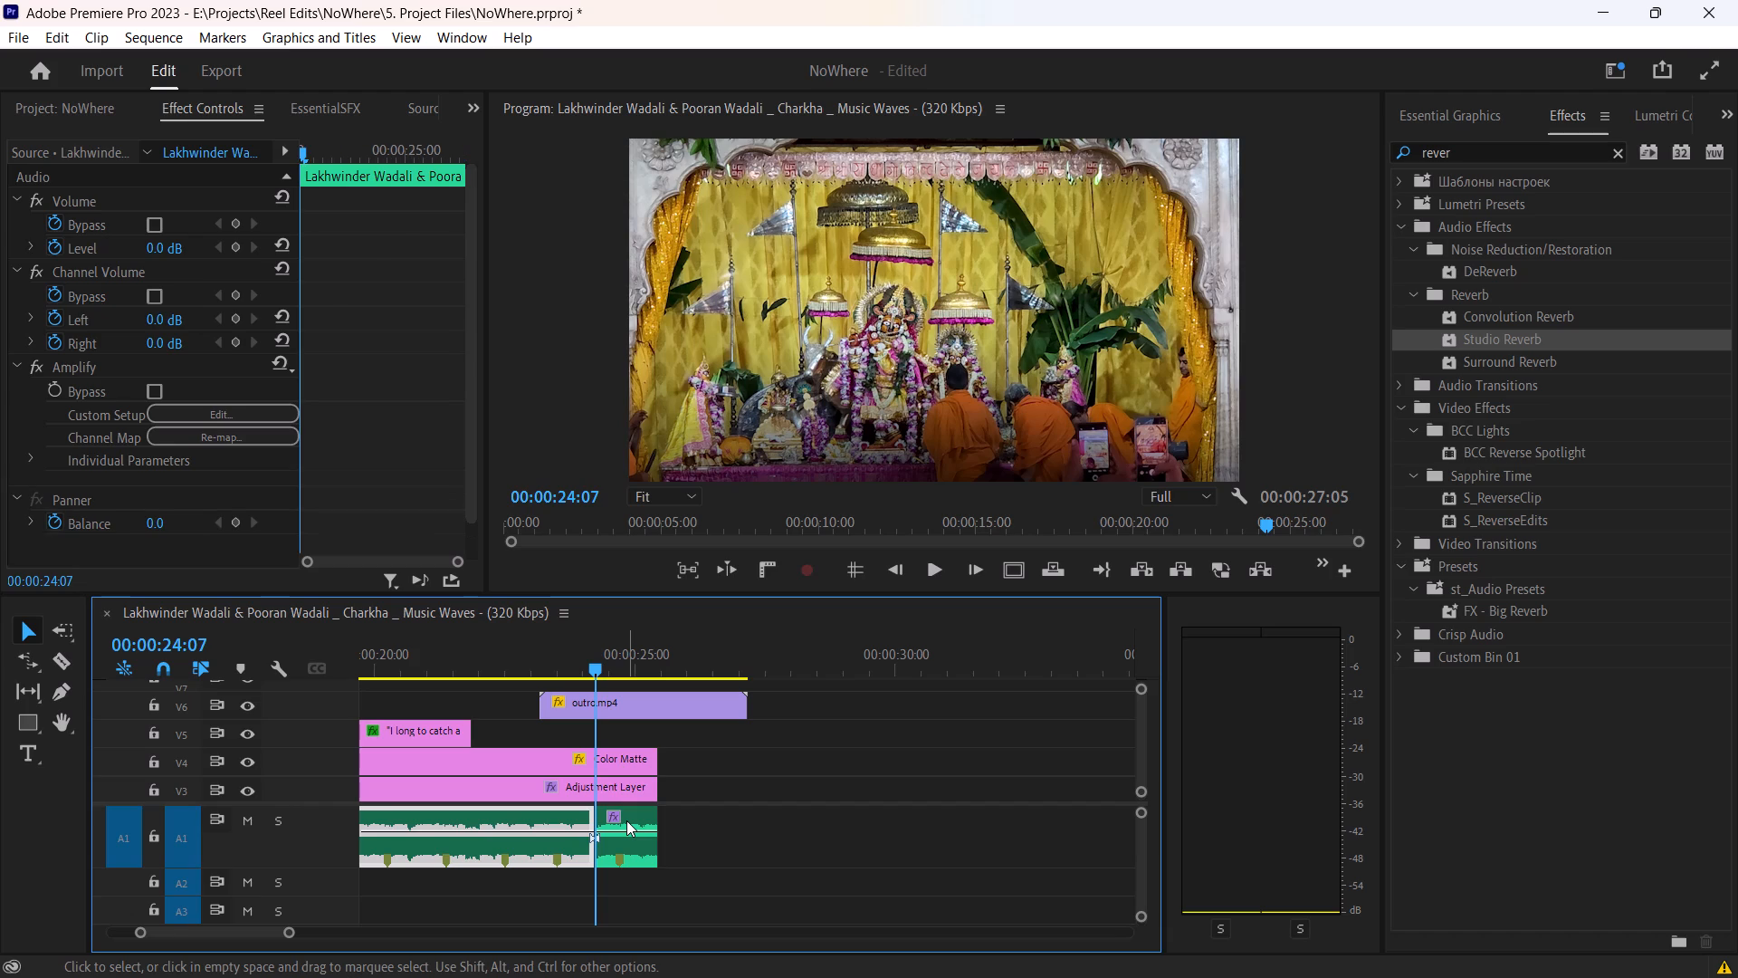
pyautogui.rightClick(626, 820)
pyautogui.moveTo(728, 612); pyautogui.dragTo(742, 599)
pyautogui.click(812, 527)
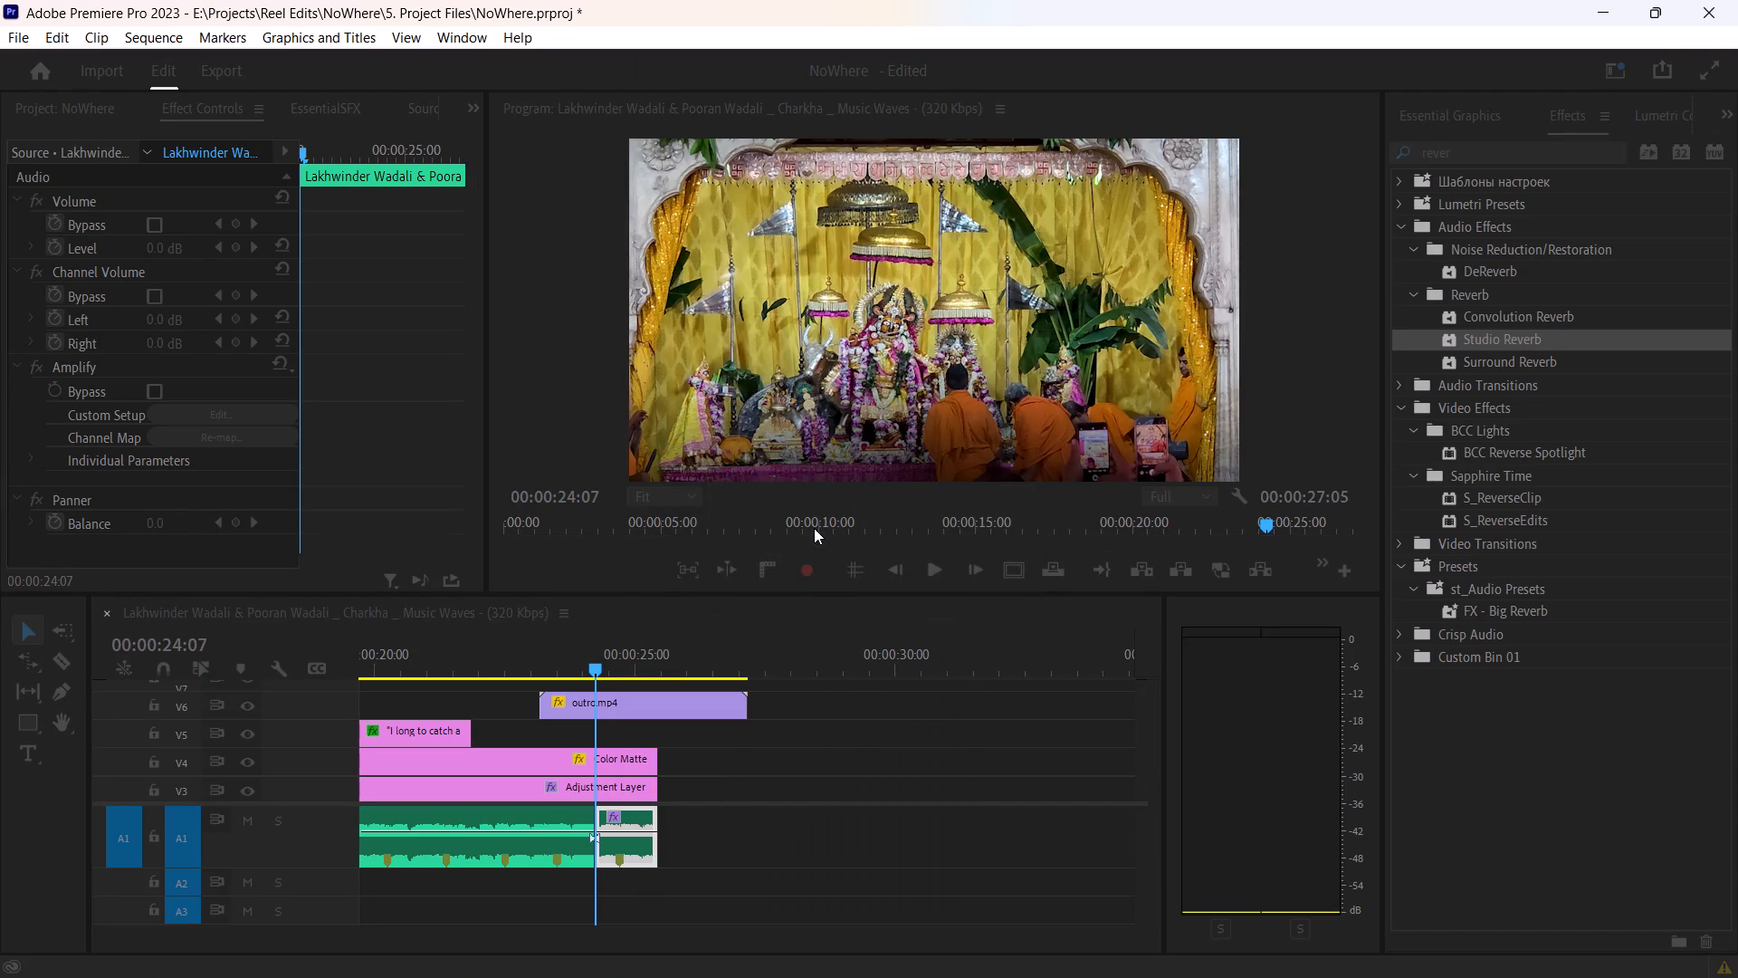
# Open the nested music sequence, extend its audio clip to a length of 00:00:01:14 and play it.
pyautogui.doubleClick(625, 849)
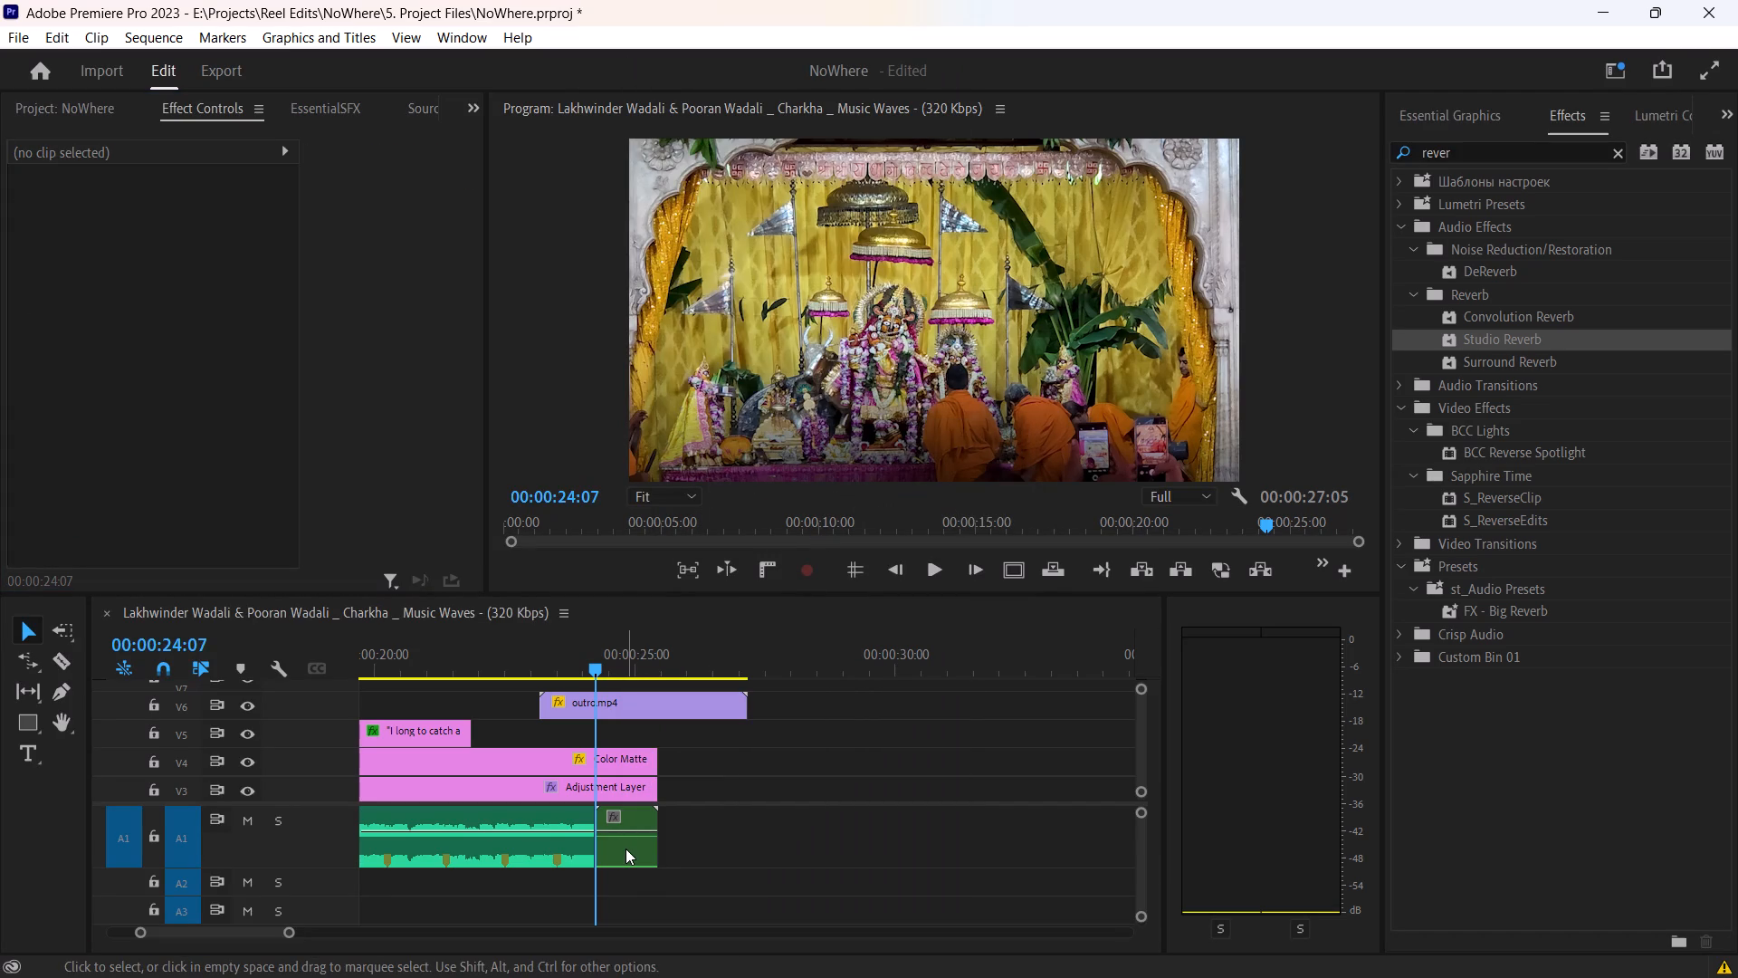
pyautogui.doubleClick(625, 849)
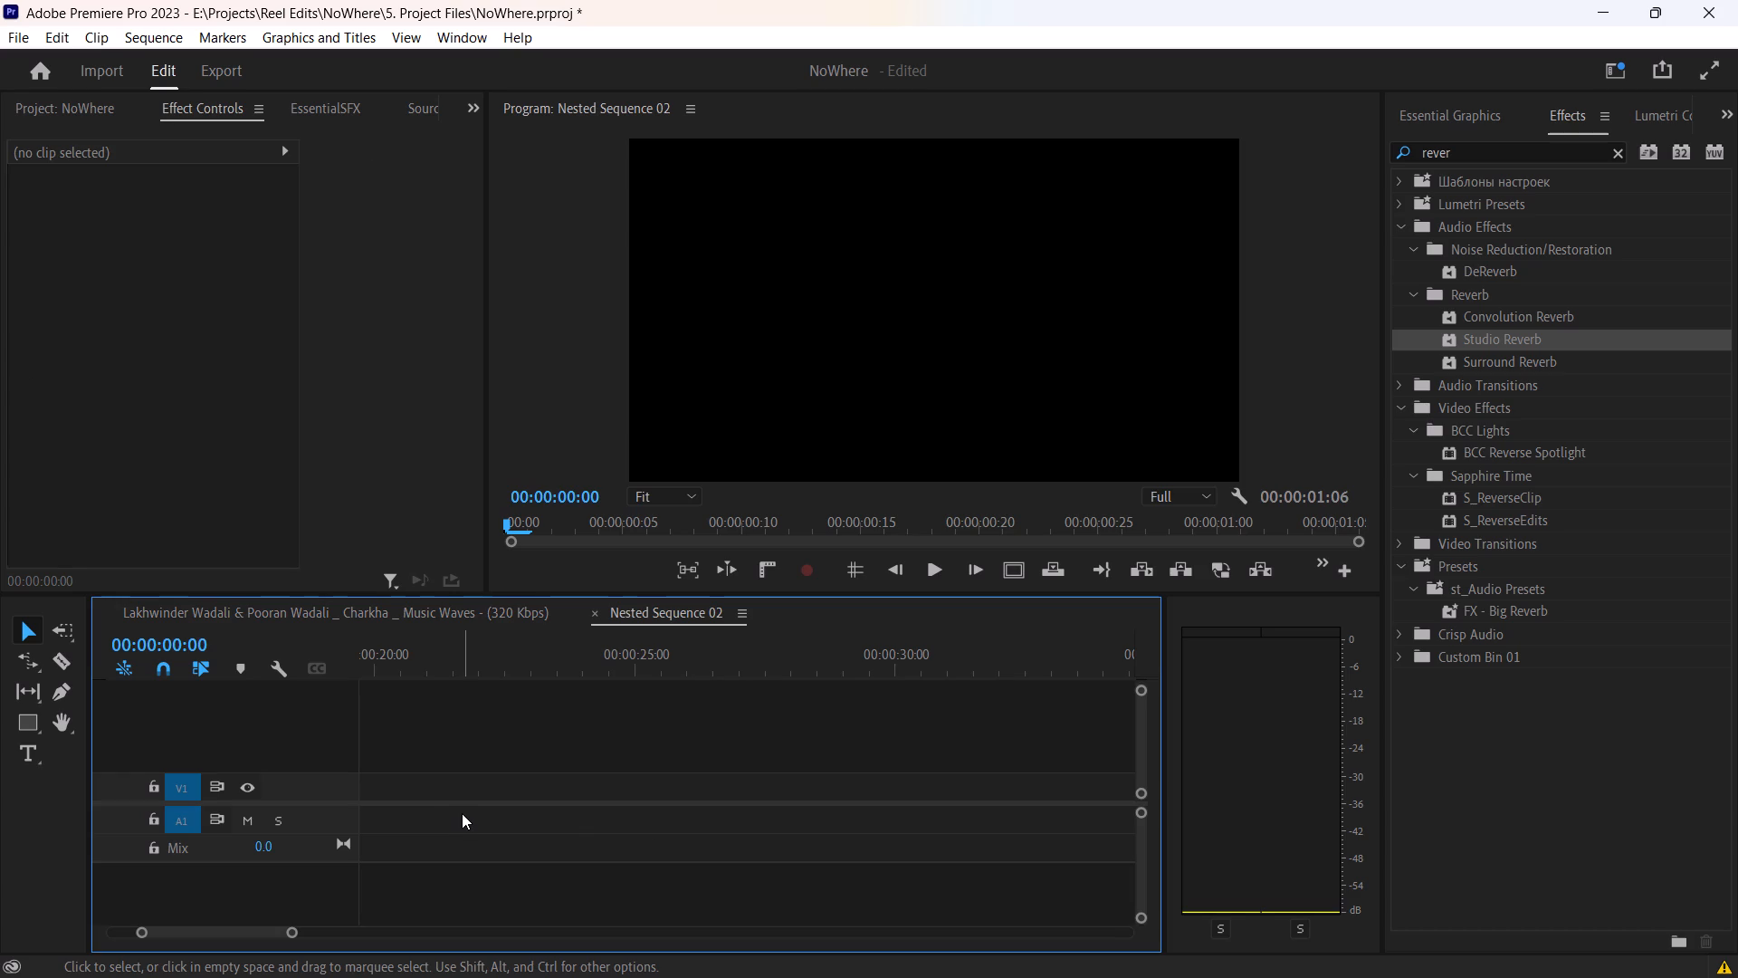
pyautogui.hotkey('shift', 'space')
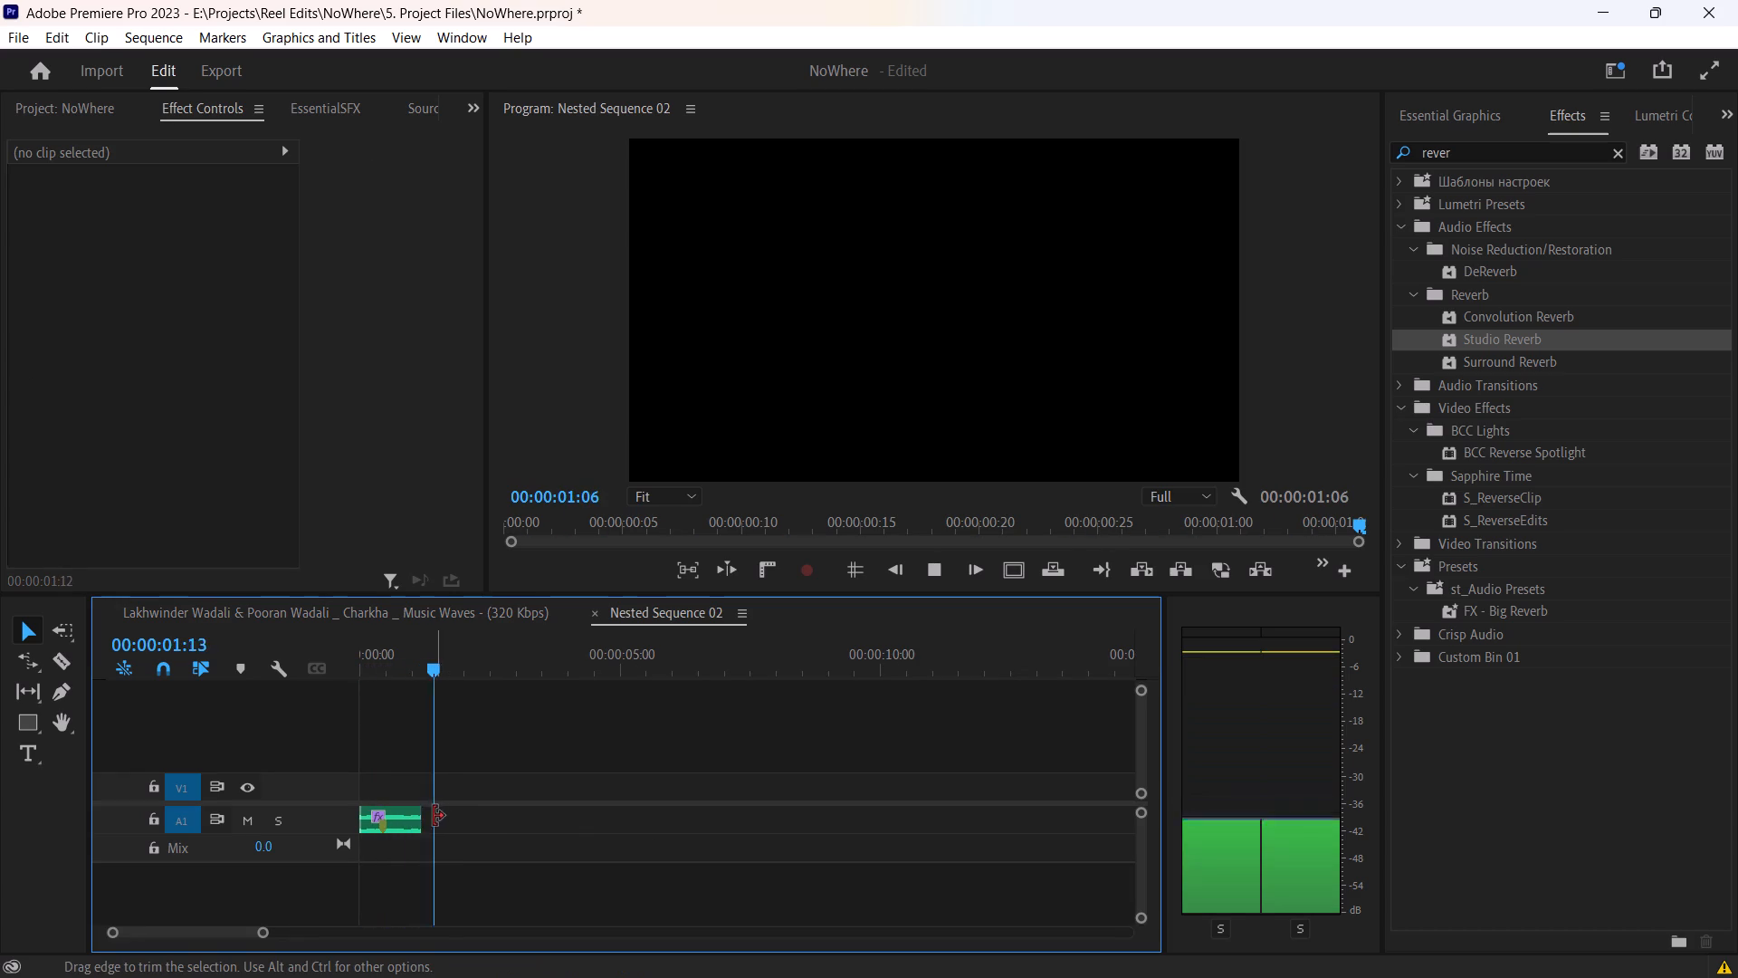
pyautogui.press('space')
pyautogui.moveTo(428, 818); pyautogui.dragTo(442, 819)
pyautogui.hotkey('shift', 'space')
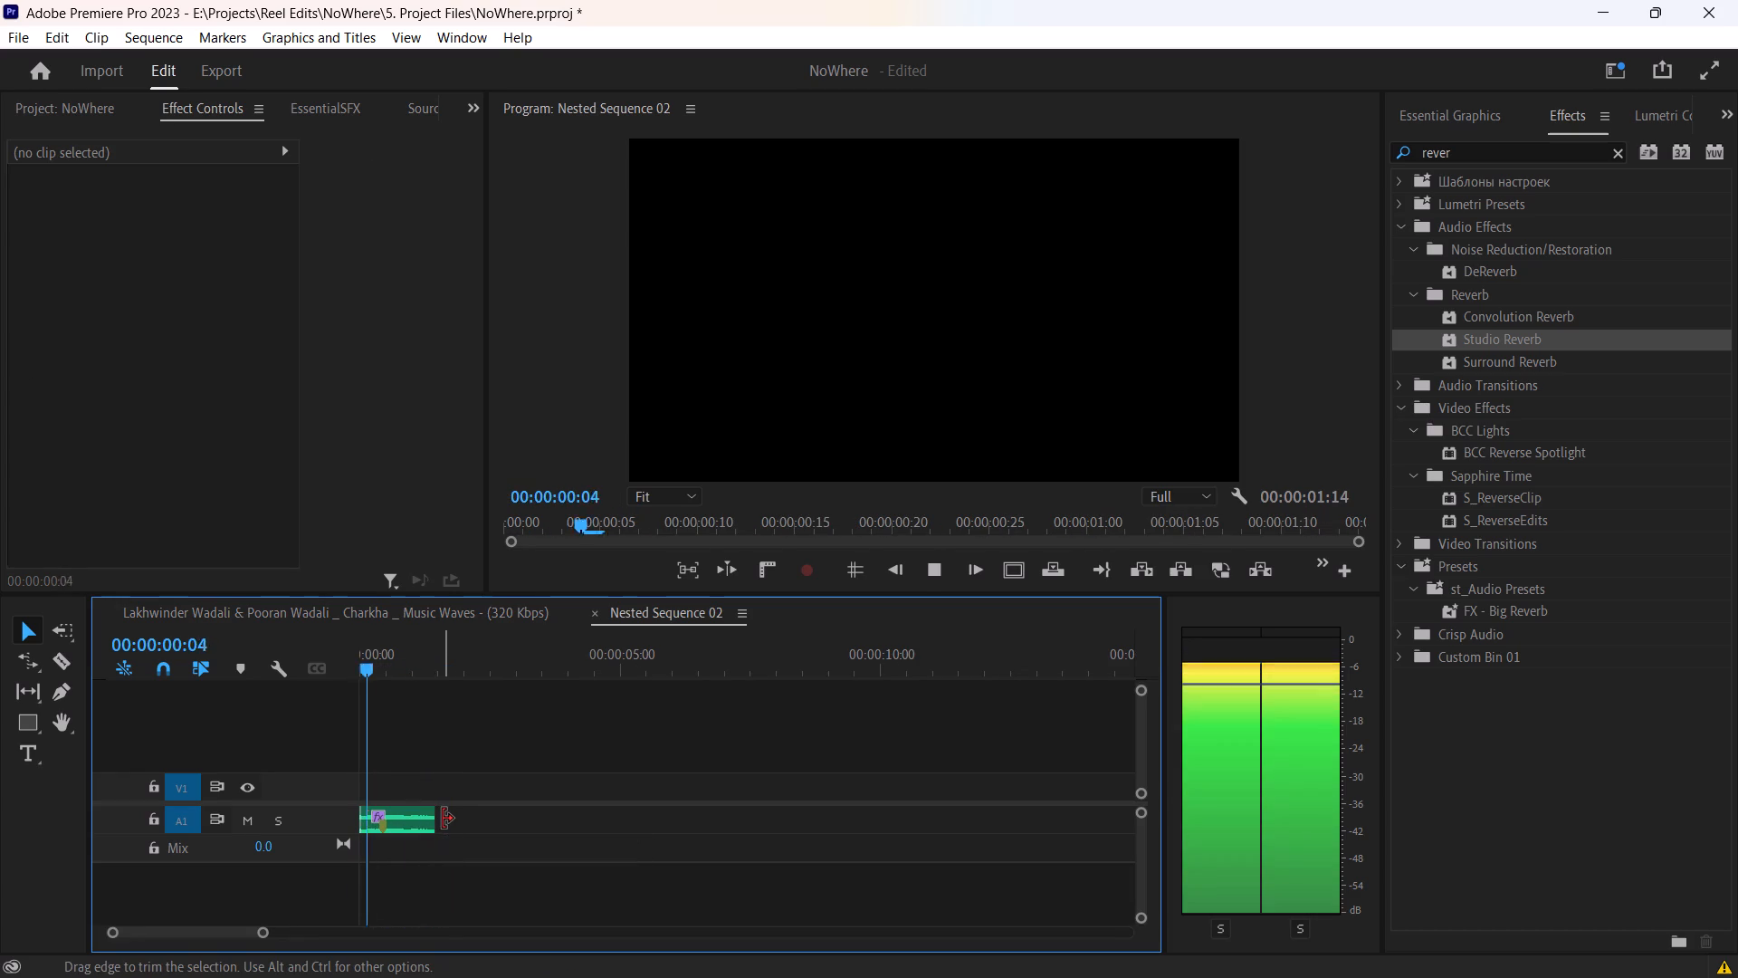
pyautogui.press('space')
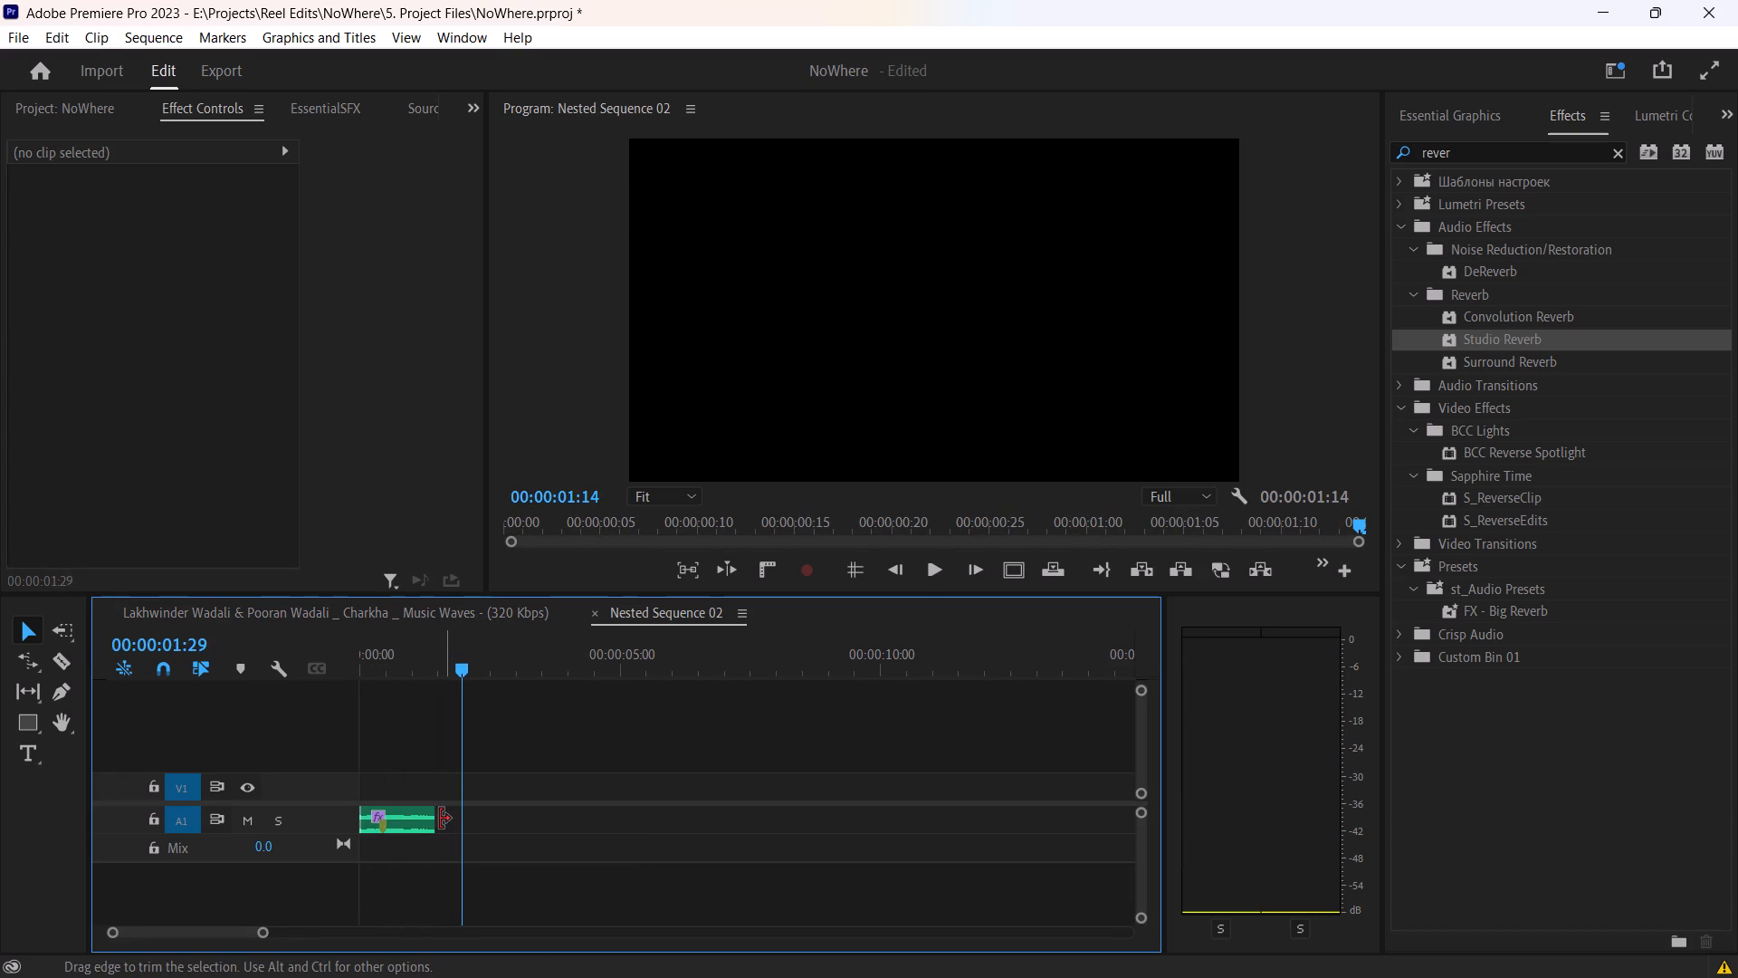
# Duplicate the nested audio clip after the original, disable the copy and place it further along A1 to lengthen the nested sequence.
pyautogui.click(411, 822)
pyautogui.rightClick(411, 822)
pyautogui.click(369, 858)
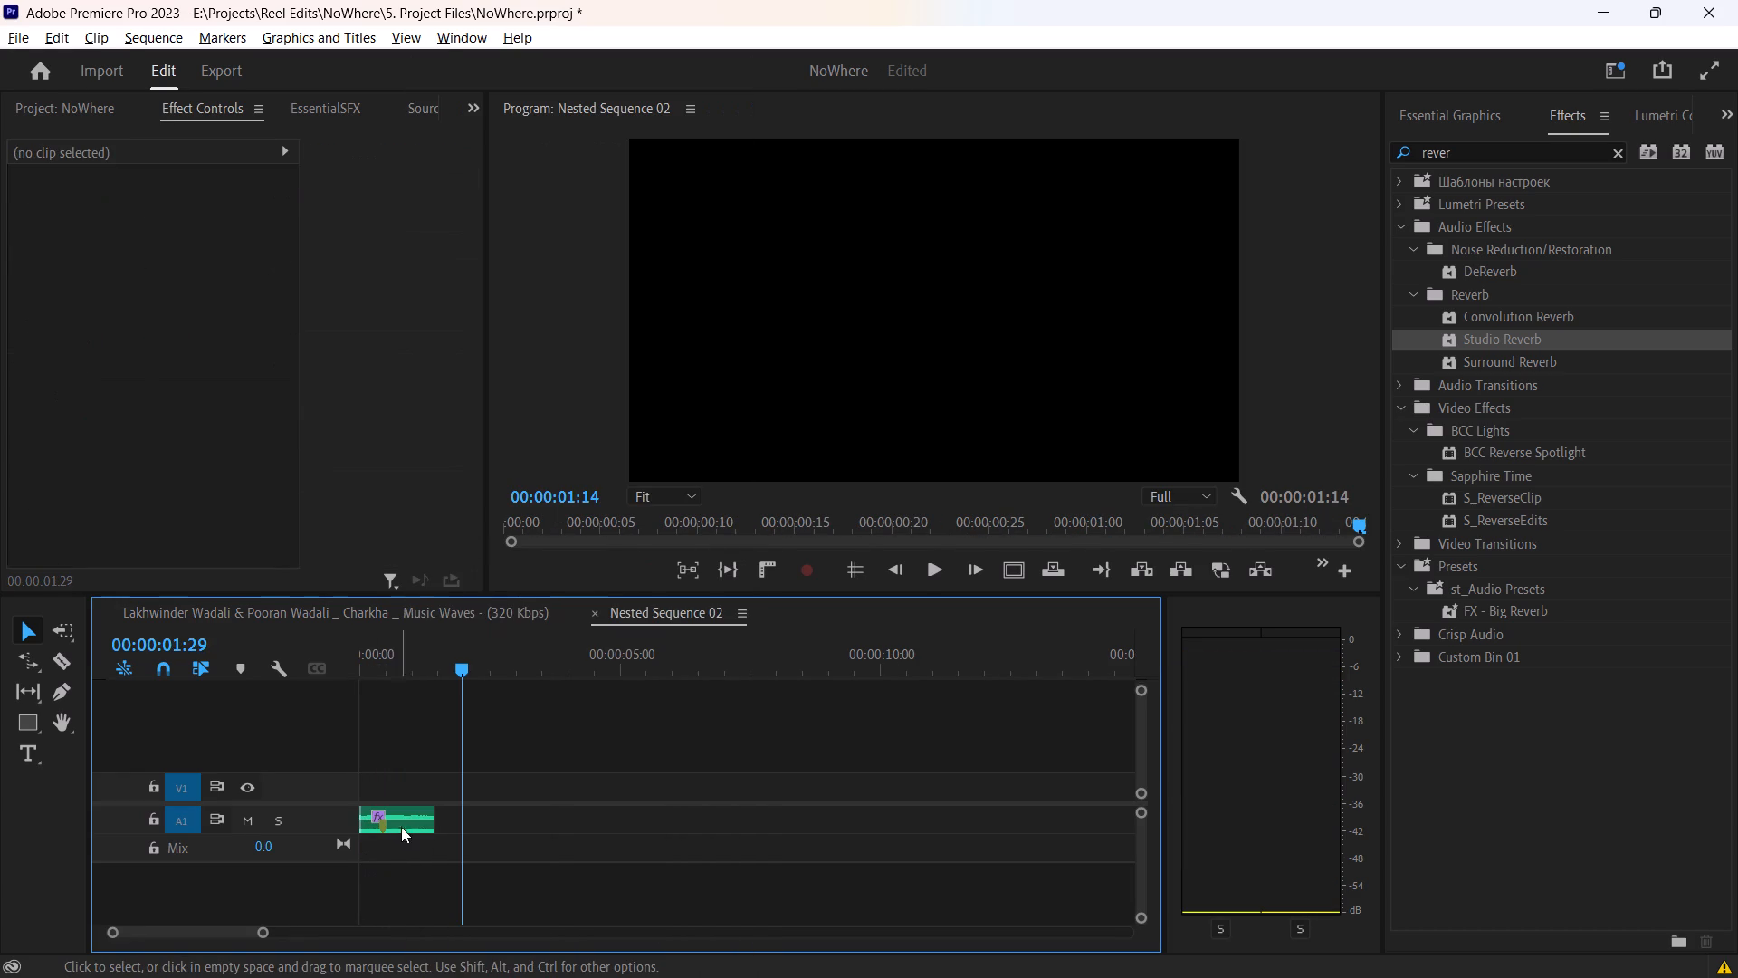
pyautogui.keyDown('alt'); pyautogui.moveTo(406, 820); pyautogui.dragTo(492, 821); pyautogui.keyUp('alt')
pyautogui.click(487, 821)
pyautogui.rightClick(487, 821)
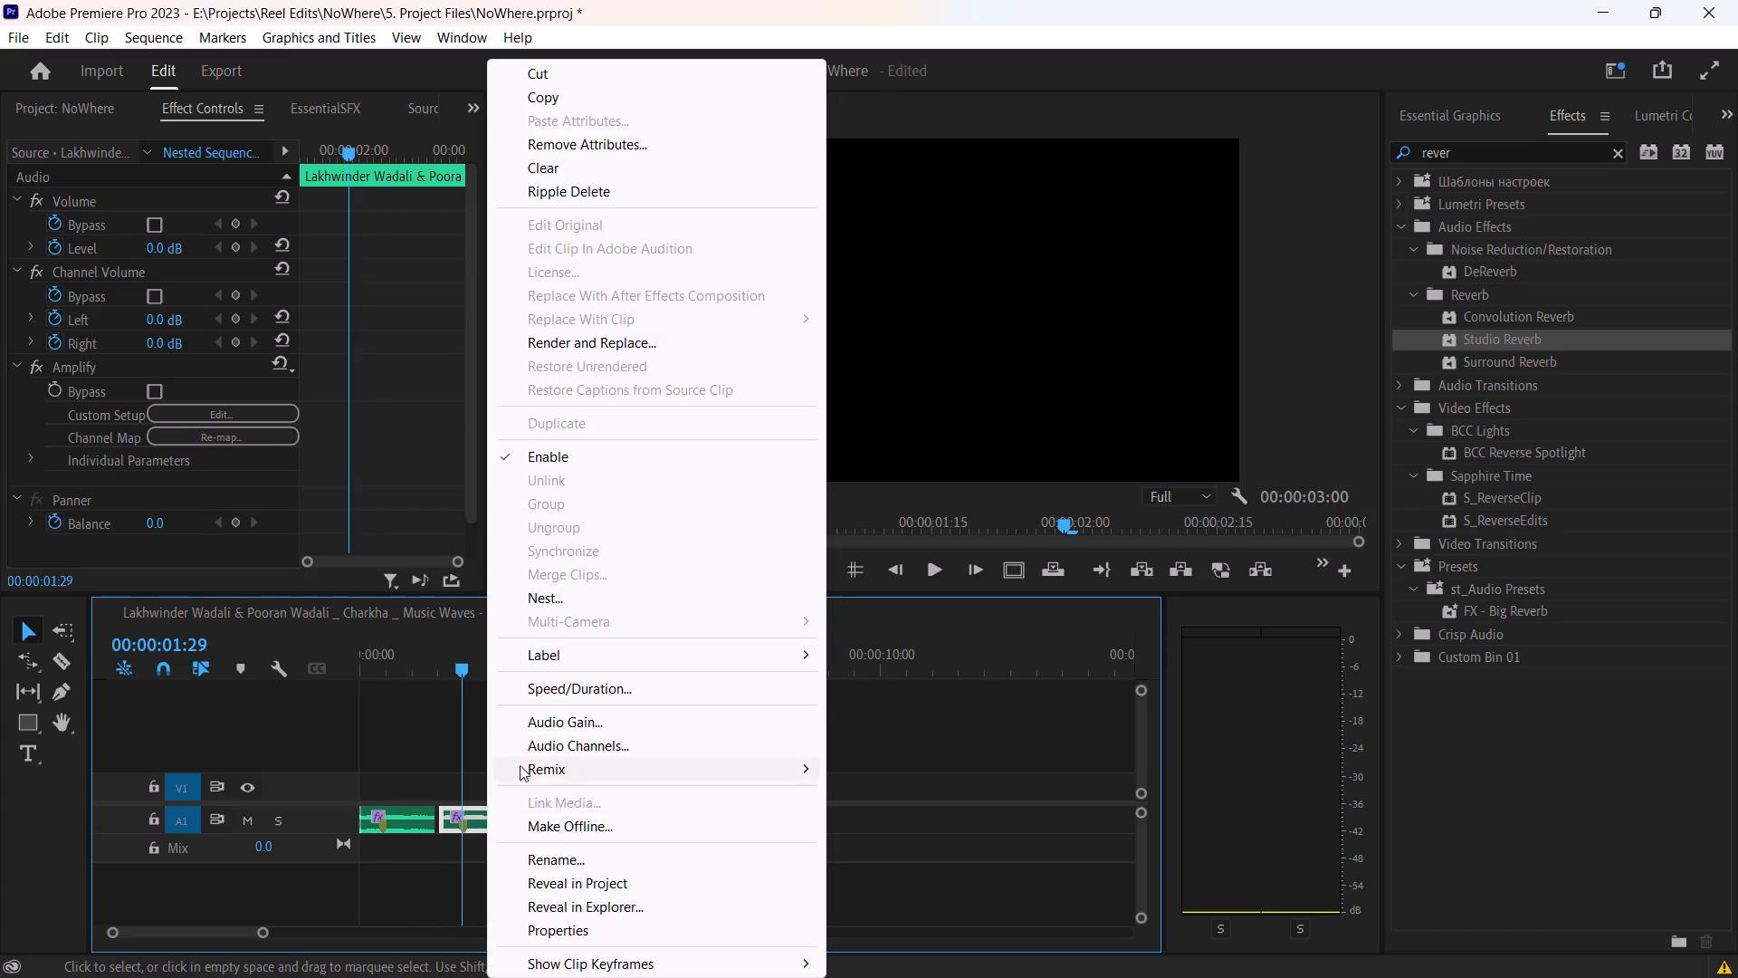
pyautogui.moveTo(639, 463); pyautogui.dragTo(646, 446)
pyautogui.click(484, 823)
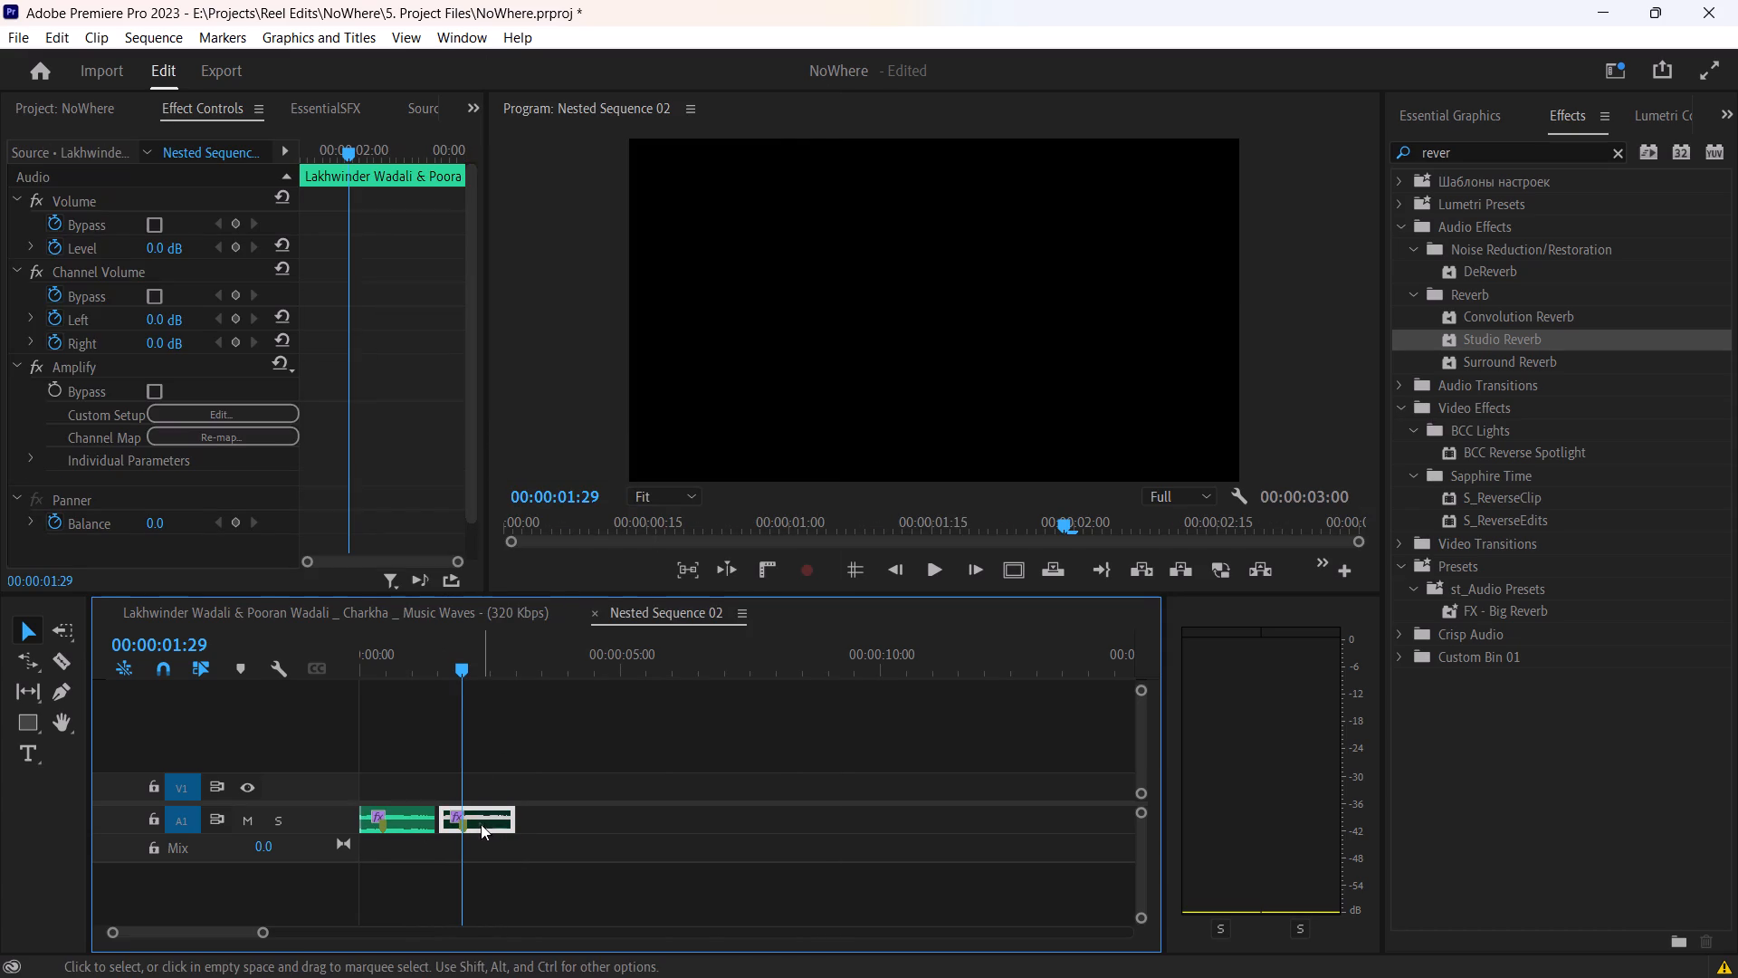
pyautogui.keyDown('alt'); pyautogui.moveTo(473, 821); pyautogui.dragTo(544, 825); pyautogui.keyUp('alt')
# Return to the main sequence and extend the nested music clip on A1 to outro.mp4's end at 00:00:27:05.
pyautogui.click(273, 623)
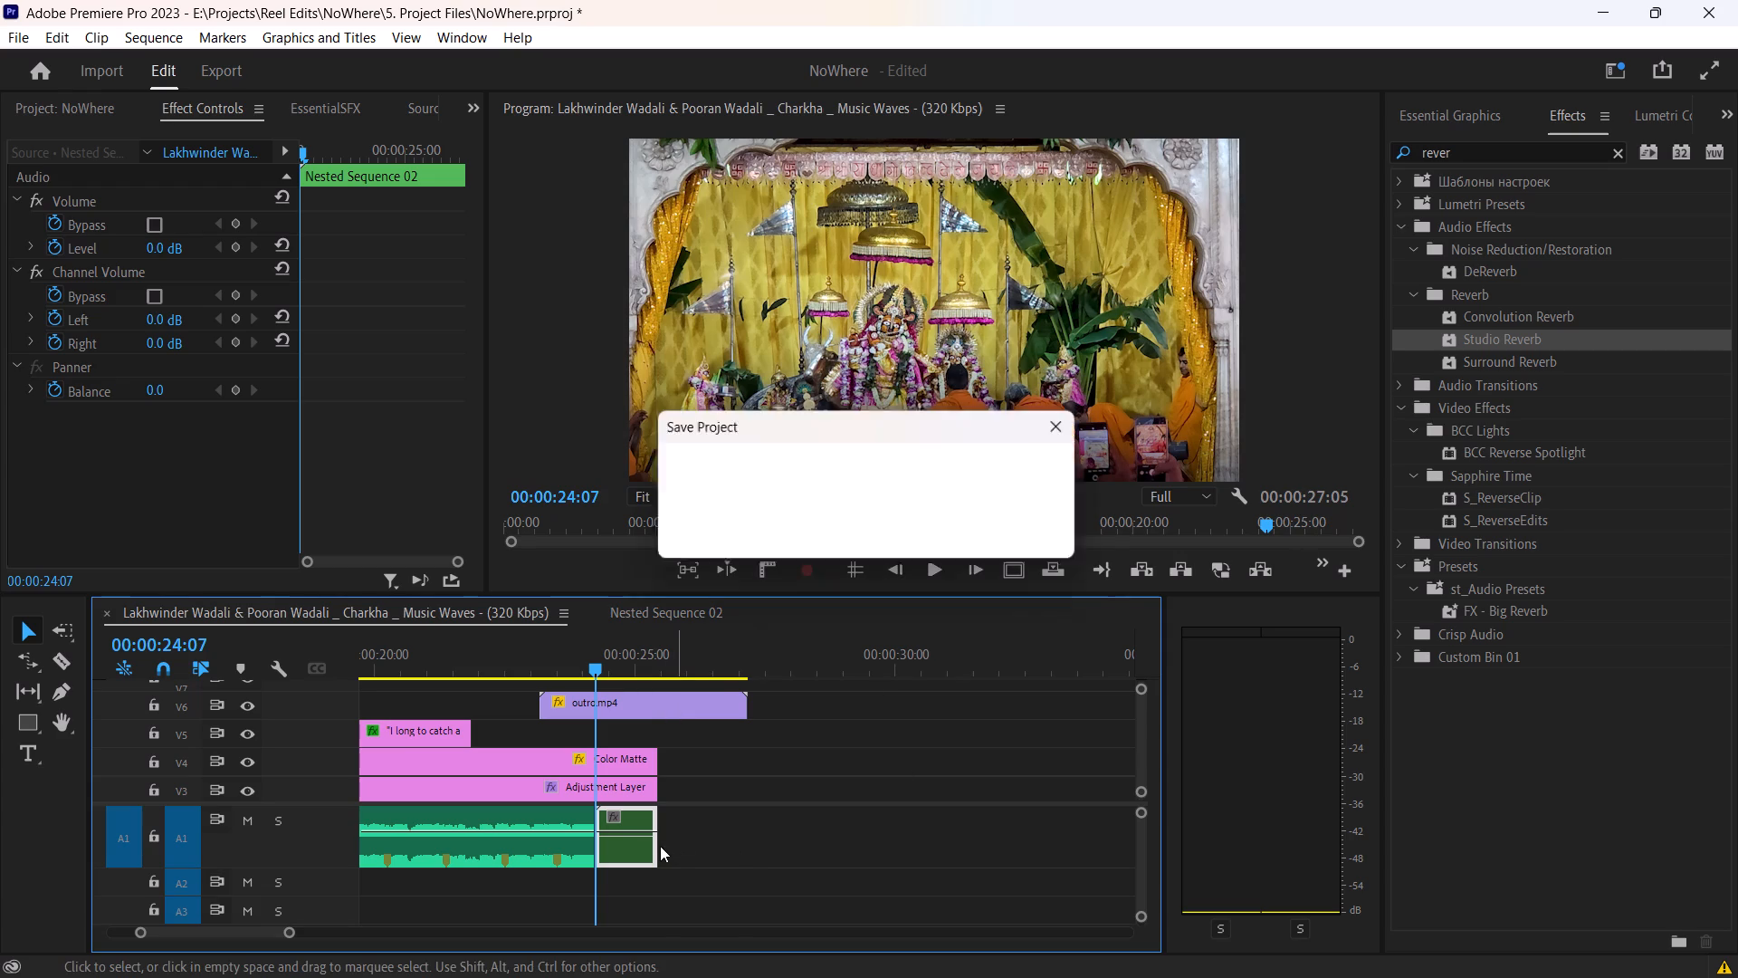
pyautogui.moveTo(663, 858); pyautogui.dragTo(788, 857)
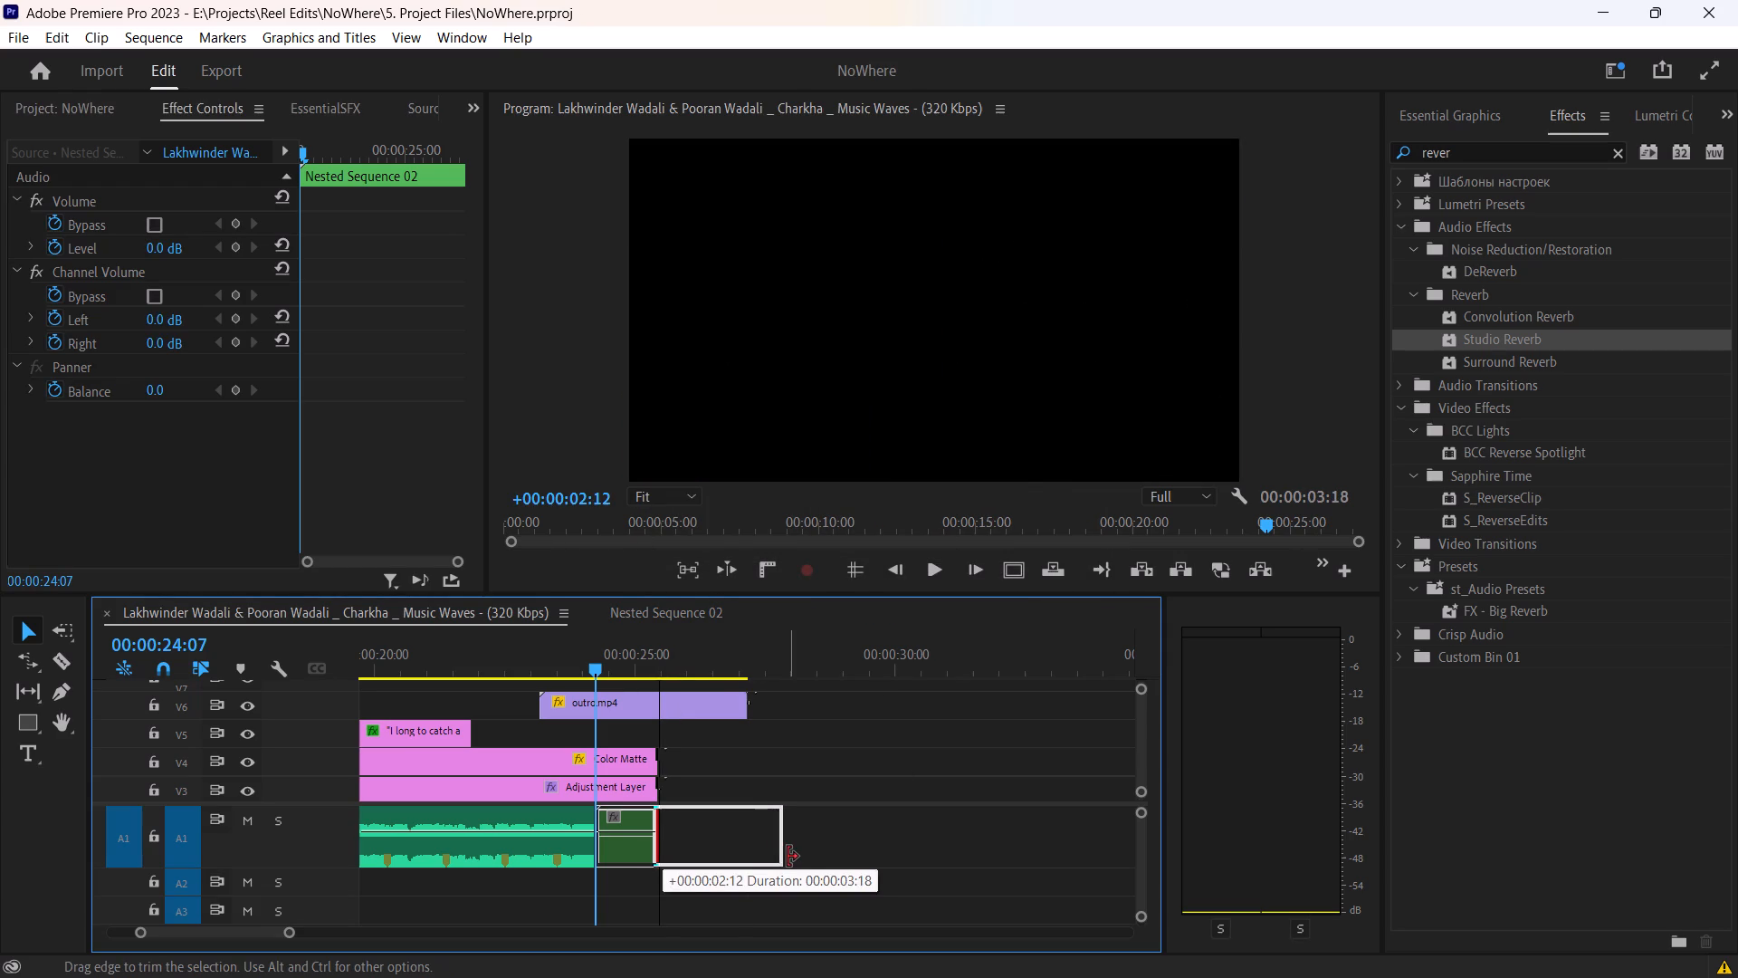
pyautogui.moveTo(788, 857); pyautogui.dragTo(754, 858)
# Apply the Studio Reverb effect to the nested music clip on A1.
pyautogui.moveTo(1499, 347); pyautogui.dragTo(874, 711)
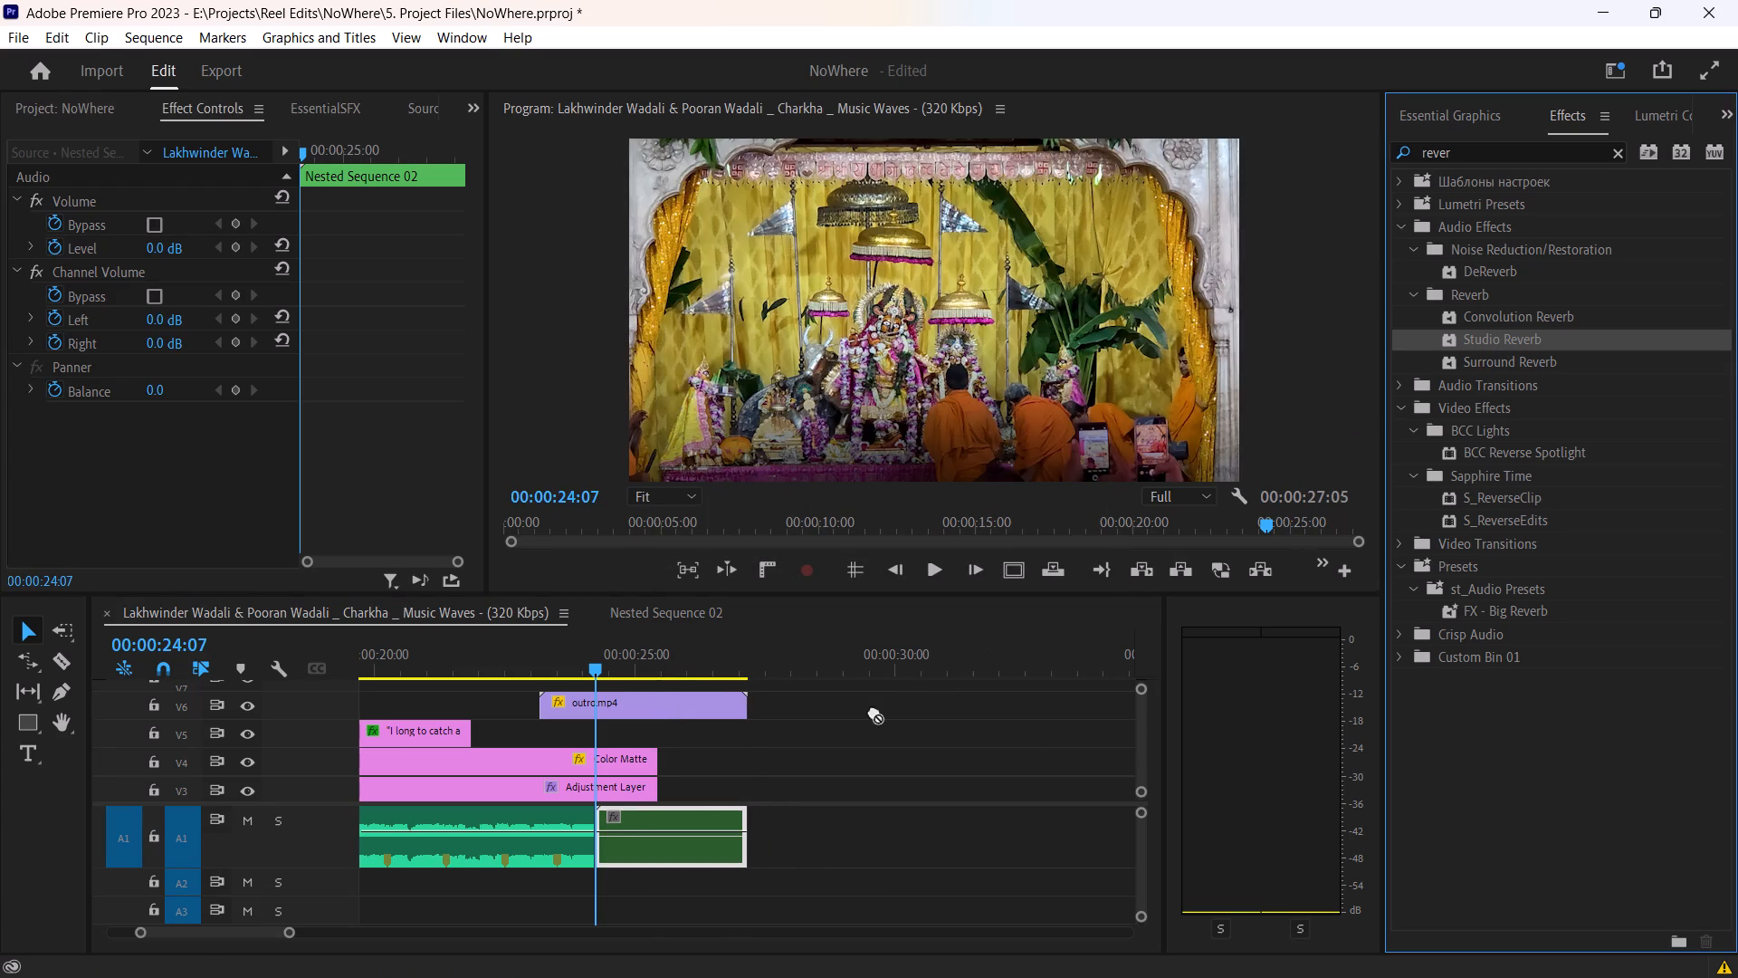
pyautogui.moveTo(874, 711); pyautogui.dragTo(615, 830)
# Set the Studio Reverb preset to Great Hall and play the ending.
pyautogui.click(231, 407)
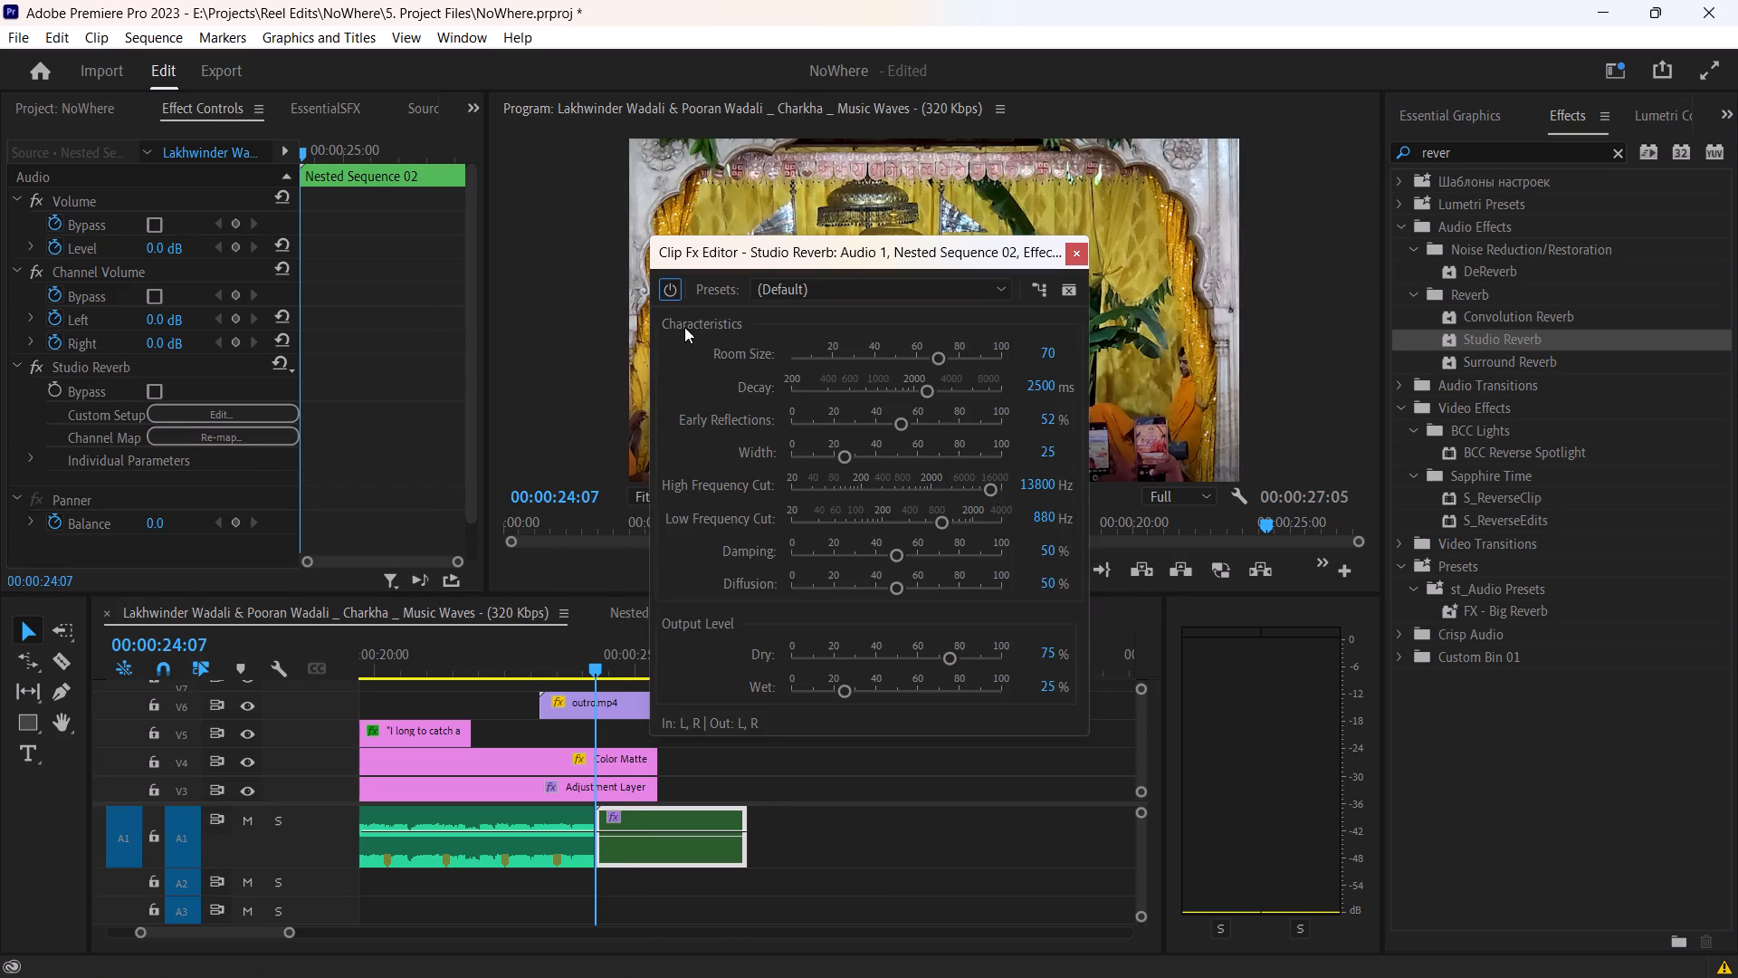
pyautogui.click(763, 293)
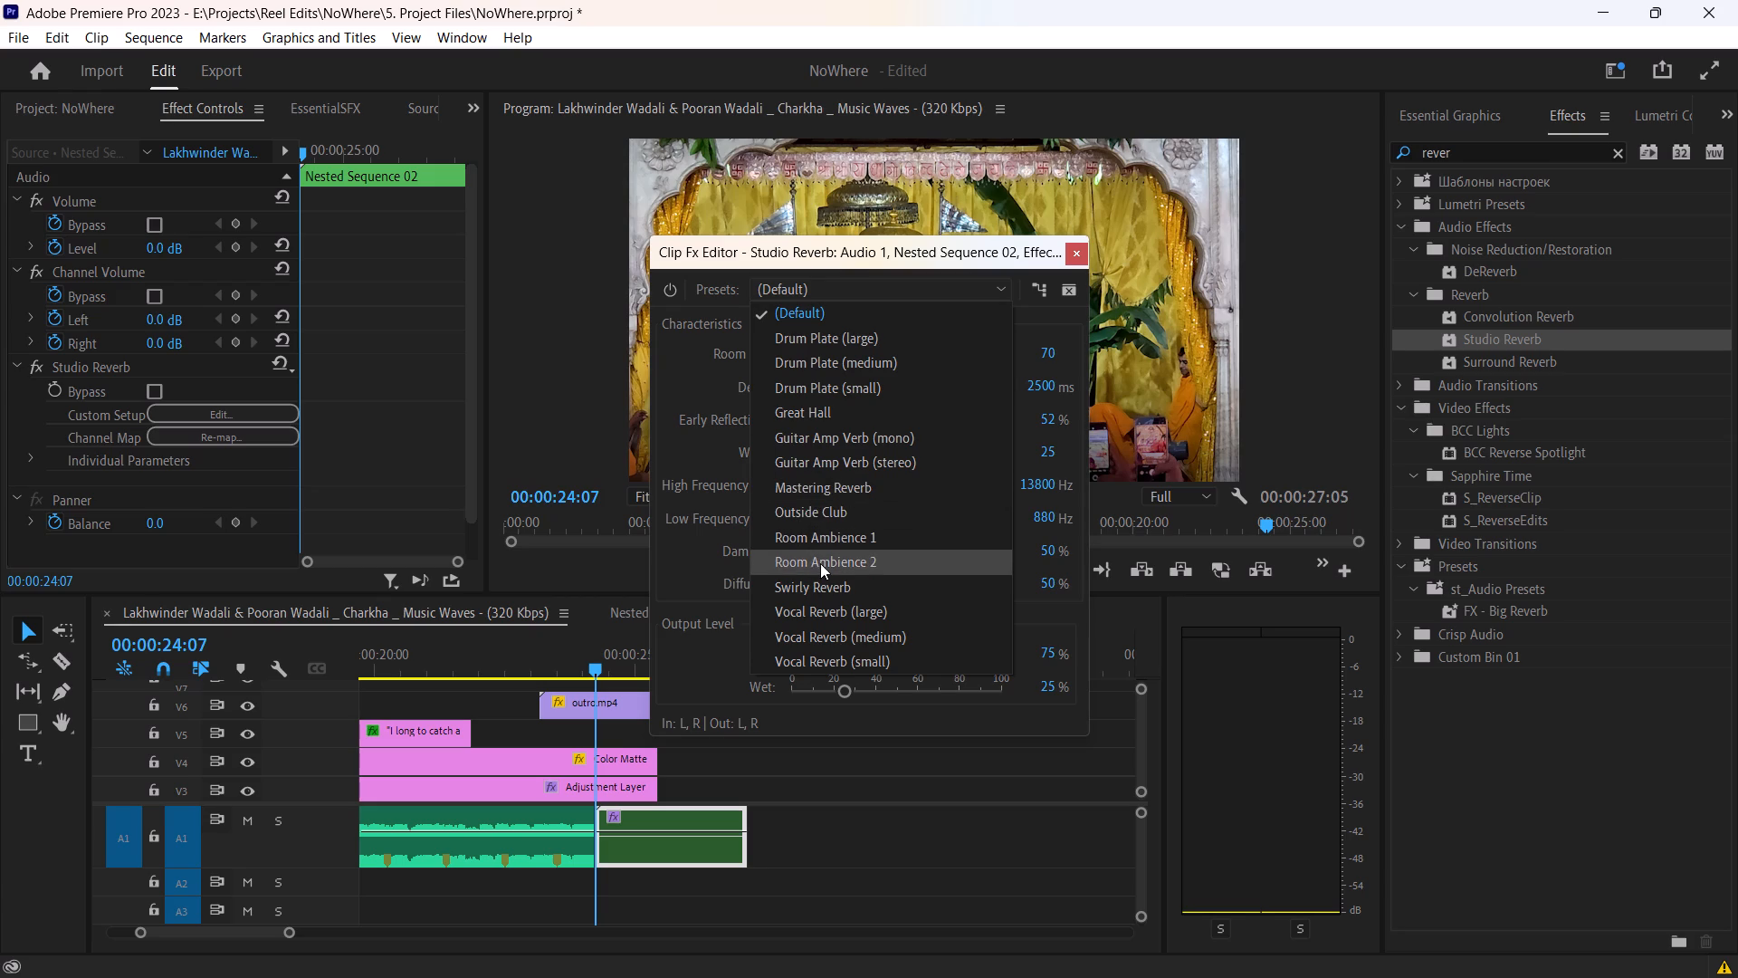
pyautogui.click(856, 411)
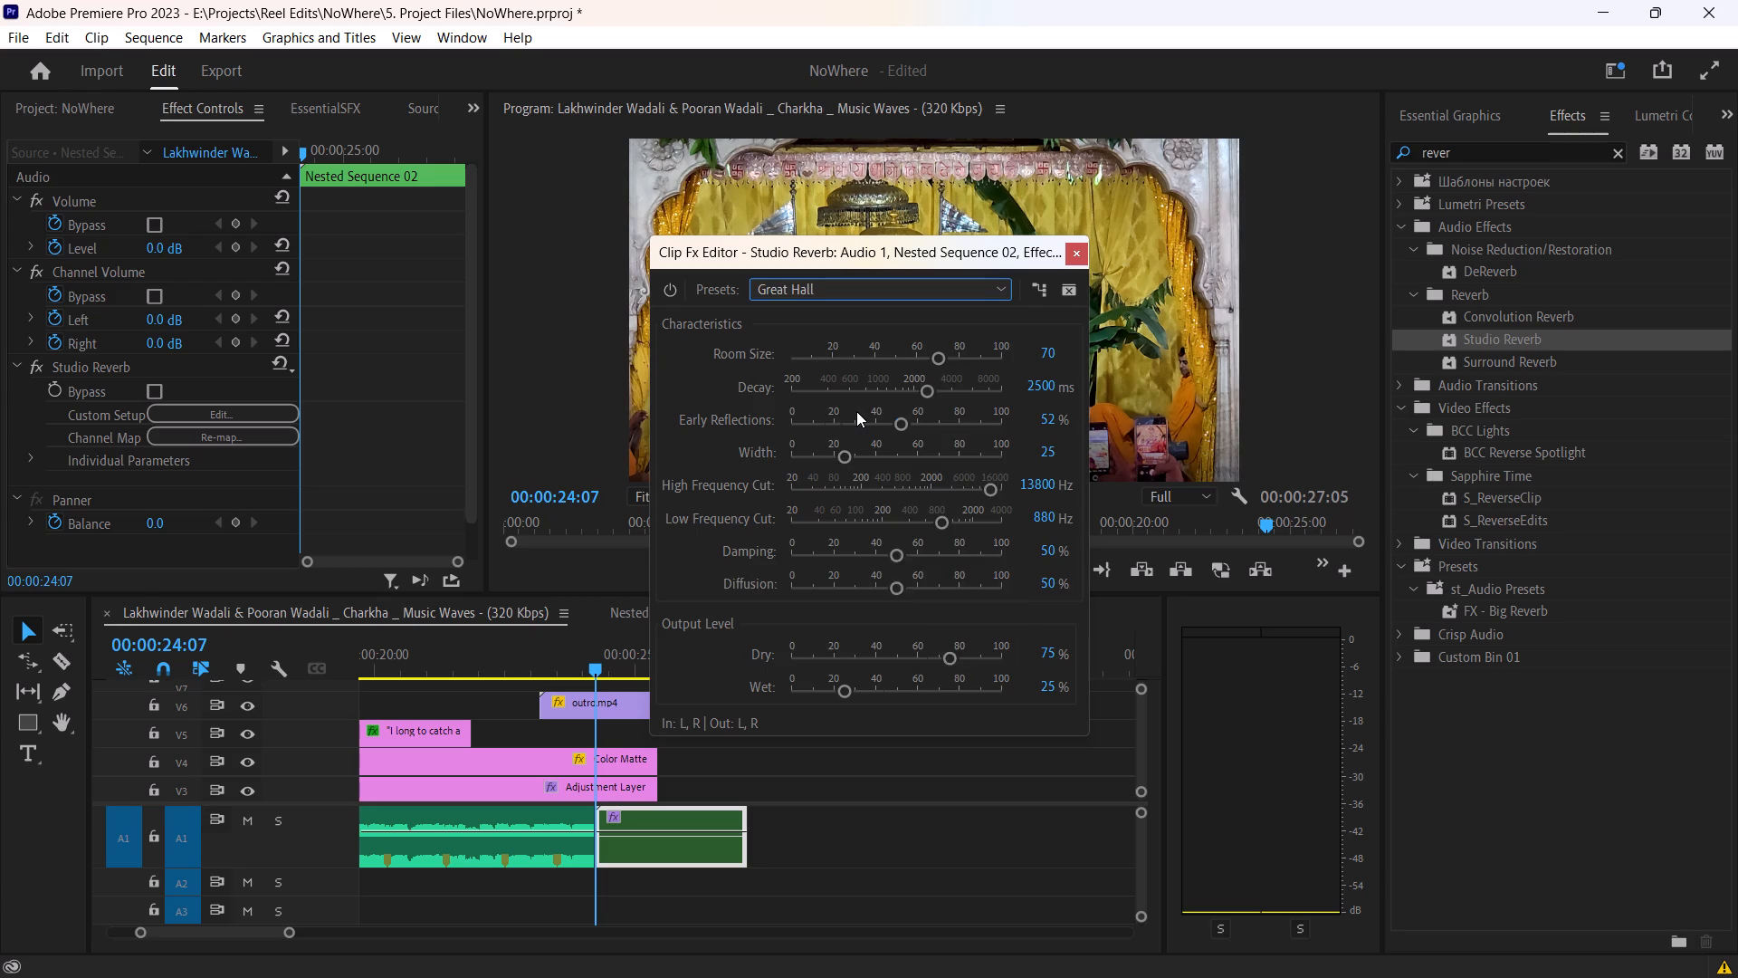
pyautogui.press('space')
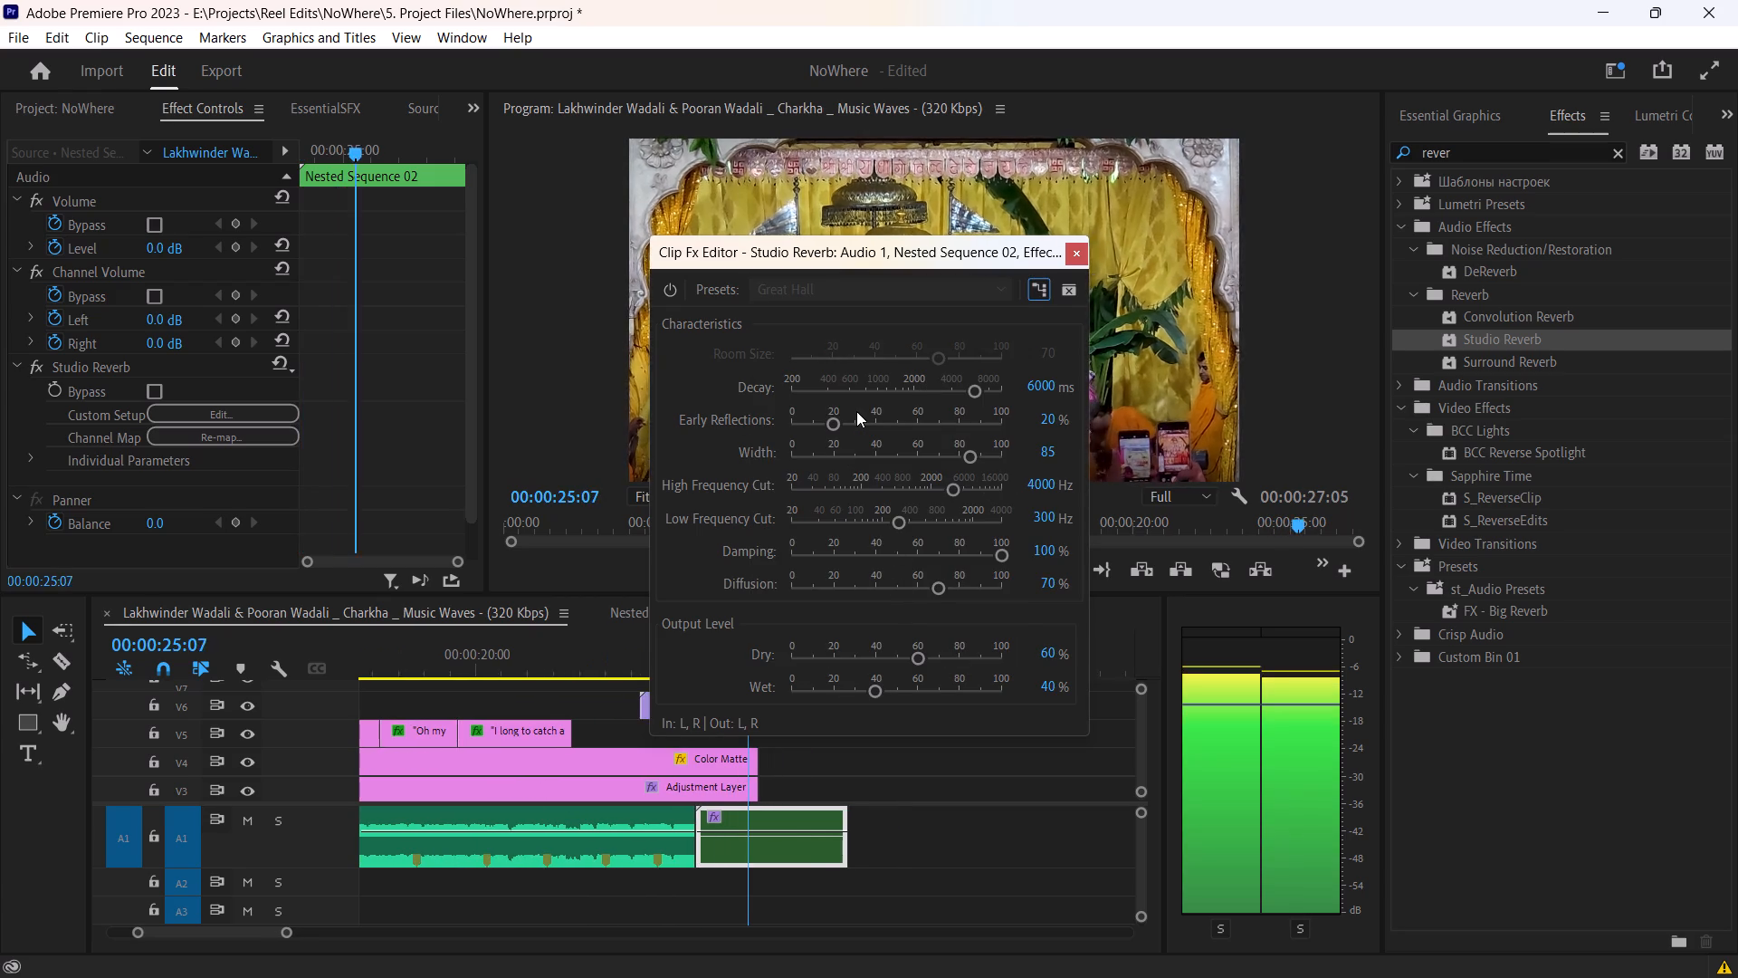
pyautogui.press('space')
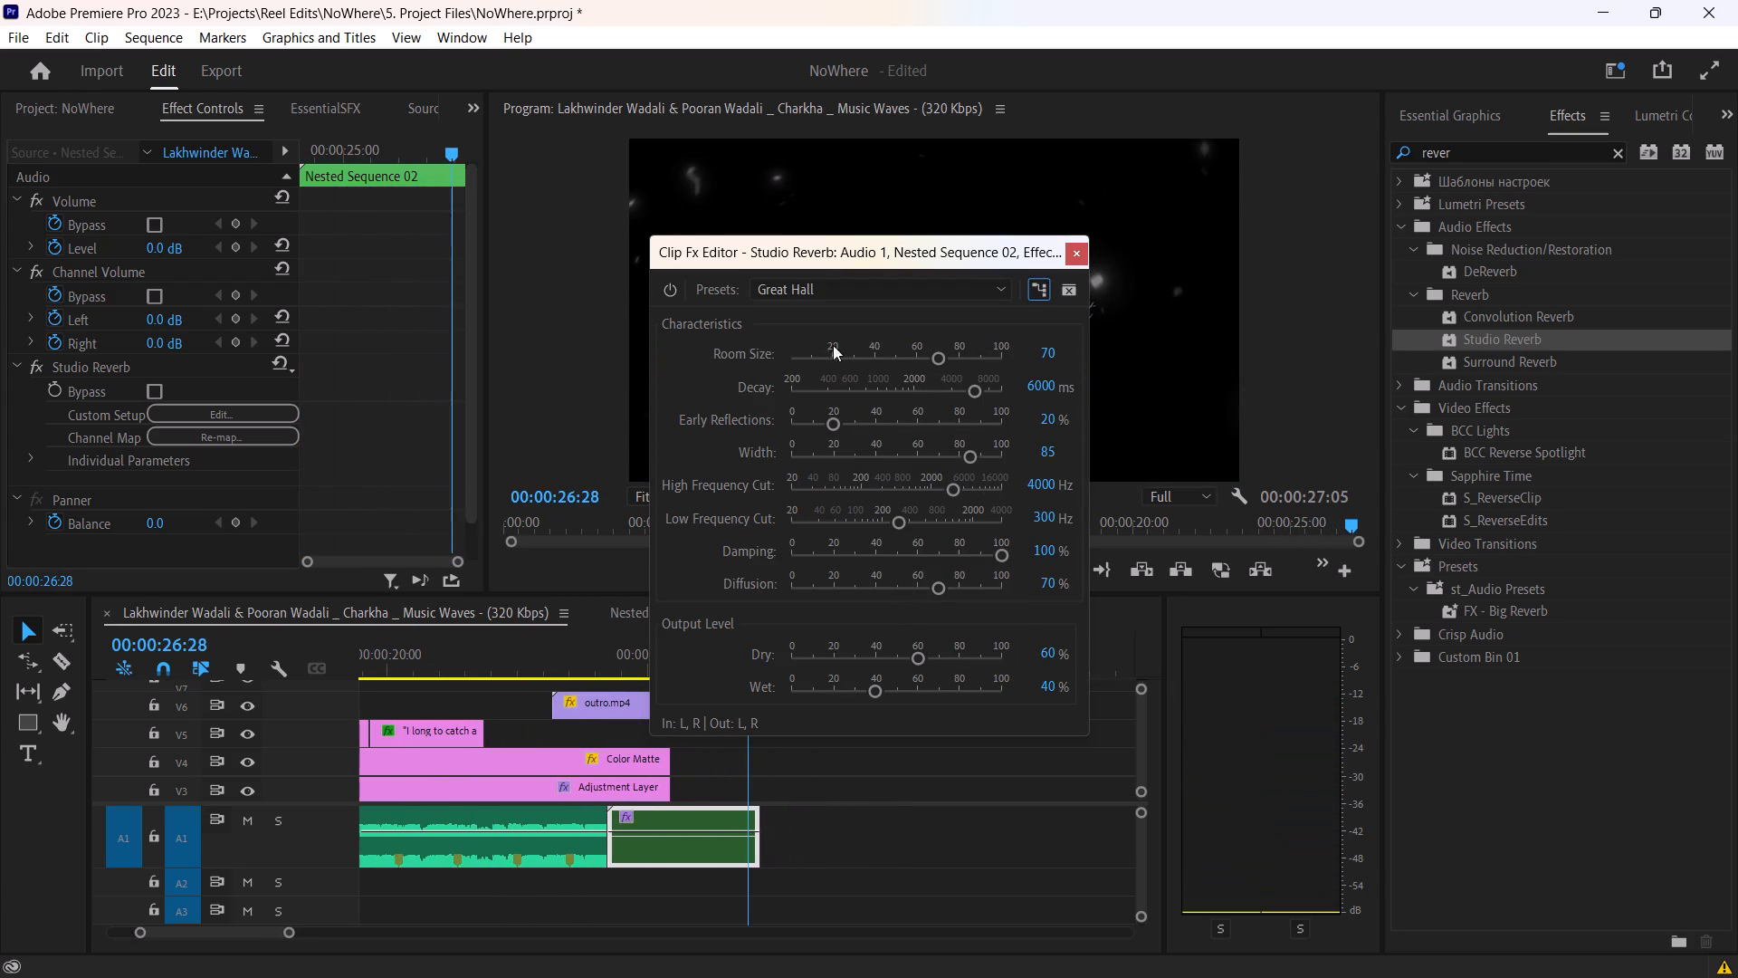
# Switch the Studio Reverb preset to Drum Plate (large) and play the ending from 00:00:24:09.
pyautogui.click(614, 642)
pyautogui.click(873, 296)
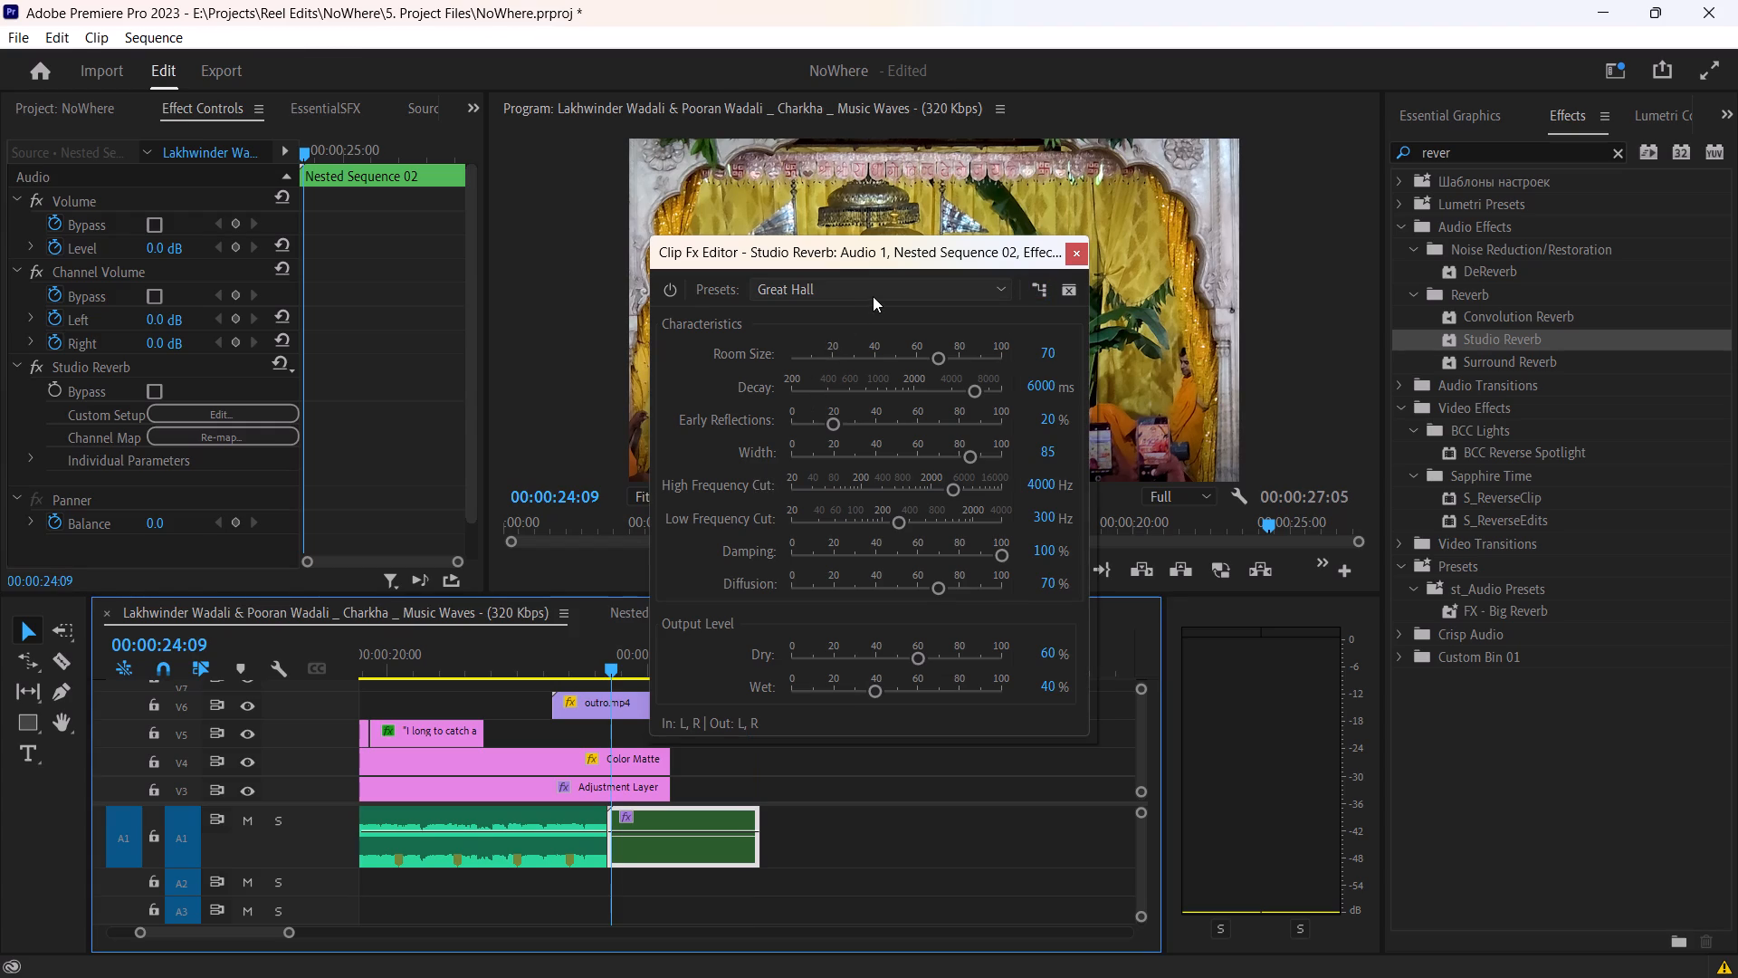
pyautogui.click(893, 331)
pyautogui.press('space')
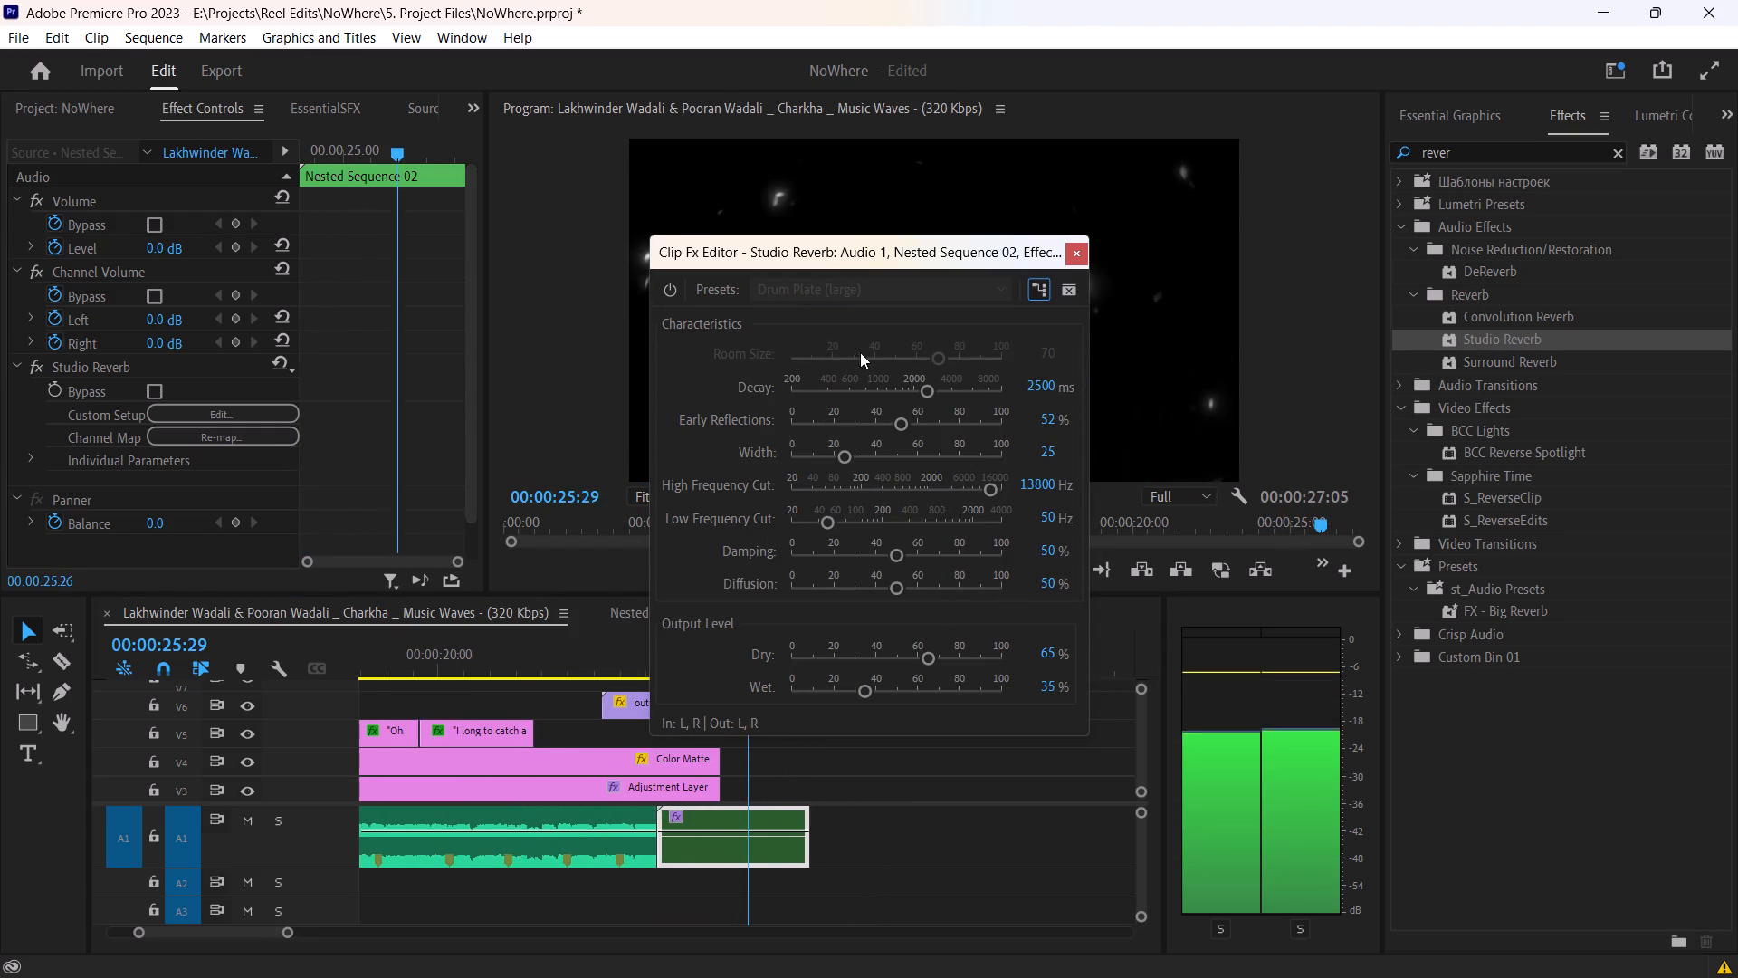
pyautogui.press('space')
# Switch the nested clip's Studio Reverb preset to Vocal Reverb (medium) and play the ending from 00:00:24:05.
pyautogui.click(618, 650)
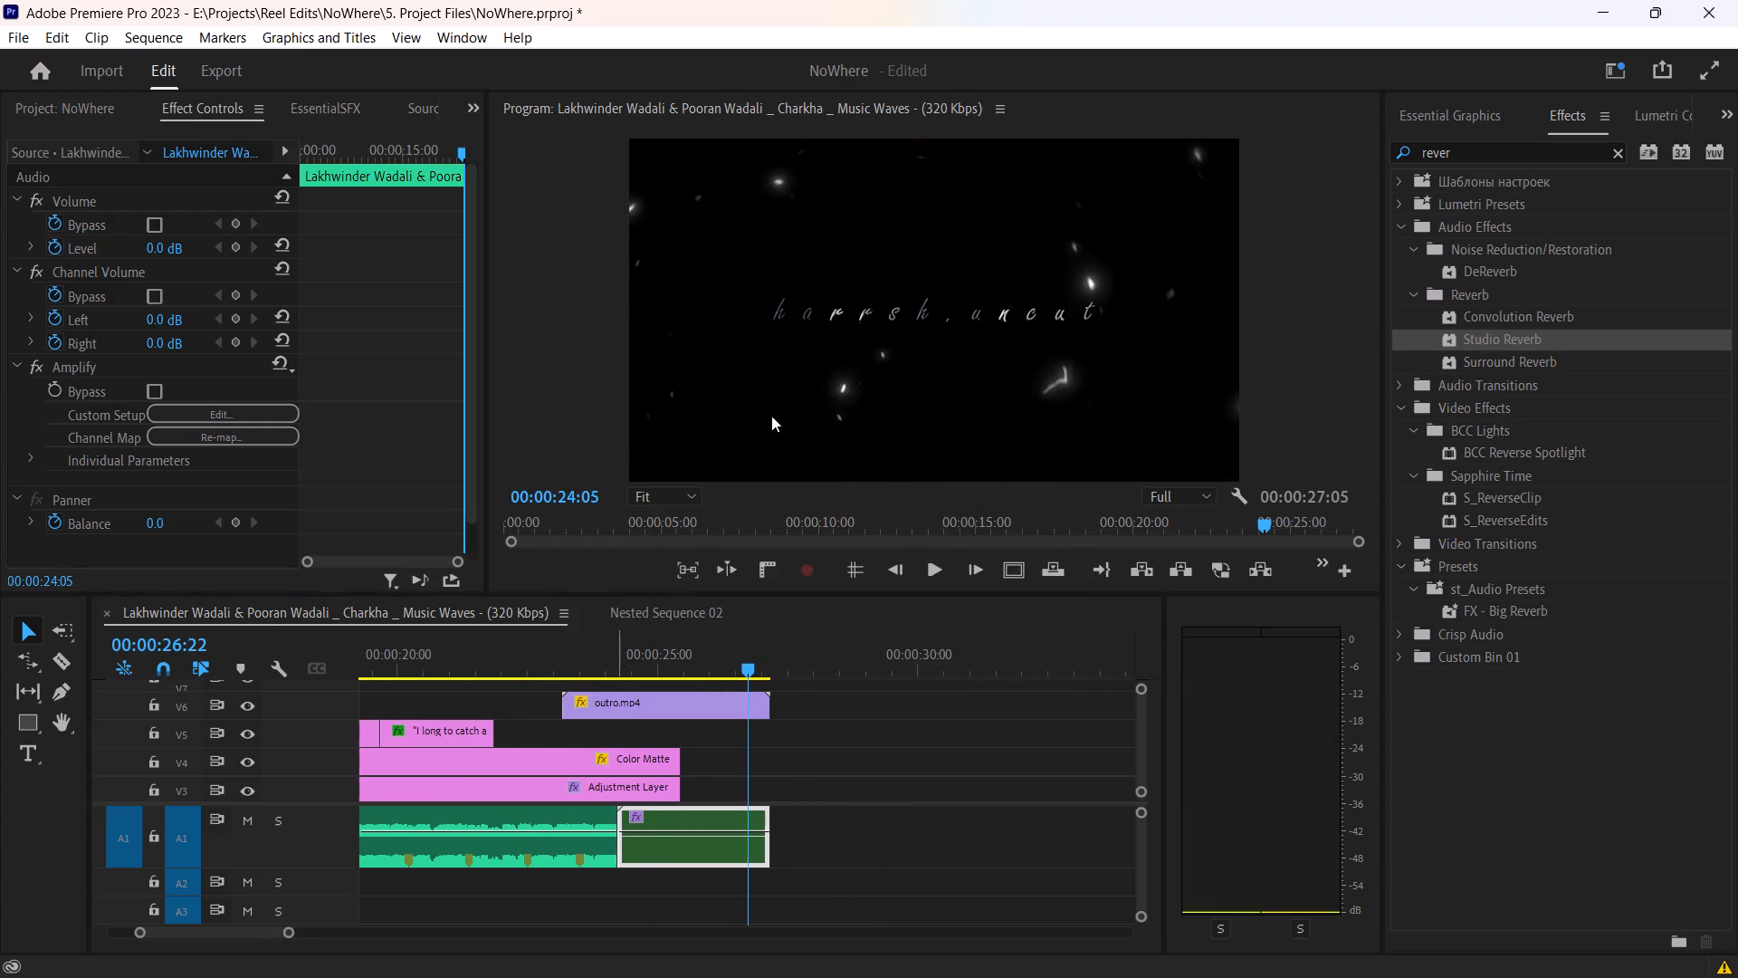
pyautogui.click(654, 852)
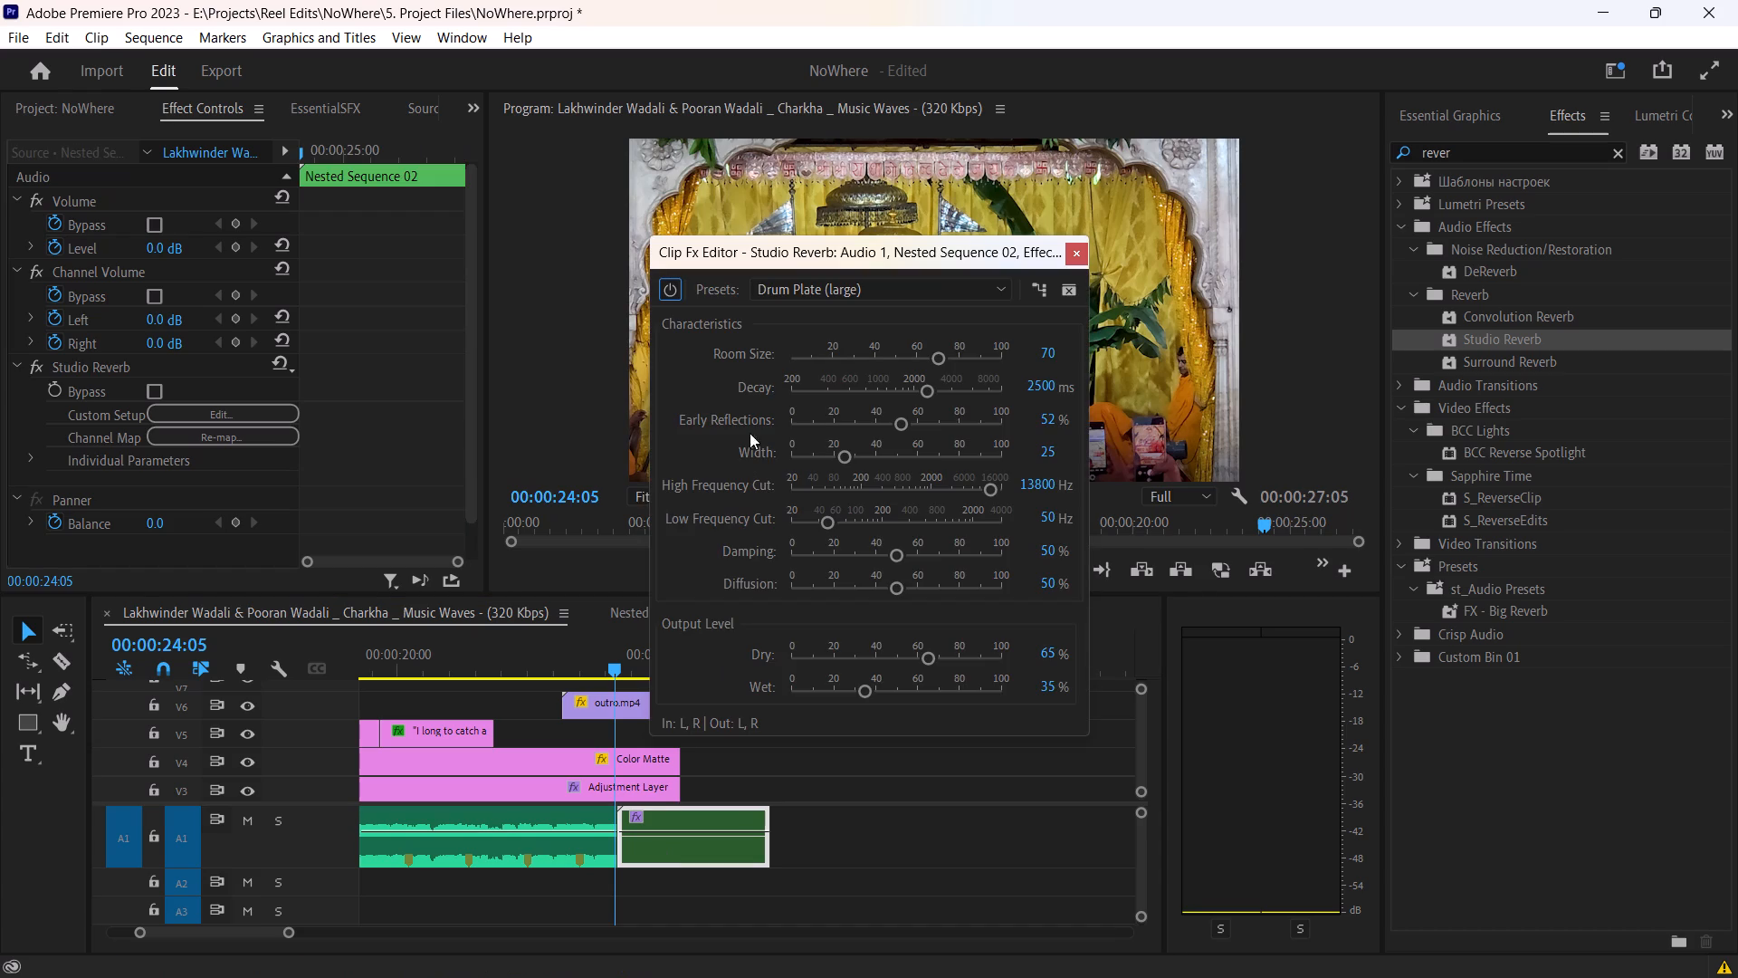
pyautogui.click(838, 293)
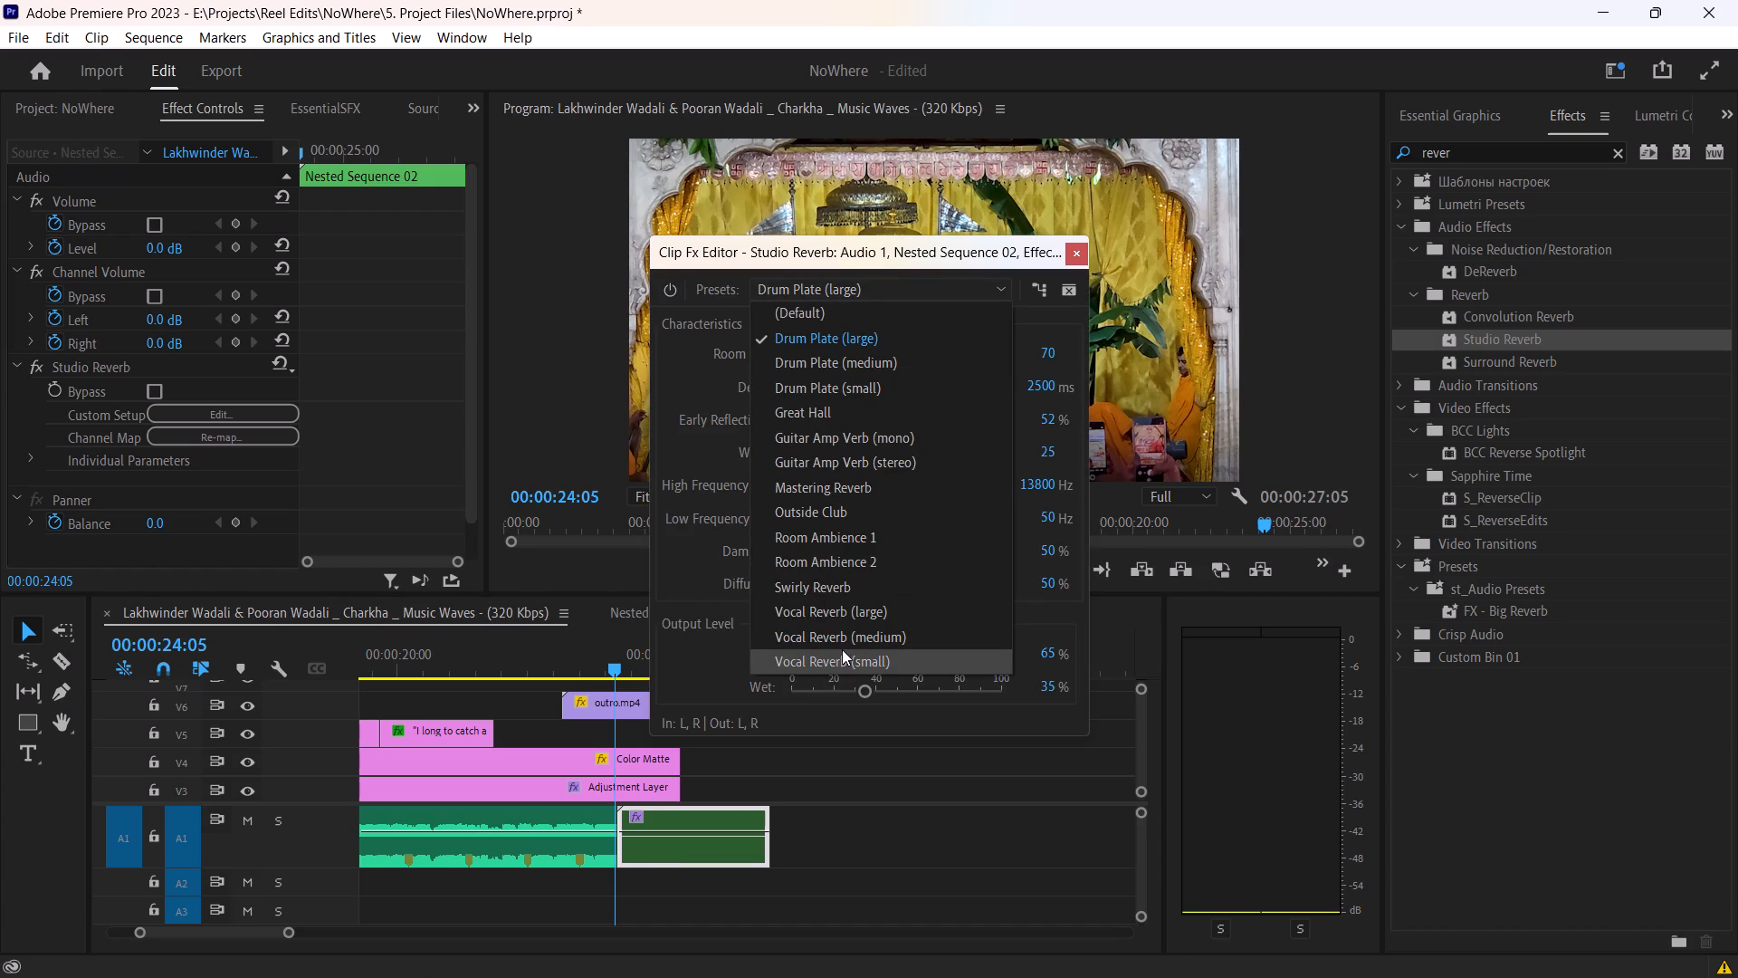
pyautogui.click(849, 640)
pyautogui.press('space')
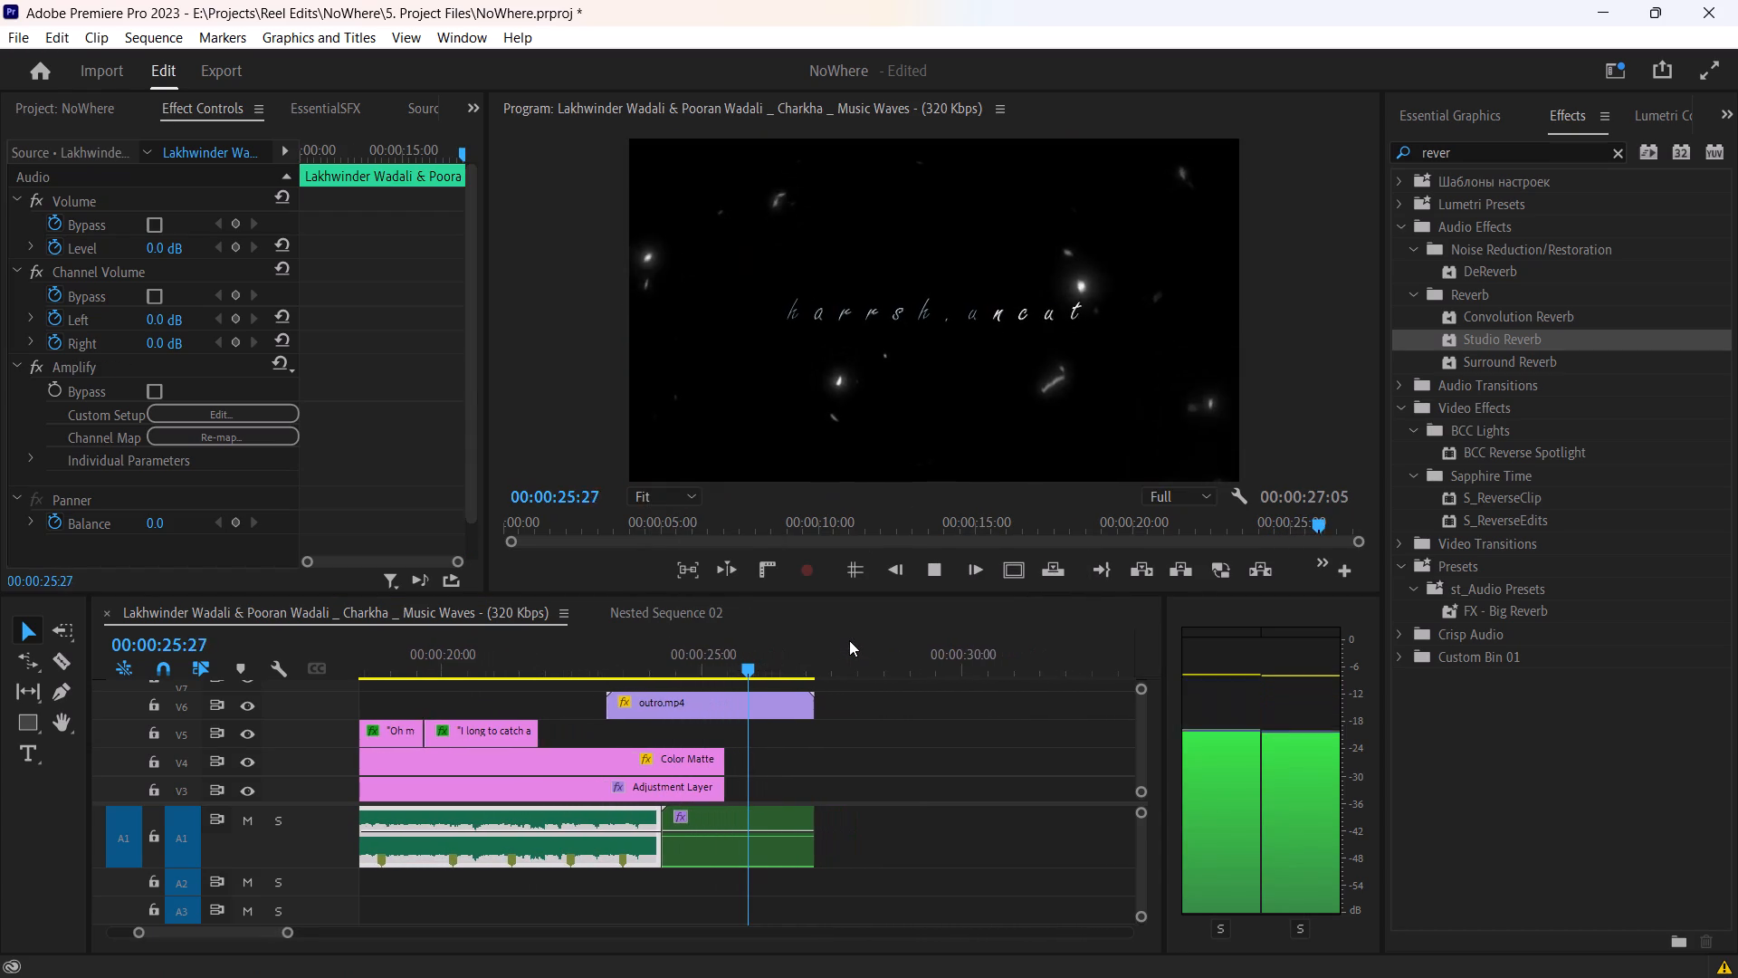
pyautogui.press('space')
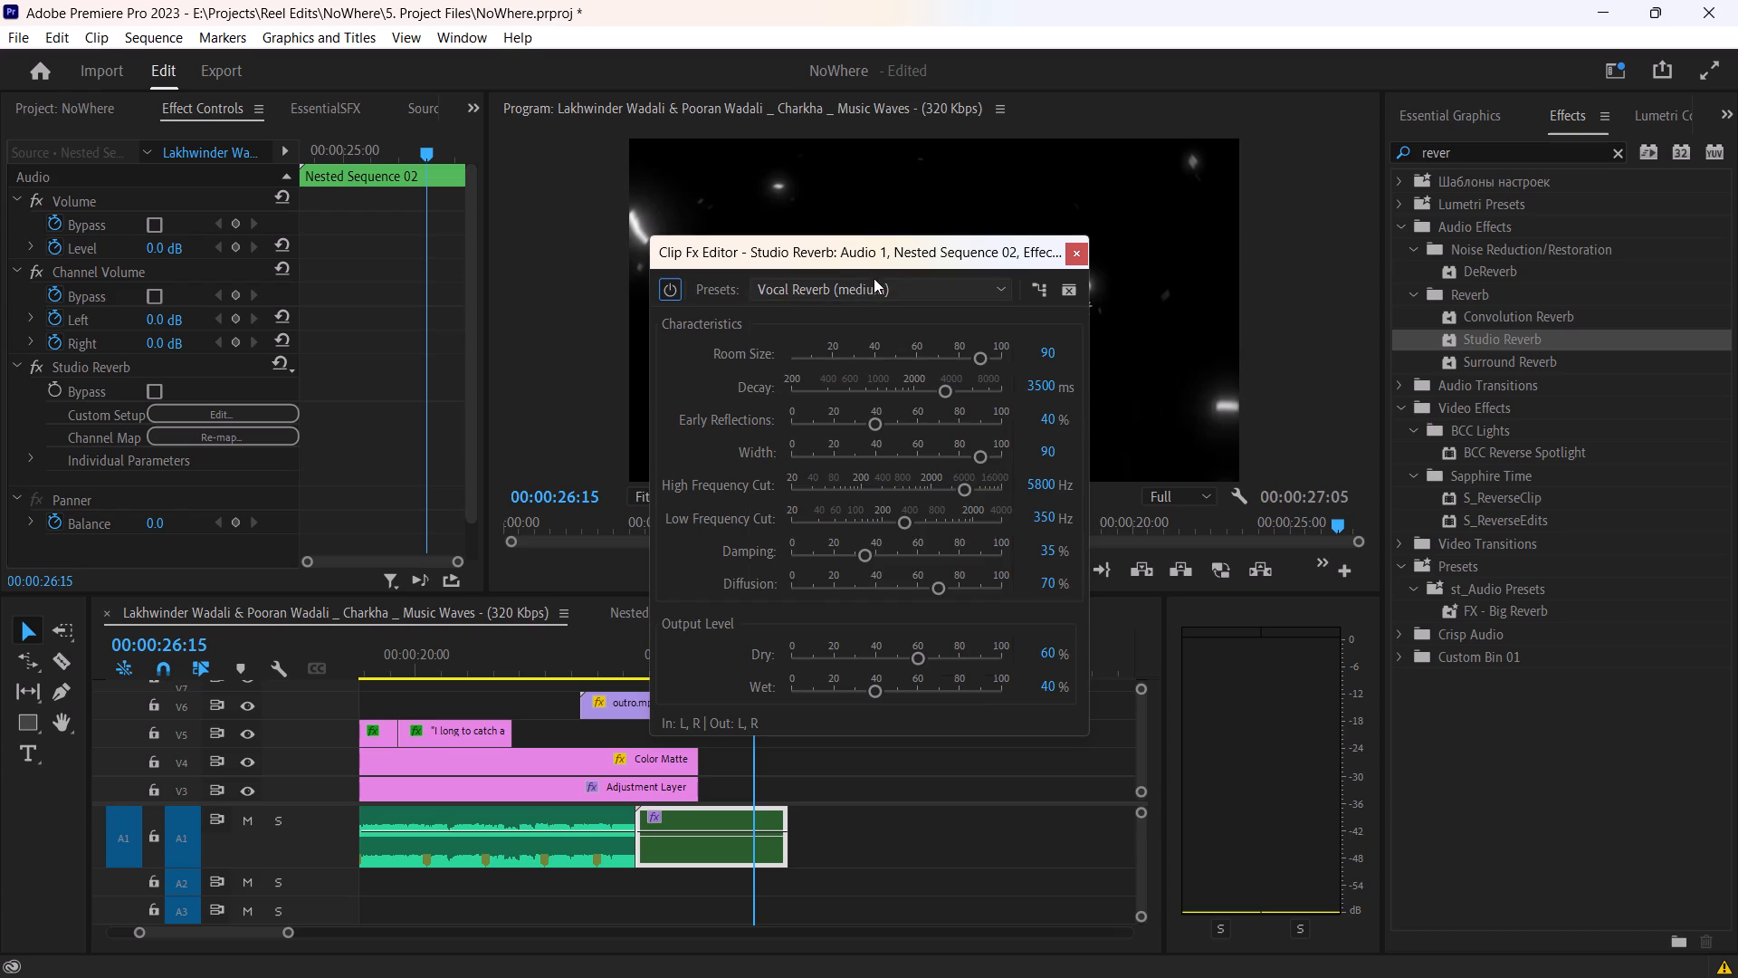
# Switch the nested clip's Studio Reverb preset to Swirly Reverb and play the ending.
pyautogui.click(874, 278)
pyautogui.click(860, 580)
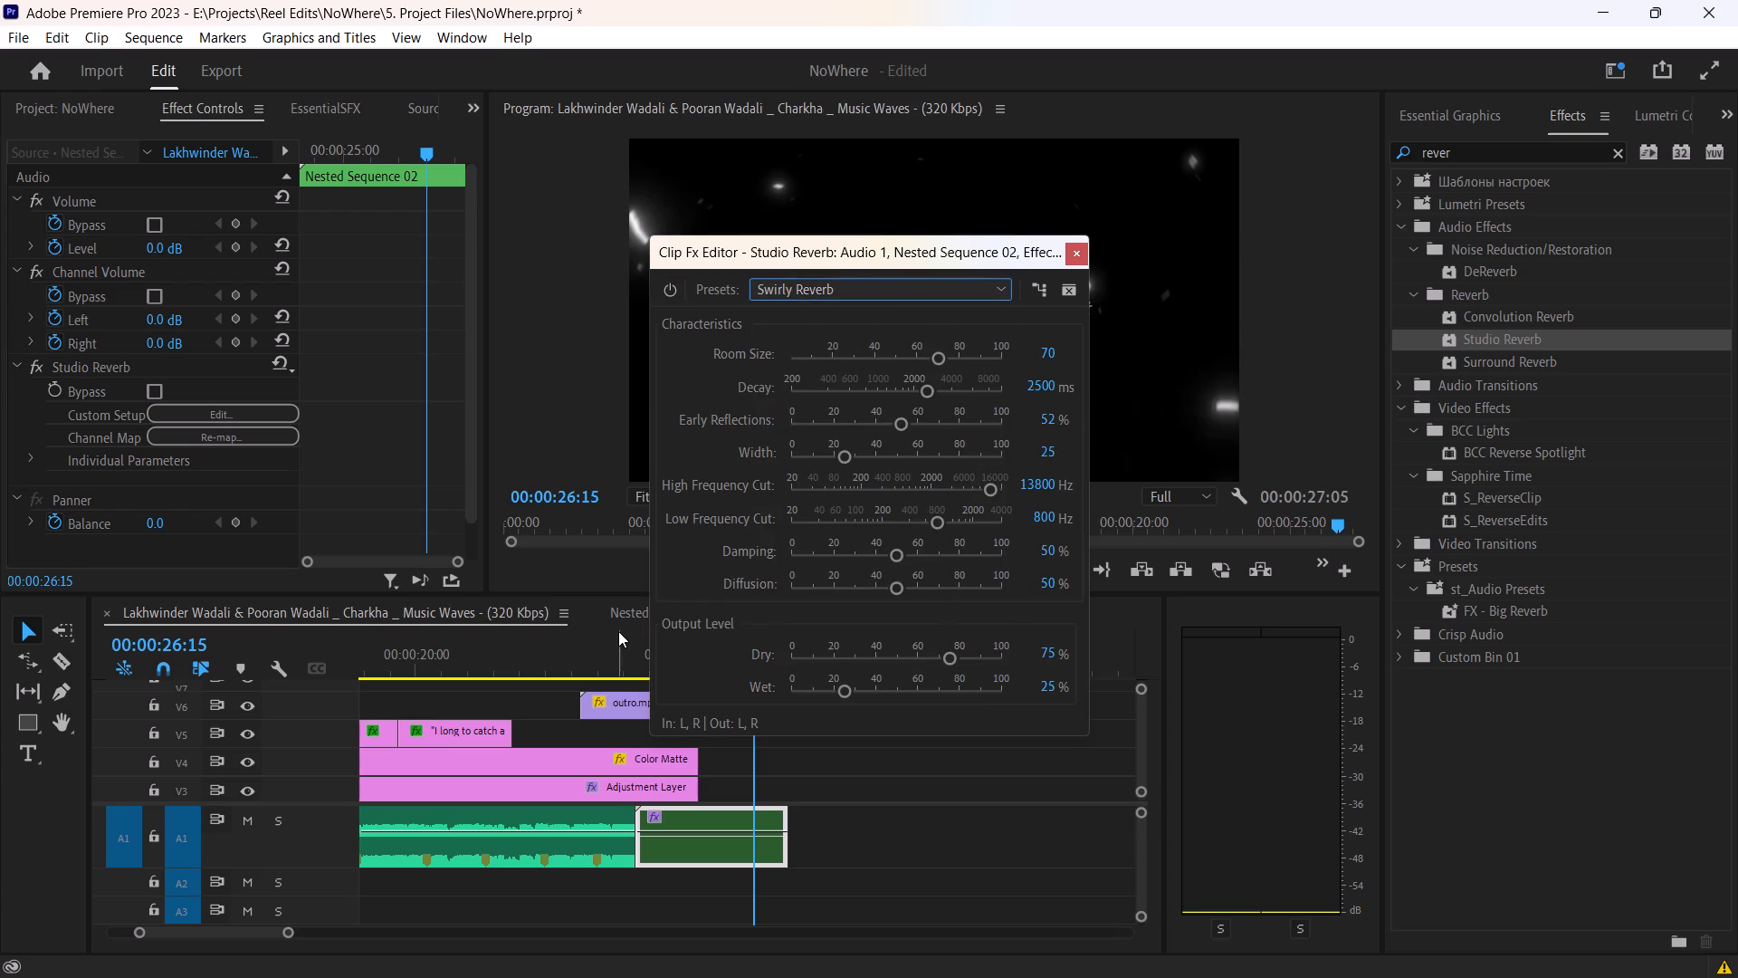
pyautogui.click(618, 631)
pyautogui.press('space')
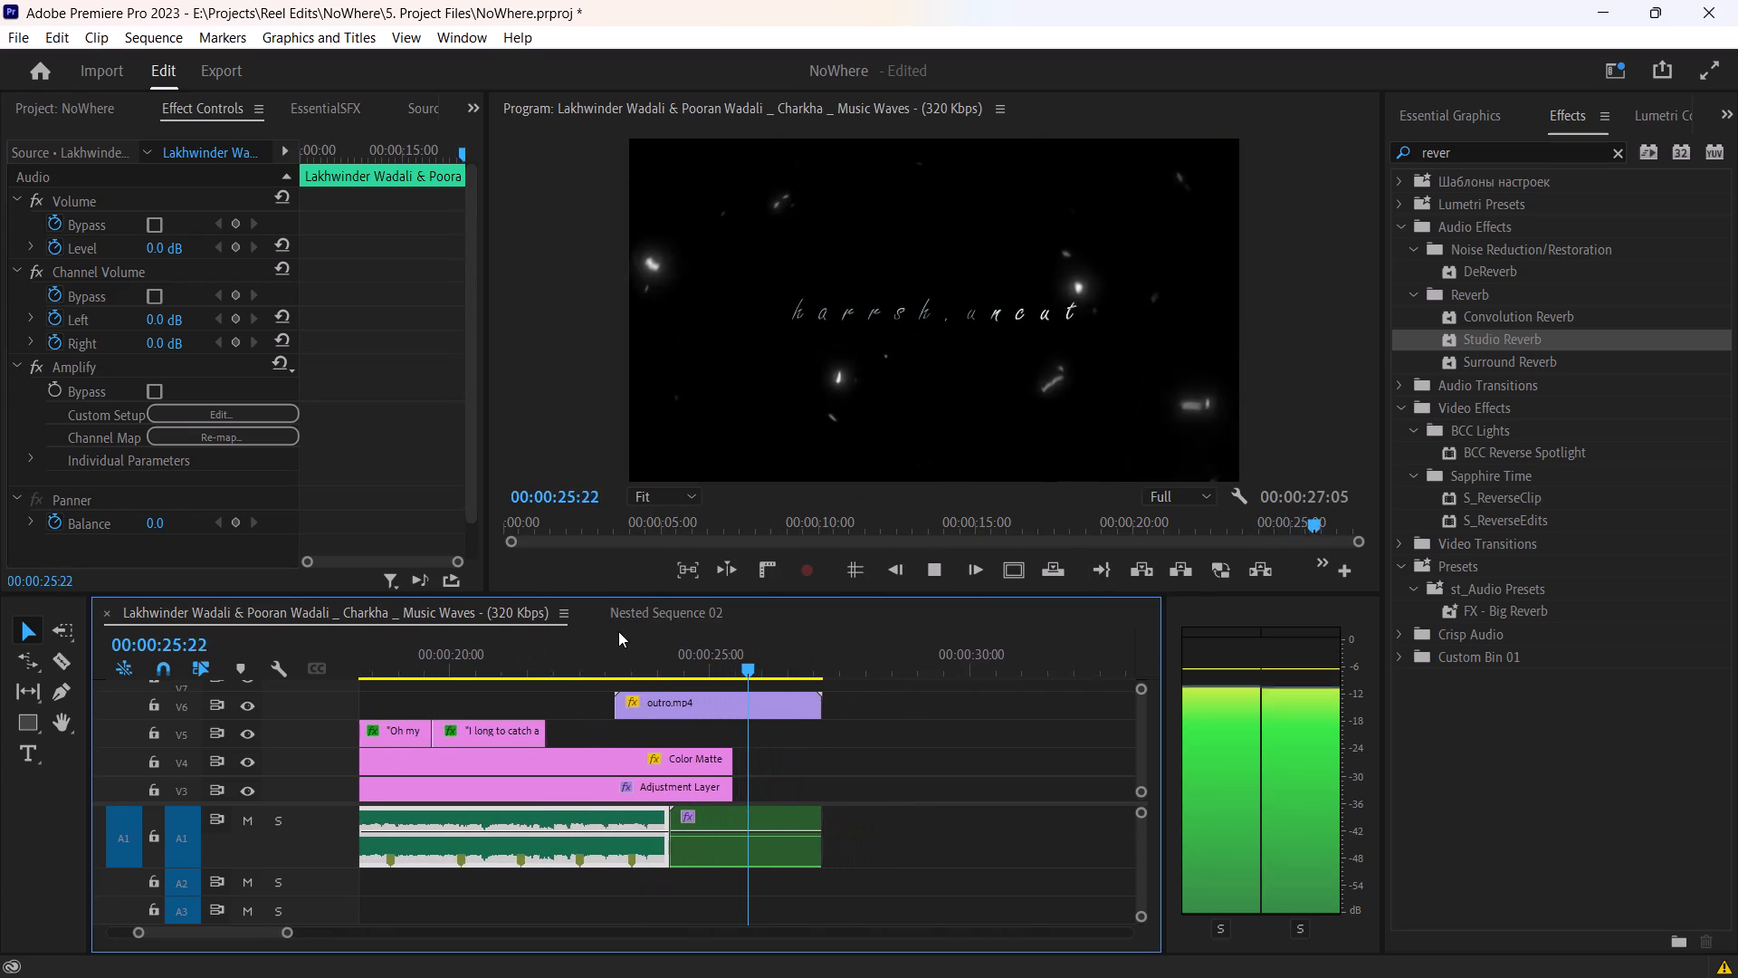
# Replay the ending with the Swirly Reverb preset applied.
pyautogui.moveTo(509, 643); pyautogui.dragTo(429, 643)
pyautogui.press('space')
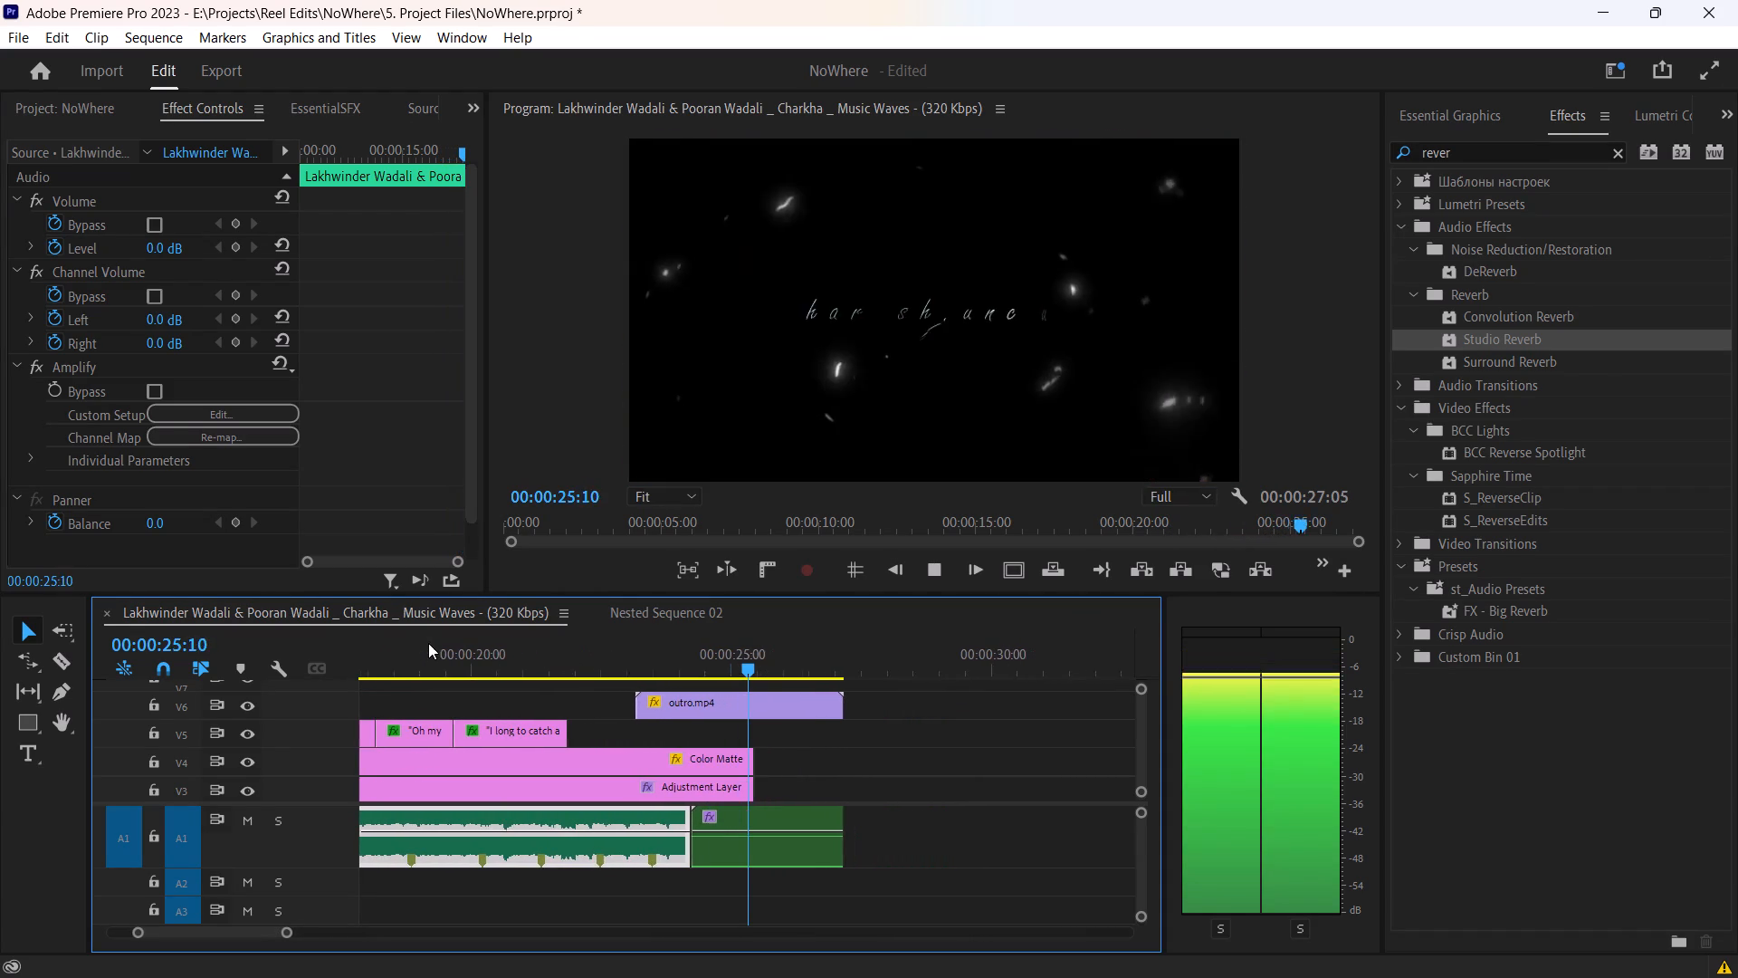
pyautogui.press('space')
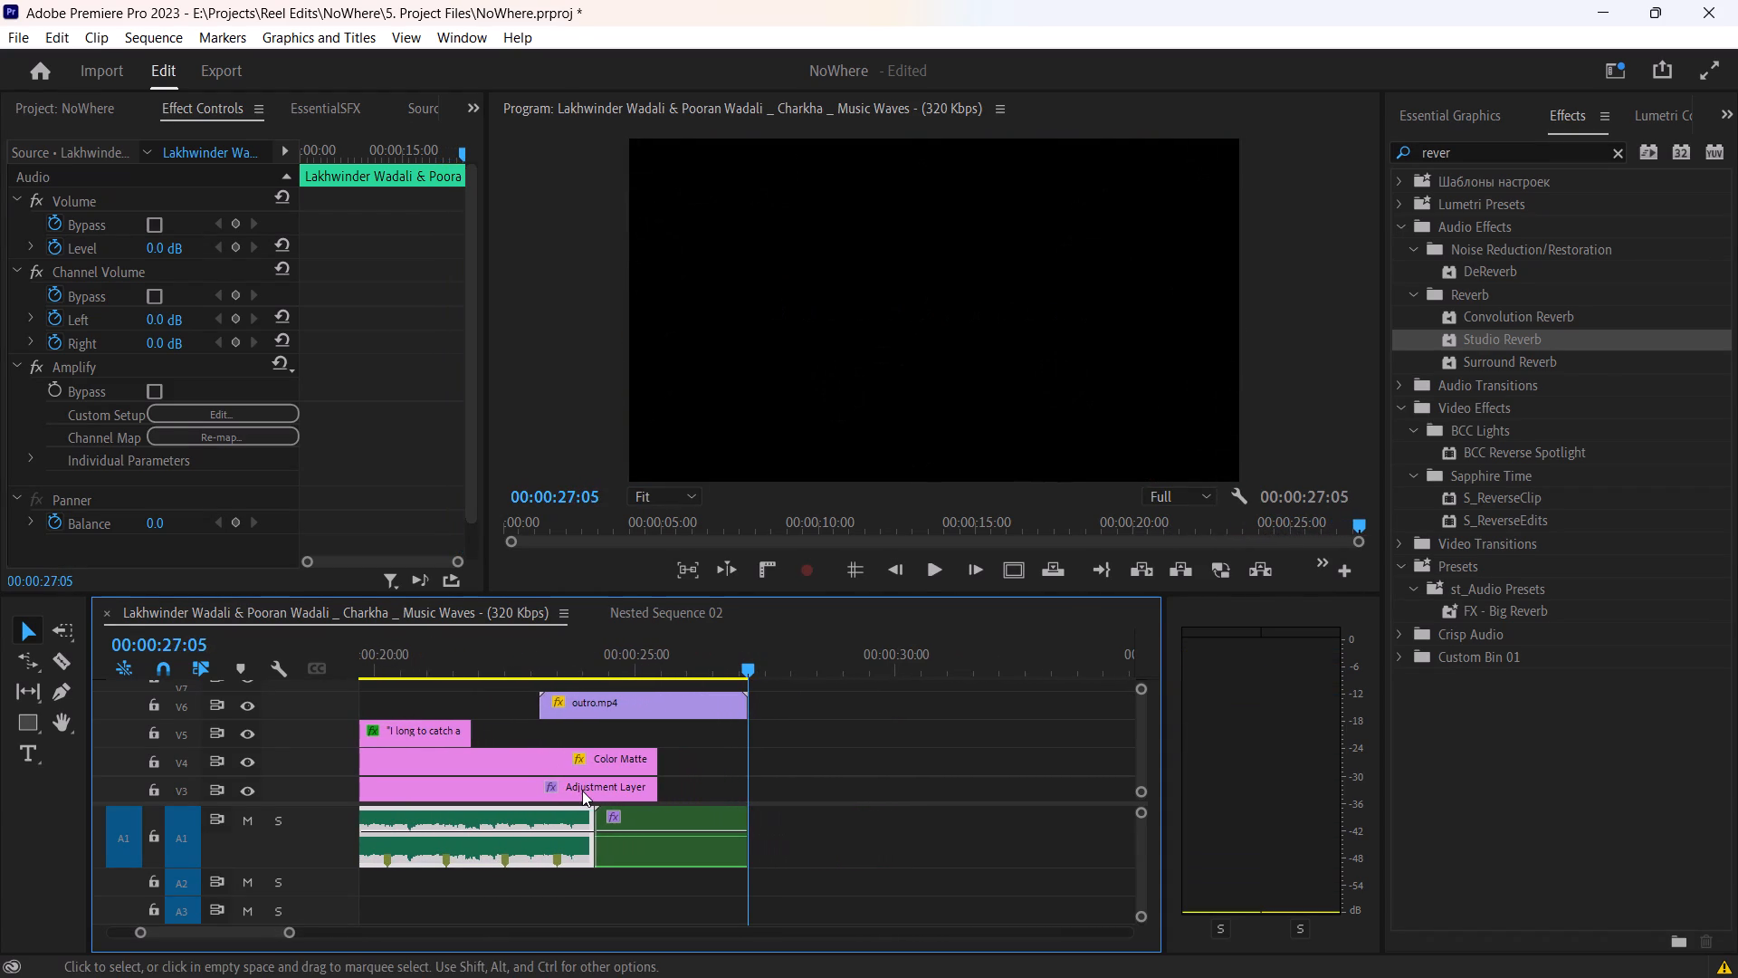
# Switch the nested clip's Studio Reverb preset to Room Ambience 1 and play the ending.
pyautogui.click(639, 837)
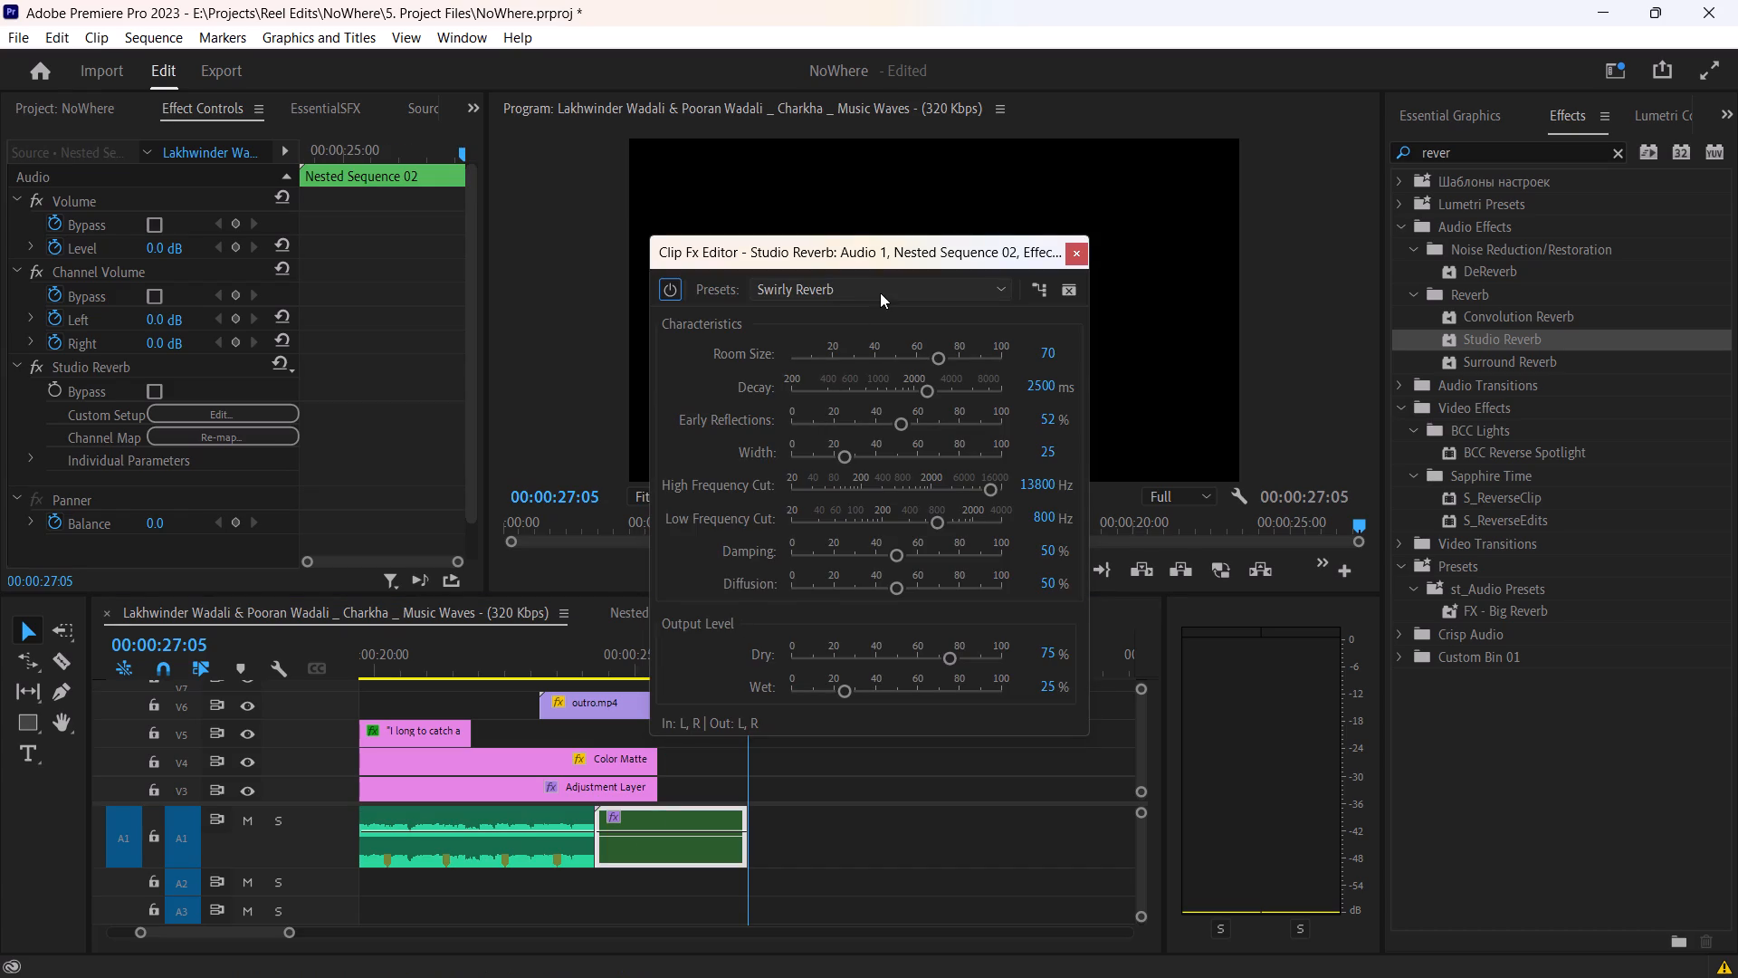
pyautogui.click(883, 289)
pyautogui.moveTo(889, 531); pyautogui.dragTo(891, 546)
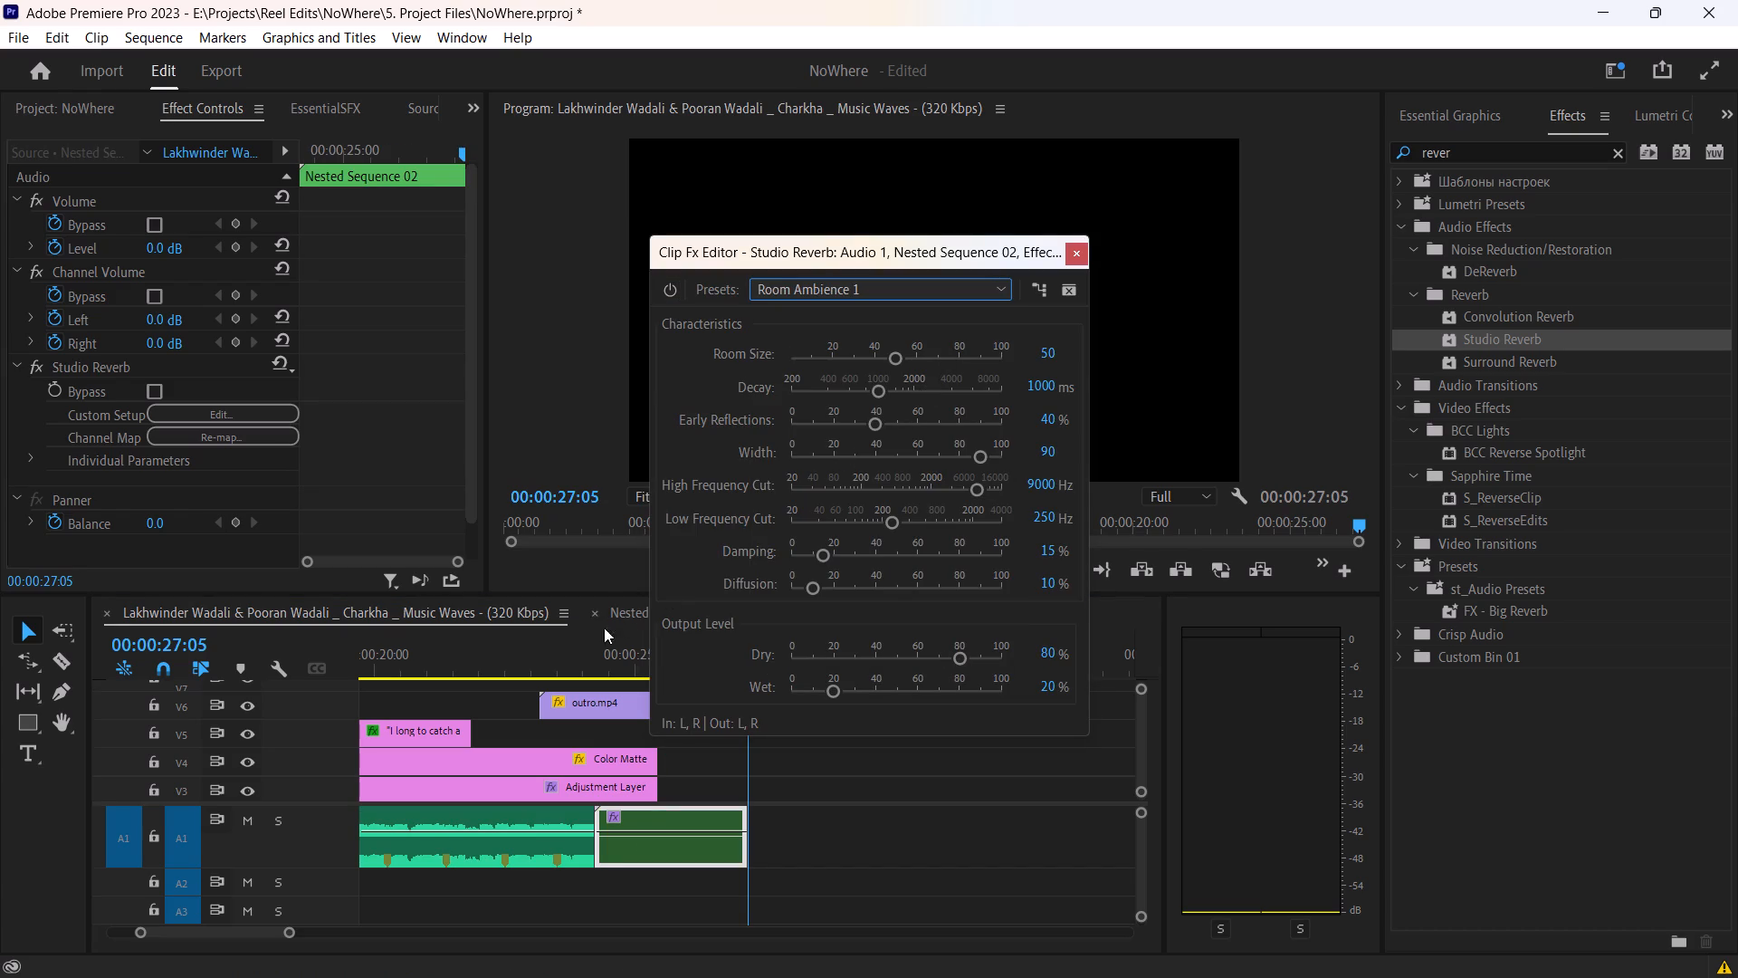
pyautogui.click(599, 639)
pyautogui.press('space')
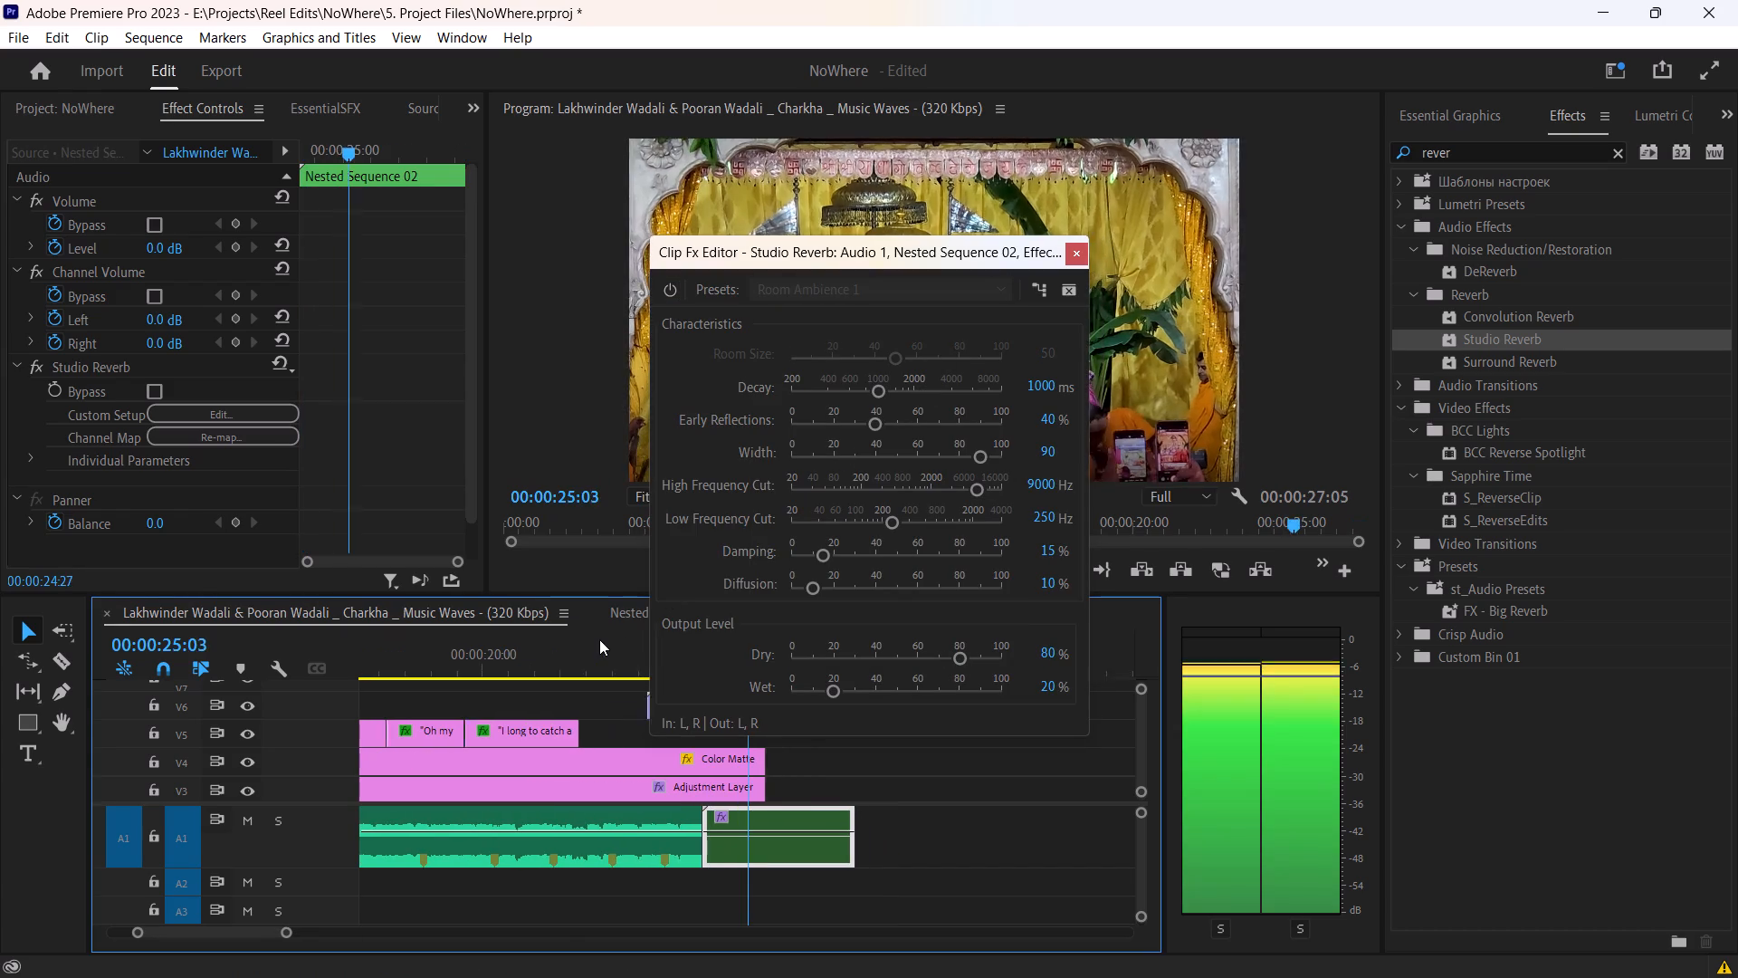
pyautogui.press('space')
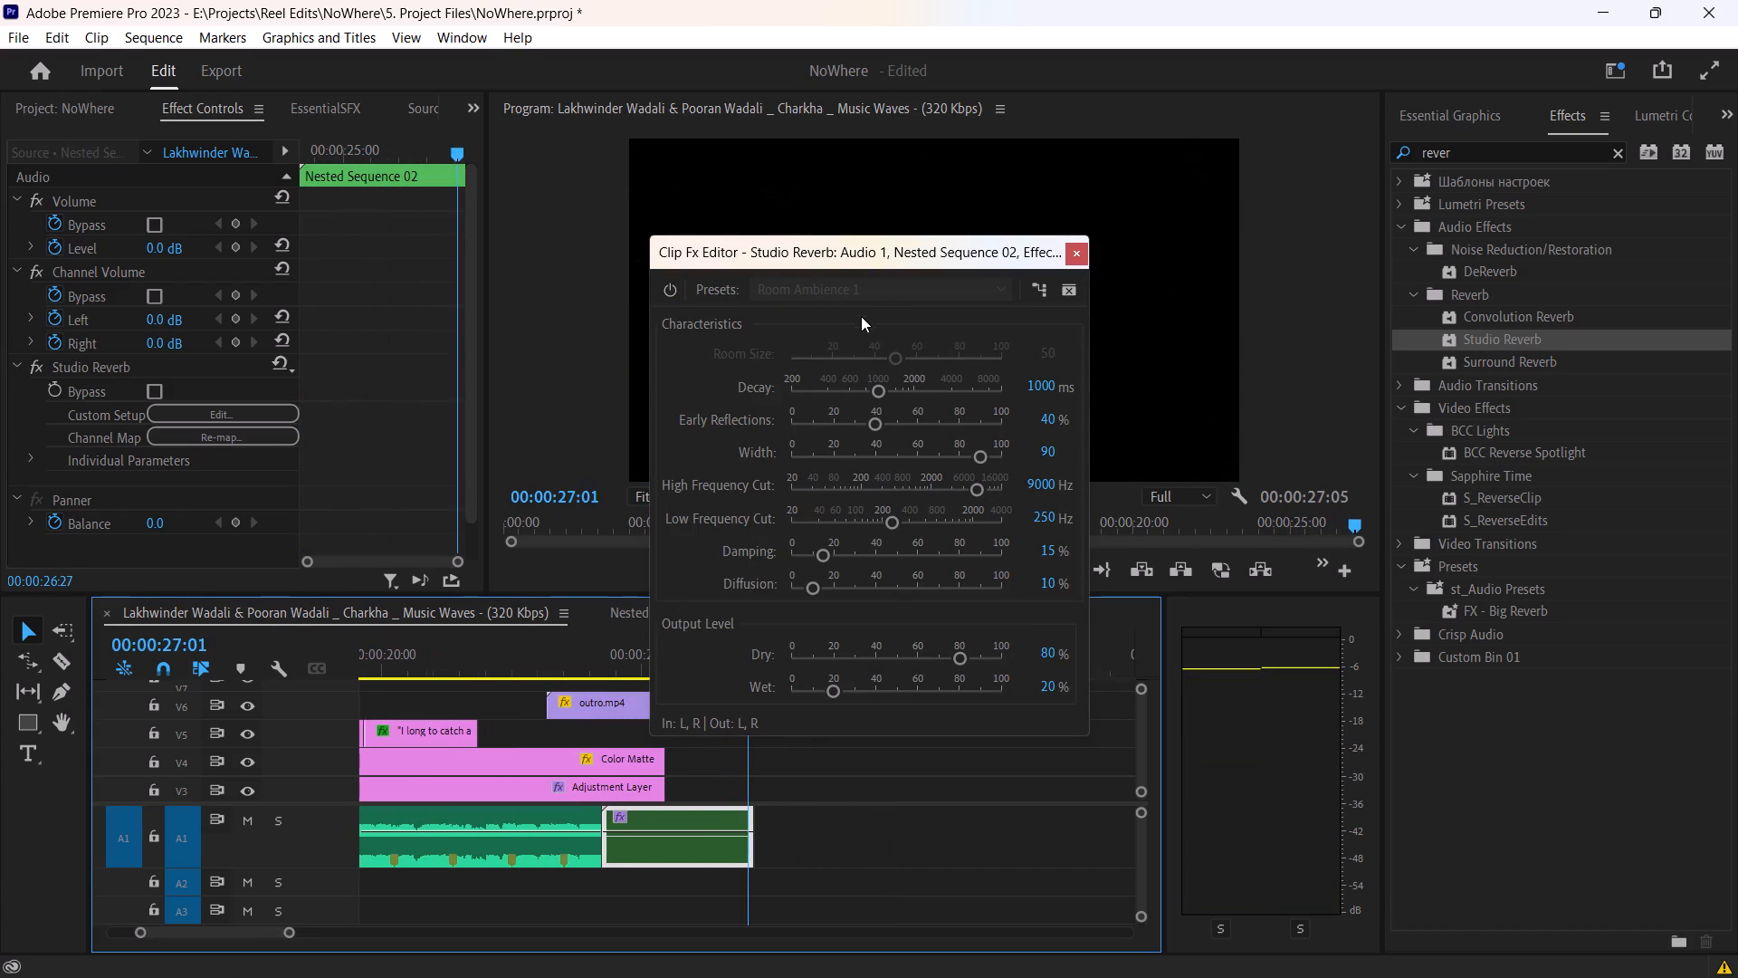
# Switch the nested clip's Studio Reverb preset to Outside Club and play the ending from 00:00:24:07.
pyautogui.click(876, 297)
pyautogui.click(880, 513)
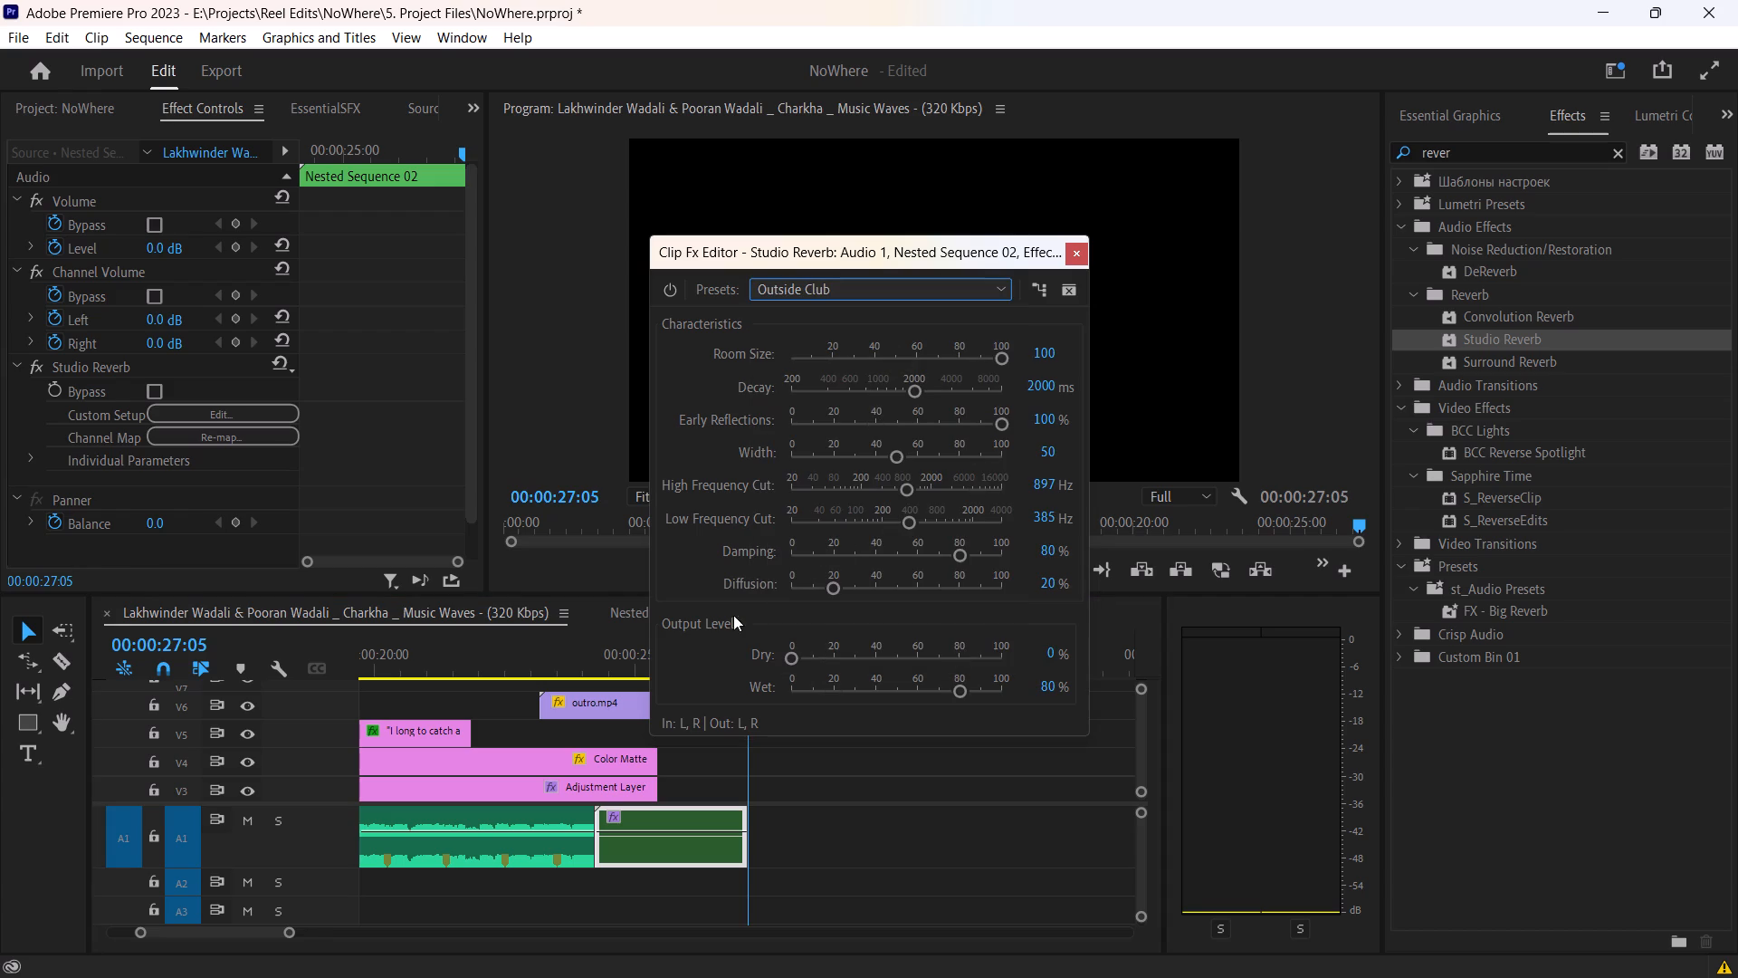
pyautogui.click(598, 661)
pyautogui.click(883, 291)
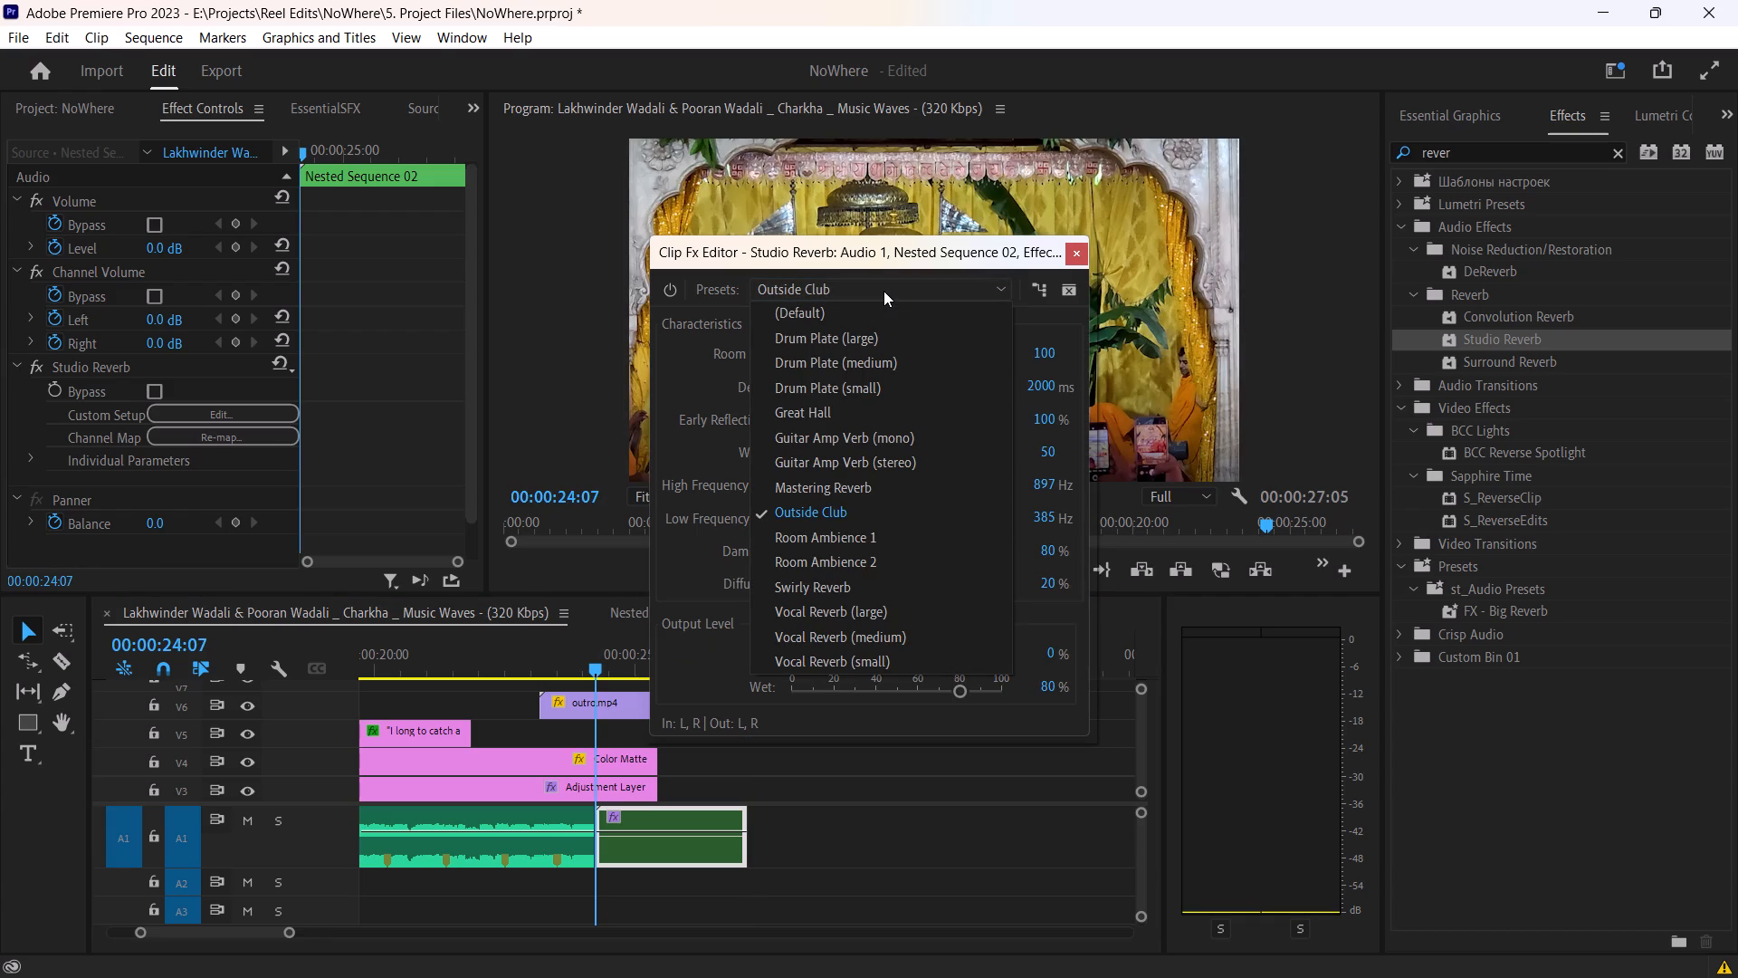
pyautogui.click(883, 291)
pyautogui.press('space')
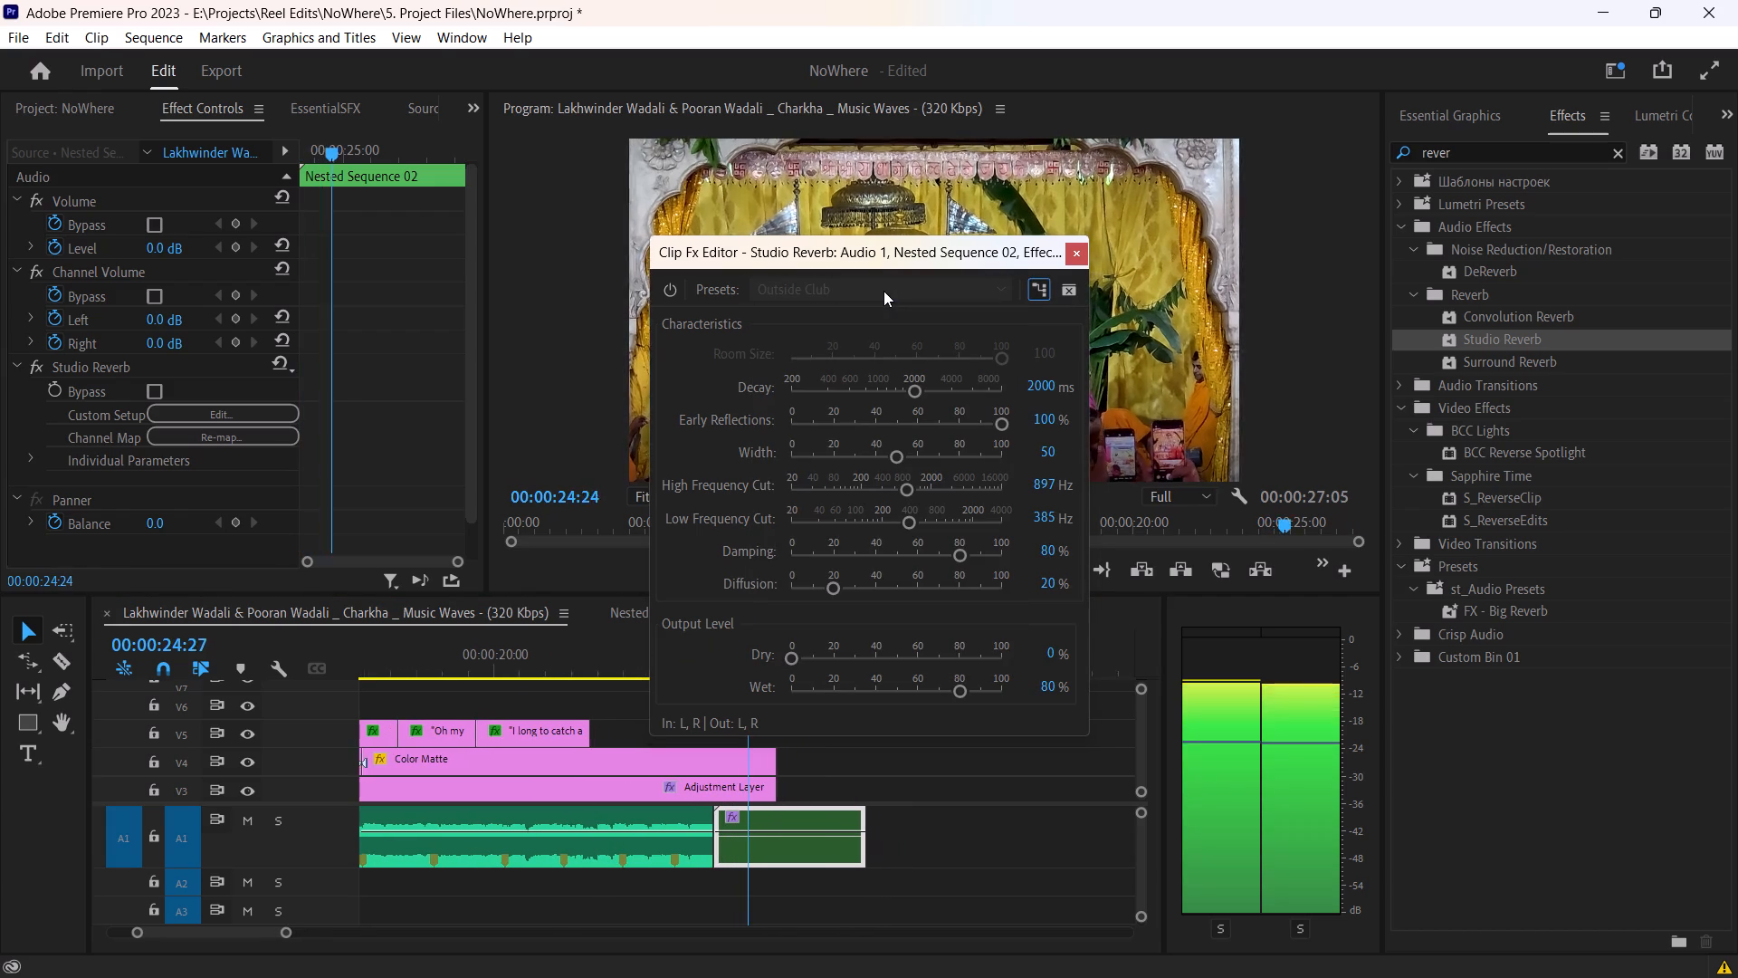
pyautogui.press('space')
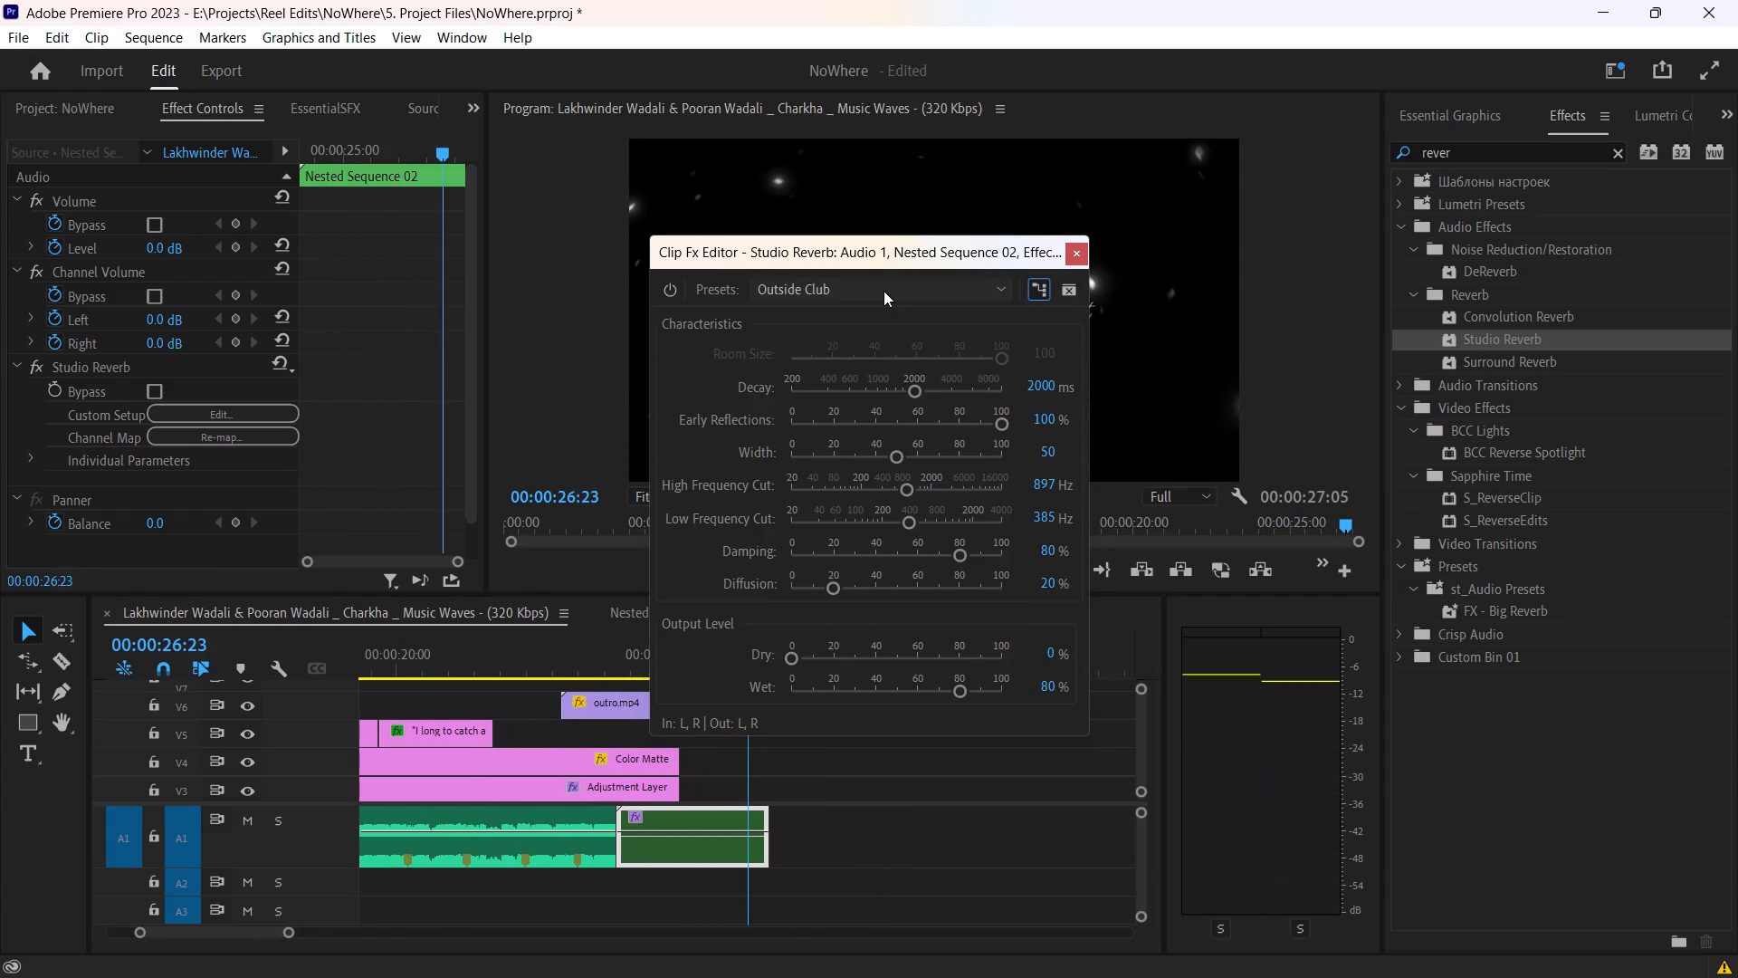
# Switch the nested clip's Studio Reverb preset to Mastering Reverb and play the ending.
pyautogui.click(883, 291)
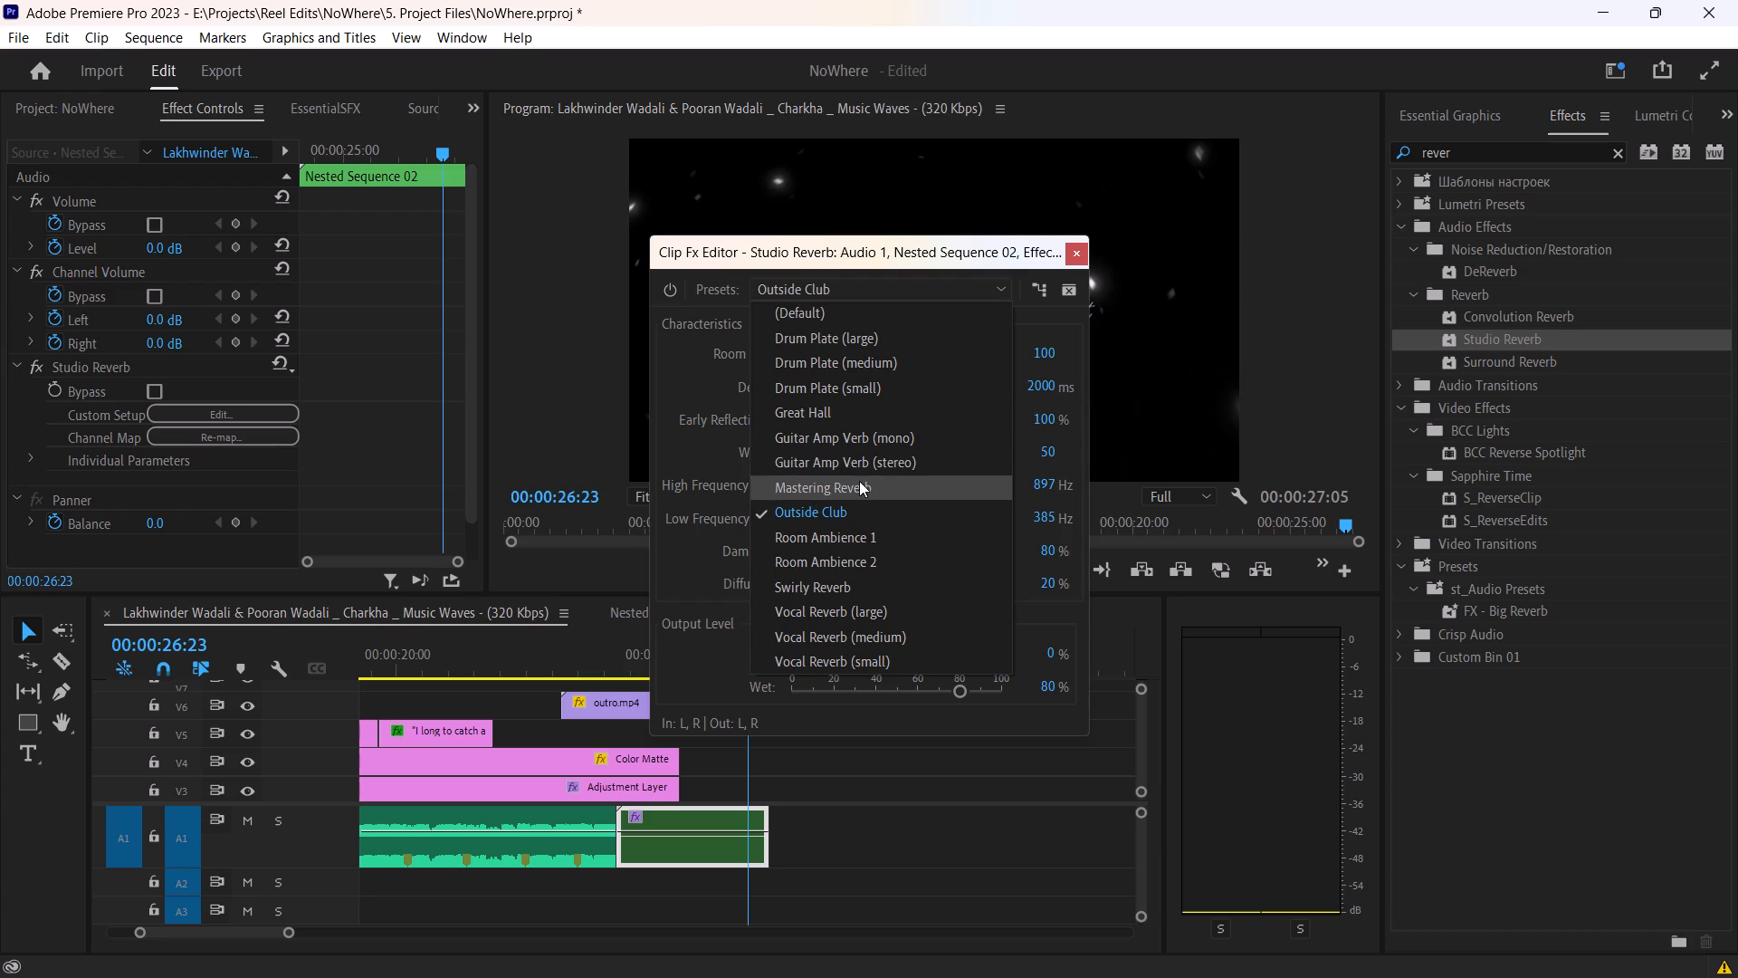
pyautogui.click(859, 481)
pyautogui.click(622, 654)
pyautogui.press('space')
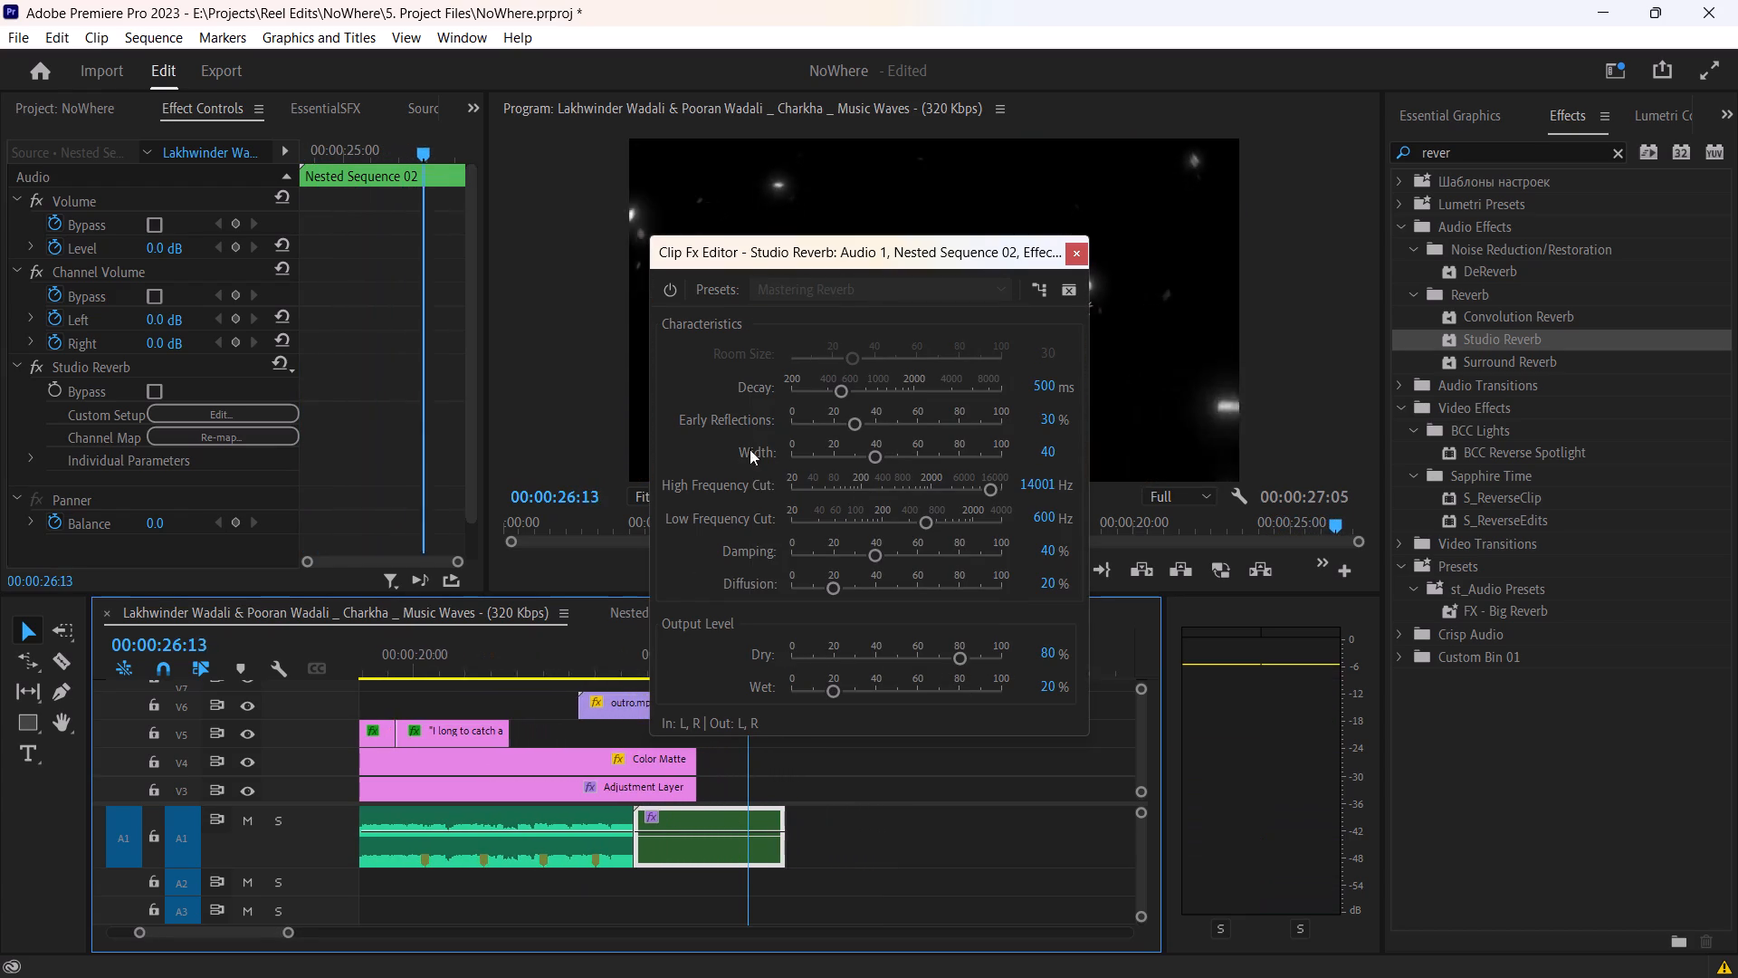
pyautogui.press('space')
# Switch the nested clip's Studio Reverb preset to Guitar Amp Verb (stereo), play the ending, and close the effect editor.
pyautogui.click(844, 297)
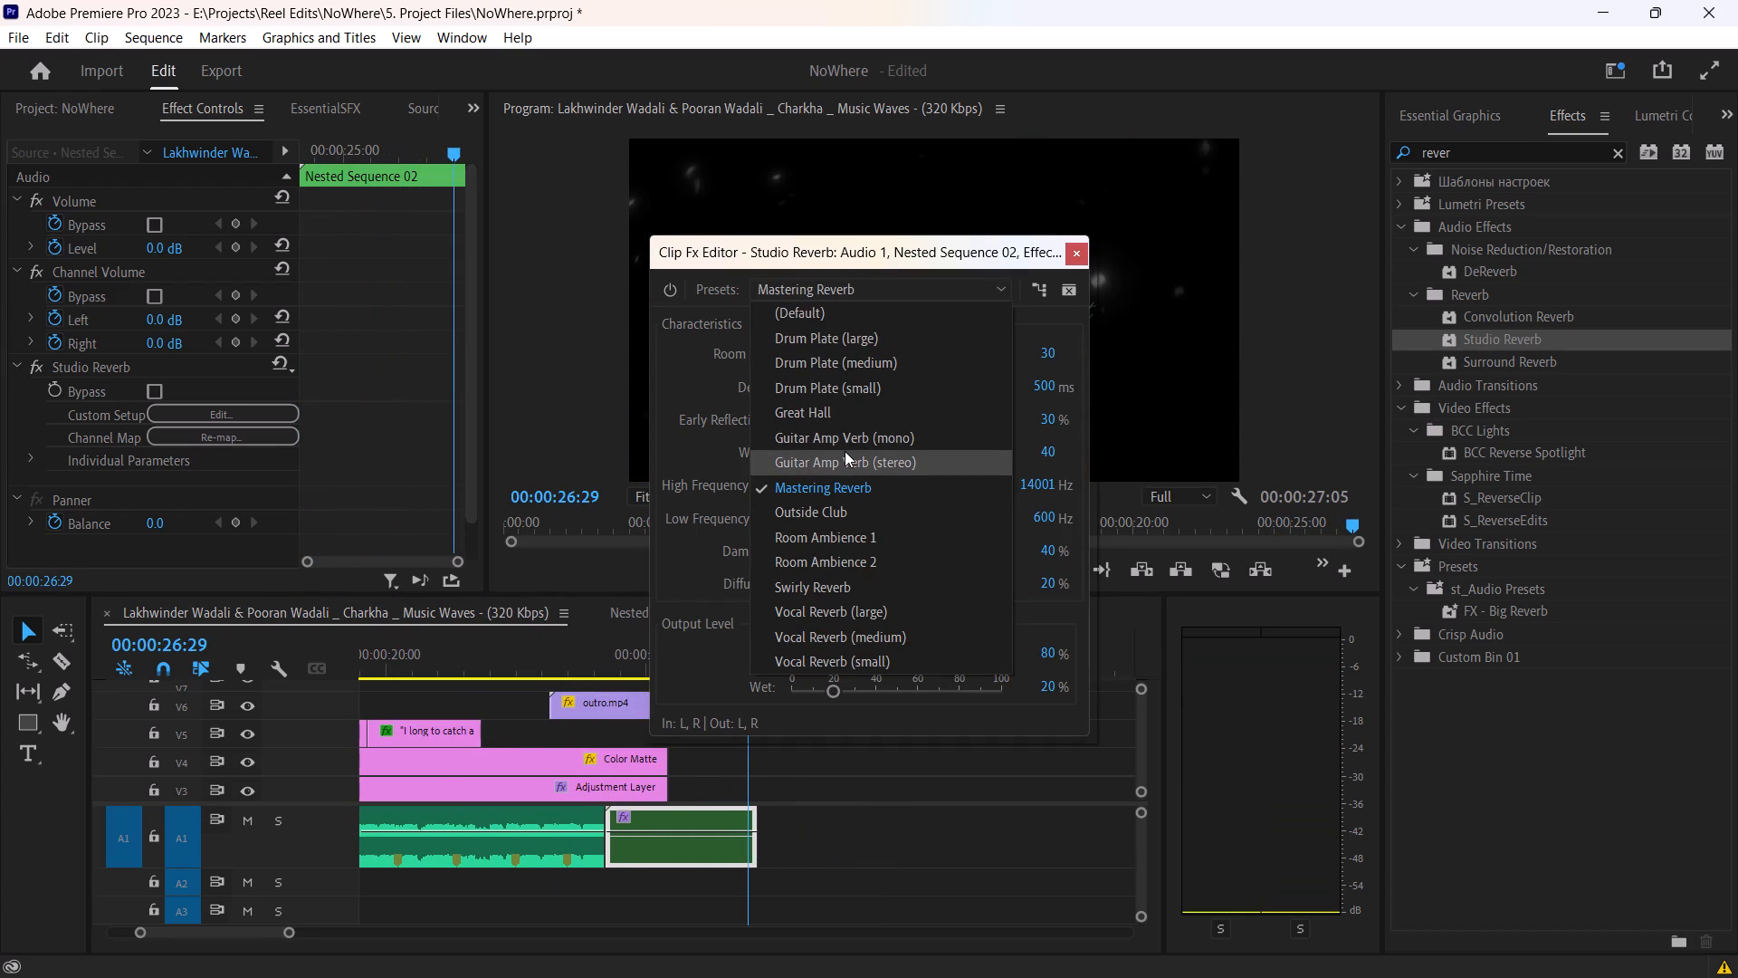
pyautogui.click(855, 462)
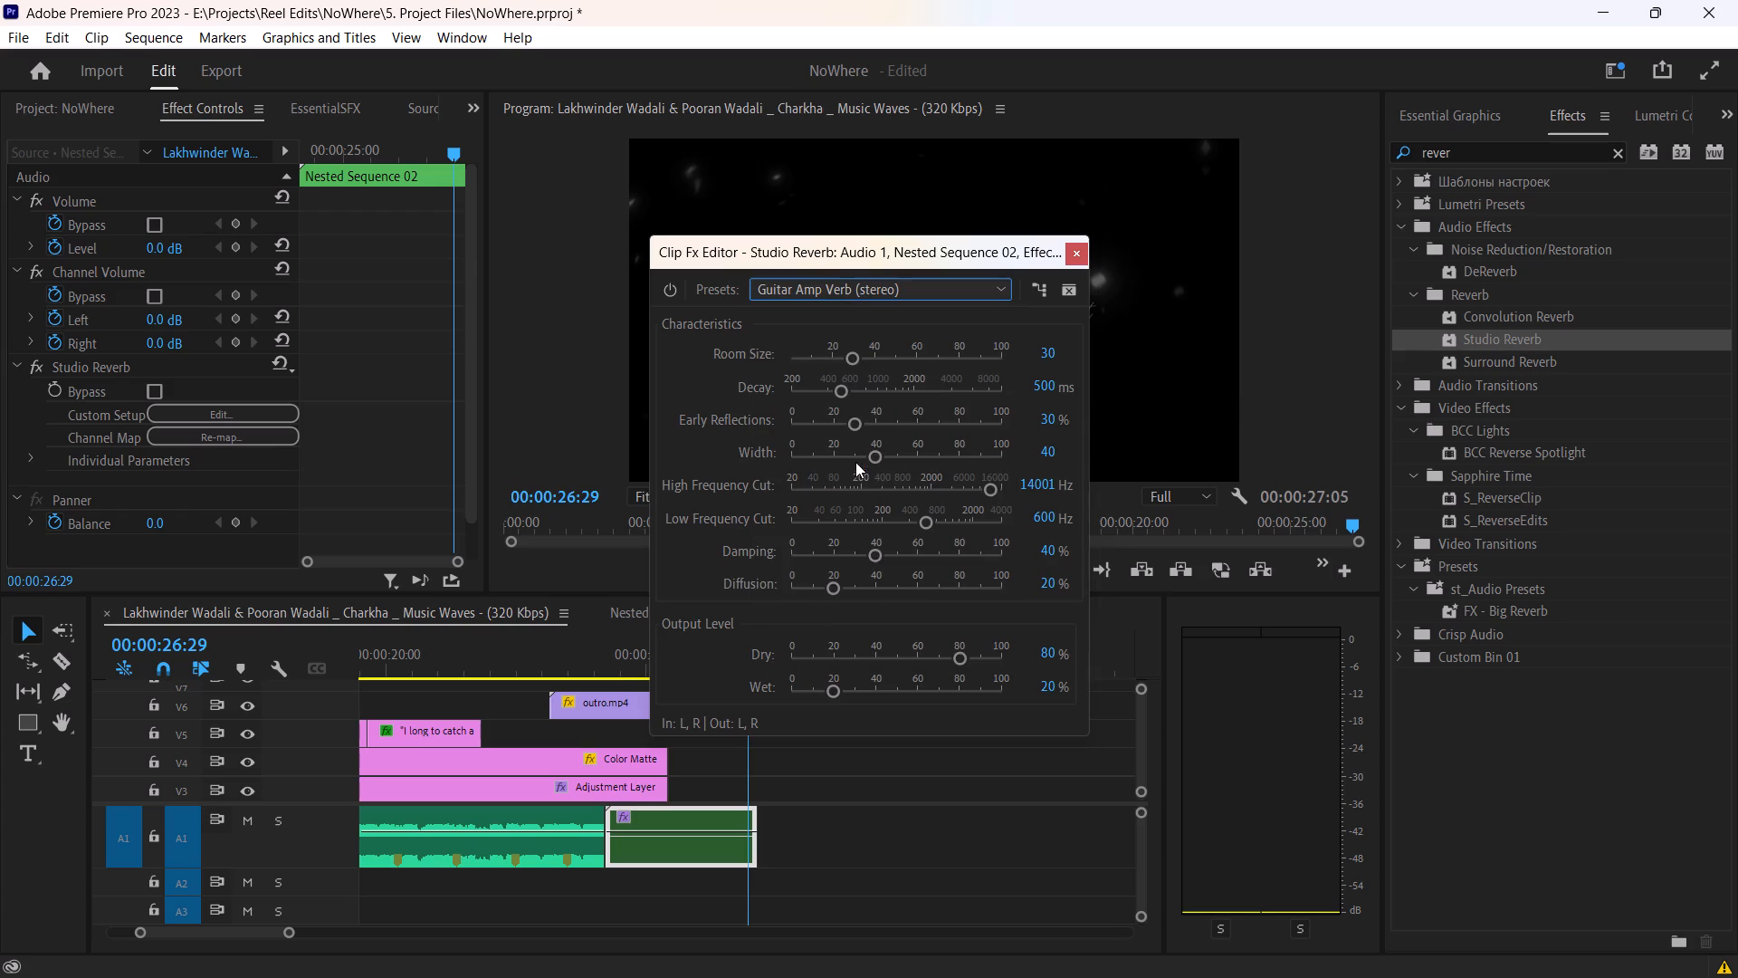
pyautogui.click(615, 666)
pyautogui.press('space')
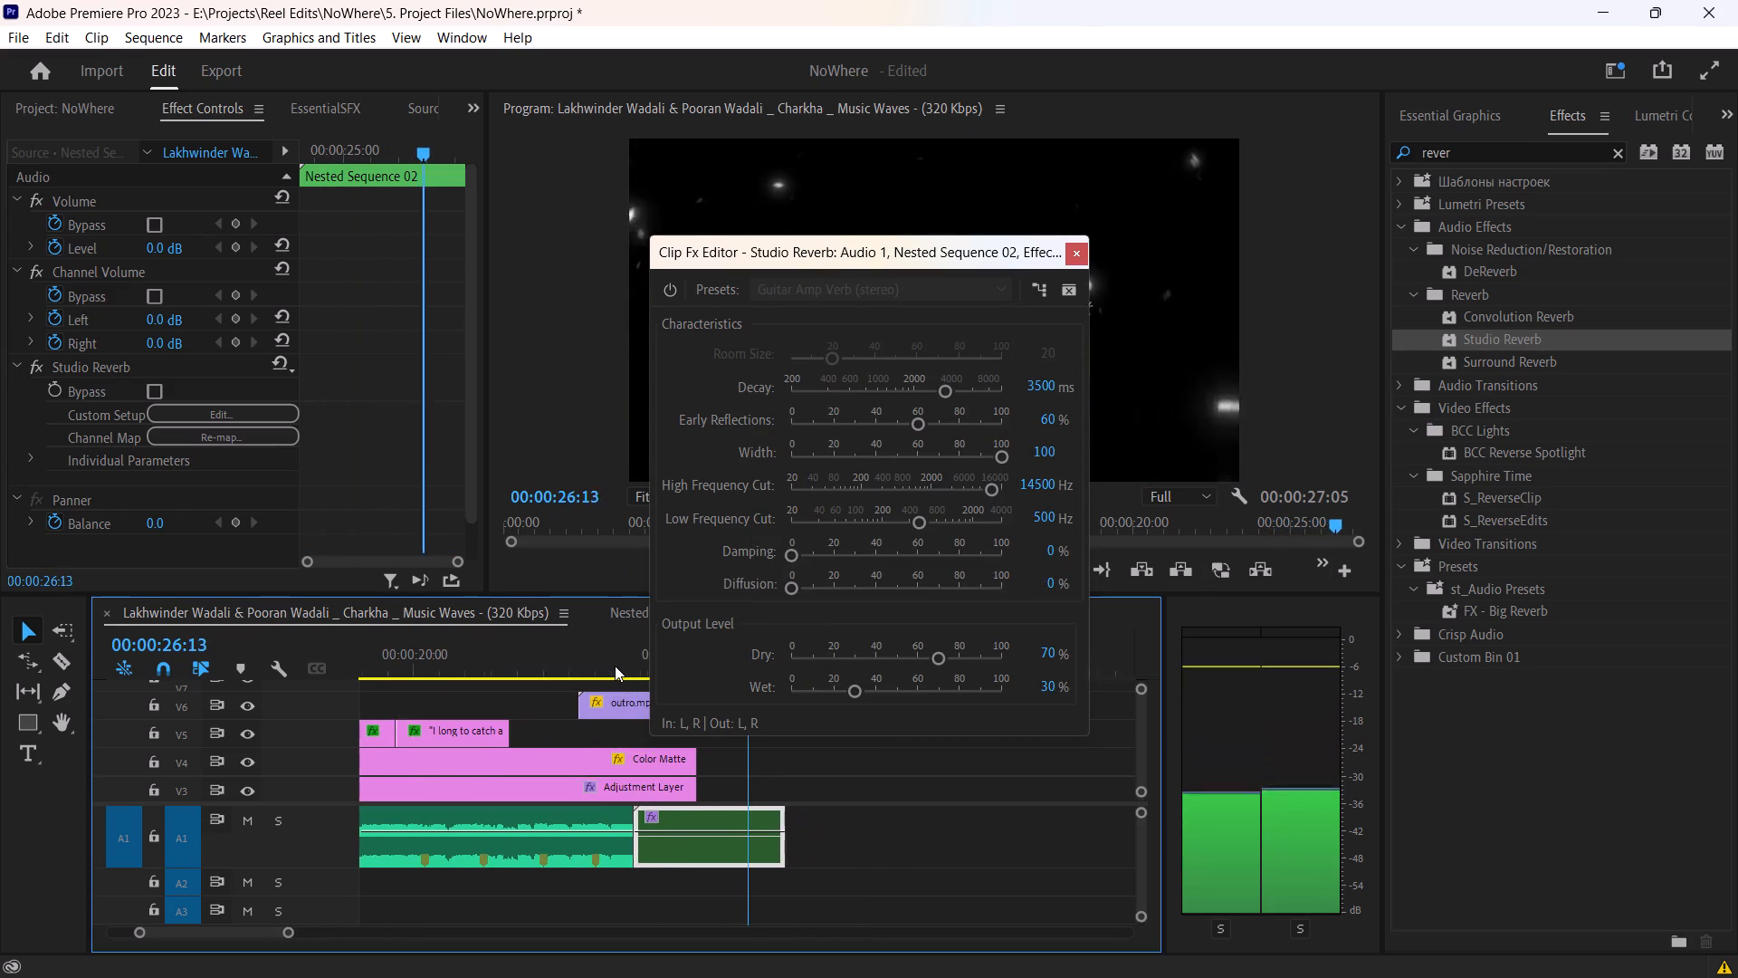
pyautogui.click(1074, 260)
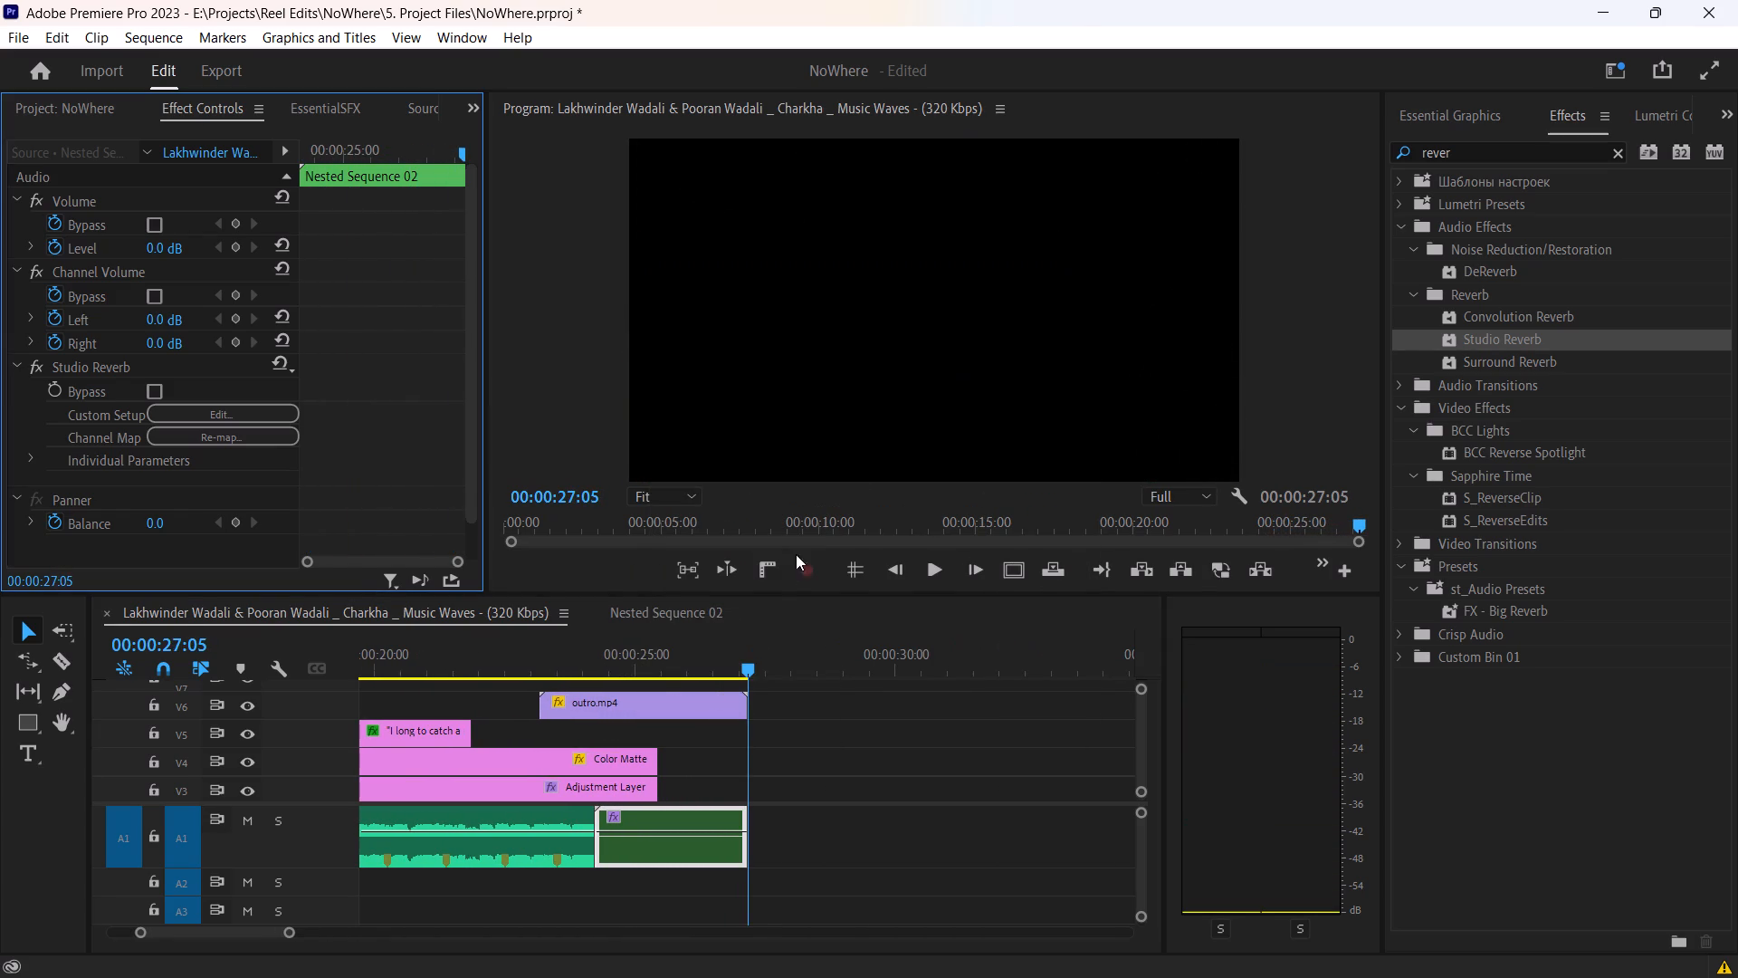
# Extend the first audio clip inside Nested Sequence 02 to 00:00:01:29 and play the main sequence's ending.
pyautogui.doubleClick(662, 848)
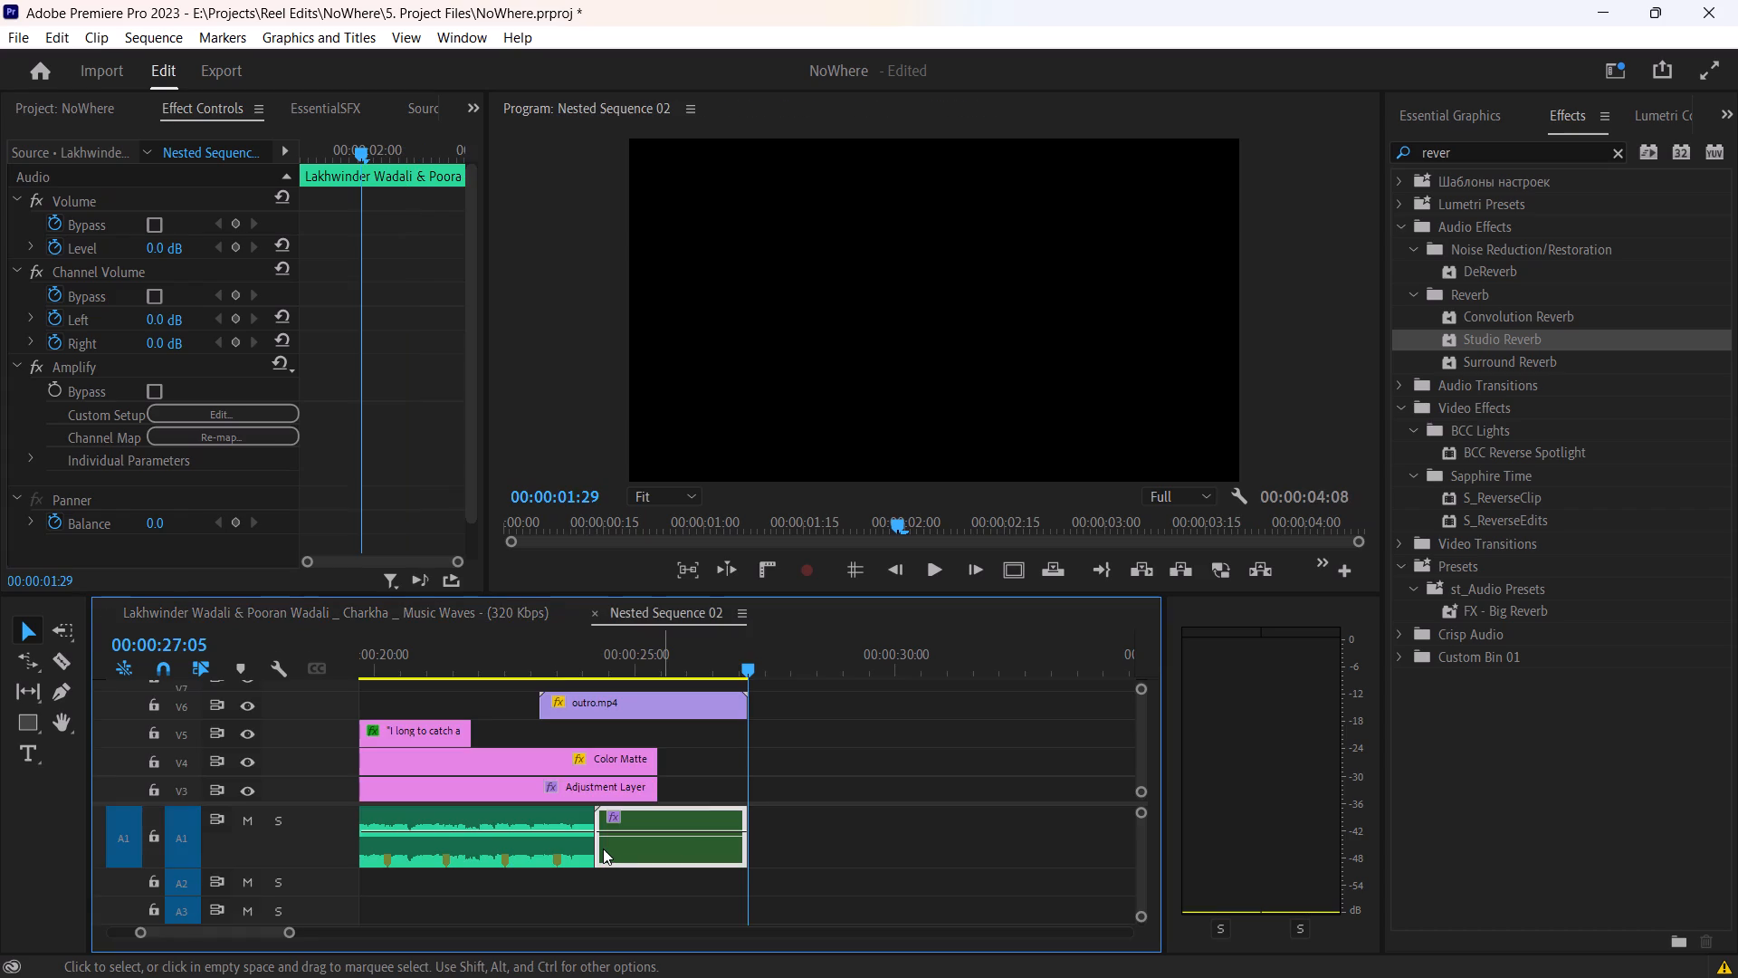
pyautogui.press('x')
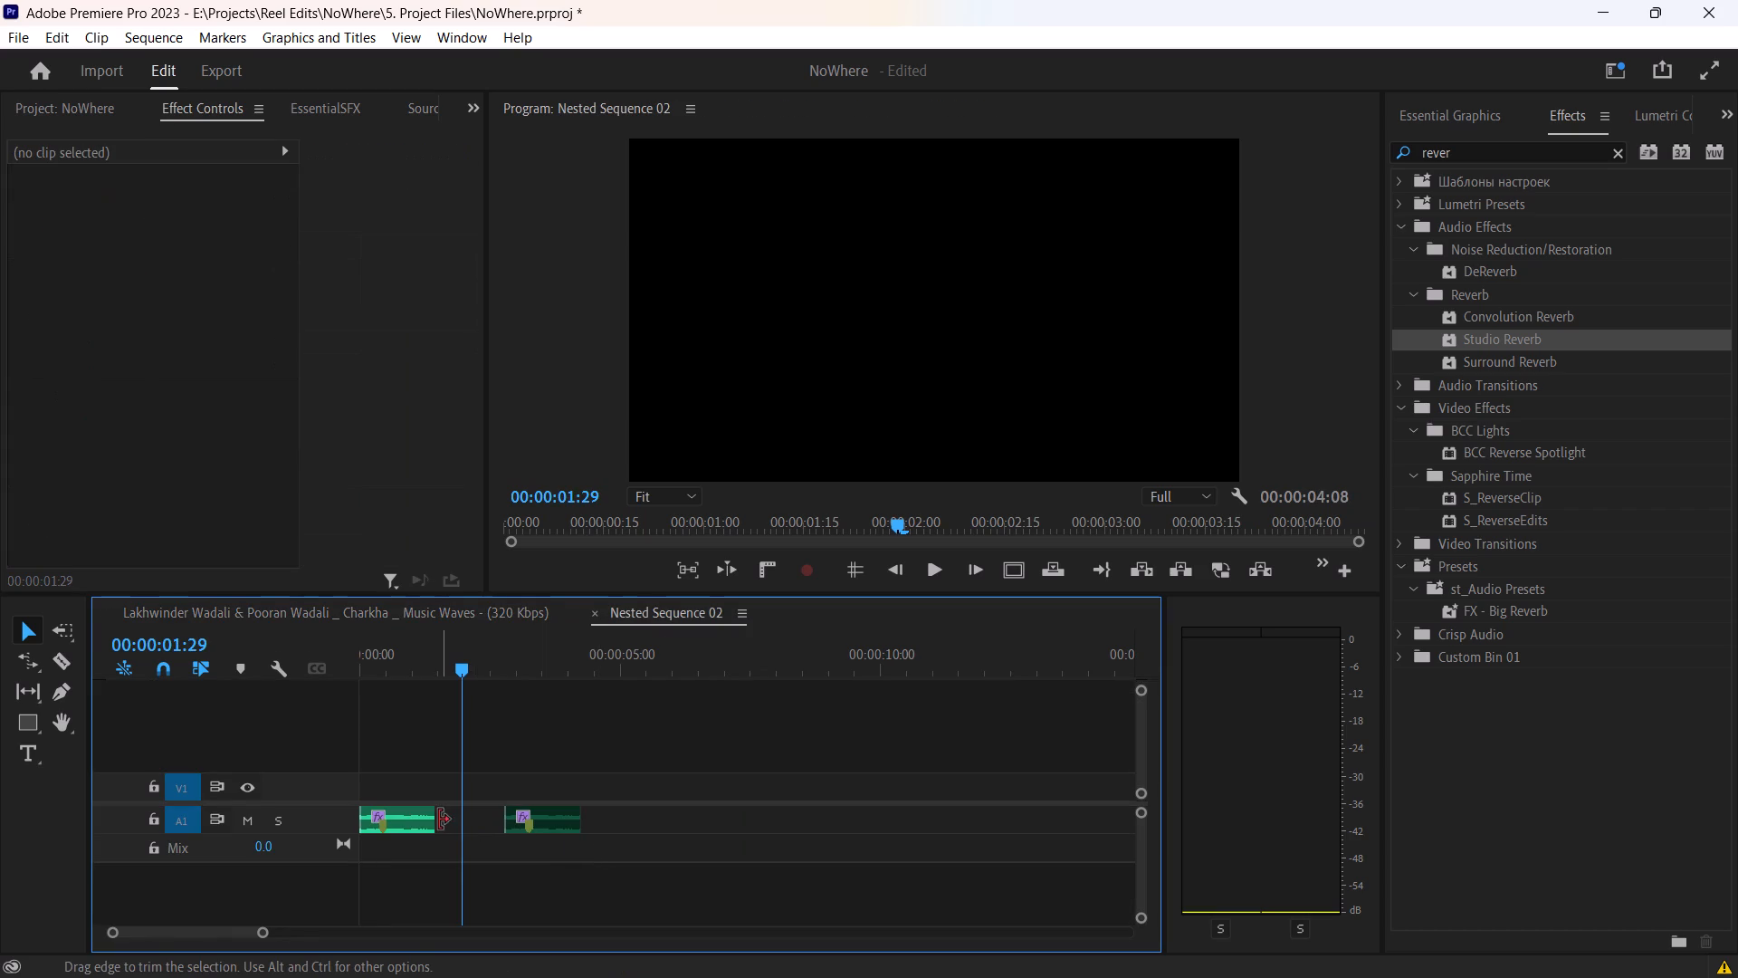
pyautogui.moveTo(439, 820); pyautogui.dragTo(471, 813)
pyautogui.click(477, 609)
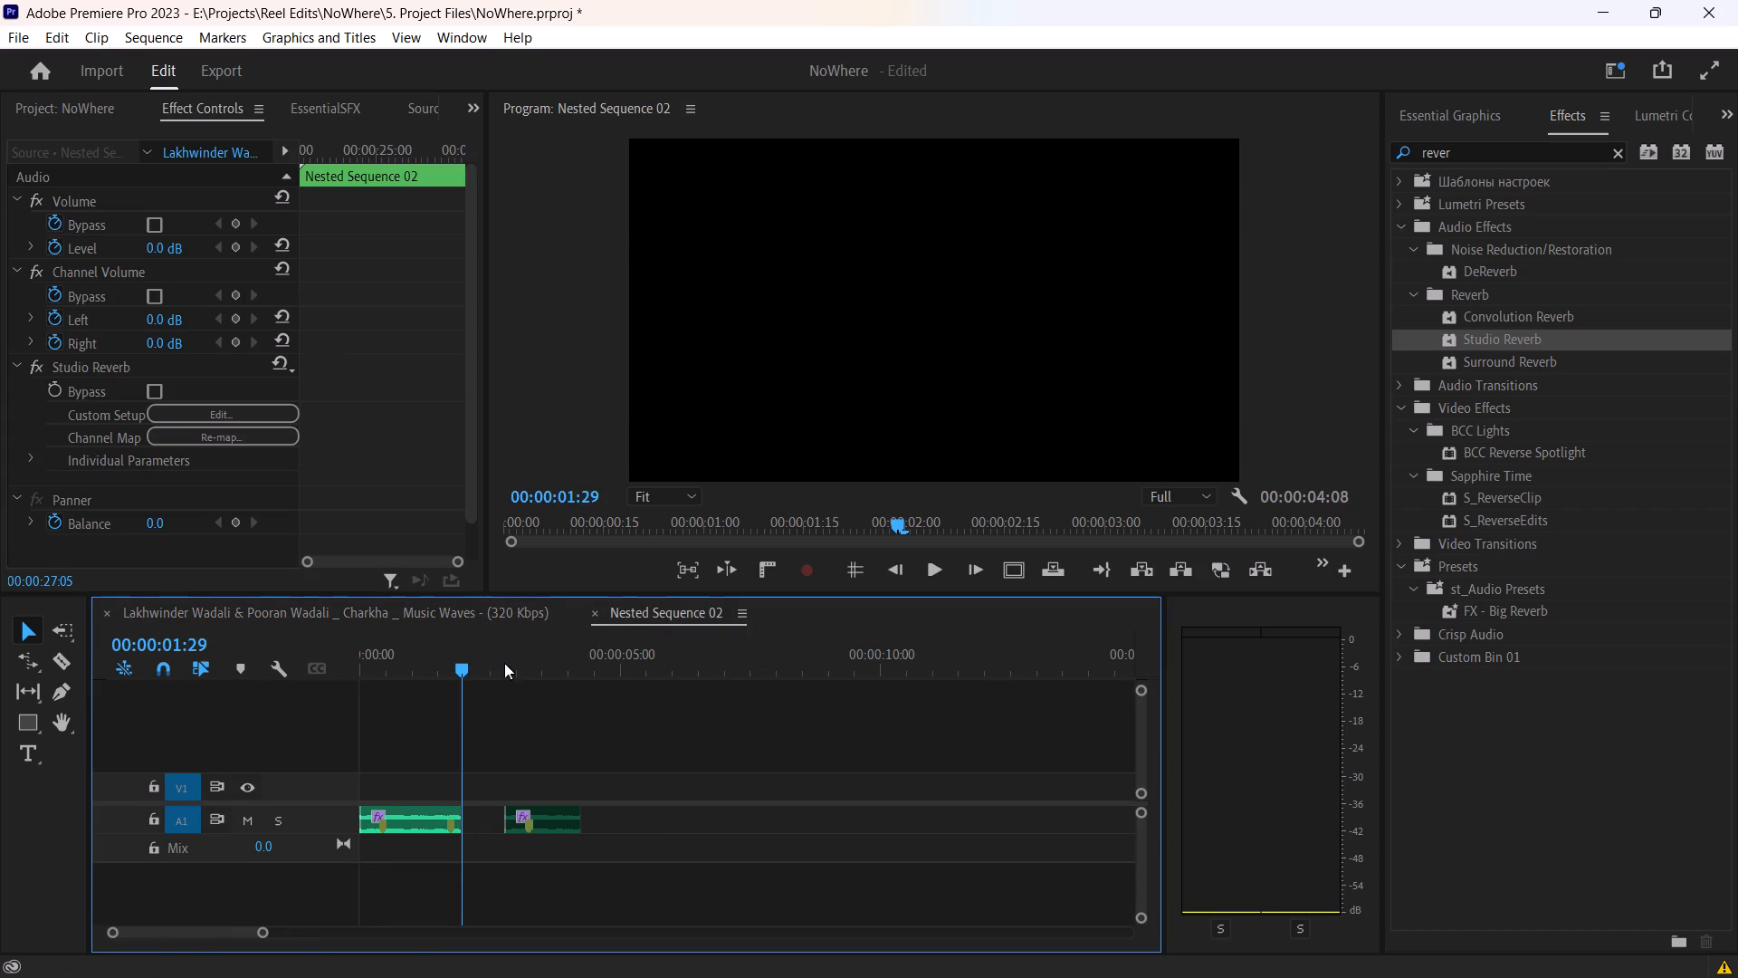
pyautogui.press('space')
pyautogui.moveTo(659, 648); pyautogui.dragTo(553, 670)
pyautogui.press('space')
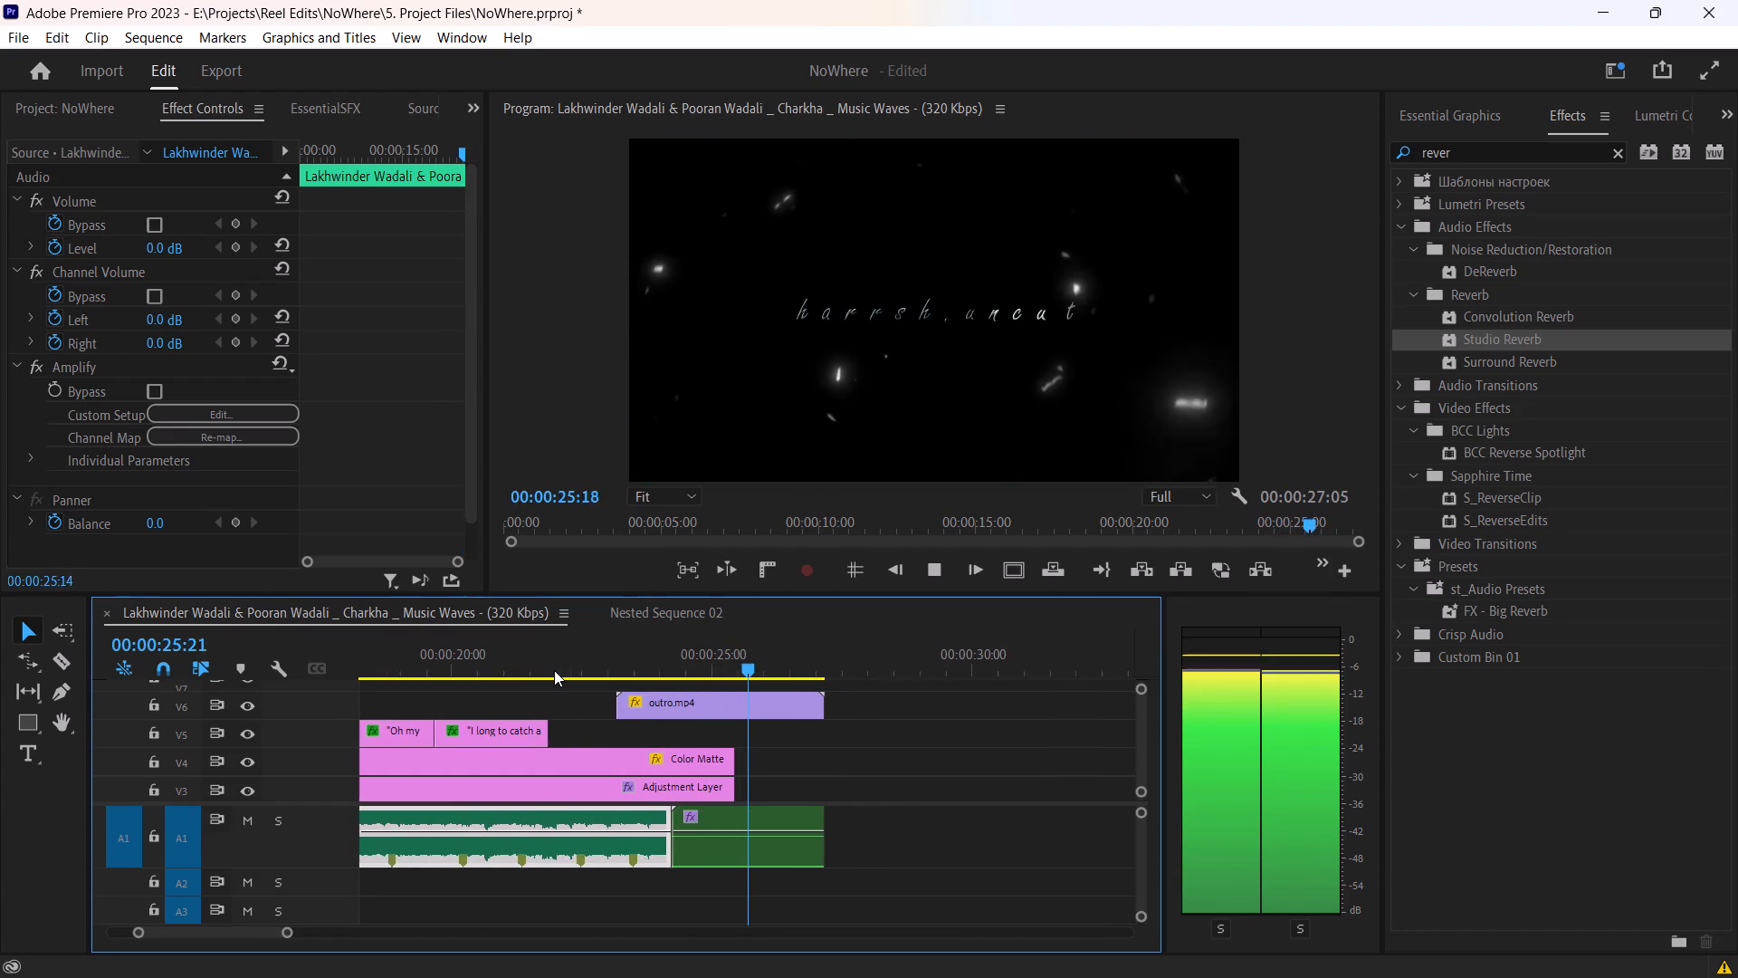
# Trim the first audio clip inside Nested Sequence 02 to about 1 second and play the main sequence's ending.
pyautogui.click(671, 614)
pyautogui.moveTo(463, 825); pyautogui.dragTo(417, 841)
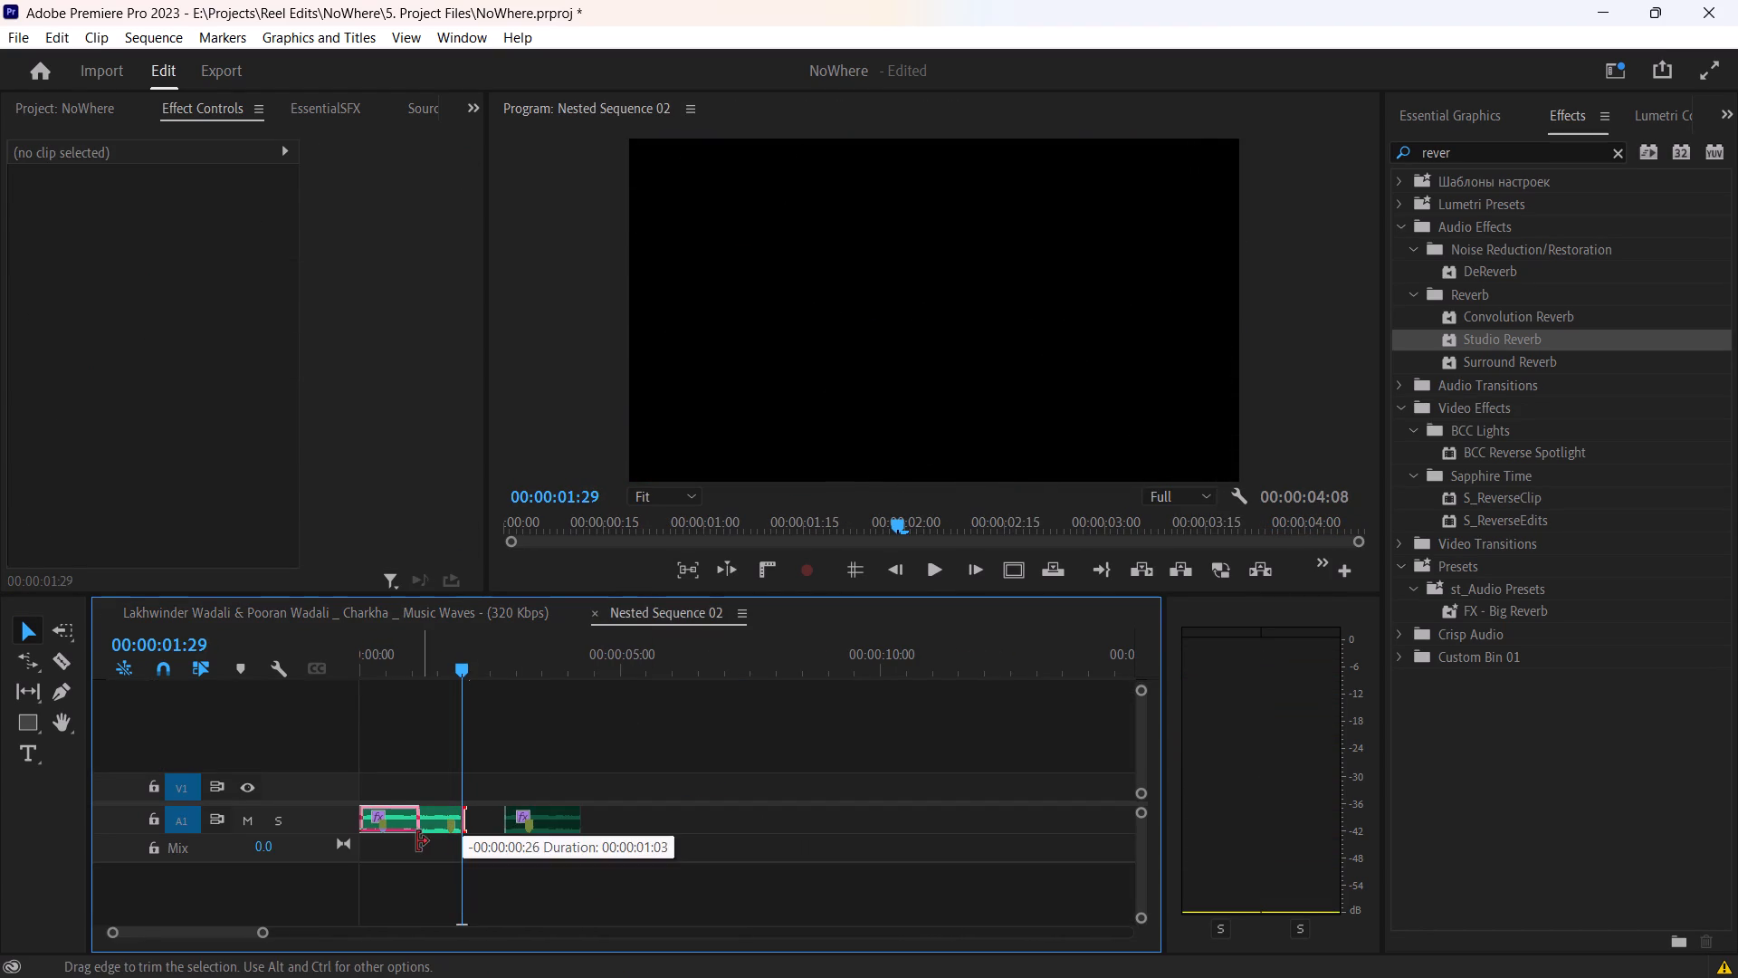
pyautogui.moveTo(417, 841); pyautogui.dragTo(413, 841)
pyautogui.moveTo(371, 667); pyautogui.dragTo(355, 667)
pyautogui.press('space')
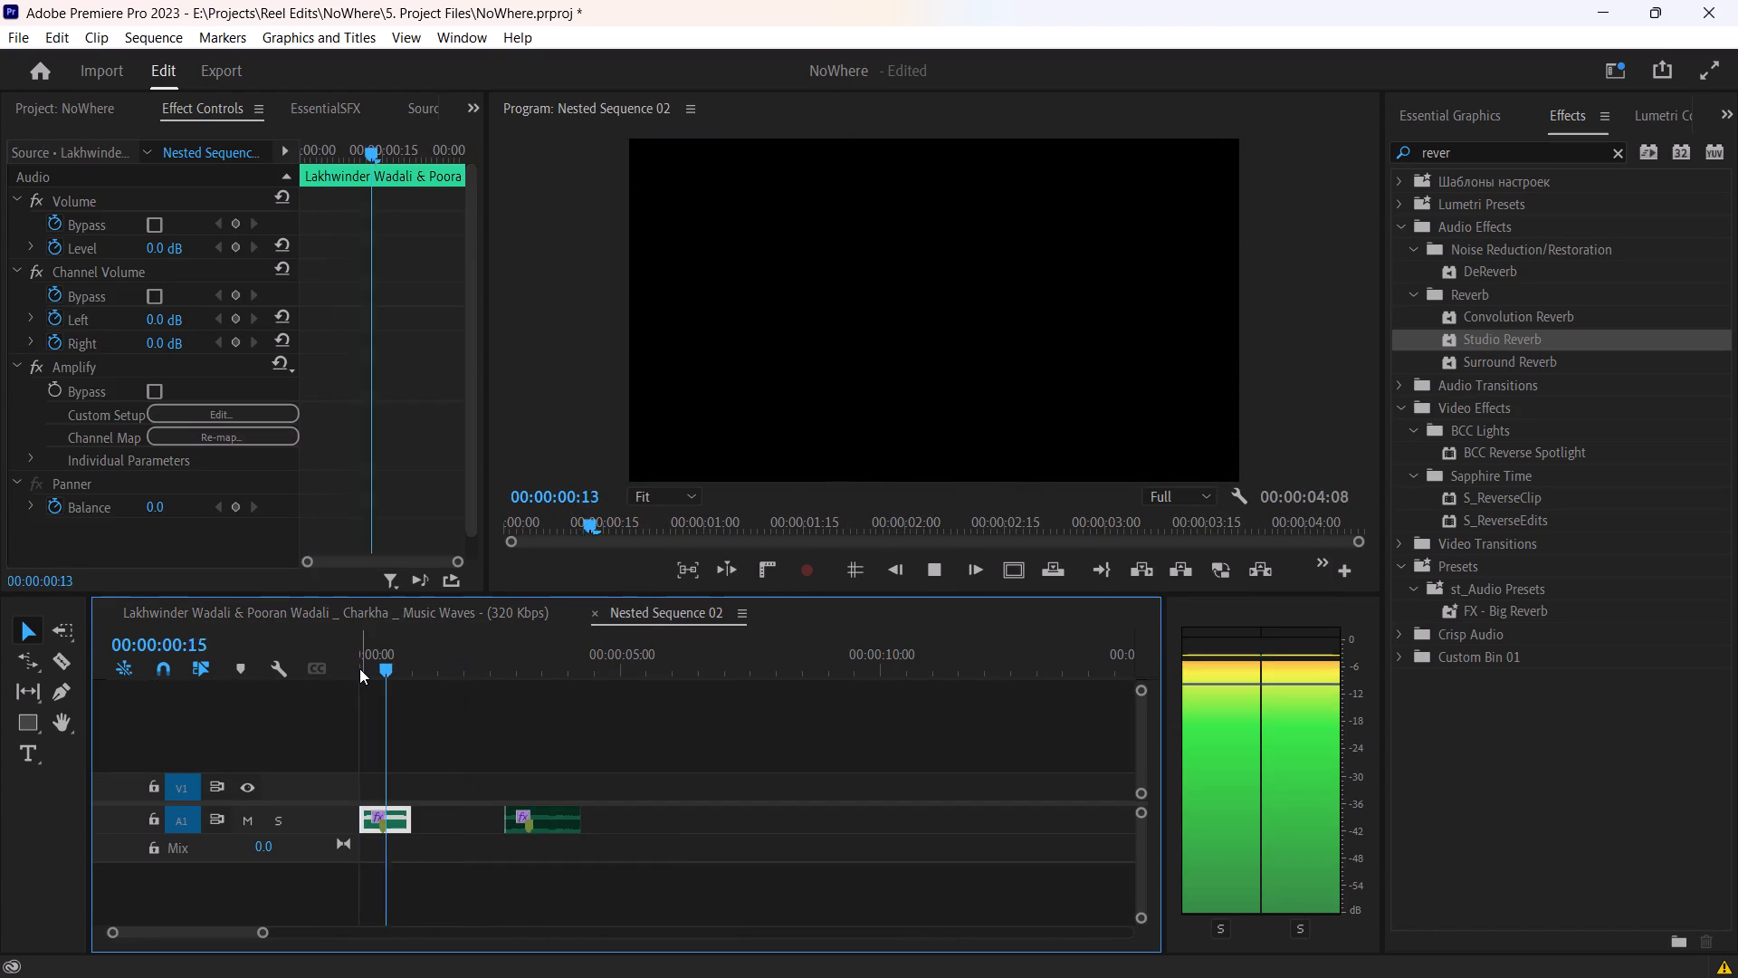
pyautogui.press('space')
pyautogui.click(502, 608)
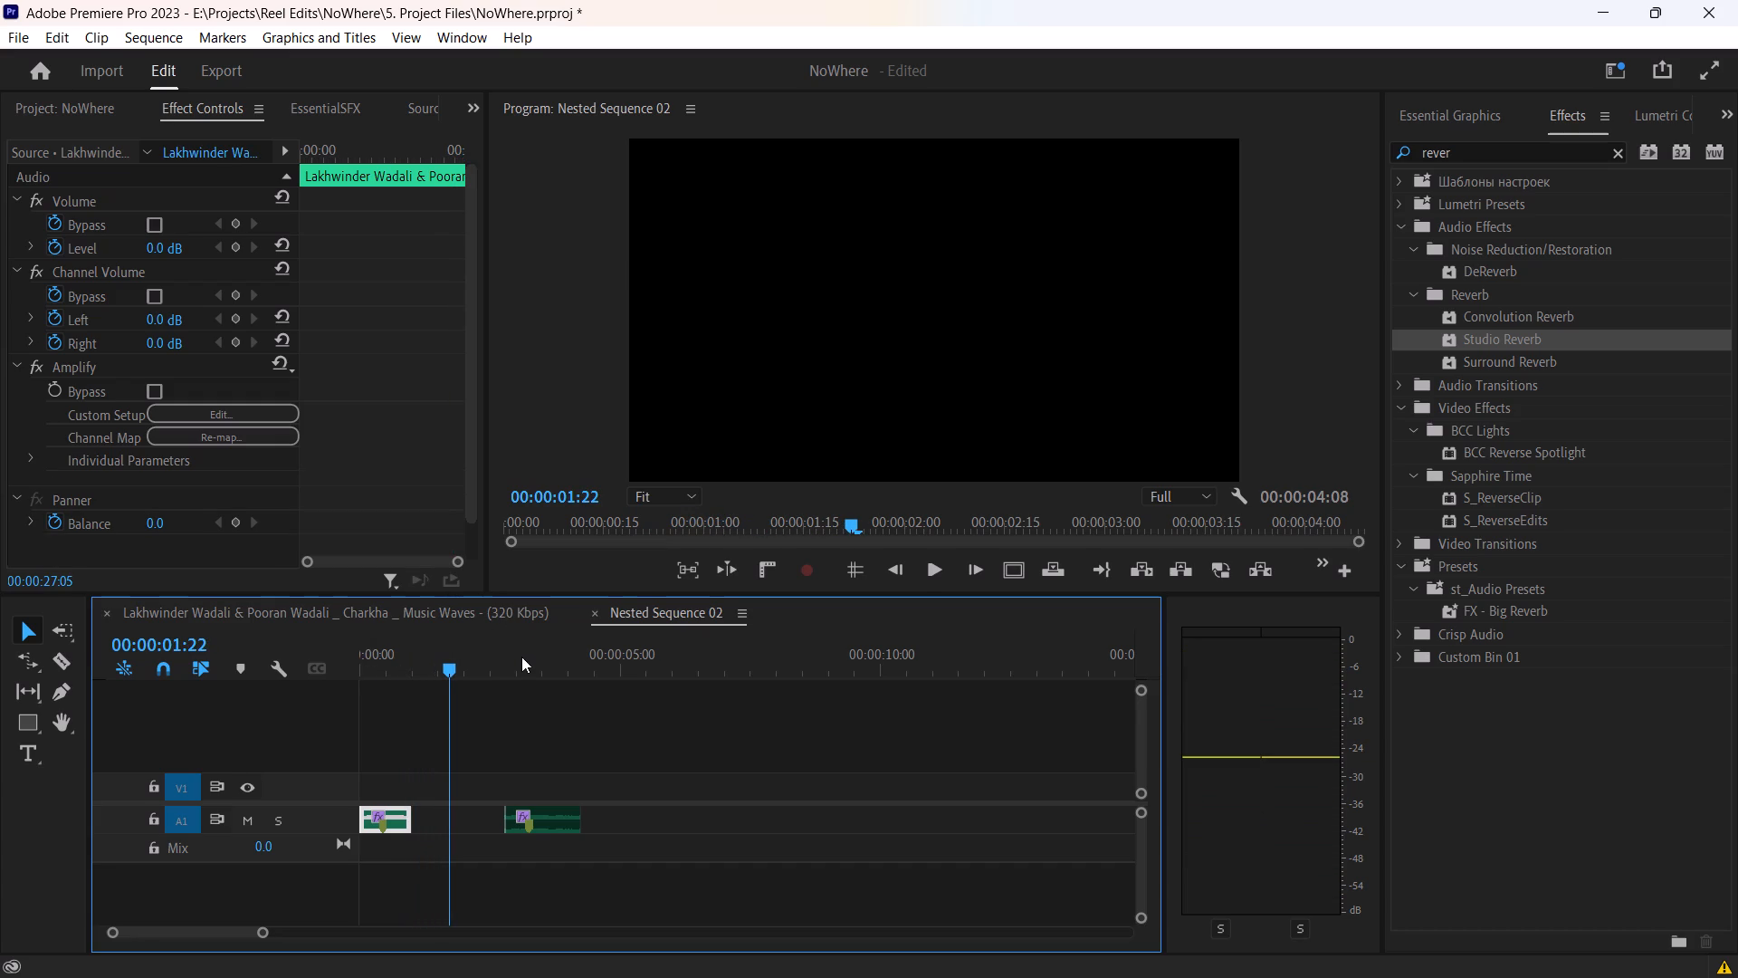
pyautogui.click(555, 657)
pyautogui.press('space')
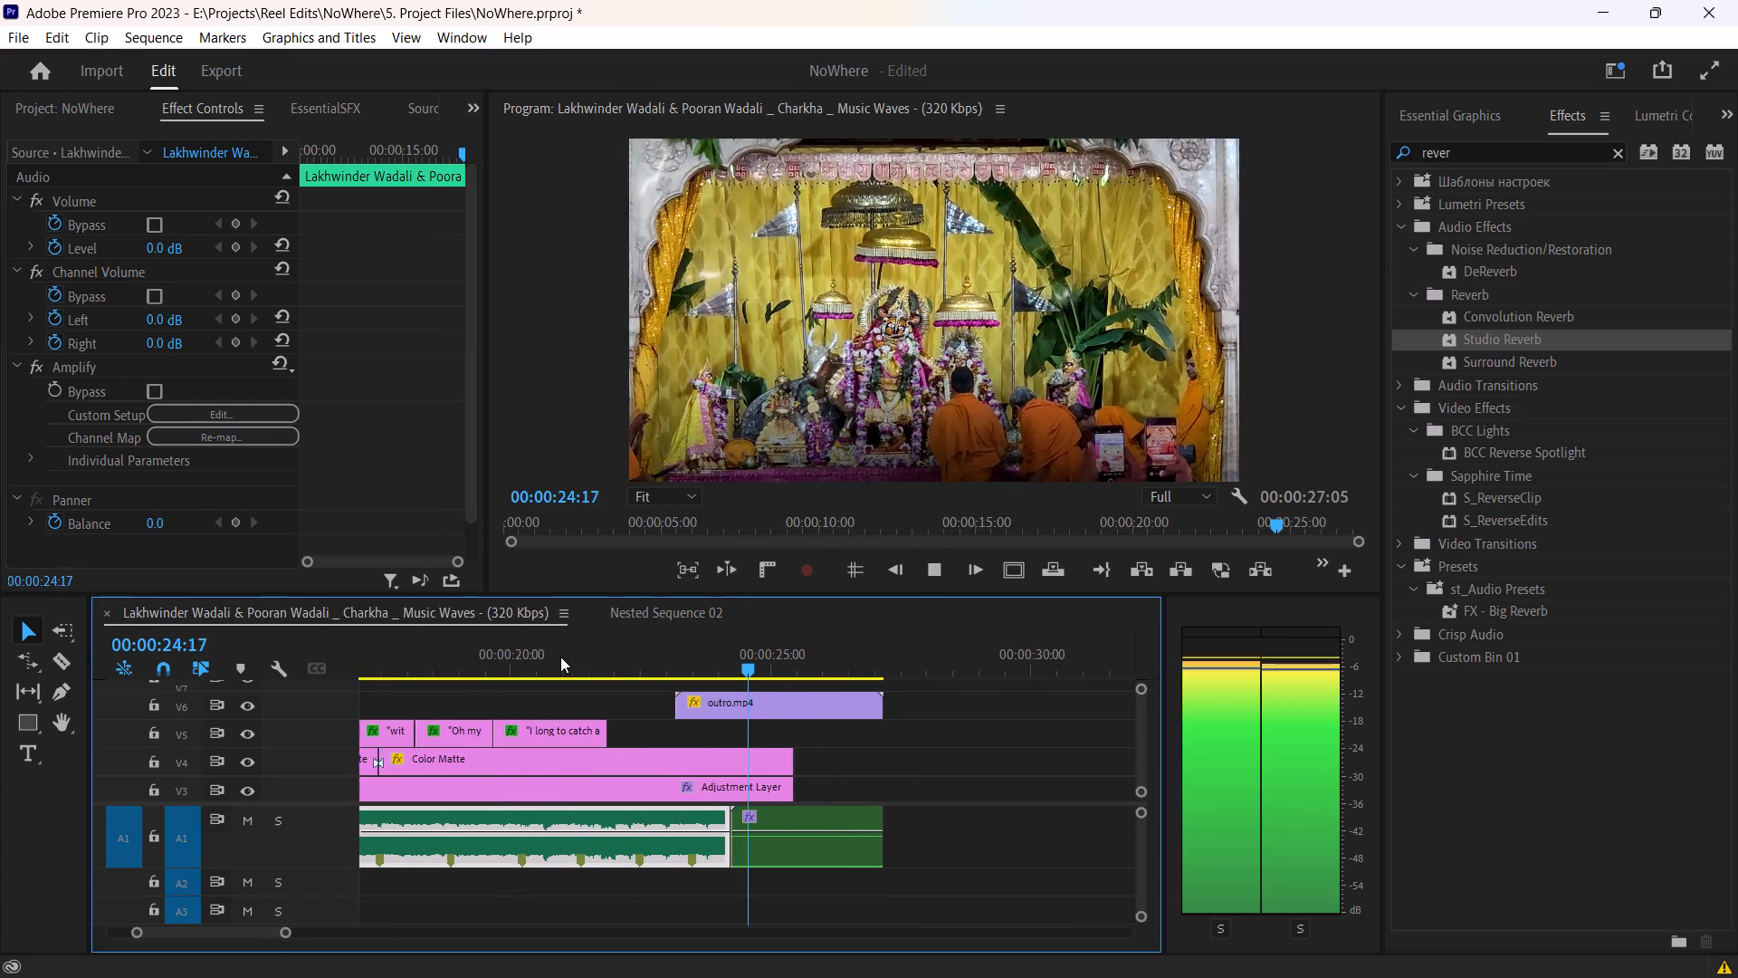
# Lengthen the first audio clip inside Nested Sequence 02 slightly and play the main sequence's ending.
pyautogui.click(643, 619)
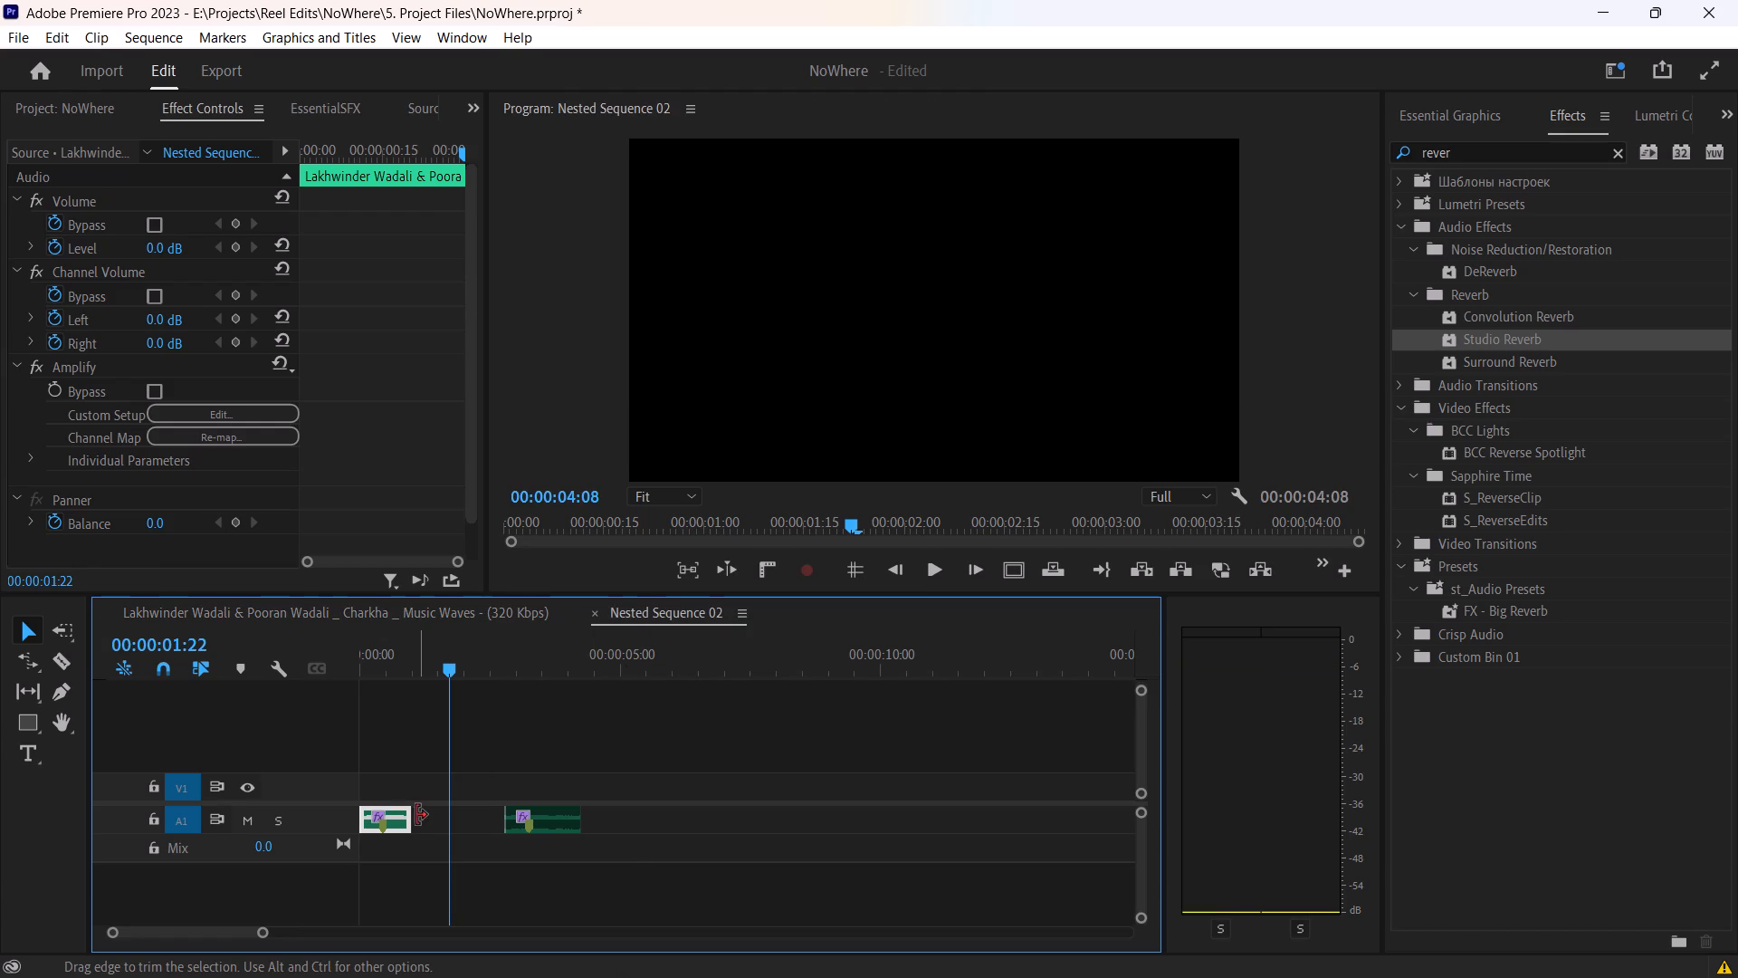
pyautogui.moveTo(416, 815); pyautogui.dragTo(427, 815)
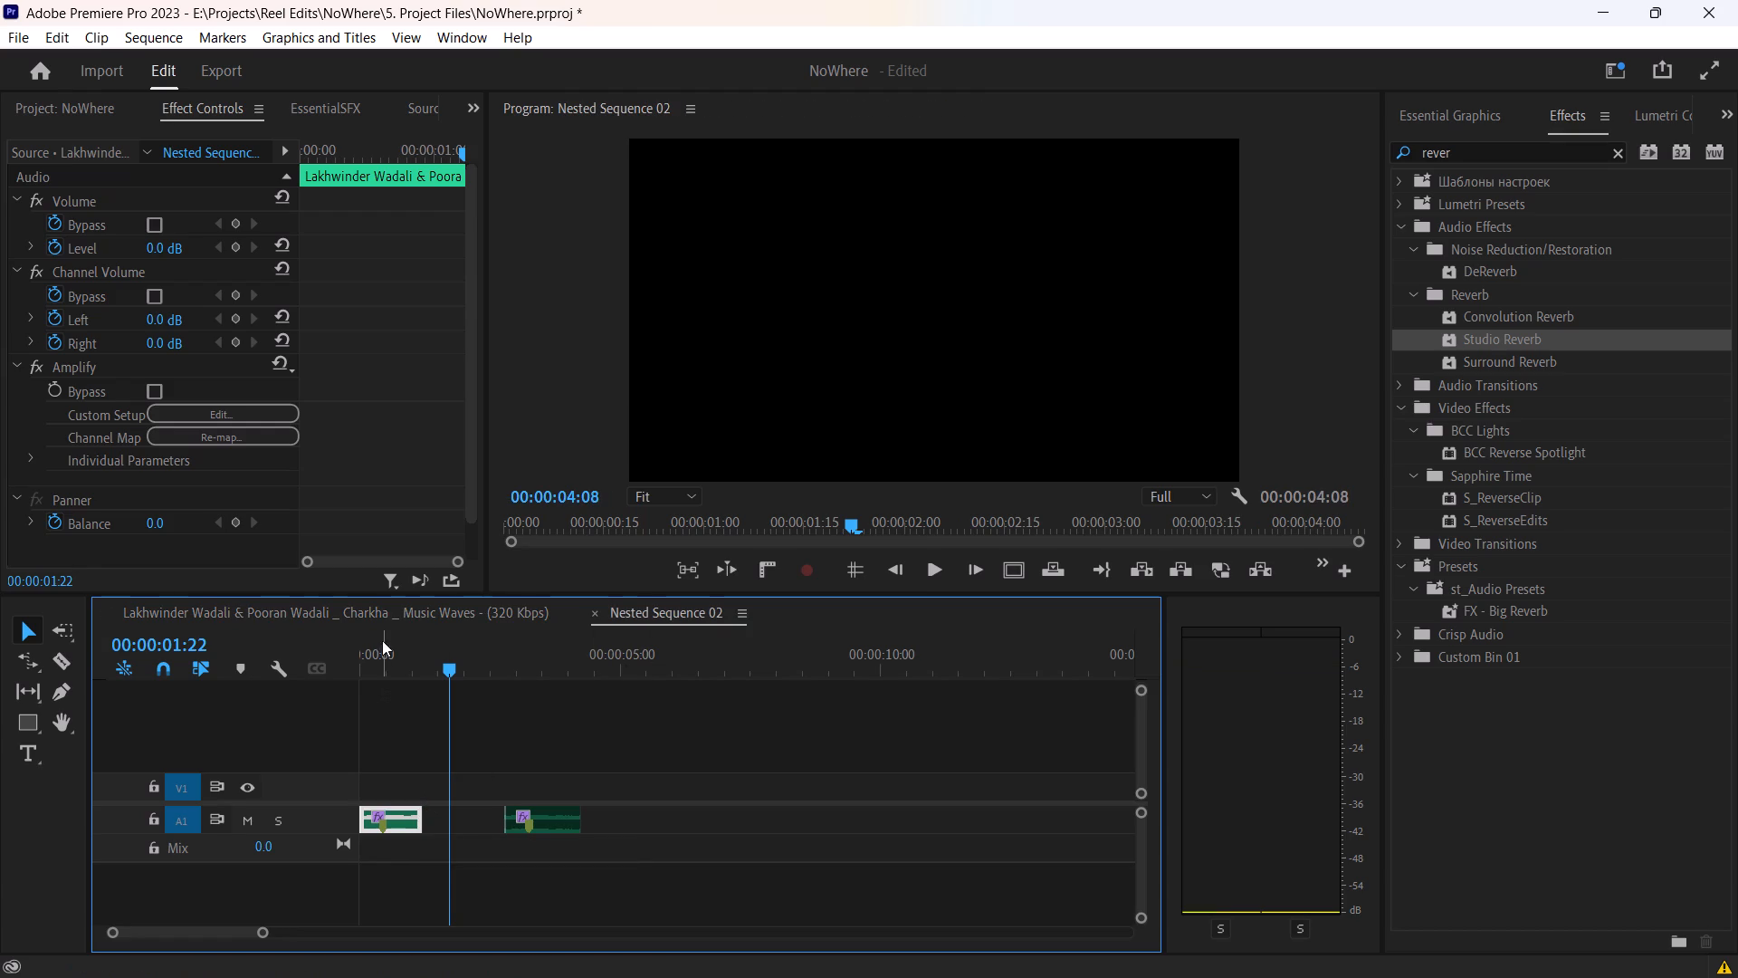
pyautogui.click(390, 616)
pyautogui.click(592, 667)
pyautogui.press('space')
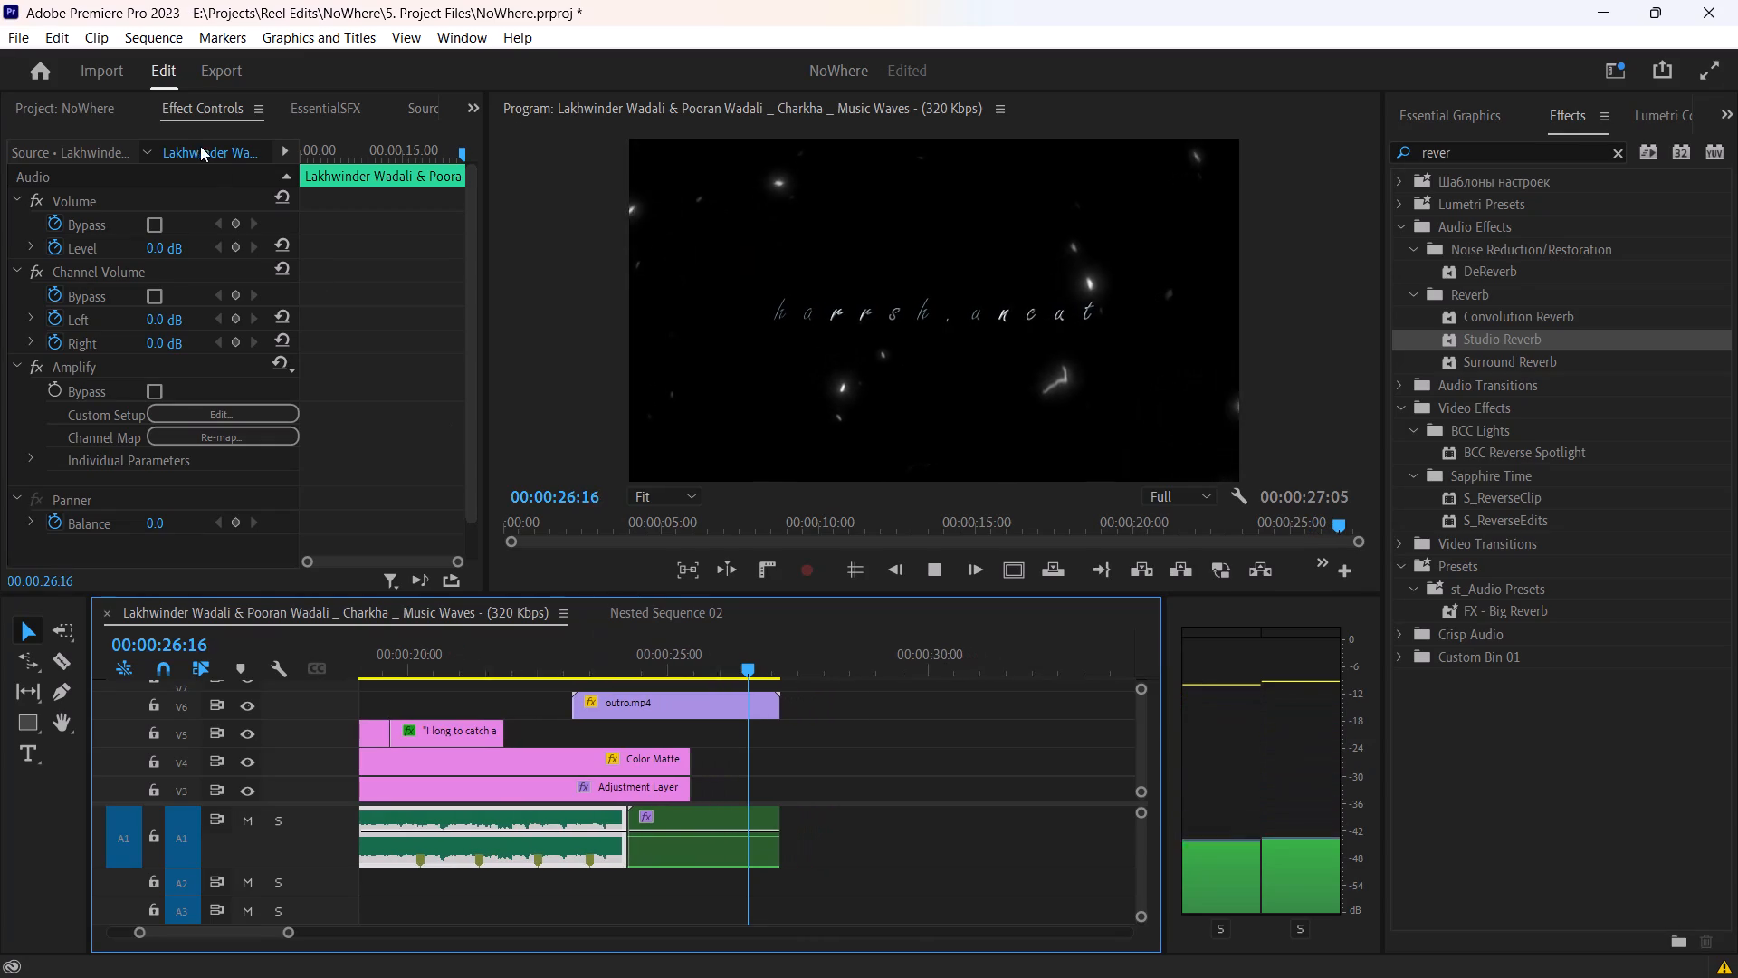
# Open the EssentialSFX sound library.
pyautogui.click(296, 112)
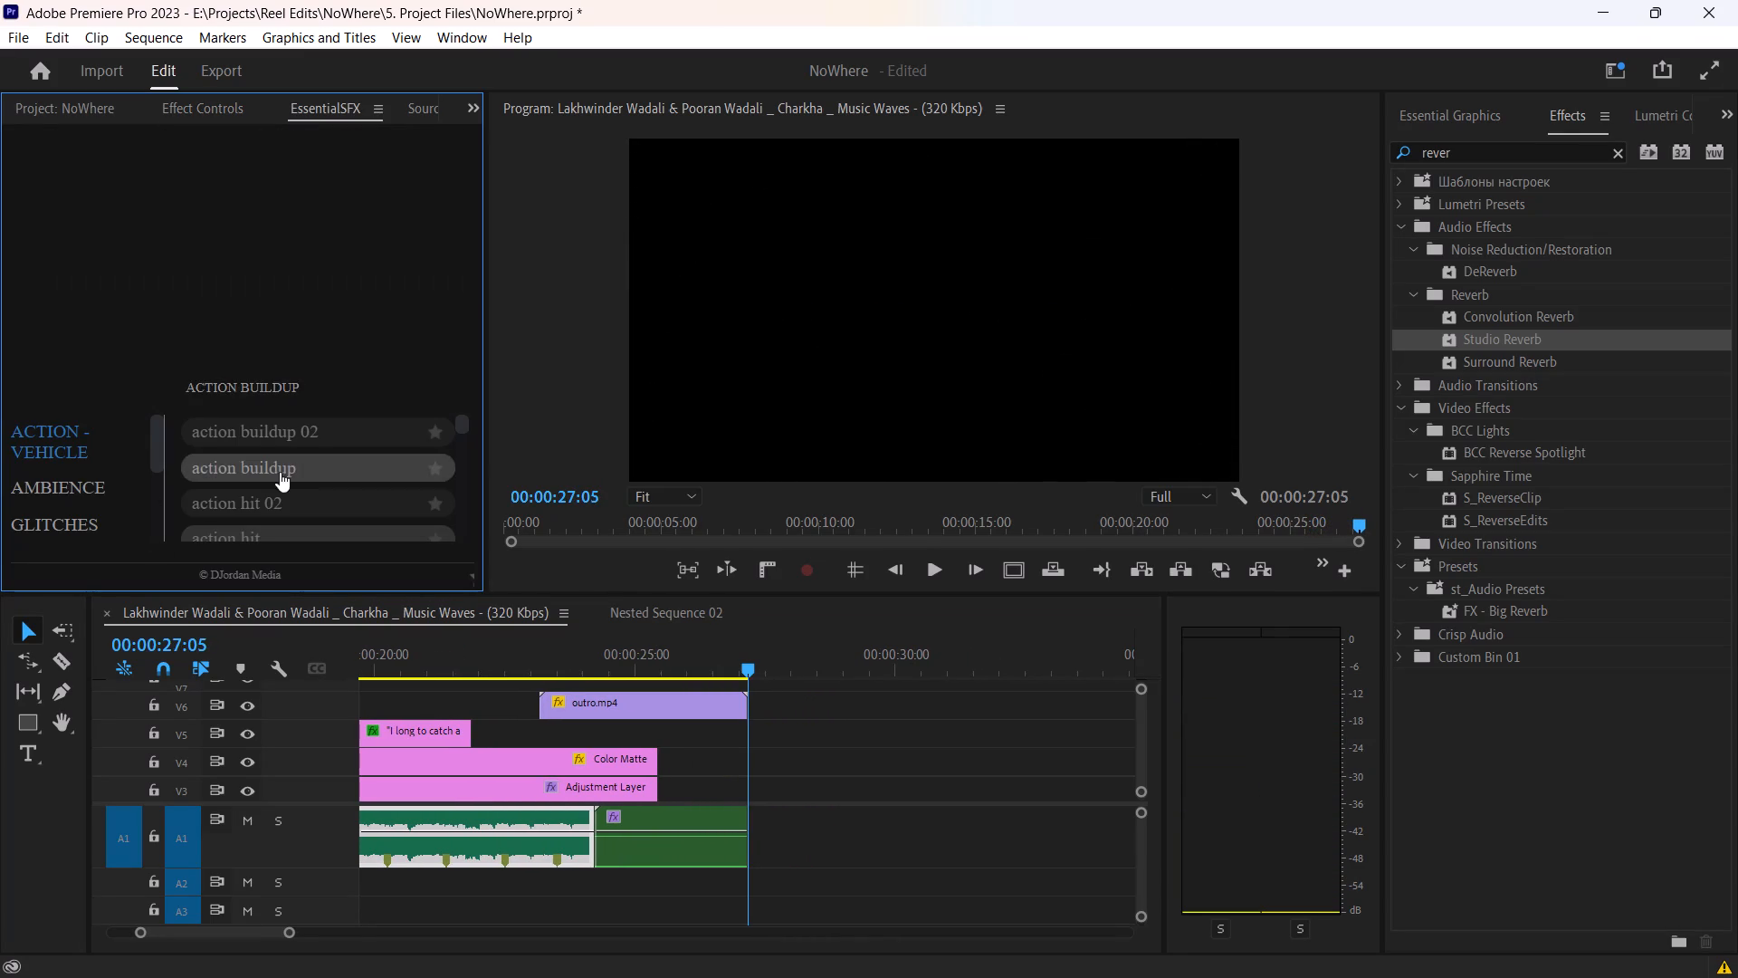
# Undo the reverb, nesting and split of the music's ending on A1, back to the single uncut music clip.
pyautogui.click(635, 832)
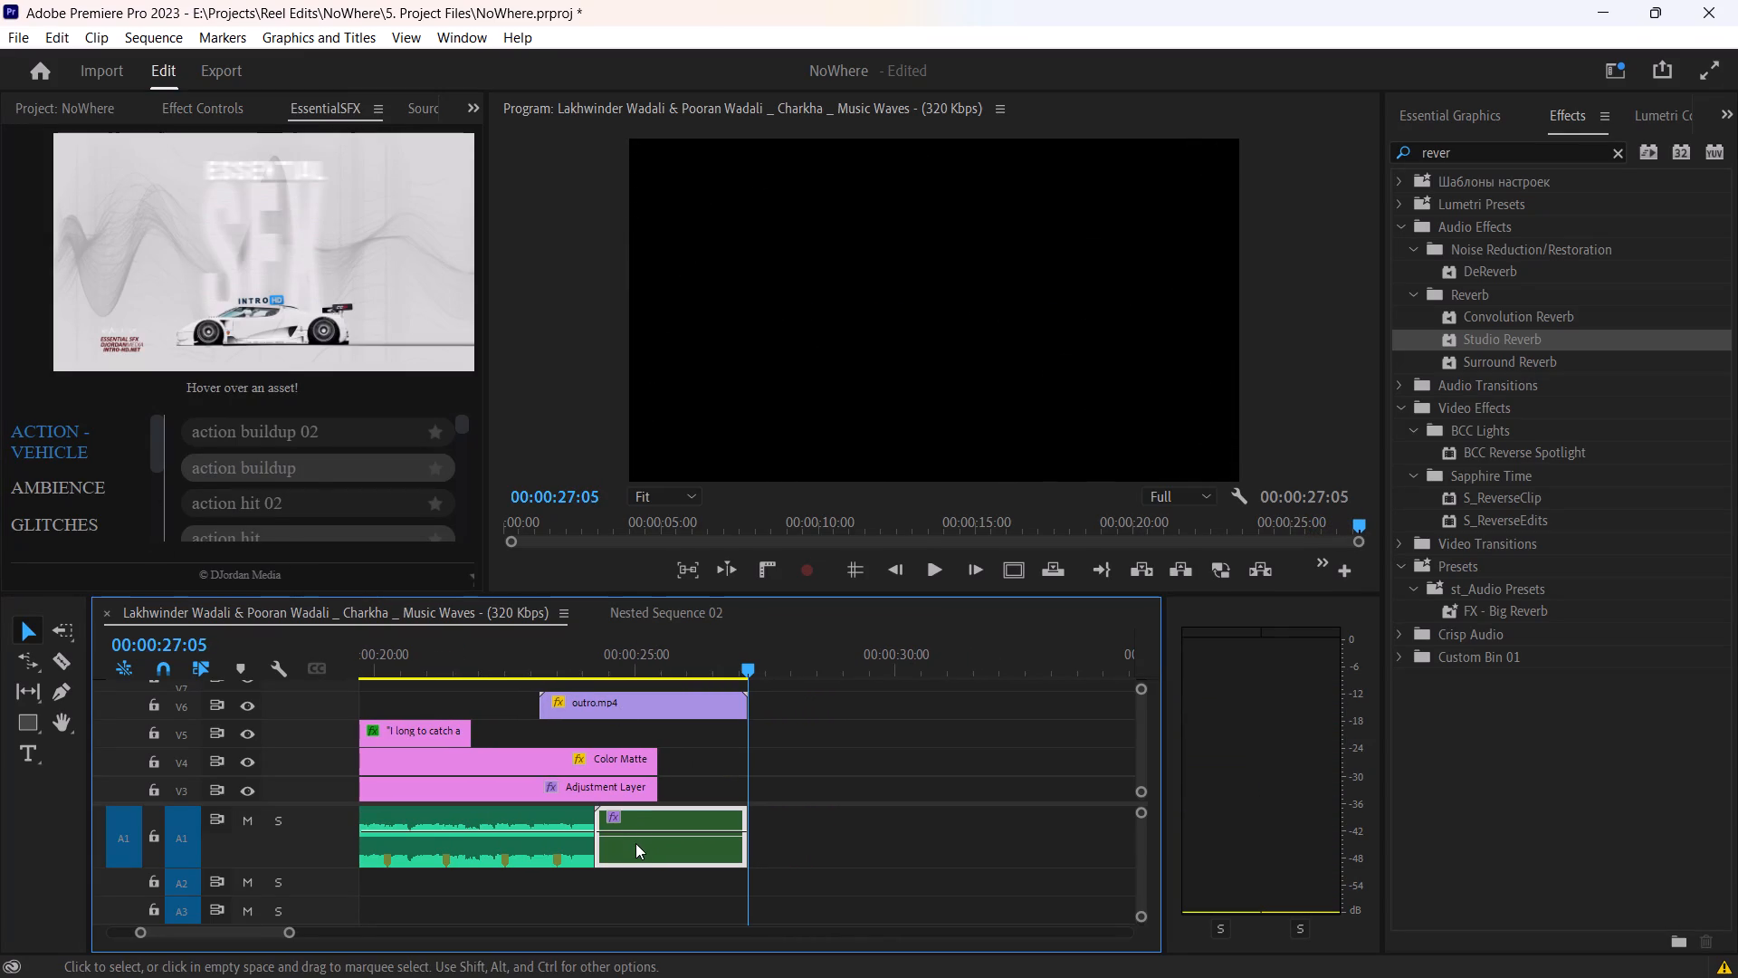
pyautogui.hotkey('ctrl', 'z')
pyautogui.hotkey('ctrl', 'z')
pyautogui.hotkey('ctrl', 'z')
pyautogui.hotkey('ctrl', 'z')
pyautogui.hotkey('ctrl', 'z')
pyautogui.hotkey('ctrl', 'z')
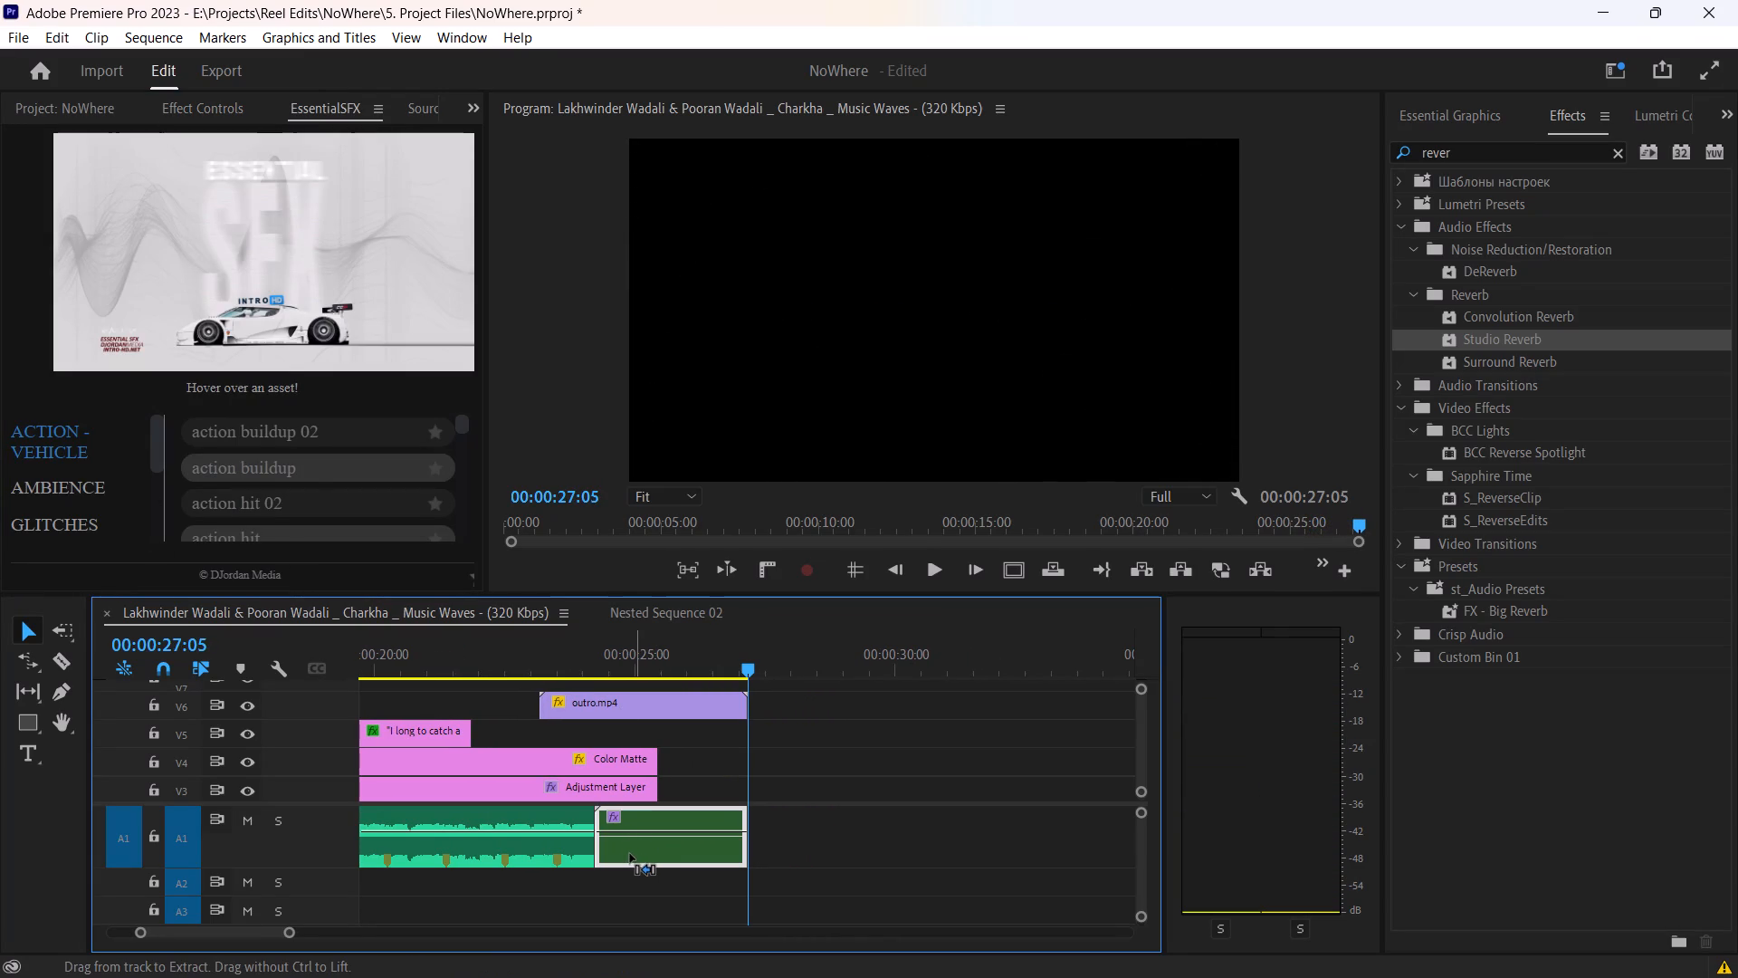
pyautogui.hotkey('ctrl', 'z')
pyautogui.hotkey('ctrl', 'z')
pyautogui.hotkey('ctrl', 'z')
pyautogui.hotkey('ctrl', 'z')
pyautogui.hotkey('ctrl', 'z')
pyautogui.hotkey('ctrl', 'z')
pyautogui.hotkey('ctrl', 'z')
pyautogui.hotkey('ctrl', 'z')
pyautogui.hotkey('ctrl', 'z')
pyautogui.hotkey('ctrl', 'z')
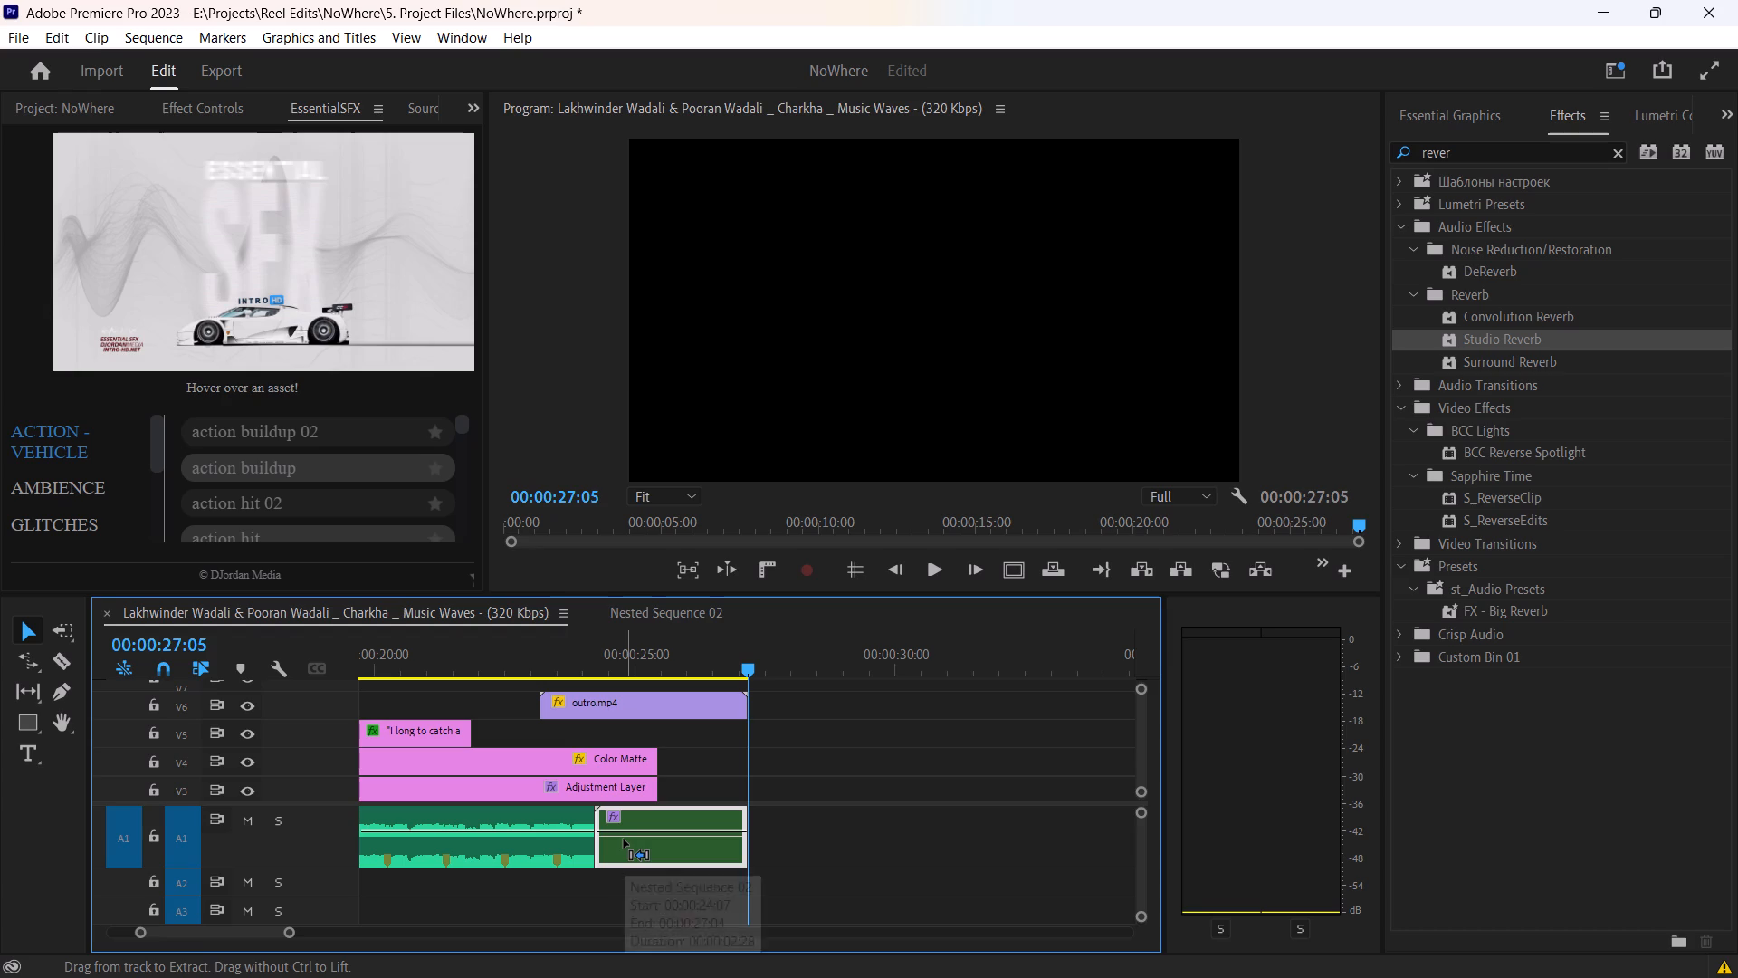
pyautogui.hotkey('ctrl', 'z')
pyautogui.hotkey('ctrl', 'z')
pyautogui.hotkey('ctrl', 'z')
pyautogui.hotkey('ctrl', 'z')
pyautogui.hotkey('ctrl', 'z')
pyautogui.hotkey('ctrl', 'z')
pyautogui.hotkey('ctrl', 'alt', 'z')
pyautogui.hotkey('ctrl', 'z')
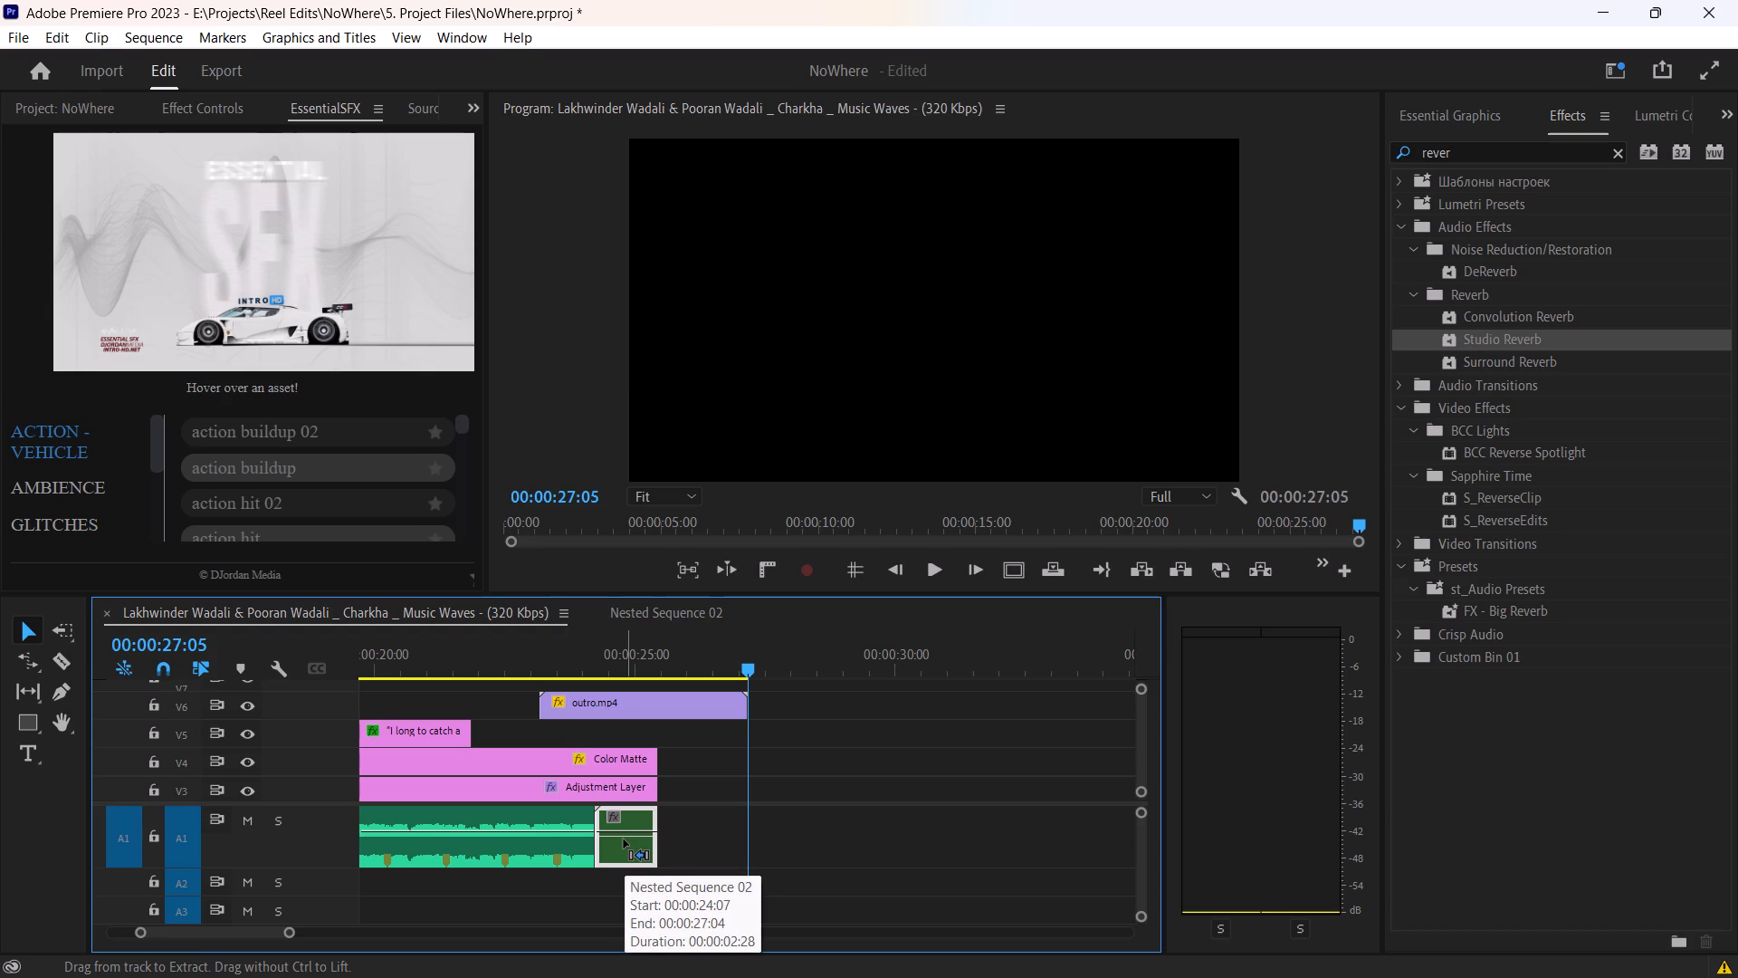
pyautogui.hotkey('ctrl', 'z')
pyautogui.hotkey('ctrl', 'z')
pyautogui.hotkey('ctrl', 'z')
pyautogui.hotkey('ctrl', 'z')
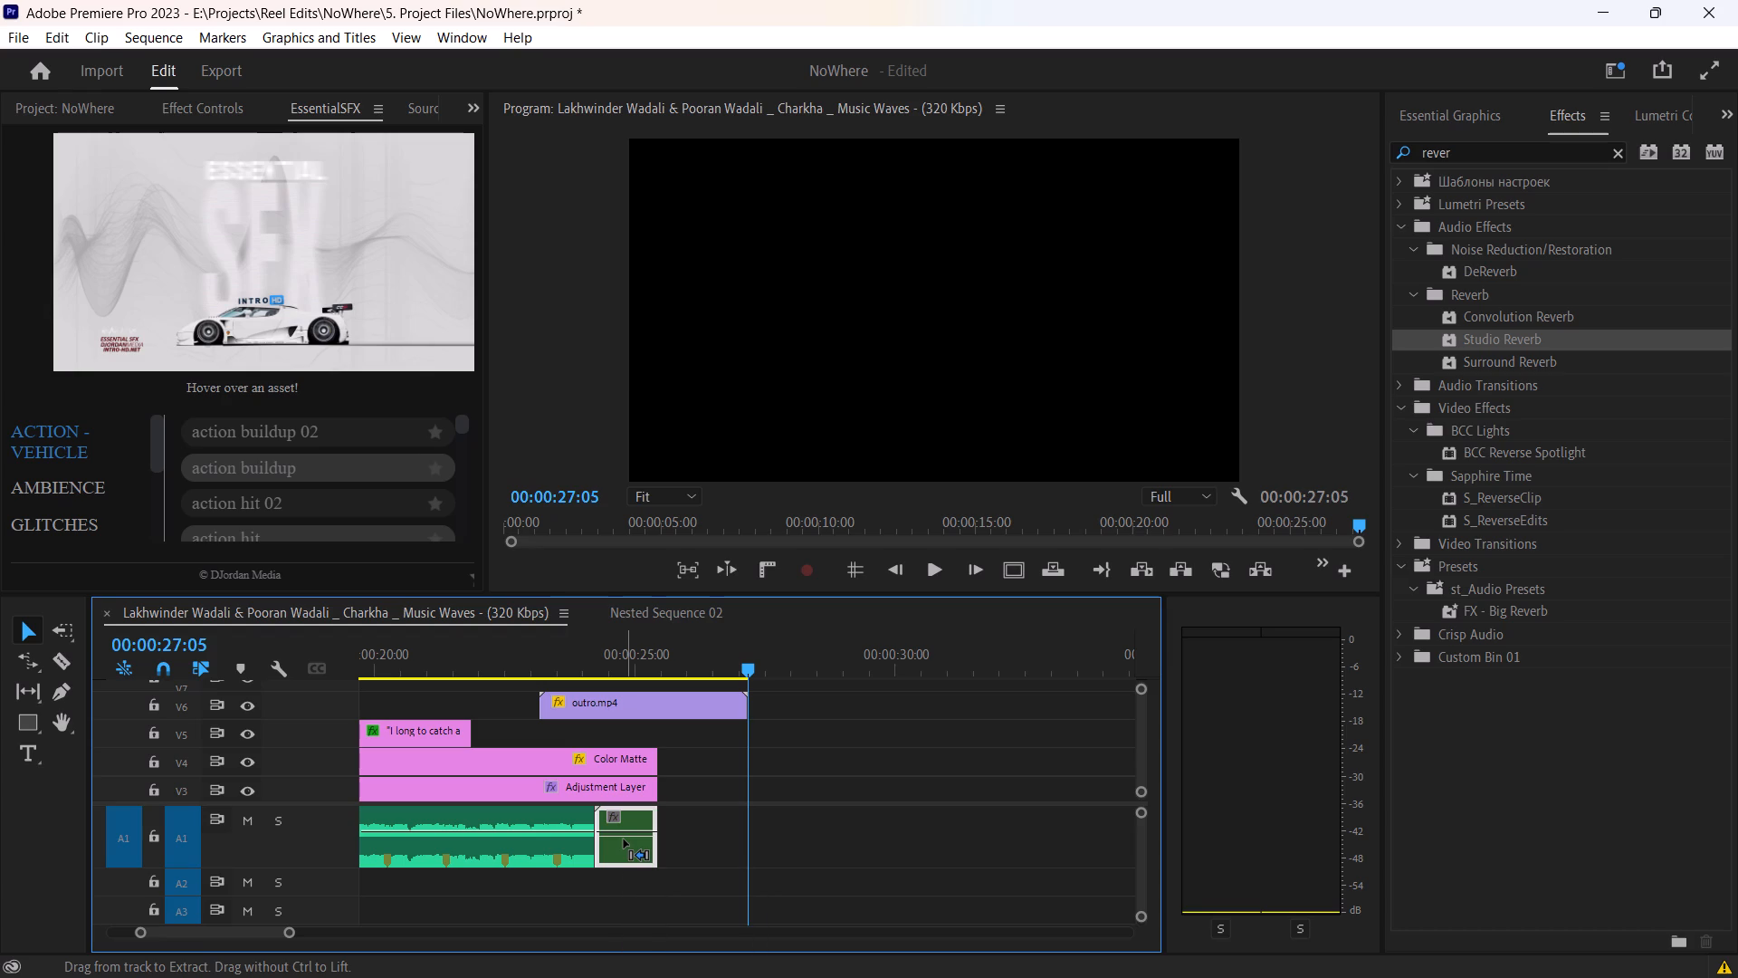
pyautogui.hotkey('ctrl', 'z')
pyautogui.hotkey('ctrl', 'z')
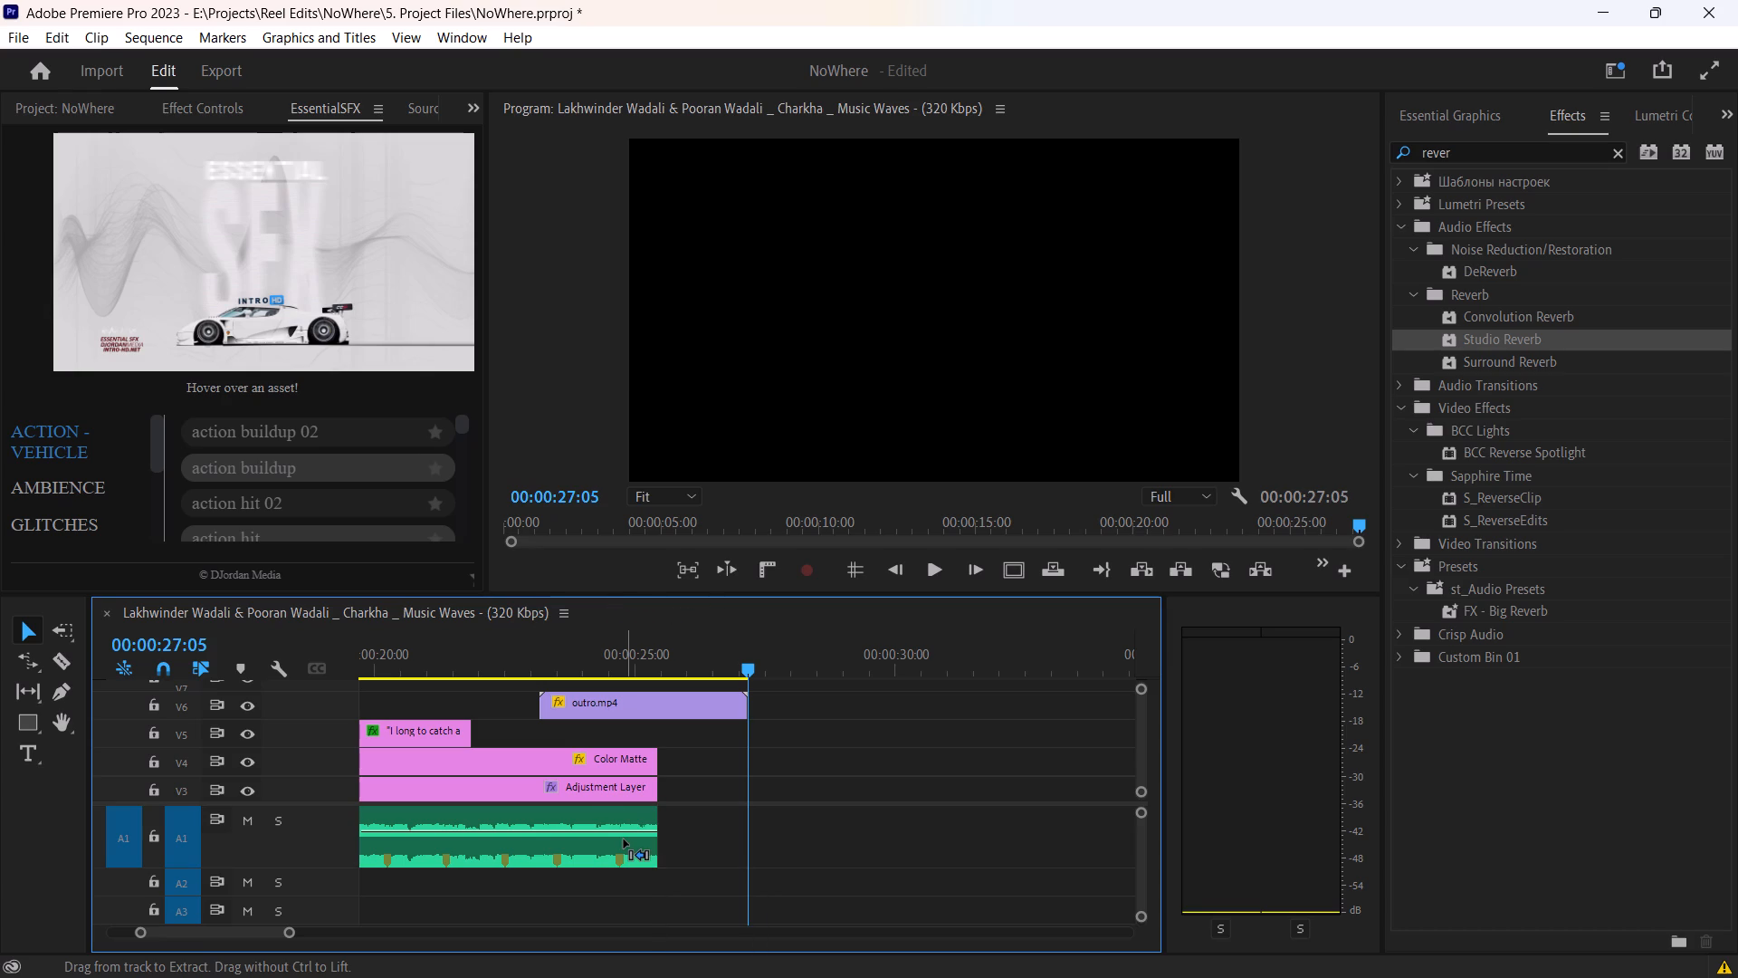
# Apply the default audio transition to the music clip on A1.
pyautogui.click(615, 815)
pyautogui.hotkey('shift', 'd')
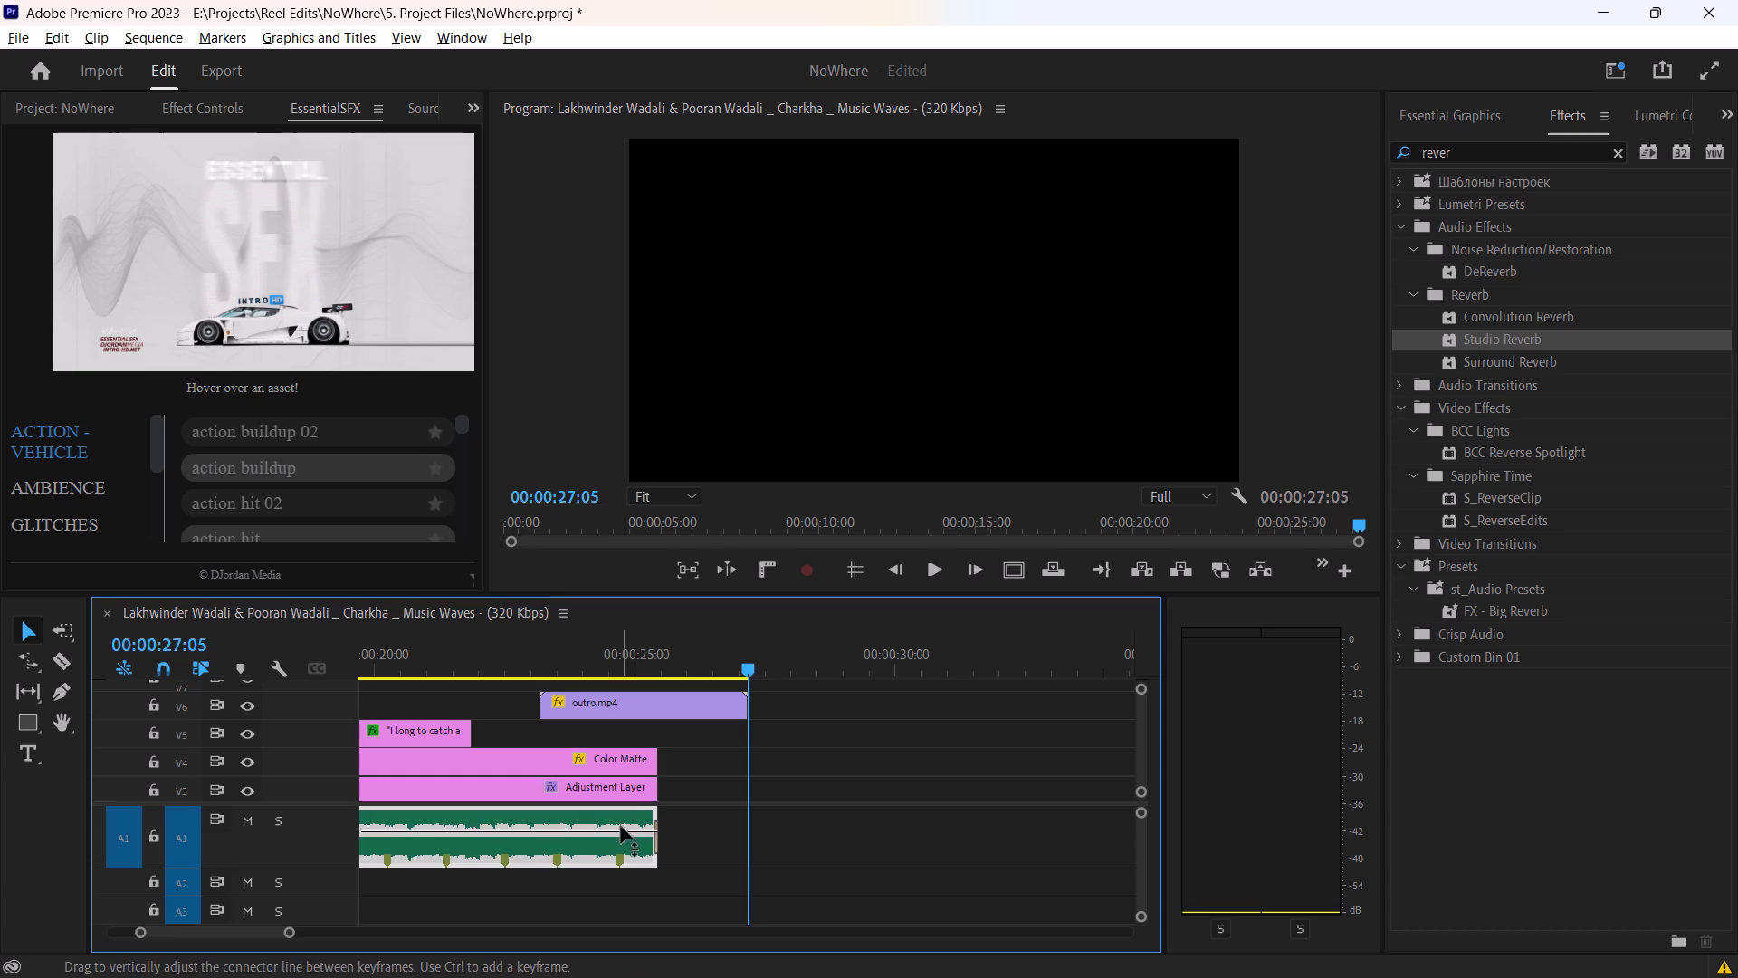
# Extend the music clip on A1 to the end of outro.mp4 at 00:00:27:05.
pyautogui.keyDown('alt'); pyautogui.scroll(15, 632, 829); pyautogui.keyUp('alt')
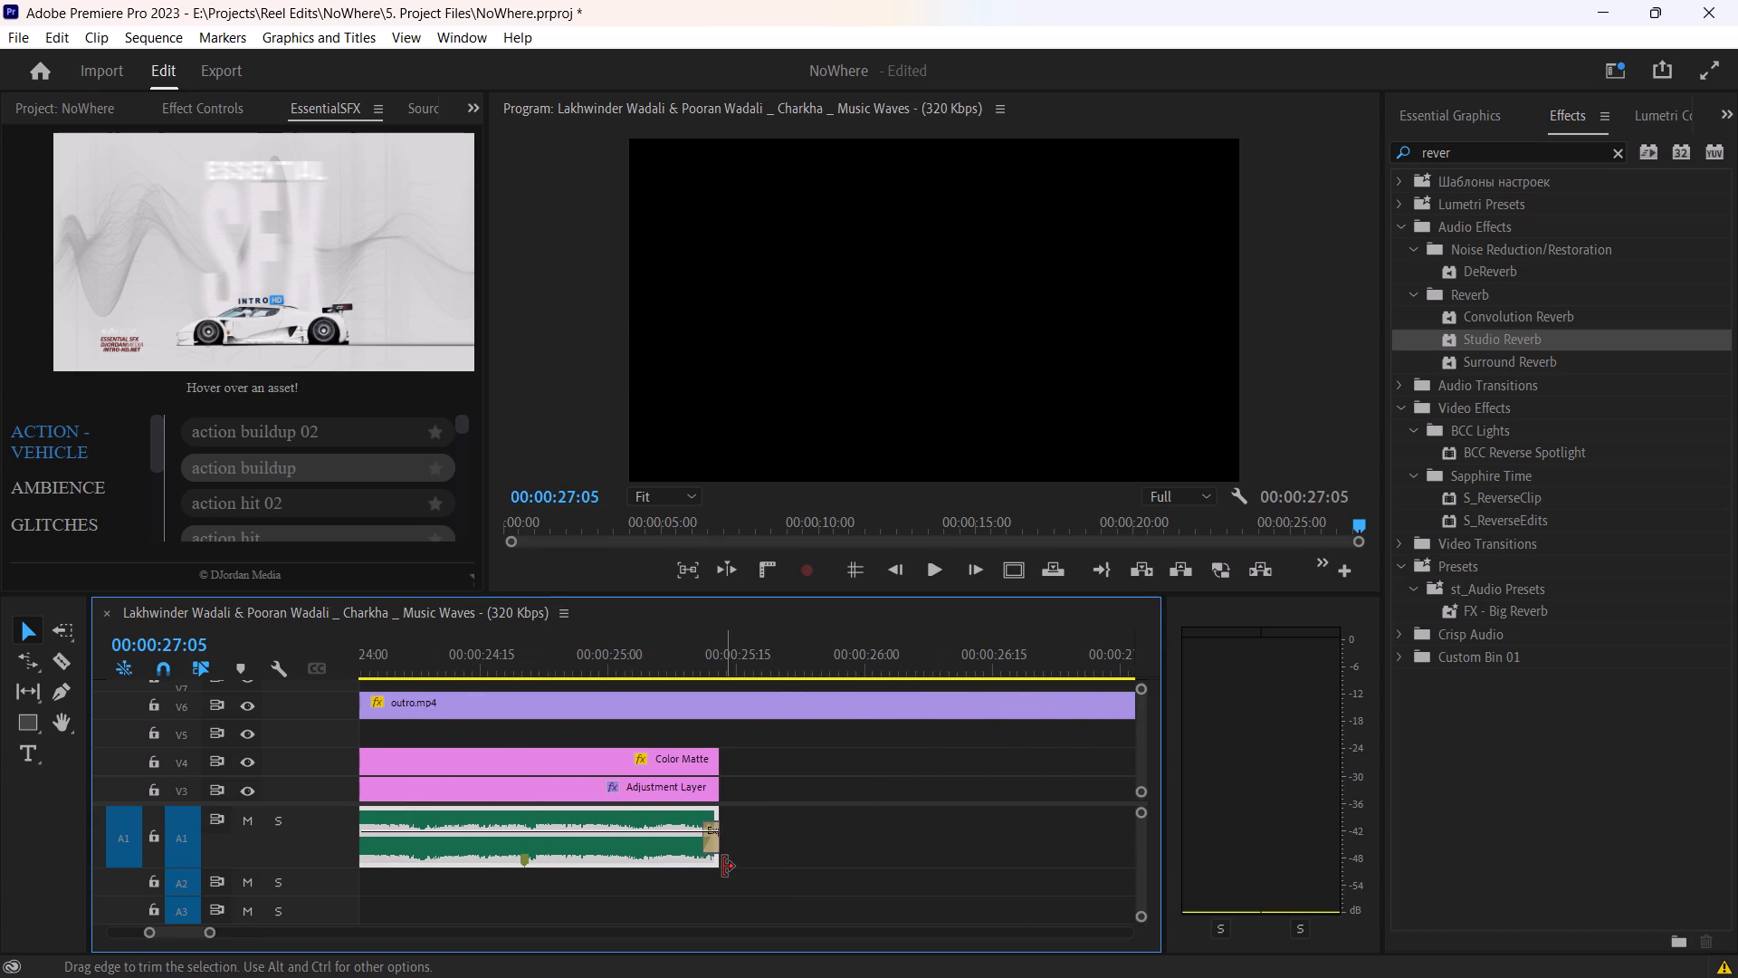
pyautogui.keyDown('alt'); pyautogui.scroll(-3, 724, 868); pyautogui.keyUp('alt')
pyautogui.moveTo(724, 858); pyautogui.dragTo(970, 860)
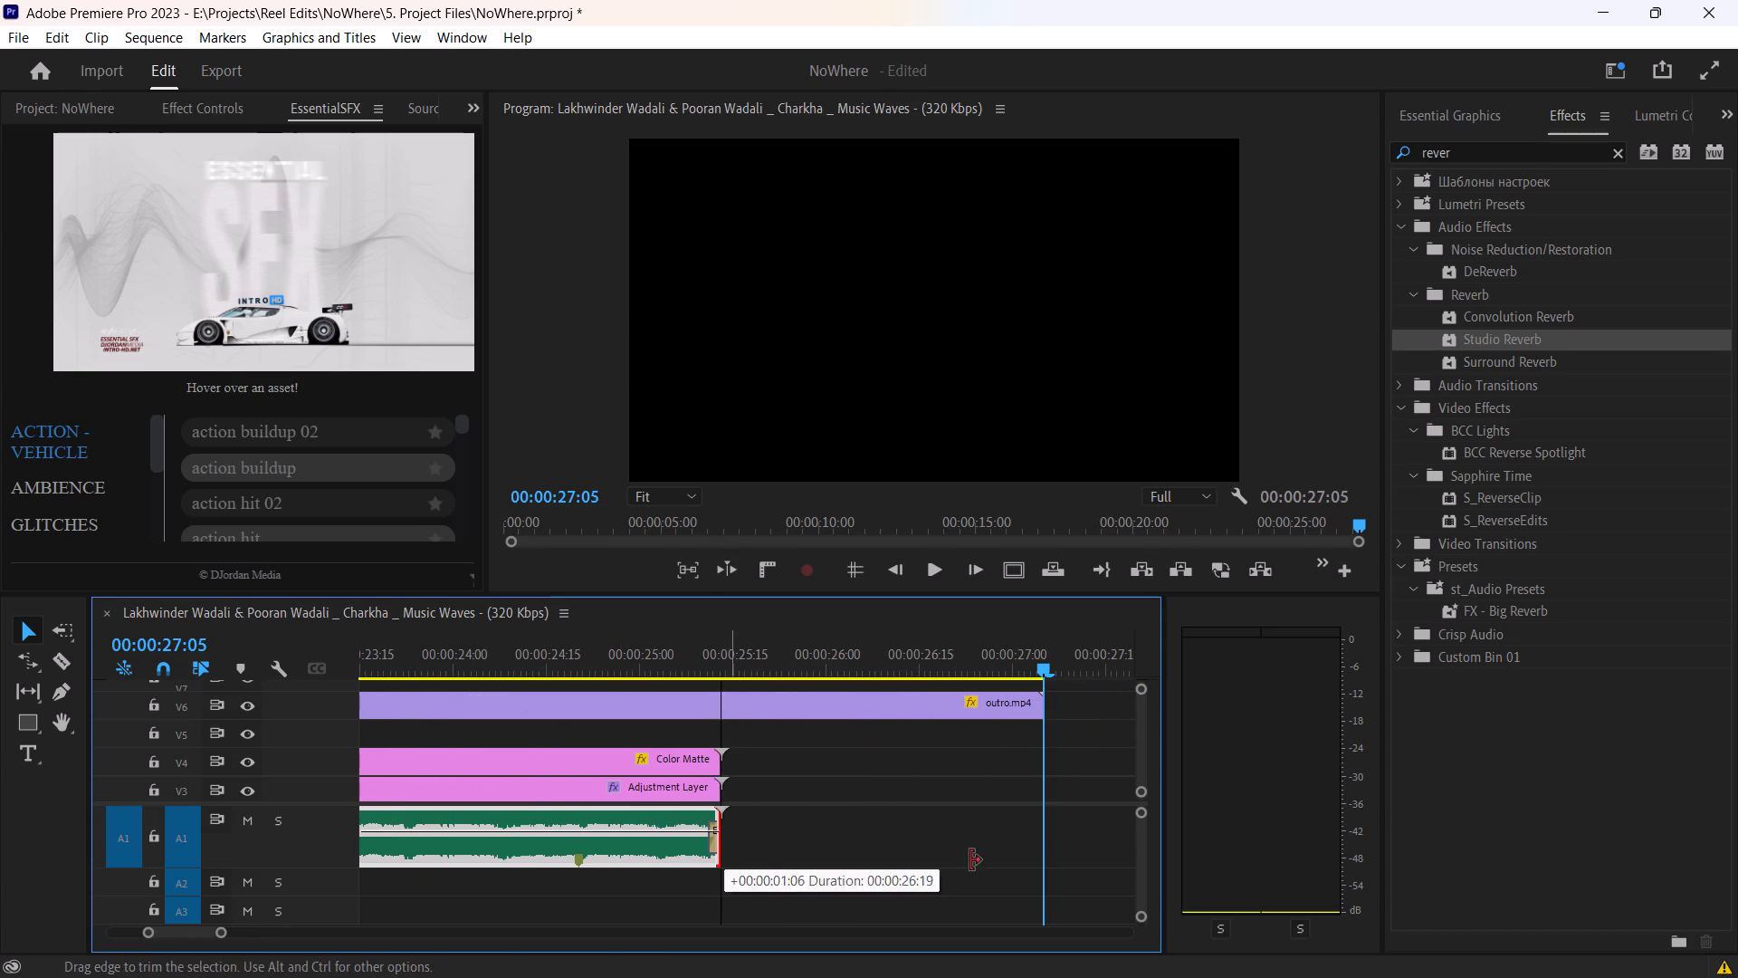
pyautogui.moveTo(970, 860); pyautogui.dragTo(1043, 840)
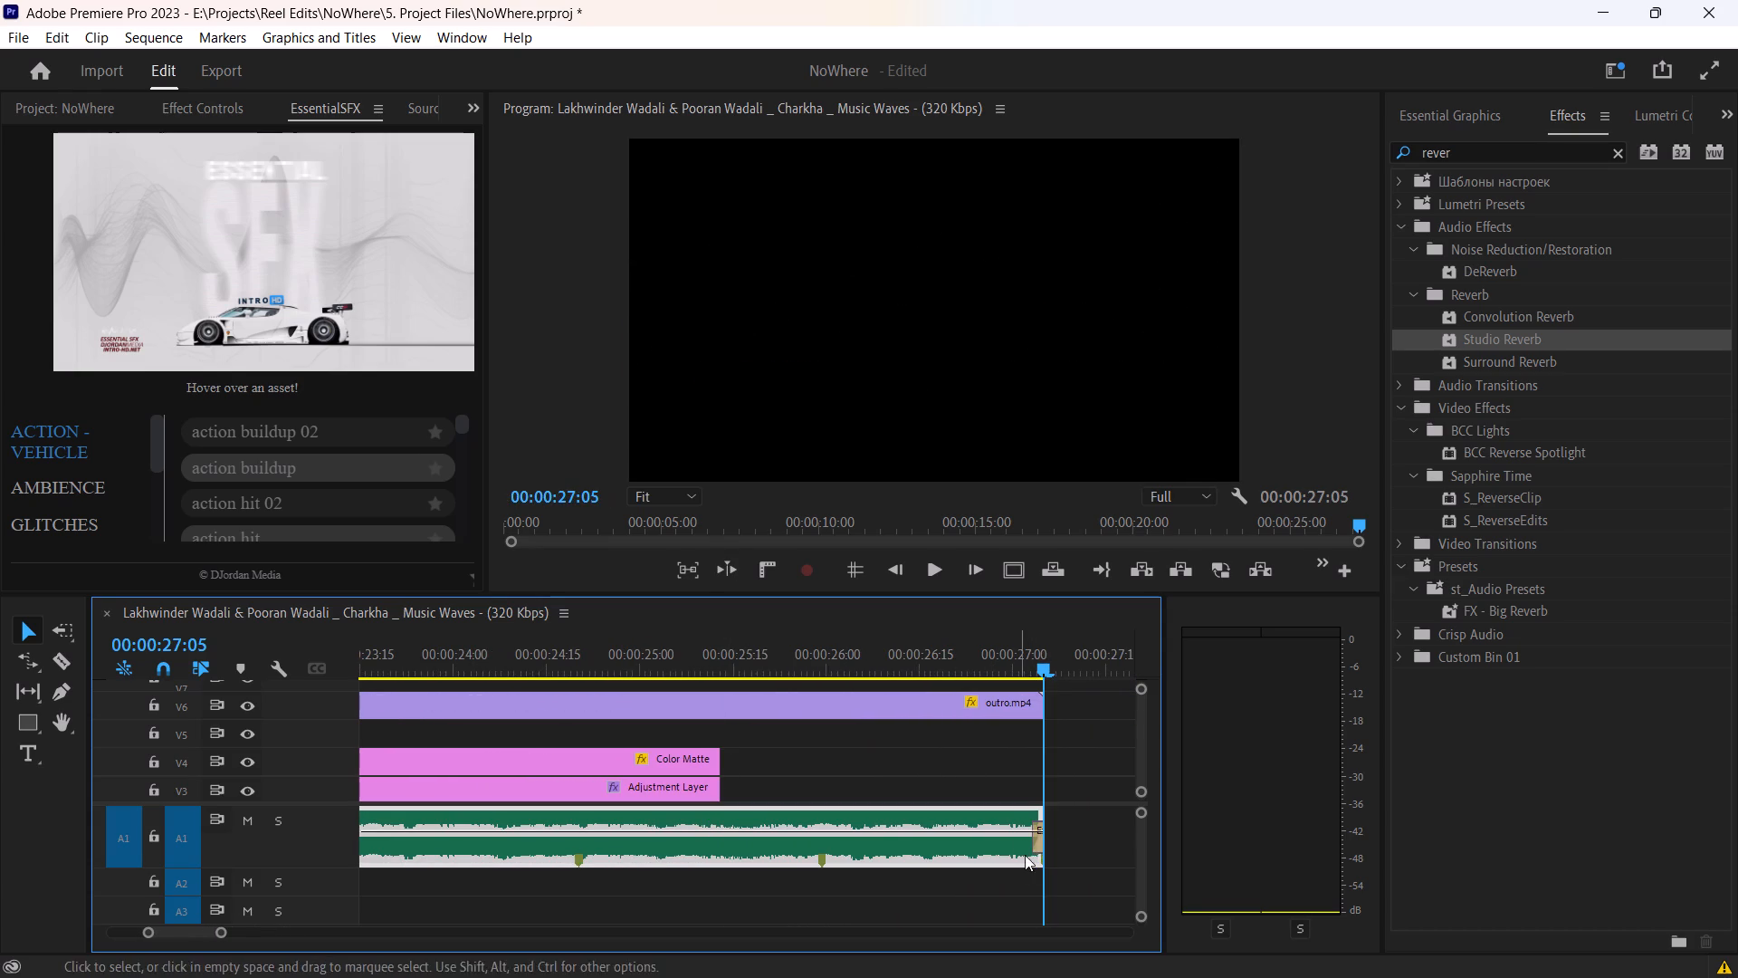
# Lengthen the music's closing Exponential Fade so it starts at the marker near 00:00:26:00, and play back the ending.
pyautogui.click(1030, 844)
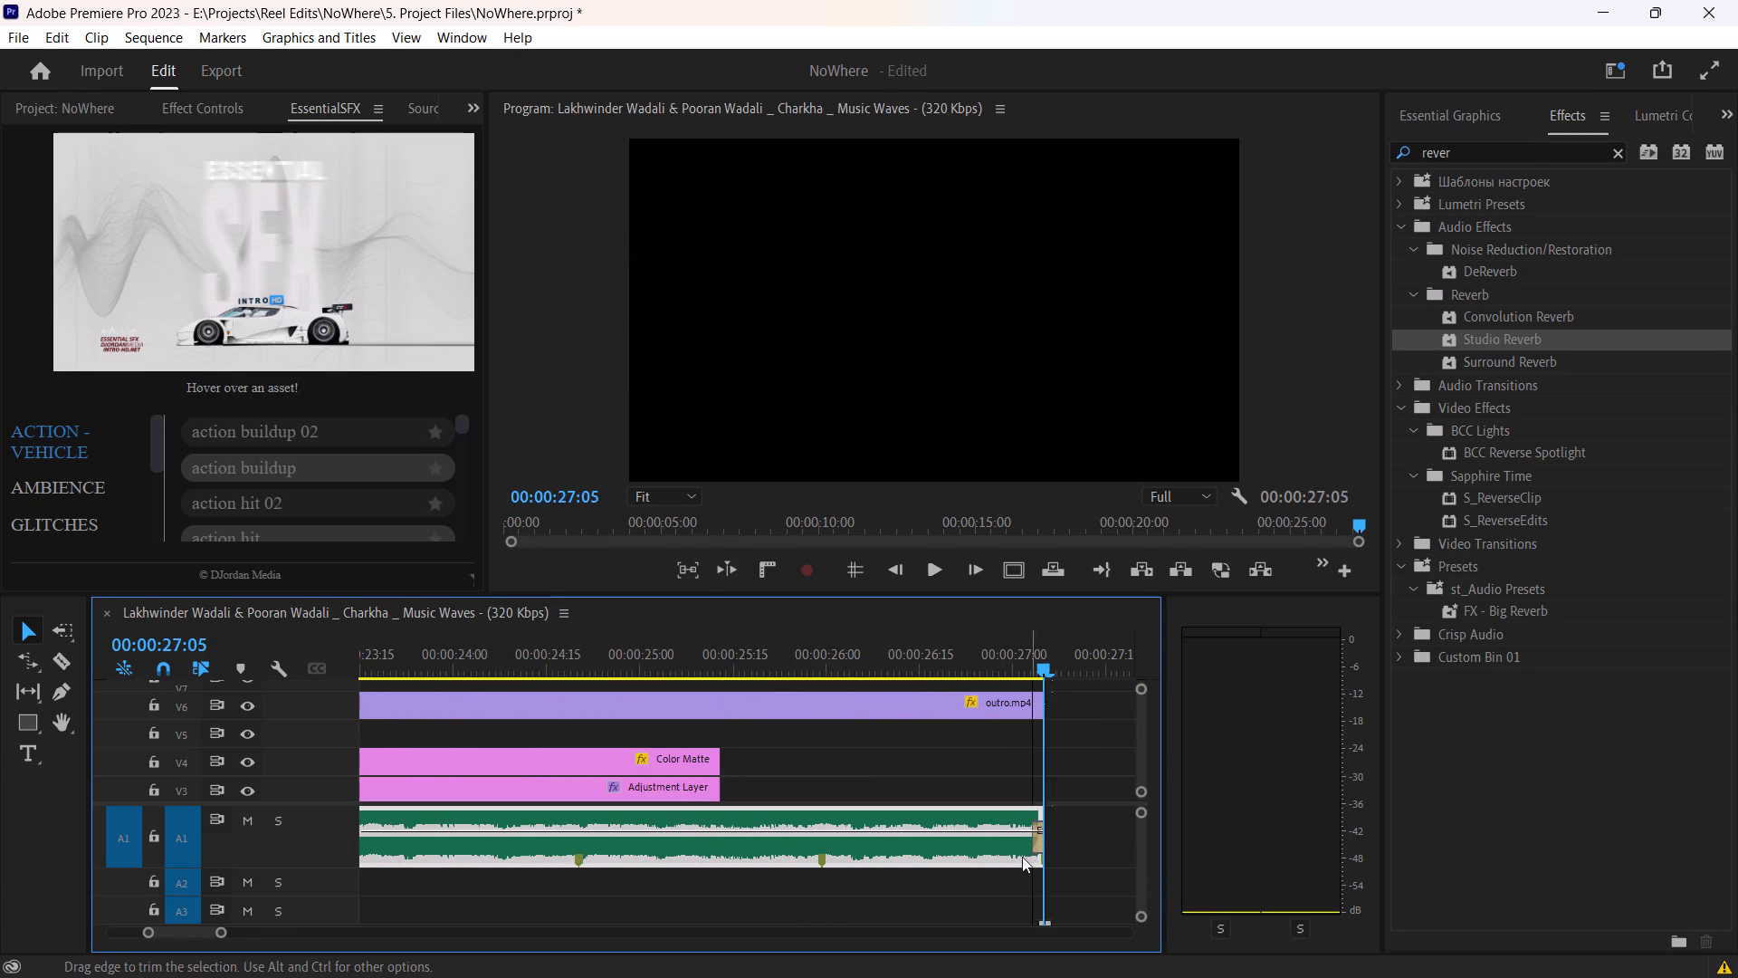
pyautogui.click(1017, 855)
pyautogui.click(1037, 843)
pyautogui.moveTo(1032, 843); pyautogui.dragTo(821, 846)
pyautogui.click(707, 673)
pyautogui.press('space')
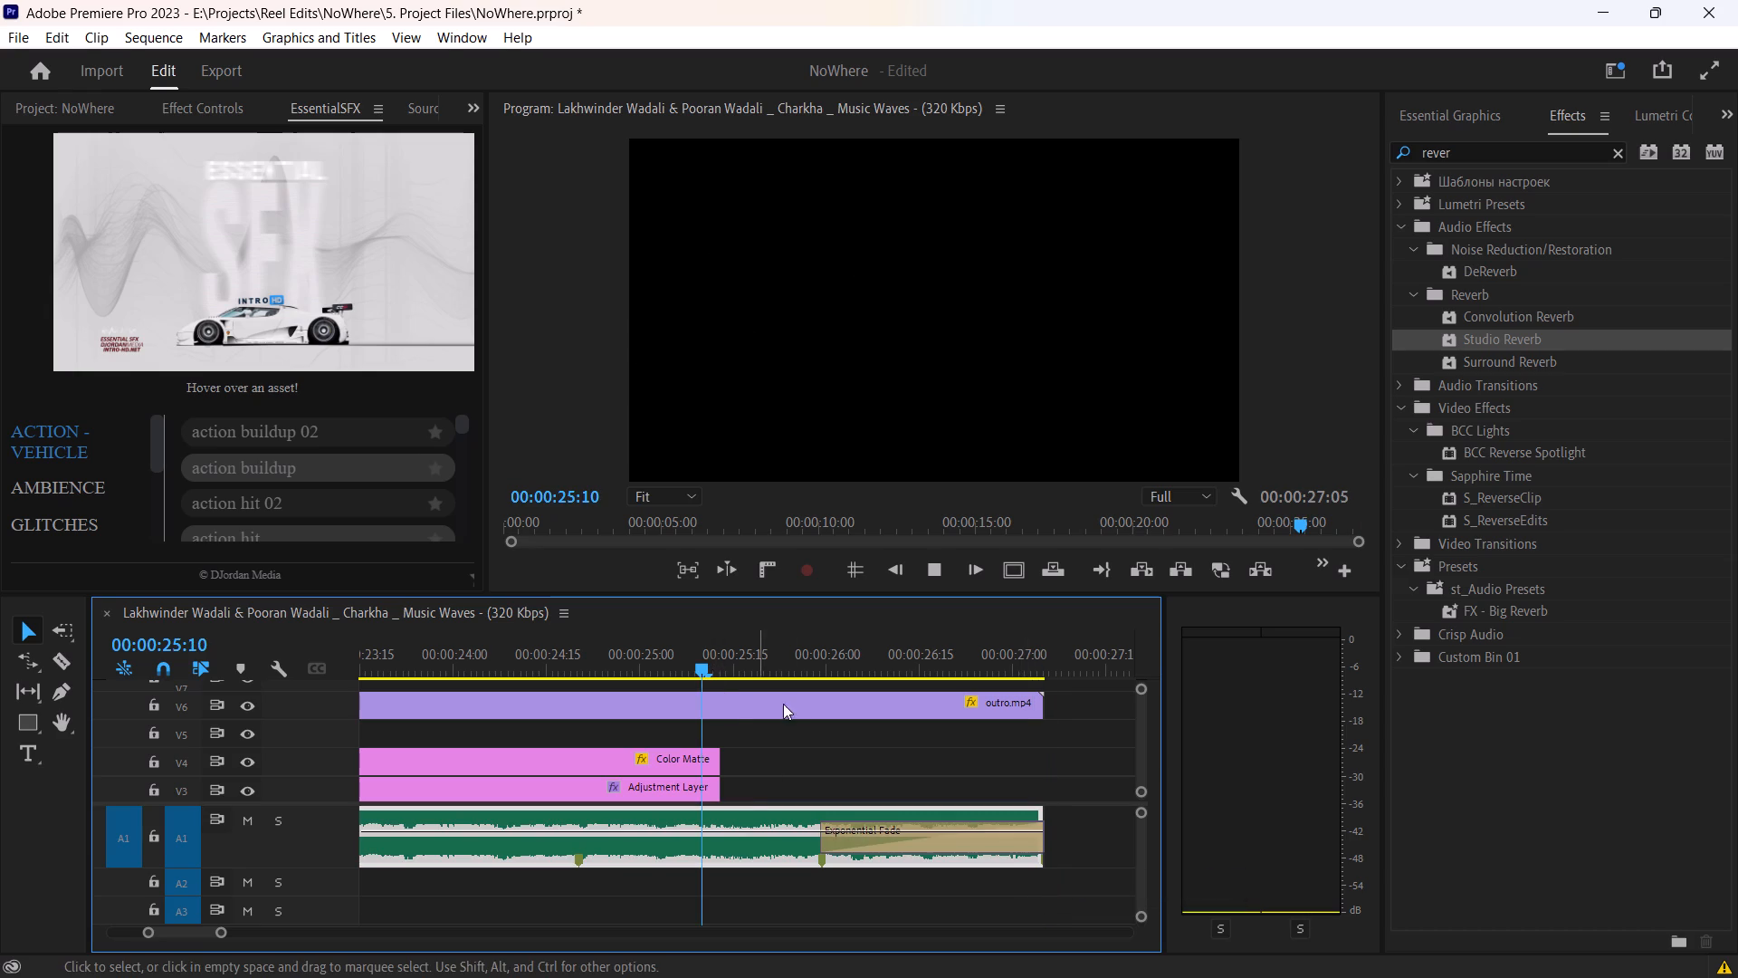
pyautogui.keyDown('alt'); pyautogui.scroll(-5, 820, 761); pyautogui.keyUp('alt')
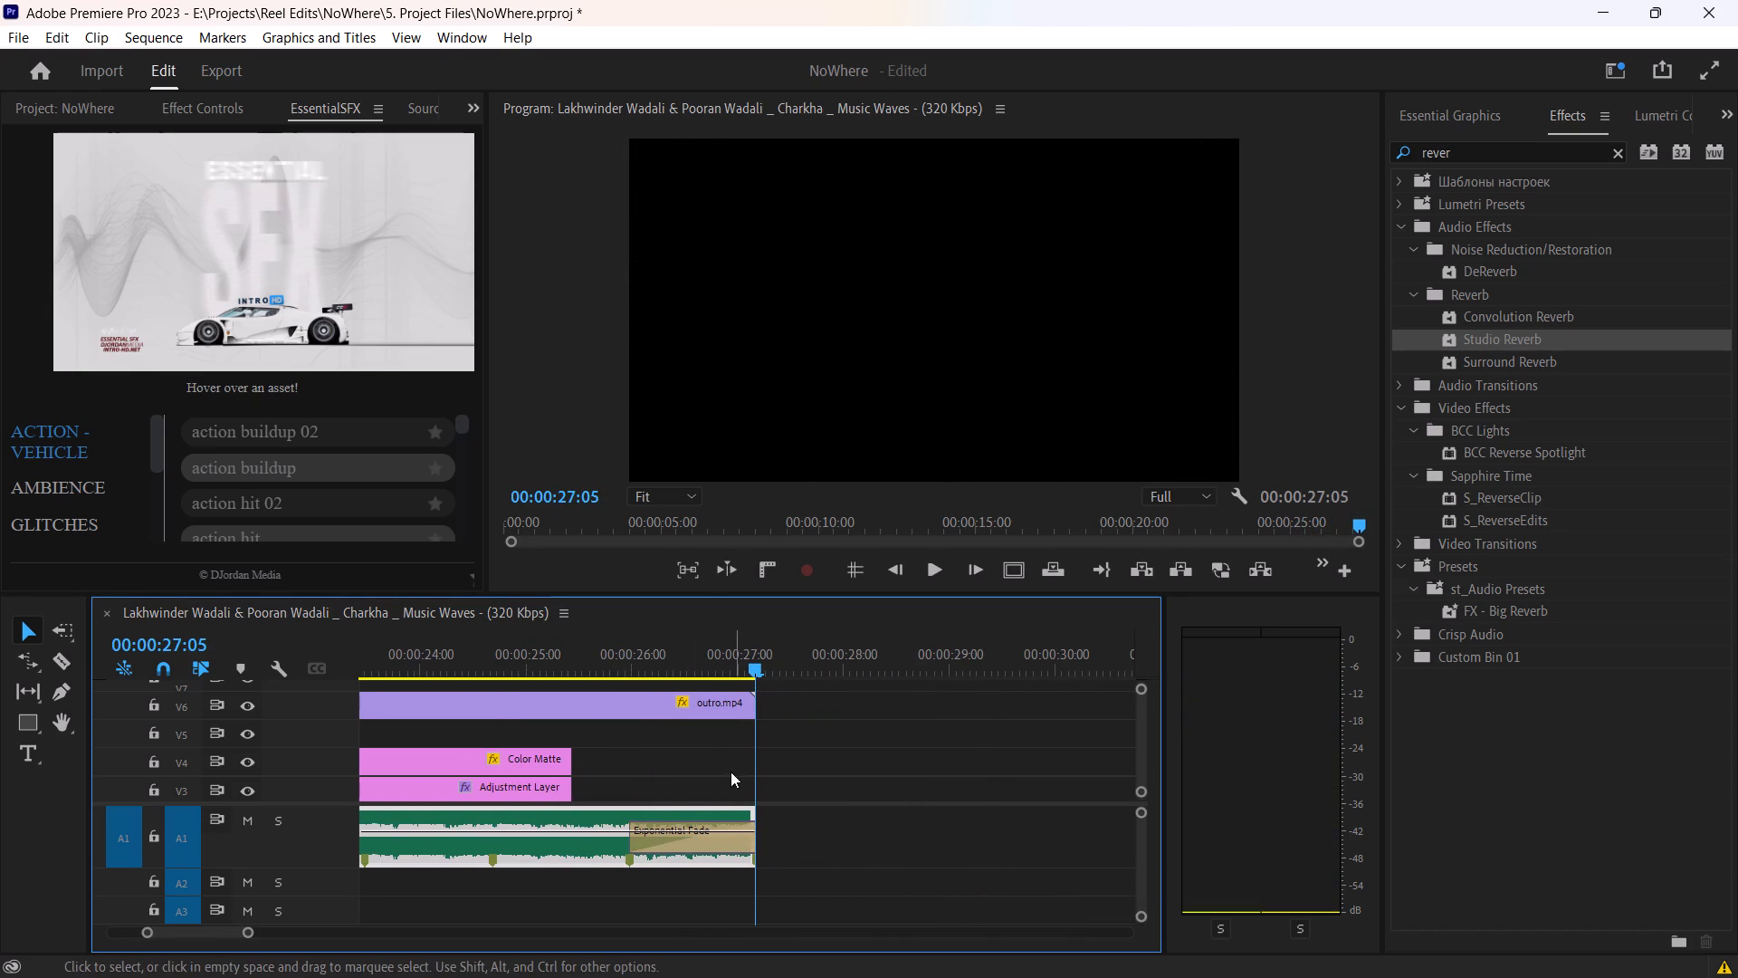
# Play the sequence from the beginning through the first half to review the title, shots and subtitles.
pyautogui.moveTo(656, 666); pyautogui.dragTo(766, 659)
pyautogui.hotkey('shift', 'space')
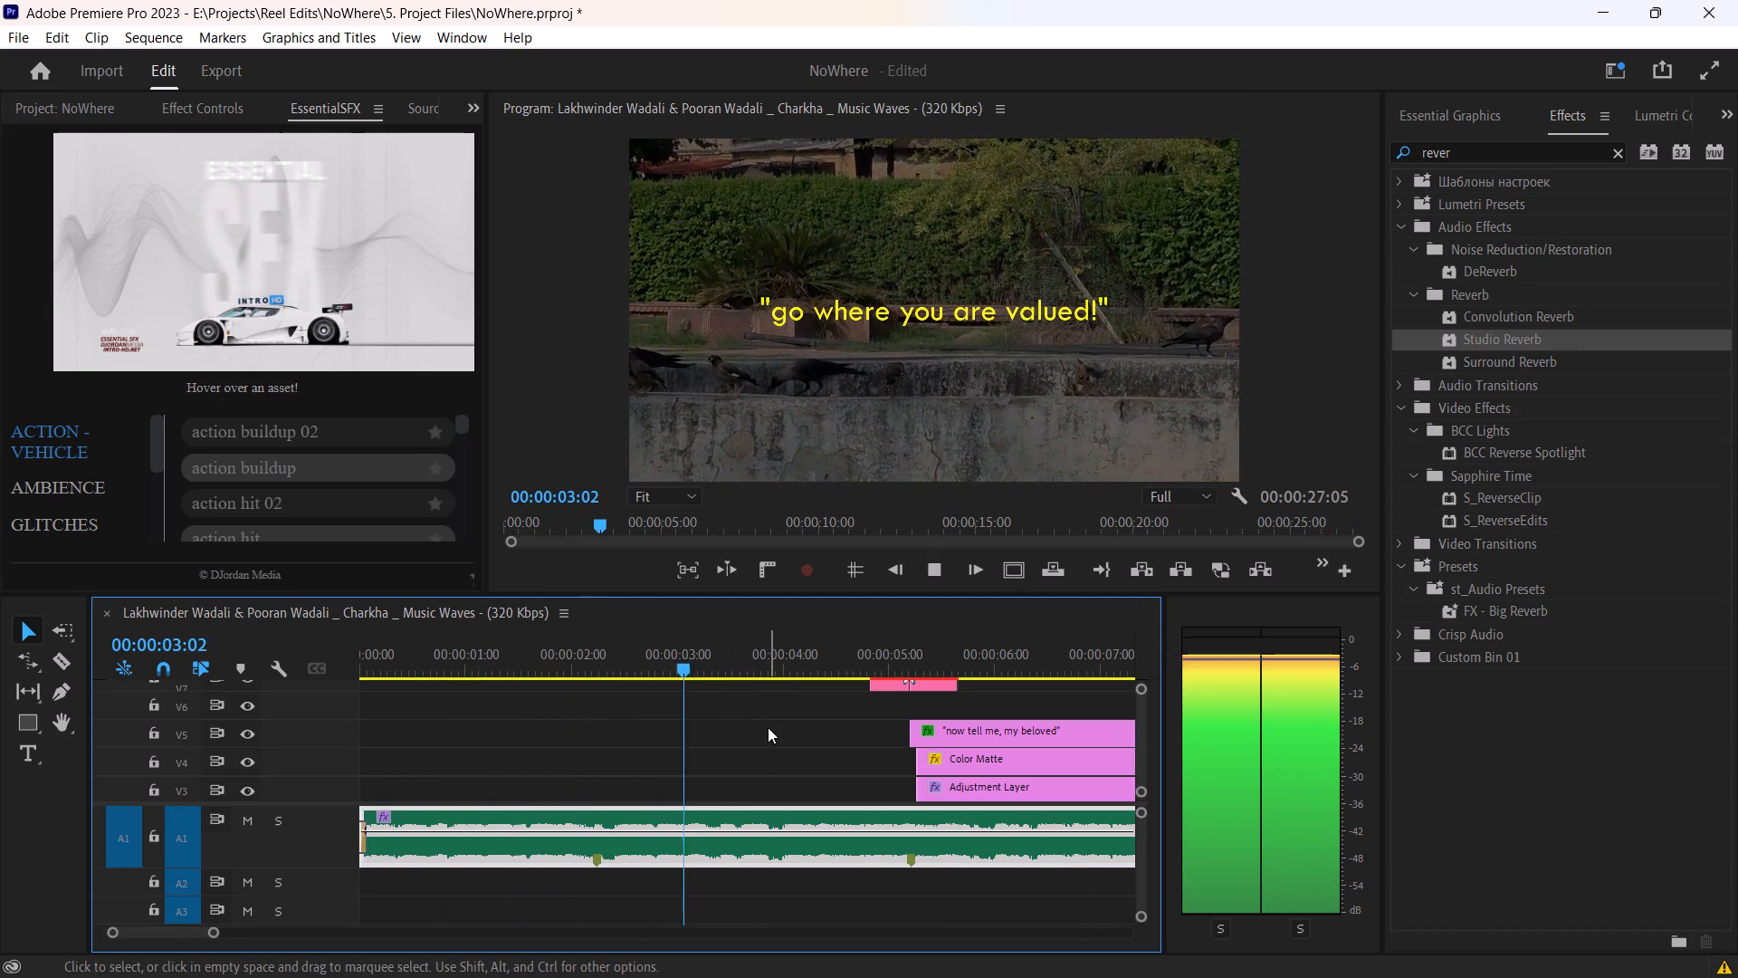
pyautogui.keyDown('ctrl'); pyautogui.scroll(-2, 769, 739); pyautogui.keyUp('ctrl')
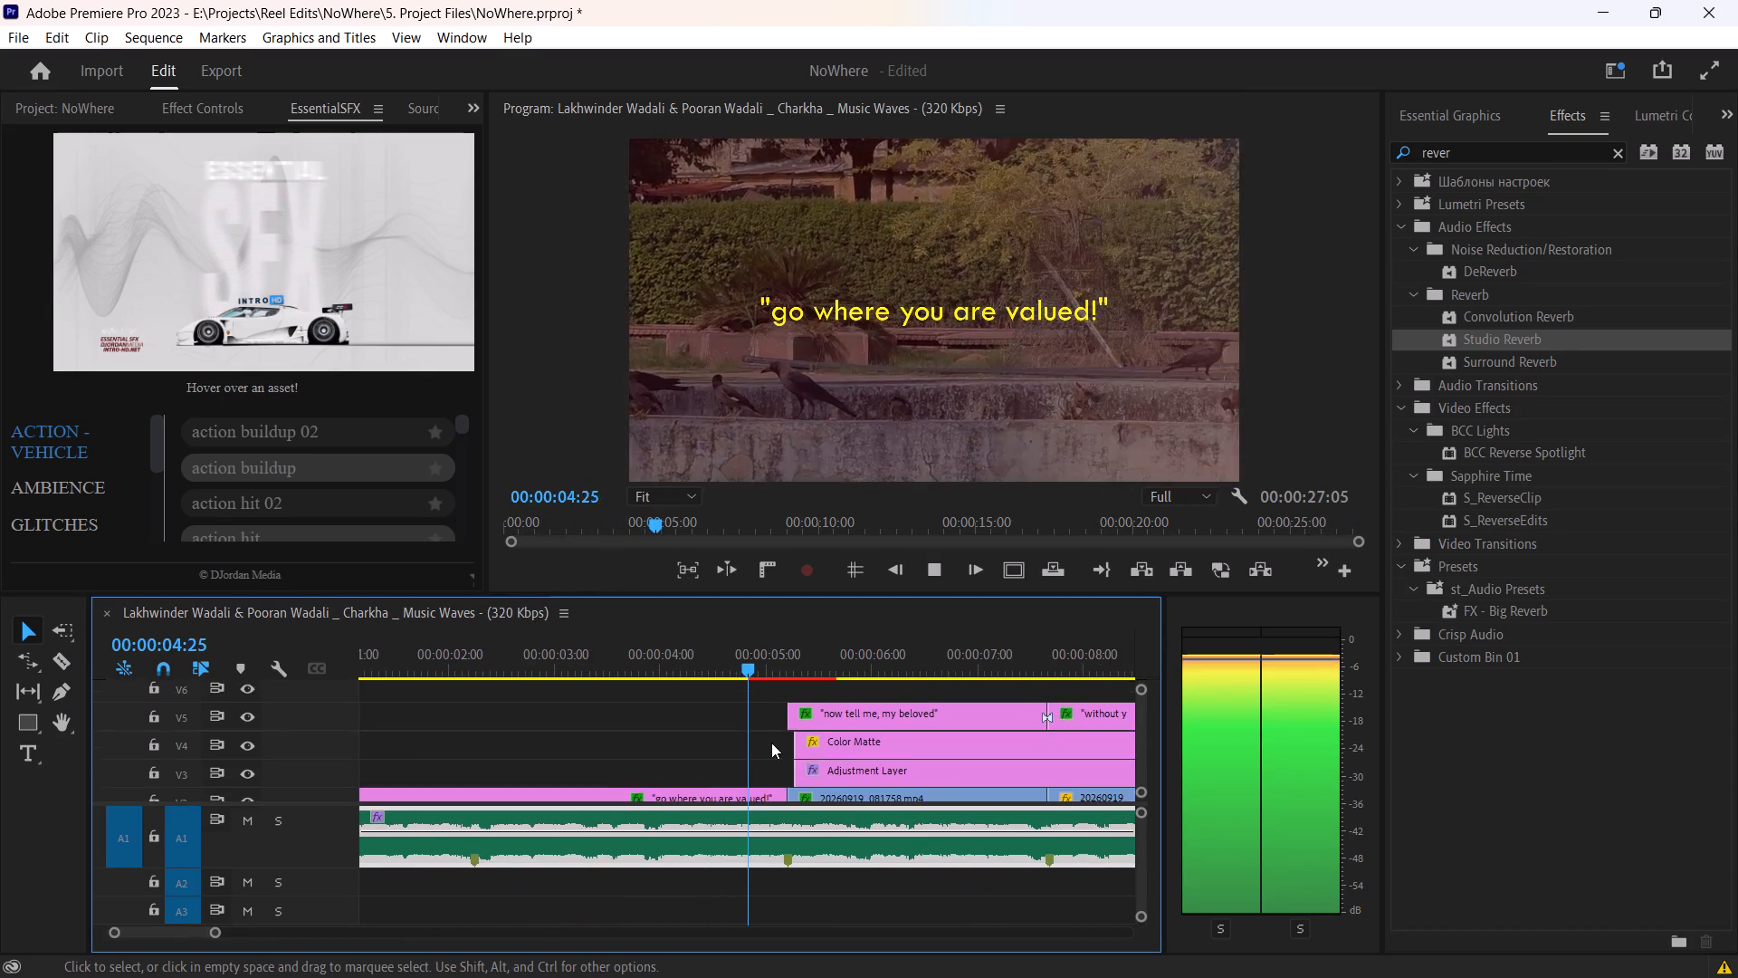
pyautogui.keyDown('alt'); pyautogui.scroll(-5, 770, 743); pyautogui.keyUp('alt')
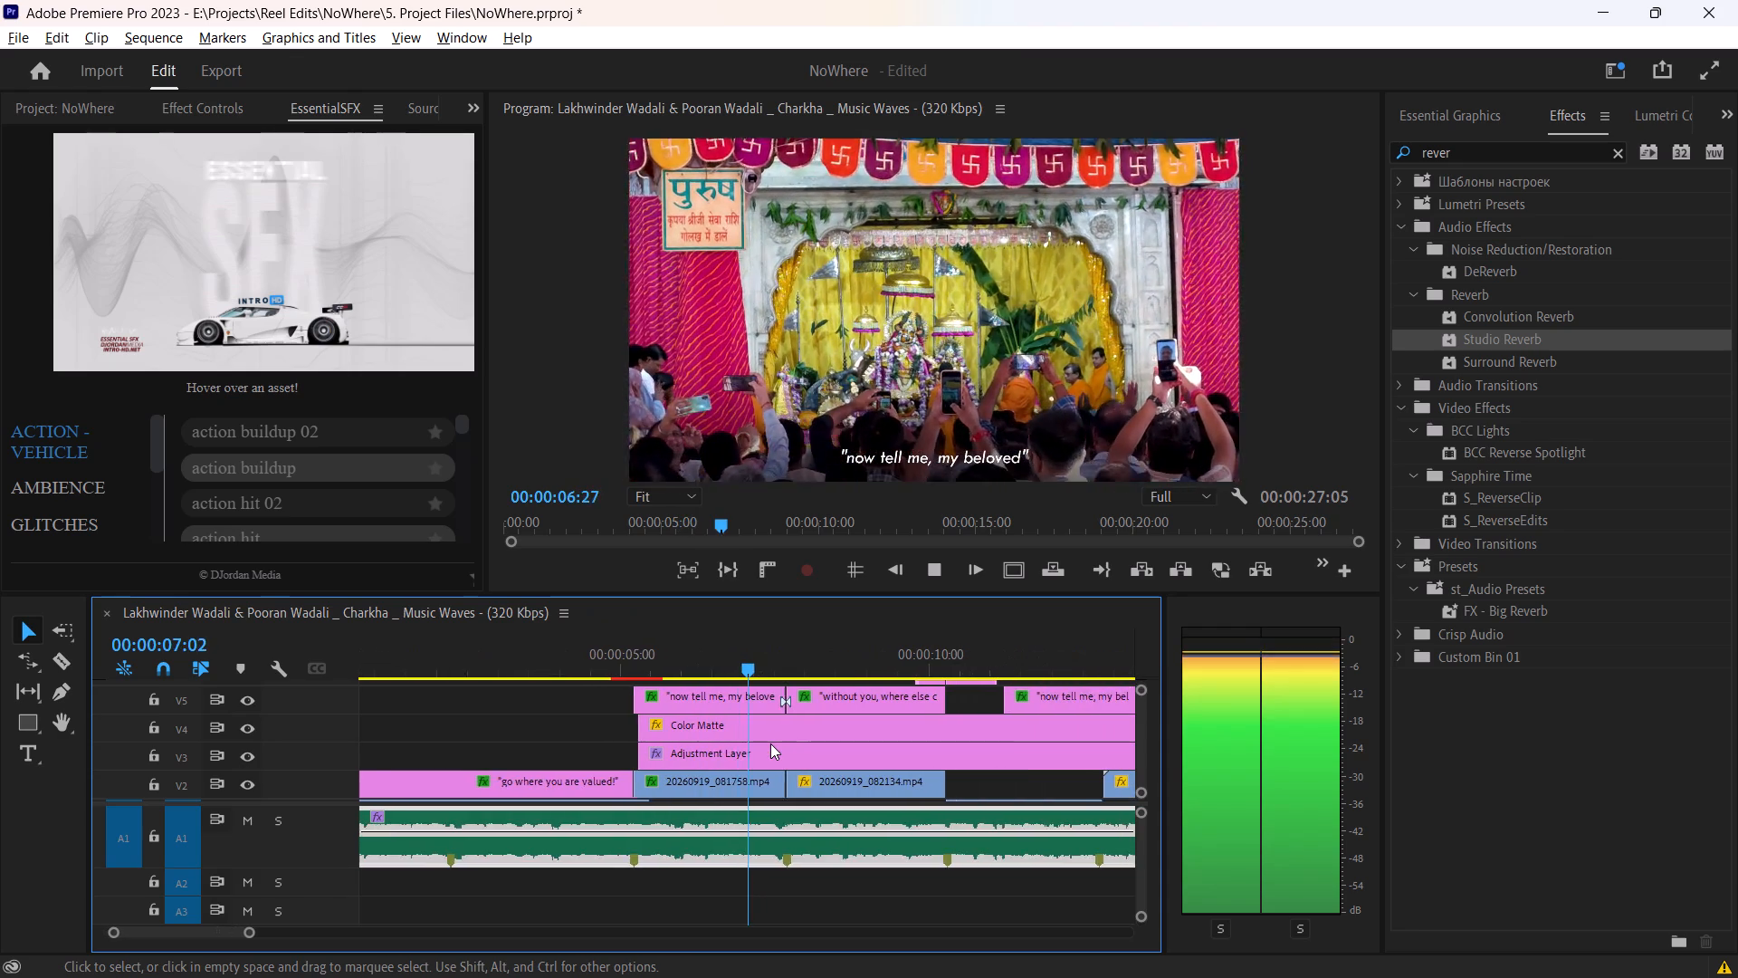
pyautogui.keyDown('alt'); pyautogui.scroll(-4, 770, 743); pyautogui.keyUp('alt')
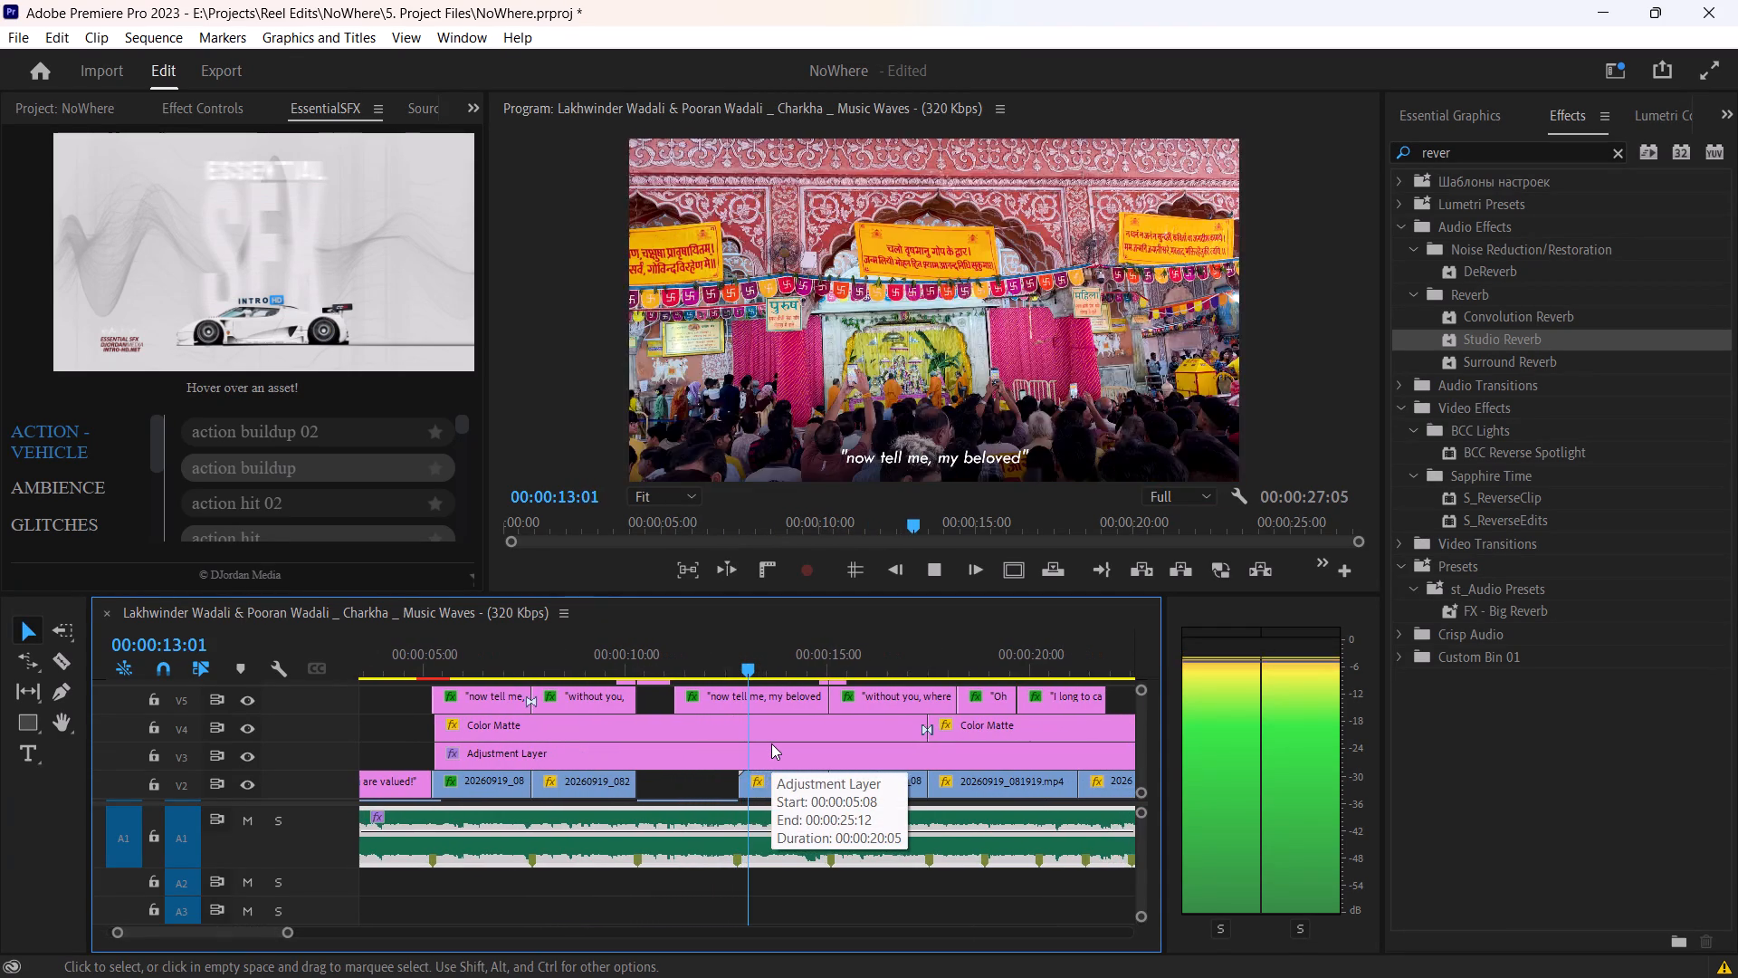
pyautogui.press('space')
# Grade the V1 crowd clip at 00:00:11:12 in Lumetri Color: exposure 1.4, highlights 37.6, shadows -19.1, contrast -6.4, blacks 10.6.
pyautogui.scroll(3, 699, 757)
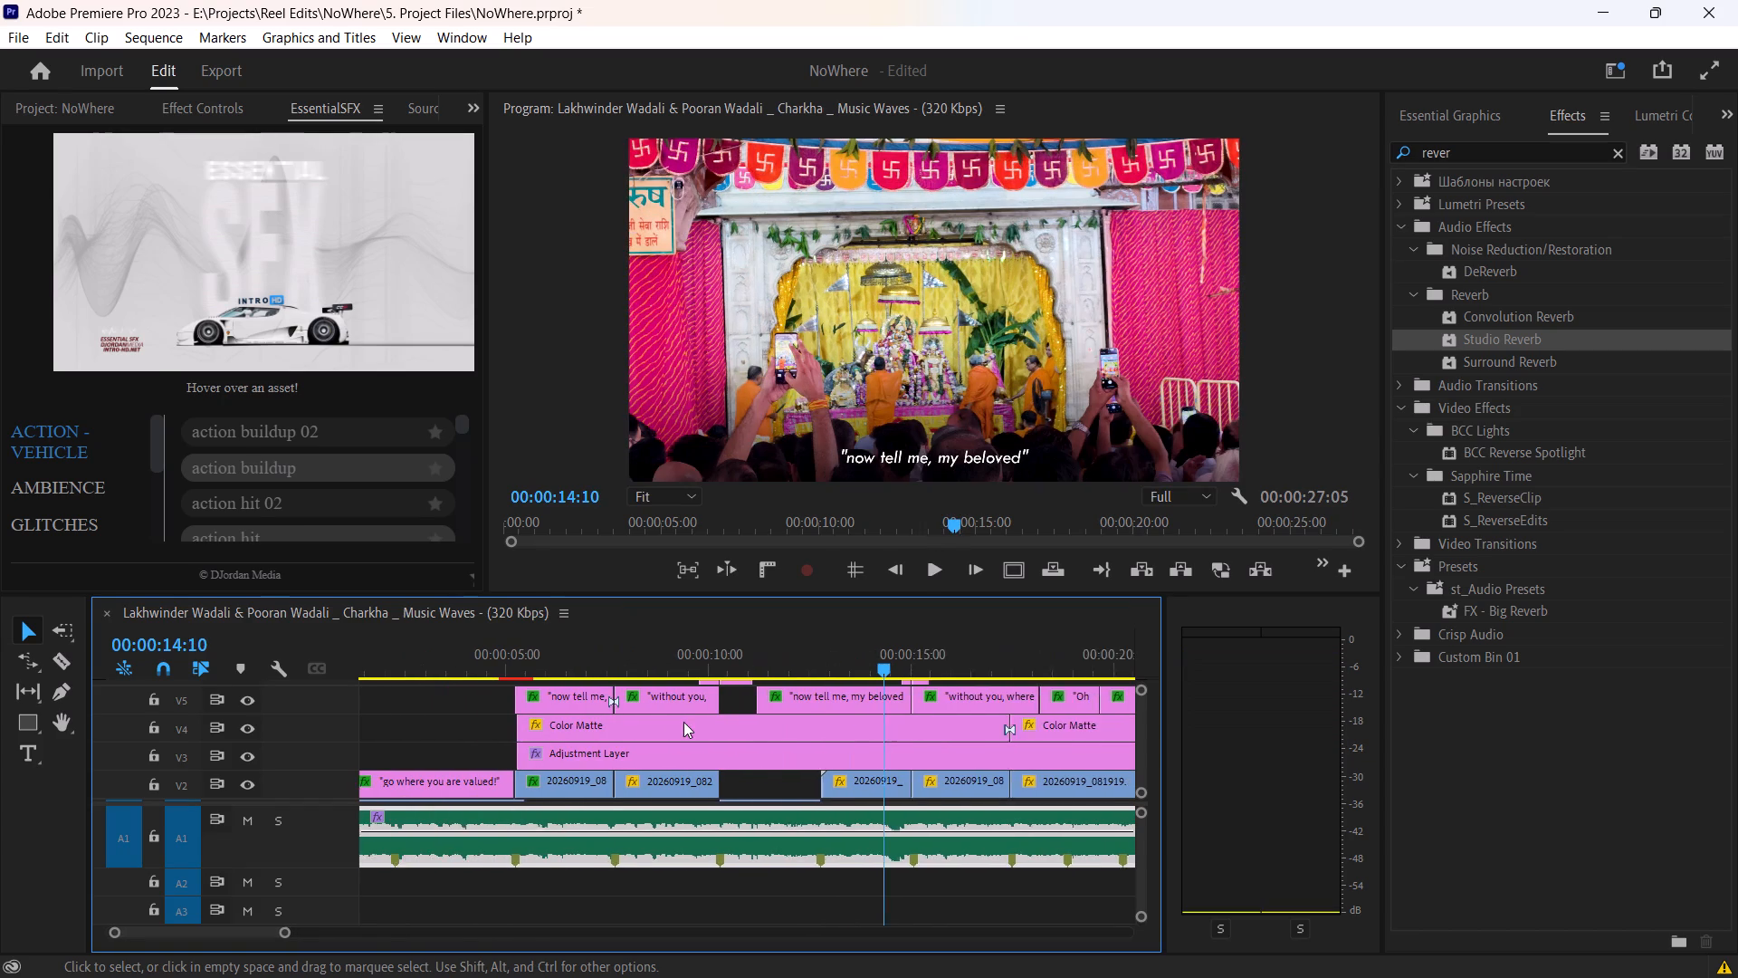
pyautogui.scroll(2, 683, 722)
pyautogui.keyDown('ctrl'); pyautogui.scroll(-4, 680, 725); pyautogui.keyUp('ctrl')
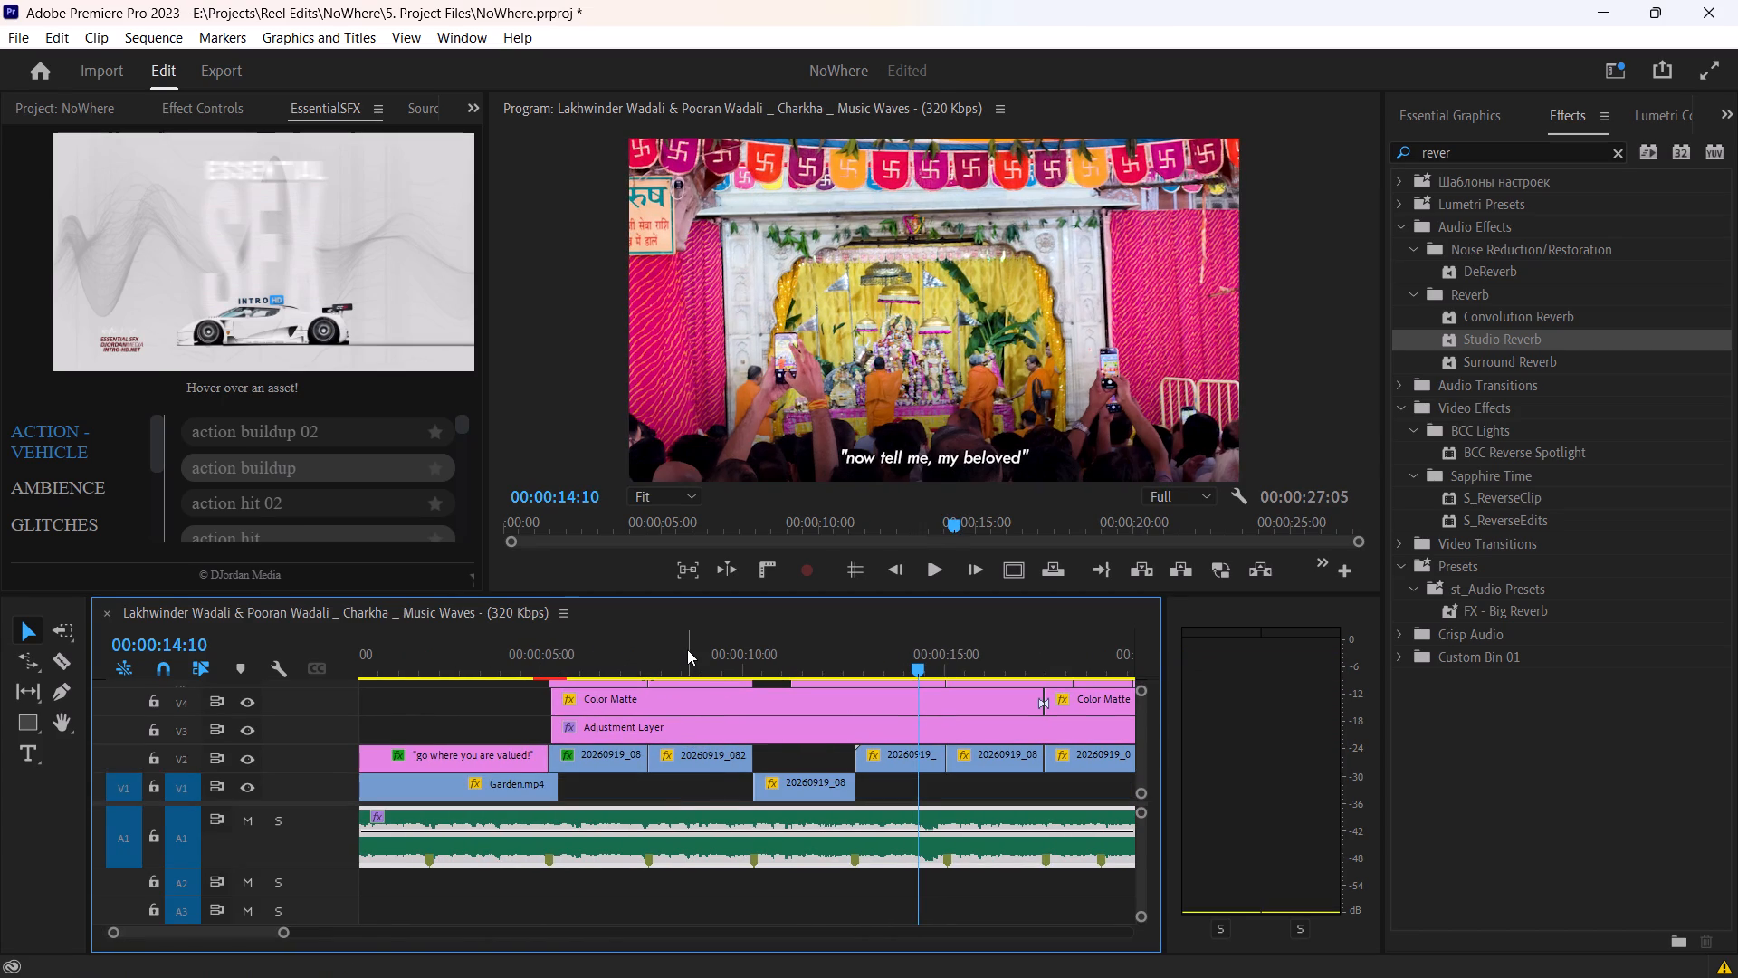
pyautogui.moveTo(687, 649); pyautogui.dragTo(760, 643)
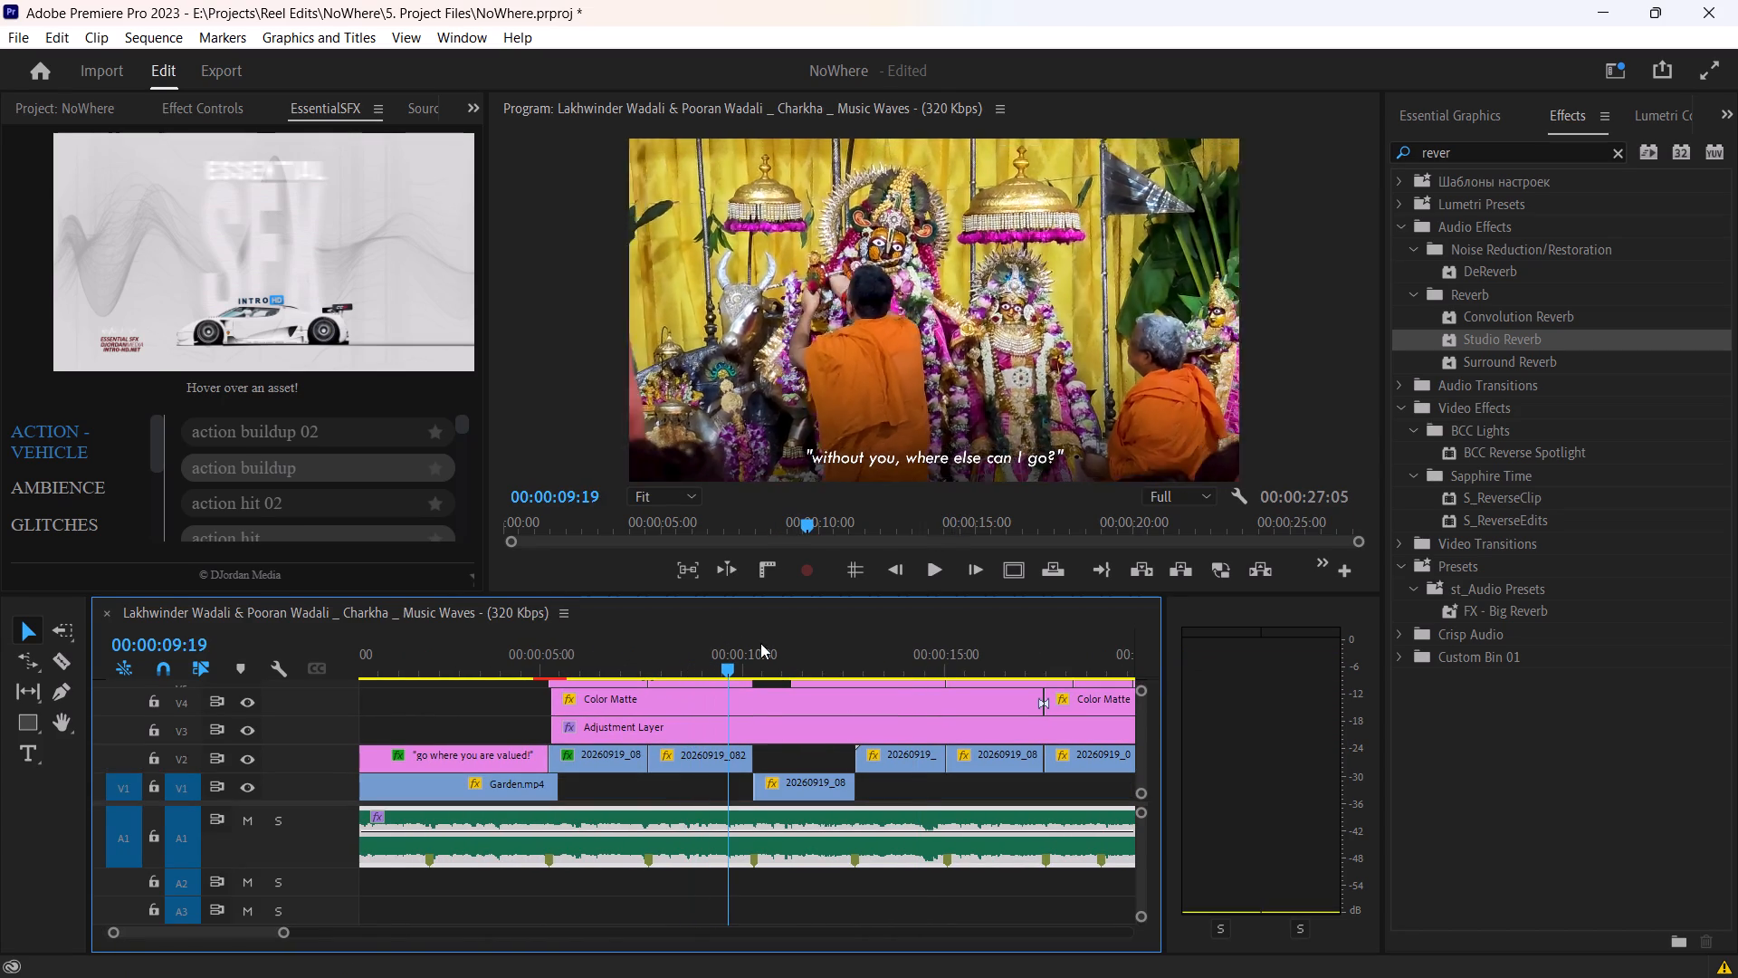
pyautogui.moveTo(760, 643); pyautogui.dragTo(802, 649)
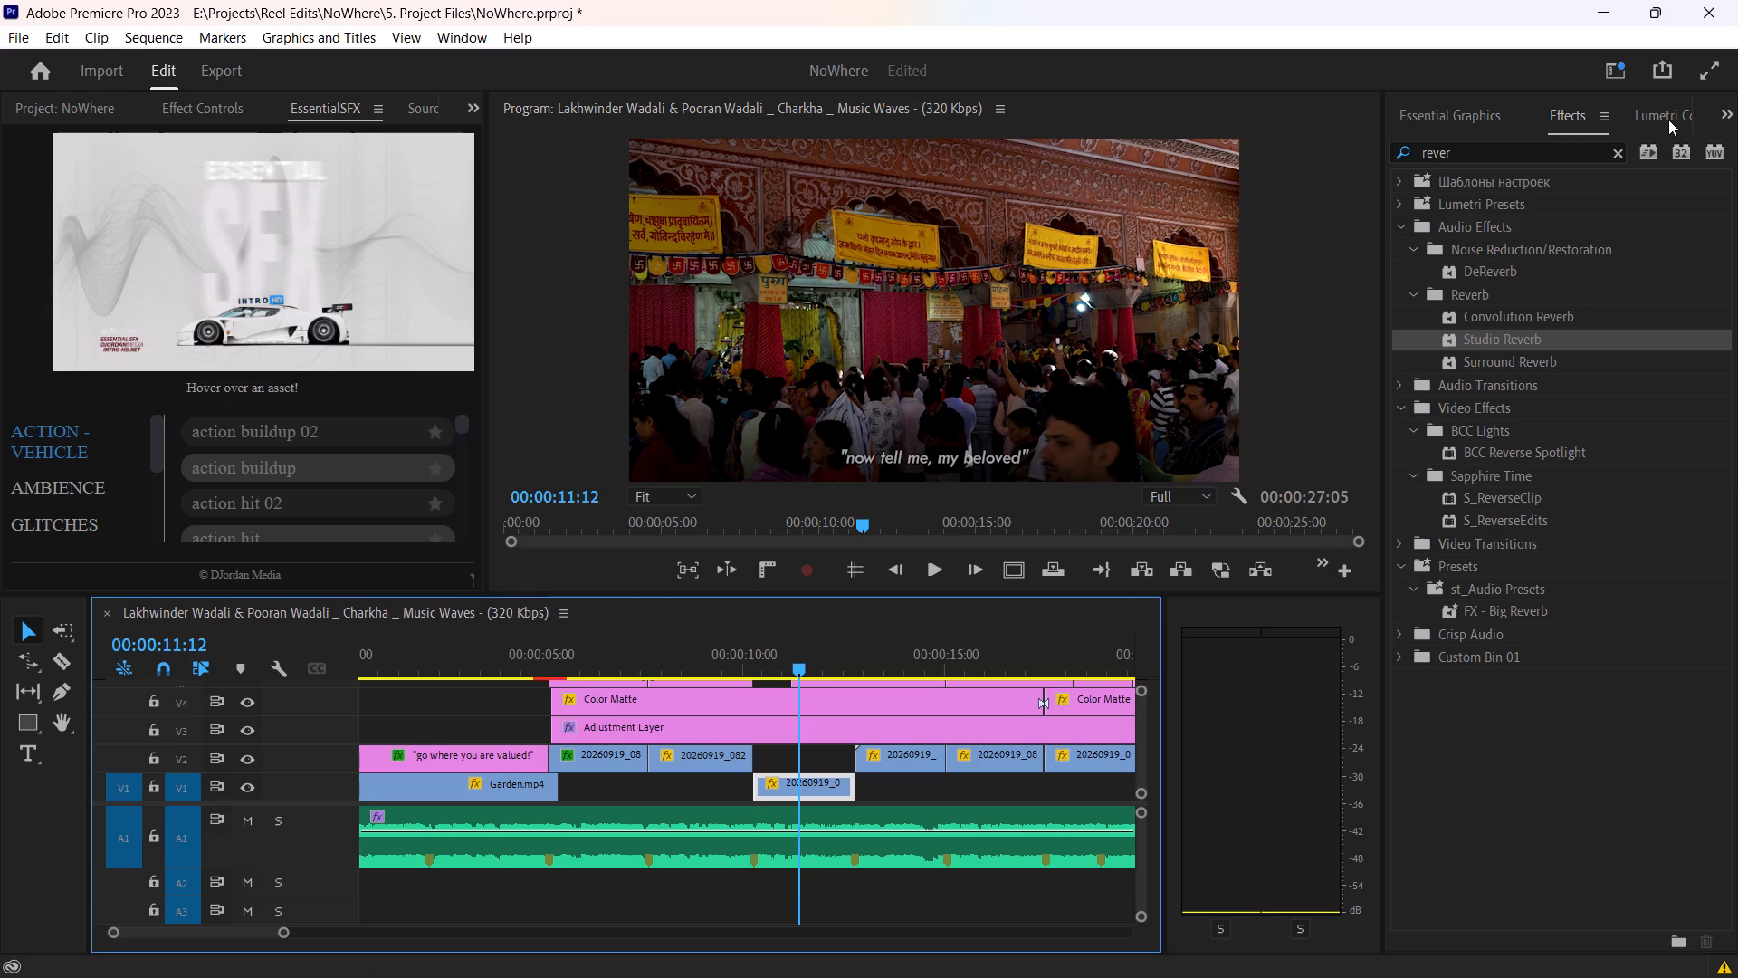
pyautogui.click(1668, 120)
pyautogui.moveTo(1596, 553); pyautogui.dragTo(1605, 552)
pyautogui.moveTo(1589, 608); pyautogui.dragTo(1608, 608)
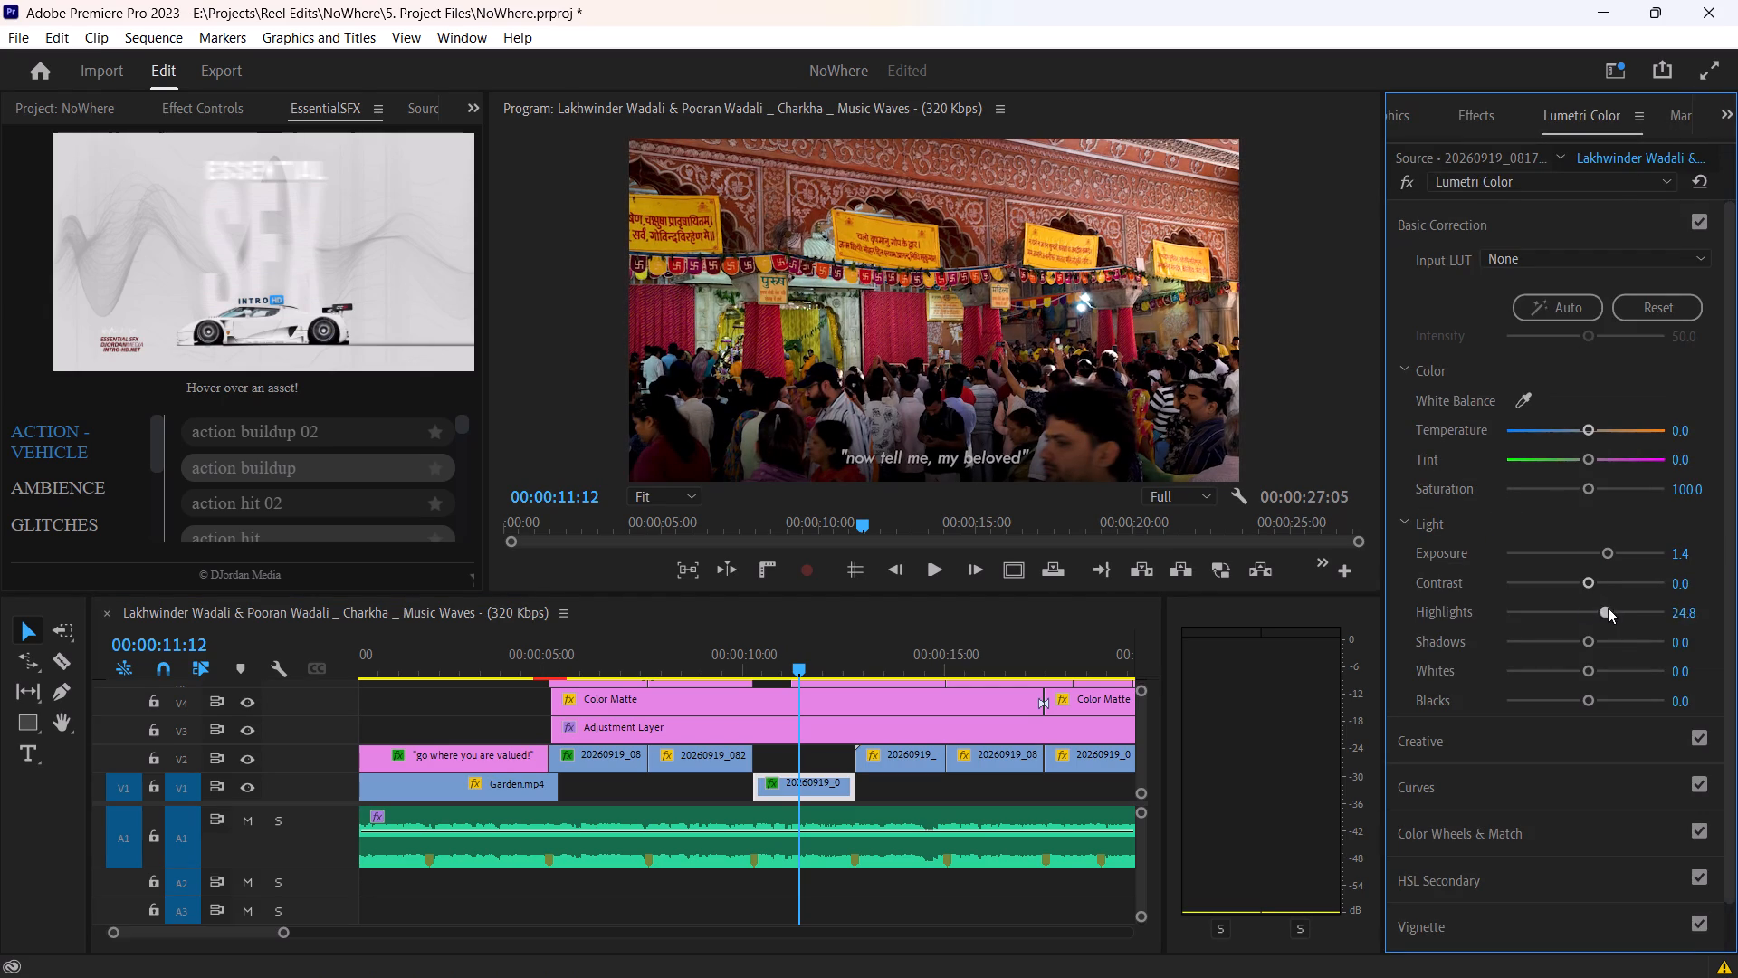
pyautogui.moveTo(1608, 608); pyautogui.dragTo(1613, 608)
pyautogui.moveTo(1593, 642); pyautogui.dragTo(1568, 647)
pyautogui.moveTo(1590, 580); pyautogui.dragTo(1579, 586)
pyautogui.click(1587, 695)
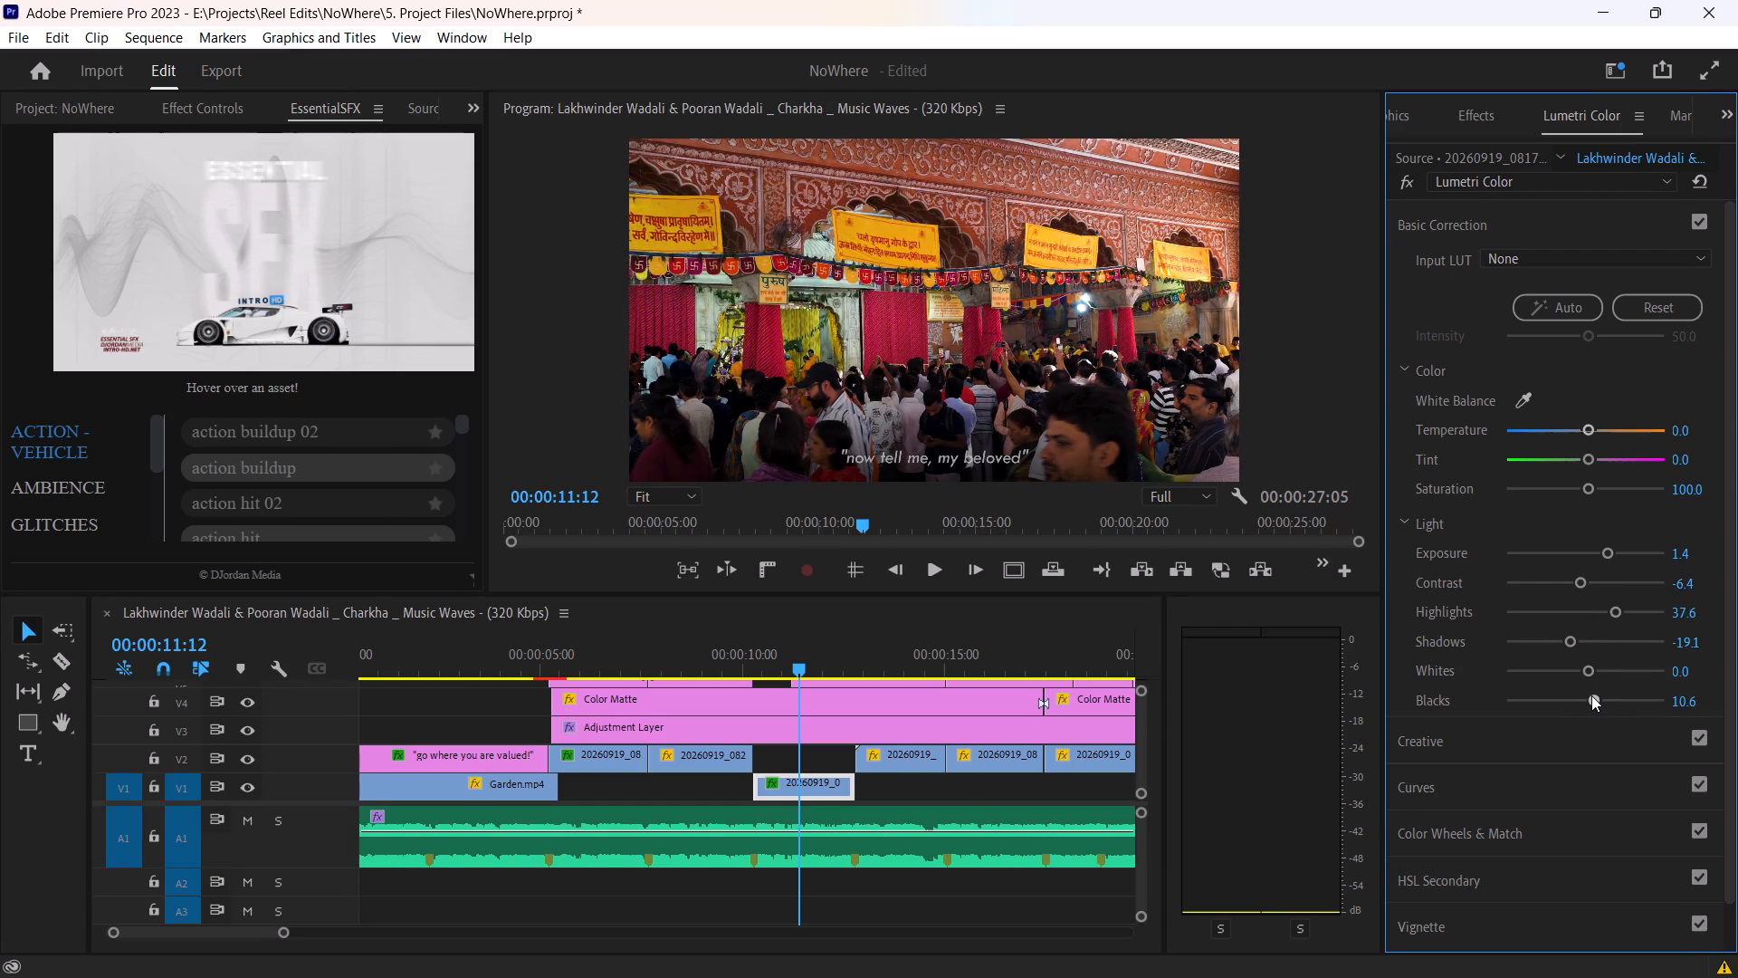
# Refine the V1 crowd clip's grade by setting shadows to 5.0 and contrast to 2.1.
pyautogui.moveTo(1580, 633); pyautogui.dragTo(1602, 645)
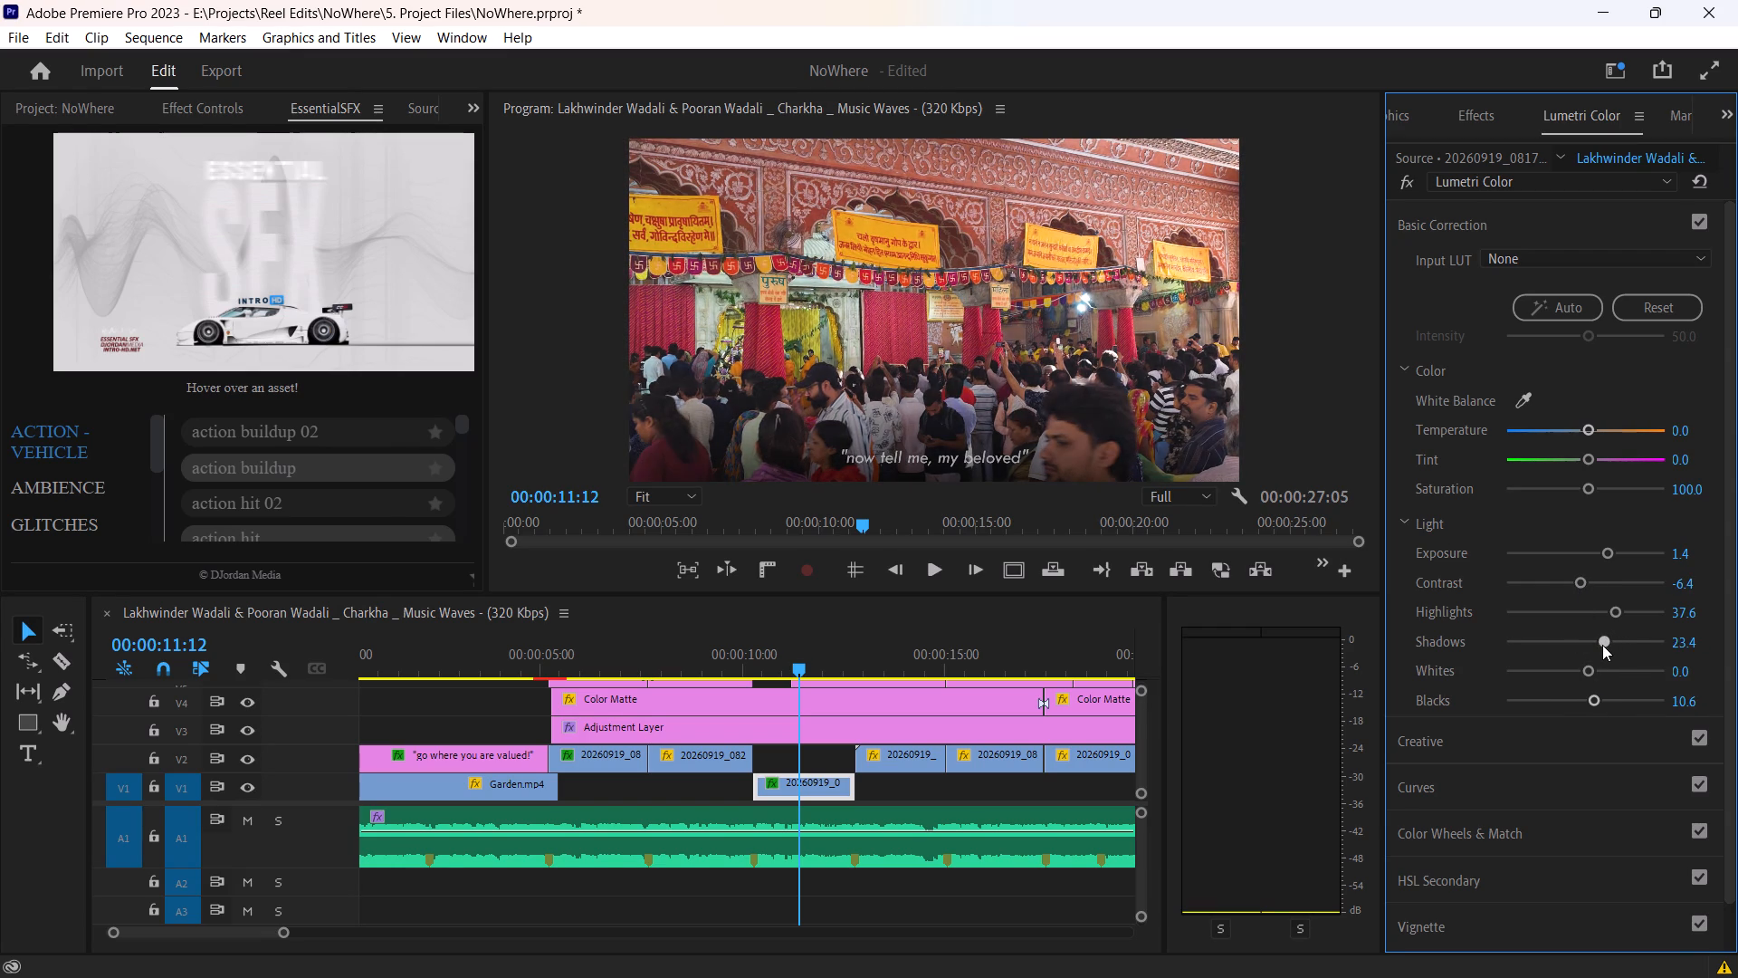
pyautogui.moveTo(1602, 645); pyautogui.dragTo(1600, 646)
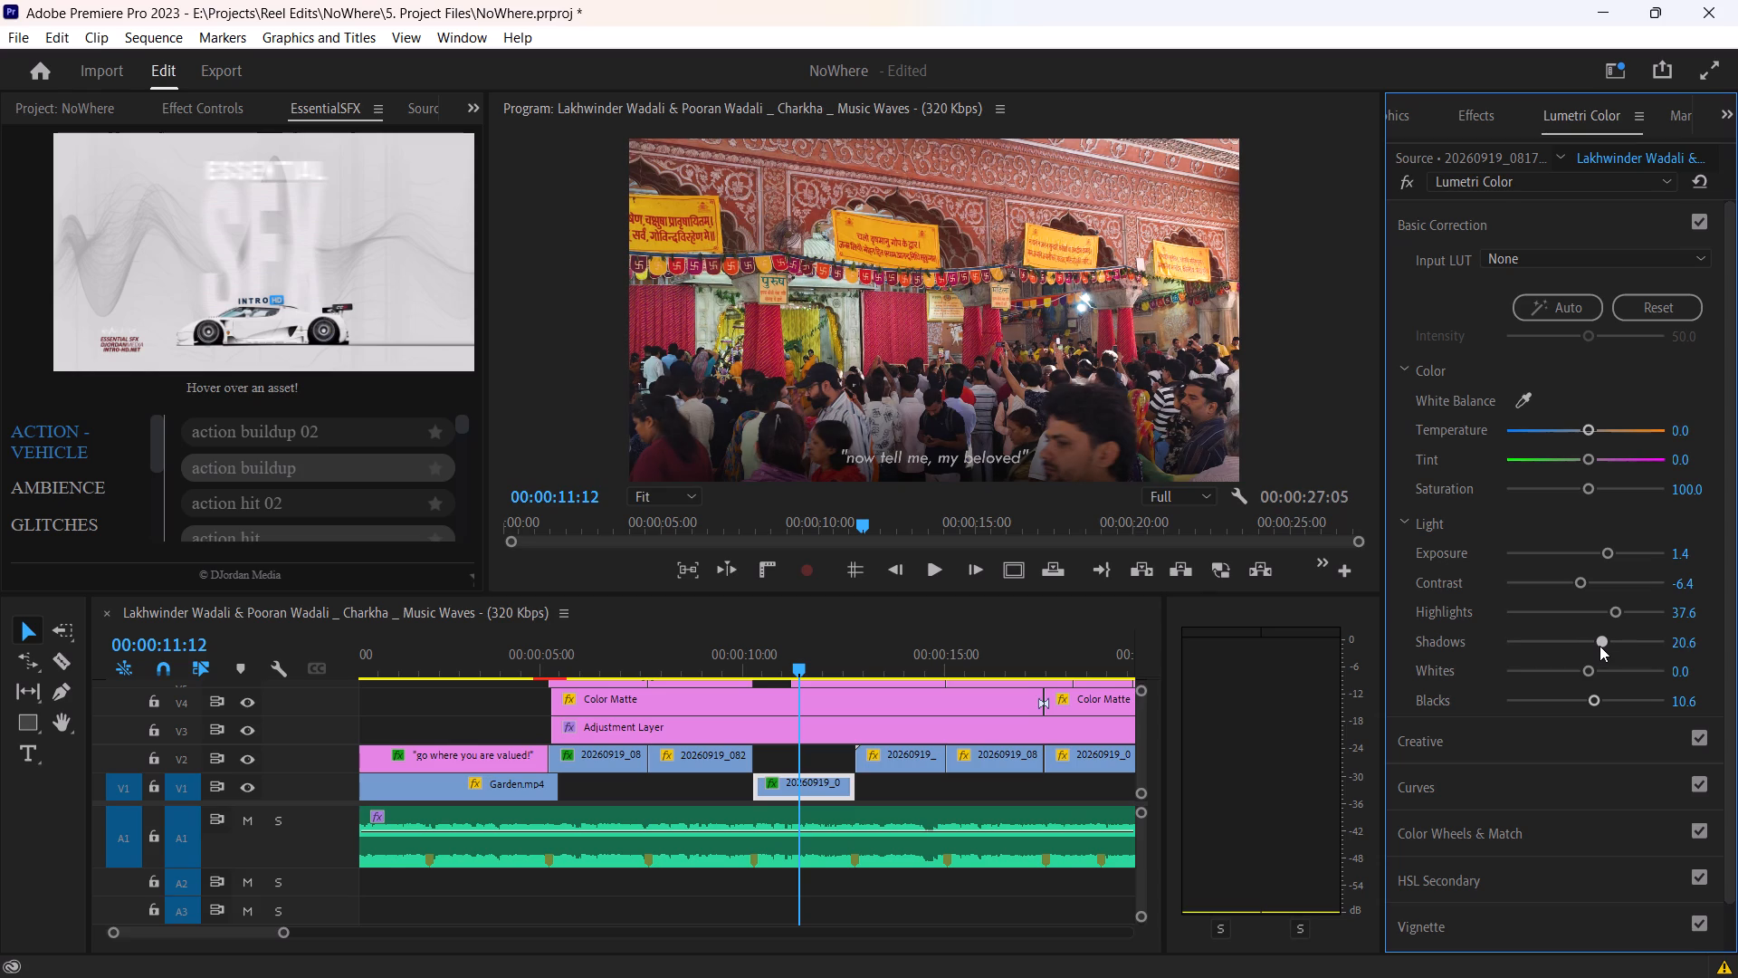
pyautogui.moveTo(1600, 646); pyautogui.dragTo(1587, 652)
pyautogui.press('space')
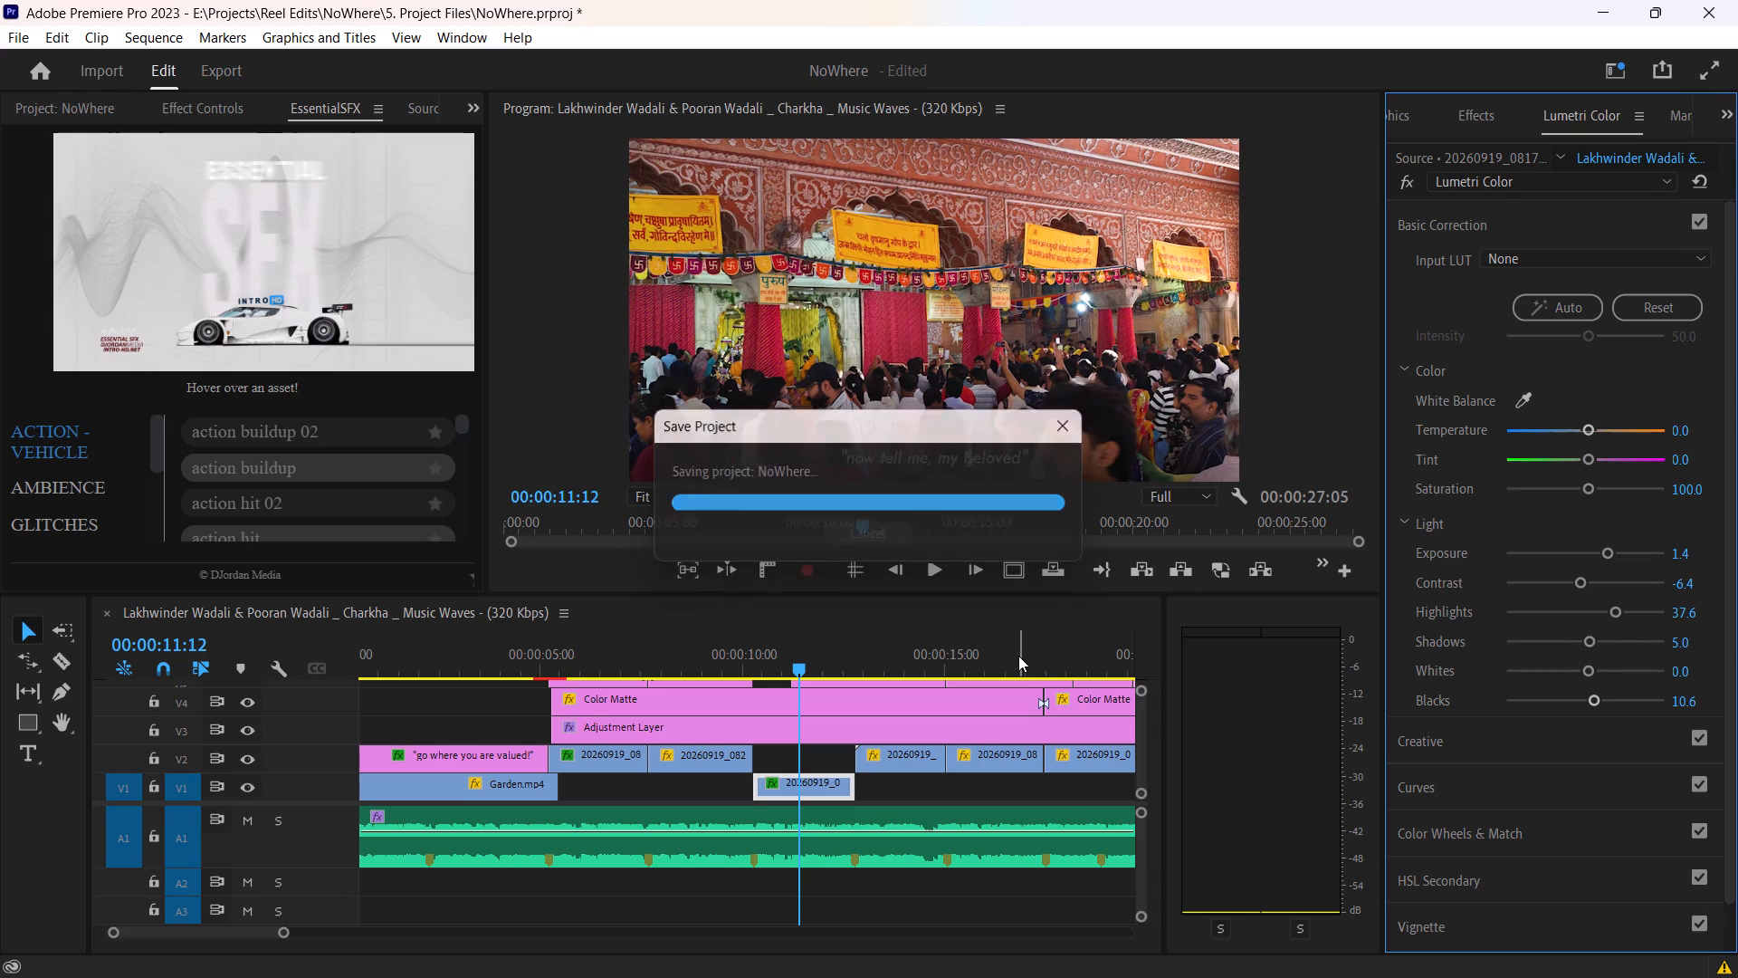
pyautogui.click(1585, 584)
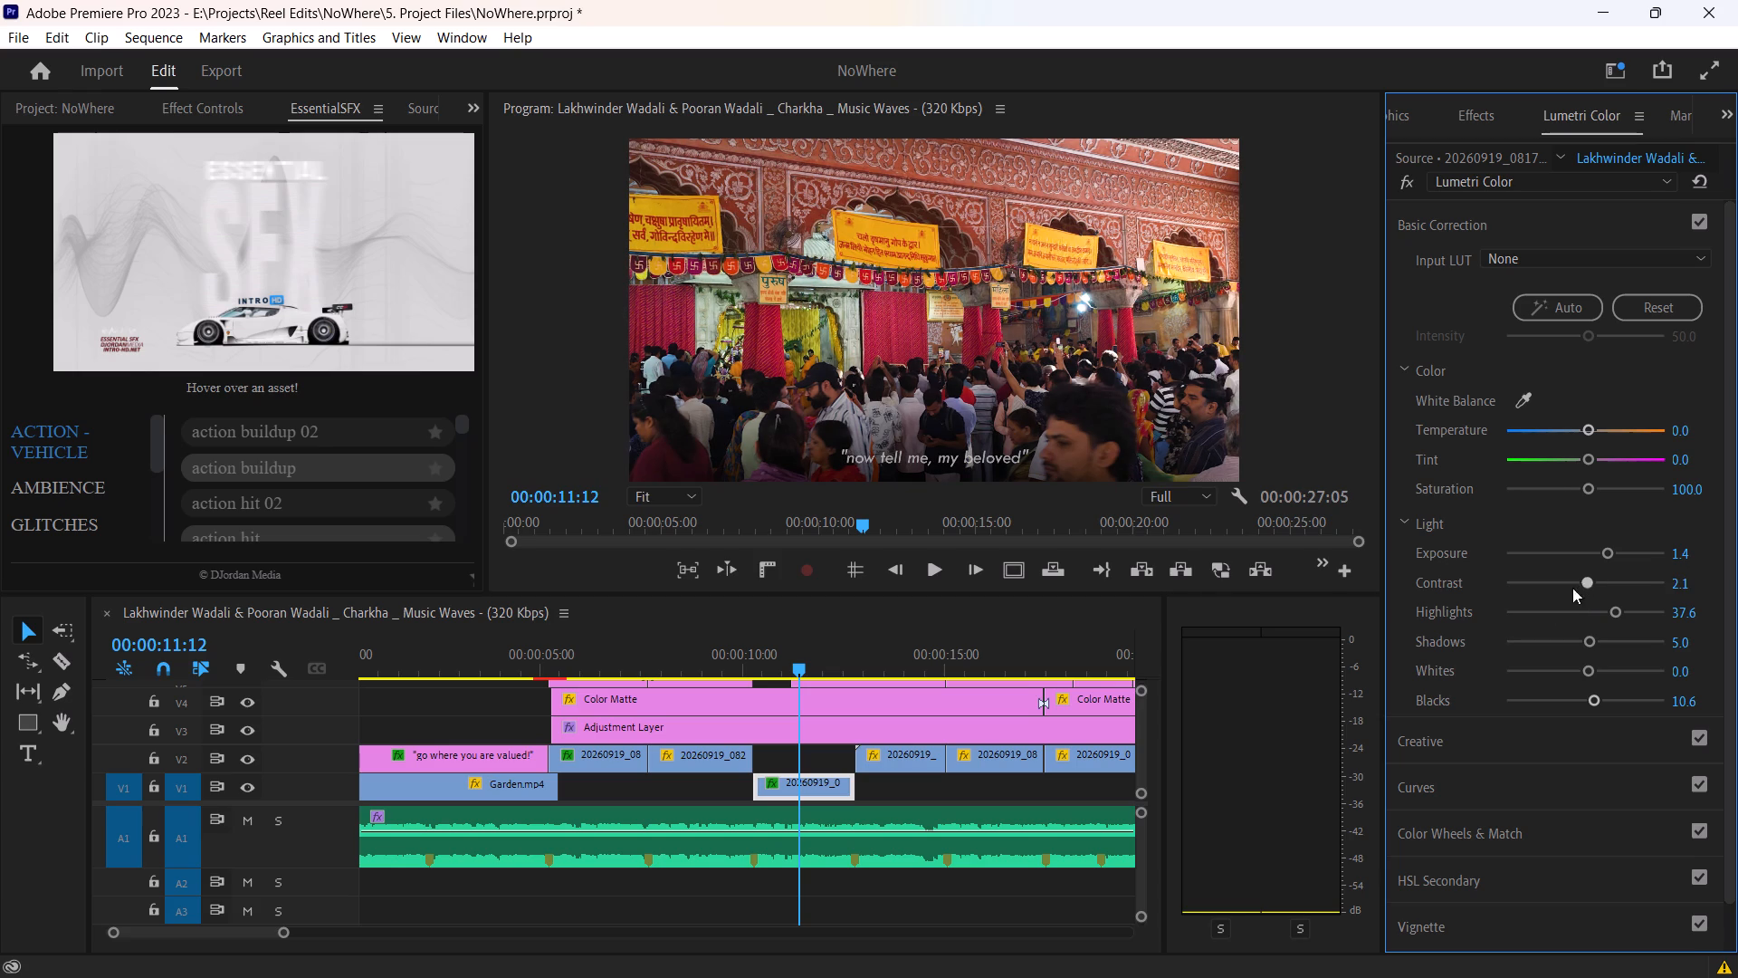
# Grade the V2 clip at 00:00:13:22 with contrast 20.6, blacks -20.6, shadows -7.8 and highlights -14.9.
pyautogui.moveTo(797, 653); pyautogui.dragTo(837, 657)
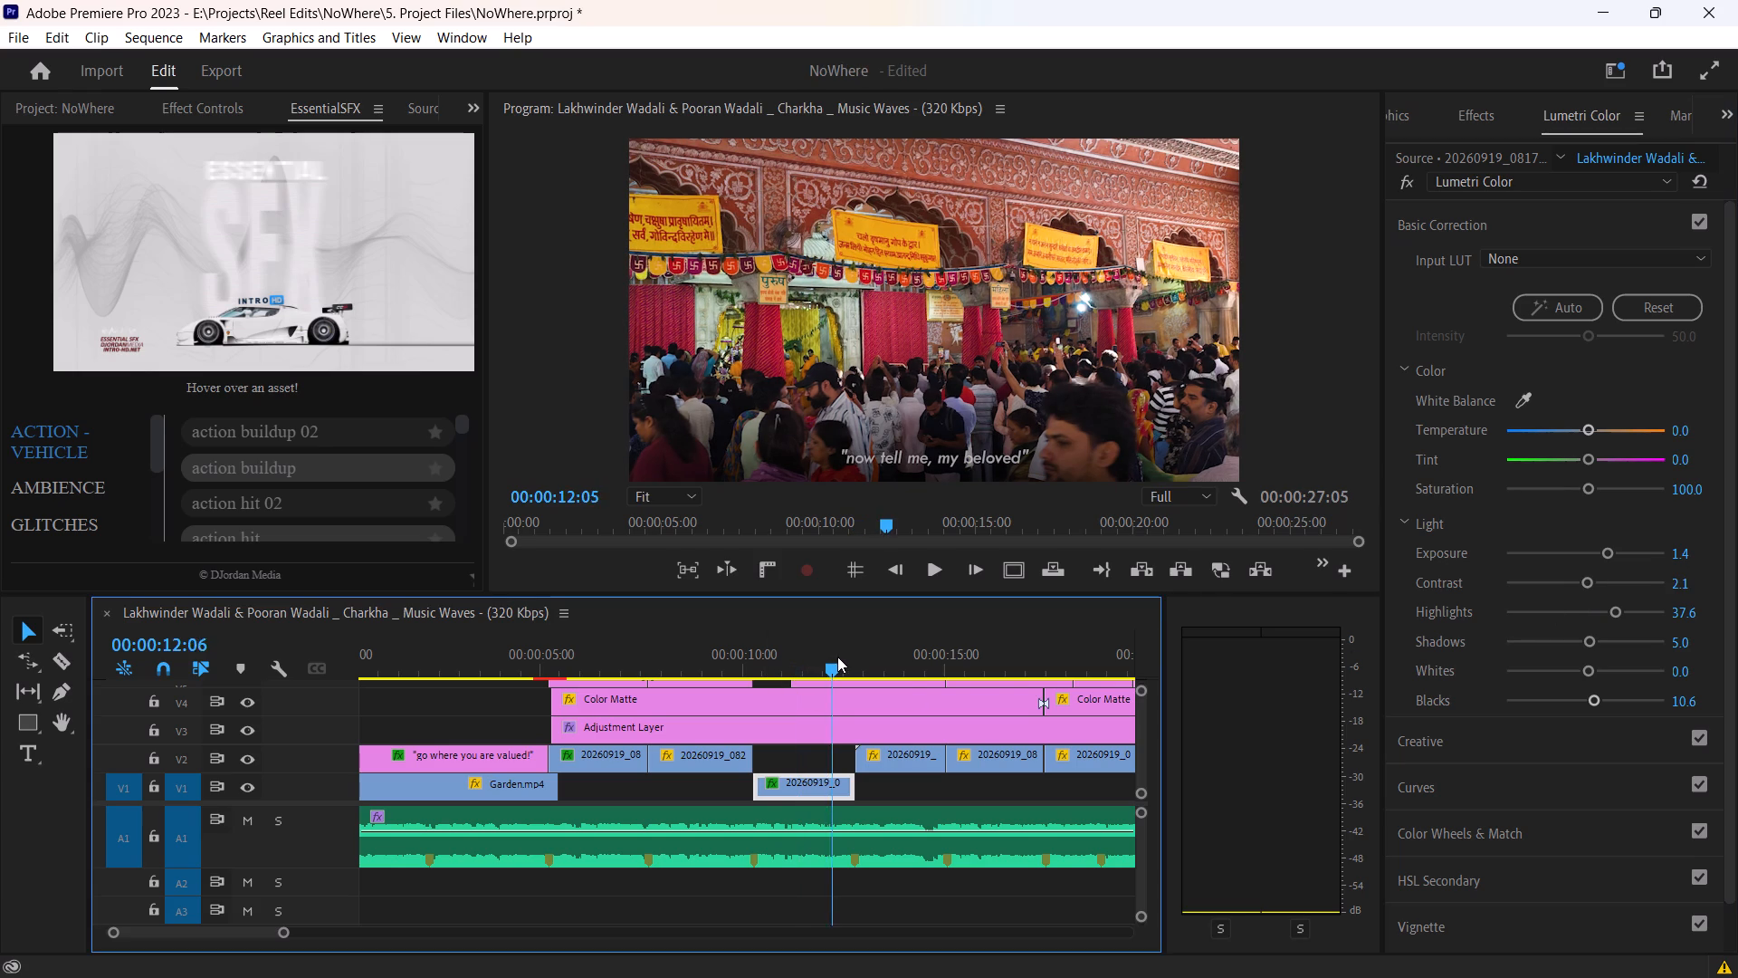
pyautogui.moveTo(837, 657); pyautogui.dragTo(889, 653)
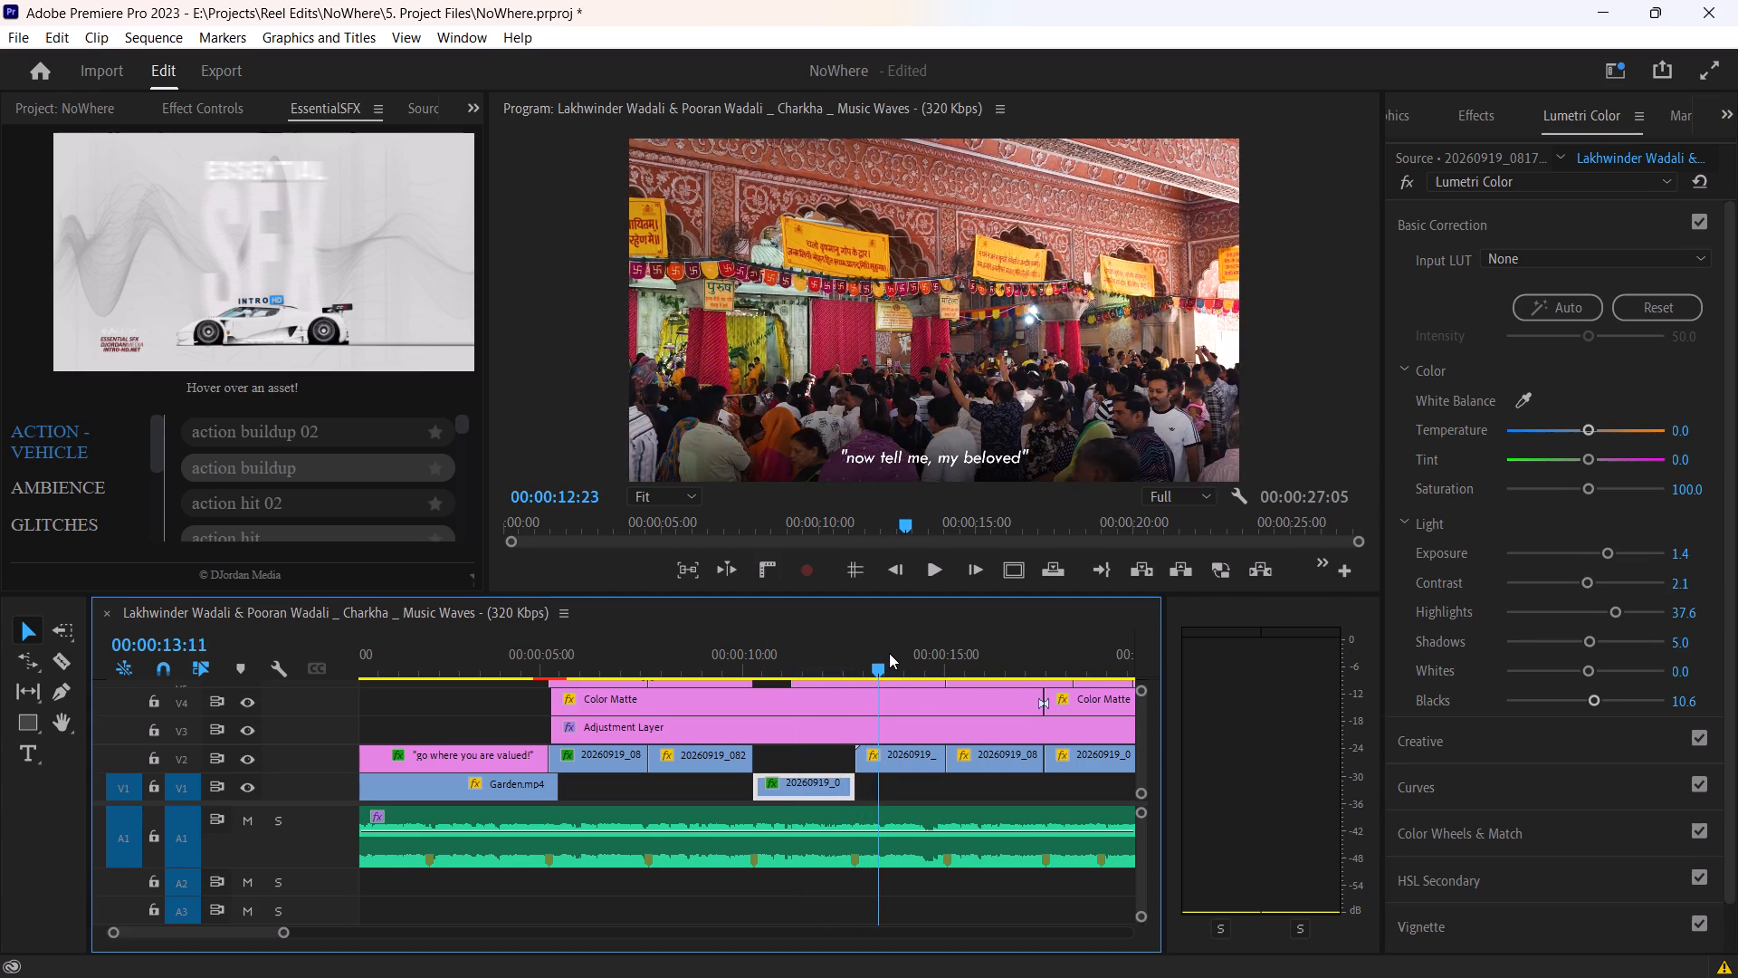
pyautogui.moveTo(889, 653); pyautogui.dragTo(897, 653)
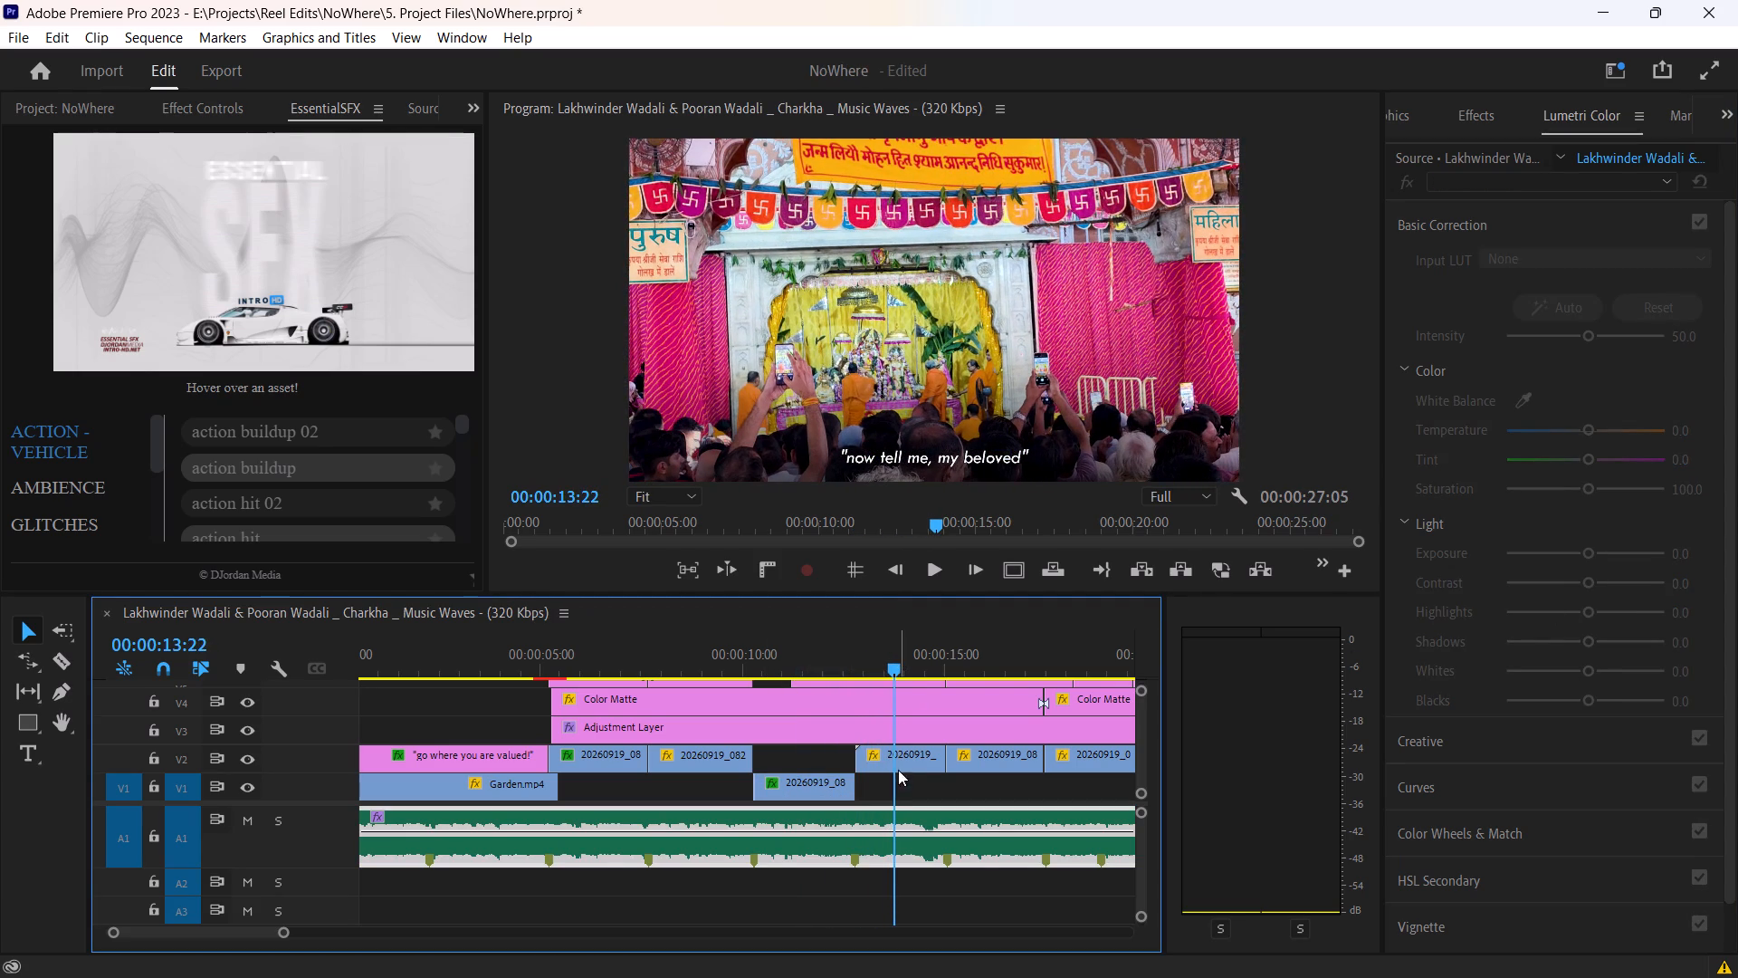
pyautogui.click(902, 758)
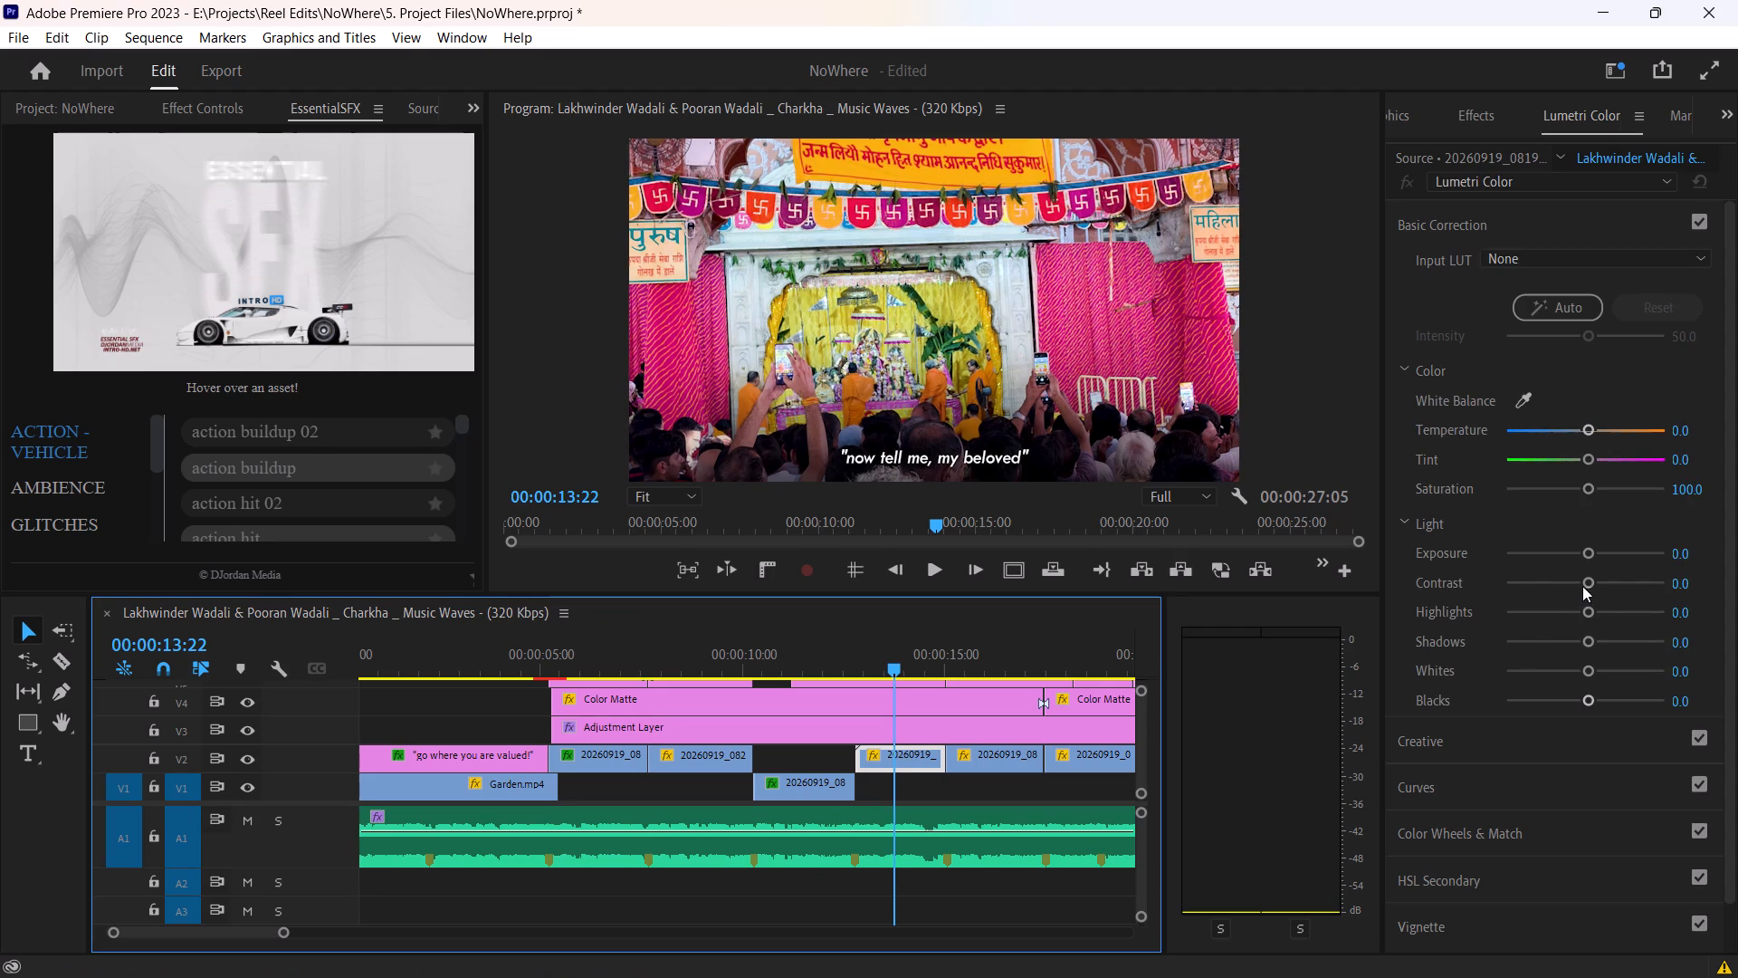
pyautogui.moveTo(1583, 586); pyautogui.dragTo(1600, 580)
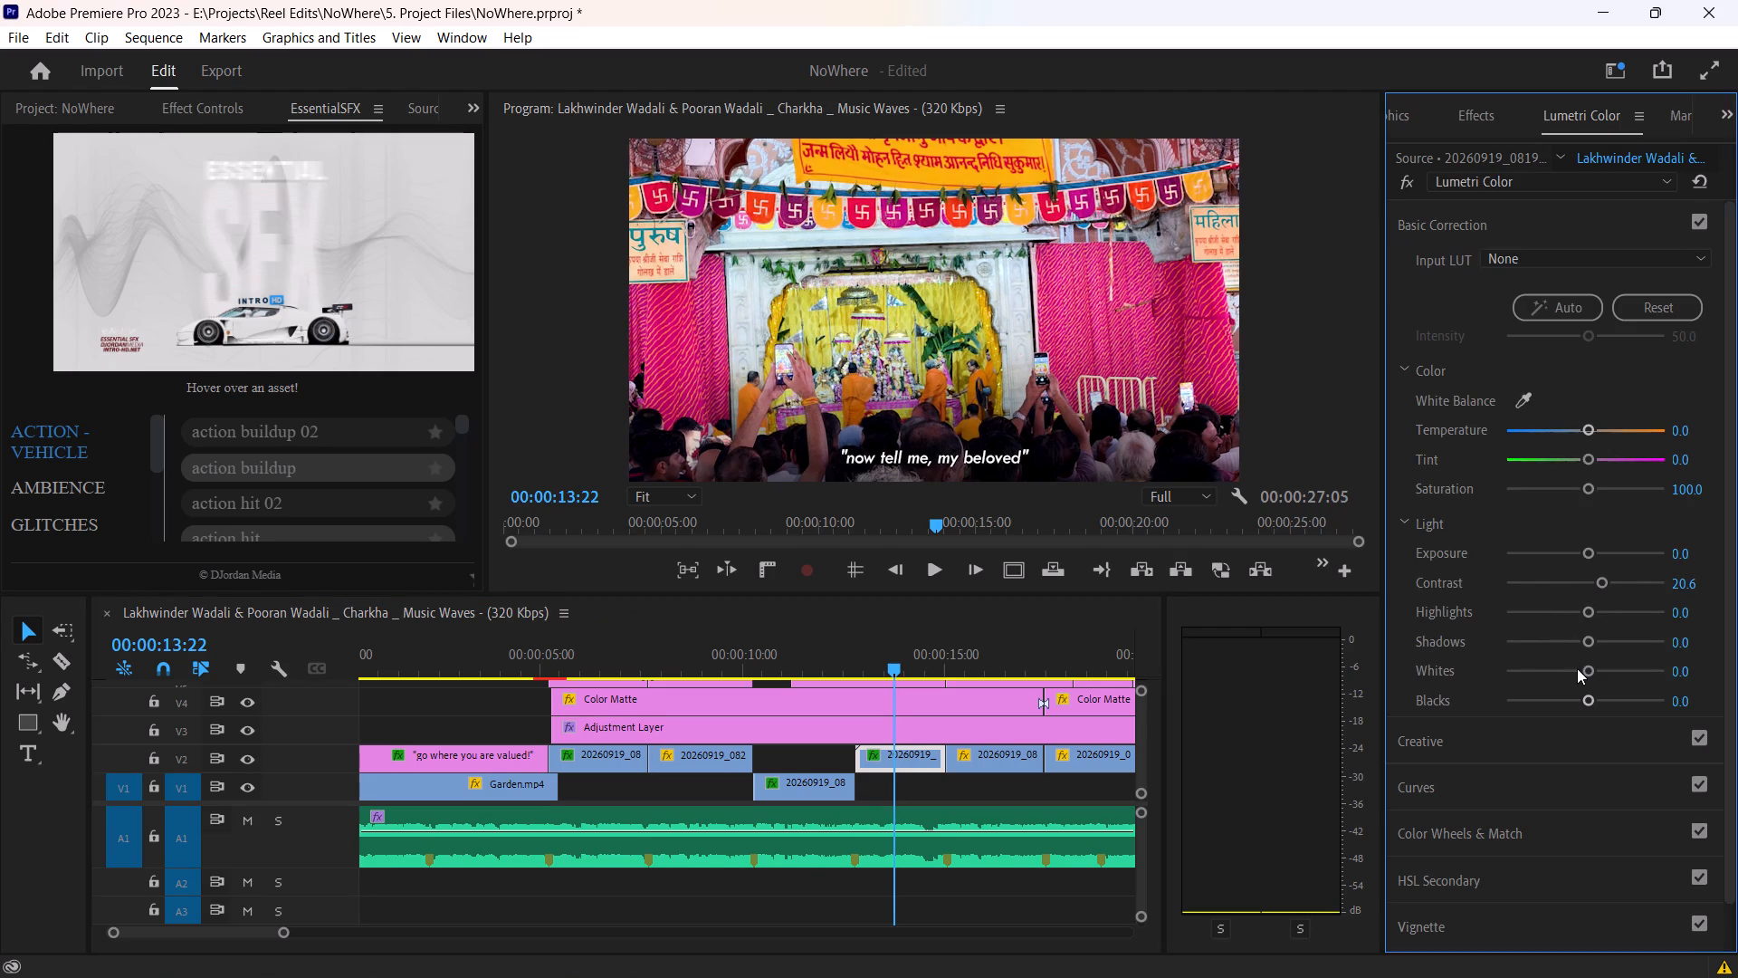
pyautogui.click(1573, 700)
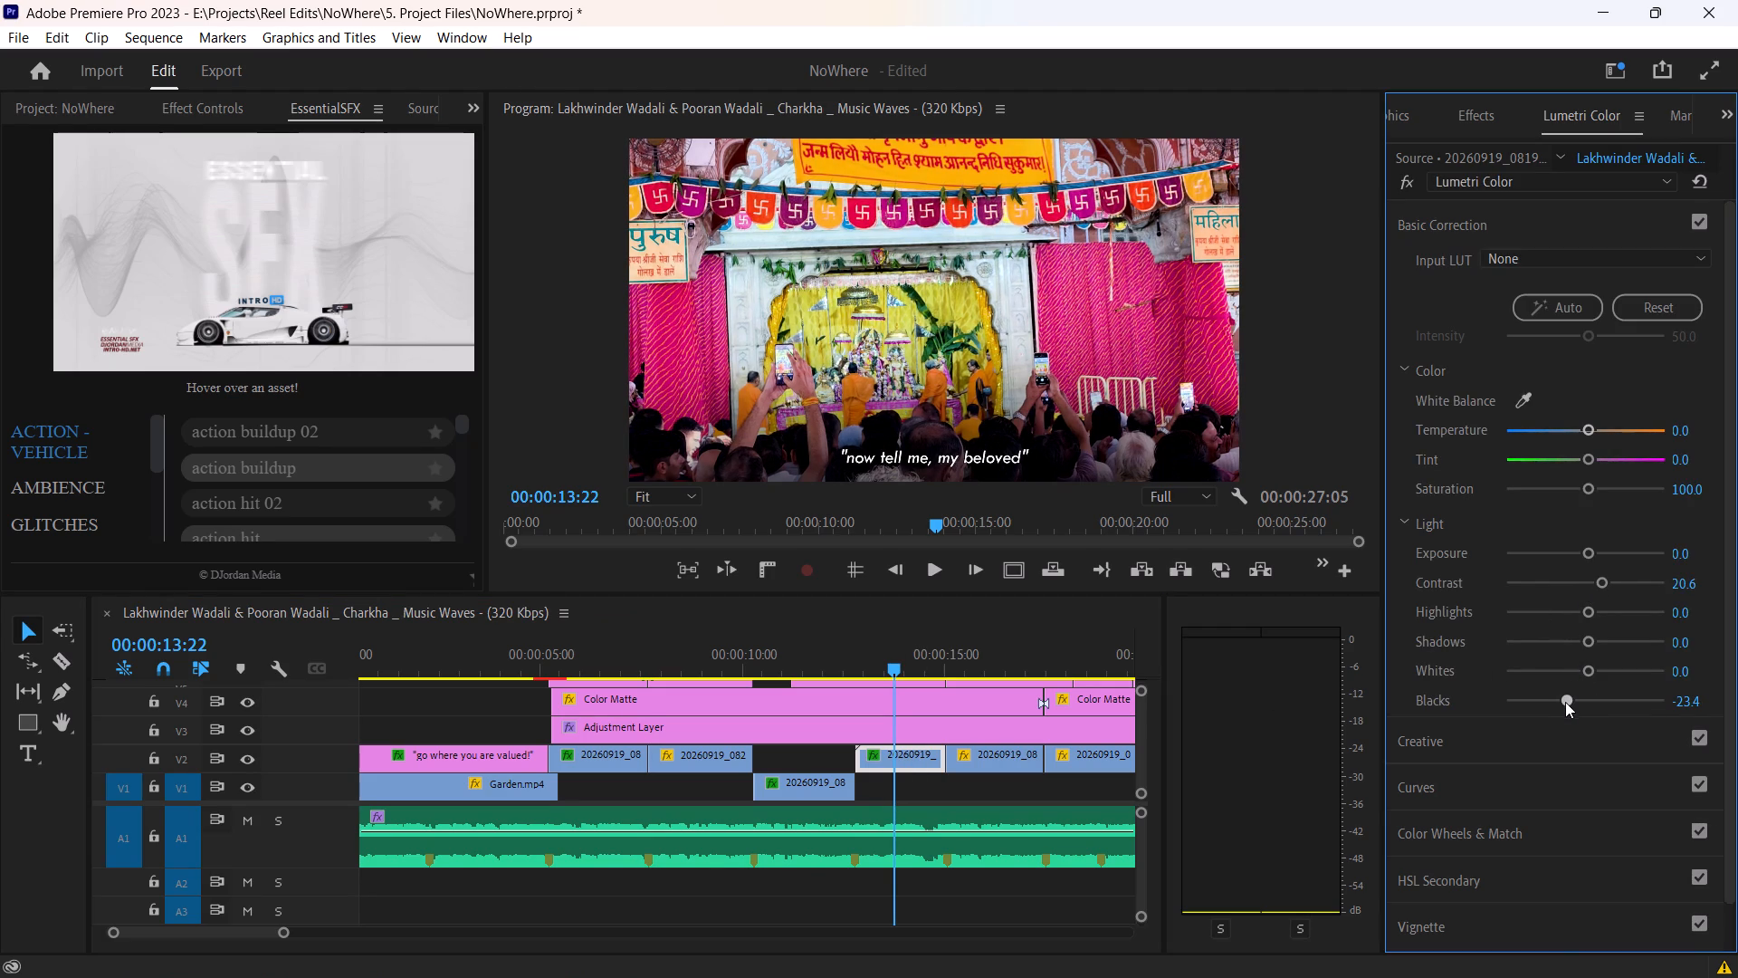
pyautogui.click(1577, 636)
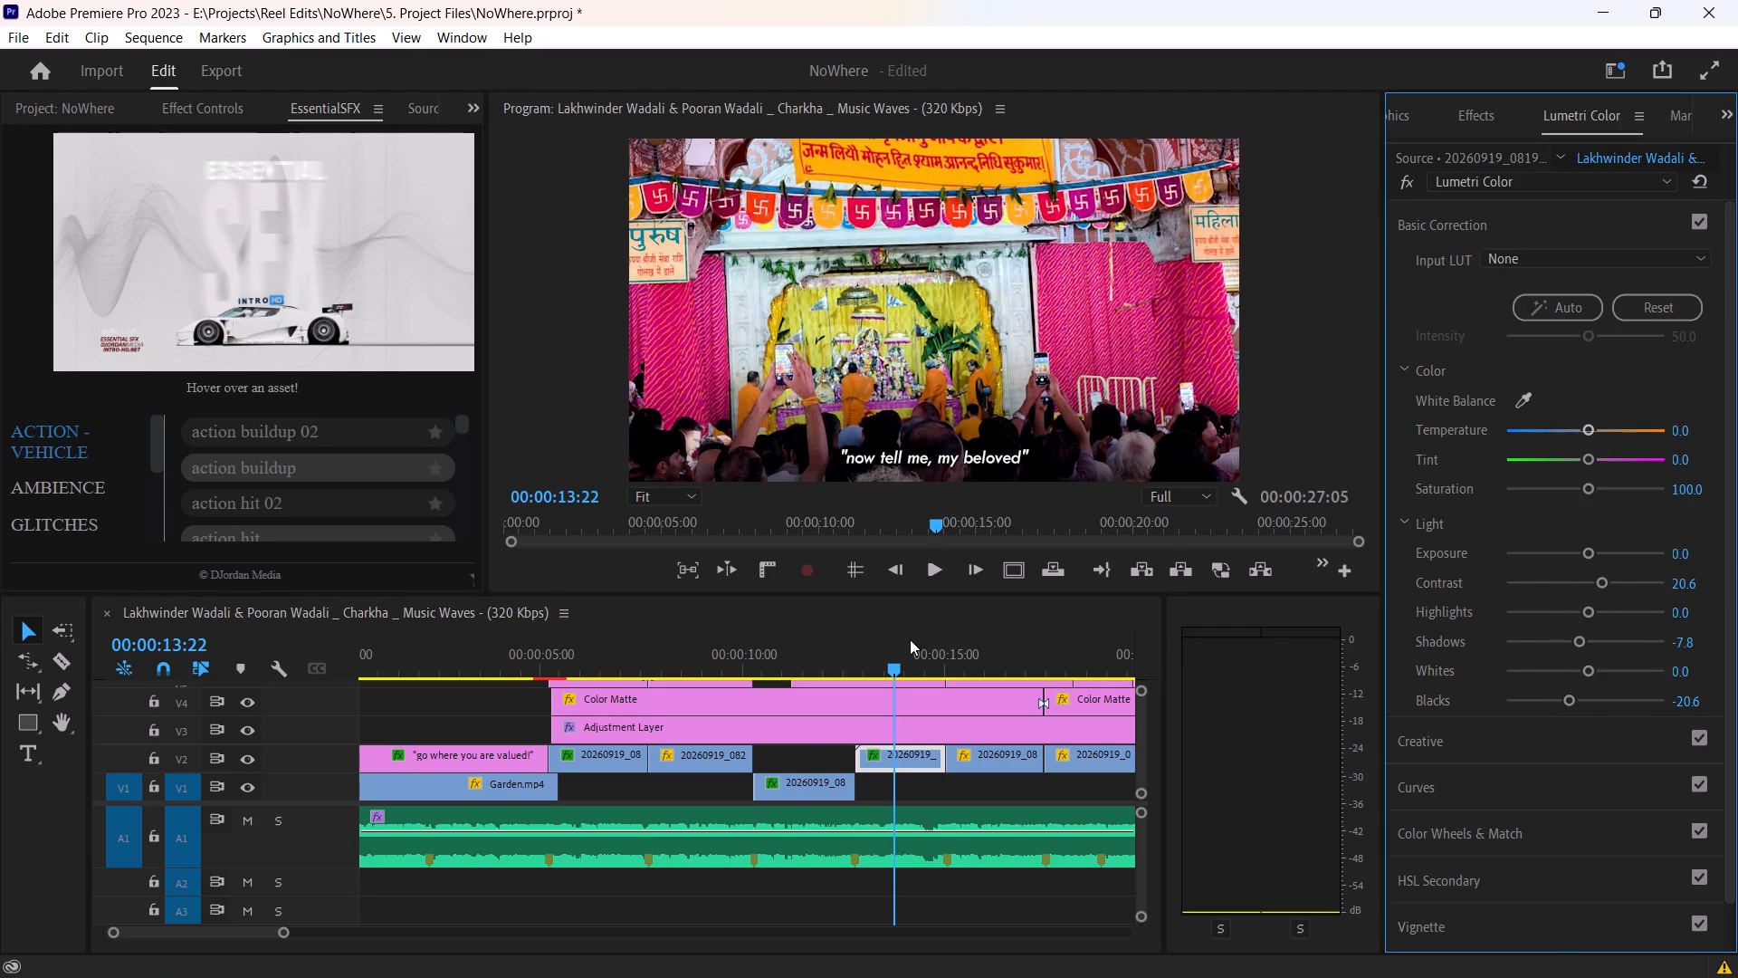
pyautogui.moveTo(890, 648); pyautogui.dragTo(882, 651)
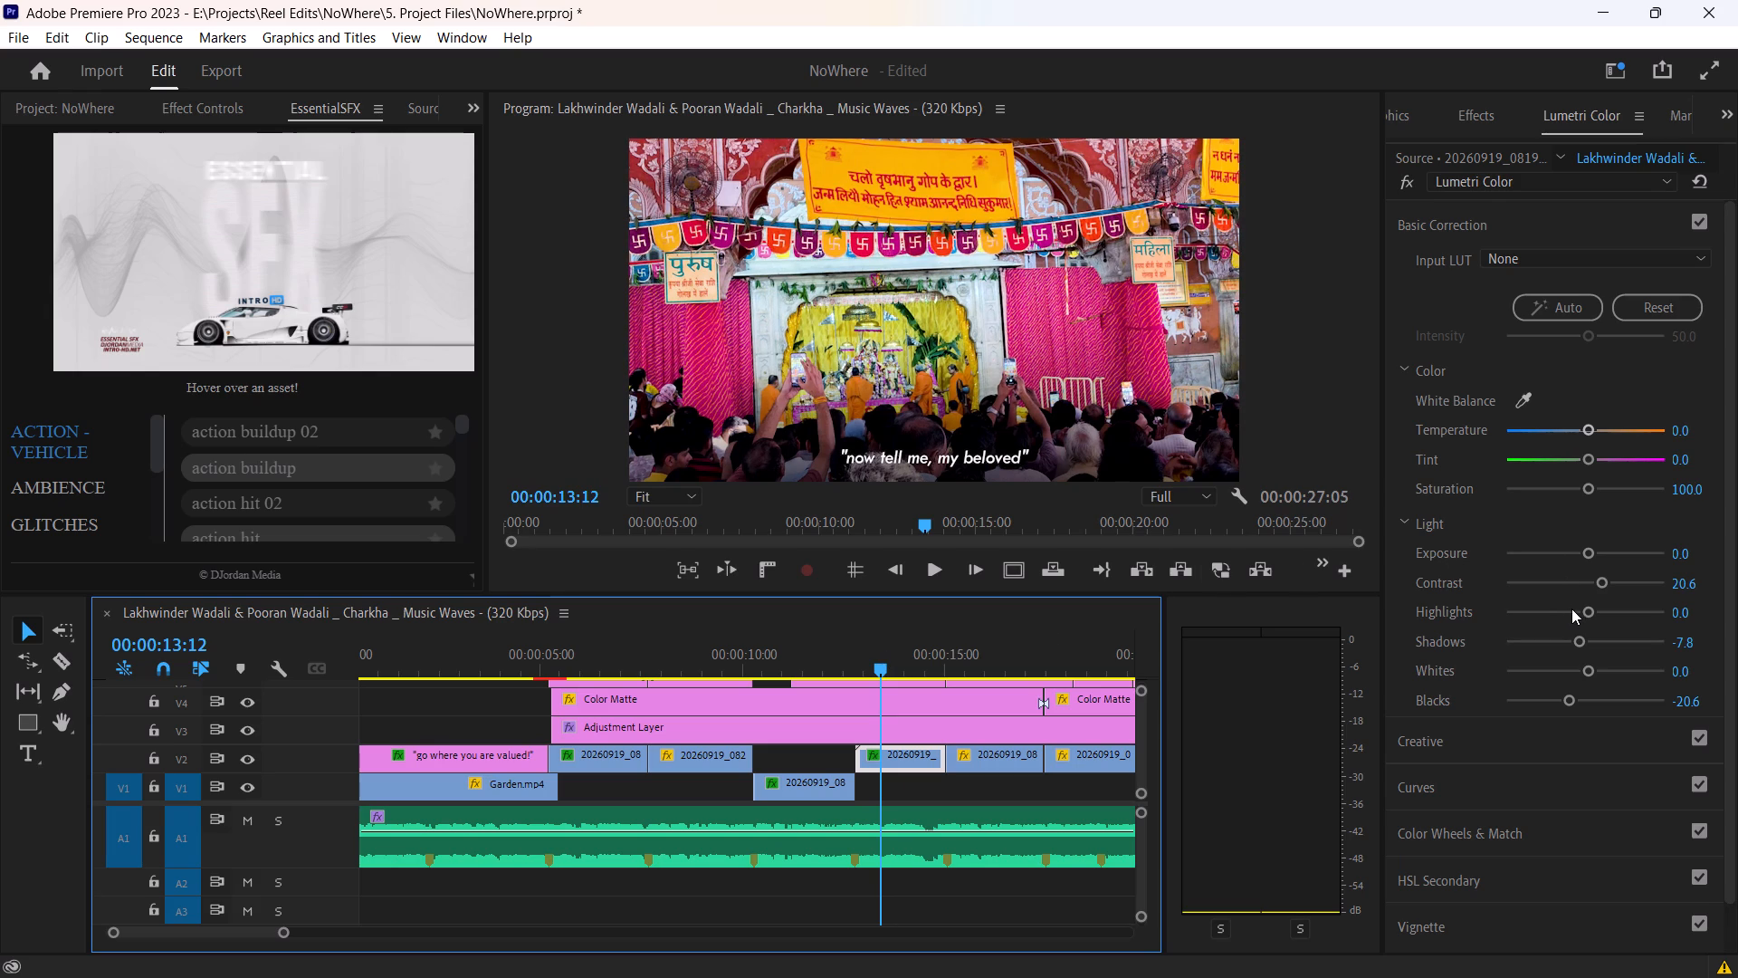
pyautogui.click(1571, 609)
# Play the sequence onward from the newly graded V2 clip to review the remaining shots and the ending.
pyautogui.press('space')
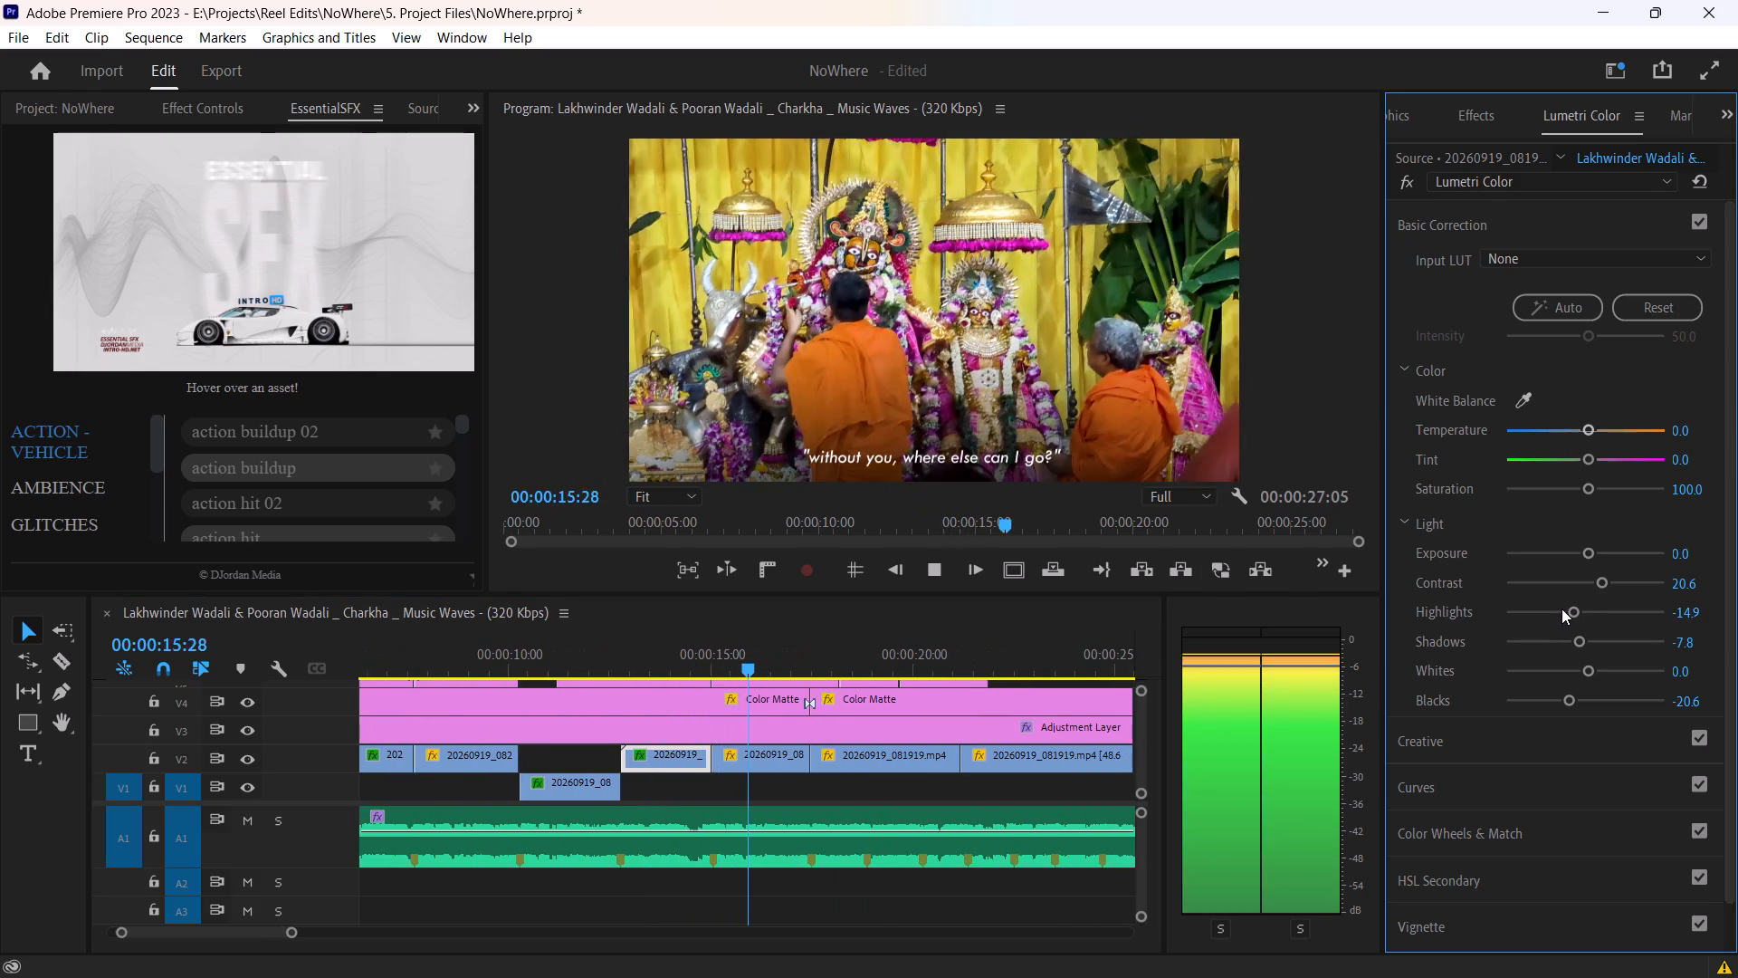
pyautogui.press('space')
pyautogui.press('space')
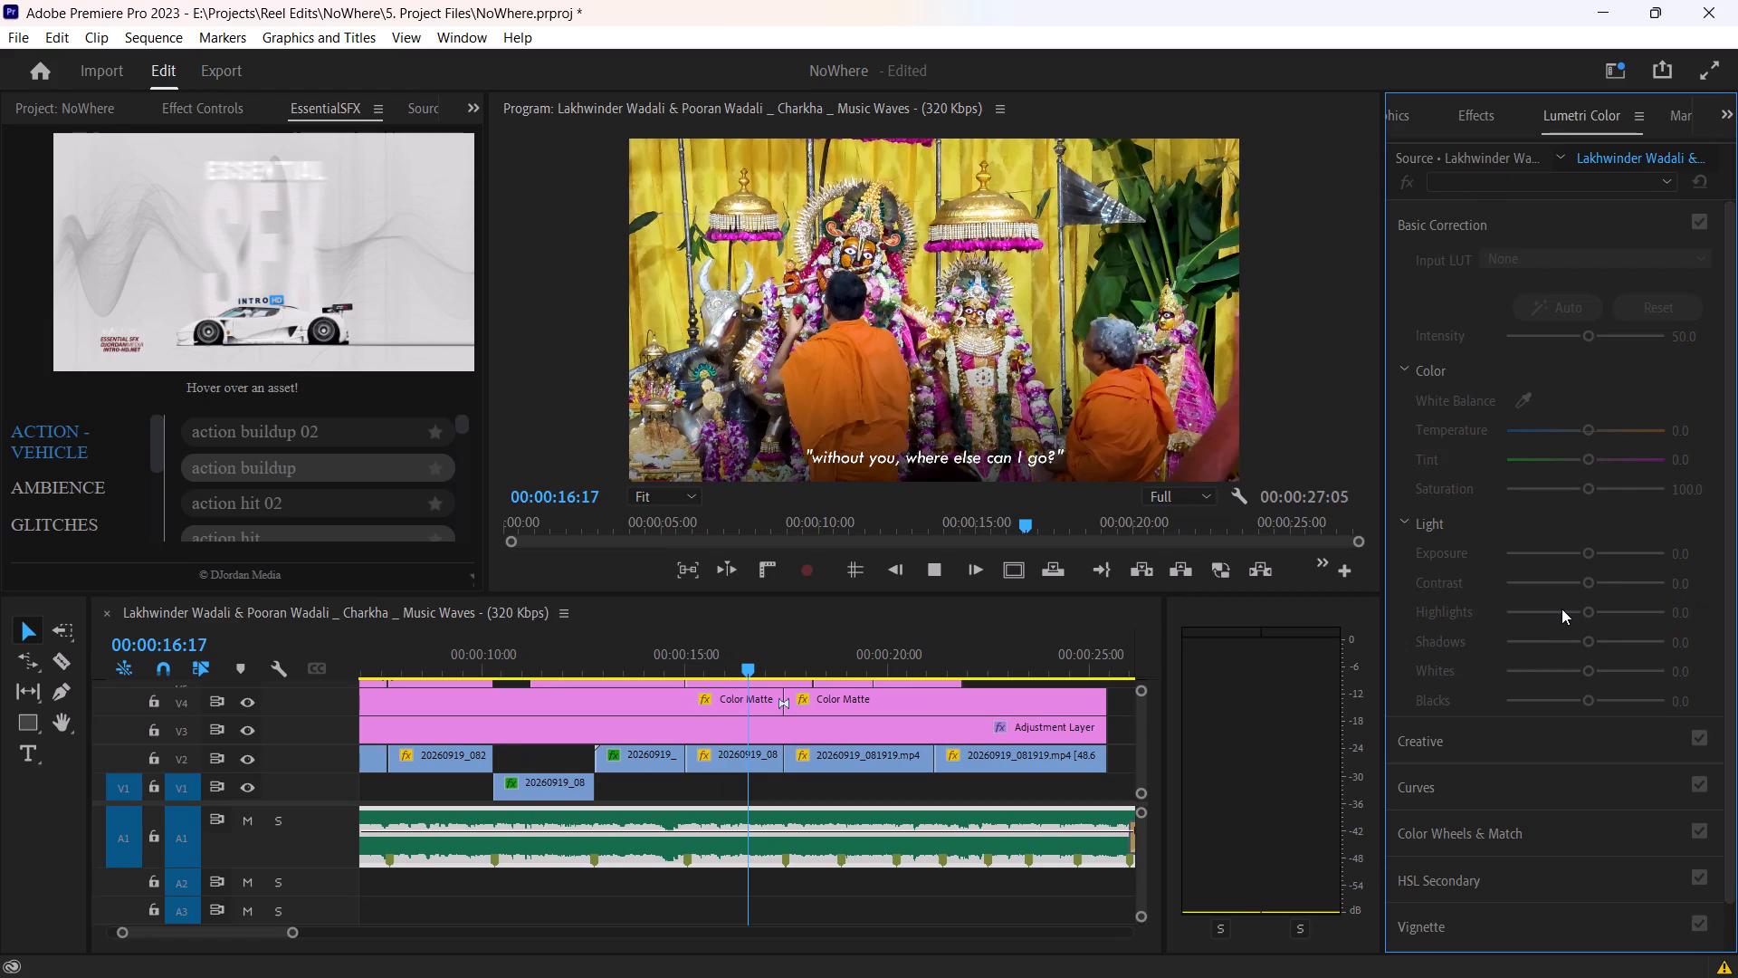
pyautogui.press('space')
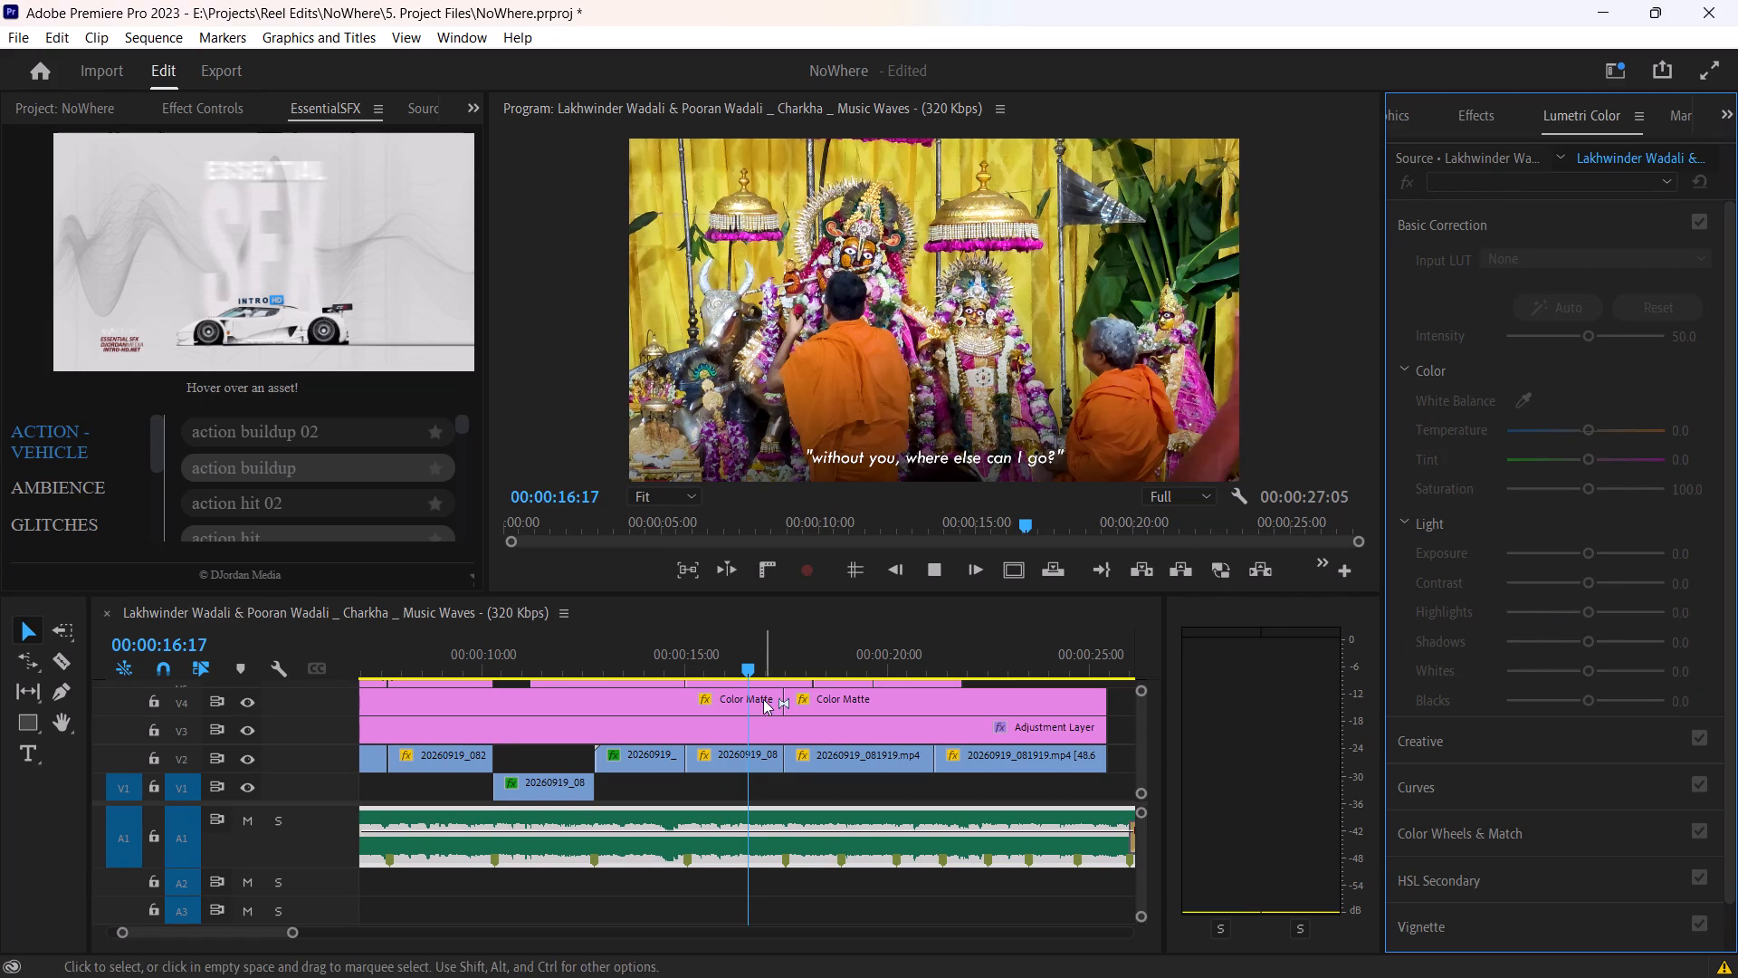
pyautogui.press('space')
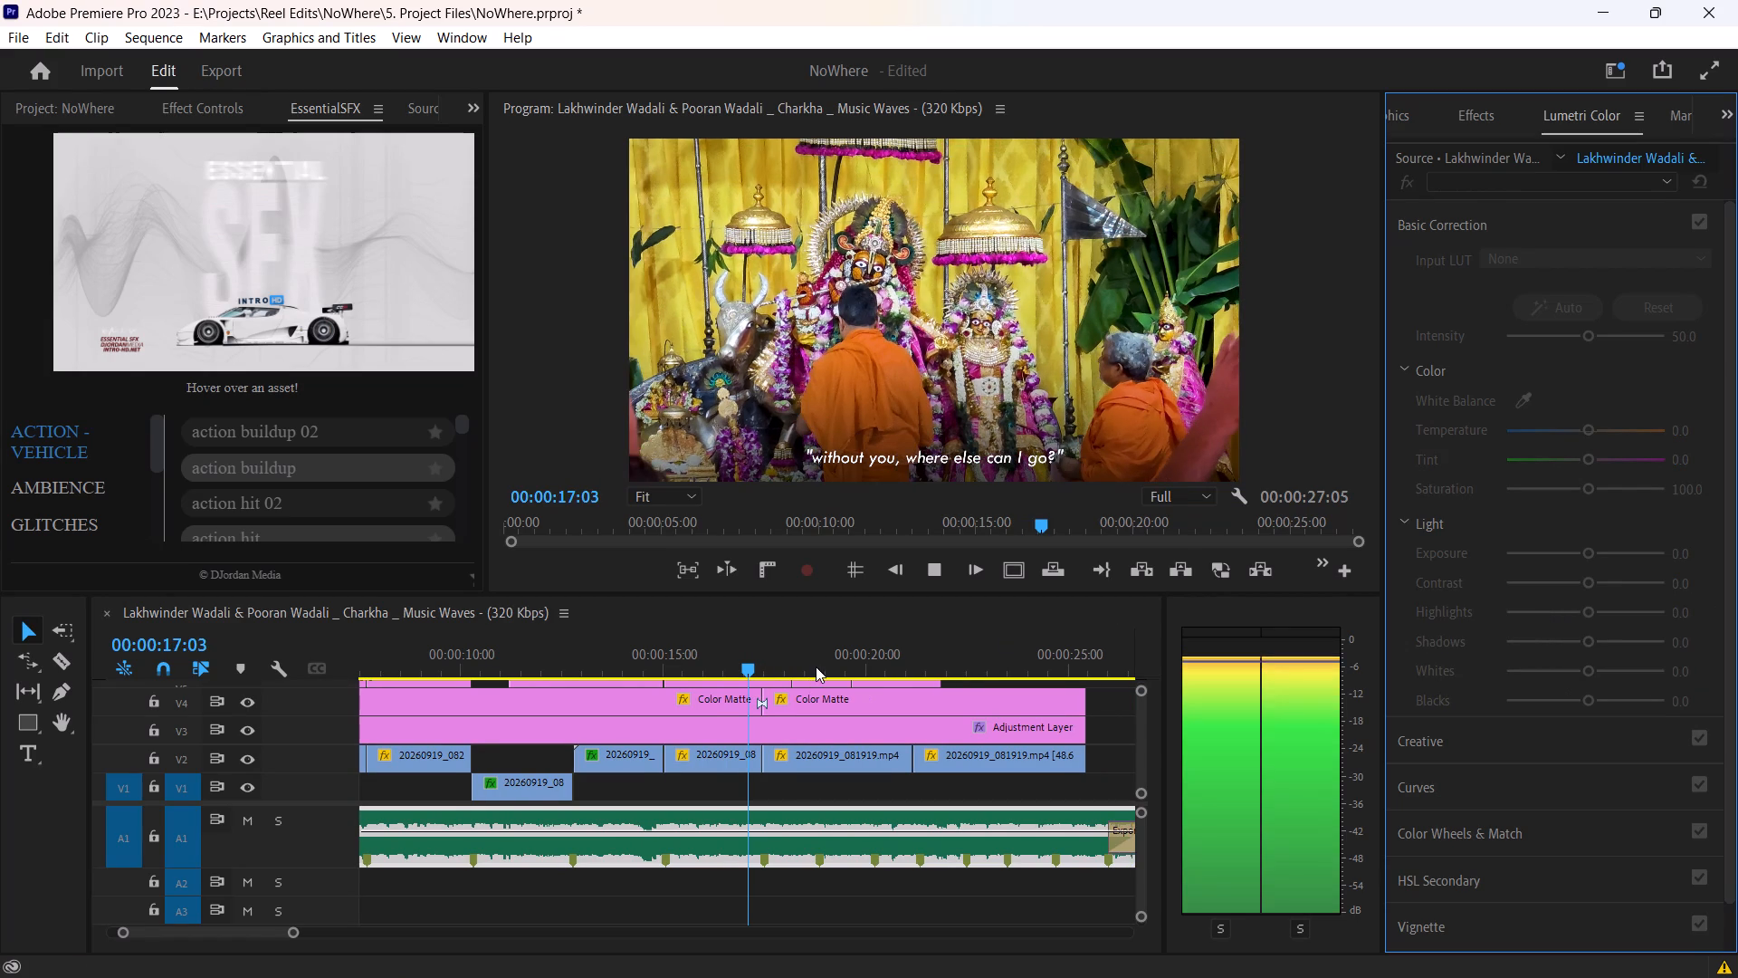
pyautogui.click(816, 666)
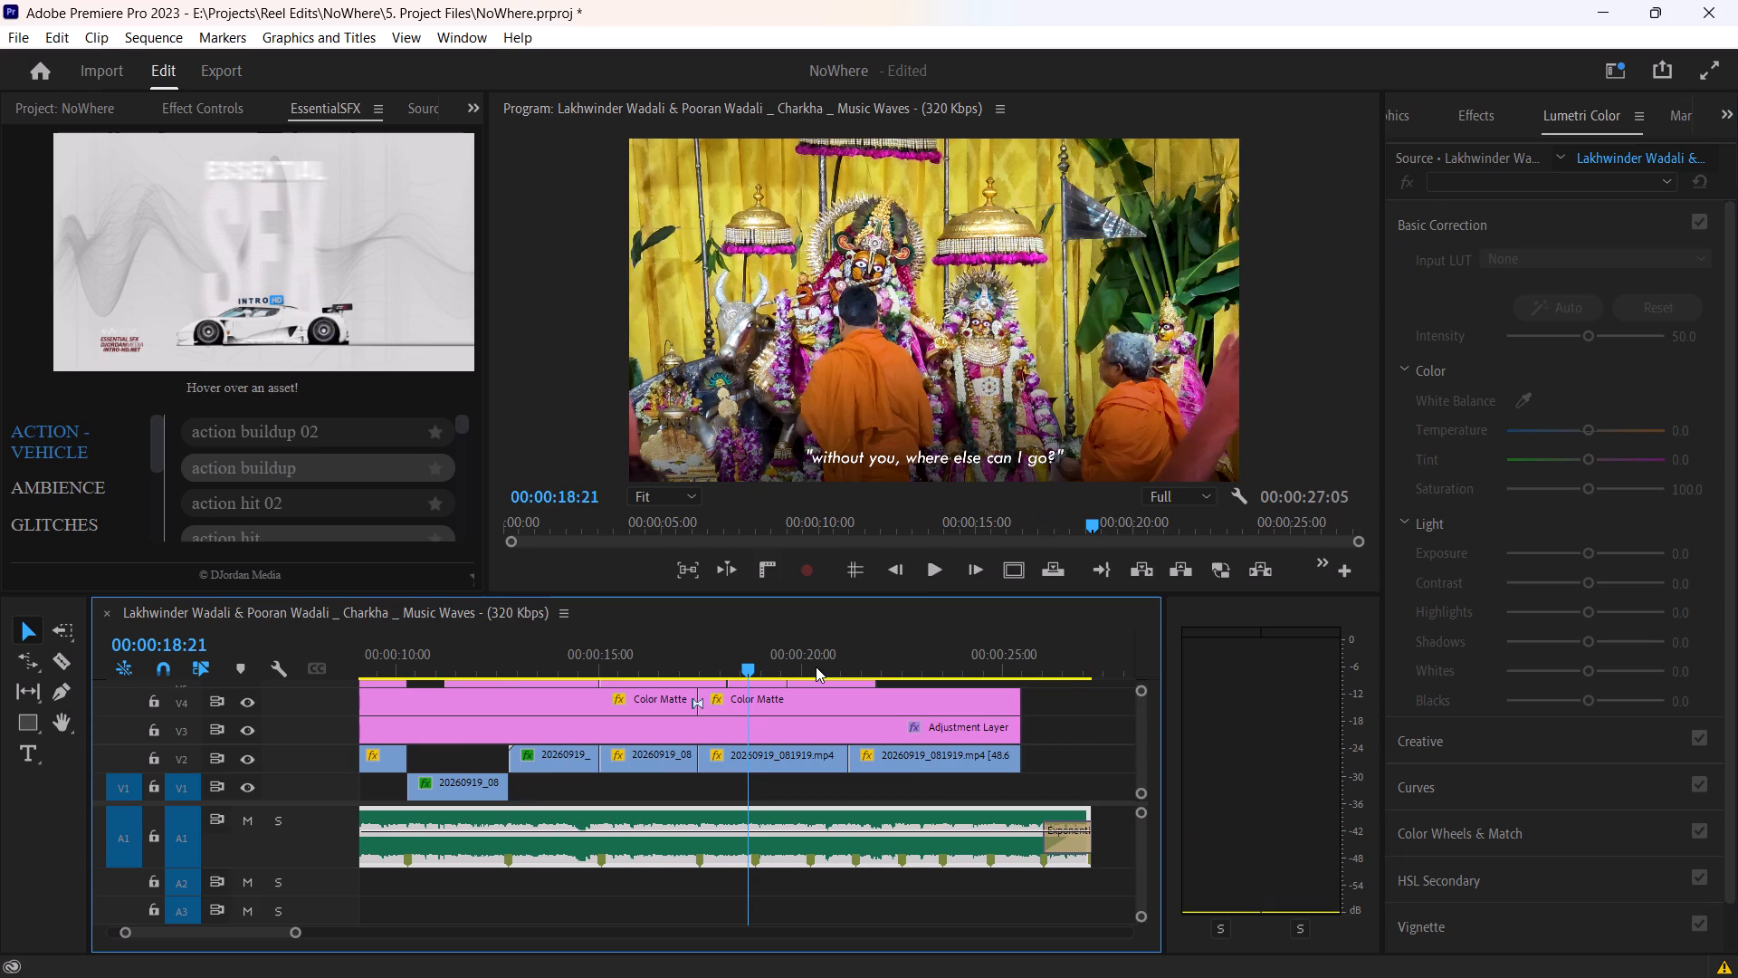
pyautogui.click(787, 751)
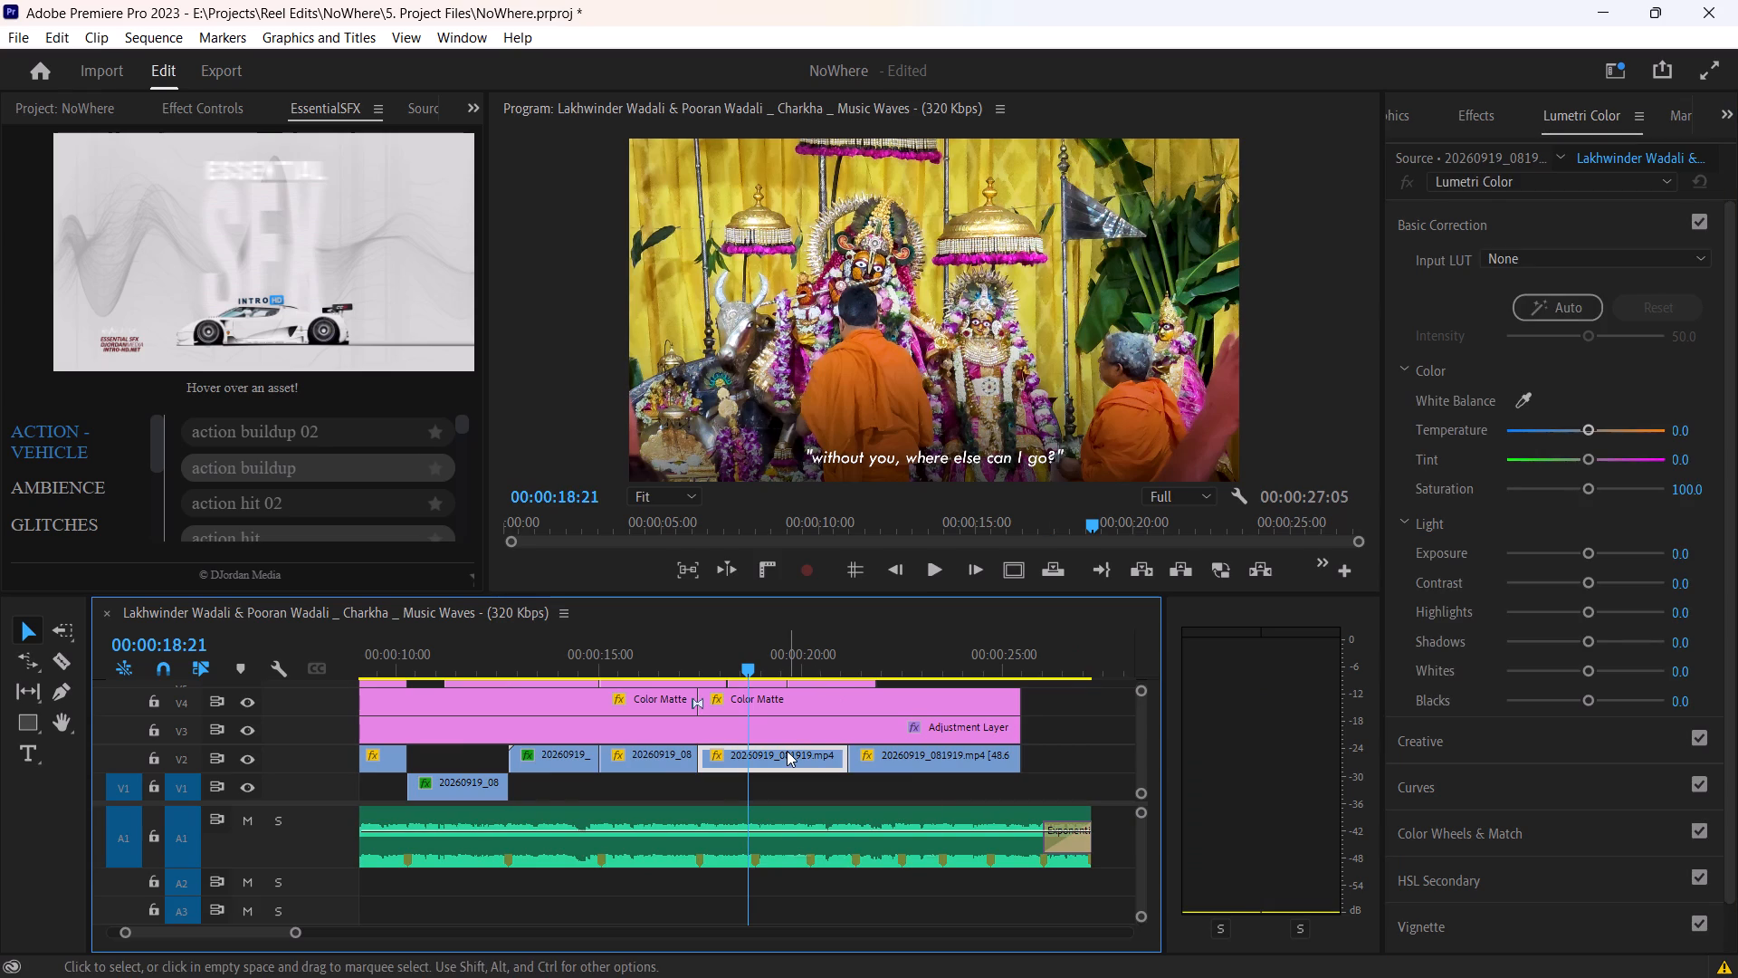
pyautogui.press('space')
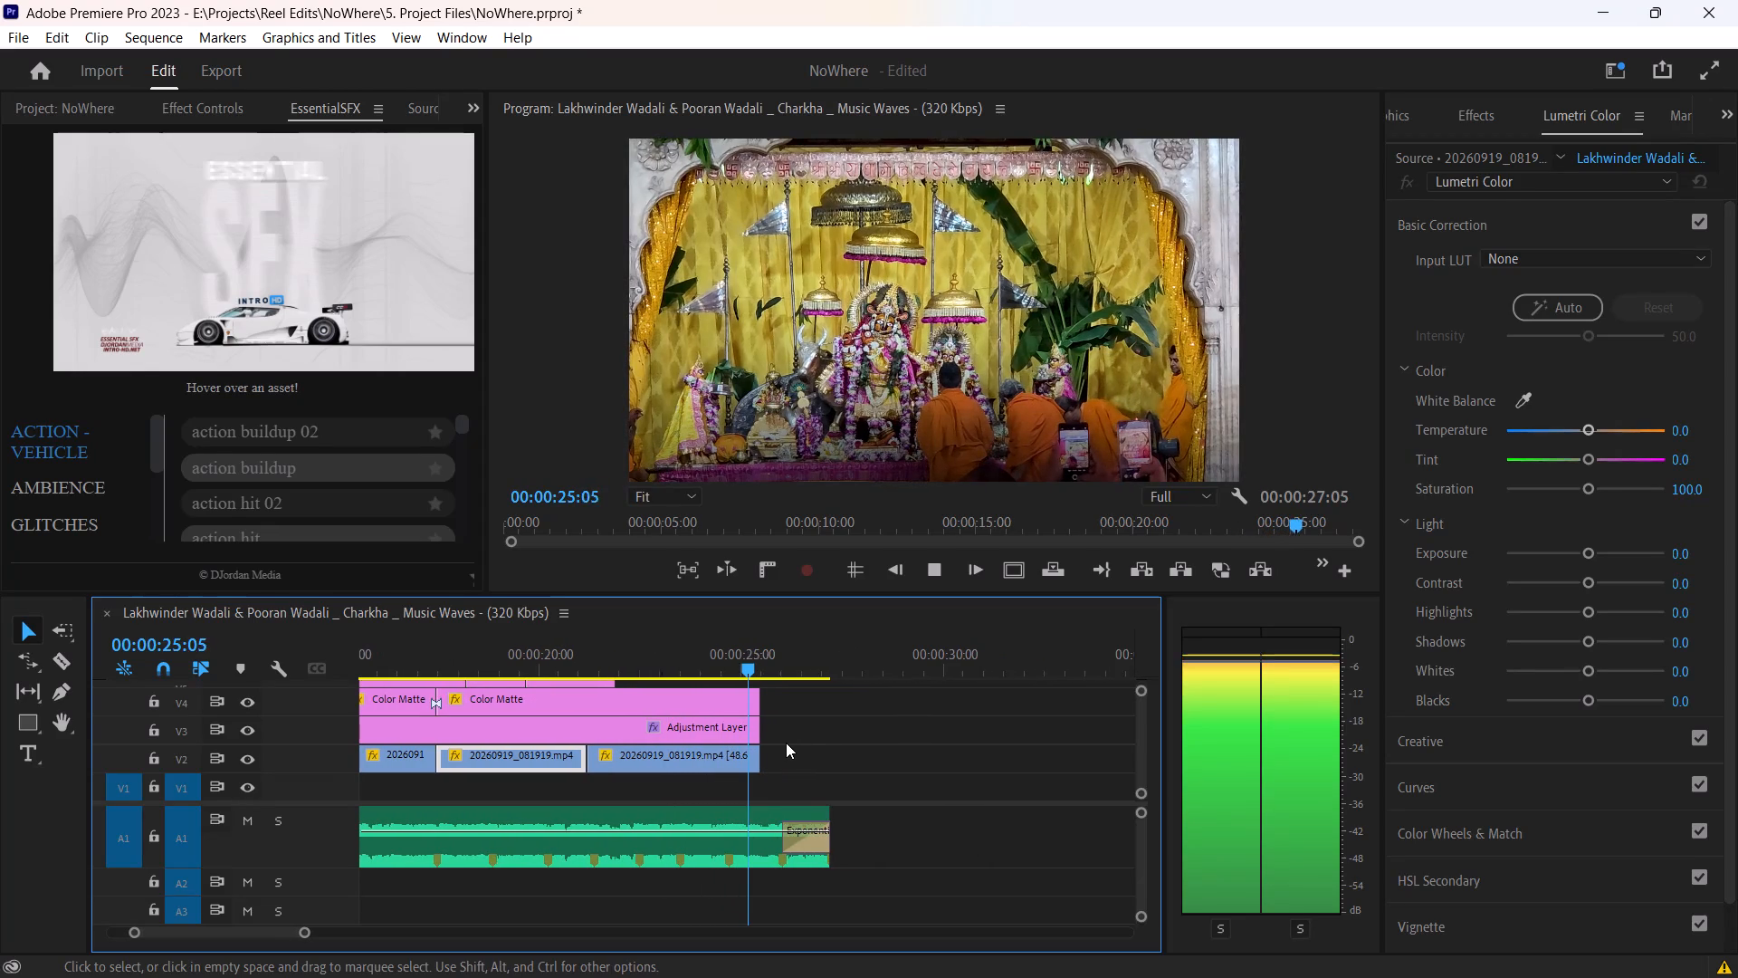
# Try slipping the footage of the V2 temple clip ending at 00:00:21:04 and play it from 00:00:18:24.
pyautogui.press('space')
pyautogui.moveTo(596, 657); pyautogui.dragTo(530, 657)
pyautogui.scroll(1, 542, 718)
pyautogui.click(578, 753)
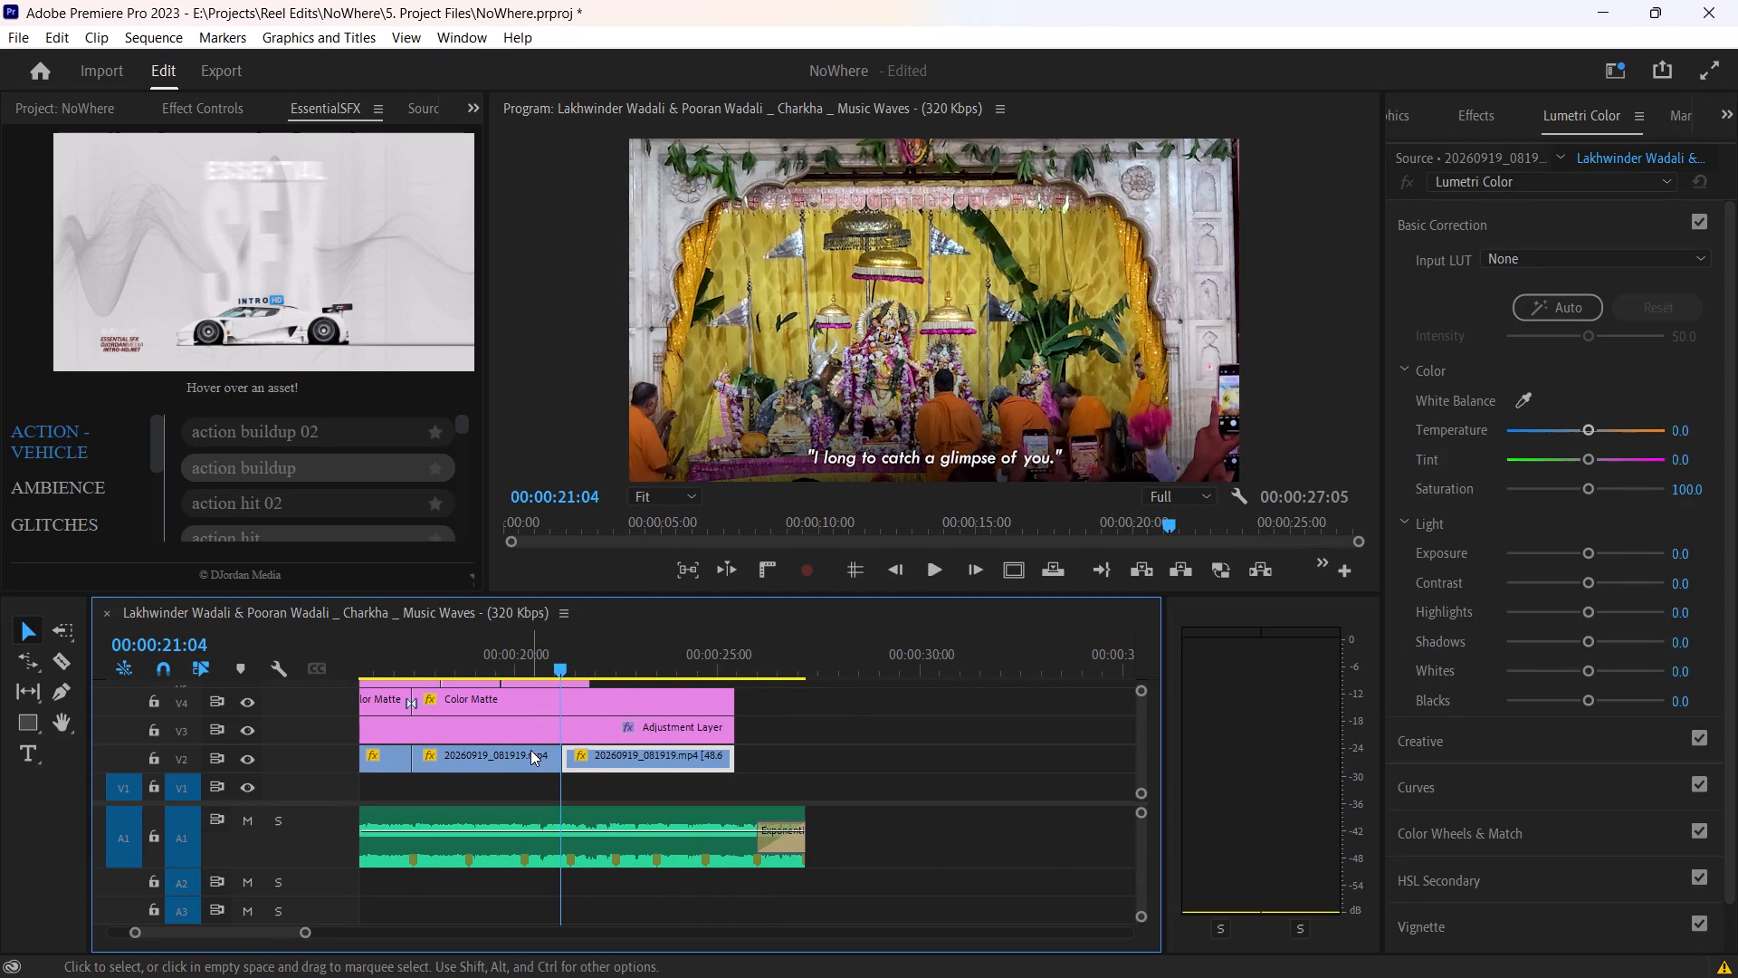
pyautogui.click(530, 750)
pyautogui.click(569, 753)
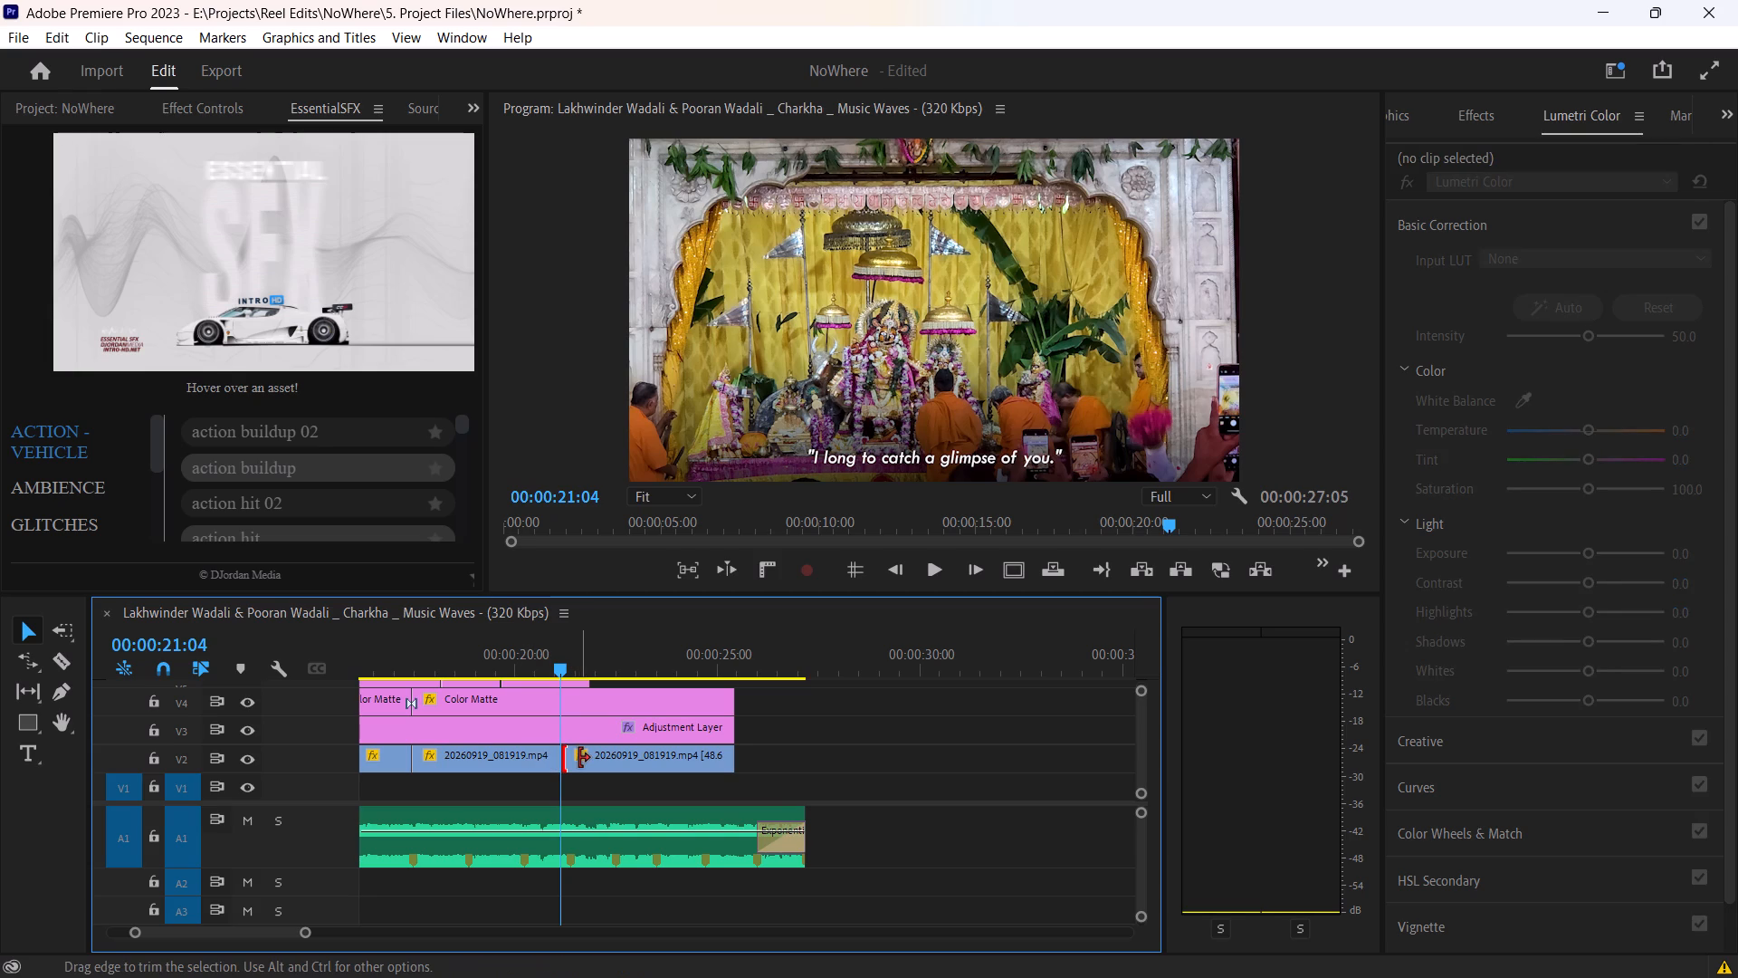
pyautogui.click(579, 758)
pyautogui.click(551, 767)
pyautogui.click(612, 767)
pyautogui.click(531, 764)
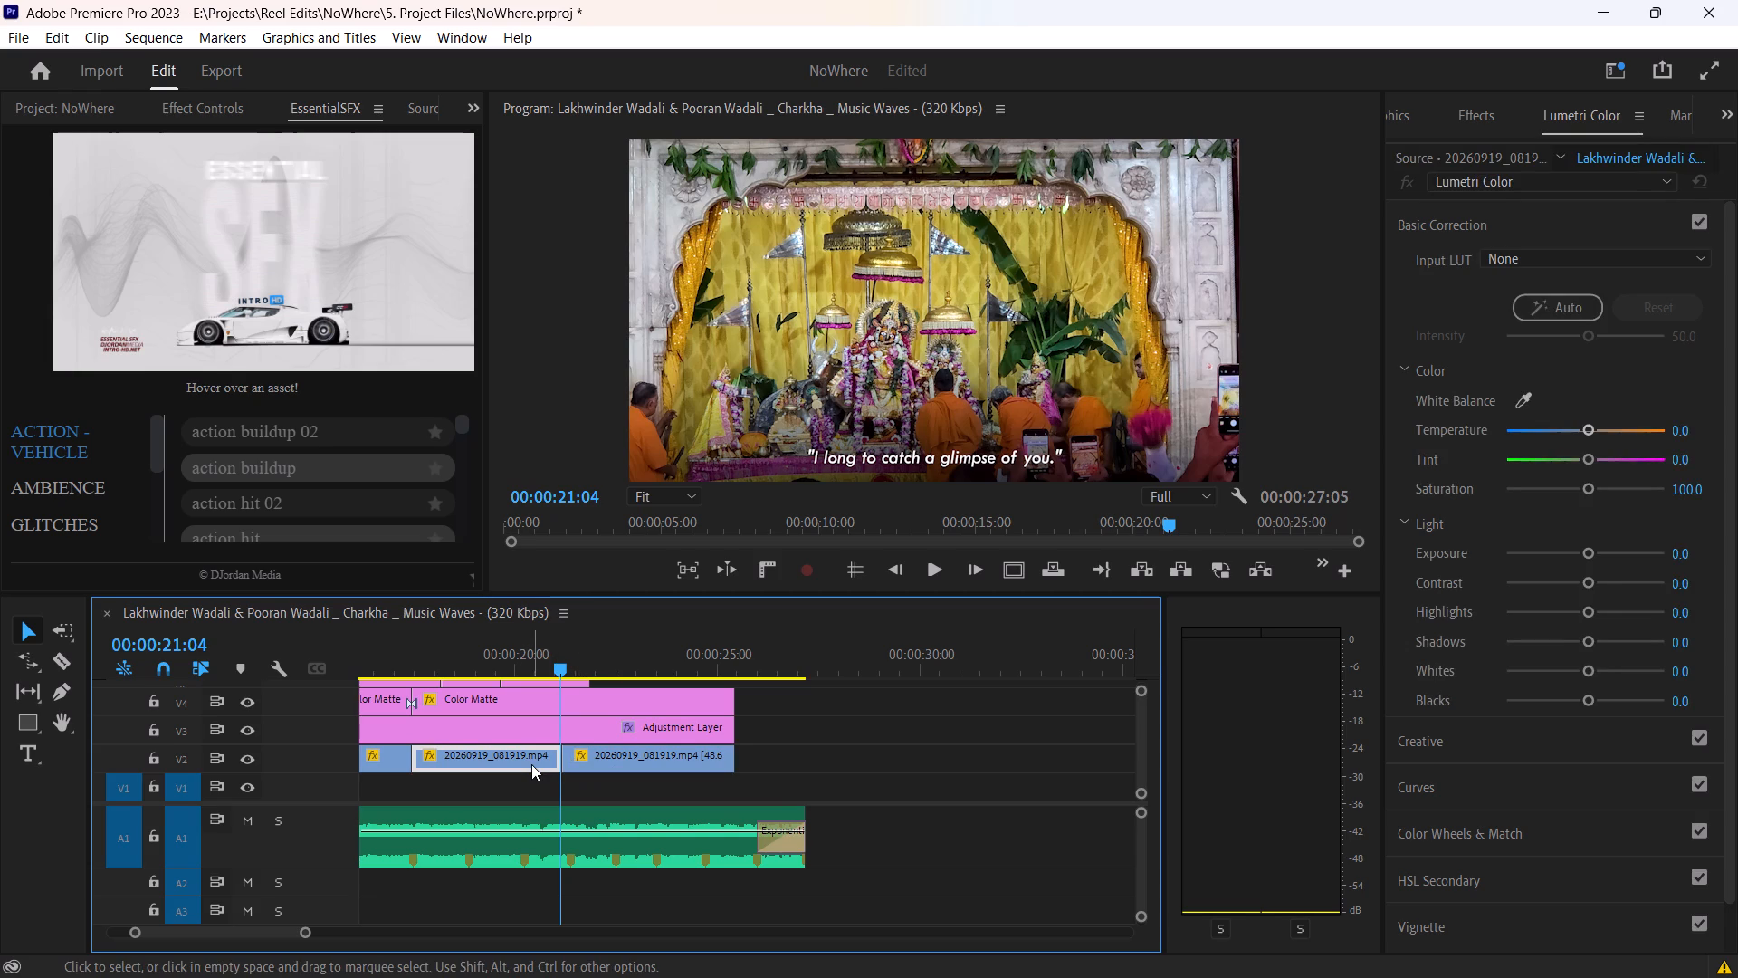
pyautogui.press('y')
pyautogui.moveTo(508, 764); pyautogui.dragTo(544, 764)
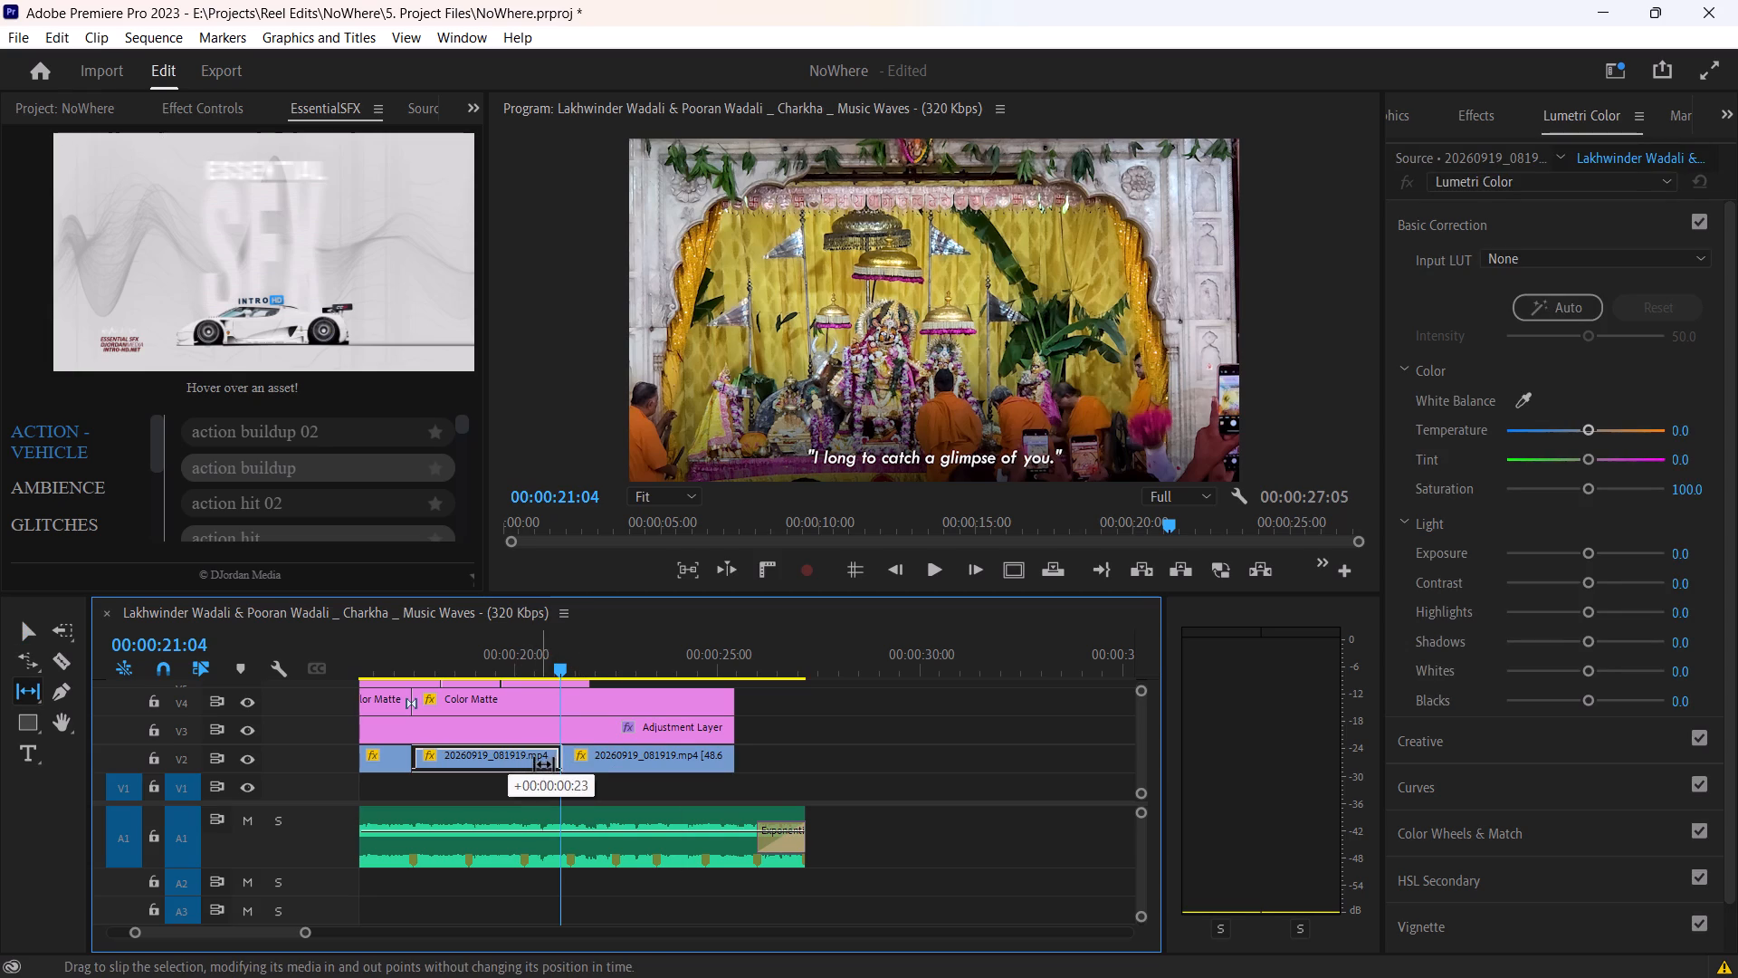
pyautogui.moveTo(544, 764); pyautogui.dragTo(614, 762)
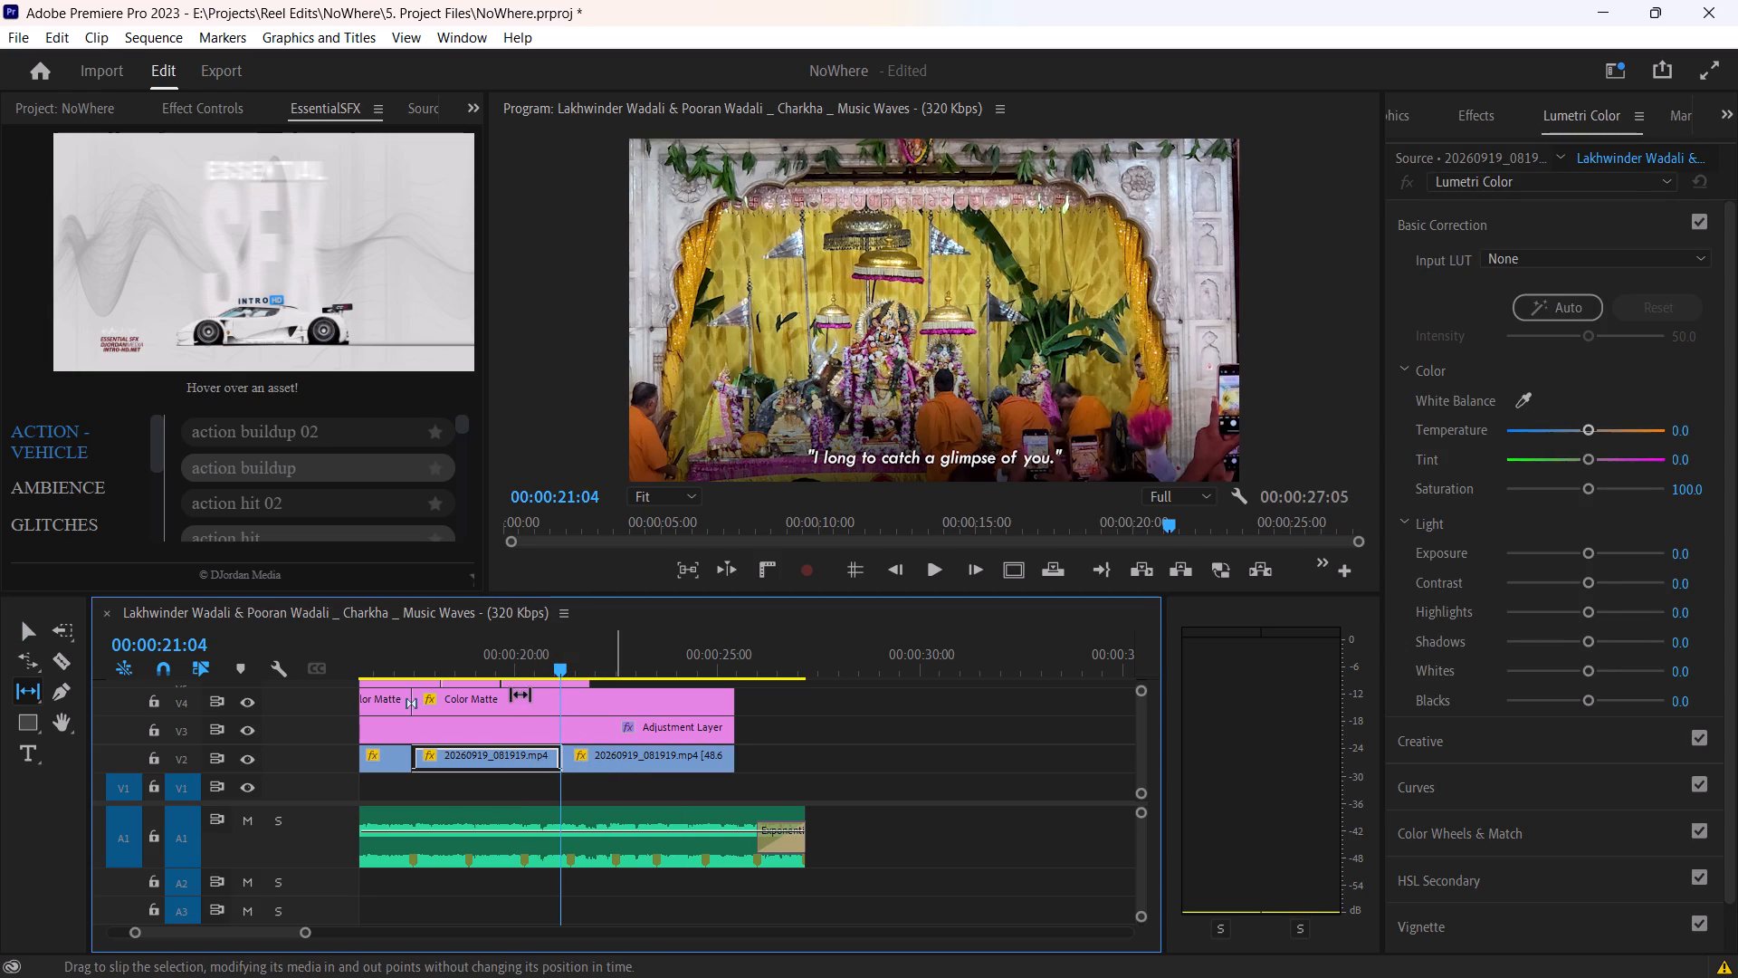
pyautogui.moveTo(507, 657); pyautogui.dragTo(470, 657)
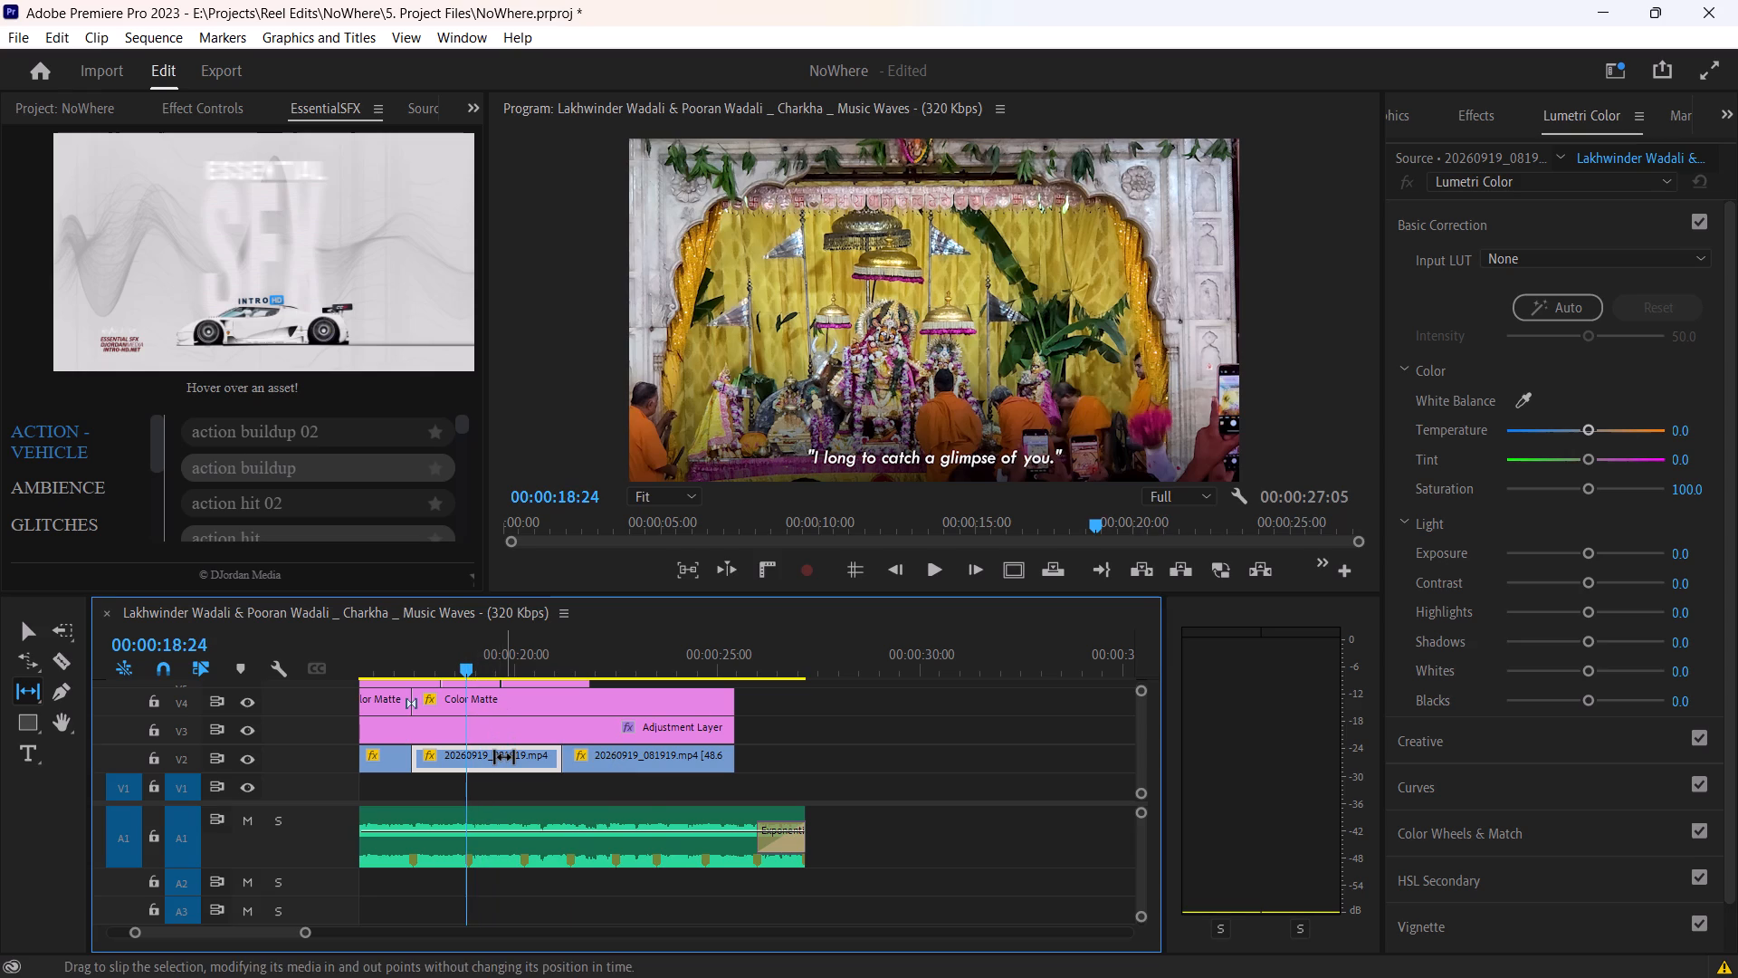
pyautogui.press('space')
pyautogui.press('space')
# Set the program monitor's playback resolution to 1/4.
pyautogui.click(1199, 485)
pyautogui.click(1195, 497)
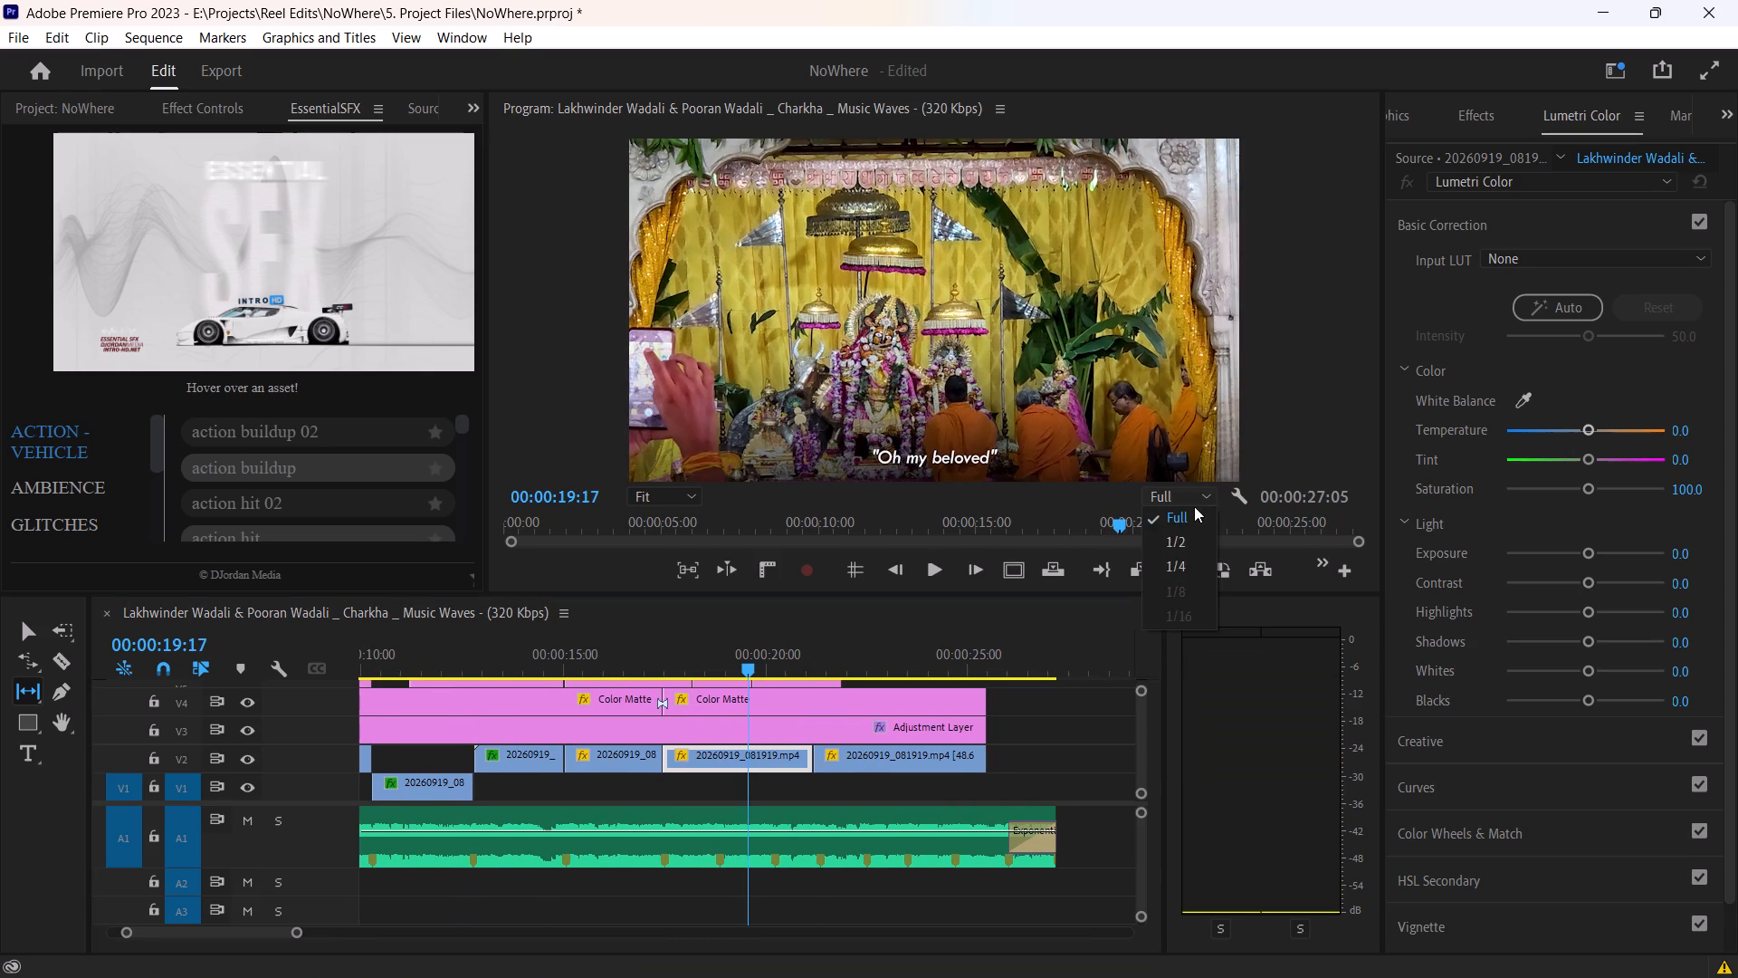
pyautogui.click(1181, 574)
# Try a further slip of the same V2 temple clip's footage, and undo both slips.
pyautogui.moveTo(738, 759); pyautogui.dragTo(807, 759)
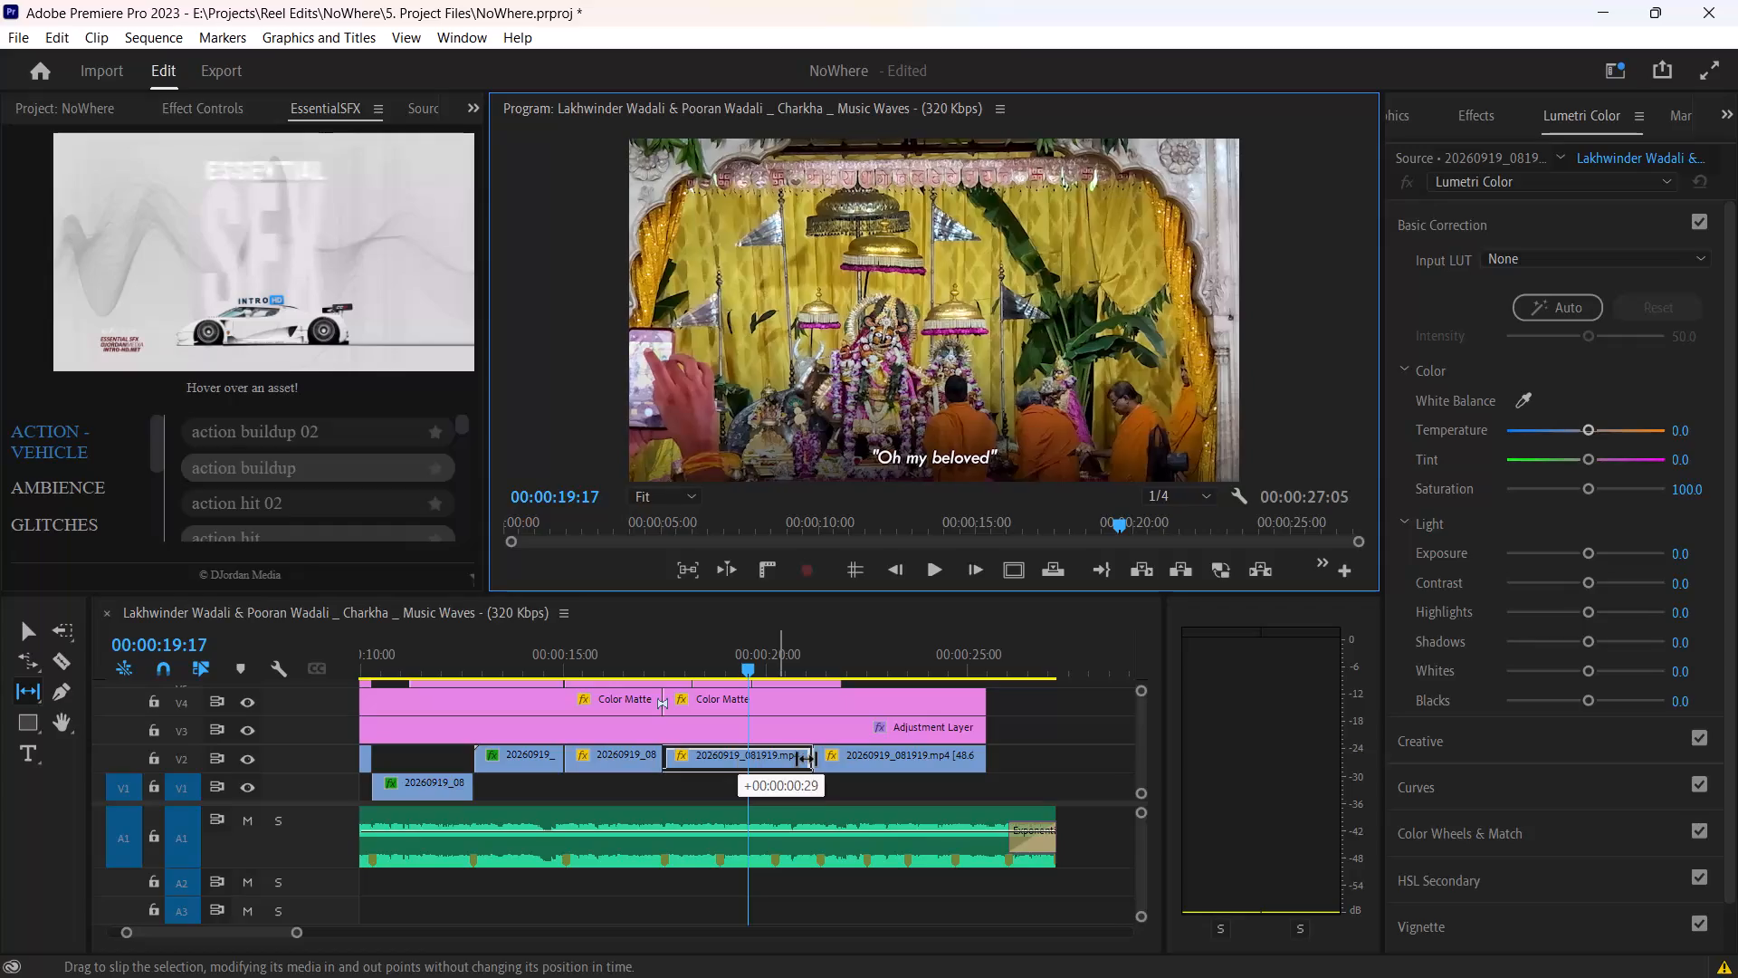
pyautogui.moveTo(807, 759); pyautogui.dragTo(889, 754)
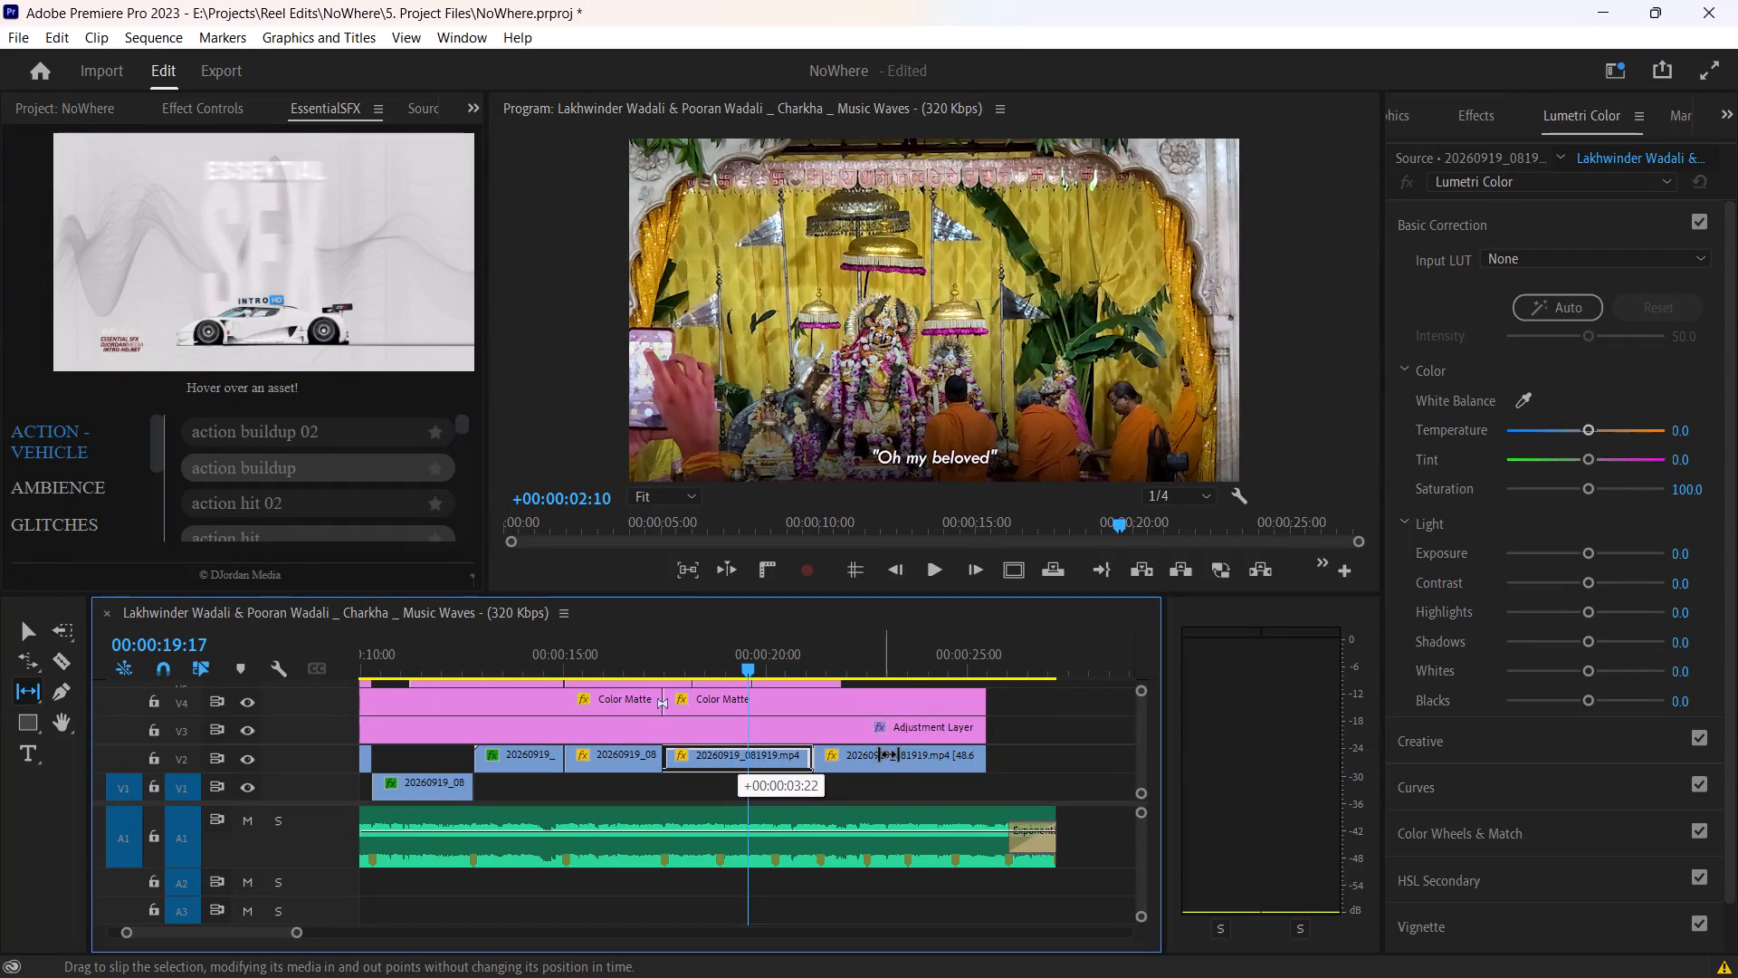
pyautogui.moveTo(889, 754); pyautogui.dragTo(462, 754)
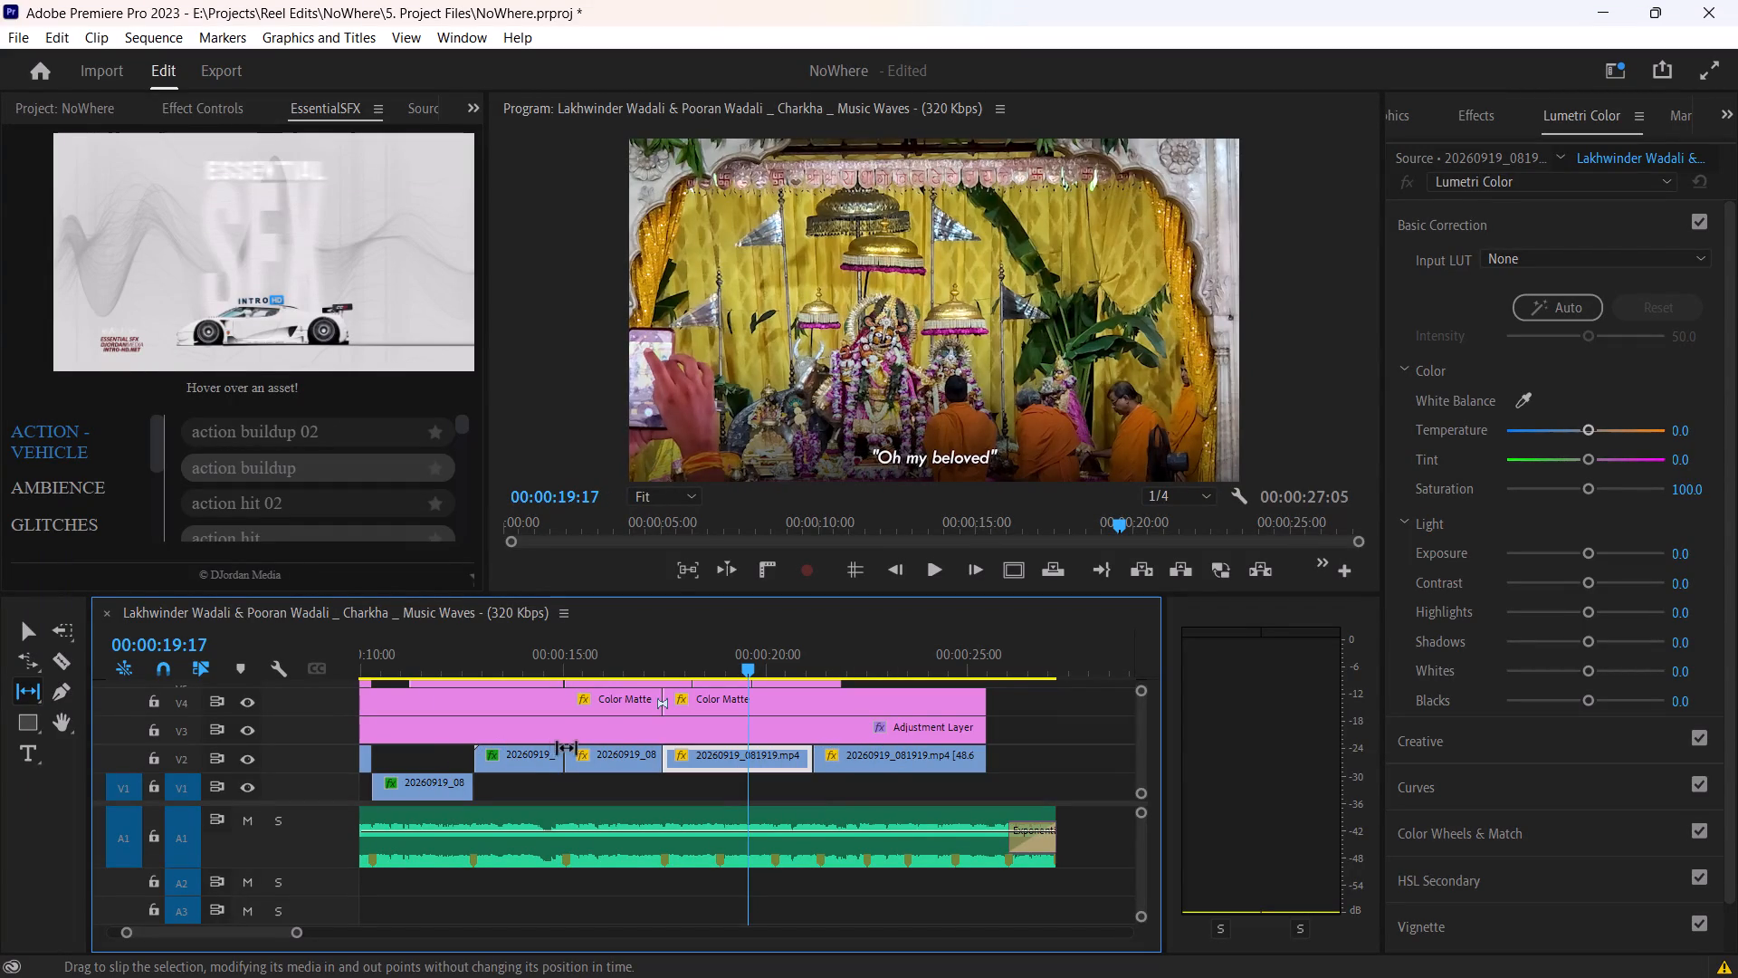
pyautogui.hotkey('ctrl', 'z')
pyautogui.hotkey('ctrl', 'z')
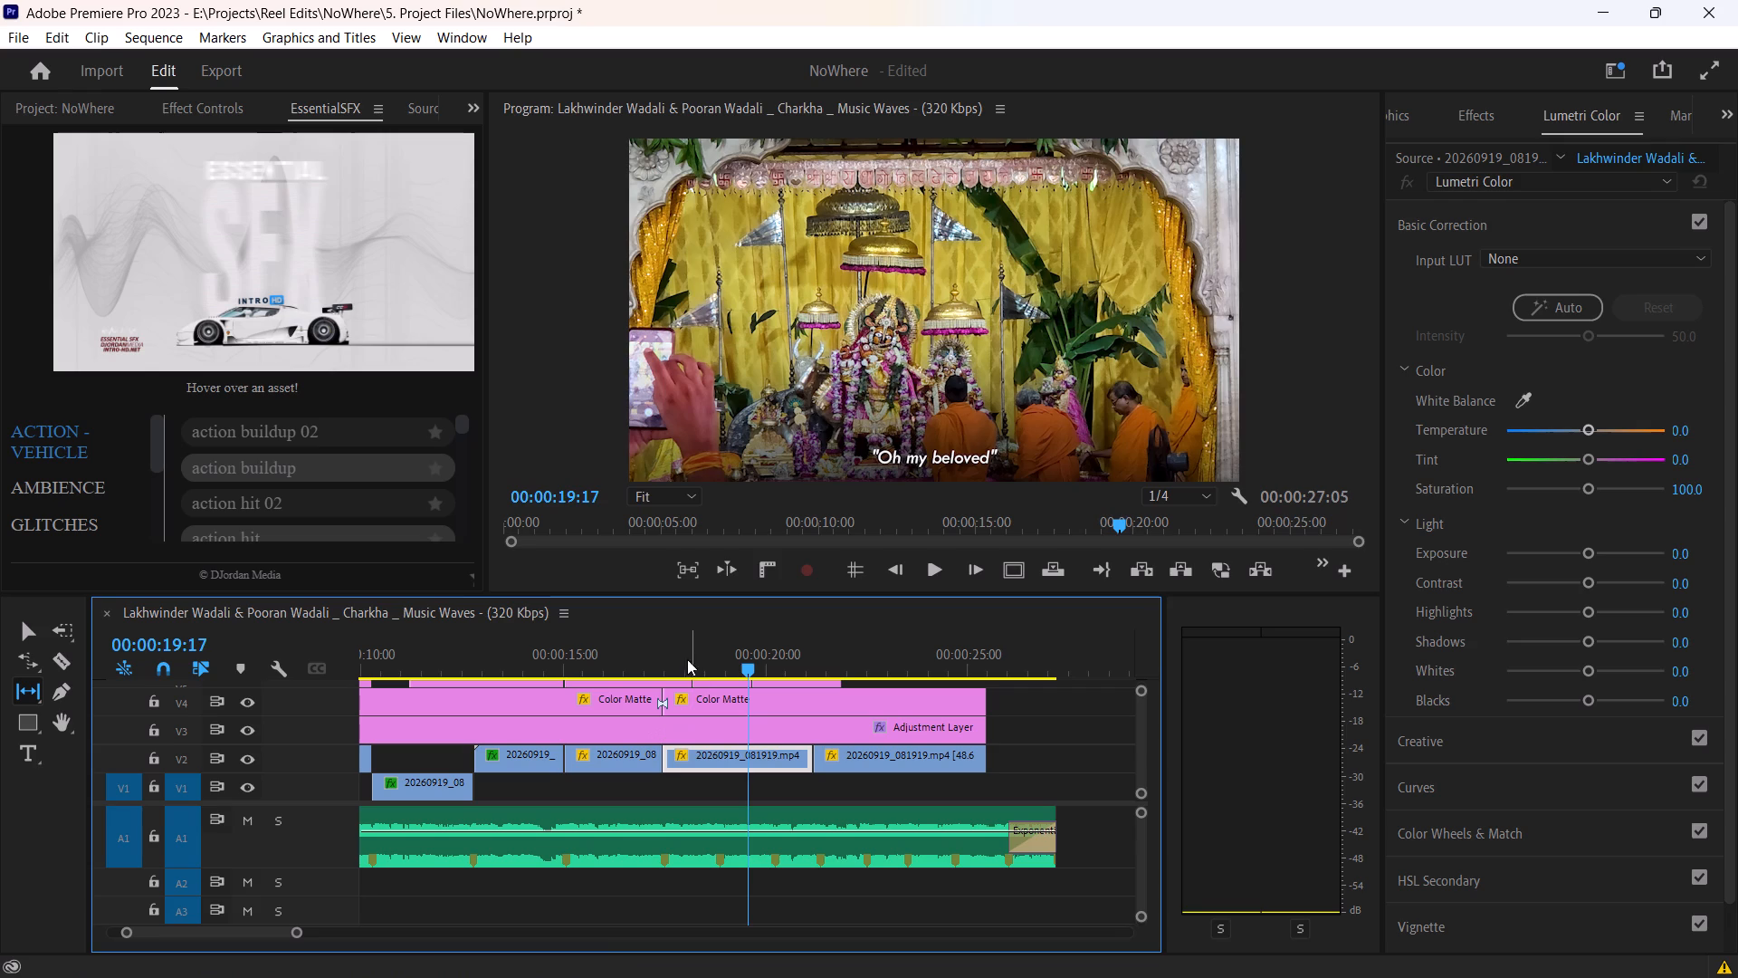
# Play the V2 temple clip through its cut at 00:00:21:04, and scrub back to 00:00:17:28.
pyautogui.click(676, 647)
pyautogui.press('space')
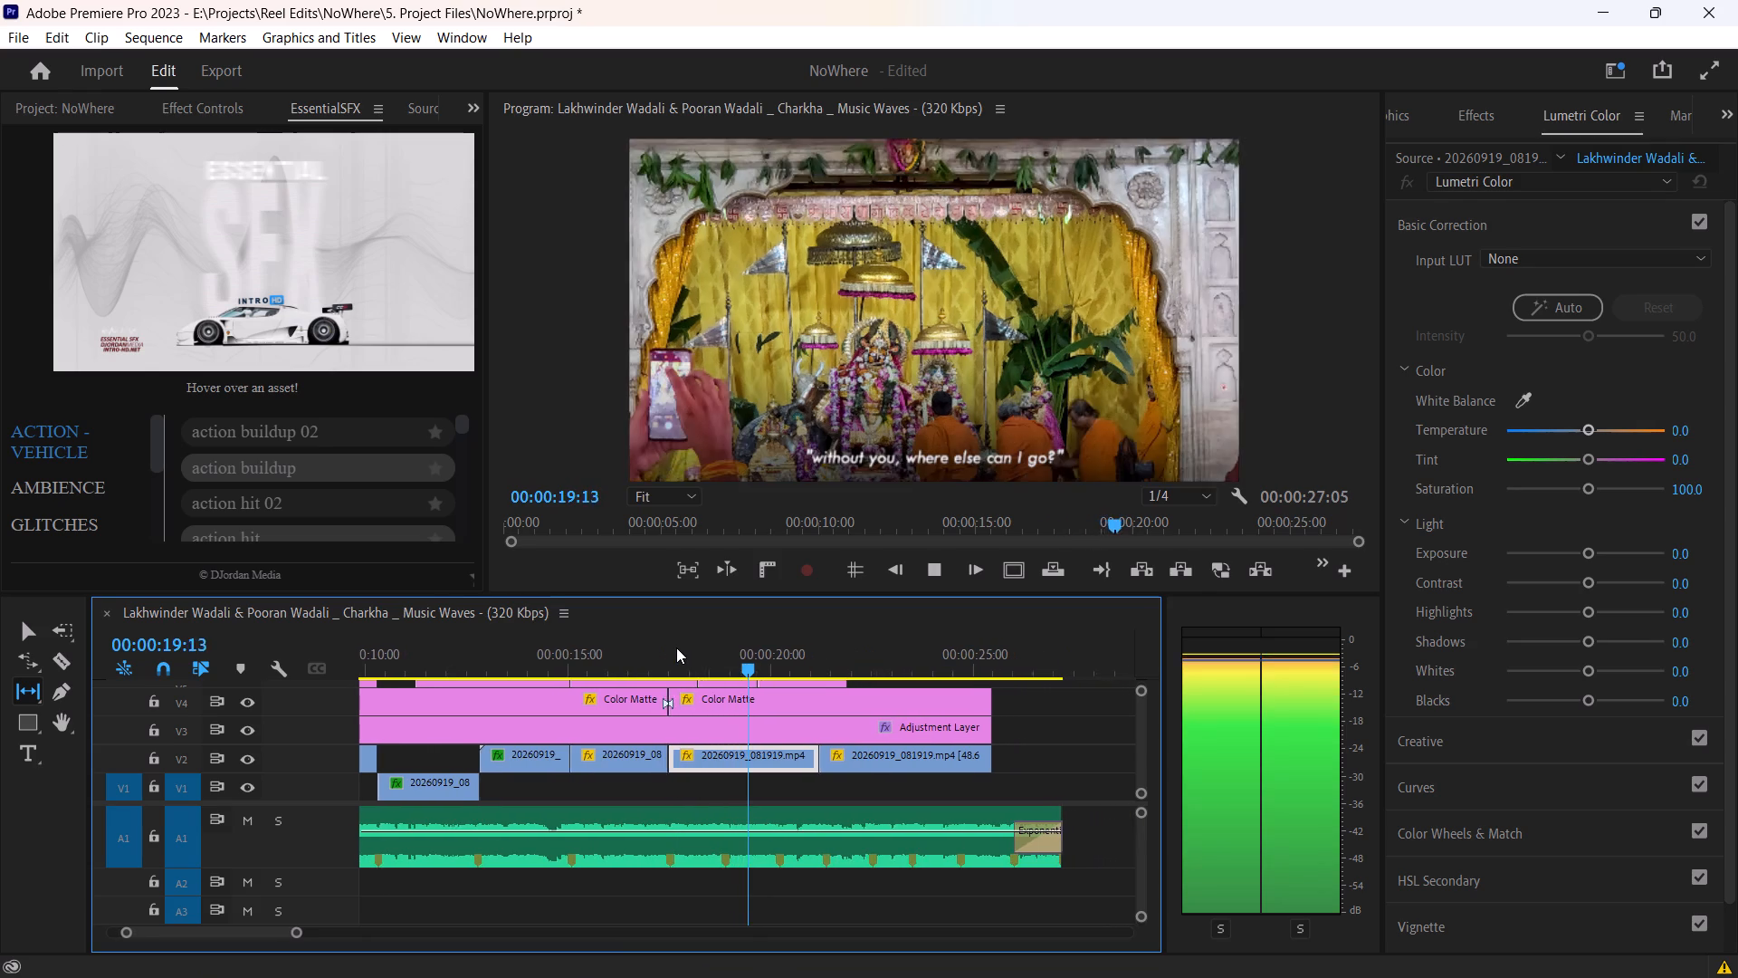
pyautogui.press('space')
pyautogui.press('space')
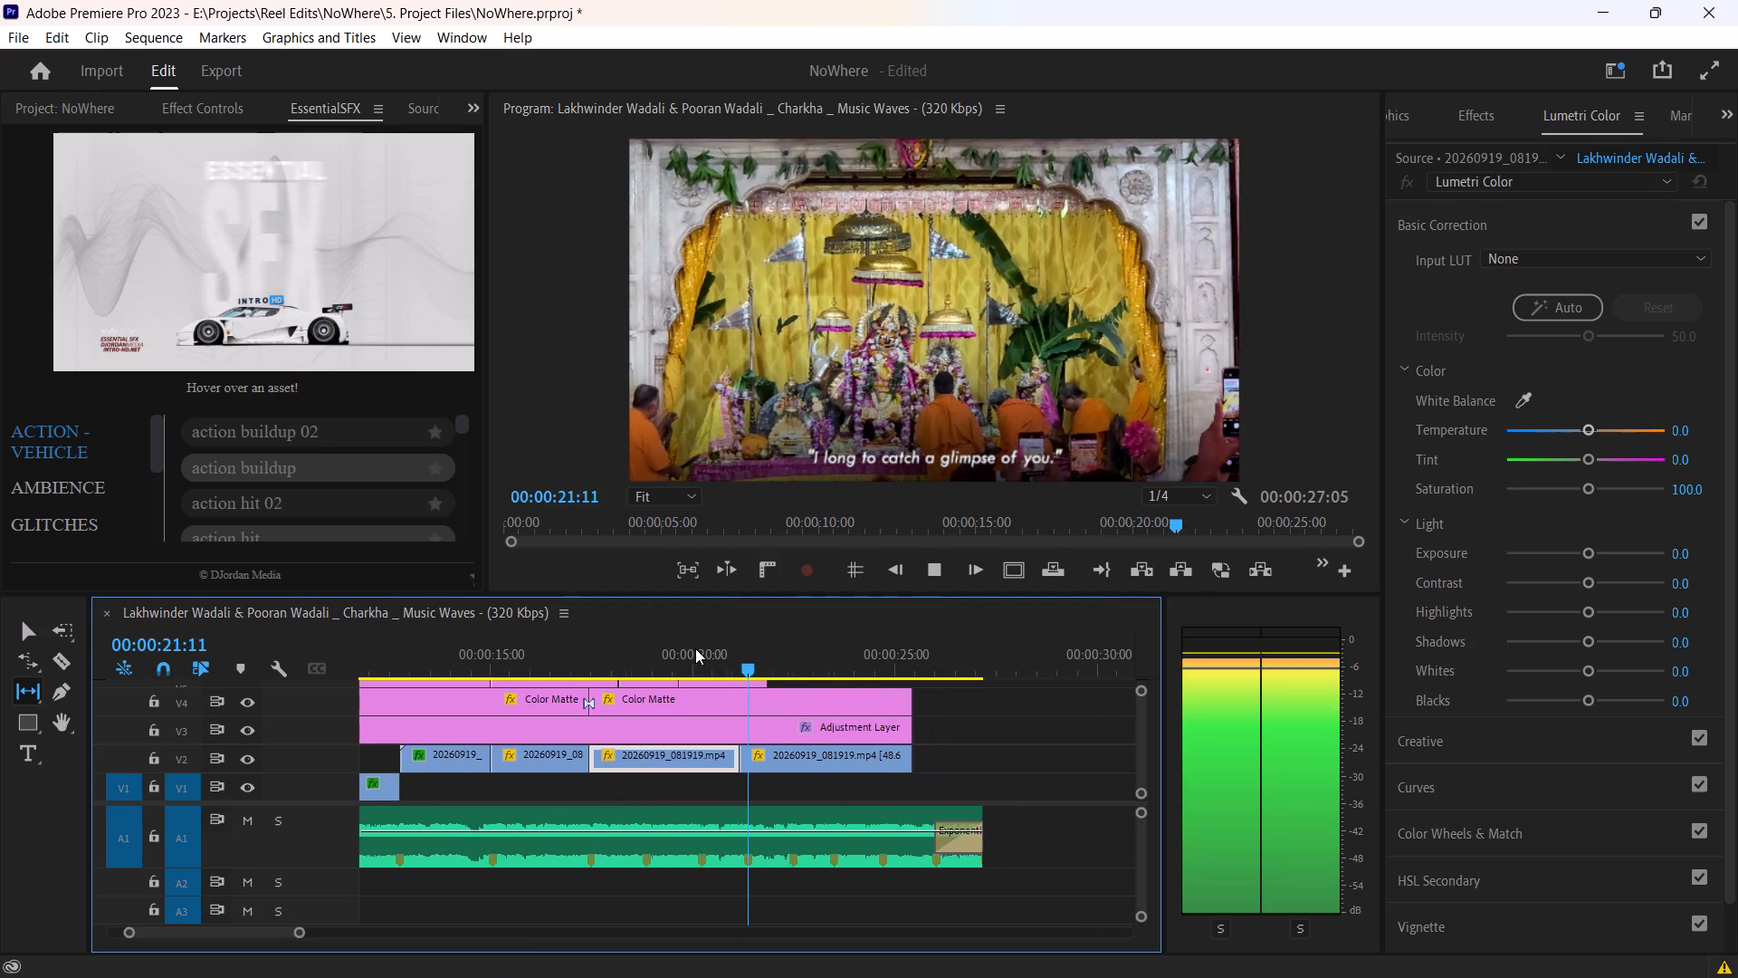
pyautogui.press('space')
pyautogui.moveTo(719, 653); pyautogui.dragTo(712, 656)
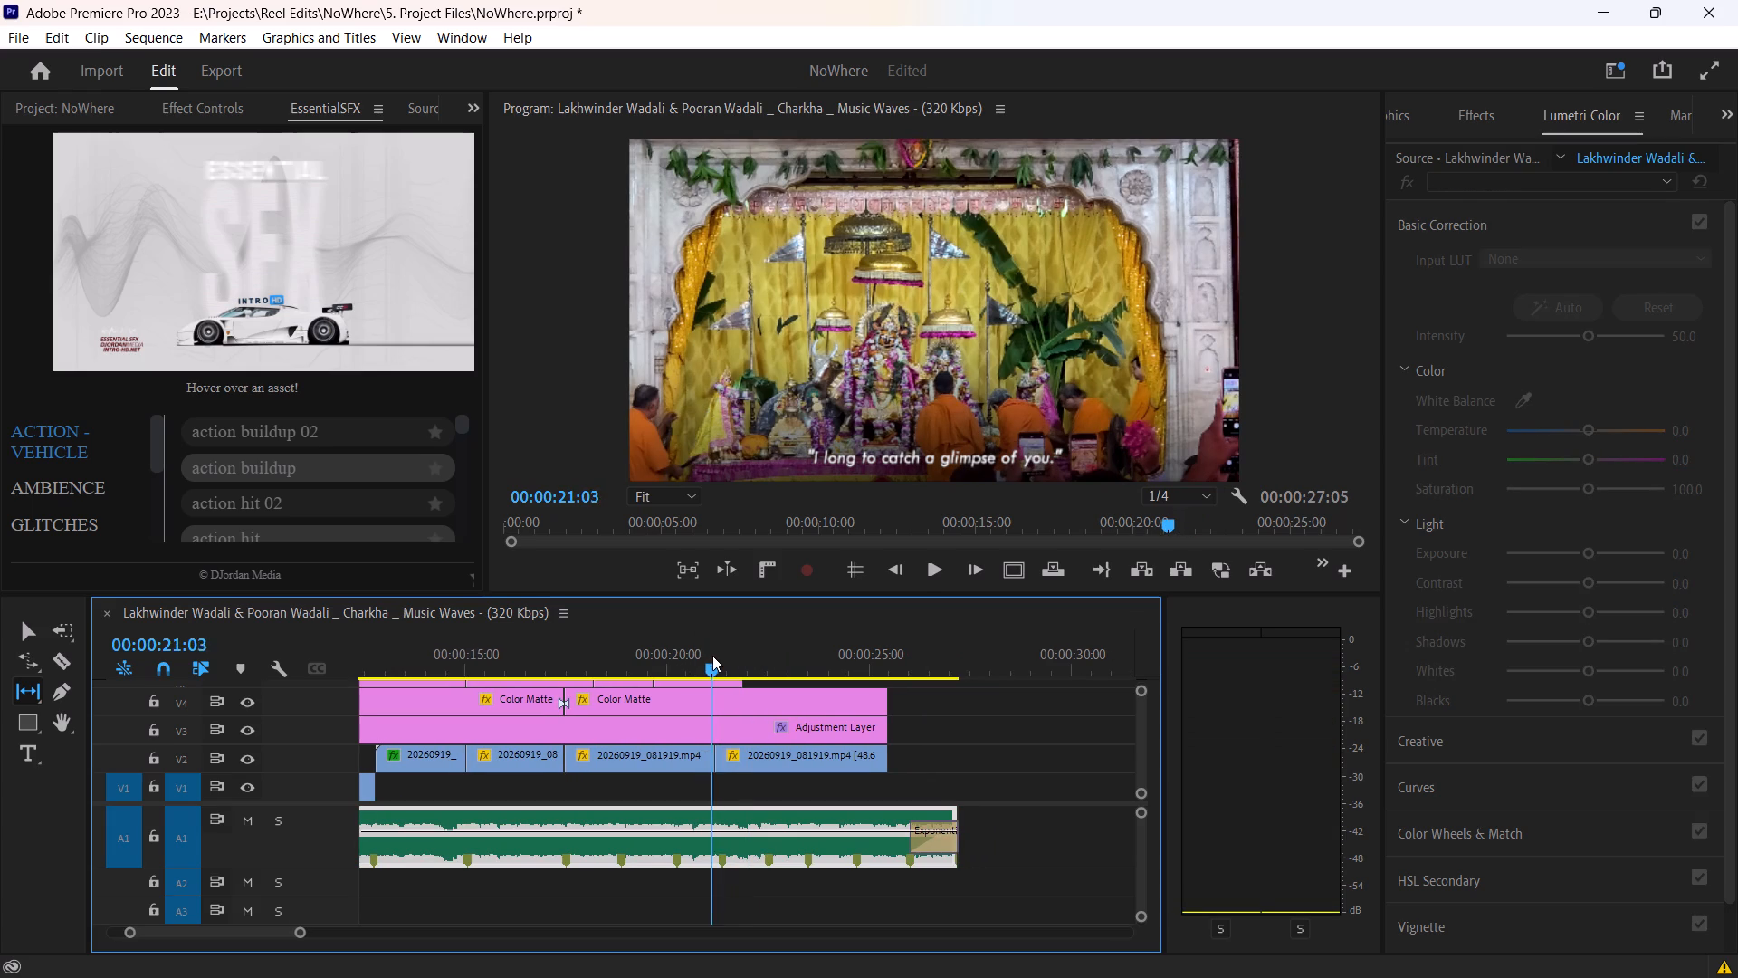
pyautogui.moveTo(712, 656); pyautogui.dragTo(586, 686)
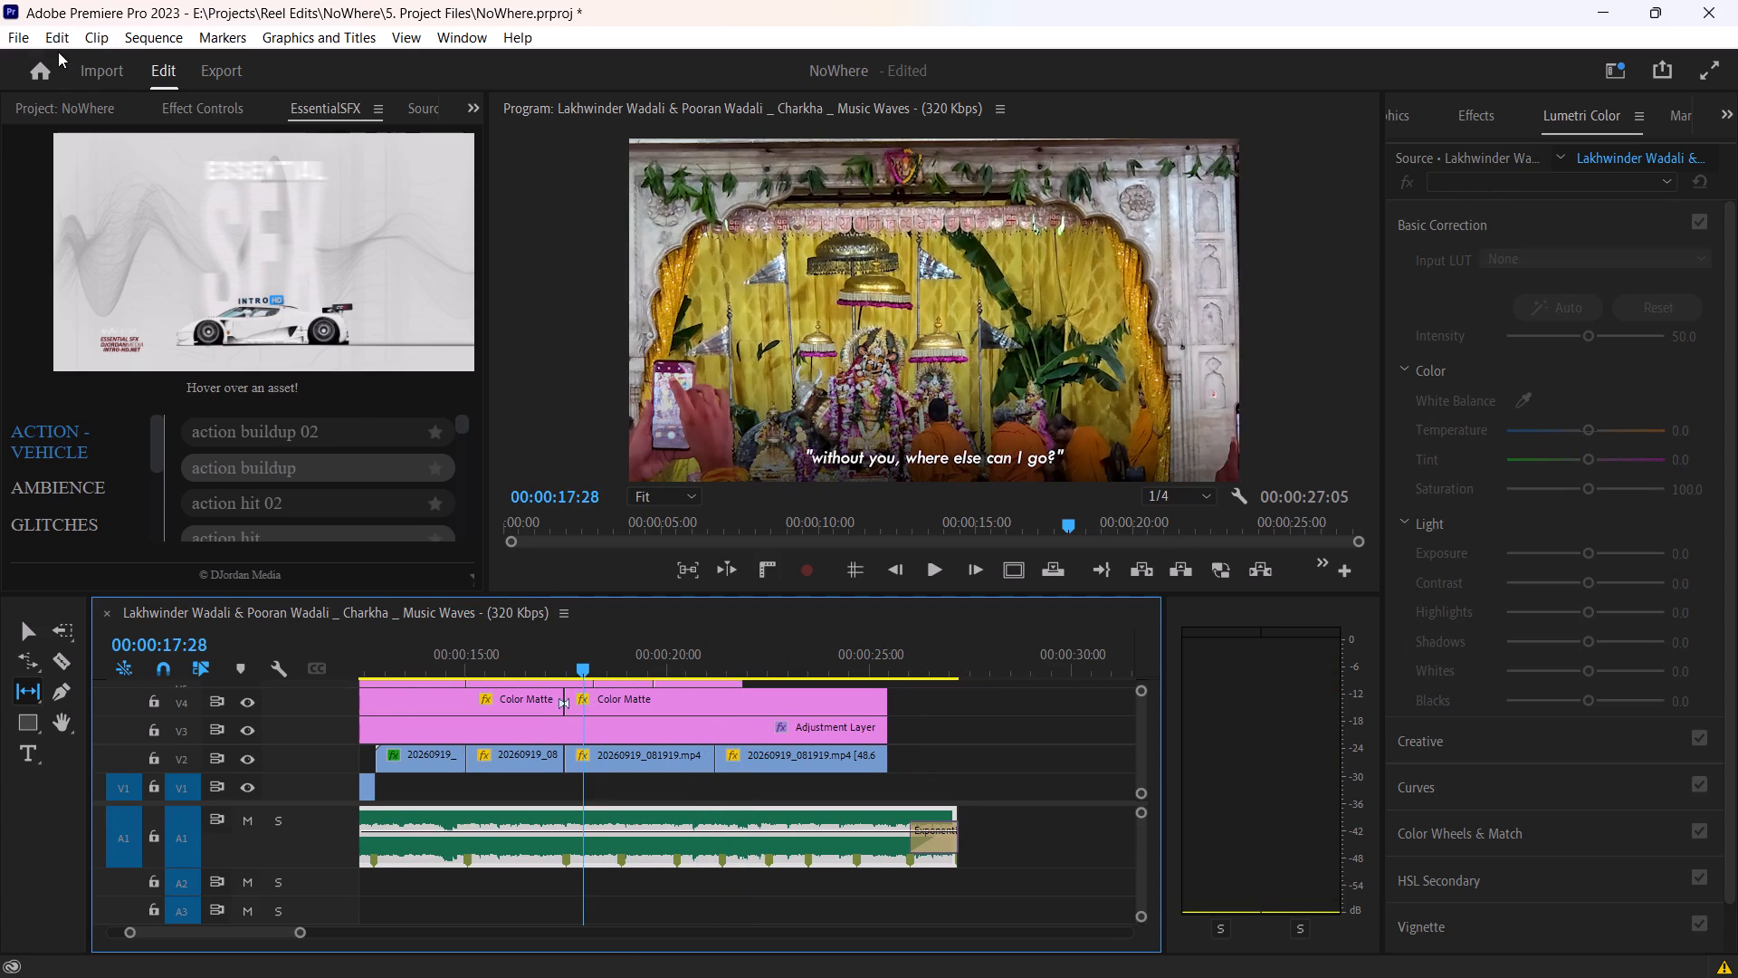
pyautogui.click(57, 43)
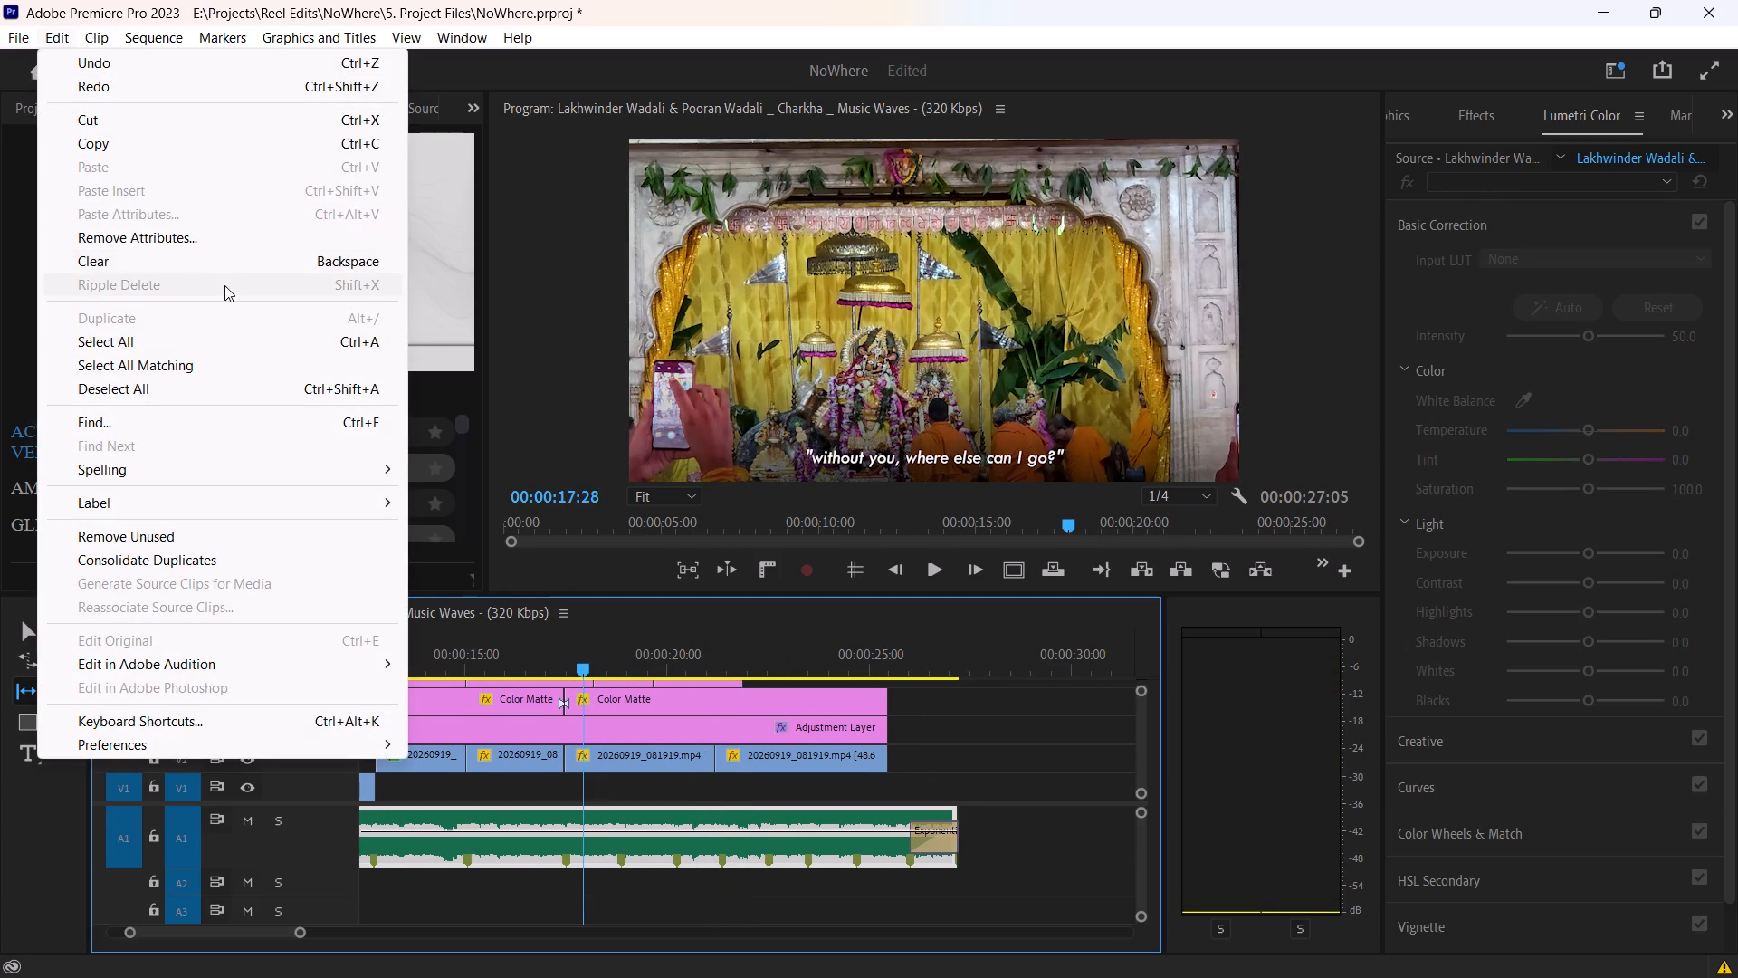
pyautogui.click(988, 740)
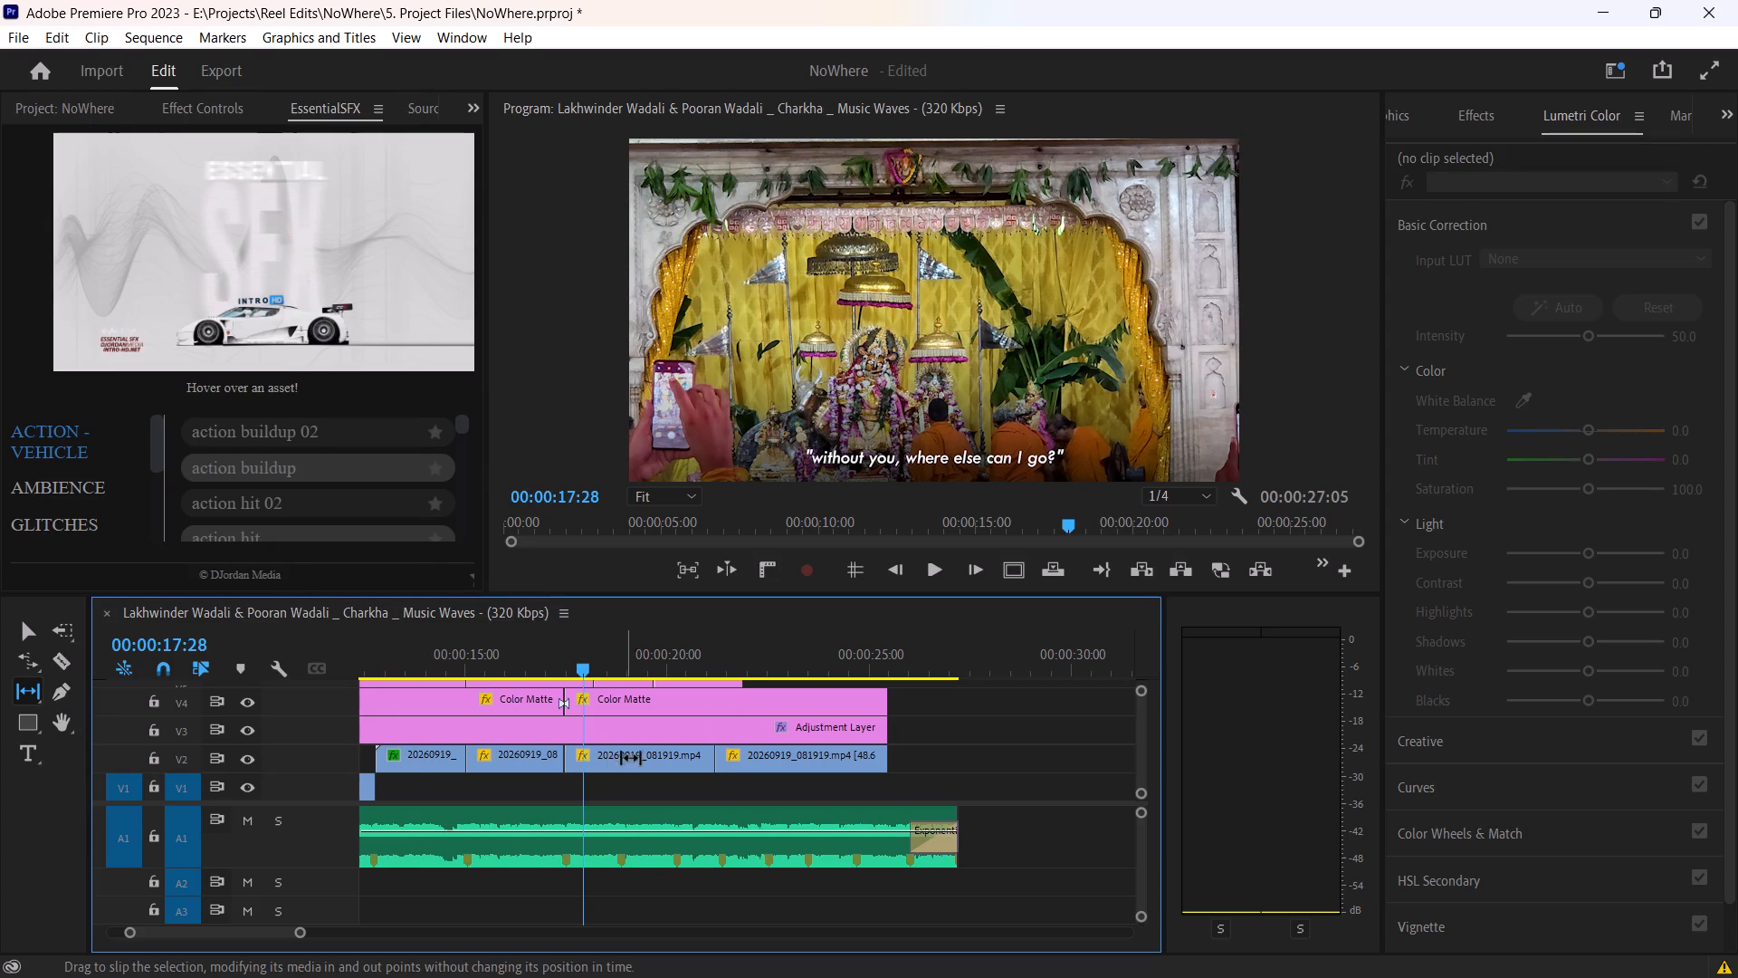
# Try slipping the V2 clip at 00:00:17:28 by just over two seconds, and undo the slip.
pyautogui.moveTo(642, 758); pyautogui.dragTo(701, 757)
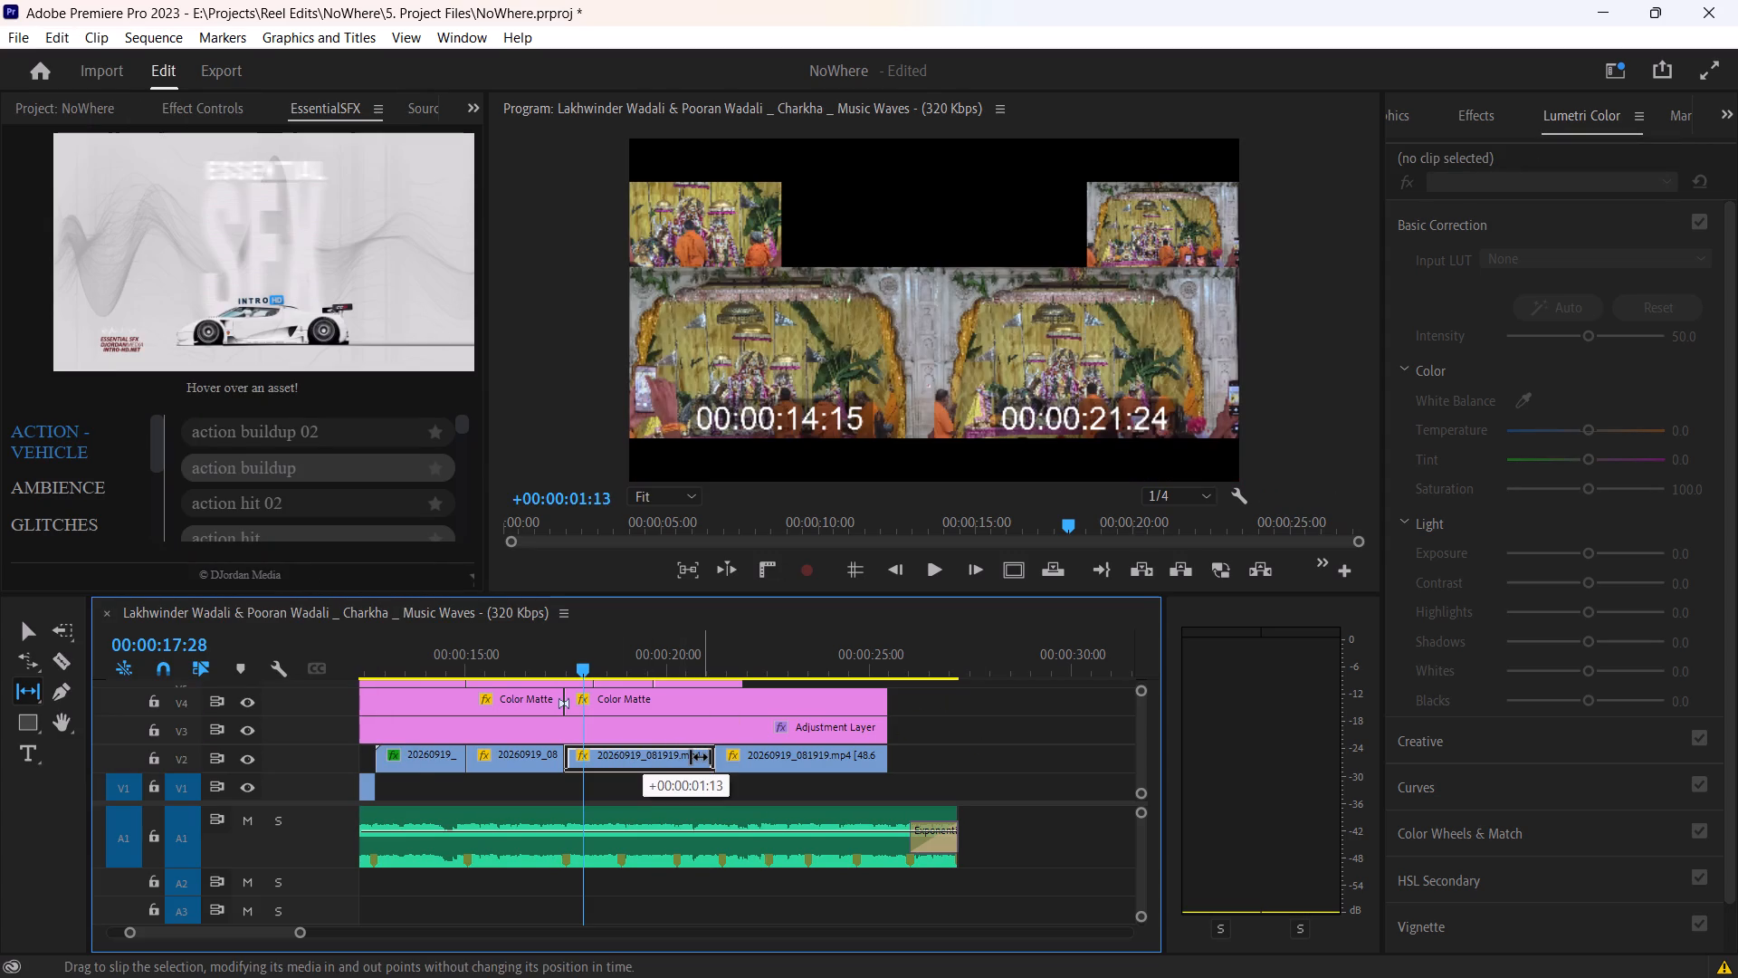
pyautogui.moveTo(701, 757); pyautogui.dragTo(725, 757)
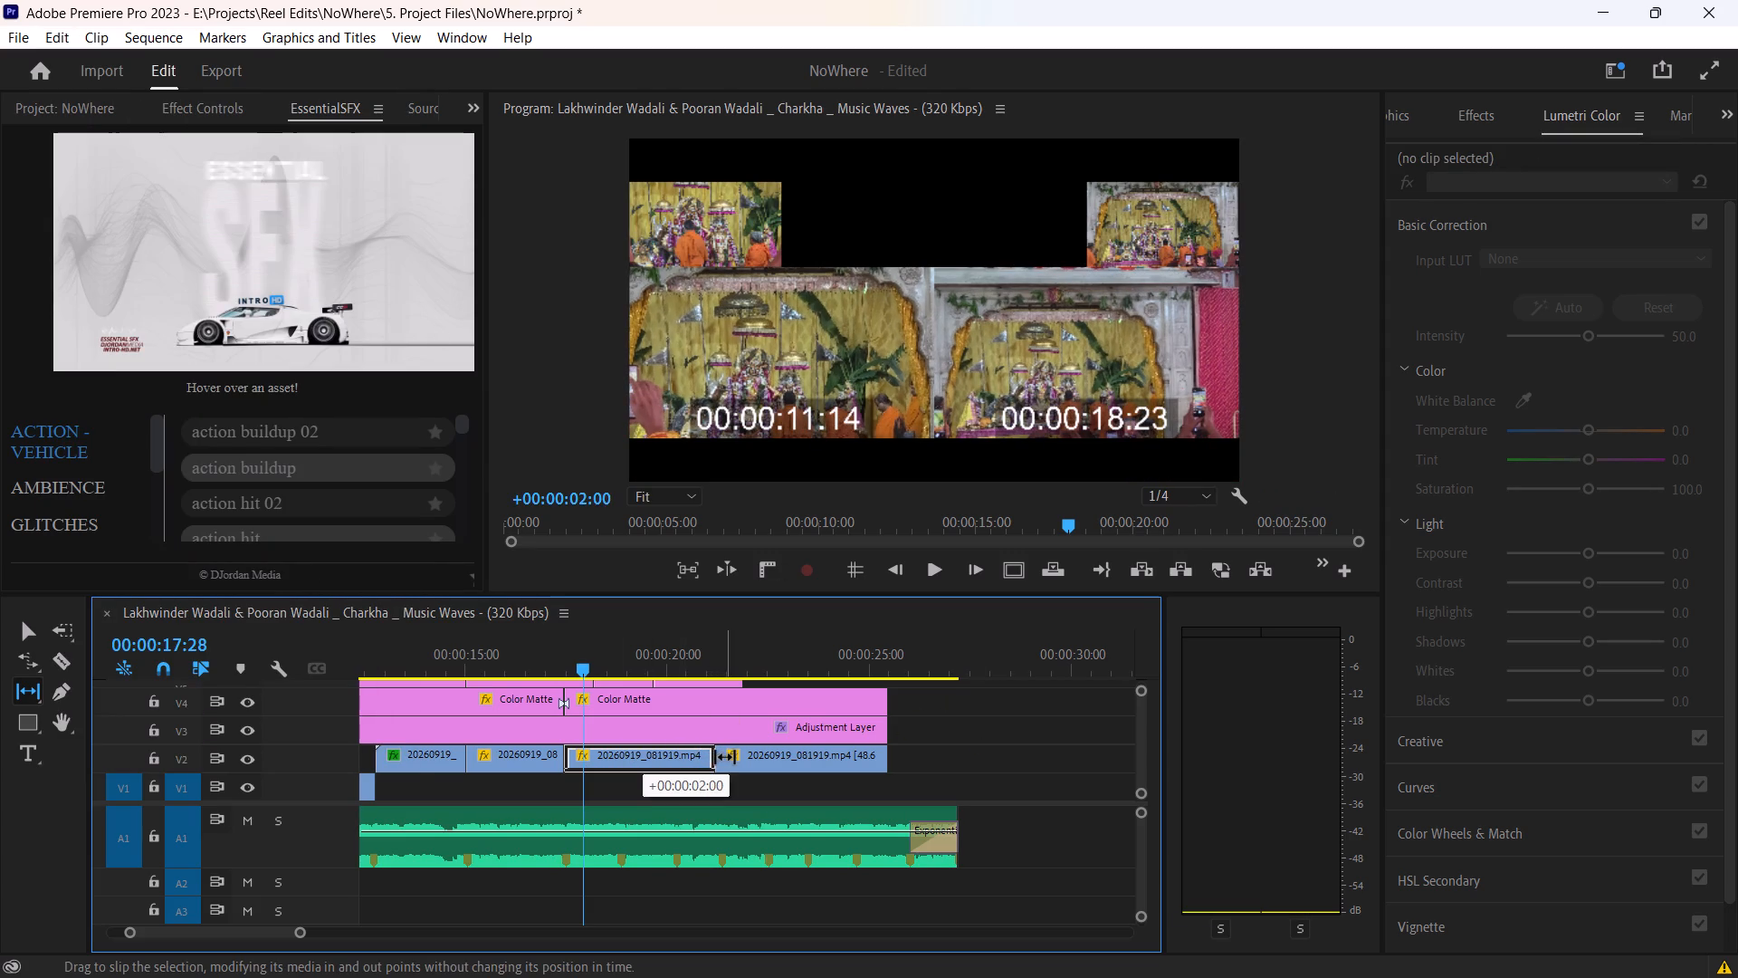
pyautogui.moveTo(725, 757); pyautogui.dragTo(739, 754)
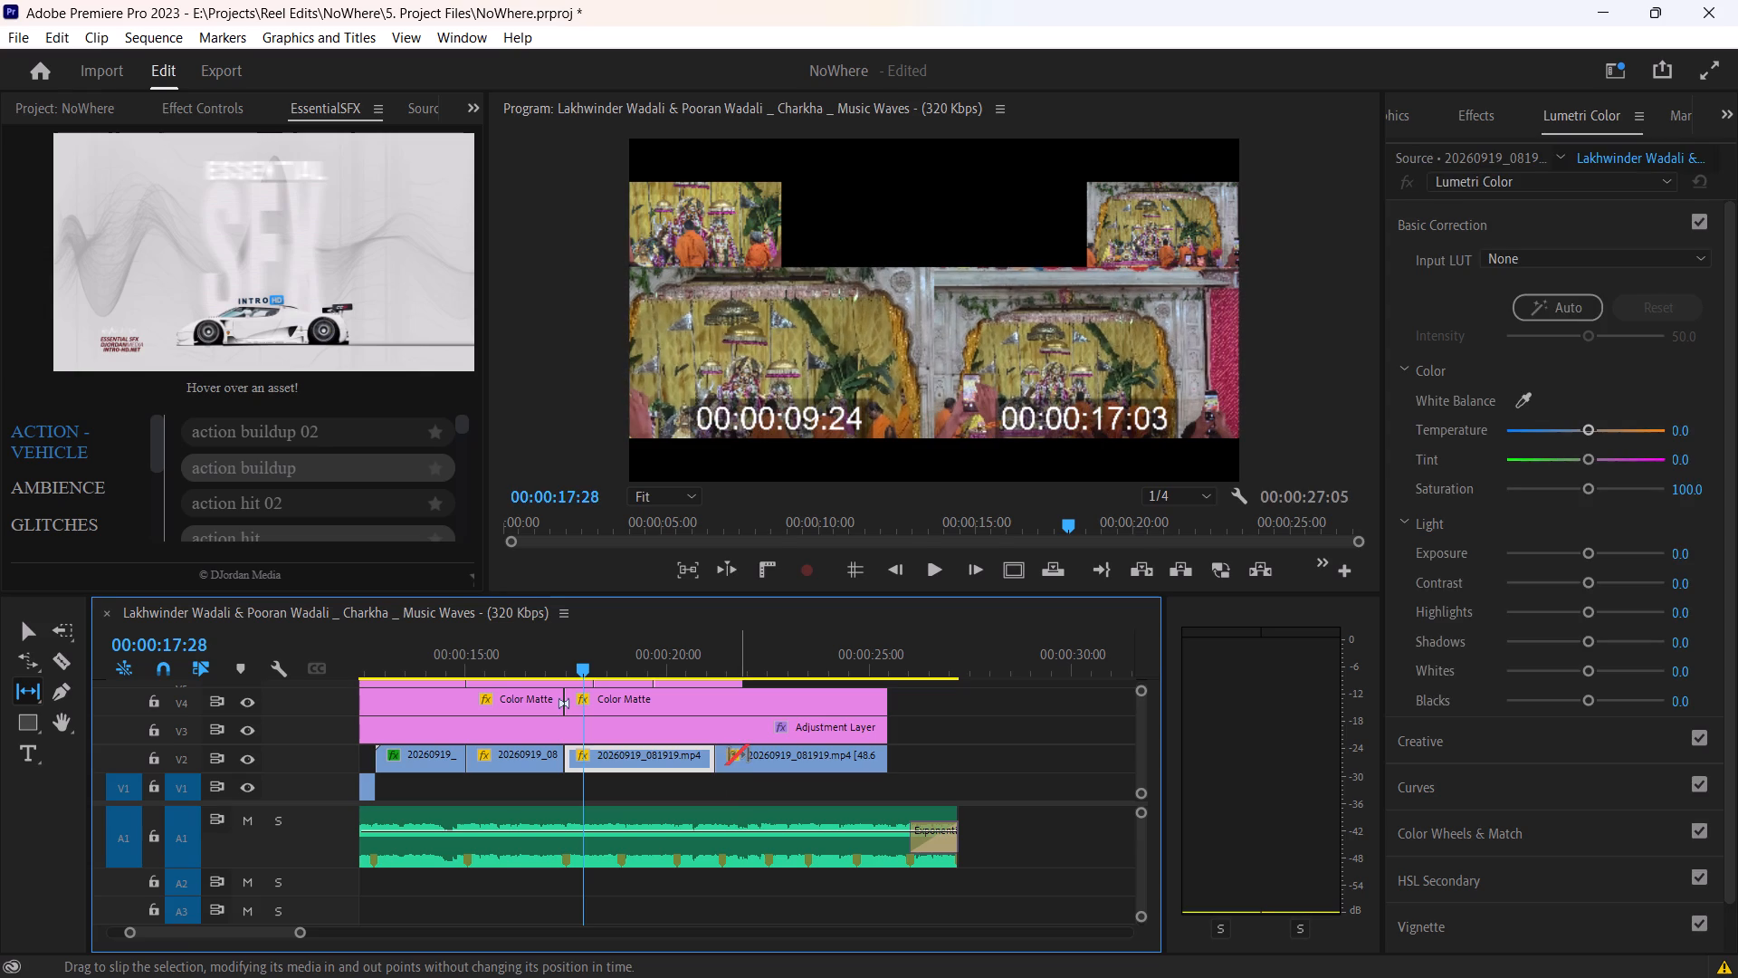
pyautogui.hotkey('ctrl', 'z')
# Play the temple clip from 00:00:17:28 to check its footage, and return to the sequence start at 00:00:00:00.
pyautogui.press('space')
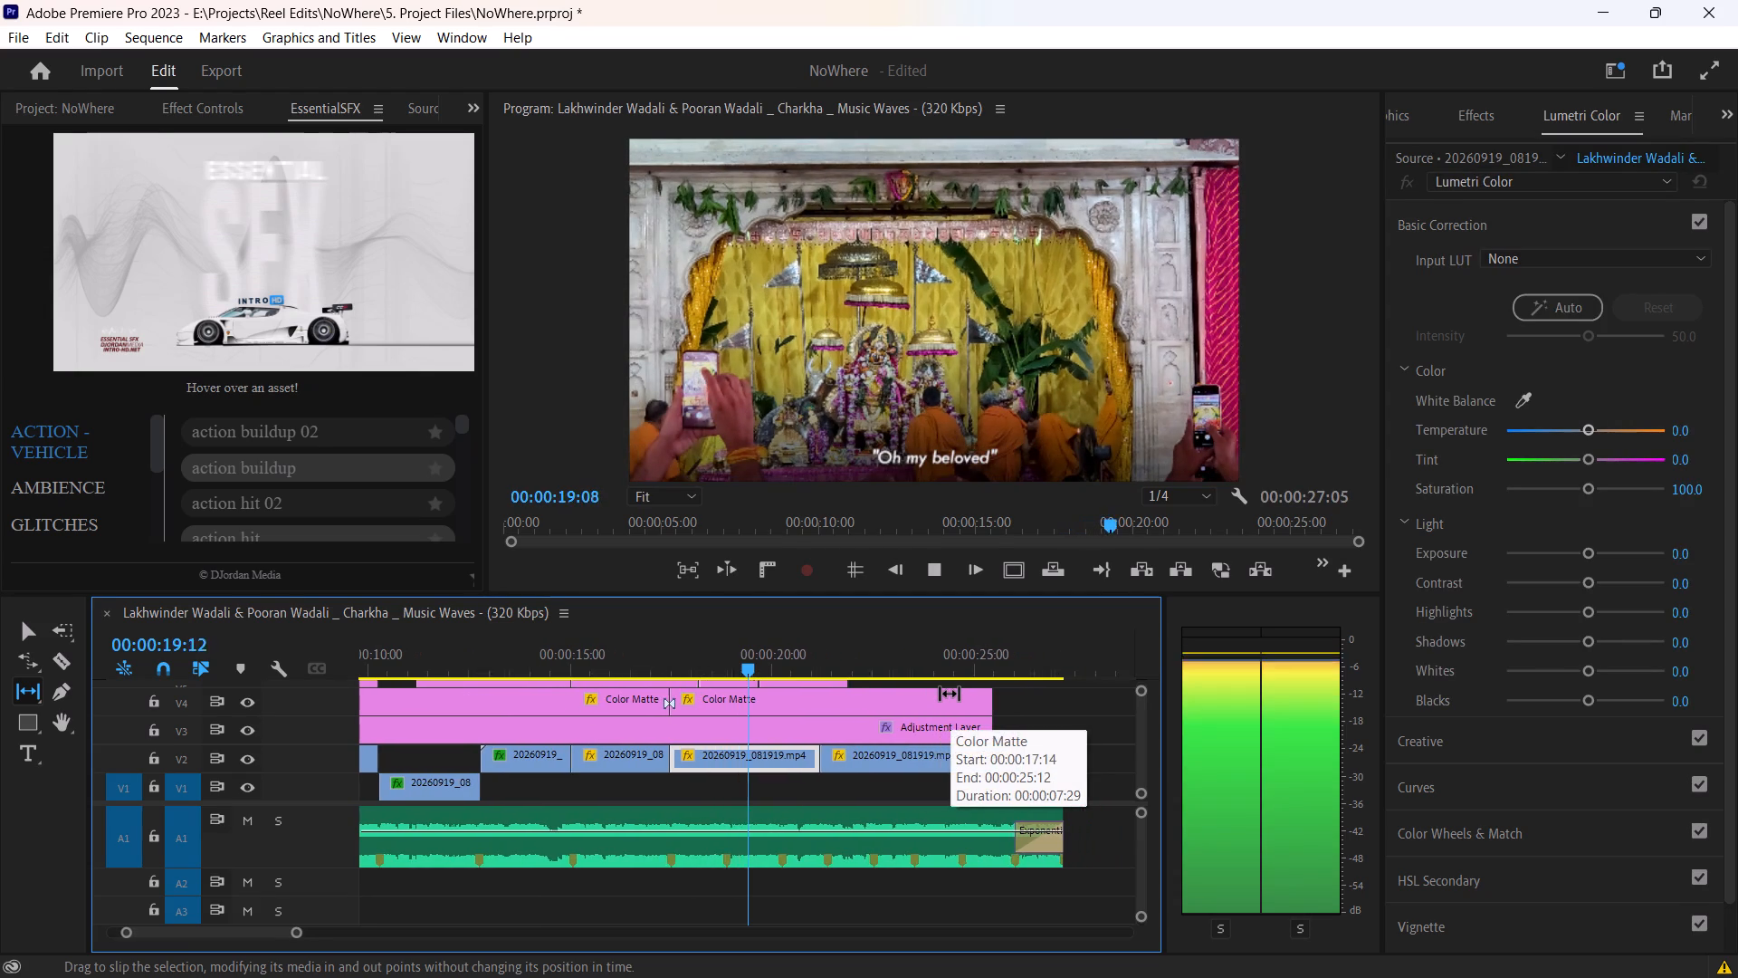
pyautogui.hotkey('shift', 'space')
pyautogui.press('space')
pyautogui.press('Return')
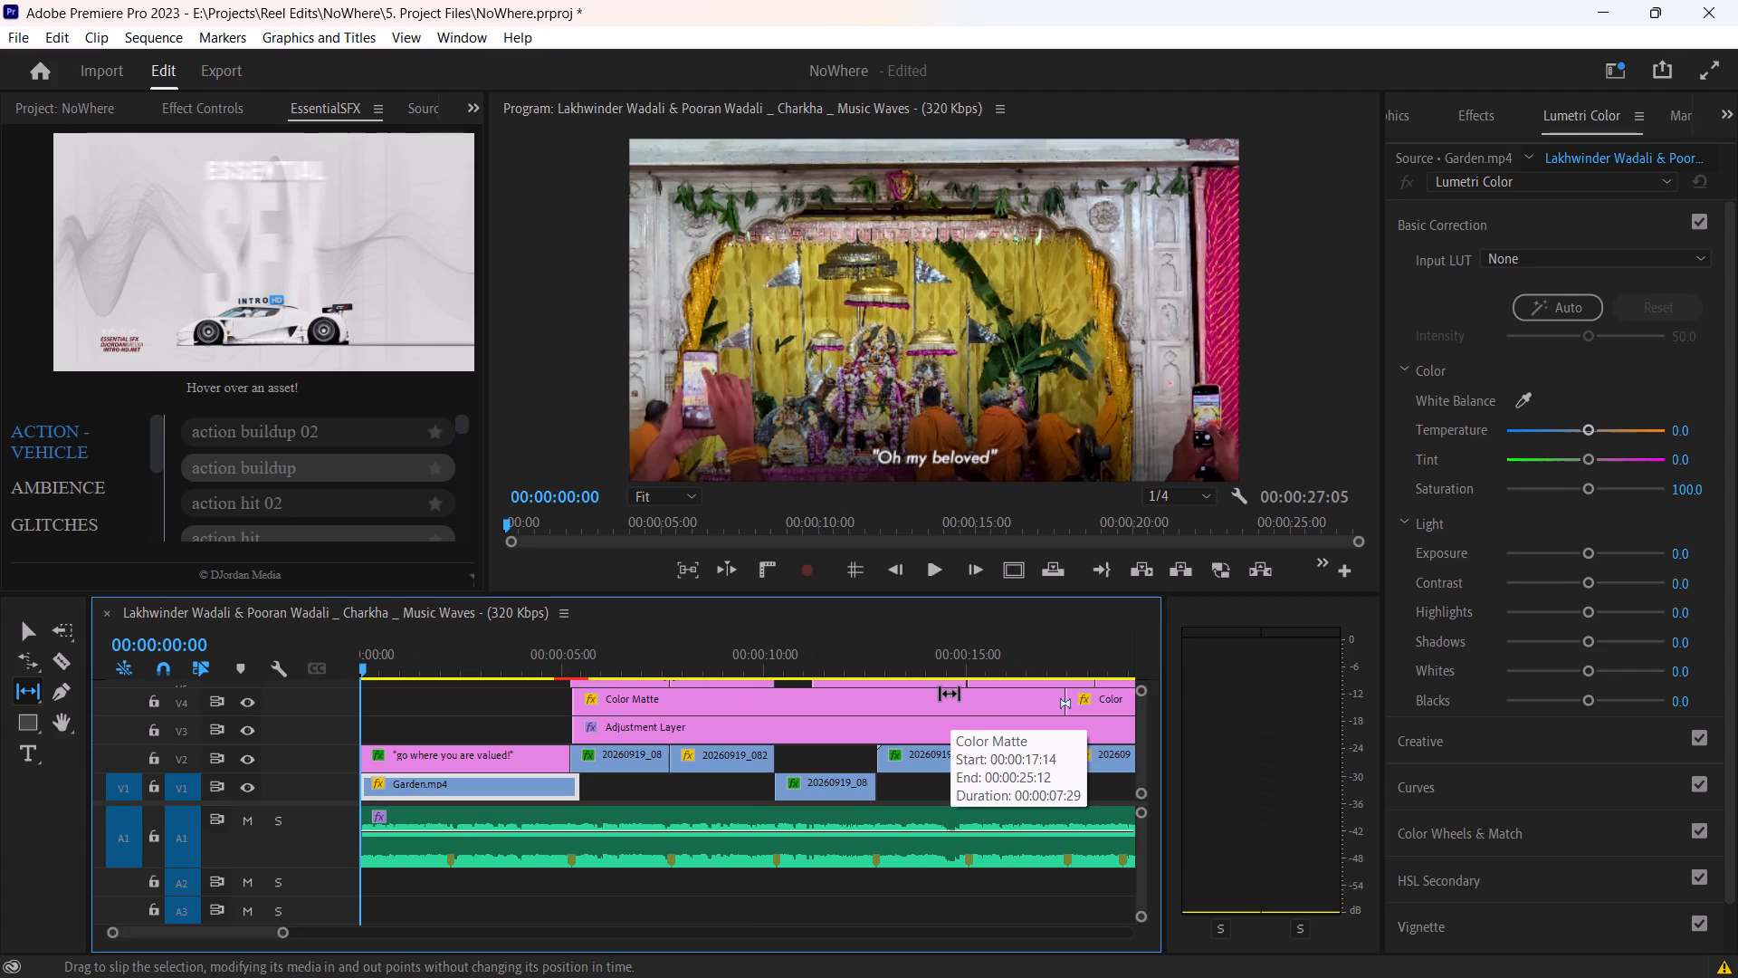
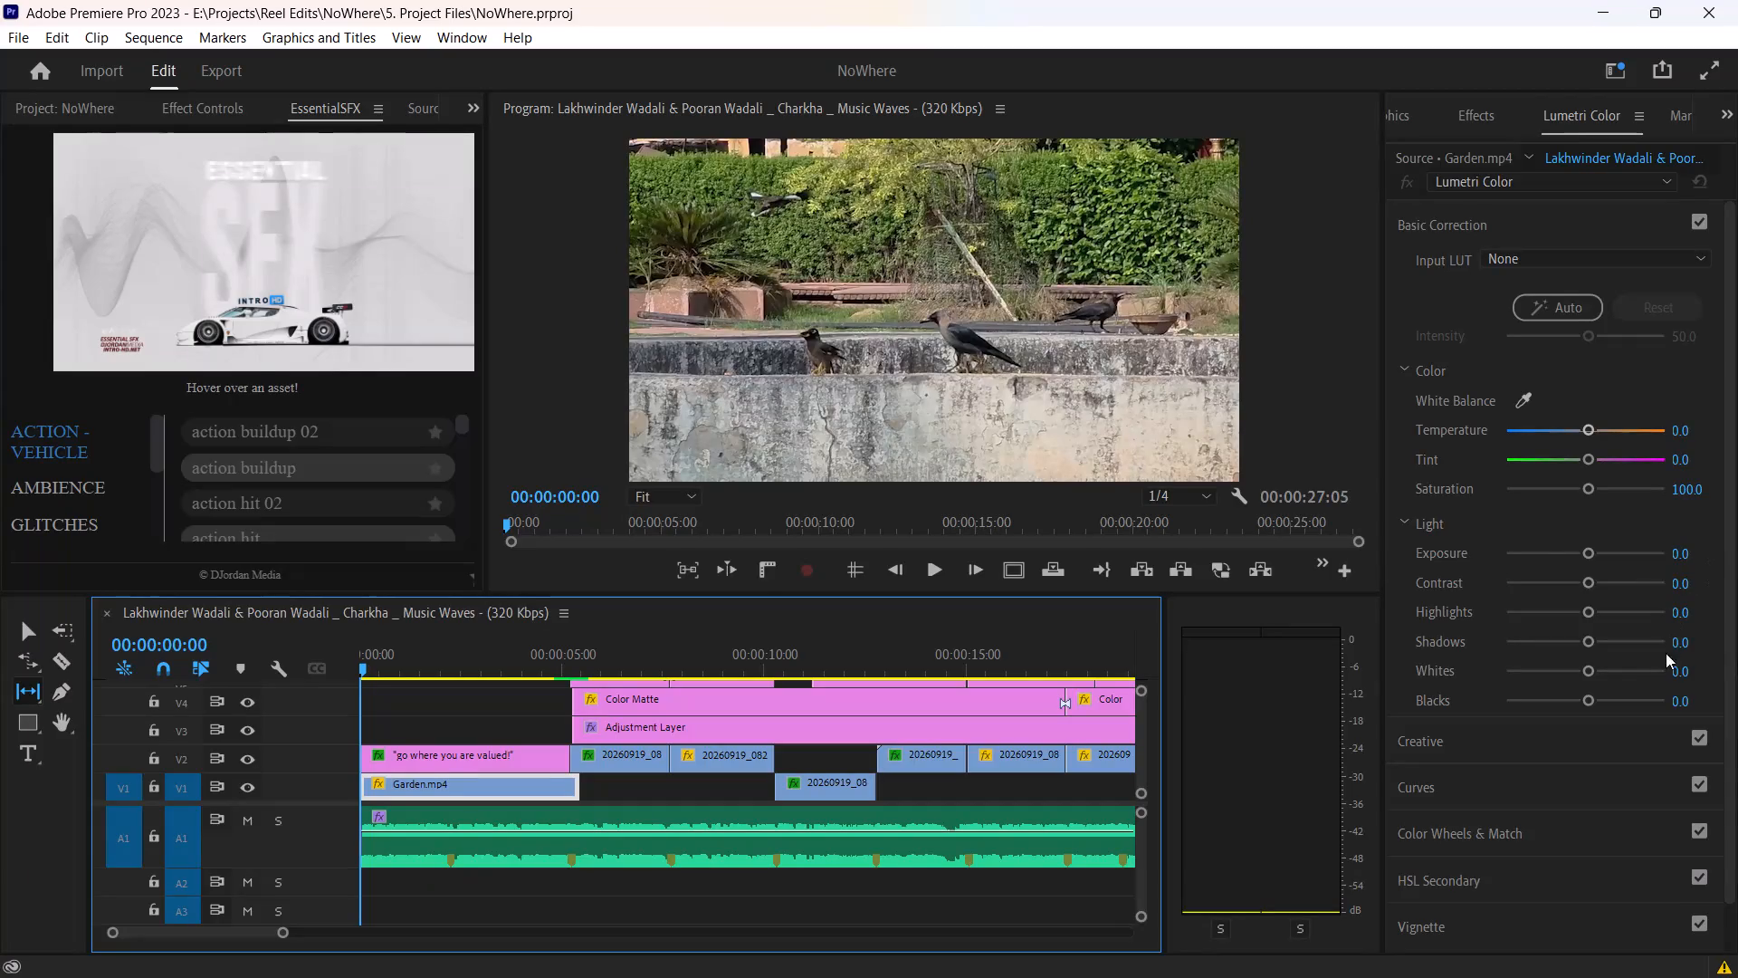
# Adjust Garden.mp4's light in Lumetri Color: Exposure 0.9, Contrast 33.3, Highlights -20.6, Shadows -36.2, Whites -14.9 and Blacks -27.7.
pyautogui.moveTo(1566, 551); pyautogui.dragTo(1558, 550)
pyautogui.click(1577, 549)
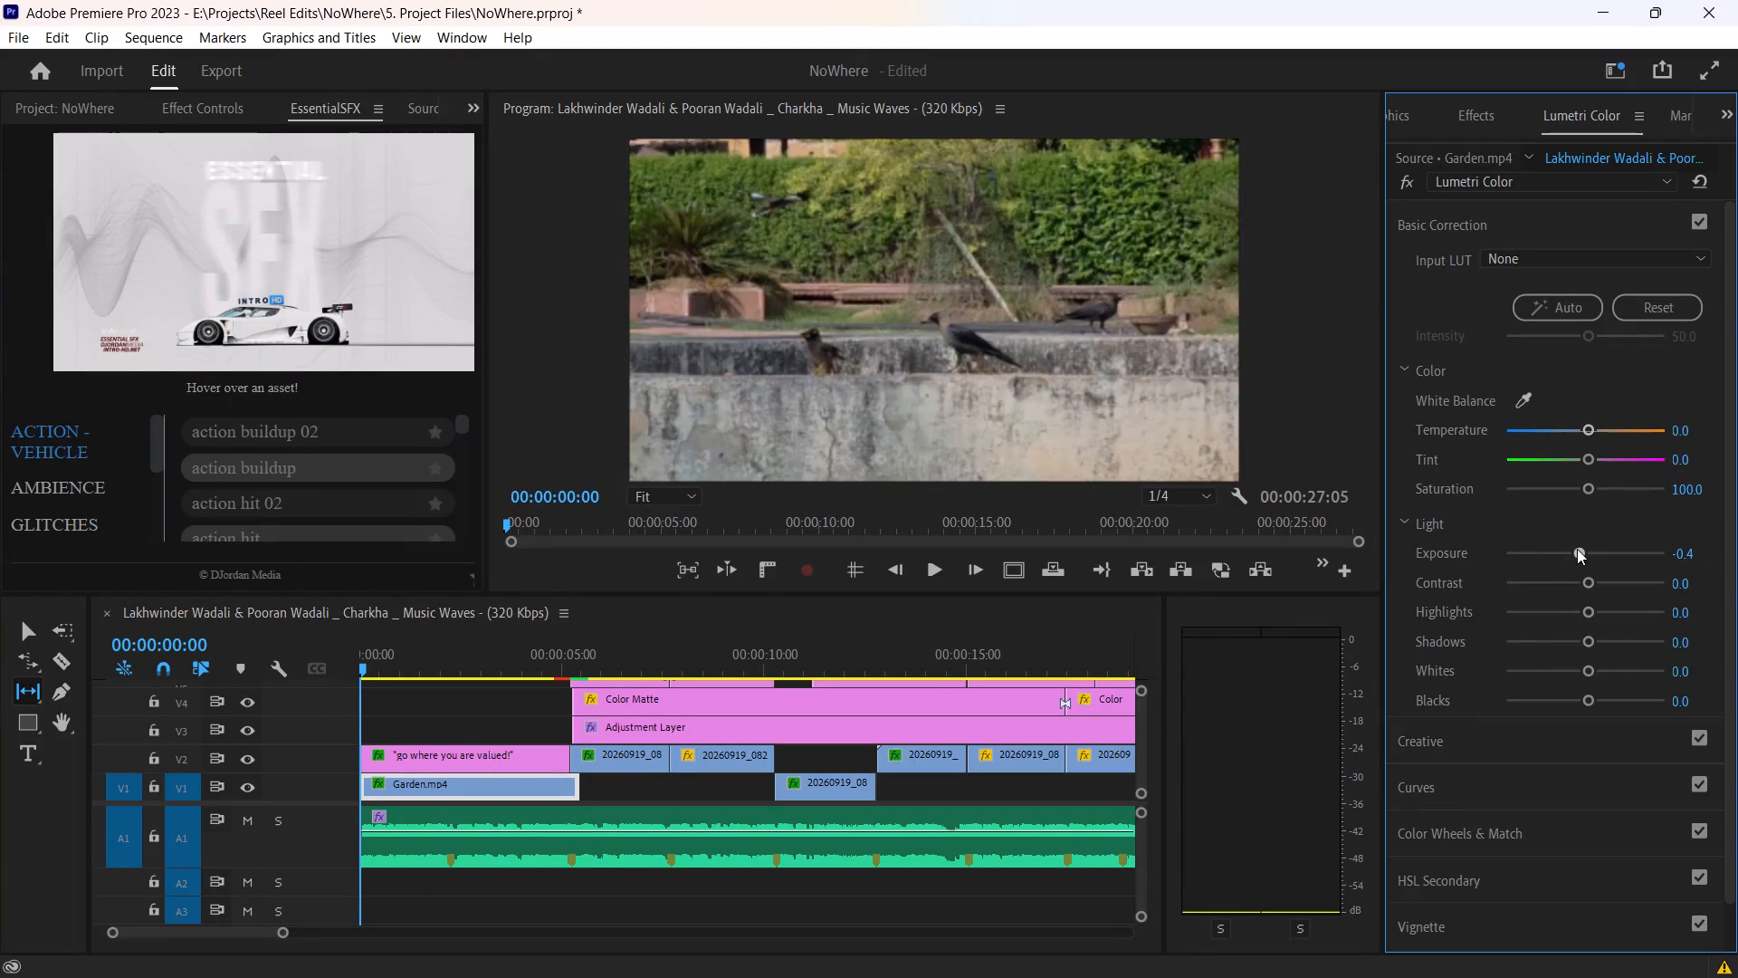
pyautogui.click(1598, 554)
pyautogui.moveTo(1591, 573); pyautogui.dragTo(1602, 575)
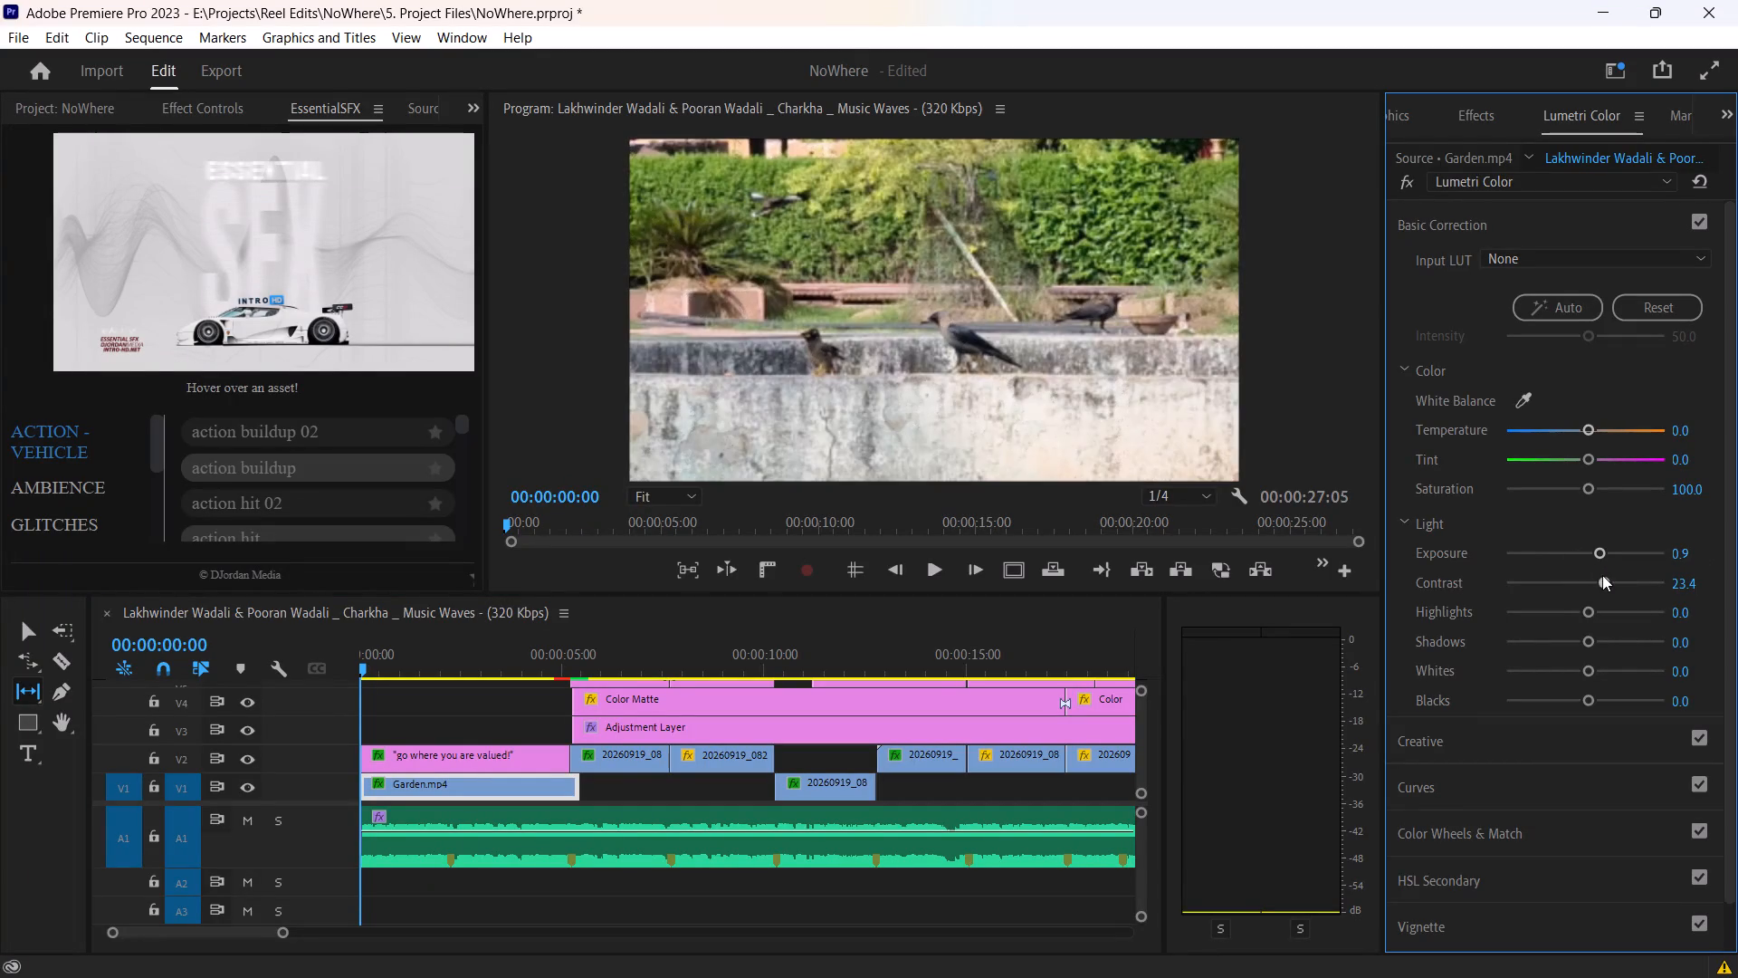
pyautogui.moveTo(1602, 575); pyautogui.dragTo(1610, 575)
pyautogui.moveTo(1585, 607); pyautogui.dragTo(1567, 614)
pyautogui.moveTo(1589, 657); pyautogui.dragTo(1556, 654)
pyautogui.click(1554, 643)
pyautogui.click(1584, 683)
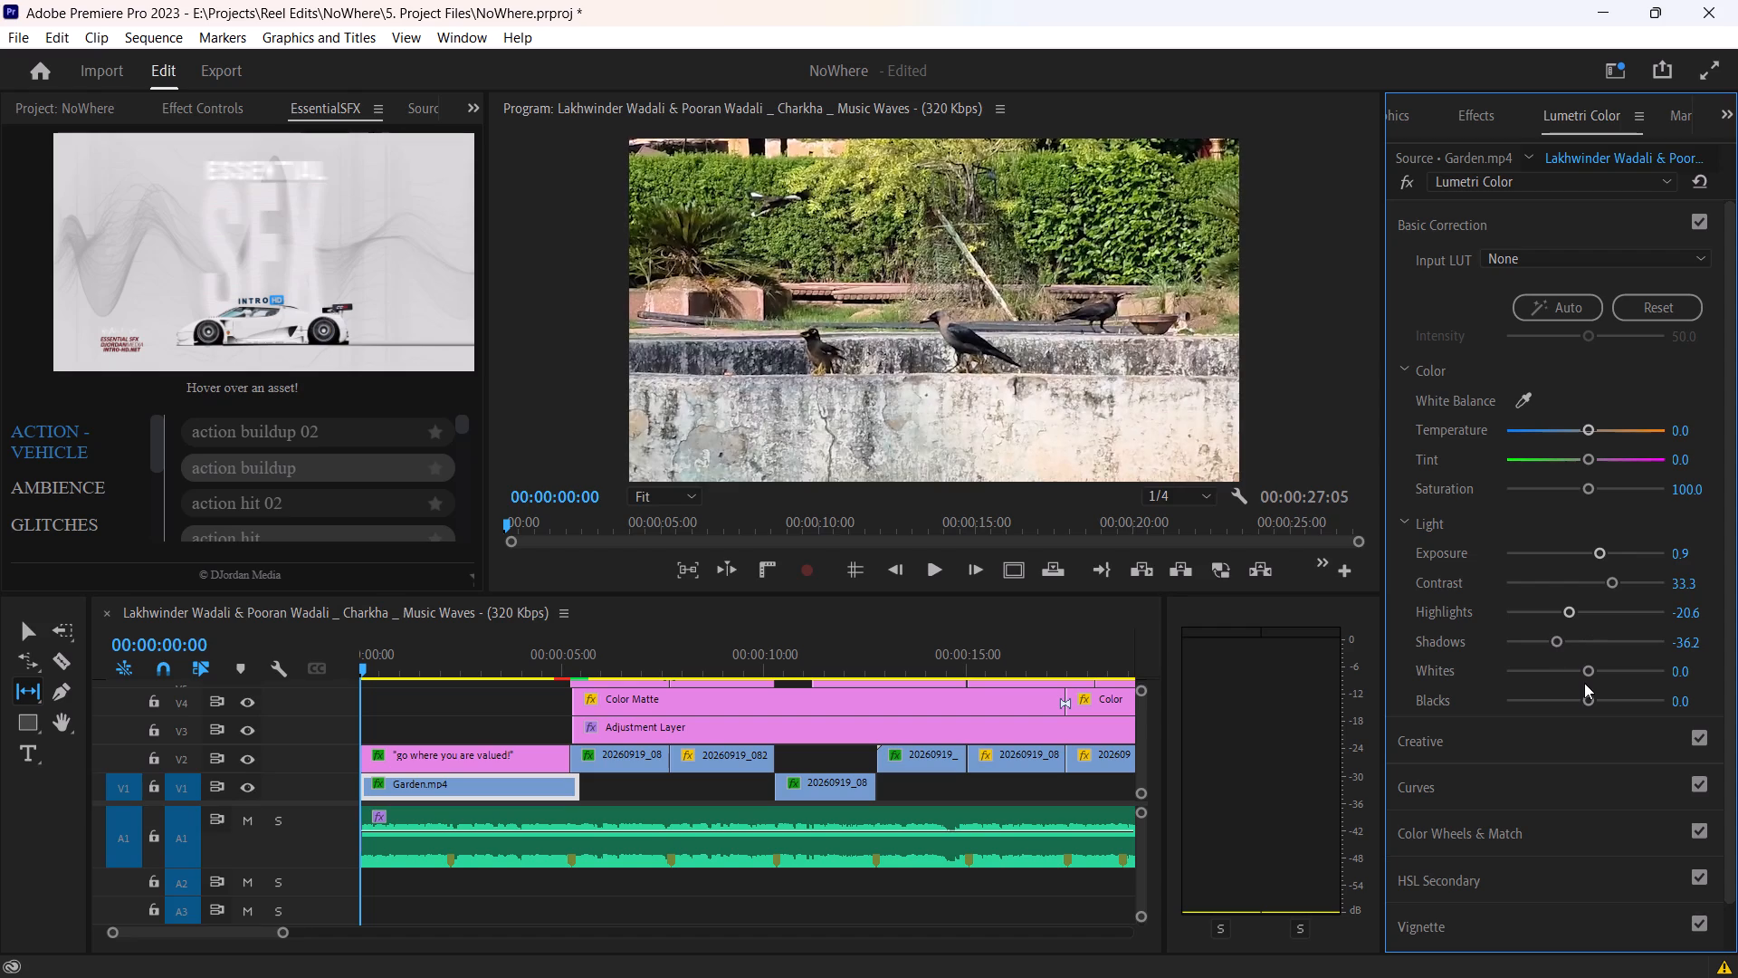
pyautogui.click(1577, 681)
pyautogui.click(1561, 693)
pyautogui.click(1571, 676)
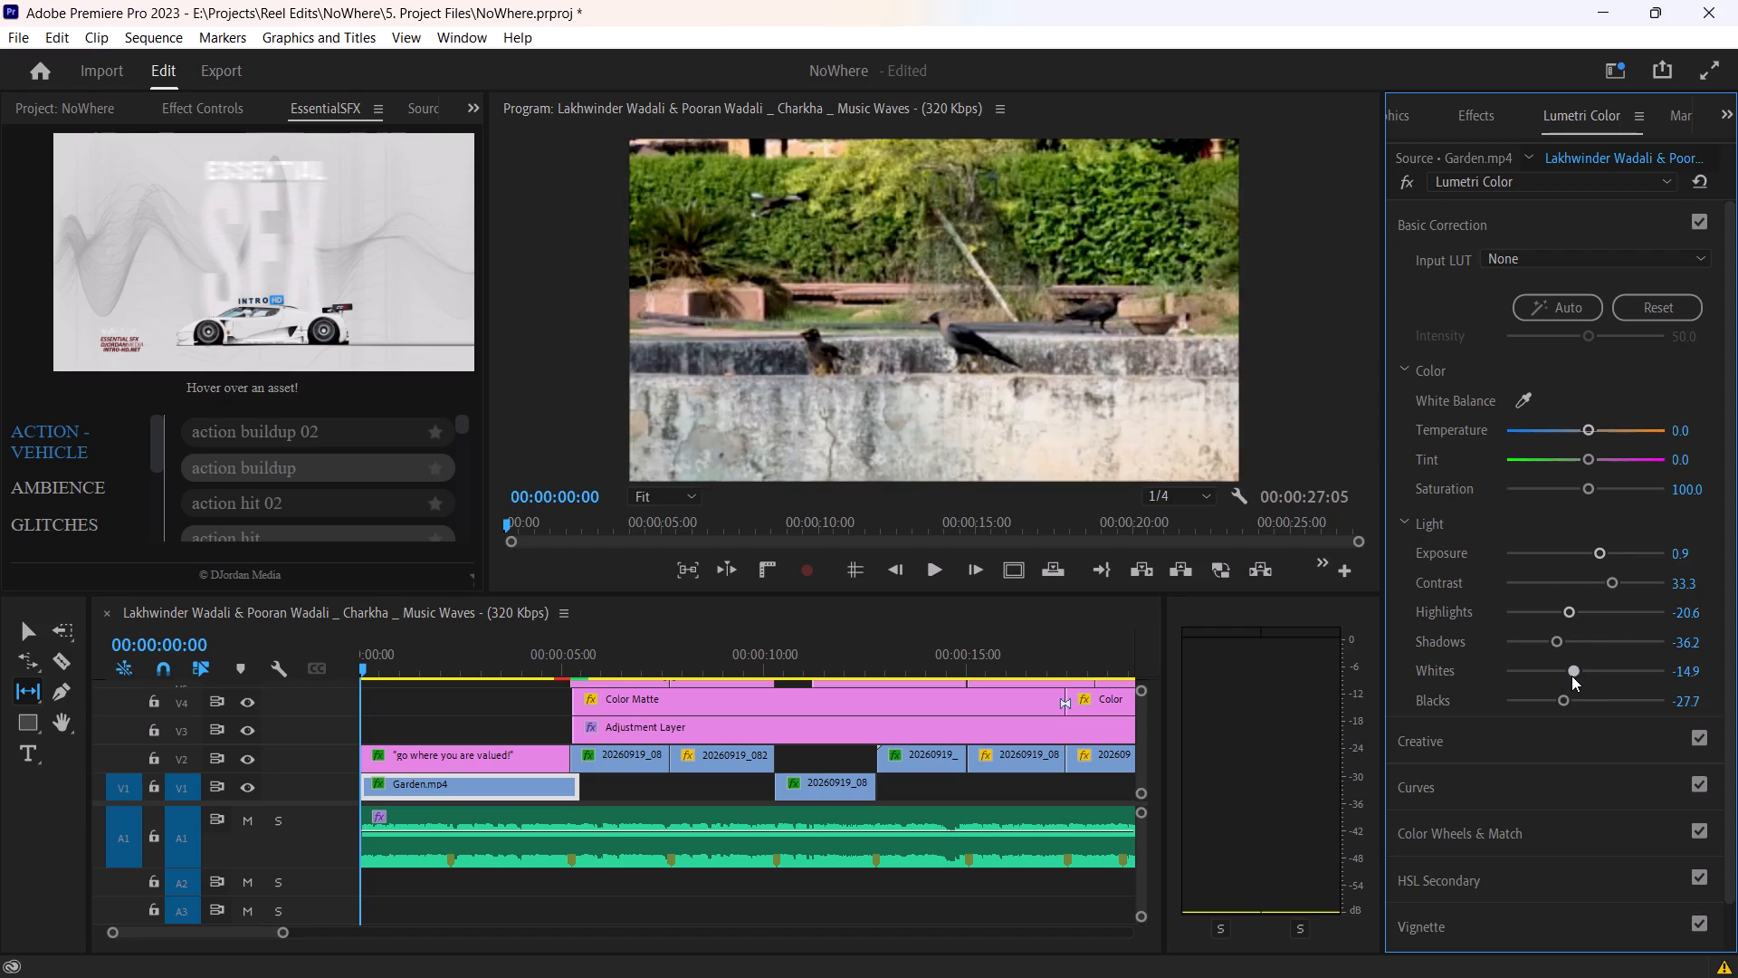
# Set Garden.mp4's Saturation to 119.1 and warm its Temperature to 5.0 in Lumetri Color.
pyautogui.click(1599, 494)
pyautogui.click(1601, 431)
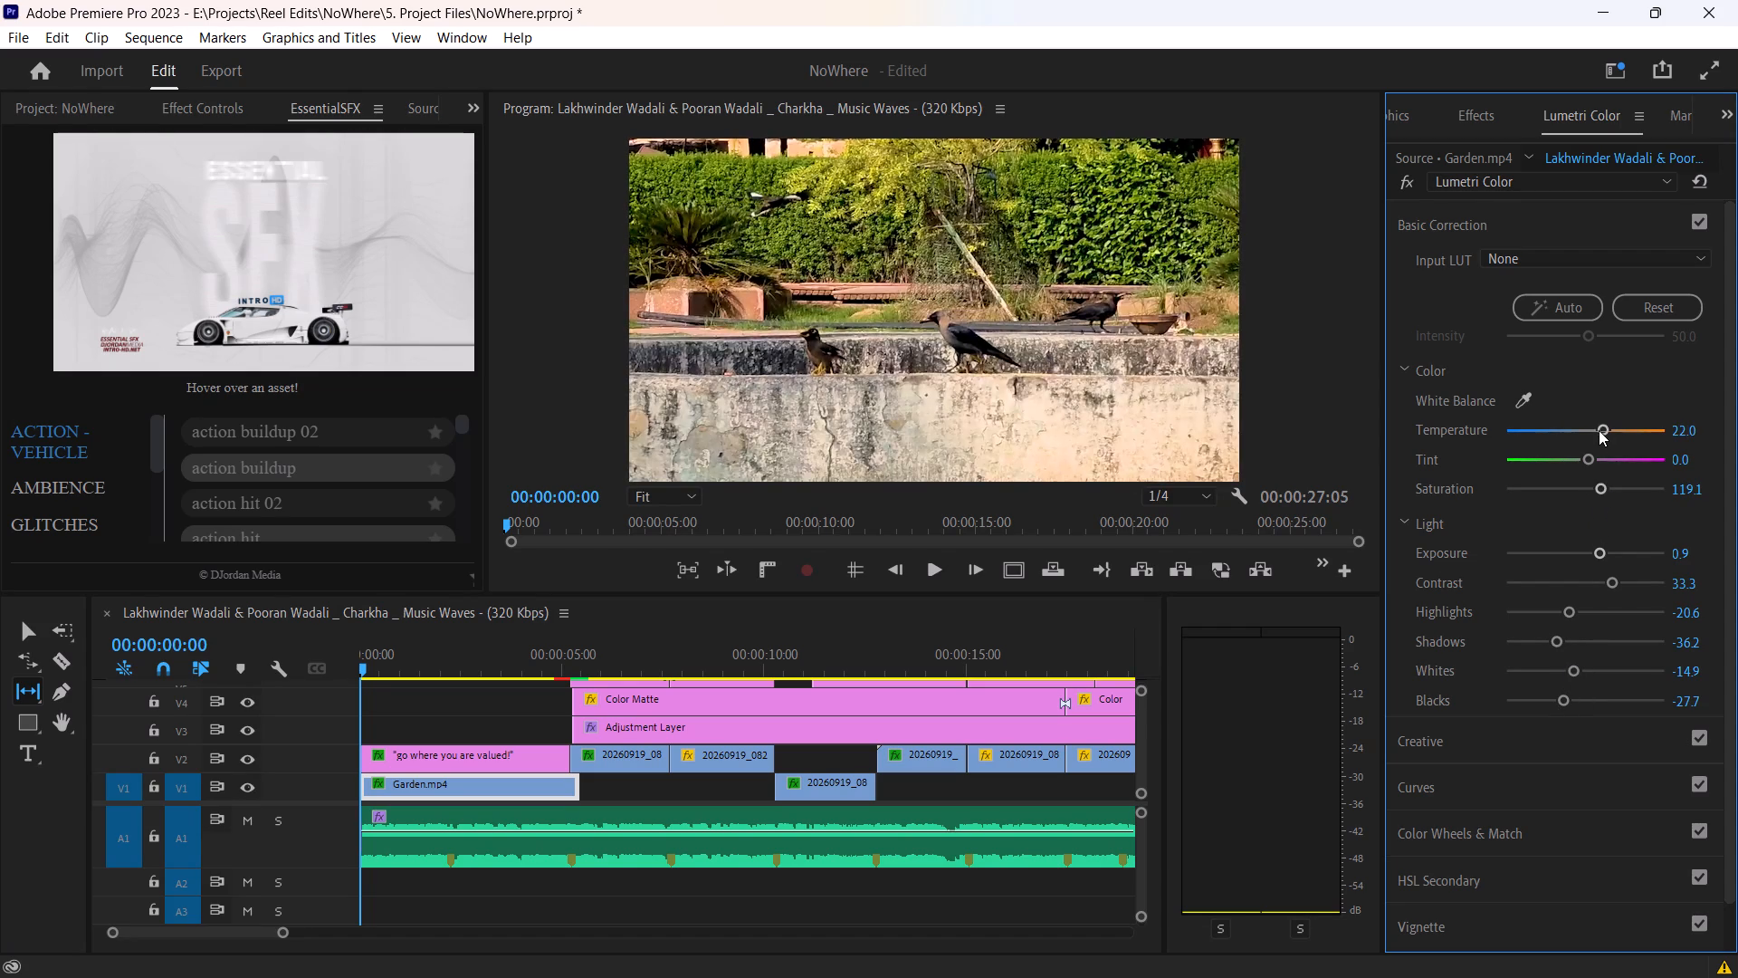
pyautogui.click(1599, 430)
pyautogui.click(1599, 430)
pyautogui.click(1595, 430)
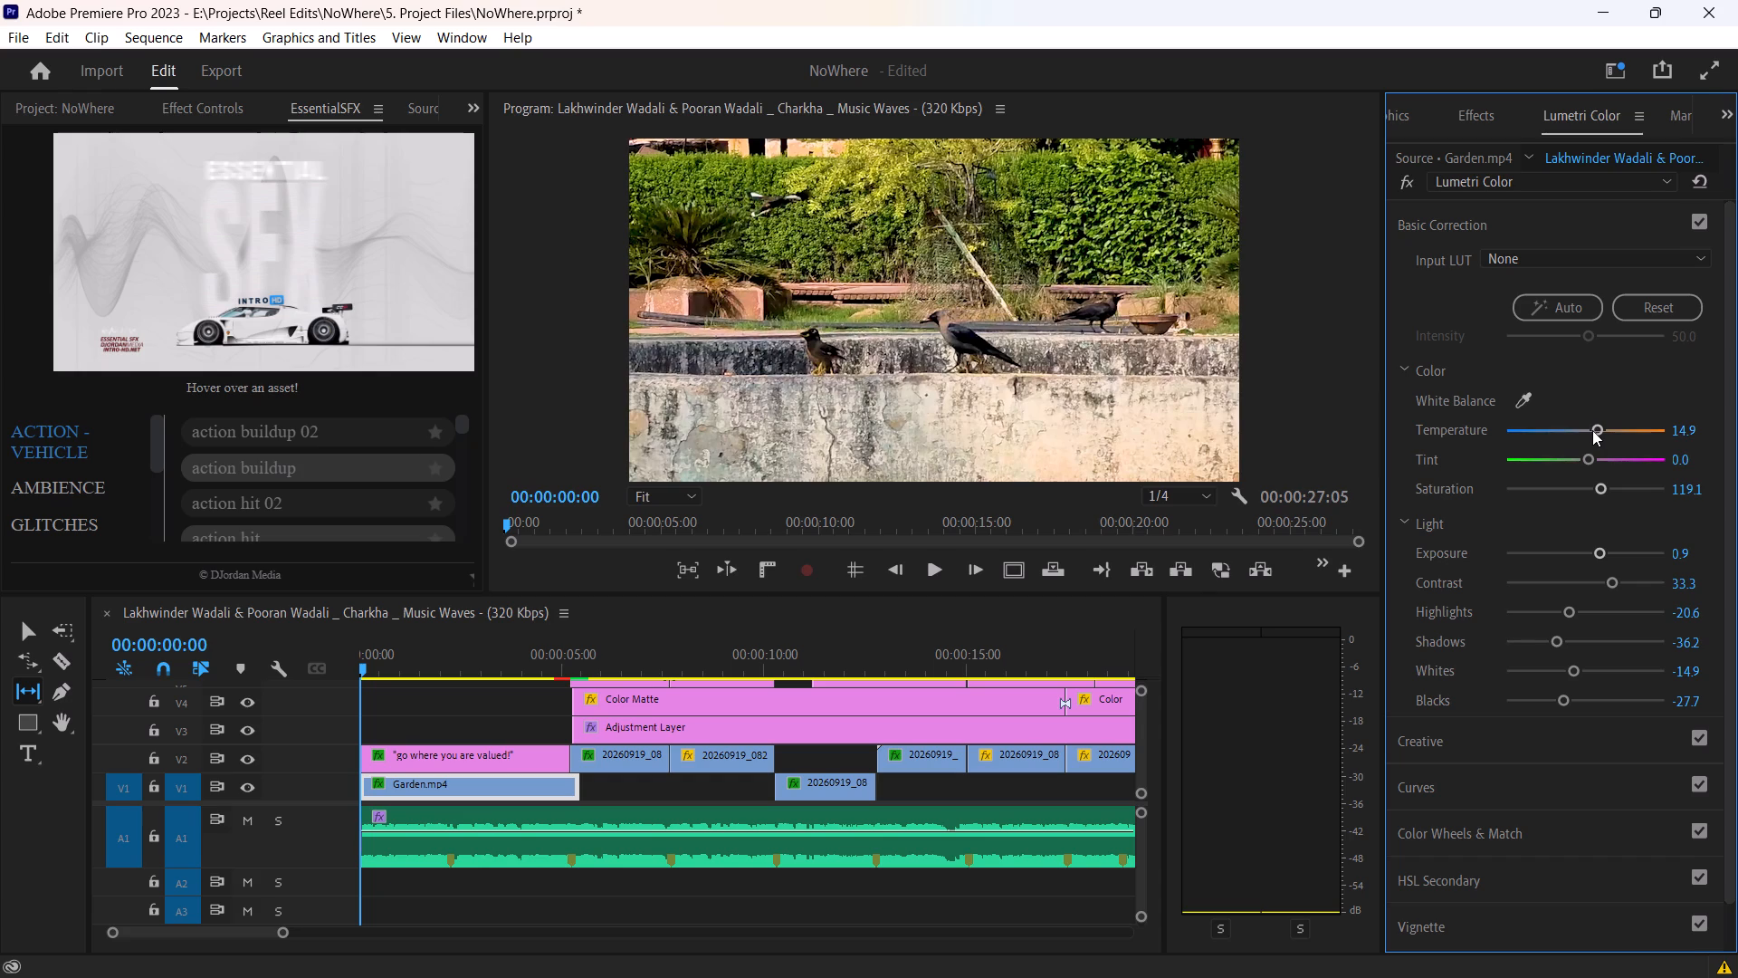
pyautogui.click(1588, 430)
# Play the opening to 00:00:02:24 and refine Garden.mp4's grade with Whites at -7.8 and Saturation at 105.0.
pyautogui.press('space')
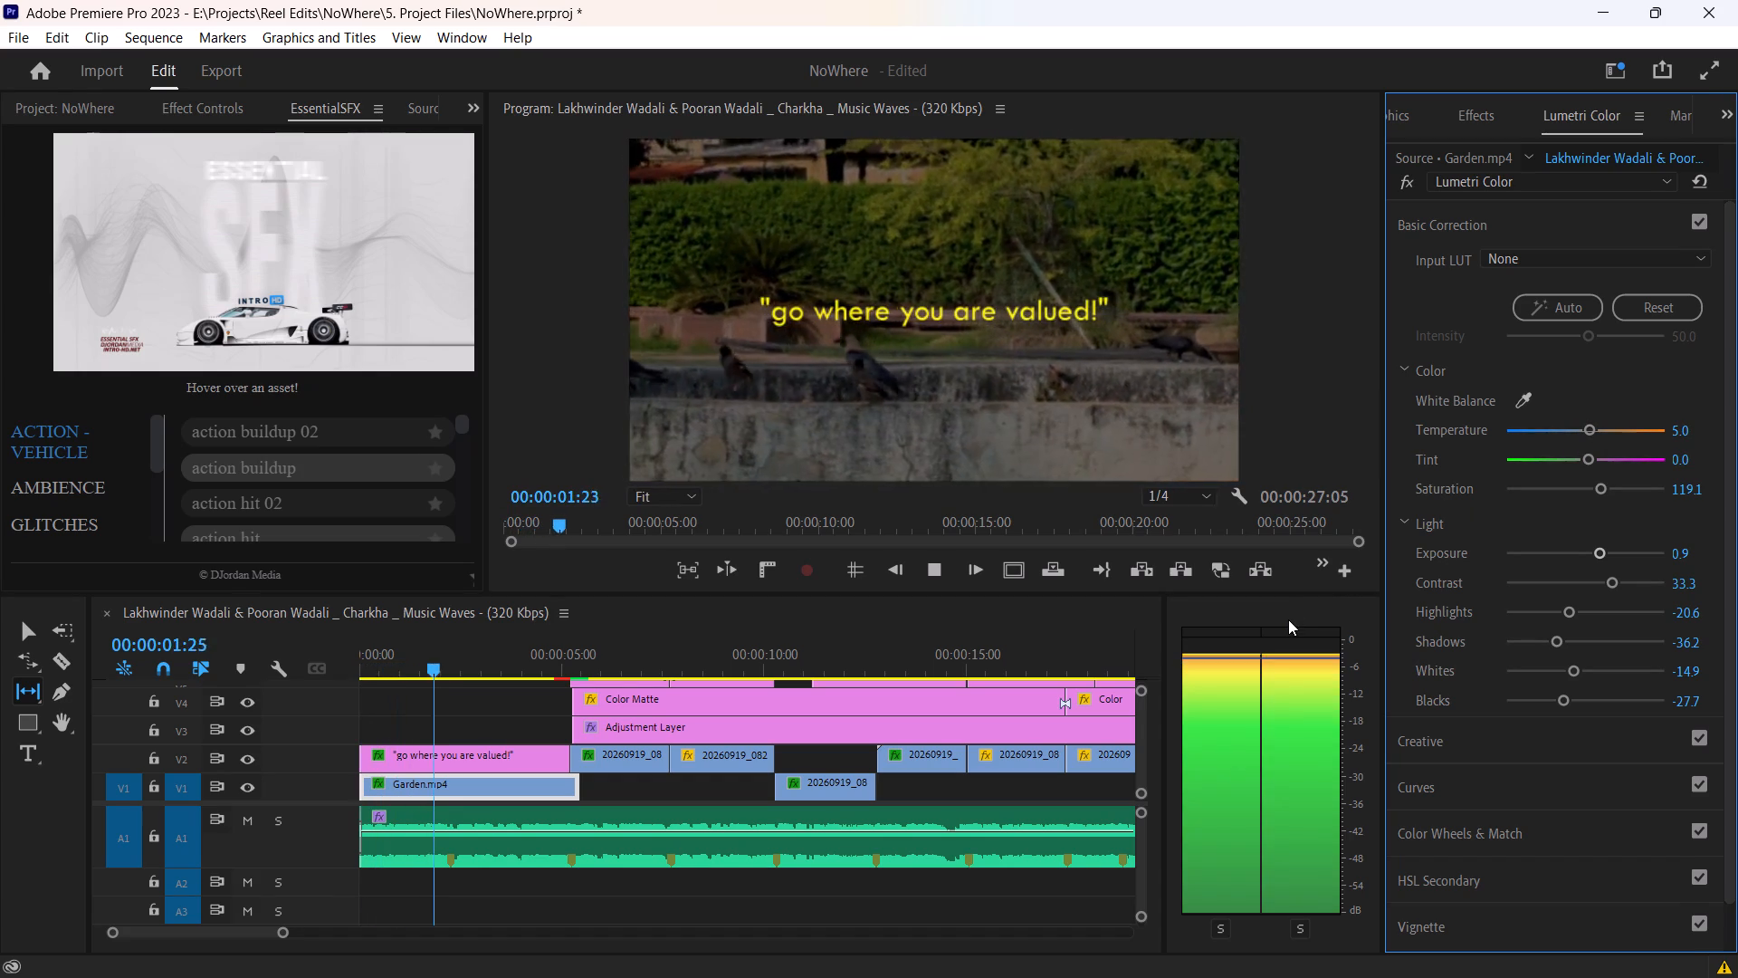
pyautogui.press('space')
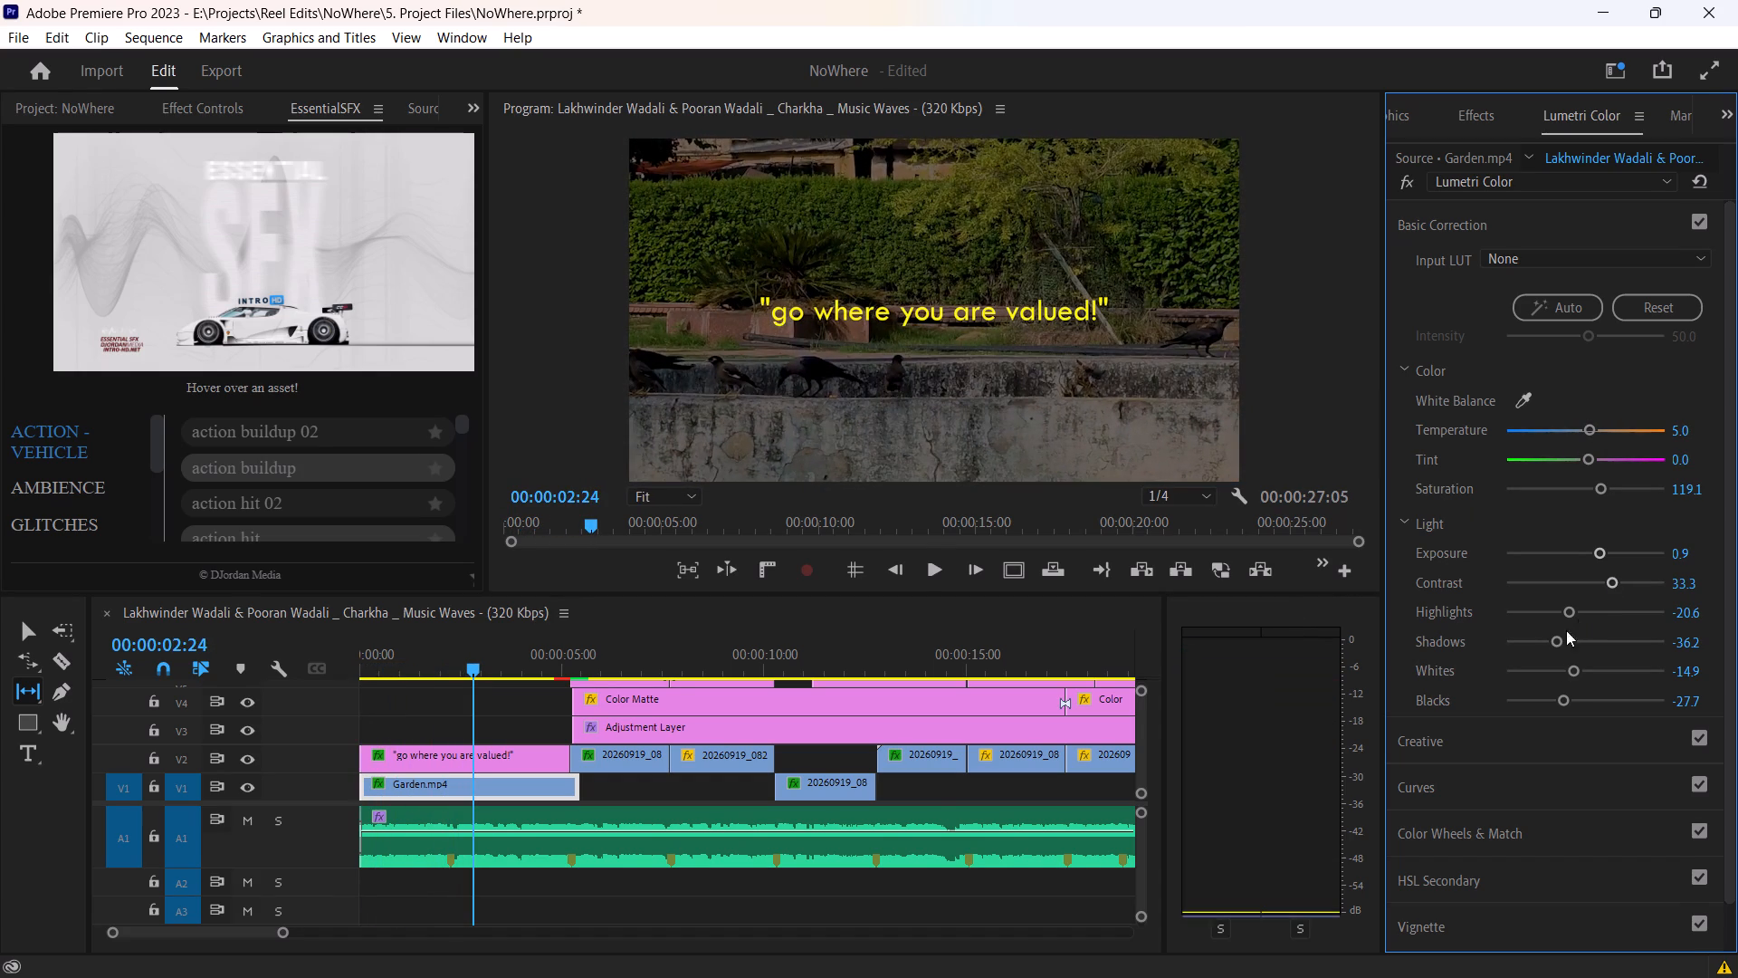
pyautogui.click(1572, 671)
pyautogui.moveTo(1569, 670); pyautogui.dragTo(1563, 677)
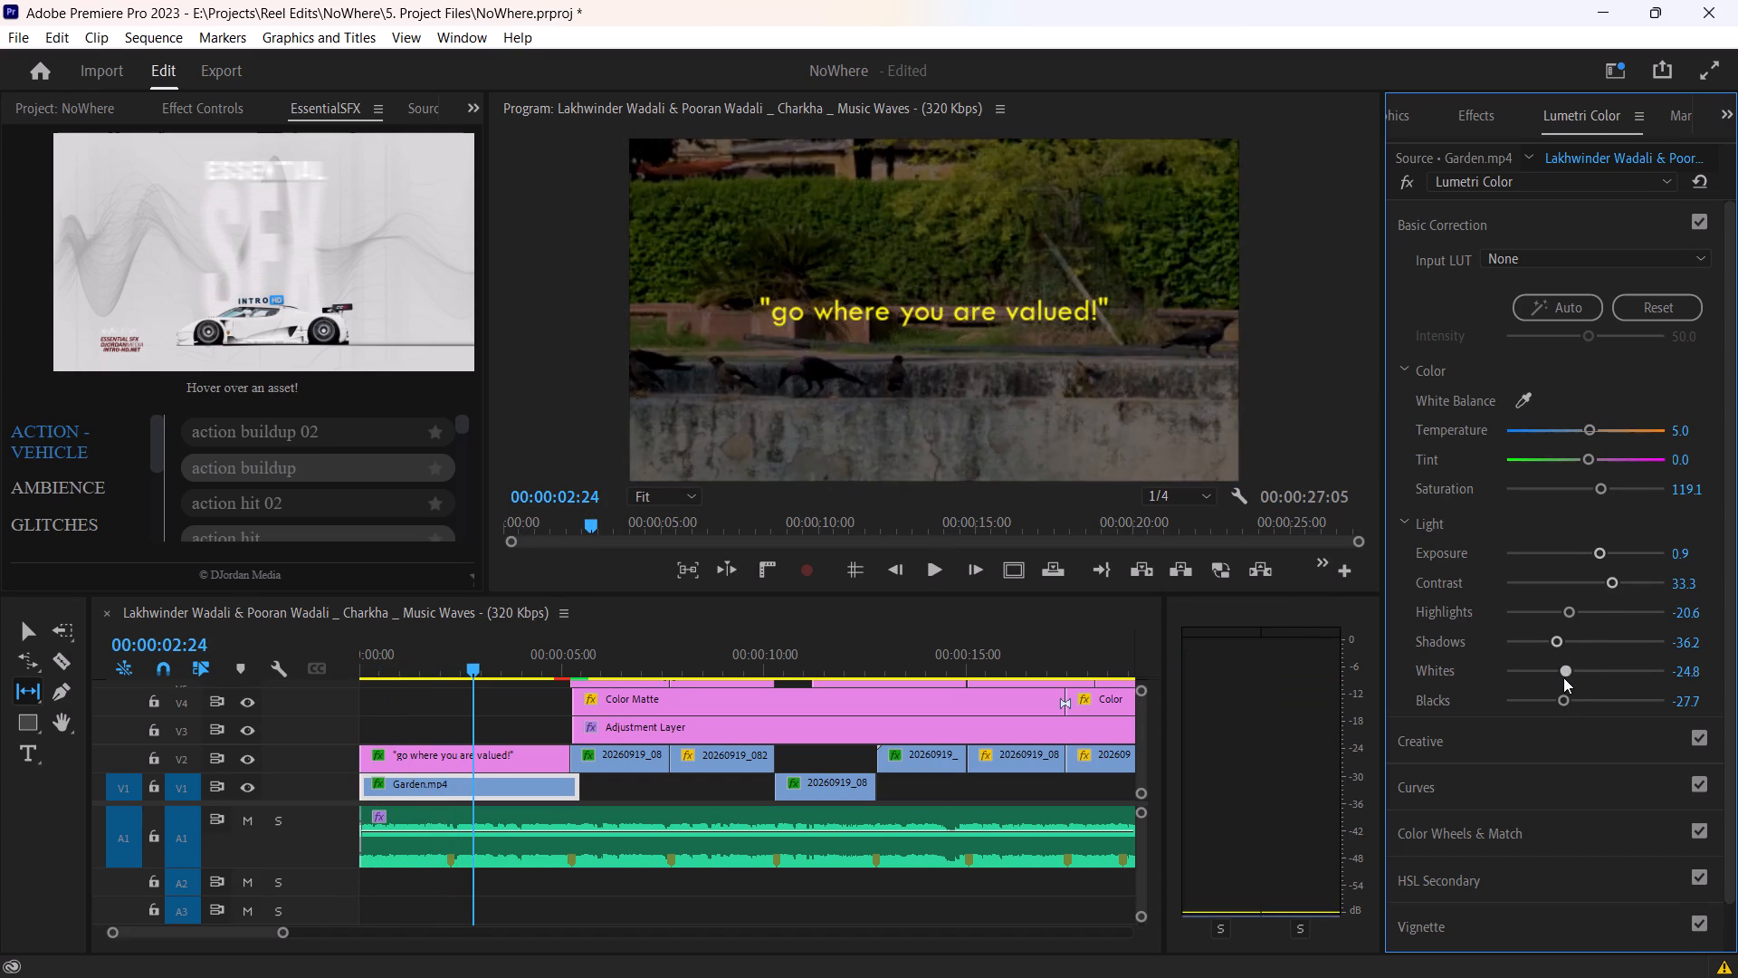
pyautogui.moveTo(1563, 677); pyautogui.dragTo(1577, 676)
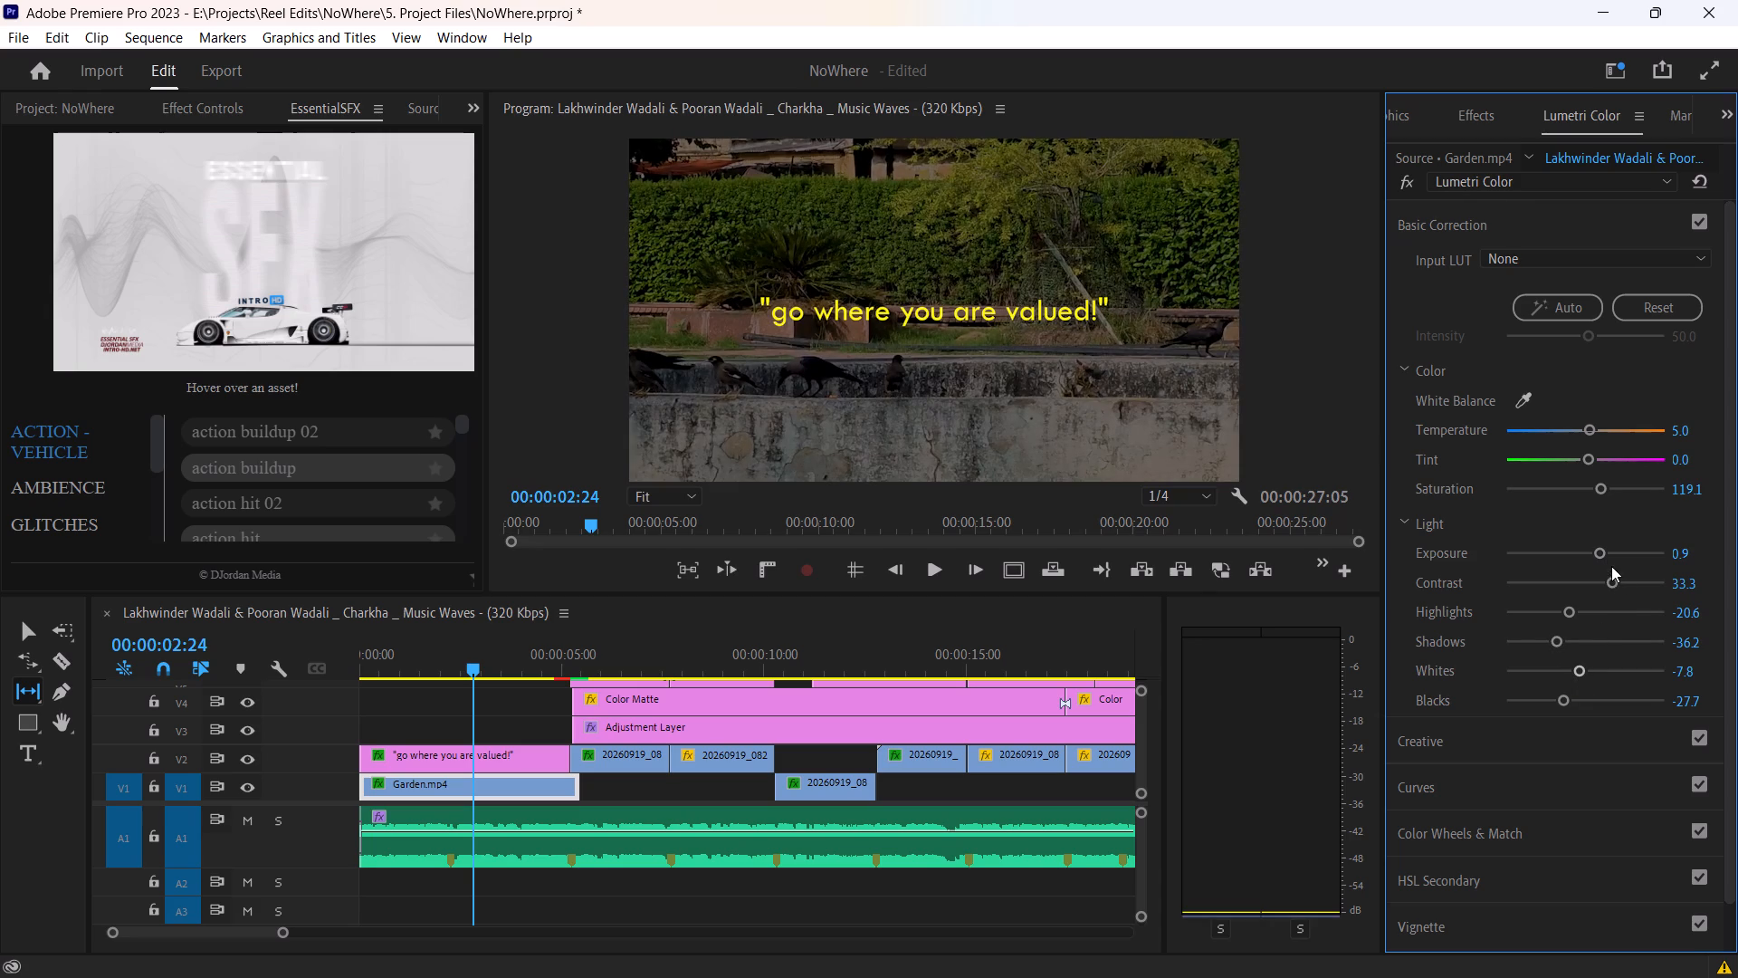
pyautogui.click(1594, 484)
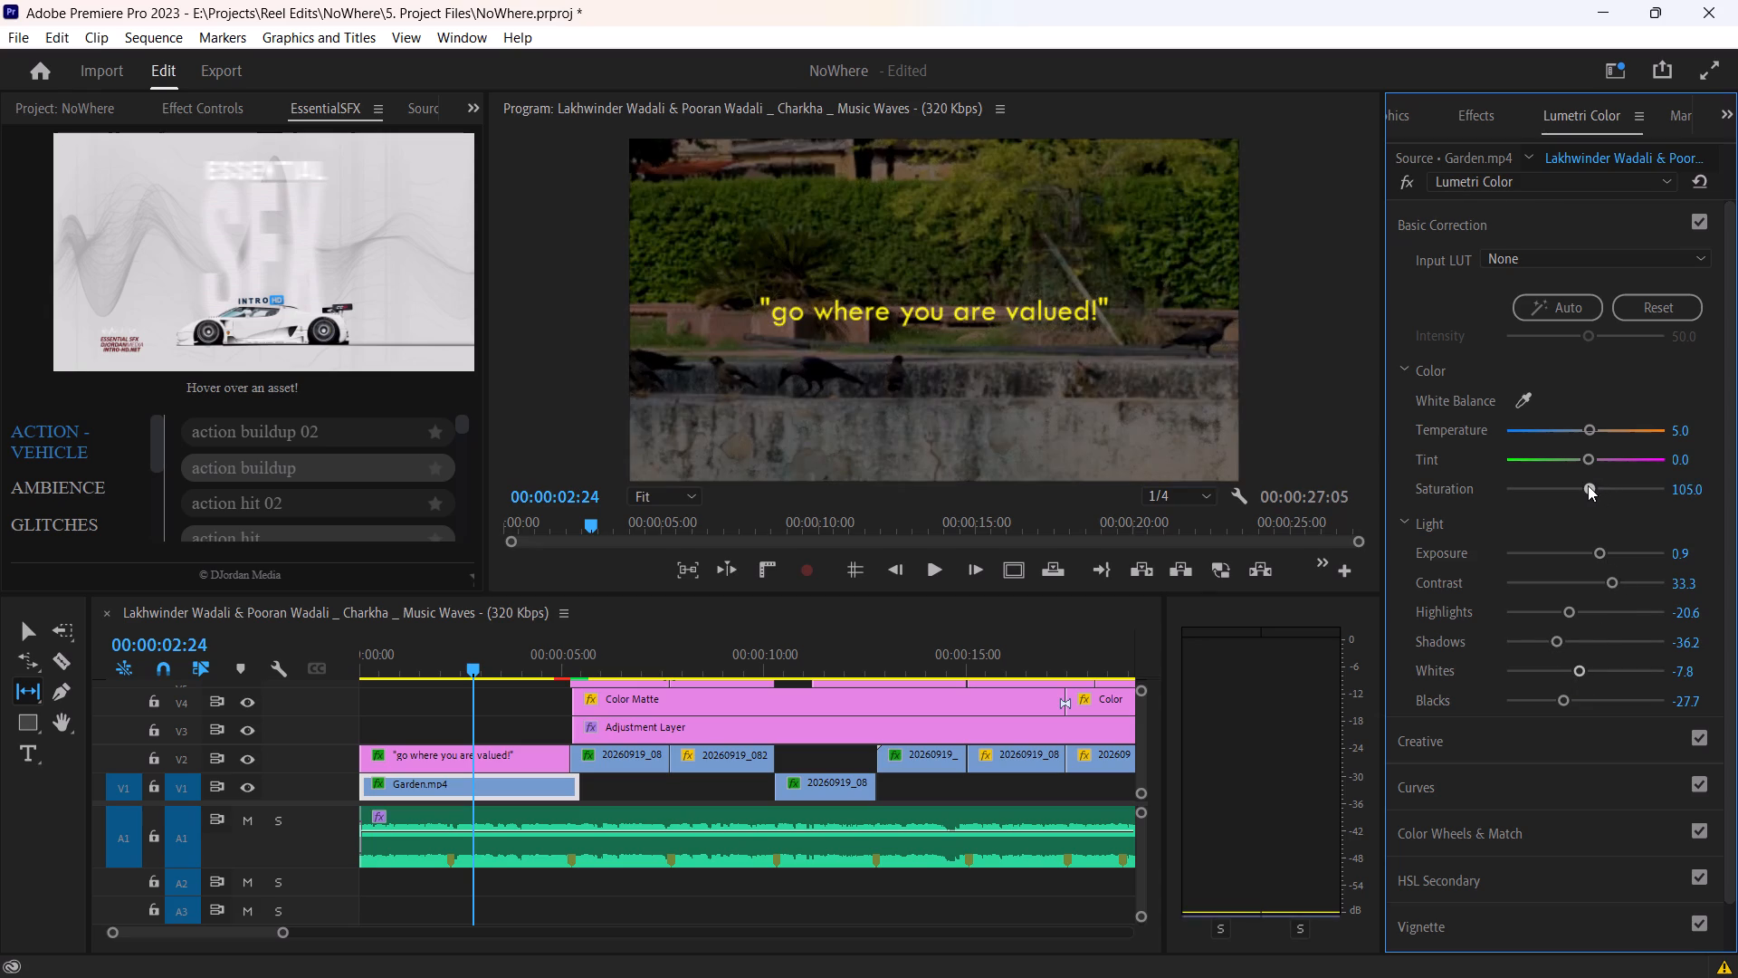
# Play the sequence from the graded garden clip into the temple clips, and replay the opening from the start.
pyautogui.hotkey('shift', 'space')
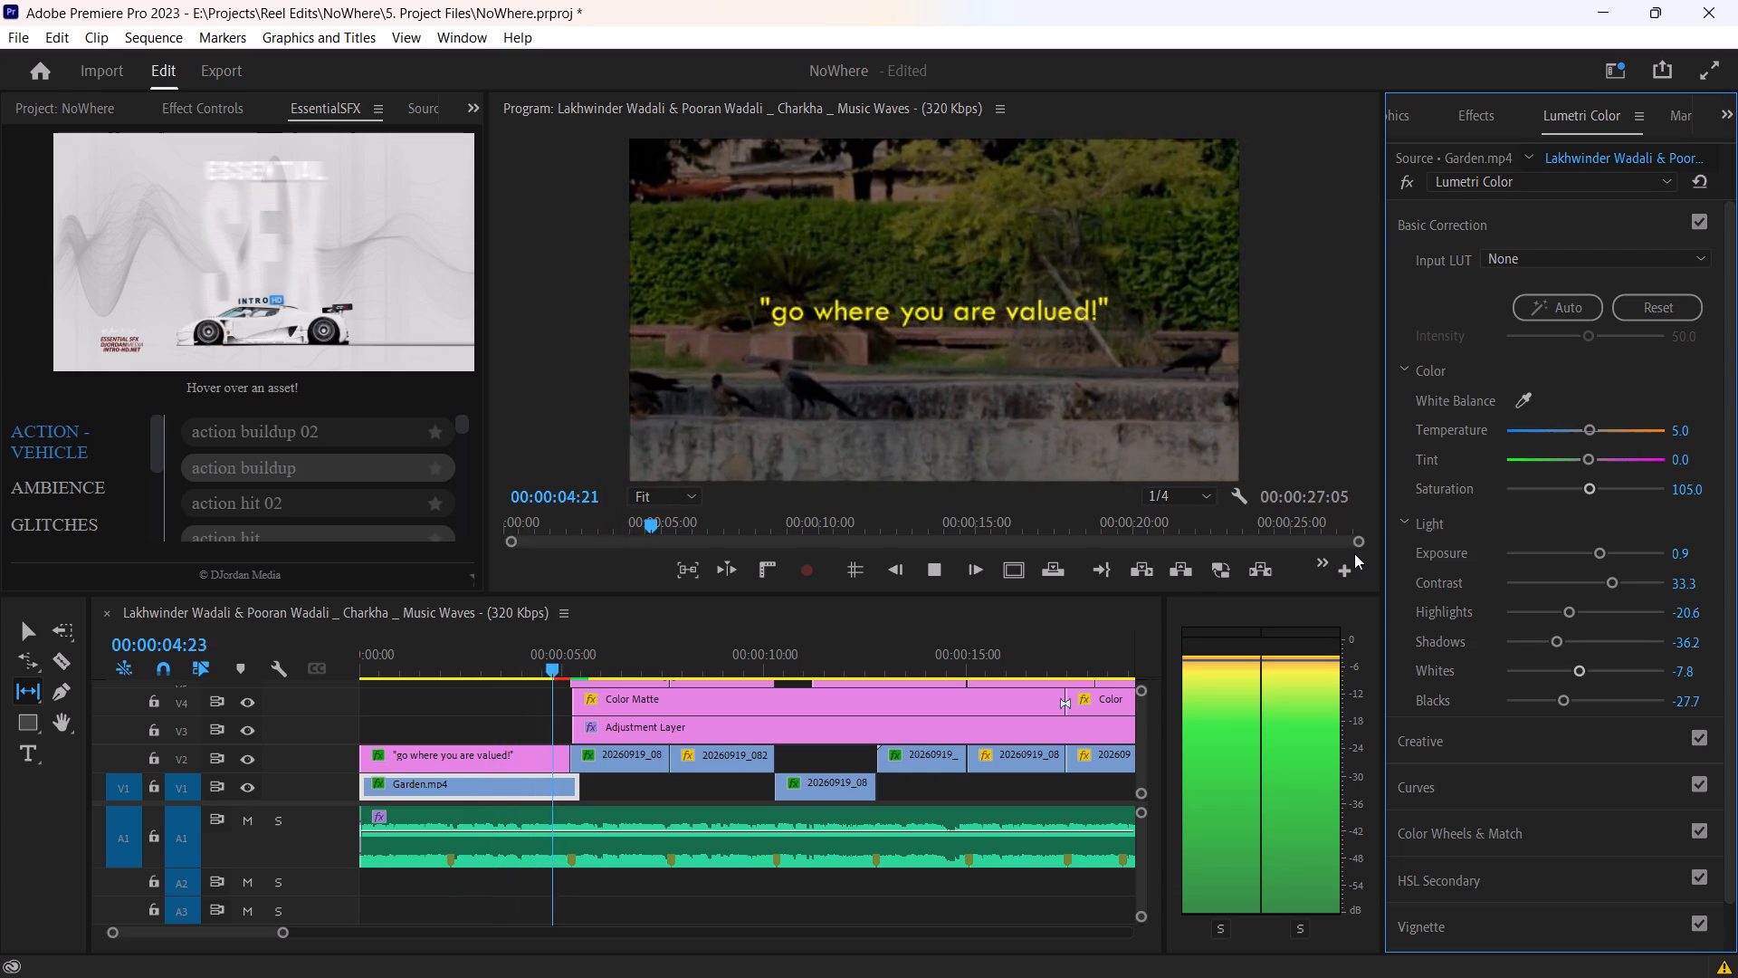
pyautogui.press('space')
pyautogui.press('space')
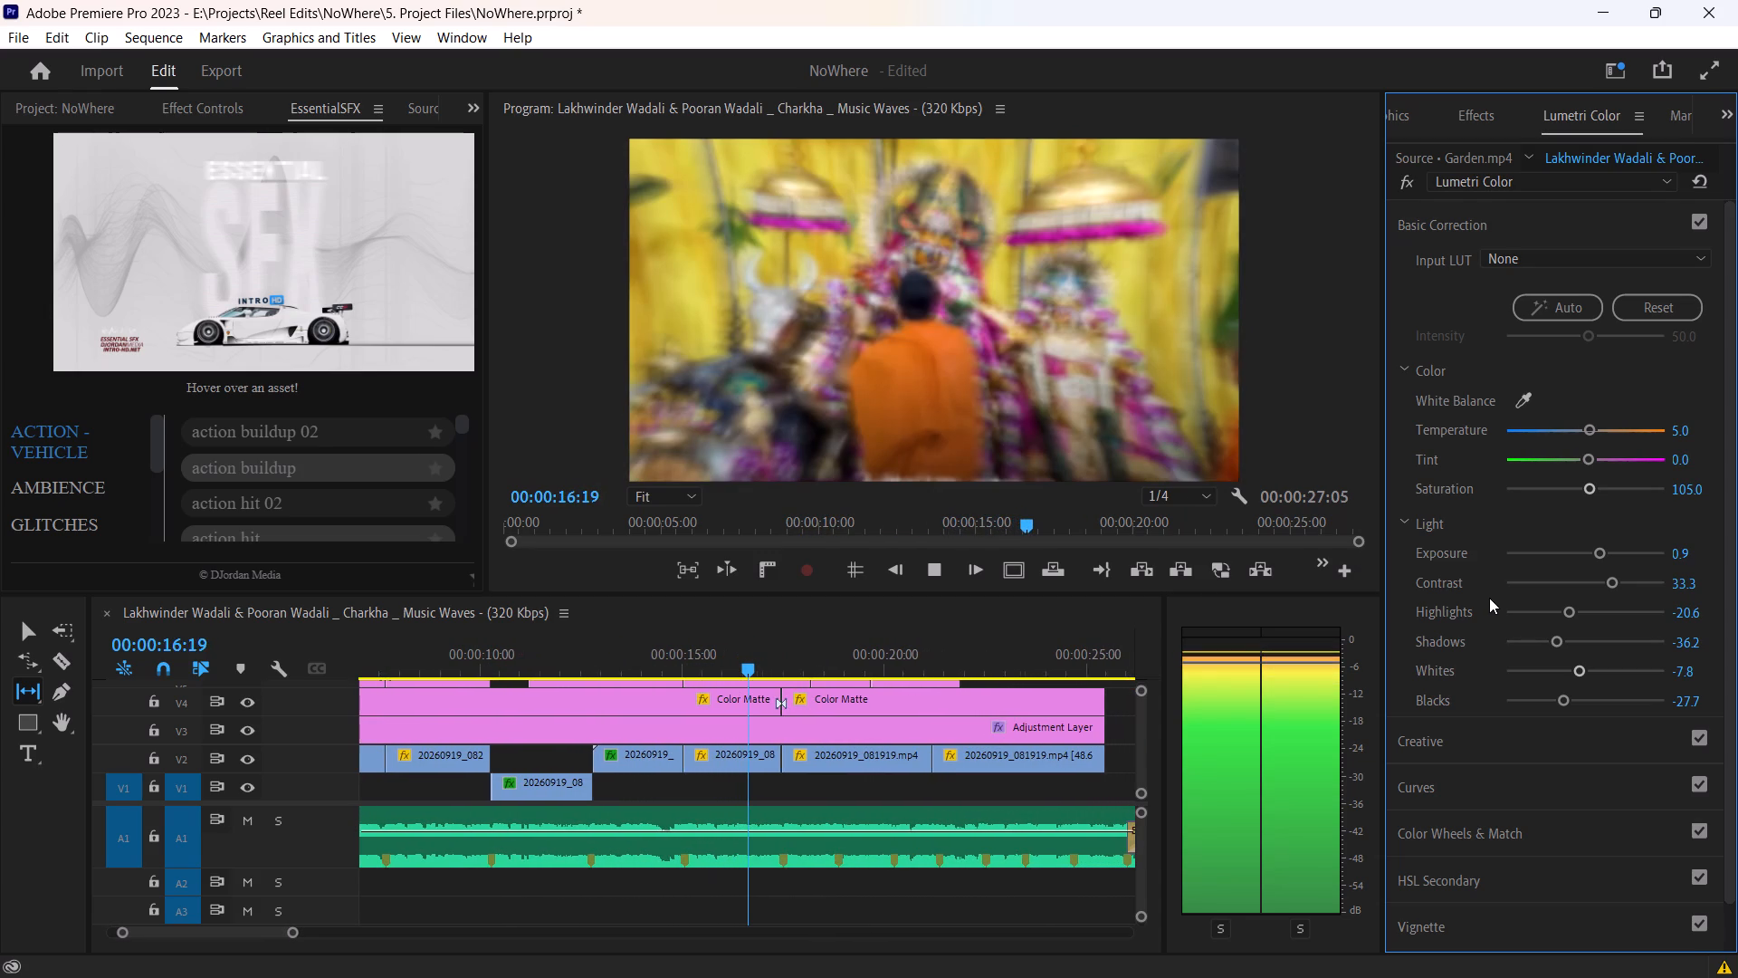
pyautogui.hotkey('shift', 'space')
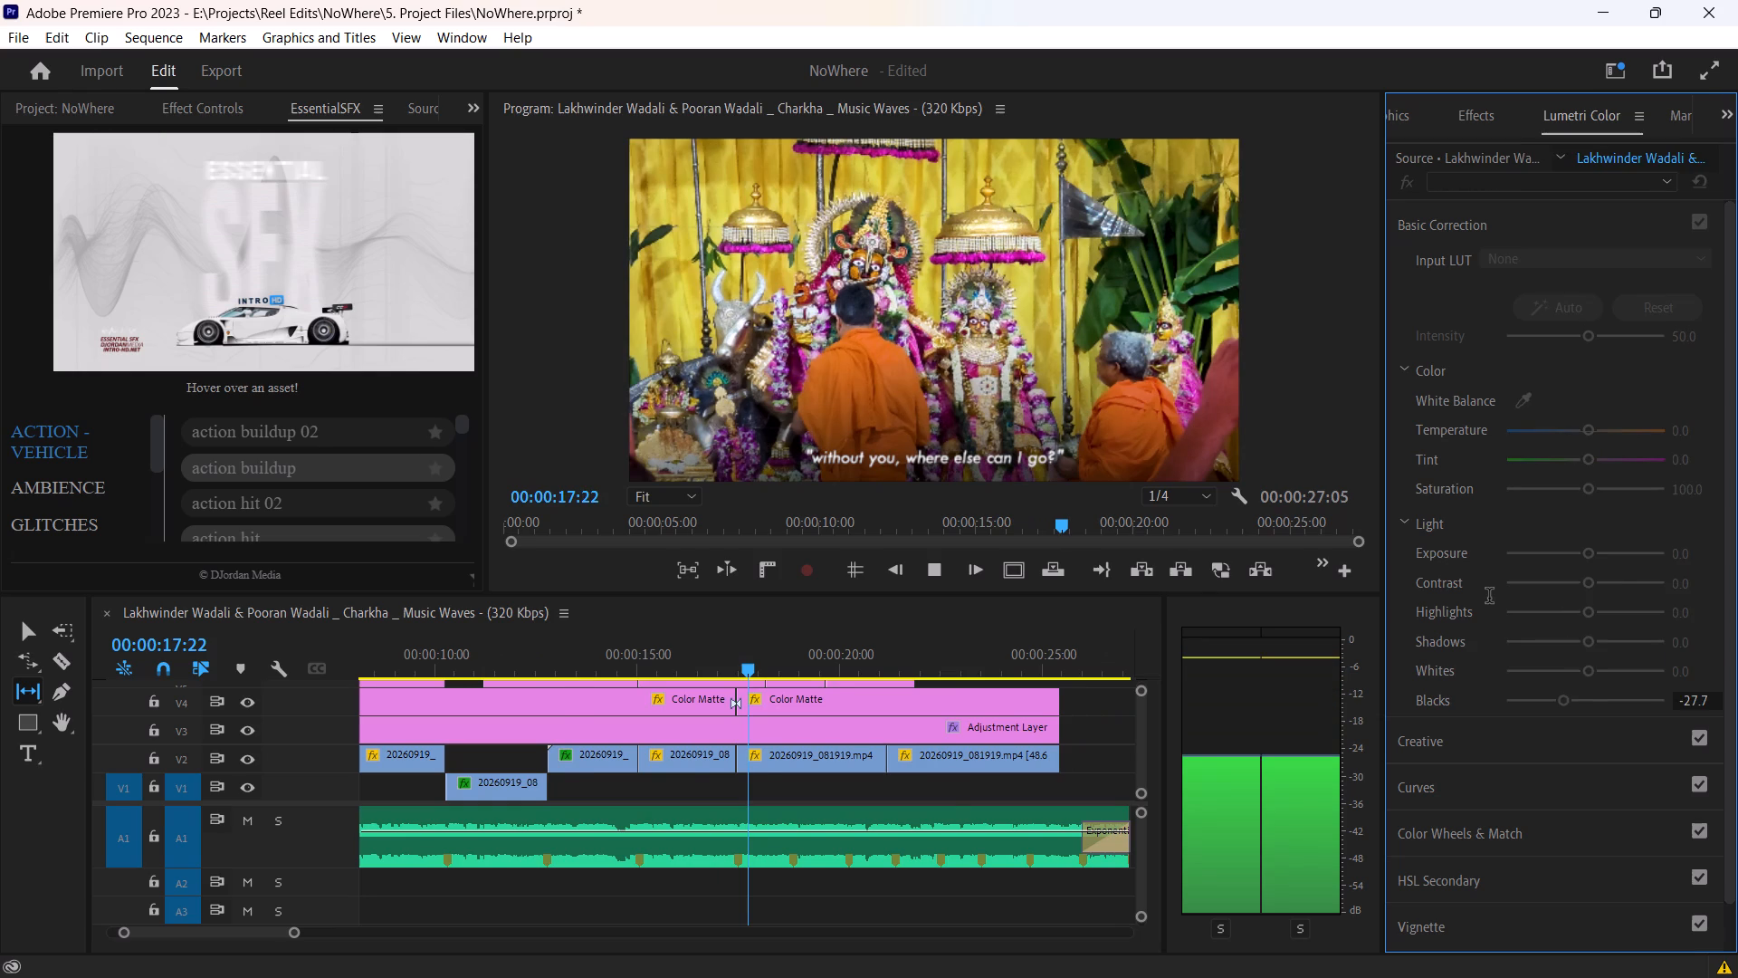
pyautogui.press('space')
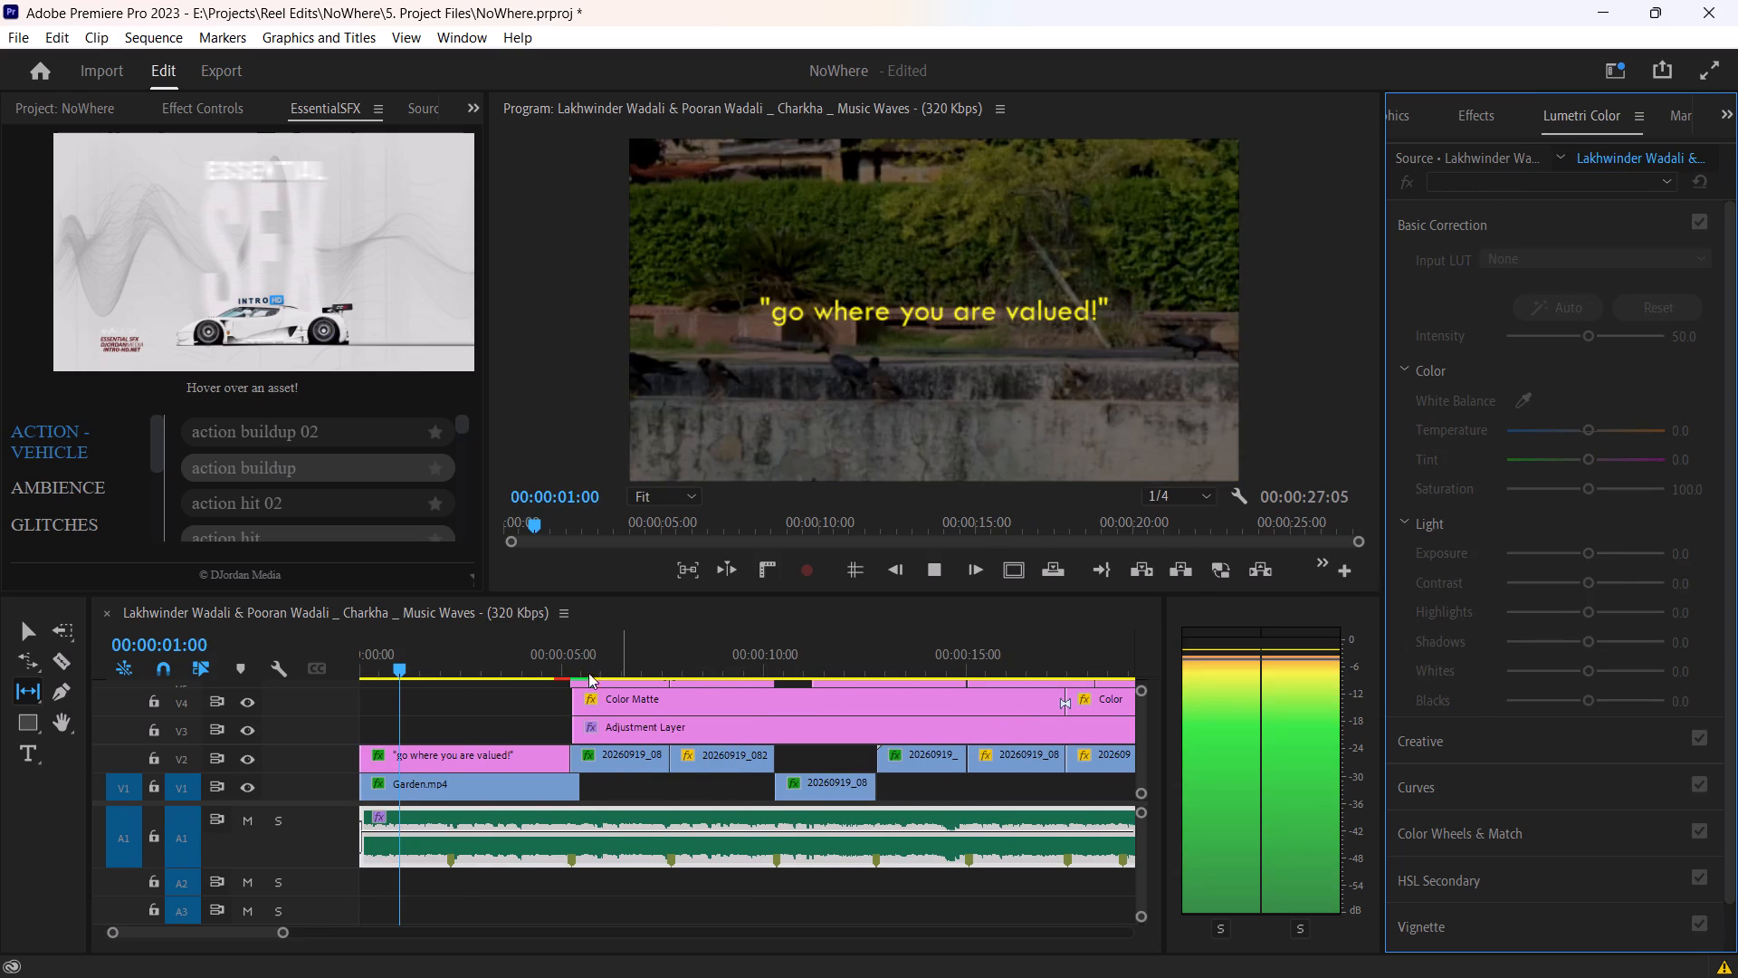
# Open the text of the "go where you are valued!" title on V2 for editing at 00:00:02:17.
pyautogui.press('v')
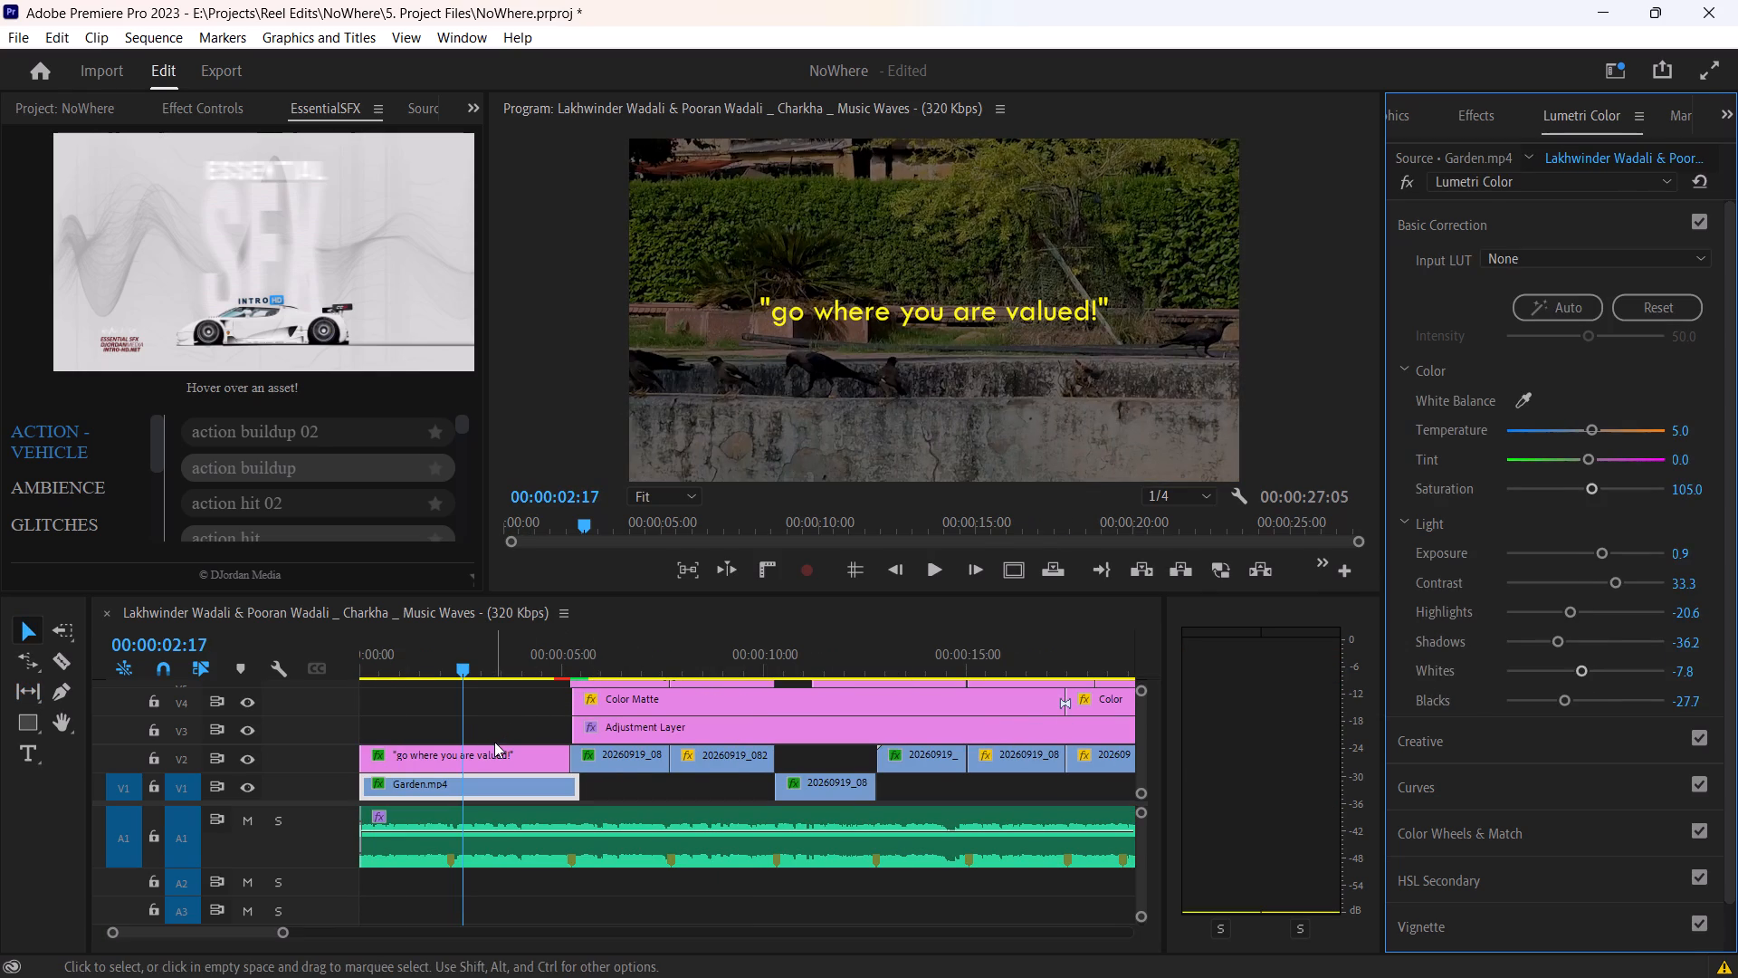
pyautogui.click(492, 752)
pyautogui.click(492, 752)
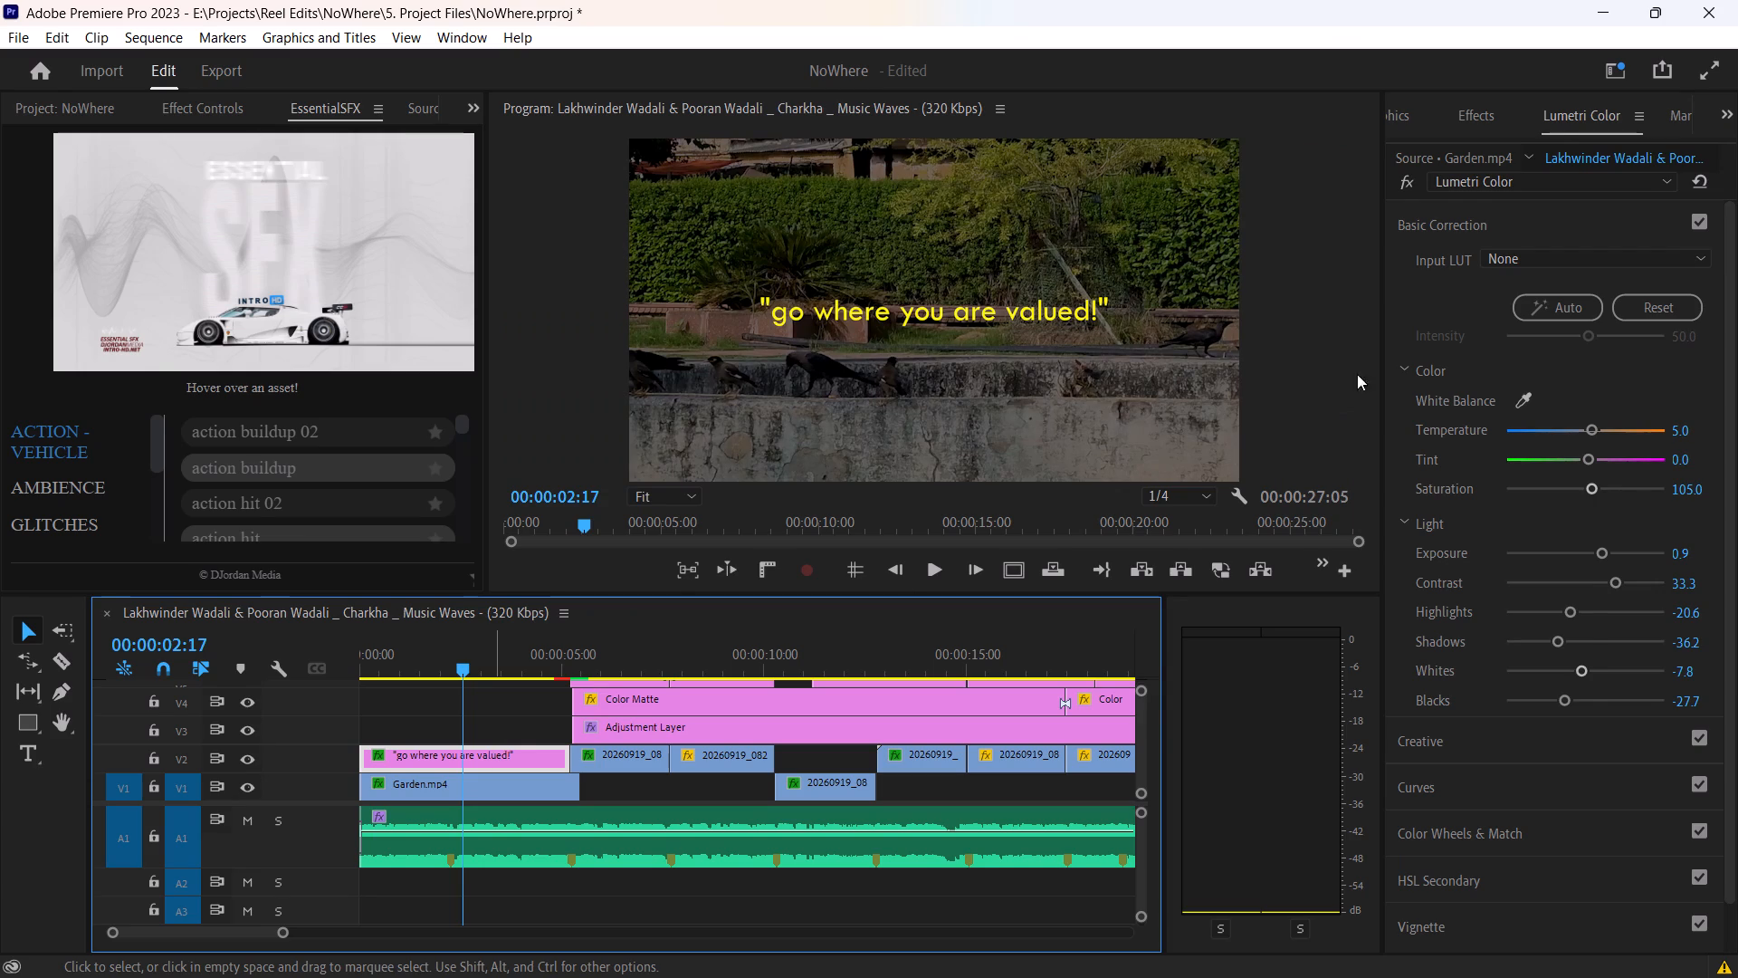
pyautogui.click(1466, 124)
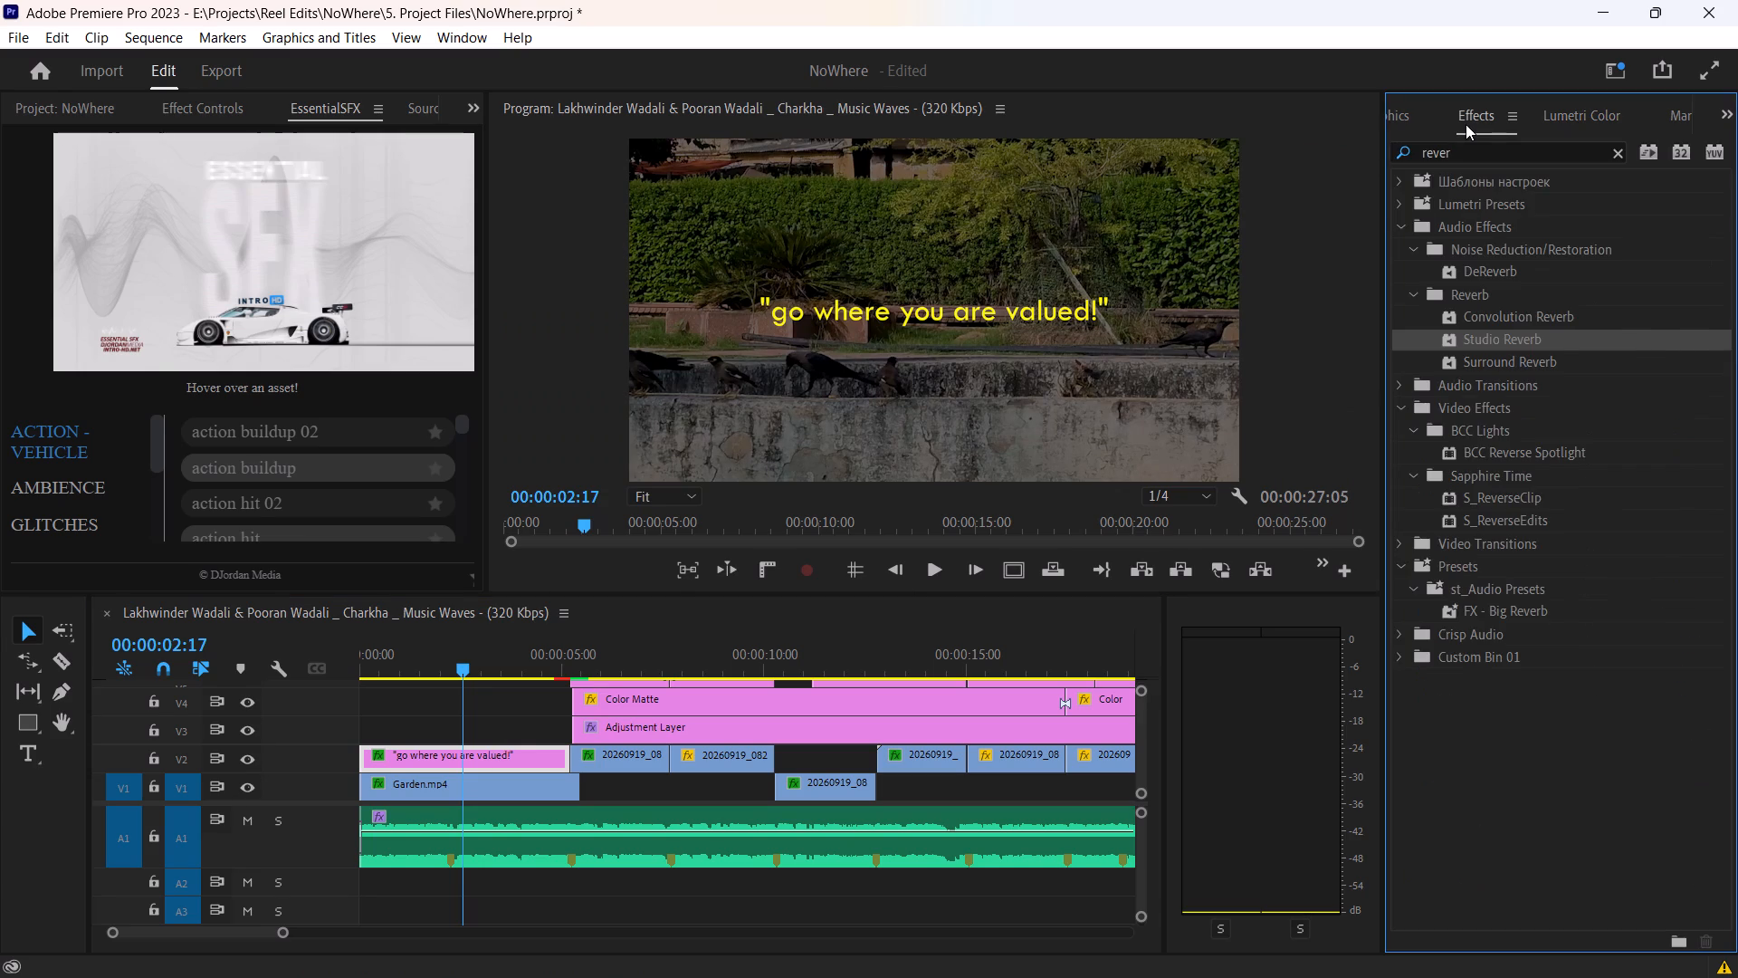
pyautogui.scroll(1, 1466, 124)
pyautogui.doubleClick(1544, 215)
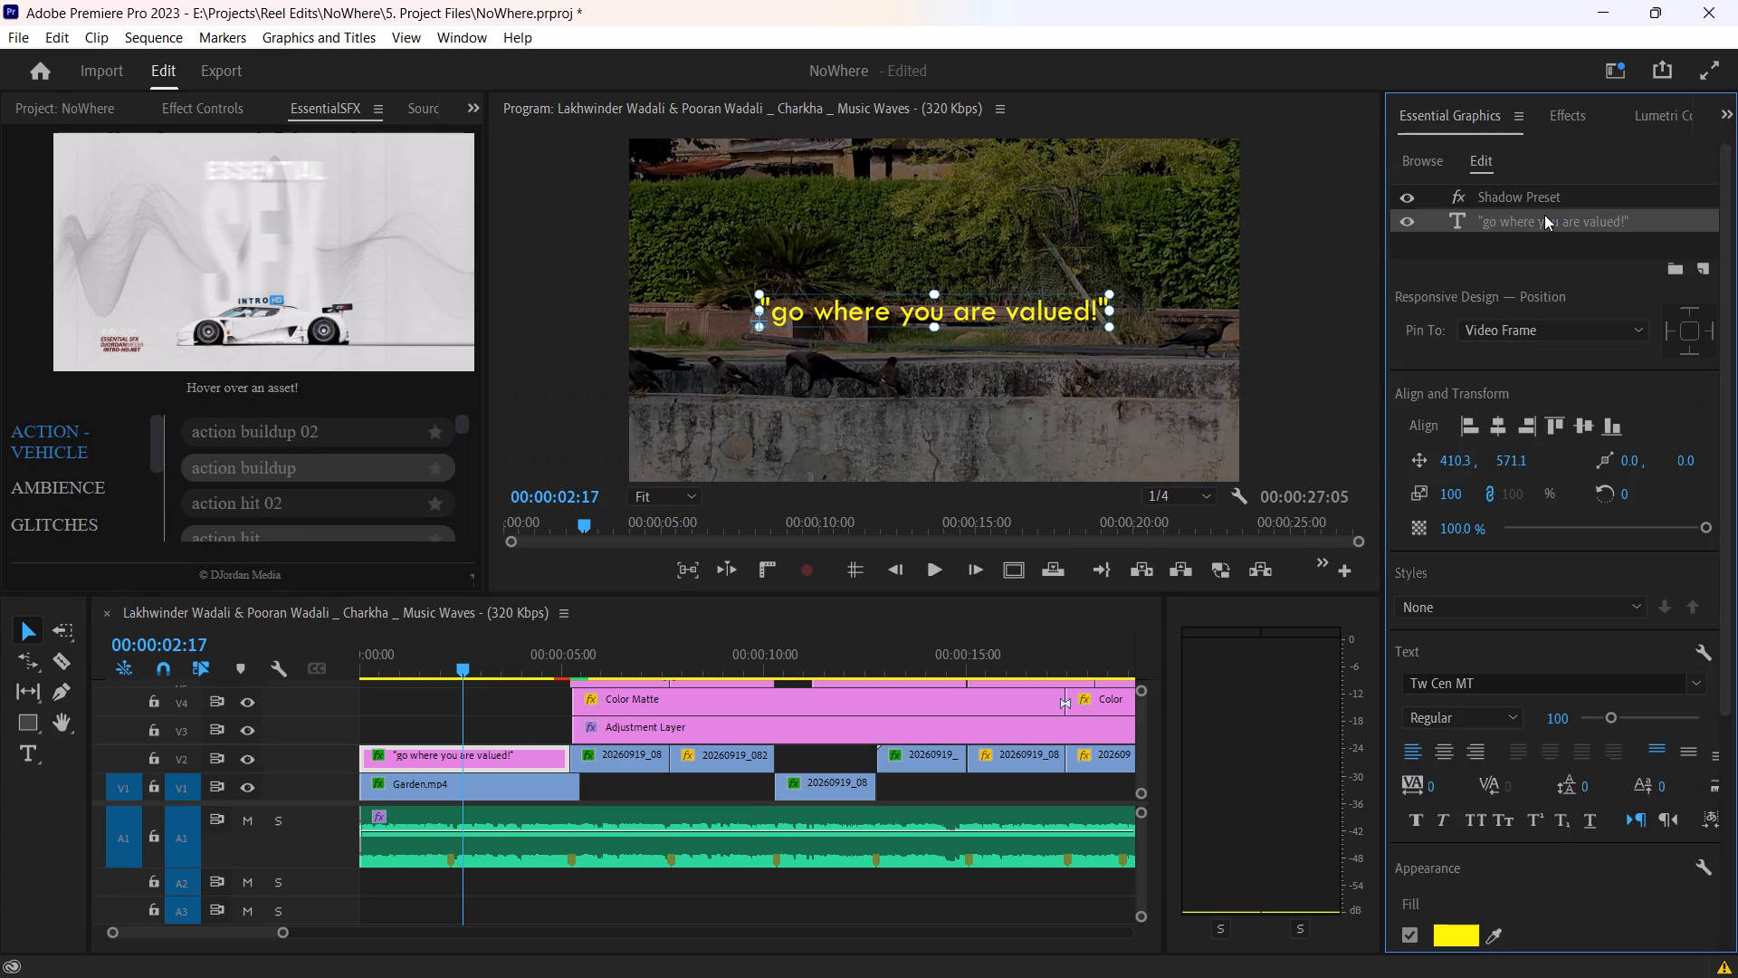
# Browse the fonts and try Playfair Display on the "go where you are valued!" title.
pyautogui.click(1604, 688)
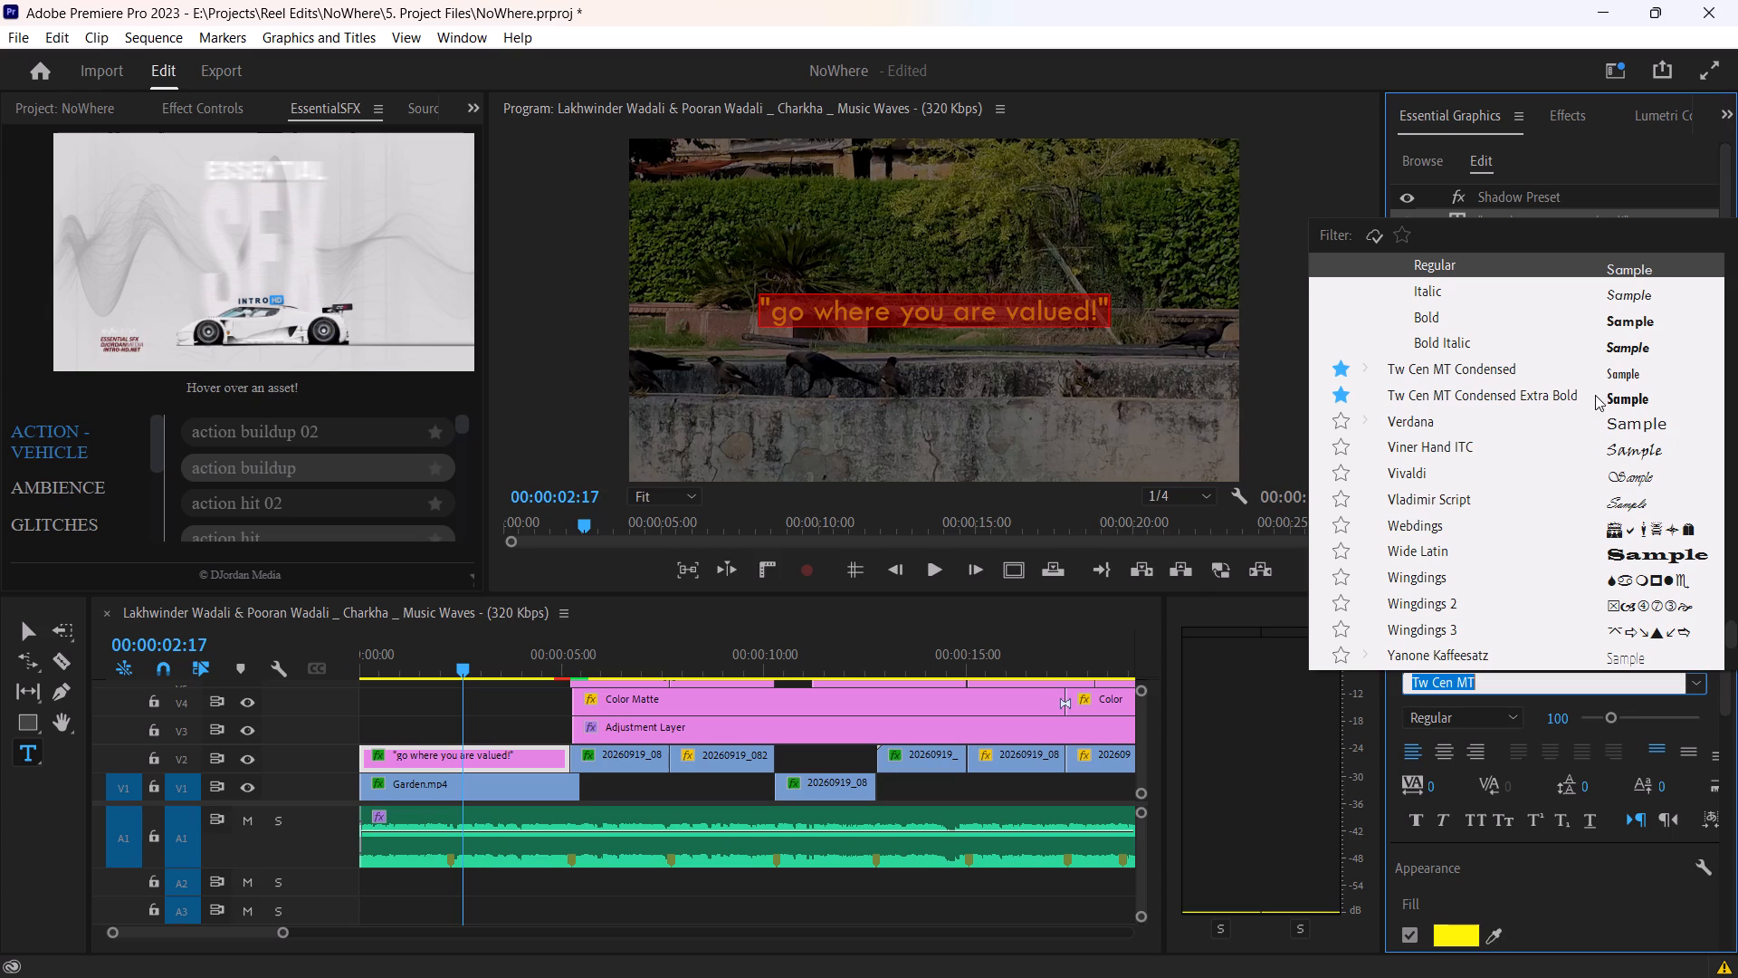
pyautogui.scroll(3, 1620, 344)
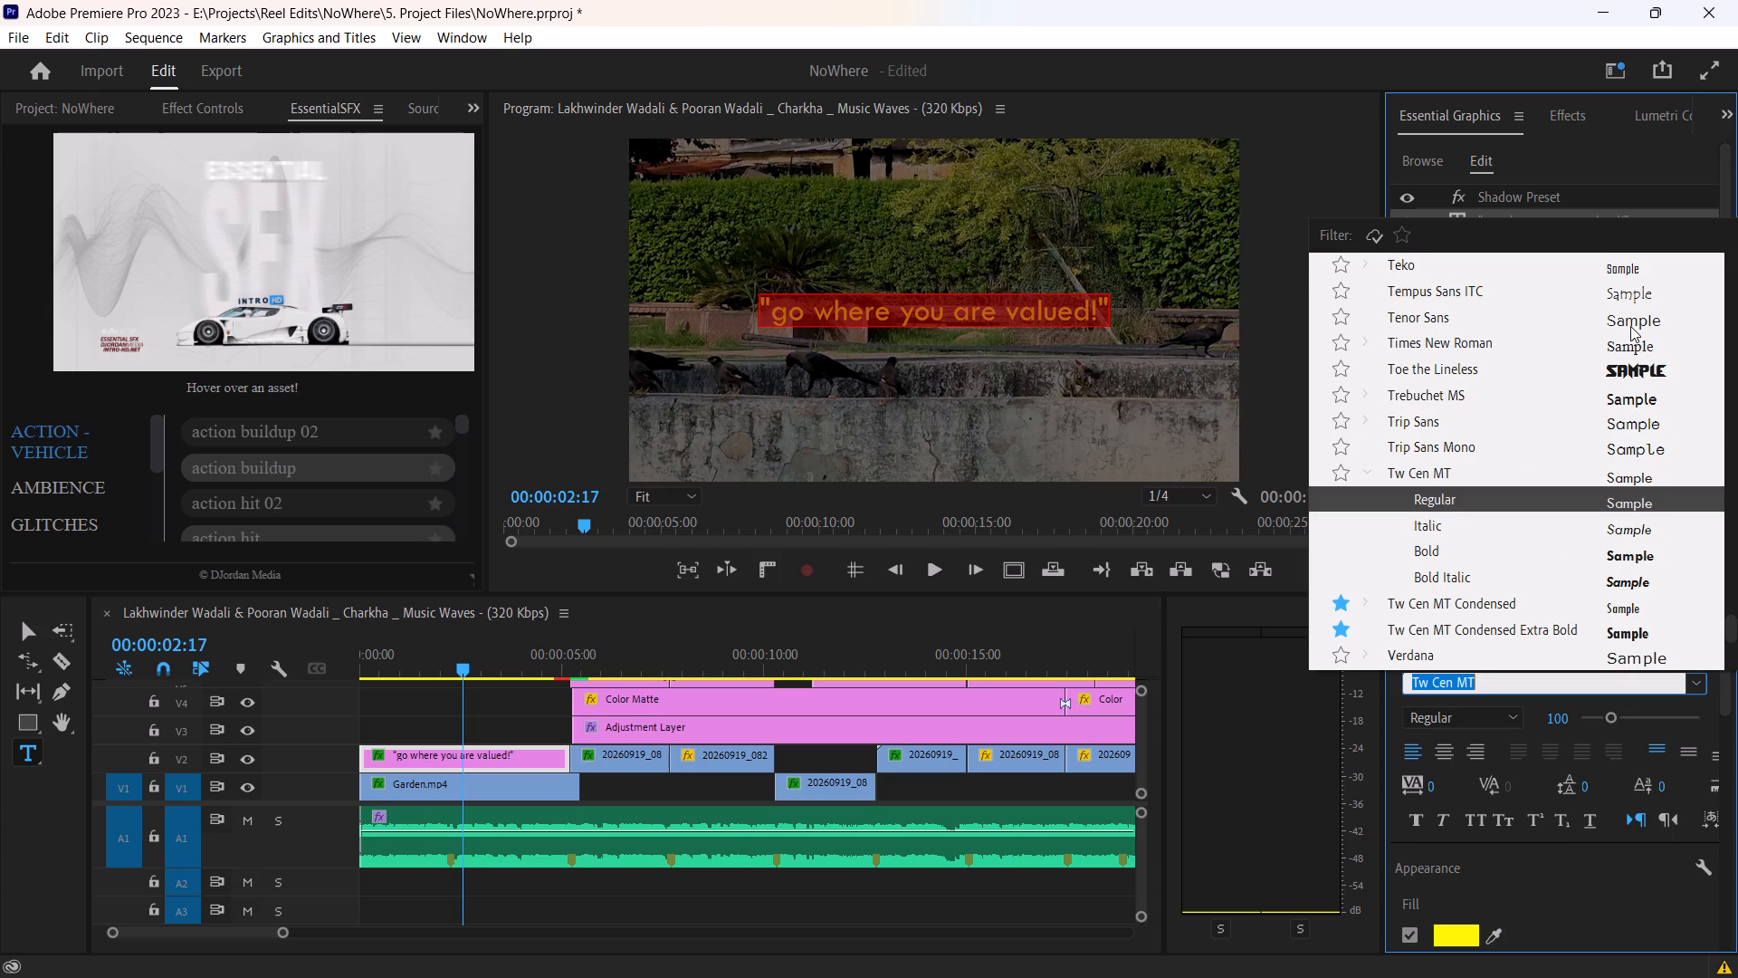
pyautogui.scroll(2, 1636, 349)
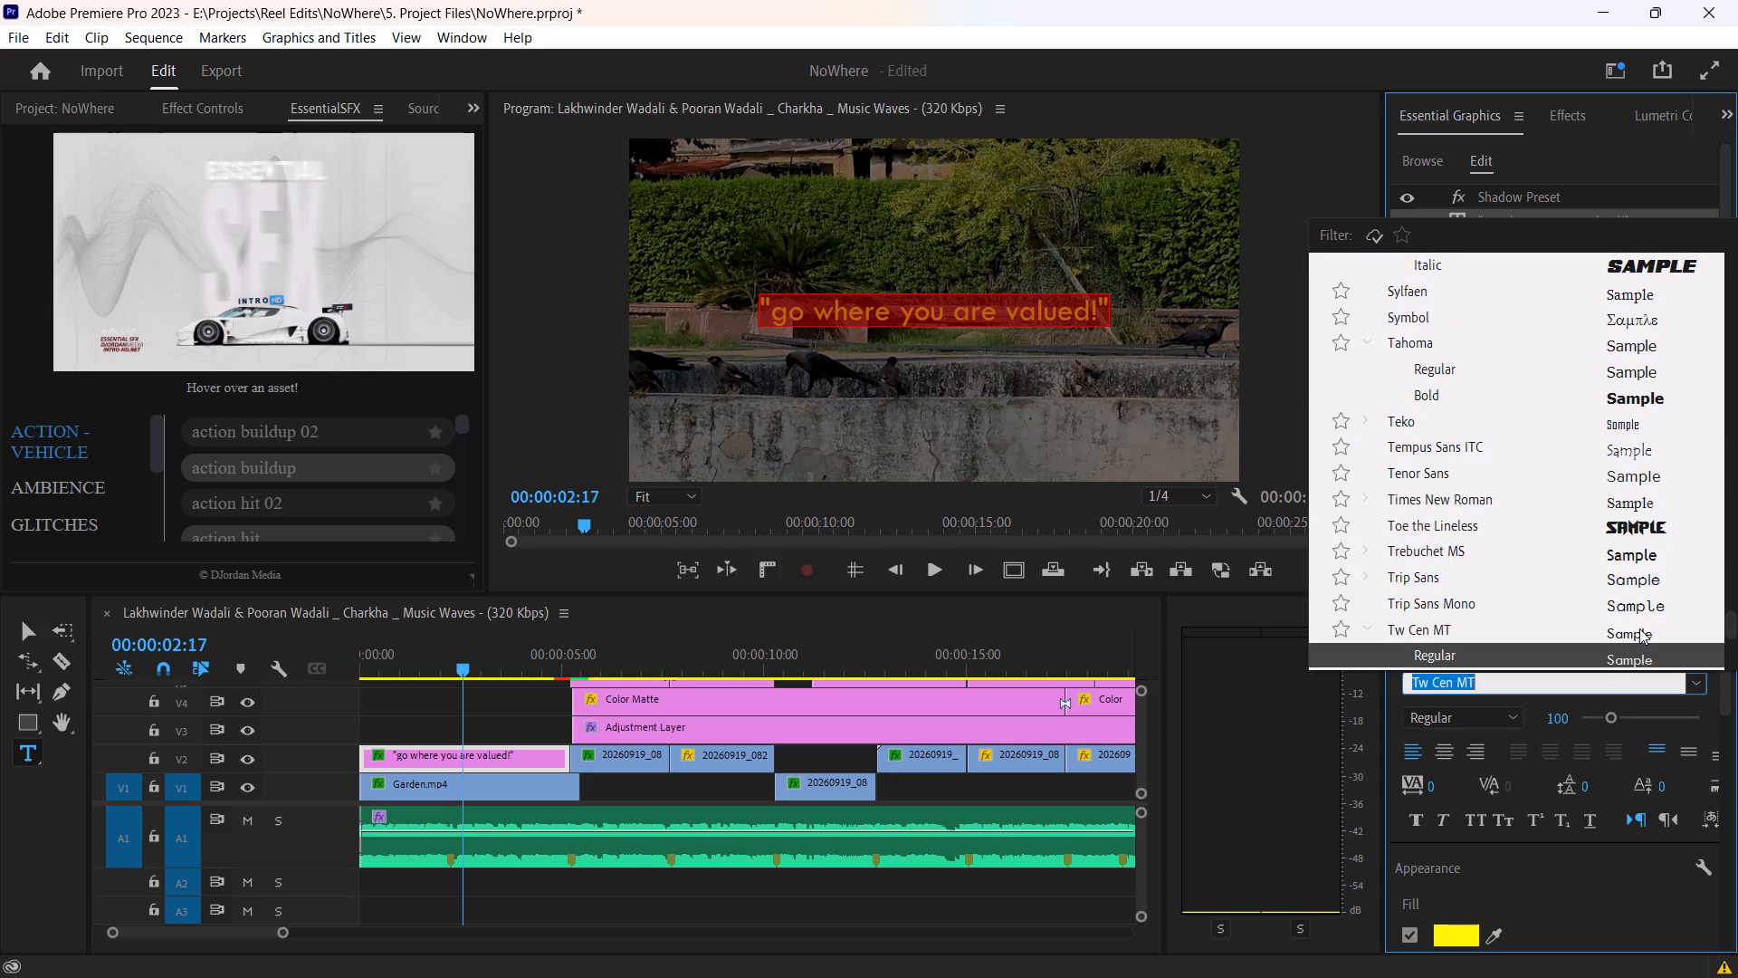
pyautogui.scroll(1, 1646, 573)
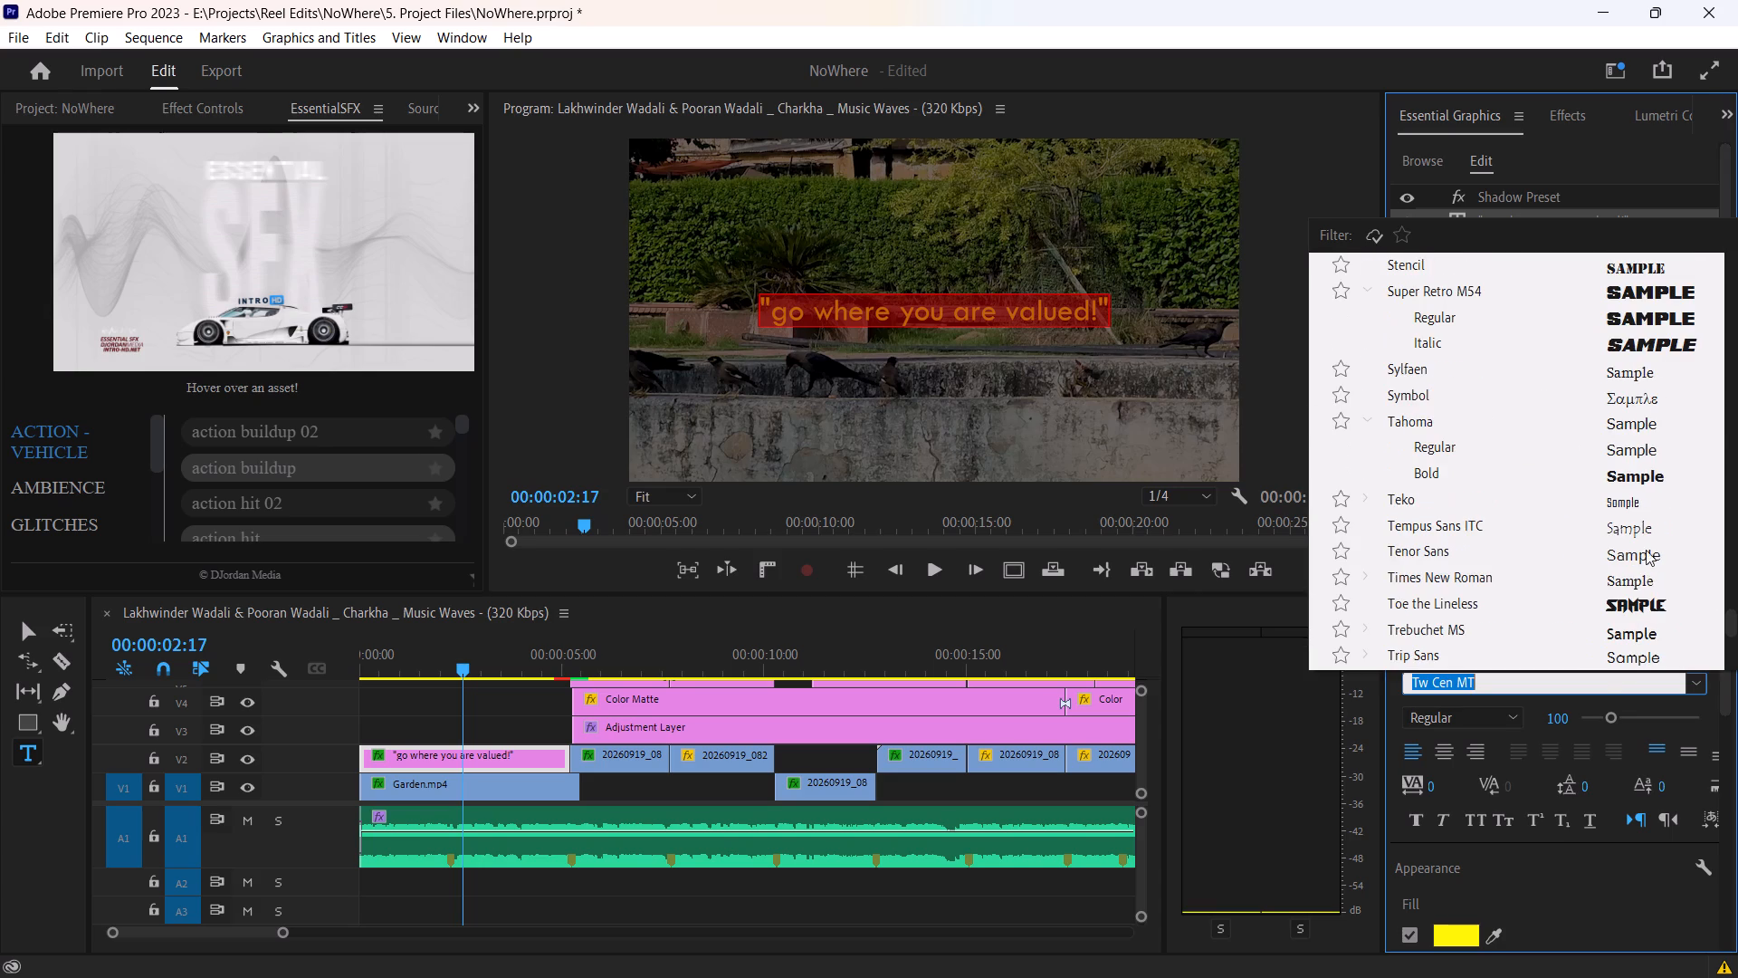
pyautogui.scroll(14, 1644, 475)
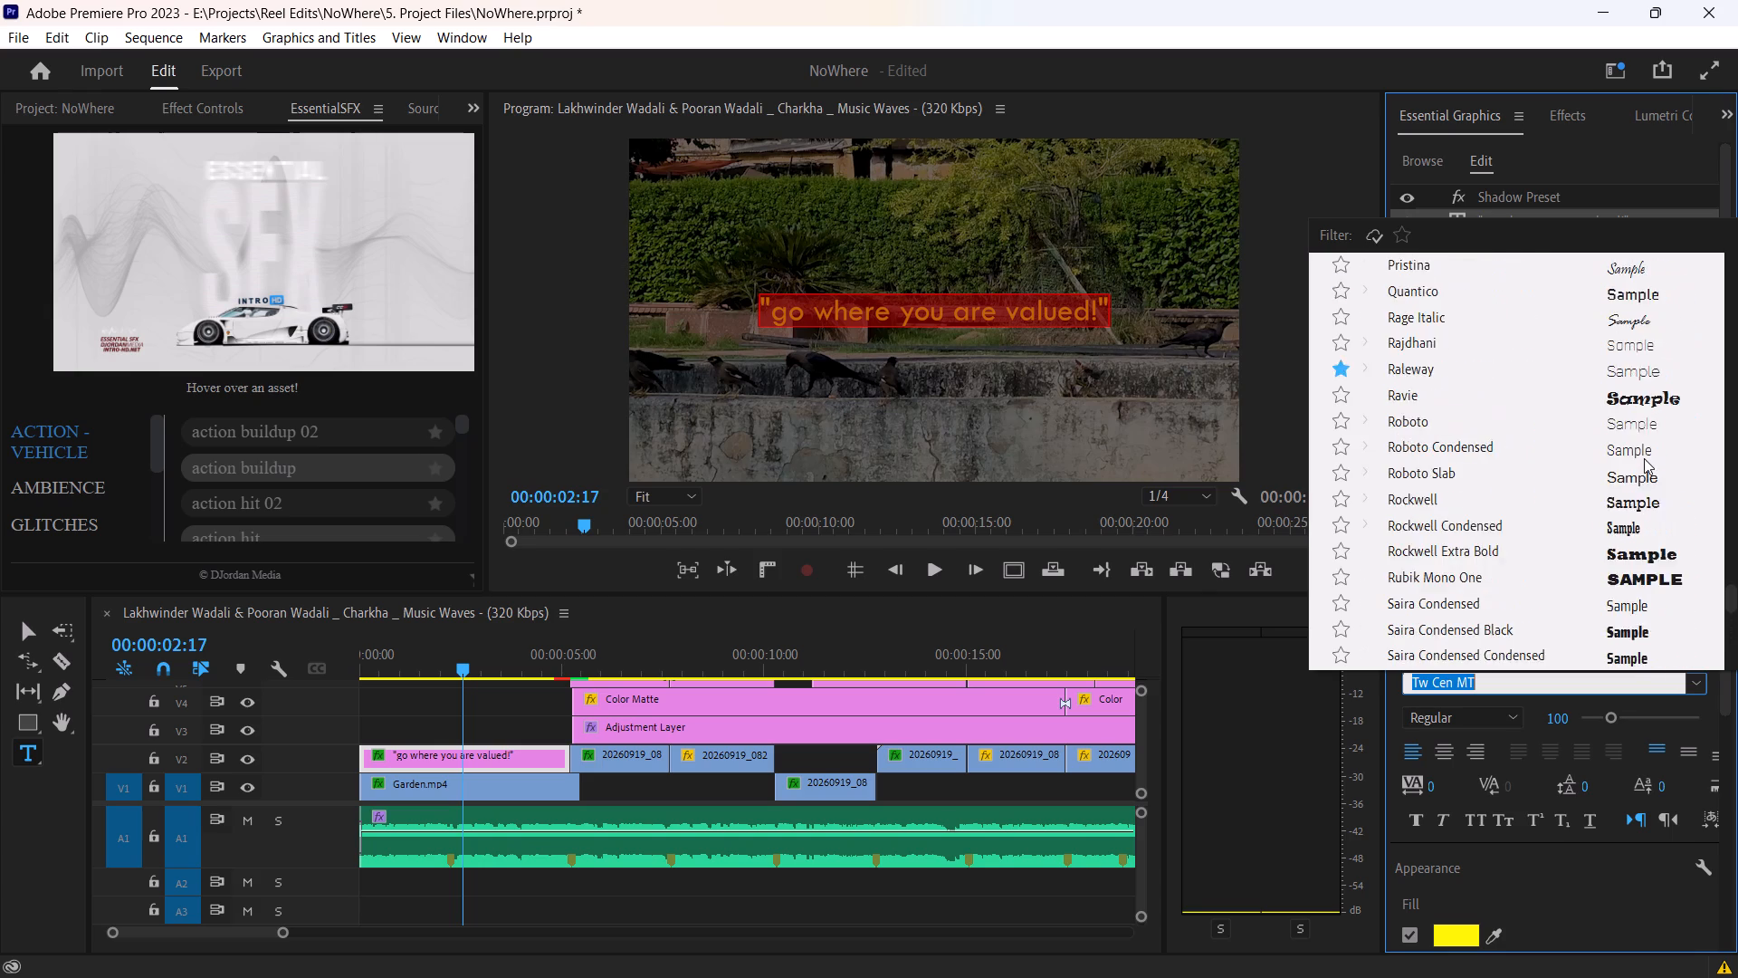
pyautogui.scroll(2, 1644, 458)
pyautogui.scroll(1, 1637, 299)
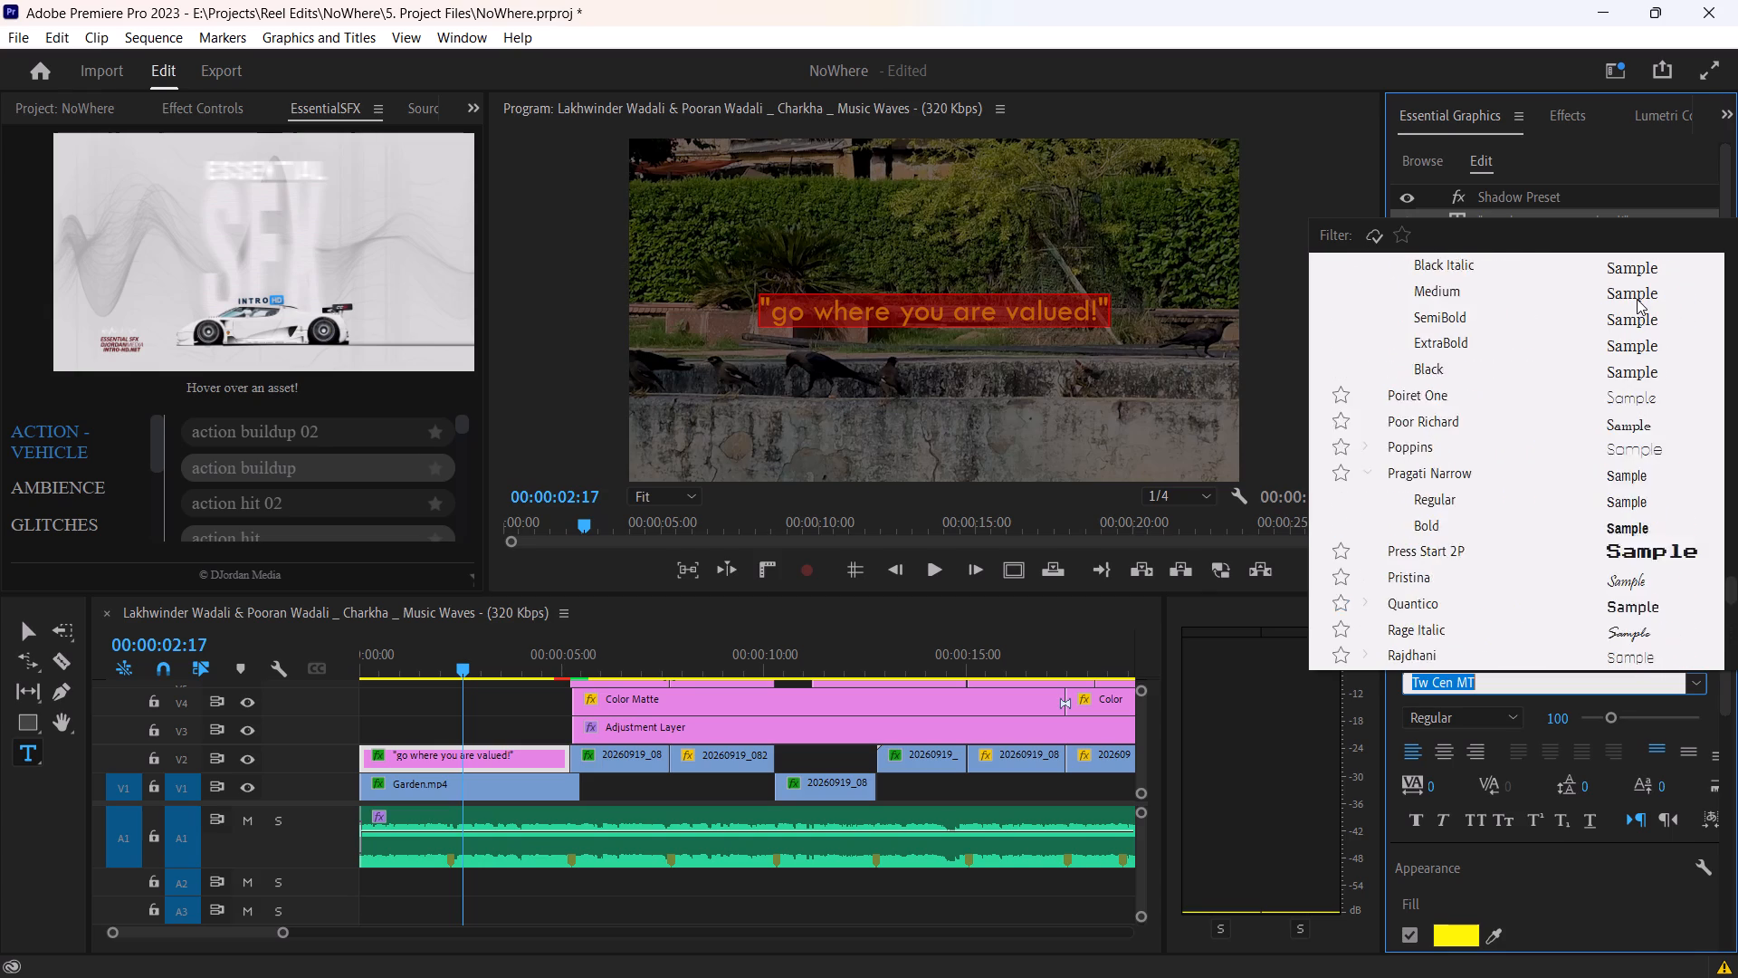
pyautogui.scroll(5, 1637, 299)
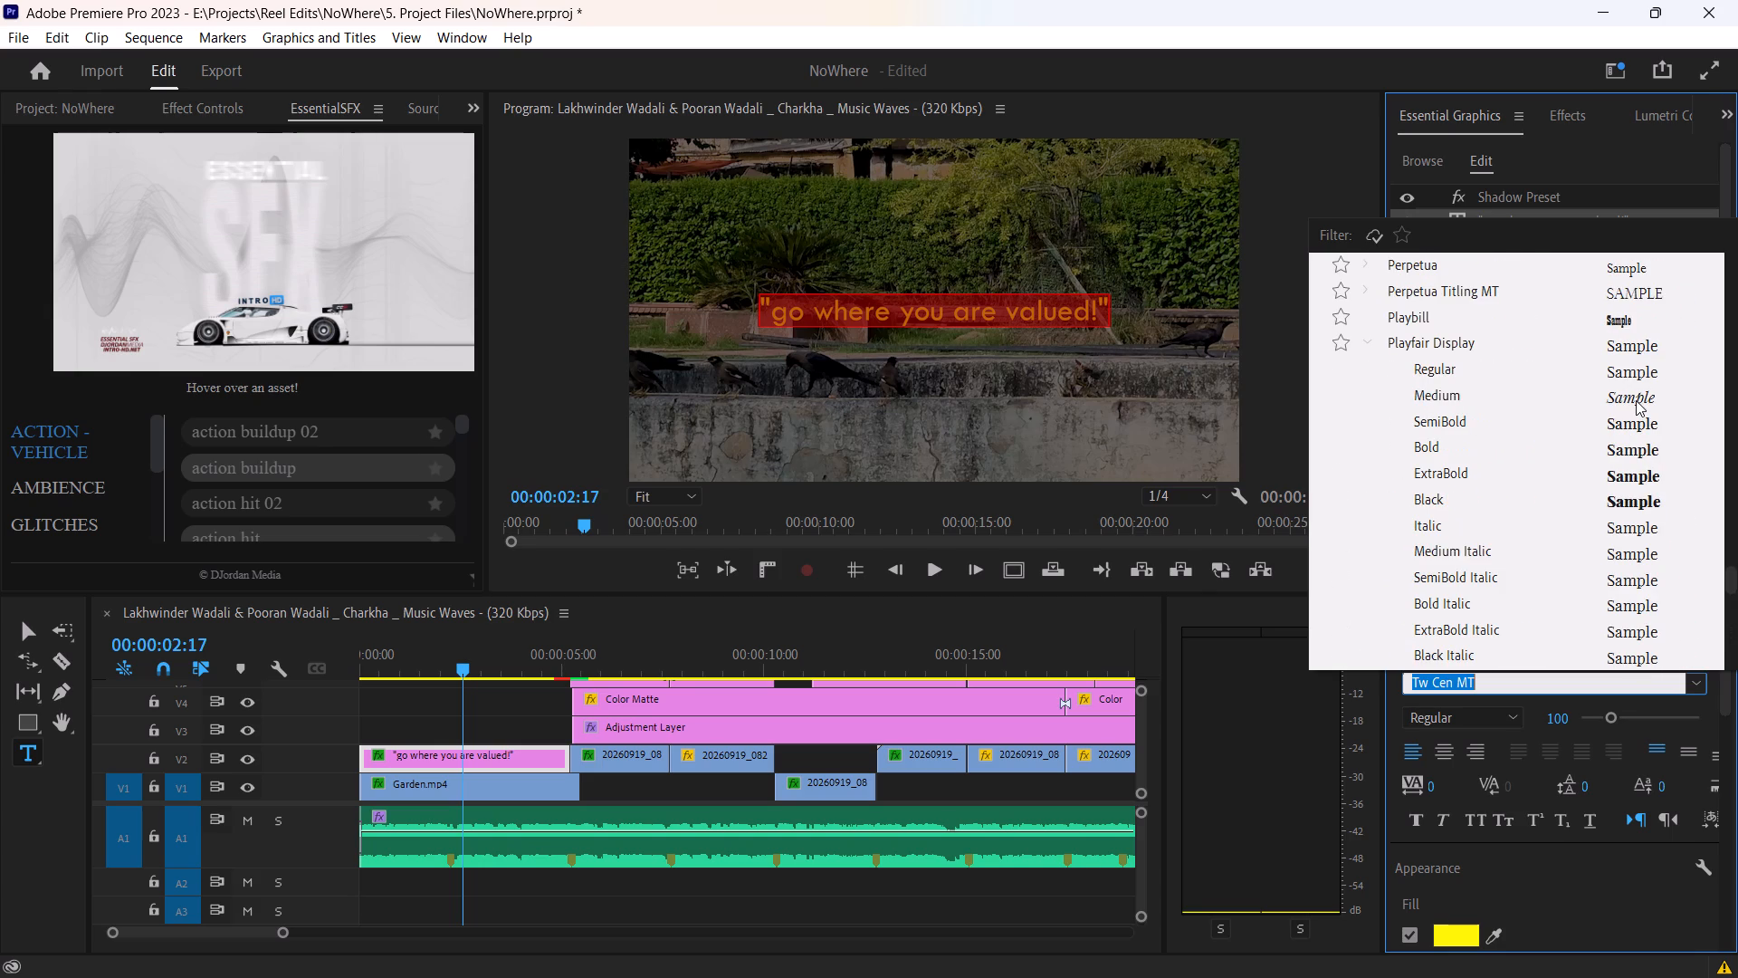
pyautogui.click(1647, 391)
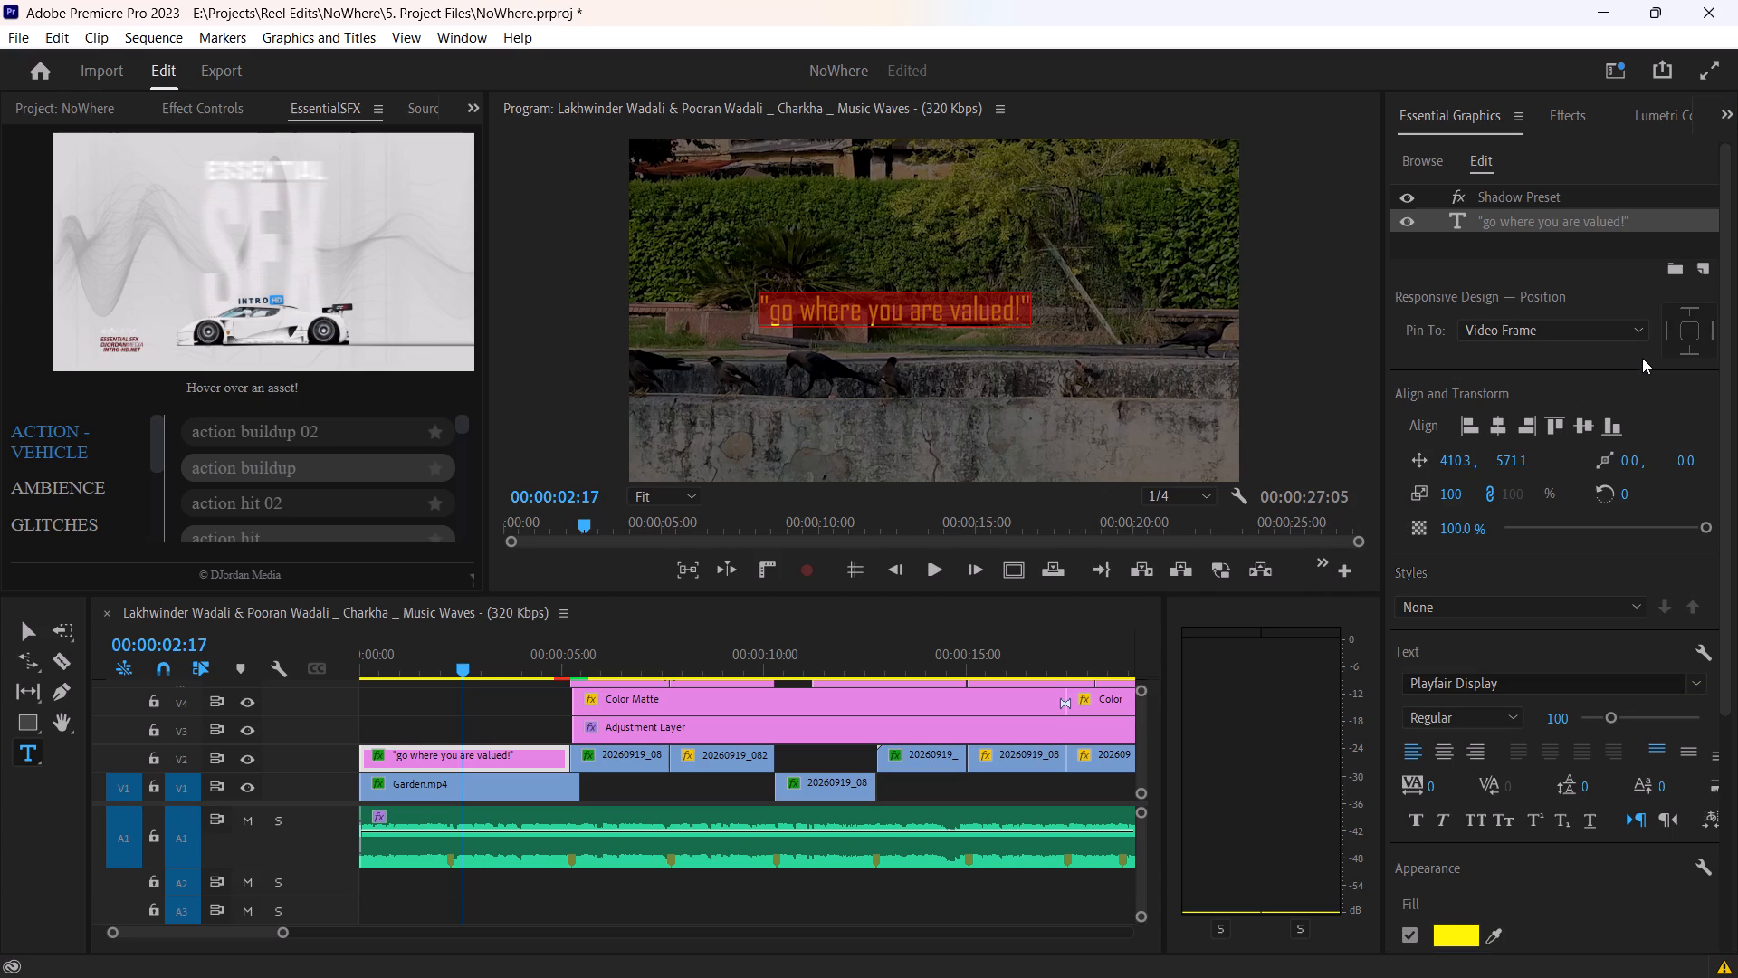
# Set the "go where you are valued!" title's font to Noto Serif in the Italic style.
pyautogui.click(1658, 682)
pyautogui.scroll(3, 1613, 491)
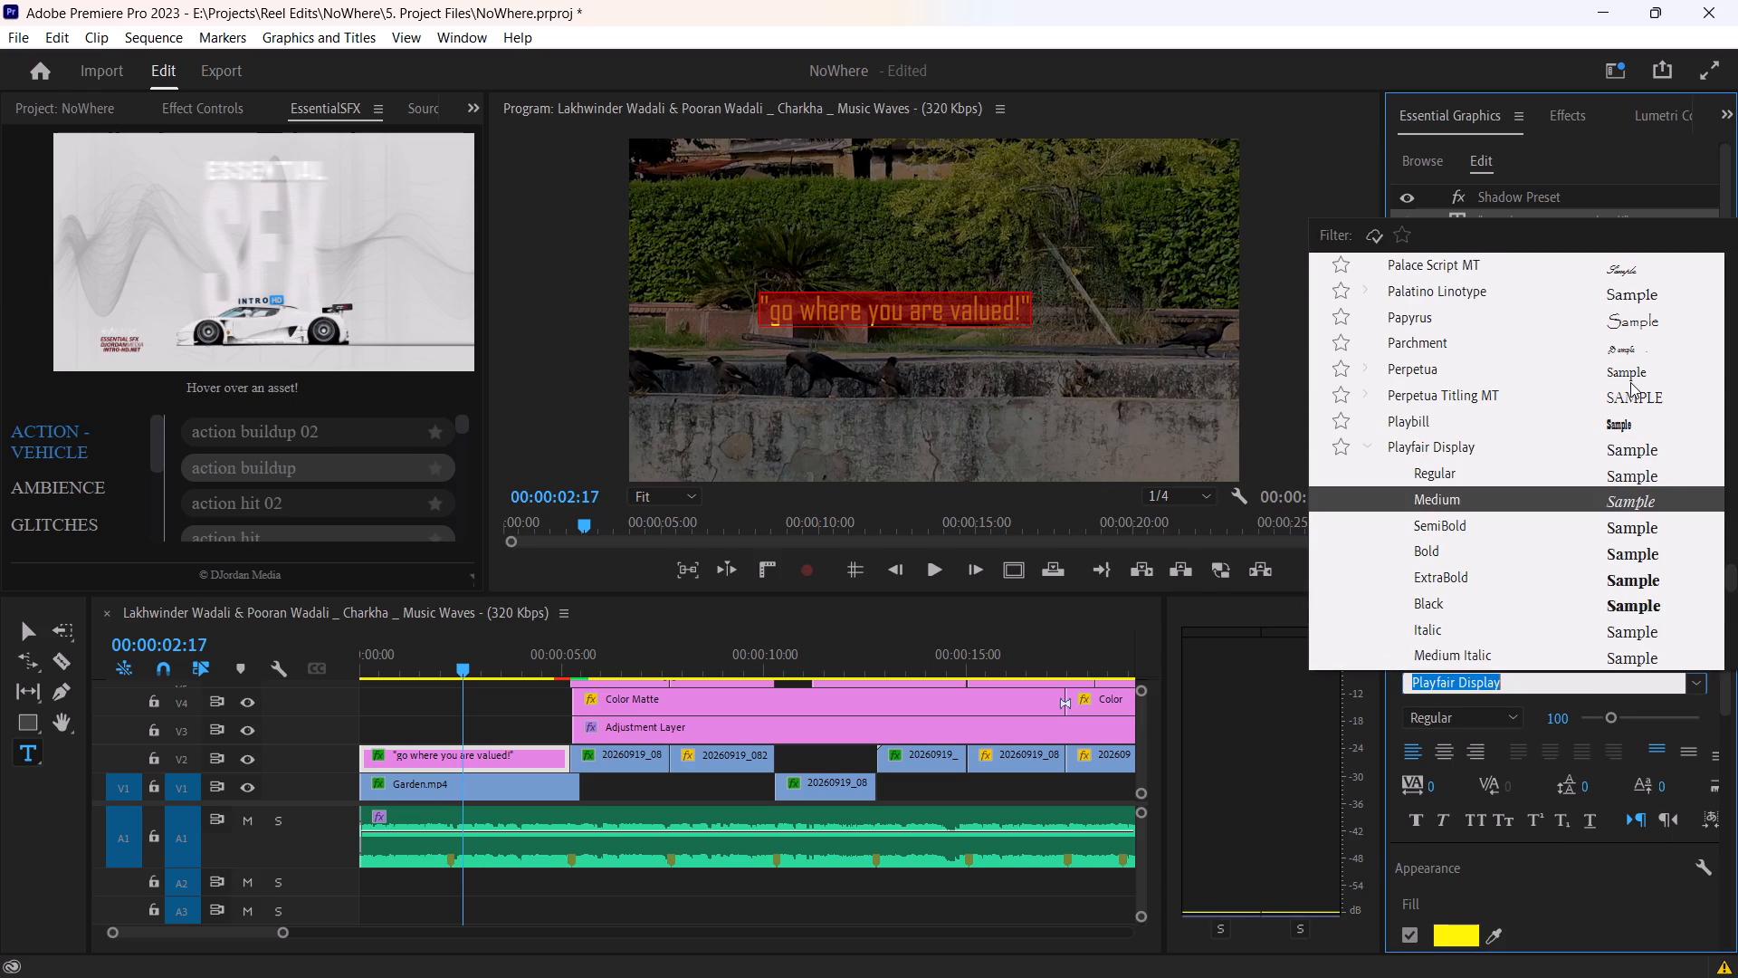
pyautogui.scroll(9, 1596, 516)
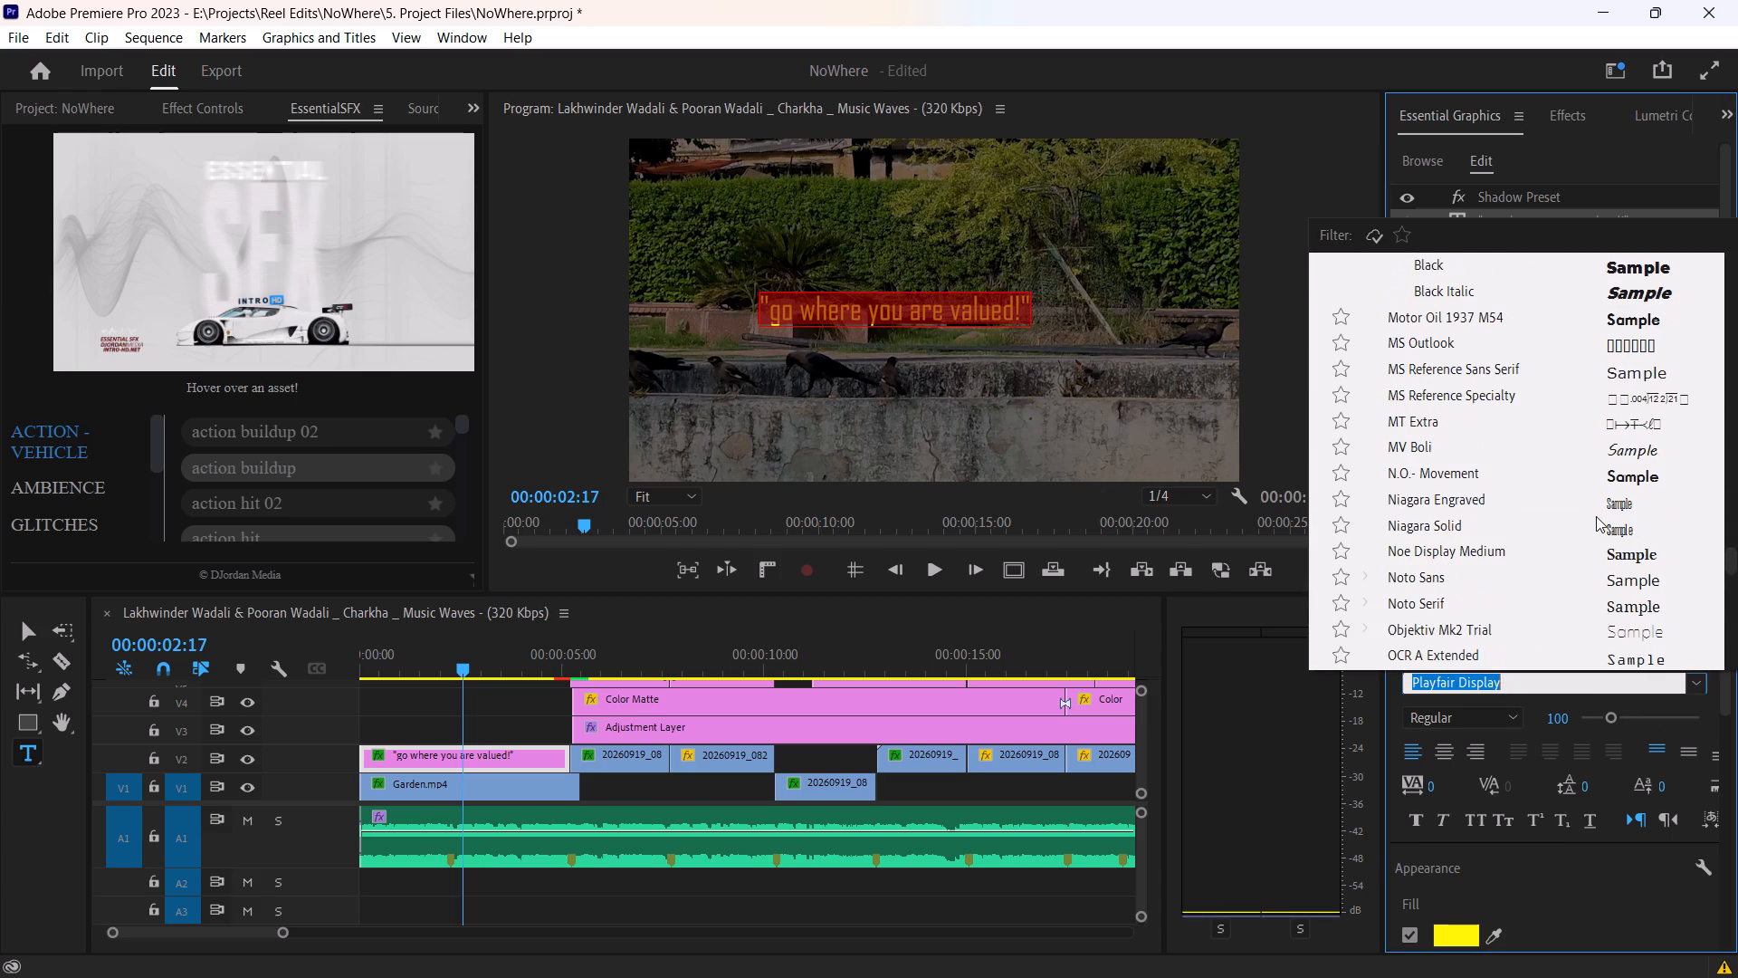
pyautogui.scroll(-2, 1598, 480)
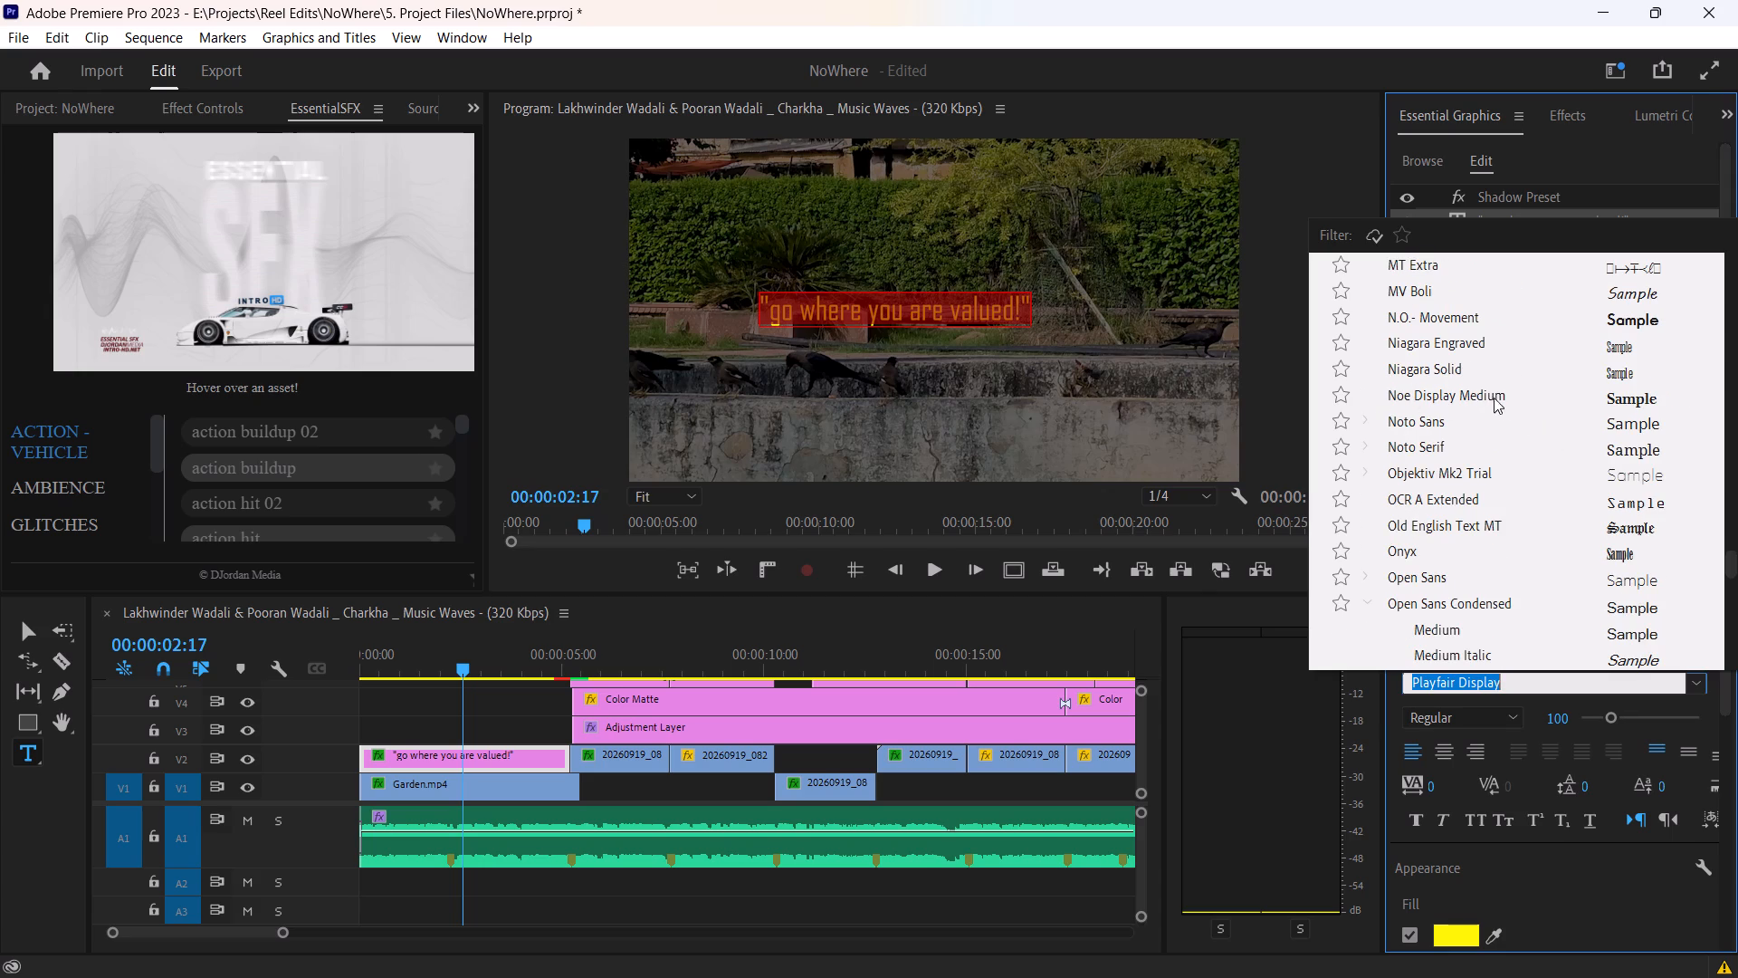
pyautogui.scroll(-2, 1507, 429)
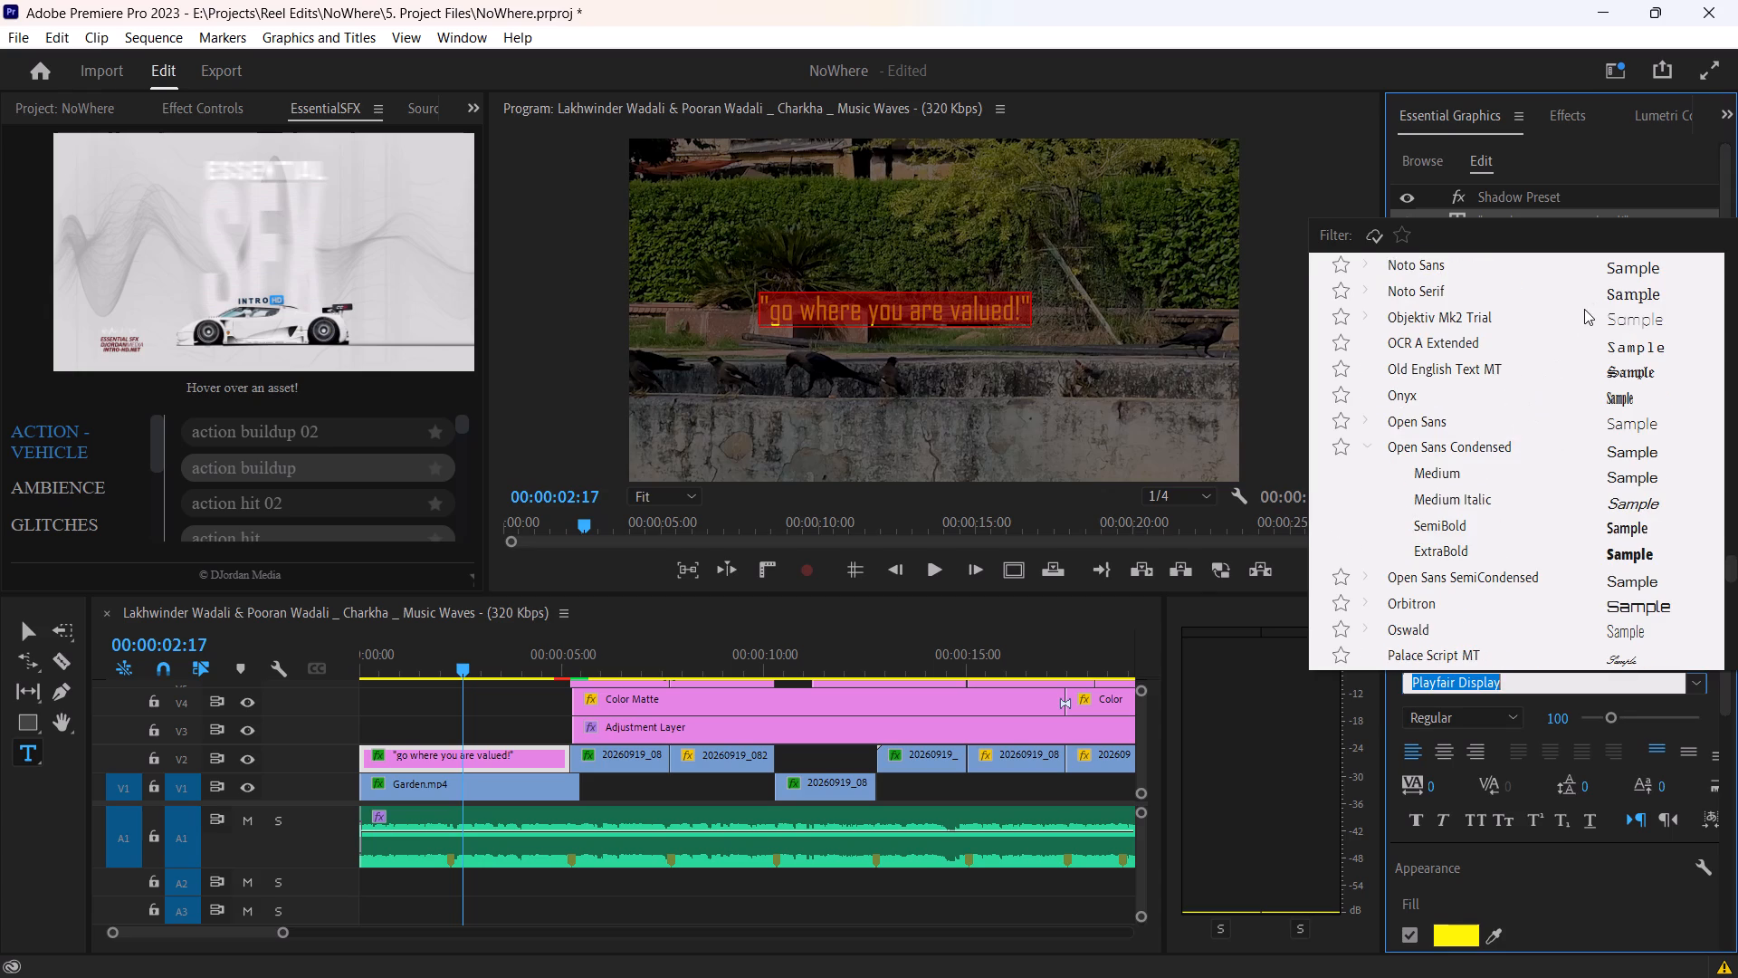
pyautogui.click(1596, 294)
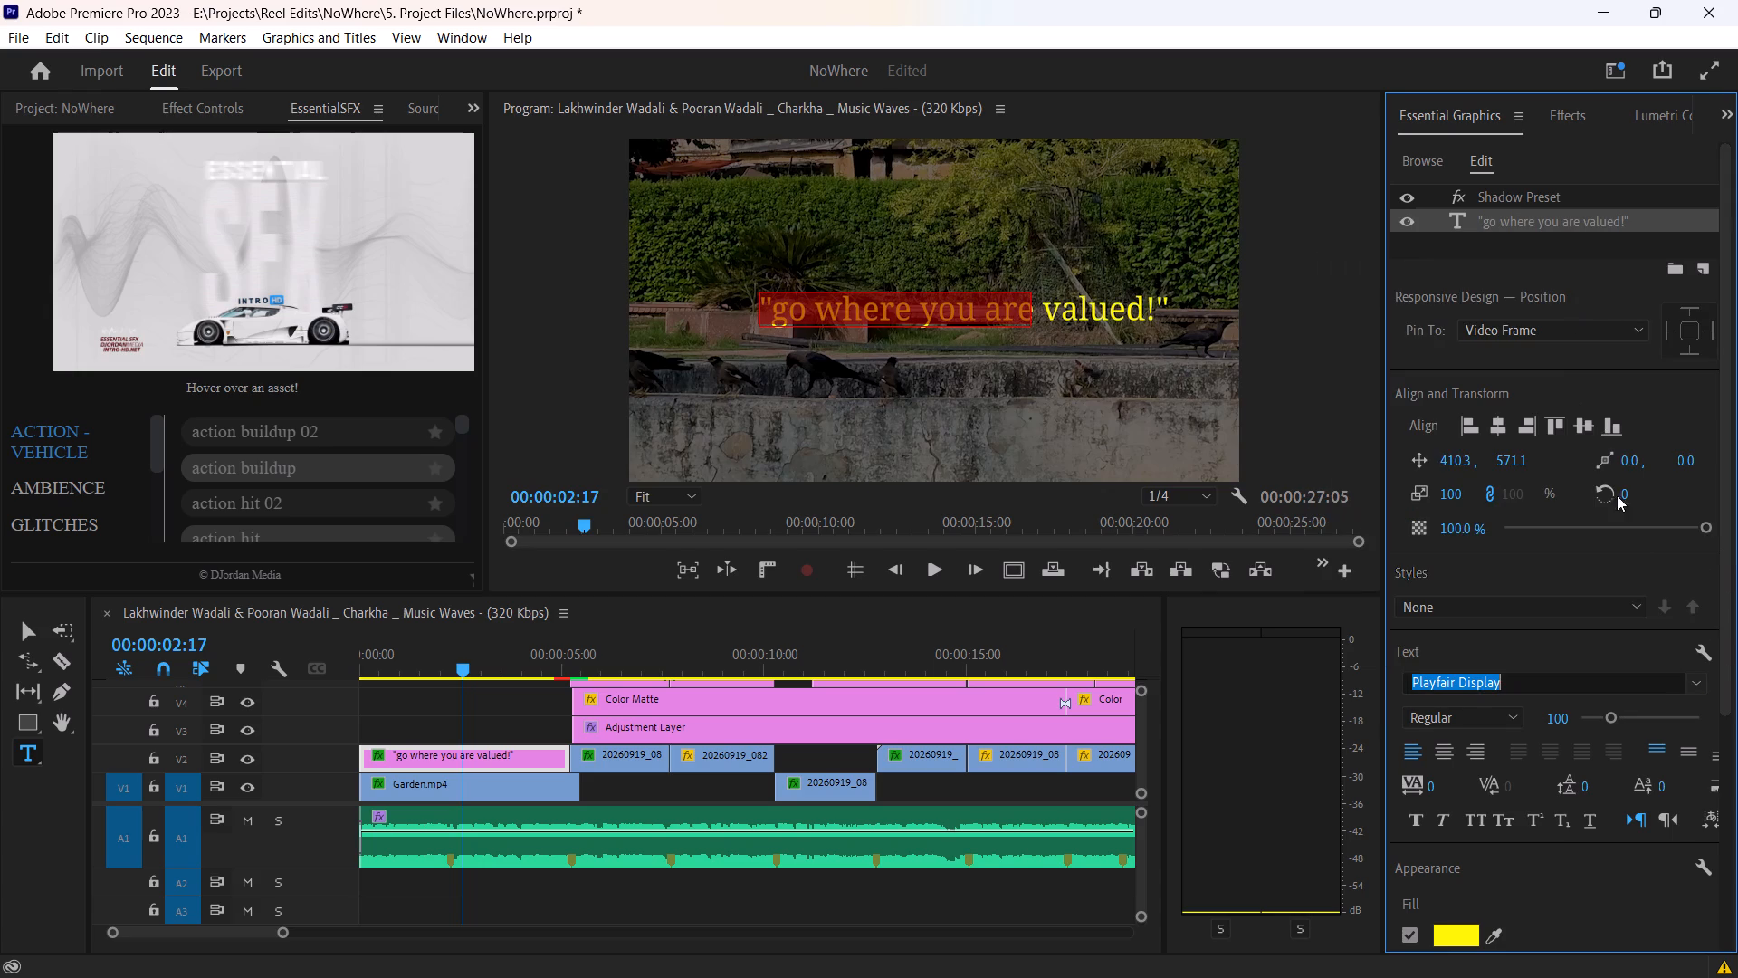
pyautogui.click(1510, 714)
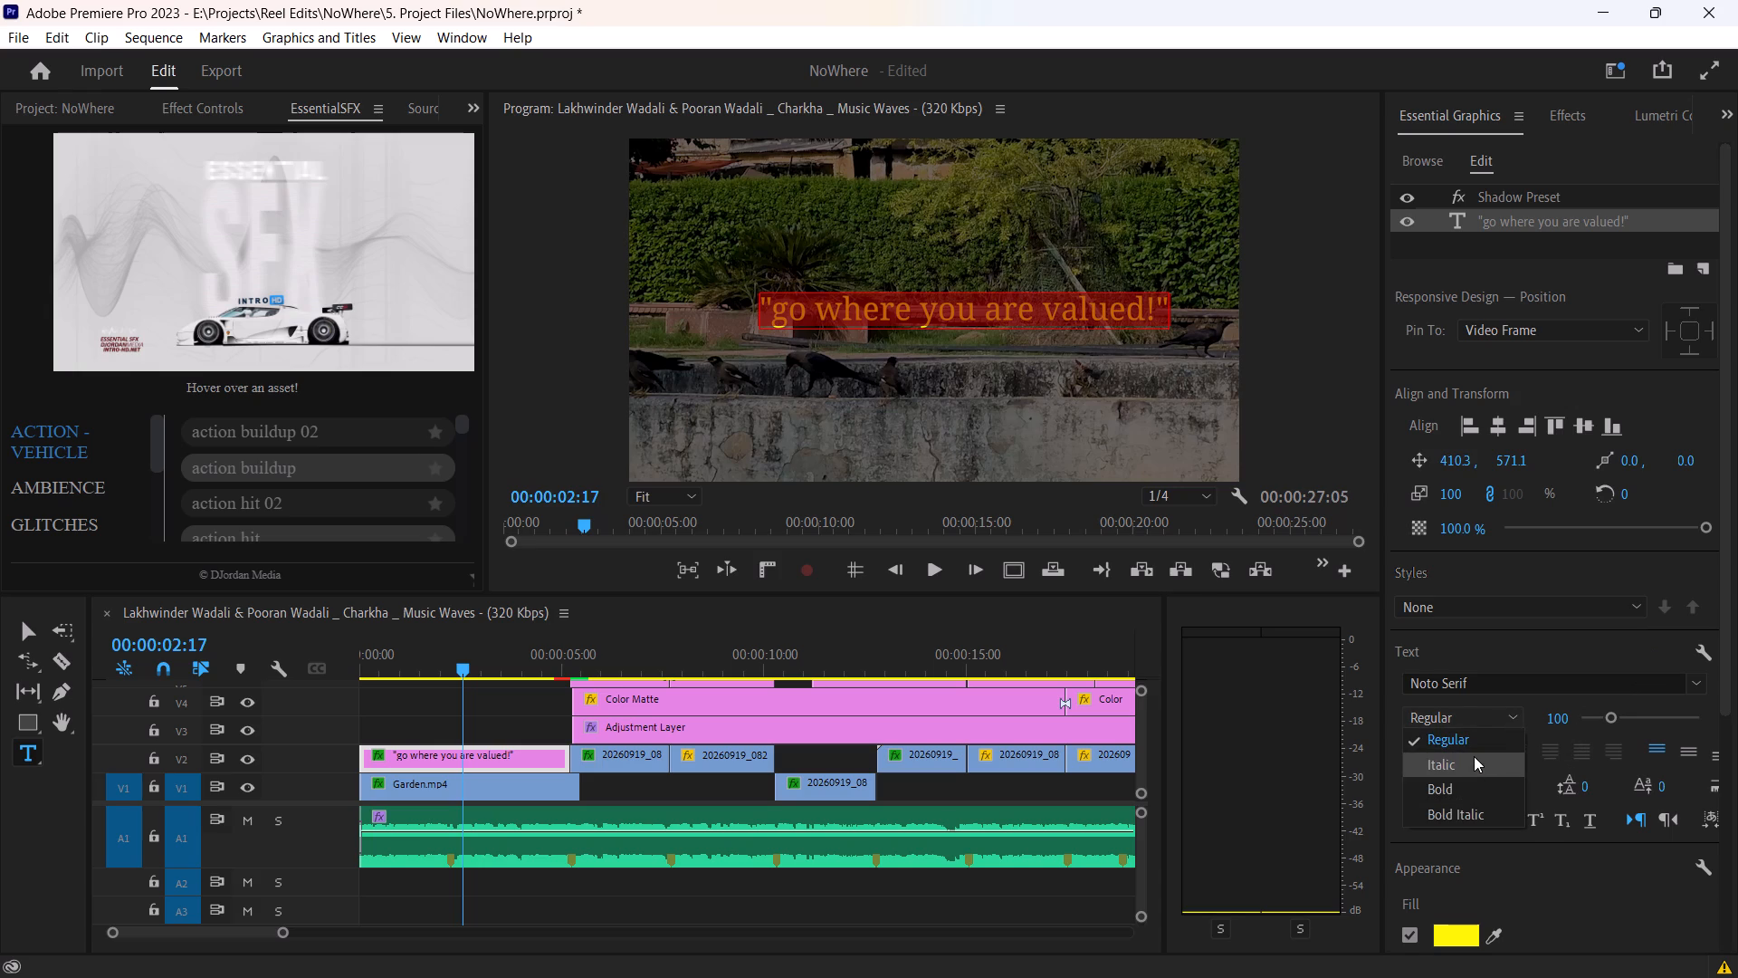
pyautogui.click(1474, 756)
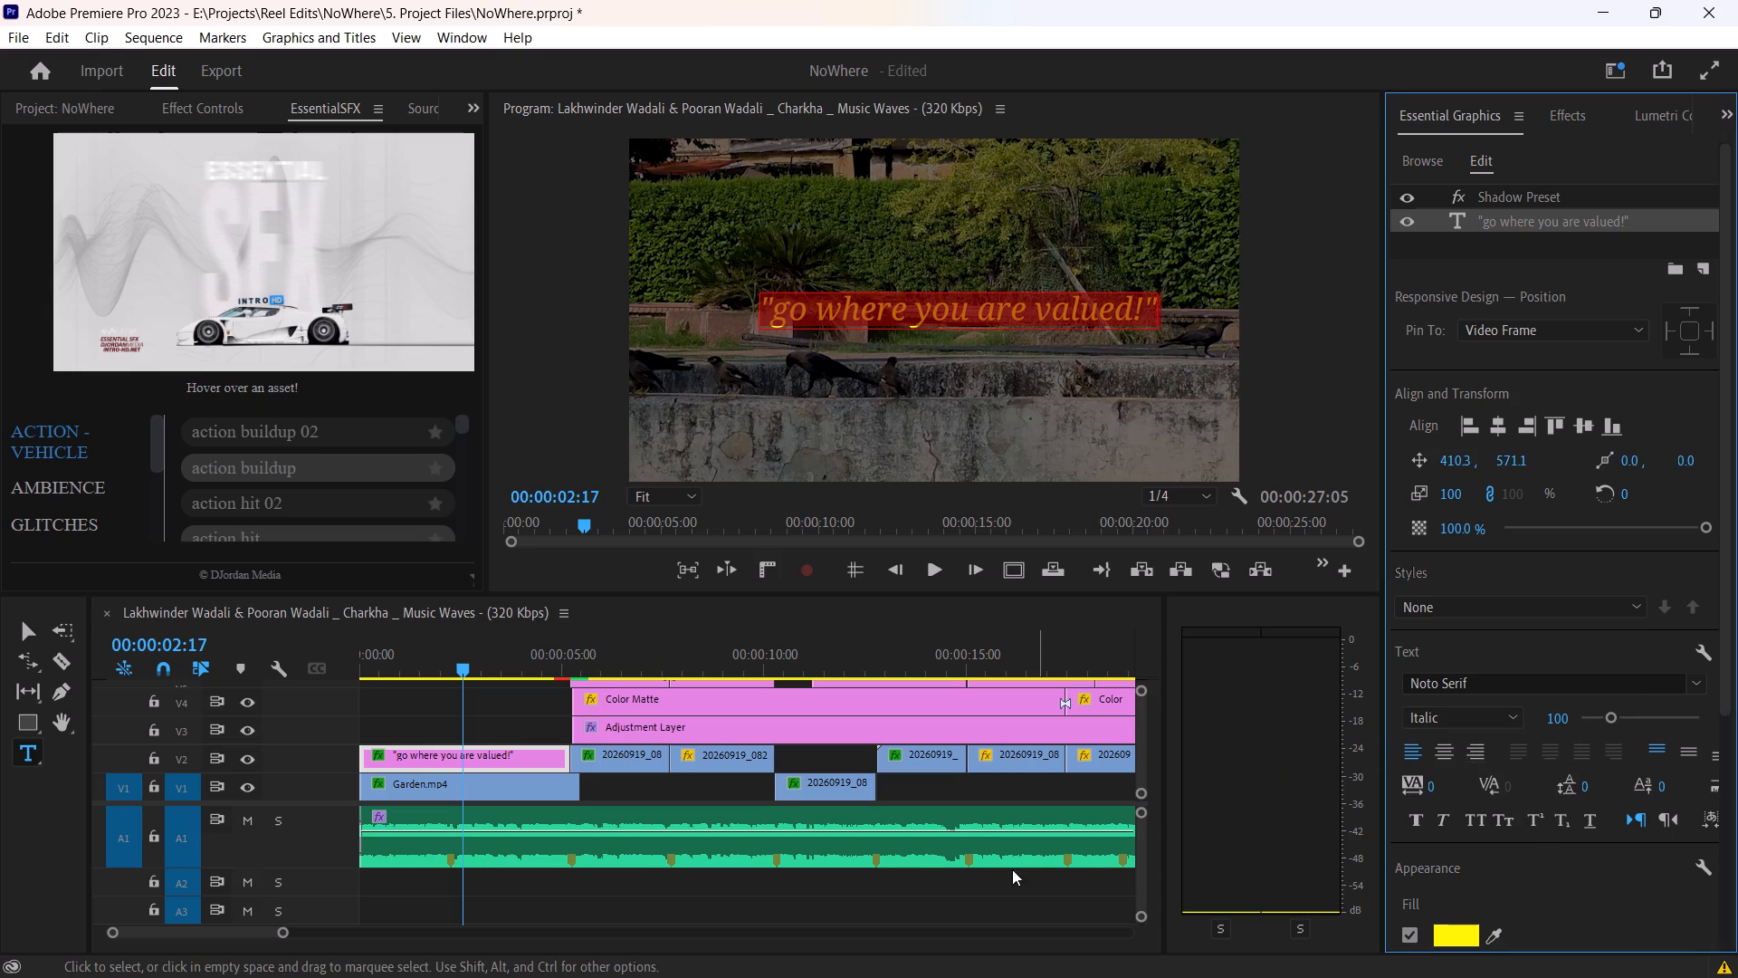
# Play the opening from the start to check the "go where you are valued!" title in its new font.
pyautogui.click(978, 885)
pyautogui.hotkey('shift', 'space')
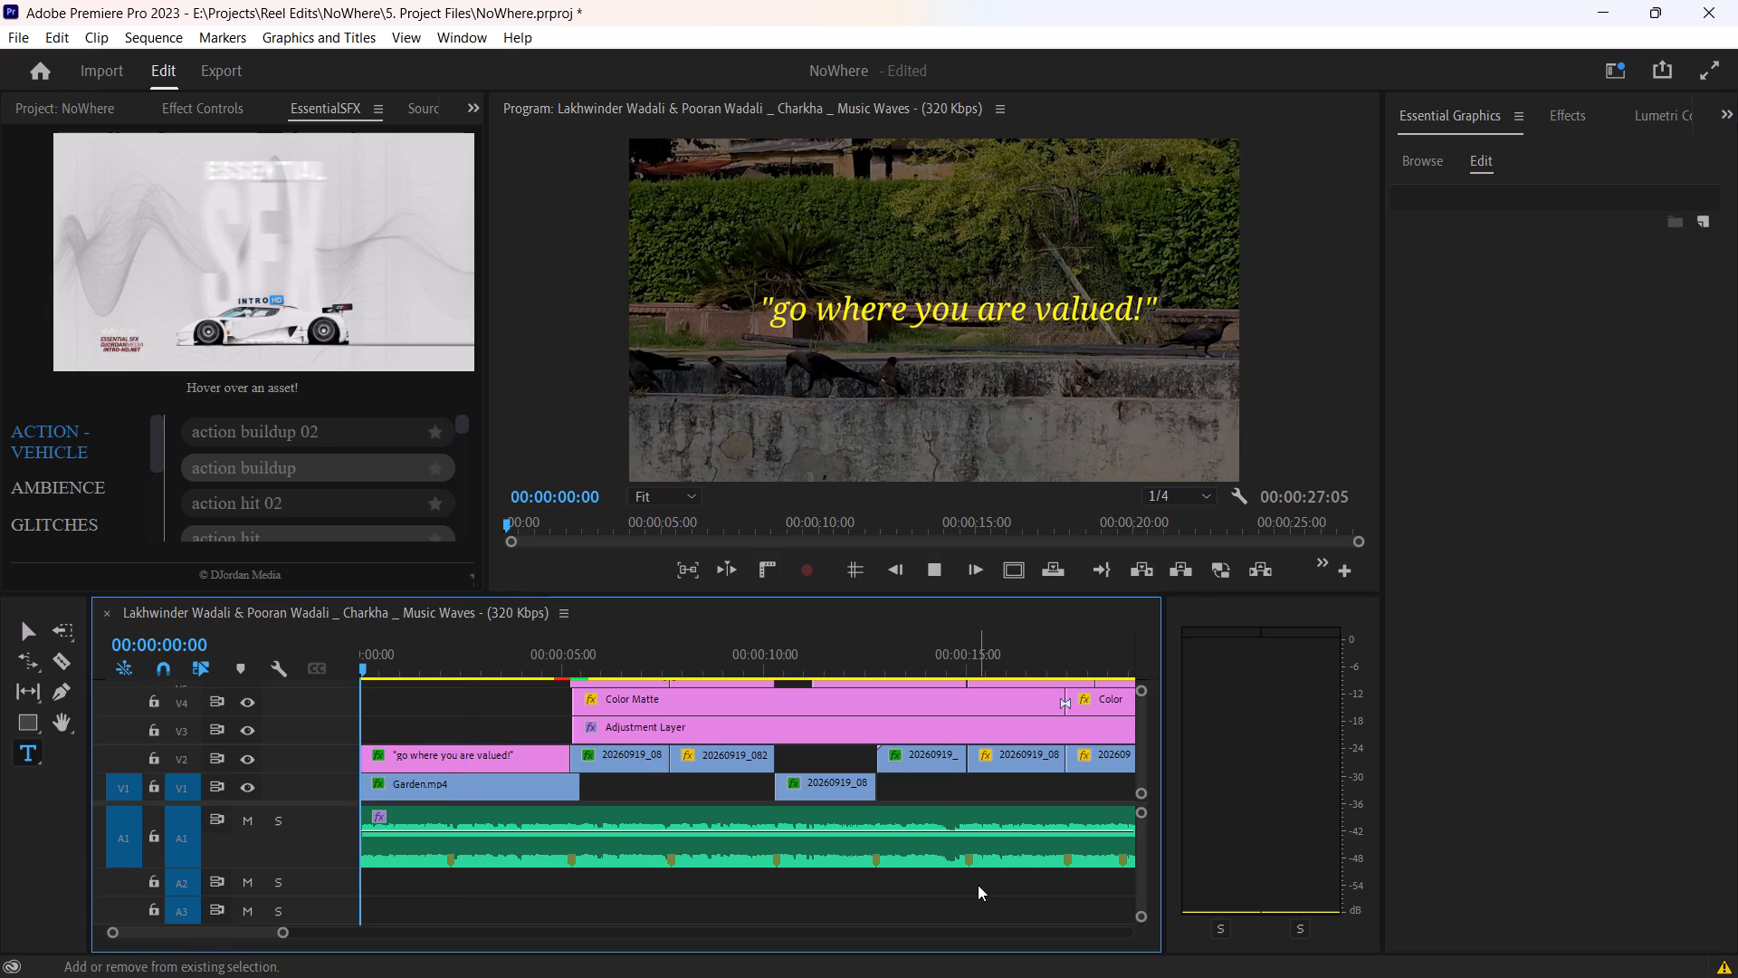
pyautogui.press('space')
pyautogui.press('space')
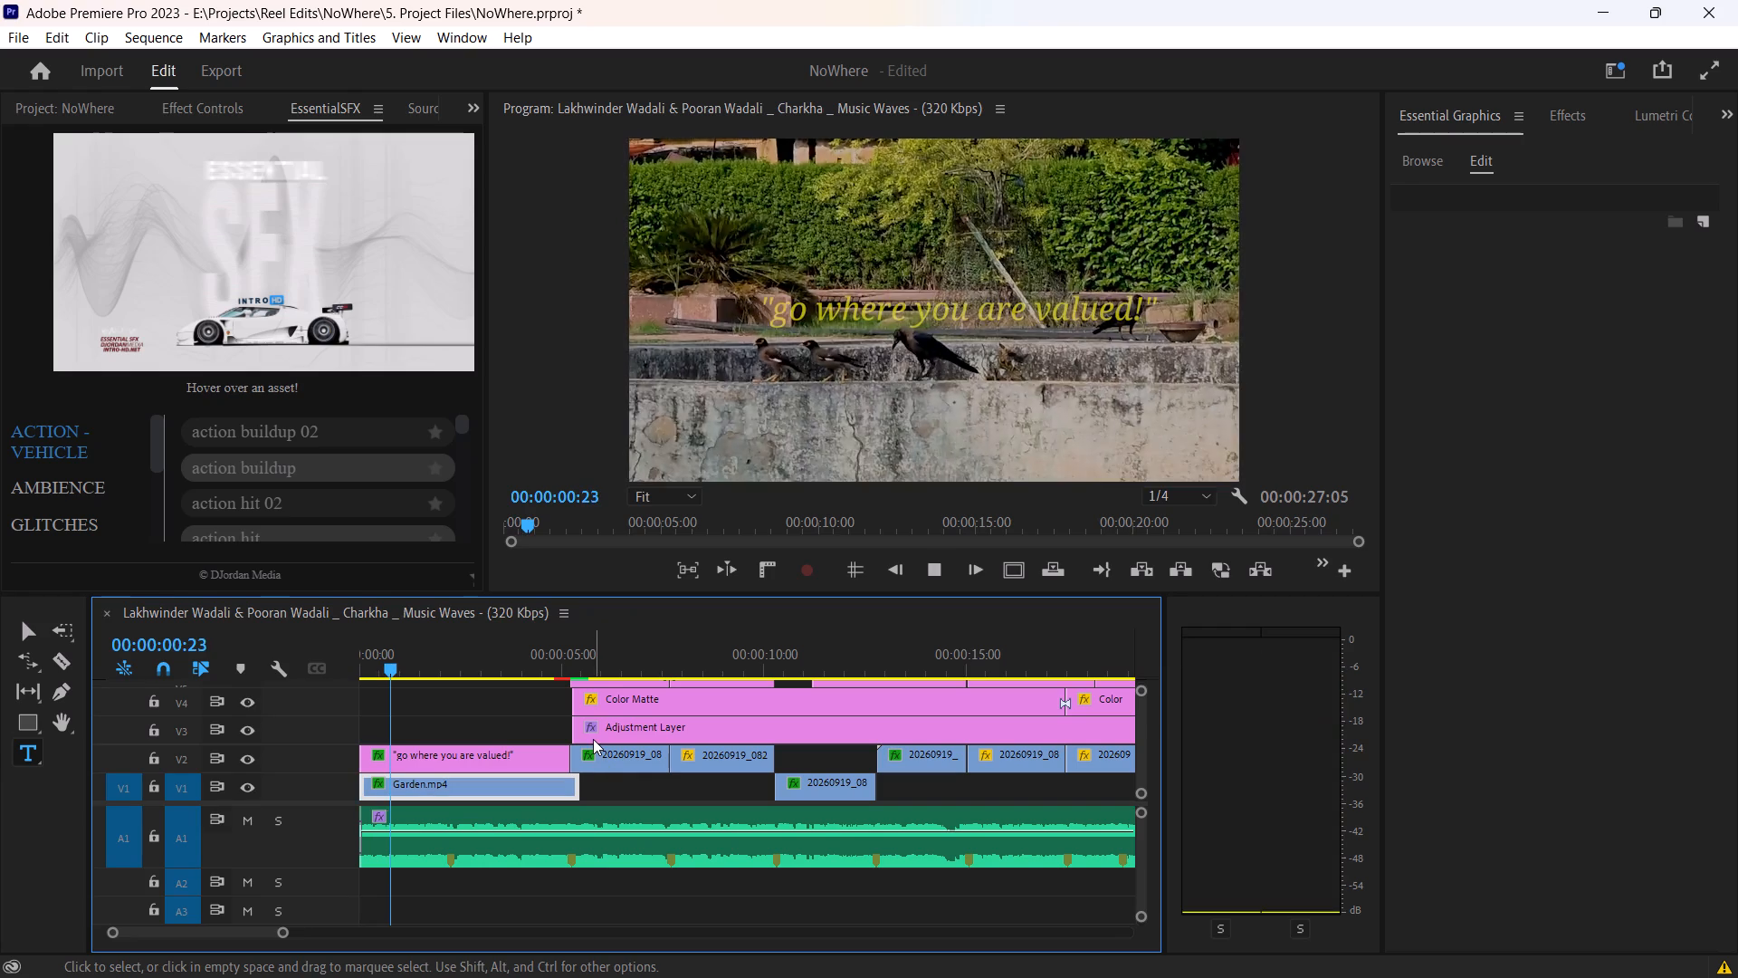
pyautogui.press('space')
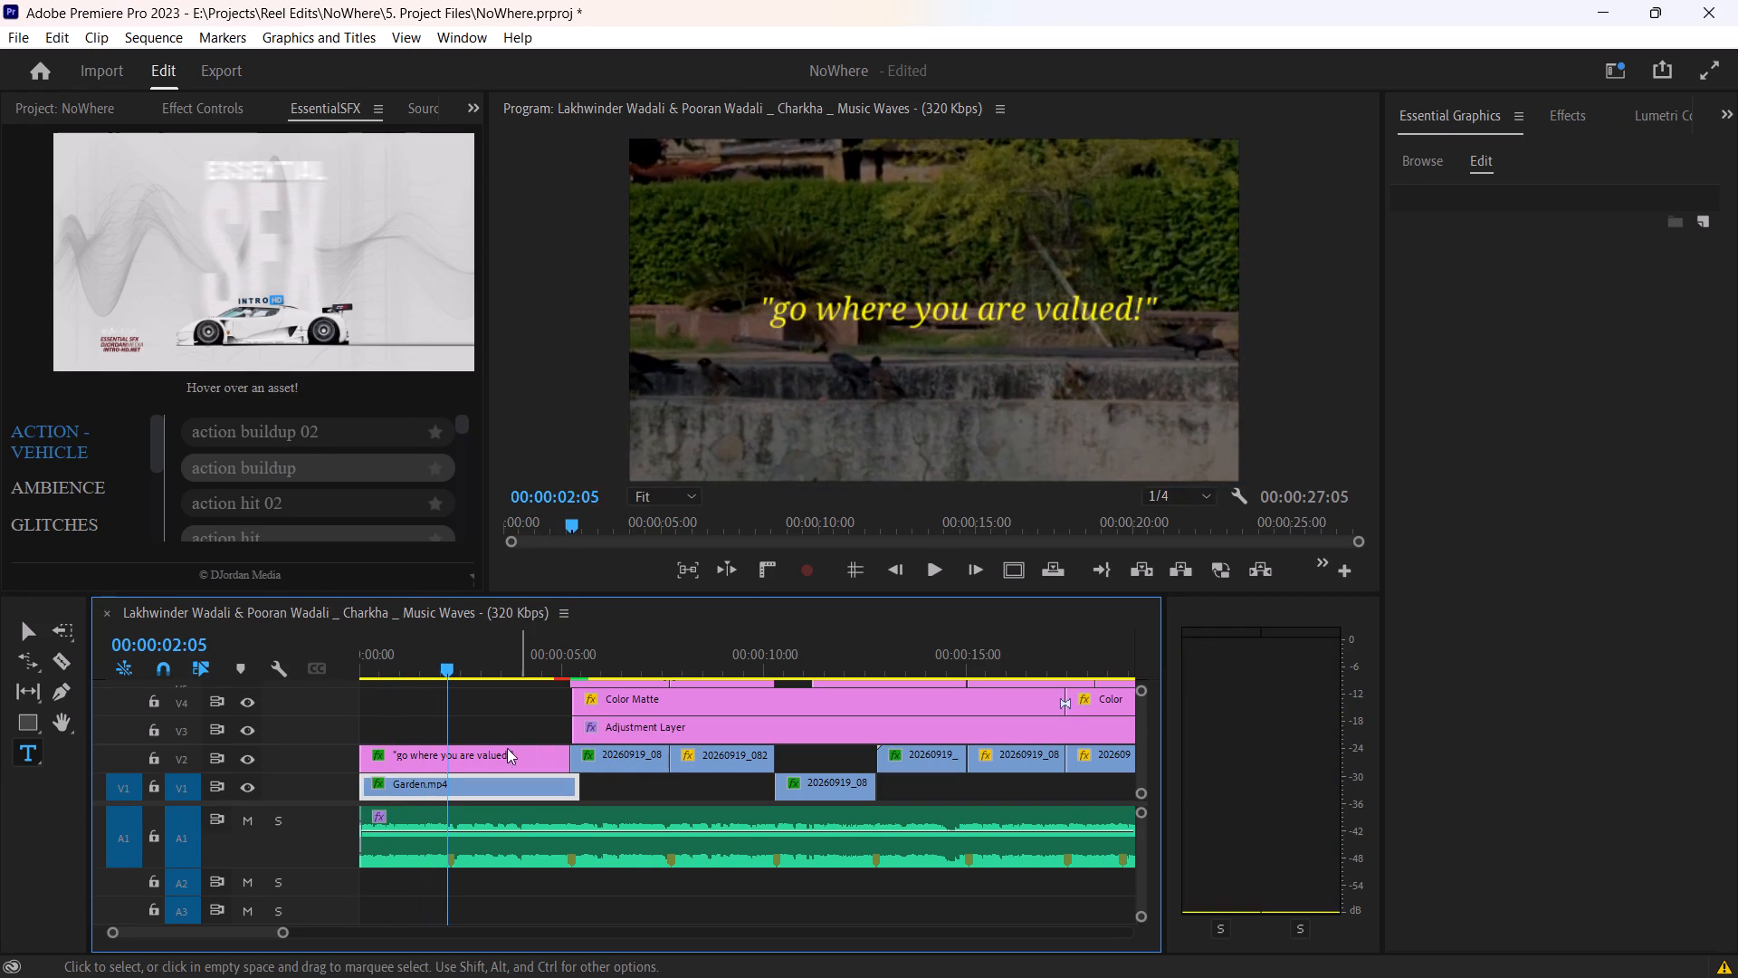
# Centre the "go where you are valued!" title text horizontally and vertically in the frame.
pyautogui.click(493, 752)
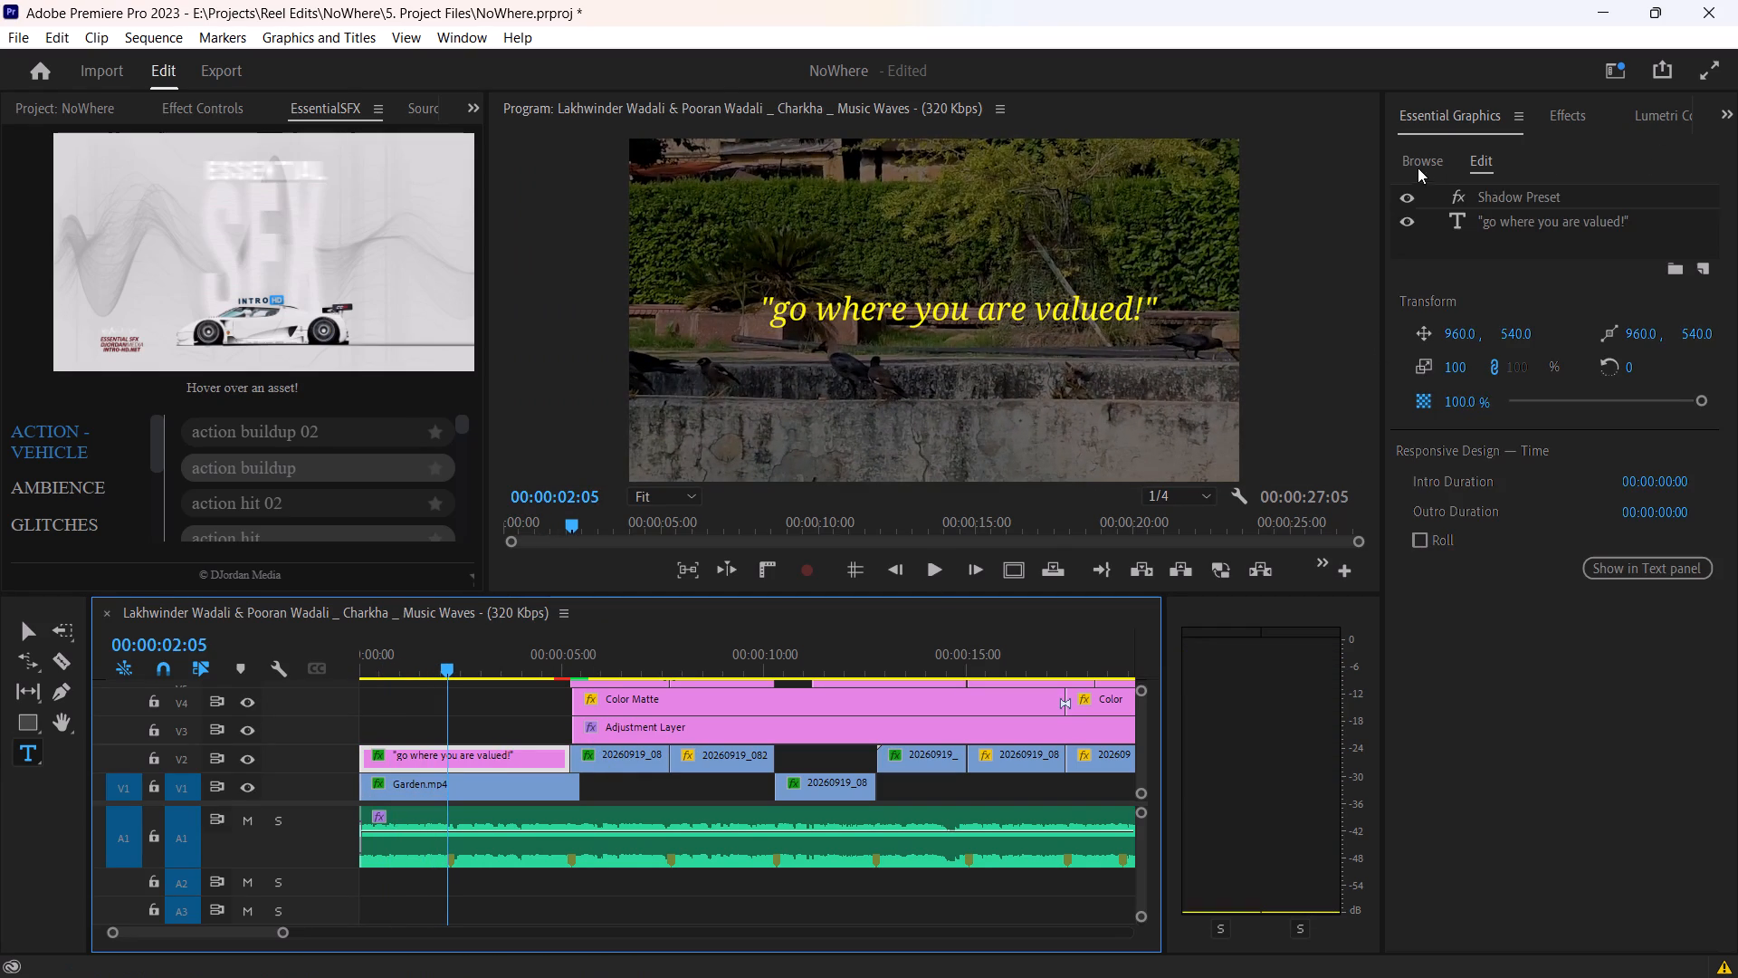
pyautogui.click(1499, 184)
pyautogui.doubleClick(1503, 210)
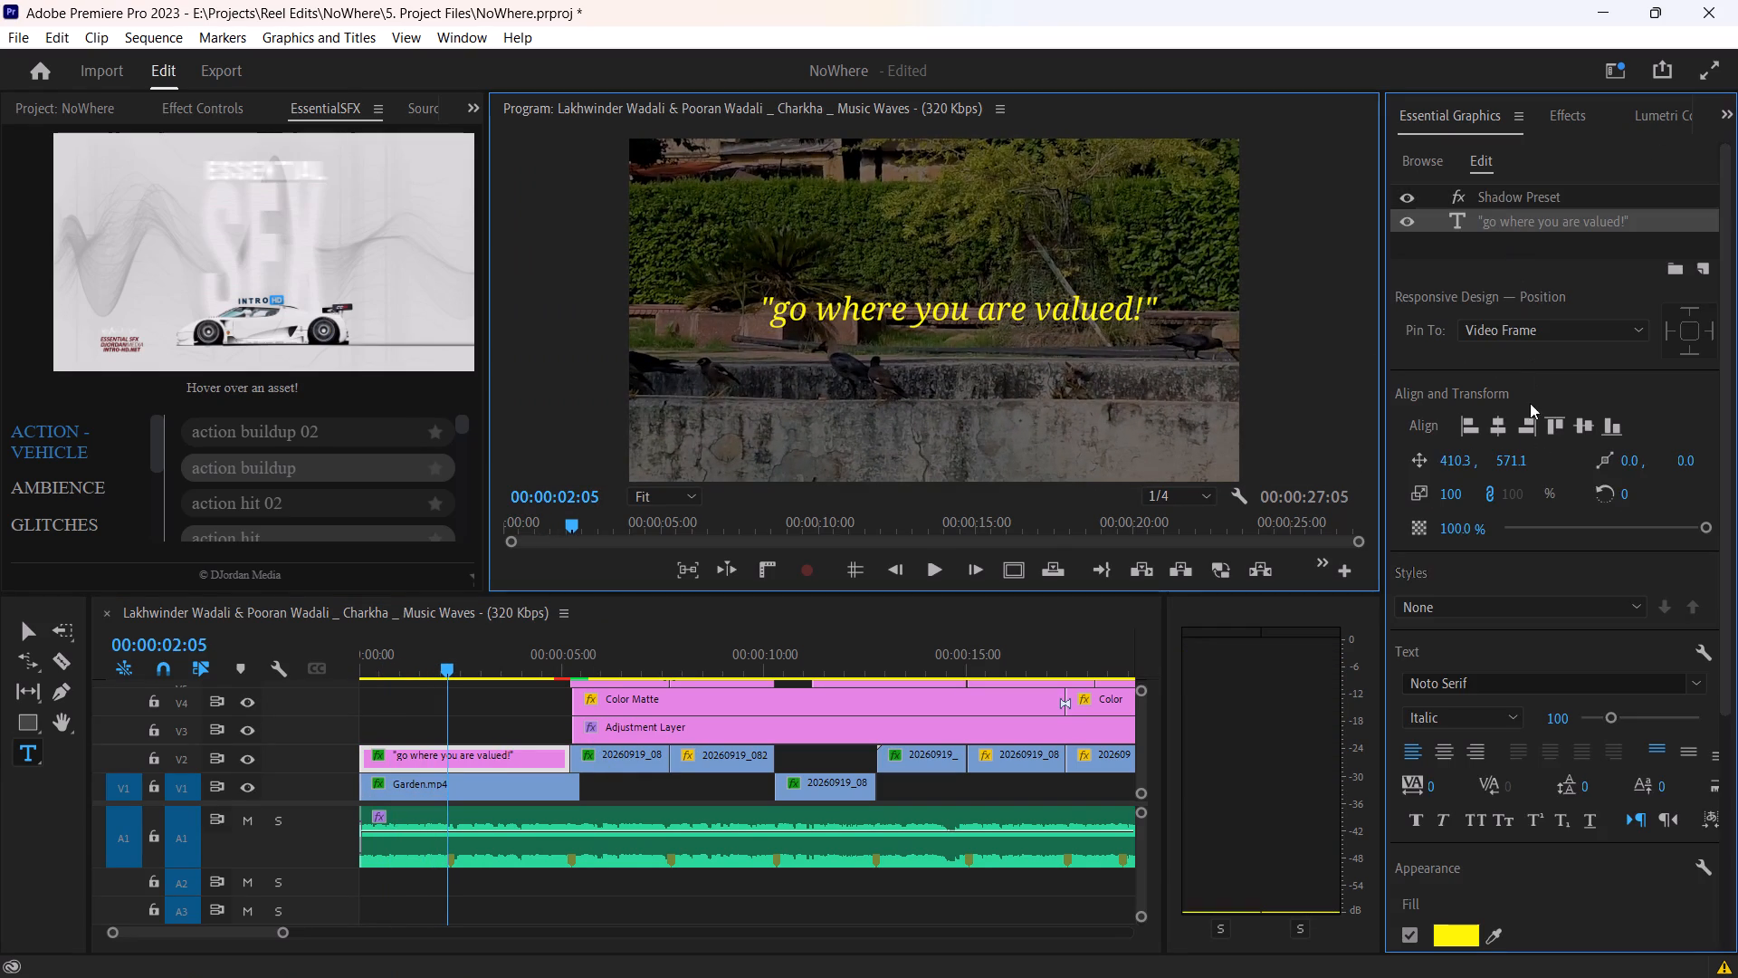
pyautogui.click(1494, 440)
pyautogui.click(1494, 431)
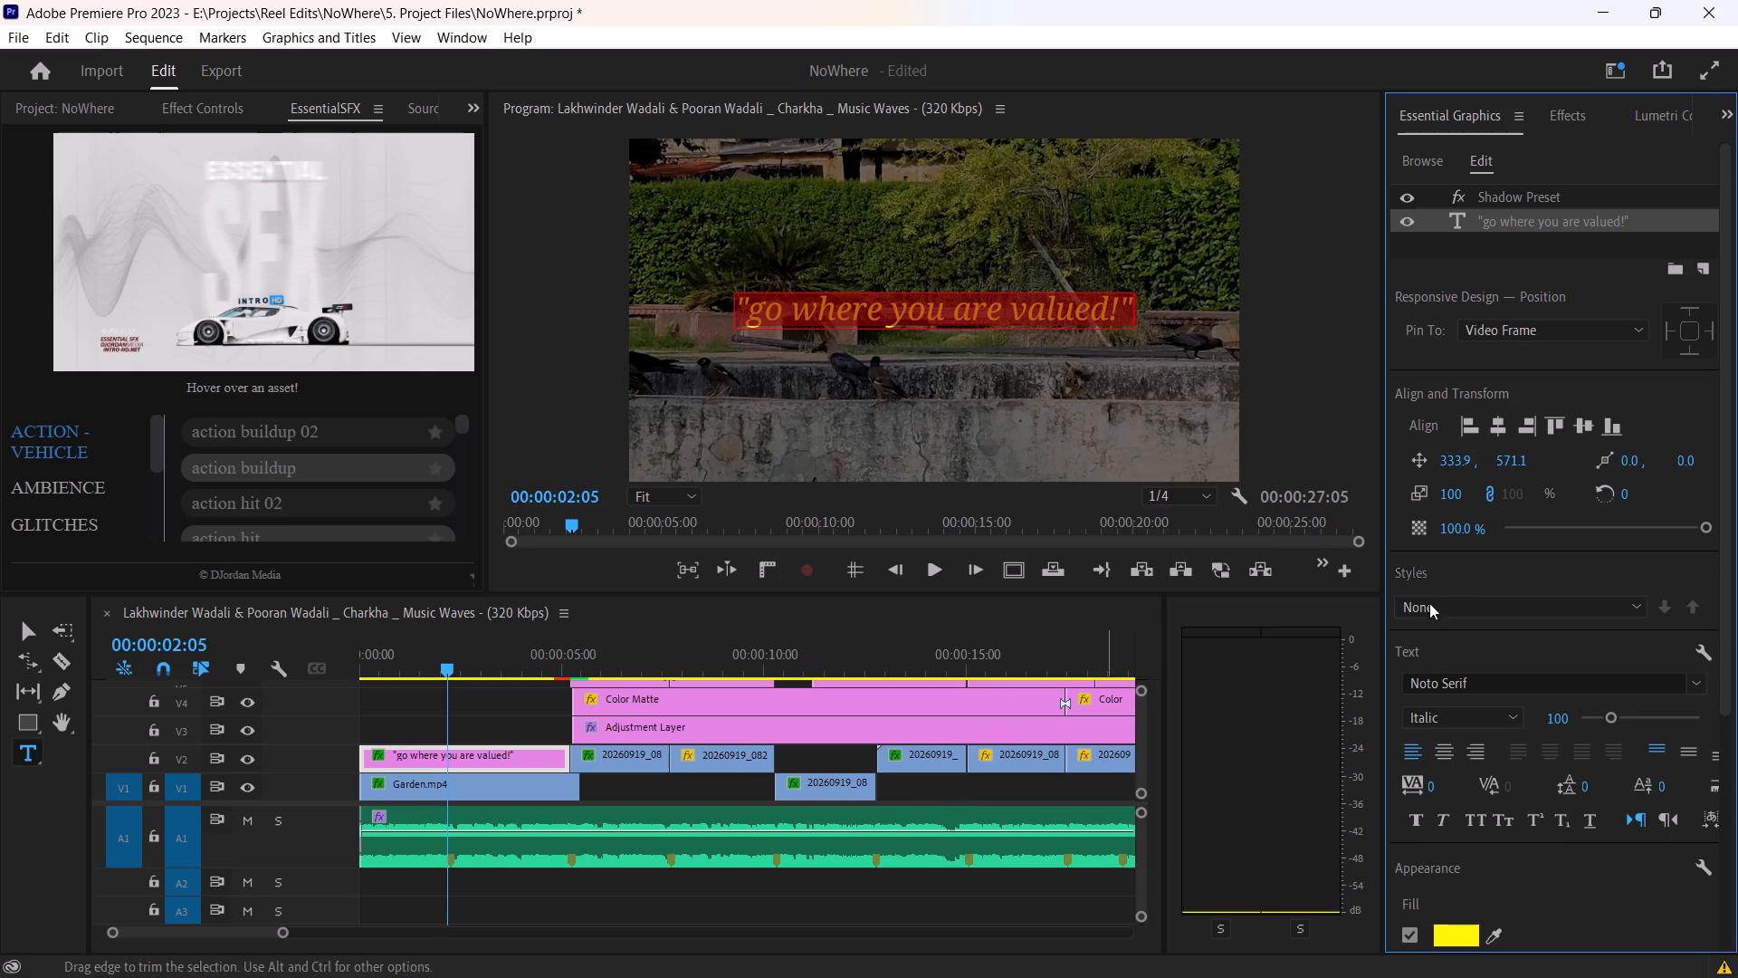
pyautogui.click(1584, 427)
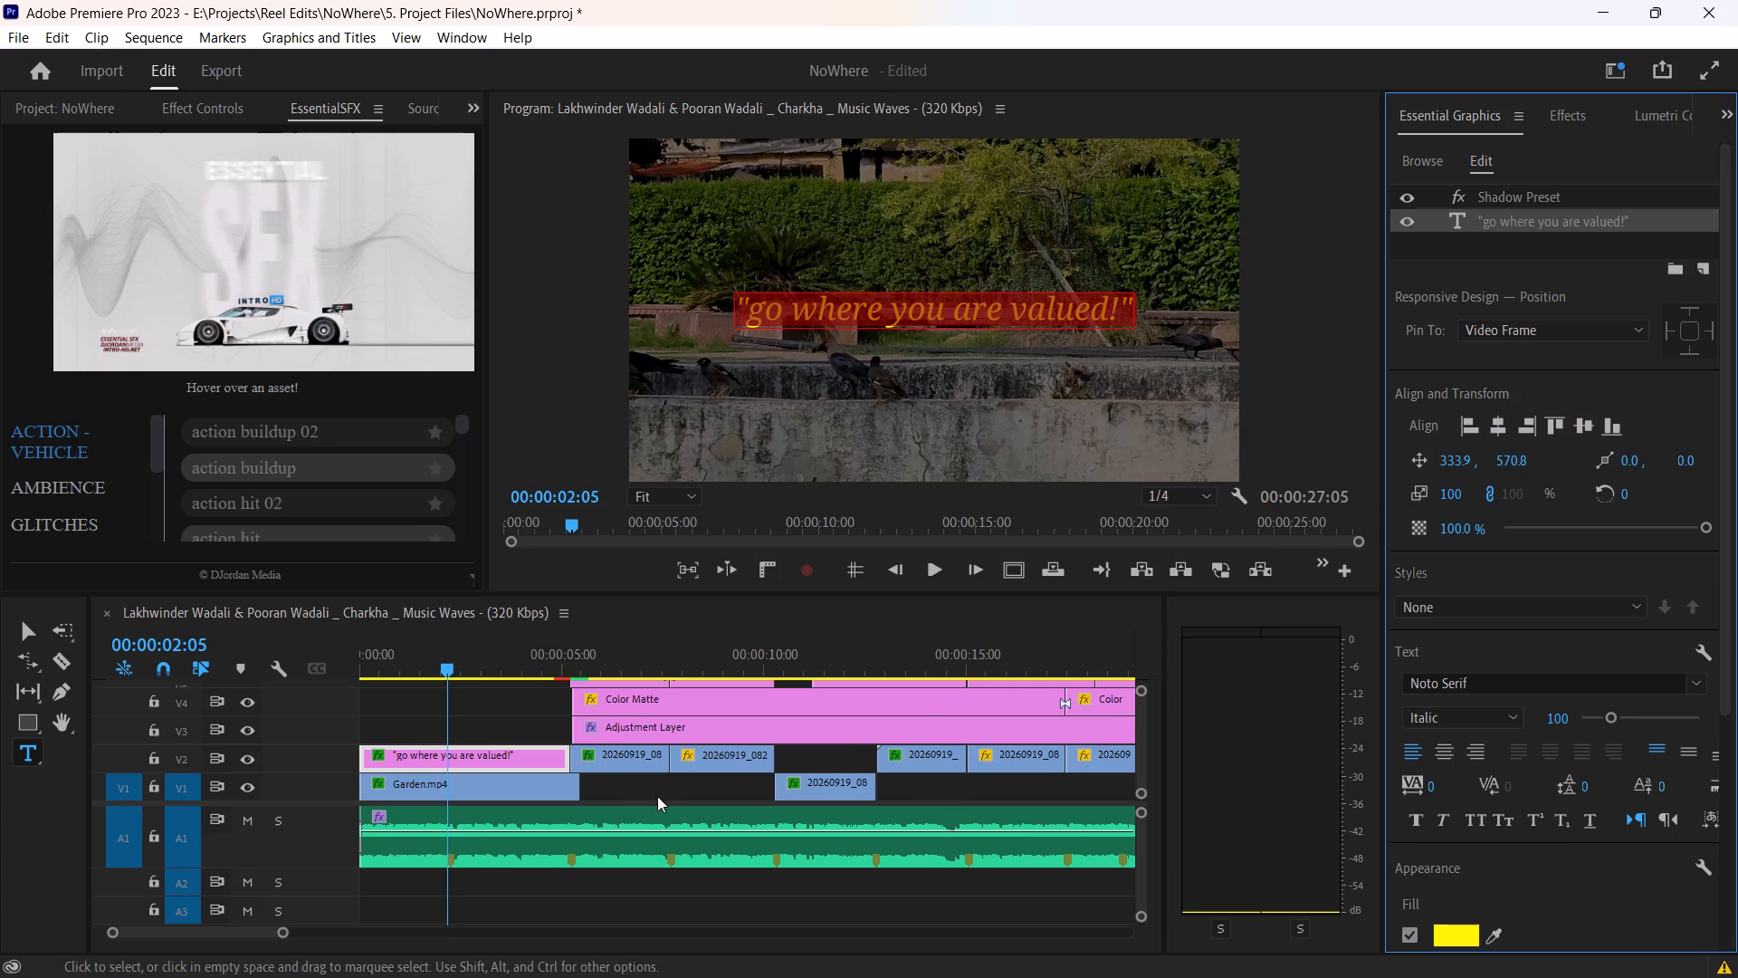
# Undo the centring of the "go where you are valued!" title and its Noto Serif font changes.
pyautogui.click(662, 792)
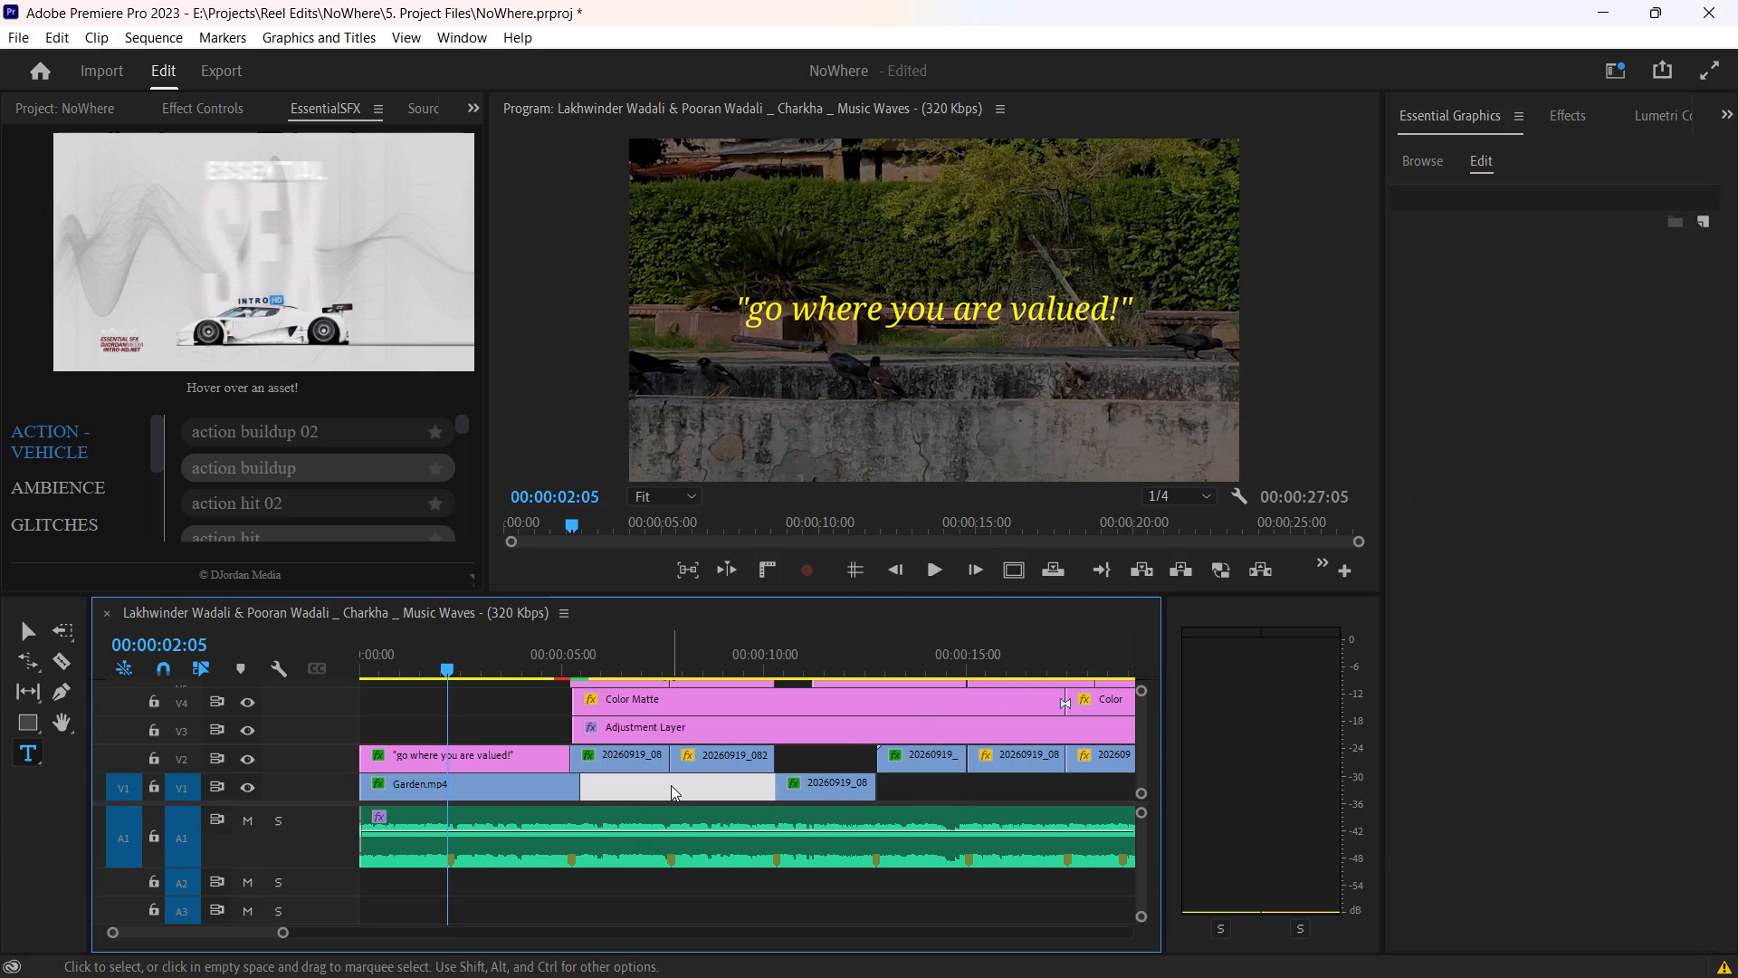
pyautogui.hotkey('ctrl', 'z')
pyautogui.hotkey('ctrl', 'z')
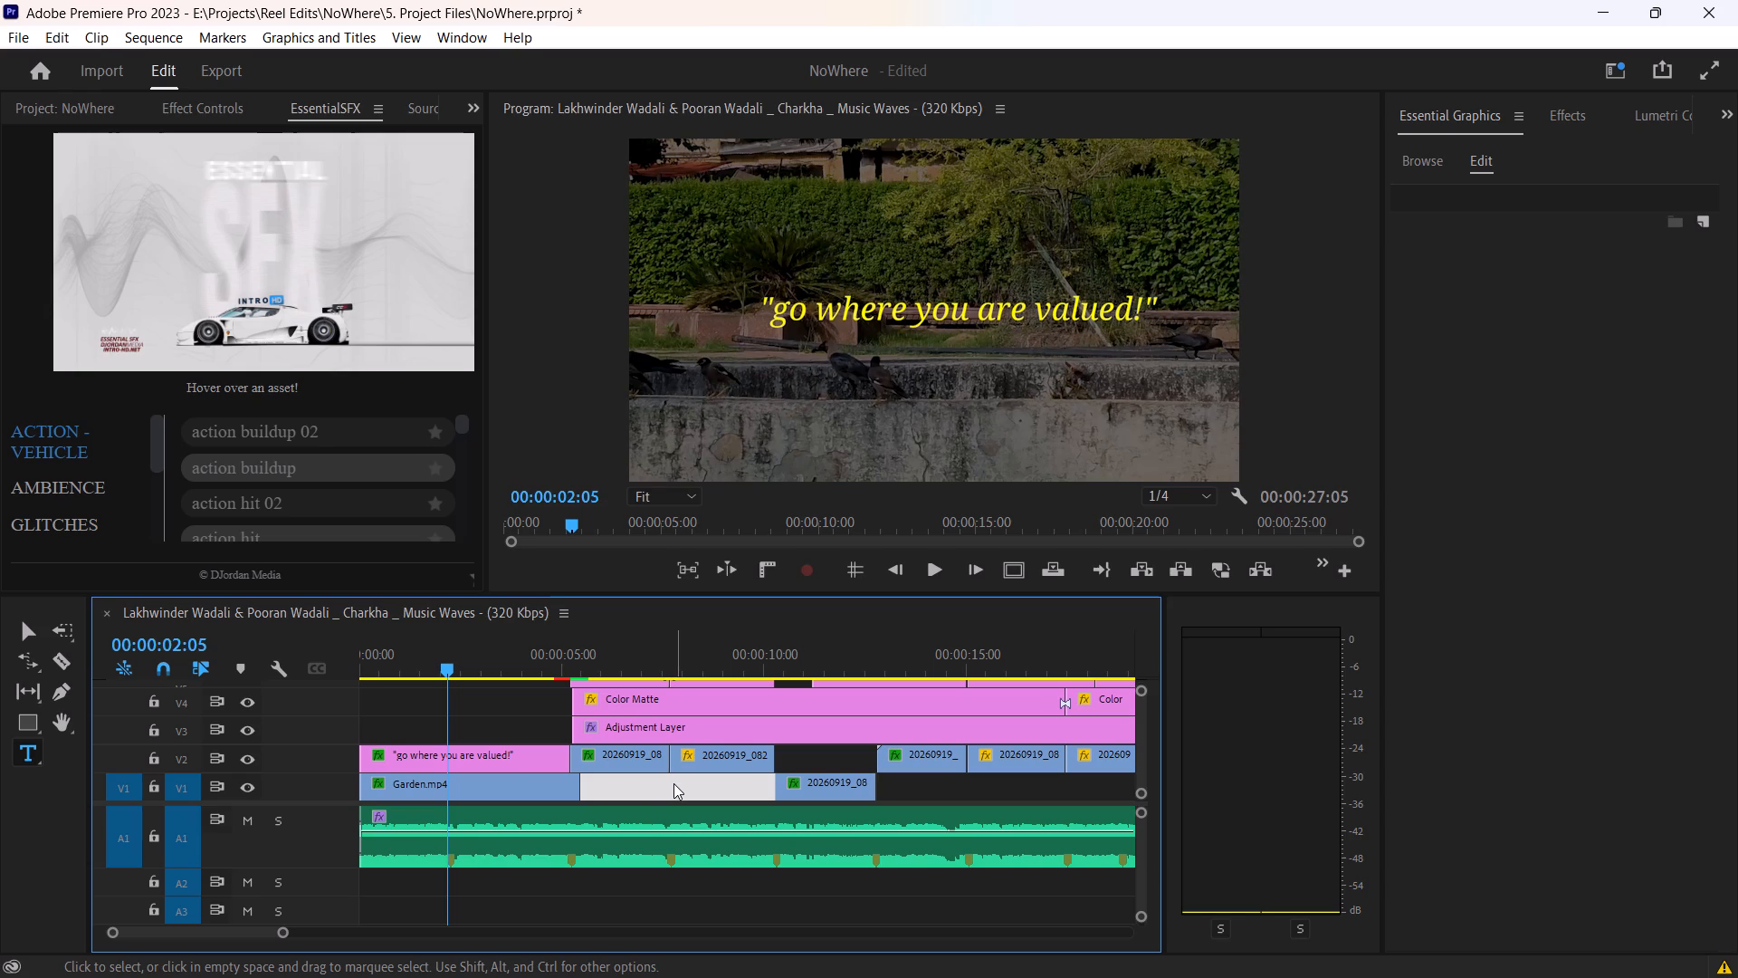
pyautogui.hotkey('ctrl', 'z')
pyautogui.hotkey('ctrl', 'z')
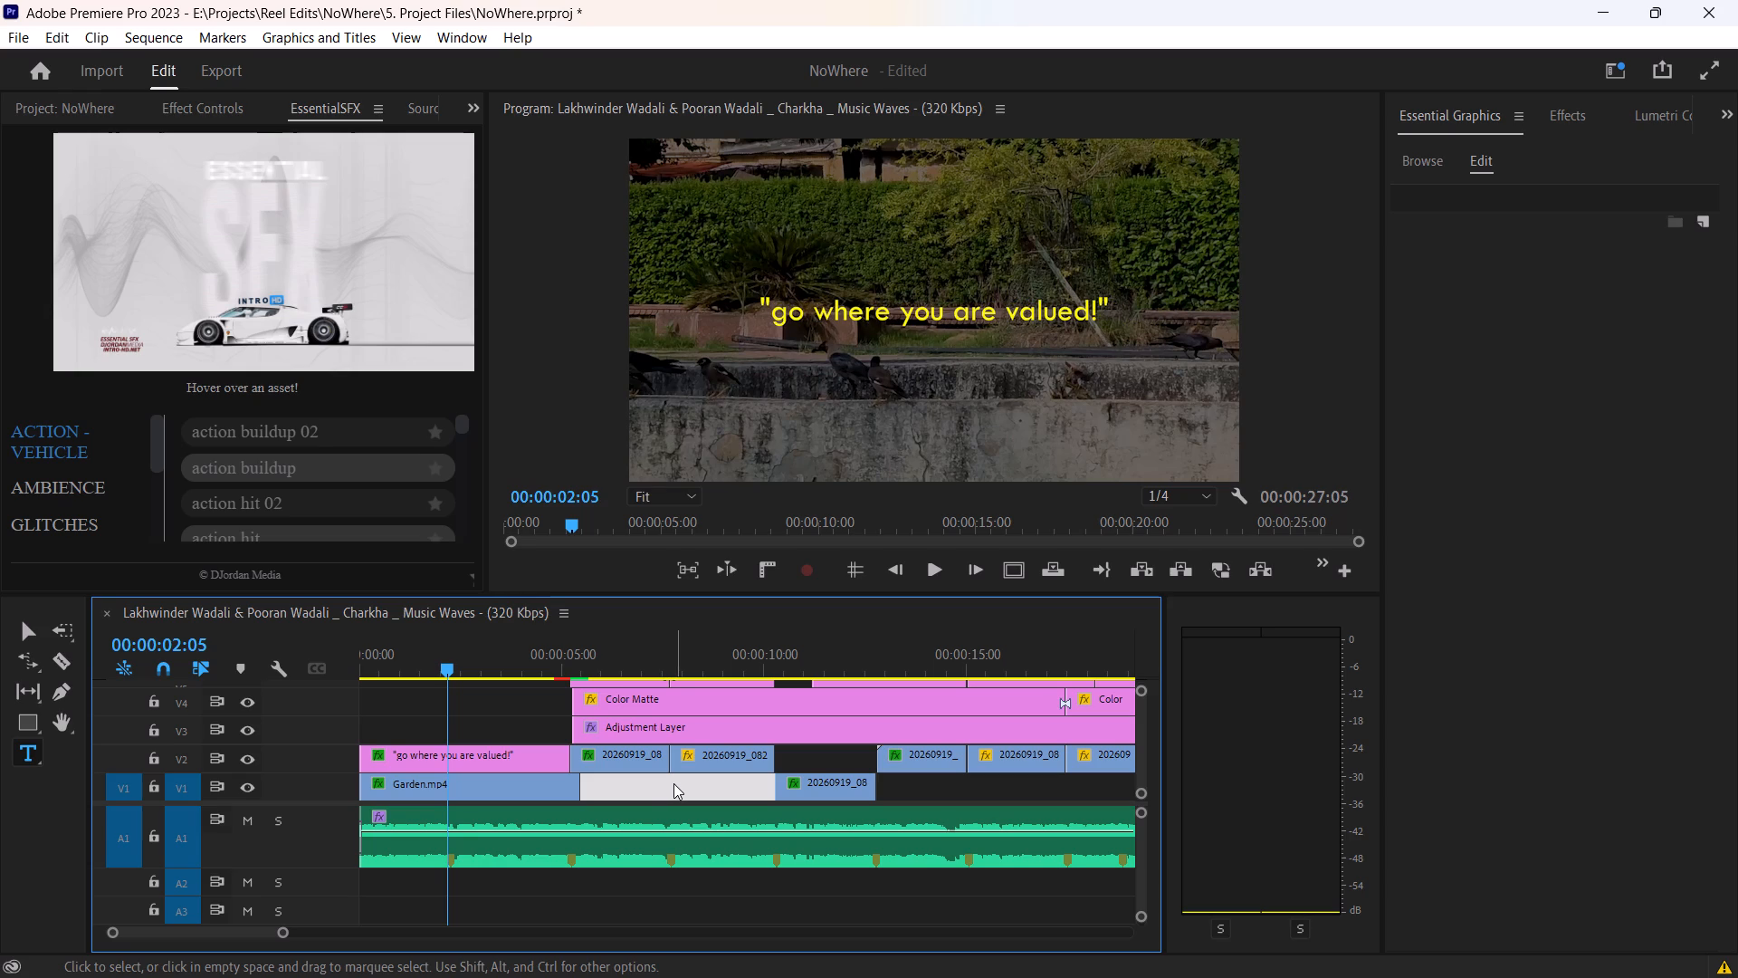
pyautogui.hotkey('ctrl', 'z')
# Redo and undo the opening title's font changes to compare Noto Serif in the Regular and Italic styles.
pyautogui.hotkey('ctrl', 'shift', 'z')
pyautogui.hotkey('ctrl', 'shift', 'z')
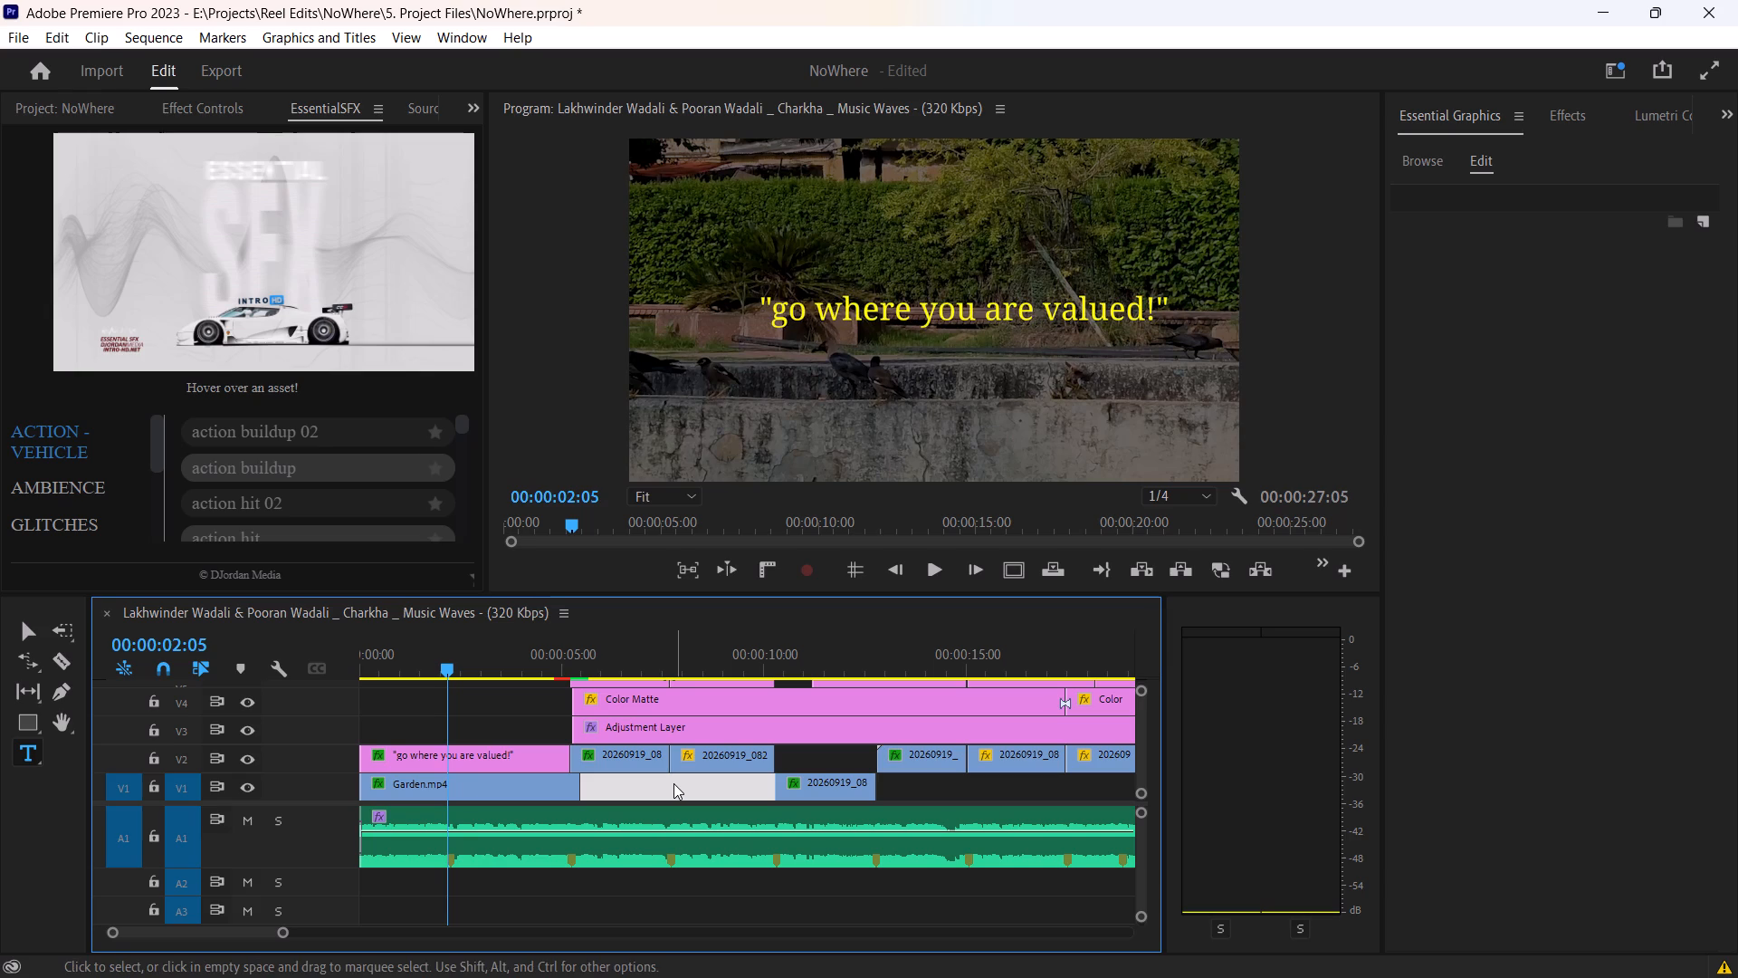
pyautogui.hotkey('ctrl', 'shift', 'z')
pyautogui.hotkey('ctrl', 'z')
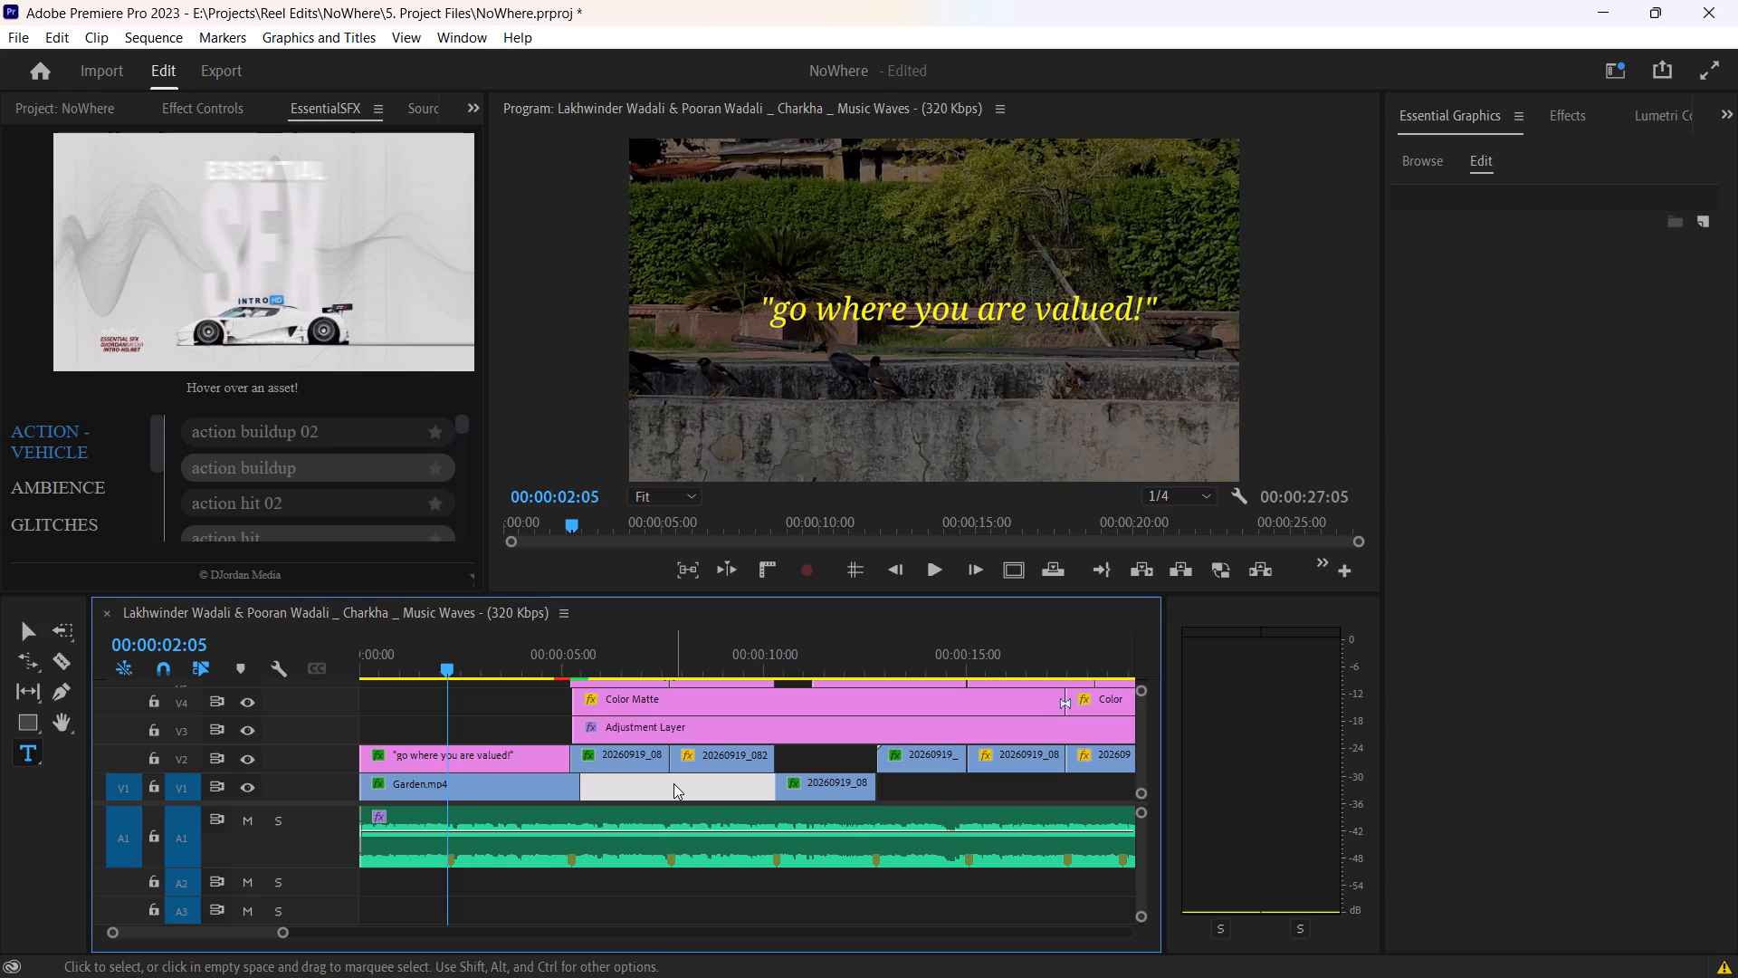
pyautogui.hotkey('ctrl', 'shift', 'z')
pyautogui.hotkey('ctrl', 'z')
# Open the "go where you are valued!" title's text for editing and undo its Noto Serif font.
pyautogui.doubleClick(491, 755)
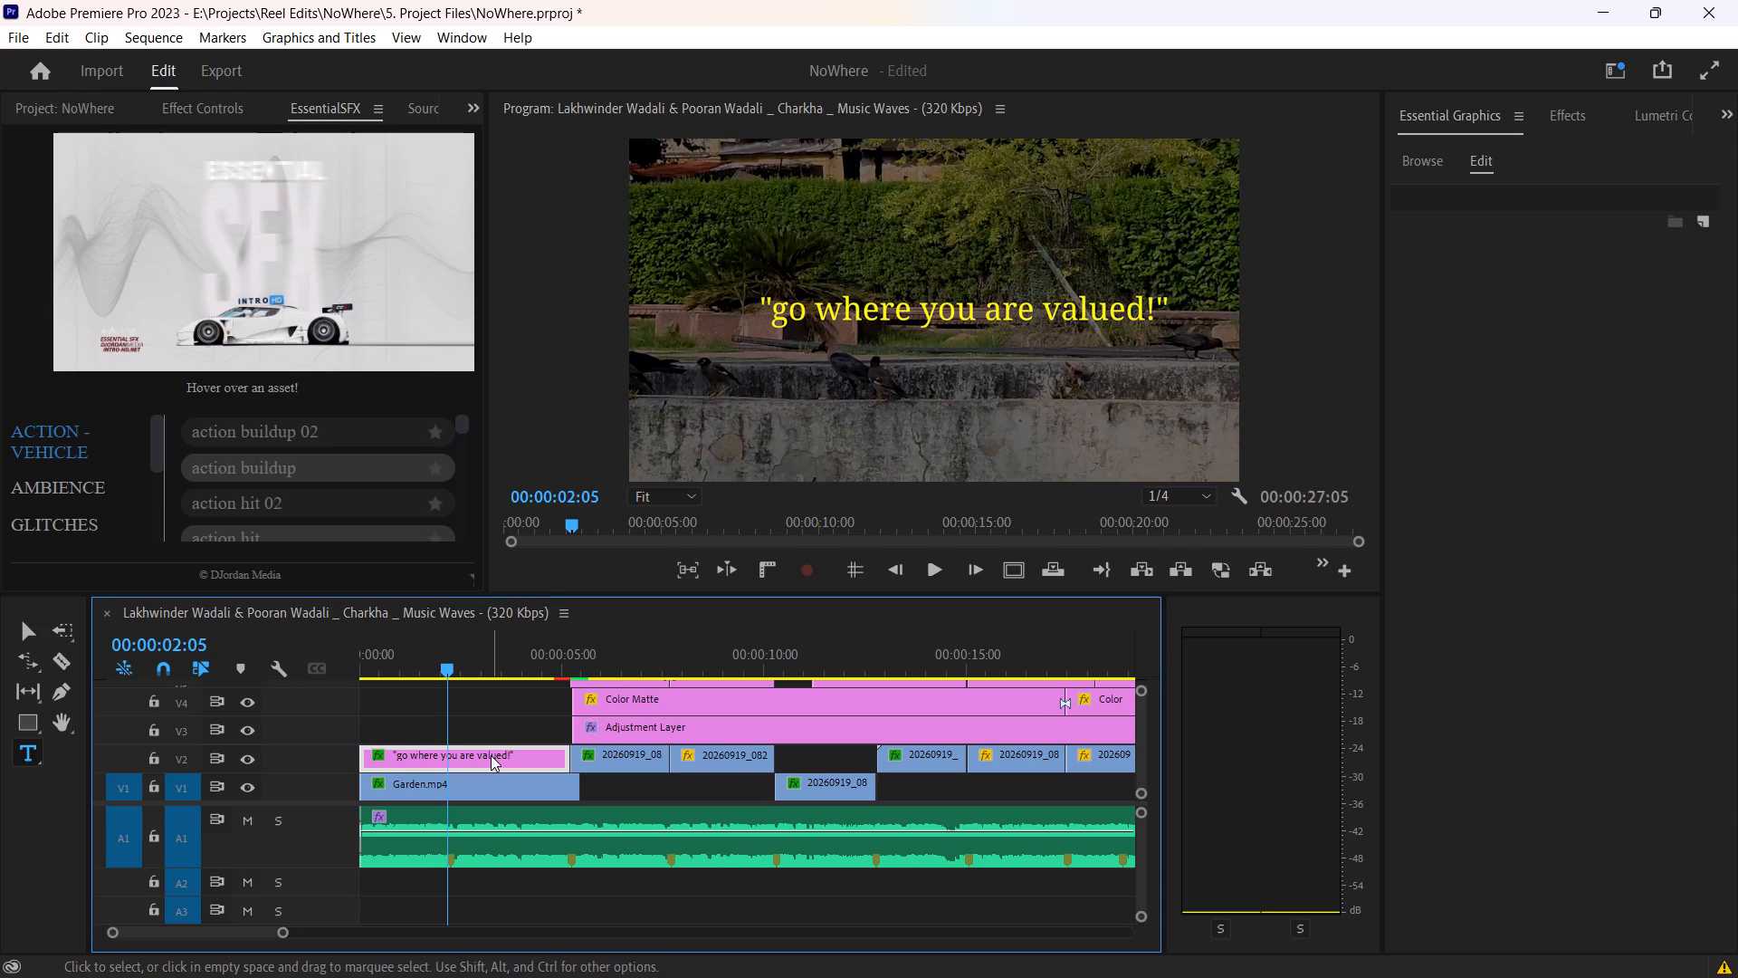
pyautogui.doubleClick(1513, 221)
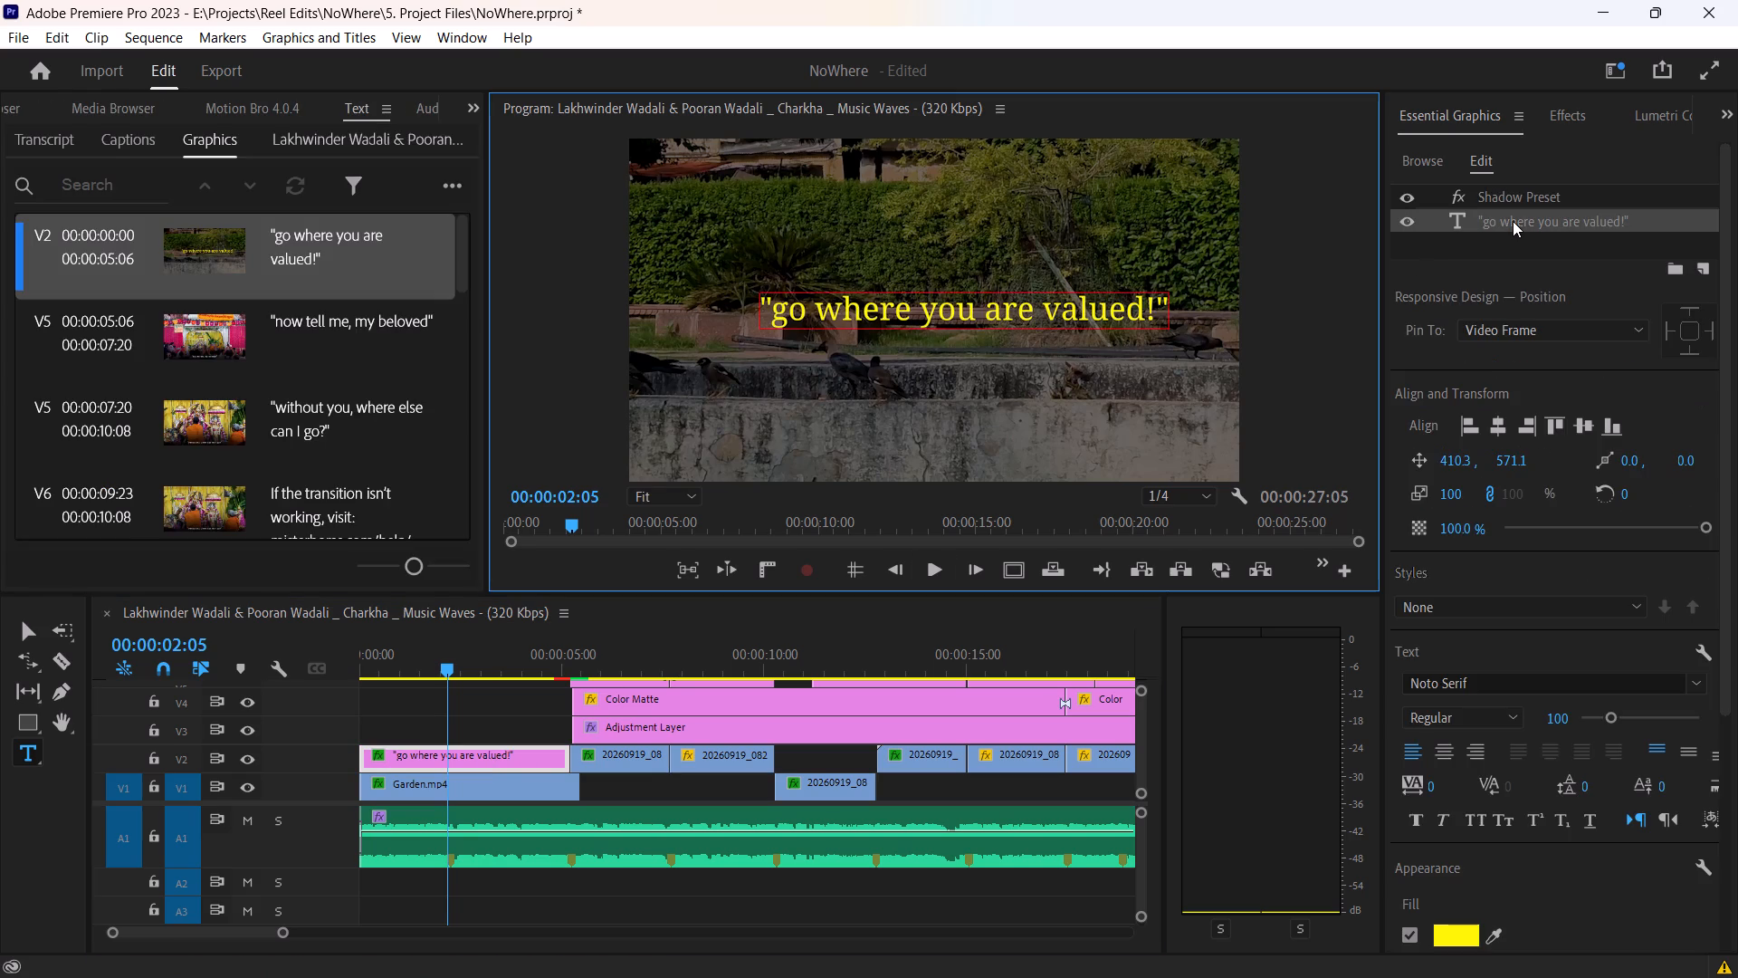
pyautogui.hotkey('ctrl', 'z')
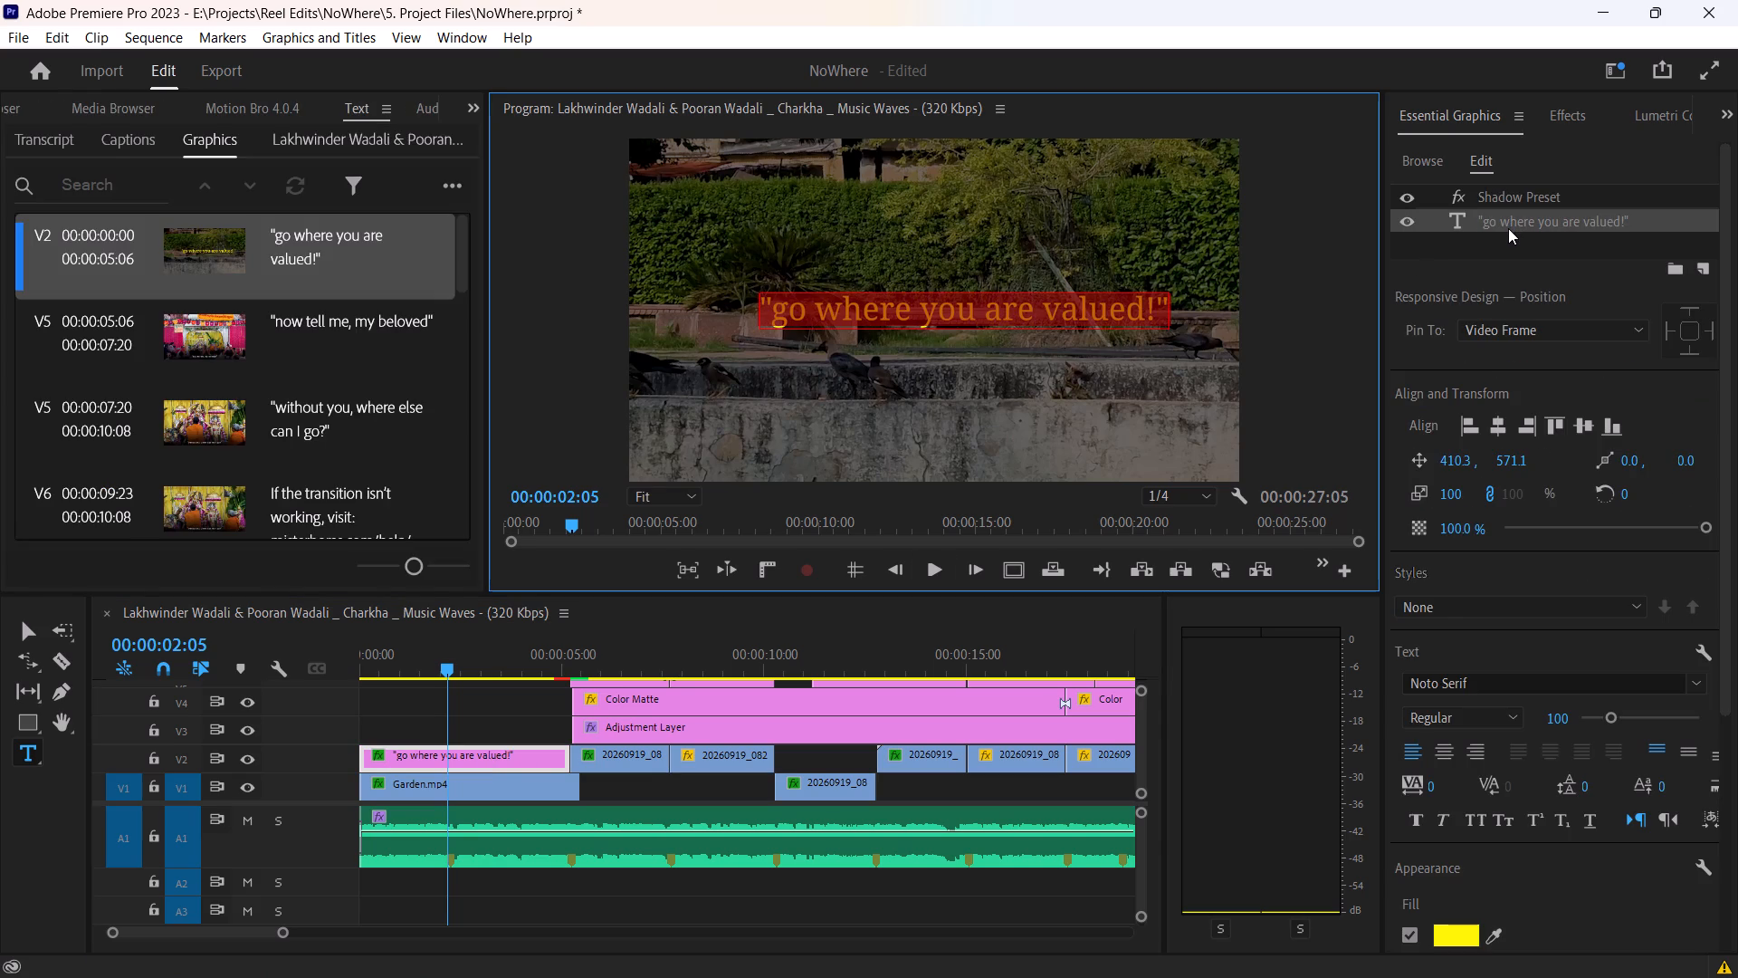
# Browse the font list and set the "go where you are valued!" title's font to Domine.
pyautogui.click(1685, 672)
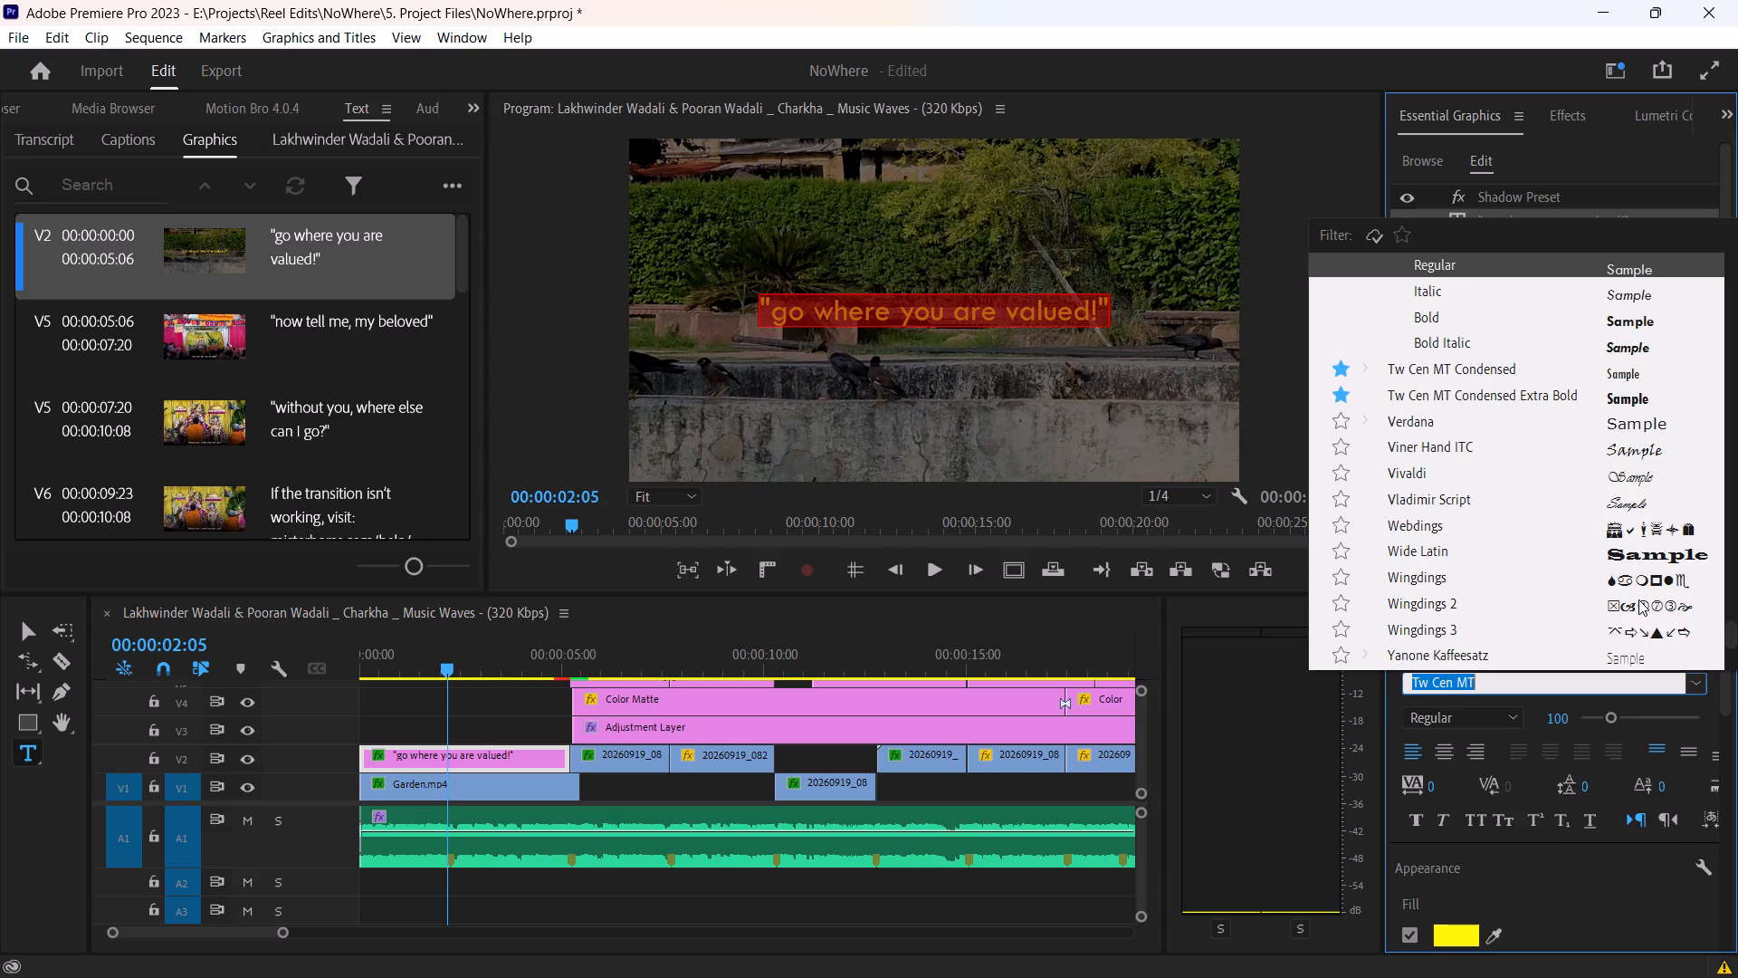
pyautogui.scroll(-7, 1533, 444)
pyautogui.scroll(17, 1533, 444)
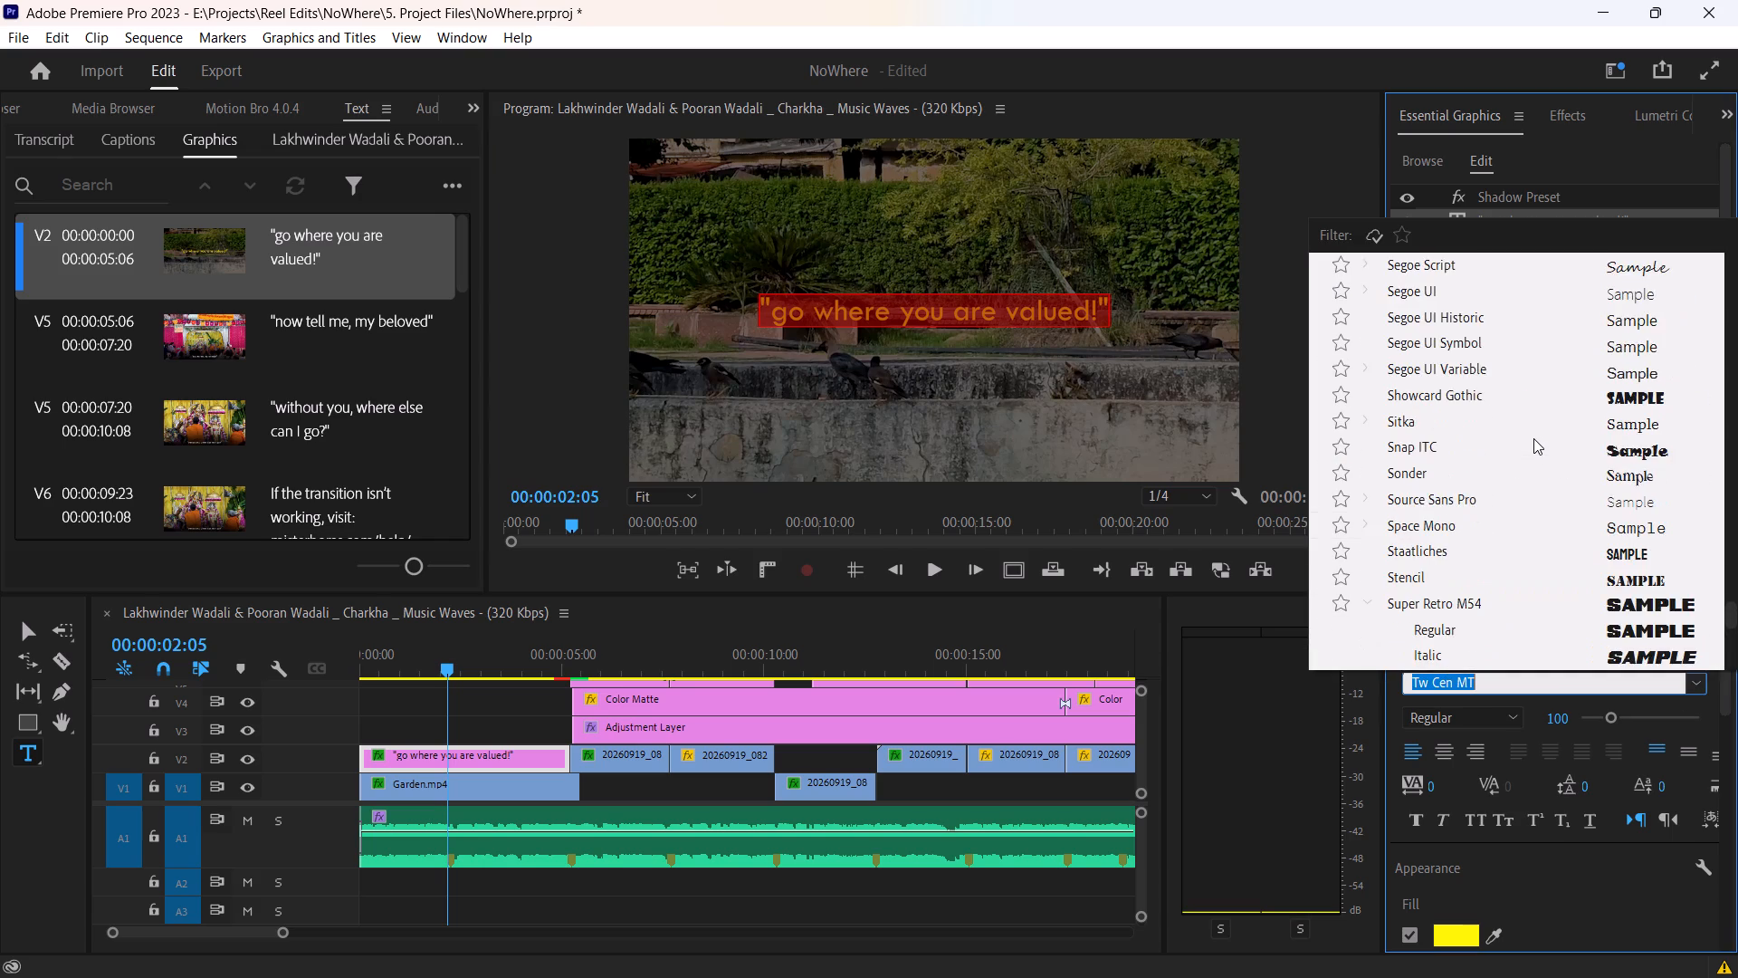
pyautogui.scroll(6, 1533, 438)
pyautogui.scroll(4, 1598, 397)
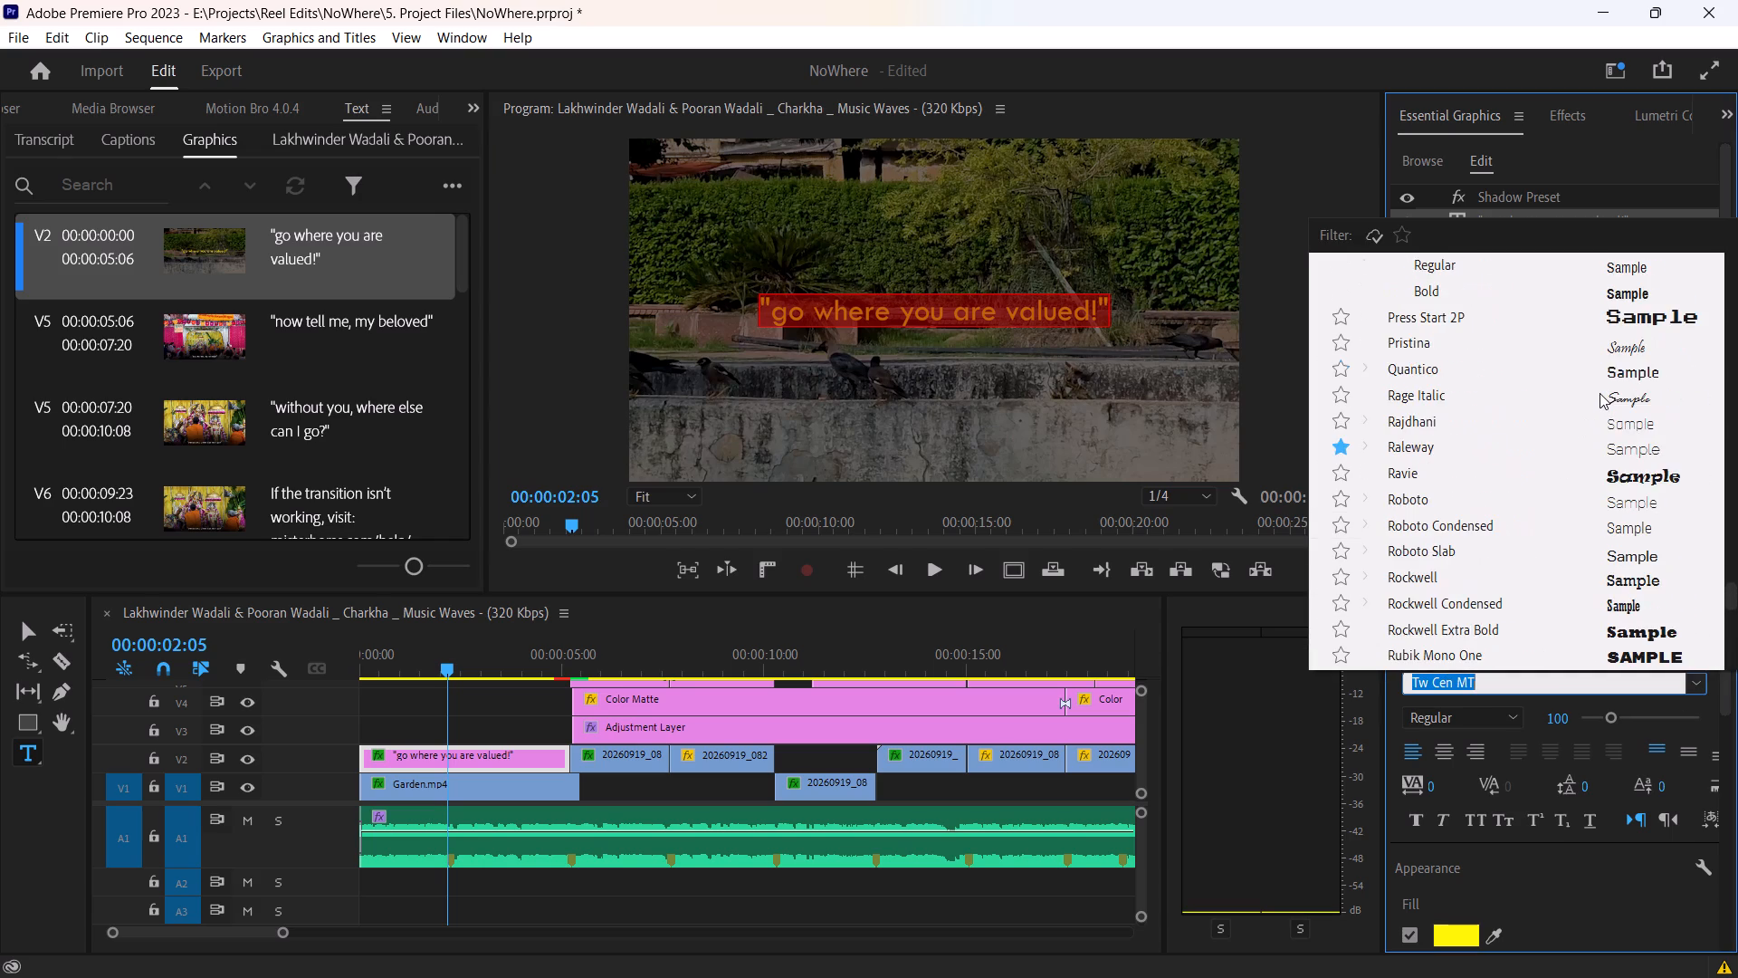
pyautogui.scroll(1, 1600, 393)
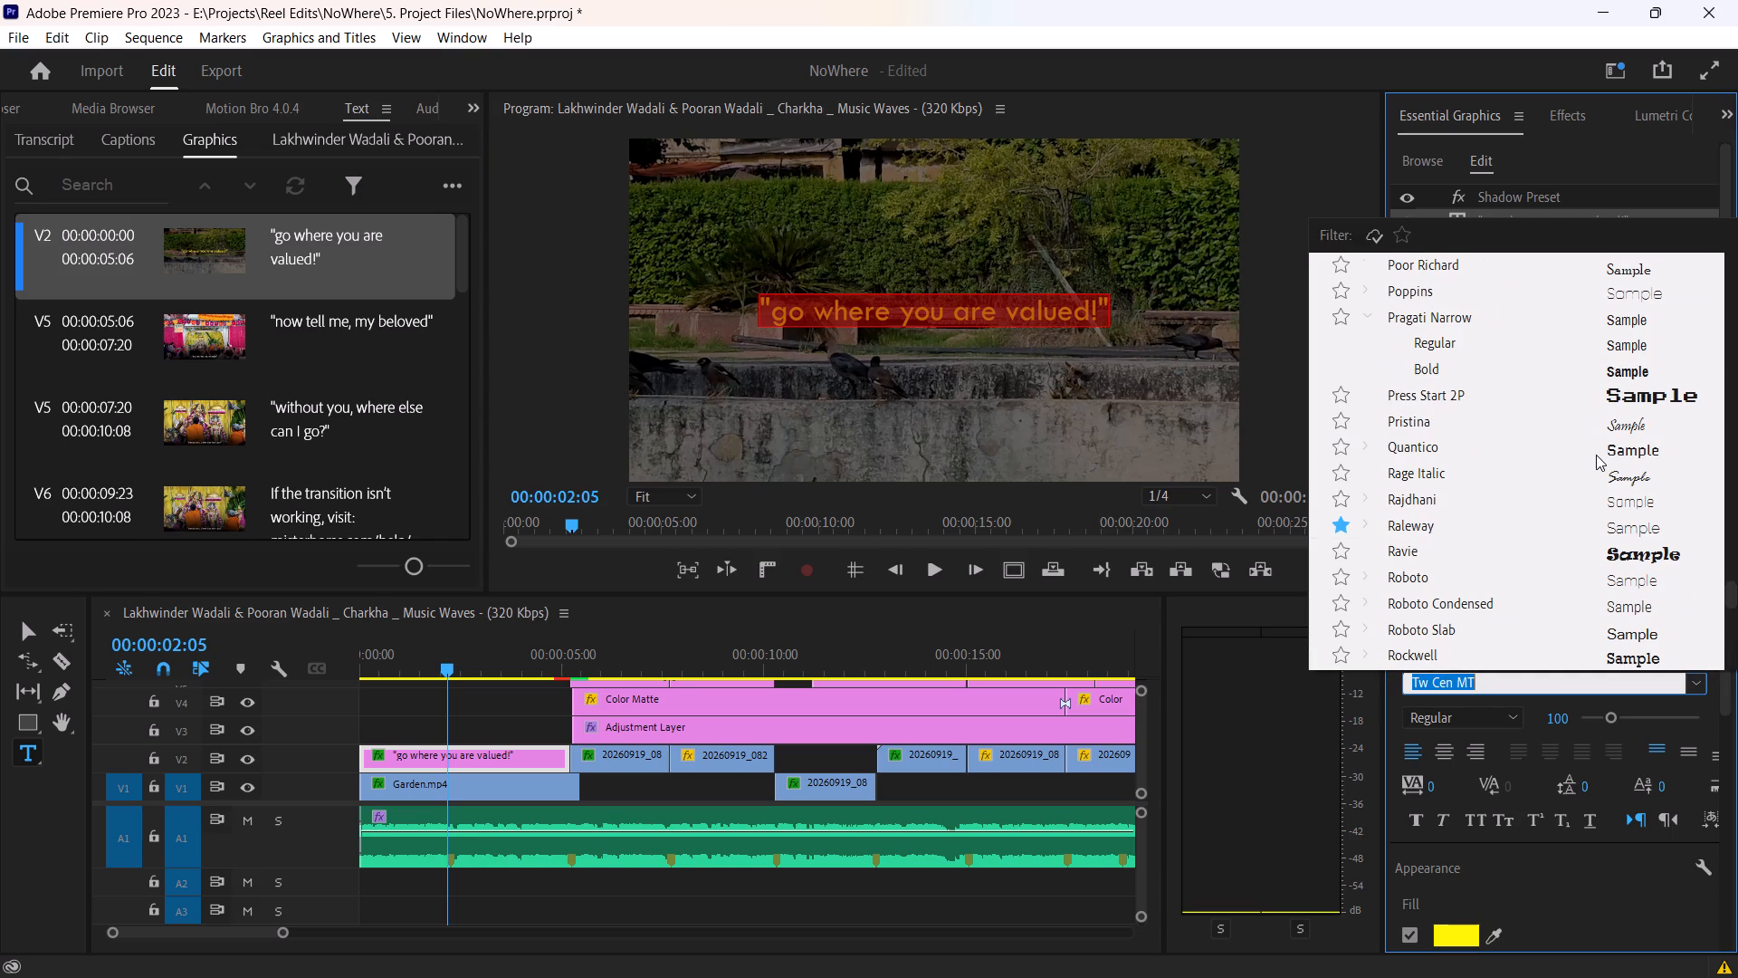
pyautogui.scroll(9, 1596, 455)
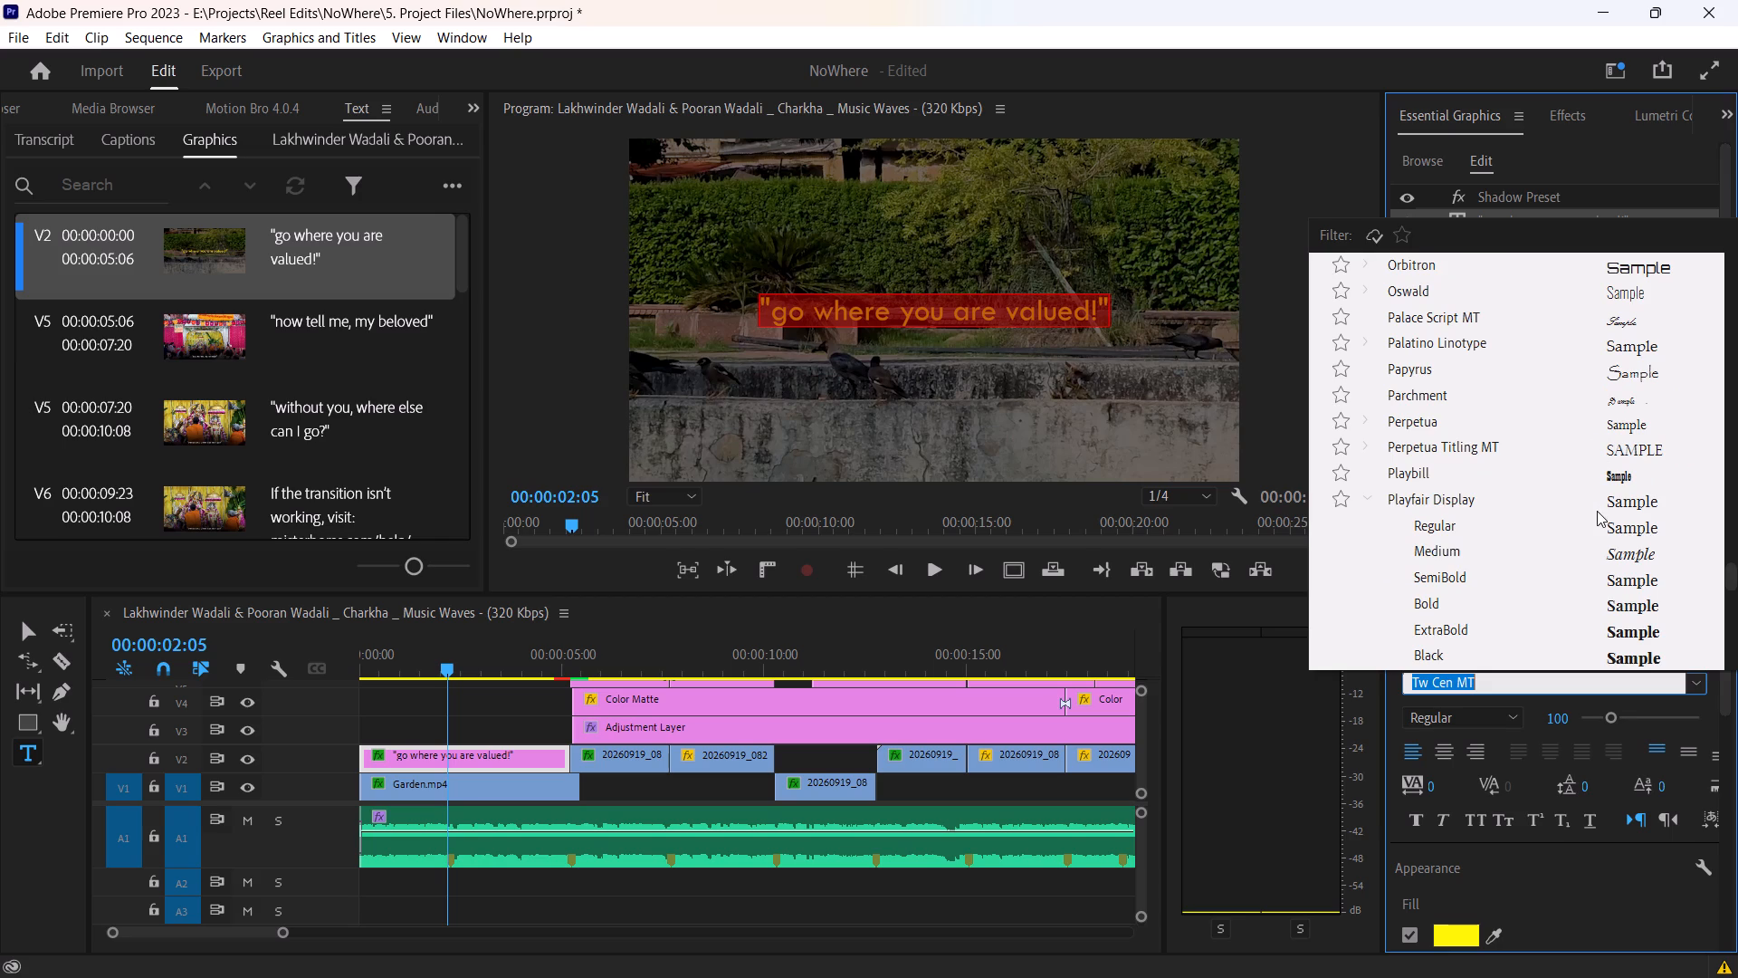
pyautogui.scroll(14, 1597, 516)
pyautogui.scroll(10, 1597, 516)
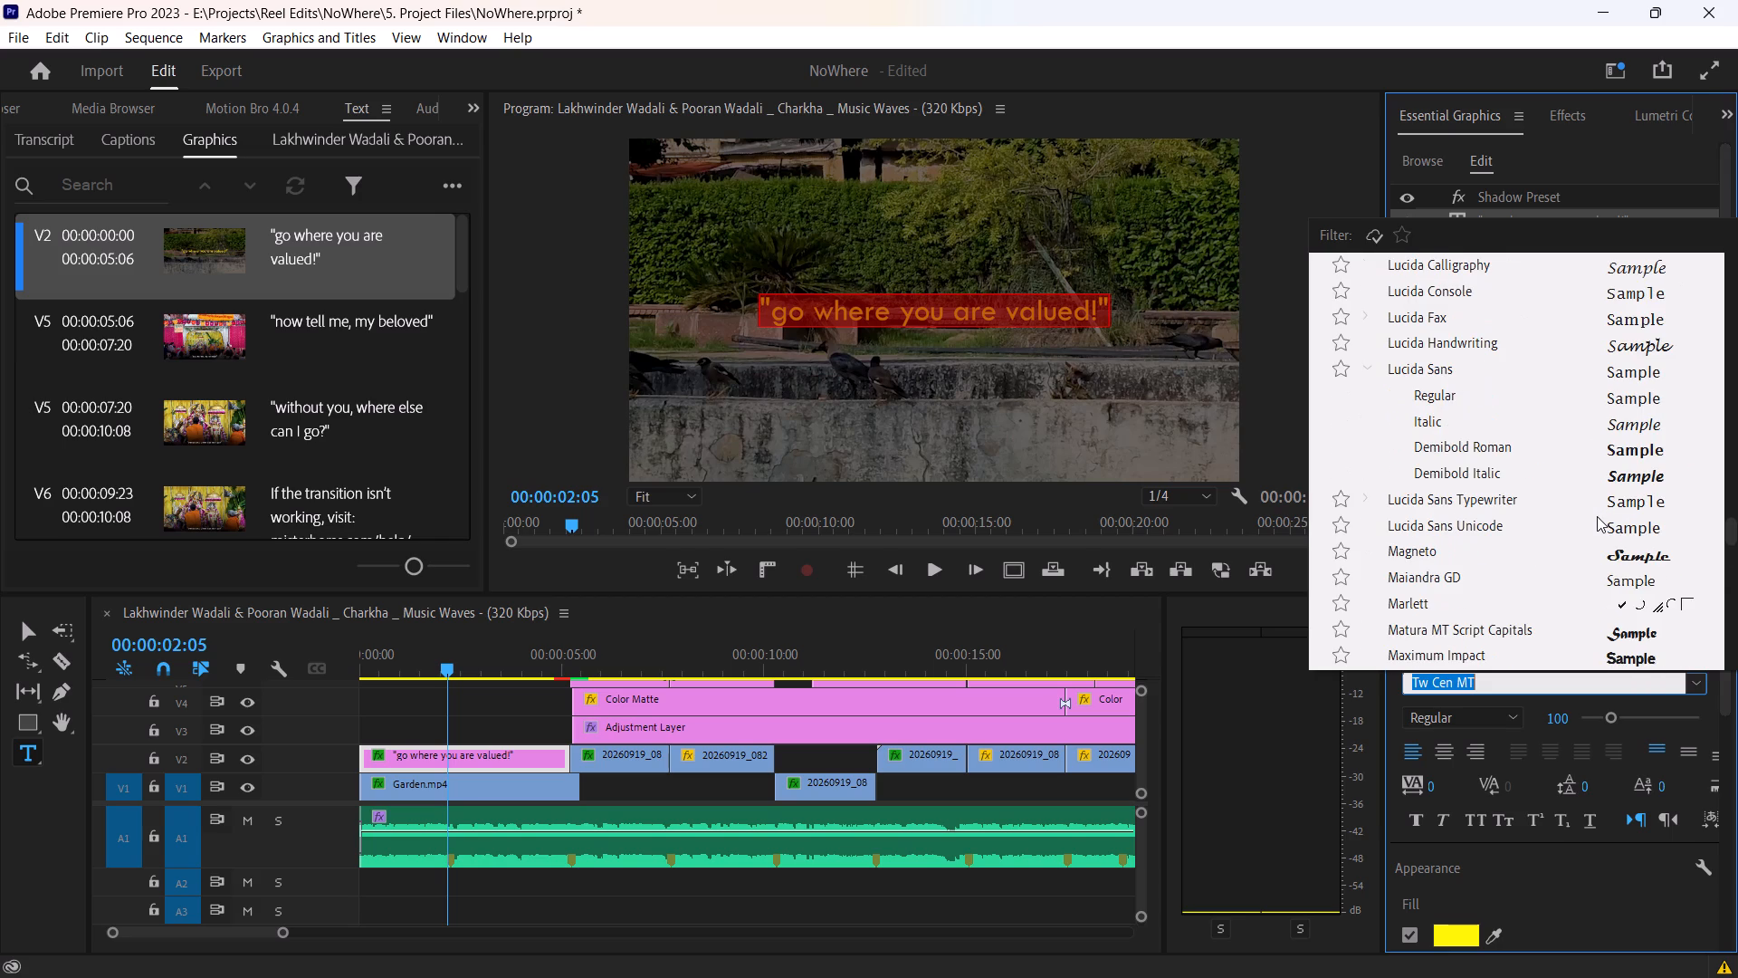
pyautogui.scroll(17, 1638, 555)
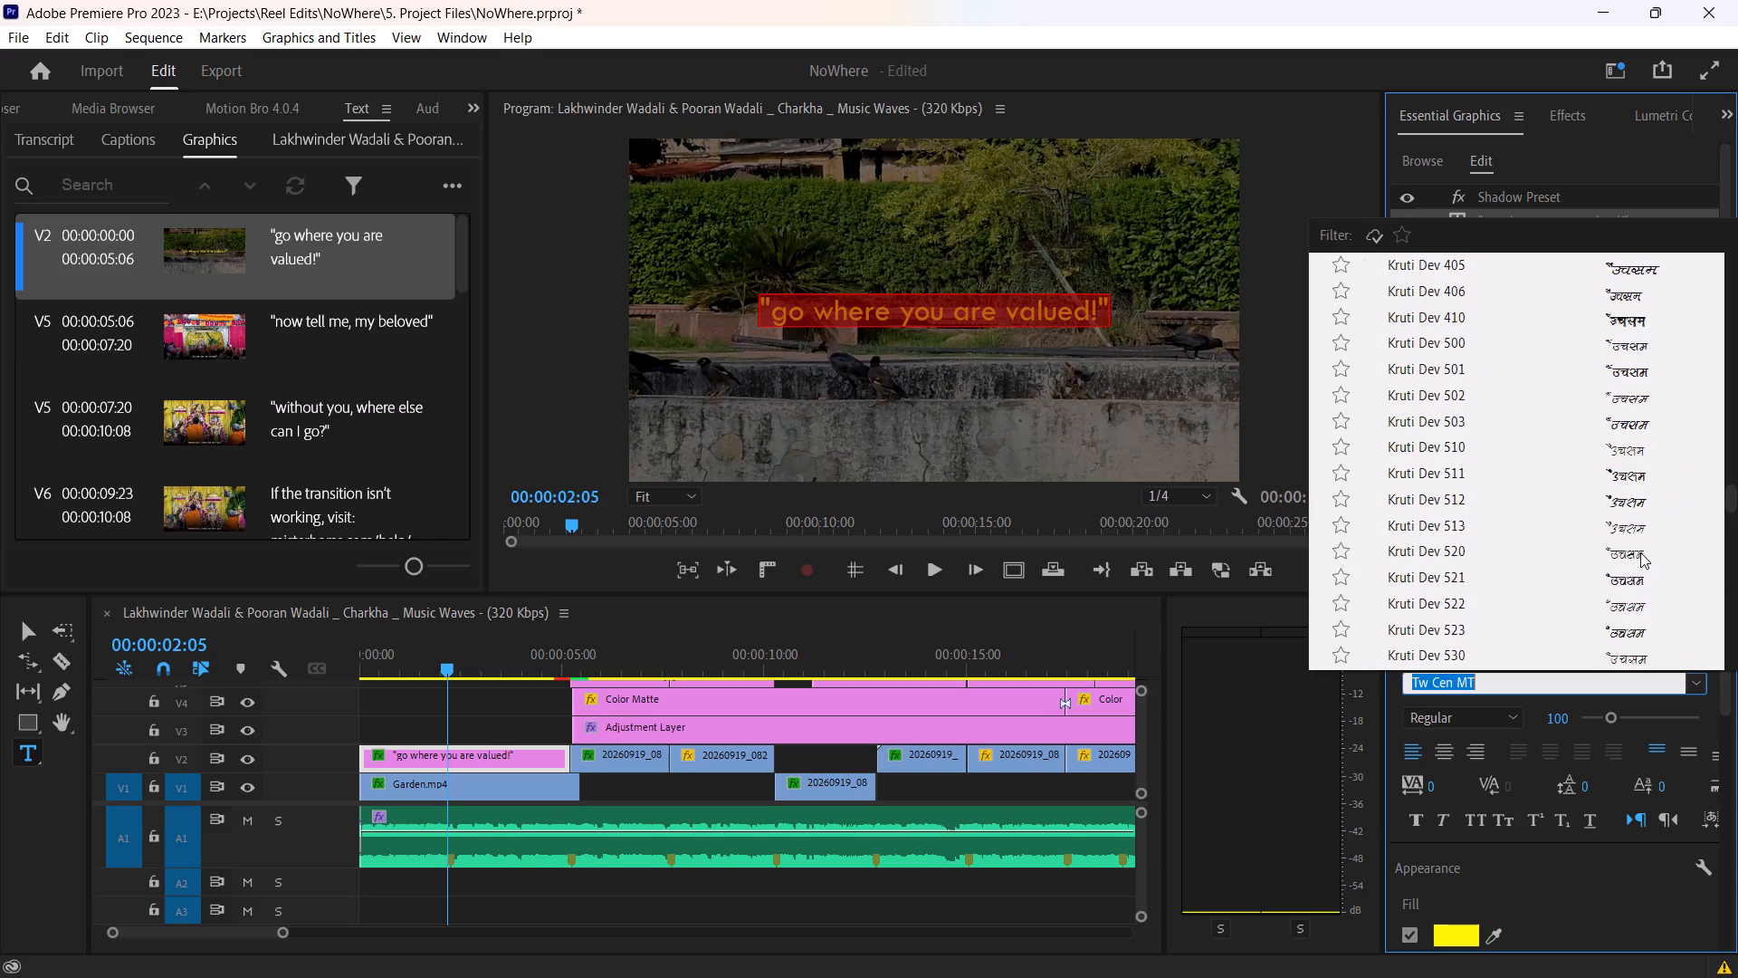
pyautogui.moveTo(1724, 485); pyautogui.dragTo(1721, 353)
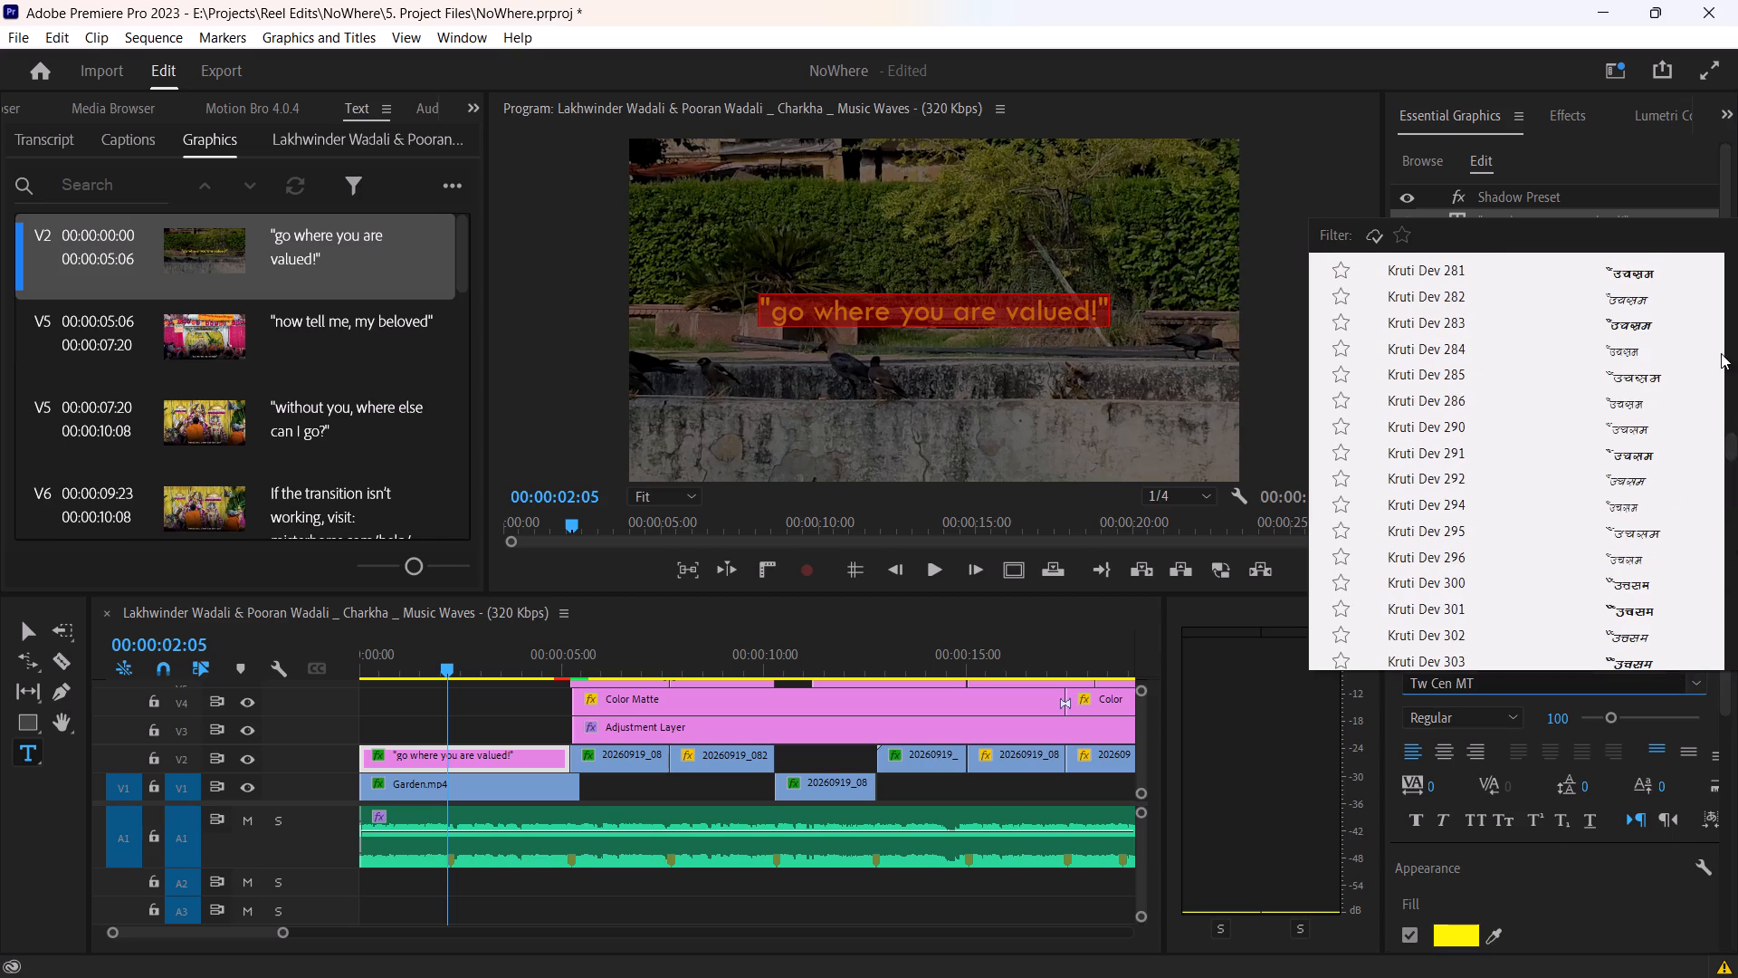
pyautogui.moveTo(1721, 353); pyautogui.dragTo(1721, 335)
pyautogui.click(1726, 369)
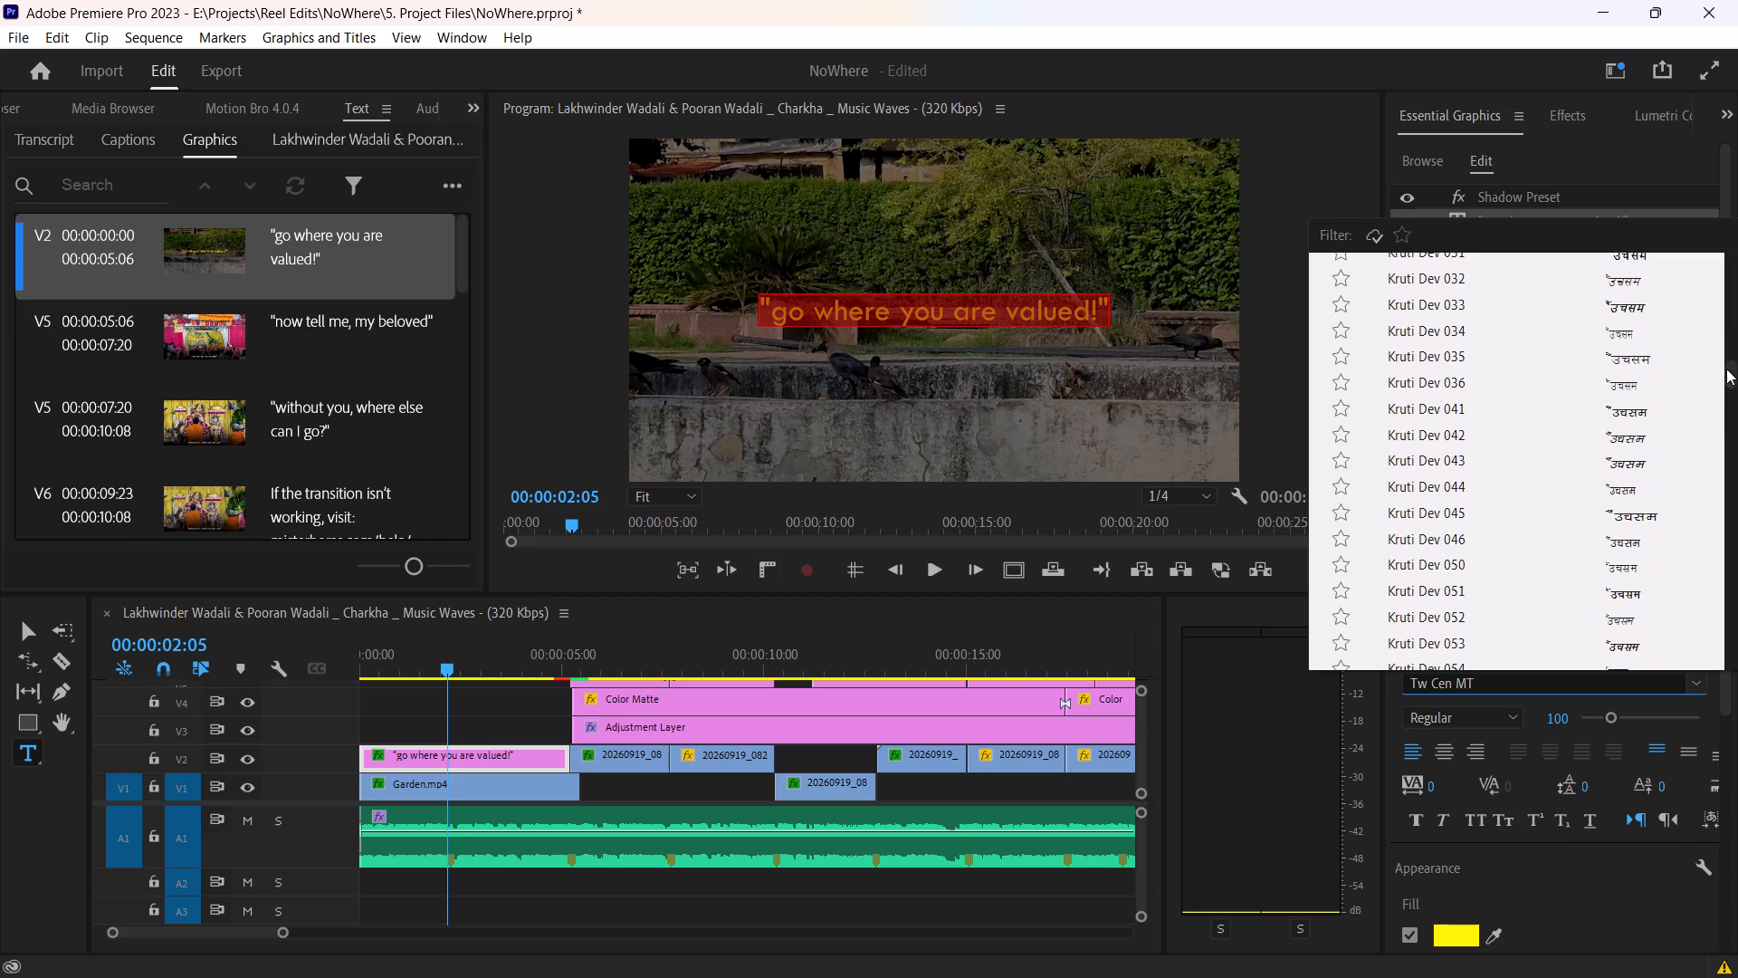
pyautogui.moveTo(1728, 369); pyautogui.dragTo(1734, 323)
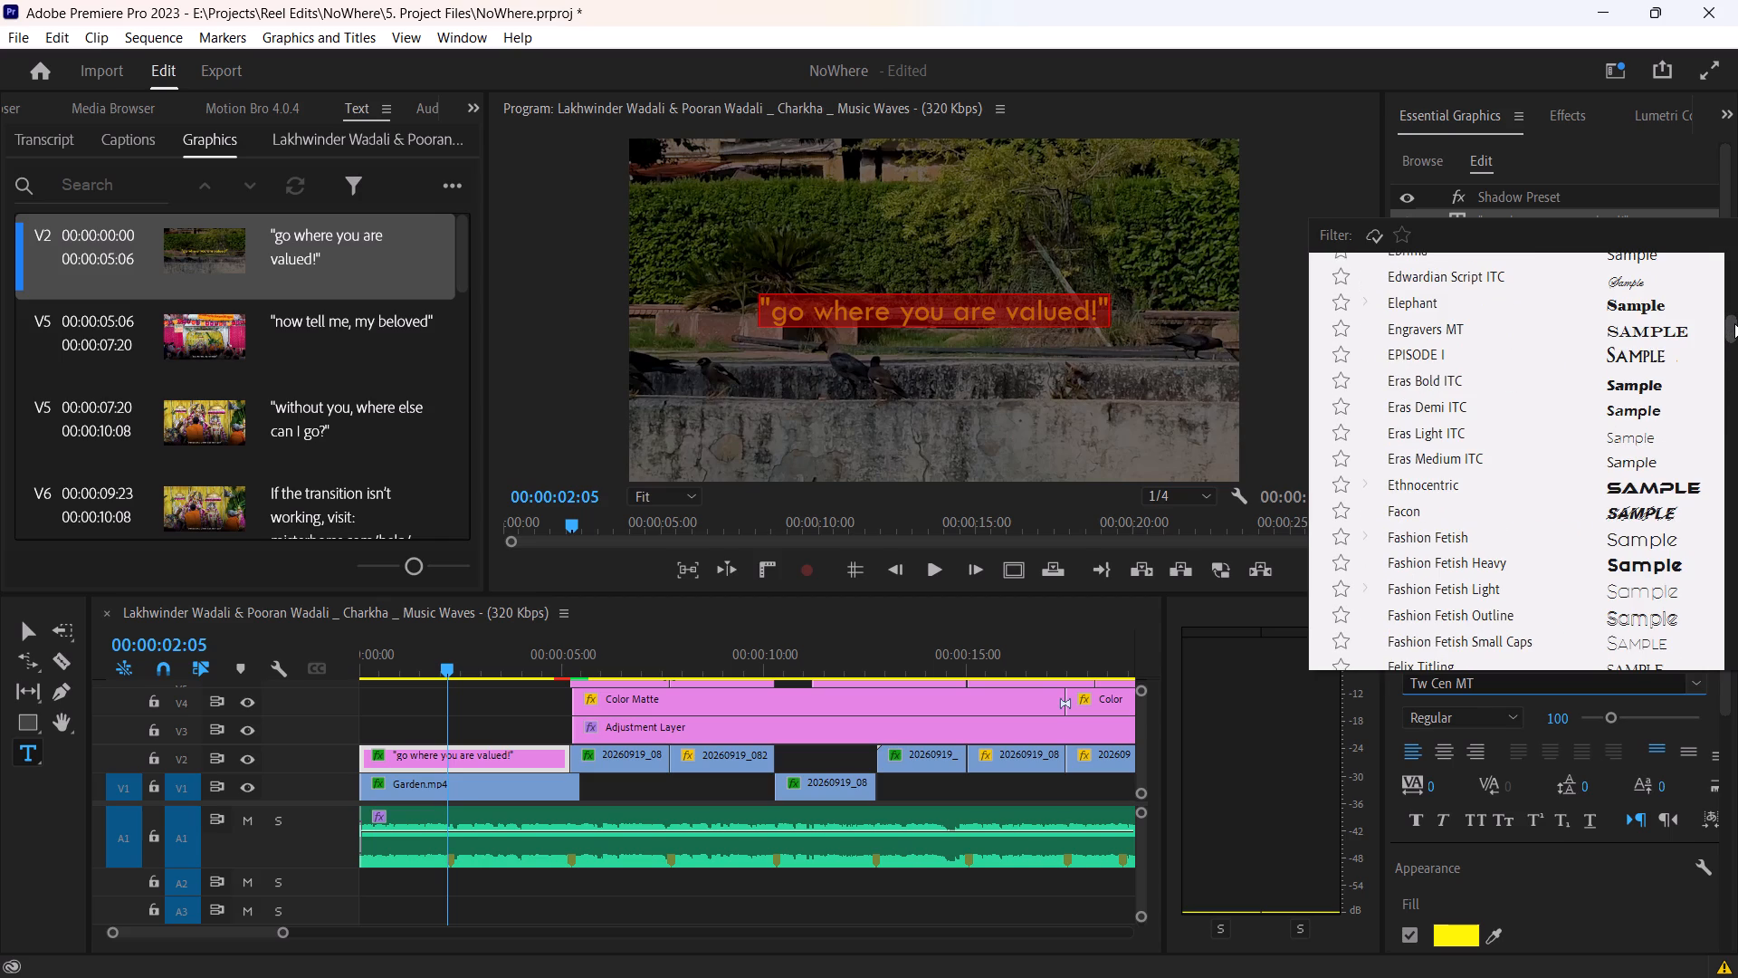
pyautogui.moveTo(1734, 323); pyautogui.dragTo(1734, 334)
pyautogui.scroll(4, 1604, 392)
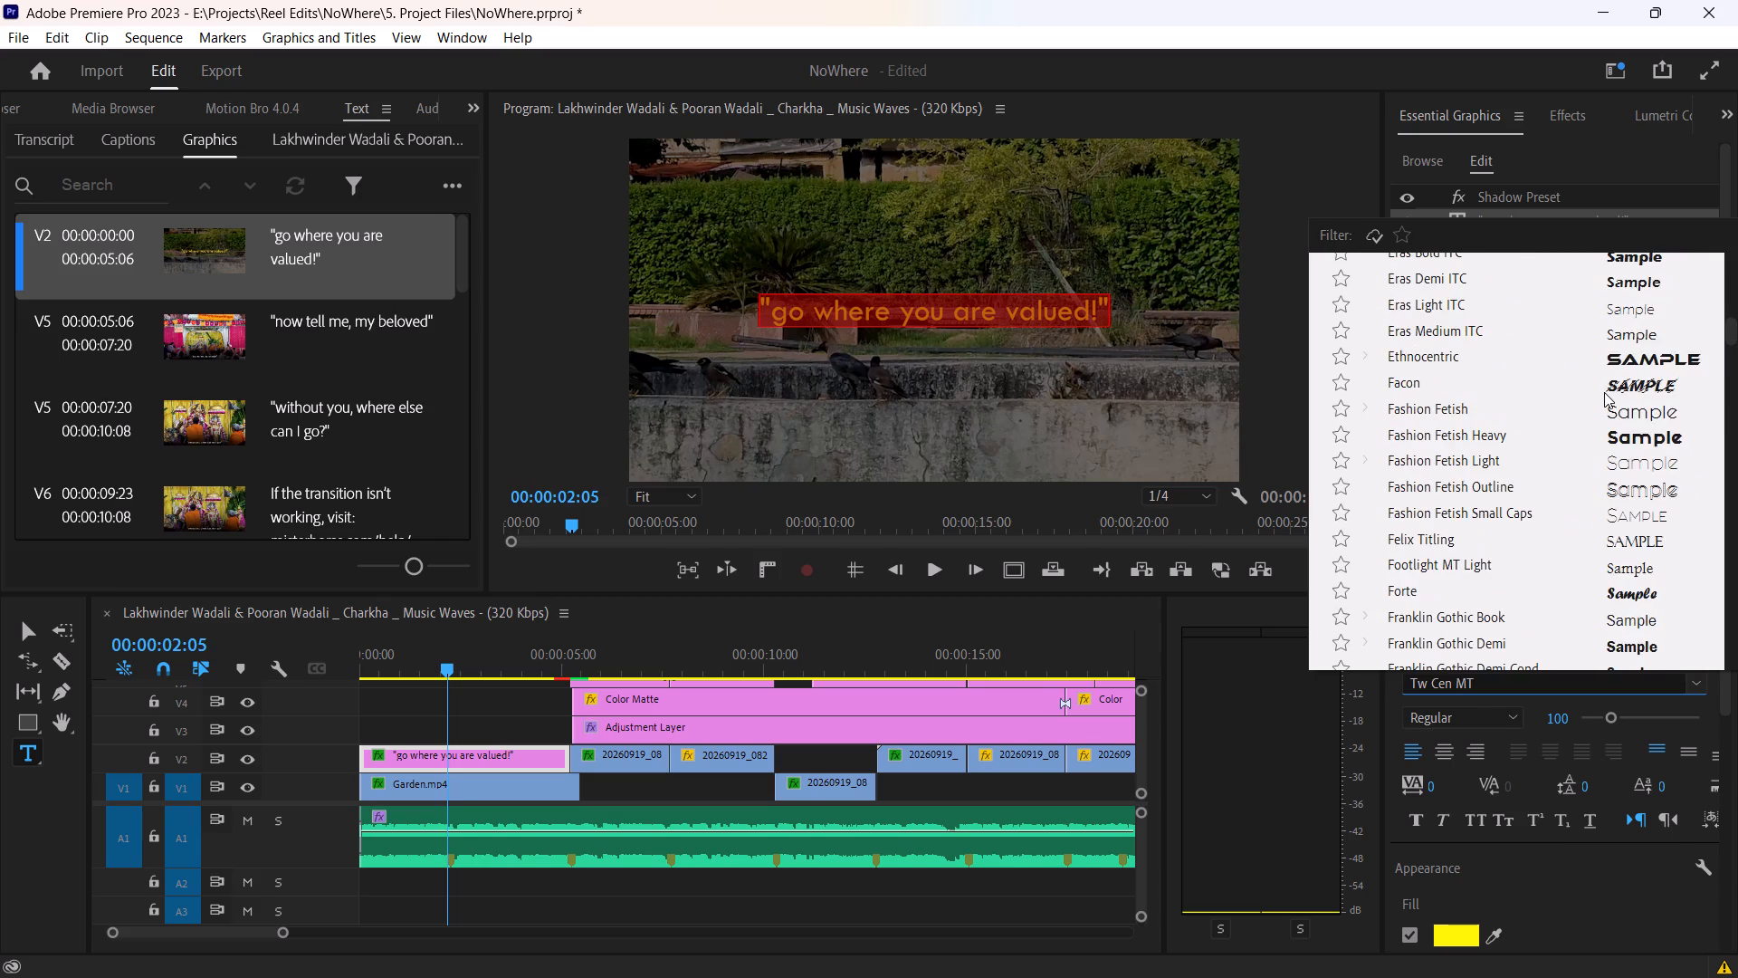
pyautogui.scroll(2, 1604, 392)
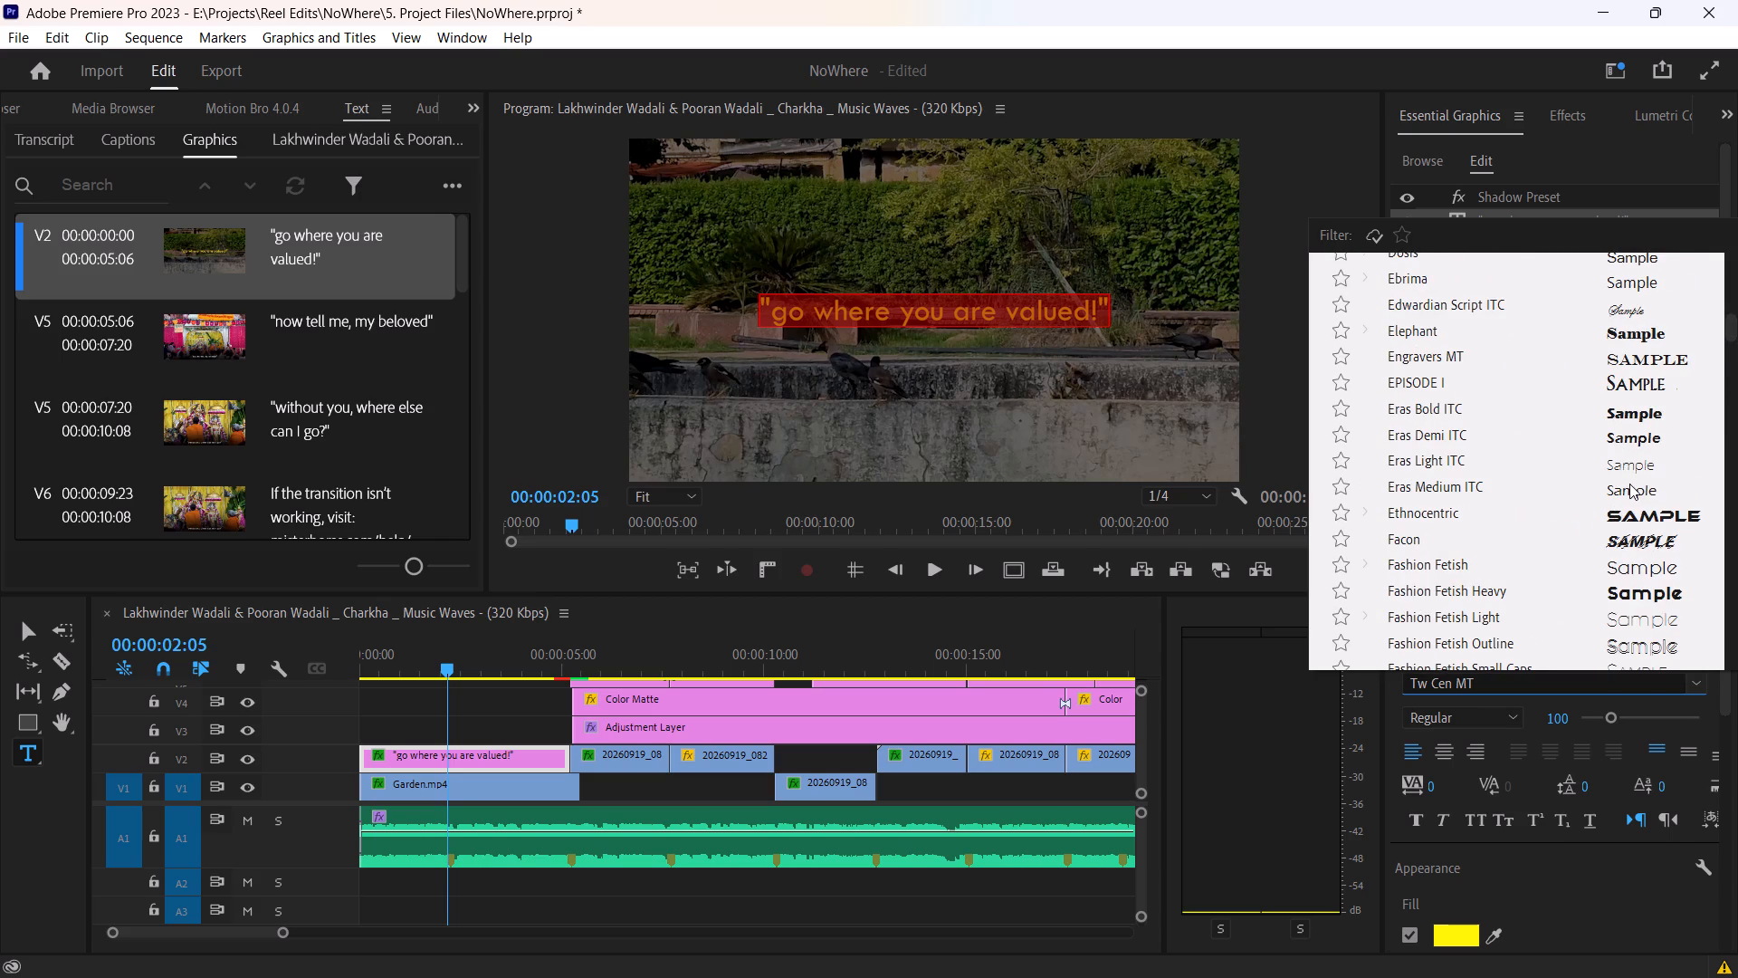
pyautogui.scroll(3, 1629, 484)
pyautogui.click(1639, 457)
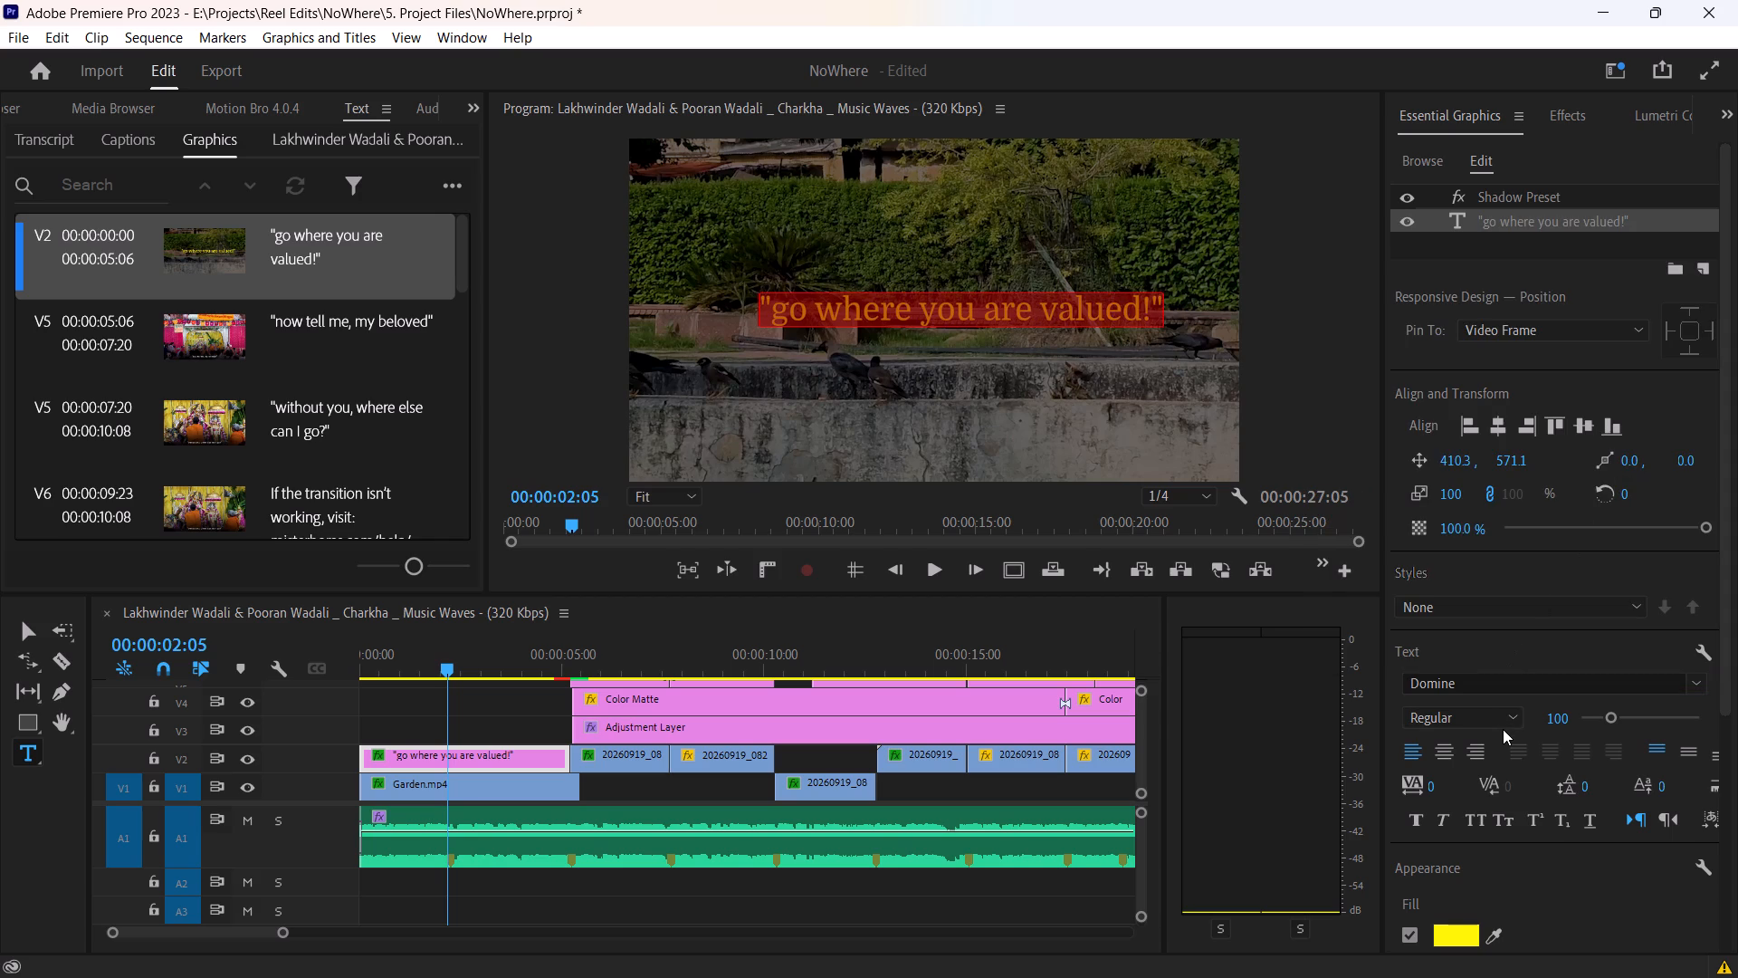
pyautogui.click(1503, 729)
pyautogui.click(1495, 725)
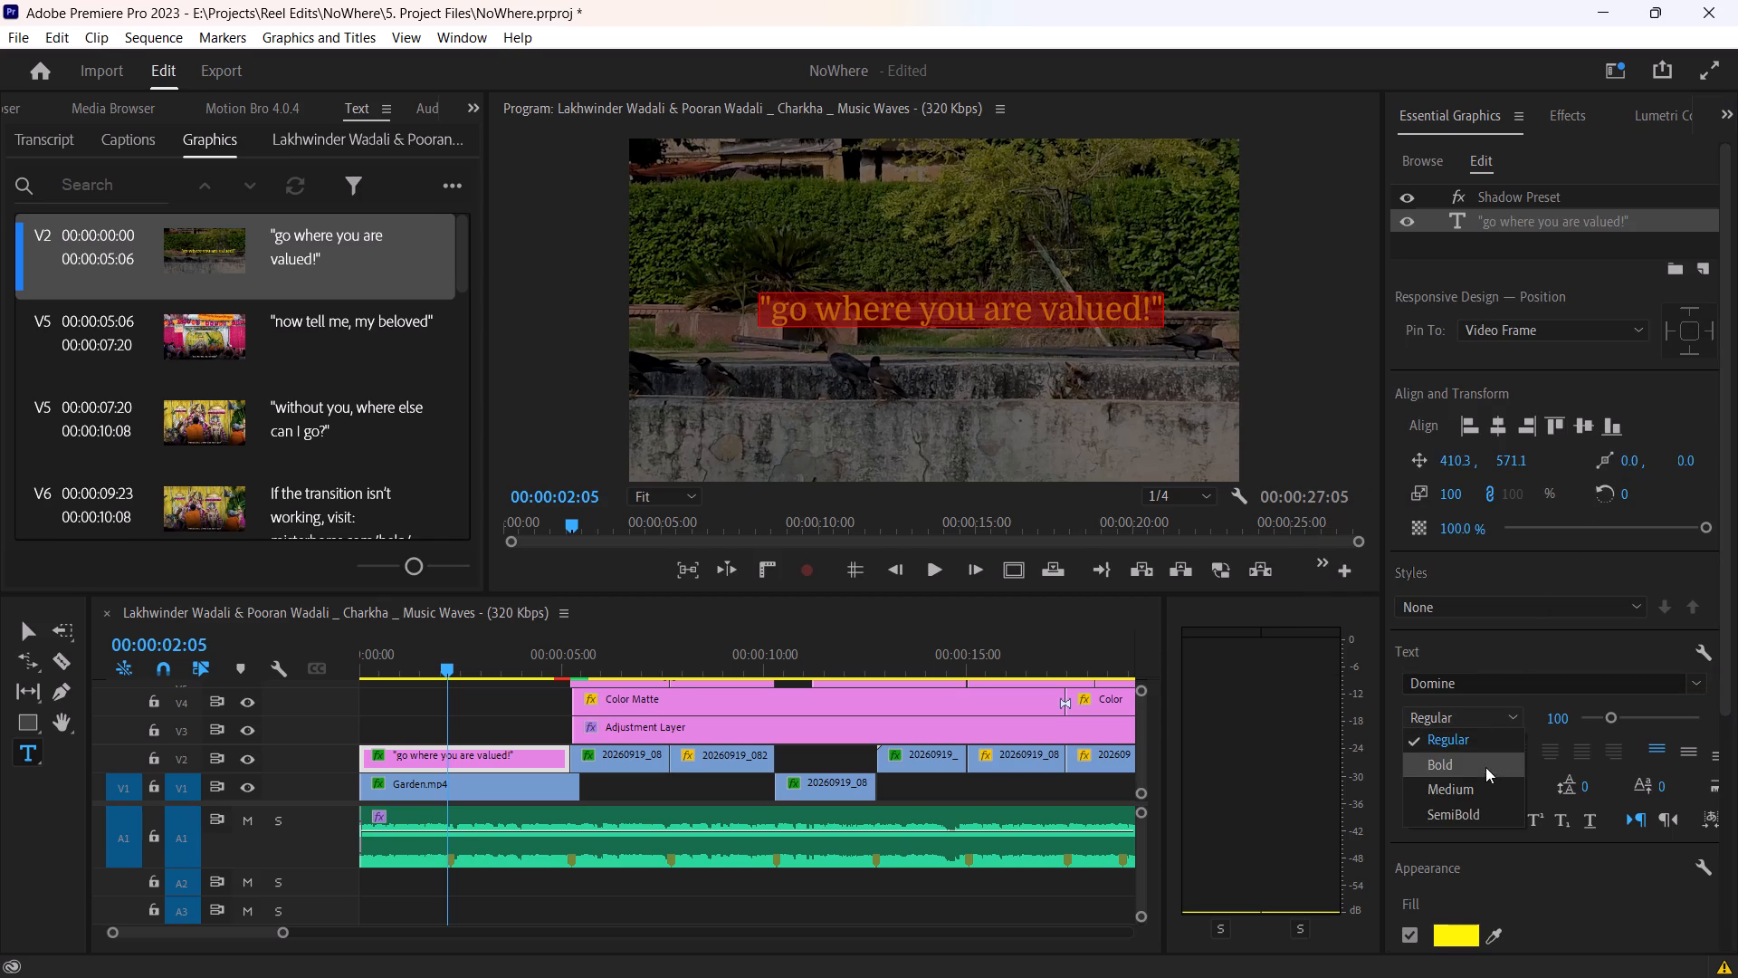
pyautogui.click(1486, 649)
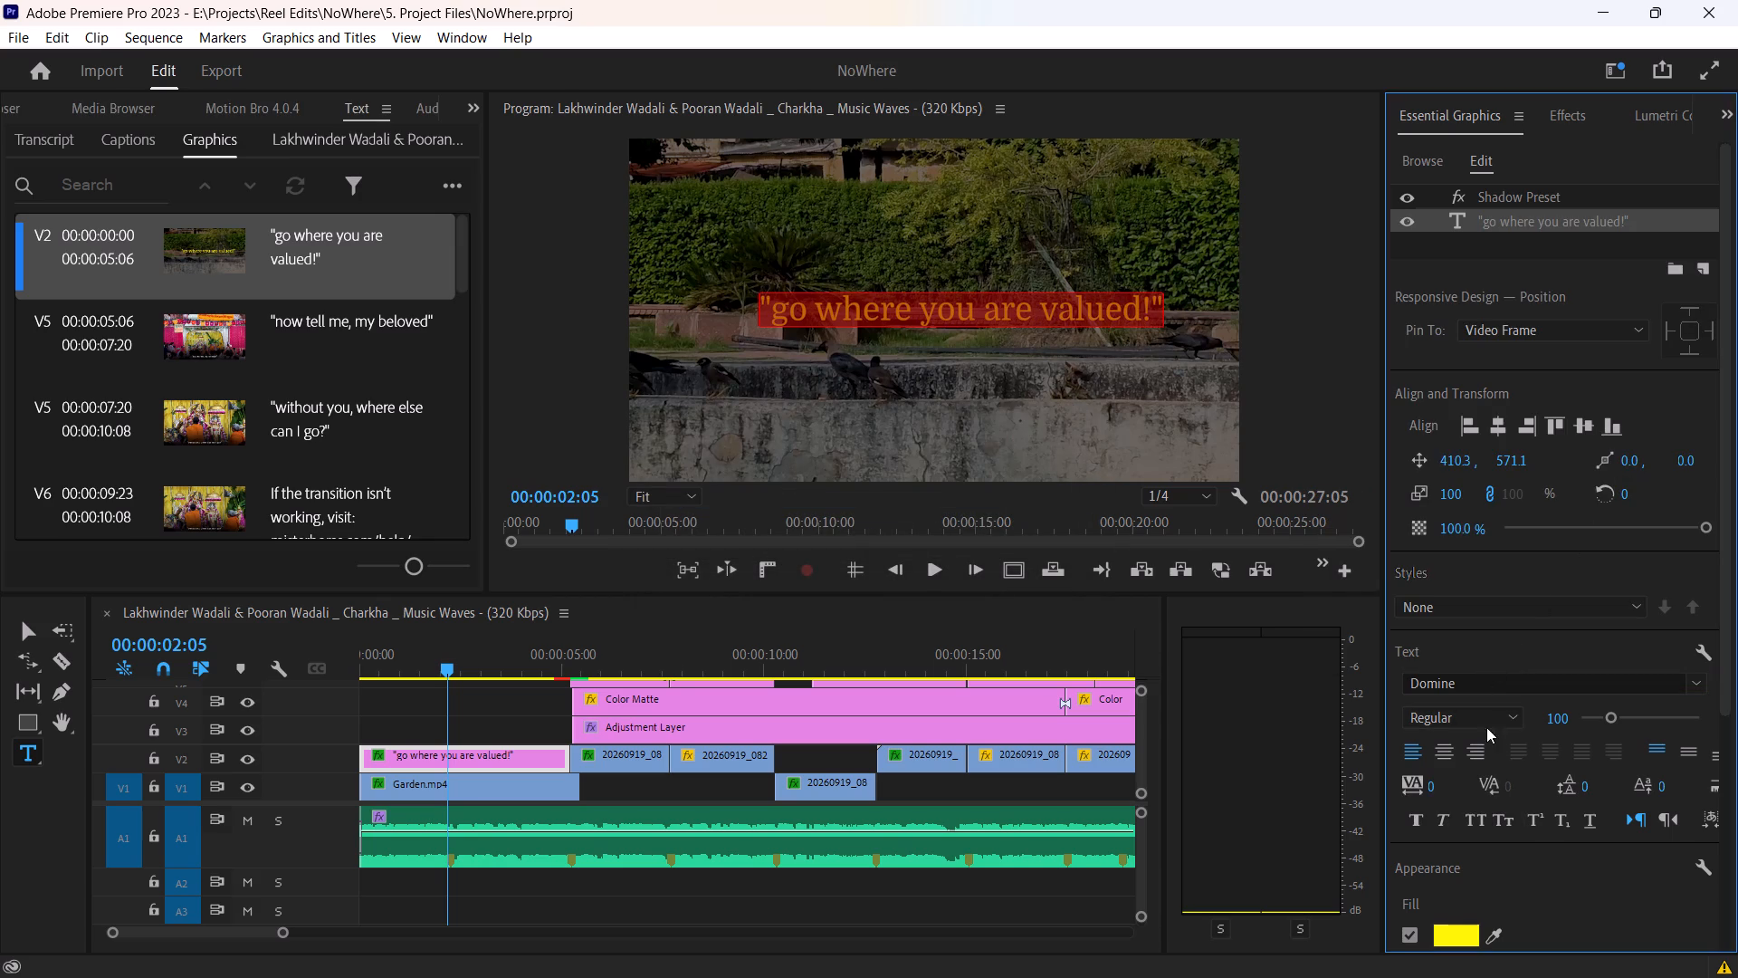
# Centre the Domine "go where you are valued!" title horizontally and vertically in the frame.
pyautogui.click(1501, 429)
pyautogui.click(1580, 419)
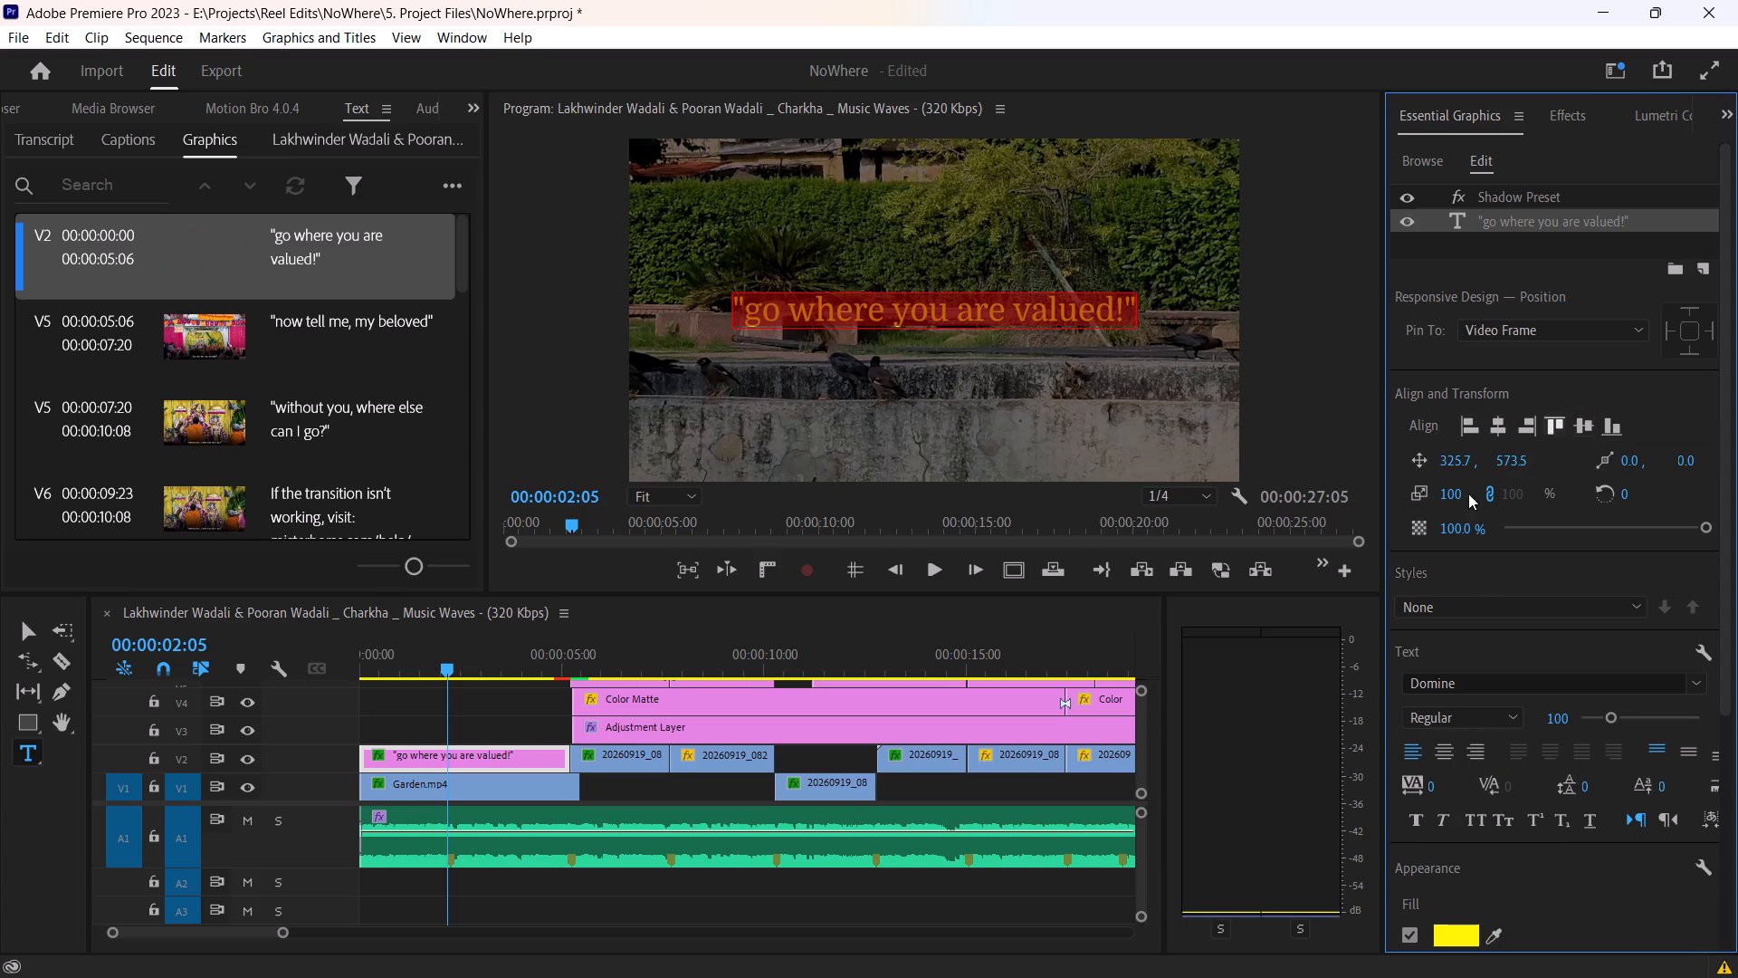
# Play back the reel's opening to review the Domine "go where you are valued!" title over the garden clip.
pyautogui.press('space')
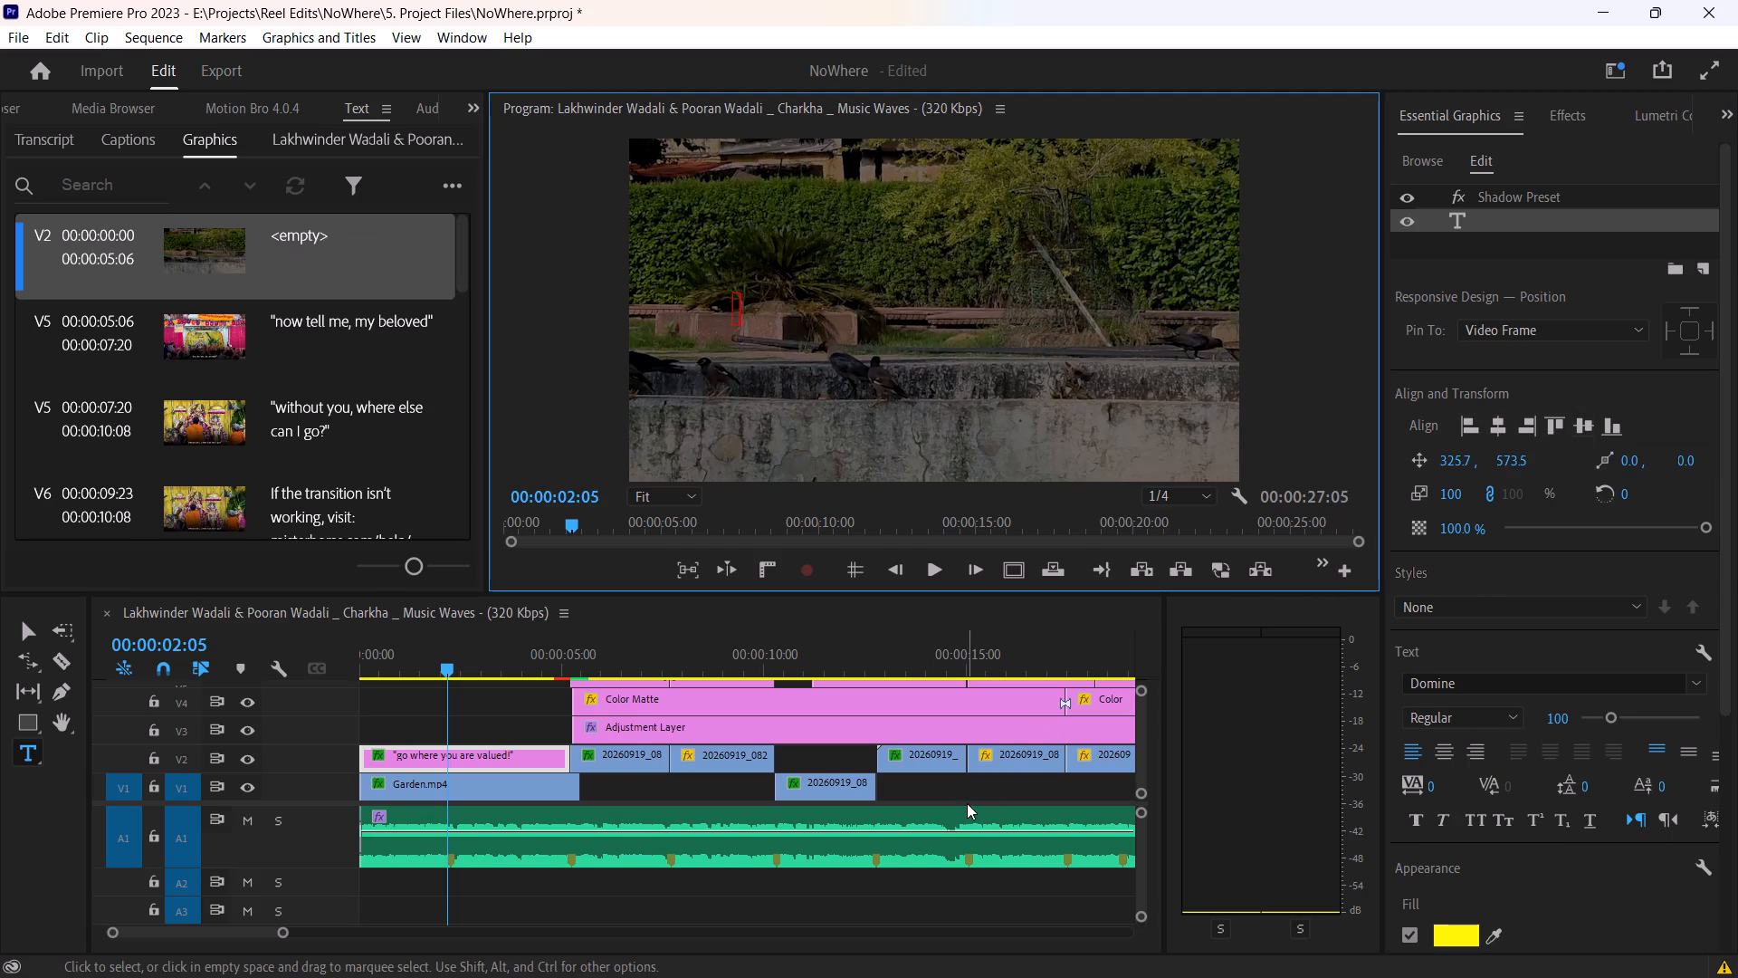
pyautogui.hotkey('ctrl', 'z')
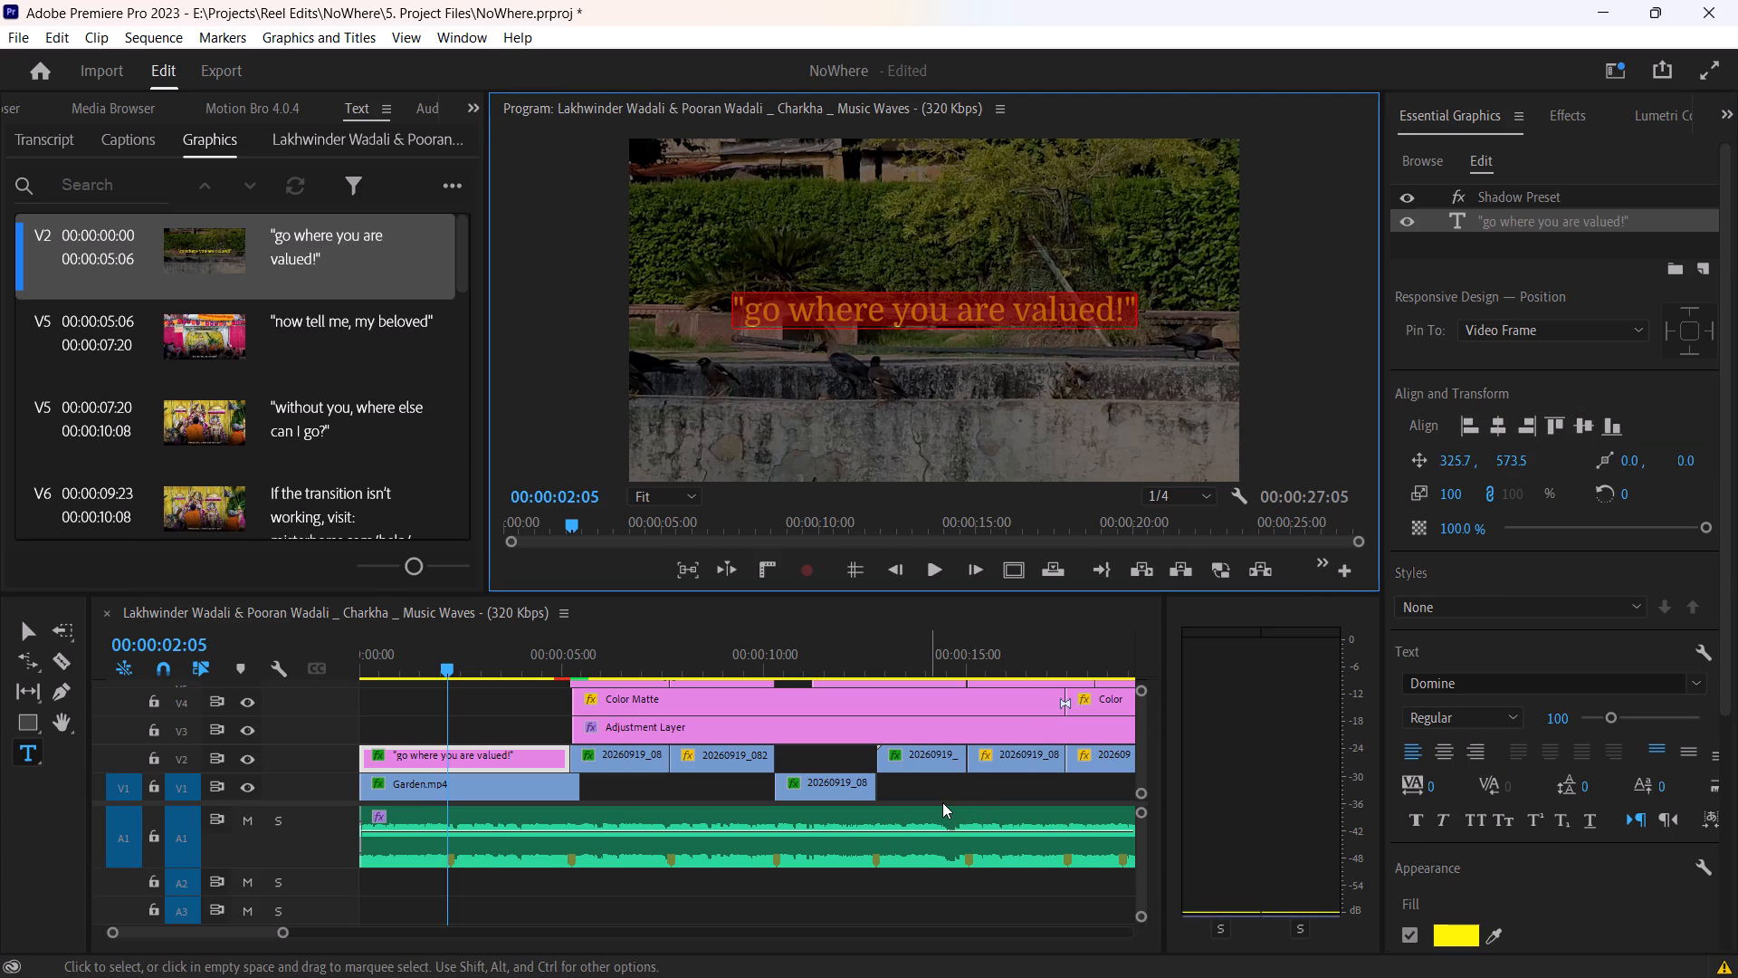
pyautogui.click(942, 802)
pyautogui.click(945, 795)
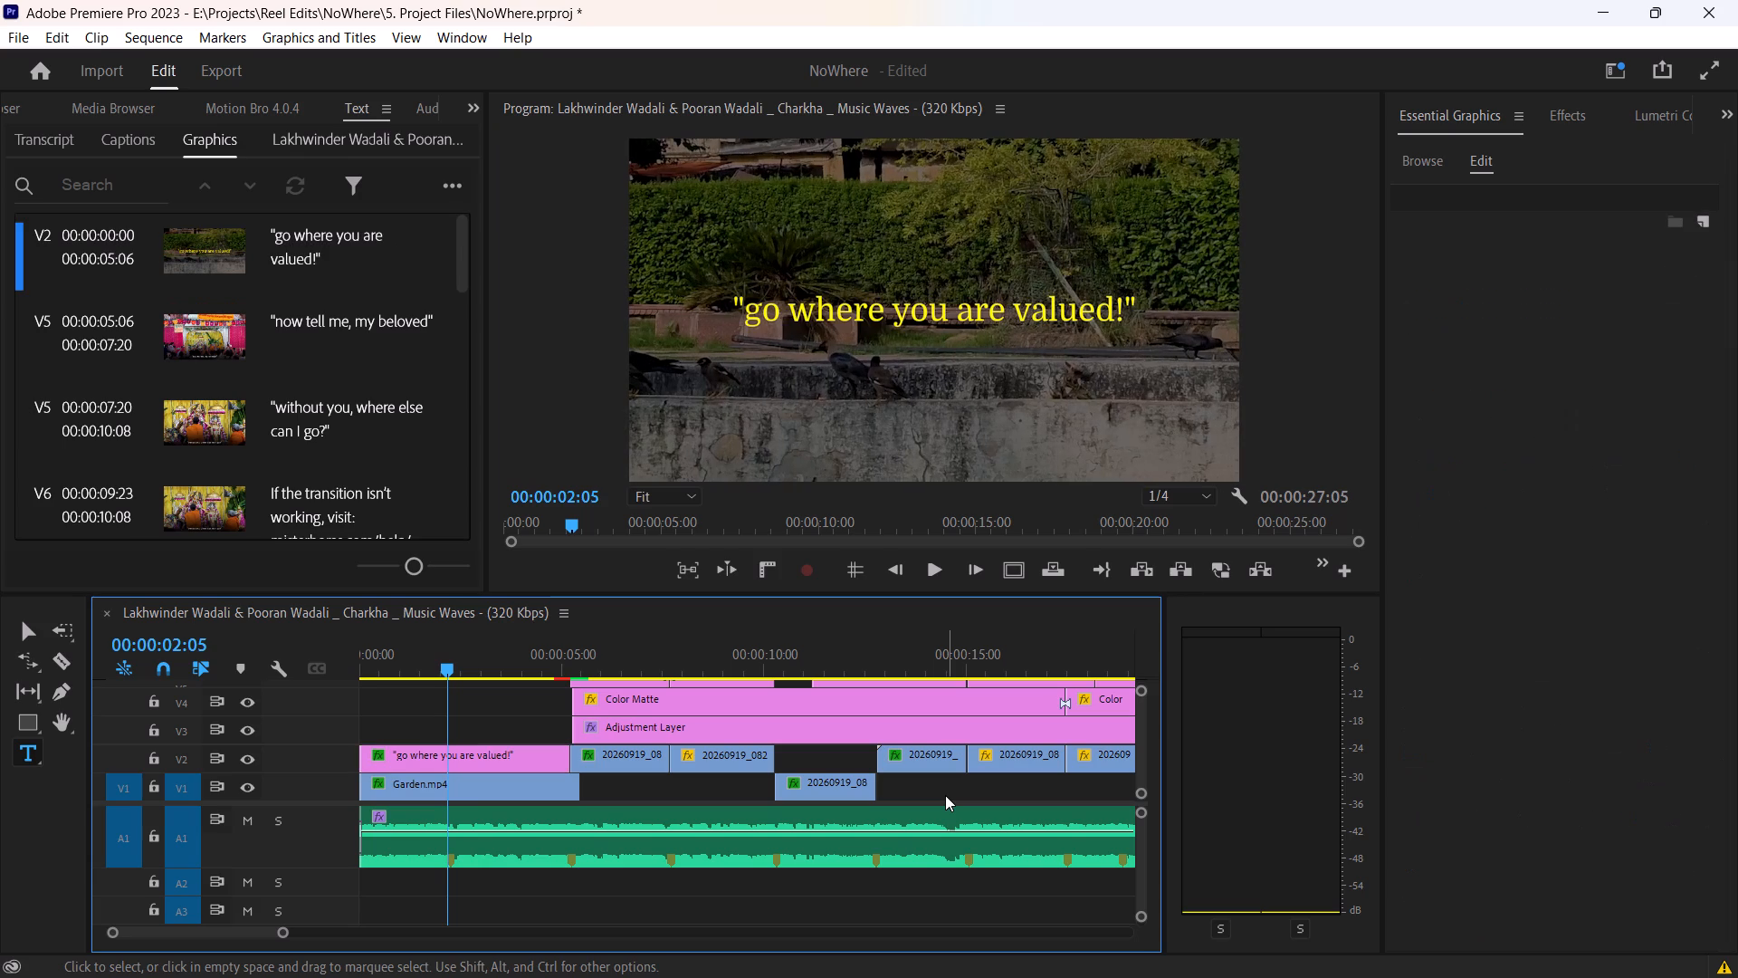
pyautogui.hotkey('shift', 'space')
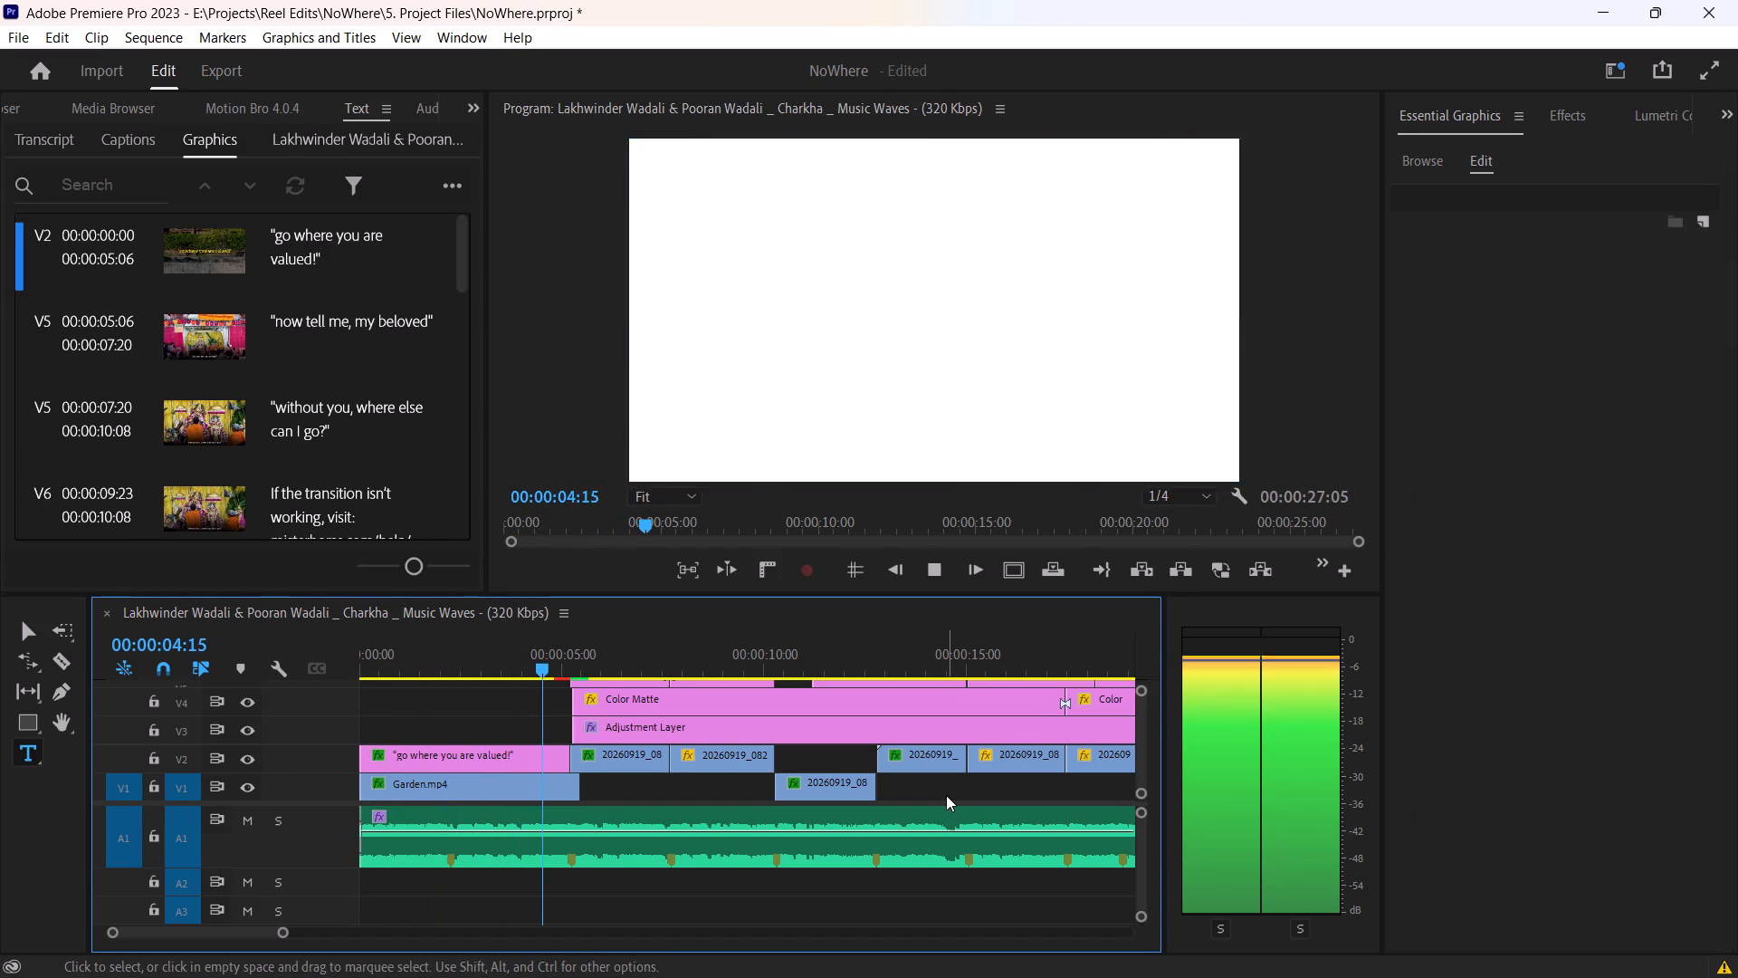
pyautogui.press('space')
pyautogui.hotkey('ctrl', 'z')
pyautogui.click(376, 666)
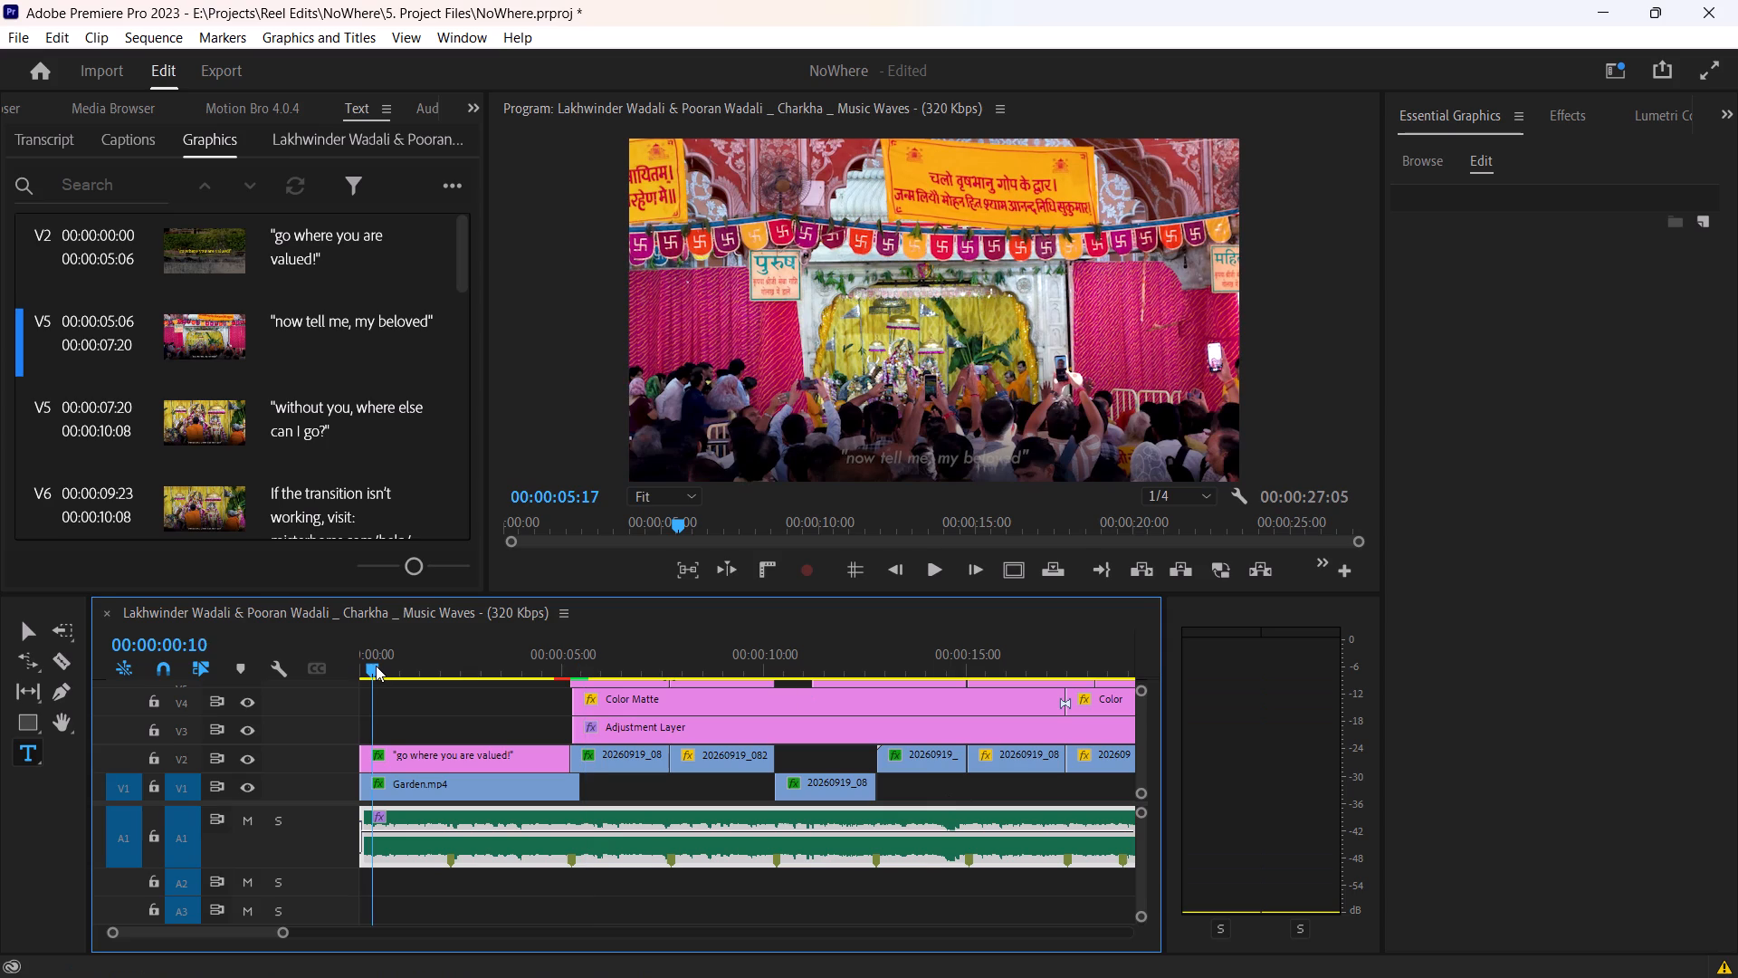
pyautogui.press('space')
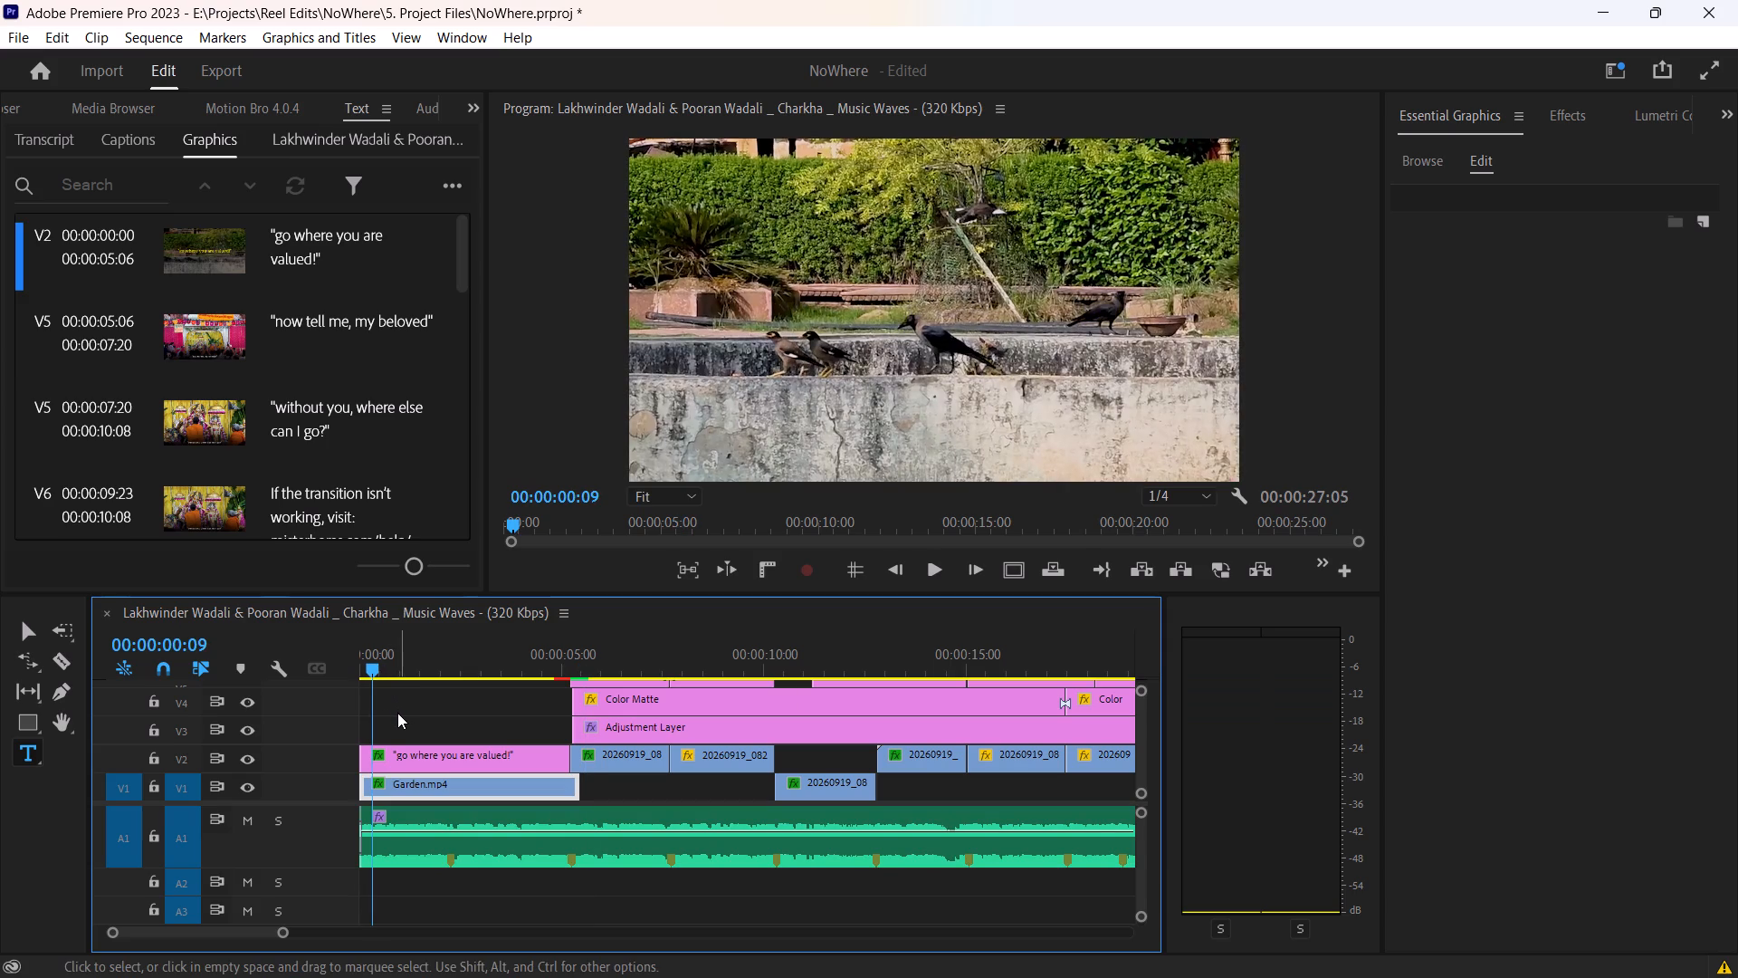
pyautogui.press('space')
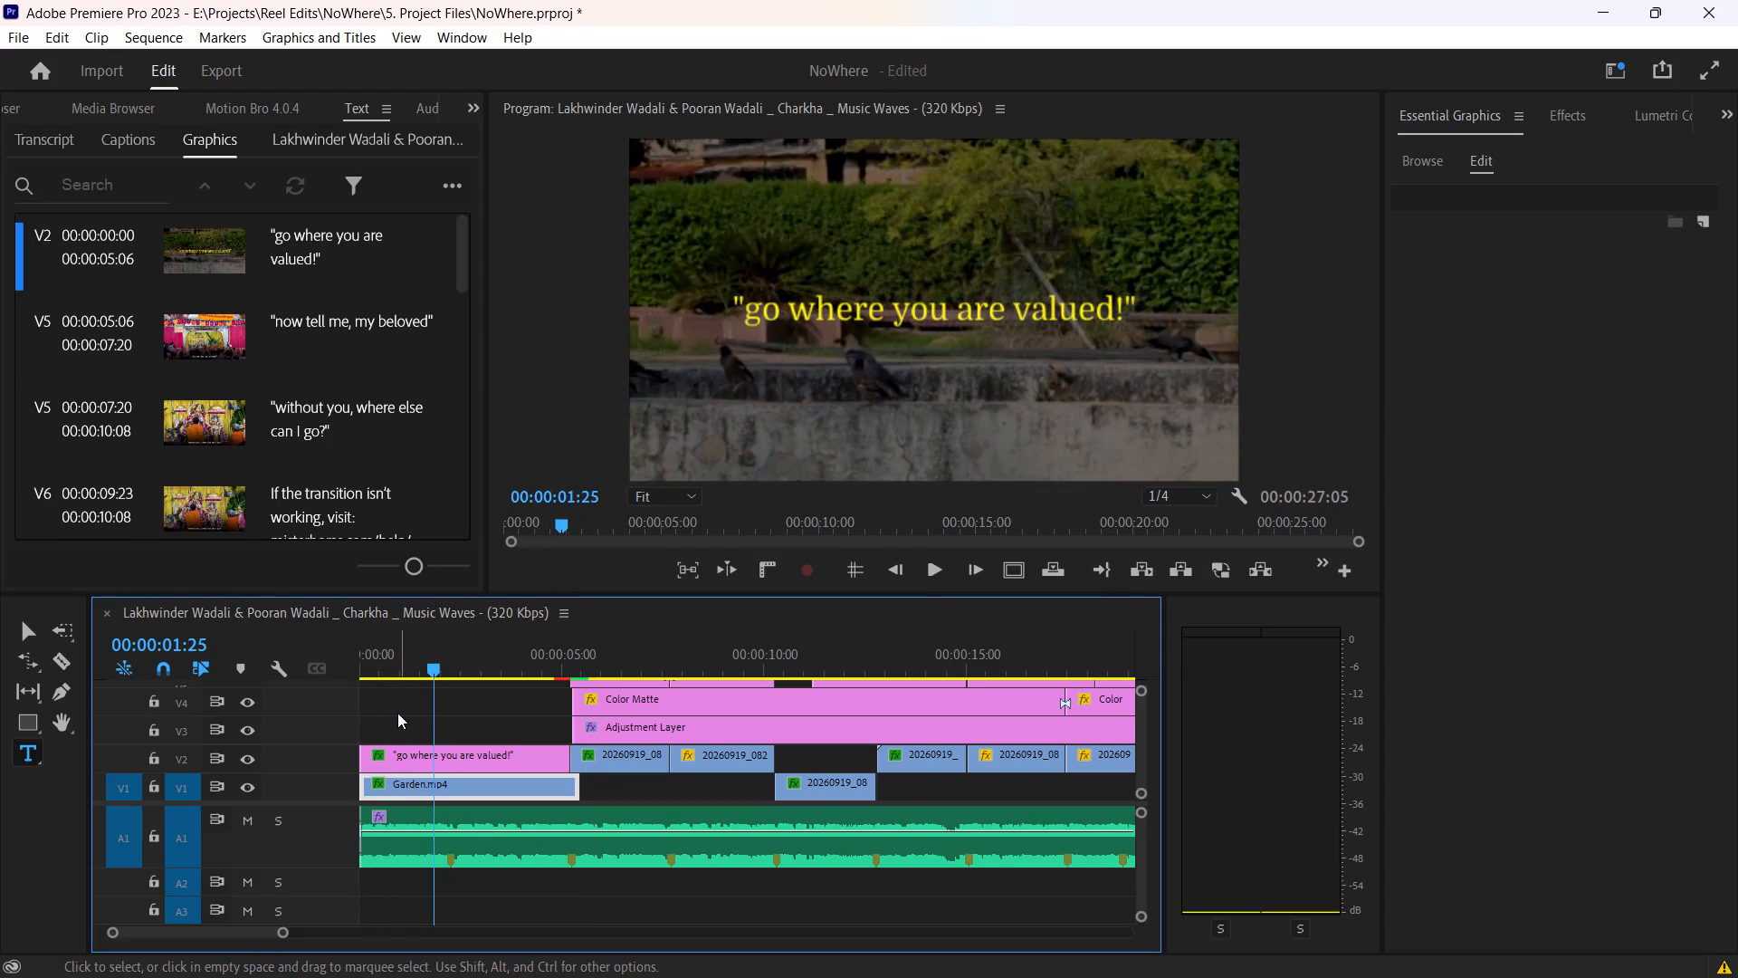
# Undo the Domine font and its alignment on the "go where you are valued!" title.
pyautogui.hotkey('ctrl', 'z')
pyautogui.hotkey('ctrl', 'z')
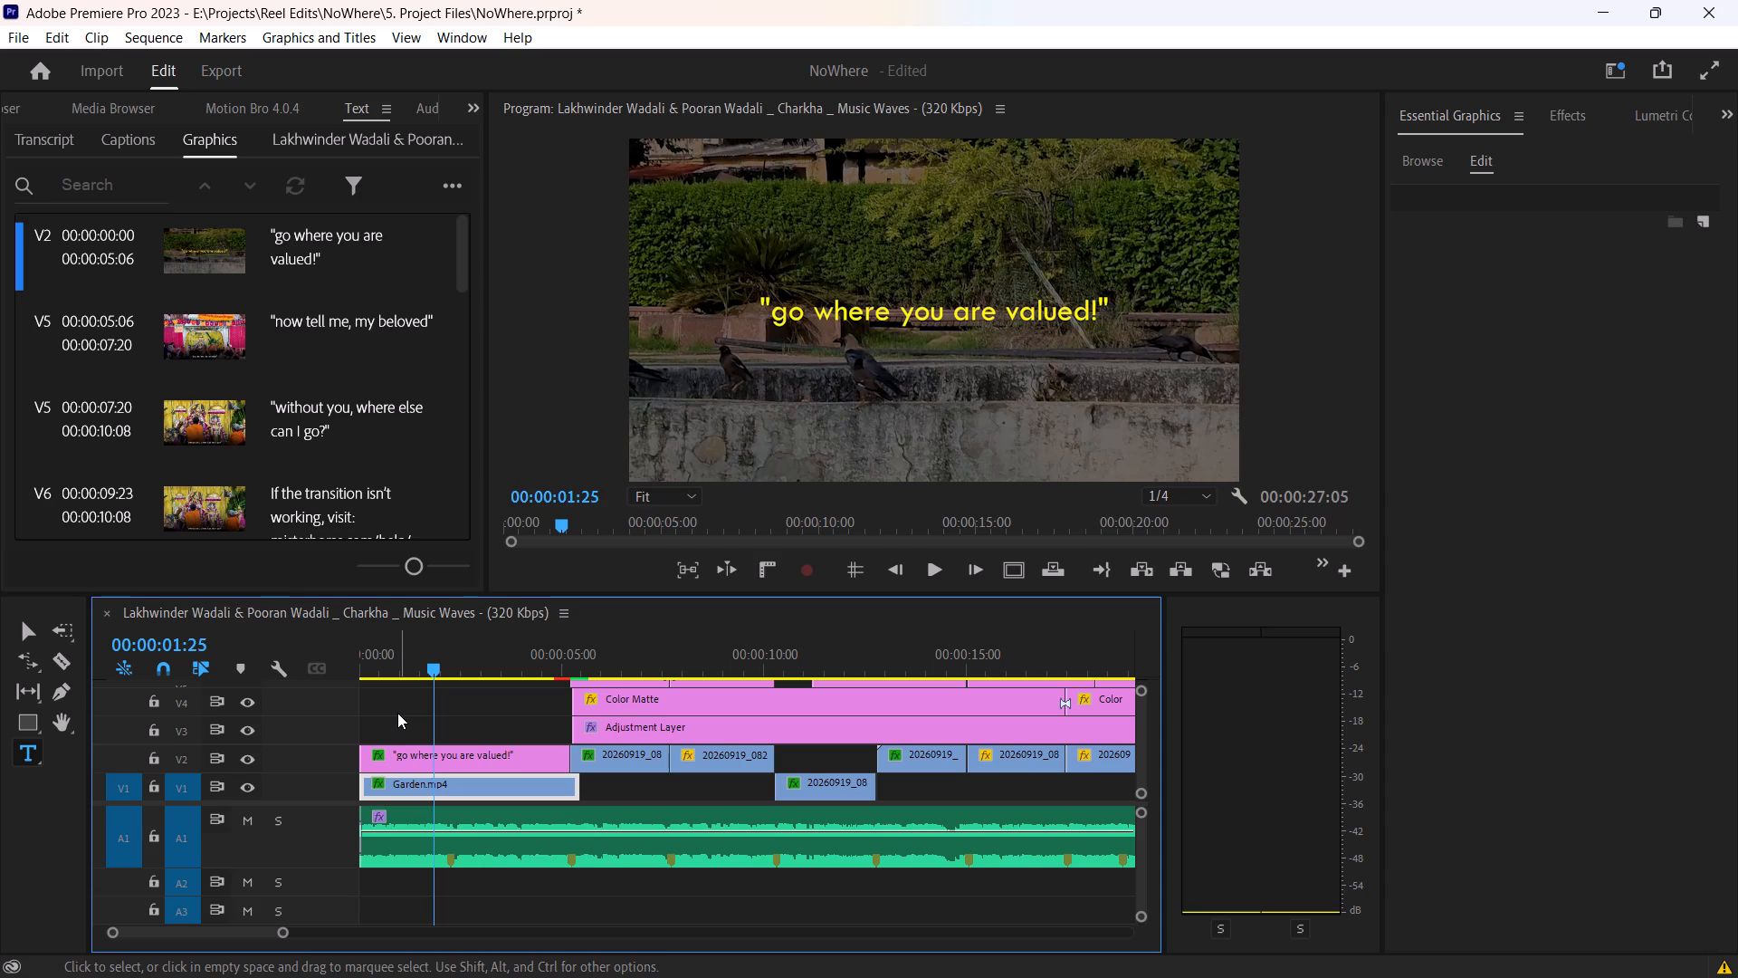
pyautogui.hotkey('ctrl', 'z')
pyautogui.hotkey('ctrl', 'shift', 'z')
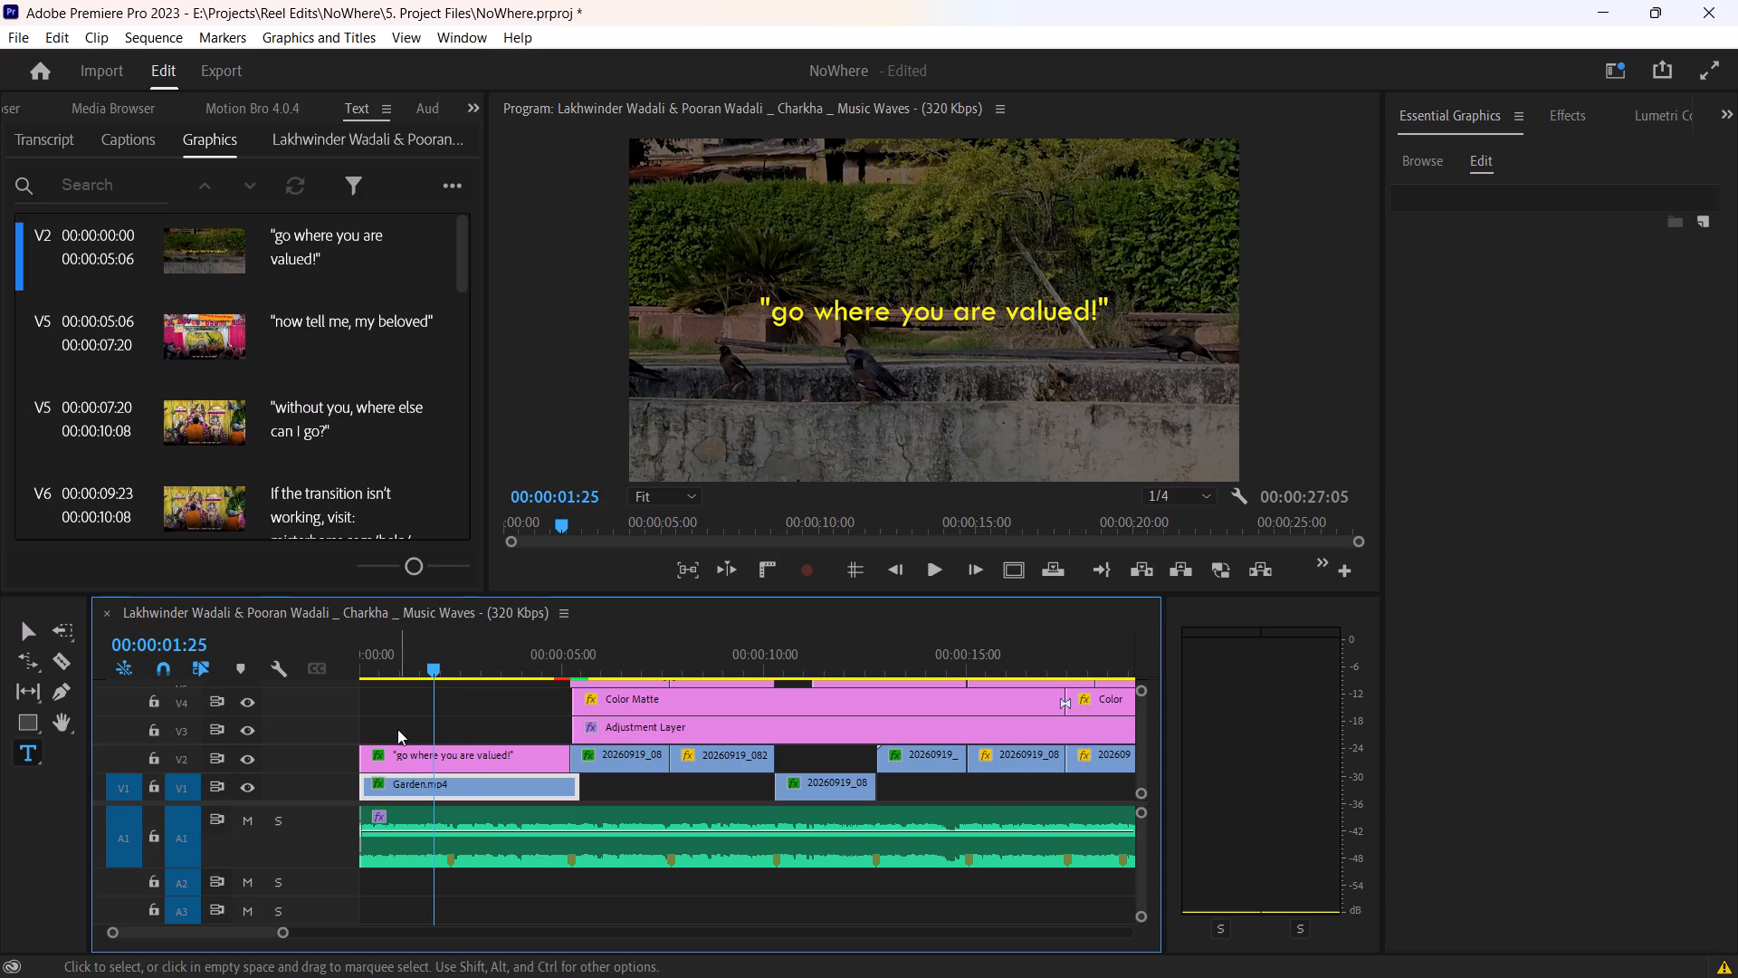
# Centre the Tw Cen MT "go where you are valued!" title horizontally and vertically in the frame.
pyautogui.doubleClick(401, 747)
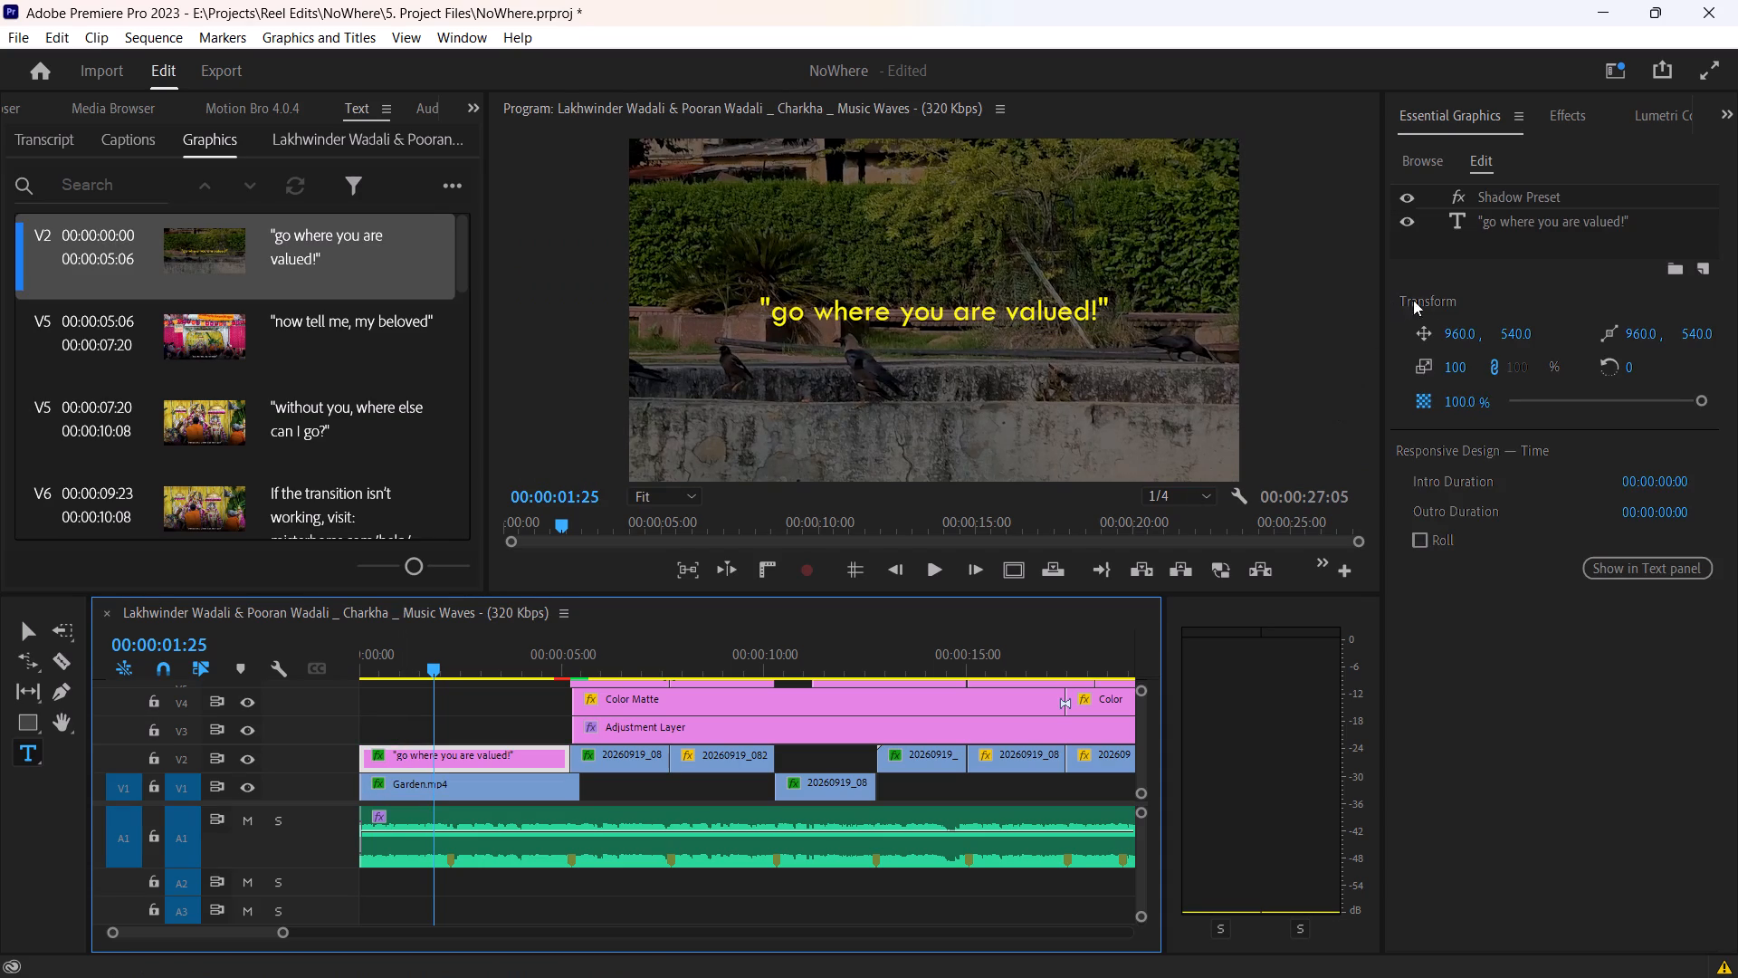
pyautogui.click(1525, 197)
pyautogui.click(1526, 212)
pyautogui.doubleClick(1526, 212)
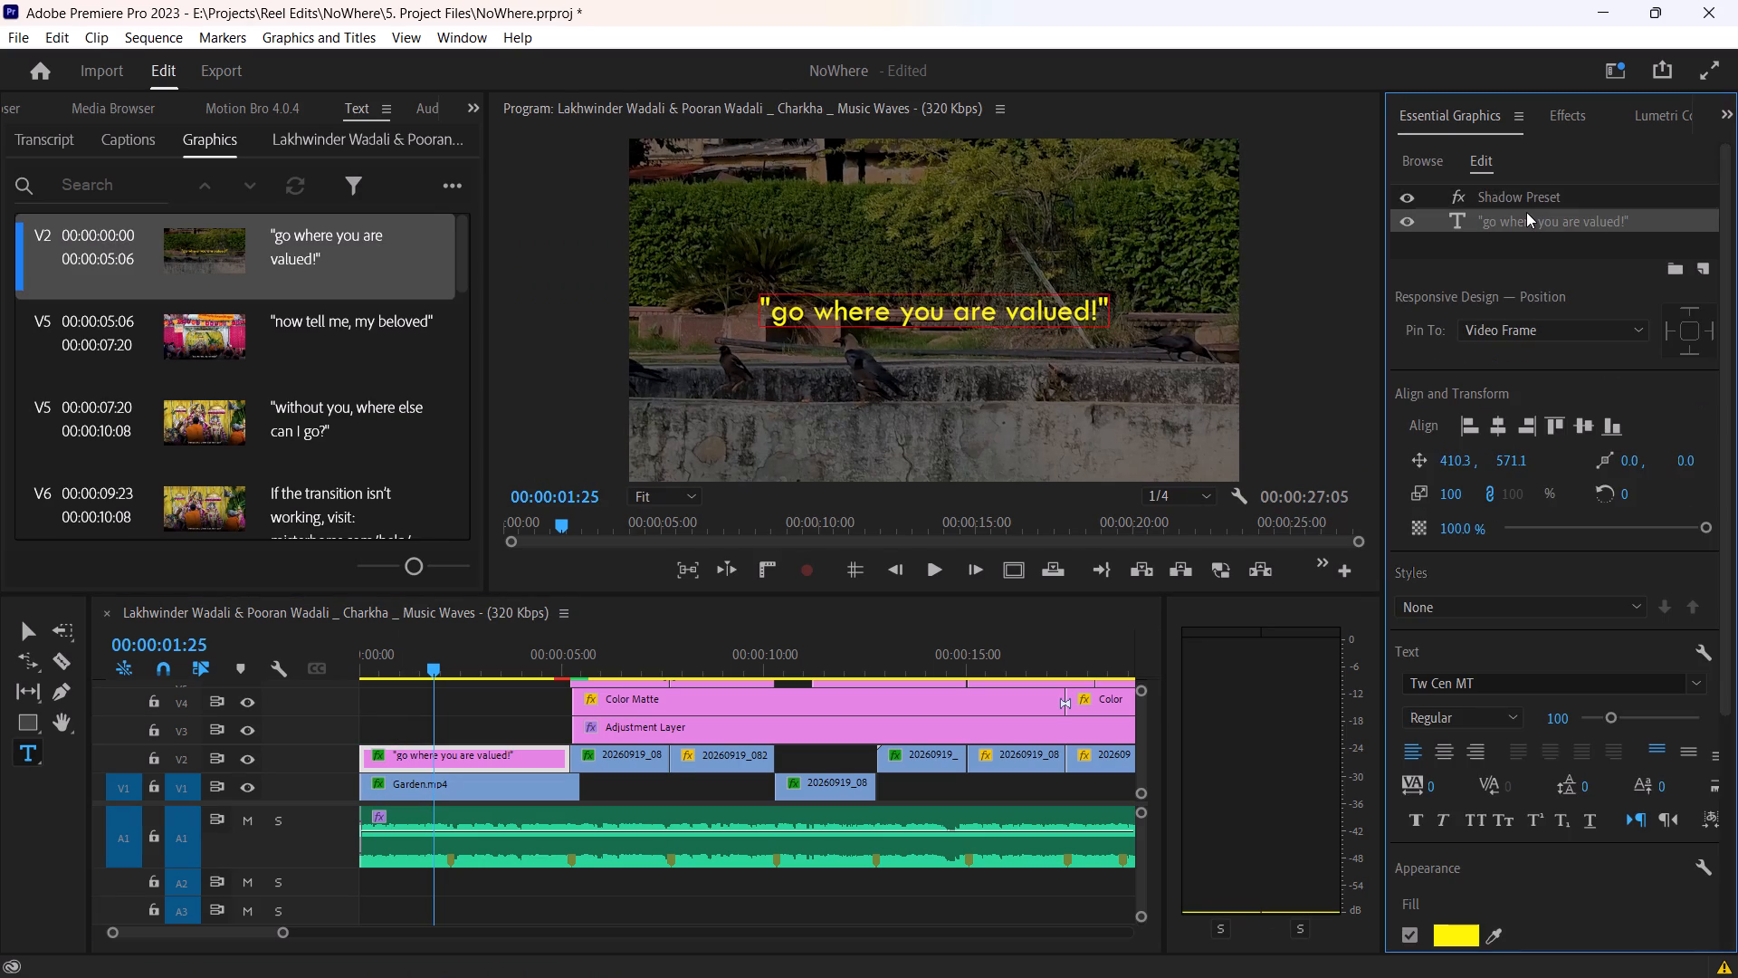
pyautogui.click(1494, 415)
pyautogui.click(1579, 420)
pyautogui.press('space')
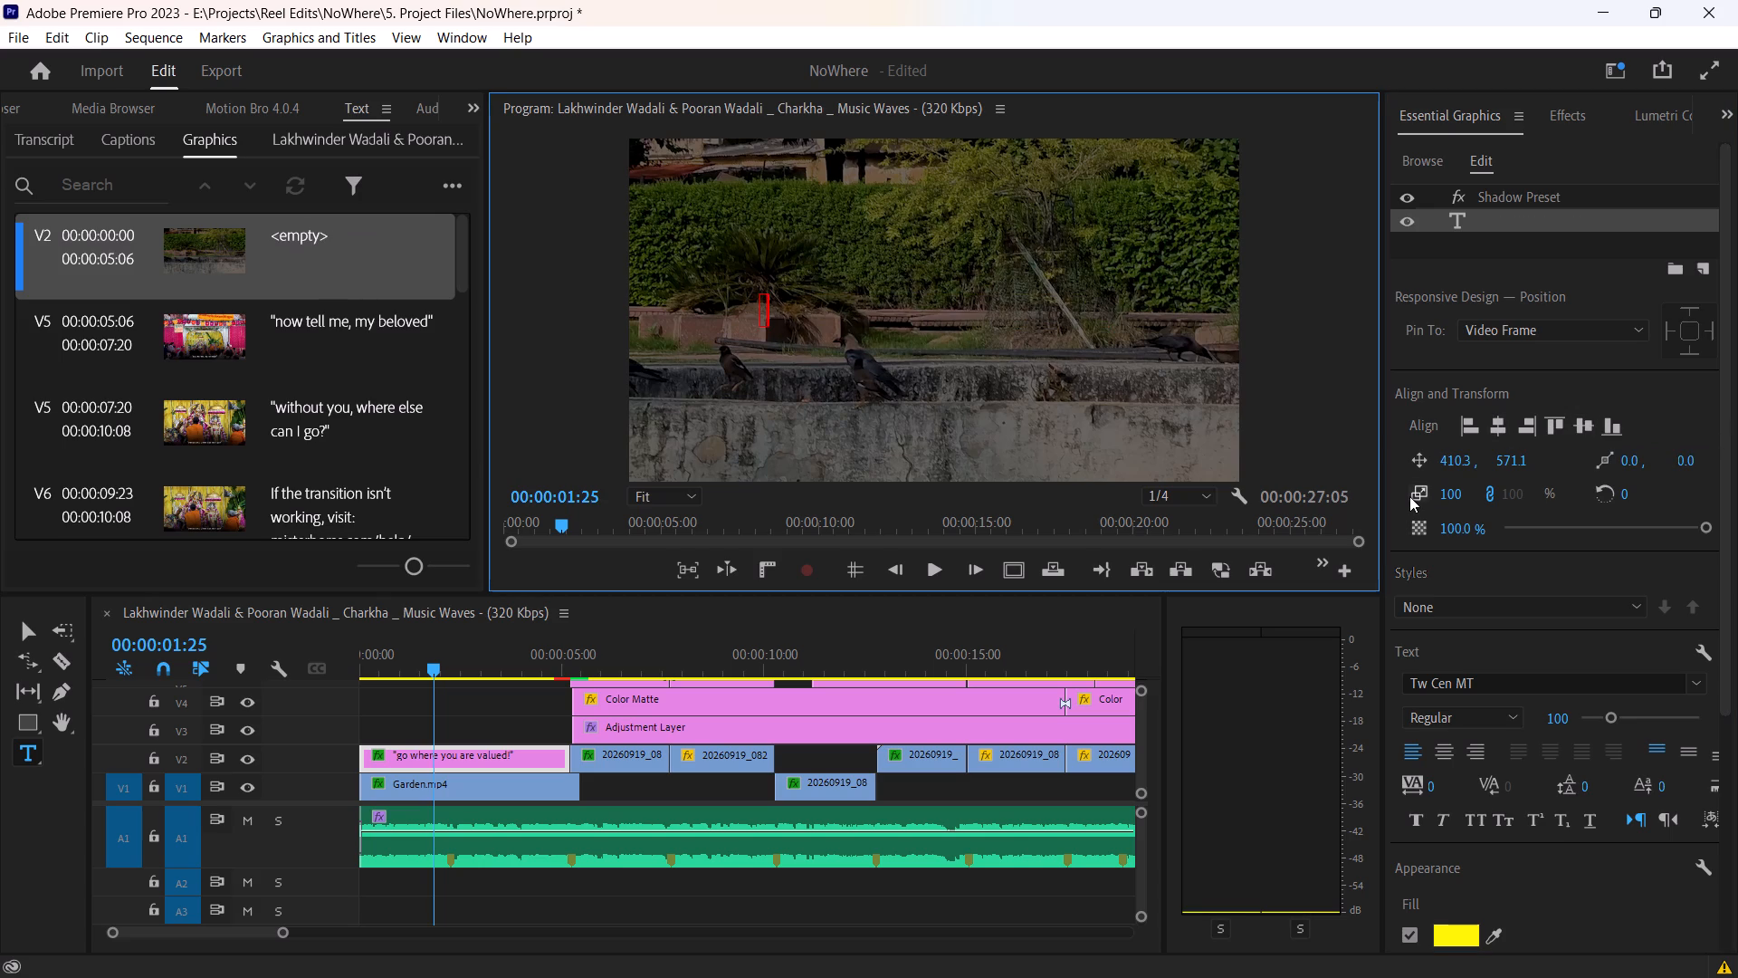
pyautogui.hotkey('ctrl', 'z')
# Play the sequence through to its end to review the finished reel.
pyautogui.click(508, 703)
pyautogui.press('space')
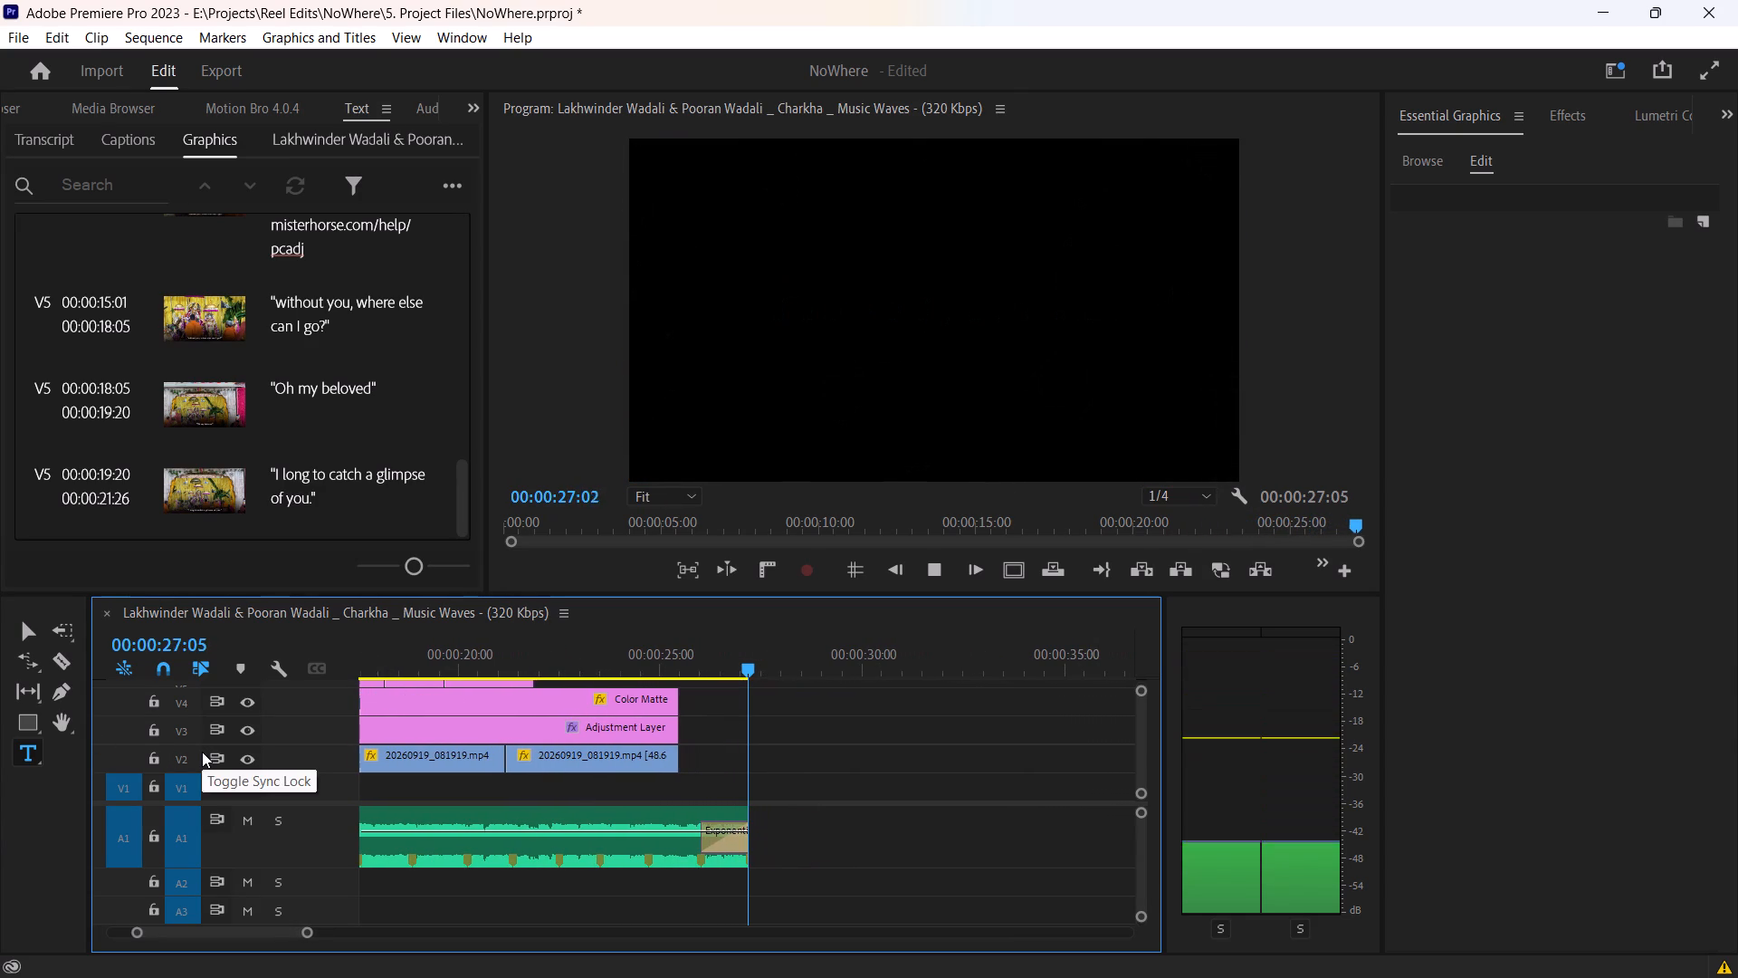
# Save the NoWhere project.
pyautogui.hotkey('ctrl', 's')
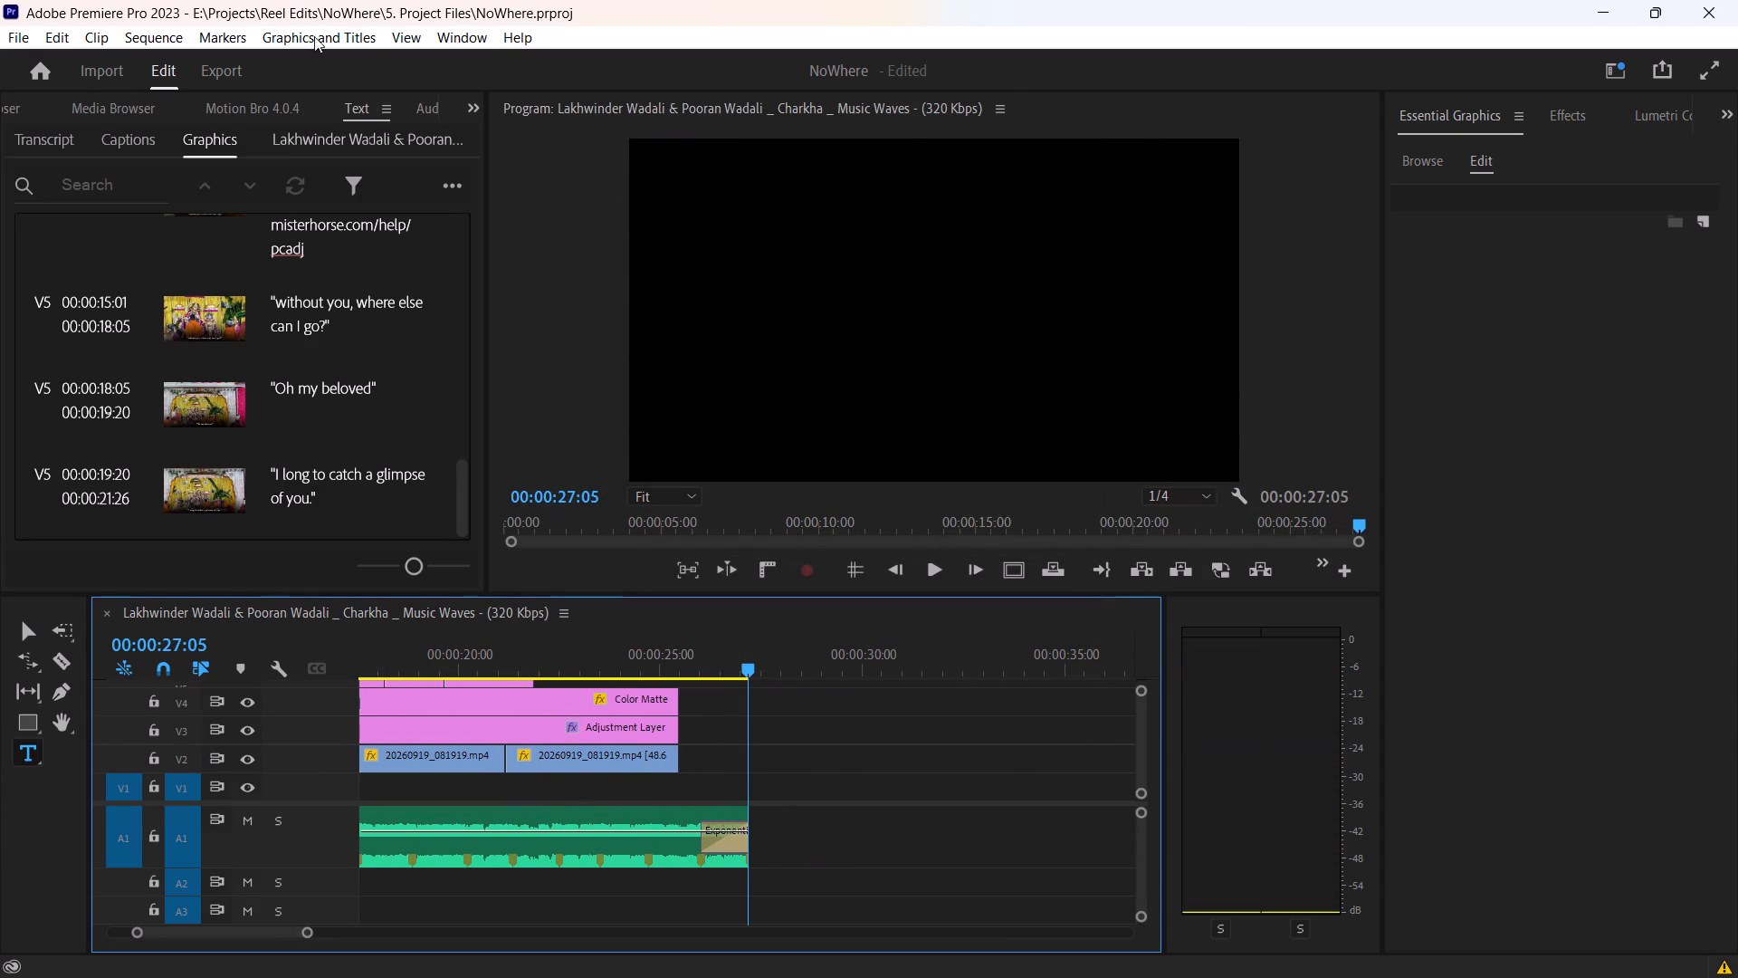
# Open the export settings and copy the path of NoWhere's "4. Edit Drafts" folder from File Explorer, returning to Premiere Pro.
pyautogui.click(223, 75)
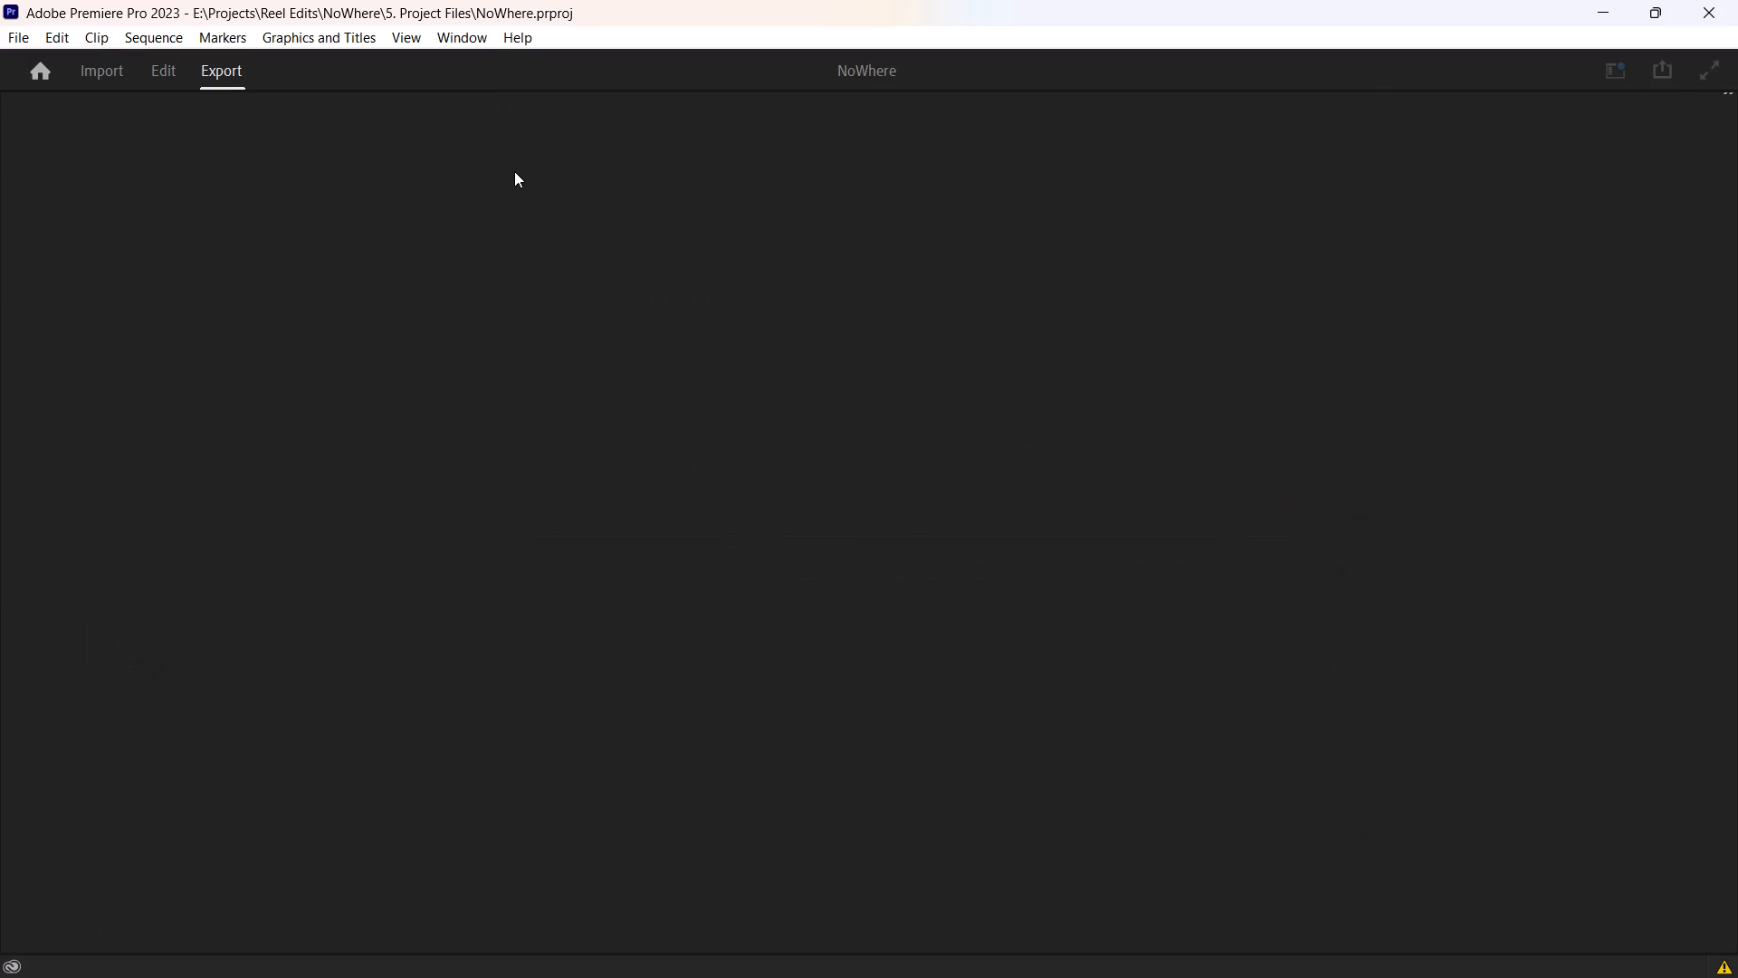
pyautogui.click(1220, 972)
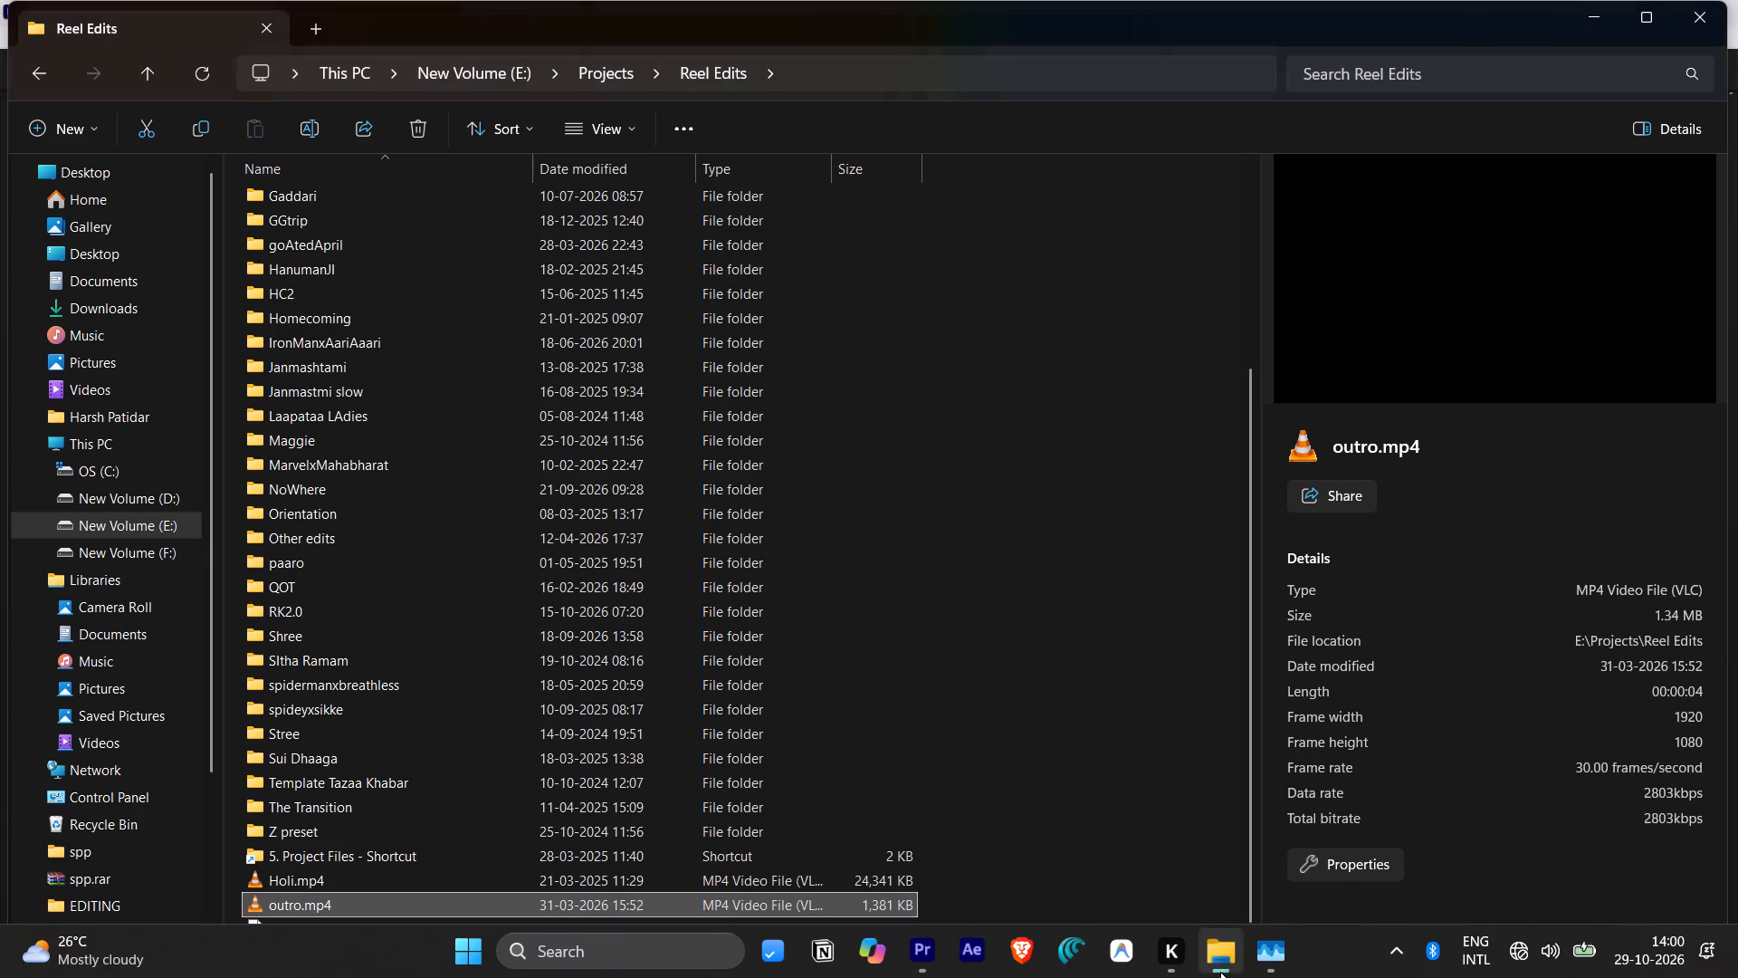
pyautogui.click(492, 507)
pyautogui.doubleClick(499, 487)
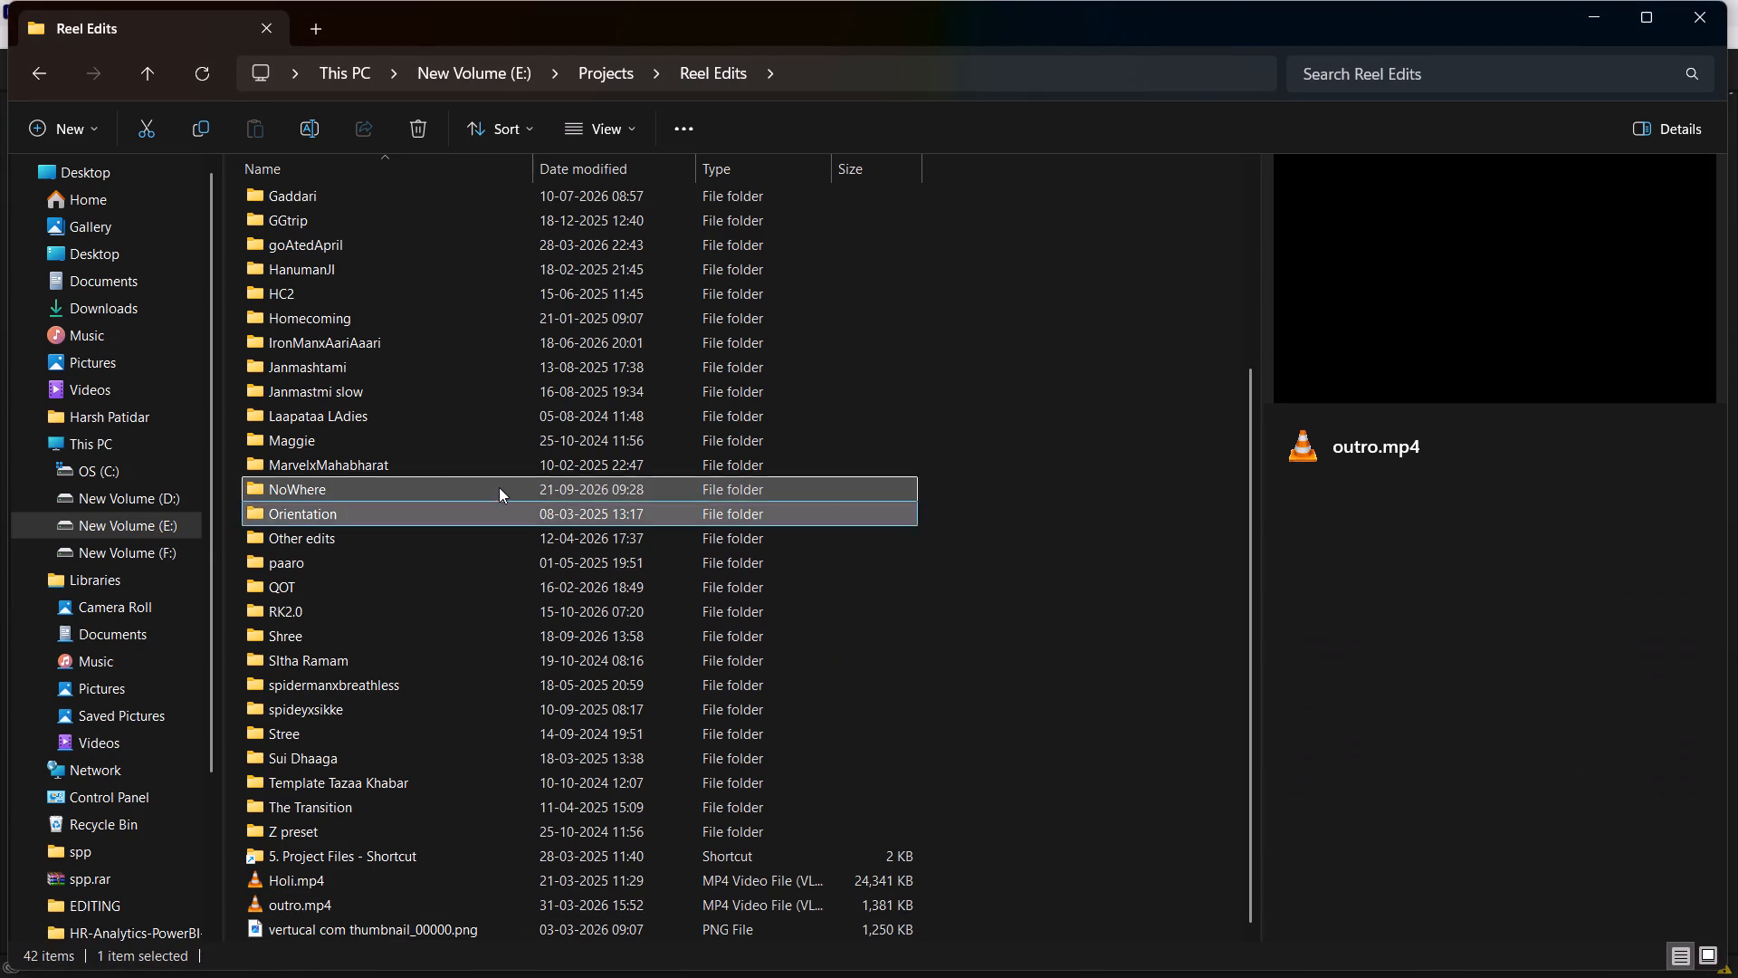
pyautogui.doubleClick(460, 279)
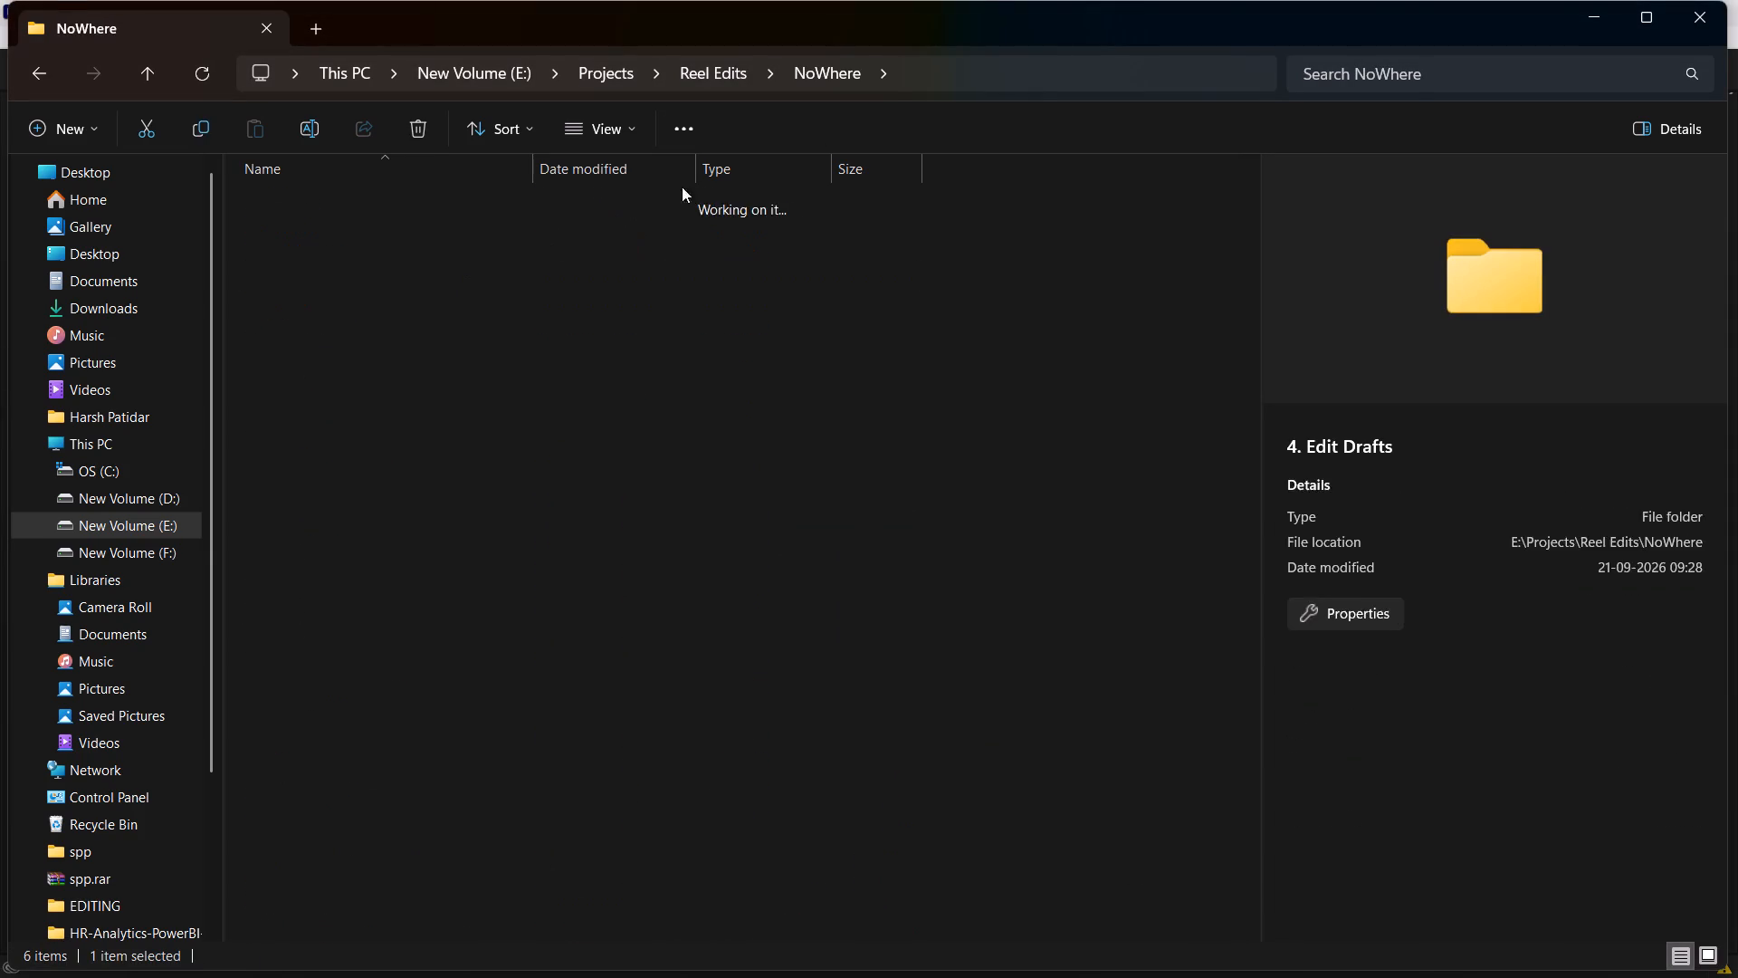
pyautogui.click(1035, 73)
pyautogui.hotkey('ctrl', 'c')
pyautogui.hotkey('alt', 'Tab')
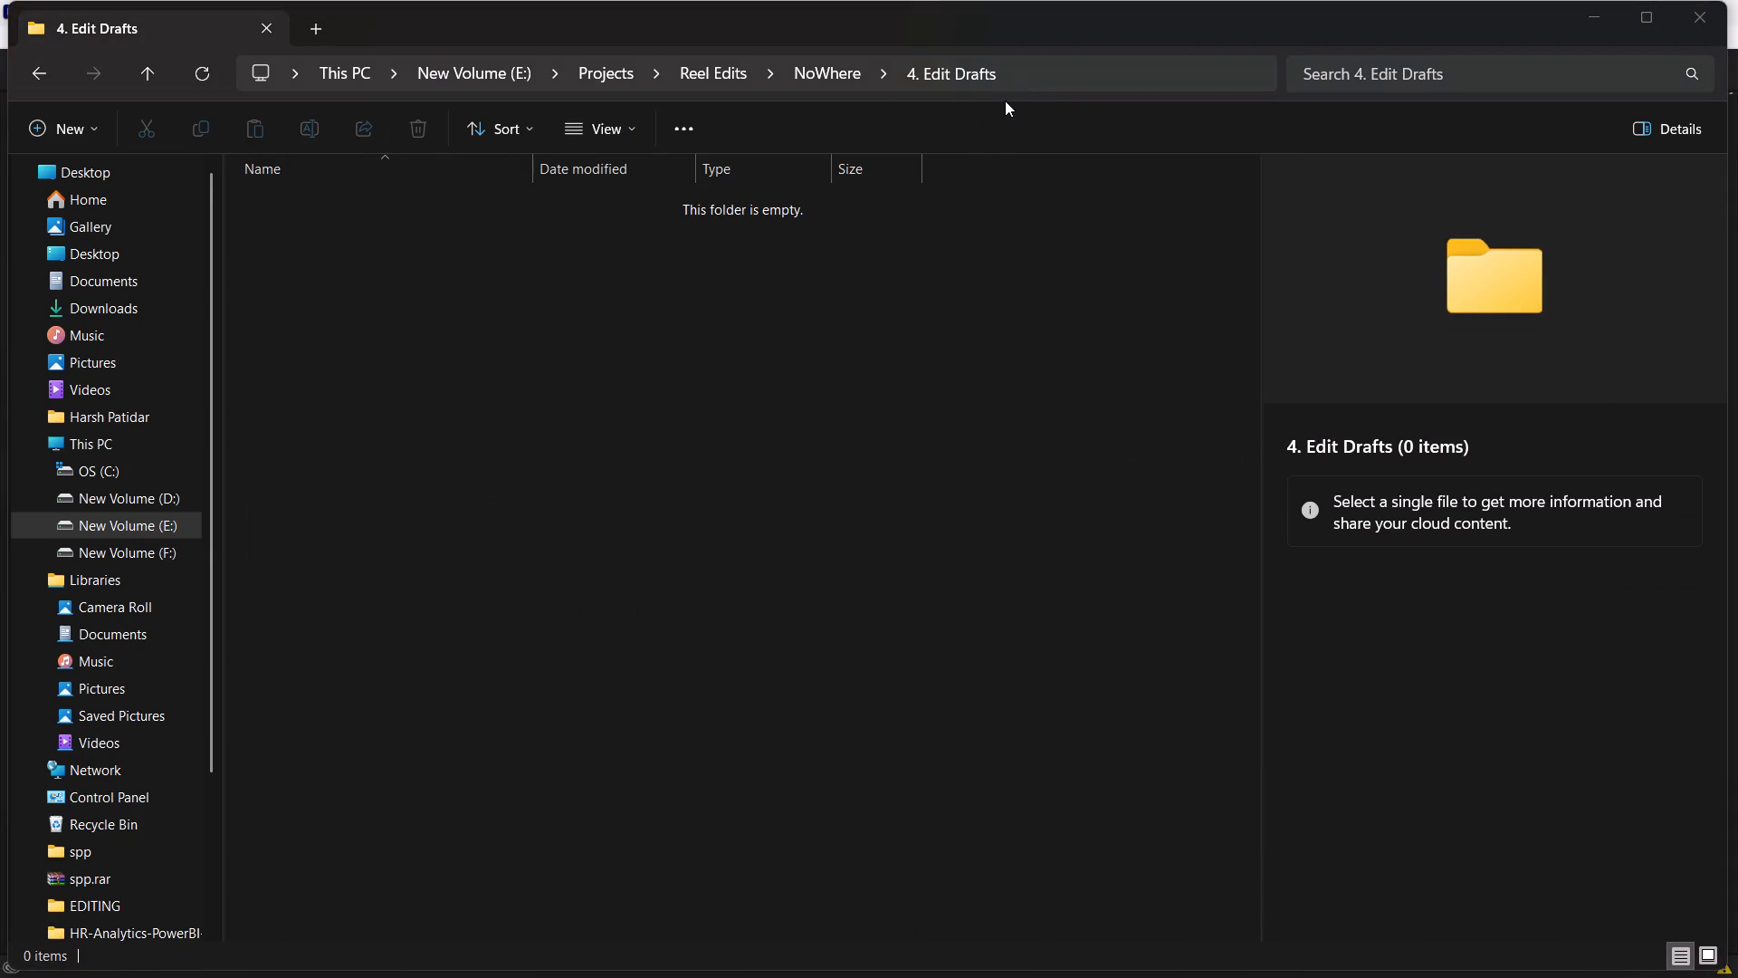
pyautogui.hotkey('alt', 'Tab')
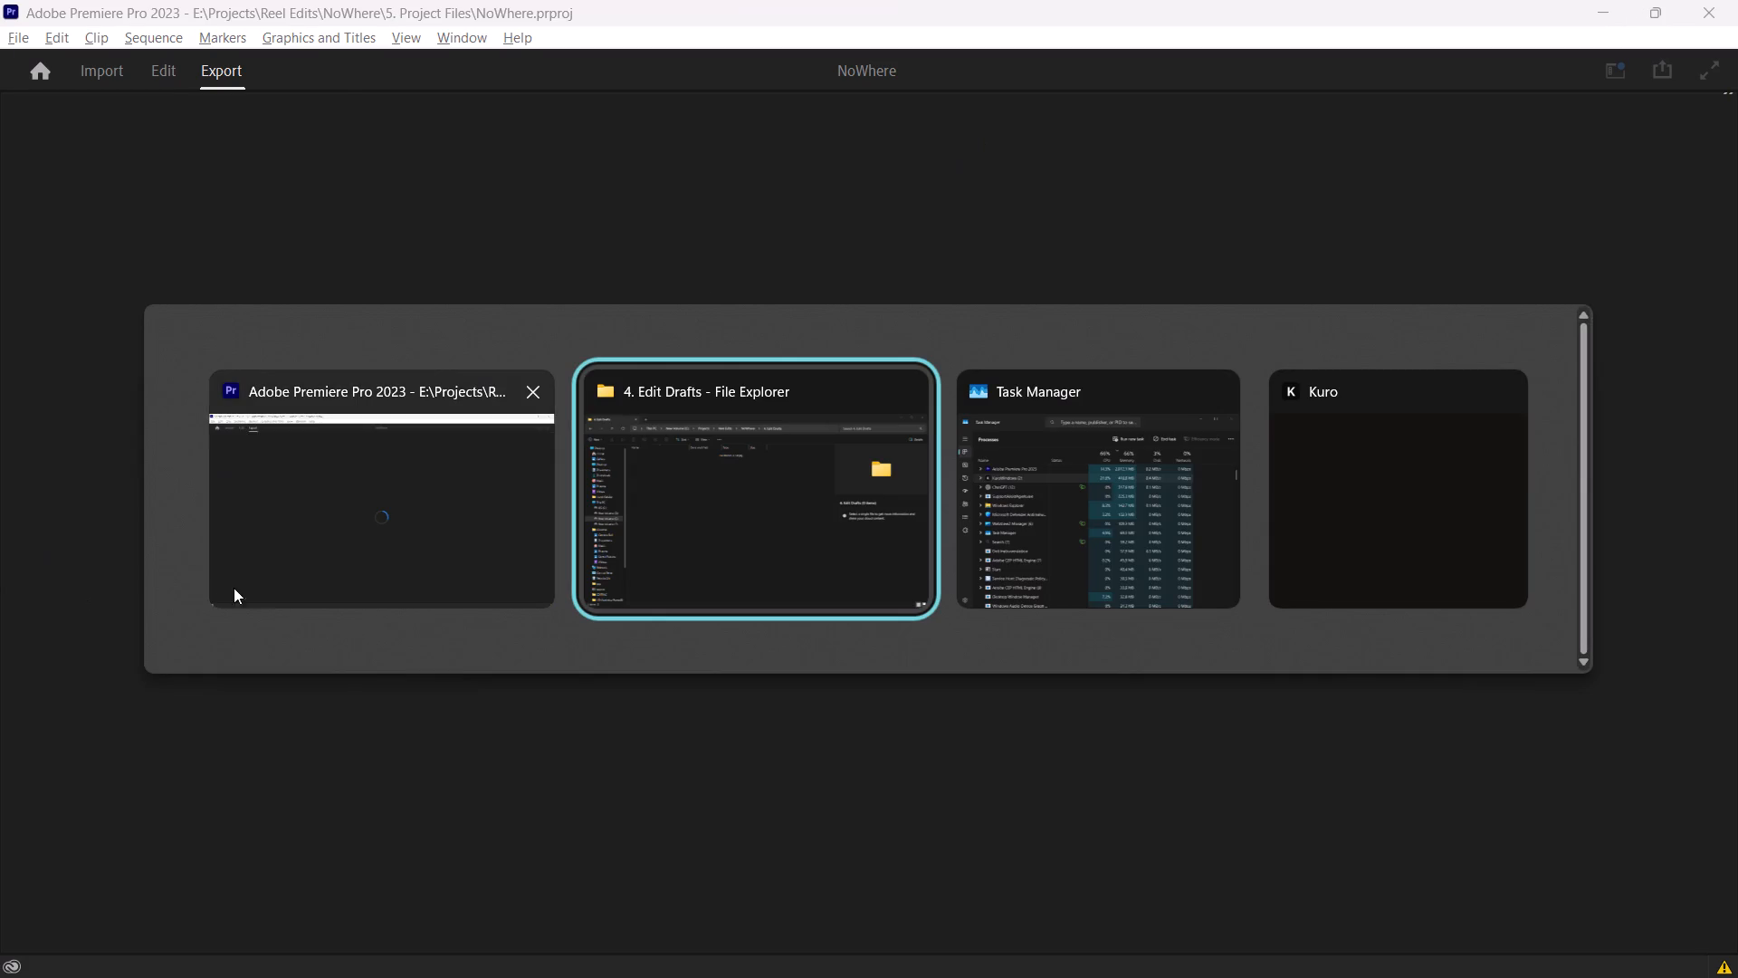
pyautogui.keyDown('alt'); pyautogui.click(252, 583); pyautogui.keyUp('alt')
# Name the export file NoWhere.
pyautogui.click(646, 179)
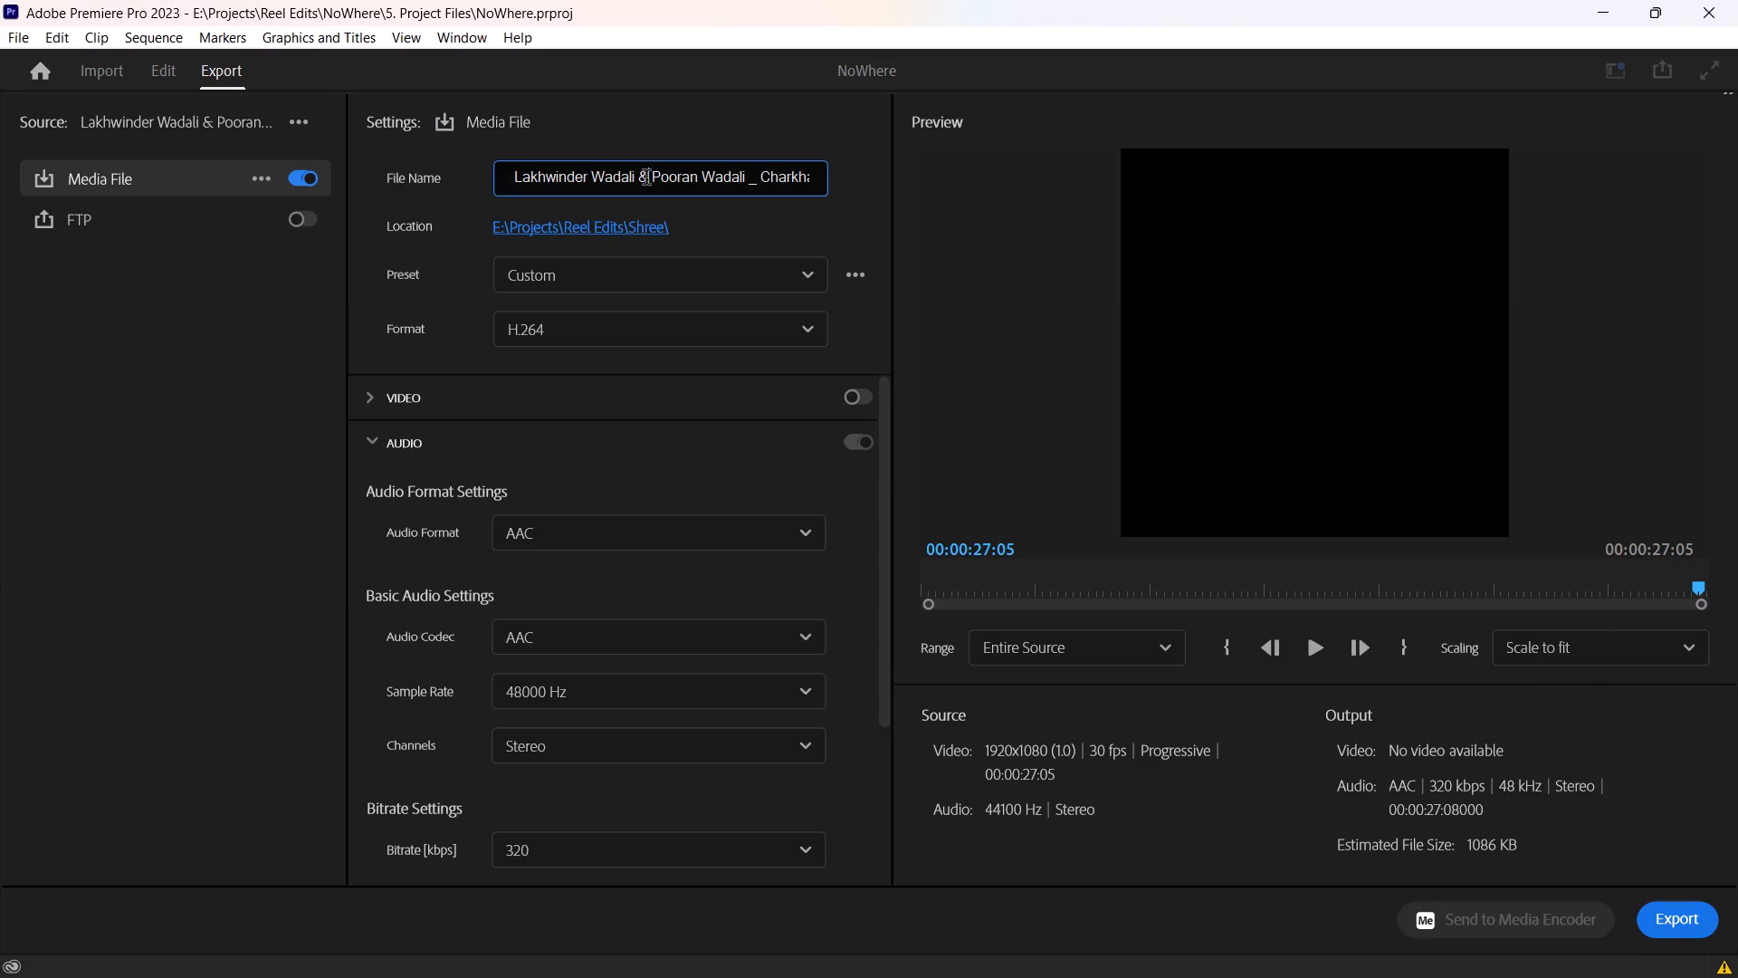
pyautogui.hotkey('ctrl', 'a')
pyautogui.write('NoWher')
pyautogui.press('BackSpace')
pyautogui.write('re')
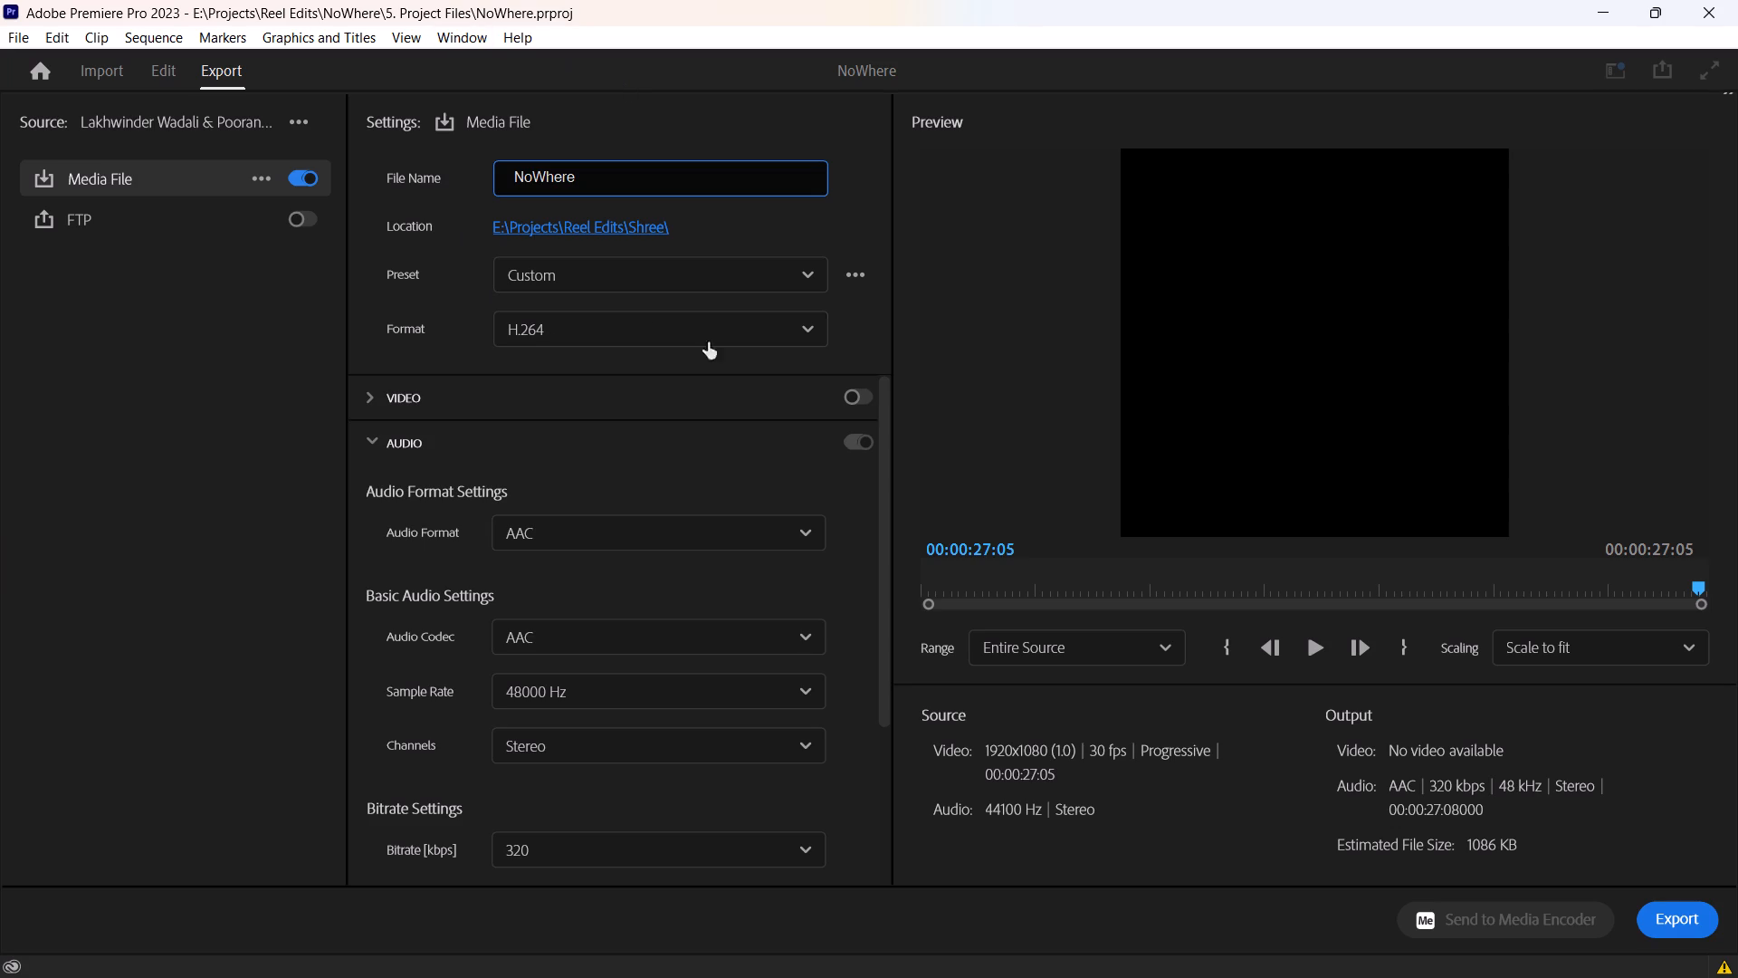
# Include video in the export and turn on Render at Maximum Depth and Use Maximum Render Quality.
pyautogui.click(859, 405)
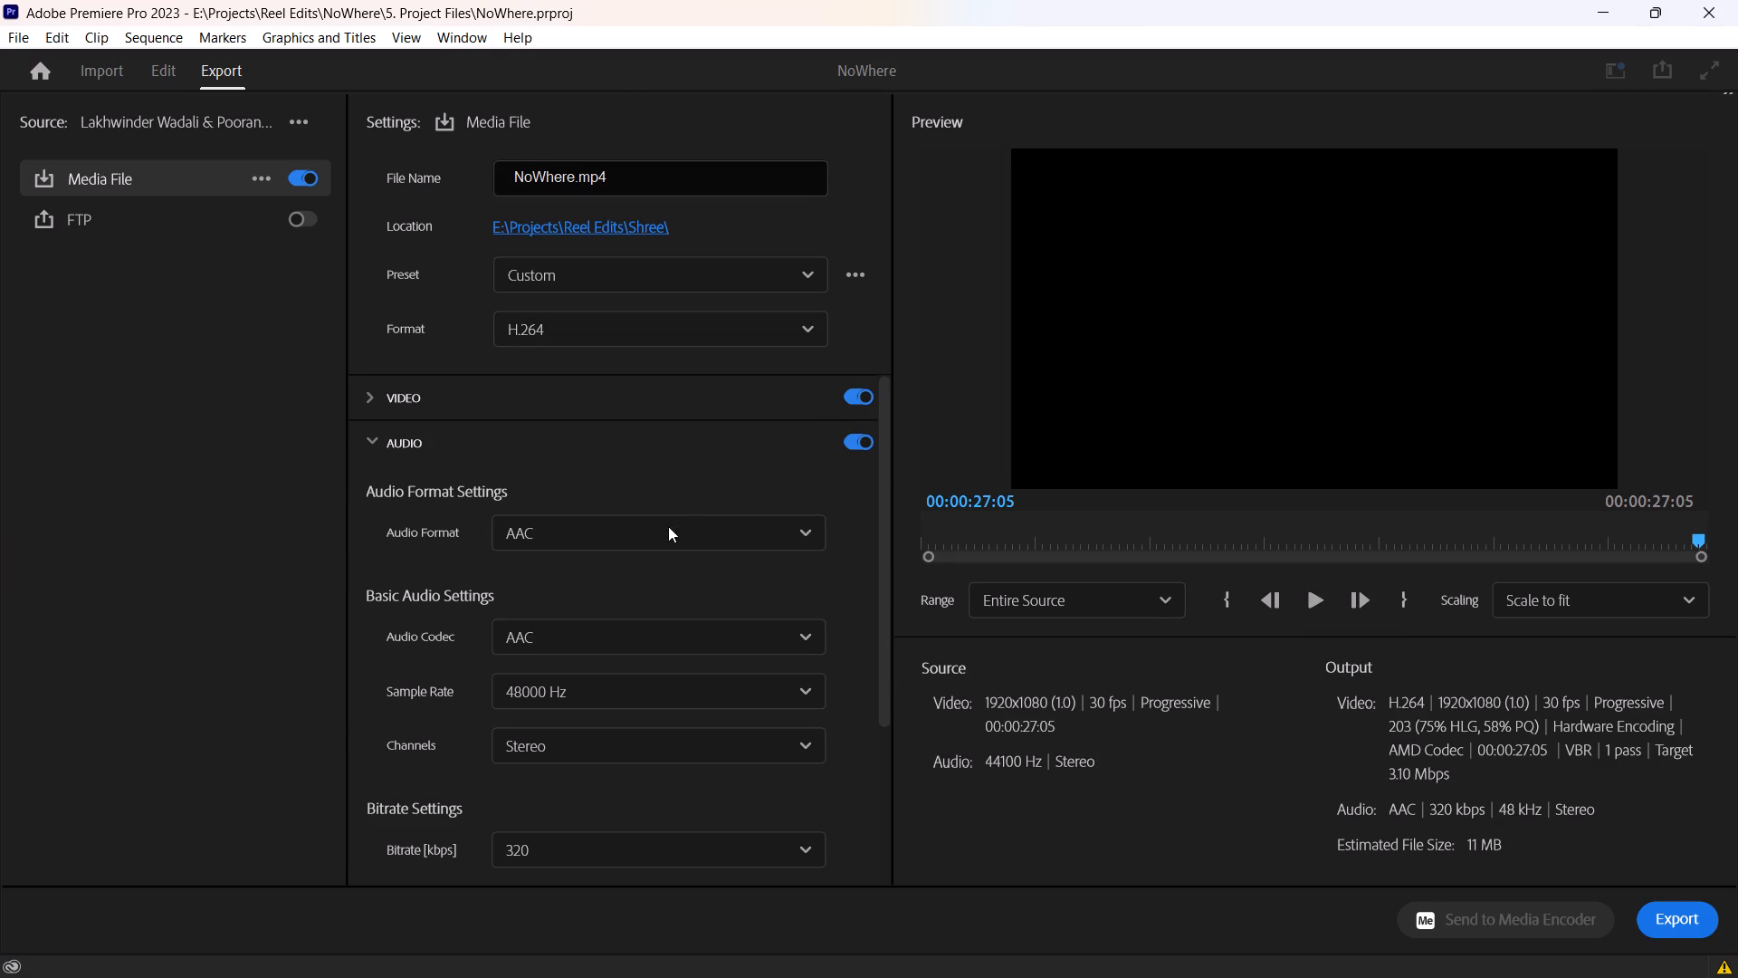
pyautogui.click(404, 412)
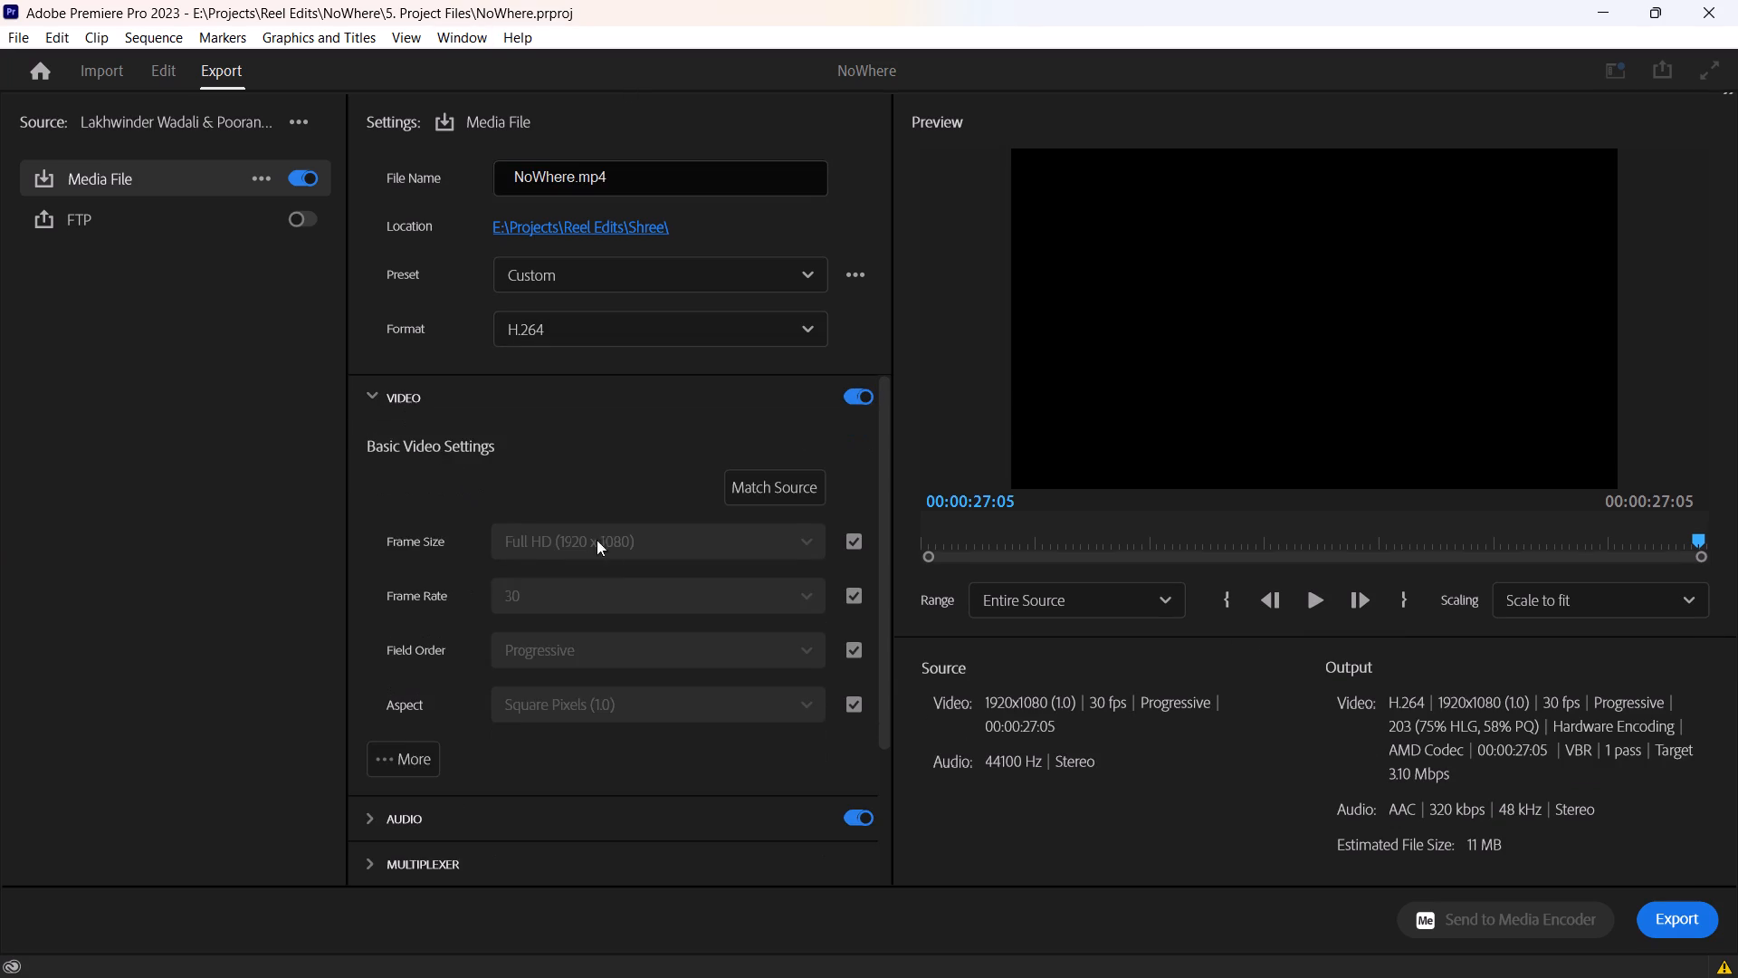
pyautogui.scroll(-3, 610, 638)
pyautogui.click(396, 576)
pyautogui.scroll(-2, 753, 609)
pyautogui.scroll(1, 445, 456)
pyautogui.click(400, 480)
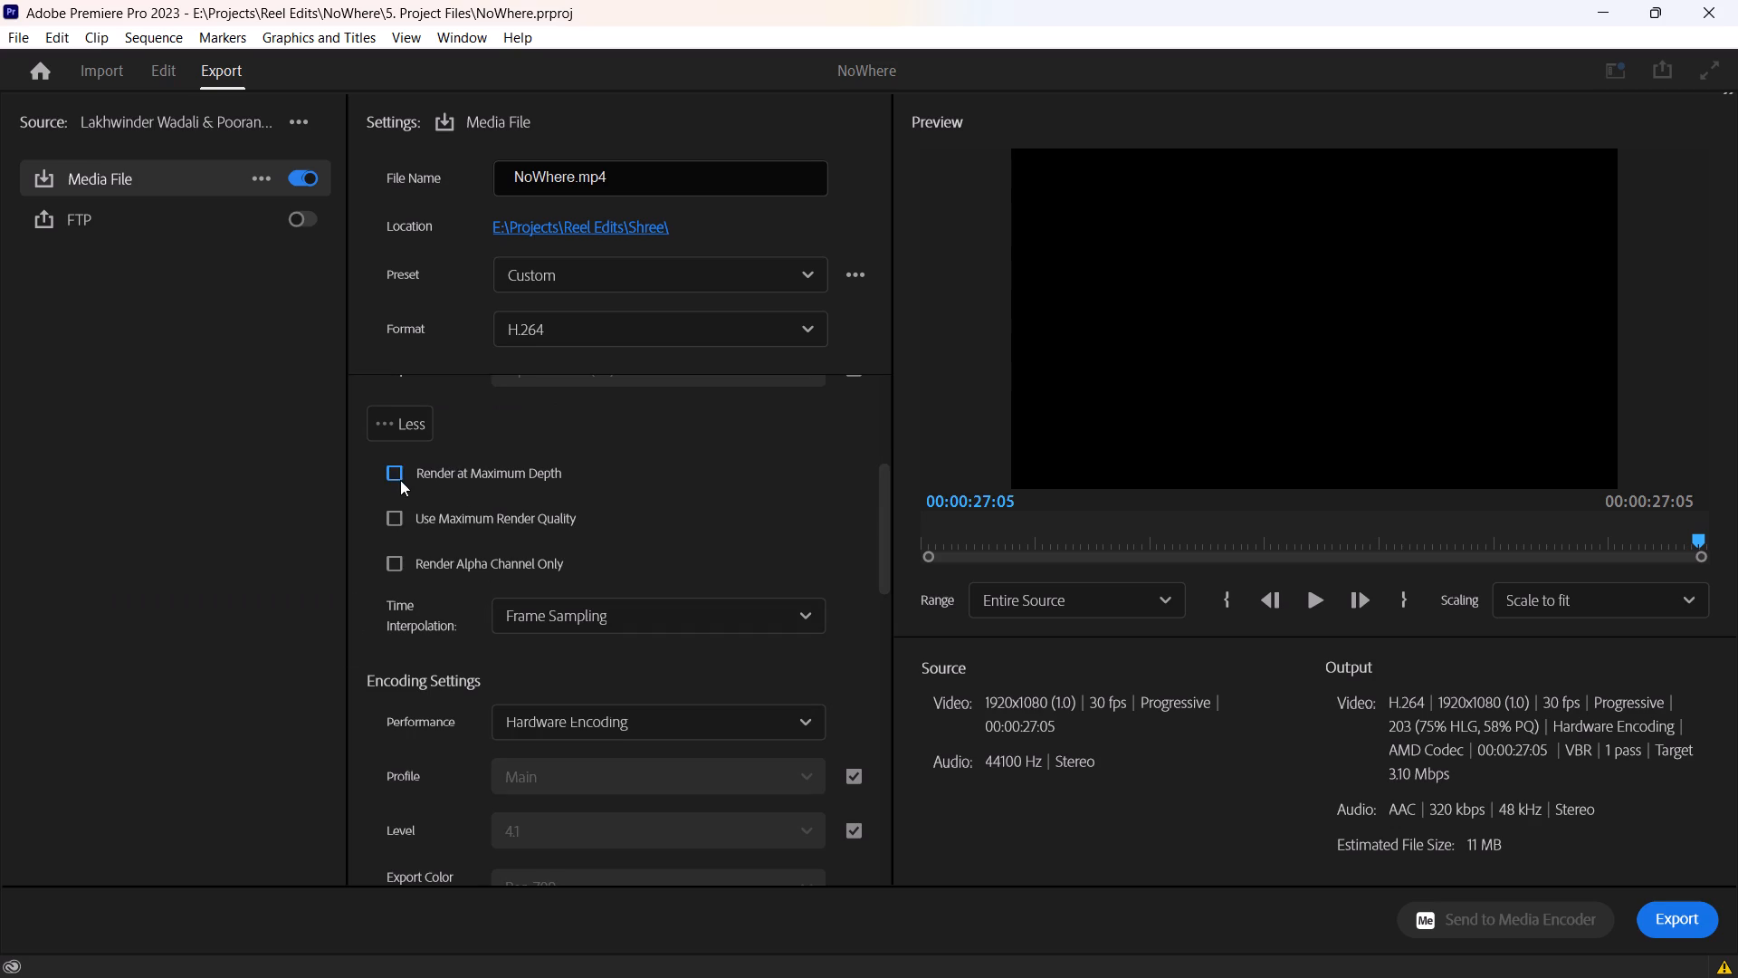
pyautogui.click(392, 511)
# Set the video's target bitrate to 50 Mbps.
pyautogui.scroll(-2, 401, 585)
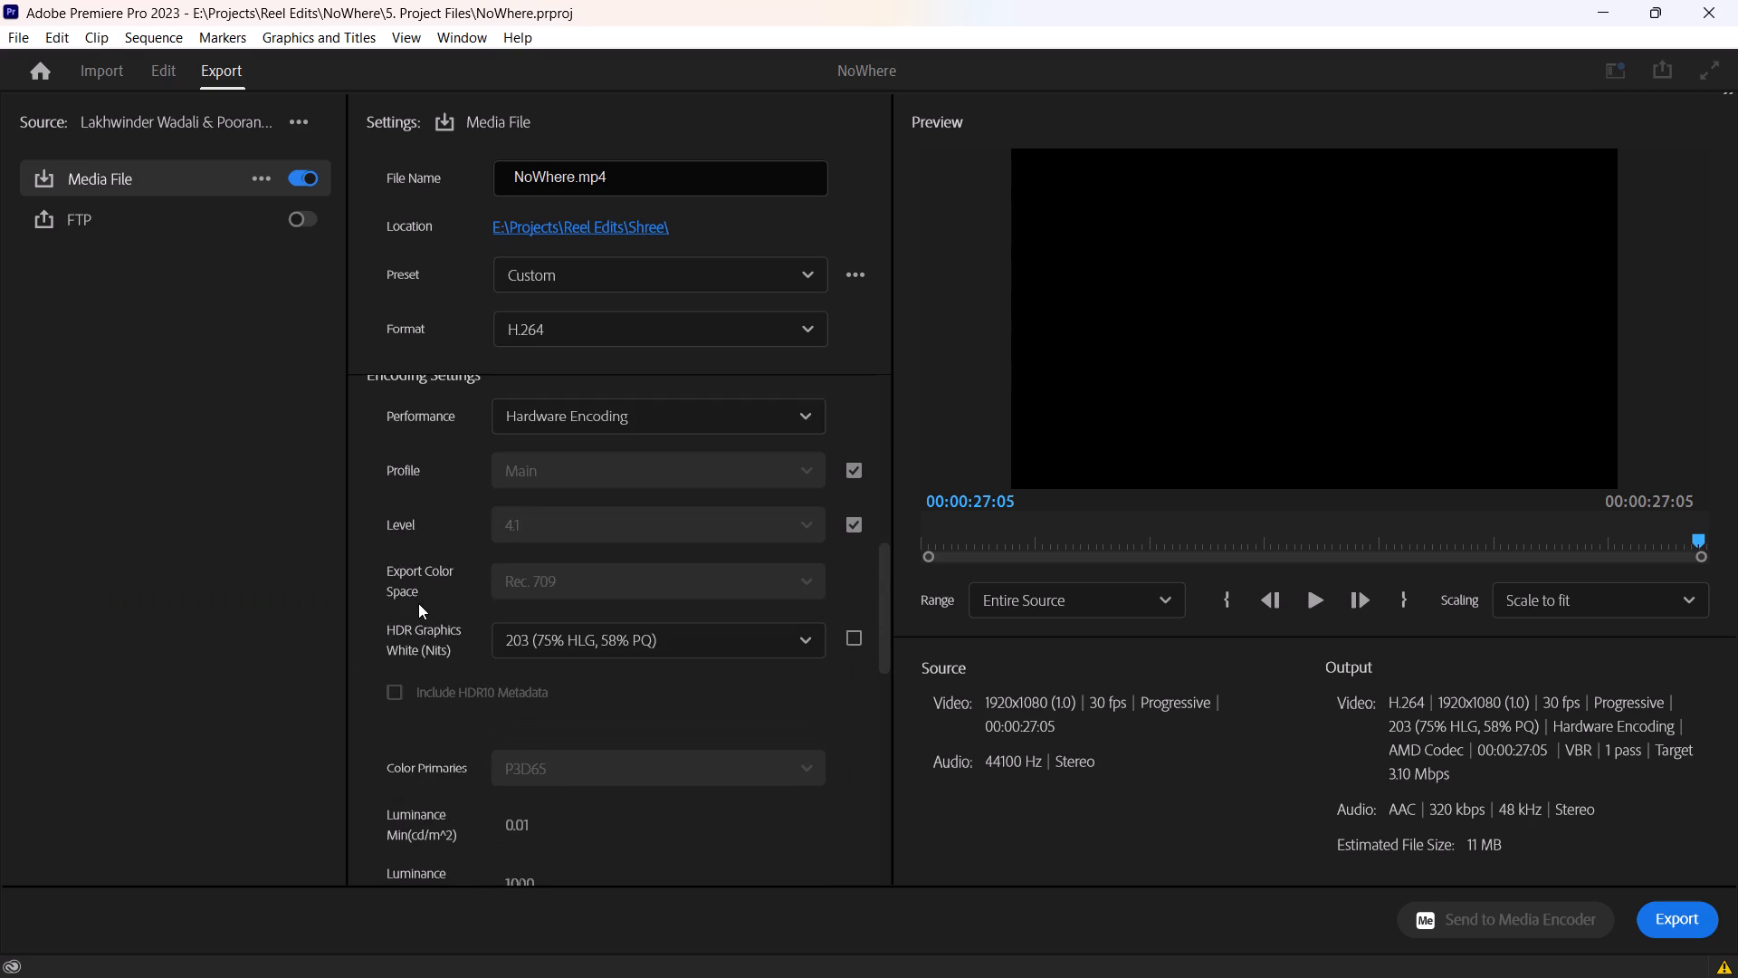
pyautogui.scroll(-3, 418, 605)
pyautogui.click(839, 726)
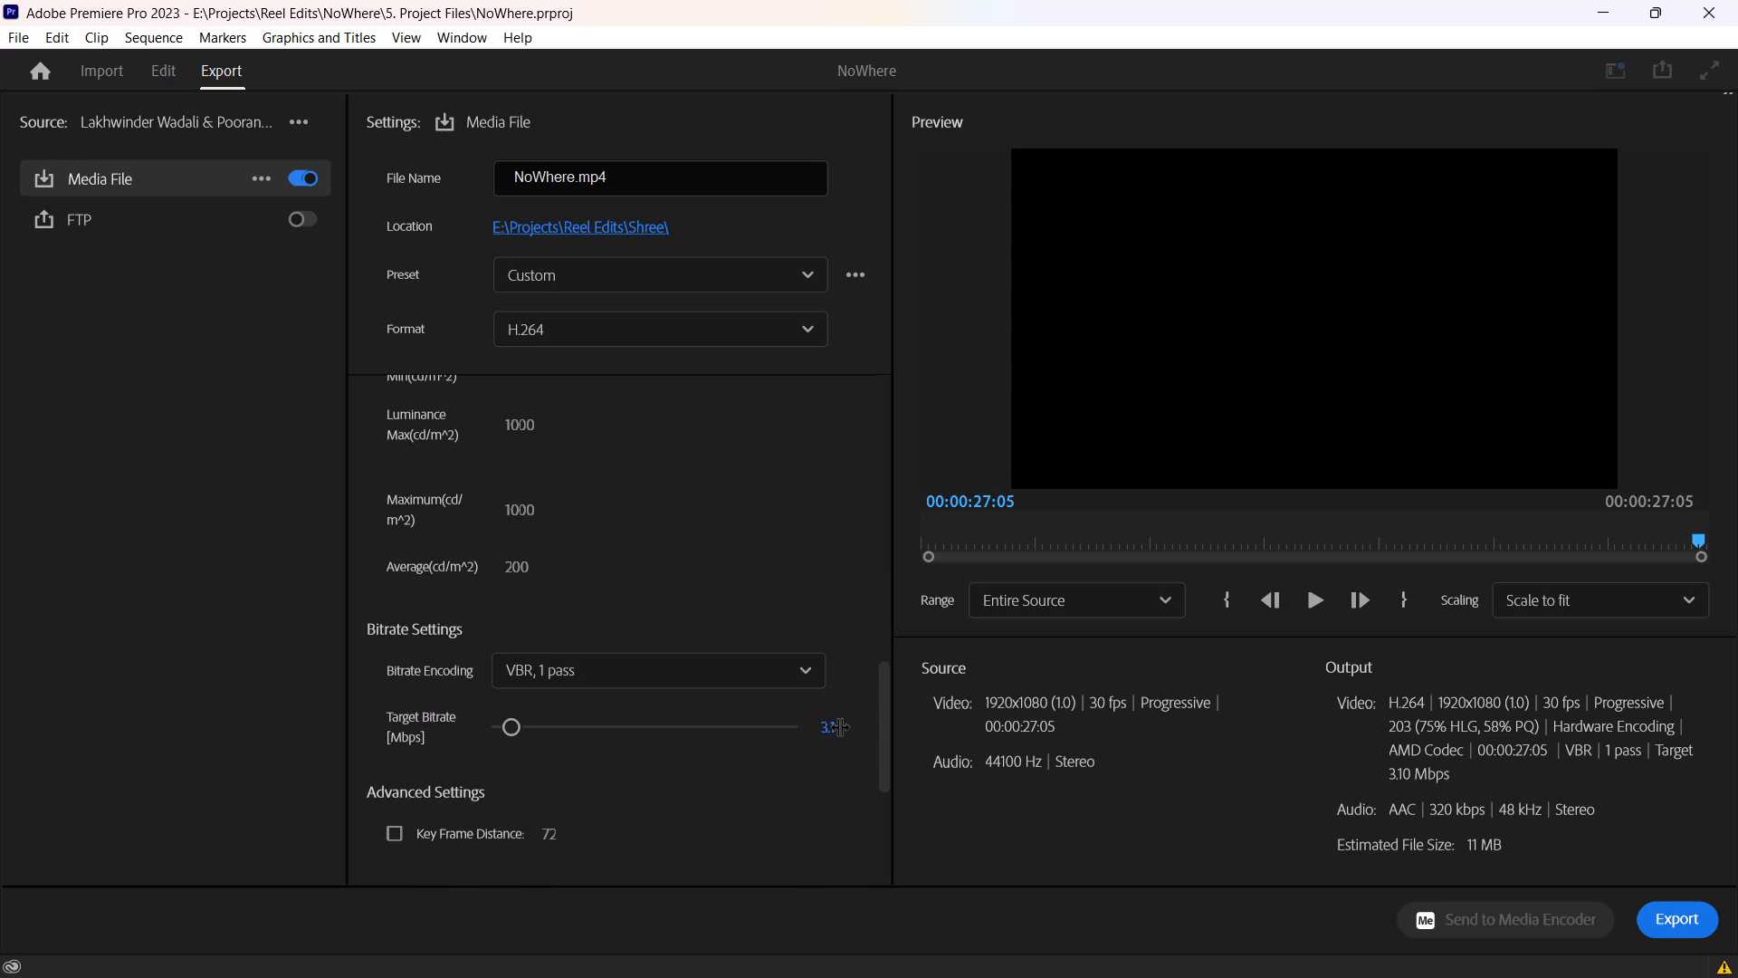
pyautogui.write('50')
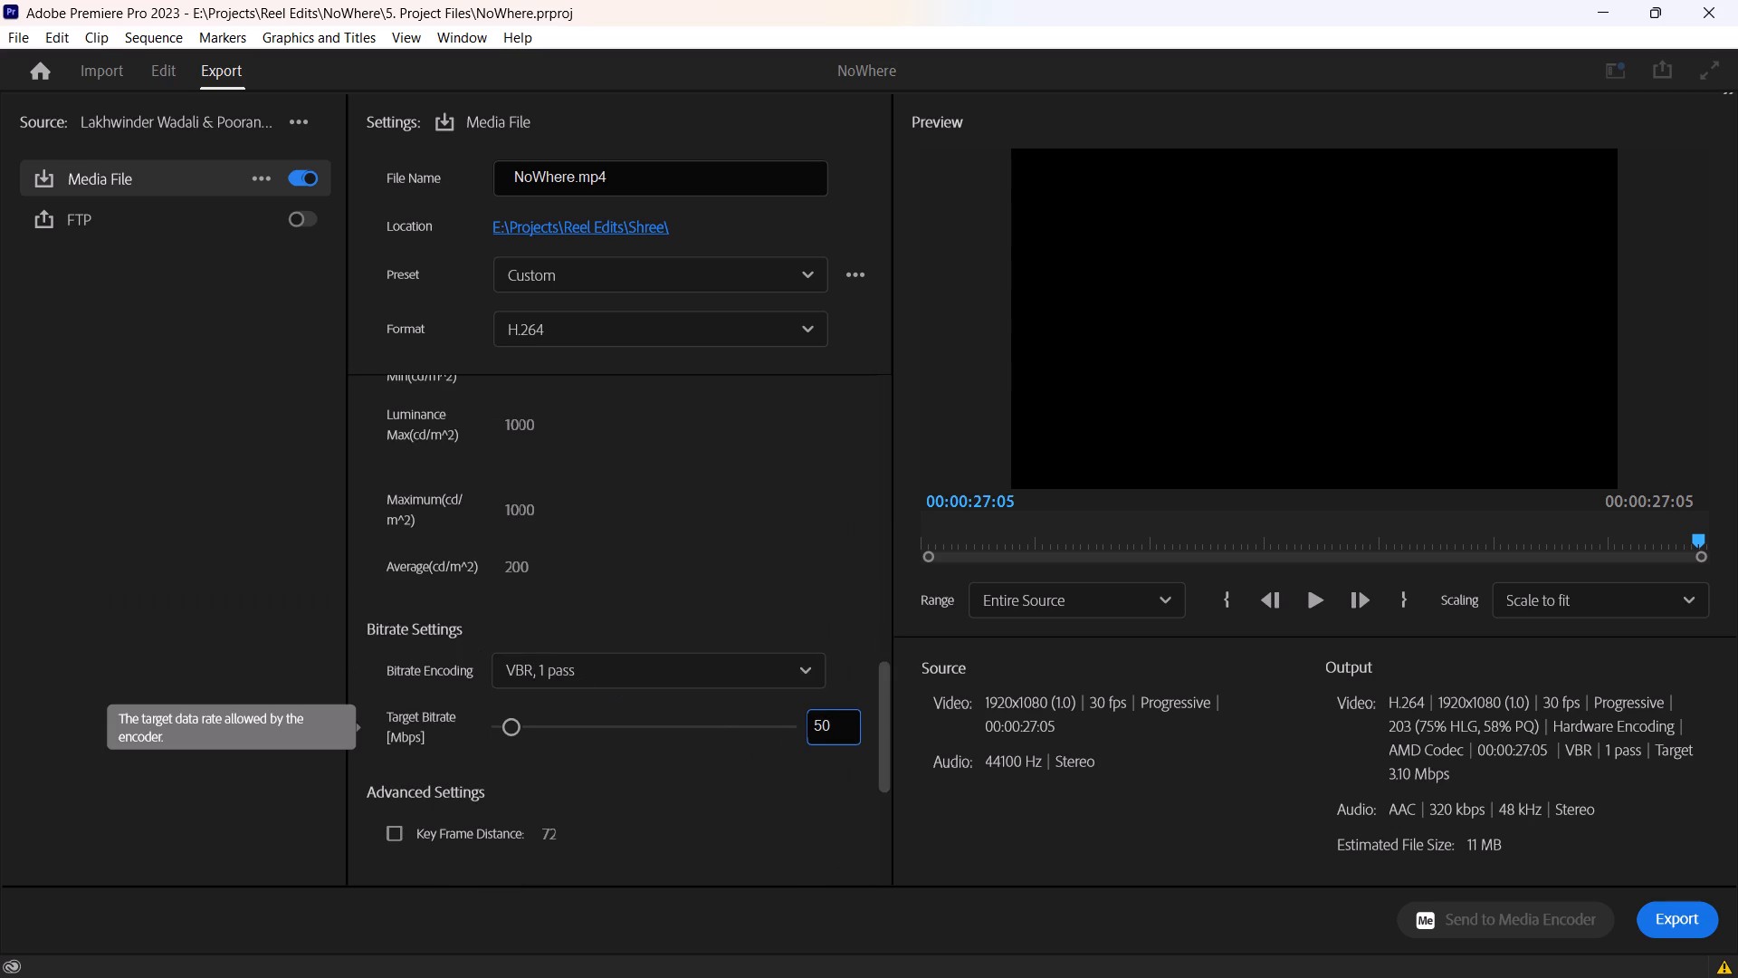
pyautogui.click(803, 572)
# Set the video's bitrate encoding to CBR.
pyautogui.click(692, 667)
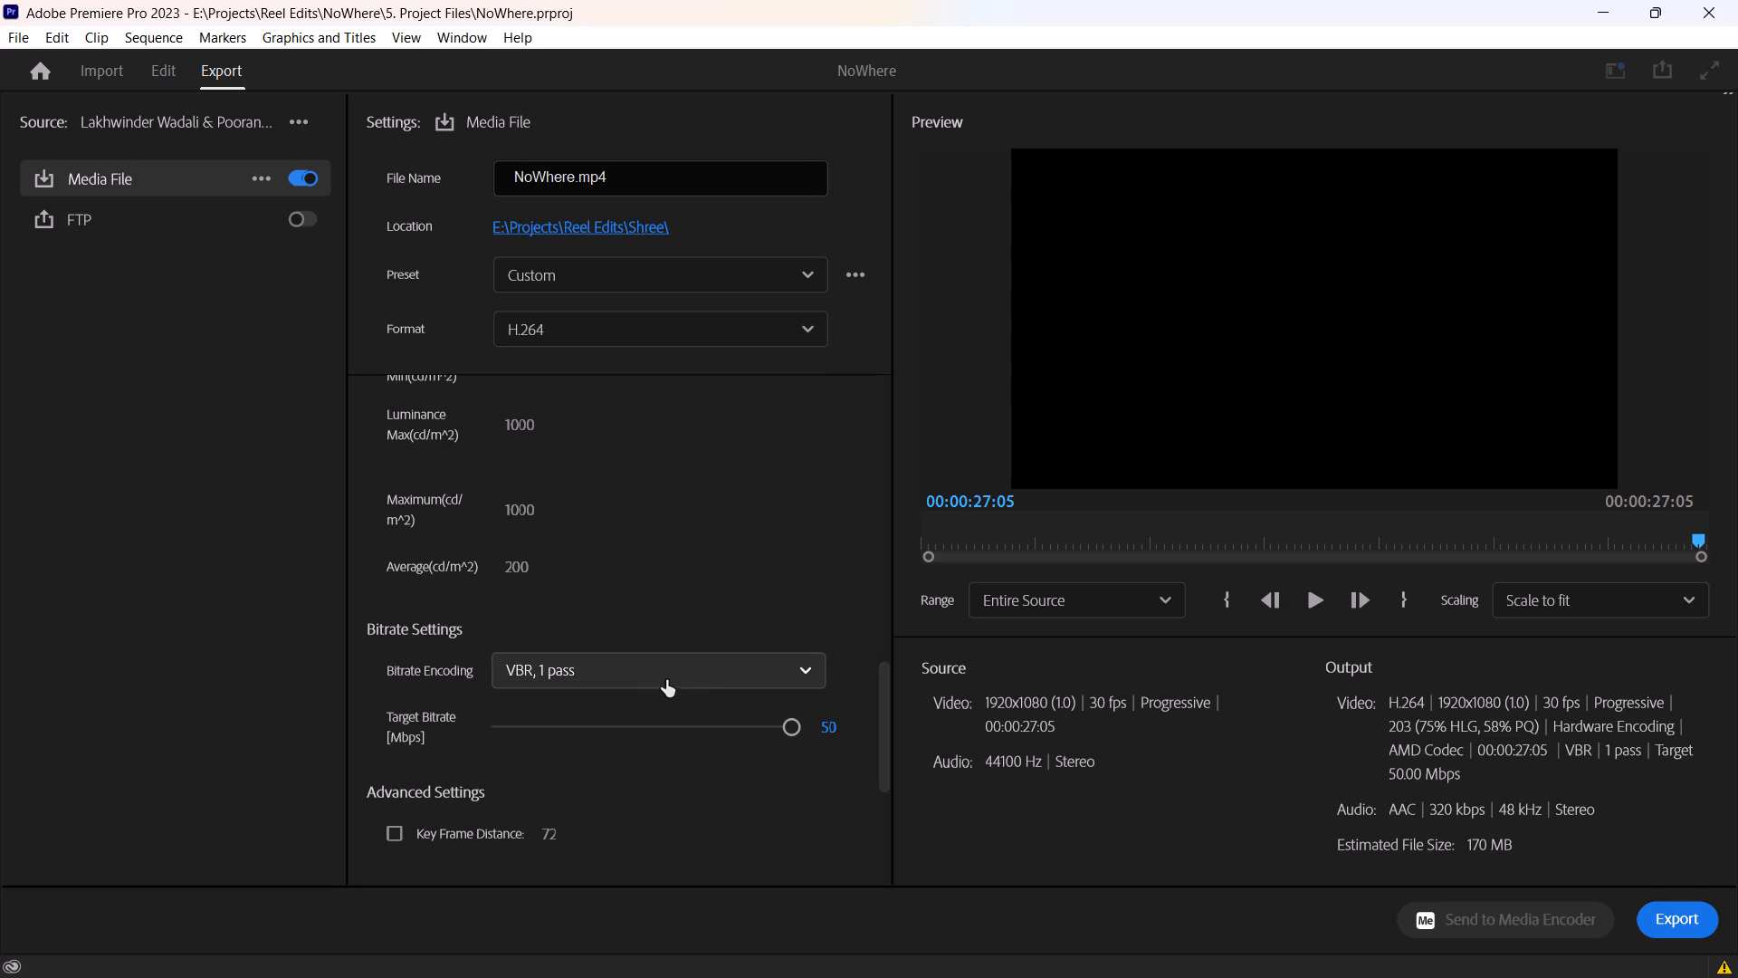
pyautogui.click(688, 633)
pyautogui.scroll(-2, 414, 738)
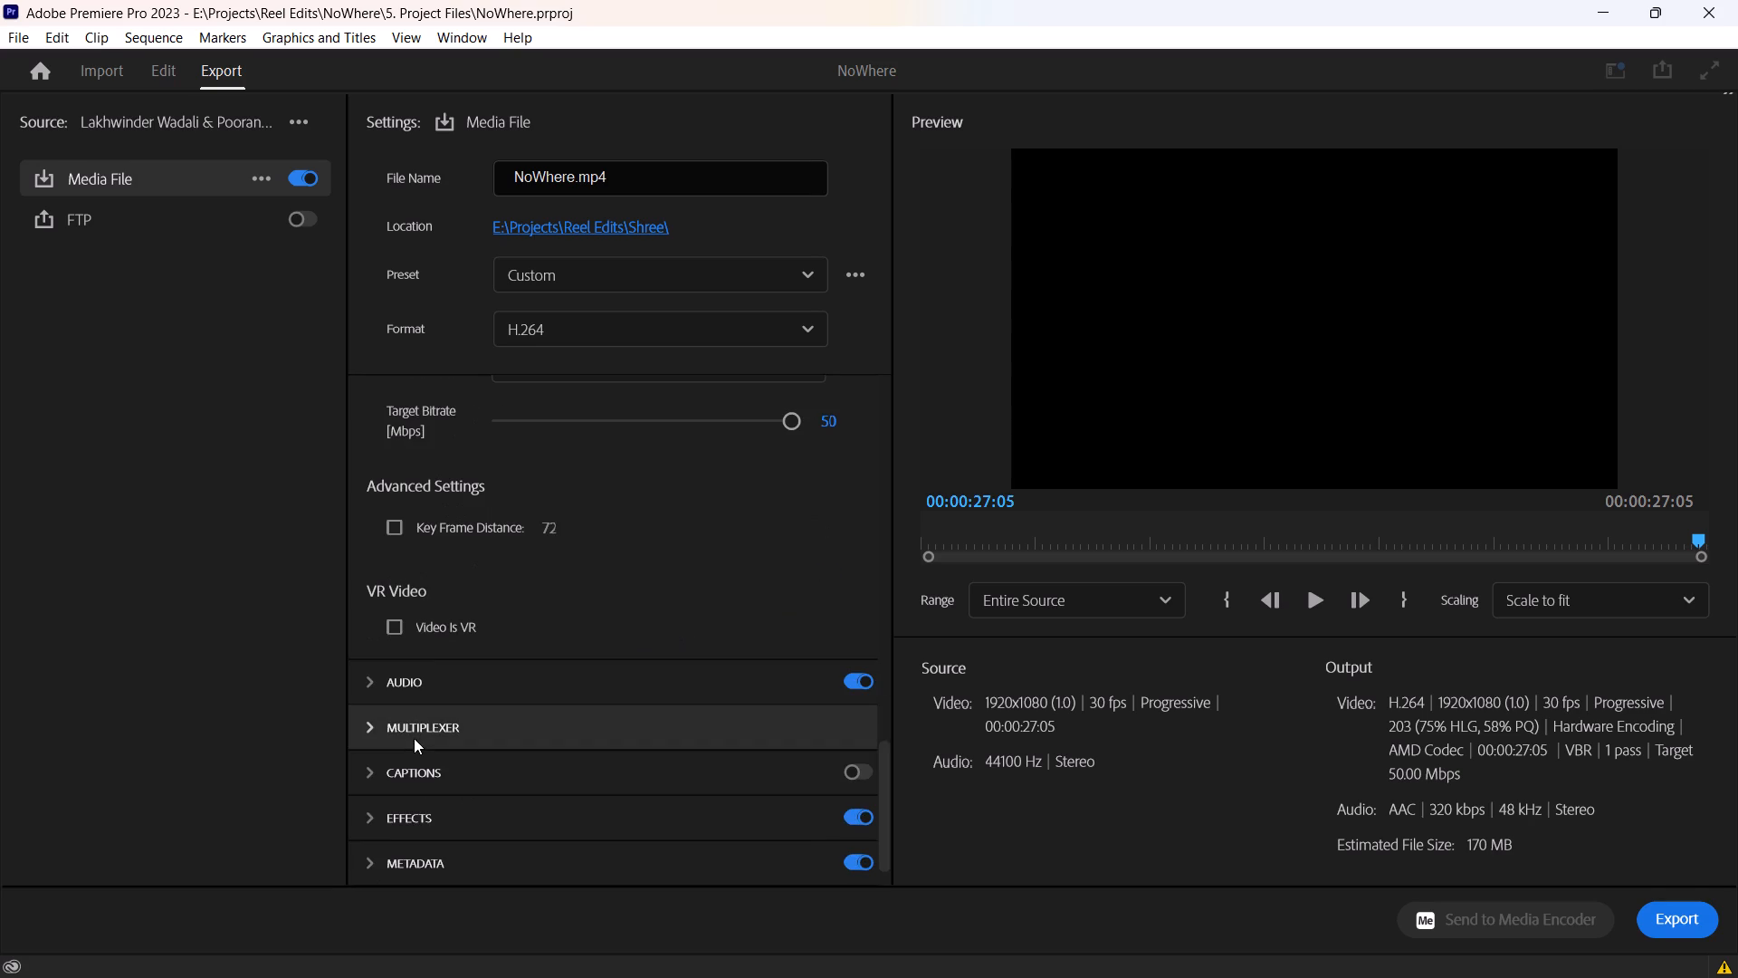
pyautogui.scroll(1, 543, 548)
pyautogui.click(535, 532)
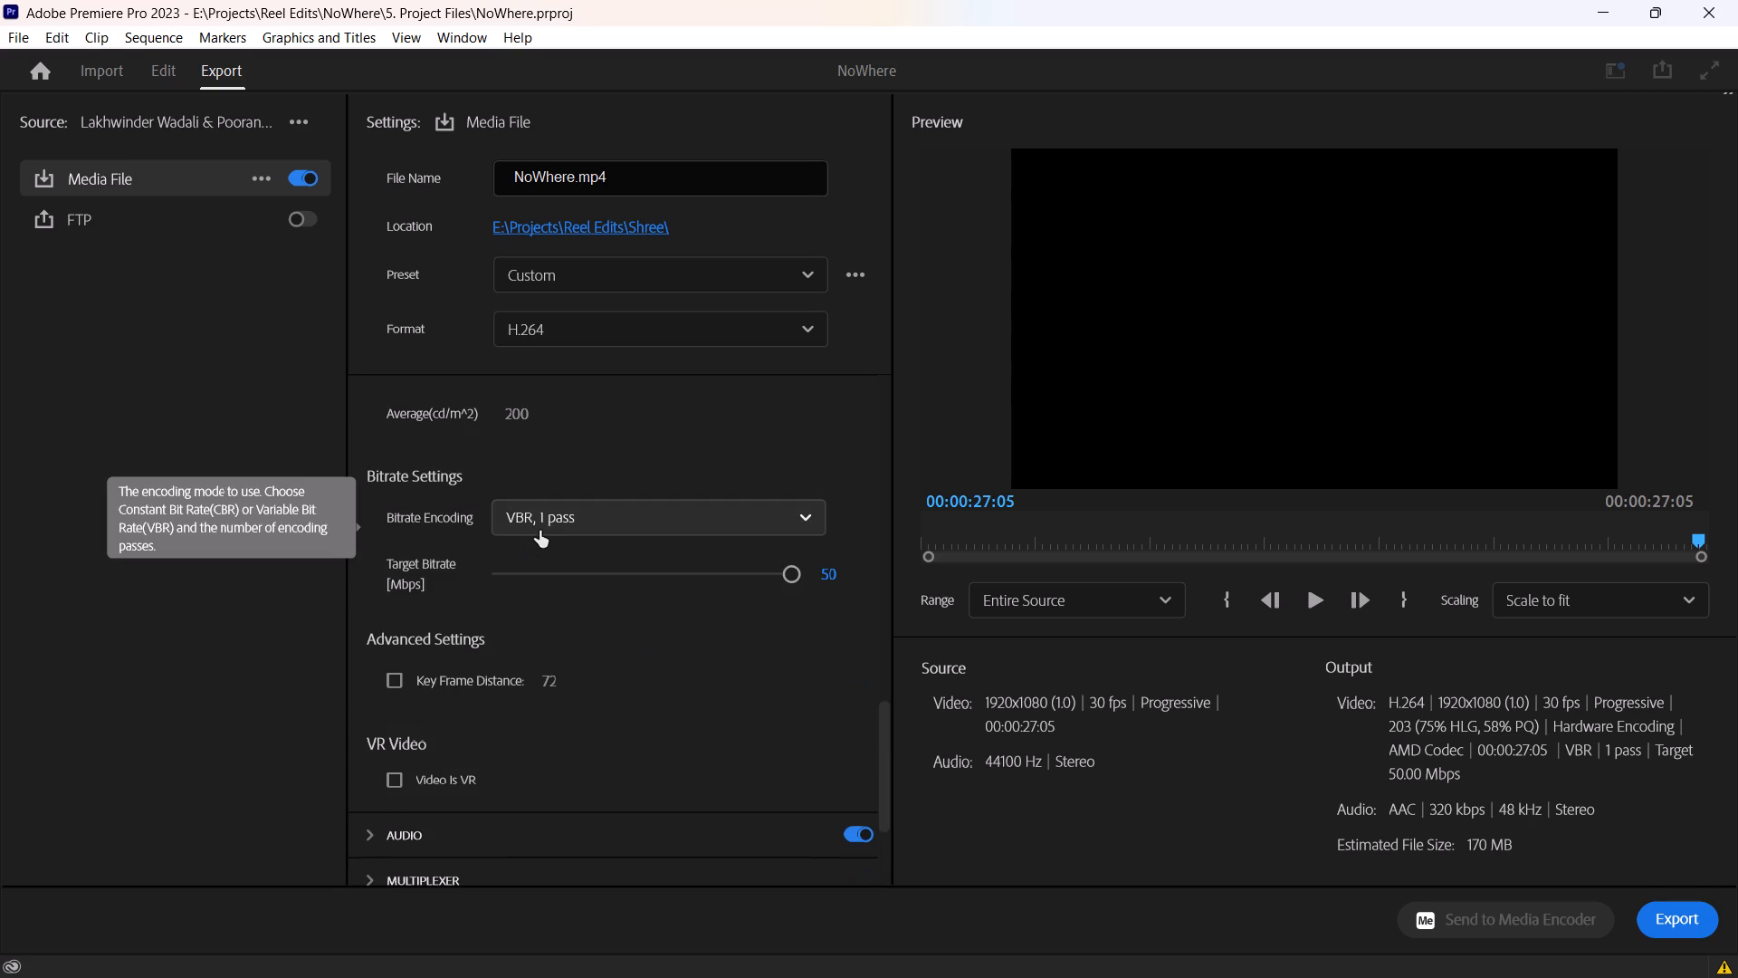
pyautogui.click(557, 575)
# Expand the audio section and examine its format, codec, sample rate and bitrate settings for the export.
pyautogui.scroll(-2, 463, 670)
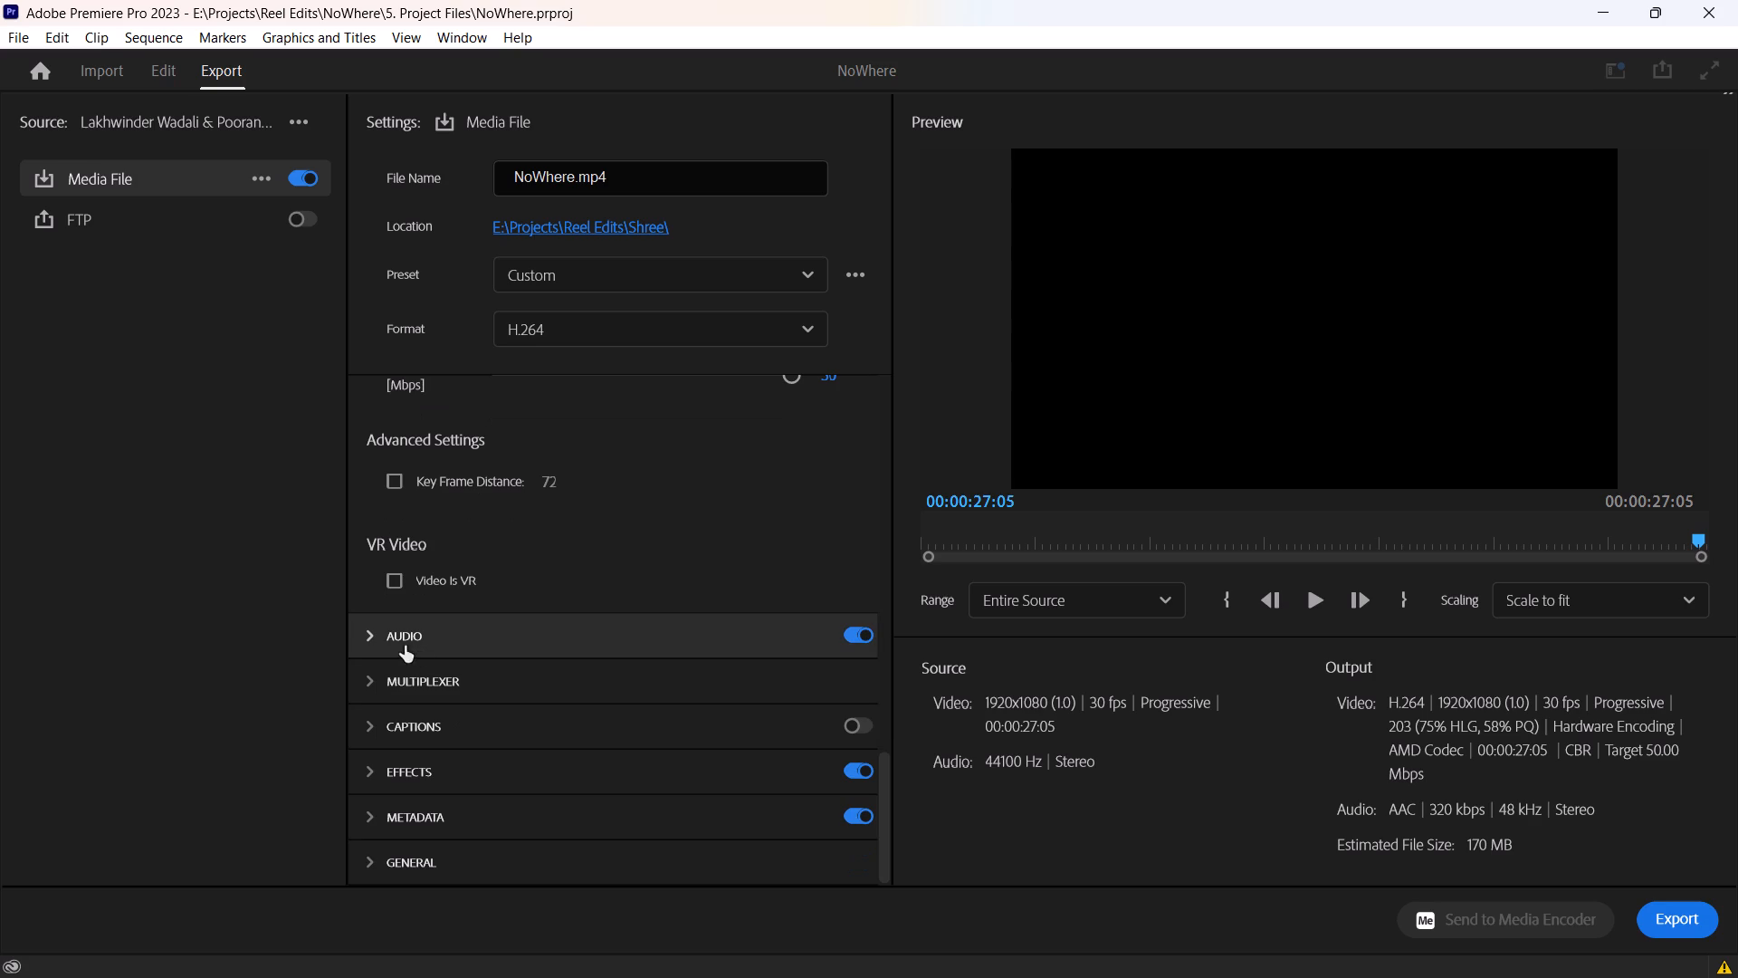
pyautogui.click(378, 640)
pyautogui.scroll(1, 410, 590)
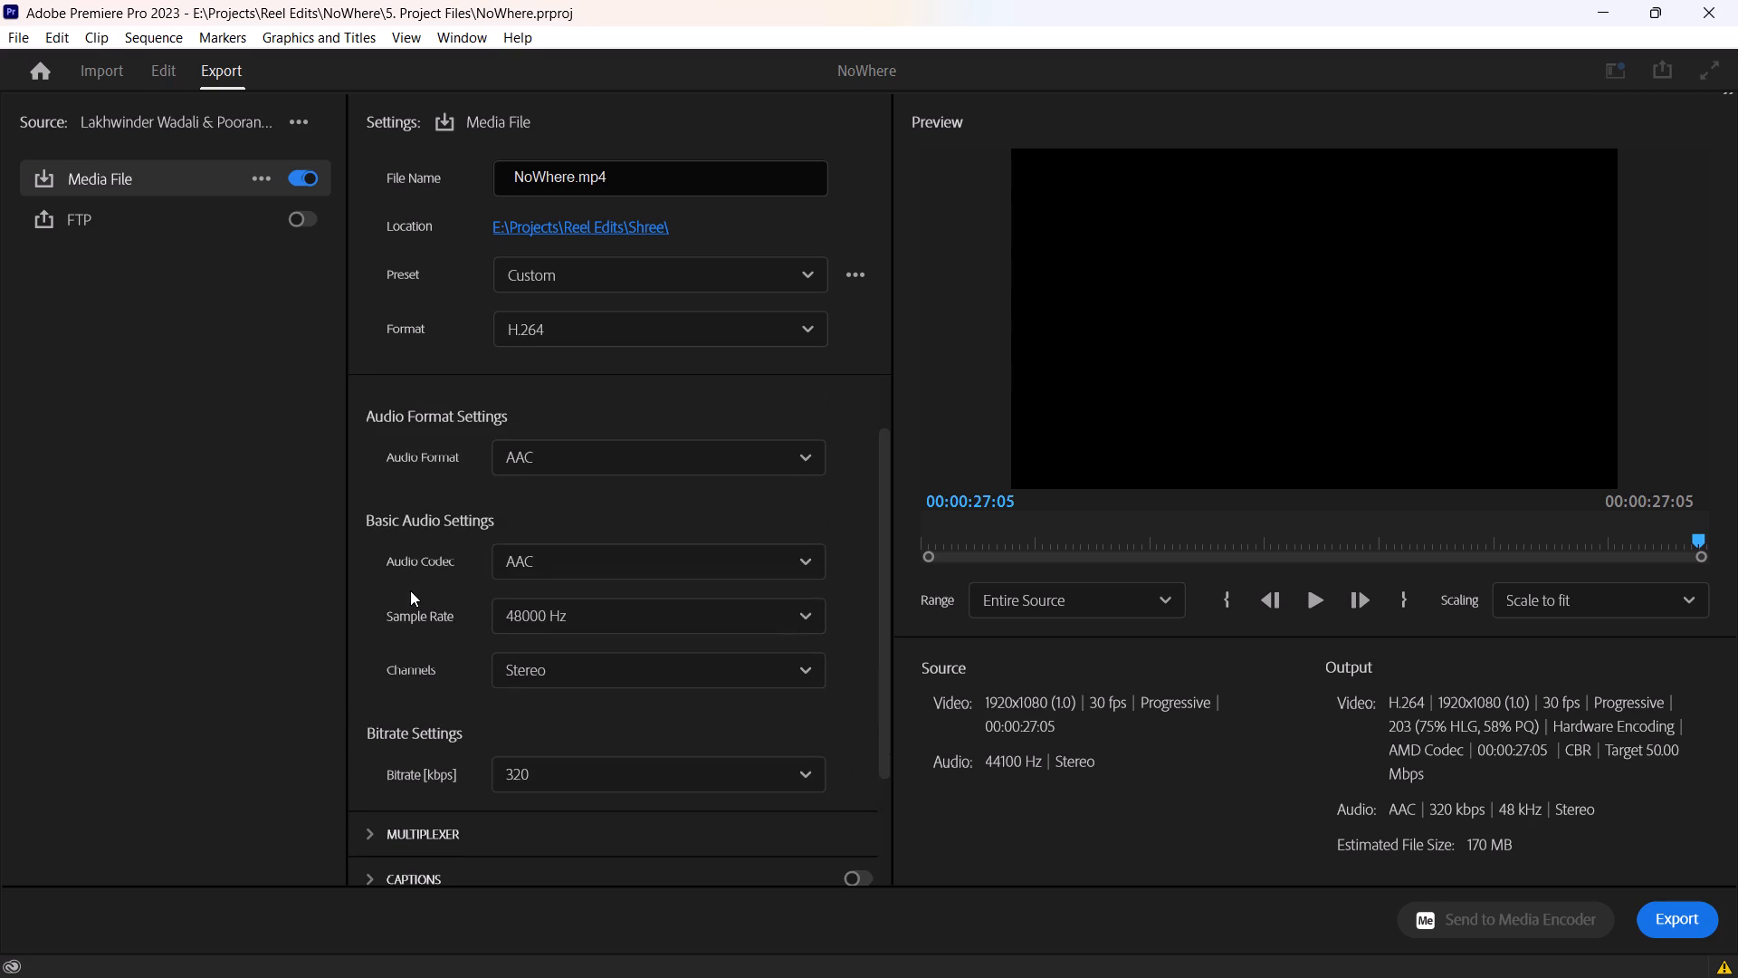
pyautogui.scroll(-5, 410, 590)
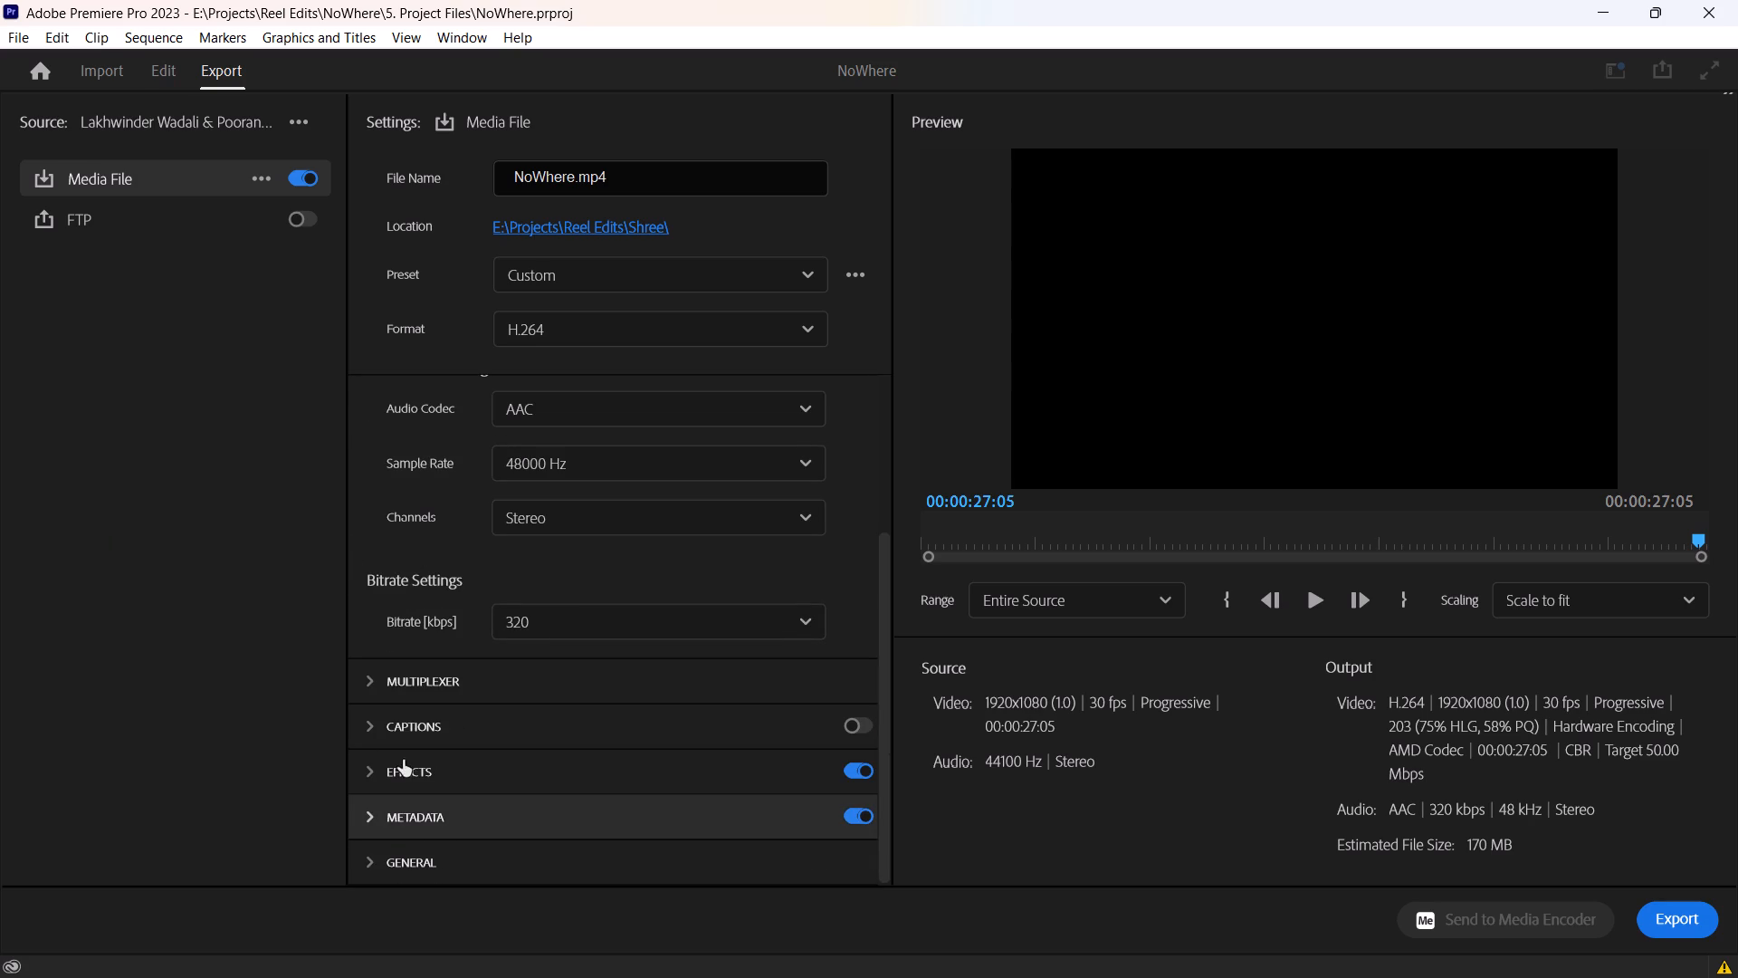
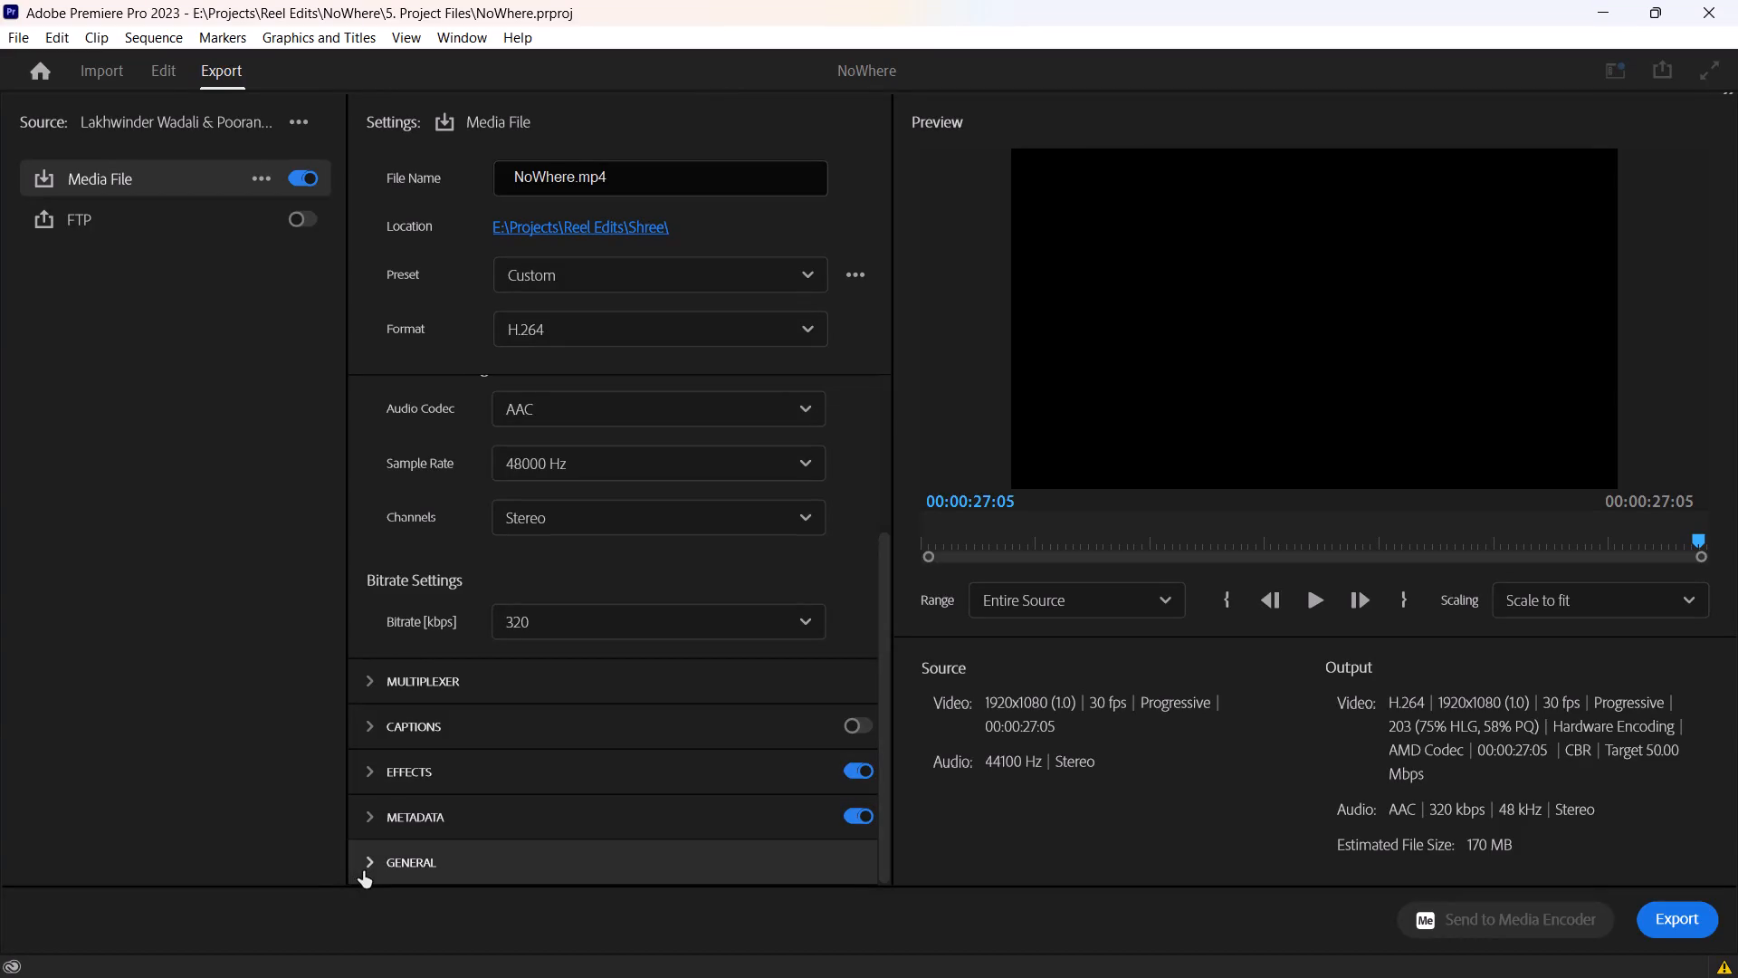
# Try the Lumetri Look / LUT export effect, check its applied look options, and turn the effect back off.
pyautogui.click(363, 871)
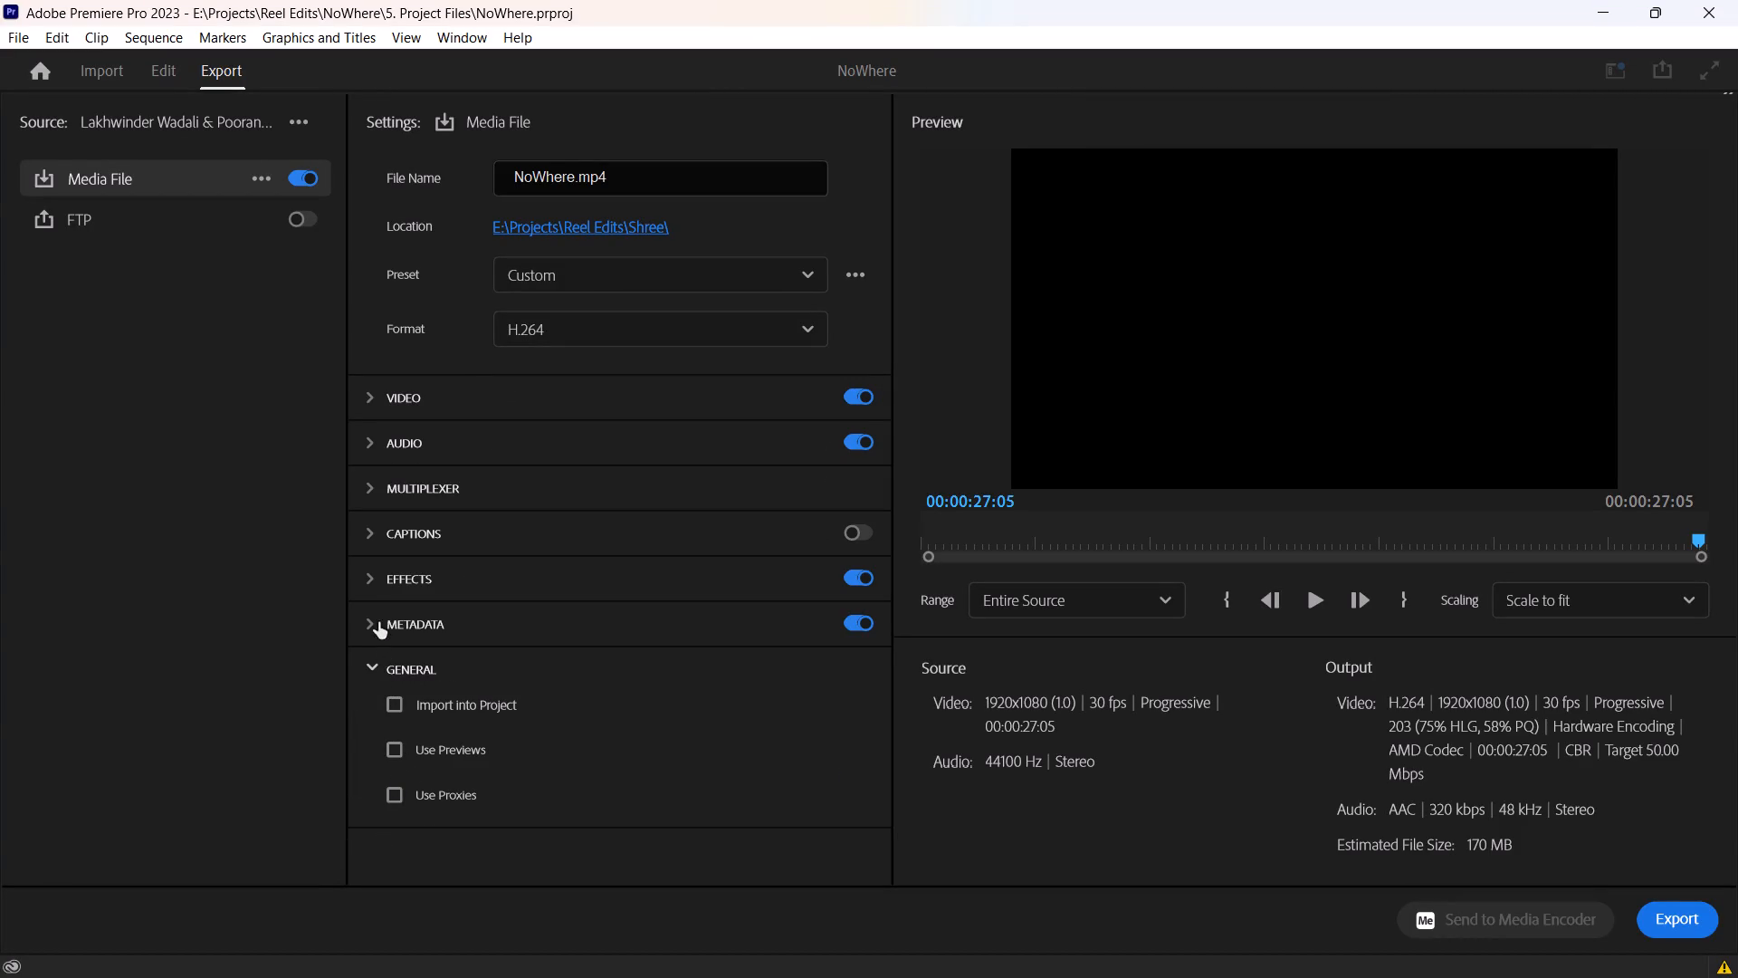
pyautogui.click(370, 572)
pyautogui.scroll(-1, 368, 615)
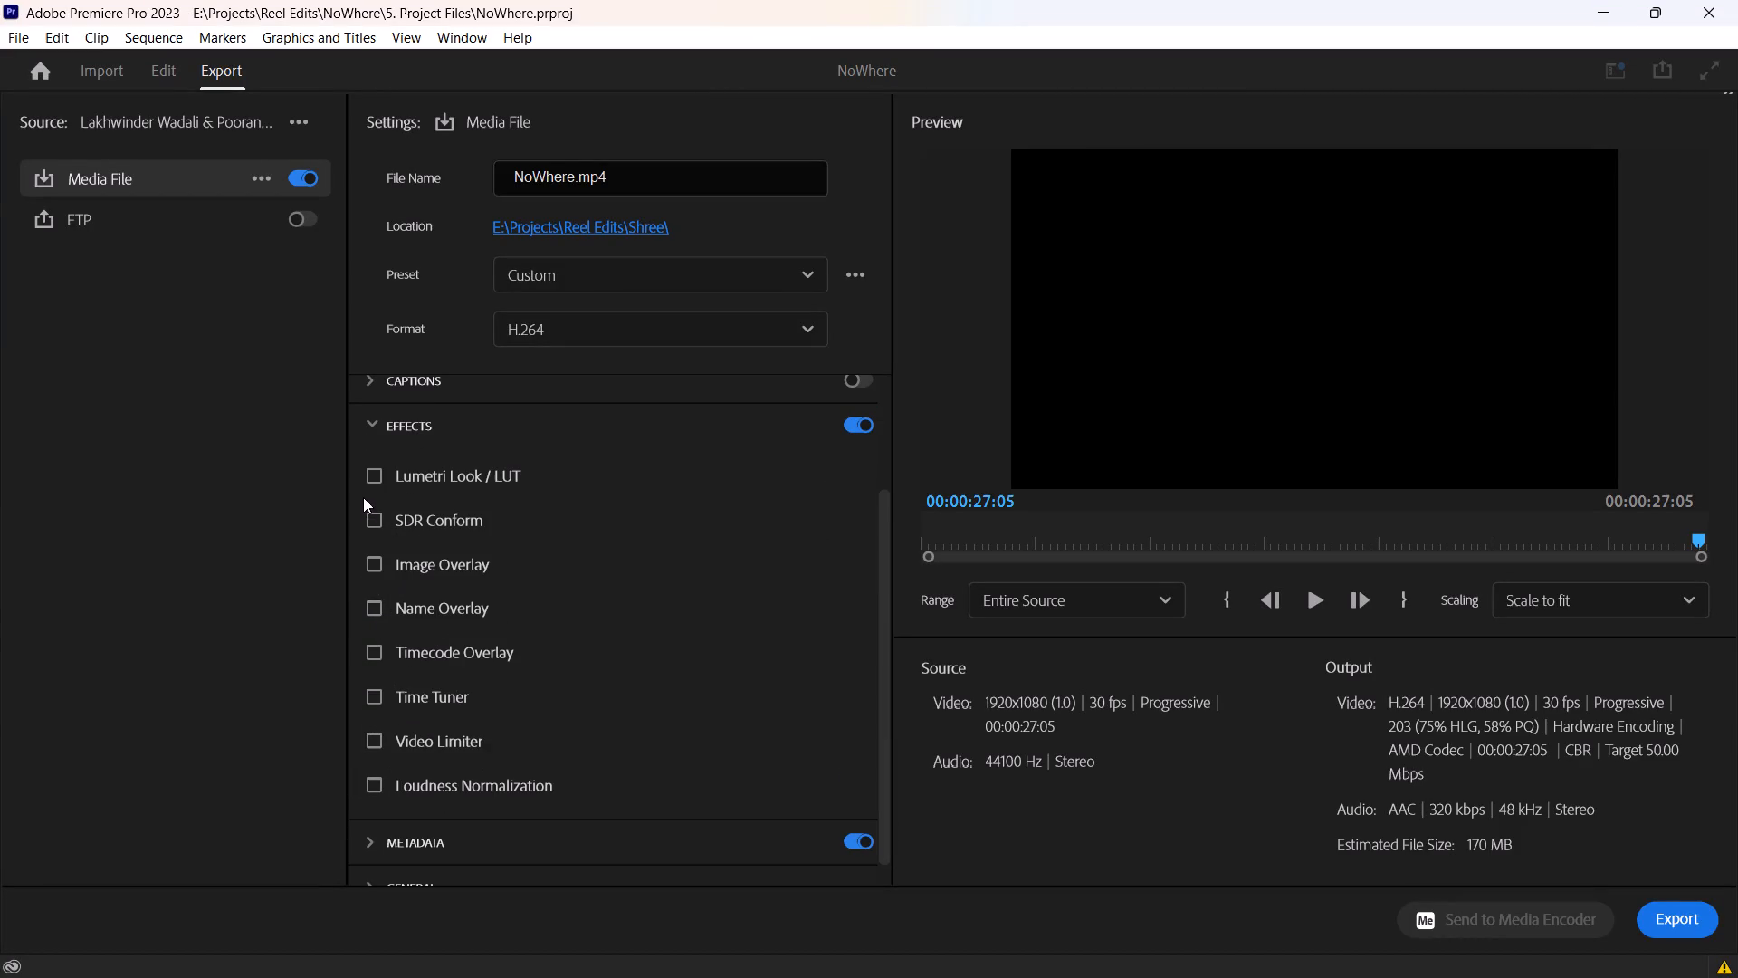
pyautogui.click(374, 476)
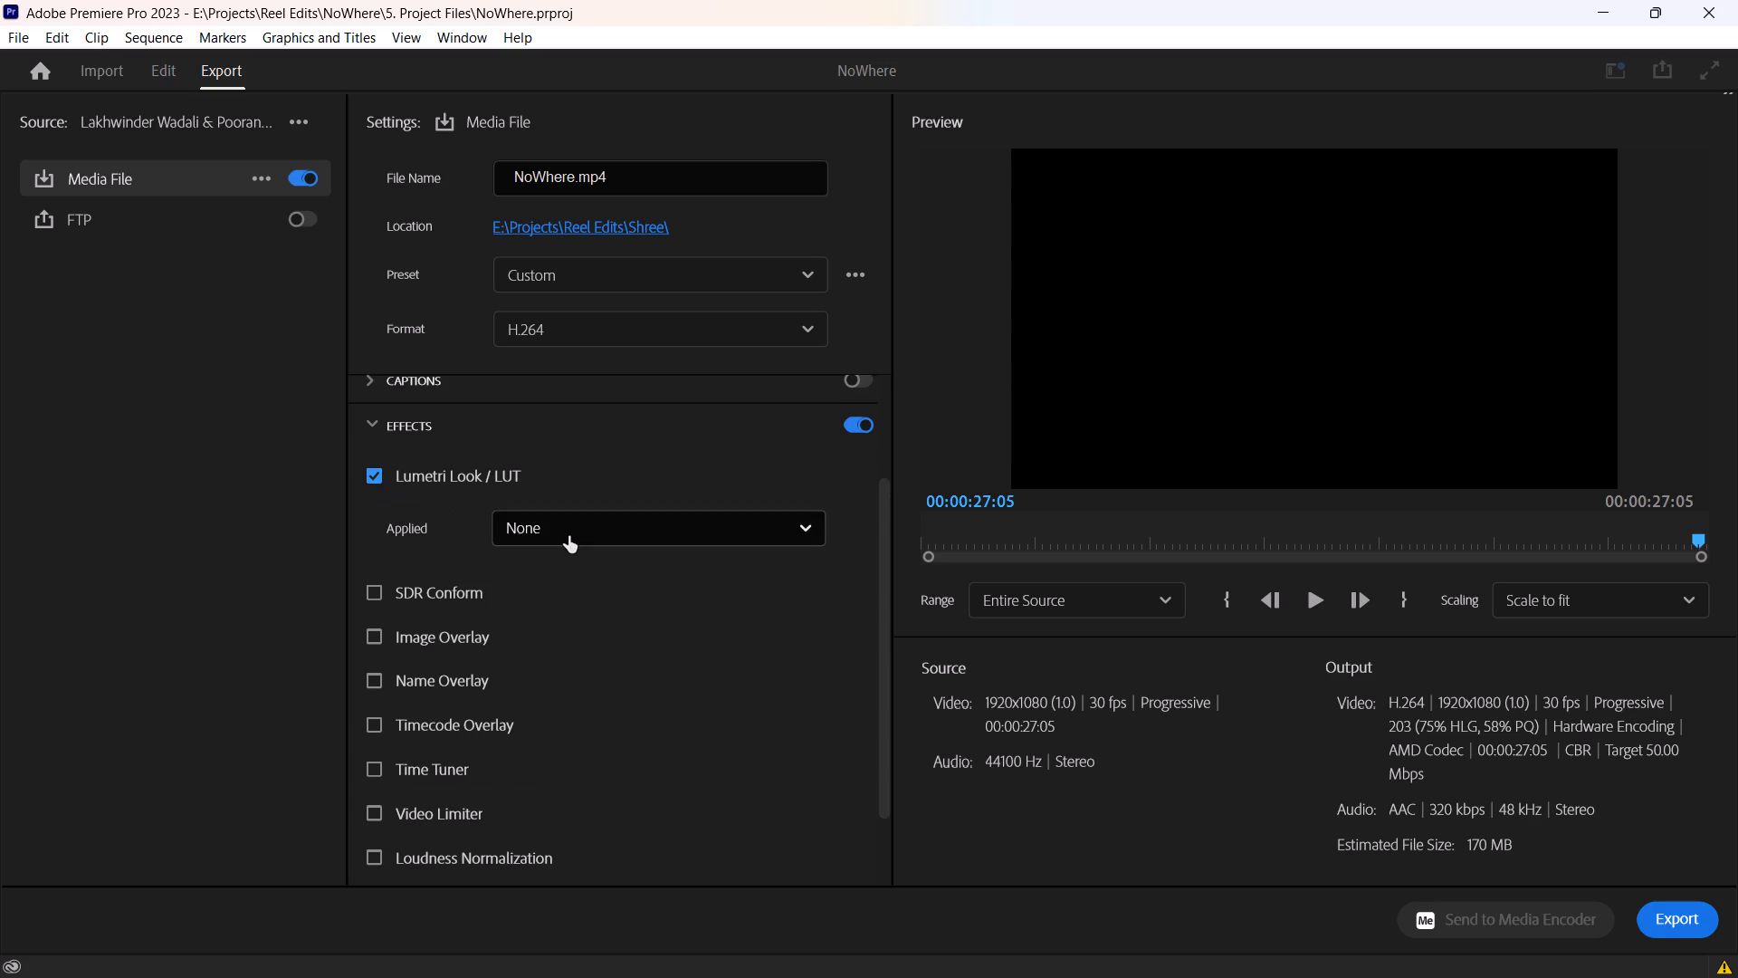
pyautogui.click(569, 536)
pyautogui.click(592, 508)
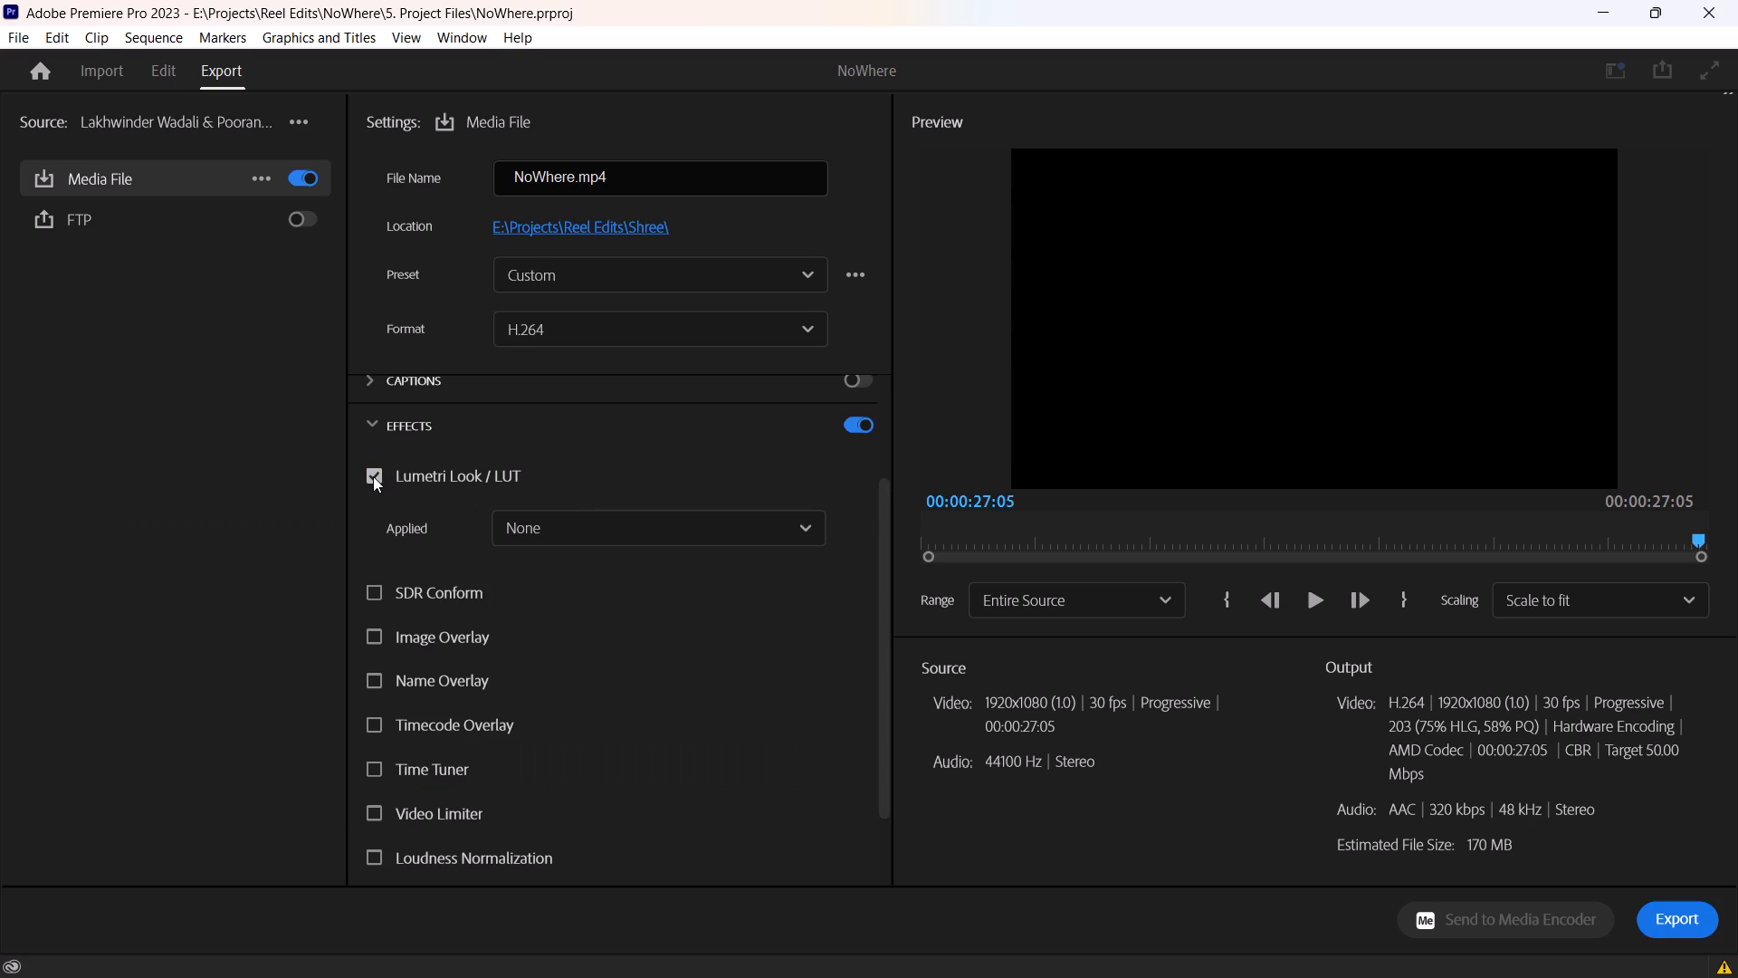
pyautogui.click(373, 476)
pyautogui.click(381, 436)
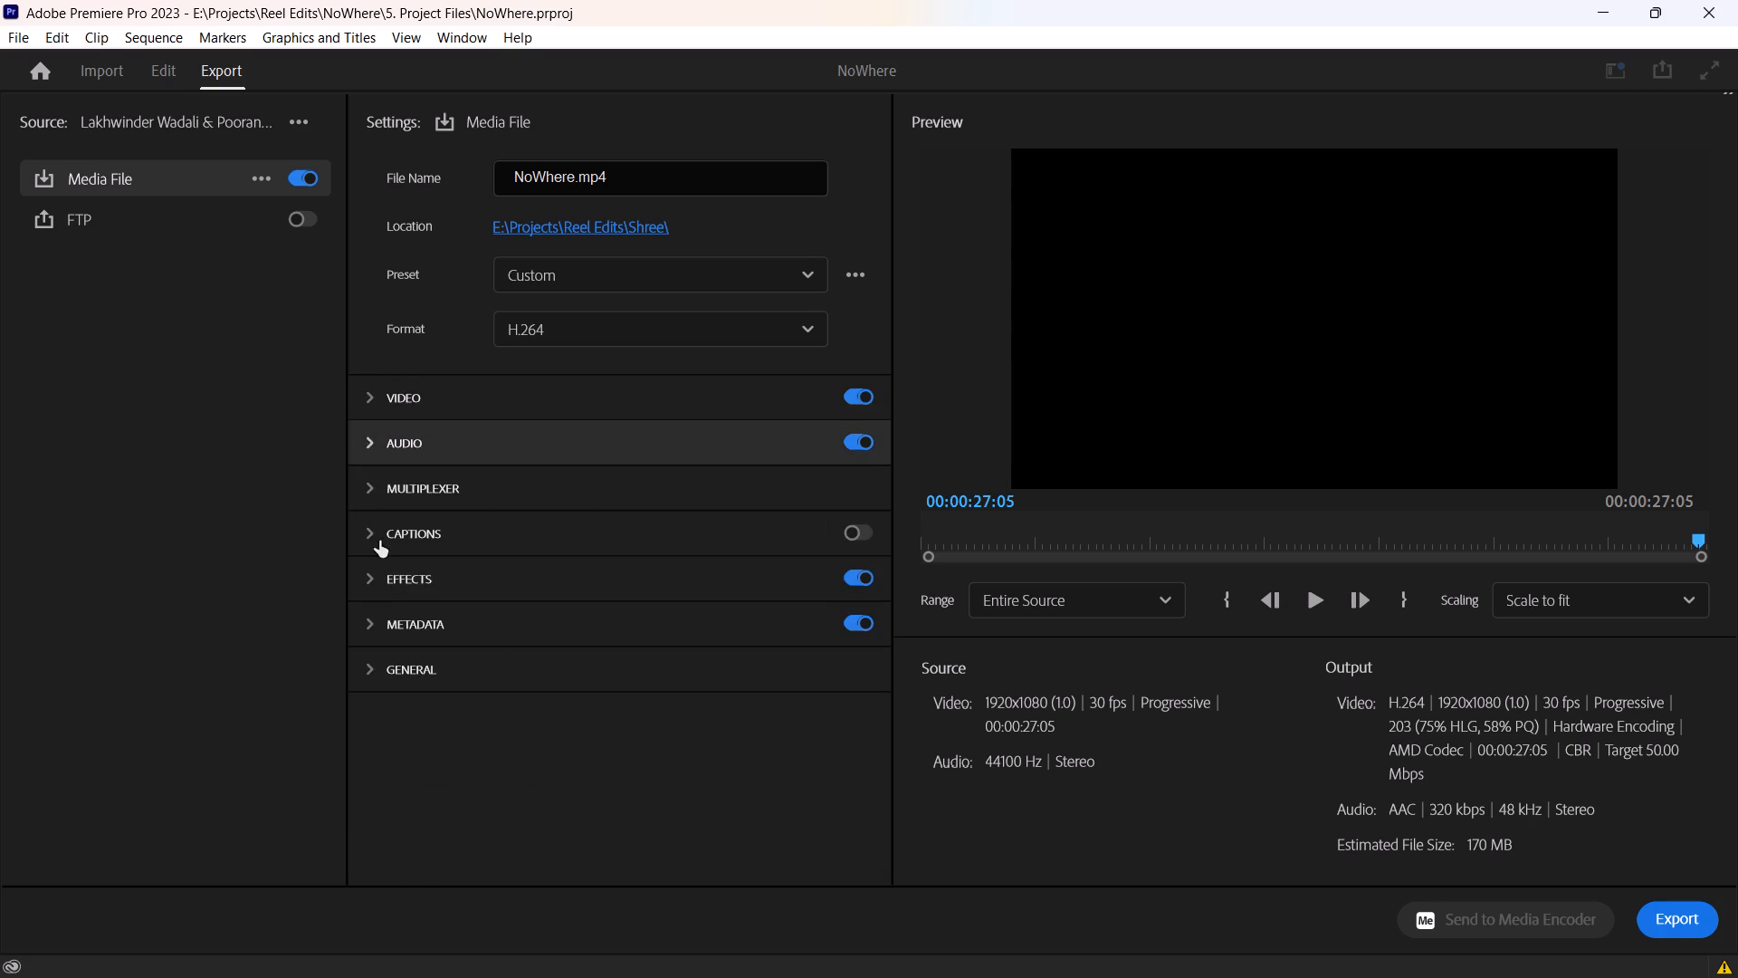
# Examine the export's captions, multiplexer and effects sections, including the multiplexer format and stream compatibility options.
pyautogui.click(378, 538)
pyautogui.click(378, 538)
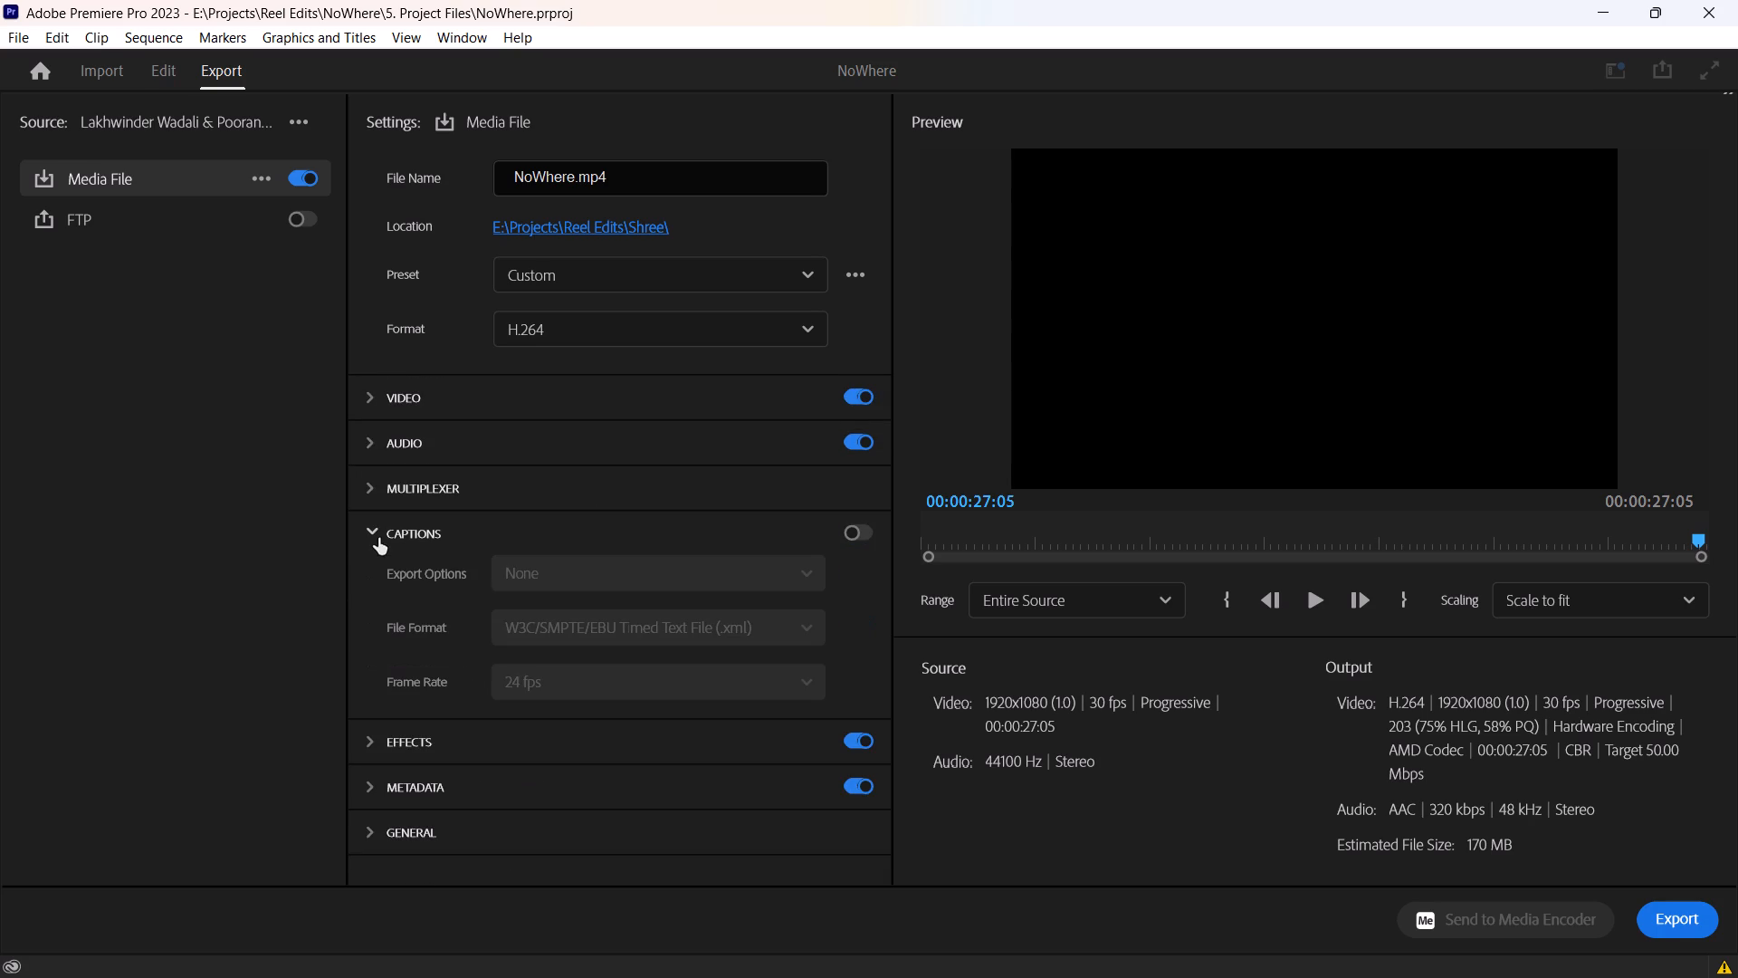
pyautogui.click(378, 498)
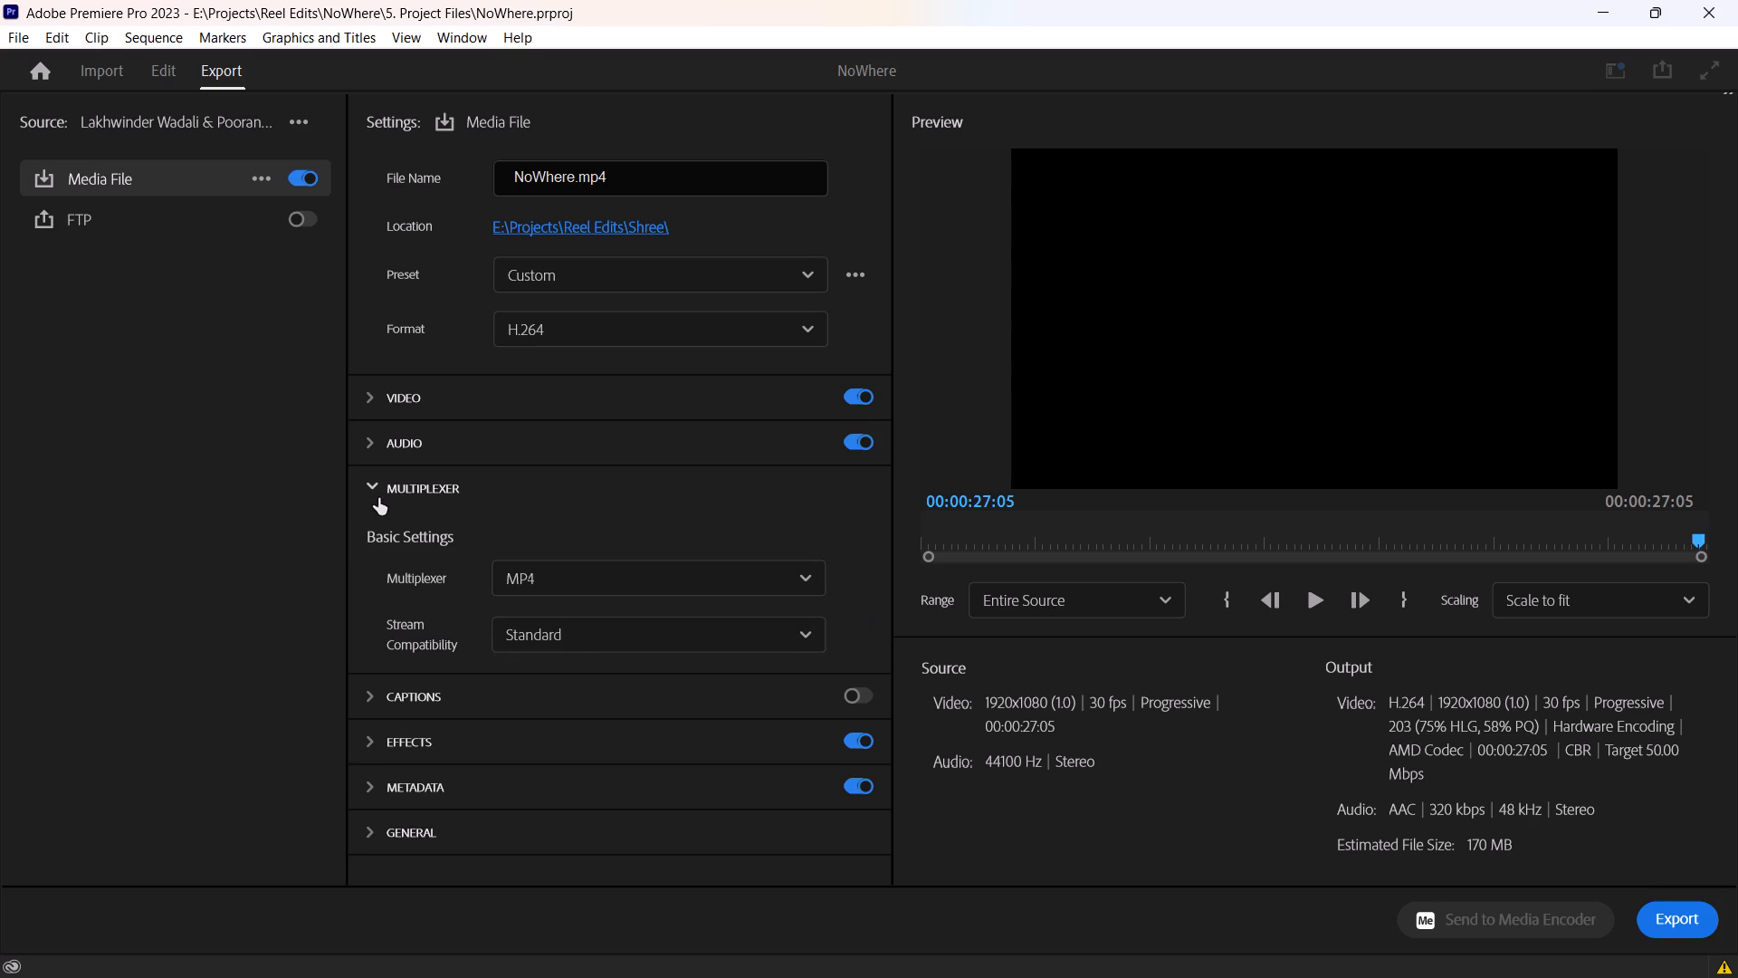
pyautogui.click(656, 590)
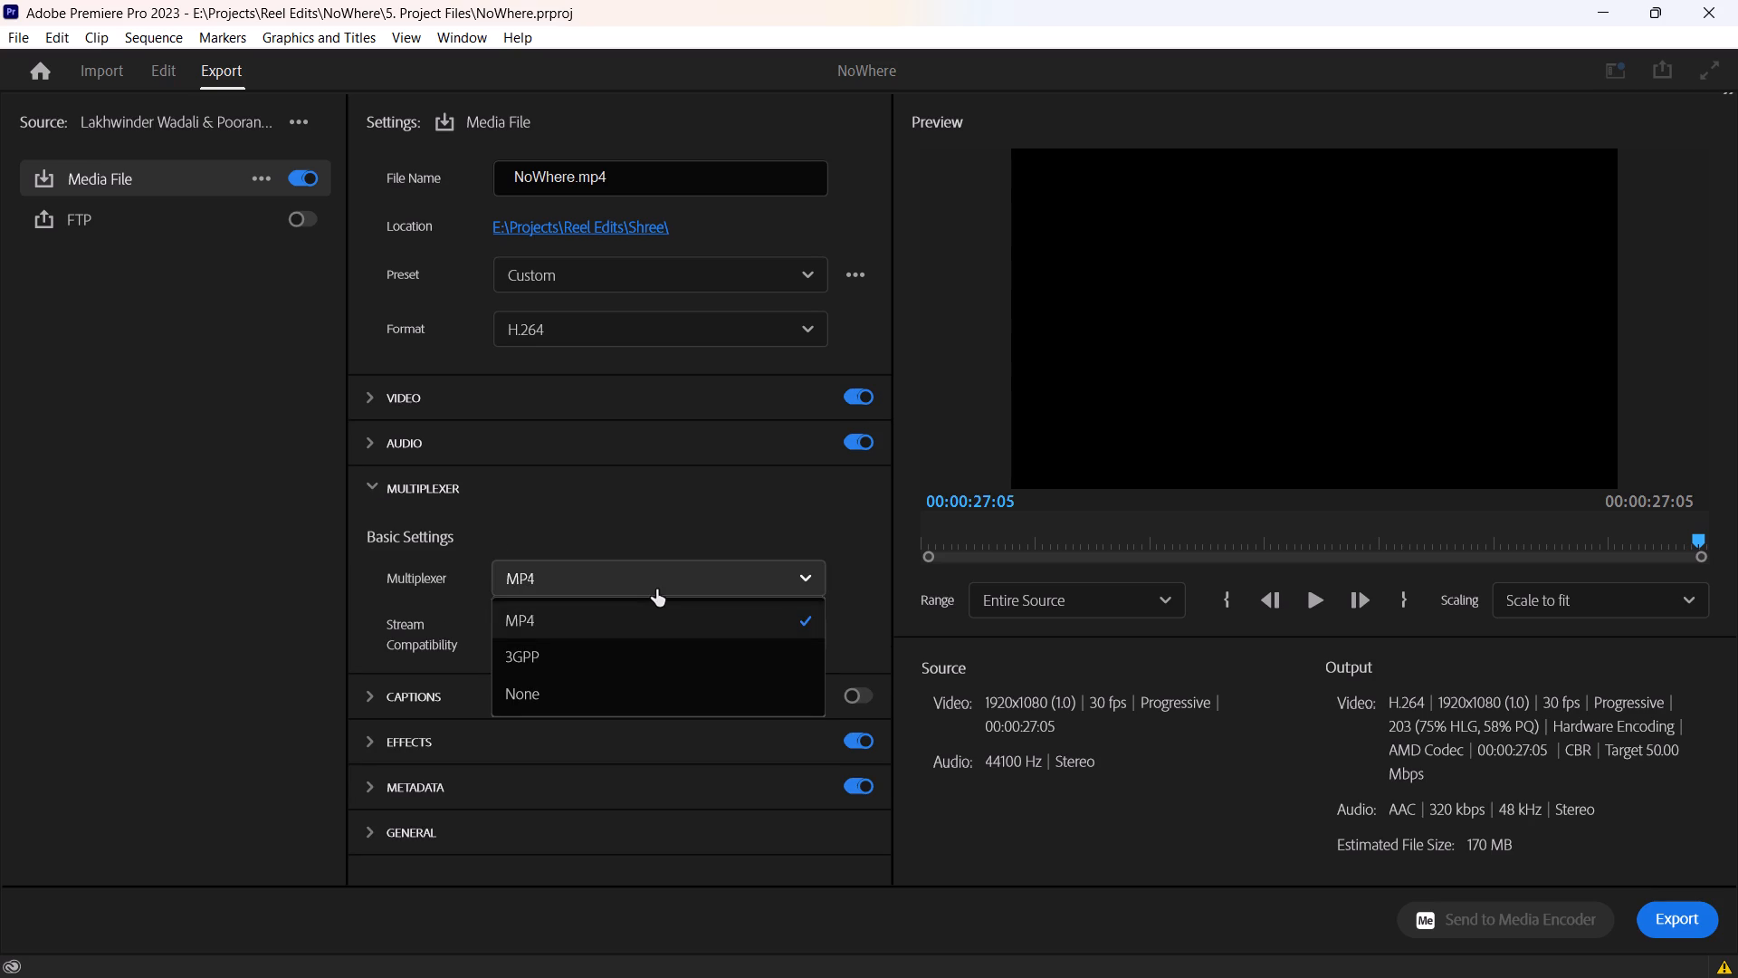
pyautogui.click(711, 554)
pyautogui.click(540, 649)
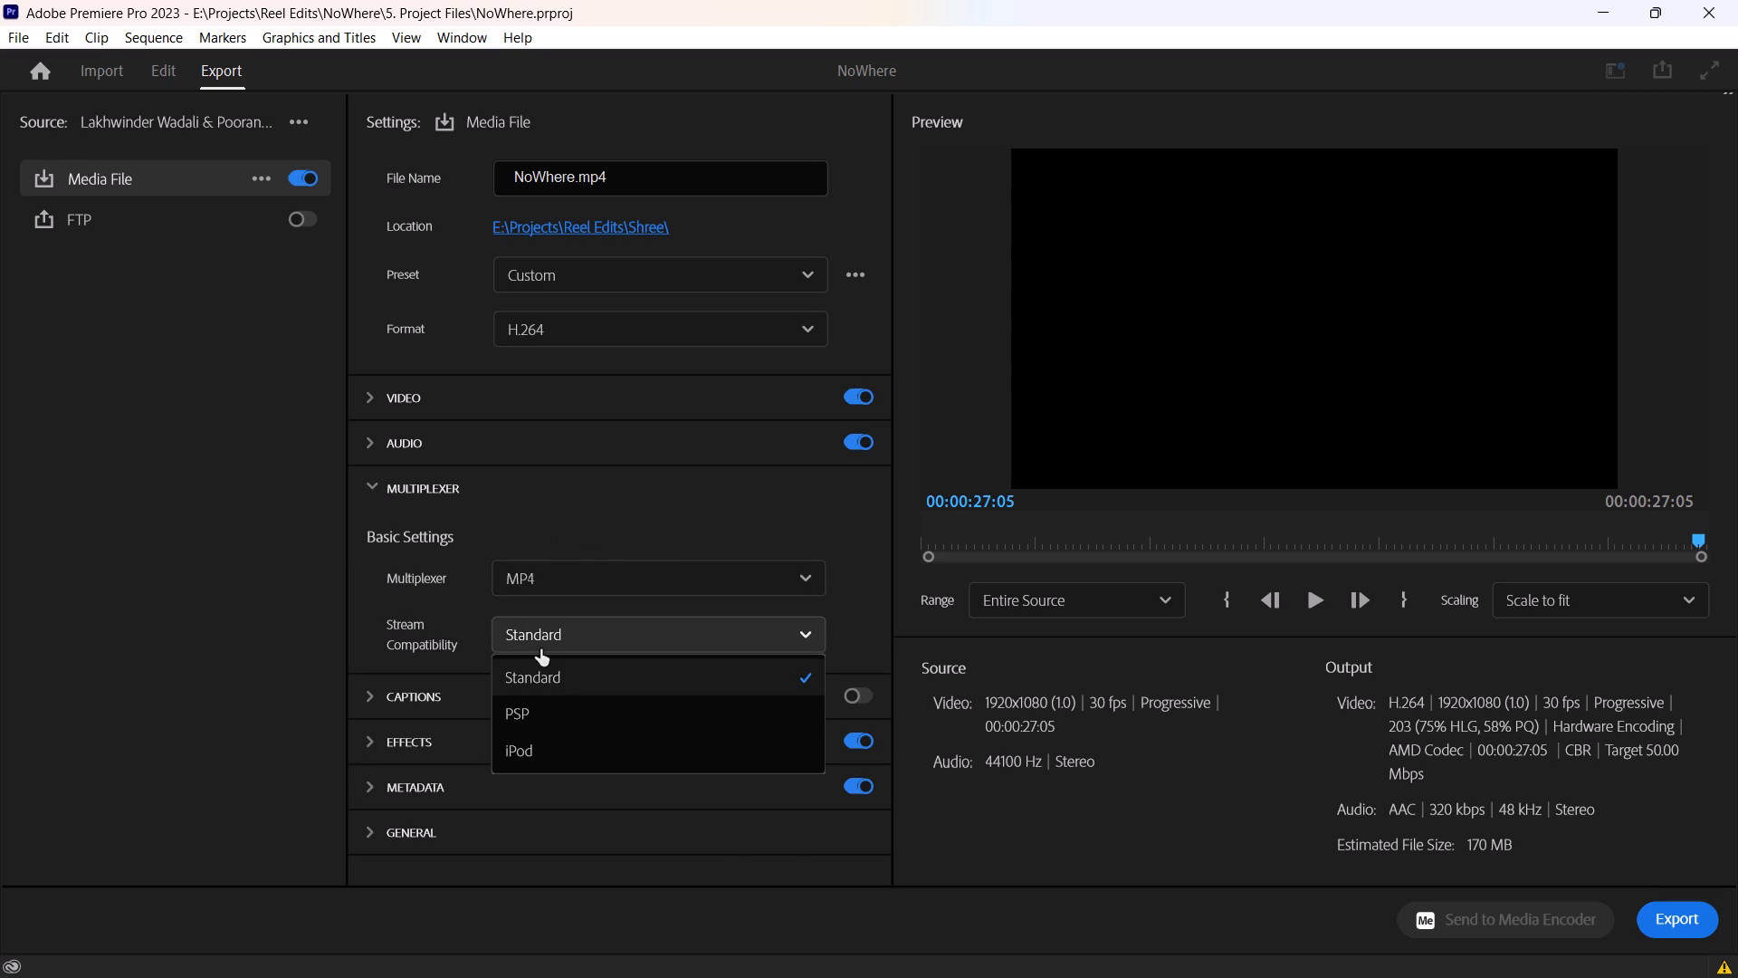
pyautogui.click(616, 513)
pyautogui.click(413, 481)
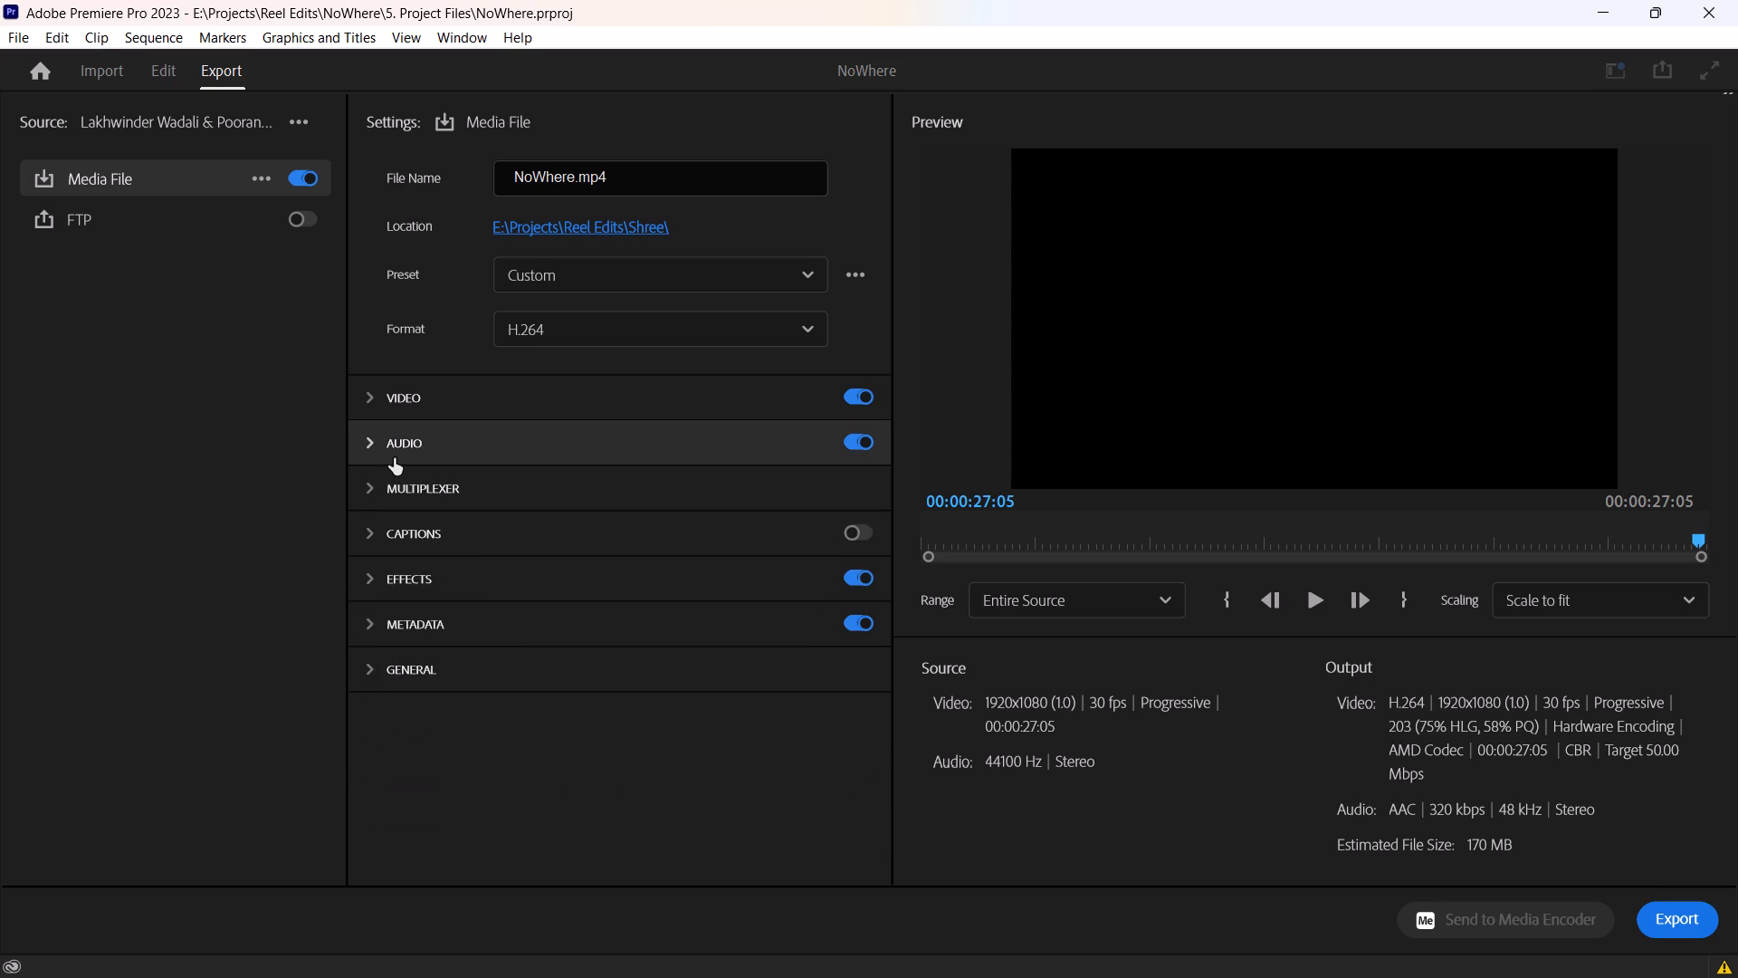
pyautogui.click(394, 458)
pyautogui.click(394, 458)
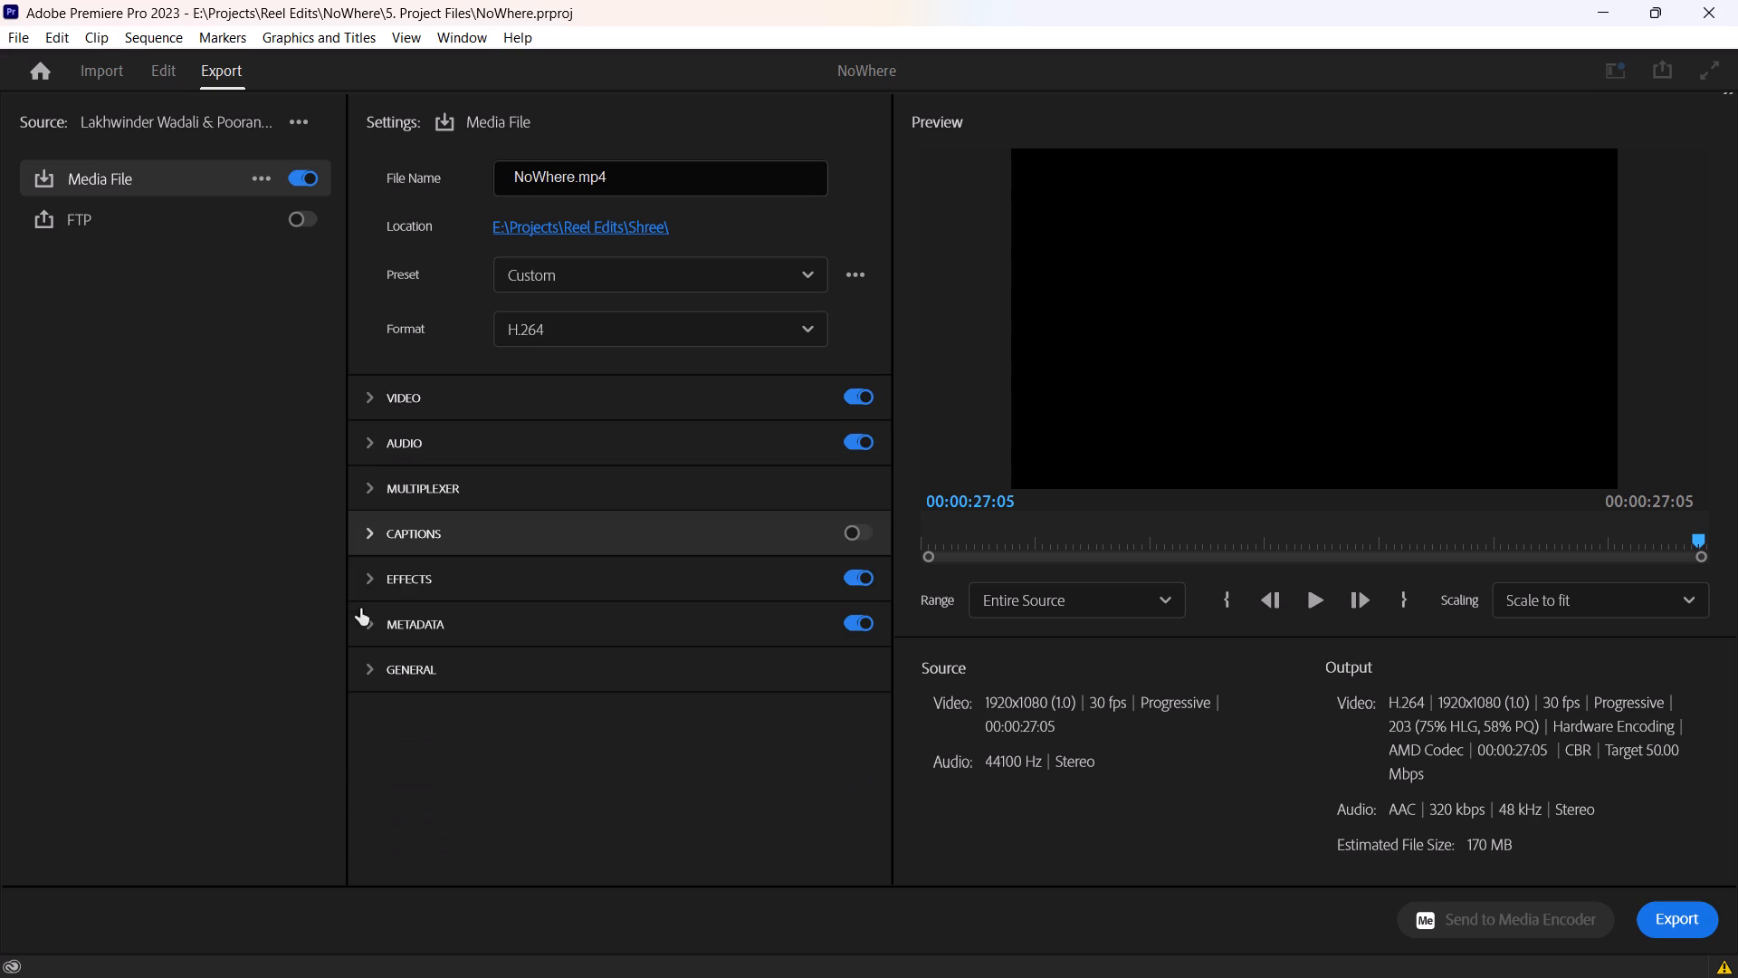
pyautogui.click(406, 579)
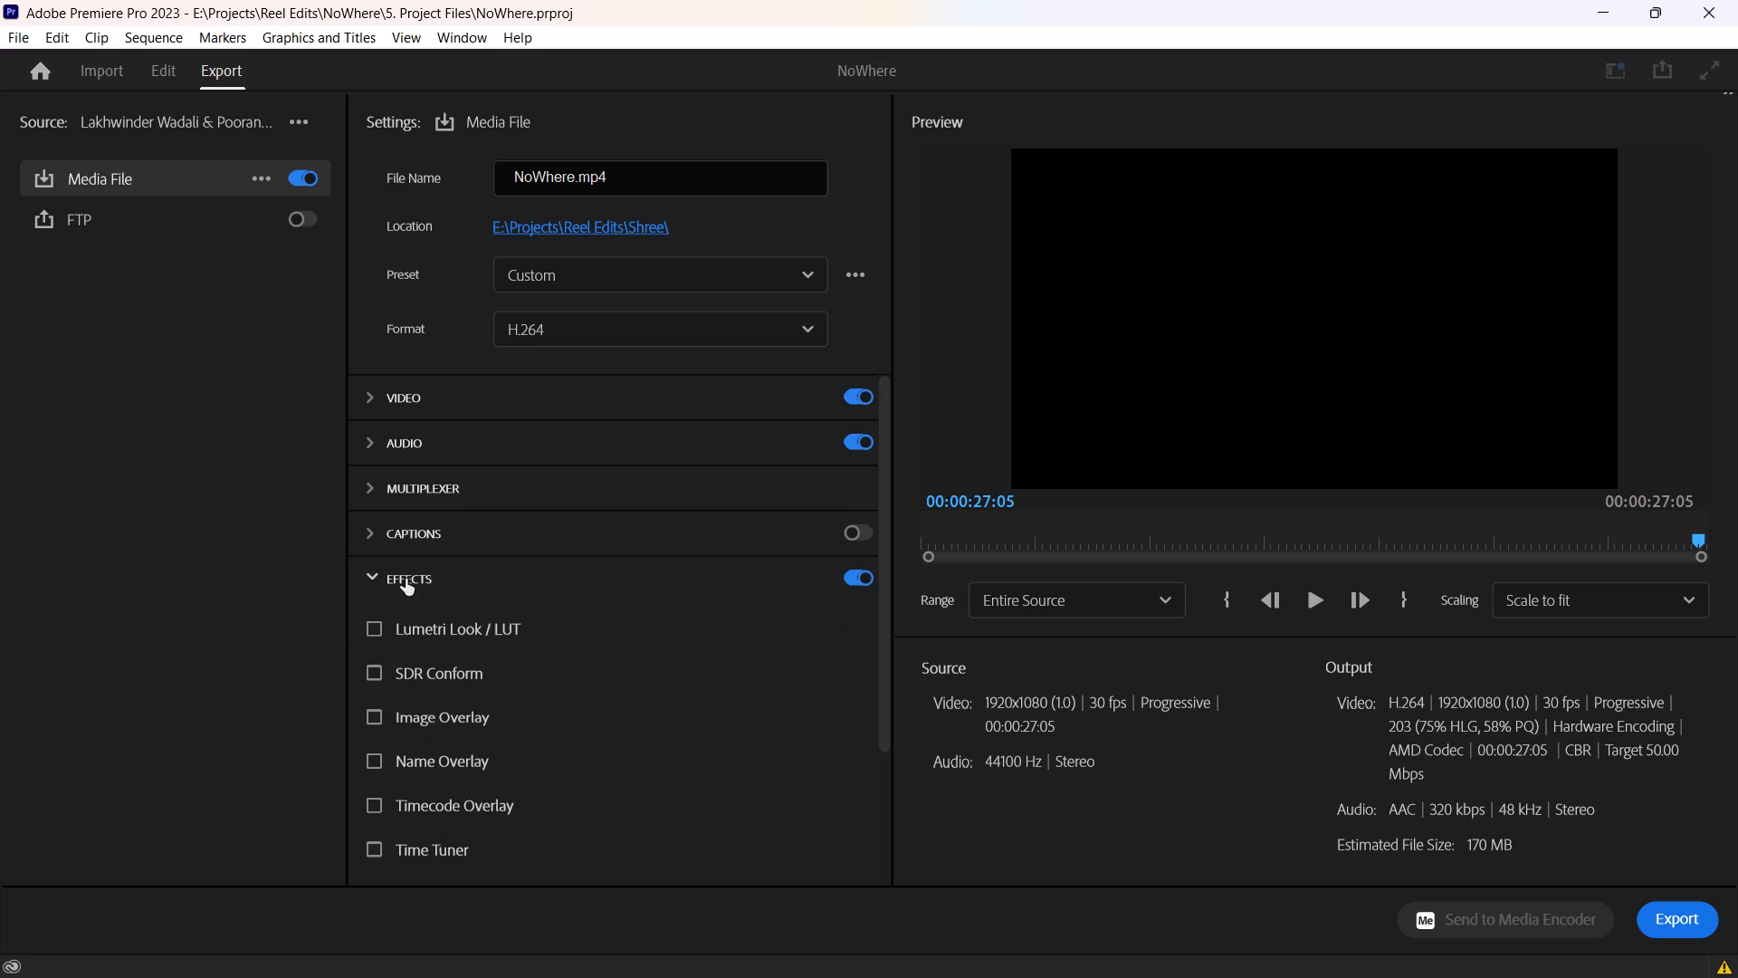
pyautogui.click(406, 579)
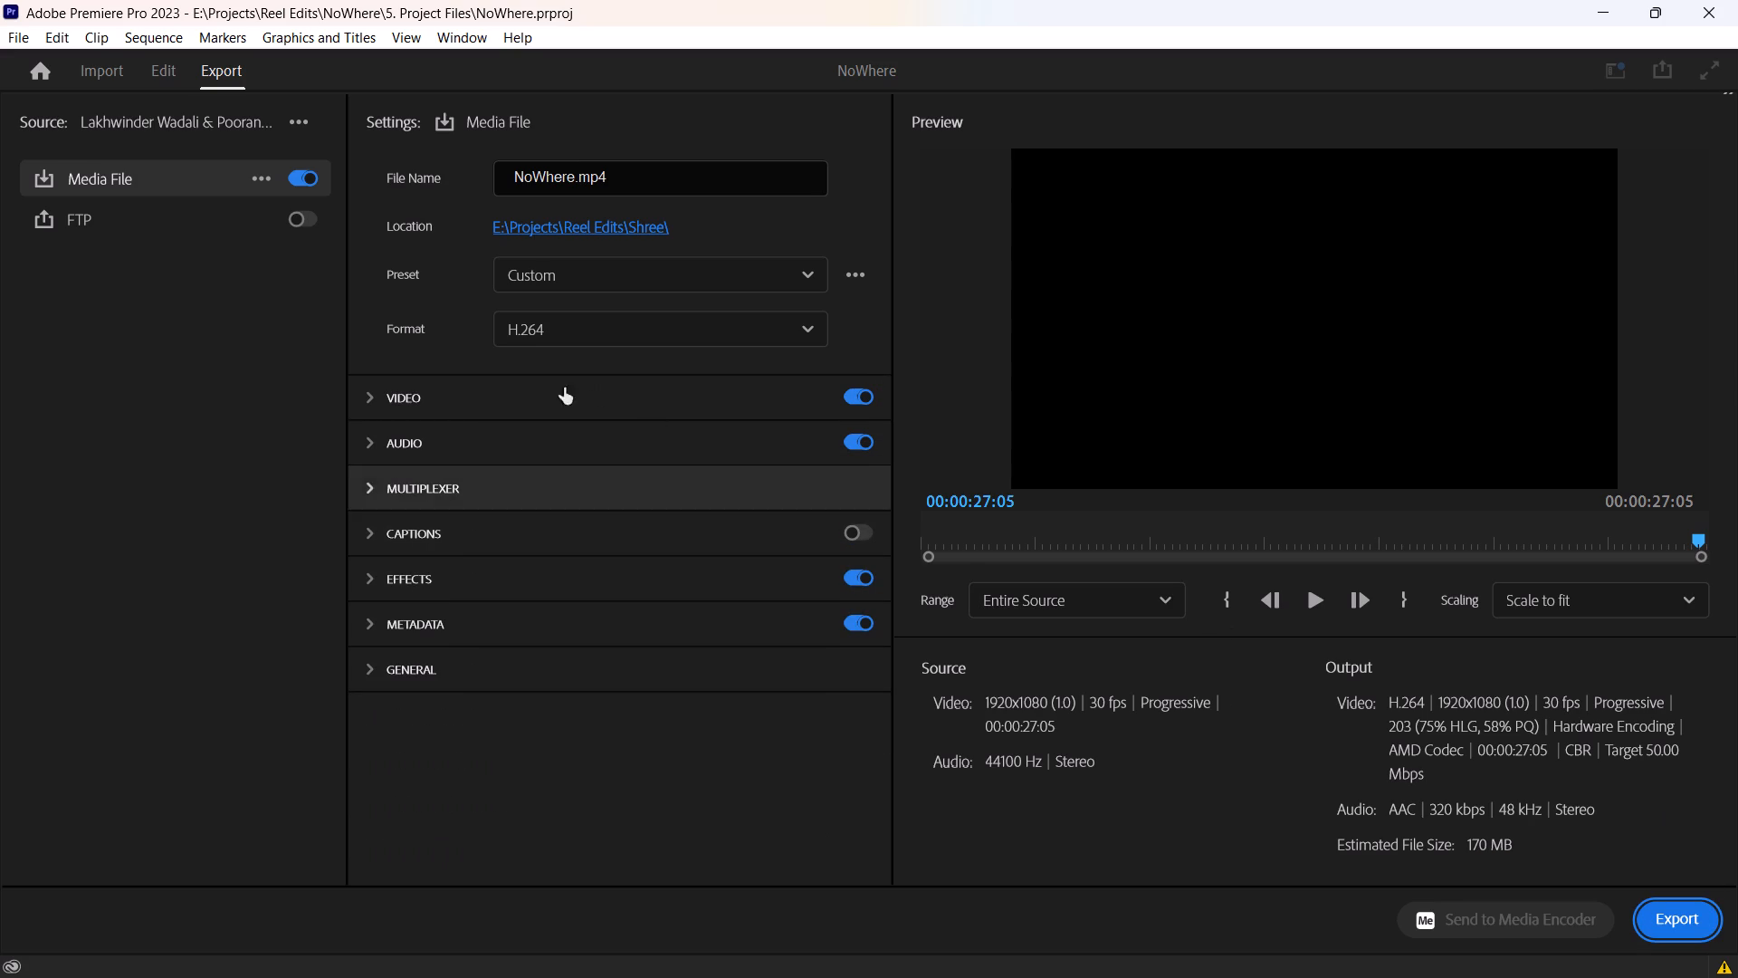
# Review the export's video settings from frame size through encoding and bitrate, including the HDR Graphics White options.
pyautogui.click(525, 398)
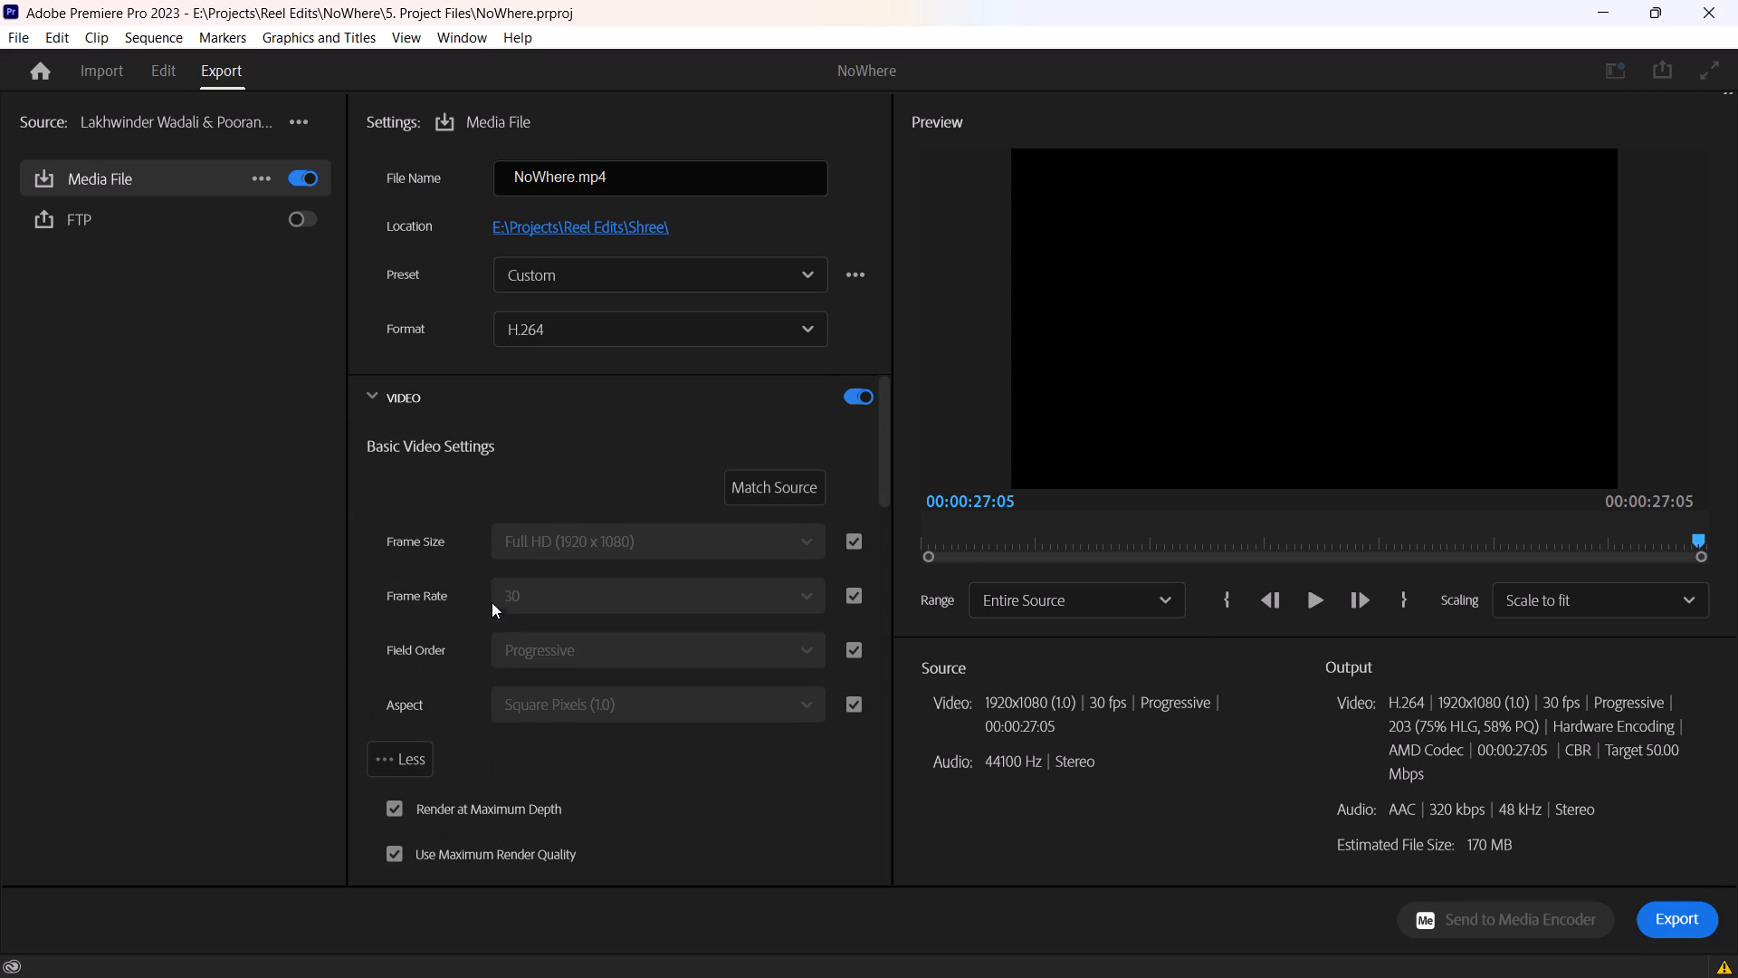
pyautogui.scroll(-1, 490, 624)
pyautogui.scroll(1, 490, 624)
pyautogui.scroll(-1, 490, 624)
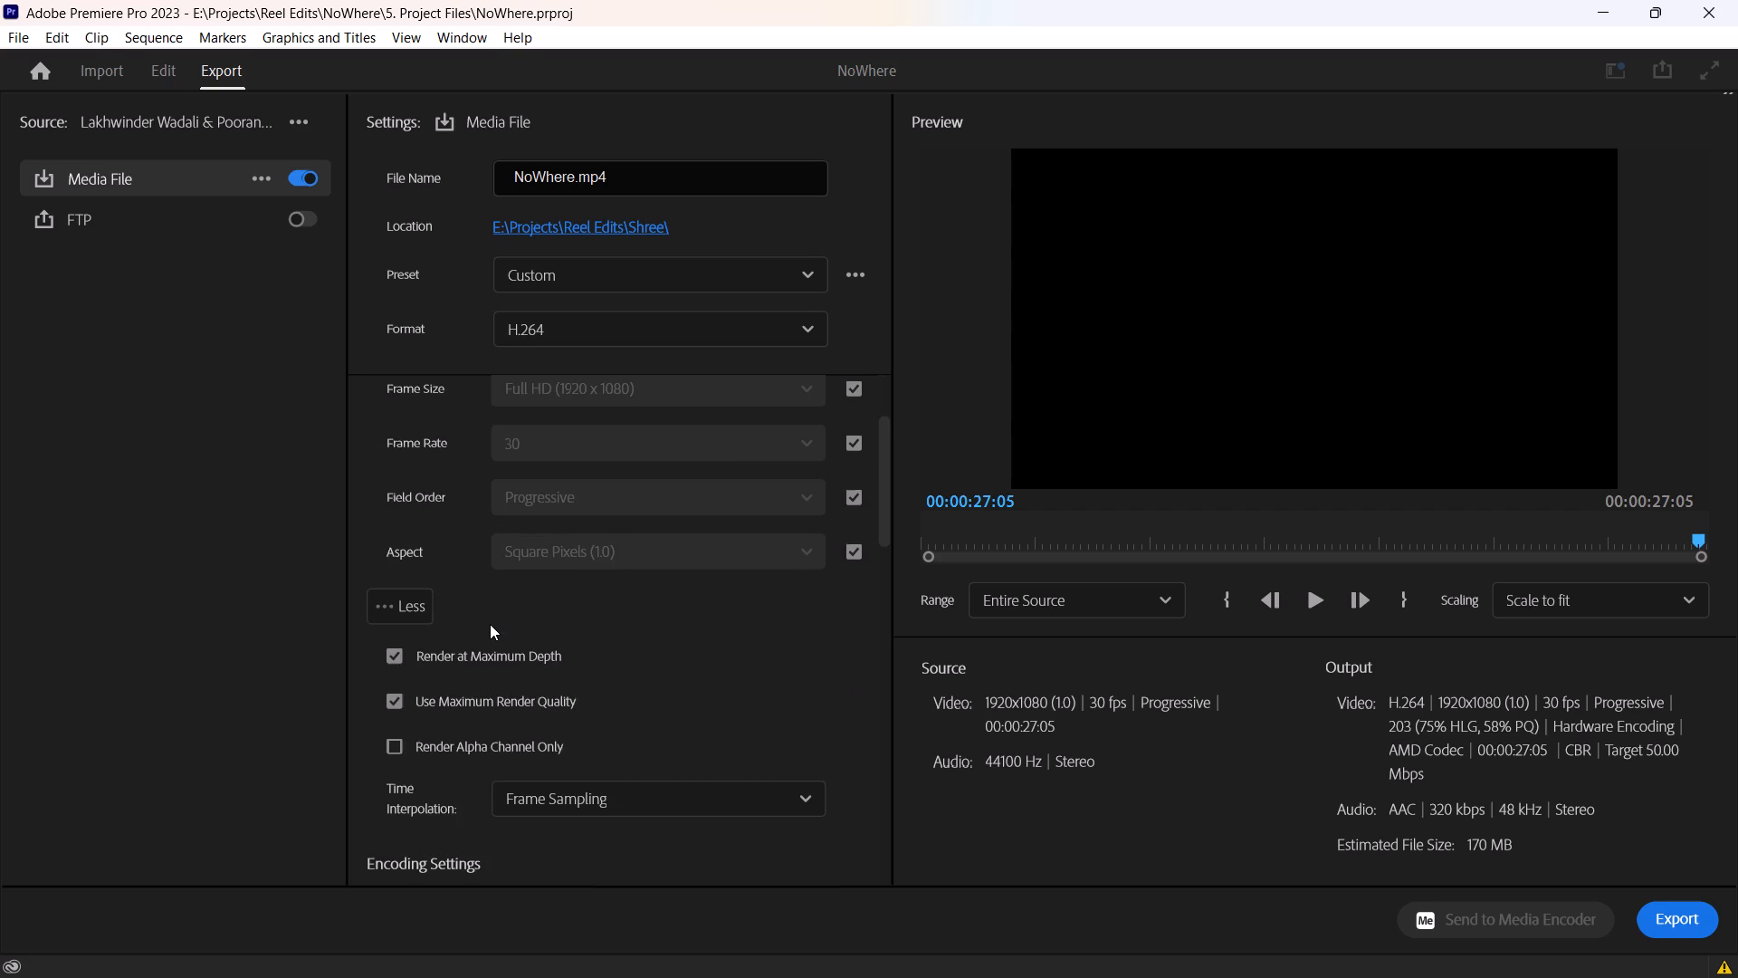
pyautogui.scroll(-1, 490, 626)
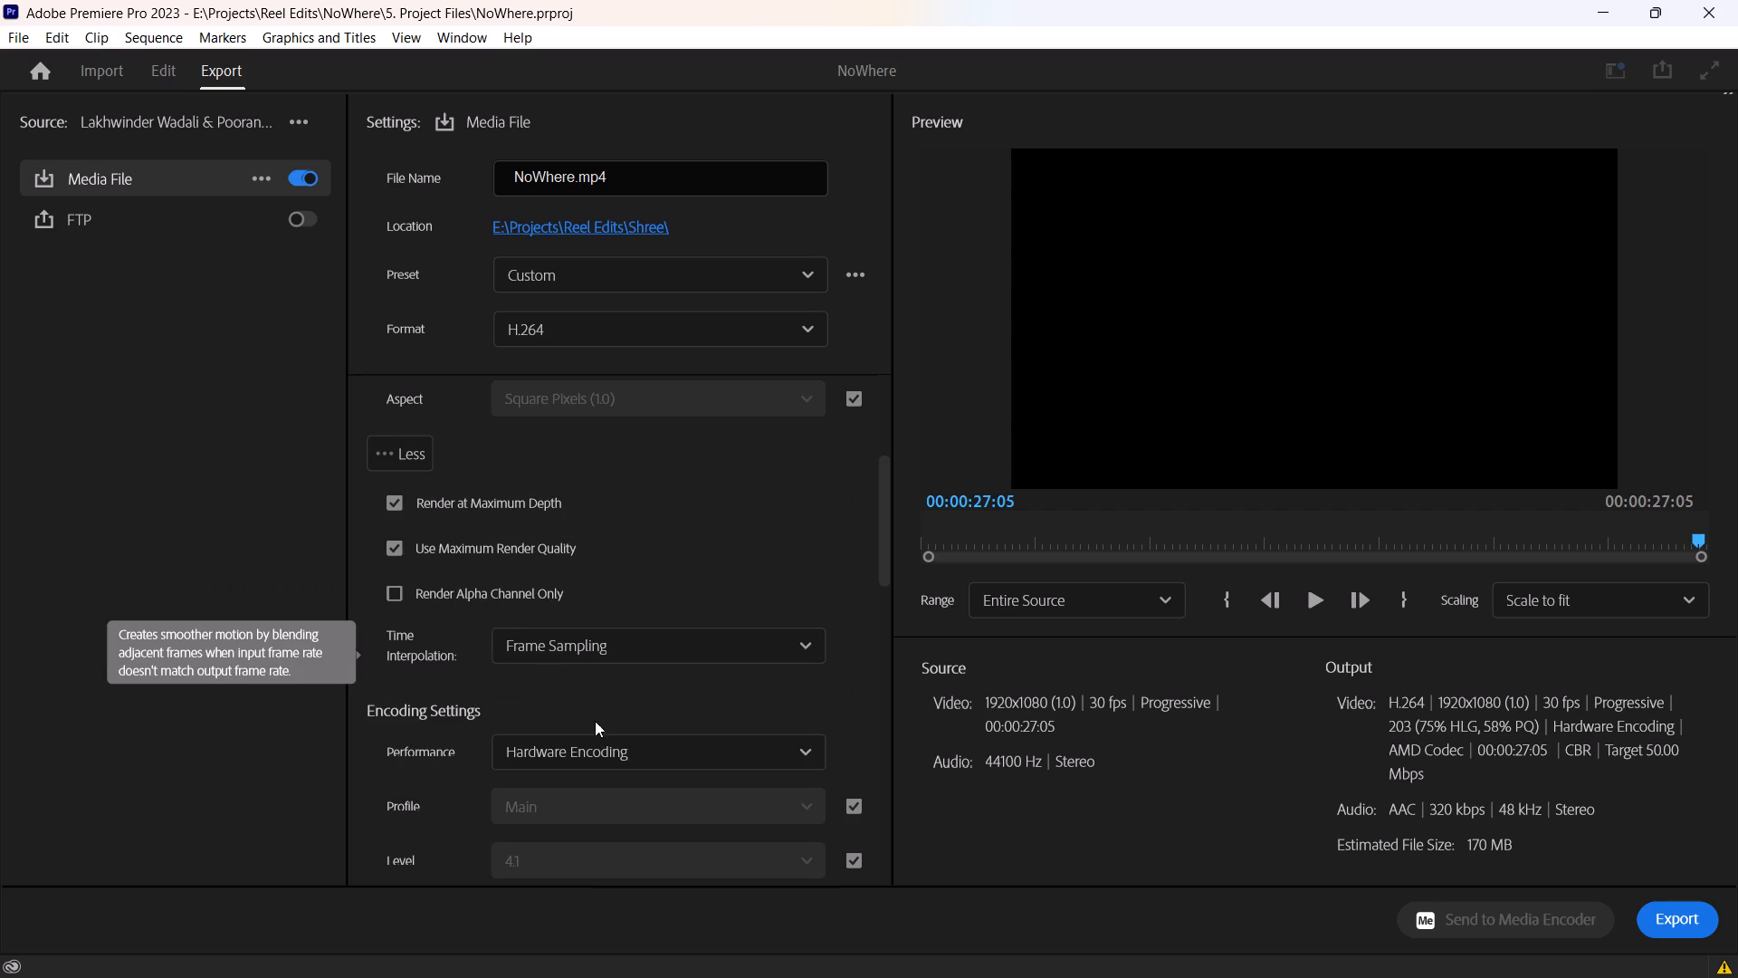
pyautogui.scroll(-2, 508, 735)
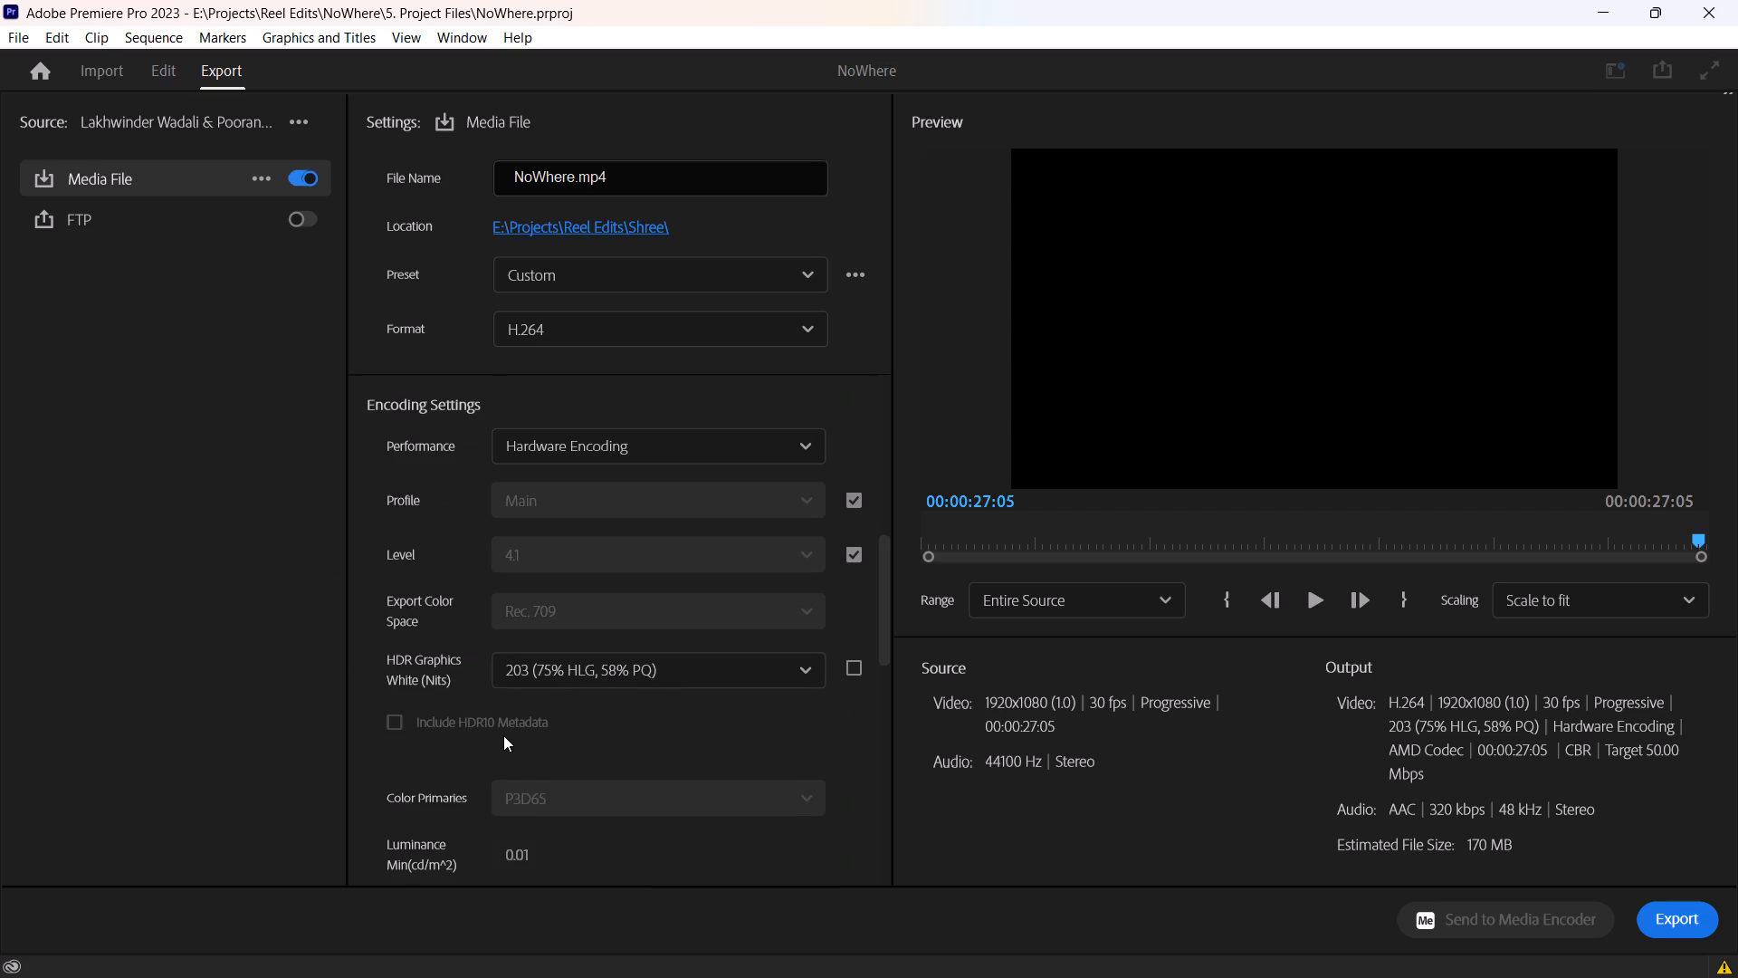
pyautogui.click(616, 676)
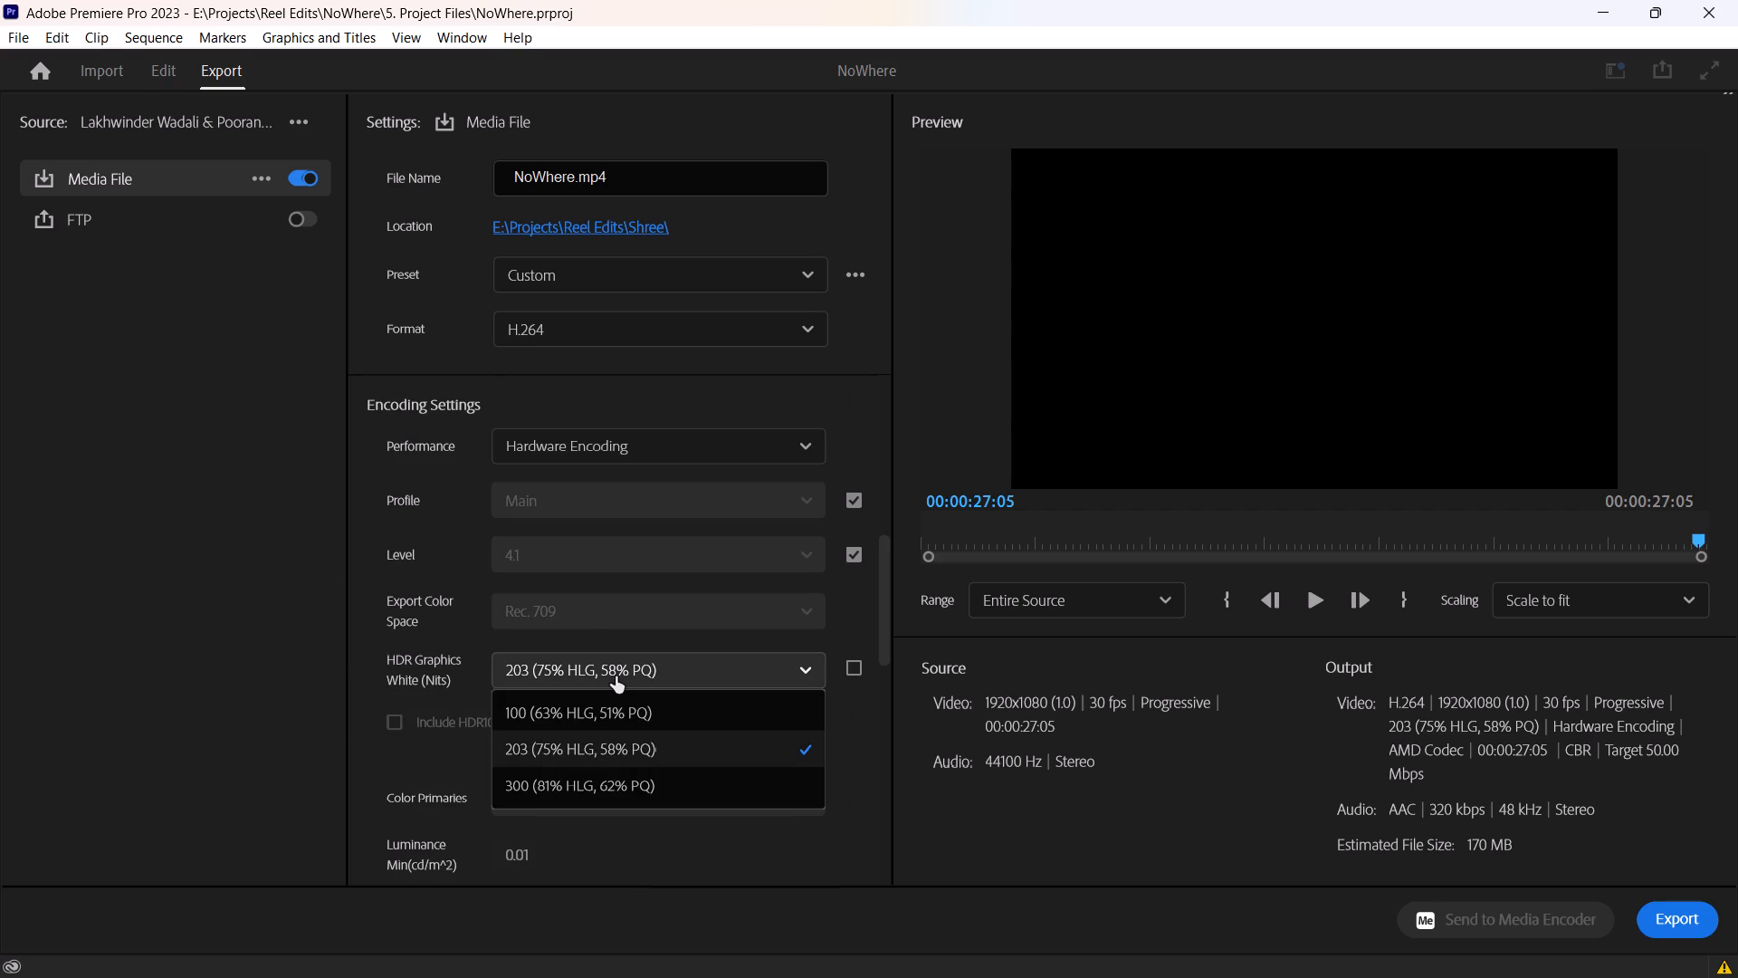
pyautogui.click(368, 682)
pyautogui.scroll(-2, 611, 803)
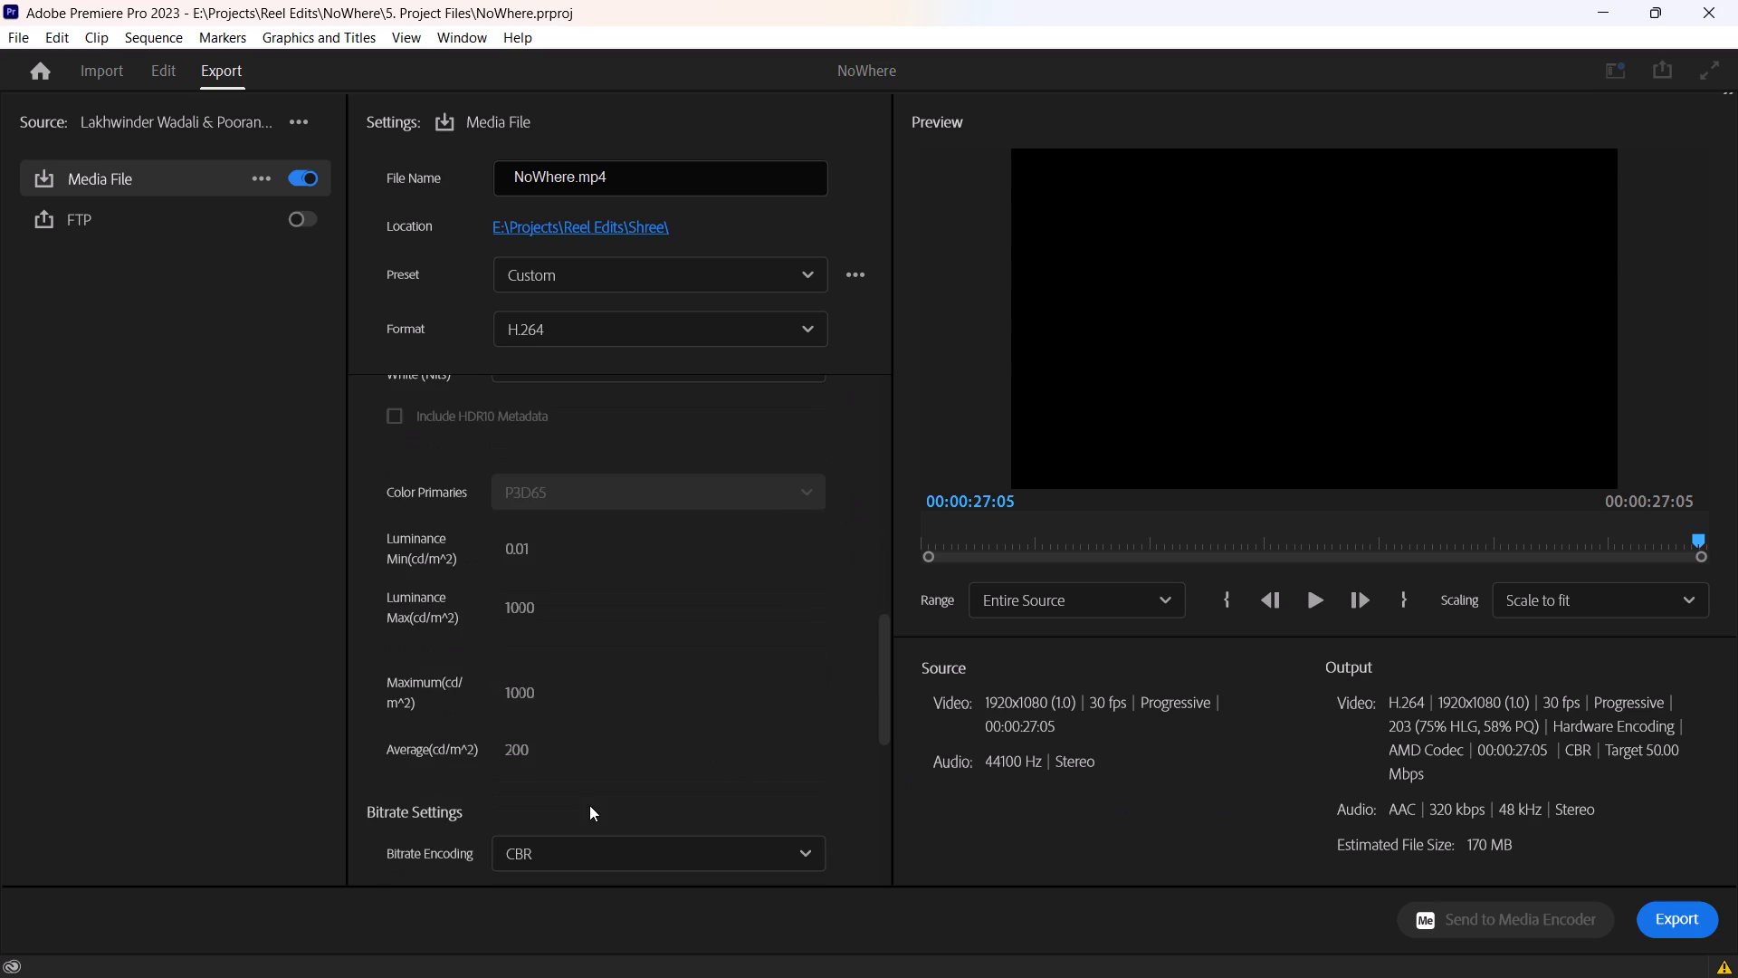
pyautogui.scroll(-3, 412, 781)
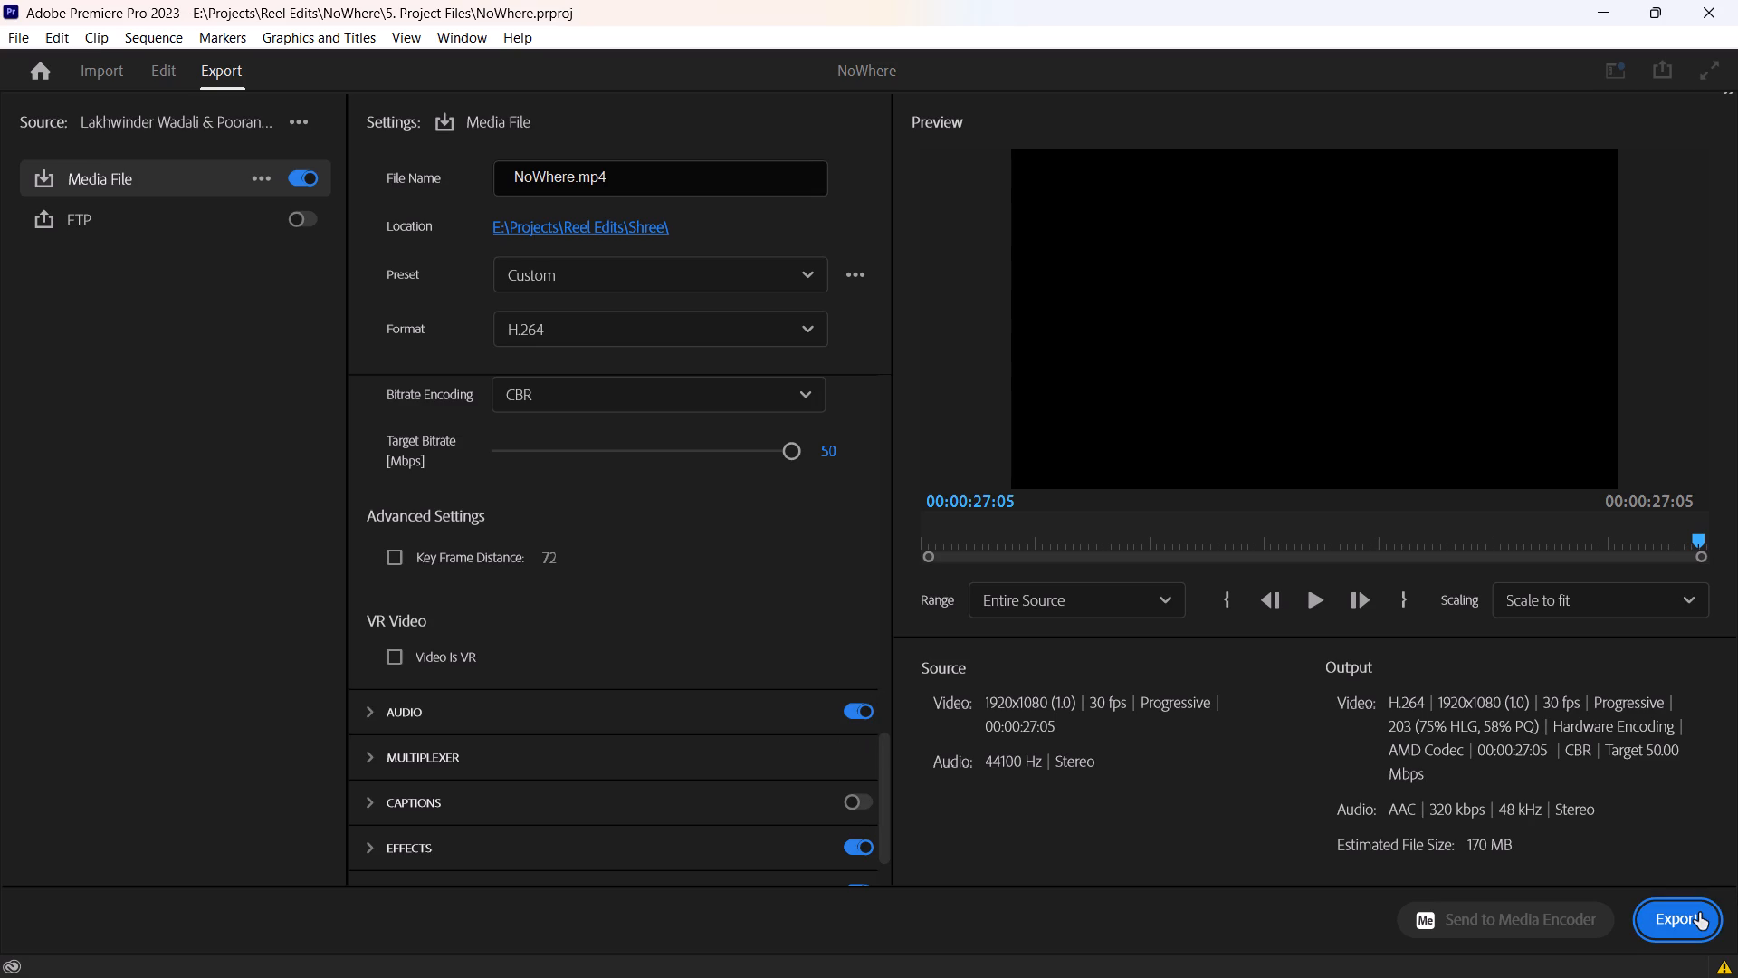
# Set the export location to E:\Projects\Reel Edits\NoWhere\4. Edit Drafts with the file name NoWhere.mp4.
pyautogui.click(648, 222)
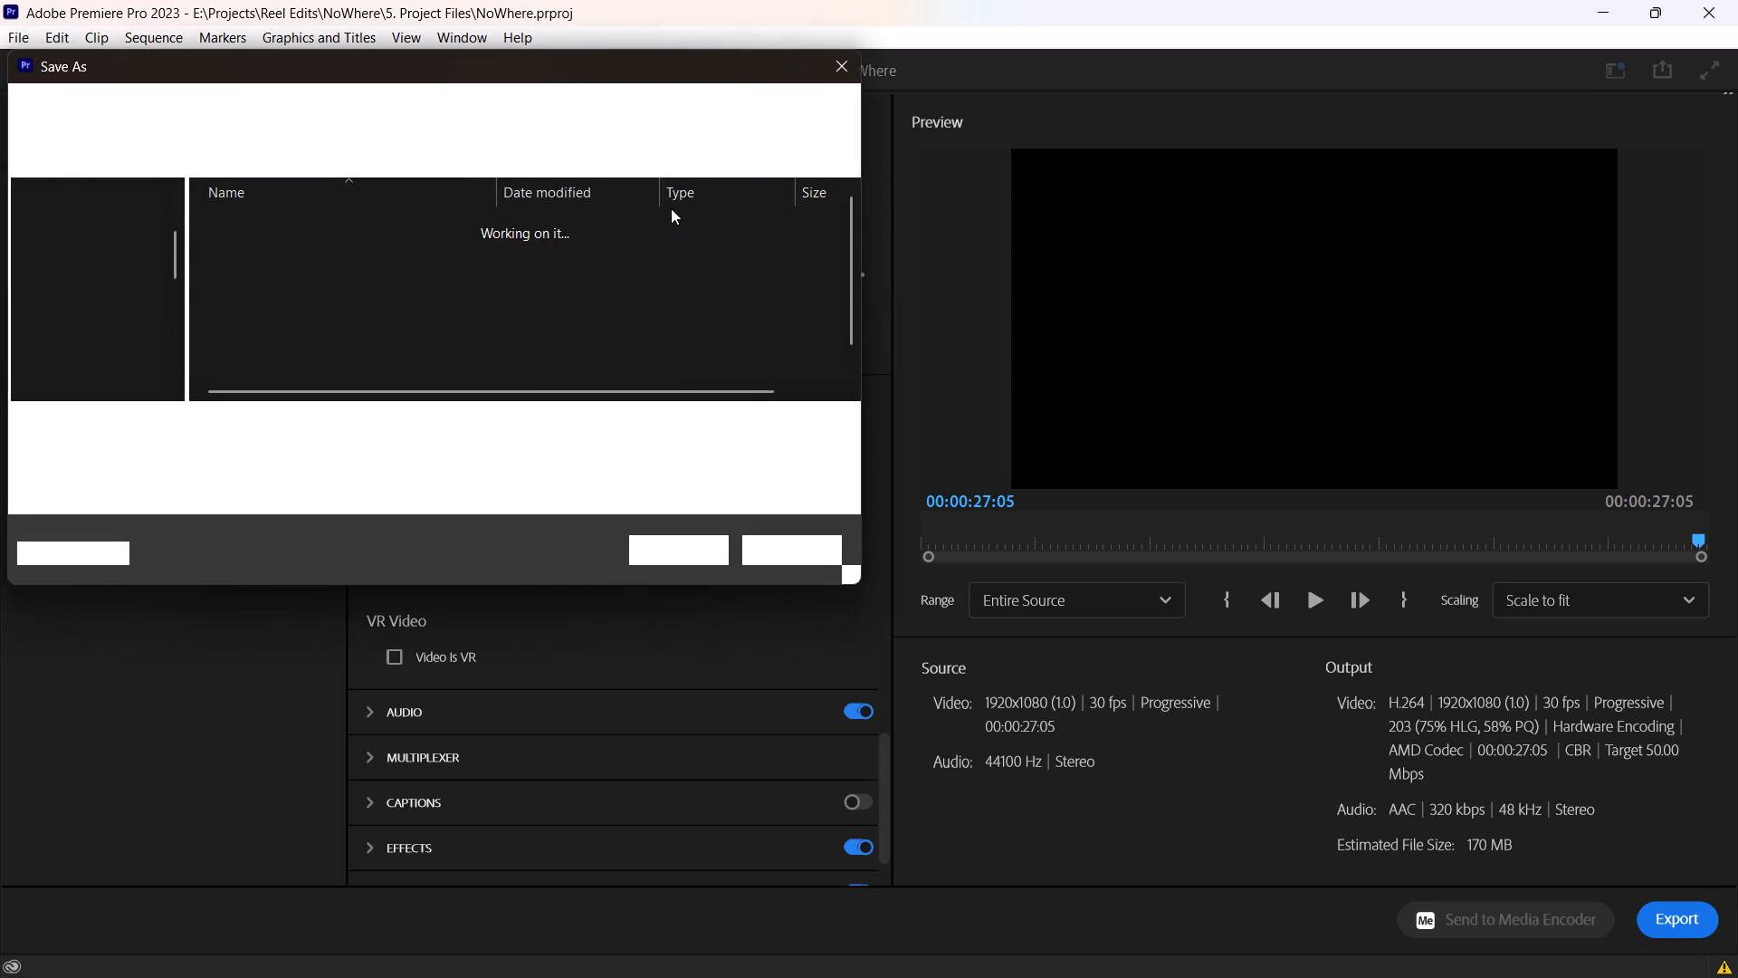
pyautogui.click(451, 103)
pyautogui.hotkey('ctrl', 'v')
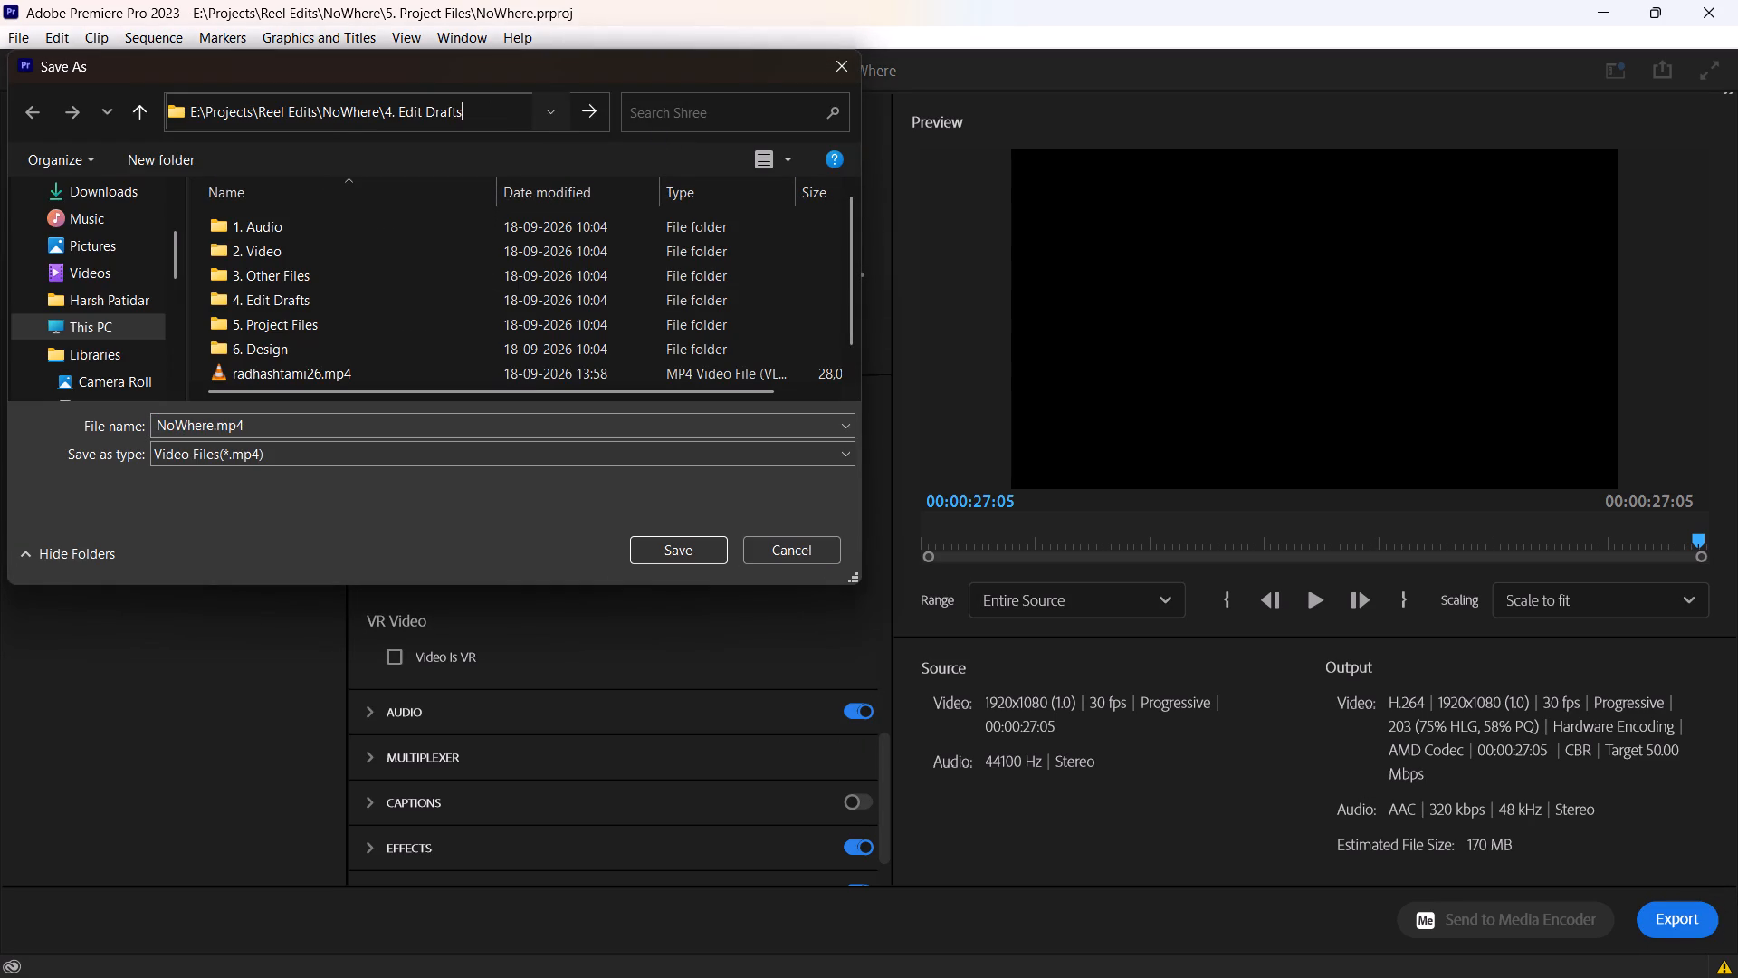
pyautogui.press('Return')
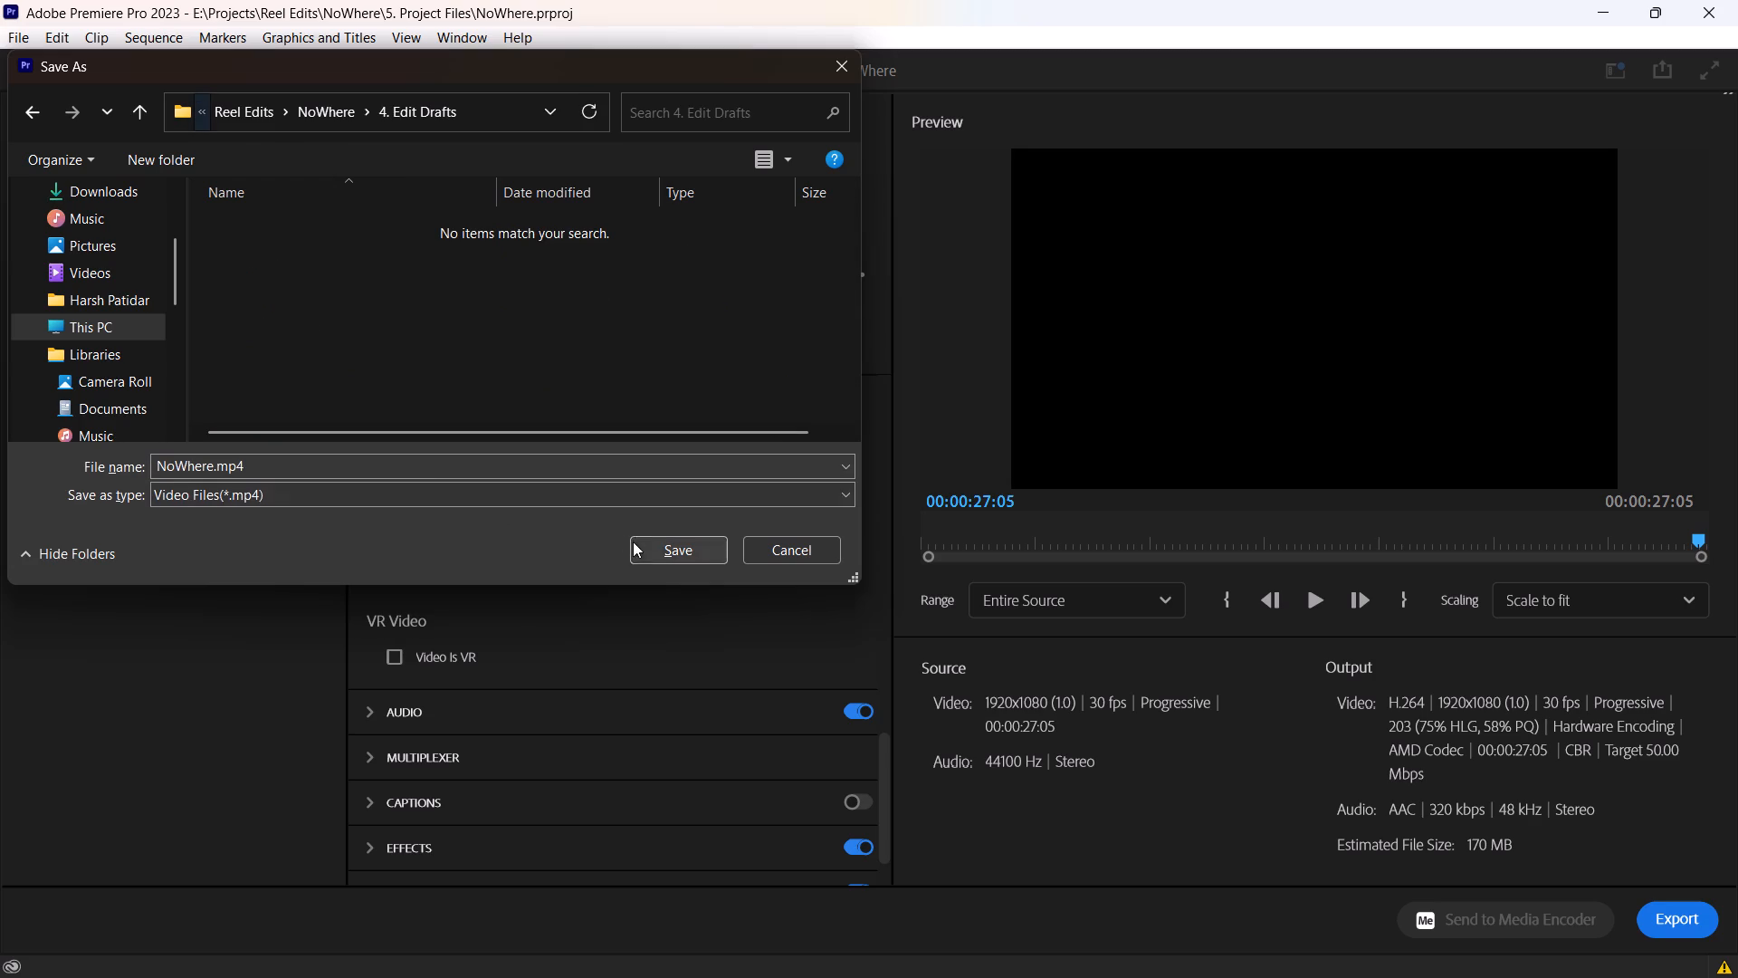
pyautogui.click(682, 564)
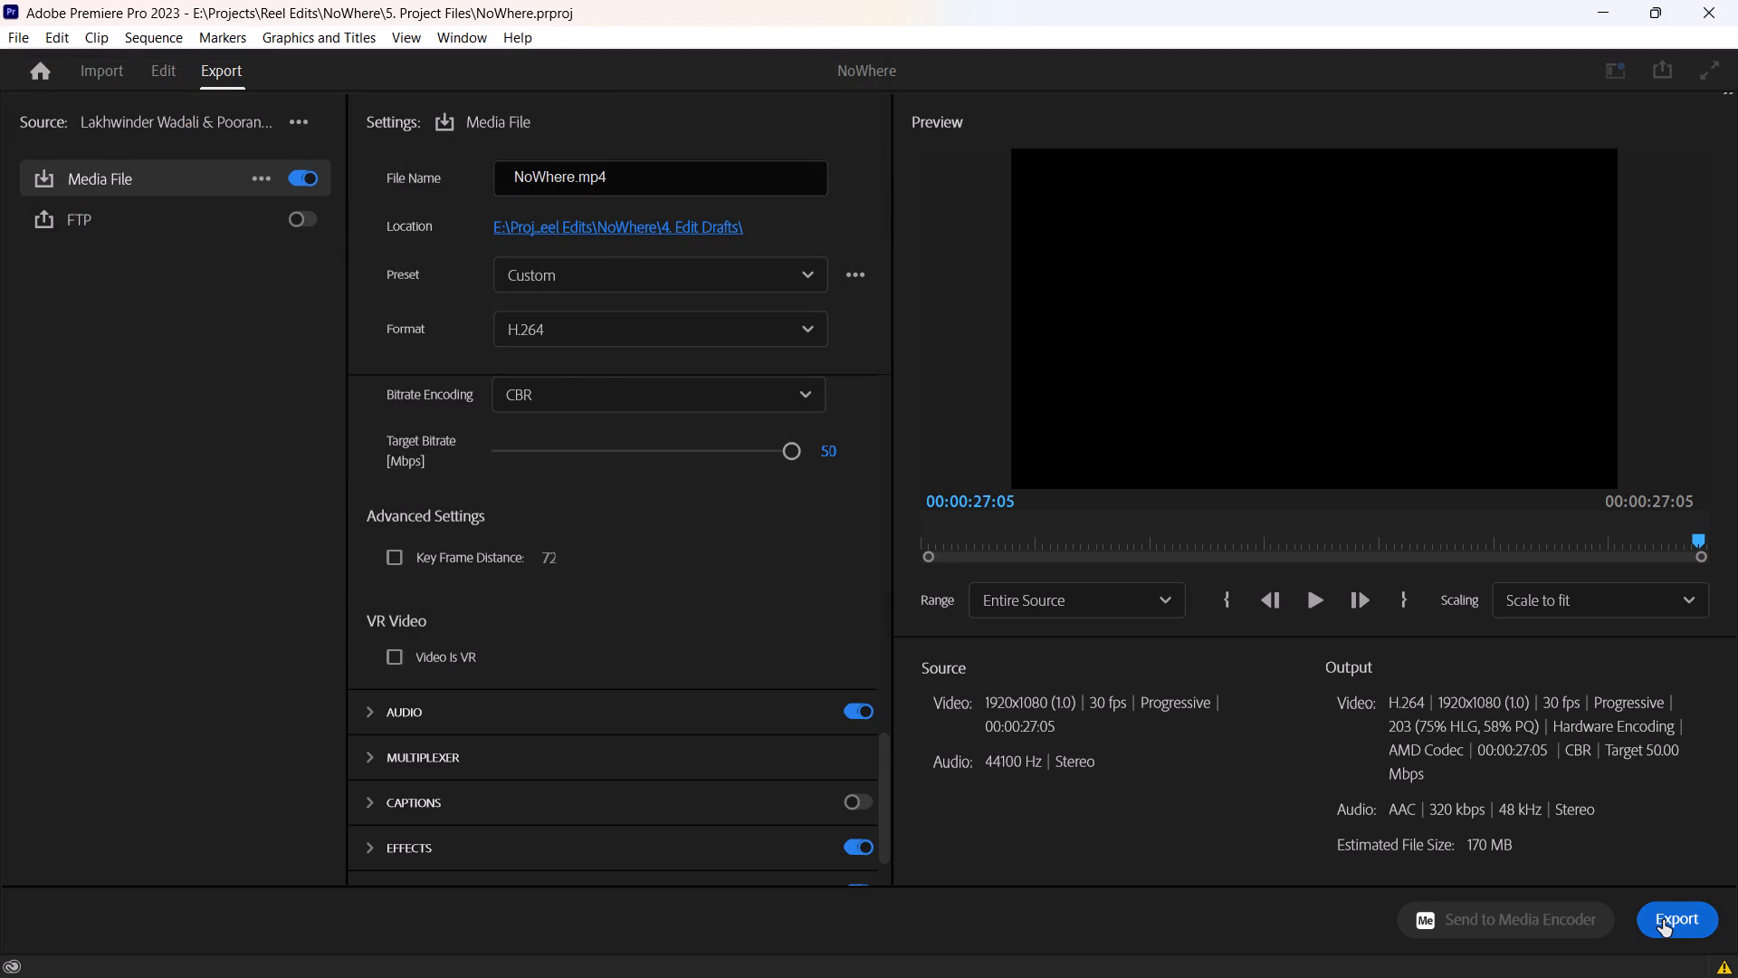
# Start exporting the reel with the configured H.264 settings.
pyautogui.click(1663, 920)
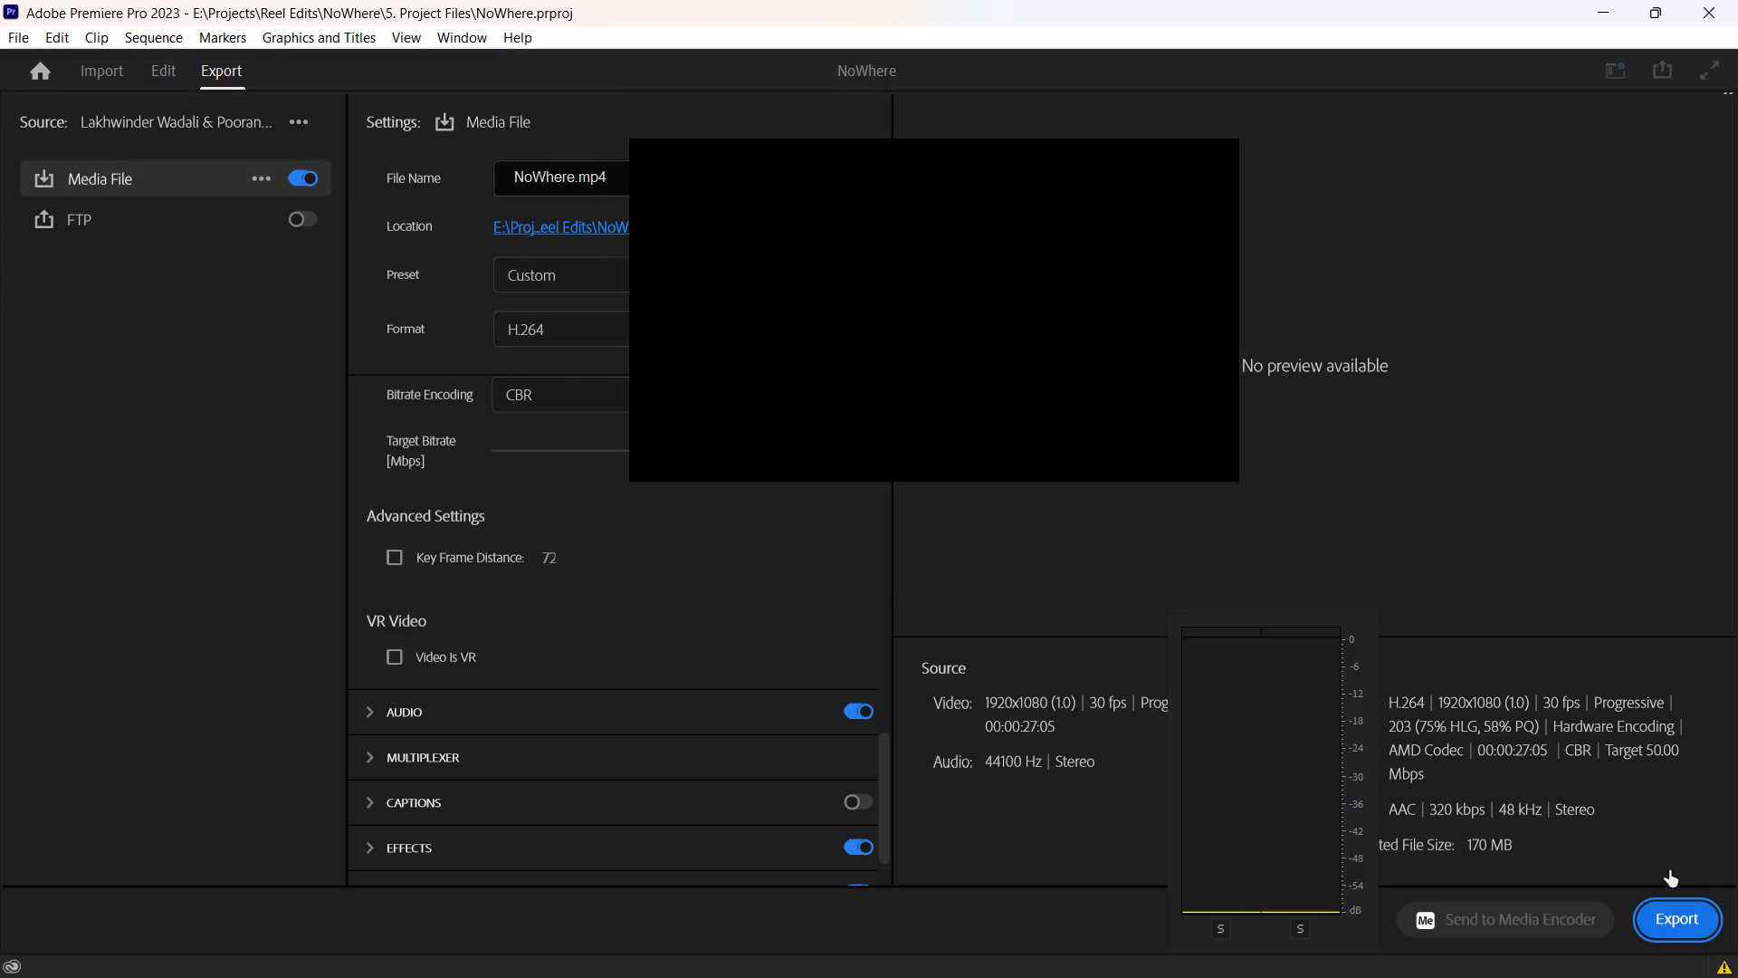
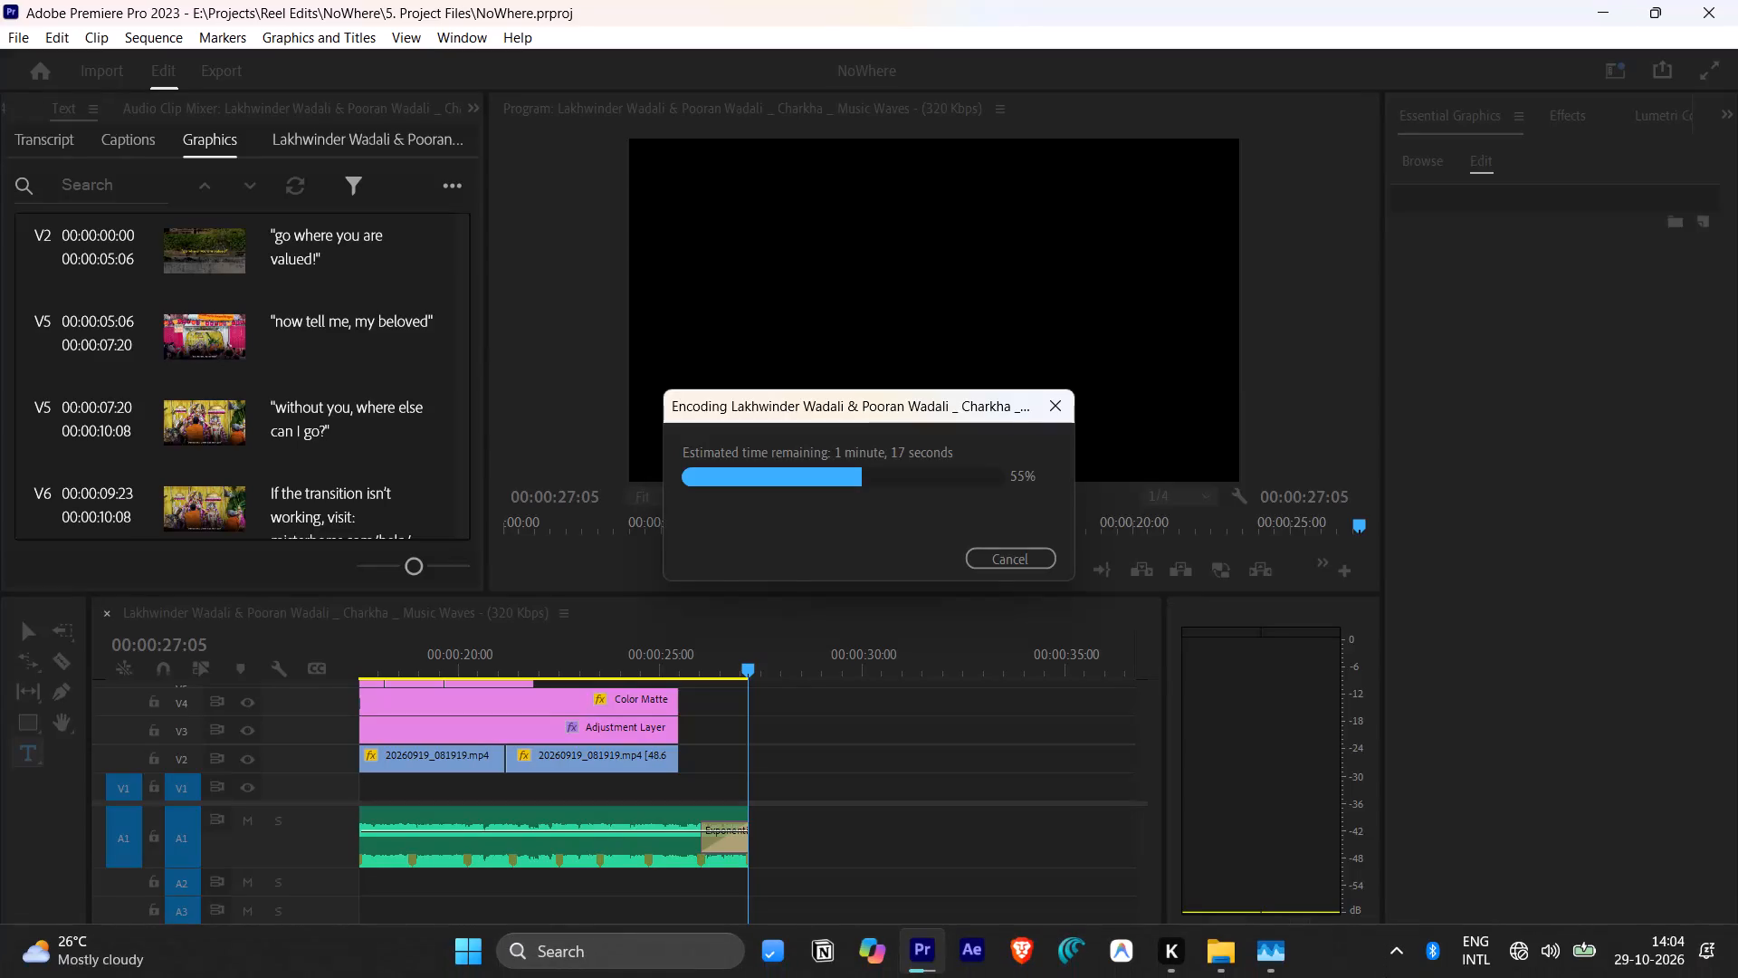
# Switch to the 4. Edit Drafts folder in File Explorer and launch the Quick Share app.
pyautogui.click(1219, 940)
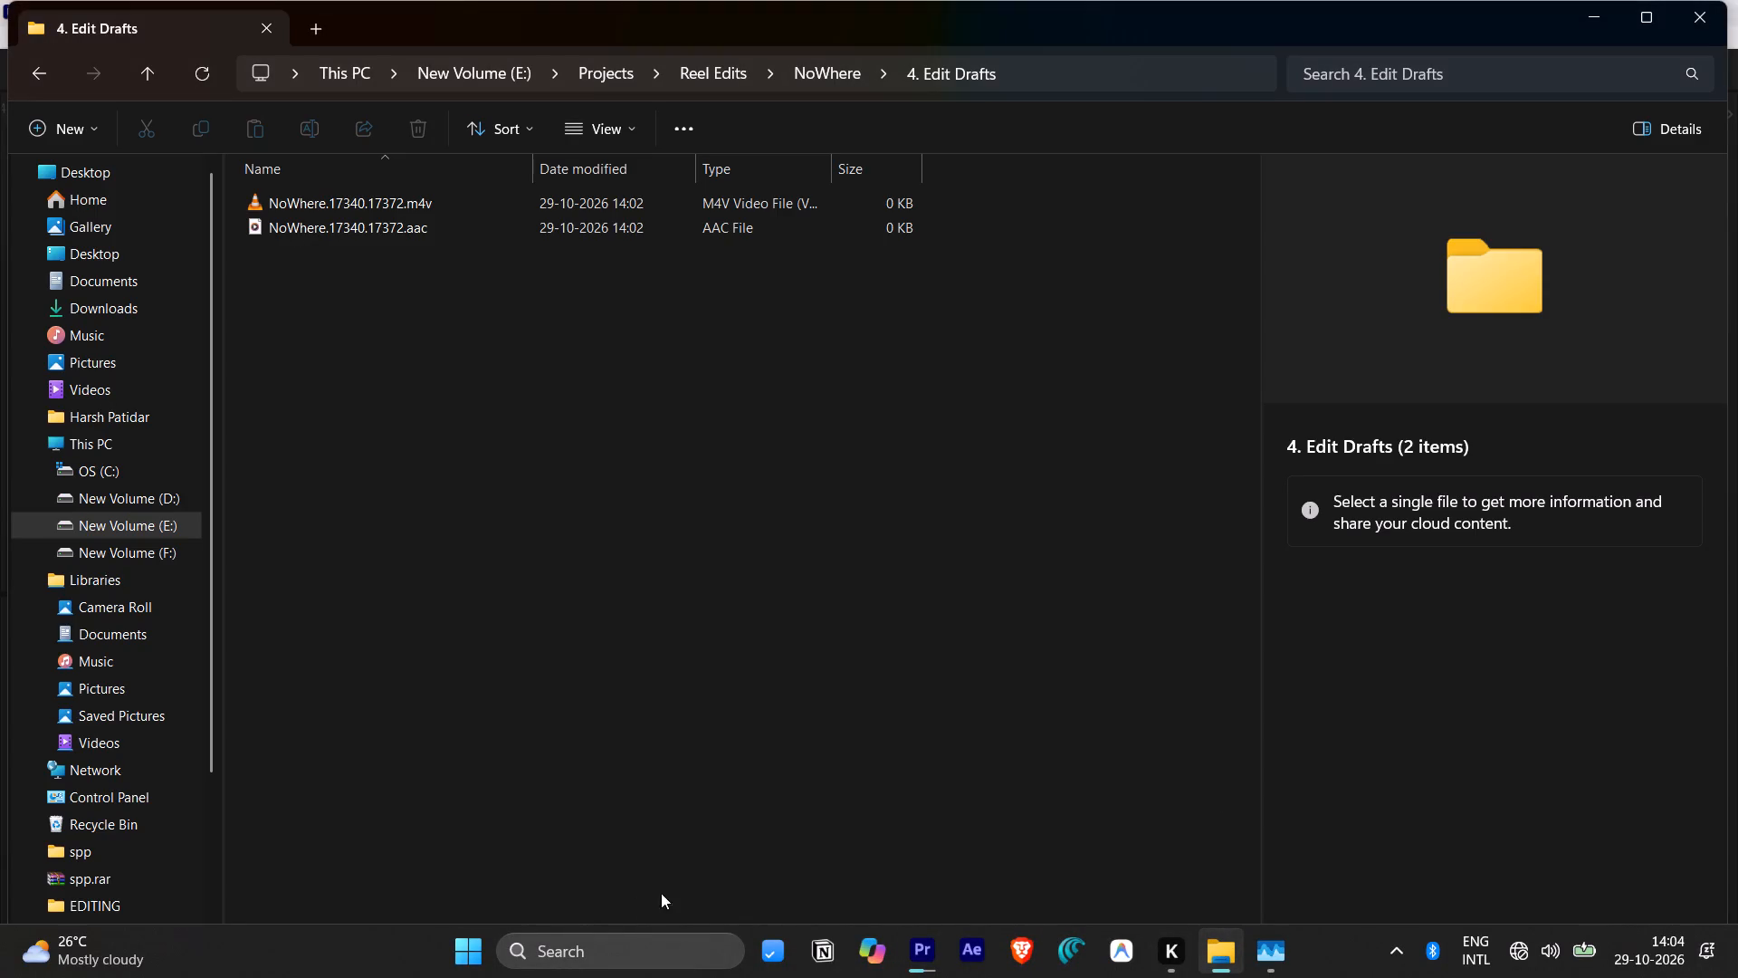
pyautogui.click(473, 977)
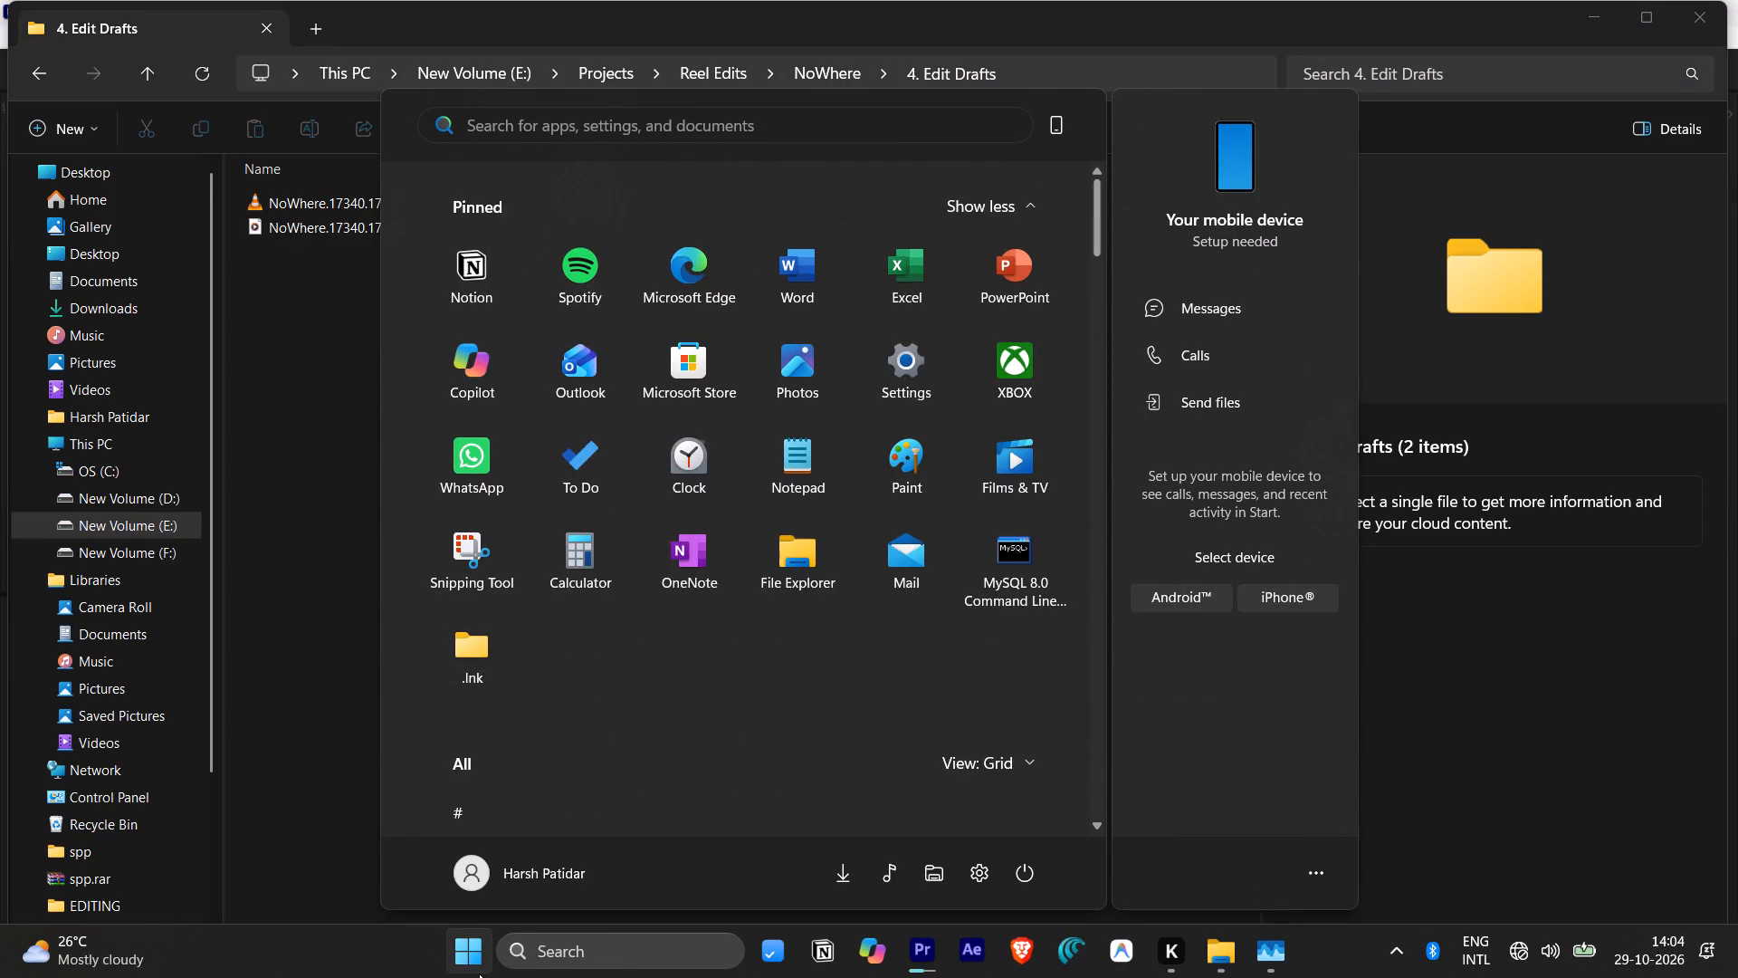
pyautogui.write('quick')
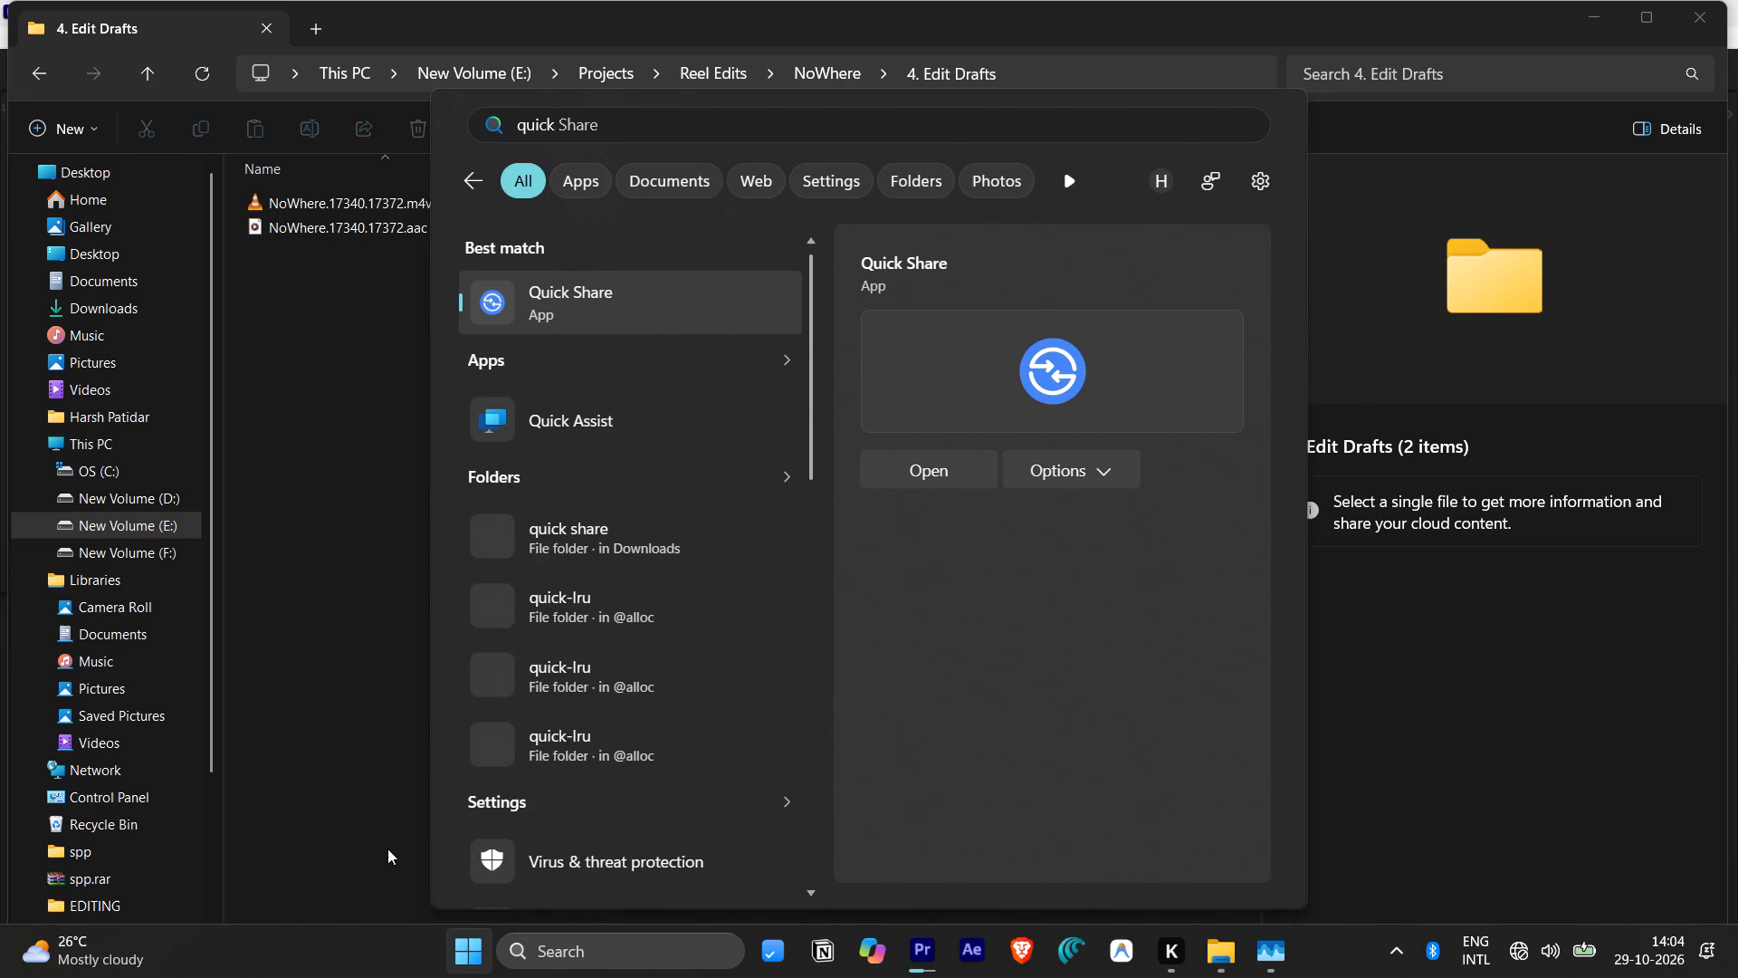
pyautogui.press('Return')
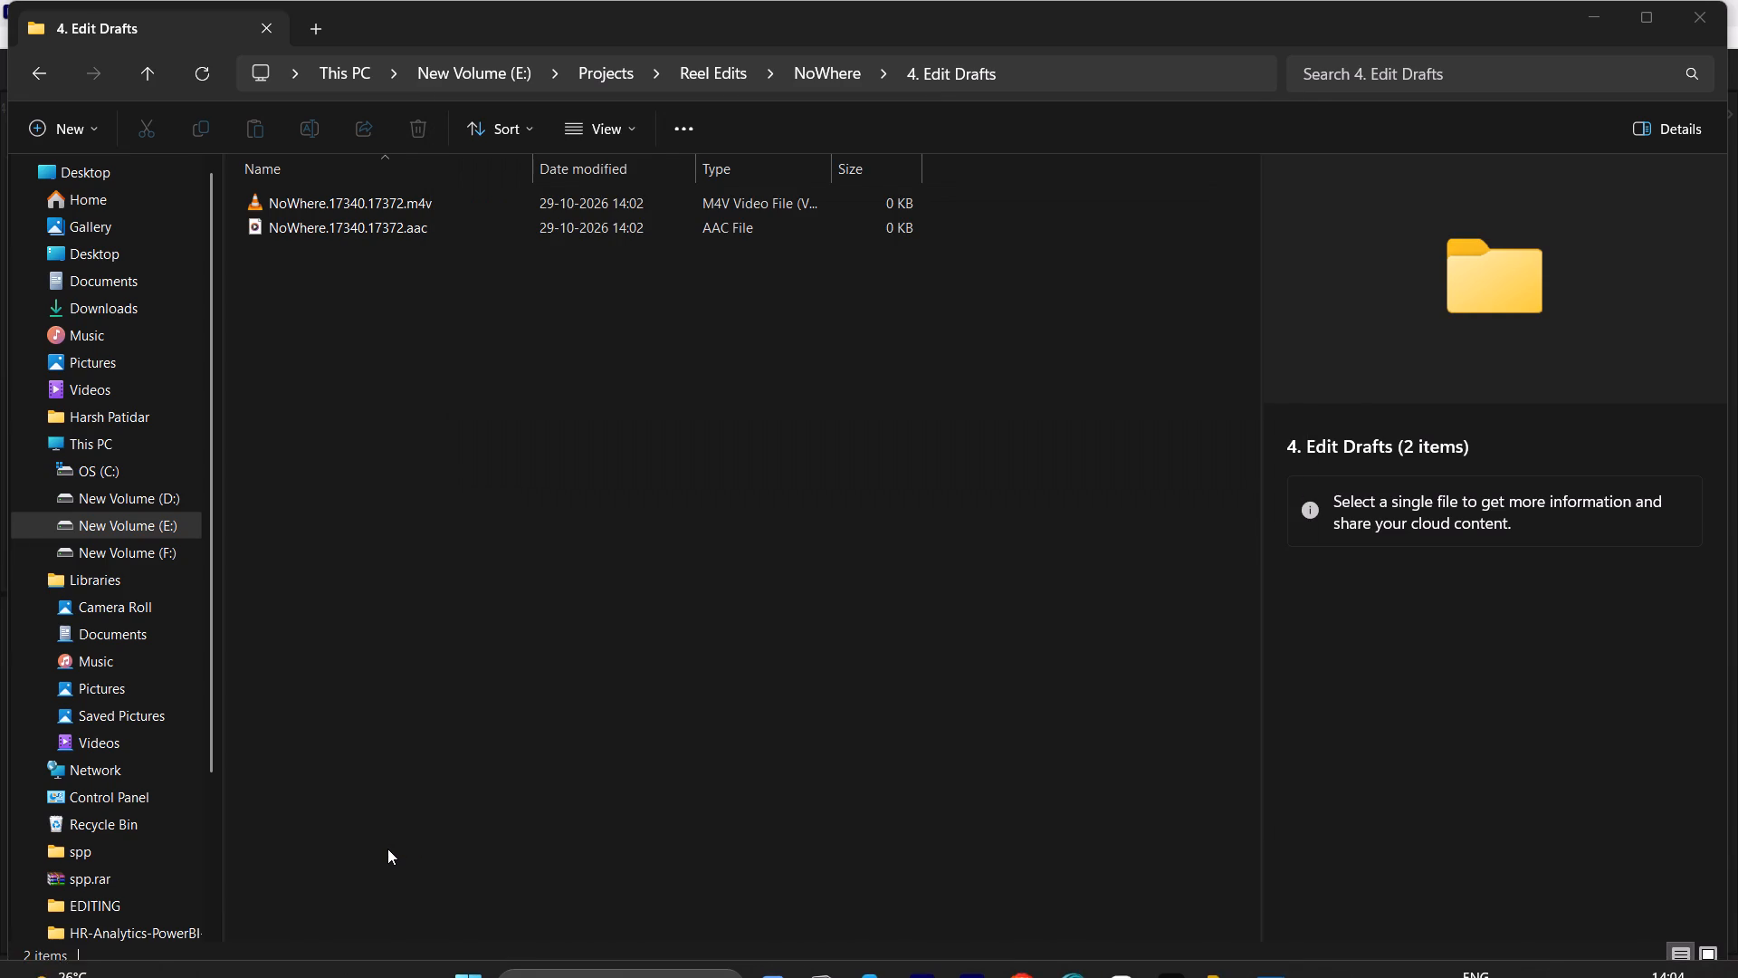
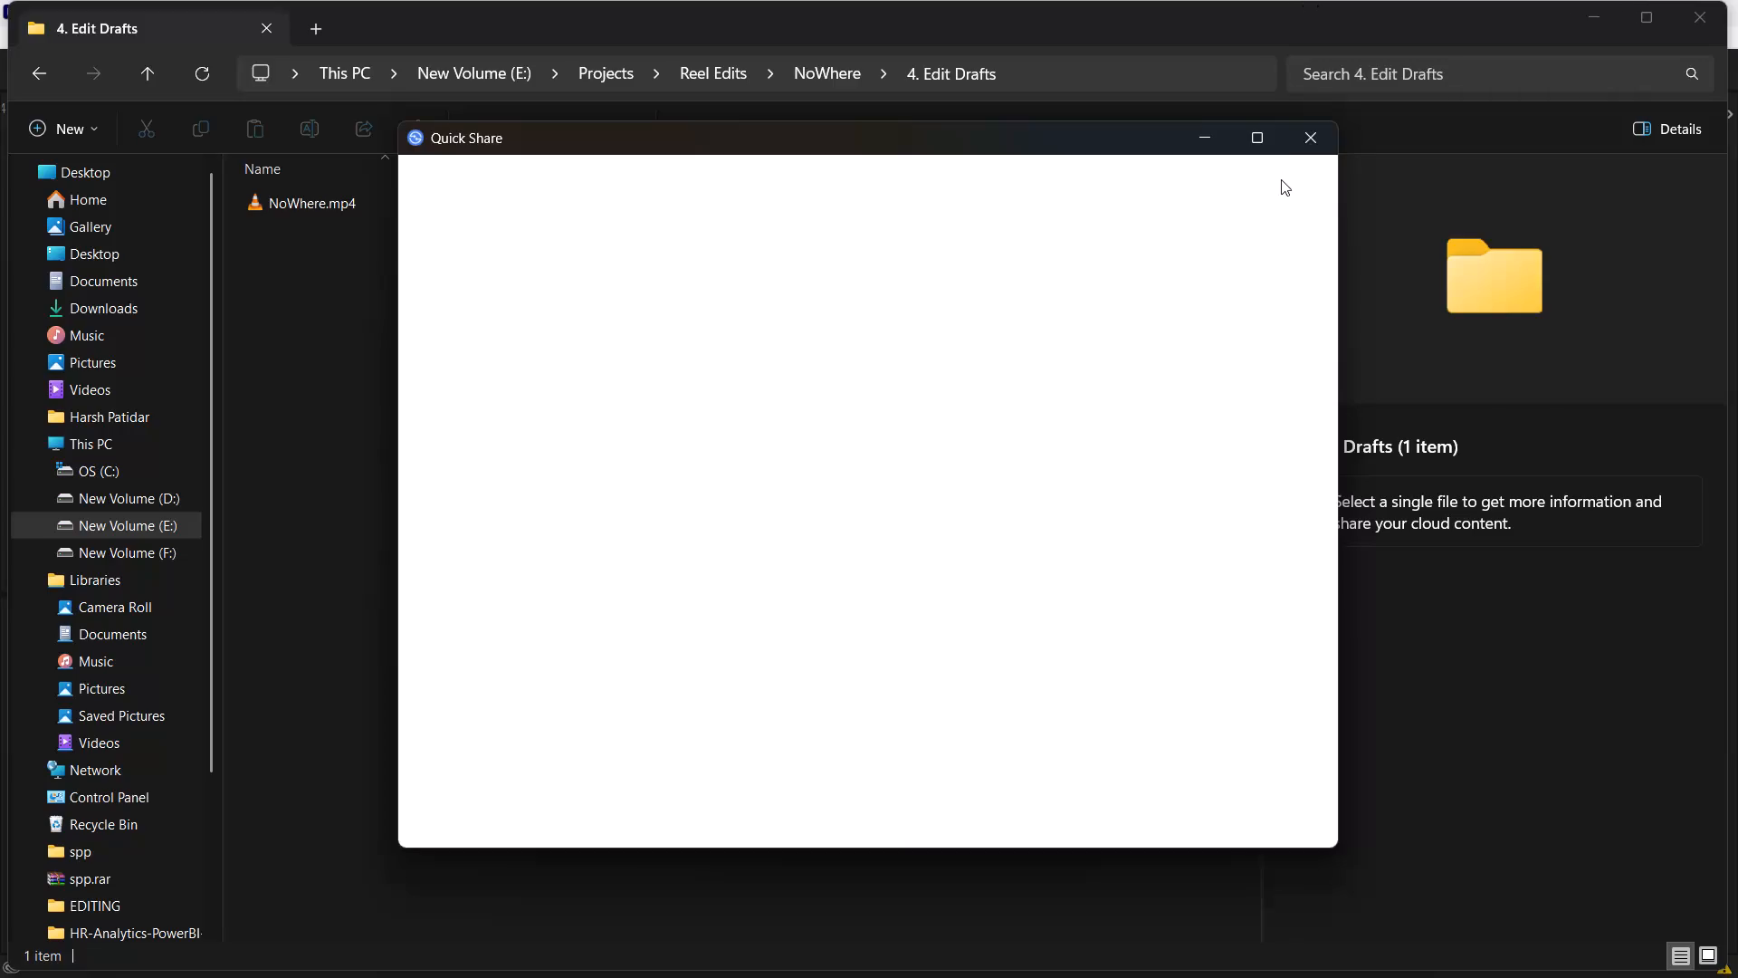
# Close the Quick Share window and switch to Premiere Pro.
pyautogui.click(1281, 179)
pyautogui.click(1306, 150)
pyautogui.click(1313, 138)
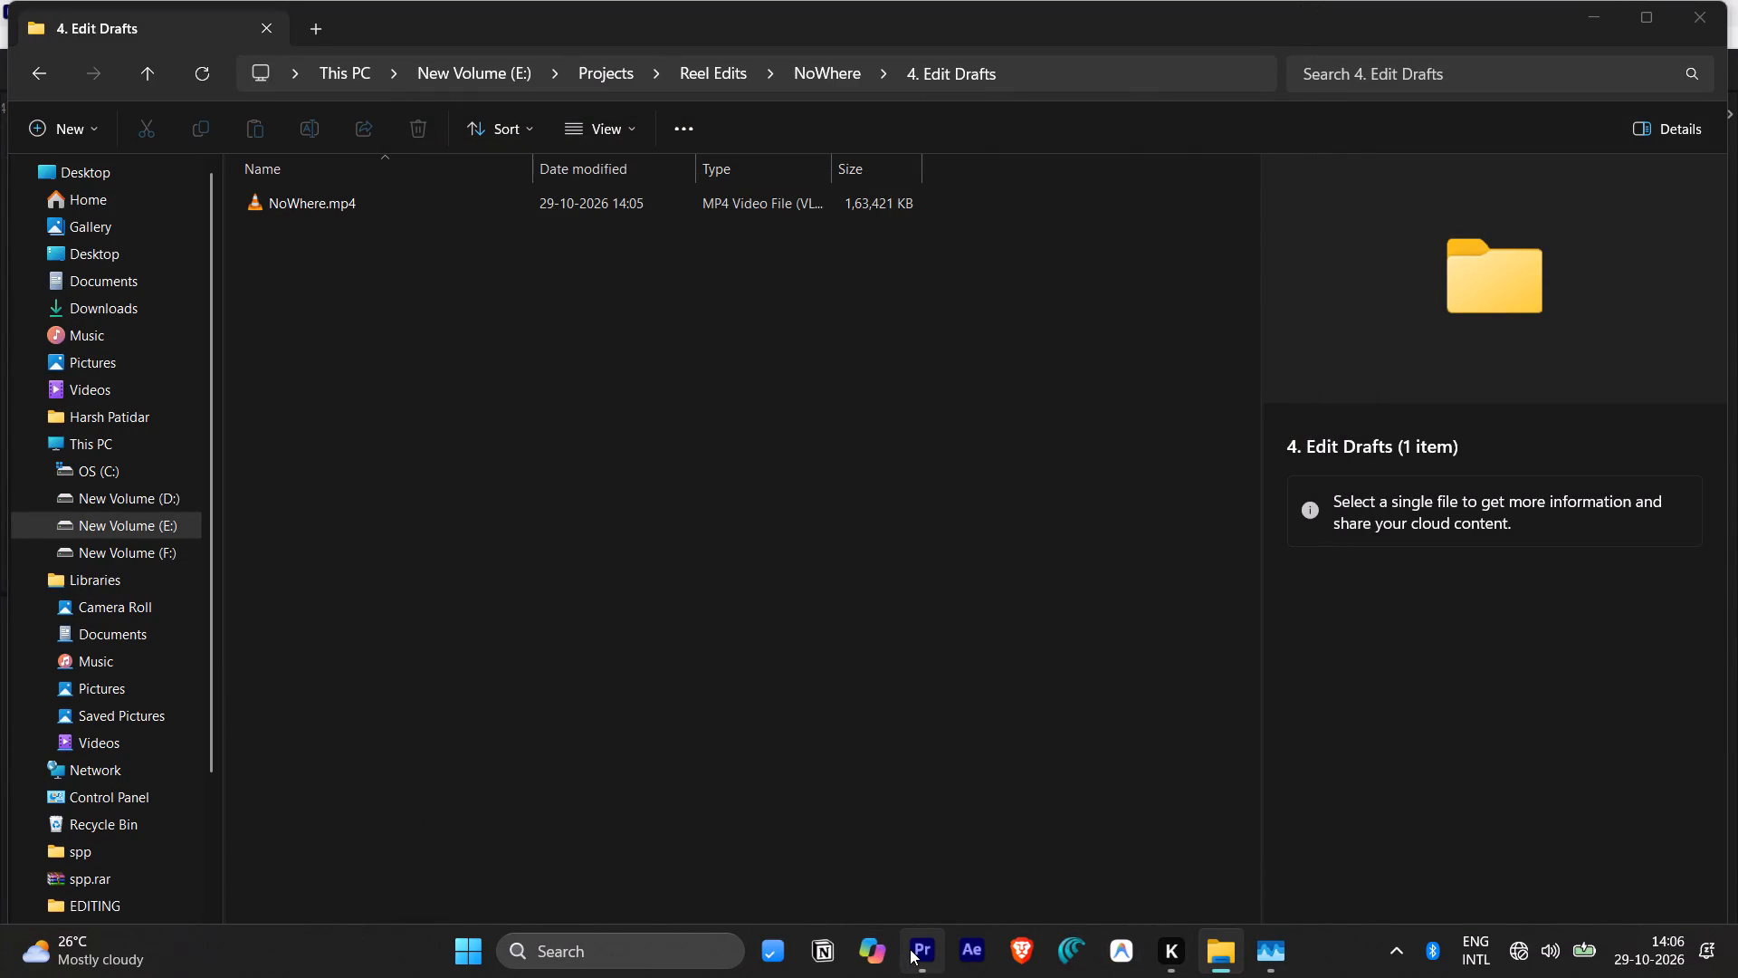
pyautogui.click(948, 848)
# Open the recent project RadhaAshtami.prproj and cancel linking its missing media.
pyautogui.moveTo(1737, 0); pyautogui.dragTo(729, 563)
pyautogui.moveTo(518, 658); pyautogui.dragTo(158, 713)
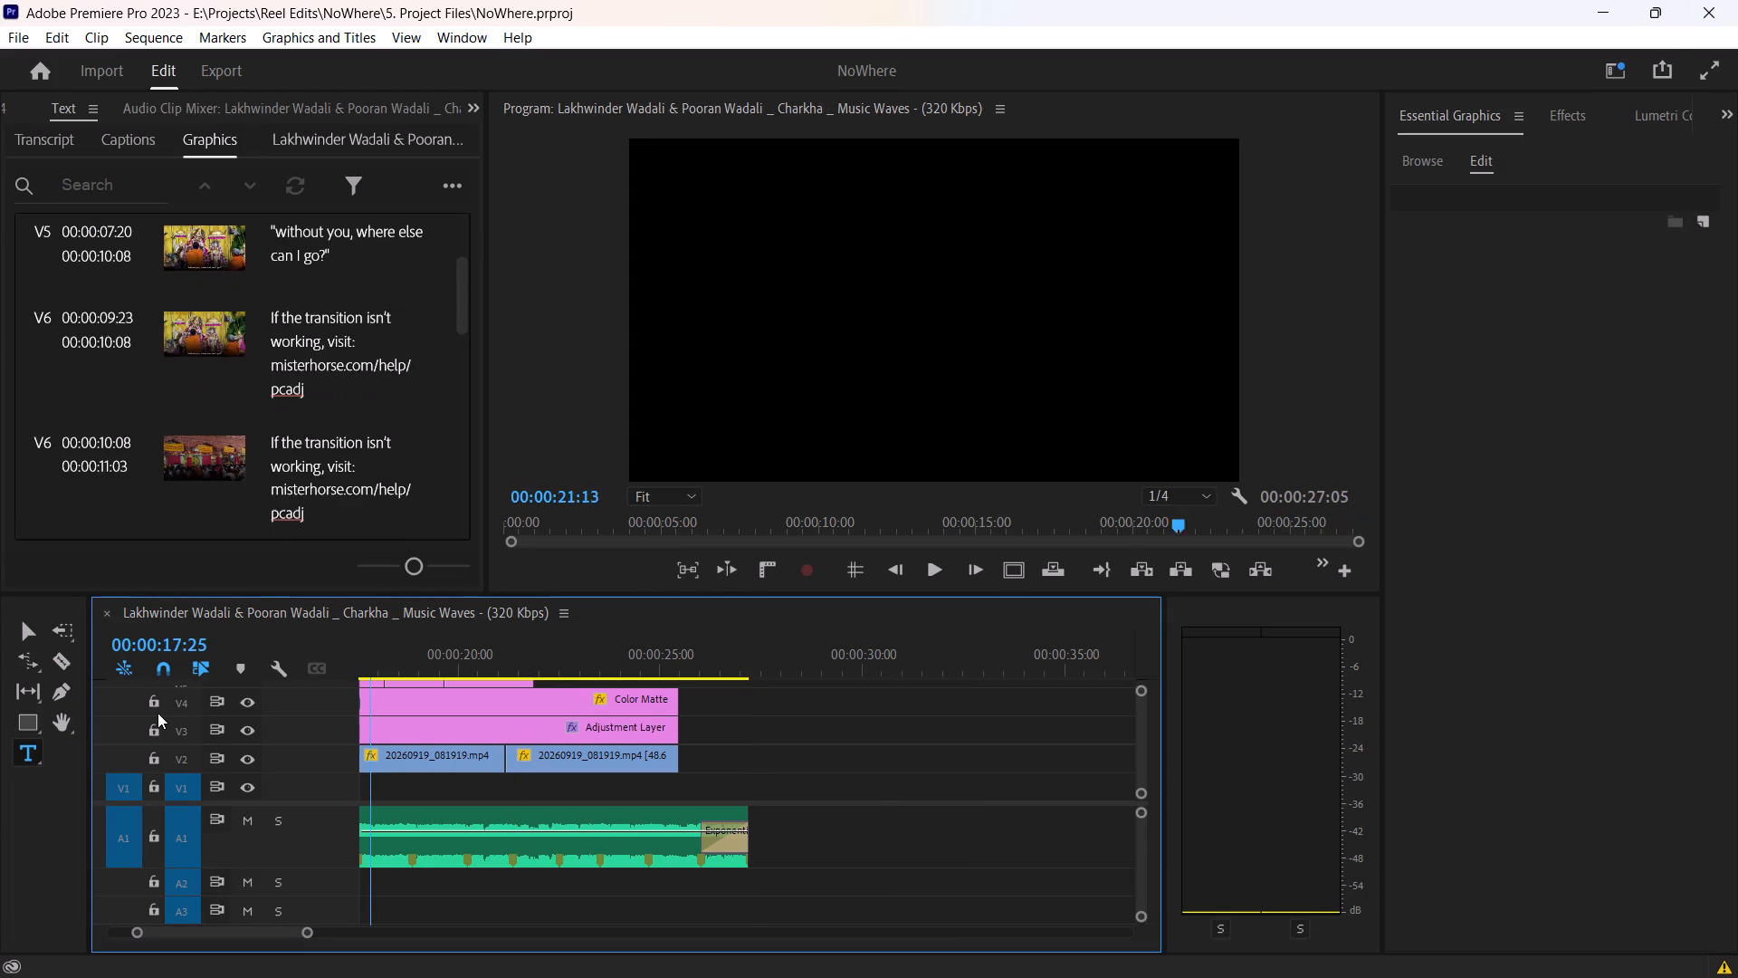
pyautogui.moveTo(158, 713); pyautogui.dragTo(121, 718)
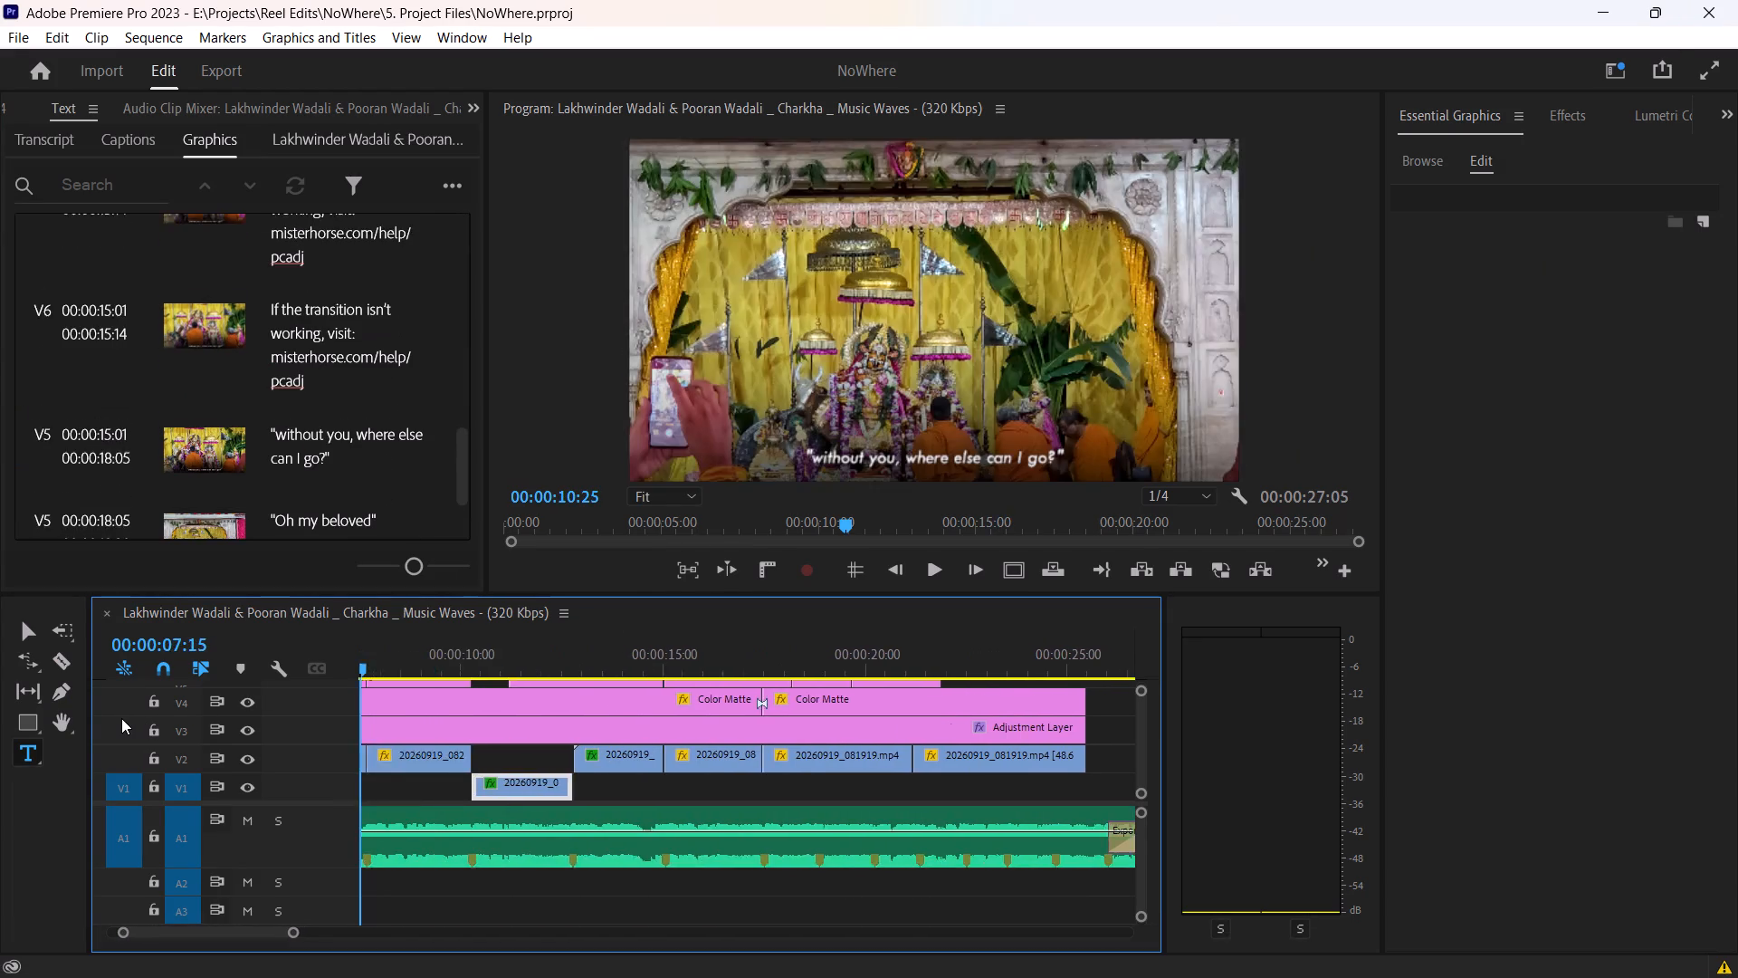
pyautogui.click(17, 38)
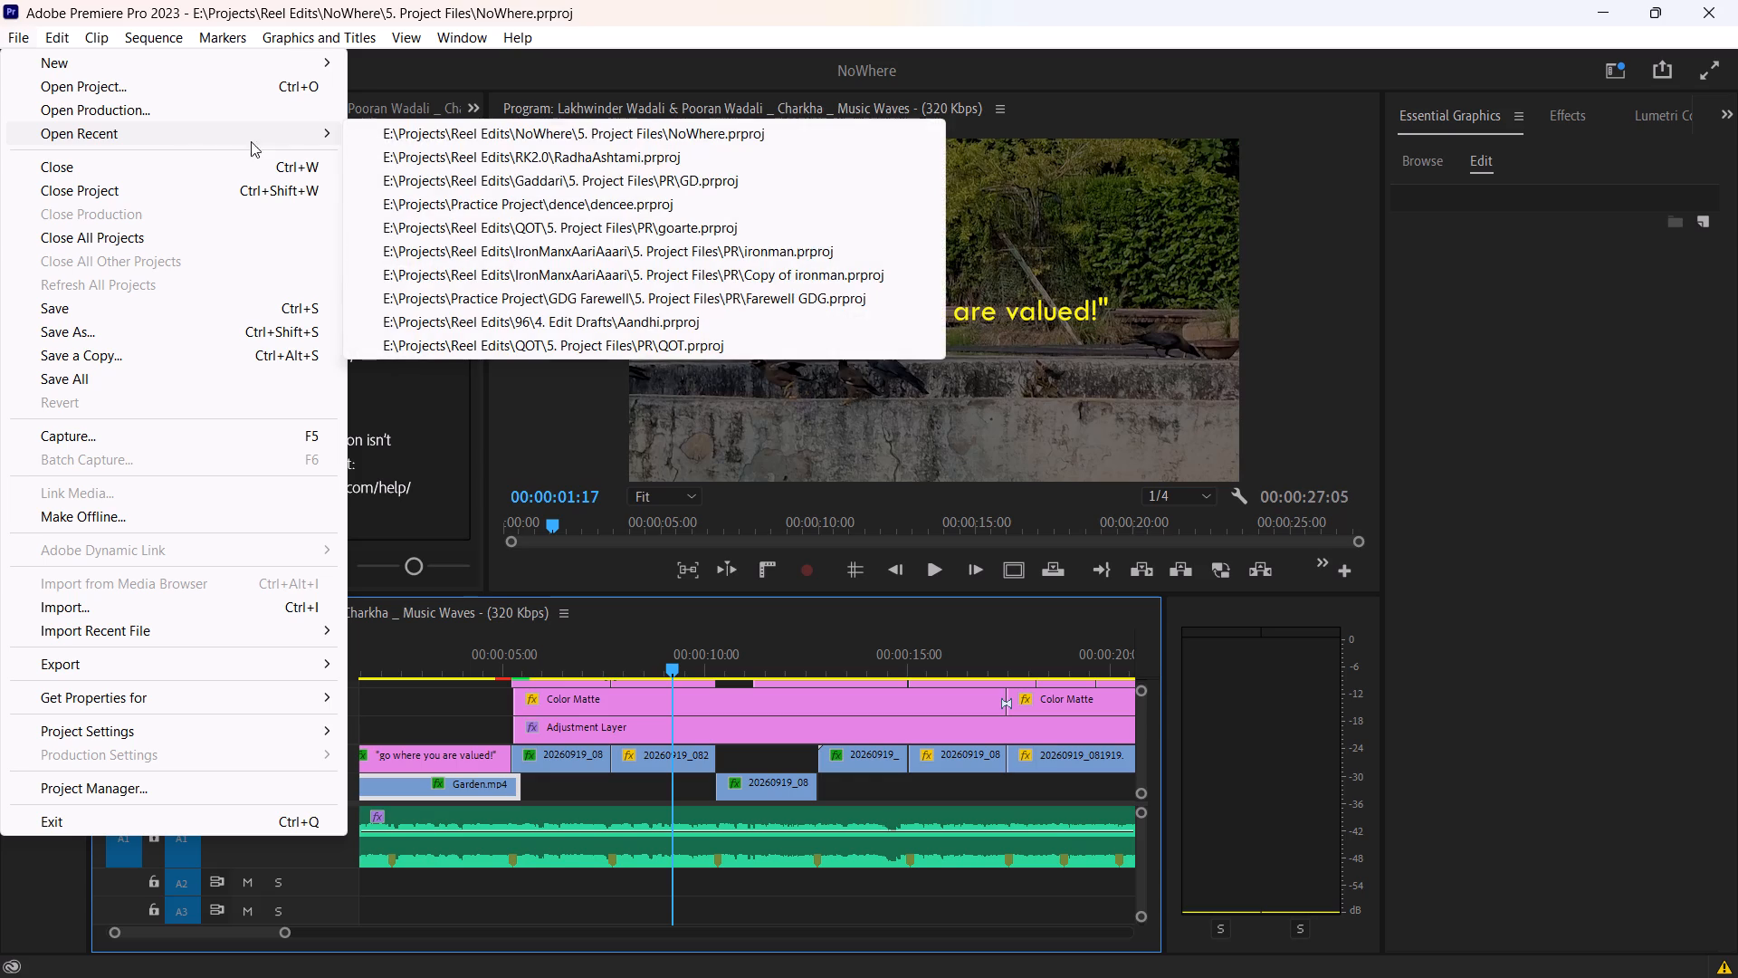
pyautogui.click(374, 149)
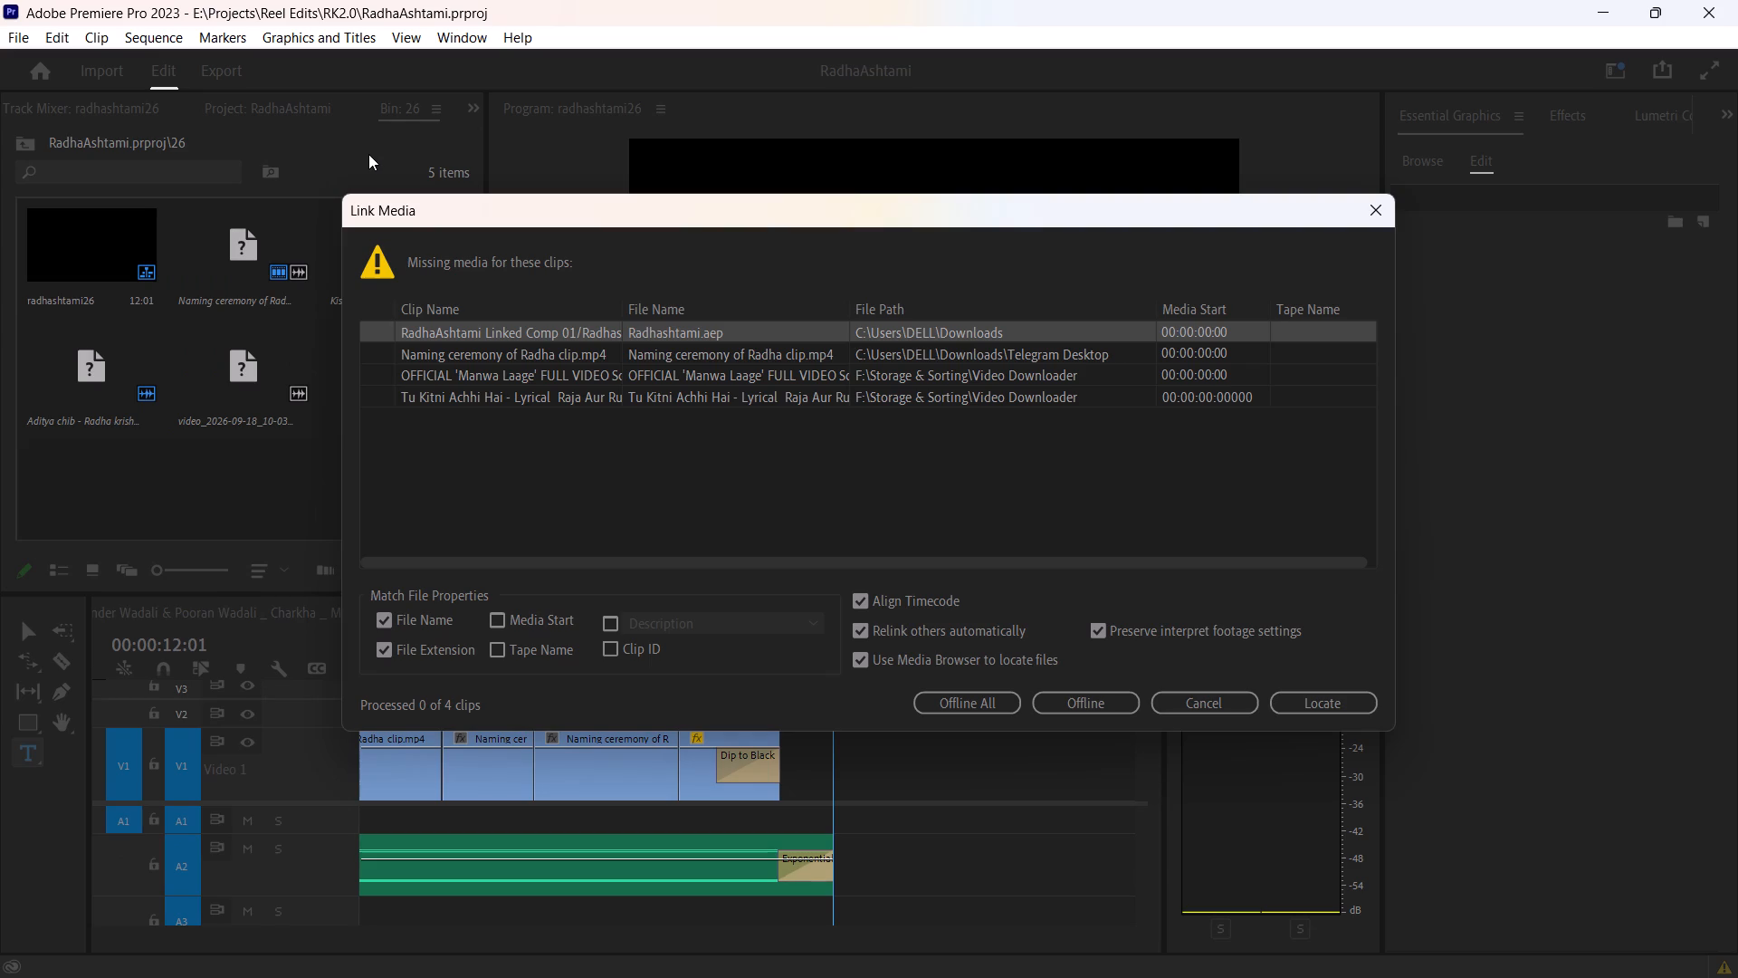
pyautogui.press('Escape')
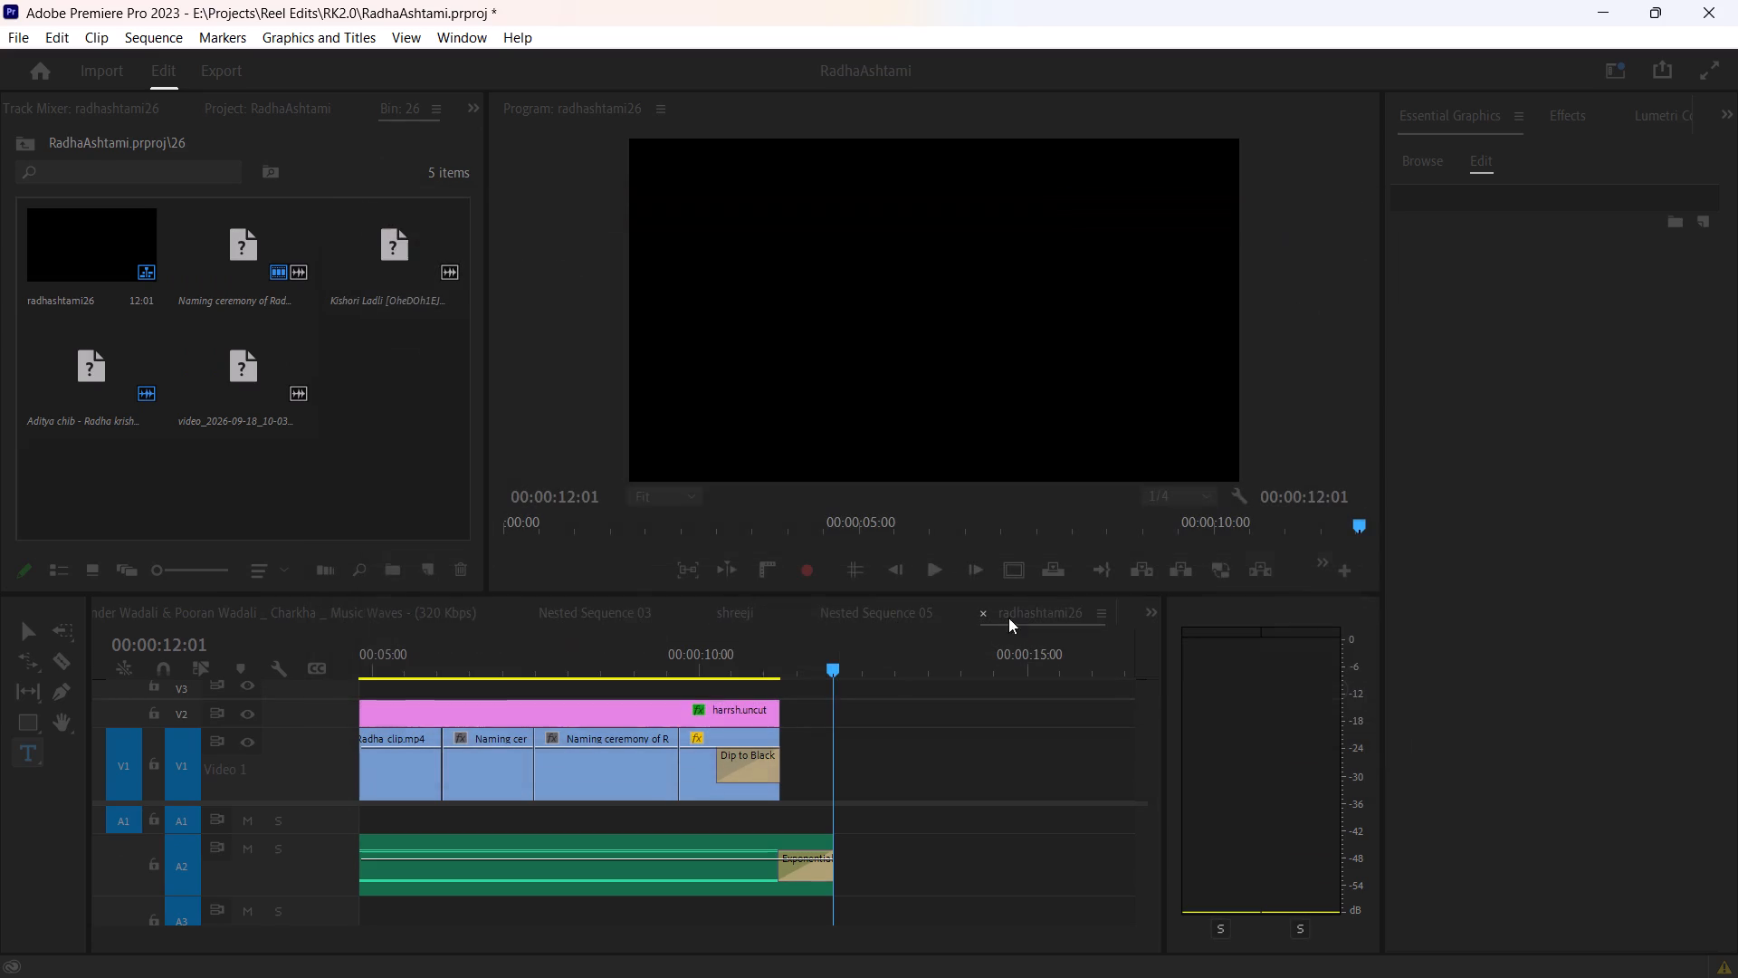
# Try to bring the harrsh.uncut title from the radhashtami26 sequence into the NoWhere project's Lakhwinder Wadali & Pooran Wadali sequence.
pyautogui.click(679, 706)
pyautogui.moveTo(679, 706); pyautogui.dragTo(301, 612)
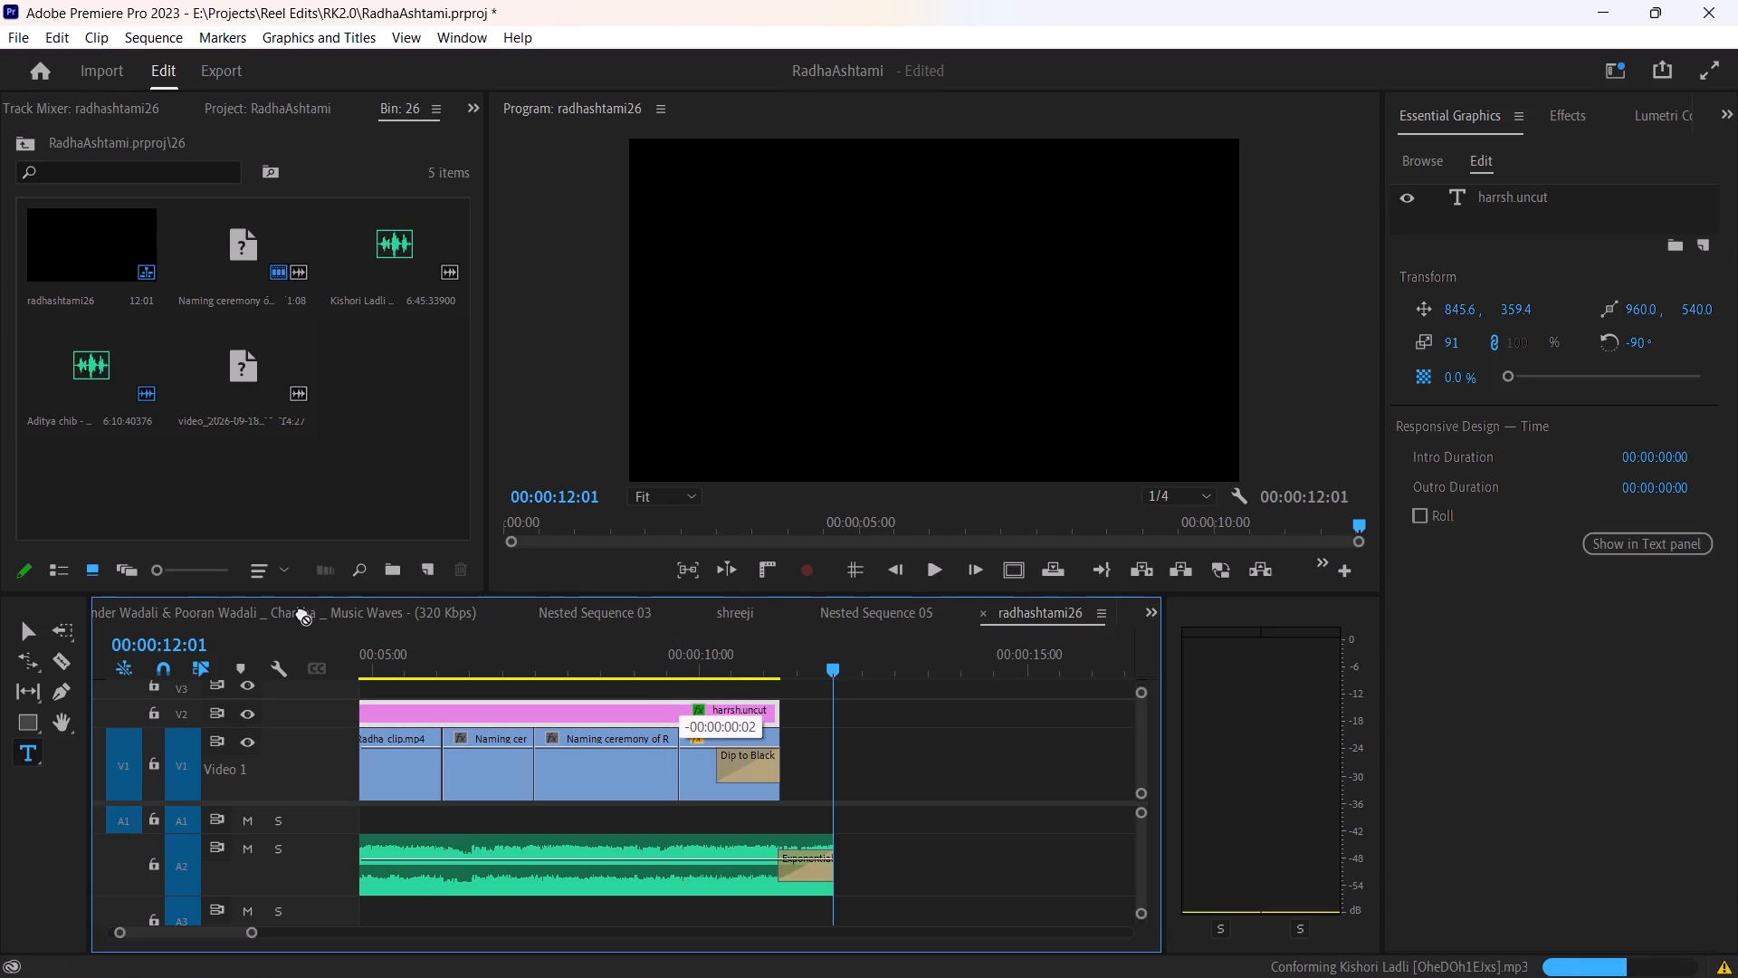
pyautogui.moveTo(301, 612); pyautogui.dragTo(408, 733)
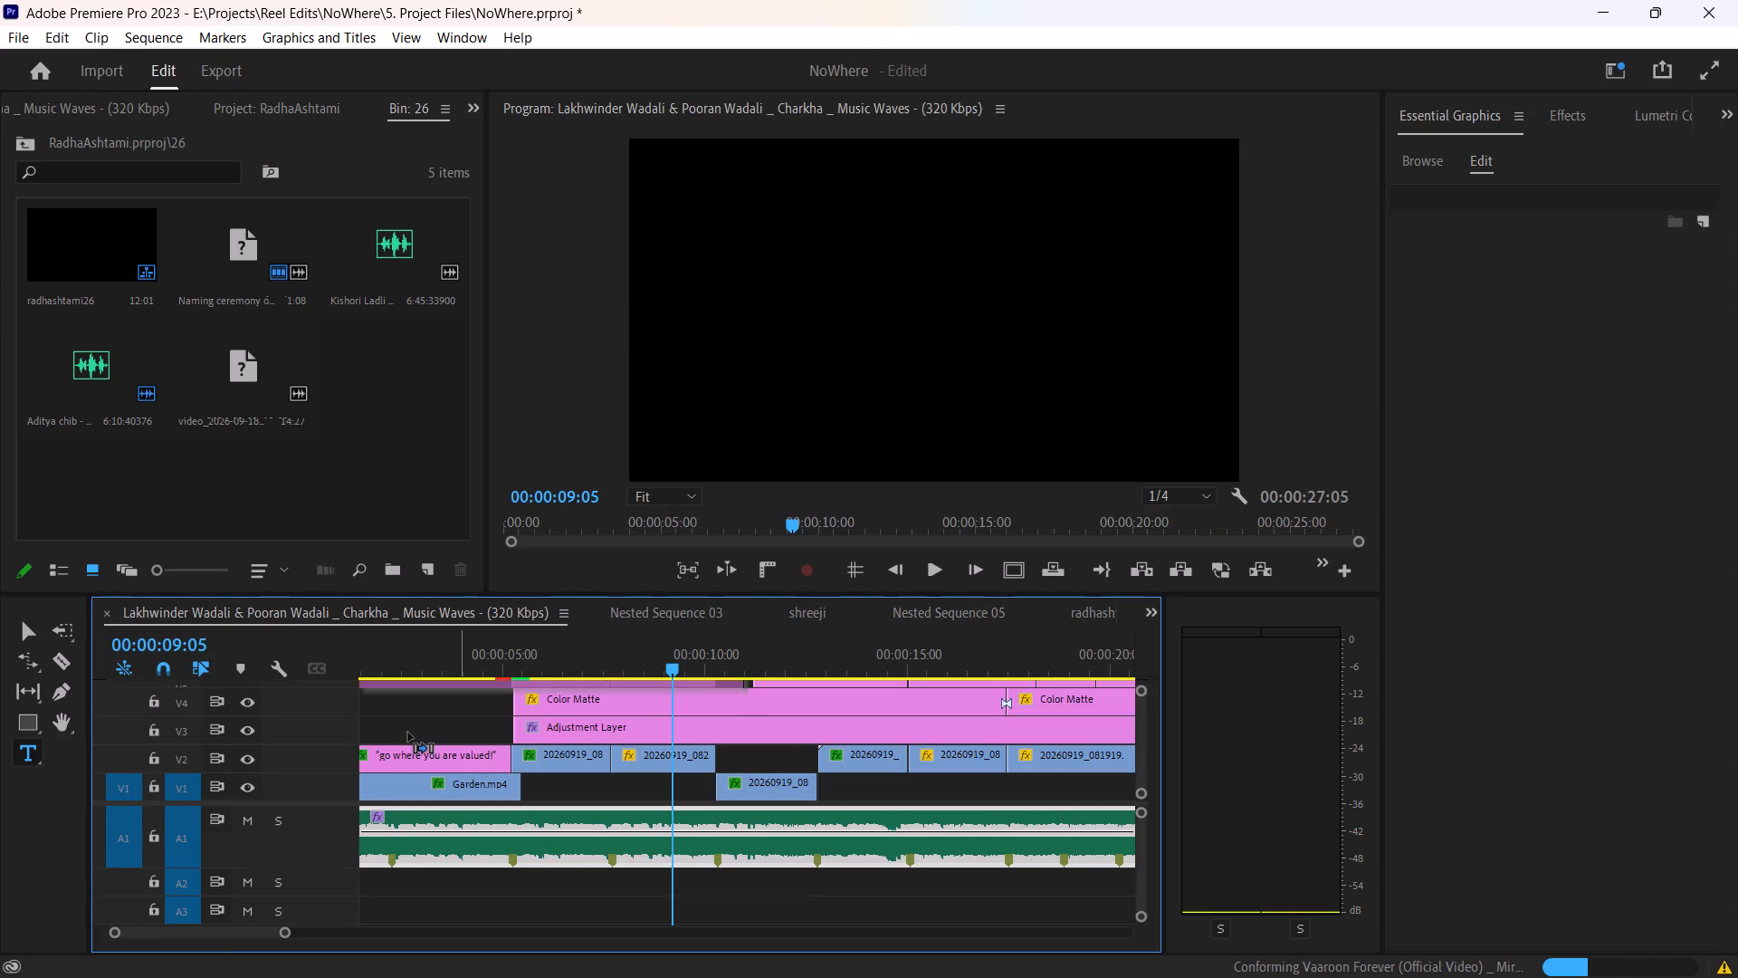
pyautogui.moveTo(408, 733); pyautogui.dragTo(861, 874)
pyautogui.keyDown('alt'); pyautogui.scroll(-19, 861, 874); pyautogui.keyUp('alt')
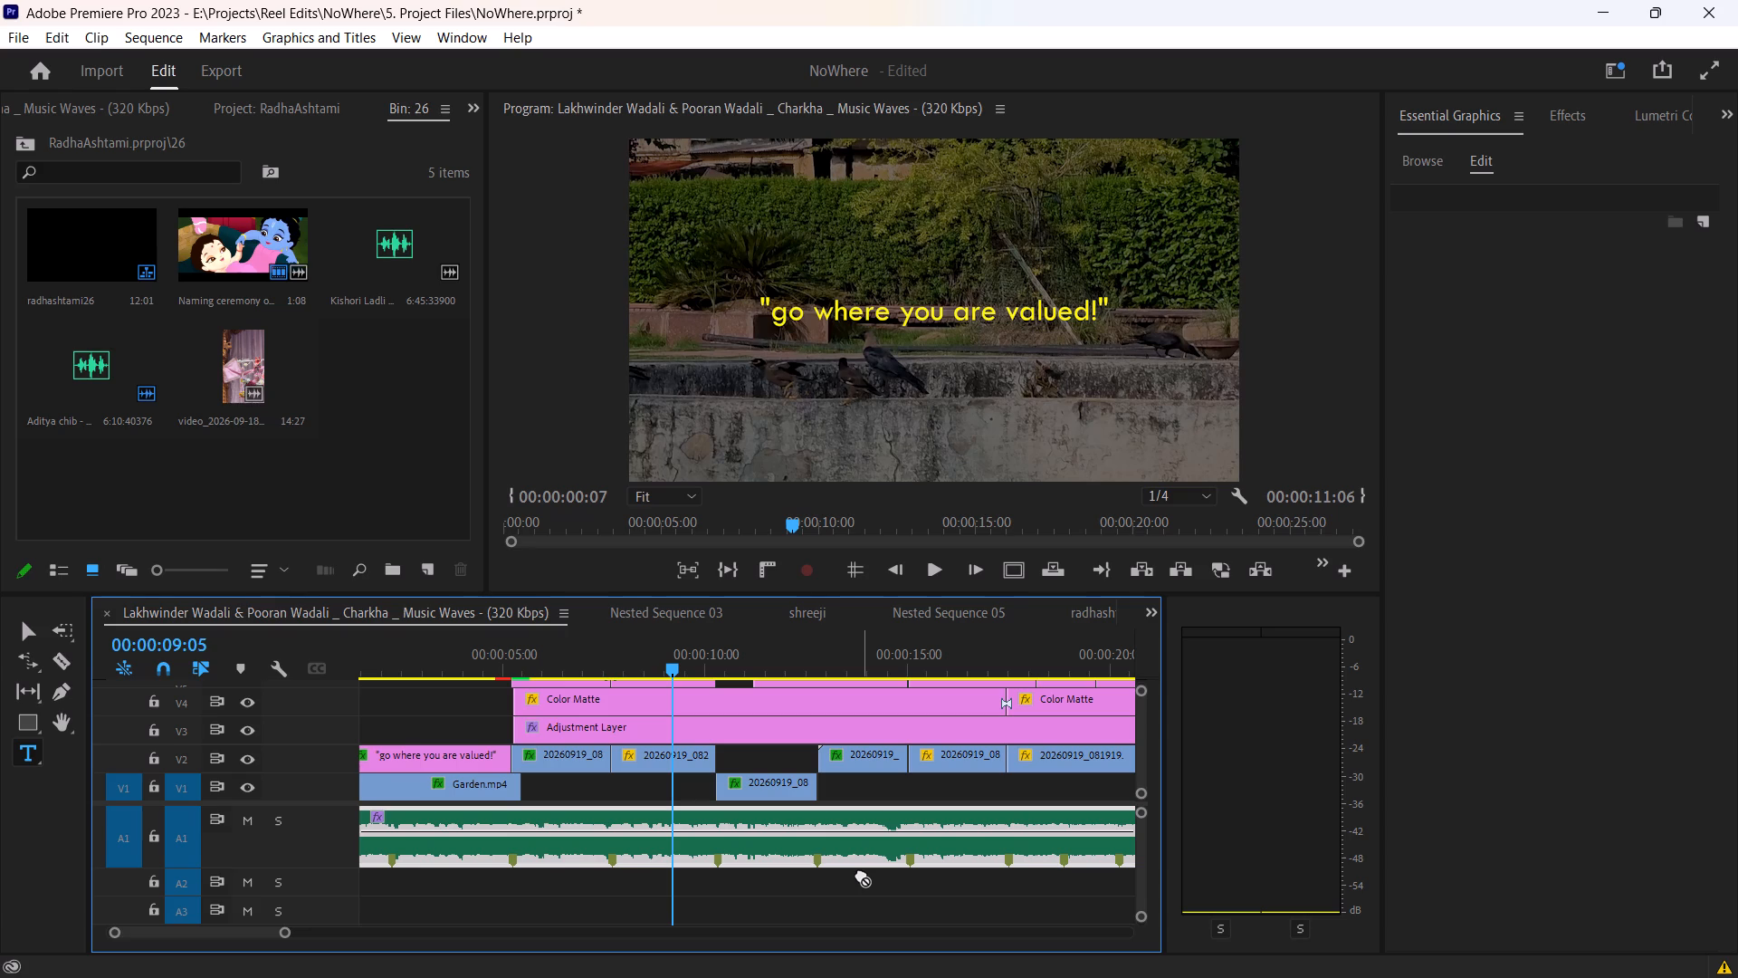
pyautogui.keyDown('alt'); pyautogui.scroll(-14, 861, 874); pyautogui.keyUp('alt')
pyautogui.keyDown('ctrl'); pyautogui.scroll(8, 623, 768); pyautogui.keyUp('ctrl')
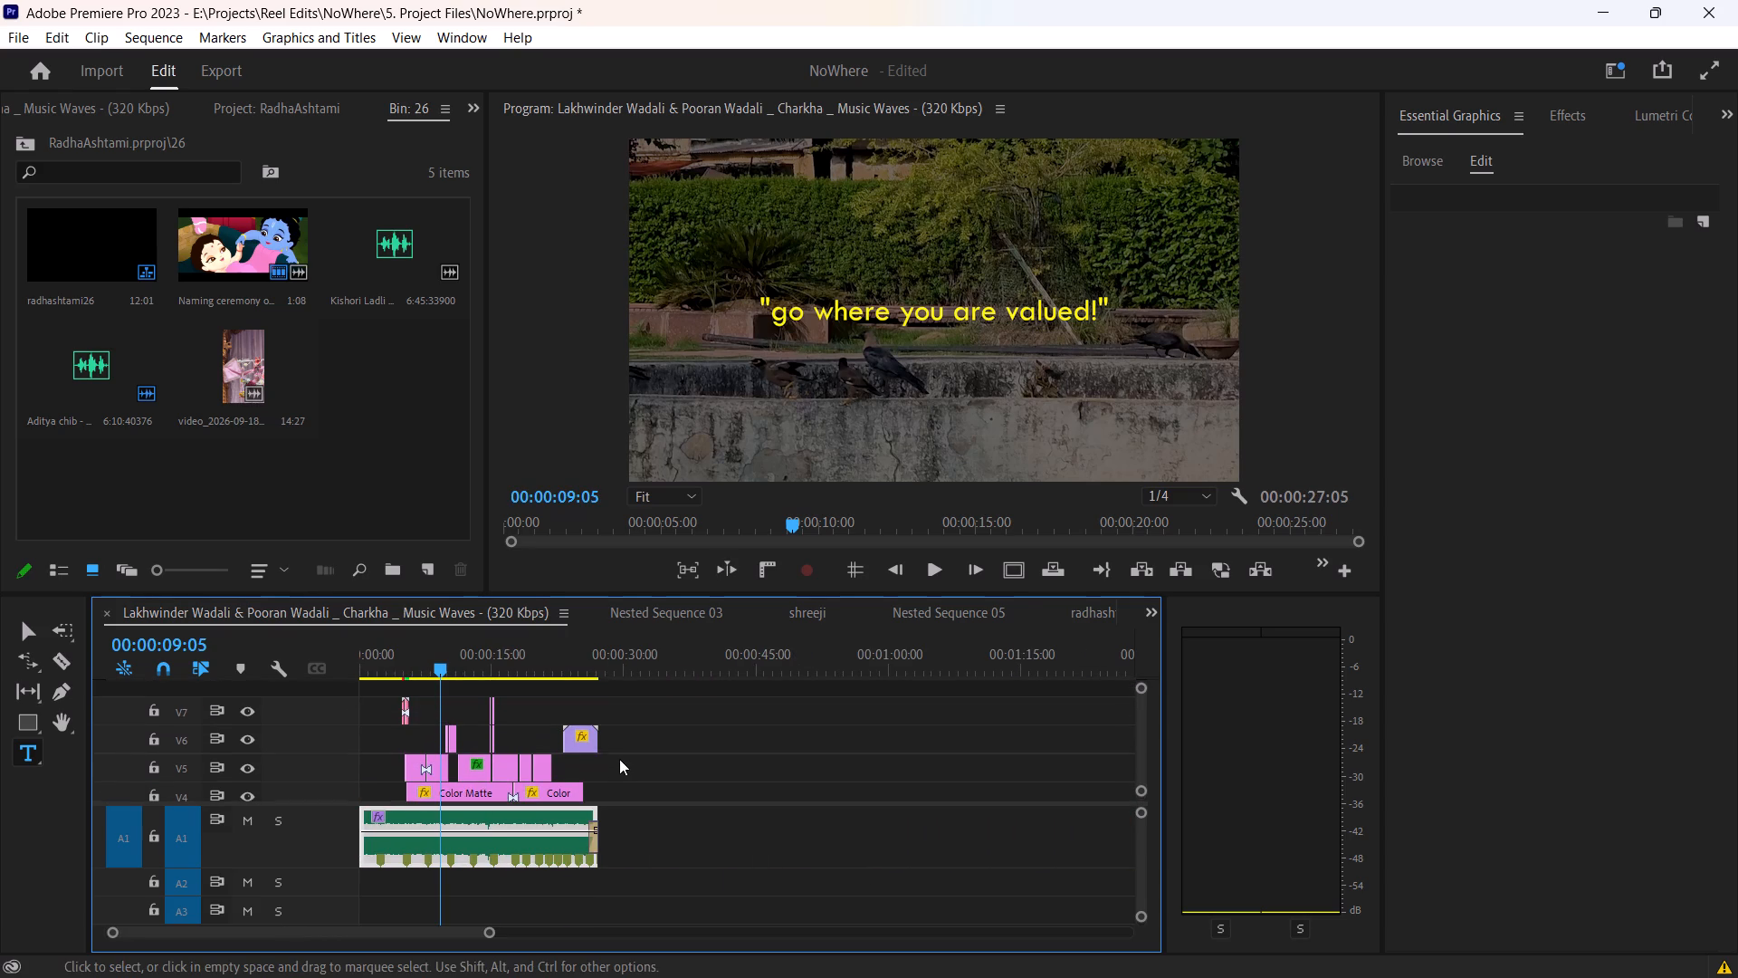
pyautogui.keyDown('ctrl'); pyautogui.scroll(5, 619, 759); pyautogui.keyUp('ctrl')
pyautogui.scroll(-3, 1024, 616)
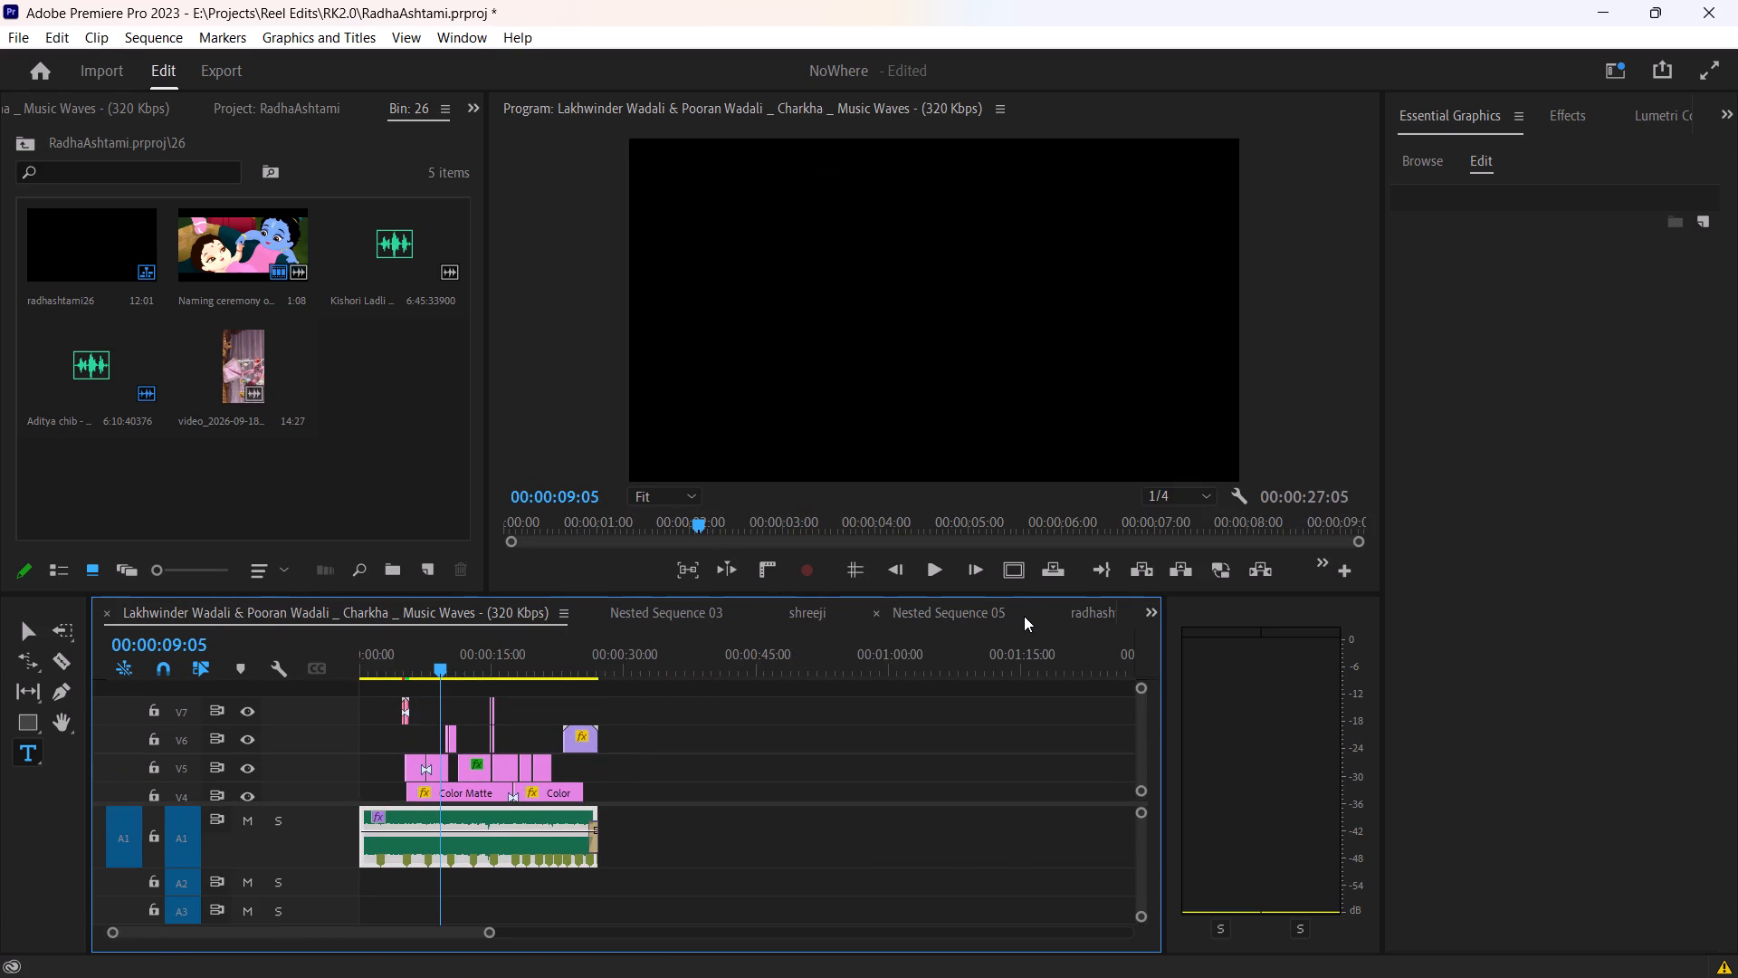
pyautogui.scroll(-4, 1024, 616)
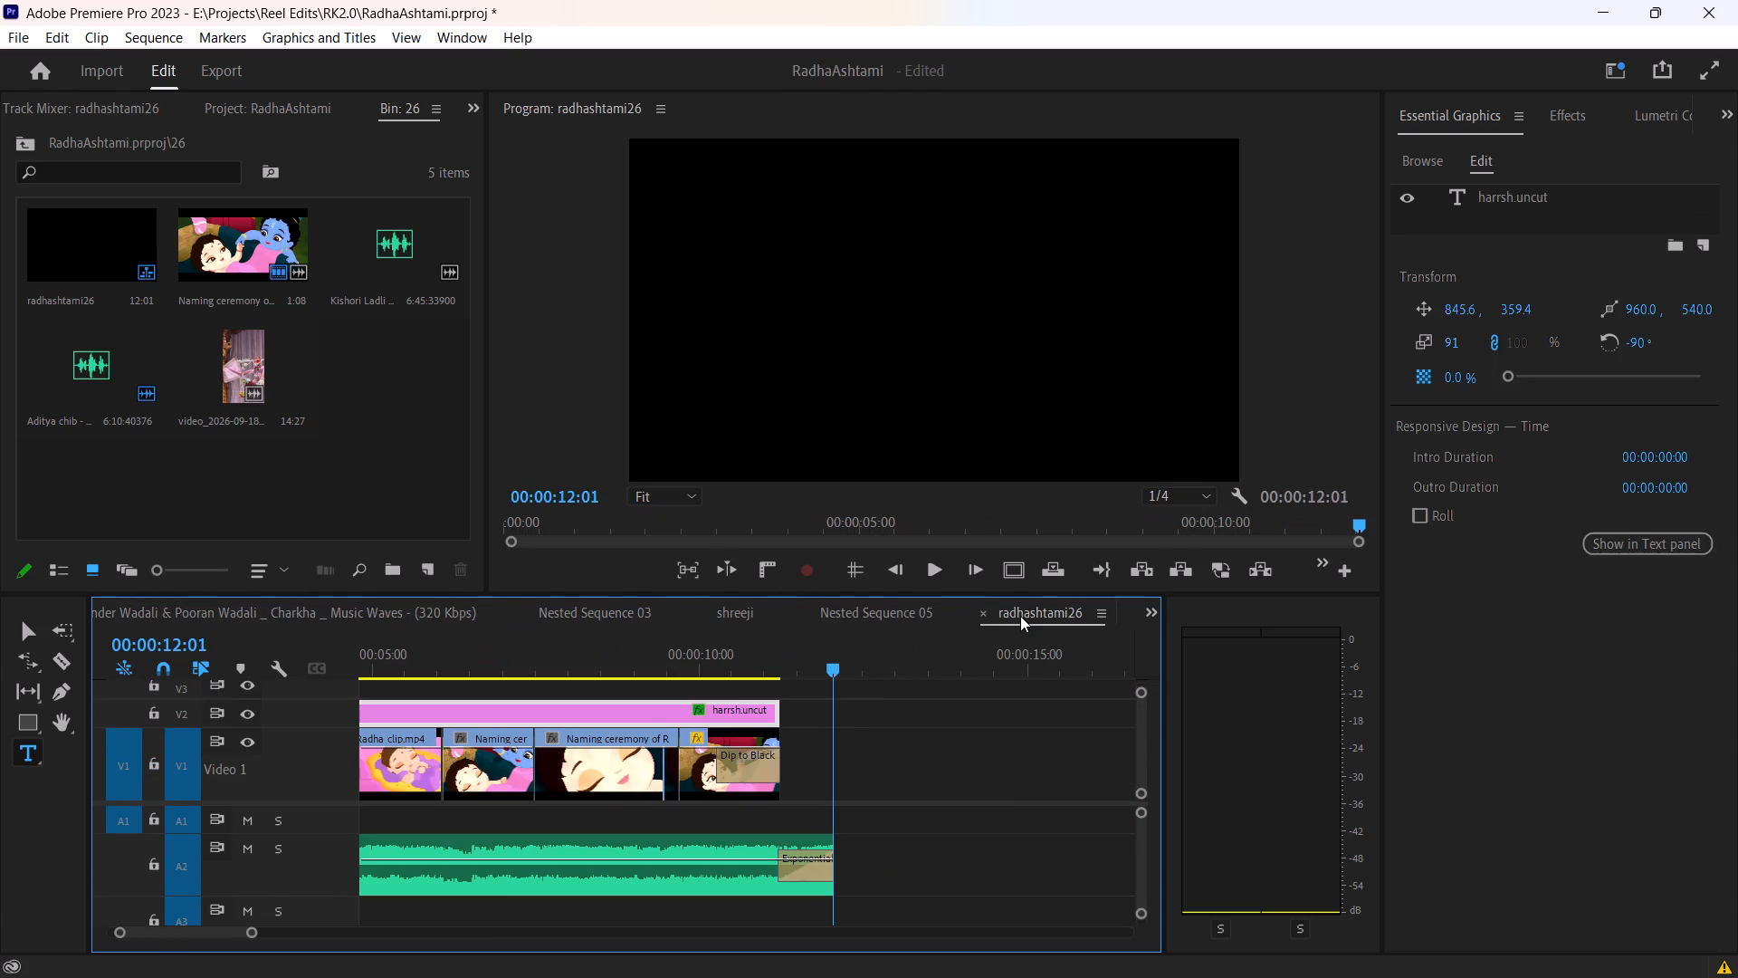
pyautogui.moveTo(620, 716); pyautogui.dragTo(235, 618)
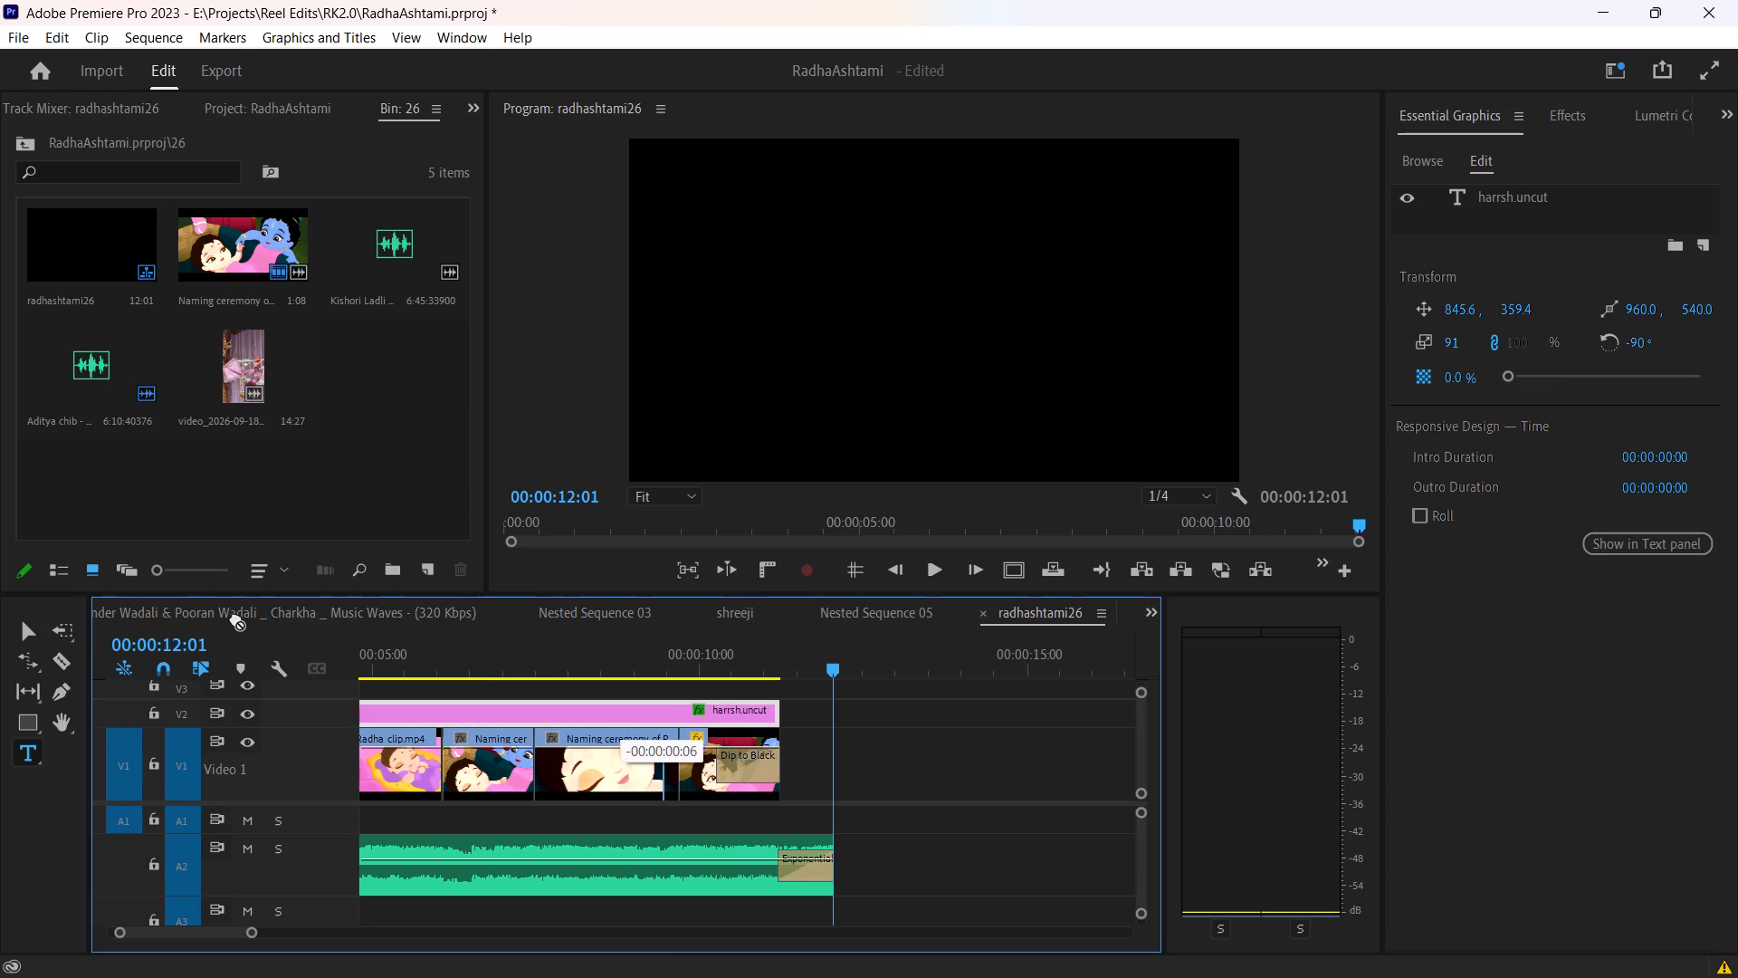
pyautogui.moveTo(235, 618); pyautogui.dragTo(744, 718)
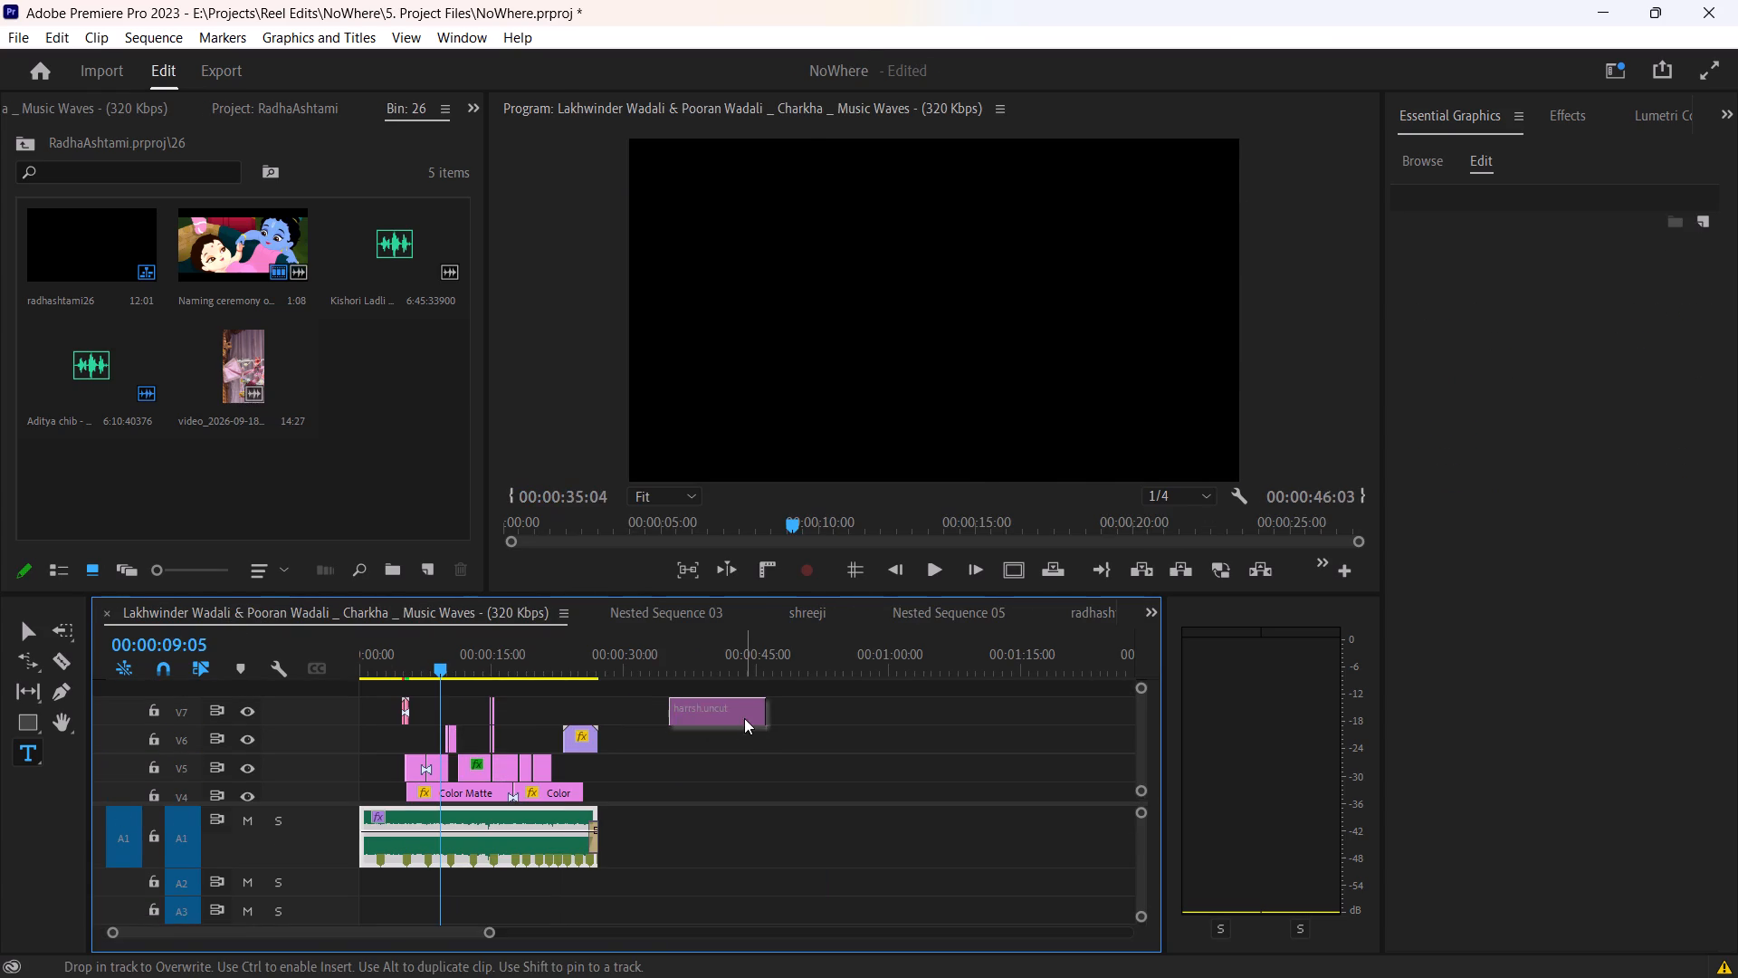
# Close the RadhaAshtami project without saving its changes.
pyautogui.click(1096, 604)
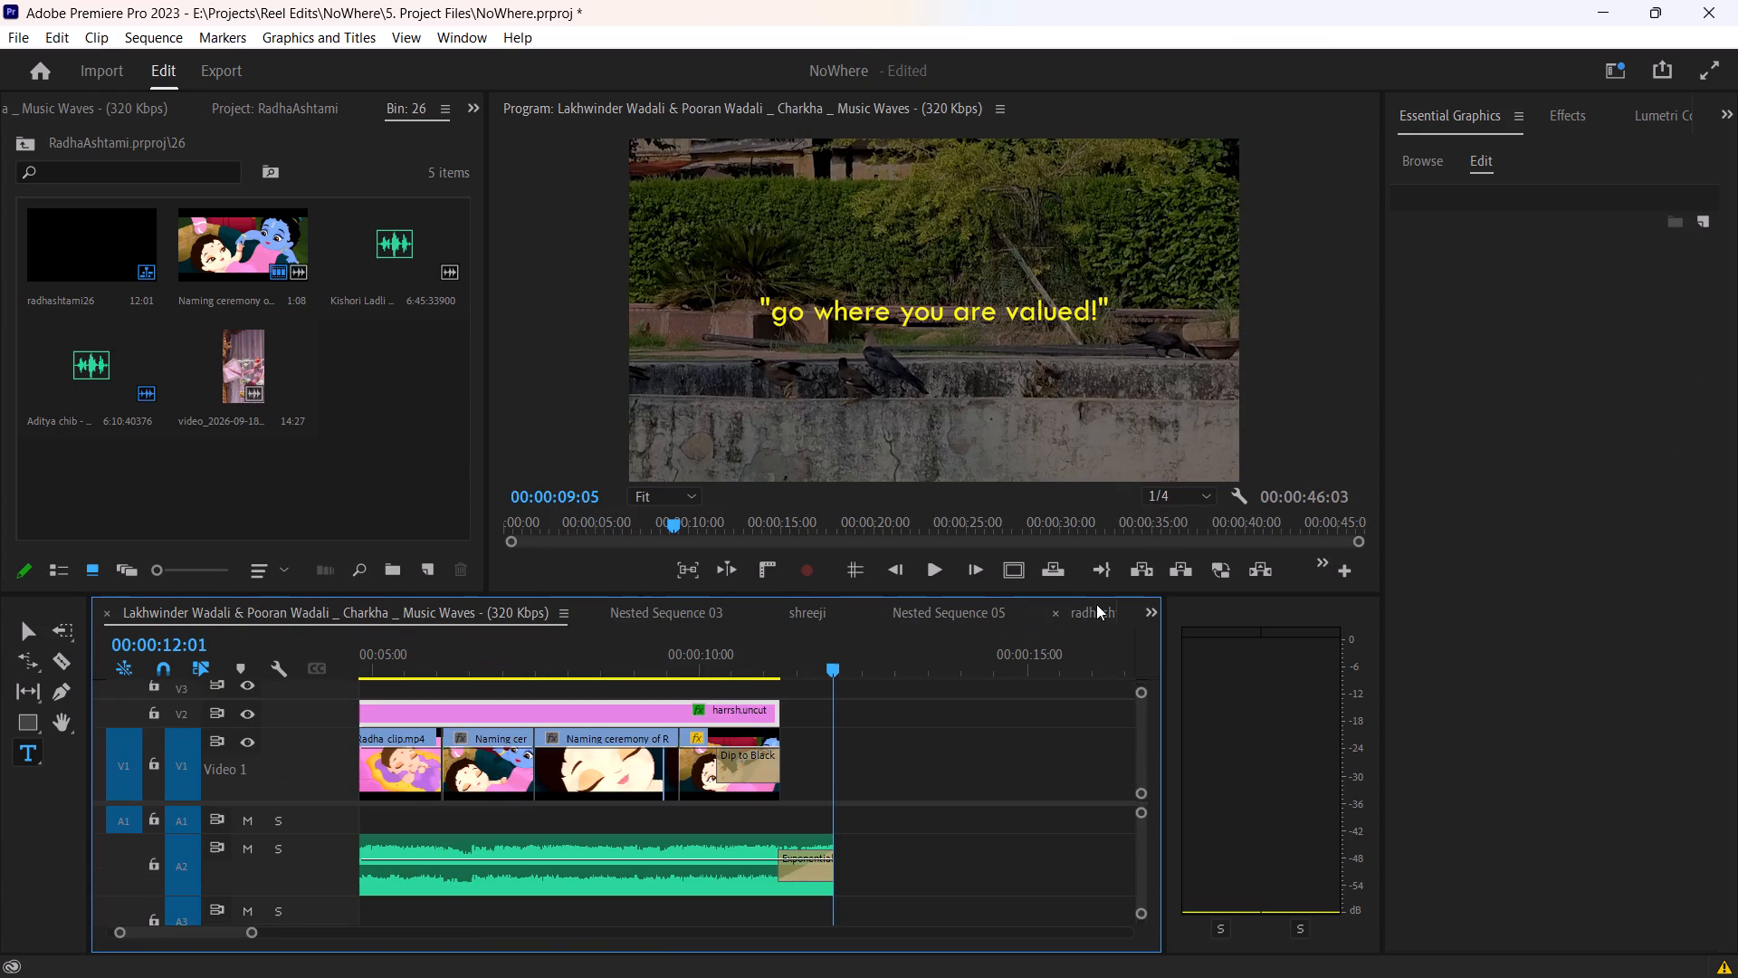
pyautogui.click(28, 32)
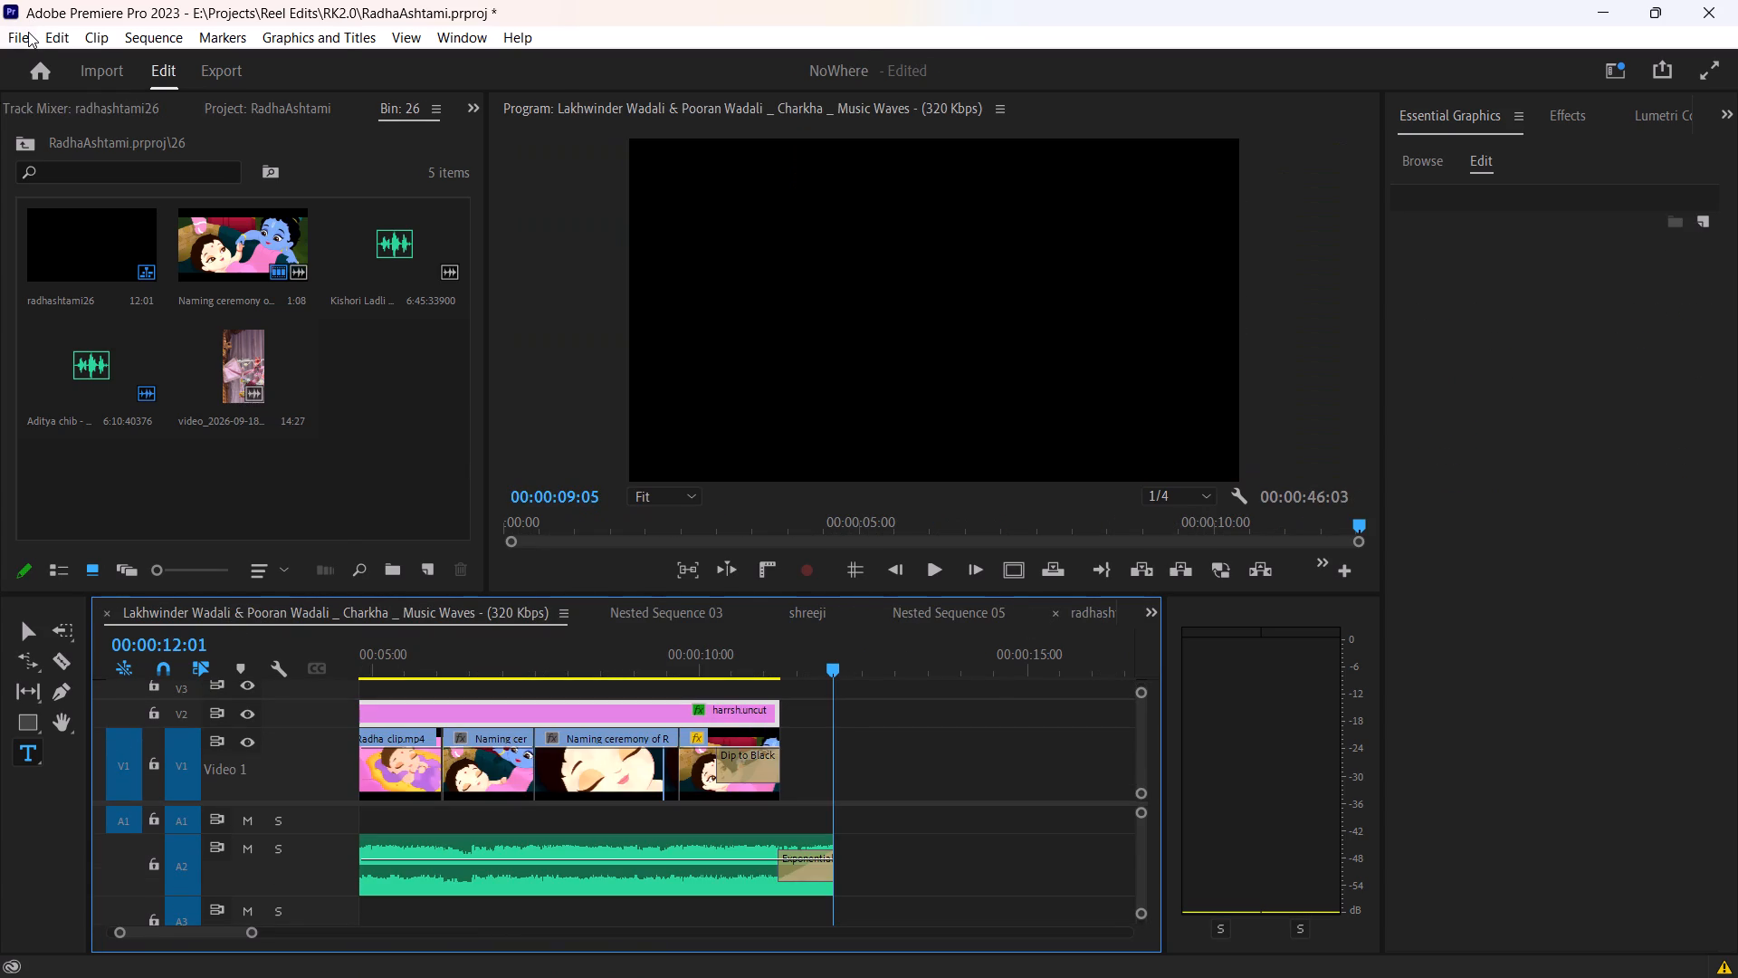
pyautogui.click(91, 190)
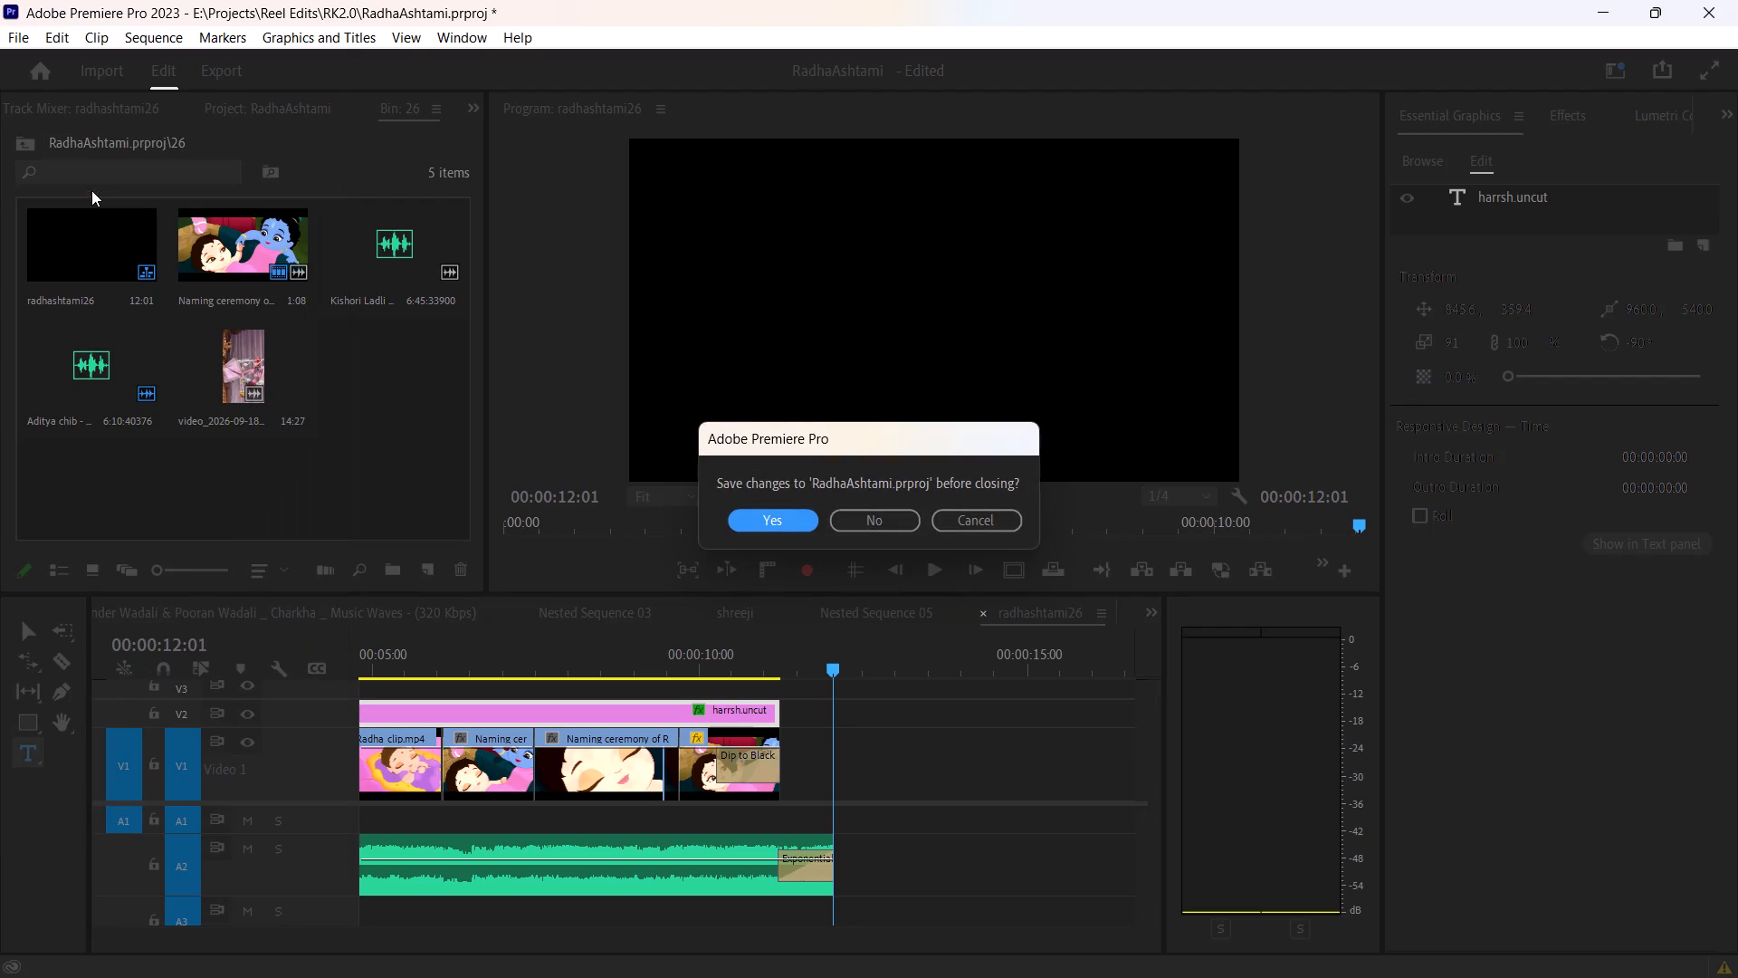
pyautogui.click(897, 522)
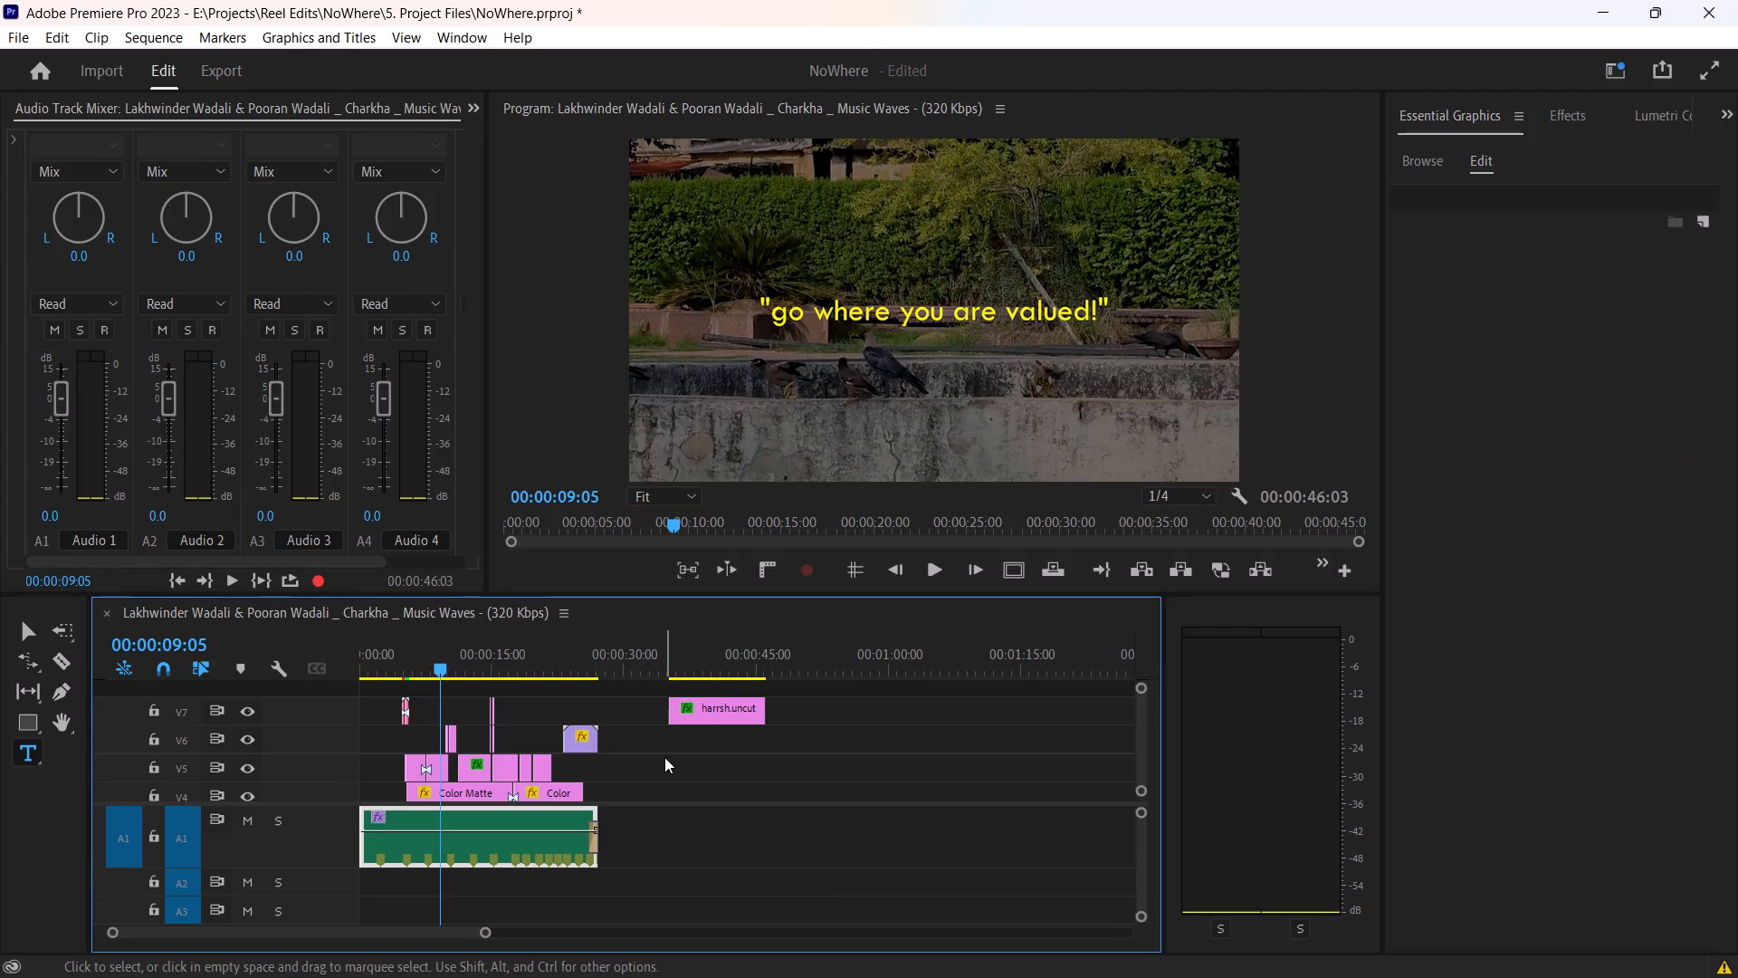
# Move the harrsh.uncut title up to track V8 and place it at the very start of the sequence.
pyautogui.keyDown('ctrl'); pyautogui.scroll(13, 664, 757); pyautogui.keyUp('ctrl')
pyautogui.moveTo(717, 709); pyautogui.dragTo(709, 700)
pyautogui.moveTo(709, 700); pyautogui.dragTo(705, 699)
pyautogui.hotkey('alt', 'Up')
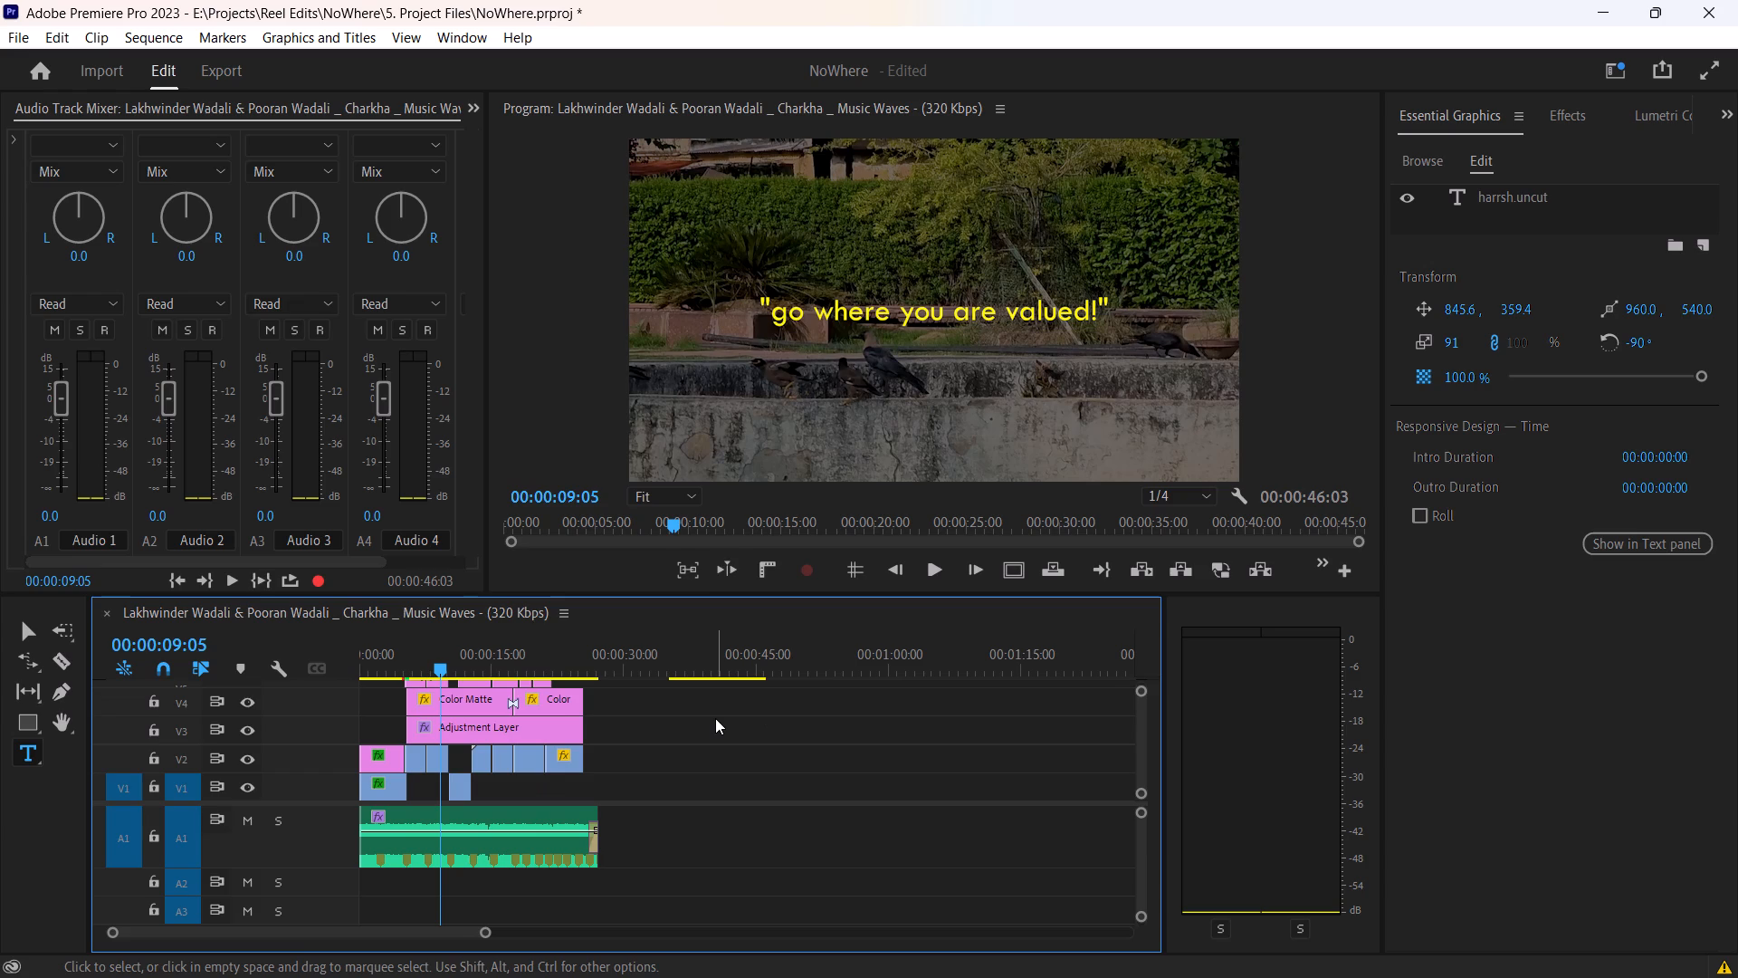
pyautogui.keyDown('ctrl'); pyautogui.scroll(7, 715, 718); pyautogui.keyUp('ctrl')
pyautogui.moveTo(721, 705); pyautogui.dragTo(331, 704)
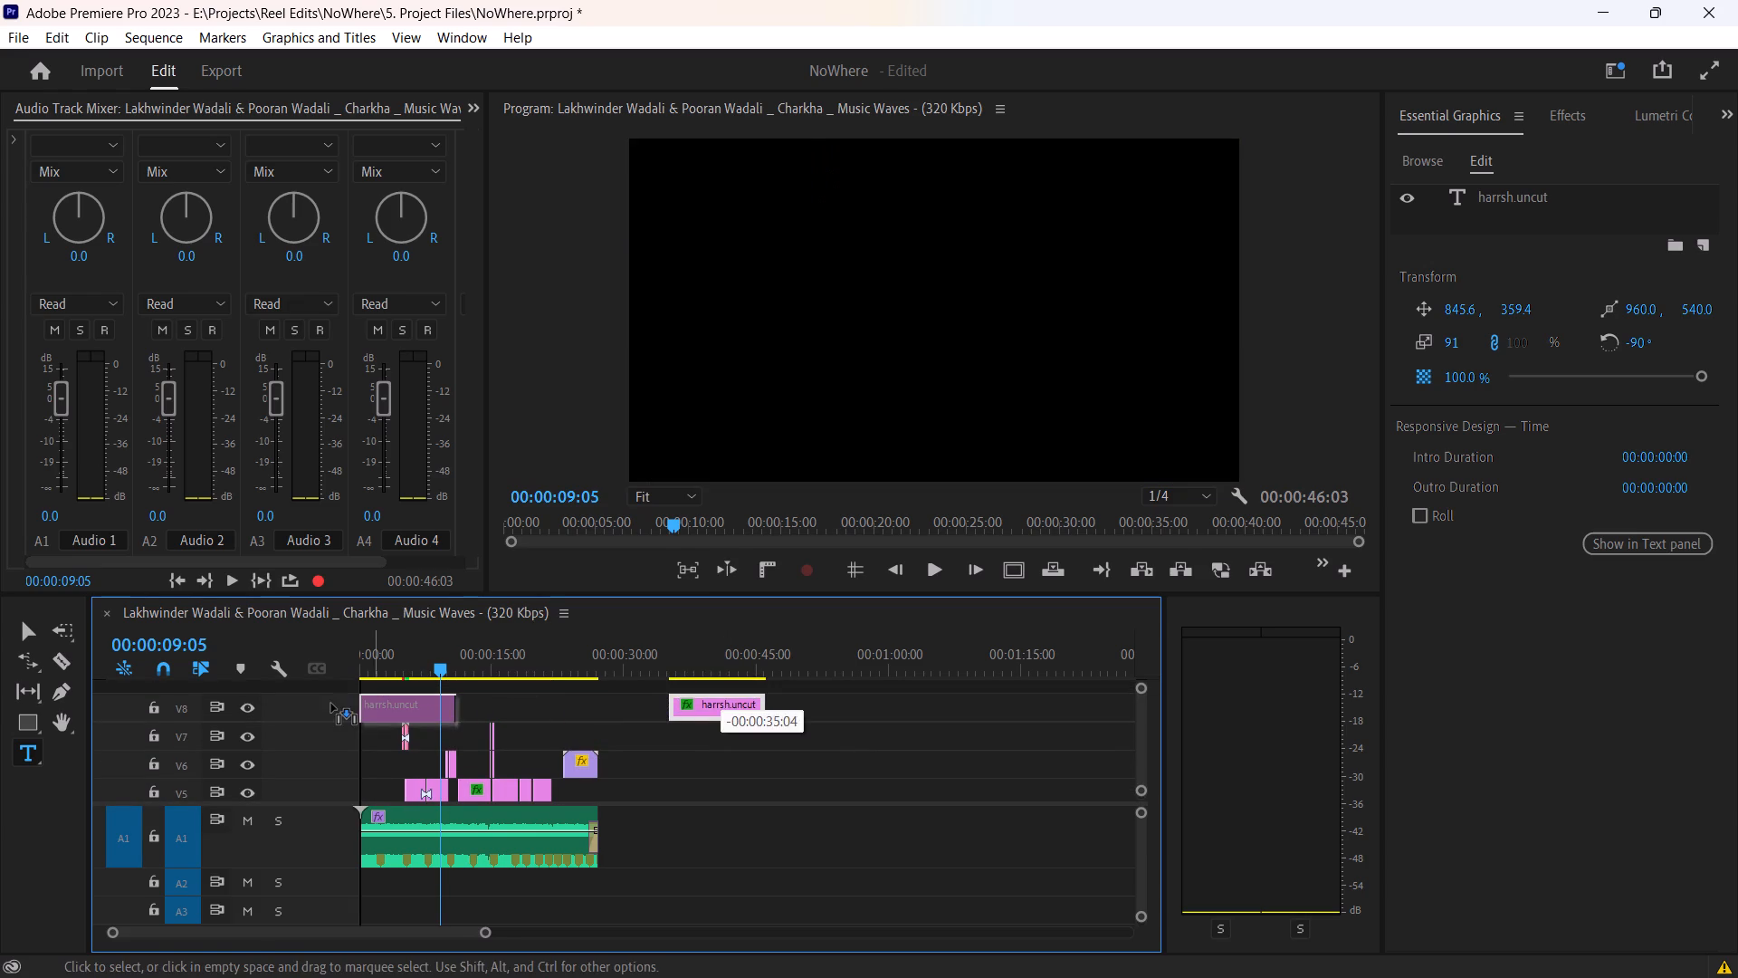
pyautogui.moveTo(331, 704); pyautogui.dragTo(329, 704)
# Extend the harrsh.uncut title to the end of the audio at 00:00:27:05 and preview the opening.
pyautogui.moveTo(451, 711); pyautogui.dragTo(598, 733)
pyautogui.hotkey('shift', 'space')
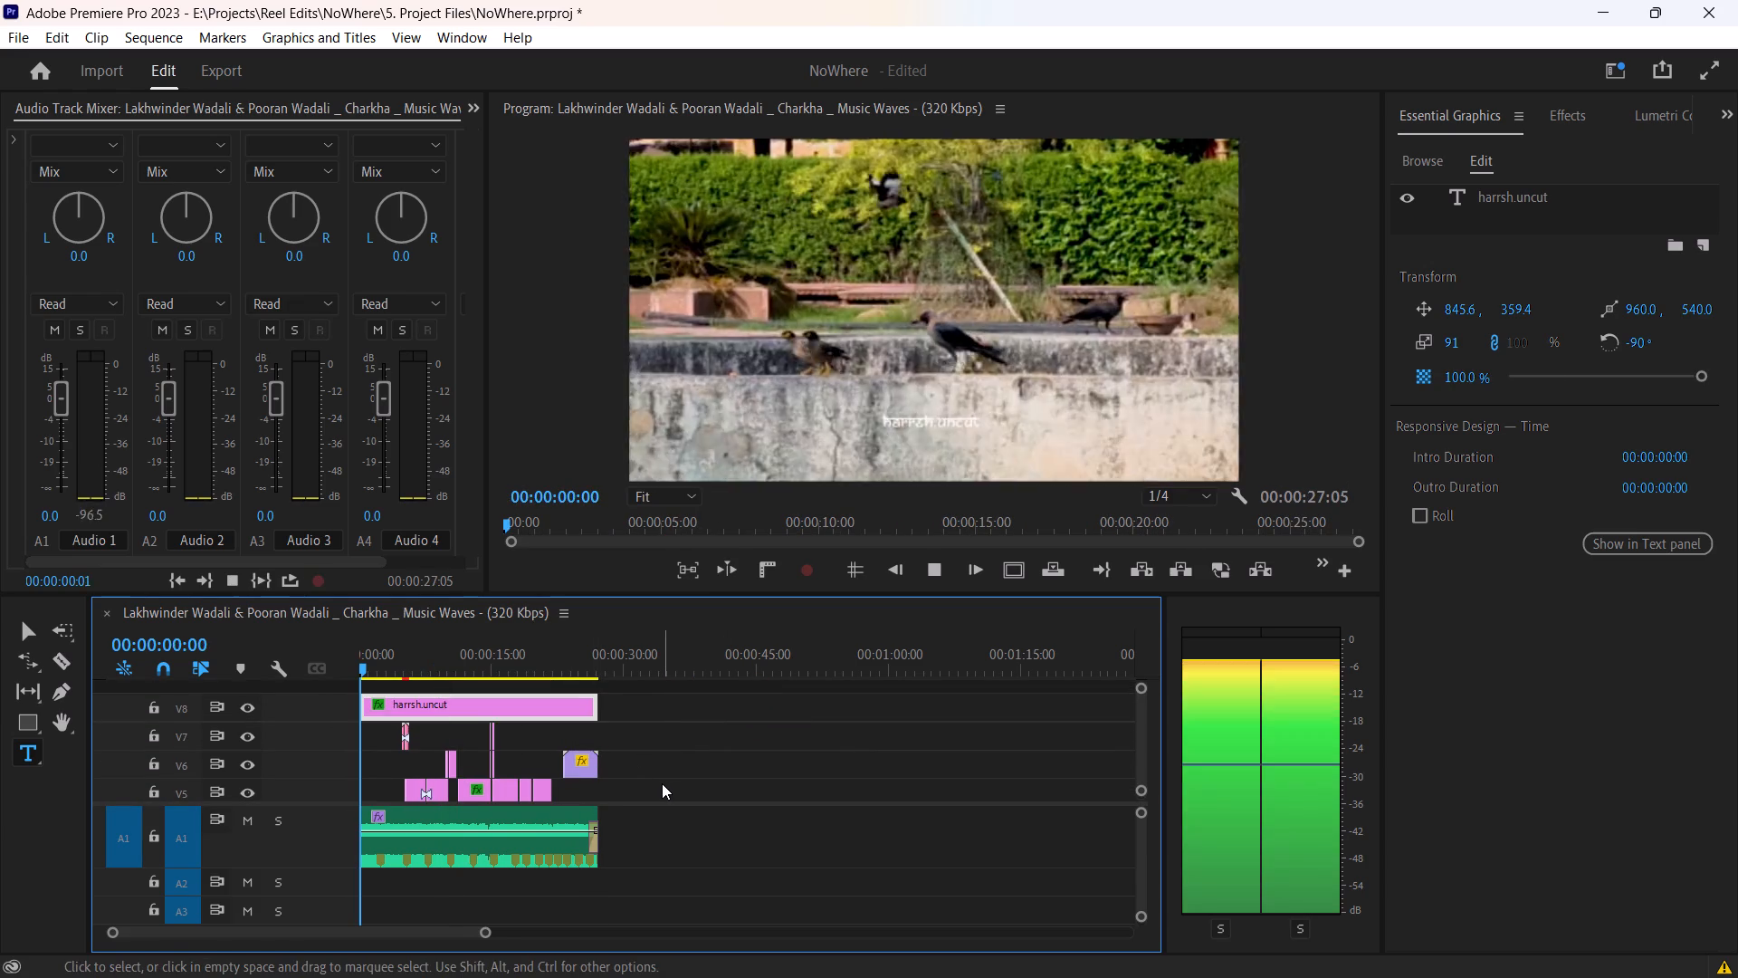
pyautogui.press('space')
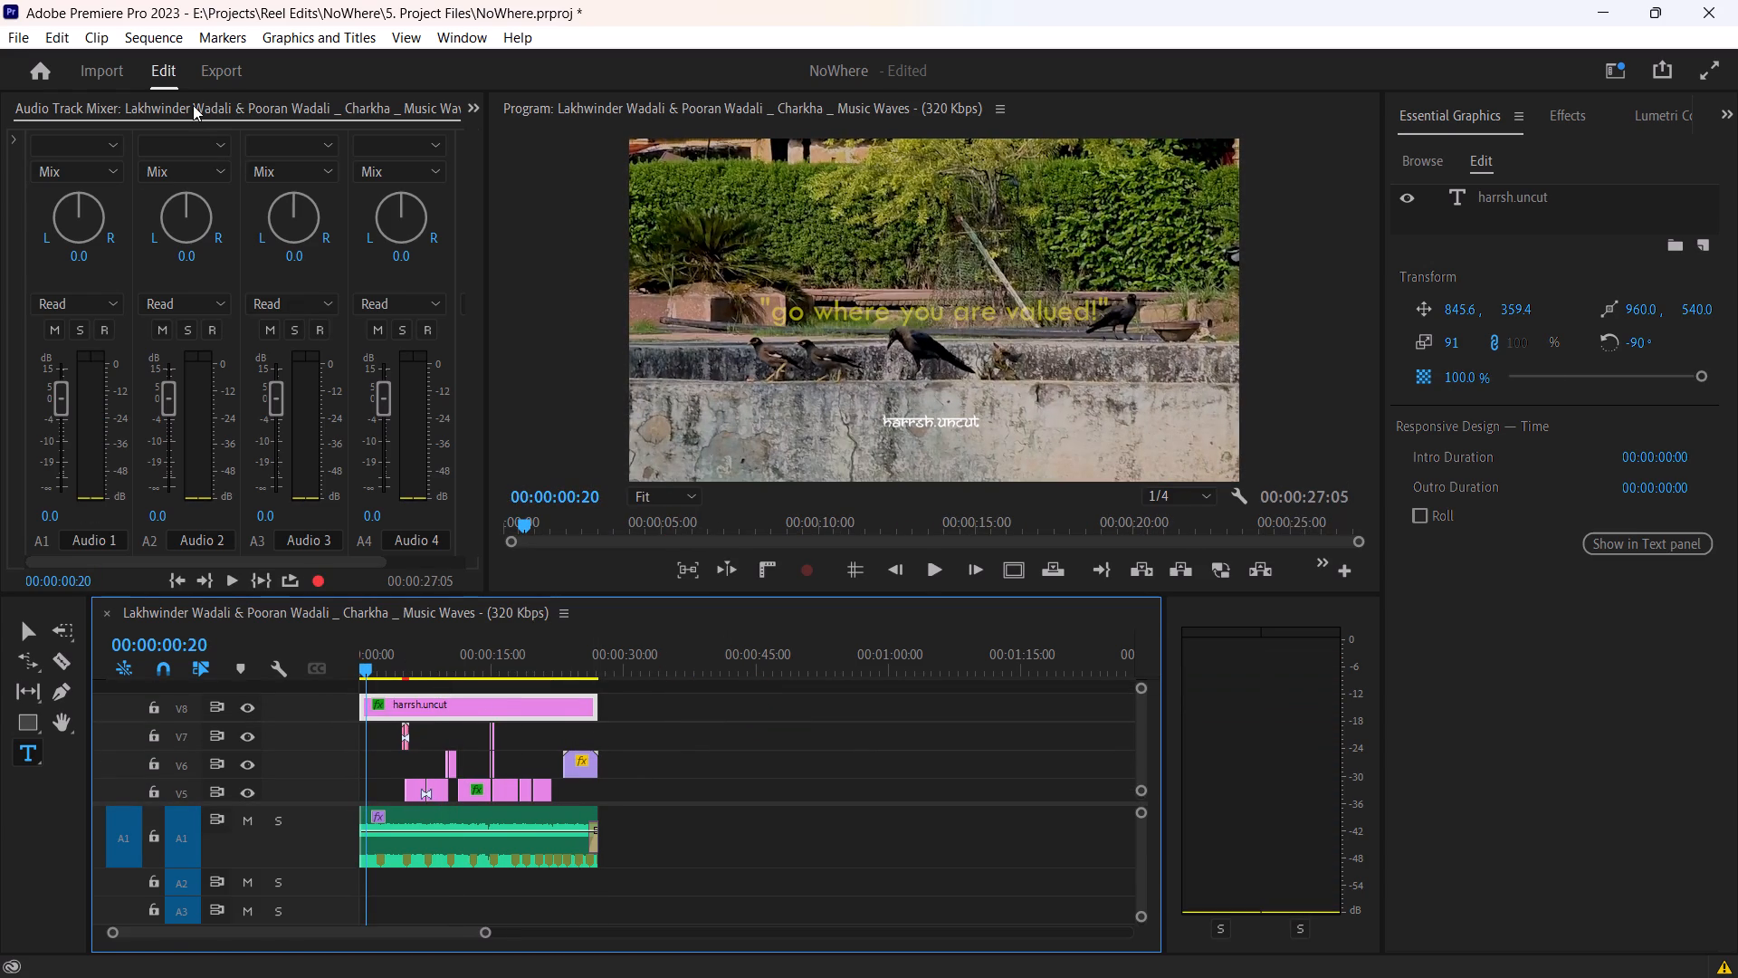
# Move the harrsh.uncut title's two Opacity keyframes together to near the end of the clip, around 00:00:22:03.
pyautogui.scroll(-2, 193, 105)
pyautogui.scroll(2, 193, 105)
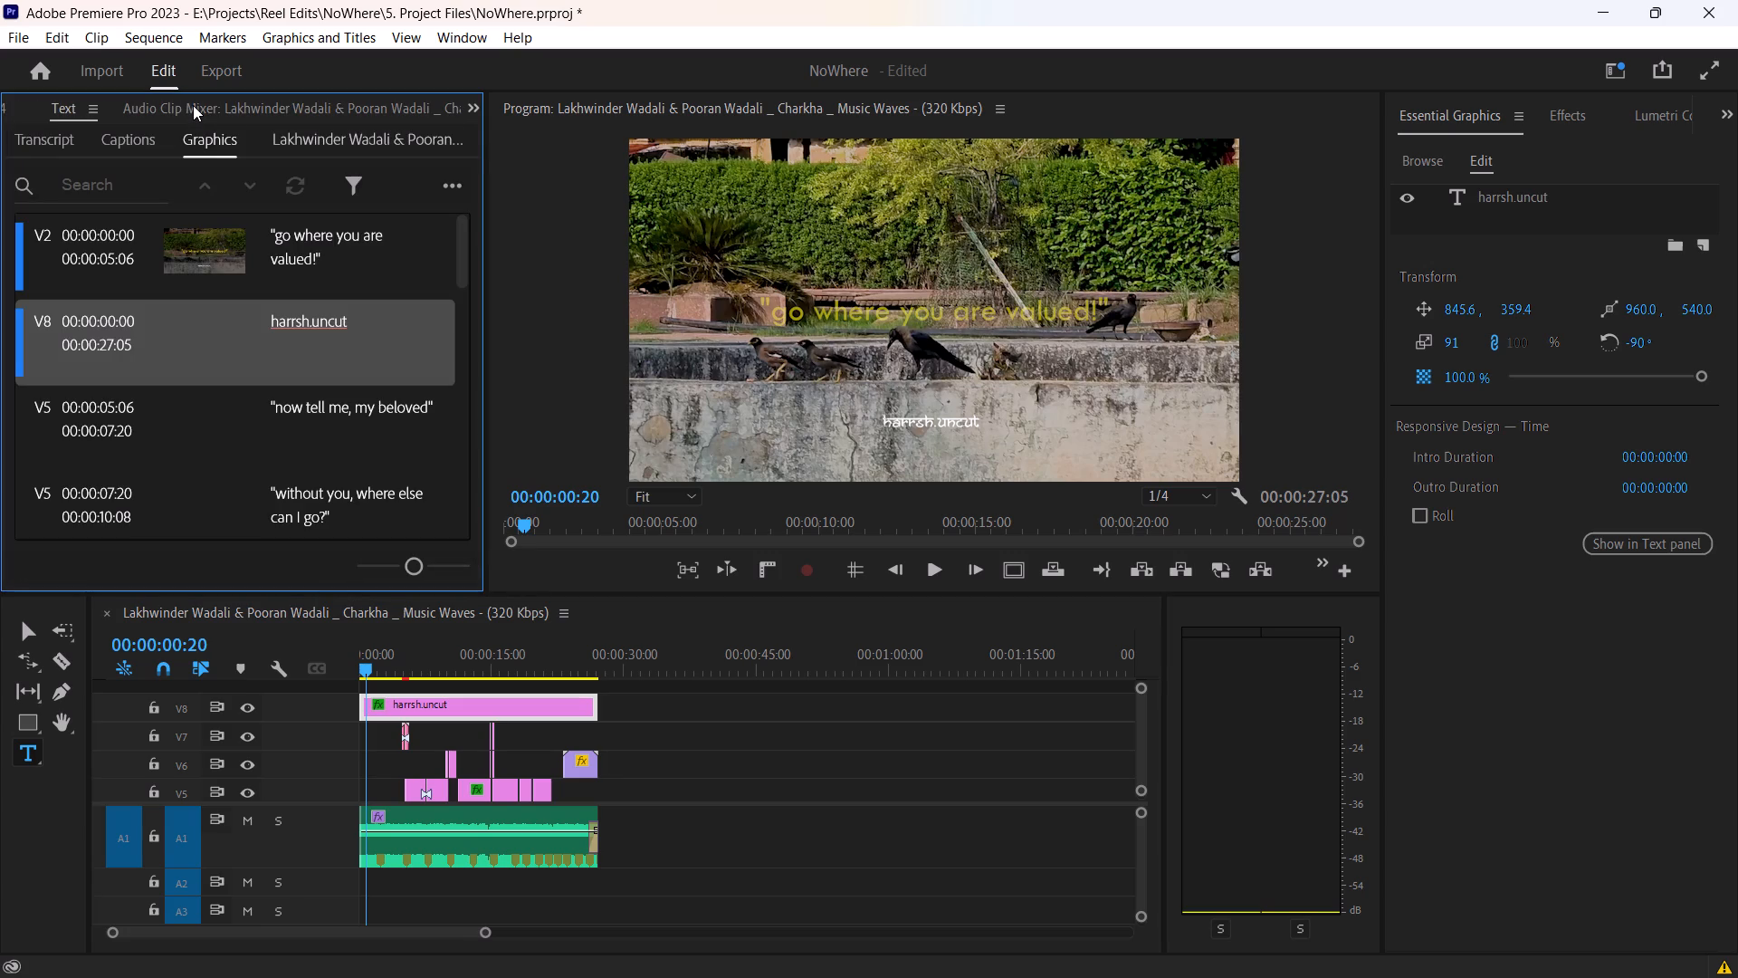
pyautogui.hotkey('shift', '%')
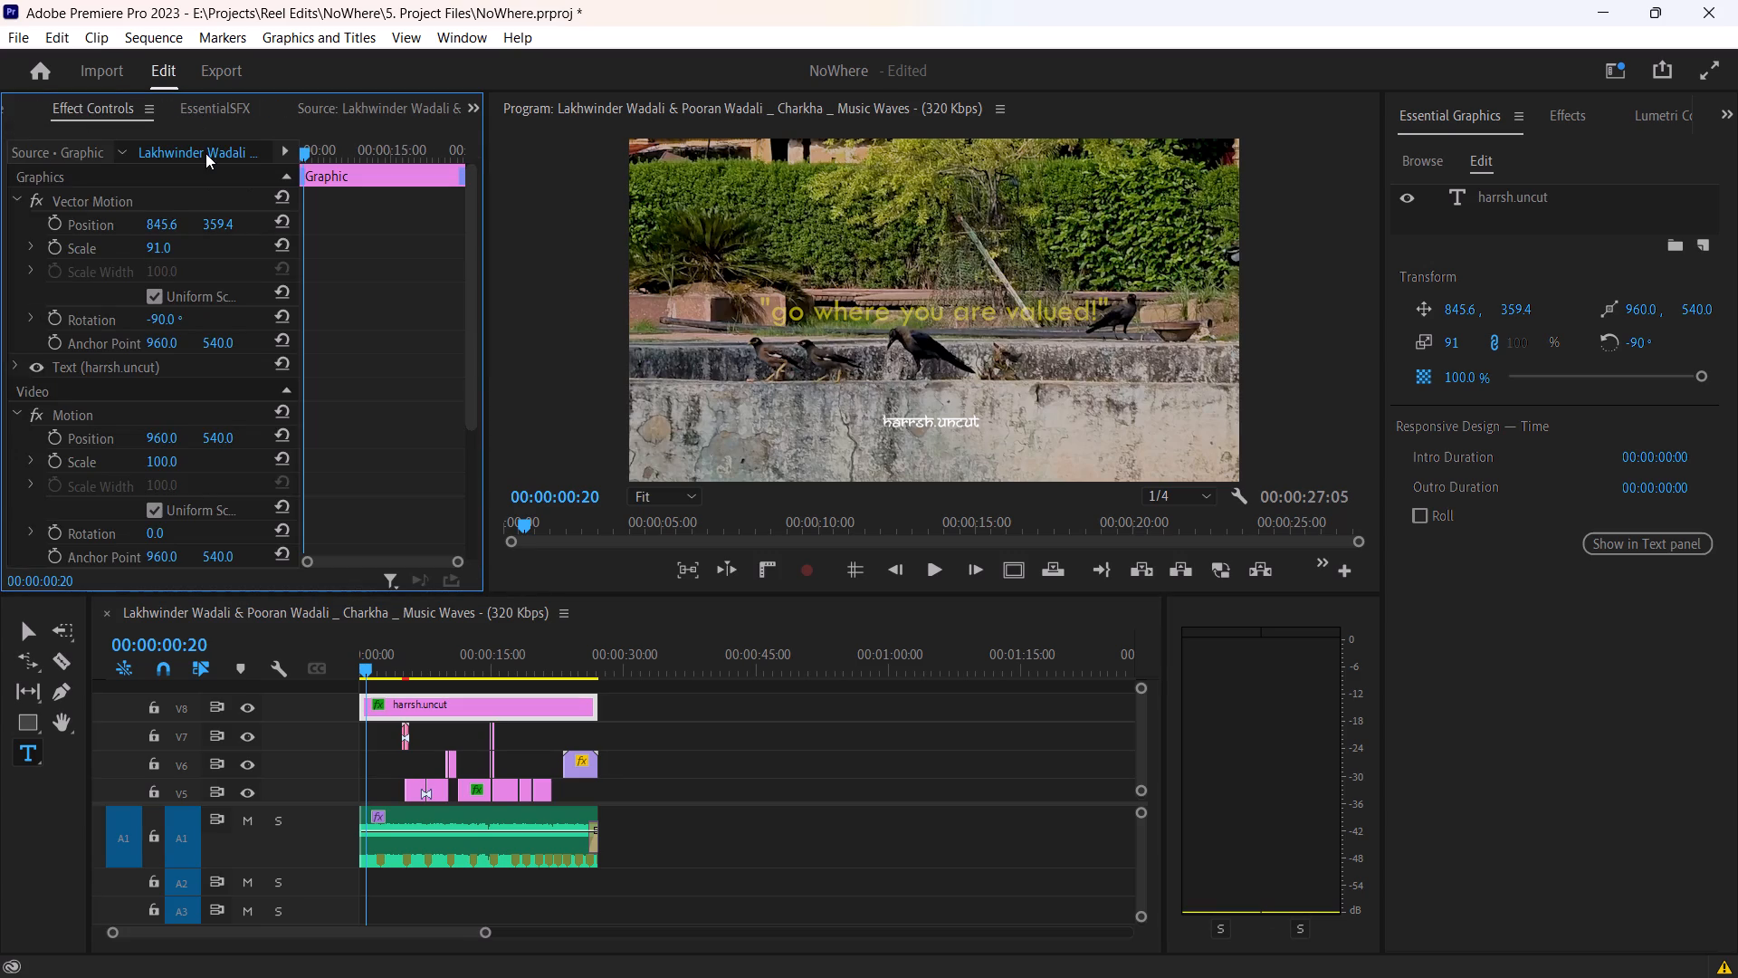
pyautogui.scroll(-5, 147, 274)
pyautogui.scroll(-4, 113, 379)
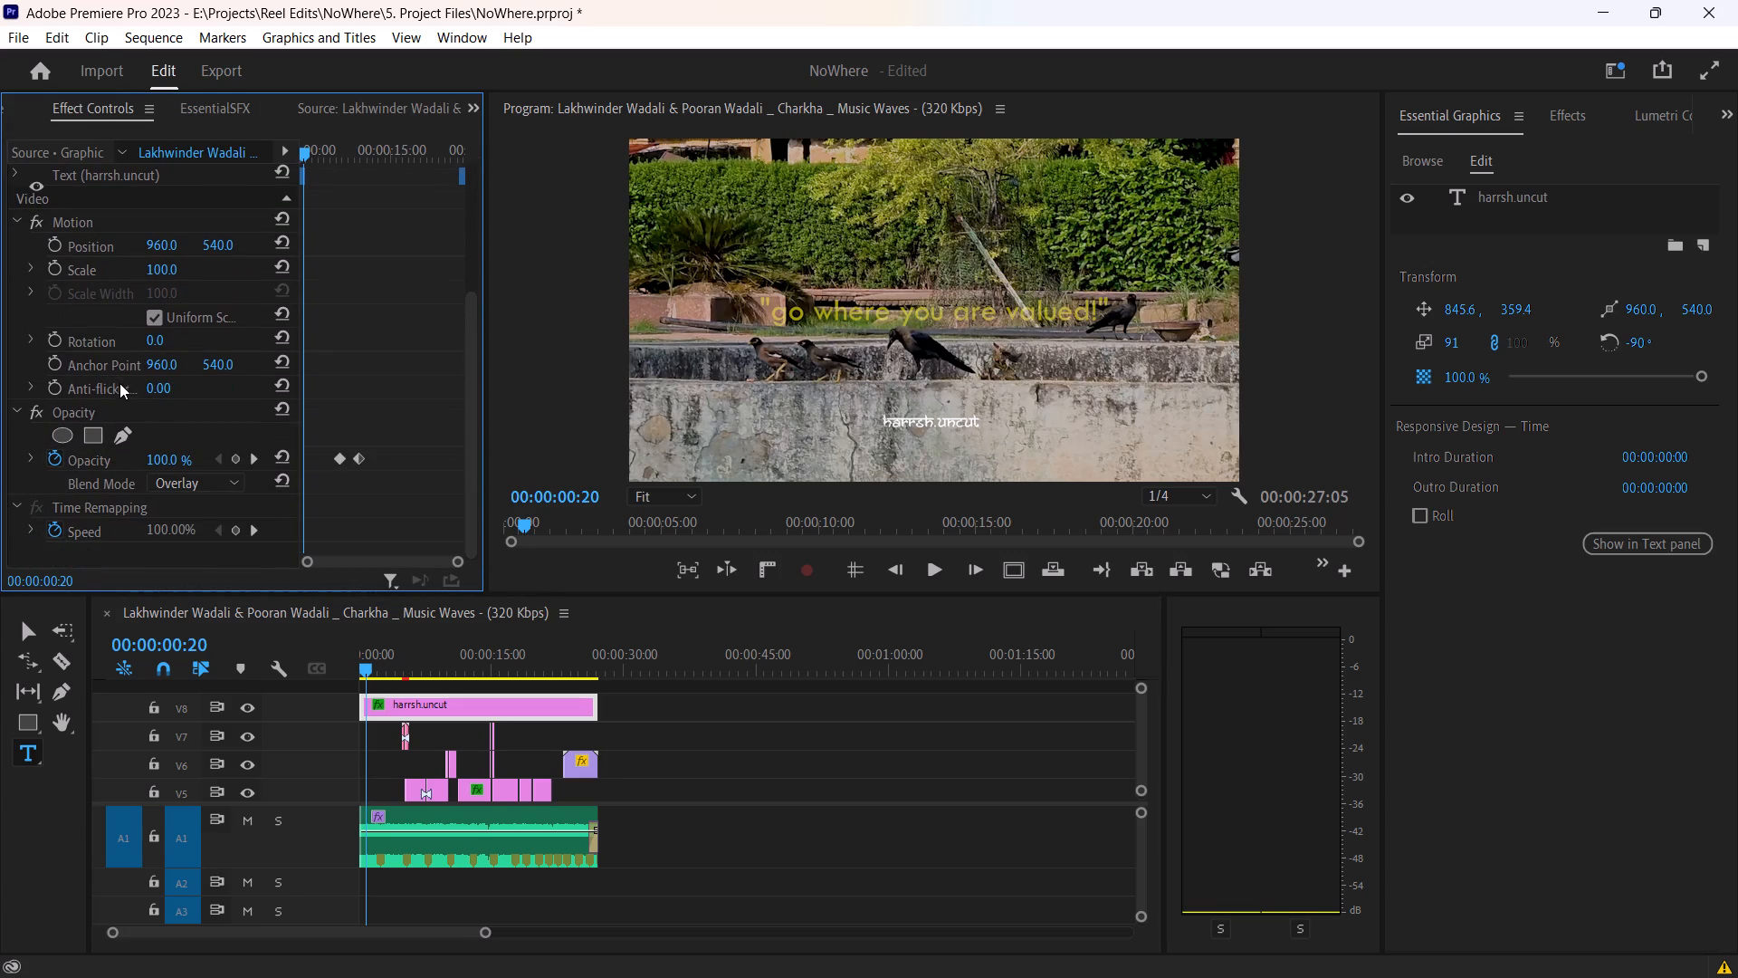
pyautogui.scroll(-1, 128, 390)
pyautogui.moveTo(386, 441); pyautogui.dragTo(306, 473)
pyautogui.moveTo(340, 460); pyautogui.dragTo(305, 463)
pyautogui.moveTo(325, 458); pyautogui.dragTo(431, 459)
pyautogui.click(555, 668)
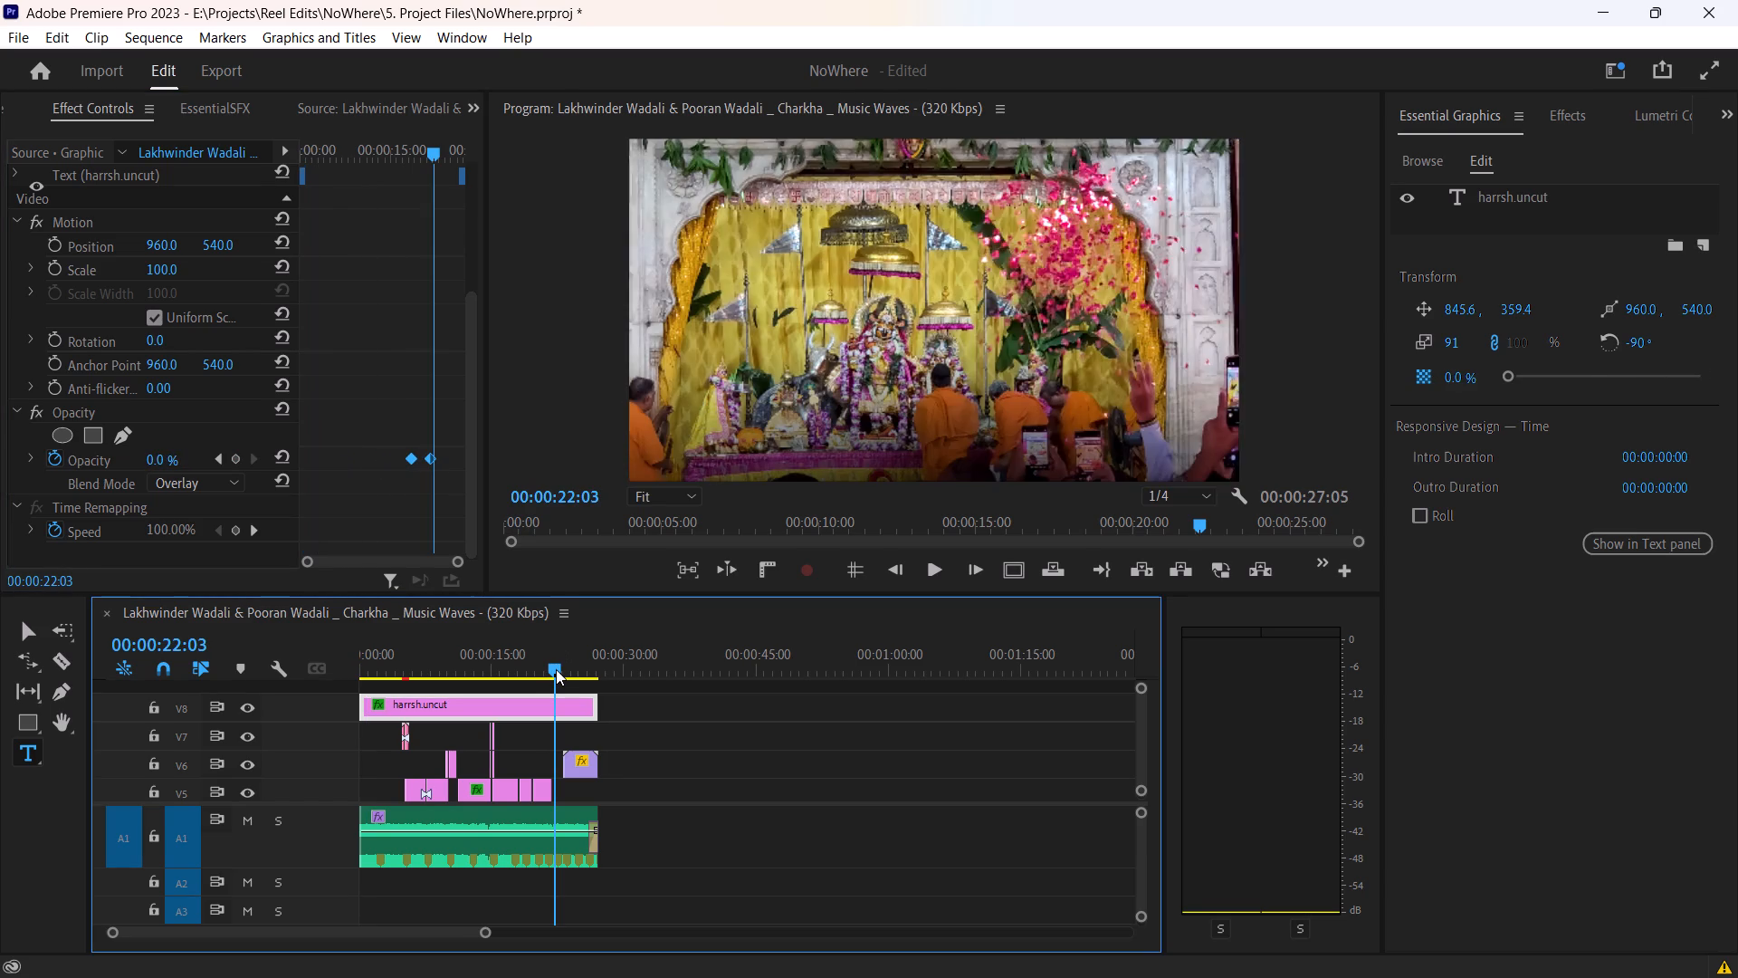
pyautogui.moveTo(424, 446); pyautogui.dragTo(427, 448)
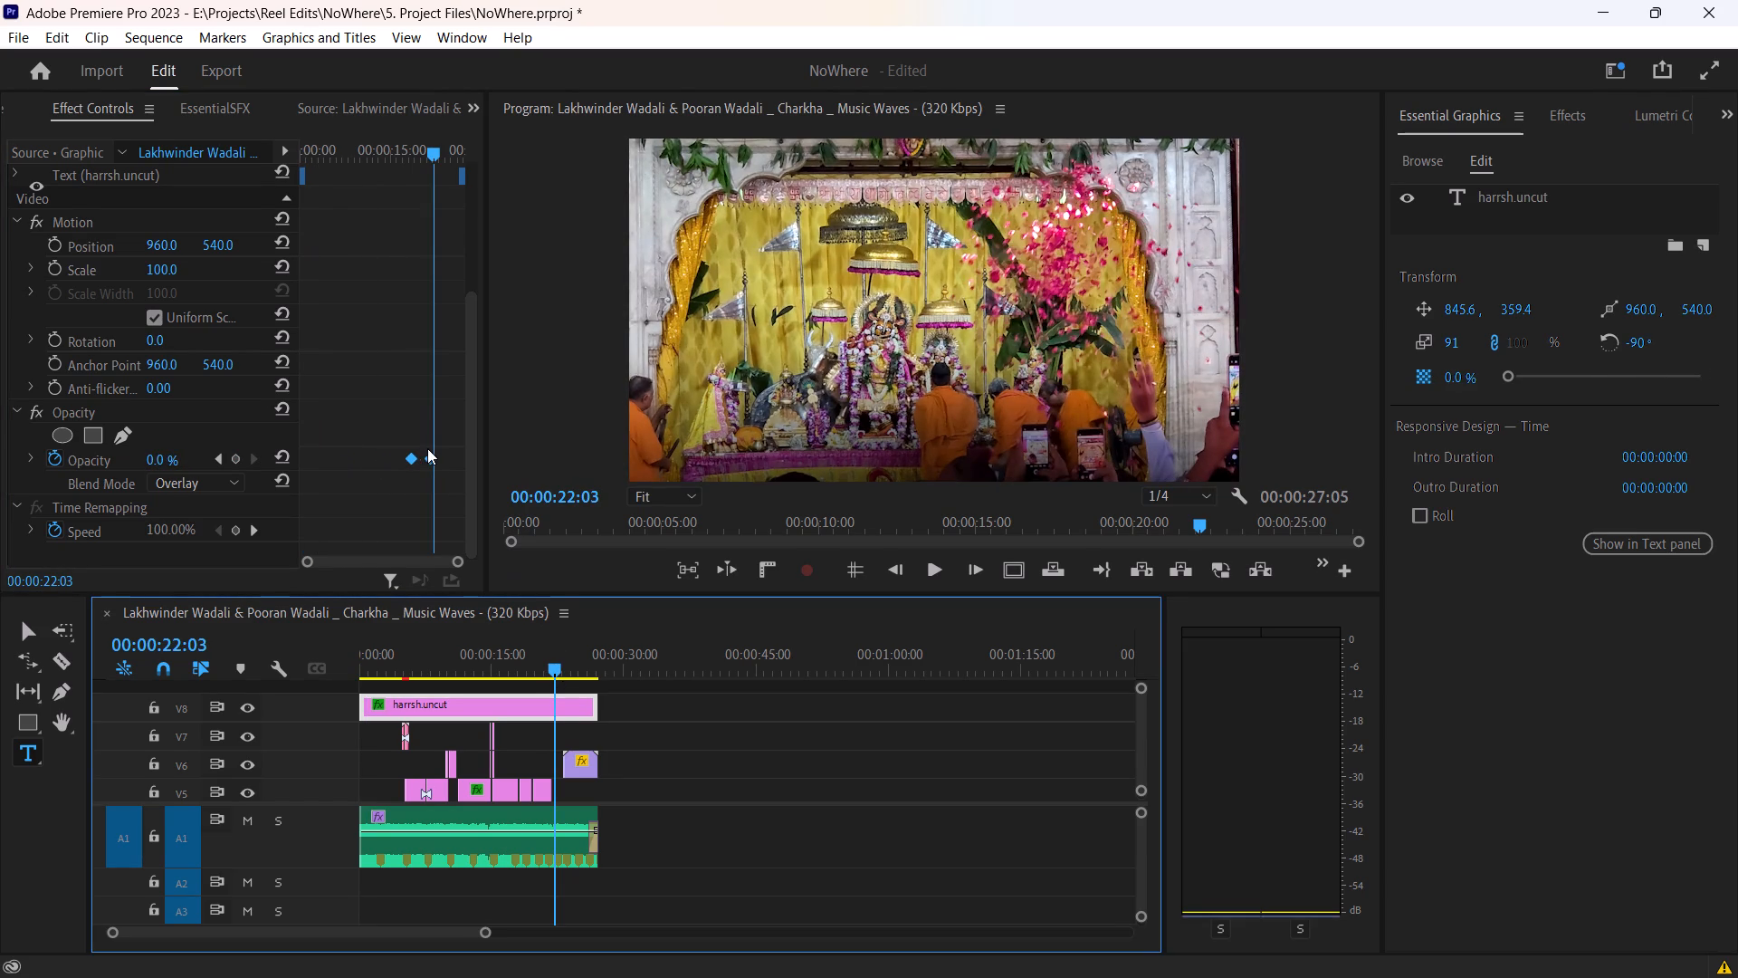
pyautogui.moveTo(427, 448); pyautogui.dragTo(441, 450)
# At the sequence start, set the harrsh.uncut title's Vector Motion vertical position to 527.4 and its scale to 84.
pyautogui.moveTo(328, 133); pyautogui.dragTo(258, 152)
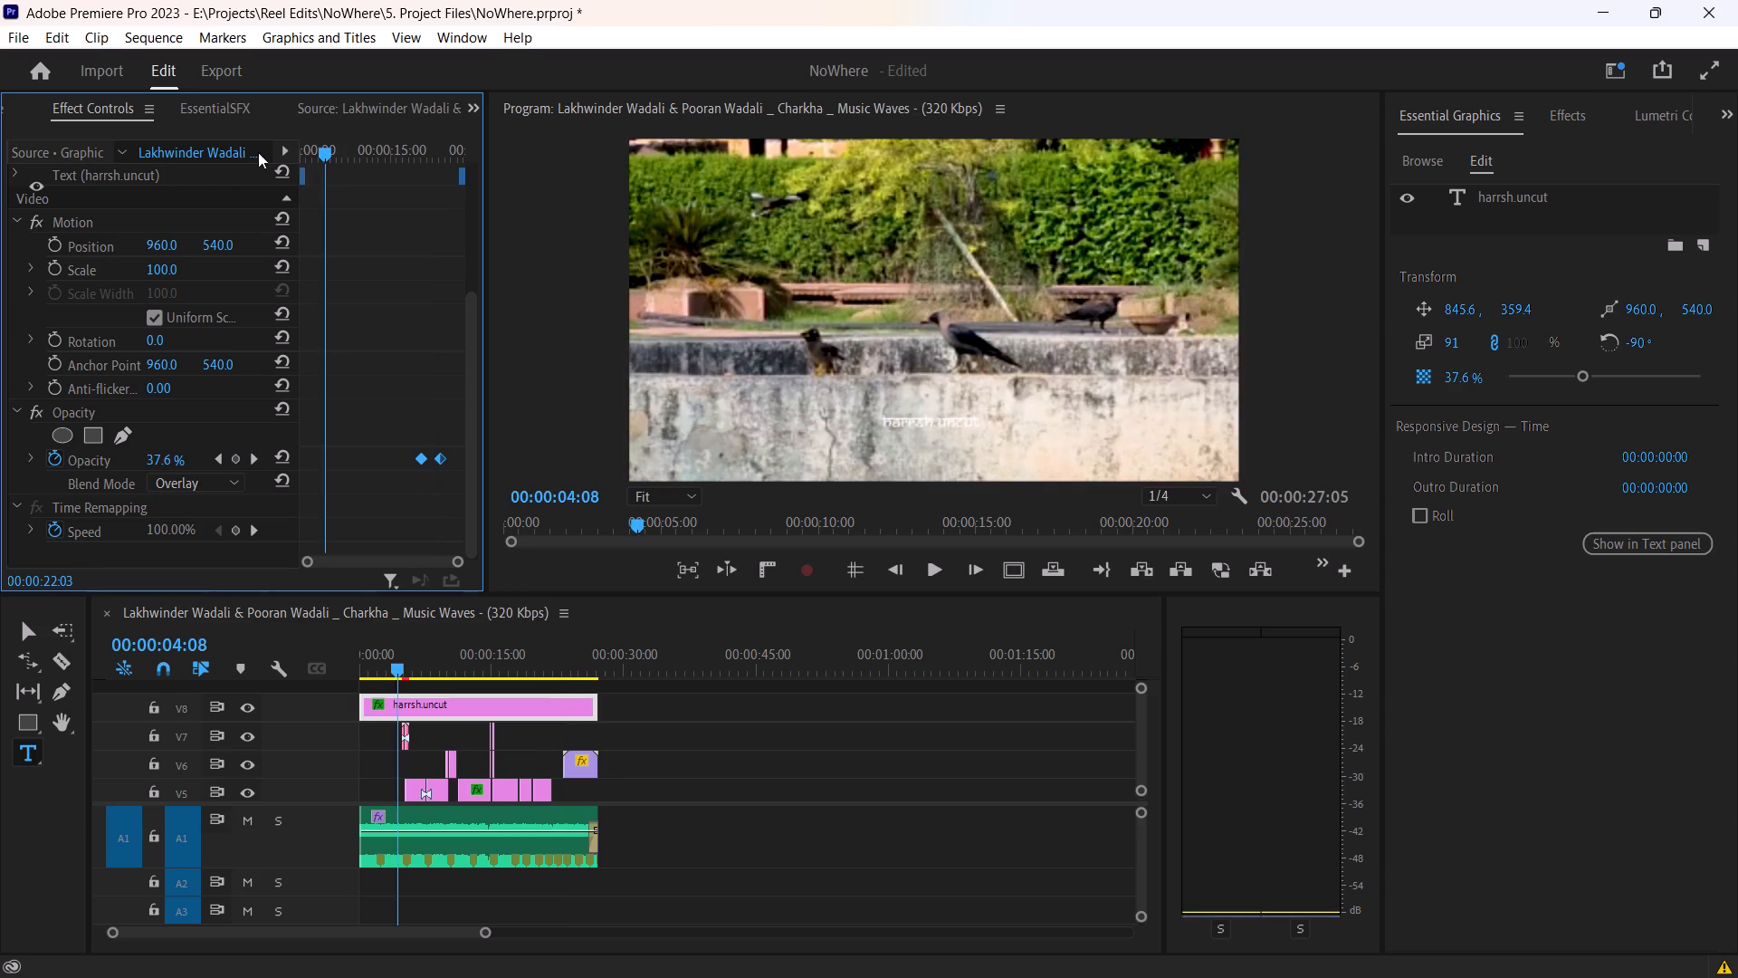
pyautogui.moveTo(258, 152); pyautogui.dragTo(171, 169)
pyautogui.scroll(4, 130, 284)
pyautogui.scroll(-6, 128, 301)
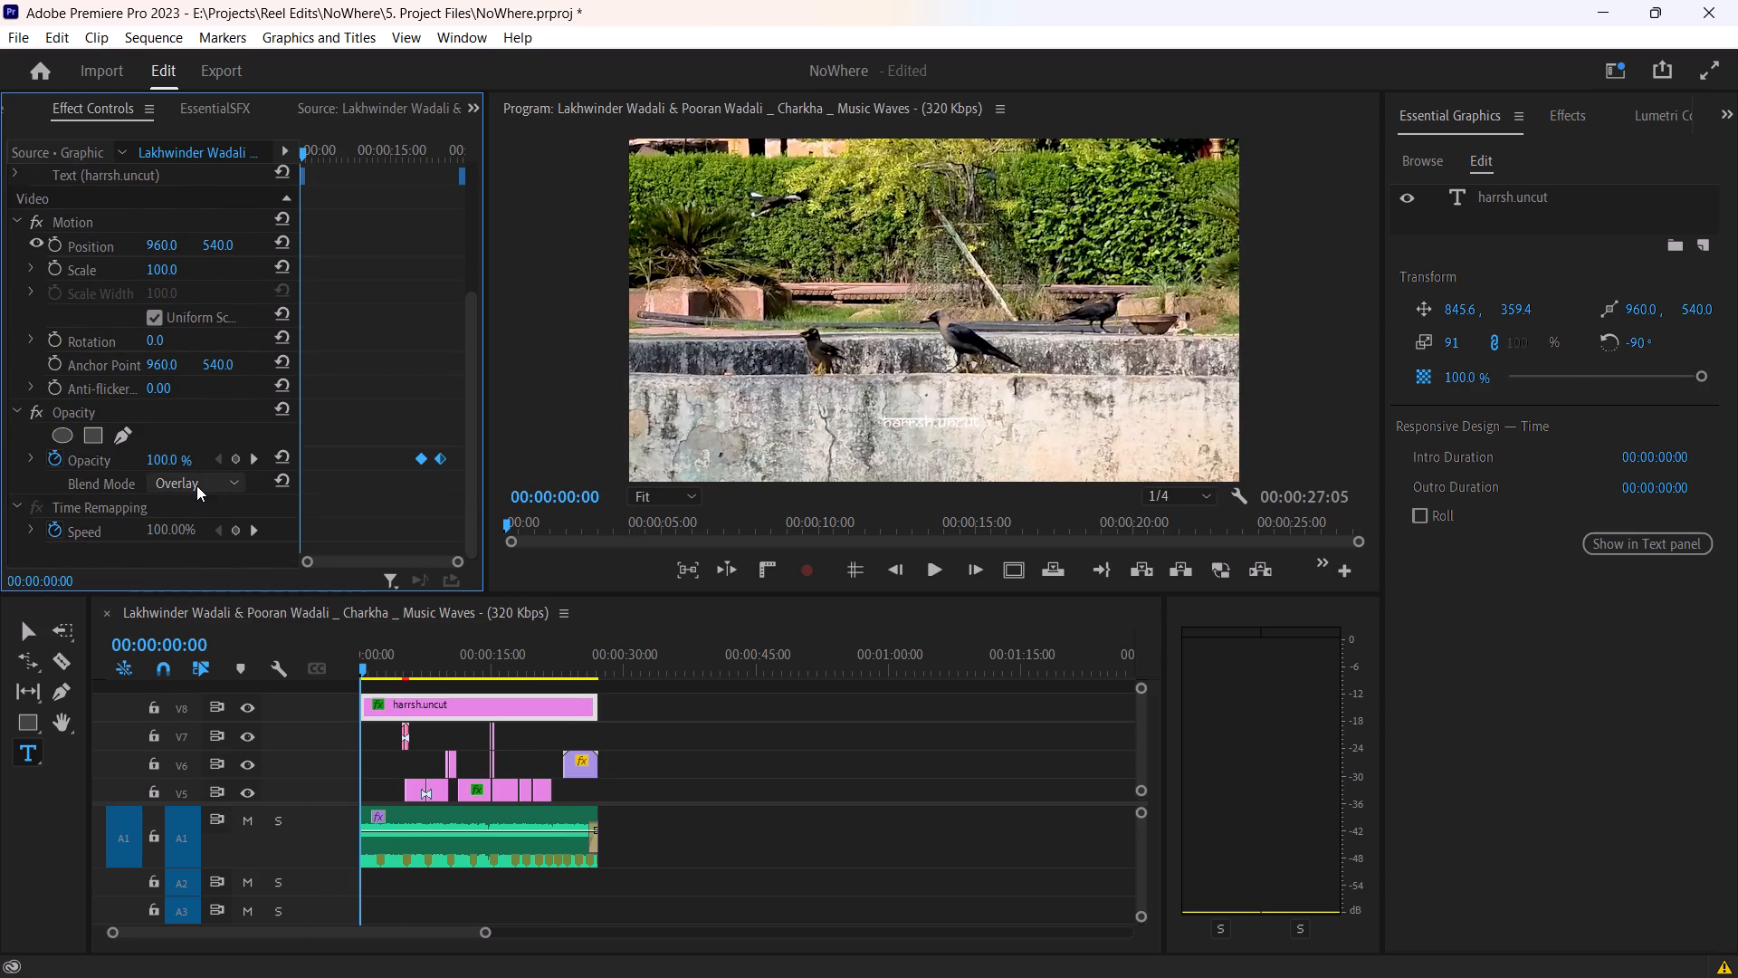
pyautogui.click(196, 485)
pyautogui.click(196, 485)
pyautogui.scroll(9, 119, 422)
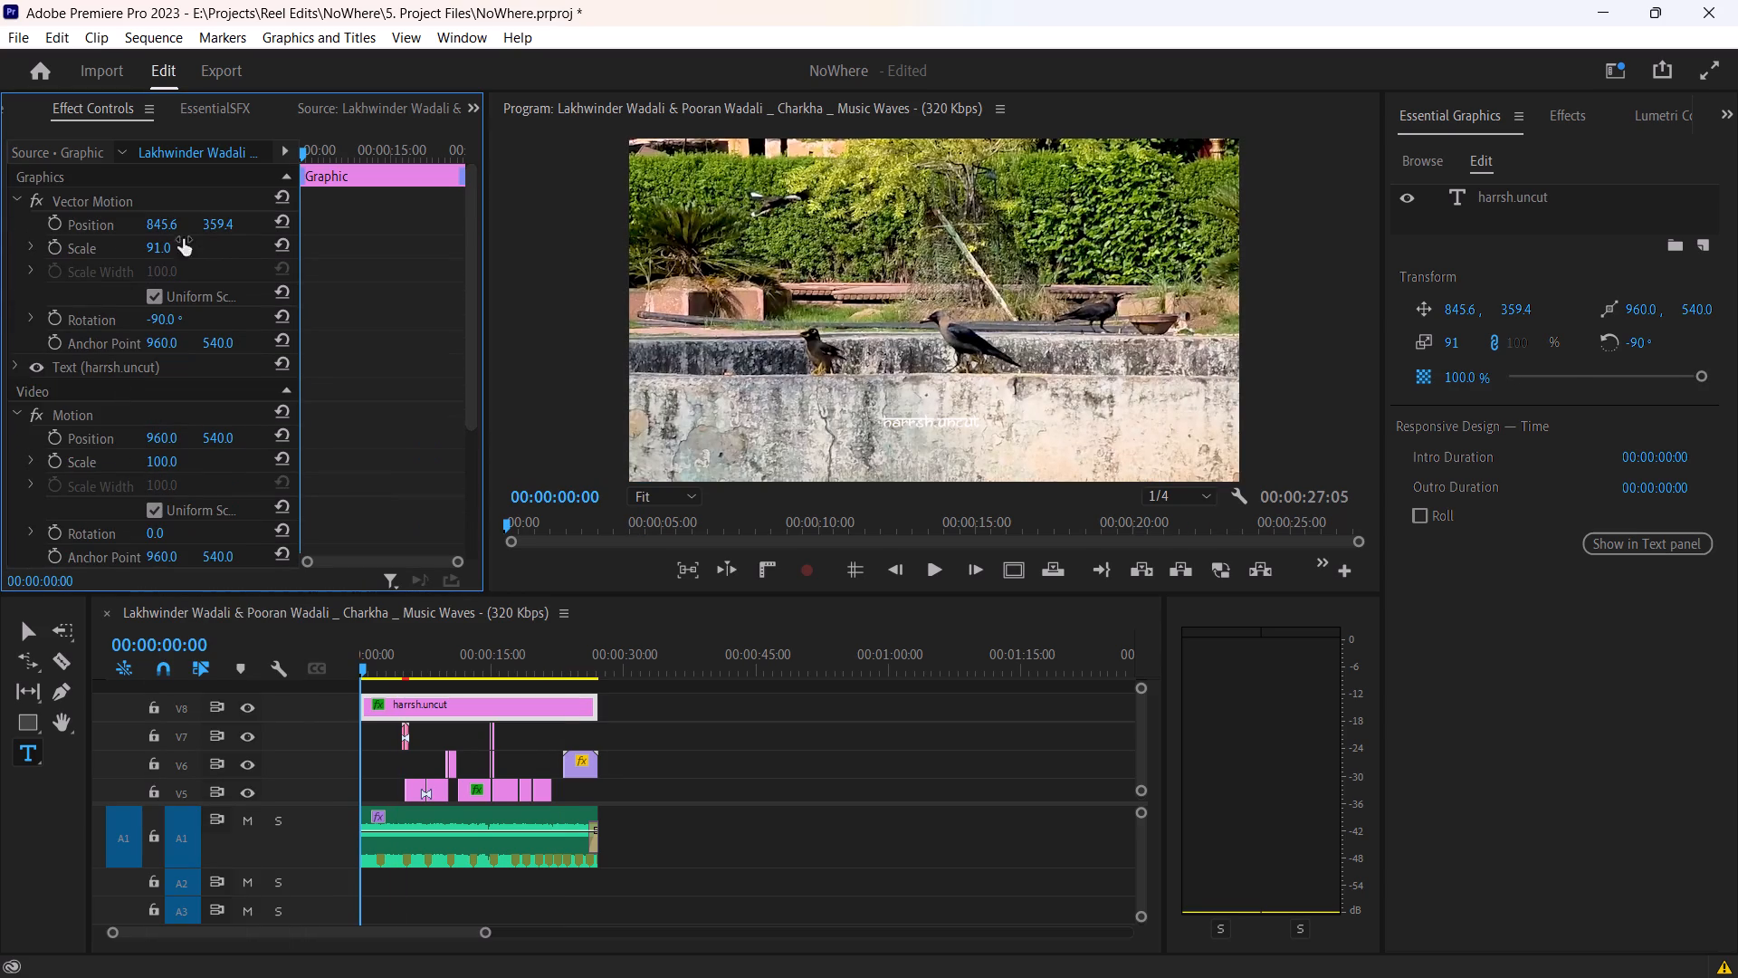
pyautogui.moveTo(218, 224); pyautogui.dragTo(370, 224)
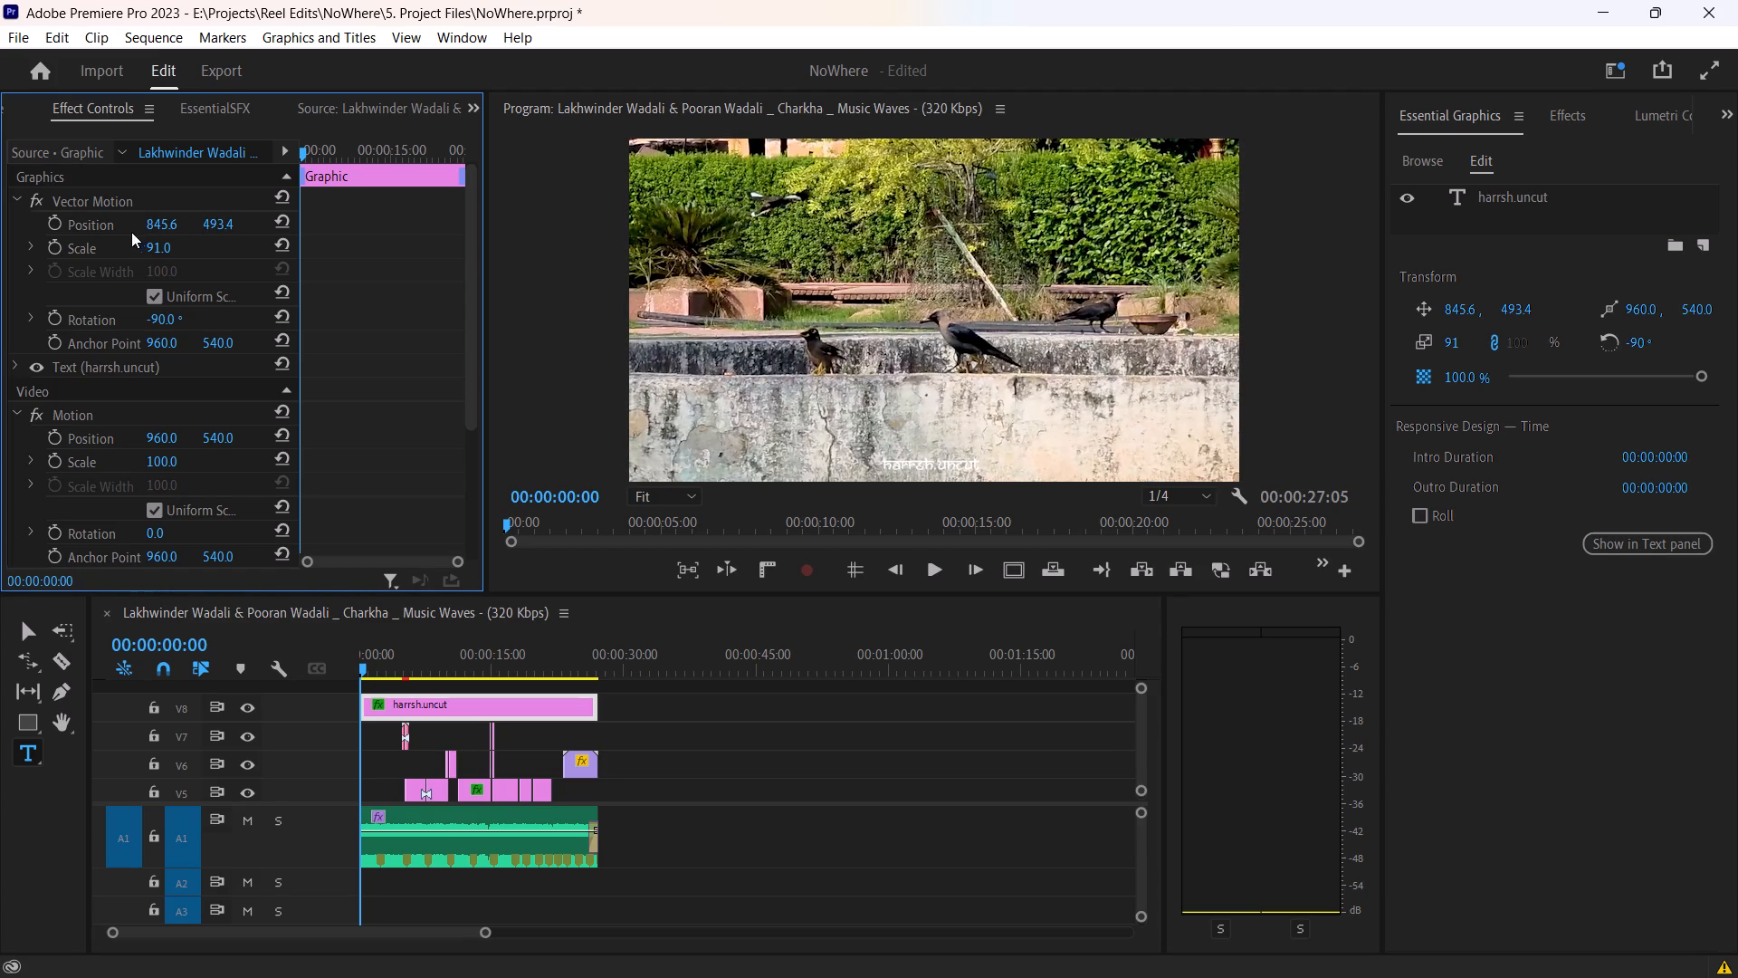
pyautogui.moveTo(158, 253); pyautogui.dragTo(147, 254)
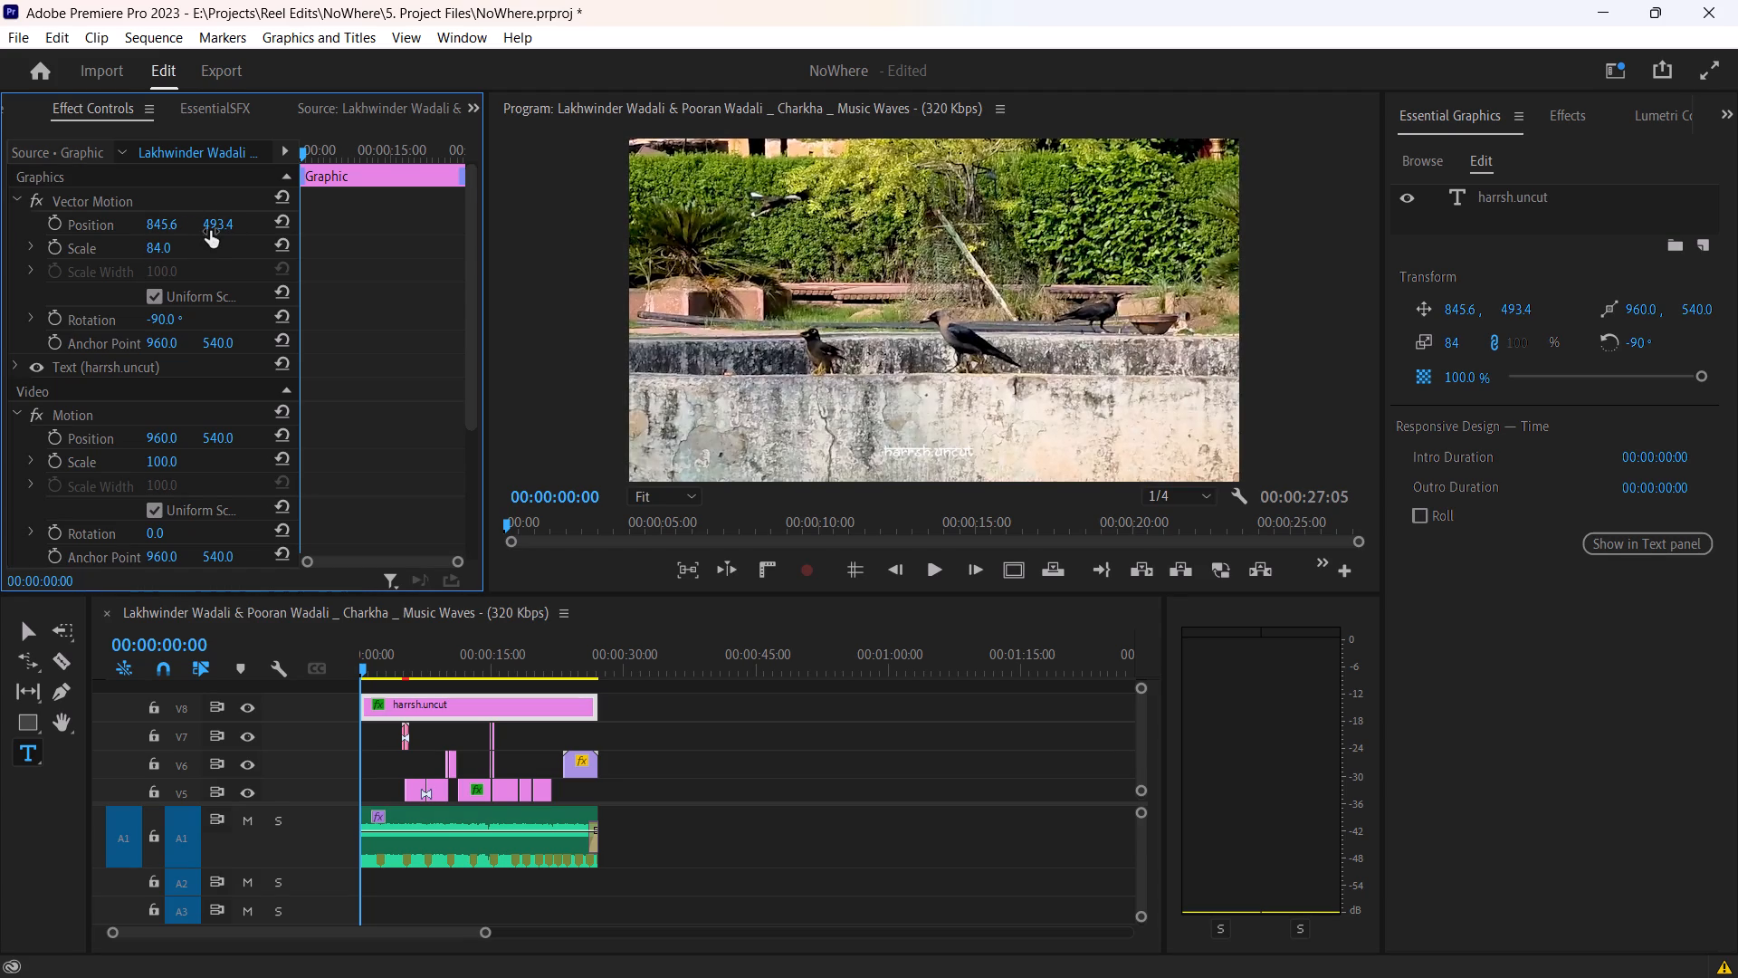
pyautogui.moveTo(217, 225); pyautogui.dragTo(253, 219)
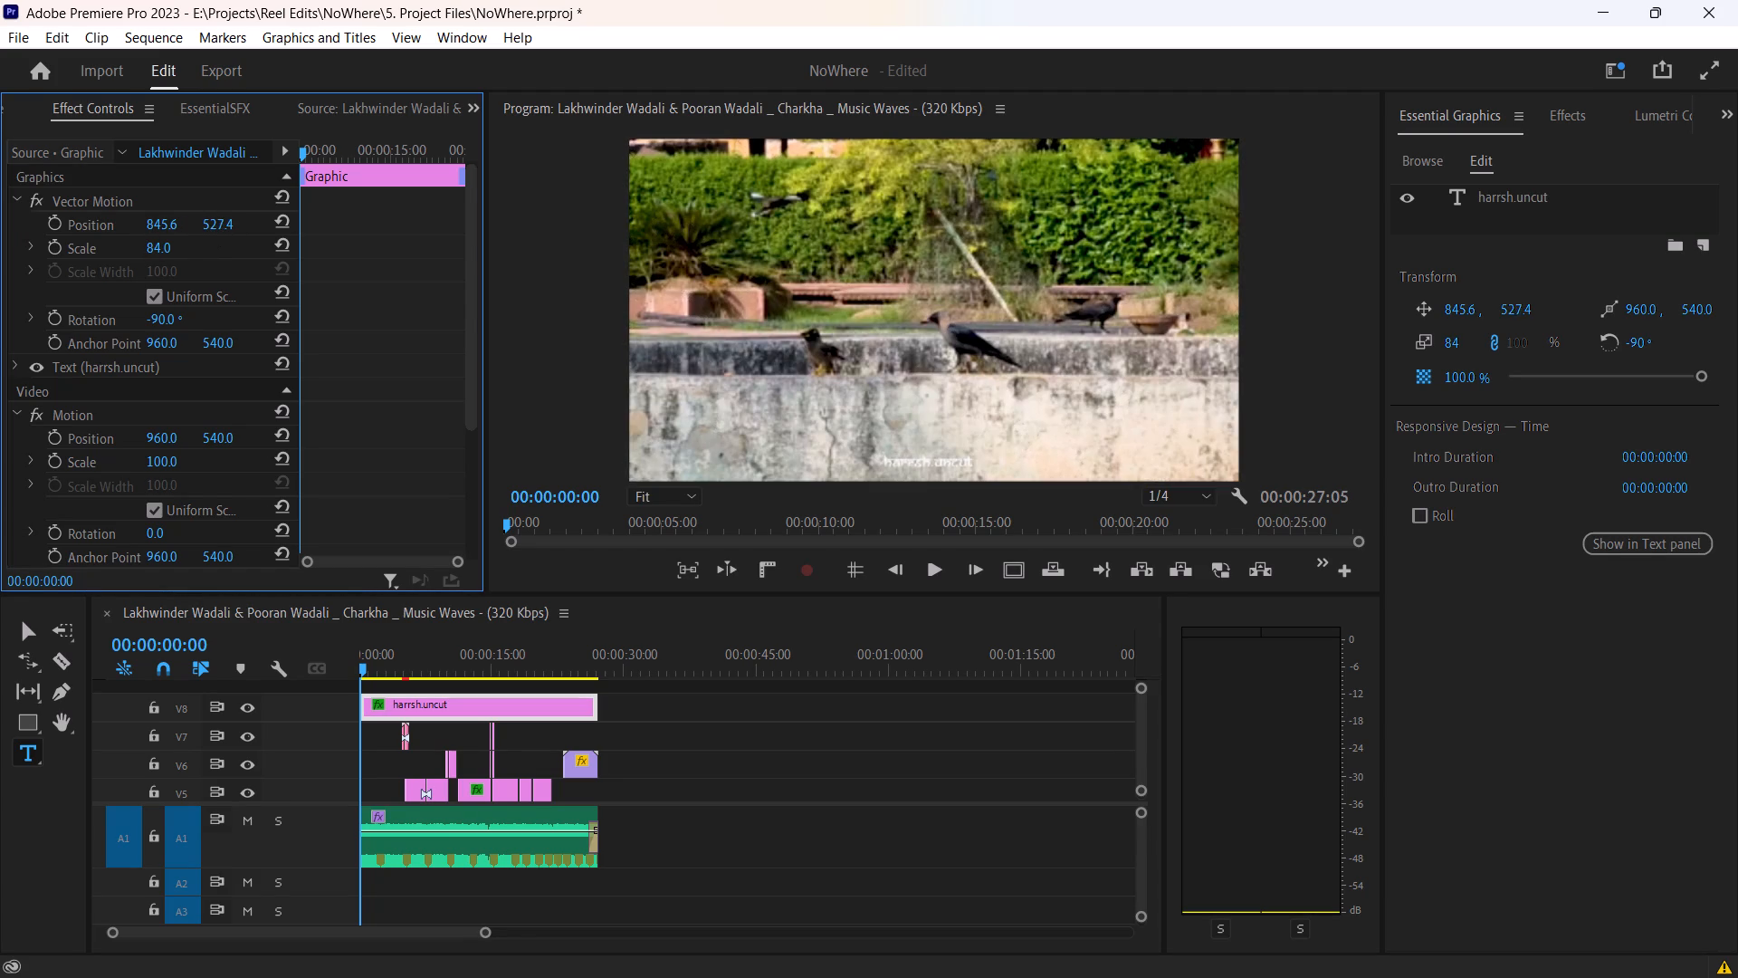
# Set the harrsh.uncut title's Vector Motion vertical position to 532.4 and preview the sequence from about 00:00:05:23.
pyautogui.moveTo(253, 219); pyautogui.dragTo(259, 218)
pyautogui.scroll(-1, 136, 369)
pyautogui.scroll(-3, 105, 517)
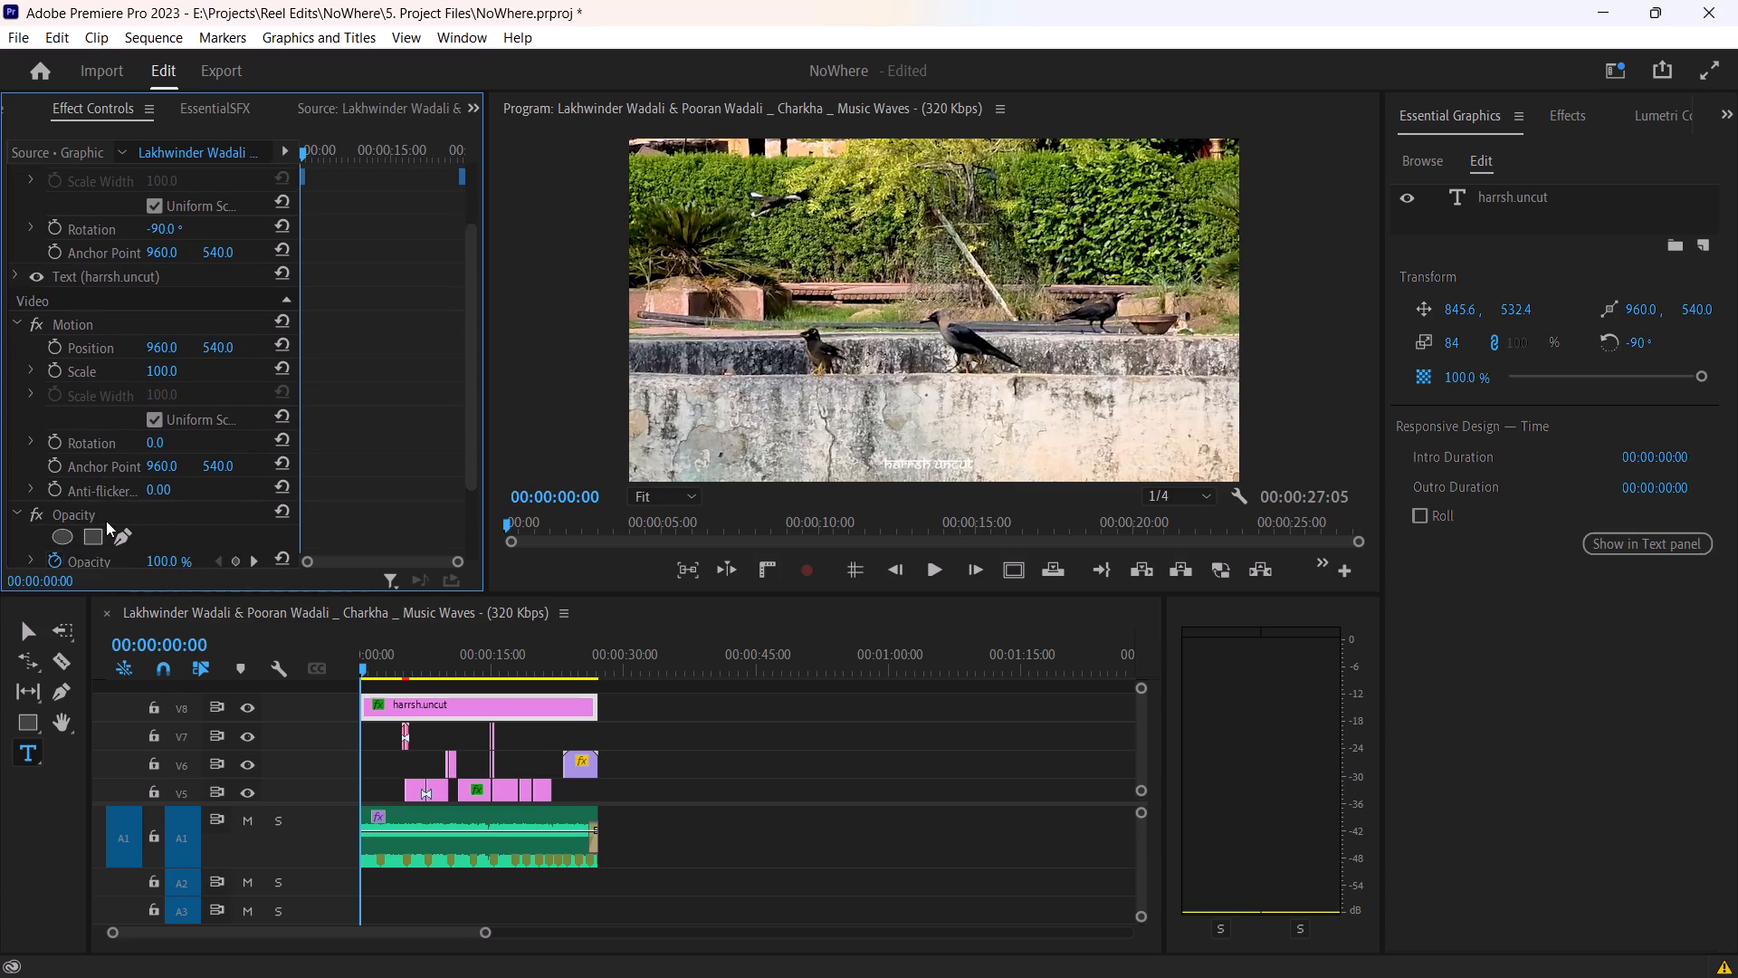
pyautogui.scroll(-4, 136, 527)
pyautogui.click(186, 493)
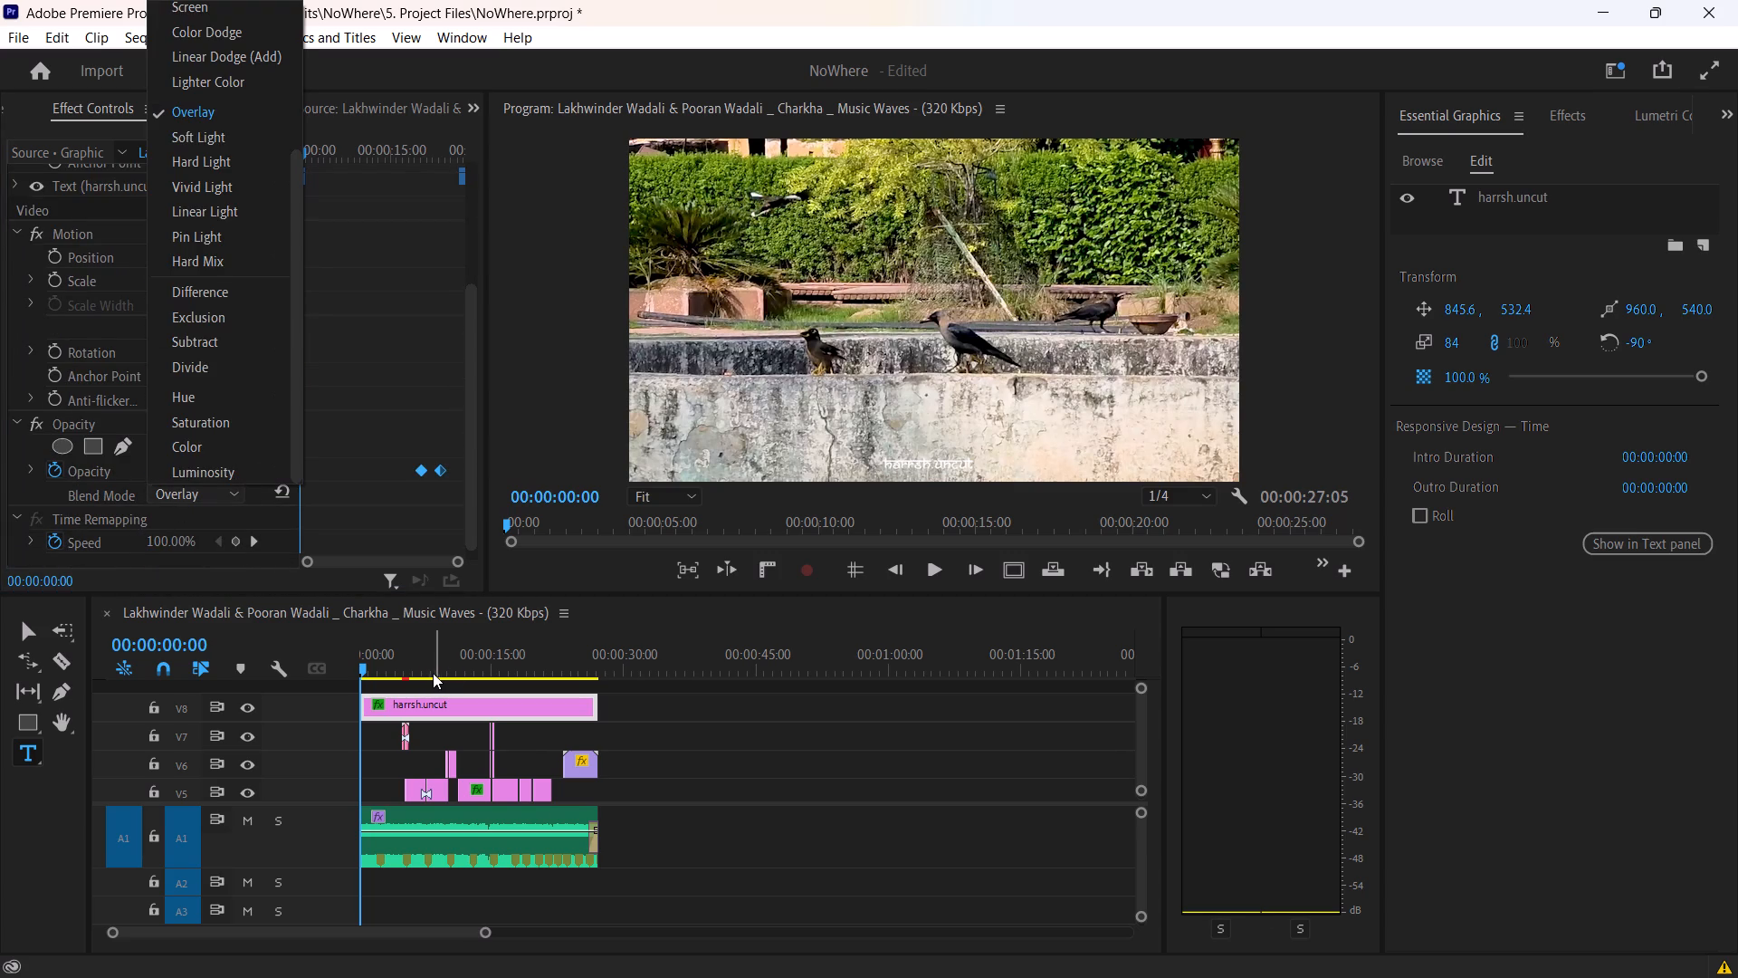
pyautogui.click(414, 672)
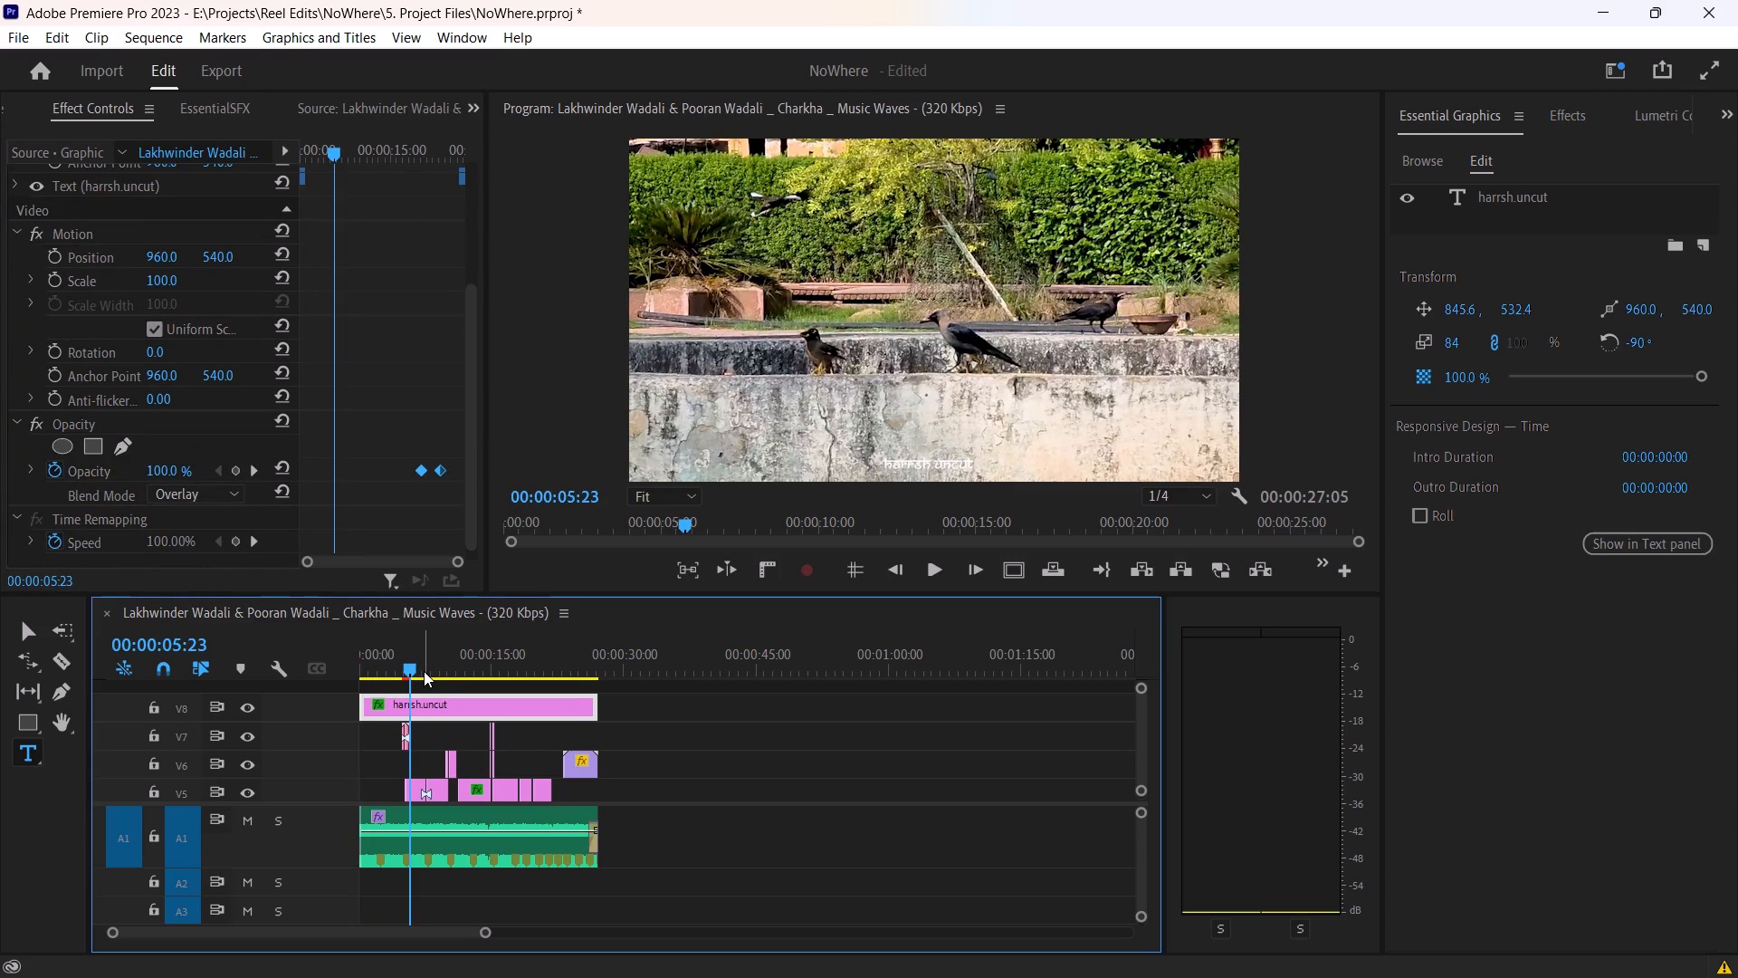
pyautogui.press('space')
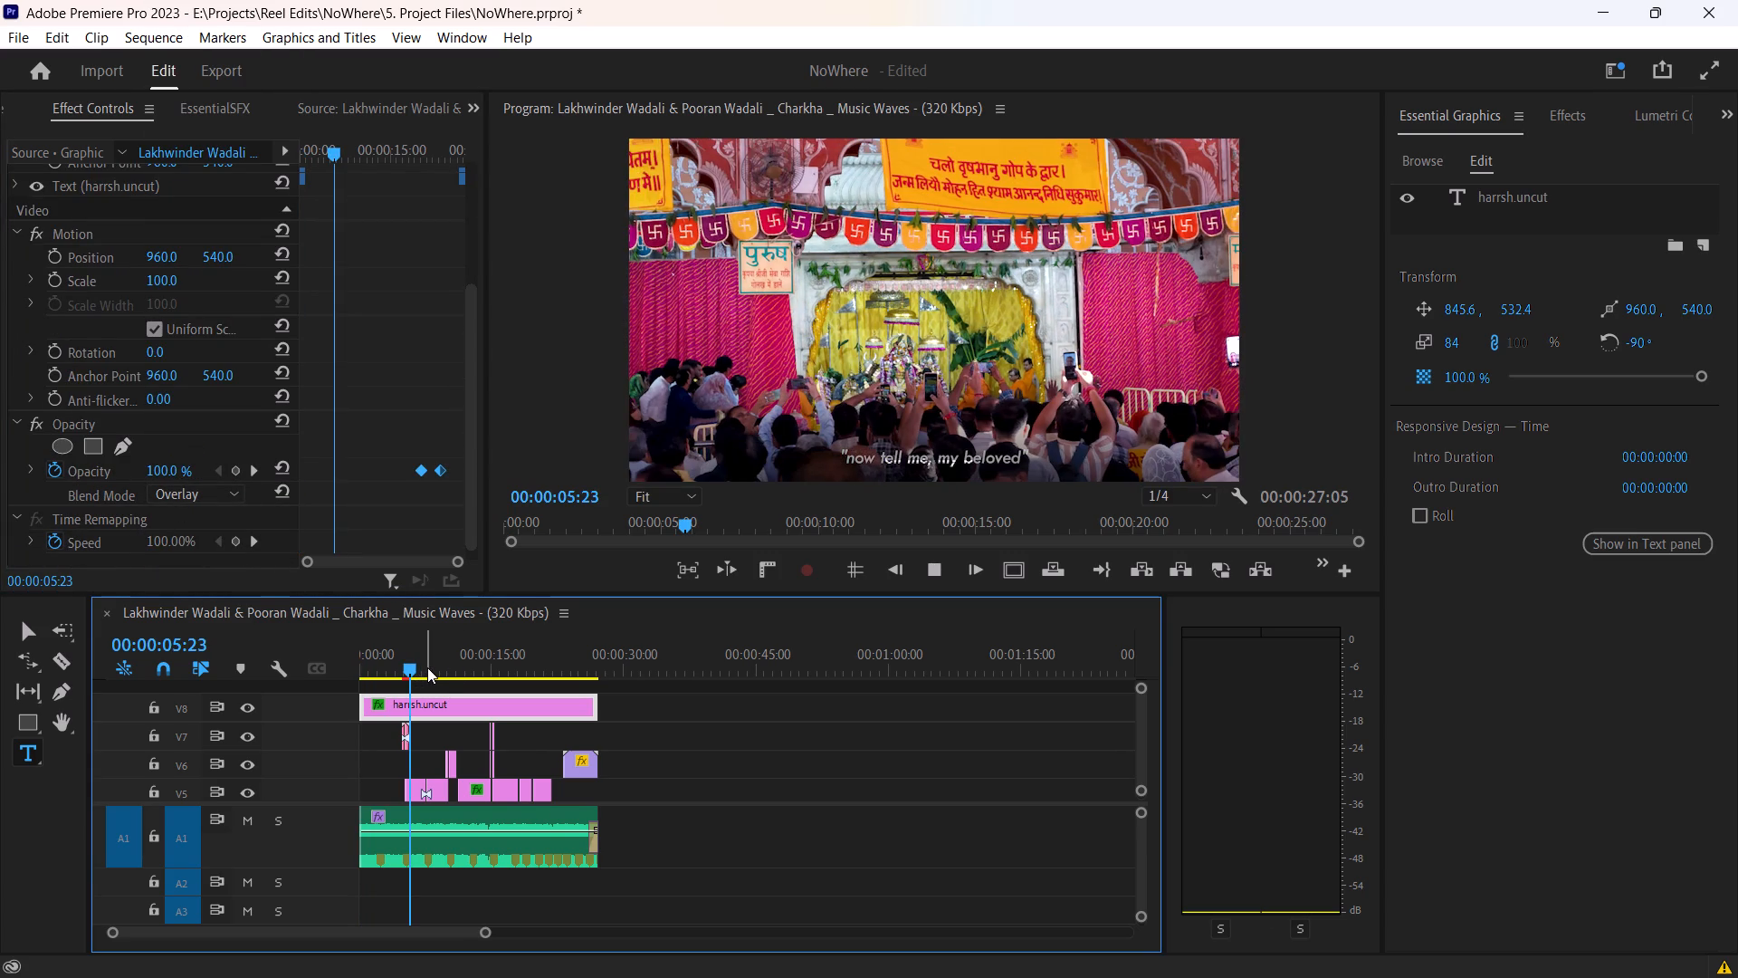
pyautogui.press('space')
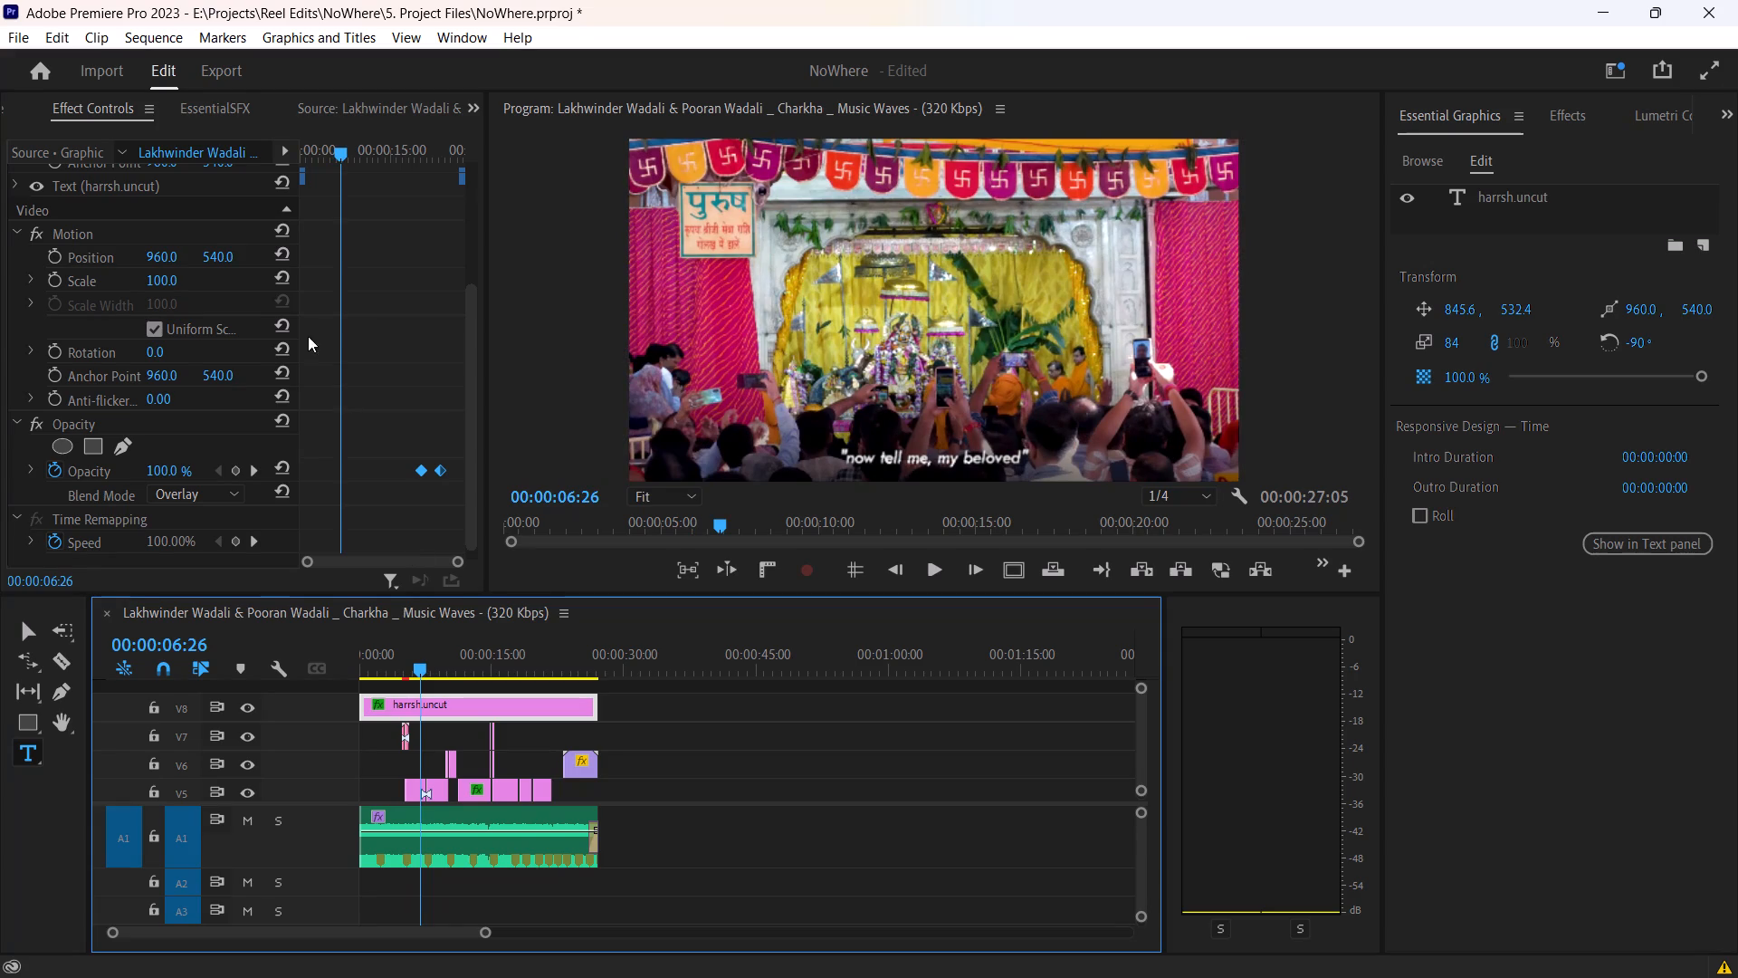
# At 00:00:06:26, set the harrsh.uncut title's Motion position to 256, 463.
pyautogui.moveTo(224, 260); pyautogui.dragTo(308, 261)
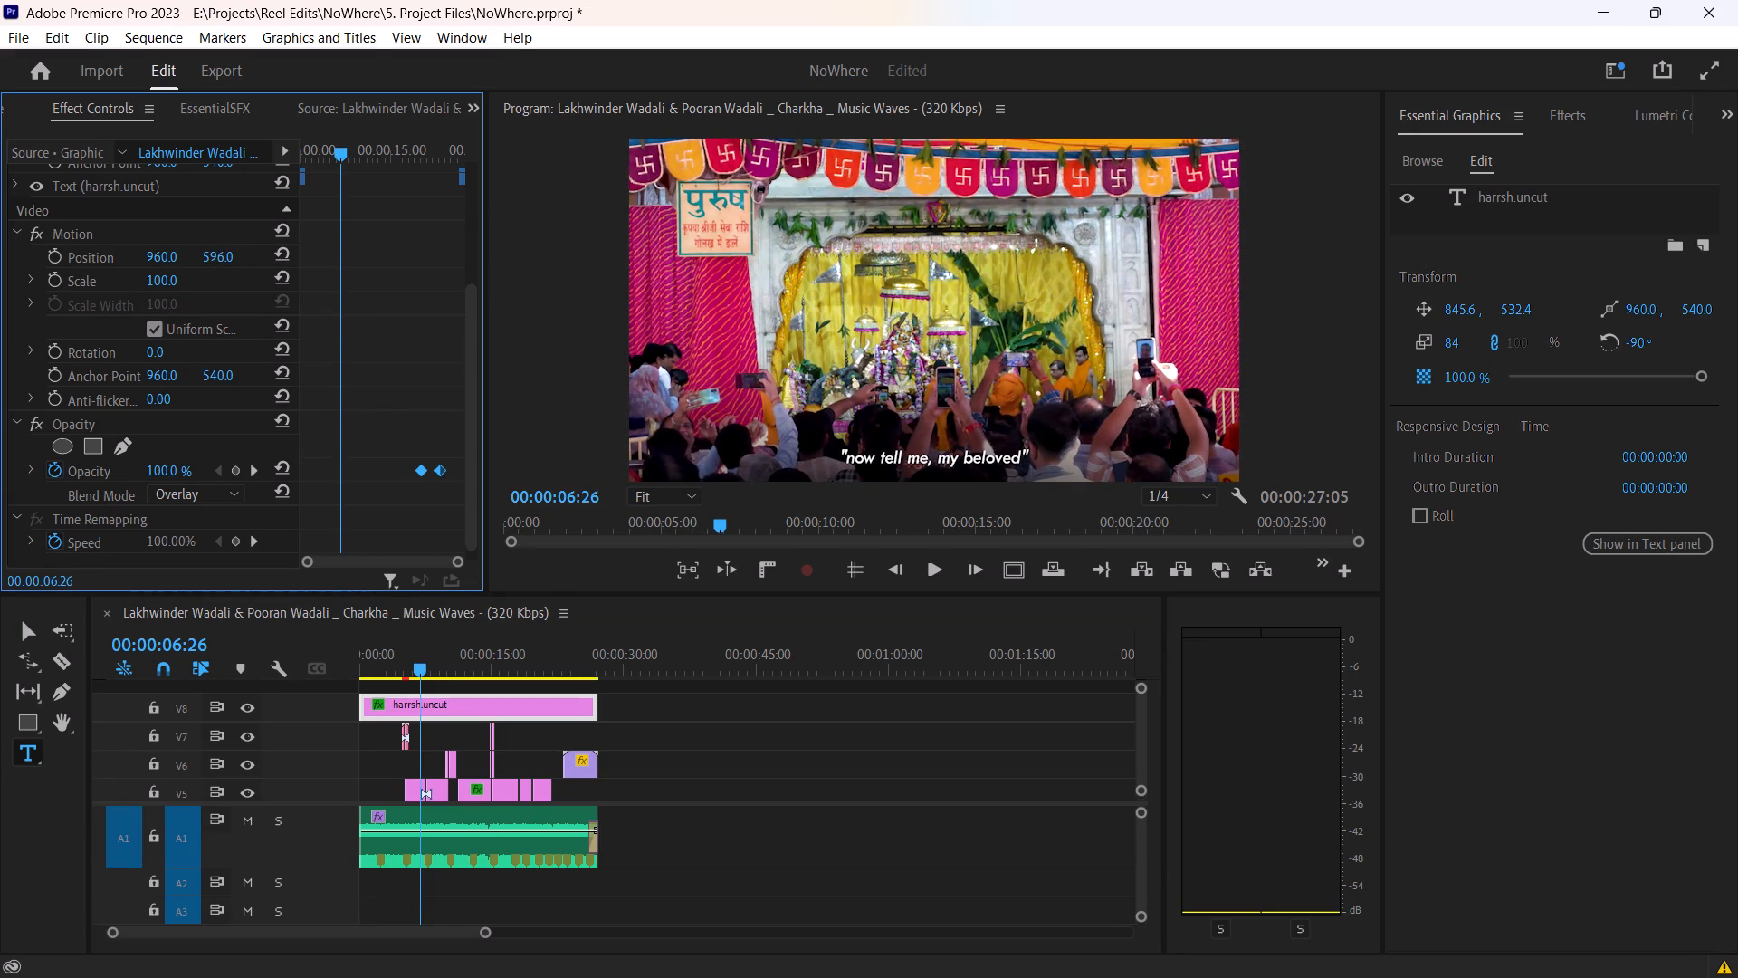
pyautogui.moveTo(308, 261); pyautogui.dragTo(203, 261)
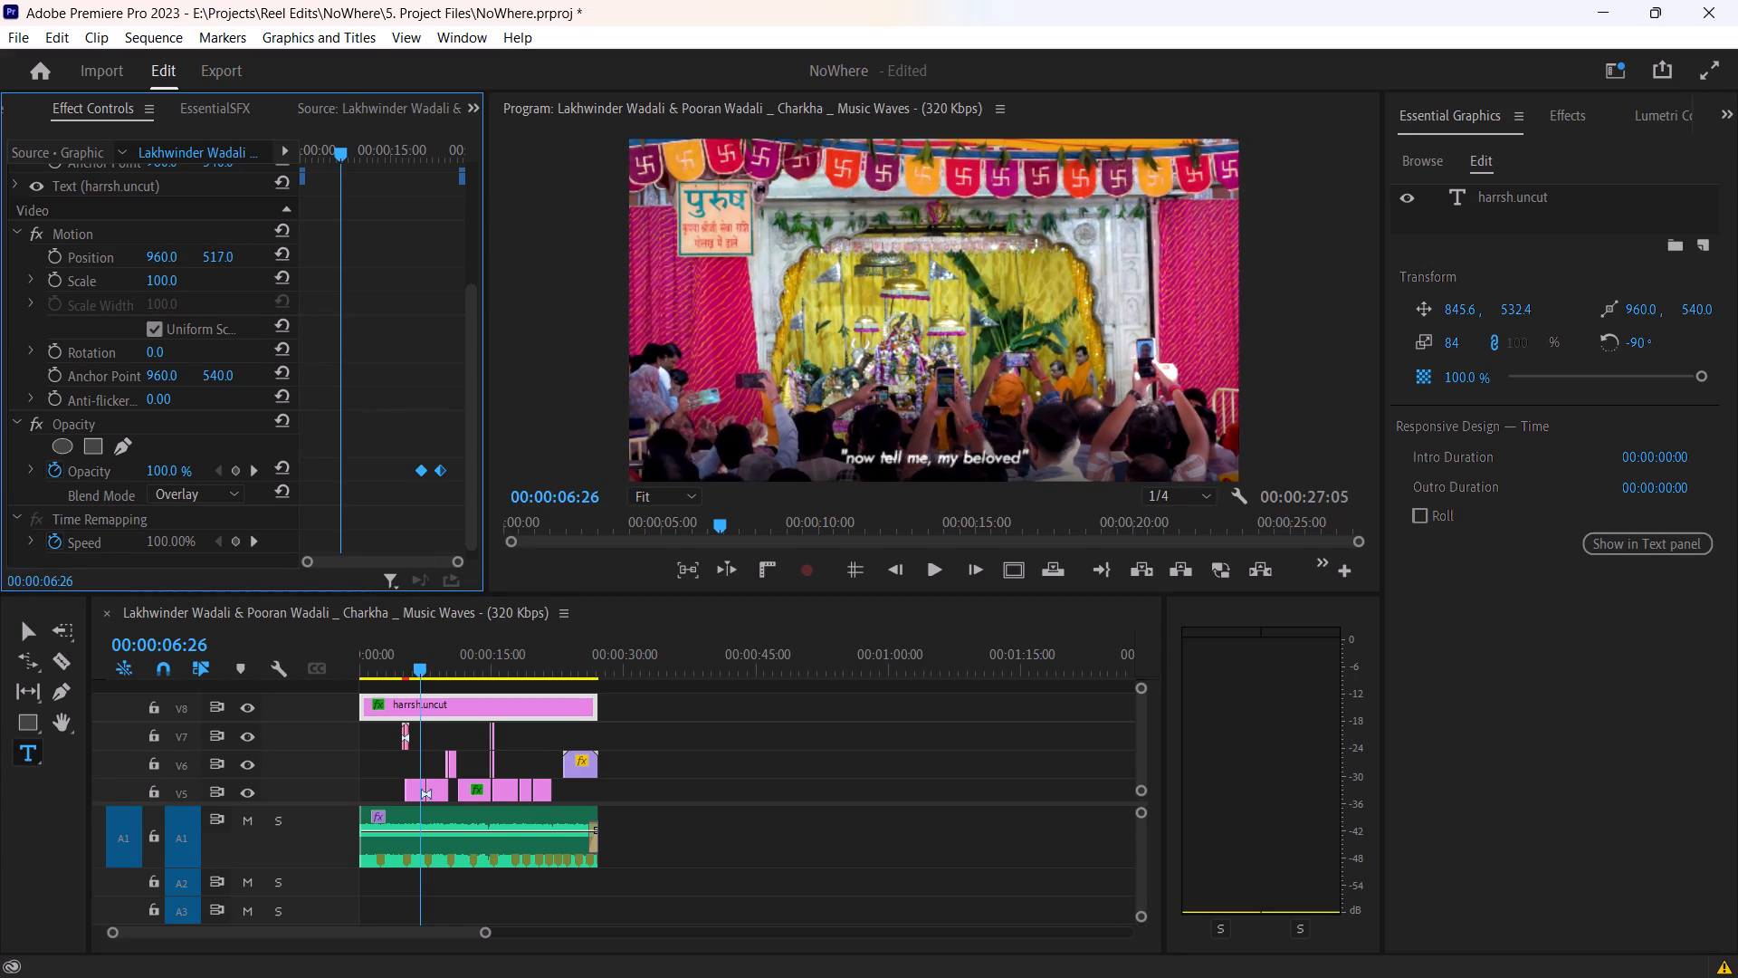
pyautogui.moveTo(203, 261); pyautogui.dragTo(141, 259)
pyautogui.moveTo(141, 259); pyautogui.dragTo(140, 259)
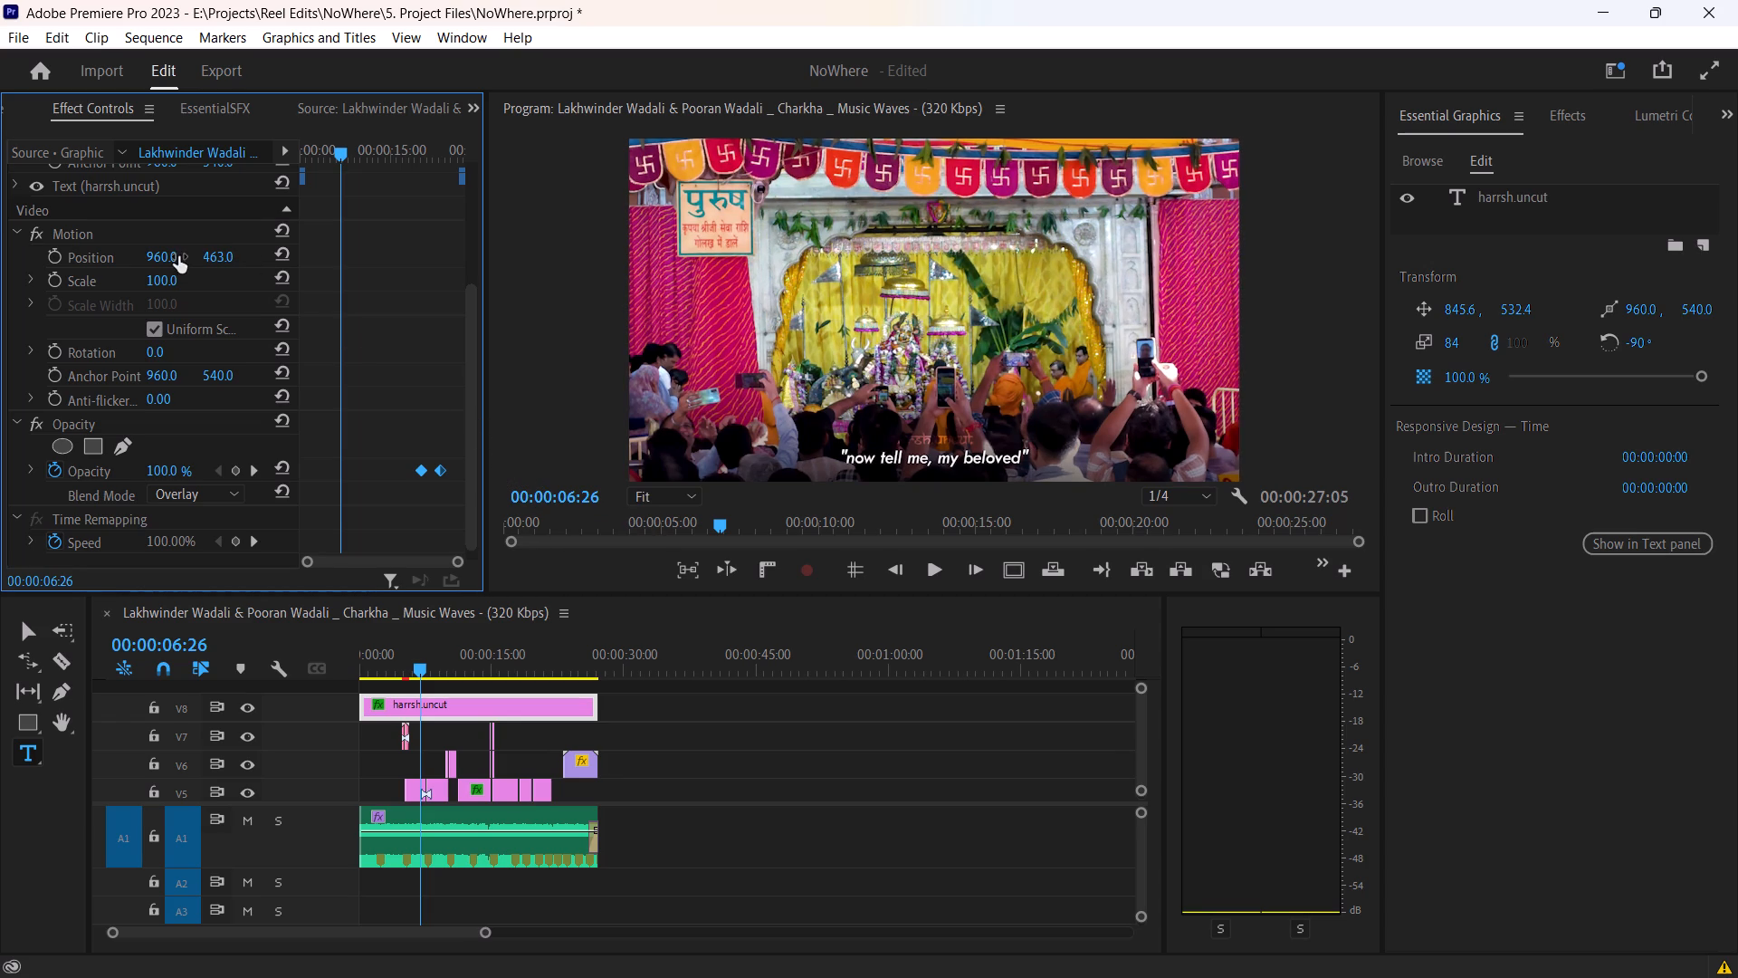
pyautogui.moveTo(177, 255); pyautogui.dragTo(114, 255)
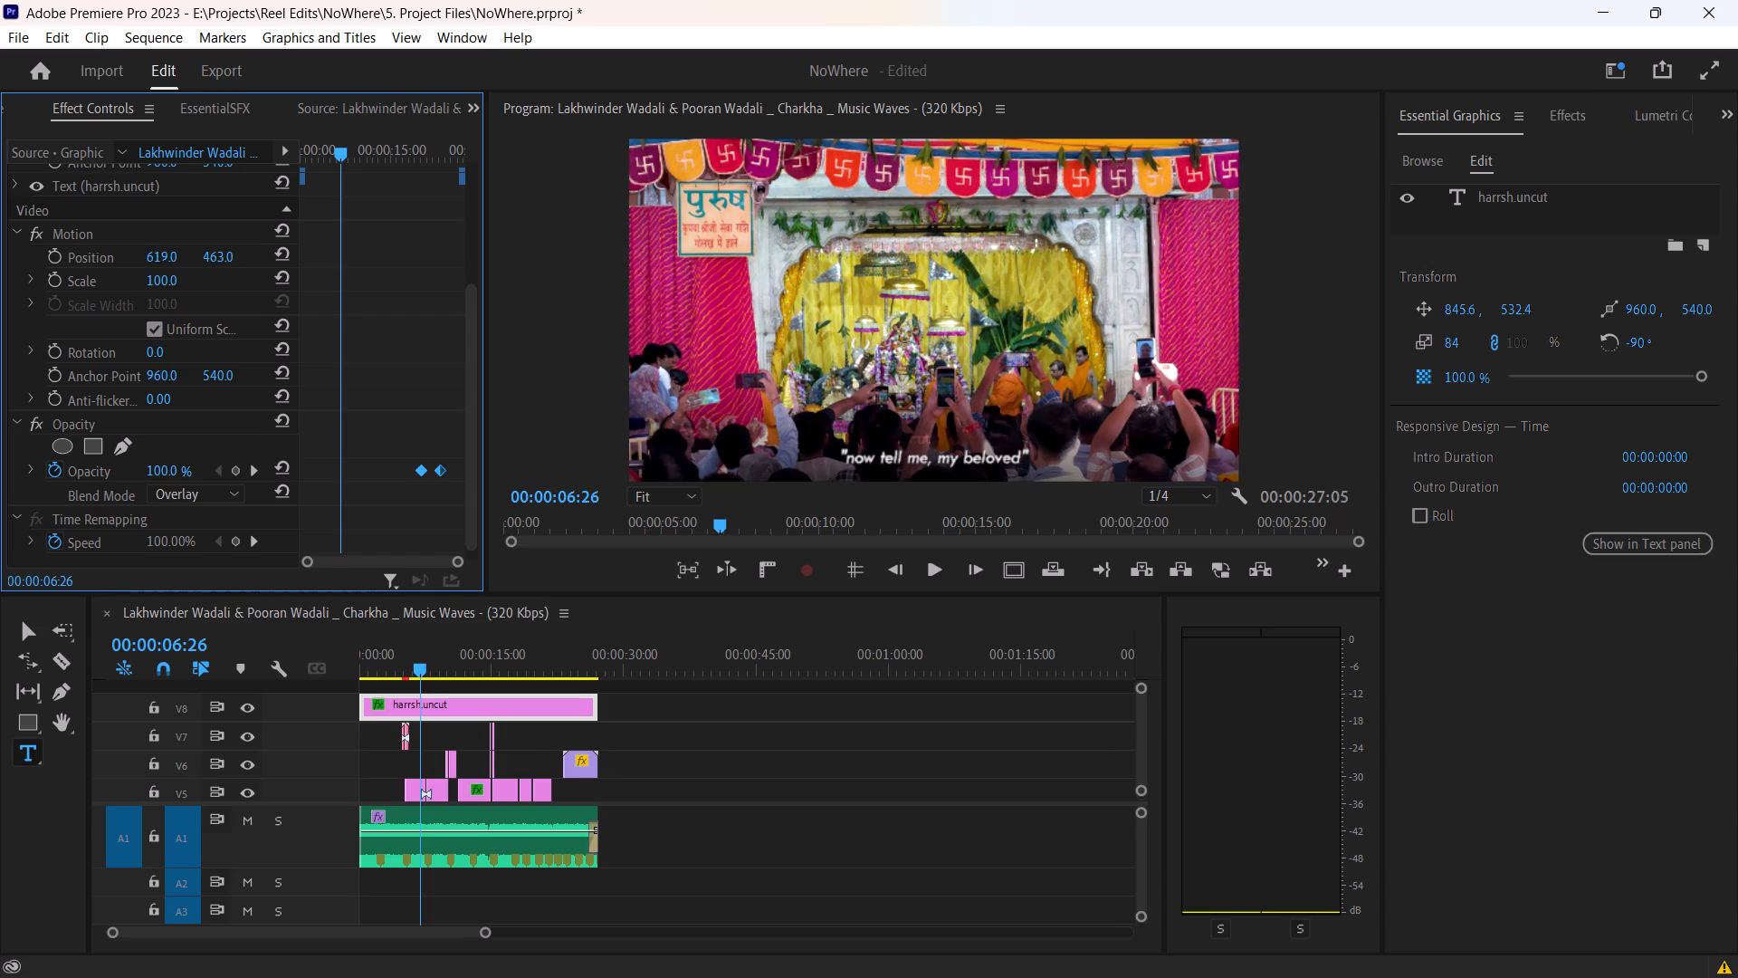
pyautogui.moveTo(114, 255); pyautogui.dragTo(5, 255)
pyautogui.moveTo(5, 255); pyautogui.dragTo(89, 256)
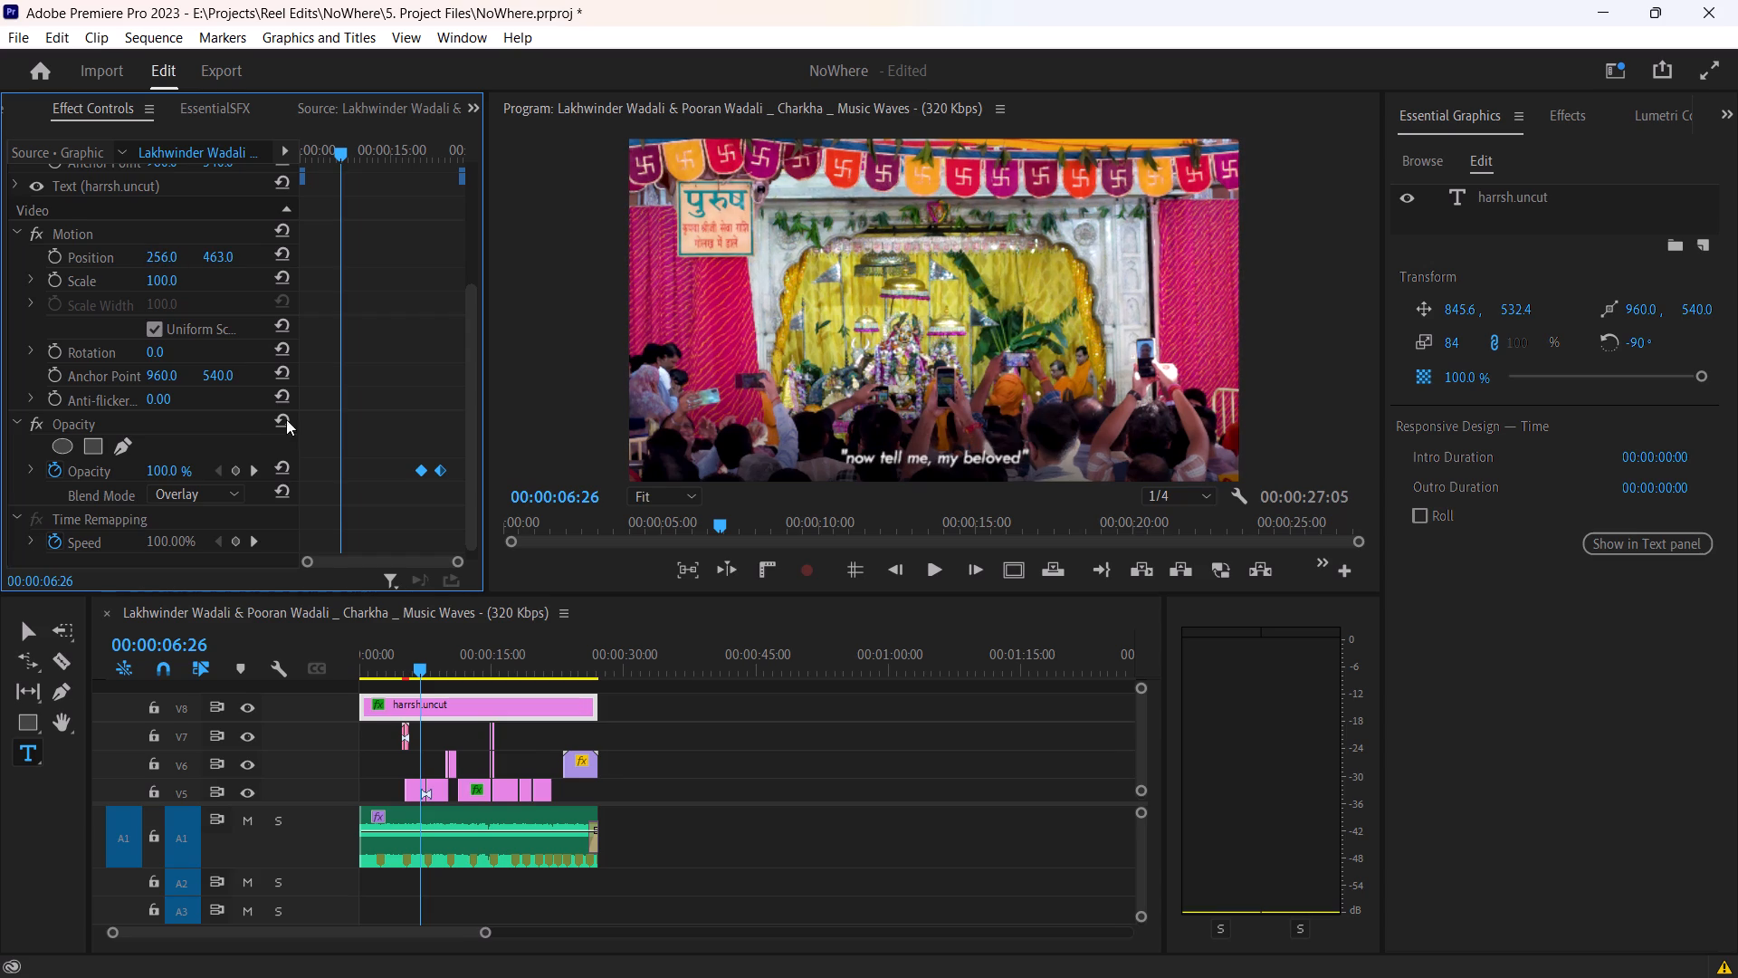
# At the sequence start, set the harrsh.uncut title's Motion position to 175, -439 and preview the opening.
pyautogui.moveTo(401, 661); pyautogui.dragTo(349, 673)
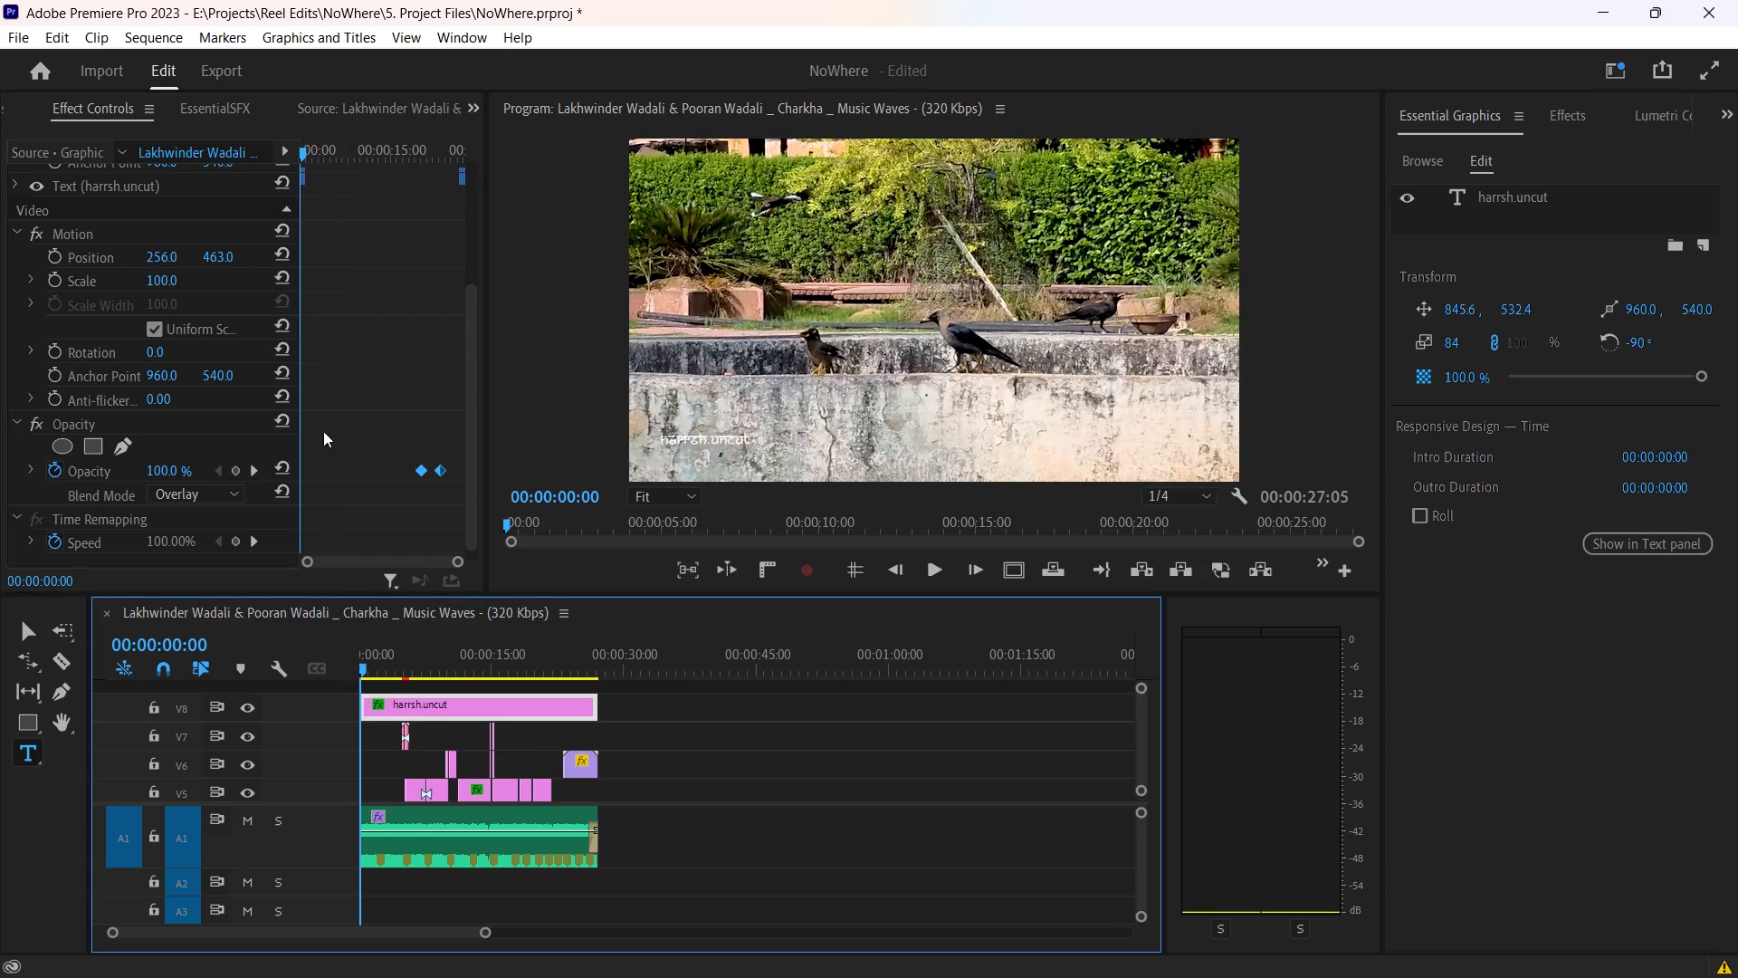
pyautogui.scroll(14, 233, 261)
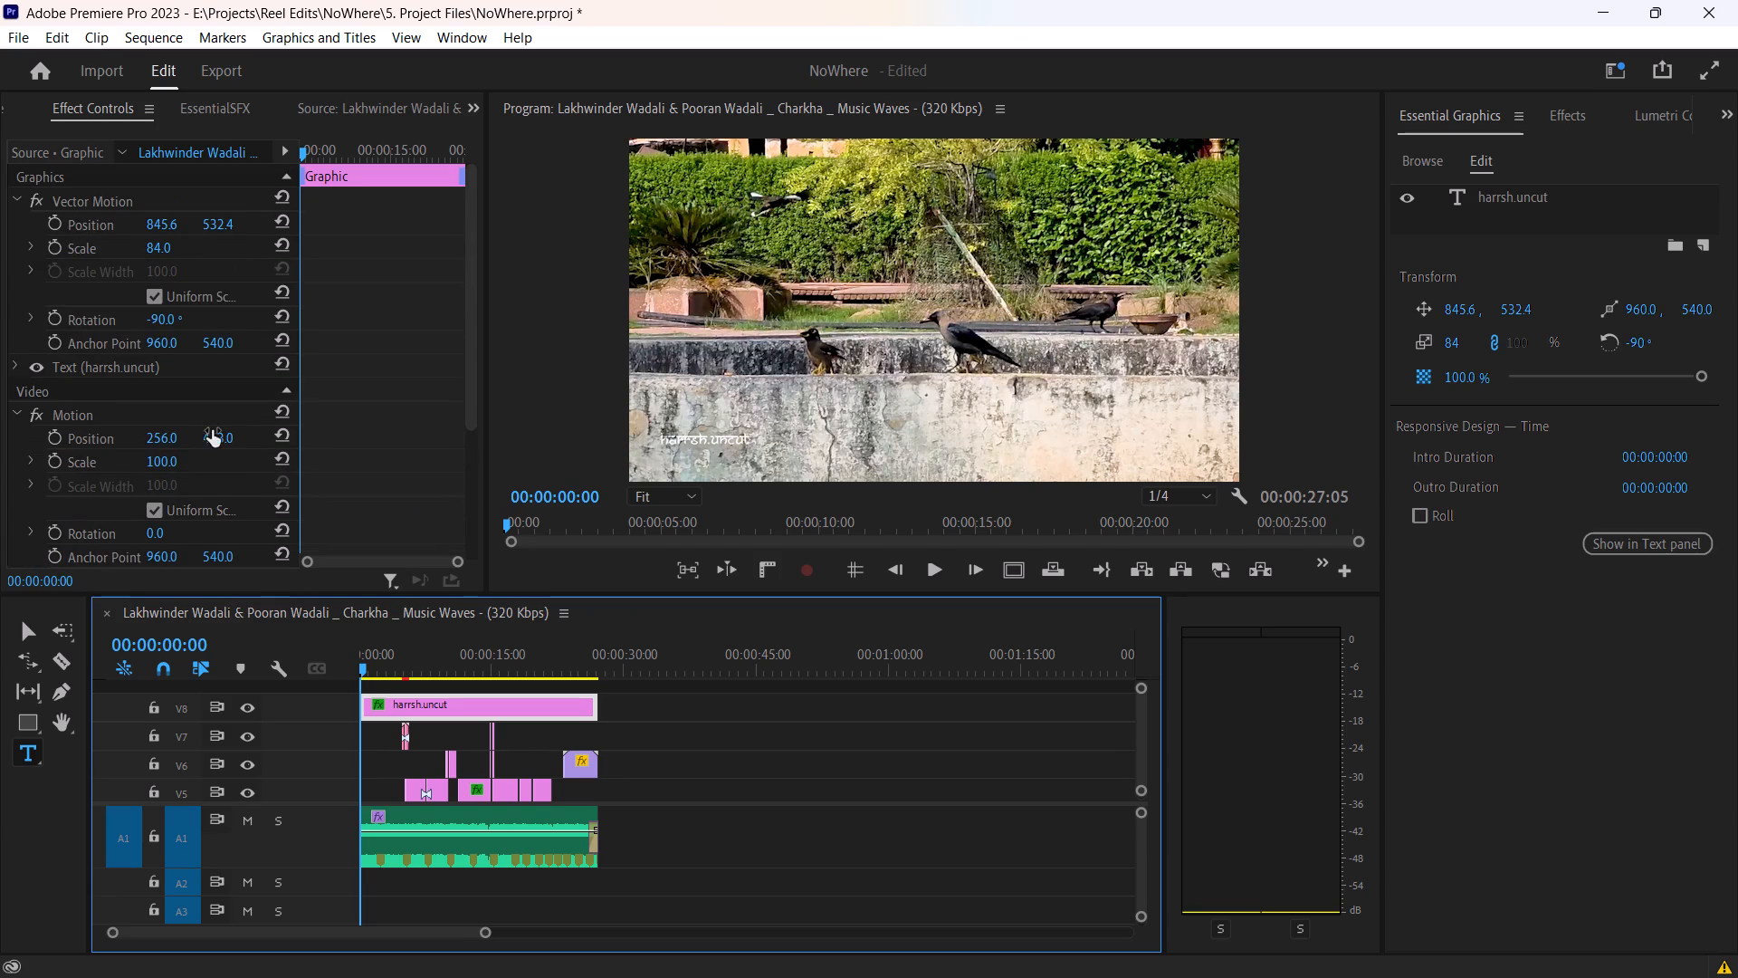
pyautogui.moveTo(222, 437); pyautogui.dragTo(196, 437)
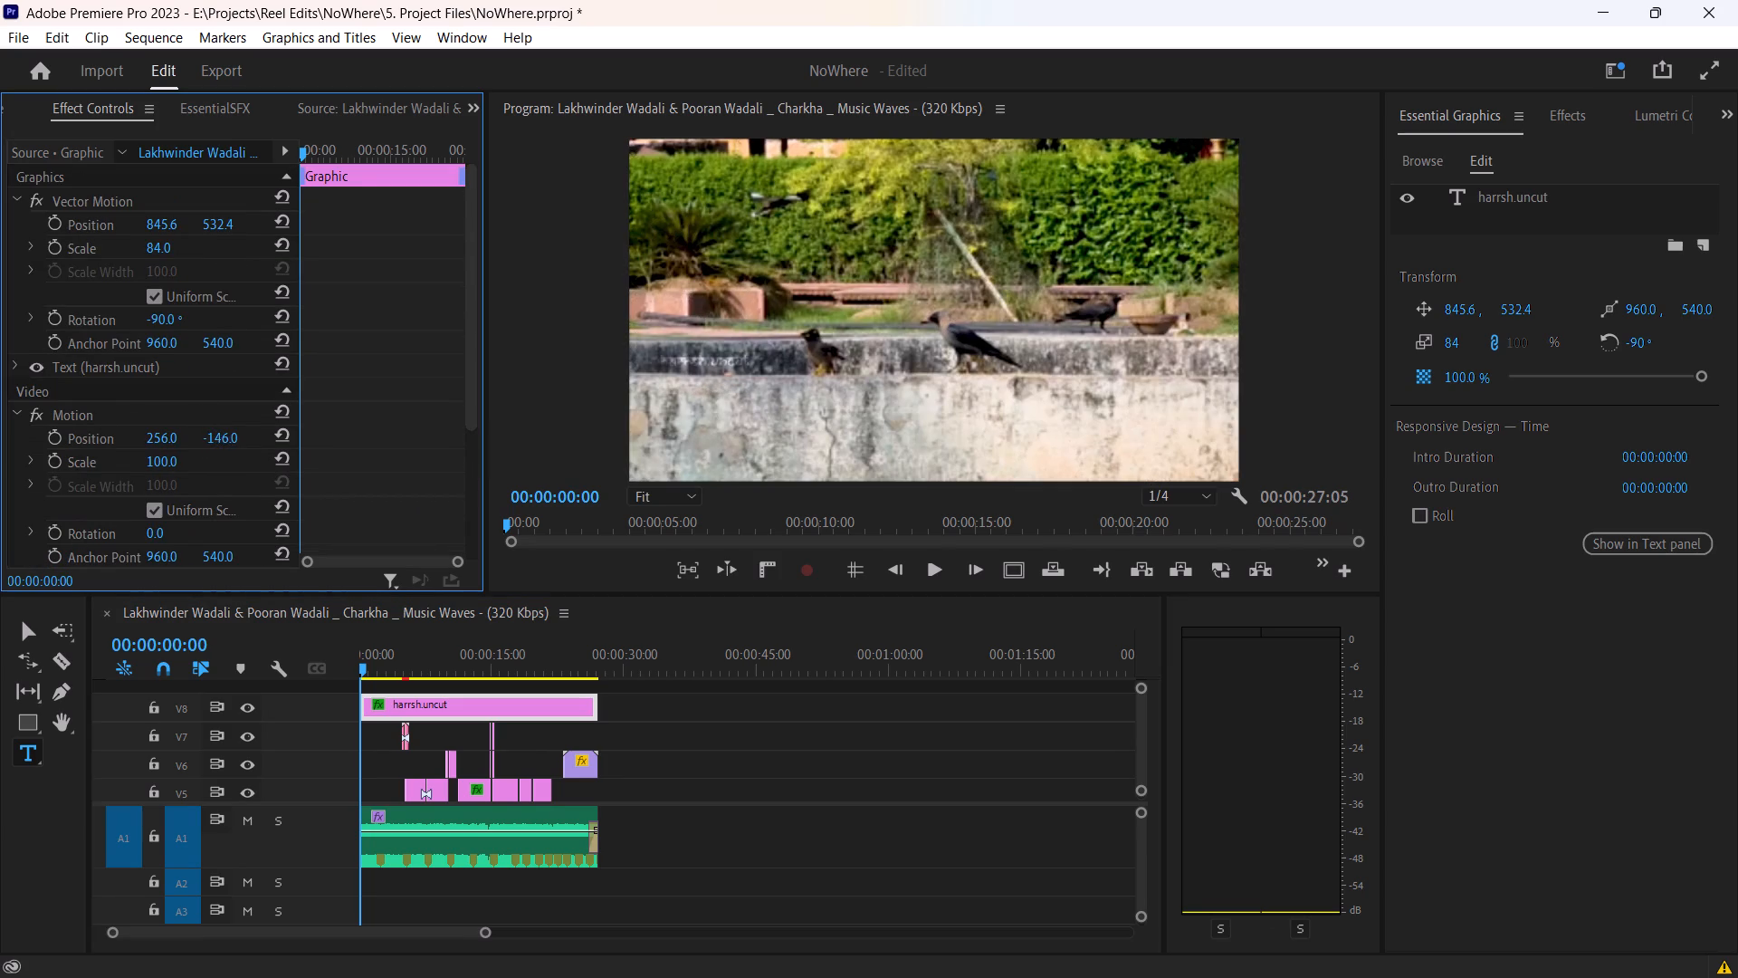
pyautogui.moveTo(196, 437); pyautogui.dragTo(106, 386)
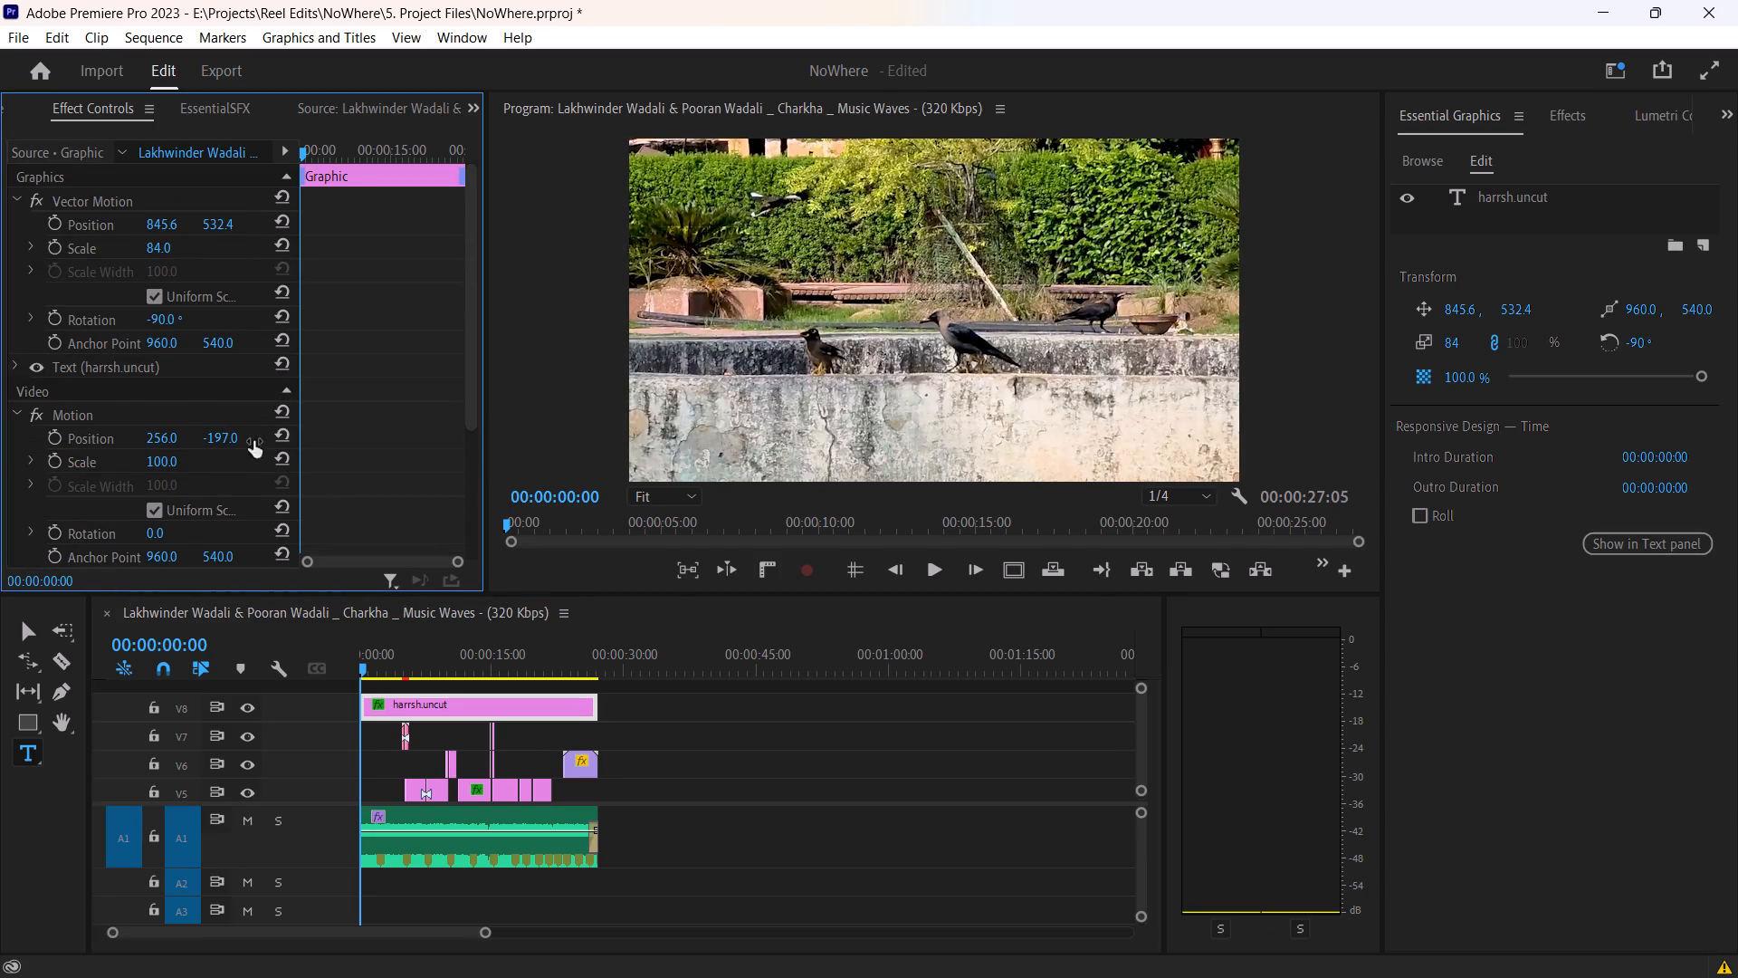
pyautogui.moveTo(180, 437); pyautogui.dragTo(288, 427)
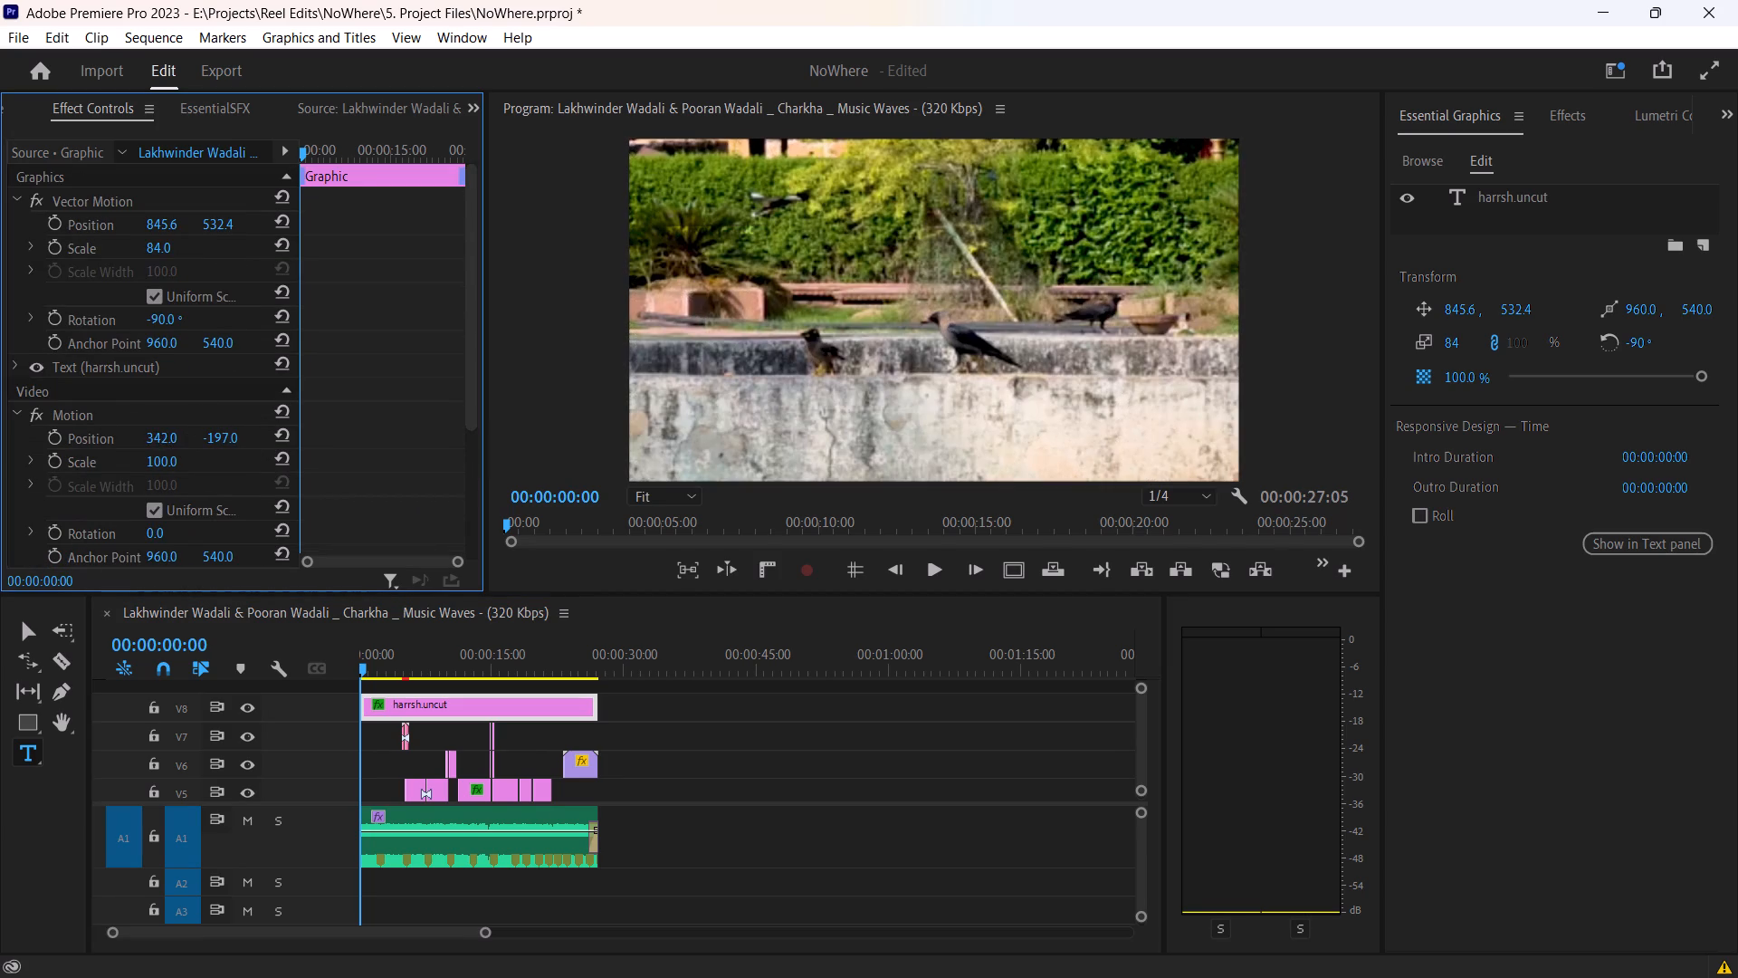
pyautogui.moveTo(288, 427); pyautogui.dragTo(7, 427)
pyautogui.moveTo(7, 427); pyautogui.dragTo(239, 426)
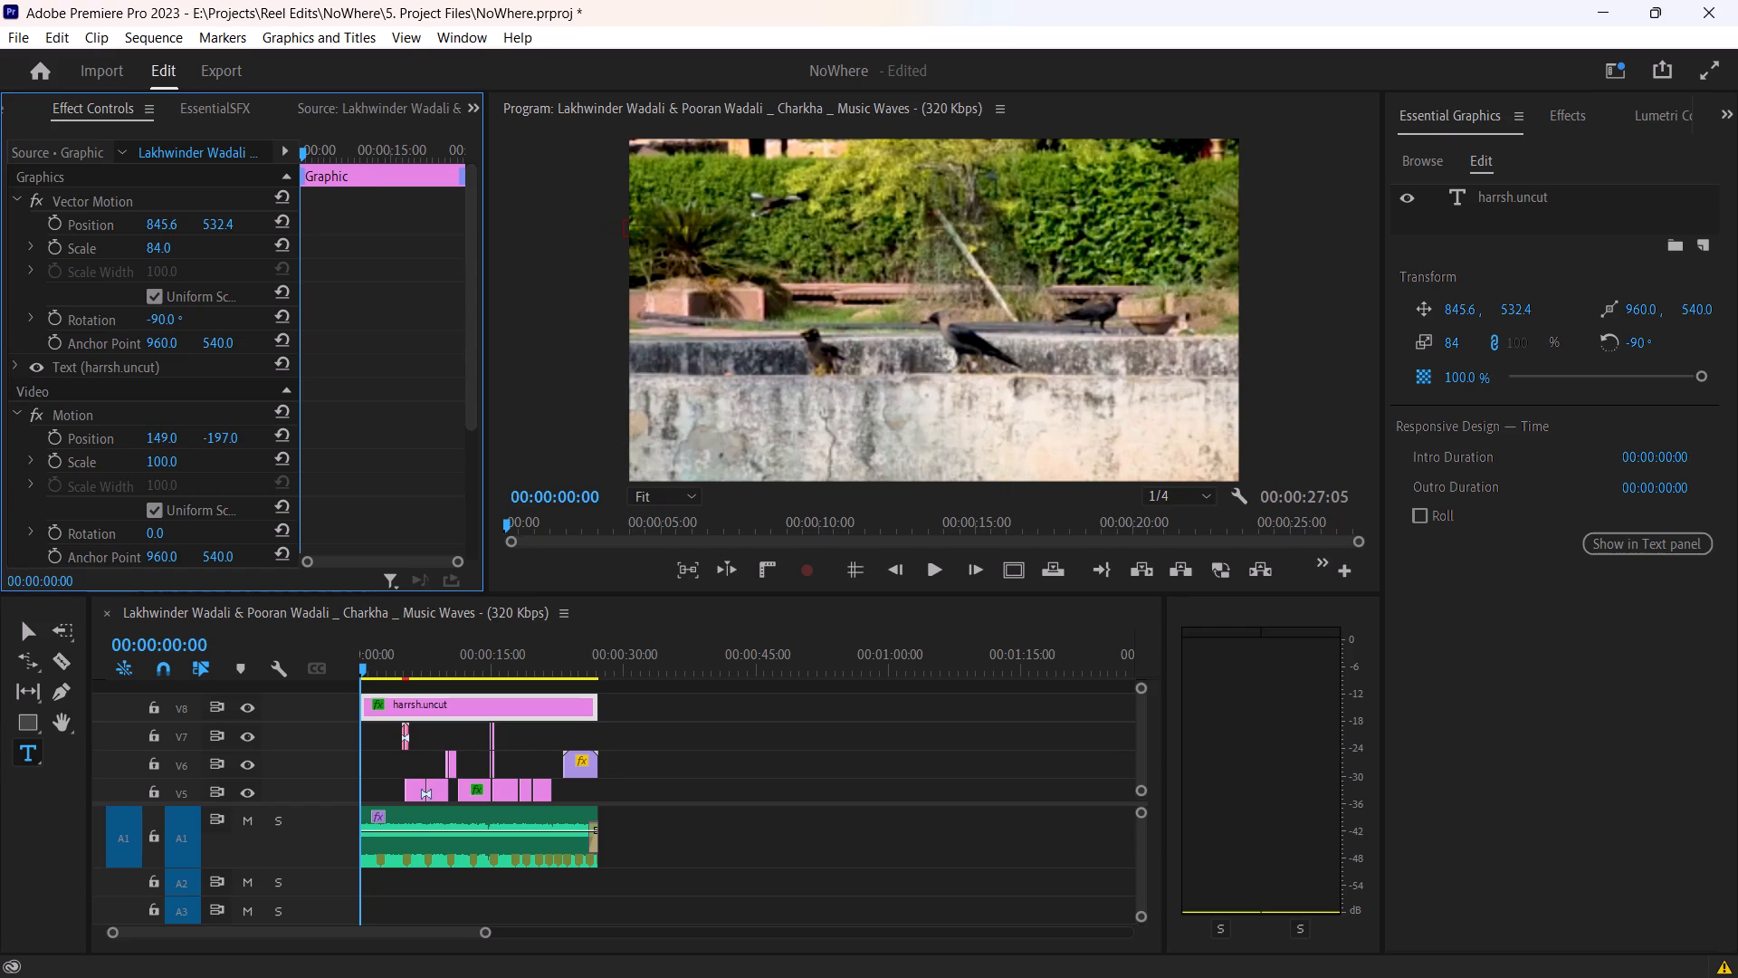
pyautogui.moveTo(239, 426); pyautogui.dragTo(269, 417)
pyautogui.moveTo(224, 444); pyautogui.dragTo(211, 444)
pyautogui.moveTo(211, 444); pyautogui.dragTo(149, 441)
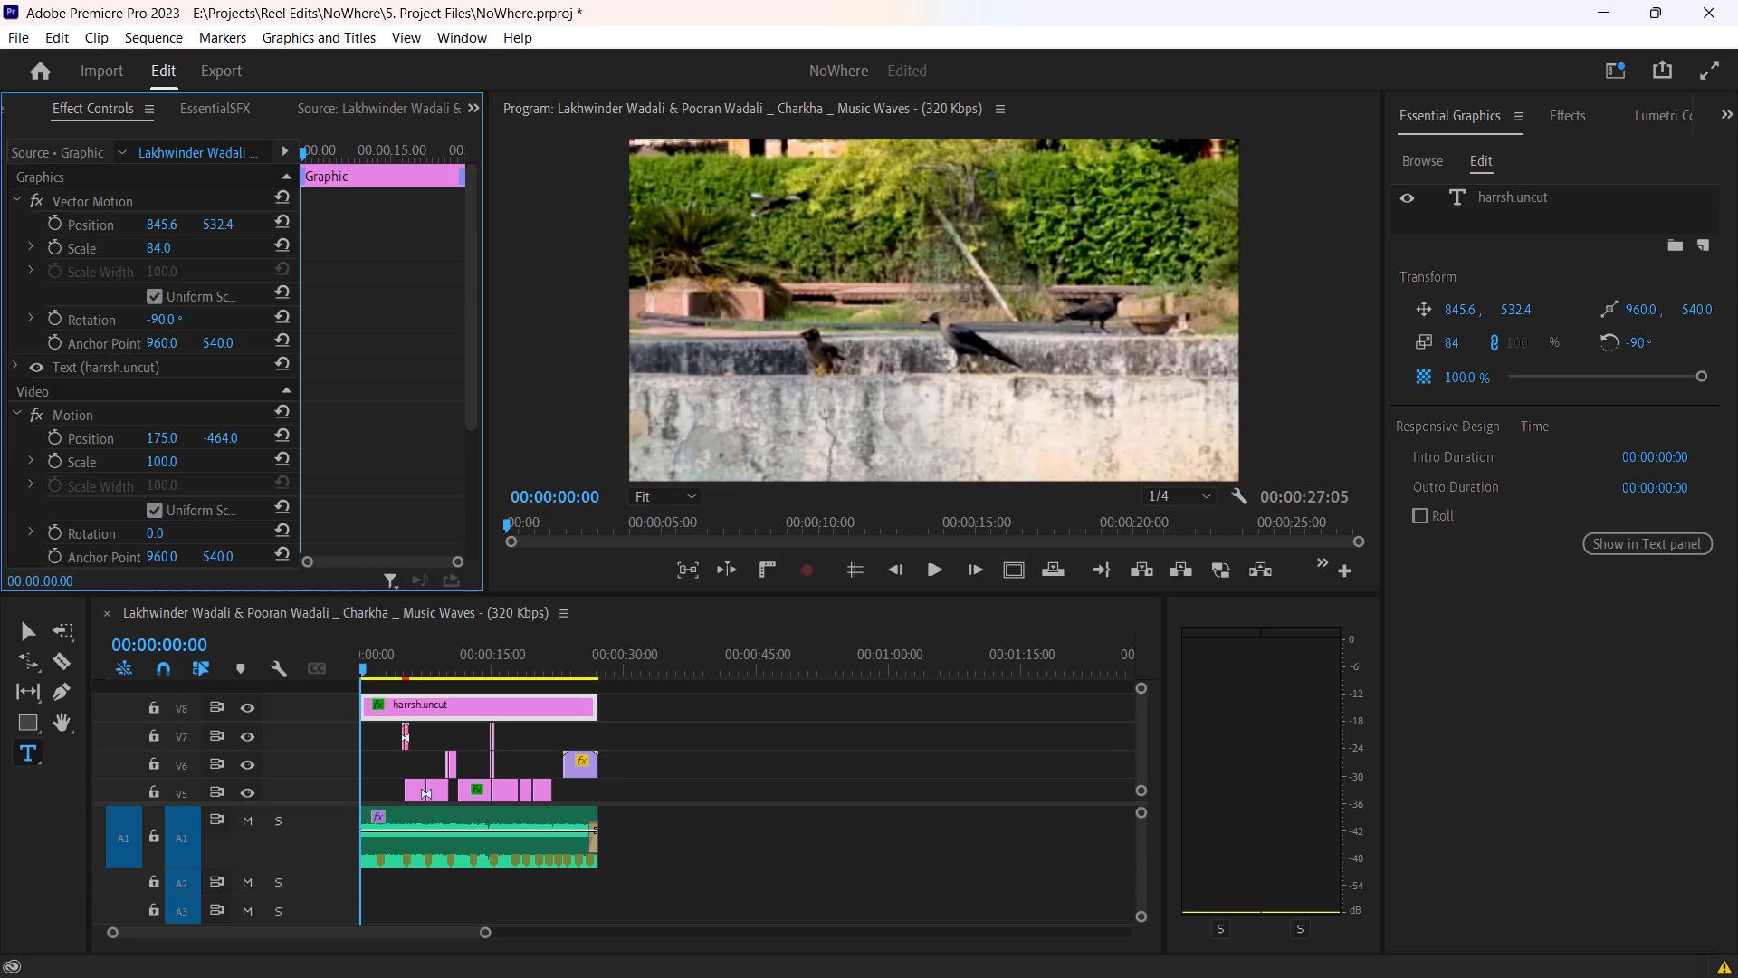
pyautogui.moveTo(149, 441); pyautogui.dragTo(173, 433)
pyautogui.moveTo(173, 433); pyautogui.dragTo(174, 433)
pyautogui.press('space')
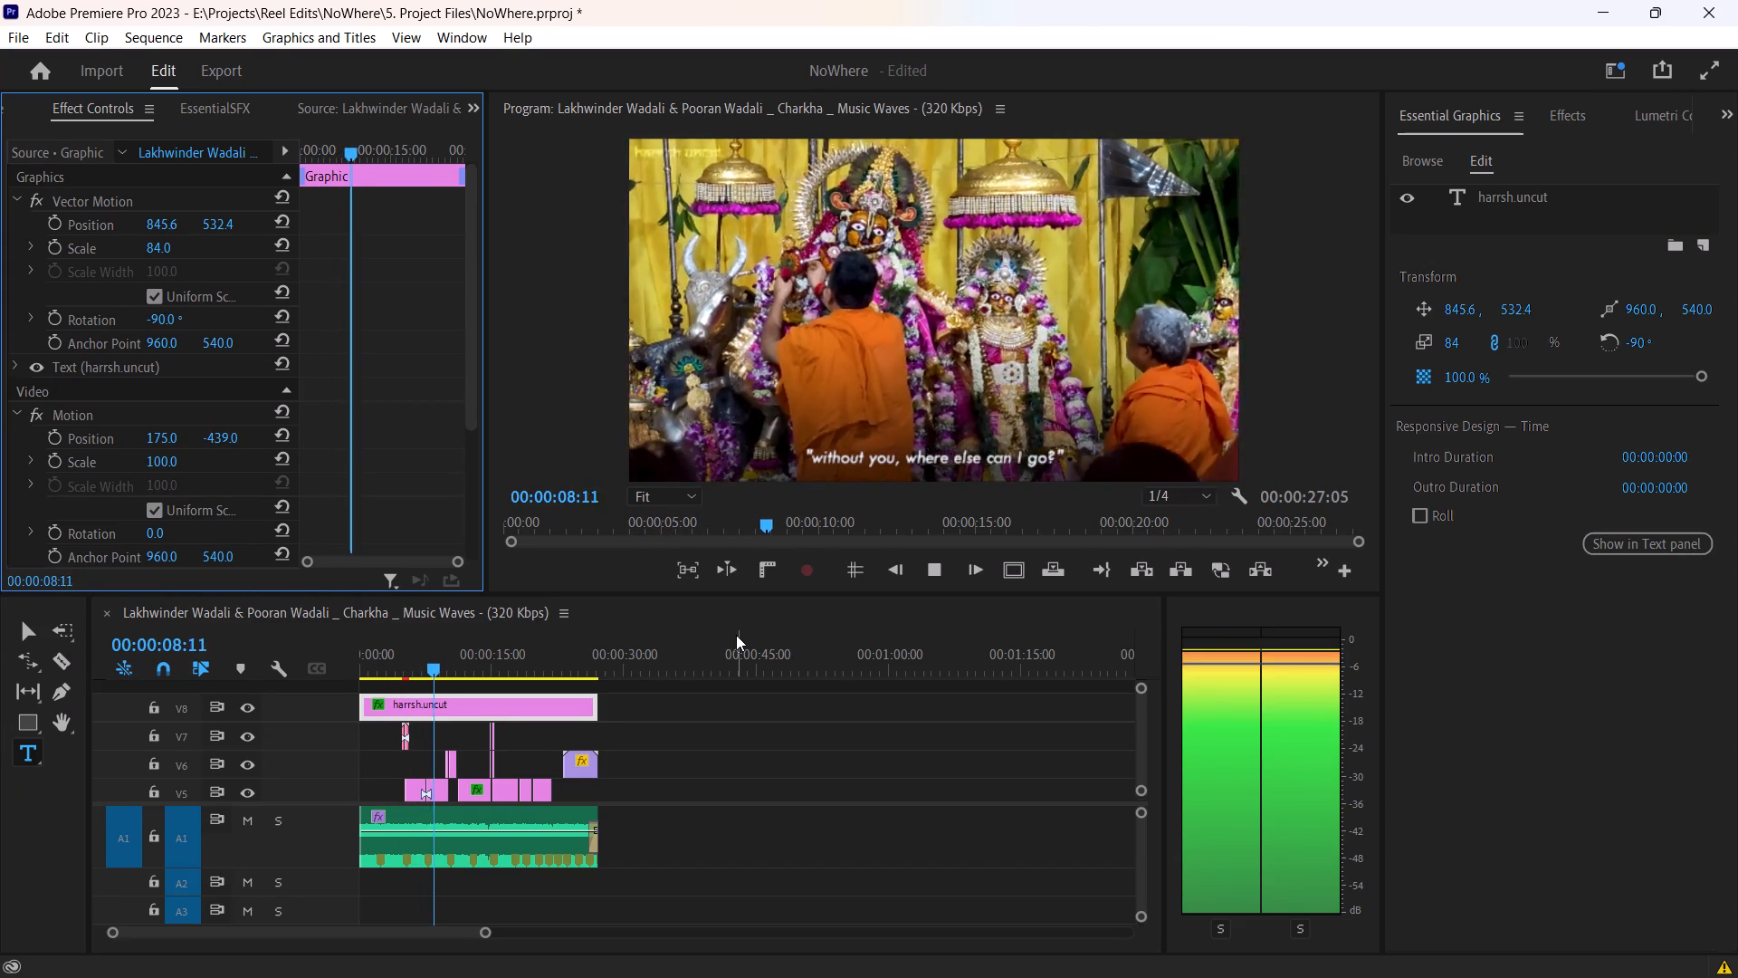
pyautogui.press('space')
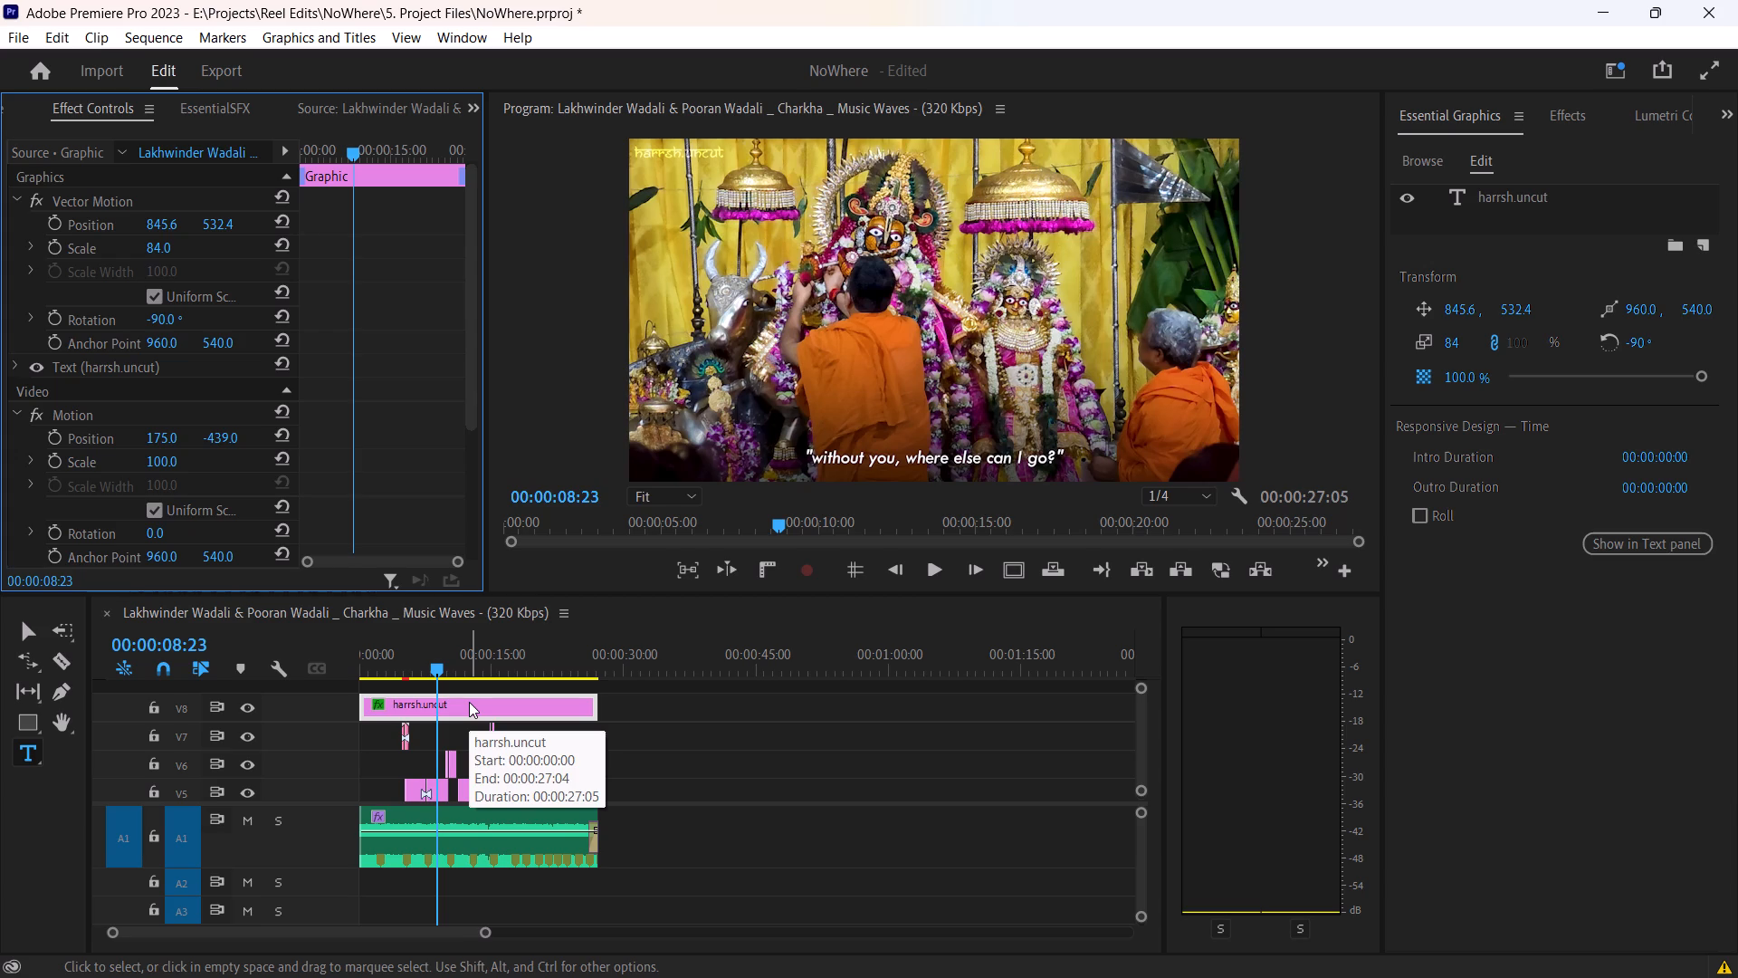
# Remove the harrsh.uncut title clip from track V8.
pyautogui.press('x')
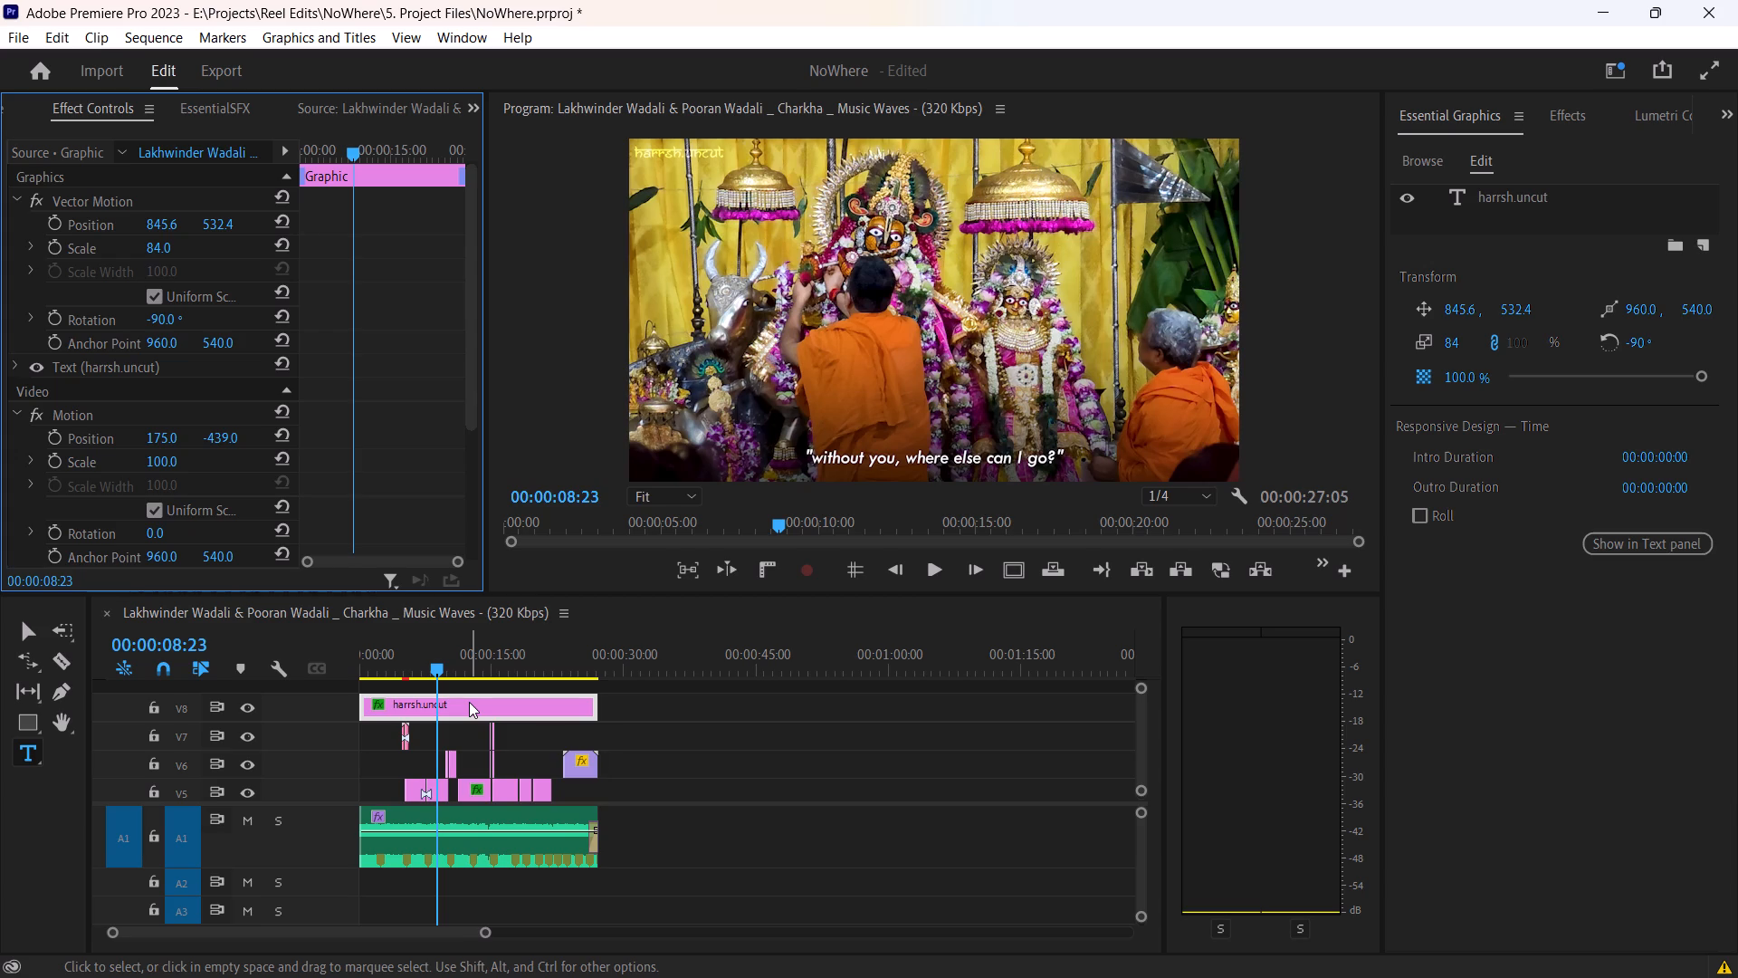
pyautogui.click(469, 702)
pyautogui.press('x')
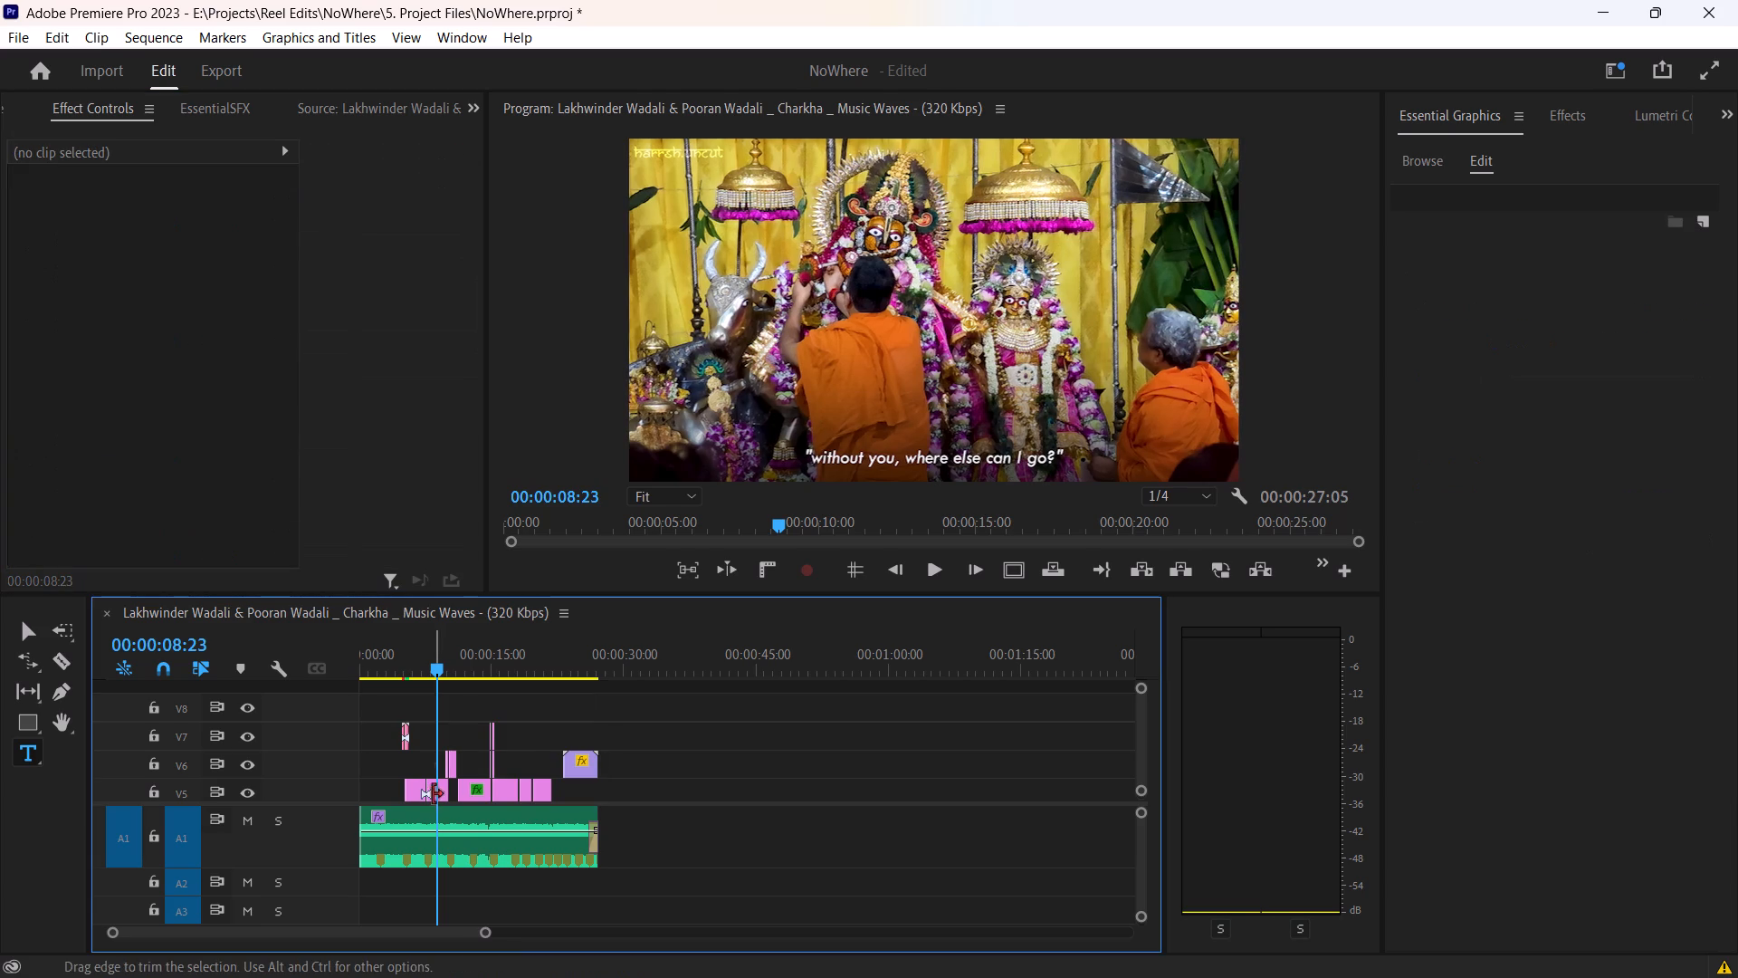
# Search the effects library for text and look through the KYLER HOLLAND text animation presets down to the slide-in group.
pyautogui.keyDown('ctrl'); pyautogui.scroll(-9, 459, 750); pyautogui.keyUp('ctrl')
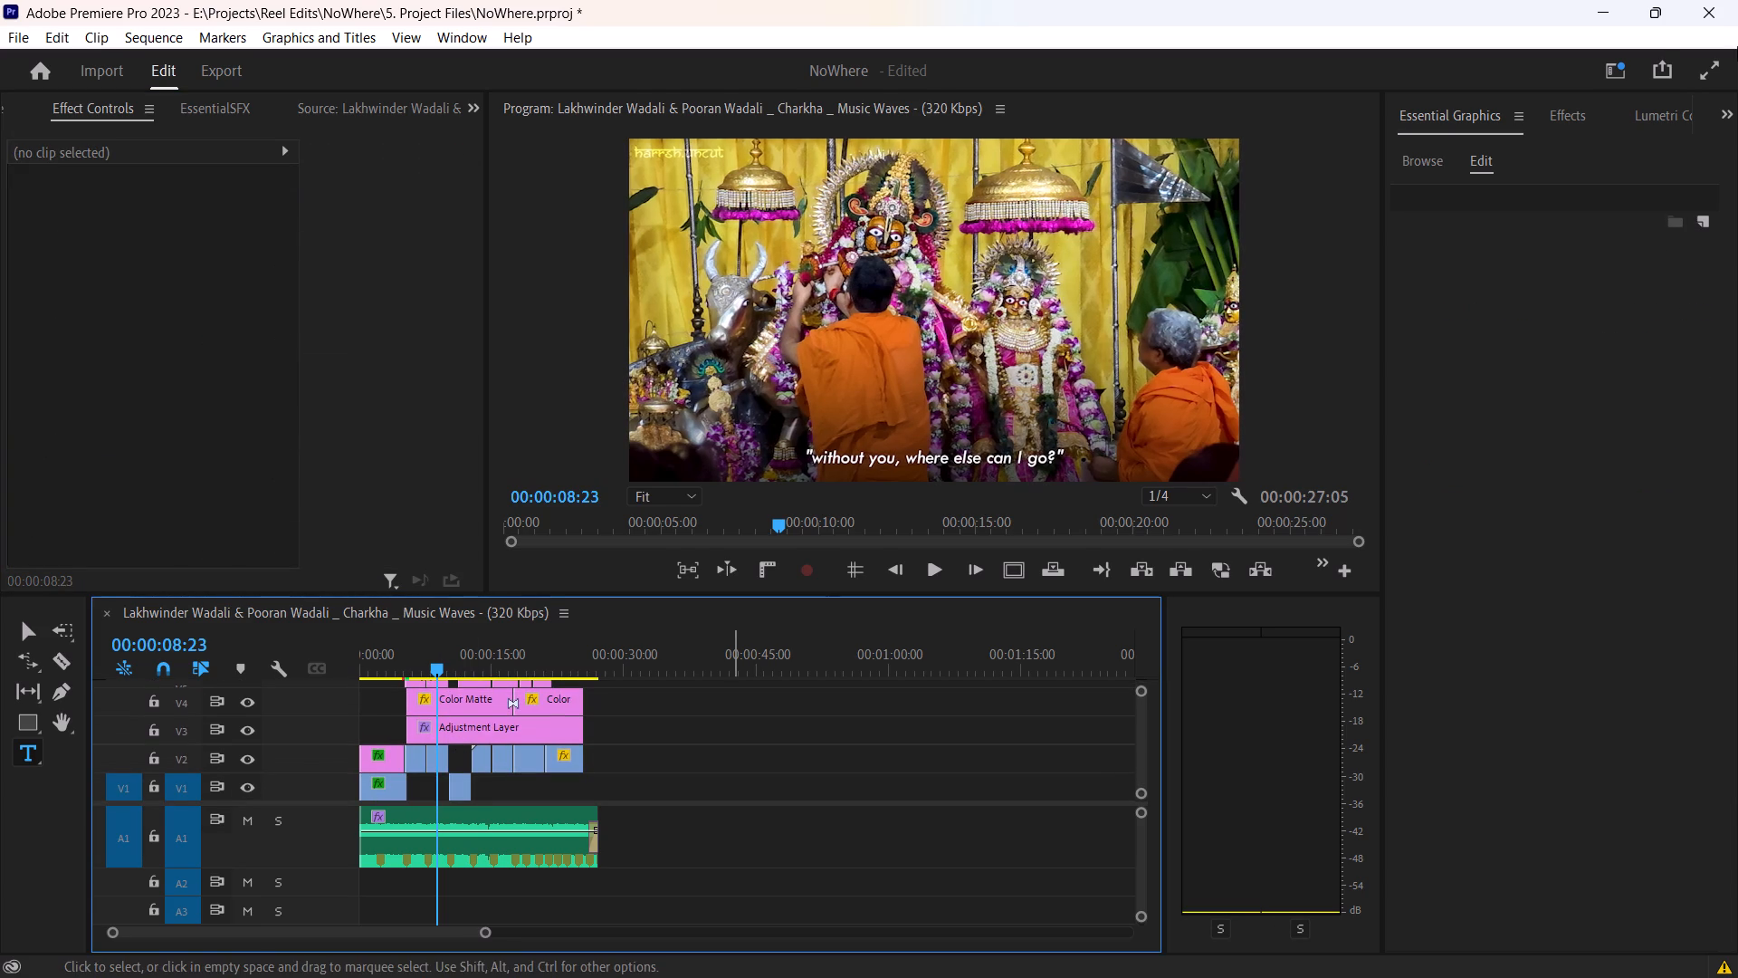
pyautogui.click(1550, 121)
pyautogui.doubleClick(1514, 151)
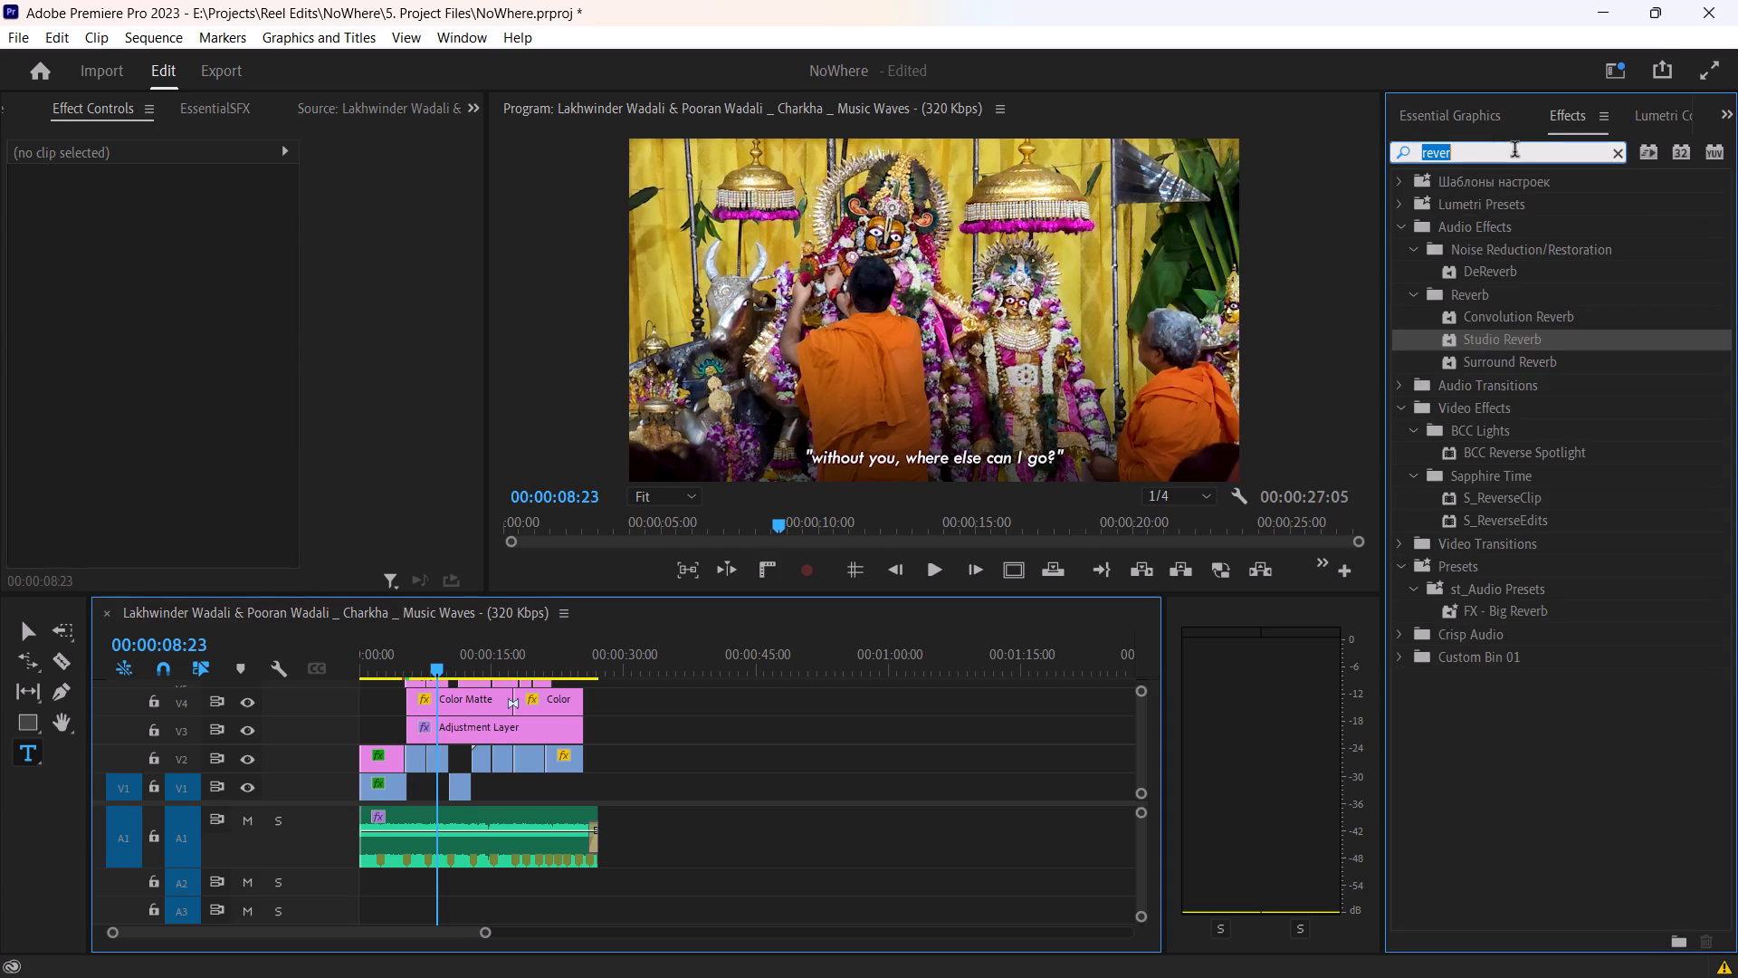
pyautogui.write('text')
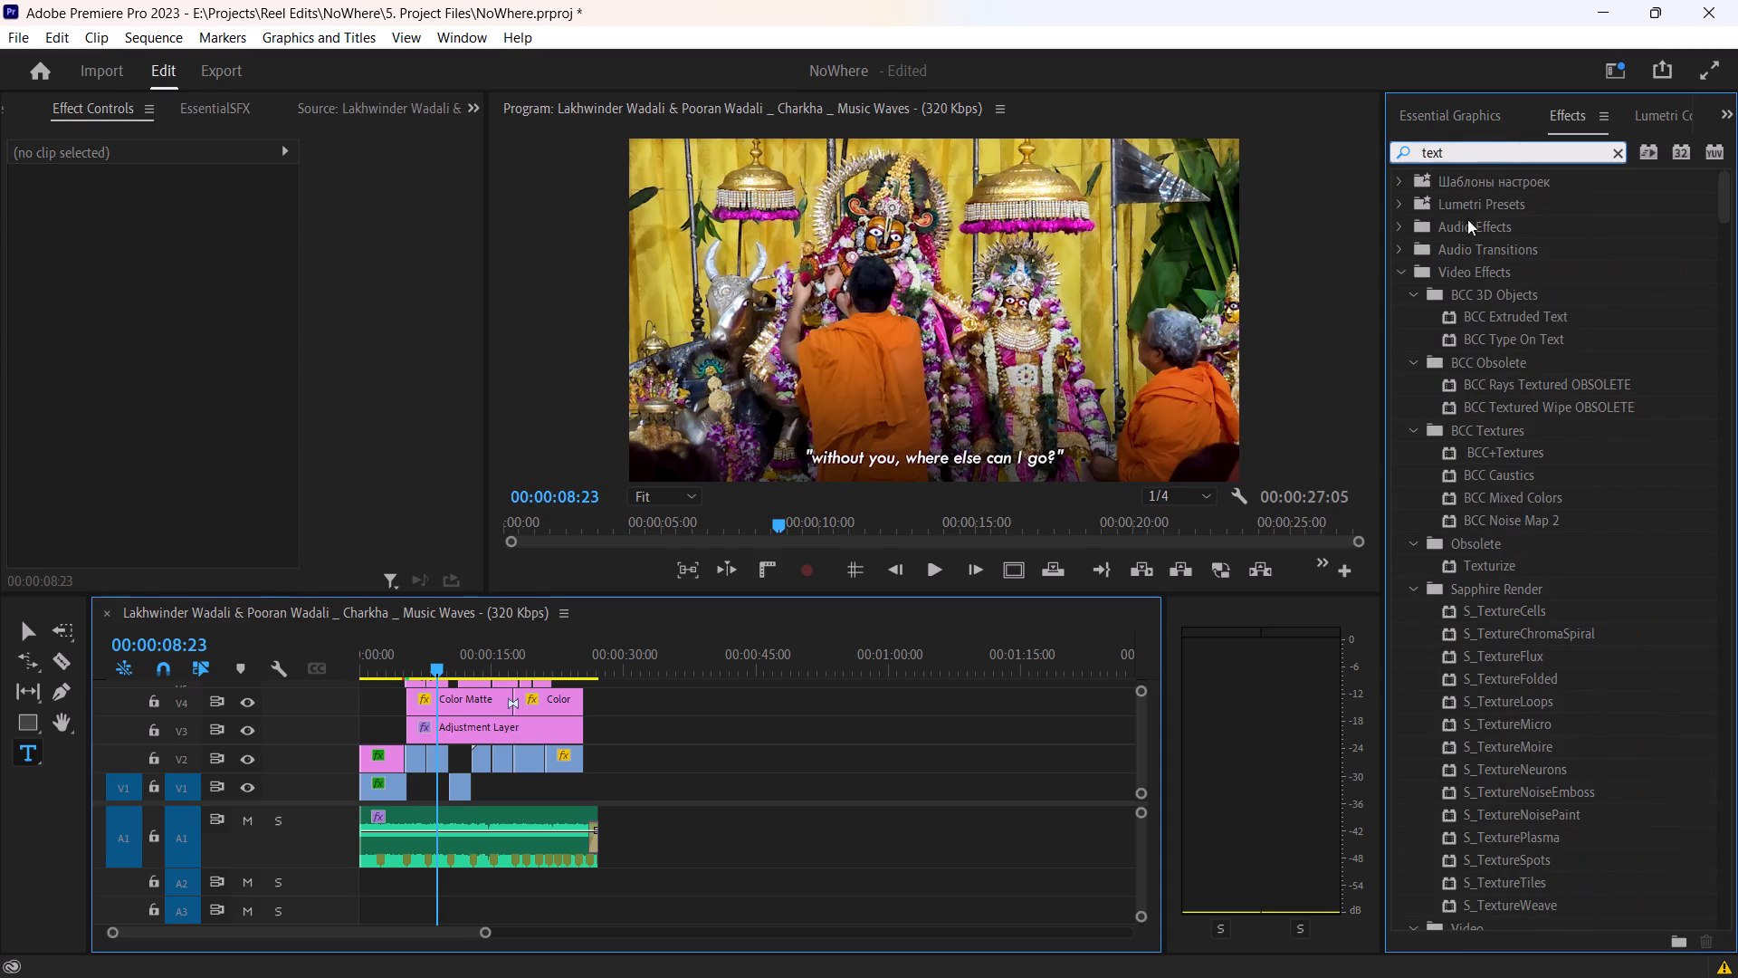
pyautogui.scroll(-5, 1451, 977)
pyautogui.scroll(-17, 1561, 682)
pyautogui.scroll(-4, 1561, 682)
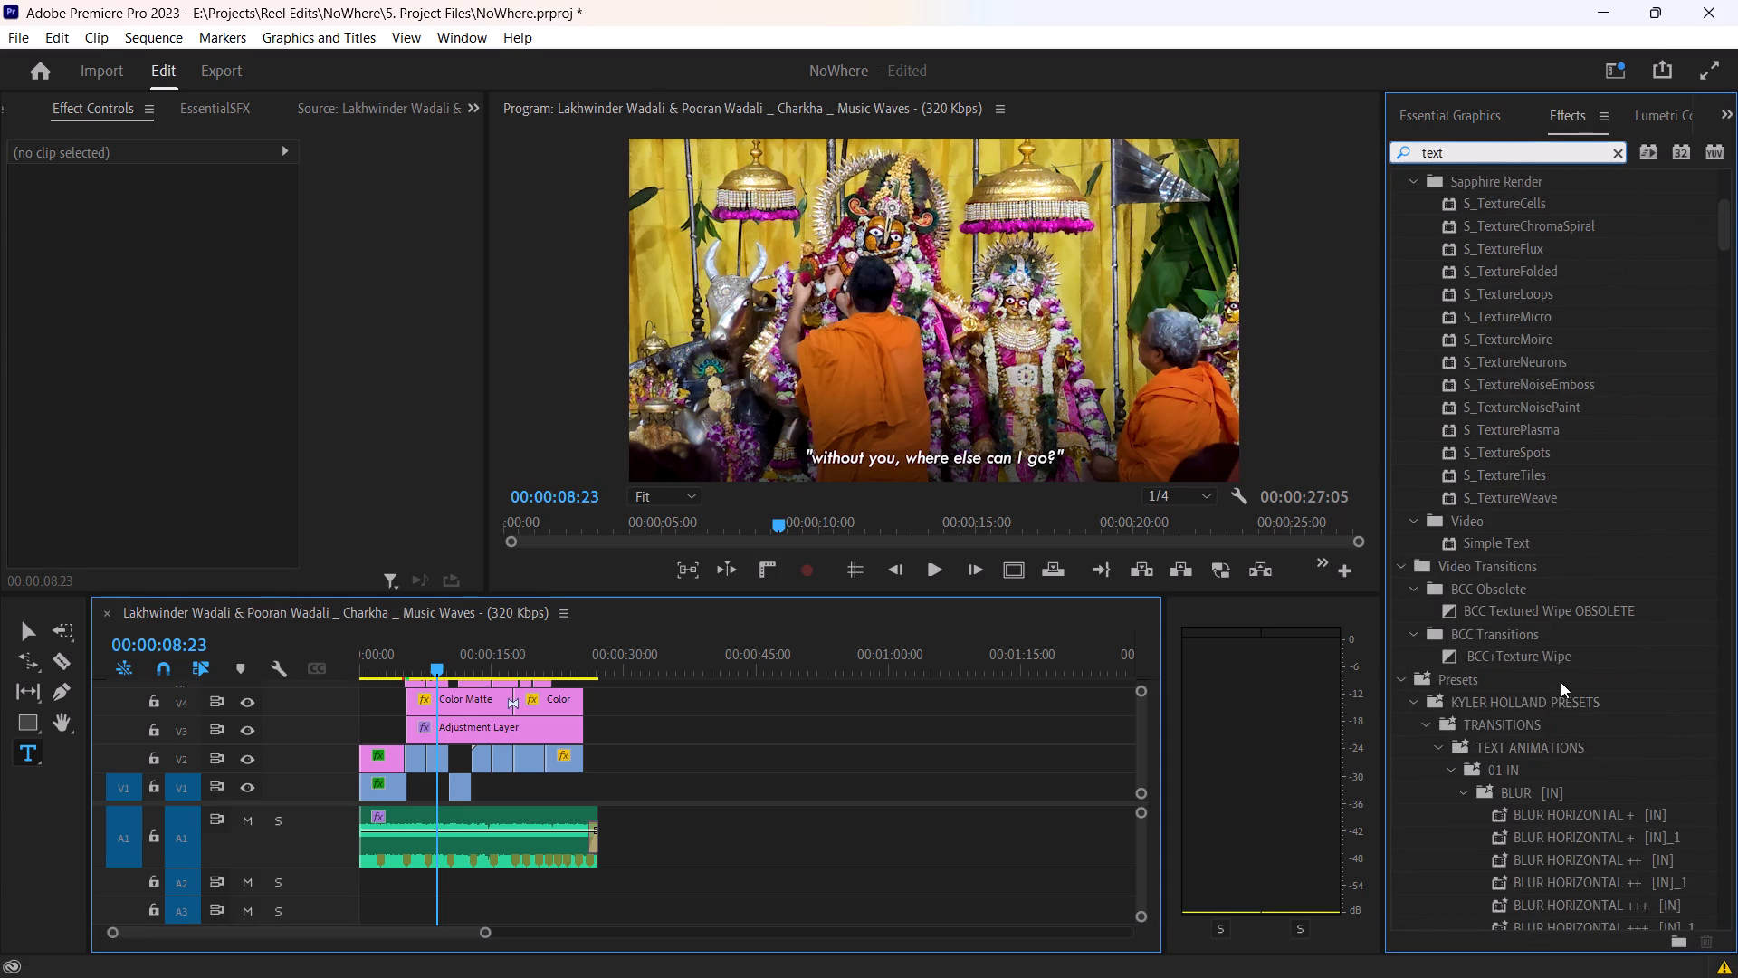
pyautogui.scroll(-6, 1561, 682)
pyautogui.scroll(-20, 1561, 682)
pyautogui.scroll(-6, 1561, 682)
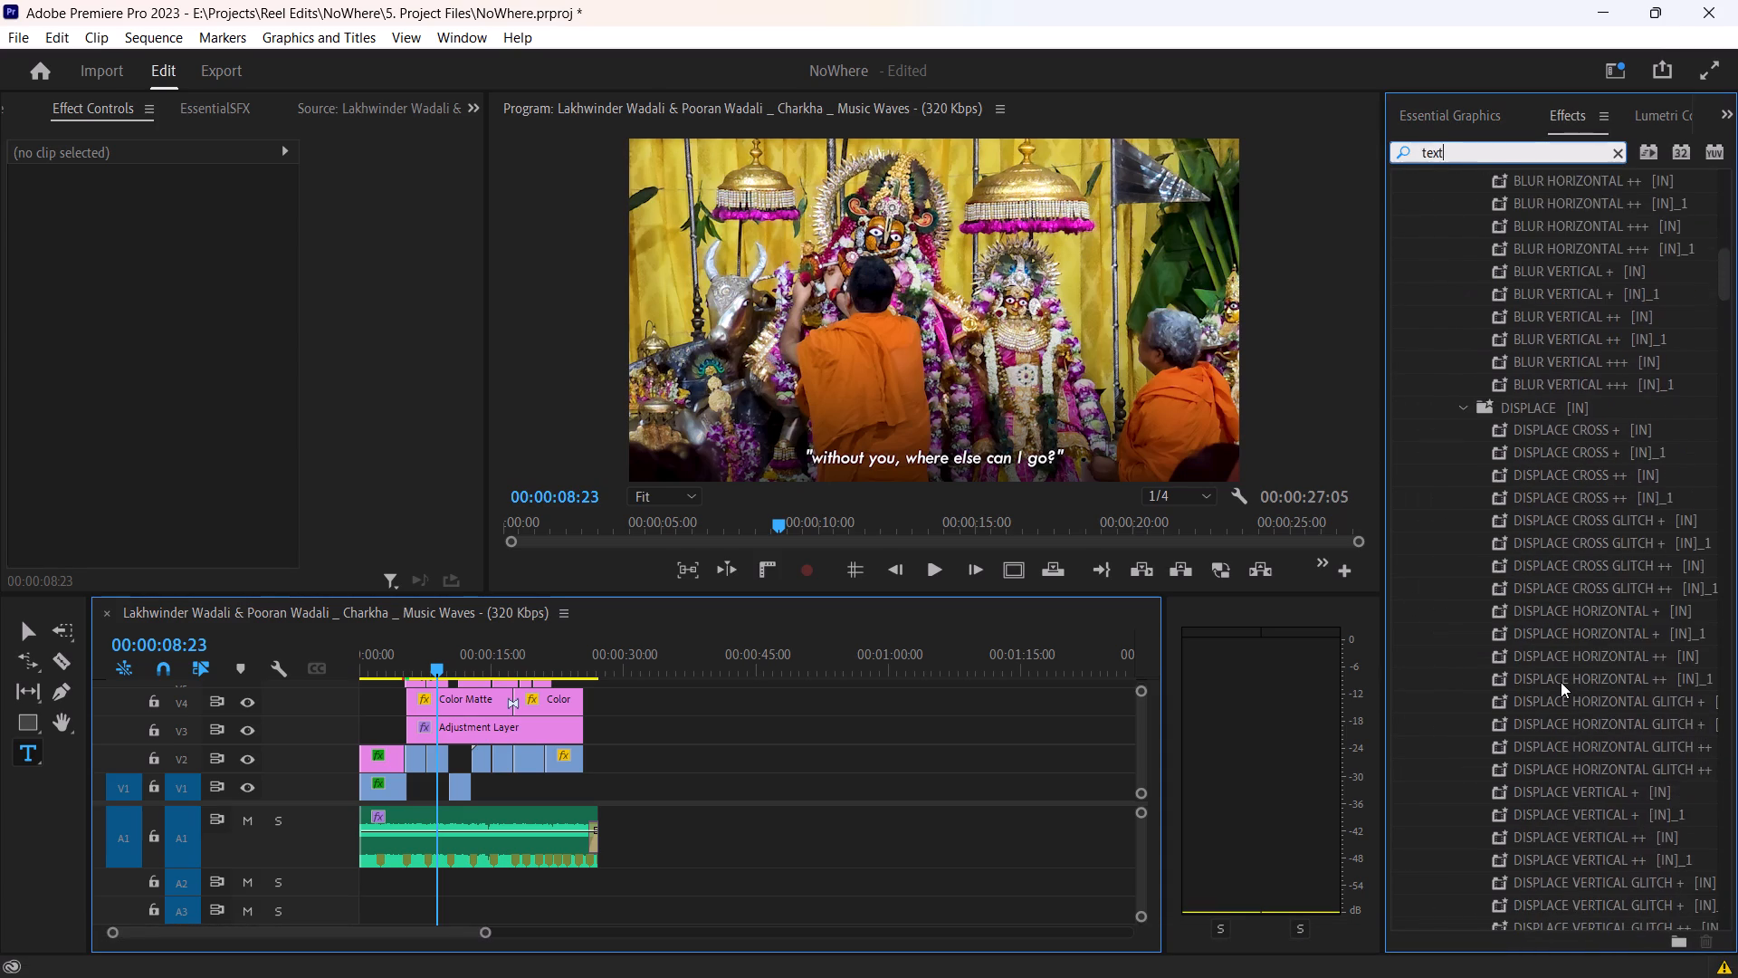
pyautogui.scroll(-19, 1561, 682)
pyautogui.scroll(-5, 1561, 682)
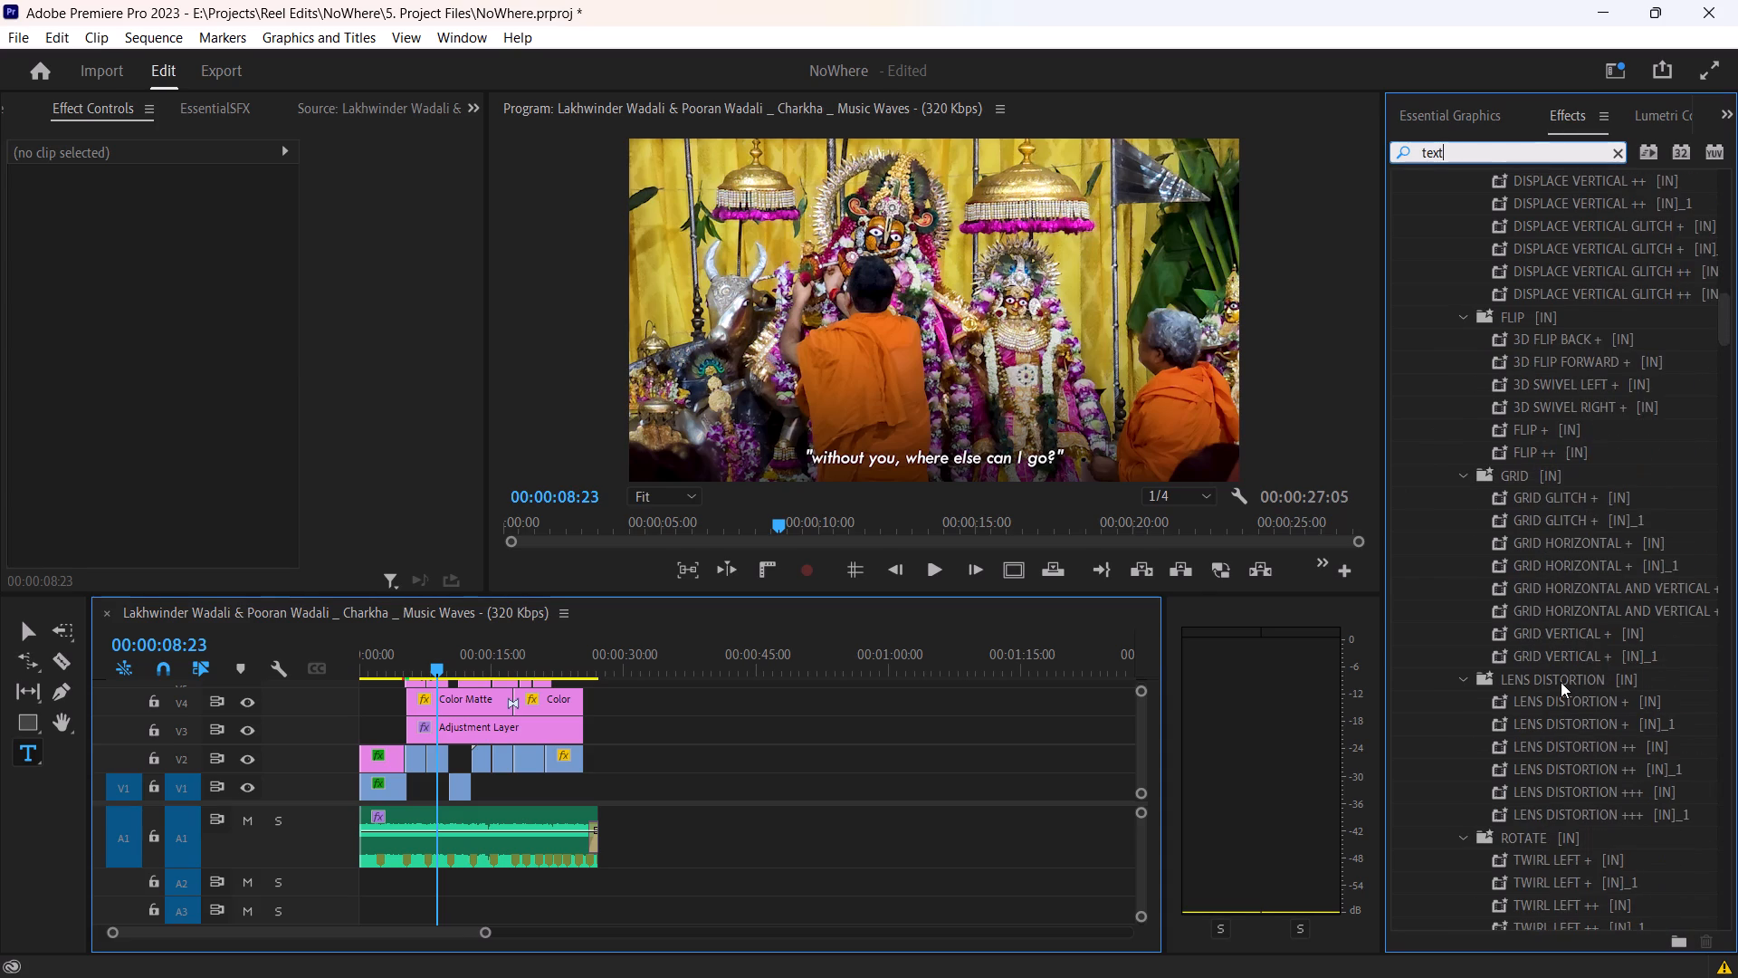
pyautogui.scroll(-19, 1561, 682)
pyautogui.scroll(-5, 1561, 682)
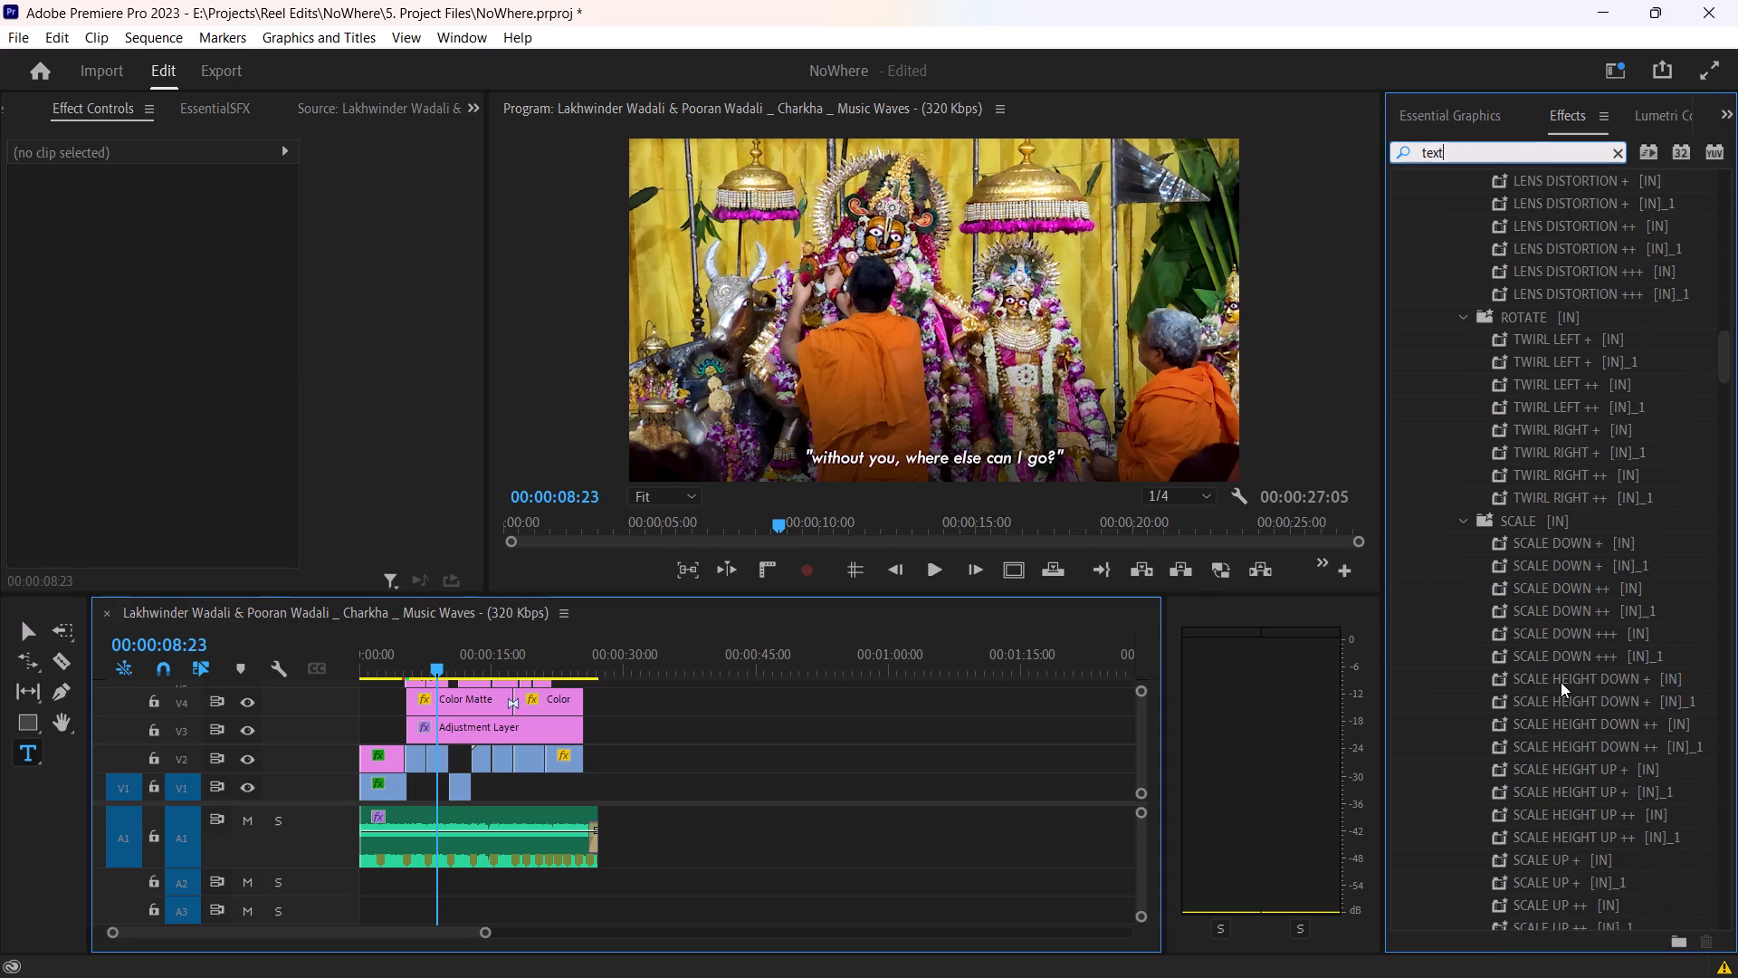
pyautogui.scroll(-11, 1561, 682)
pyautogui.scroll(-18, 1561, 682)
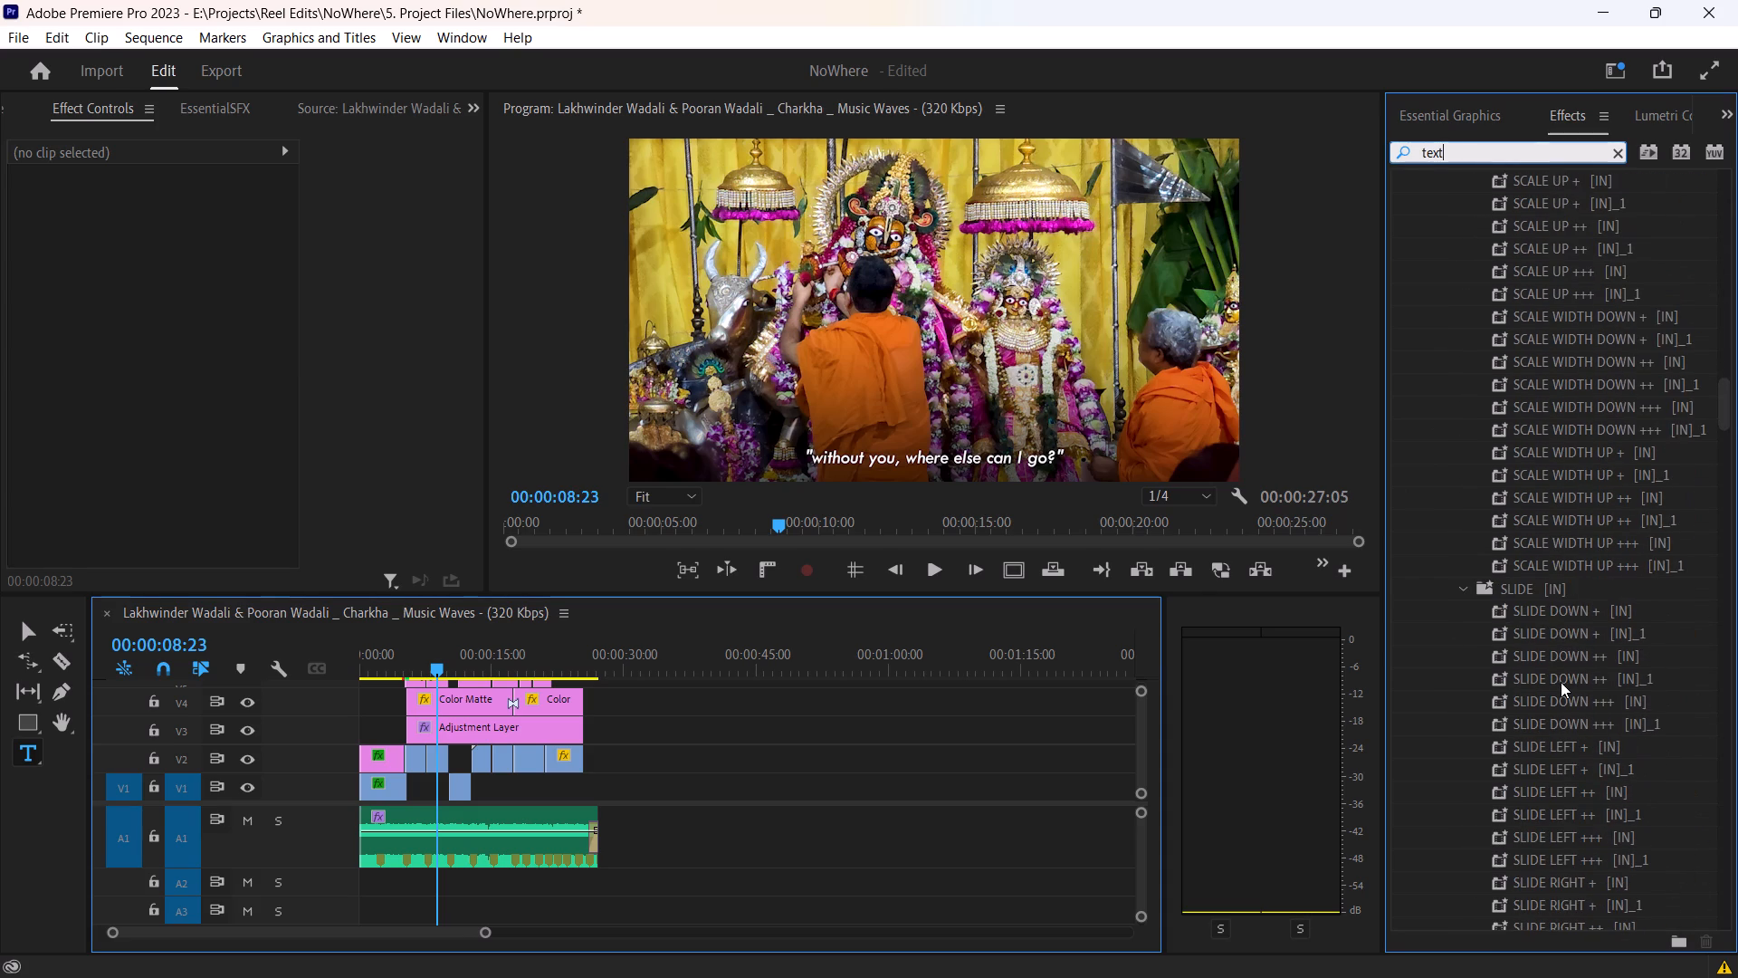
pyautogui.scroll(-15, 1561, 682)
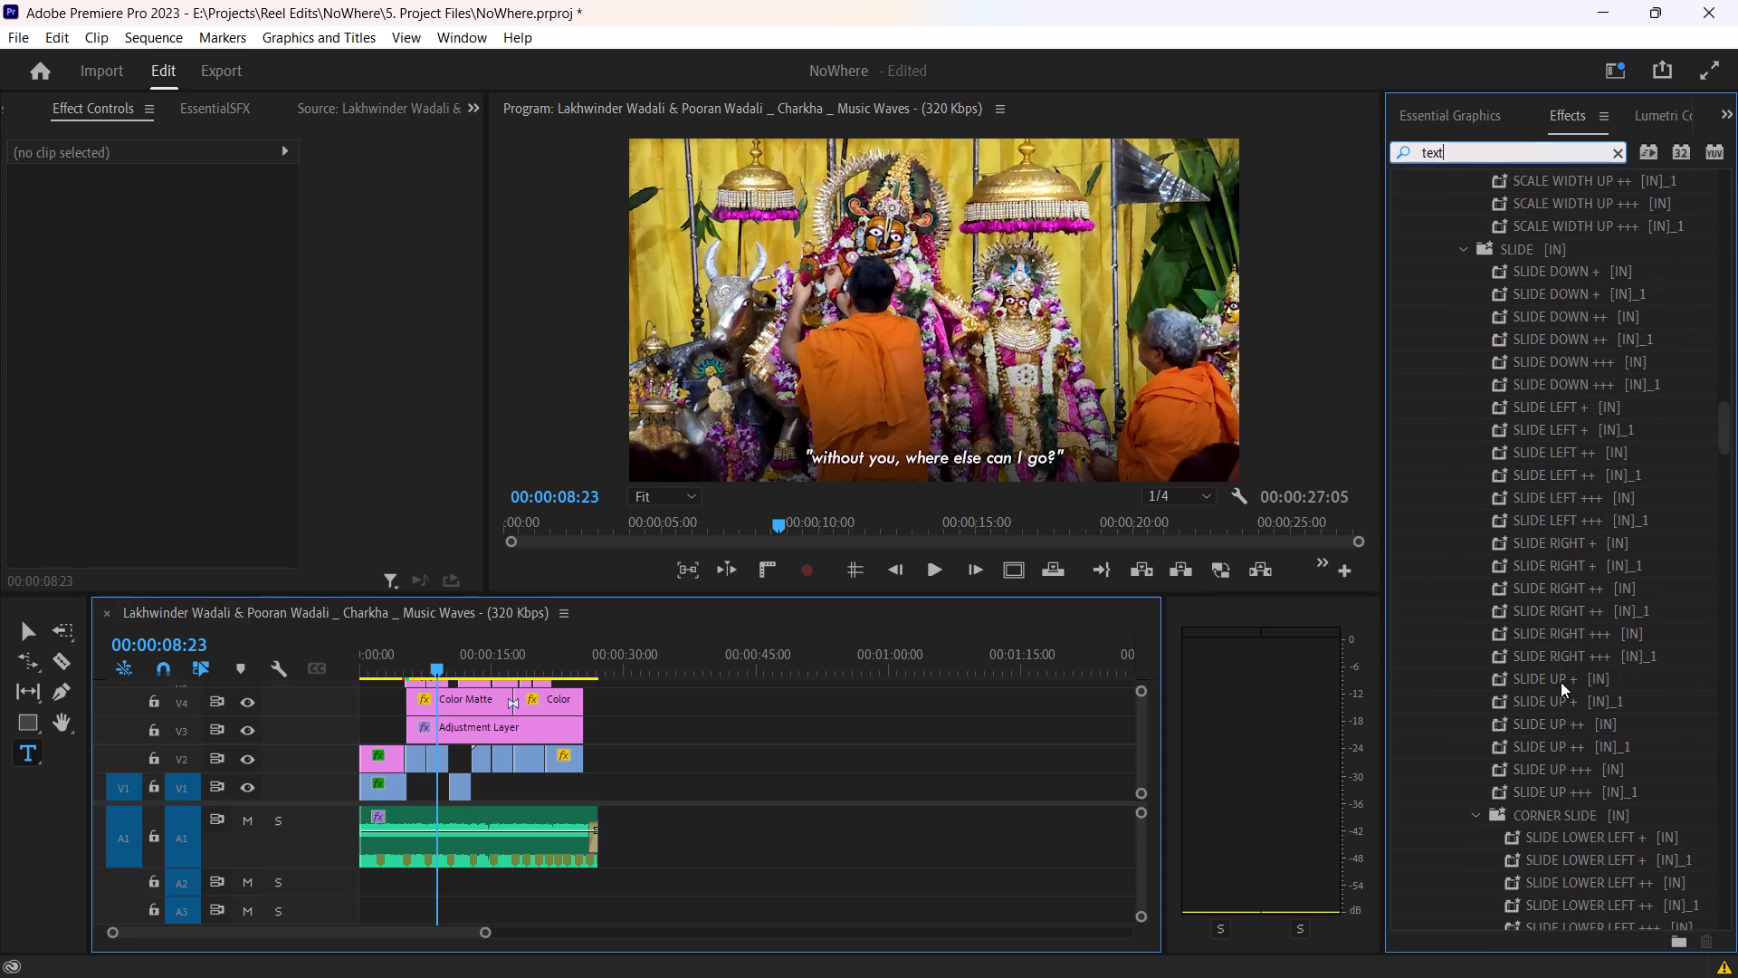
pyautogui.scroll(-4, 1561, 682)
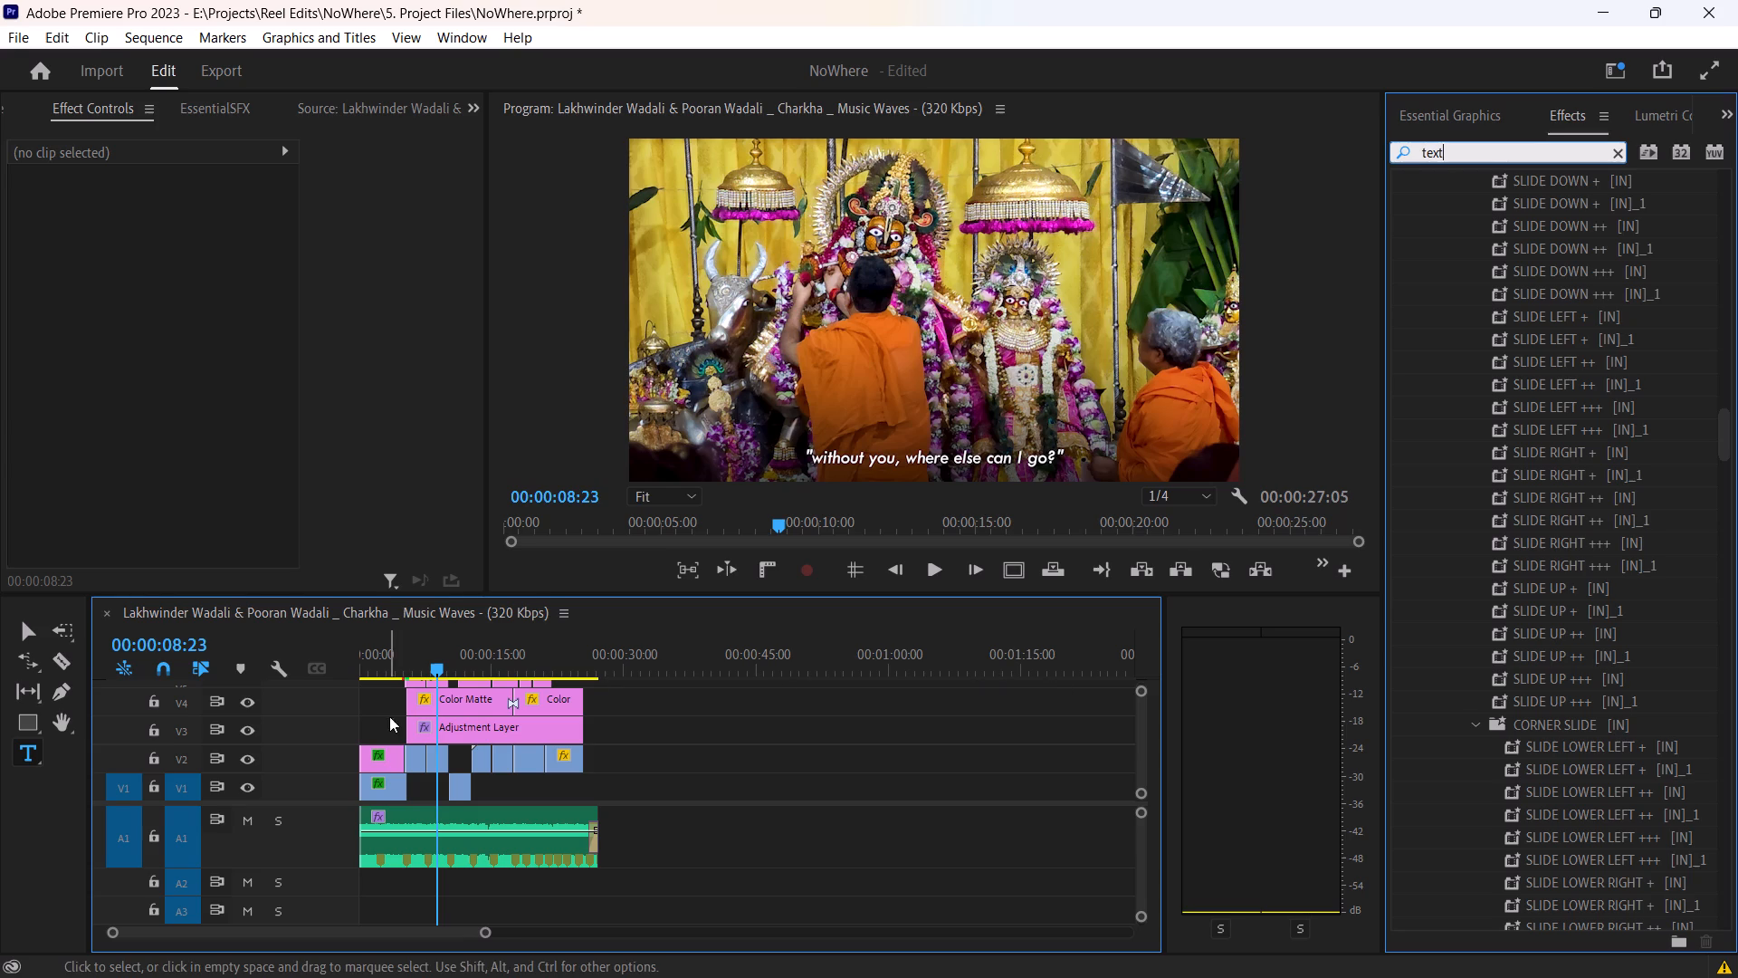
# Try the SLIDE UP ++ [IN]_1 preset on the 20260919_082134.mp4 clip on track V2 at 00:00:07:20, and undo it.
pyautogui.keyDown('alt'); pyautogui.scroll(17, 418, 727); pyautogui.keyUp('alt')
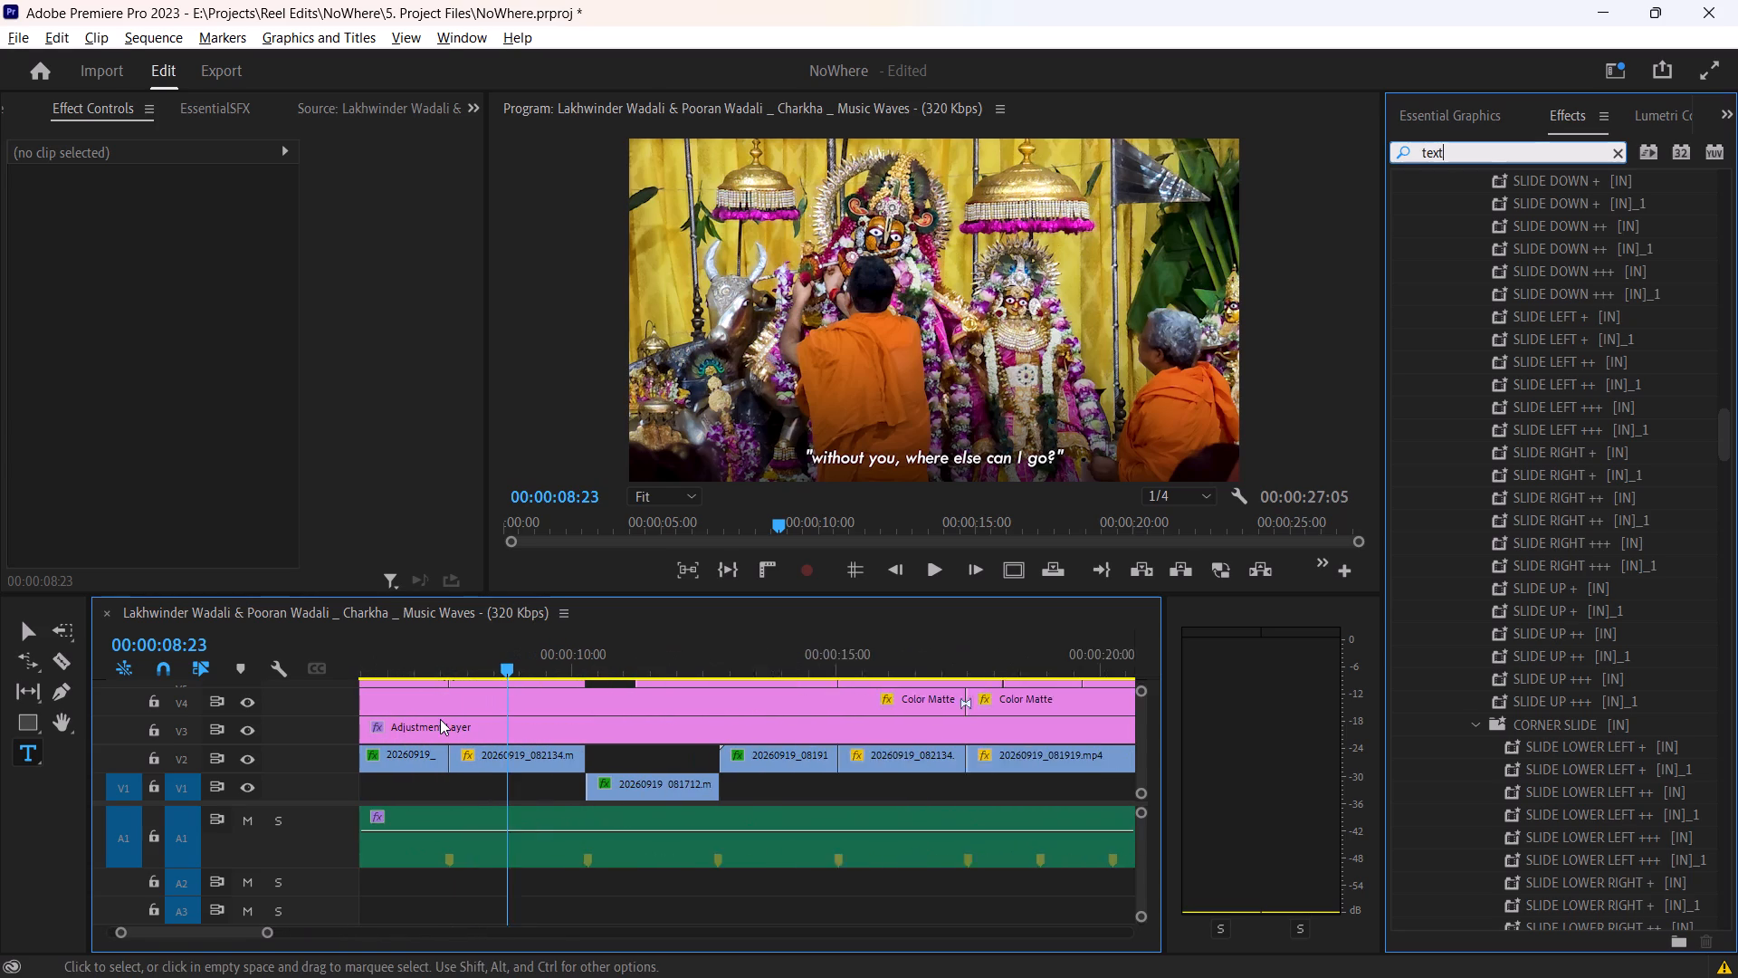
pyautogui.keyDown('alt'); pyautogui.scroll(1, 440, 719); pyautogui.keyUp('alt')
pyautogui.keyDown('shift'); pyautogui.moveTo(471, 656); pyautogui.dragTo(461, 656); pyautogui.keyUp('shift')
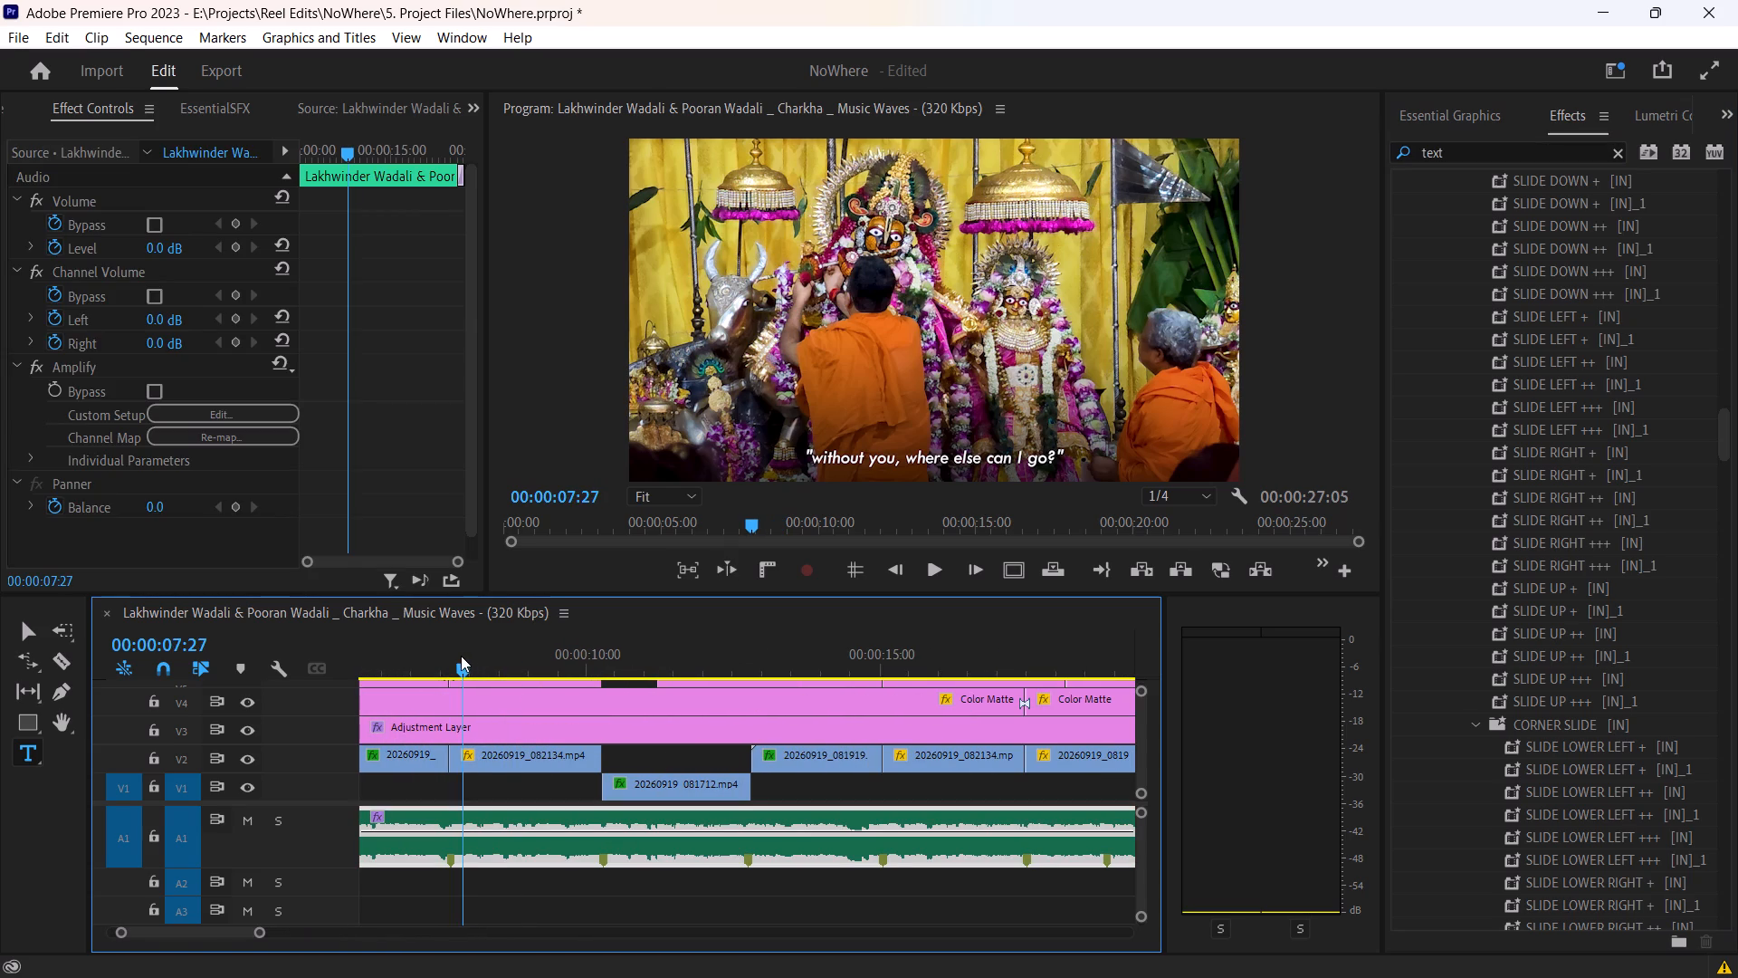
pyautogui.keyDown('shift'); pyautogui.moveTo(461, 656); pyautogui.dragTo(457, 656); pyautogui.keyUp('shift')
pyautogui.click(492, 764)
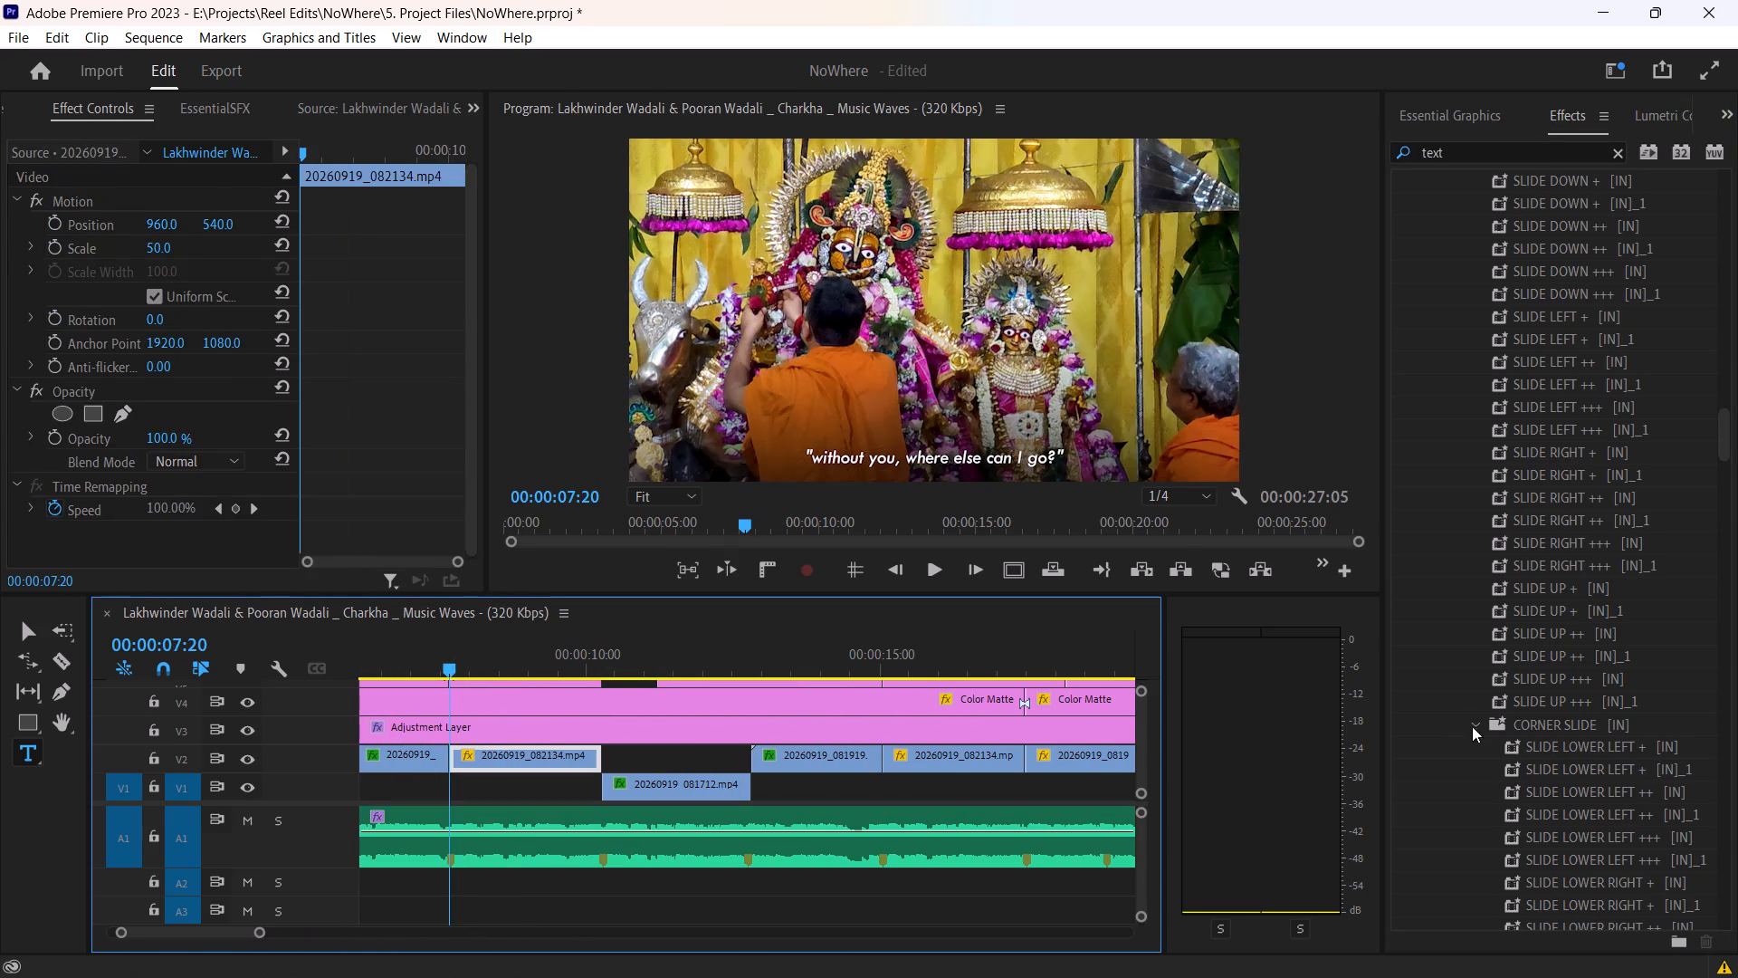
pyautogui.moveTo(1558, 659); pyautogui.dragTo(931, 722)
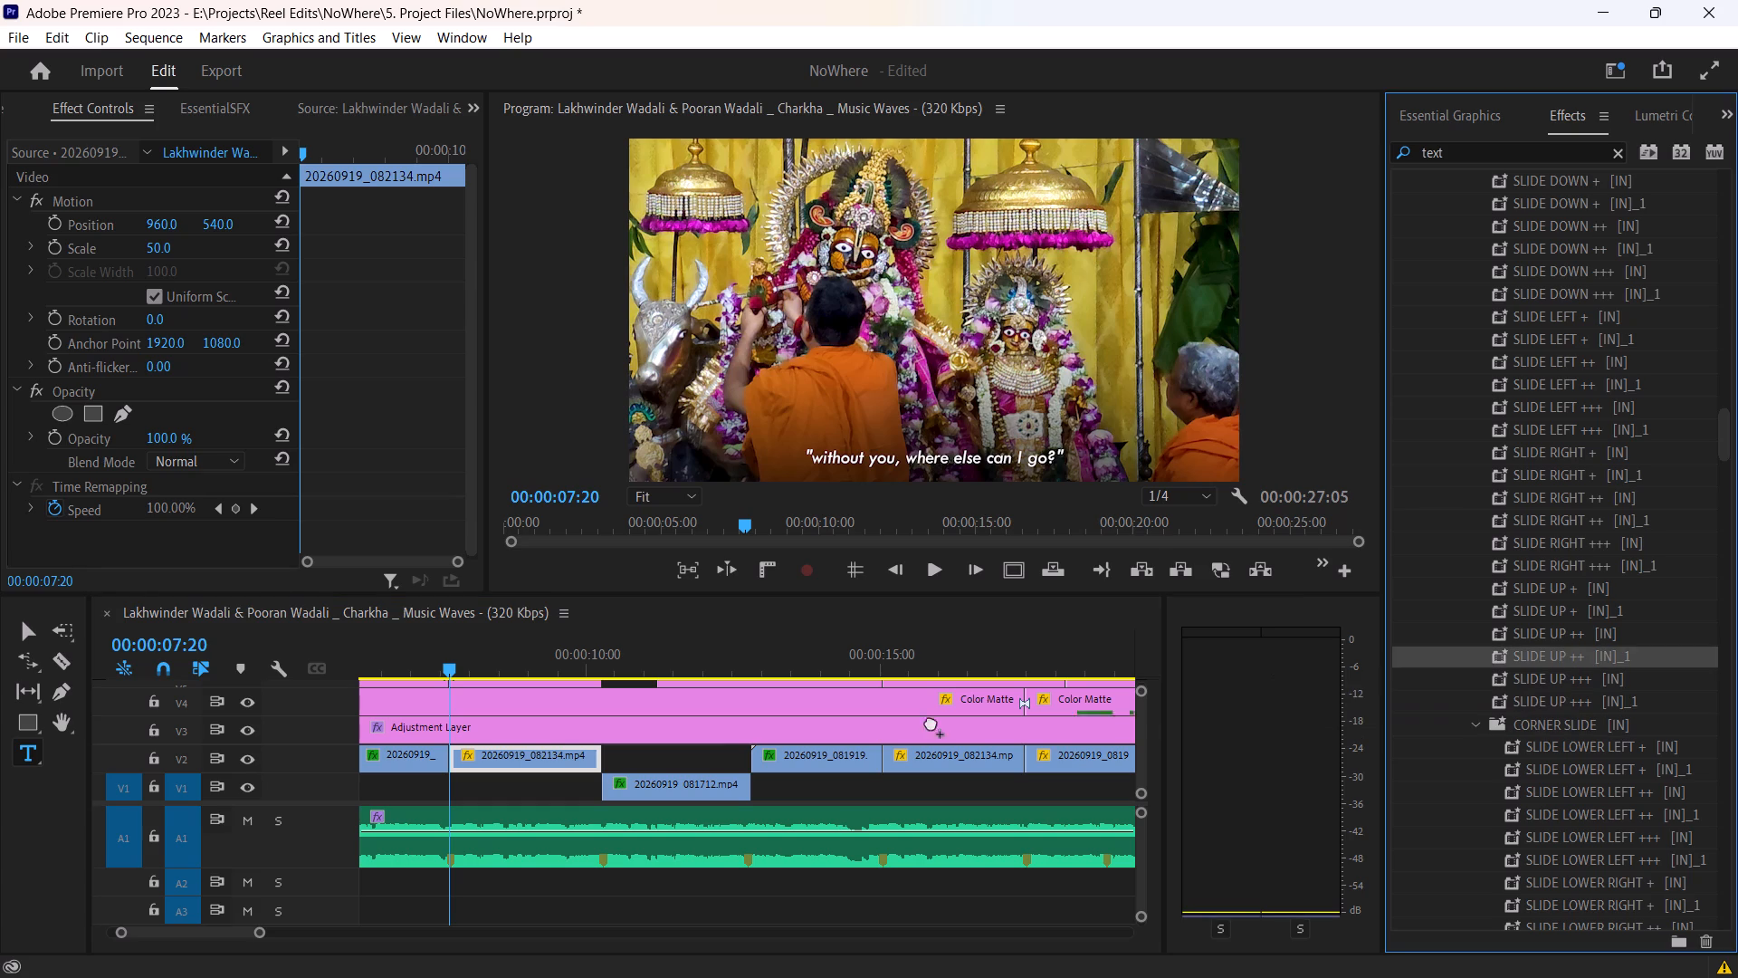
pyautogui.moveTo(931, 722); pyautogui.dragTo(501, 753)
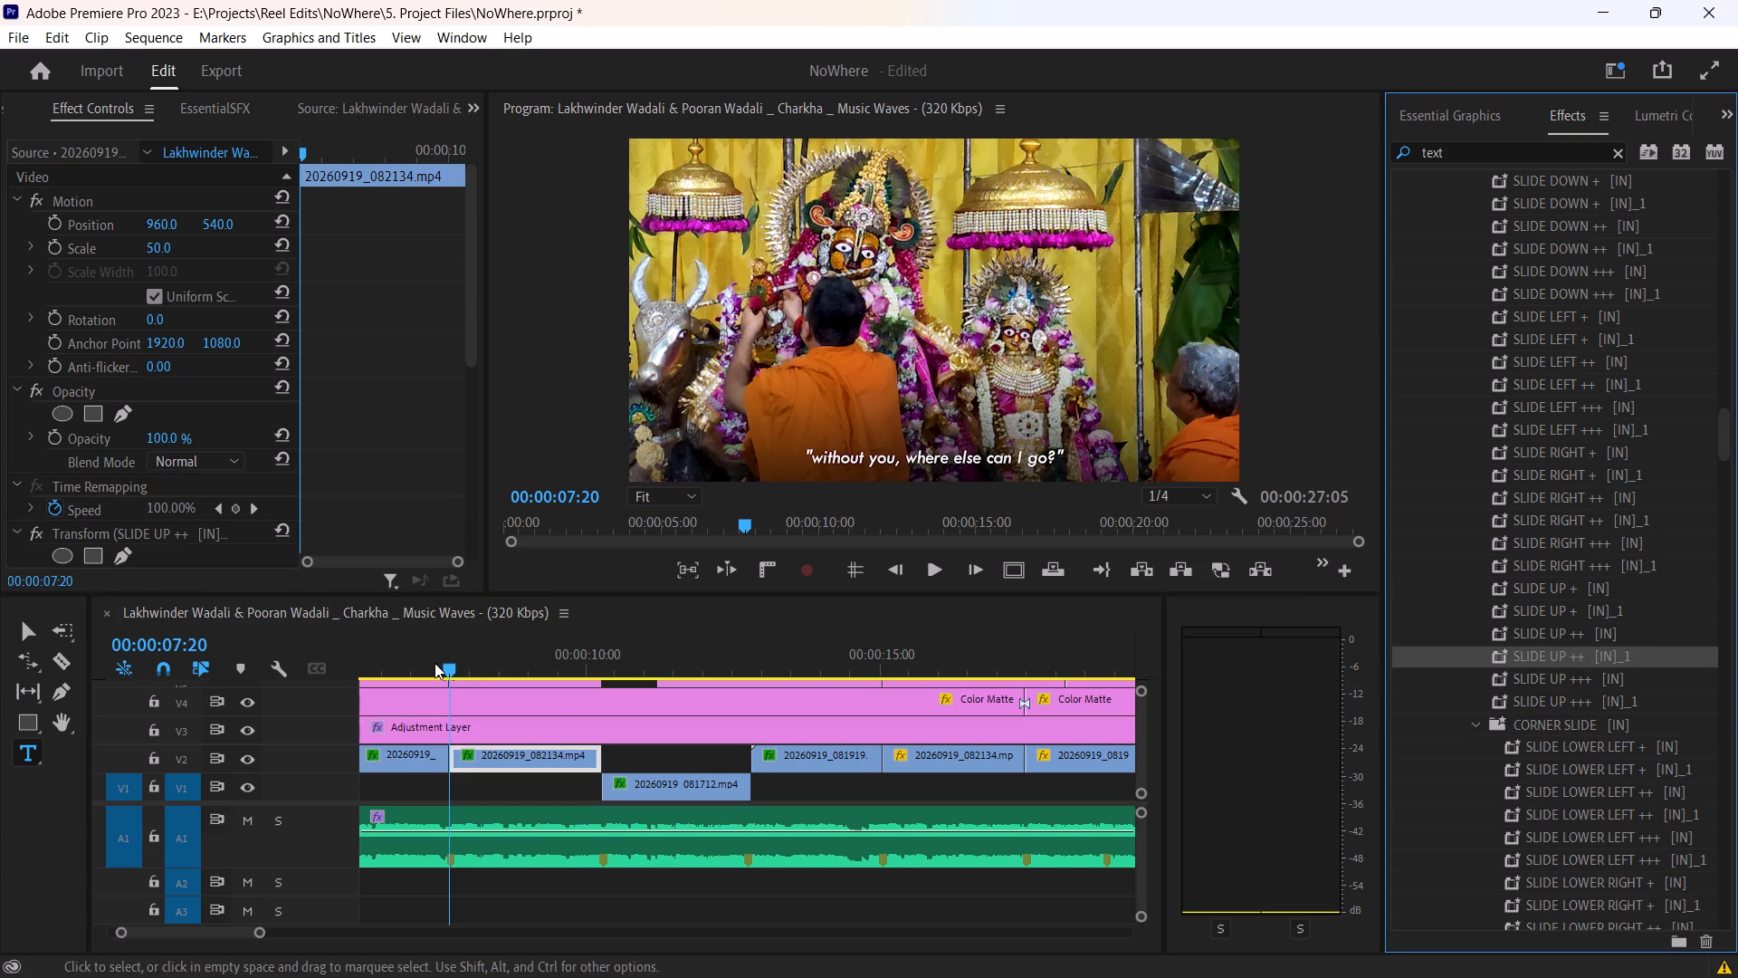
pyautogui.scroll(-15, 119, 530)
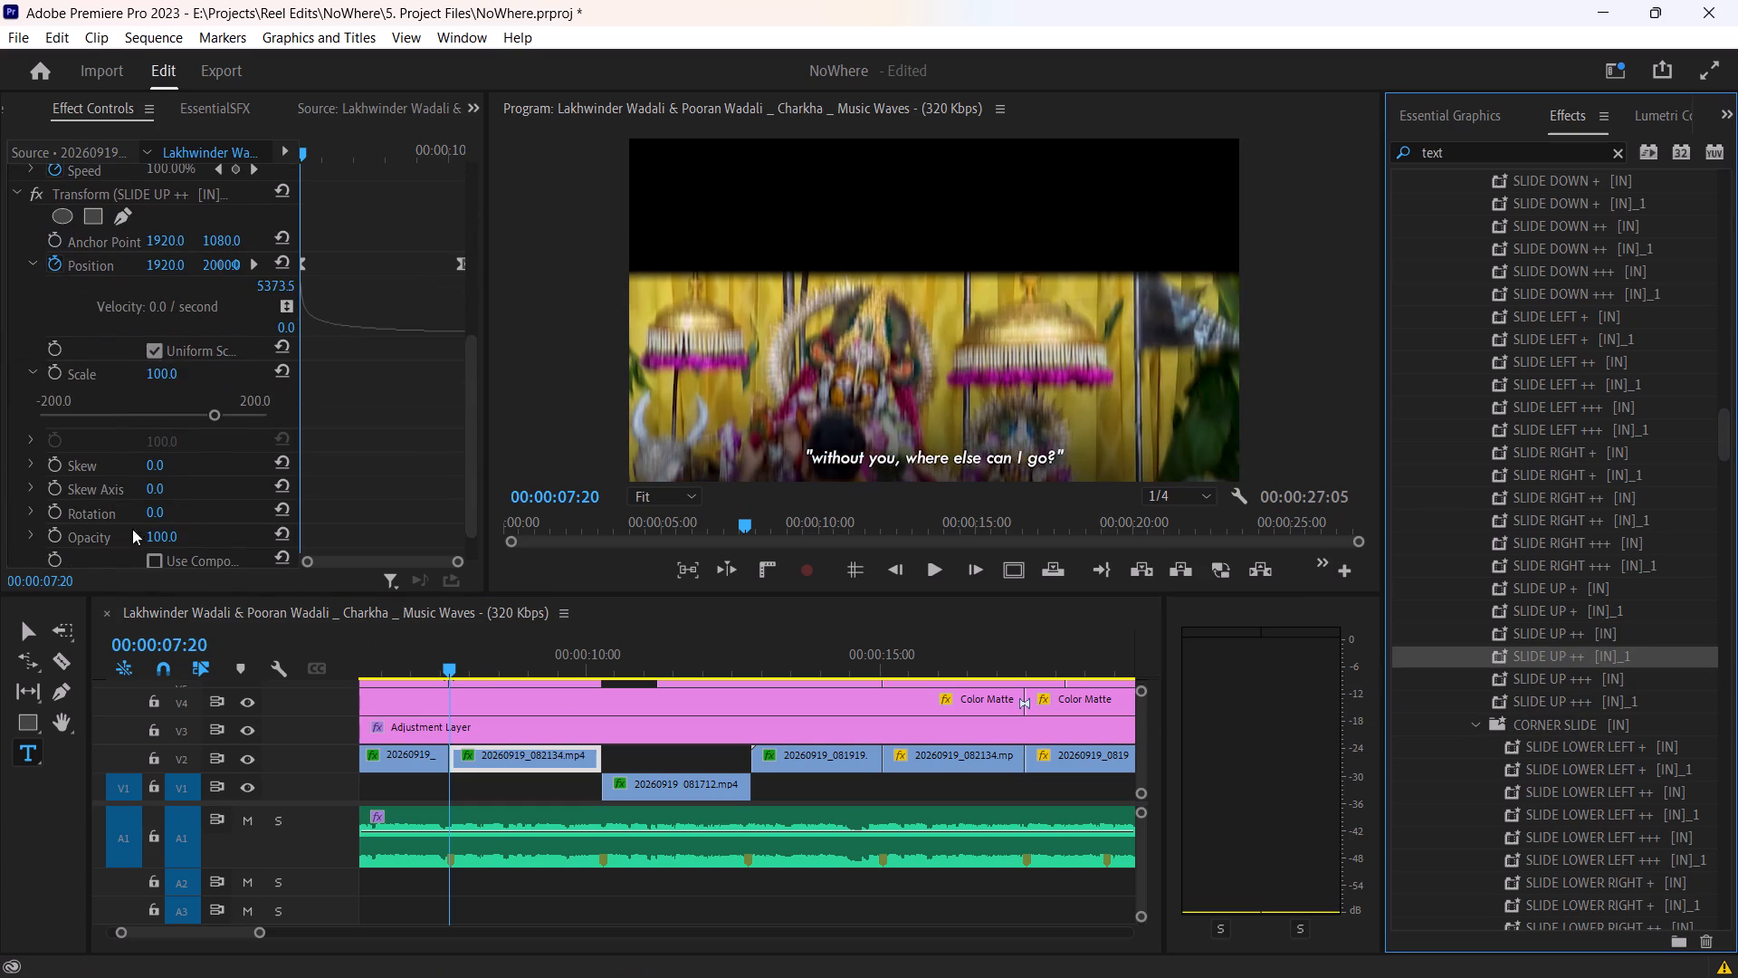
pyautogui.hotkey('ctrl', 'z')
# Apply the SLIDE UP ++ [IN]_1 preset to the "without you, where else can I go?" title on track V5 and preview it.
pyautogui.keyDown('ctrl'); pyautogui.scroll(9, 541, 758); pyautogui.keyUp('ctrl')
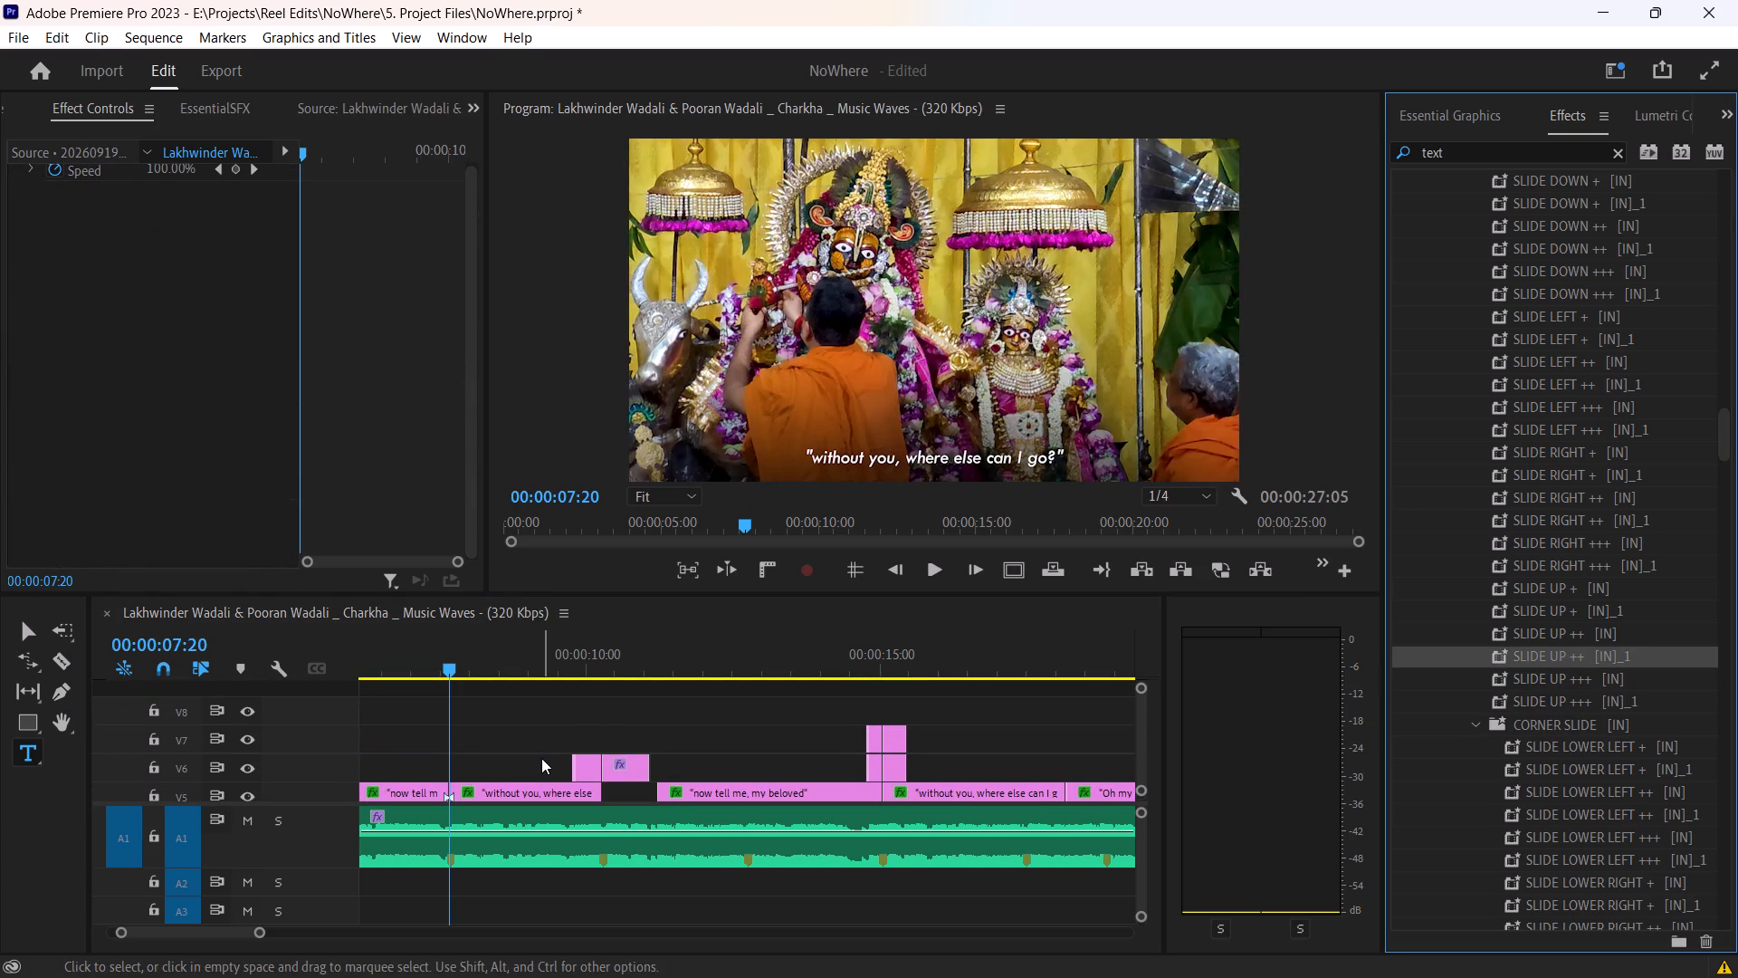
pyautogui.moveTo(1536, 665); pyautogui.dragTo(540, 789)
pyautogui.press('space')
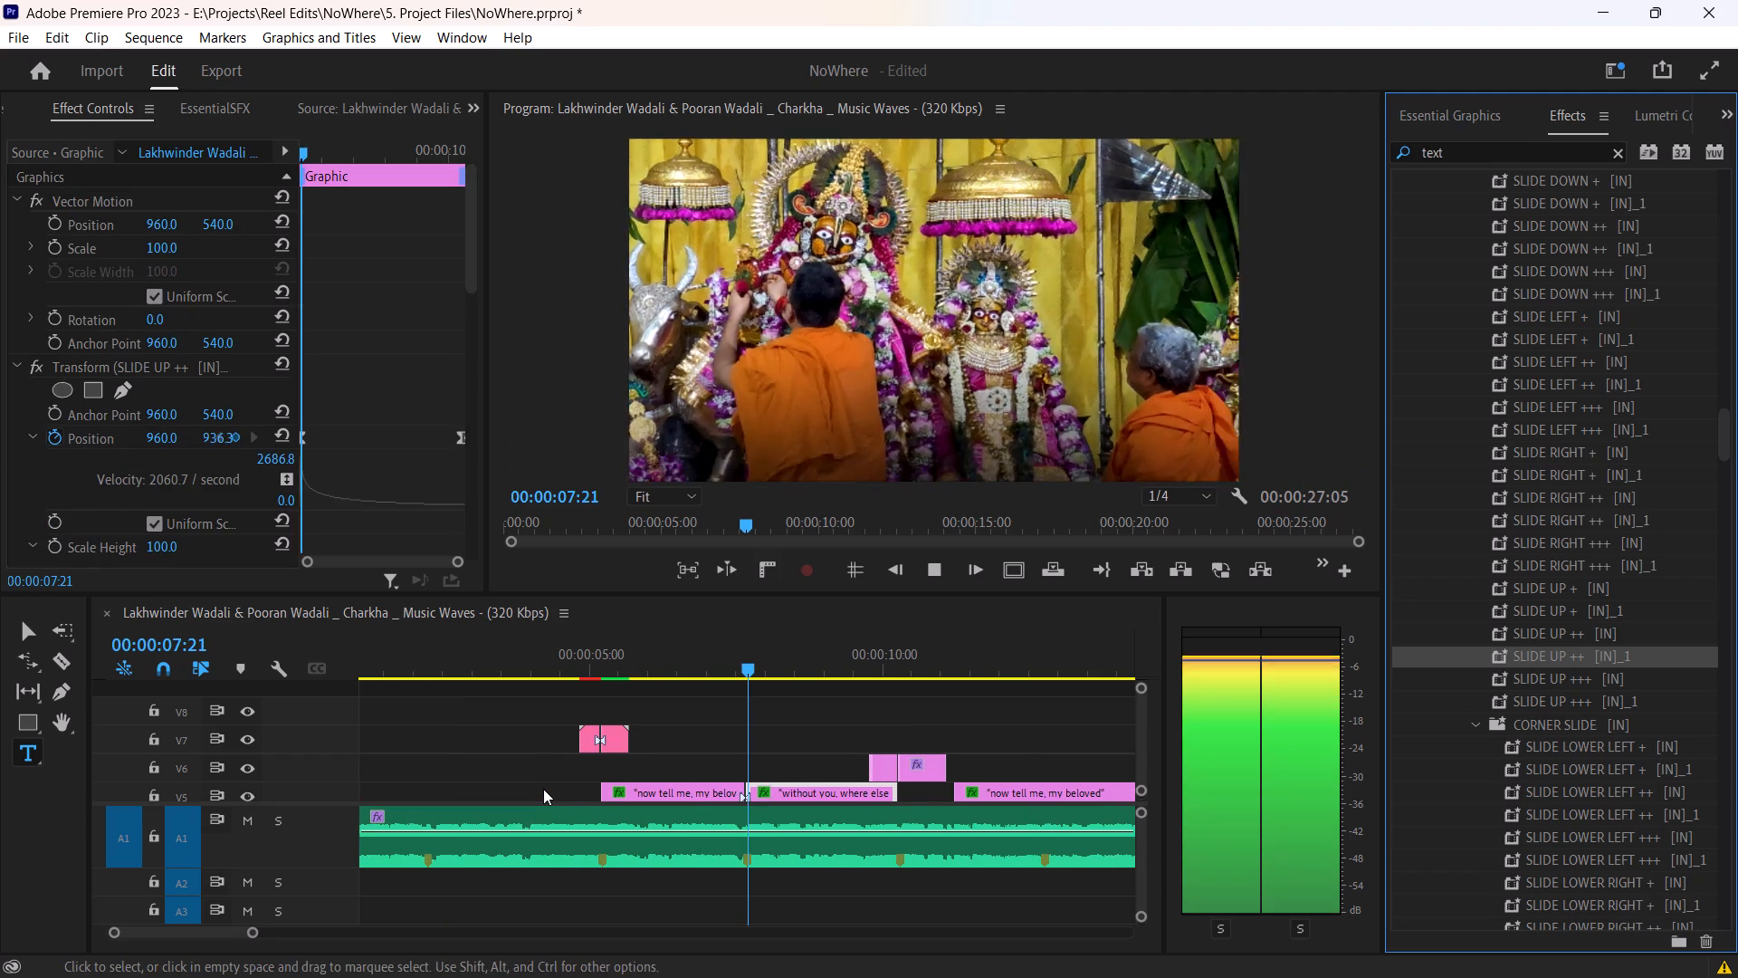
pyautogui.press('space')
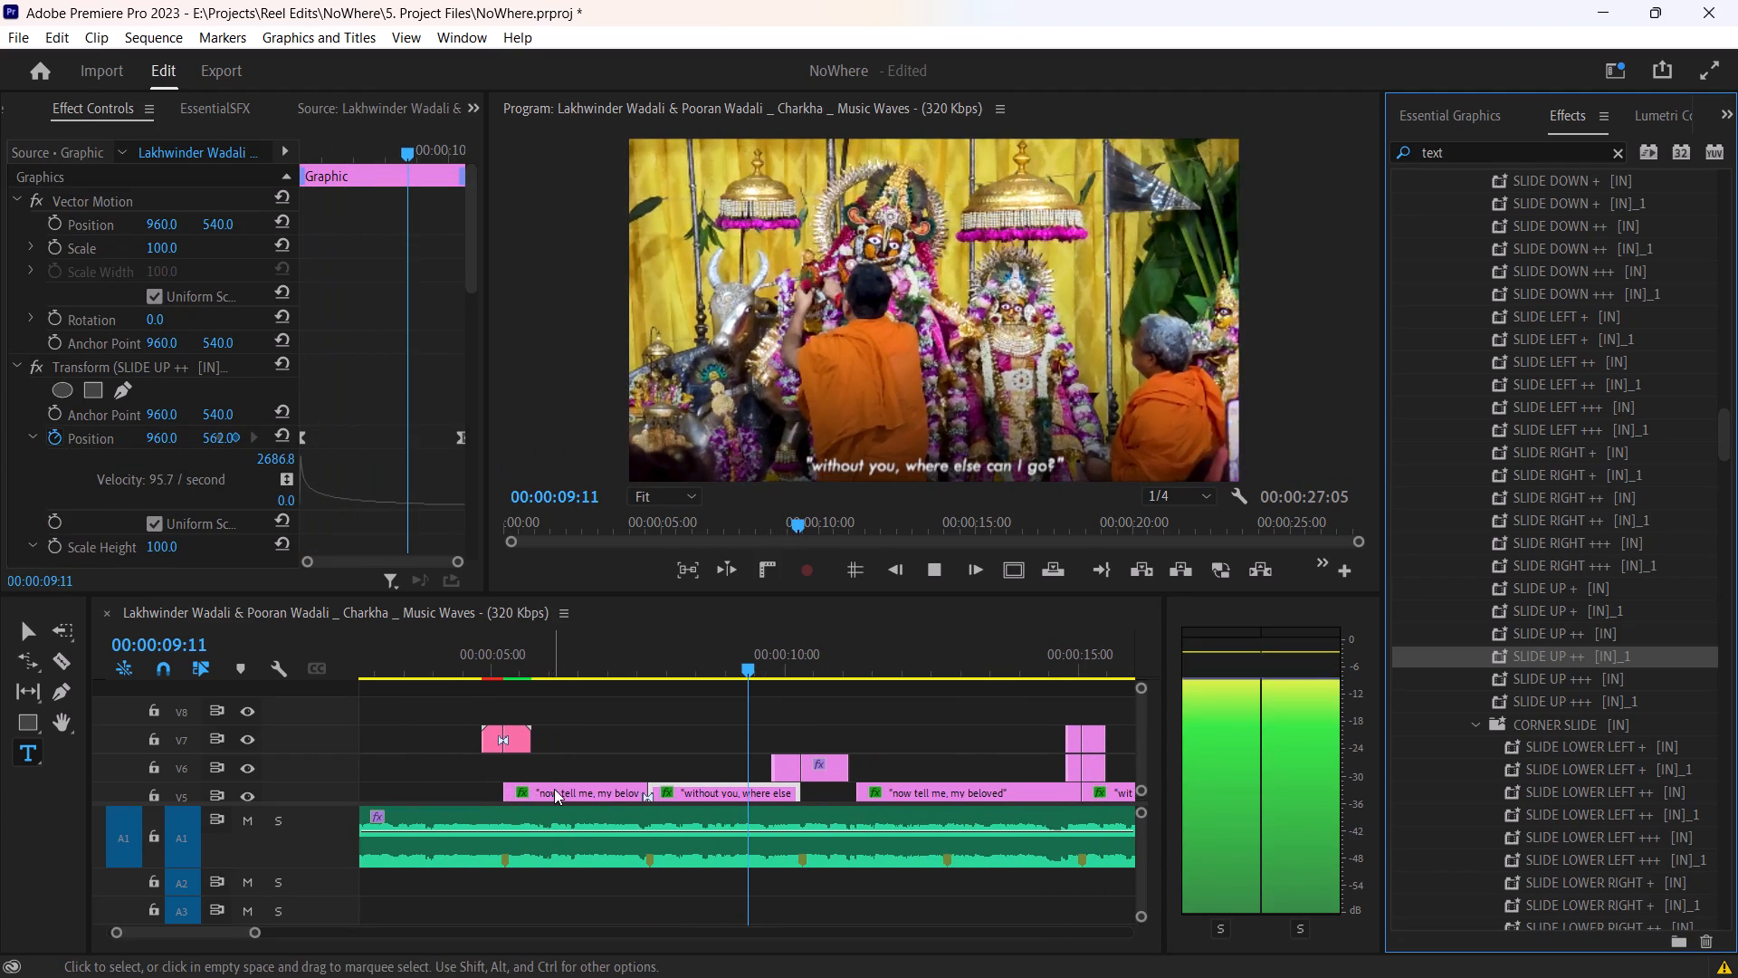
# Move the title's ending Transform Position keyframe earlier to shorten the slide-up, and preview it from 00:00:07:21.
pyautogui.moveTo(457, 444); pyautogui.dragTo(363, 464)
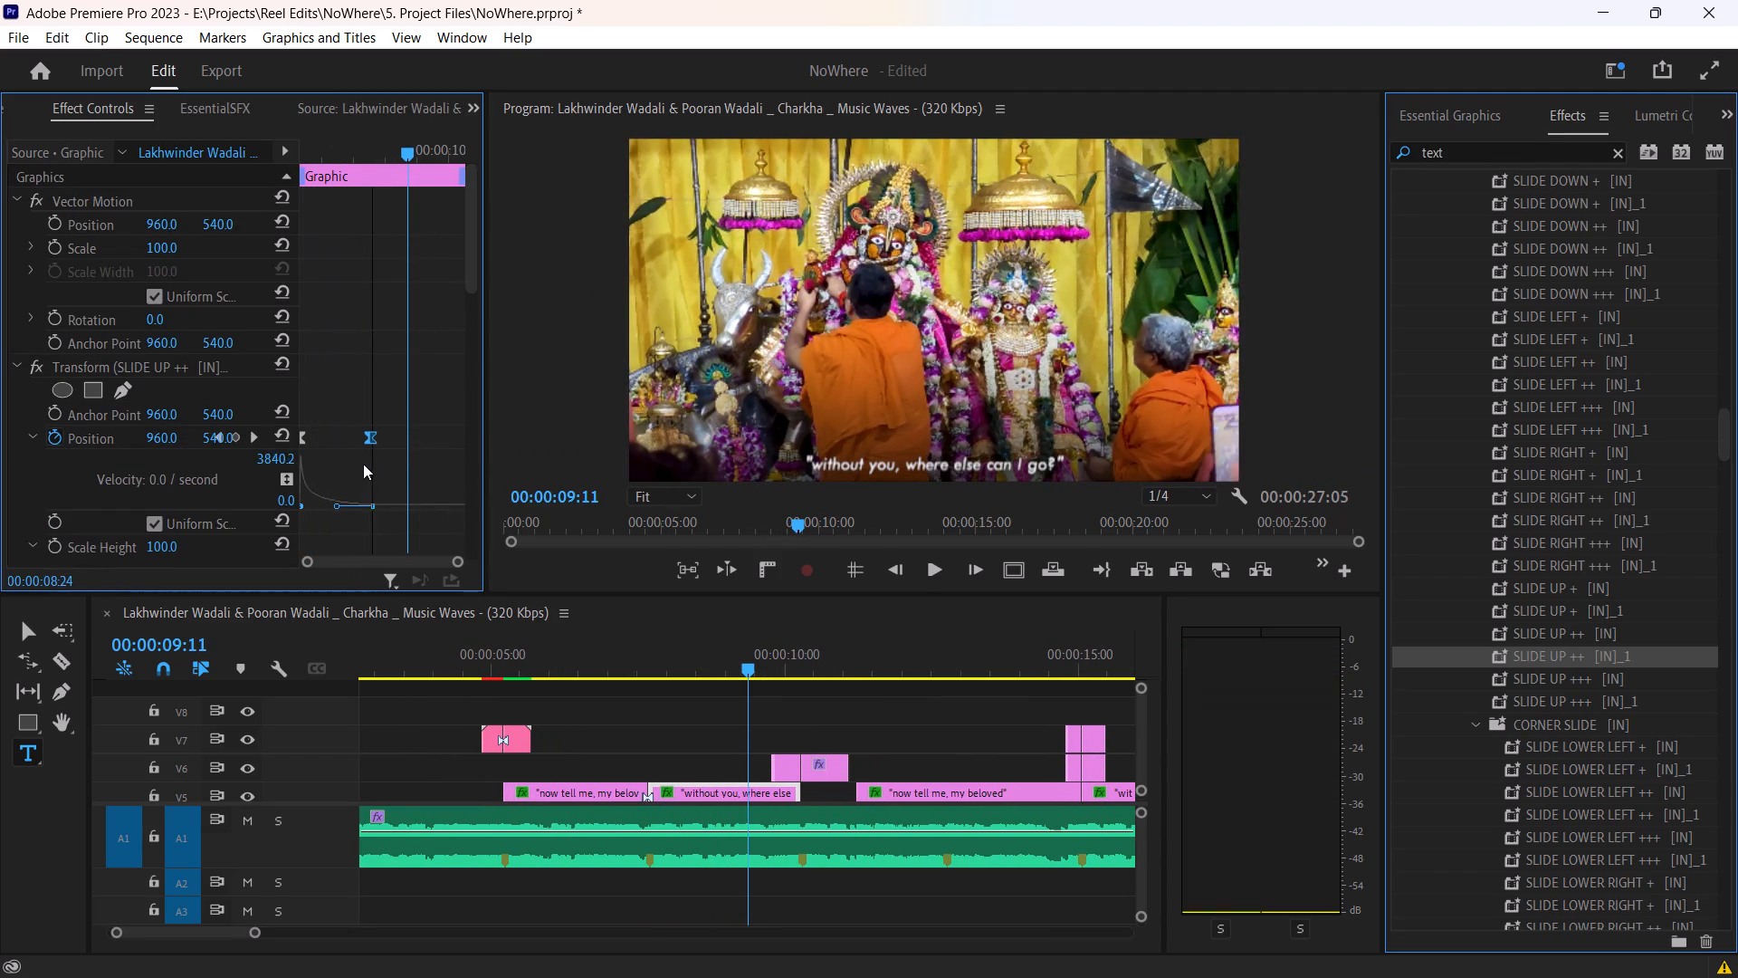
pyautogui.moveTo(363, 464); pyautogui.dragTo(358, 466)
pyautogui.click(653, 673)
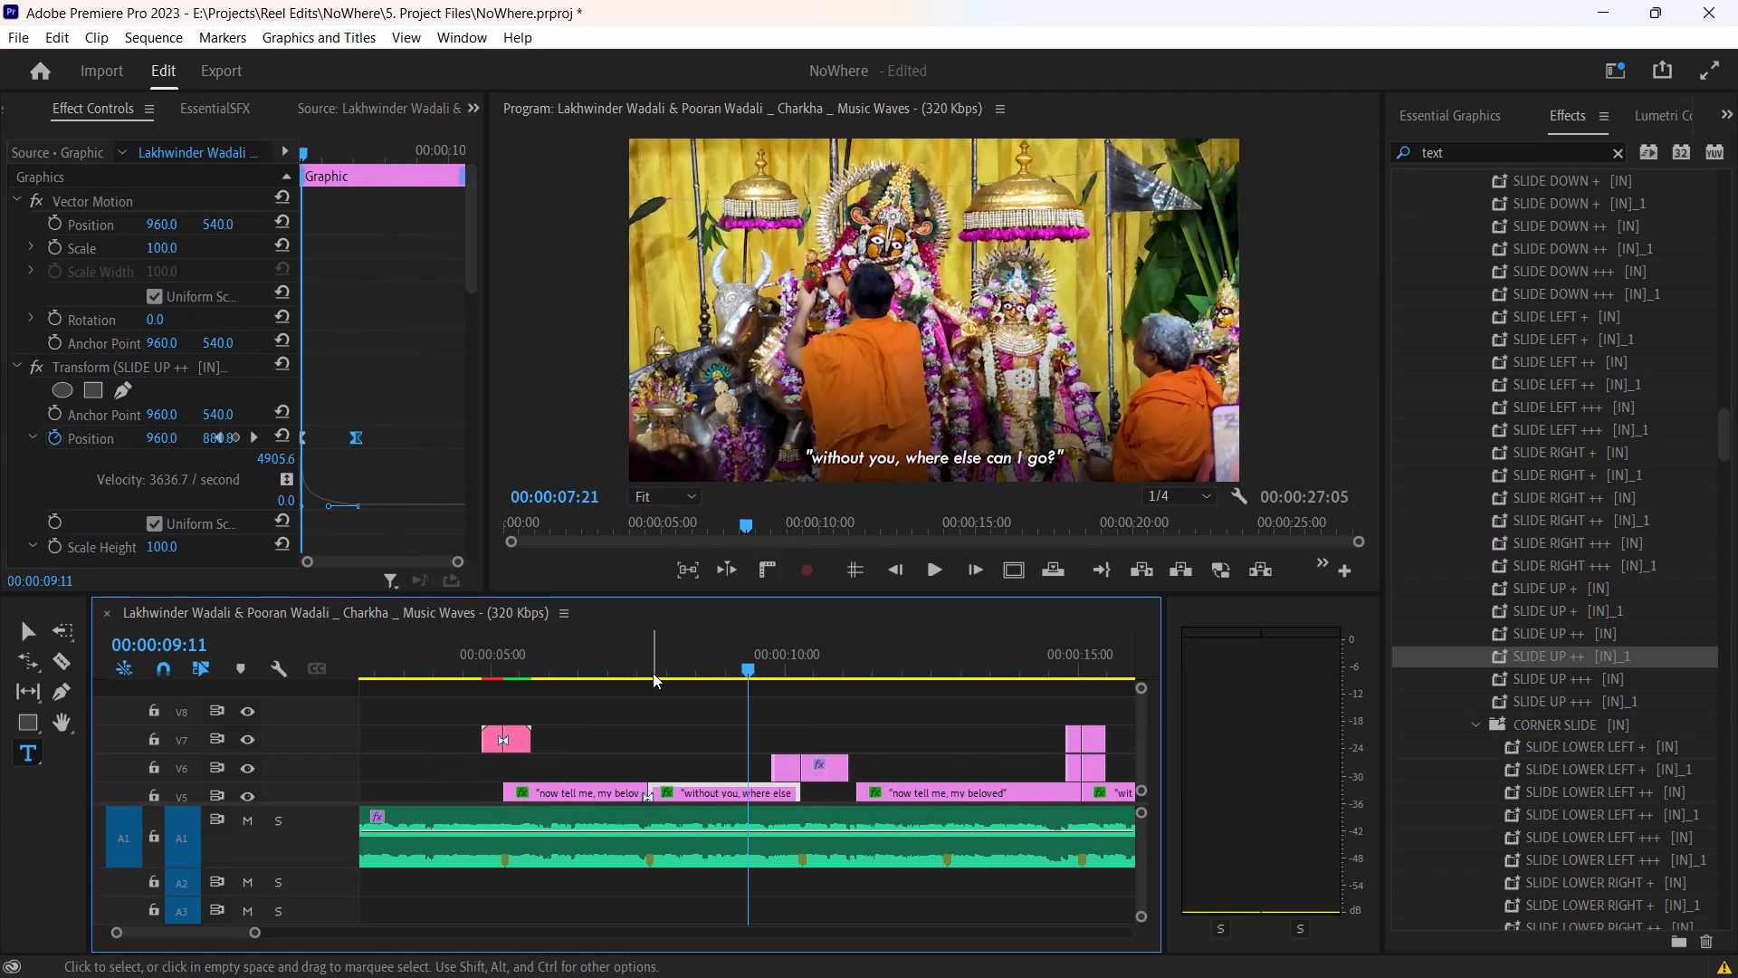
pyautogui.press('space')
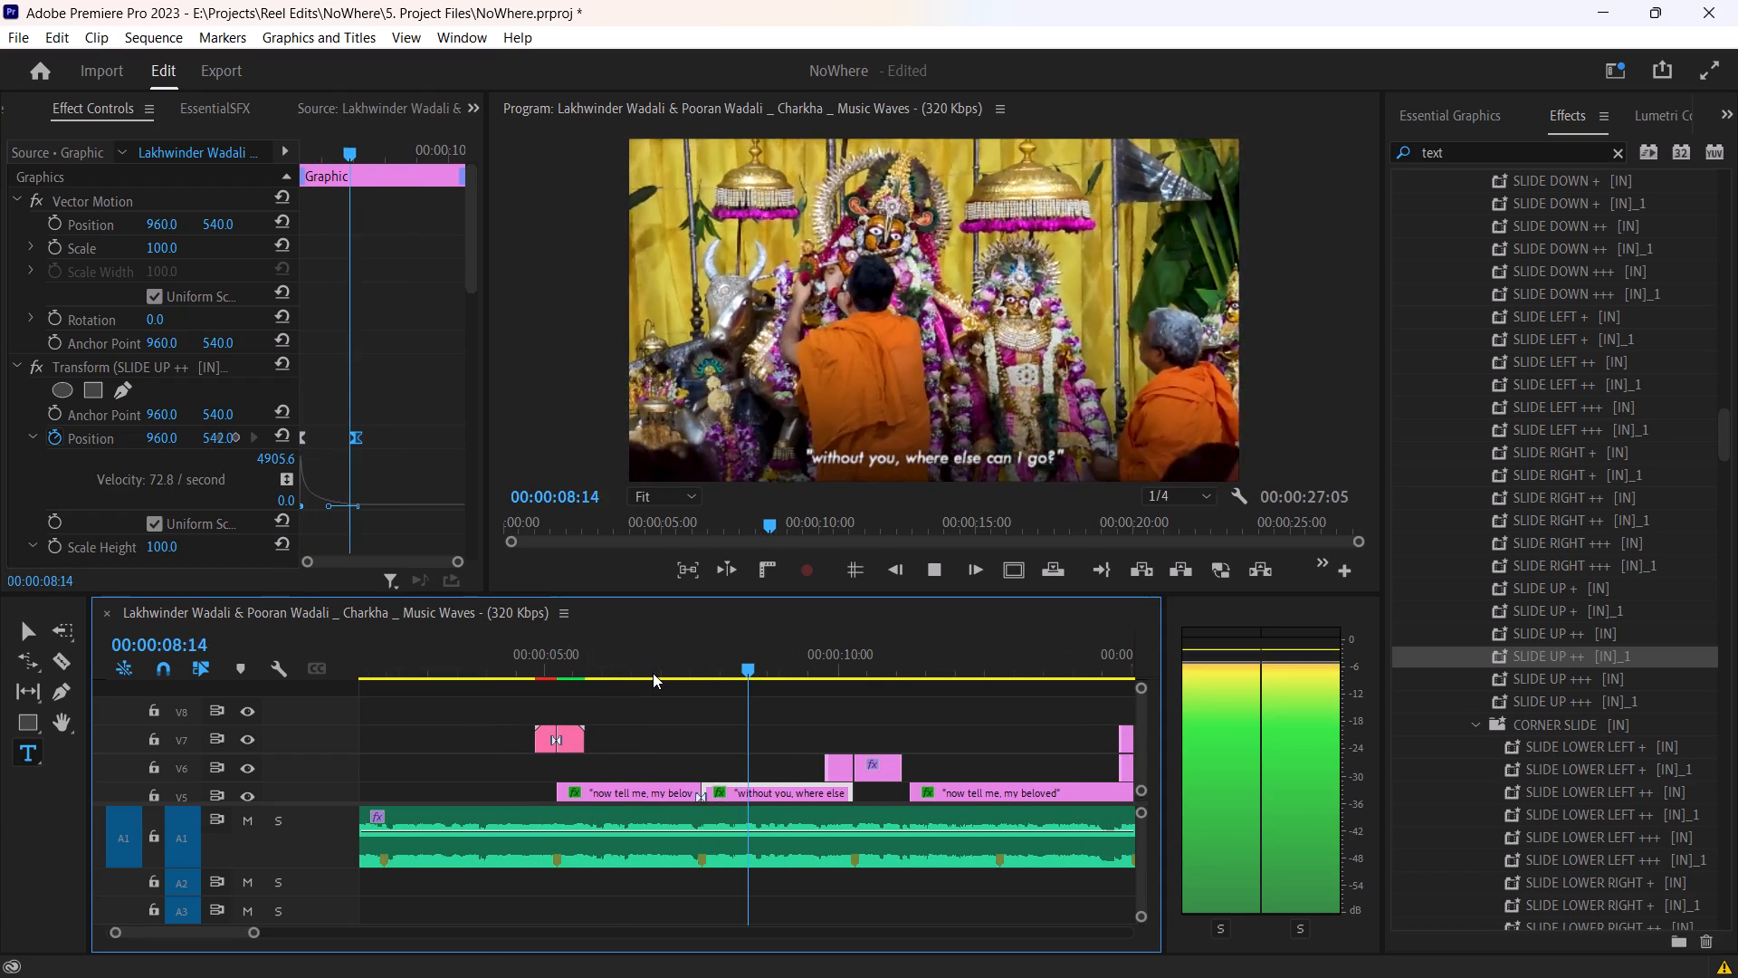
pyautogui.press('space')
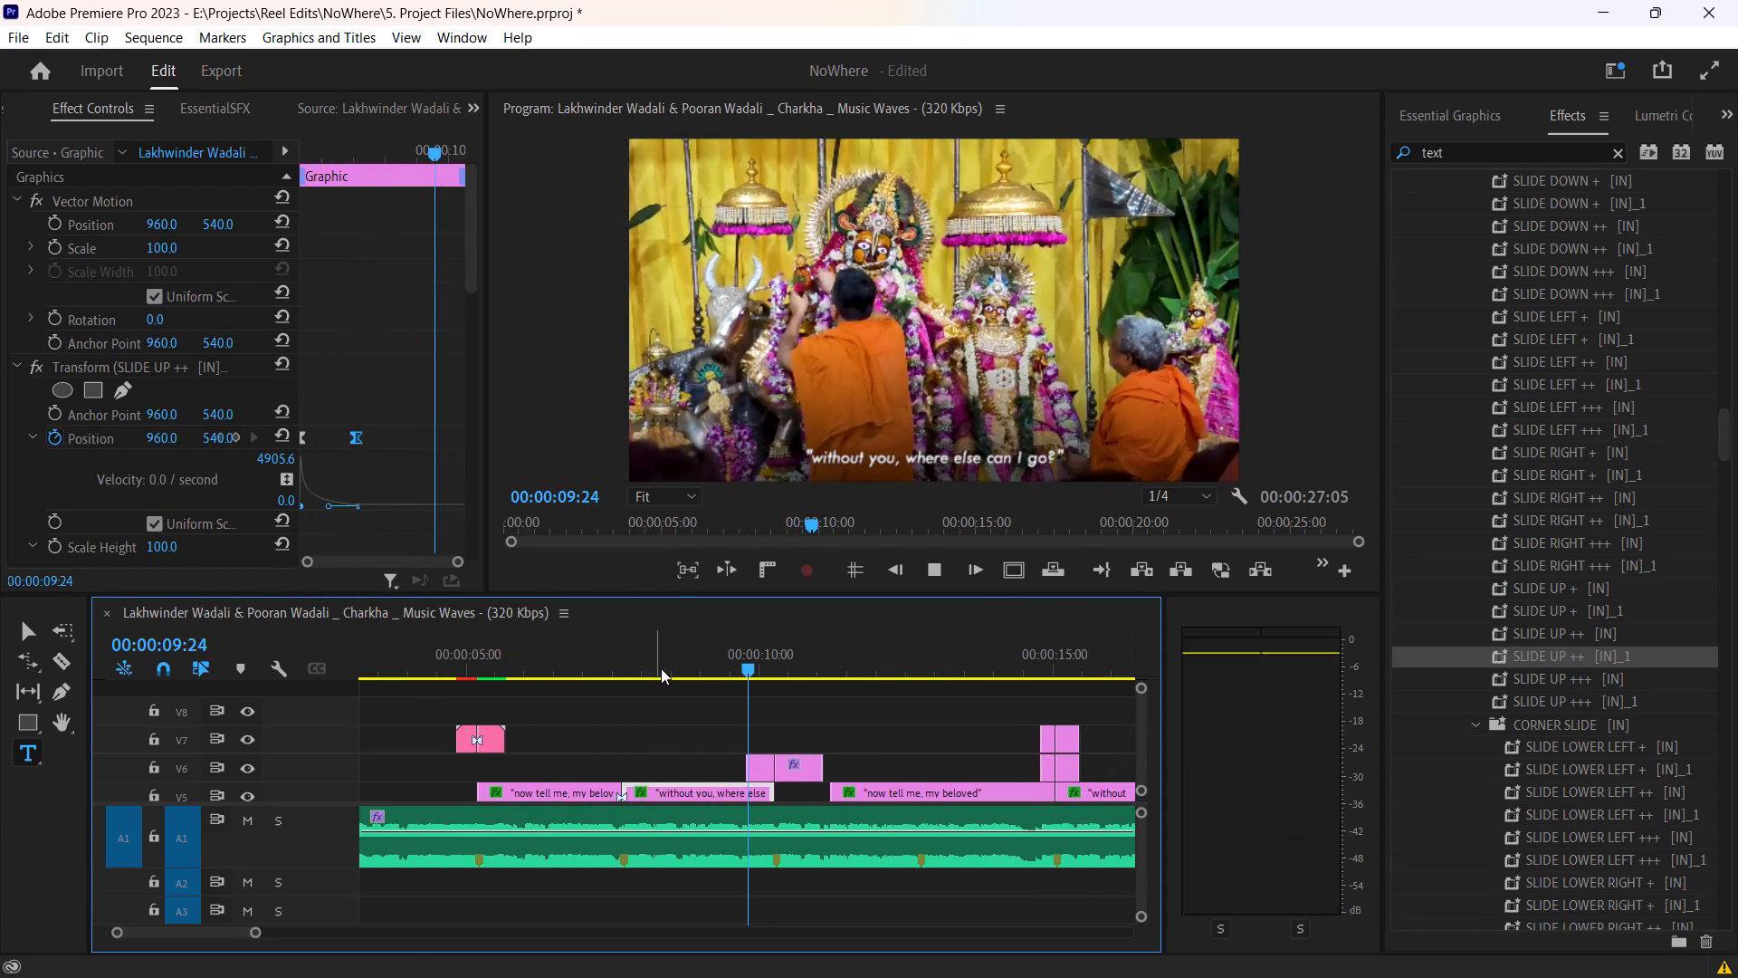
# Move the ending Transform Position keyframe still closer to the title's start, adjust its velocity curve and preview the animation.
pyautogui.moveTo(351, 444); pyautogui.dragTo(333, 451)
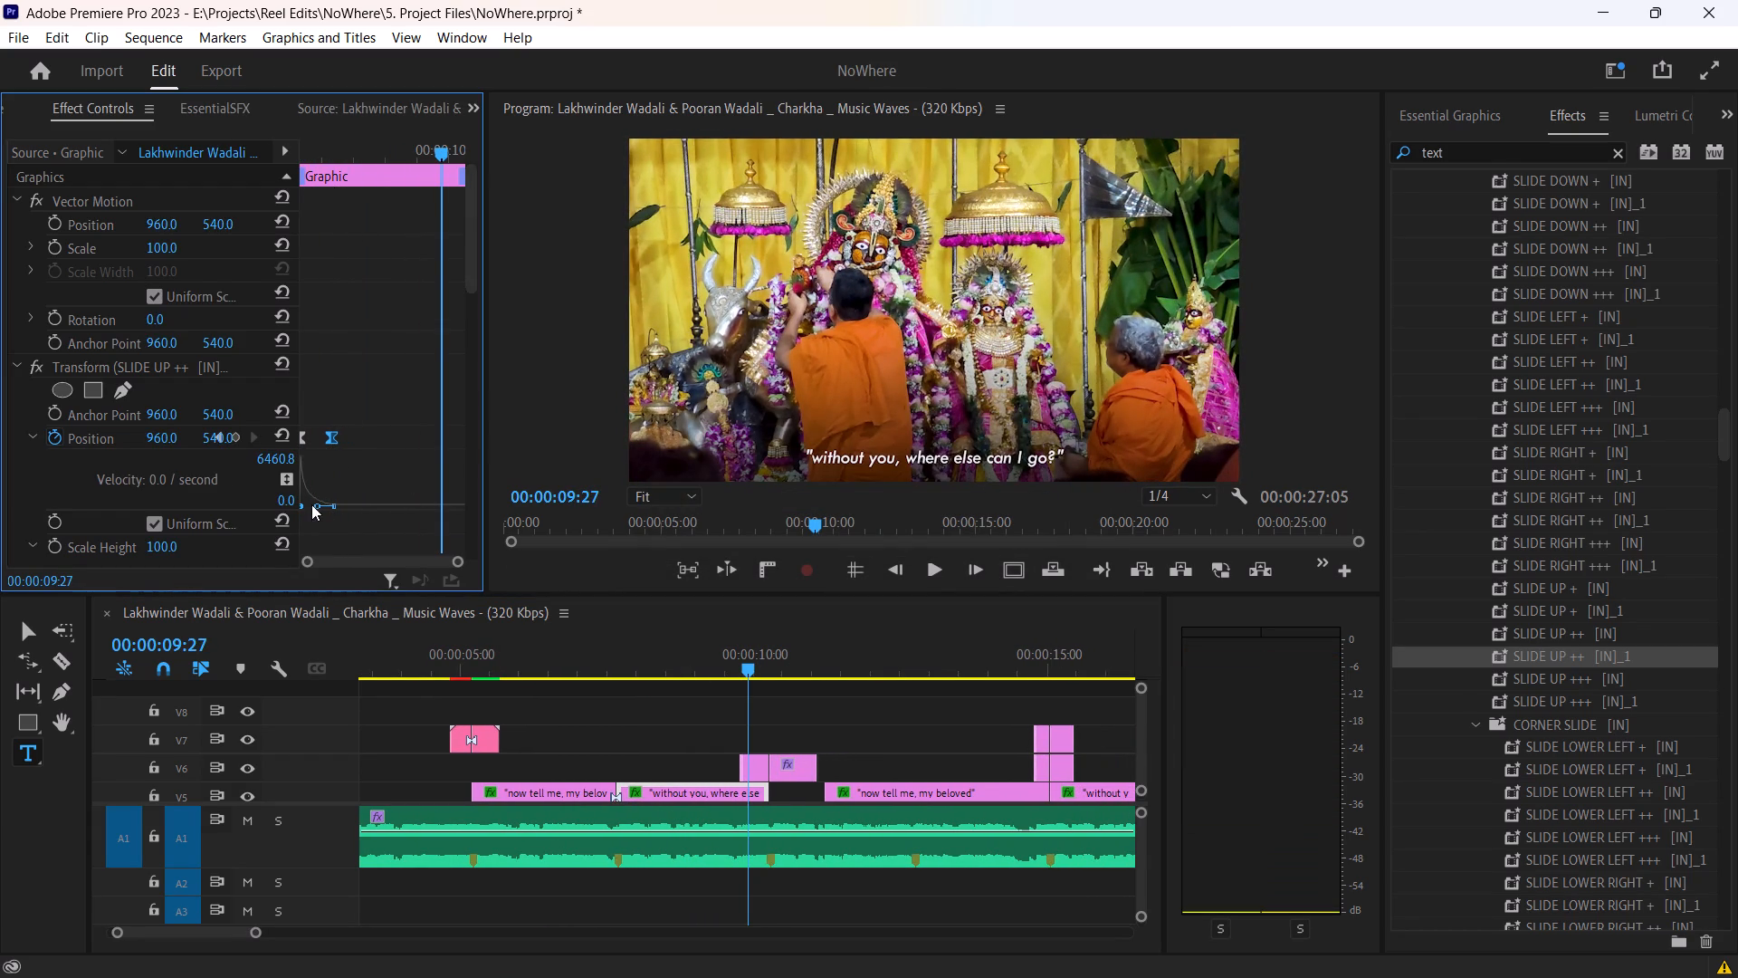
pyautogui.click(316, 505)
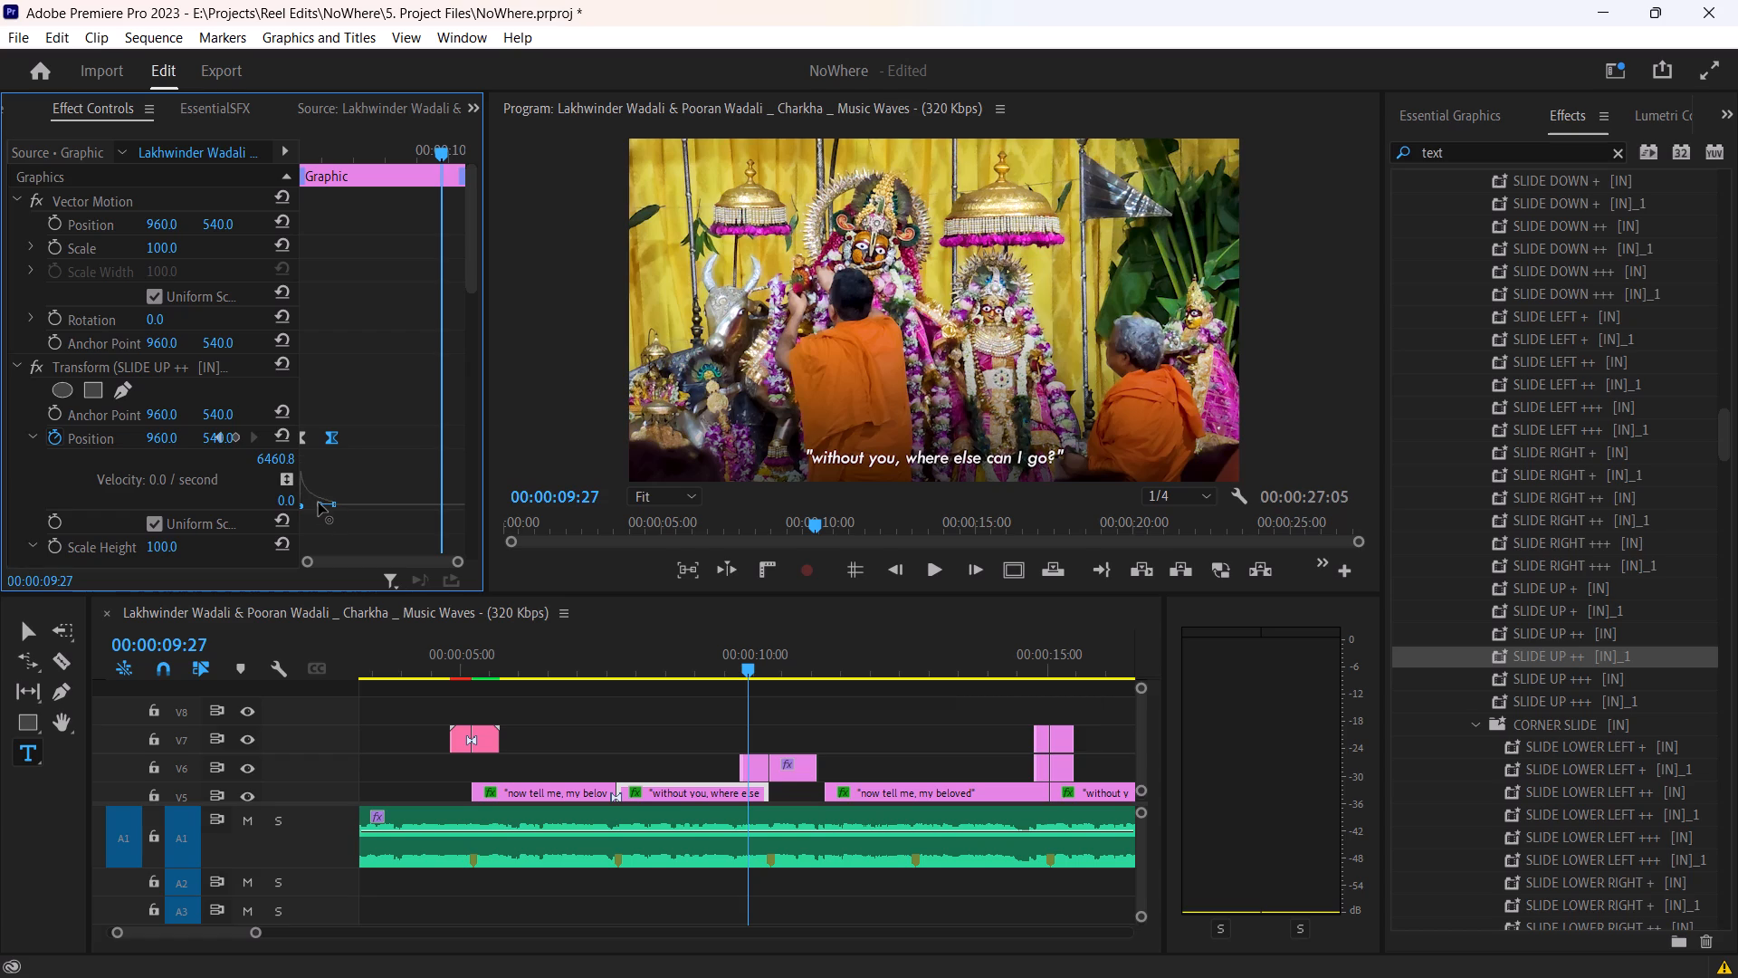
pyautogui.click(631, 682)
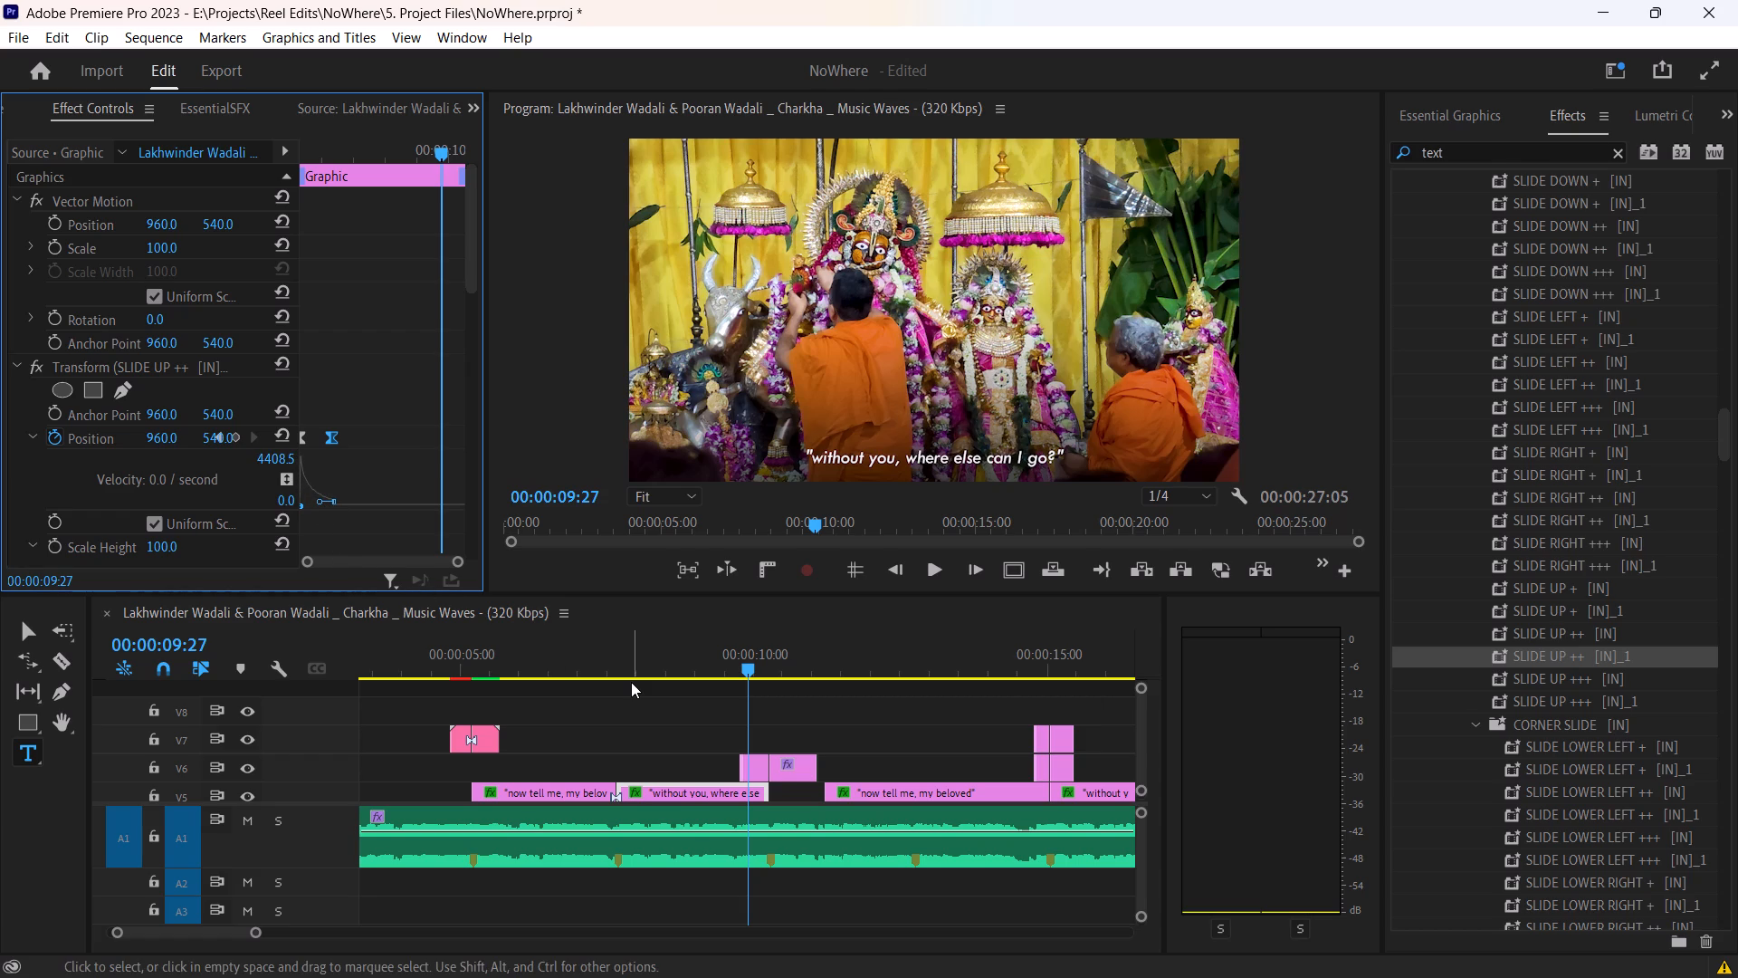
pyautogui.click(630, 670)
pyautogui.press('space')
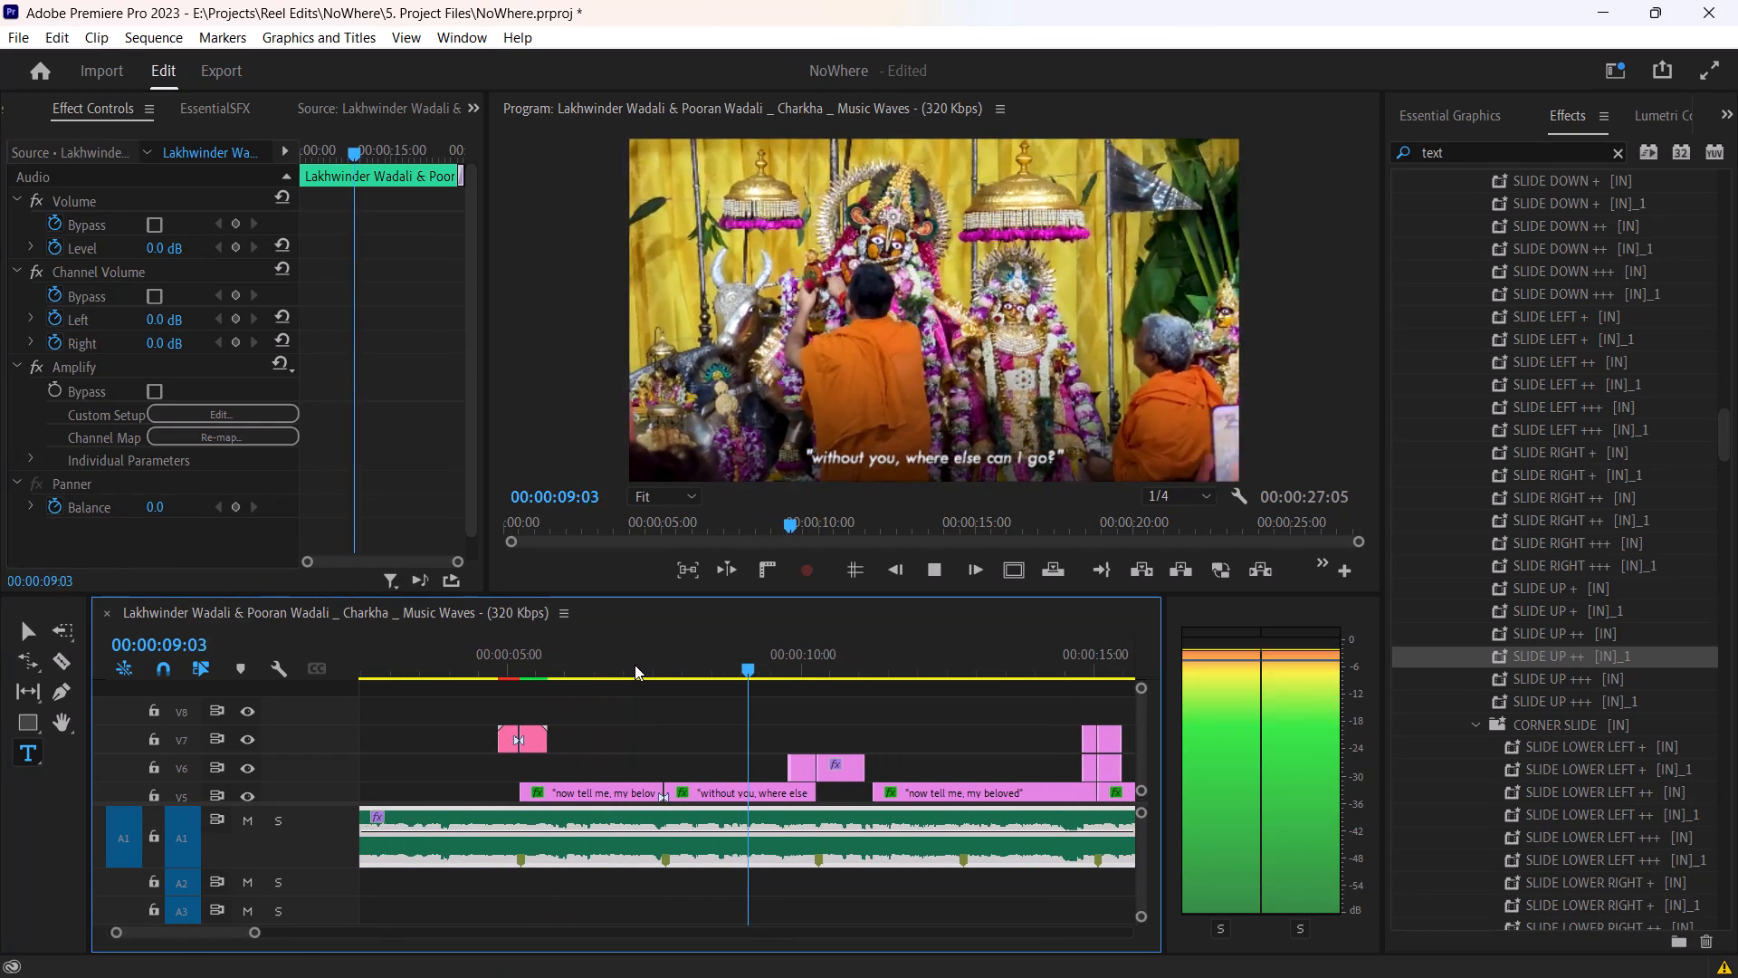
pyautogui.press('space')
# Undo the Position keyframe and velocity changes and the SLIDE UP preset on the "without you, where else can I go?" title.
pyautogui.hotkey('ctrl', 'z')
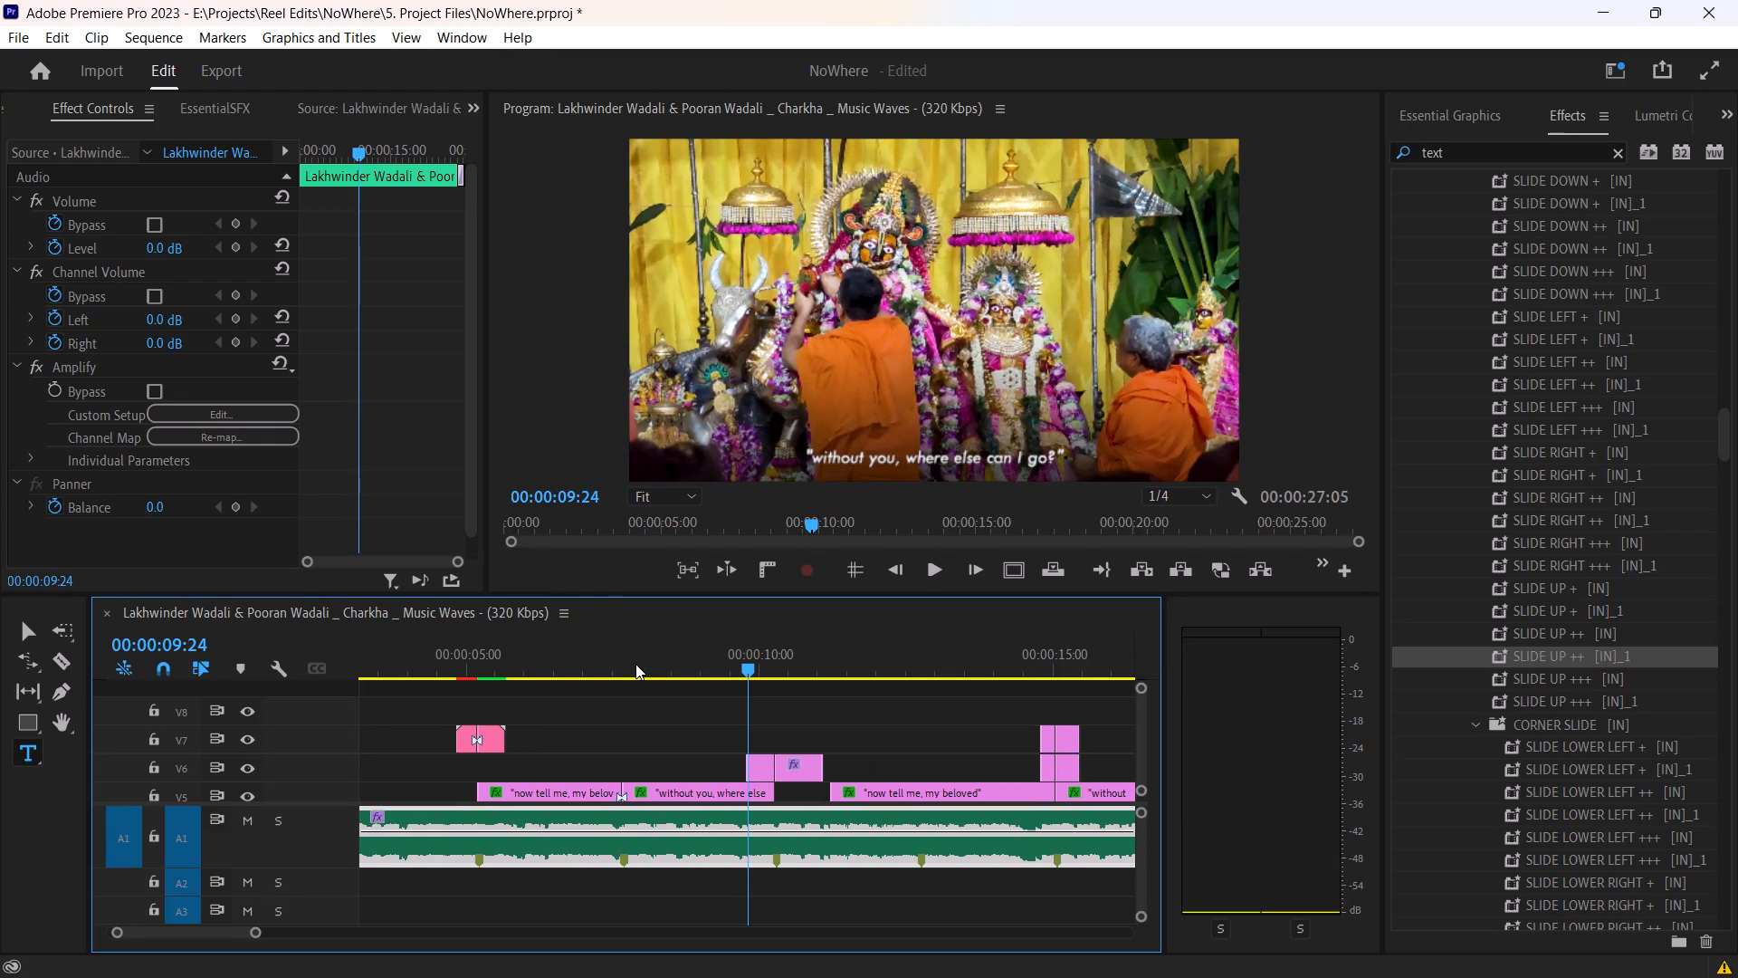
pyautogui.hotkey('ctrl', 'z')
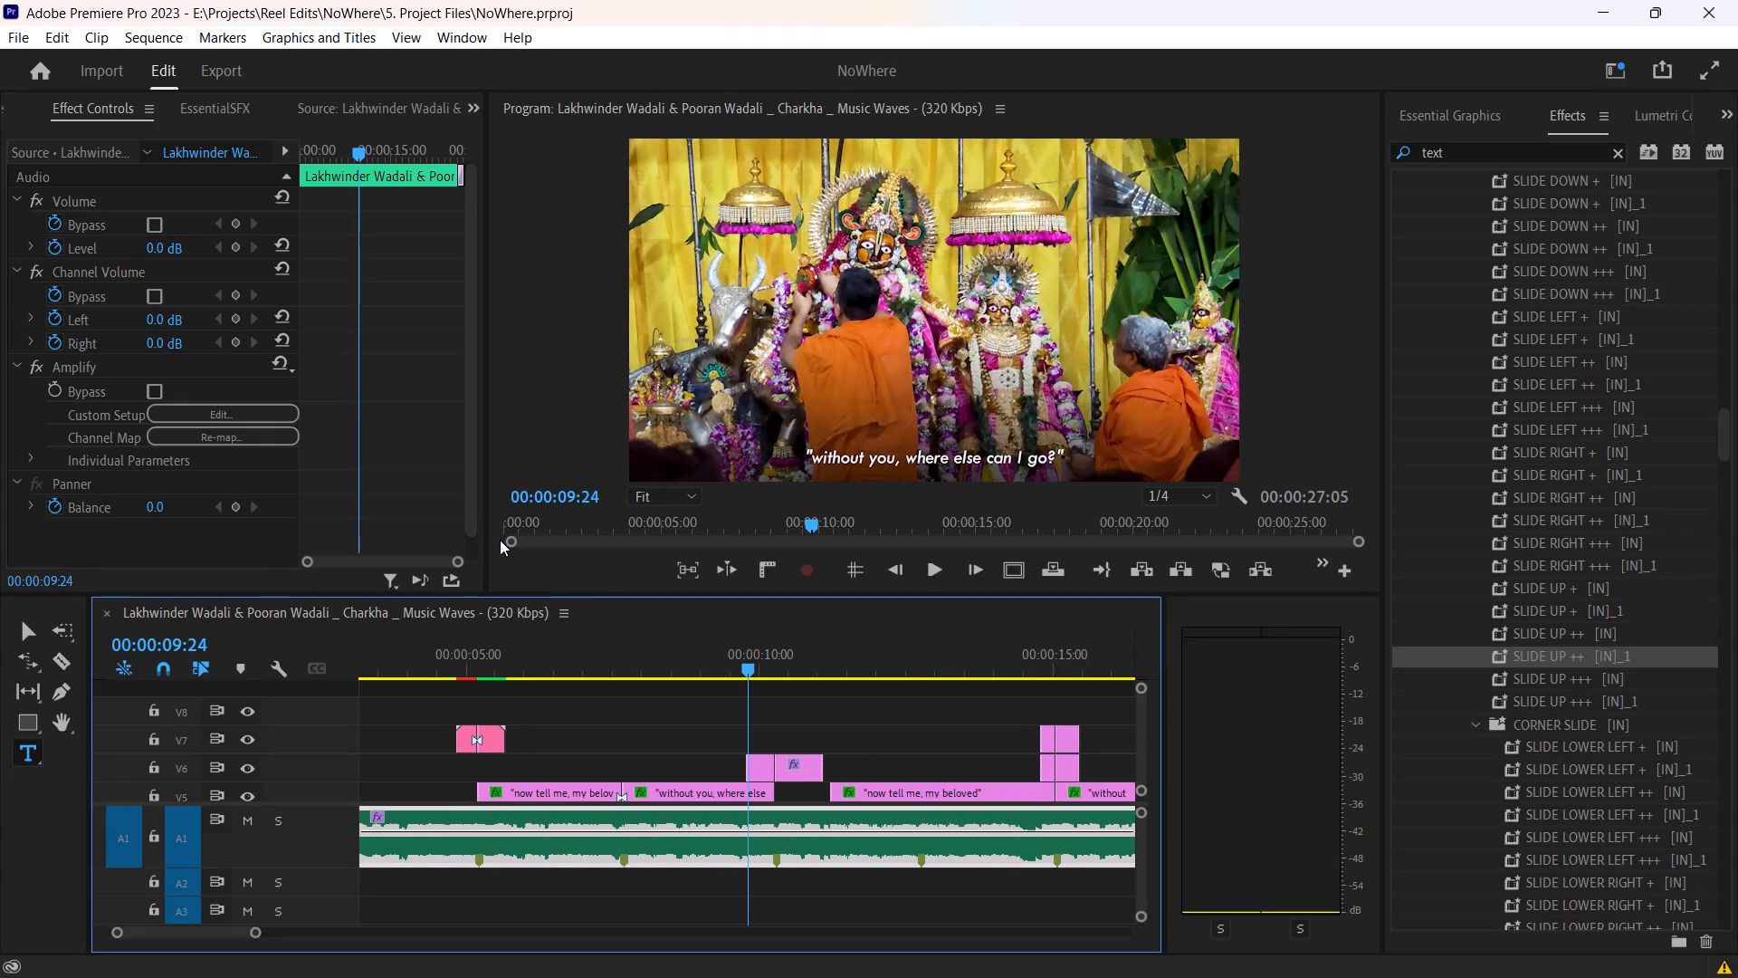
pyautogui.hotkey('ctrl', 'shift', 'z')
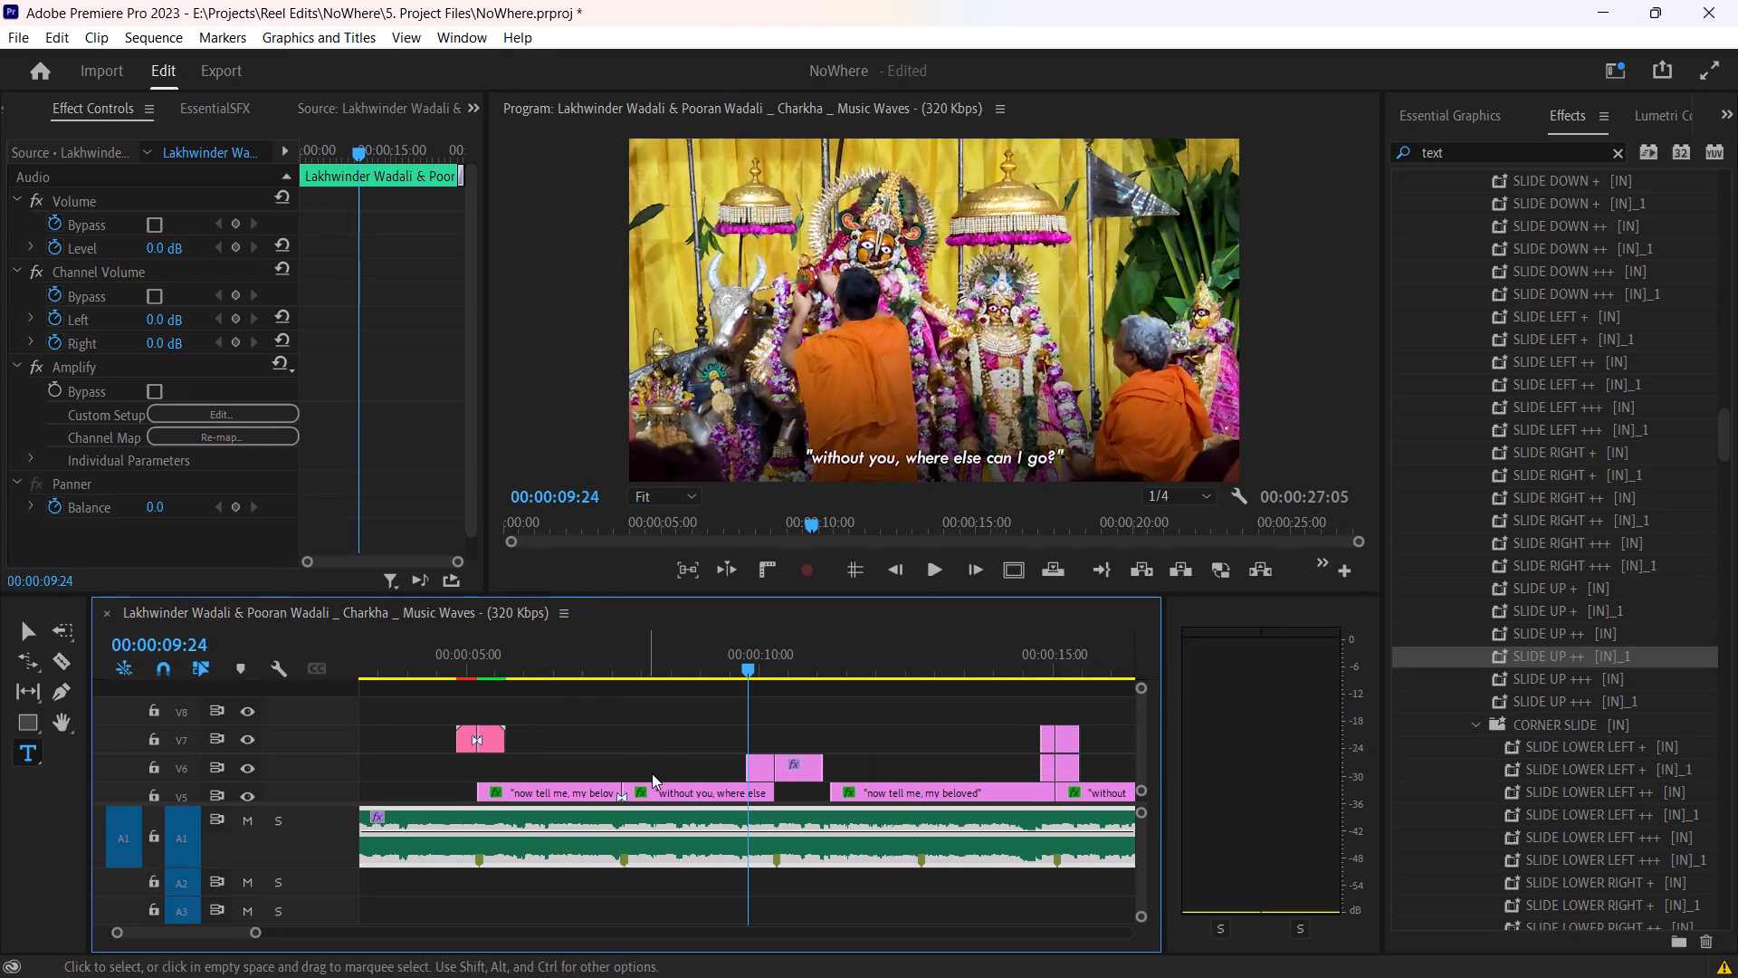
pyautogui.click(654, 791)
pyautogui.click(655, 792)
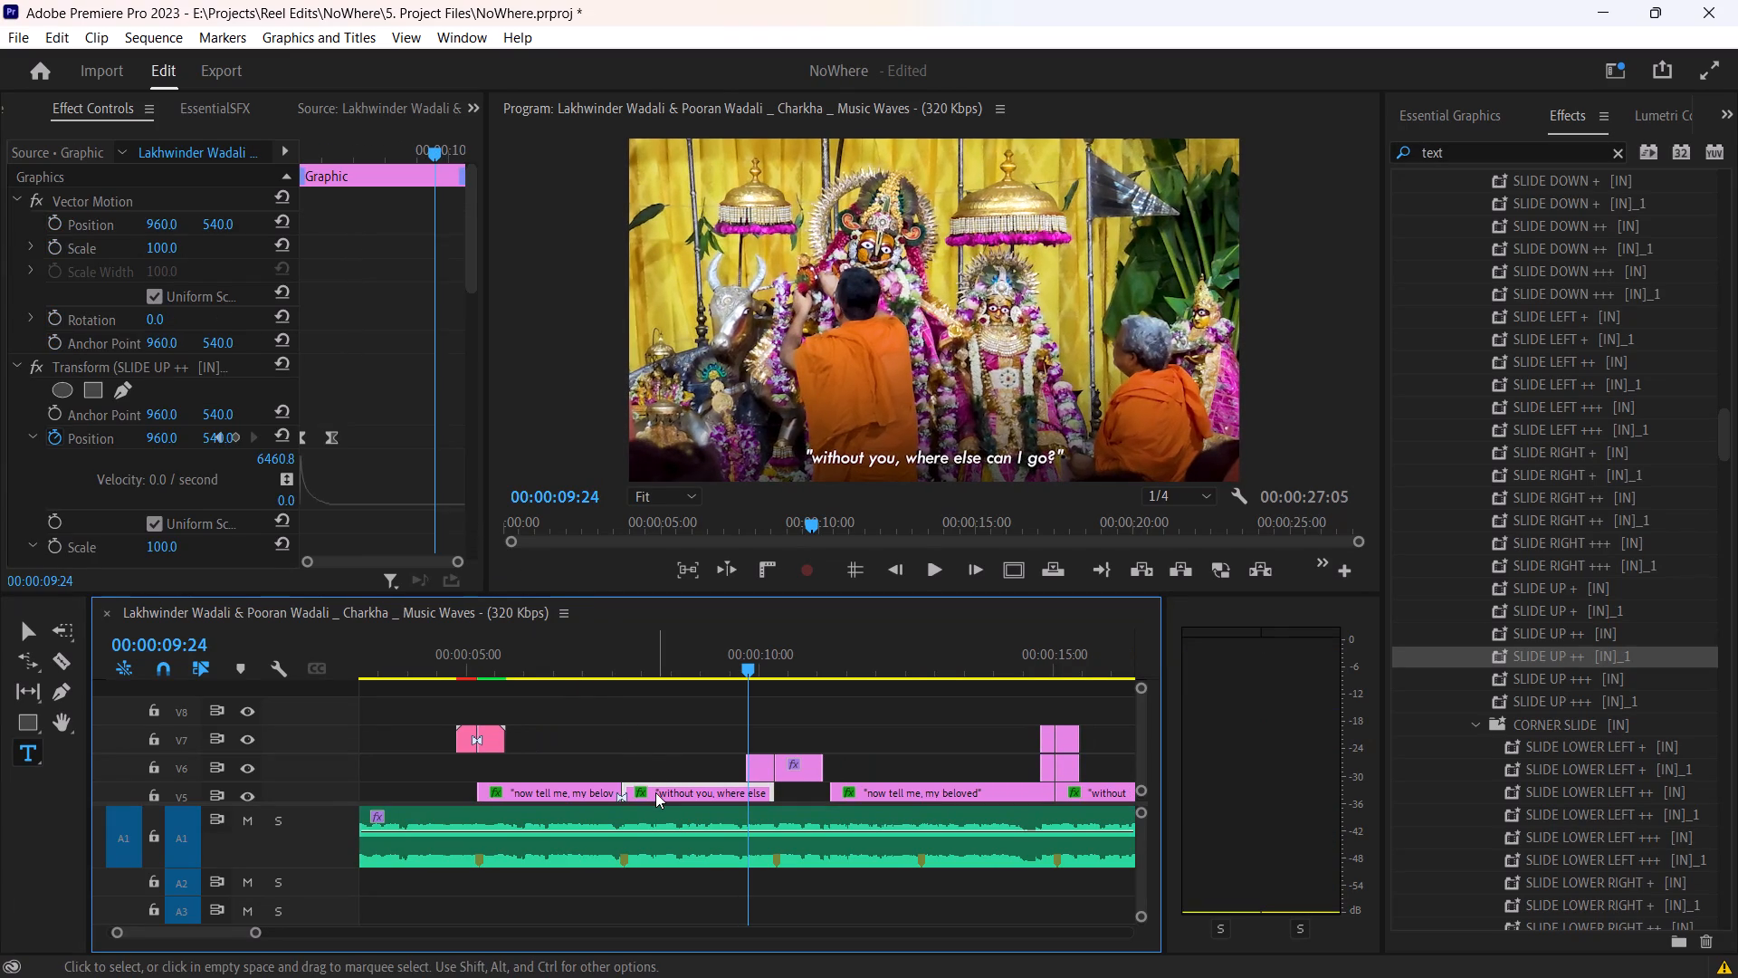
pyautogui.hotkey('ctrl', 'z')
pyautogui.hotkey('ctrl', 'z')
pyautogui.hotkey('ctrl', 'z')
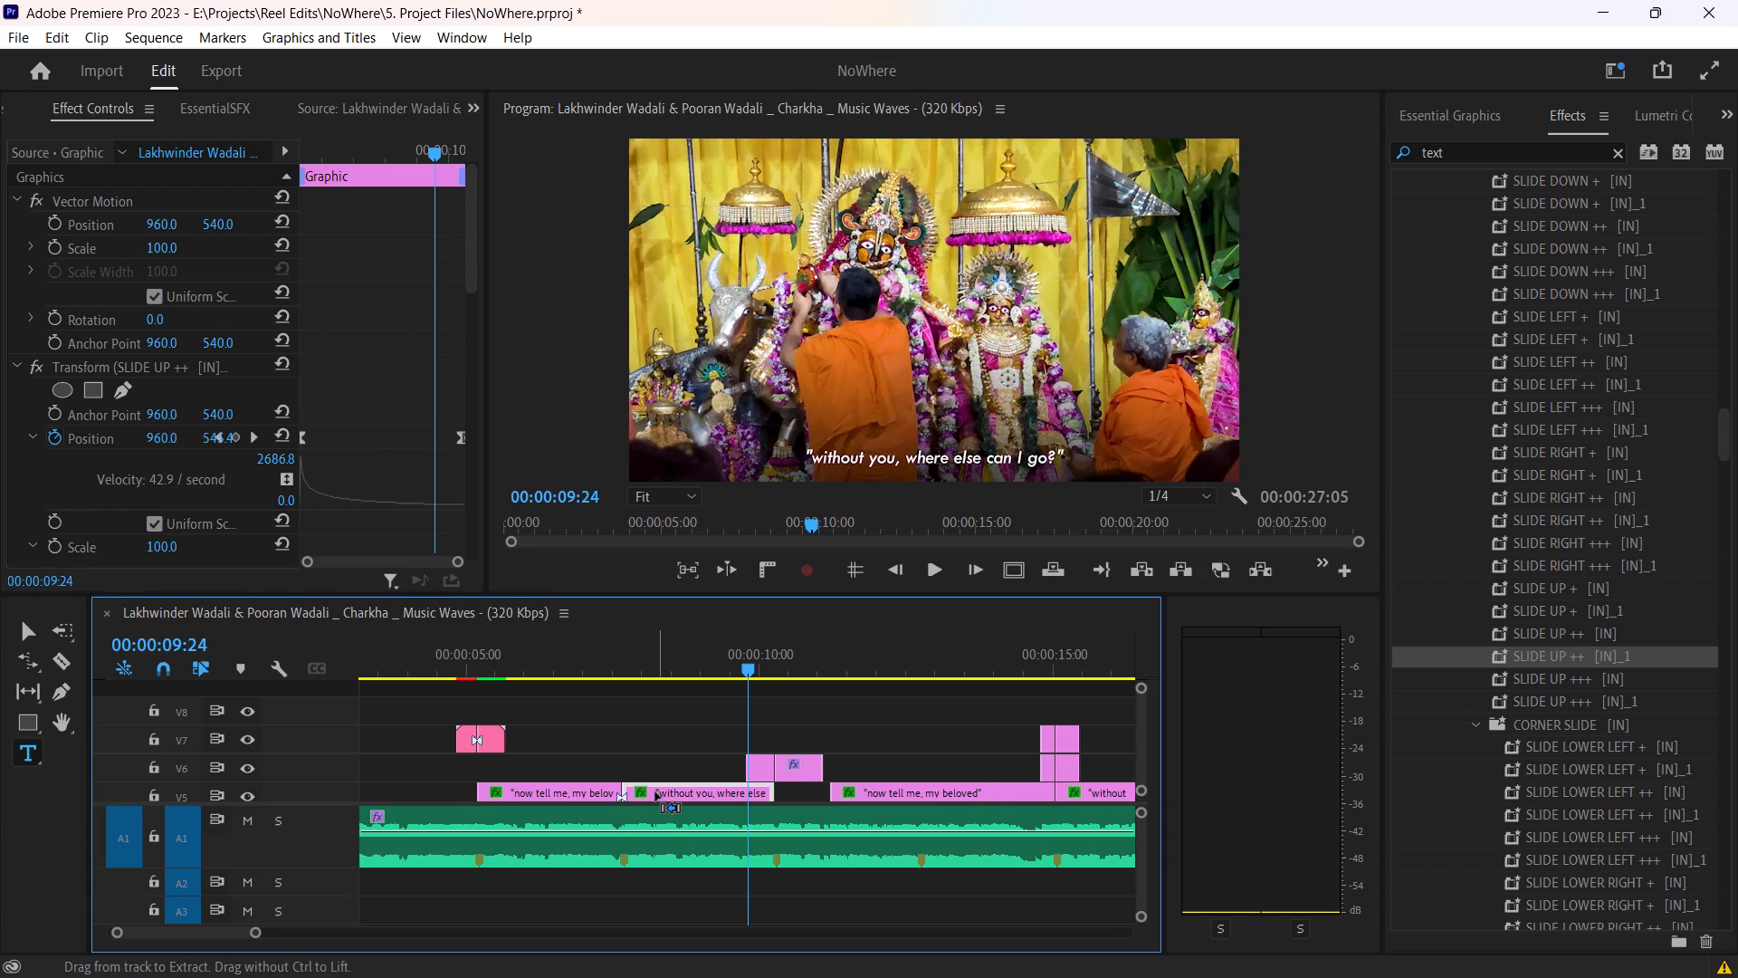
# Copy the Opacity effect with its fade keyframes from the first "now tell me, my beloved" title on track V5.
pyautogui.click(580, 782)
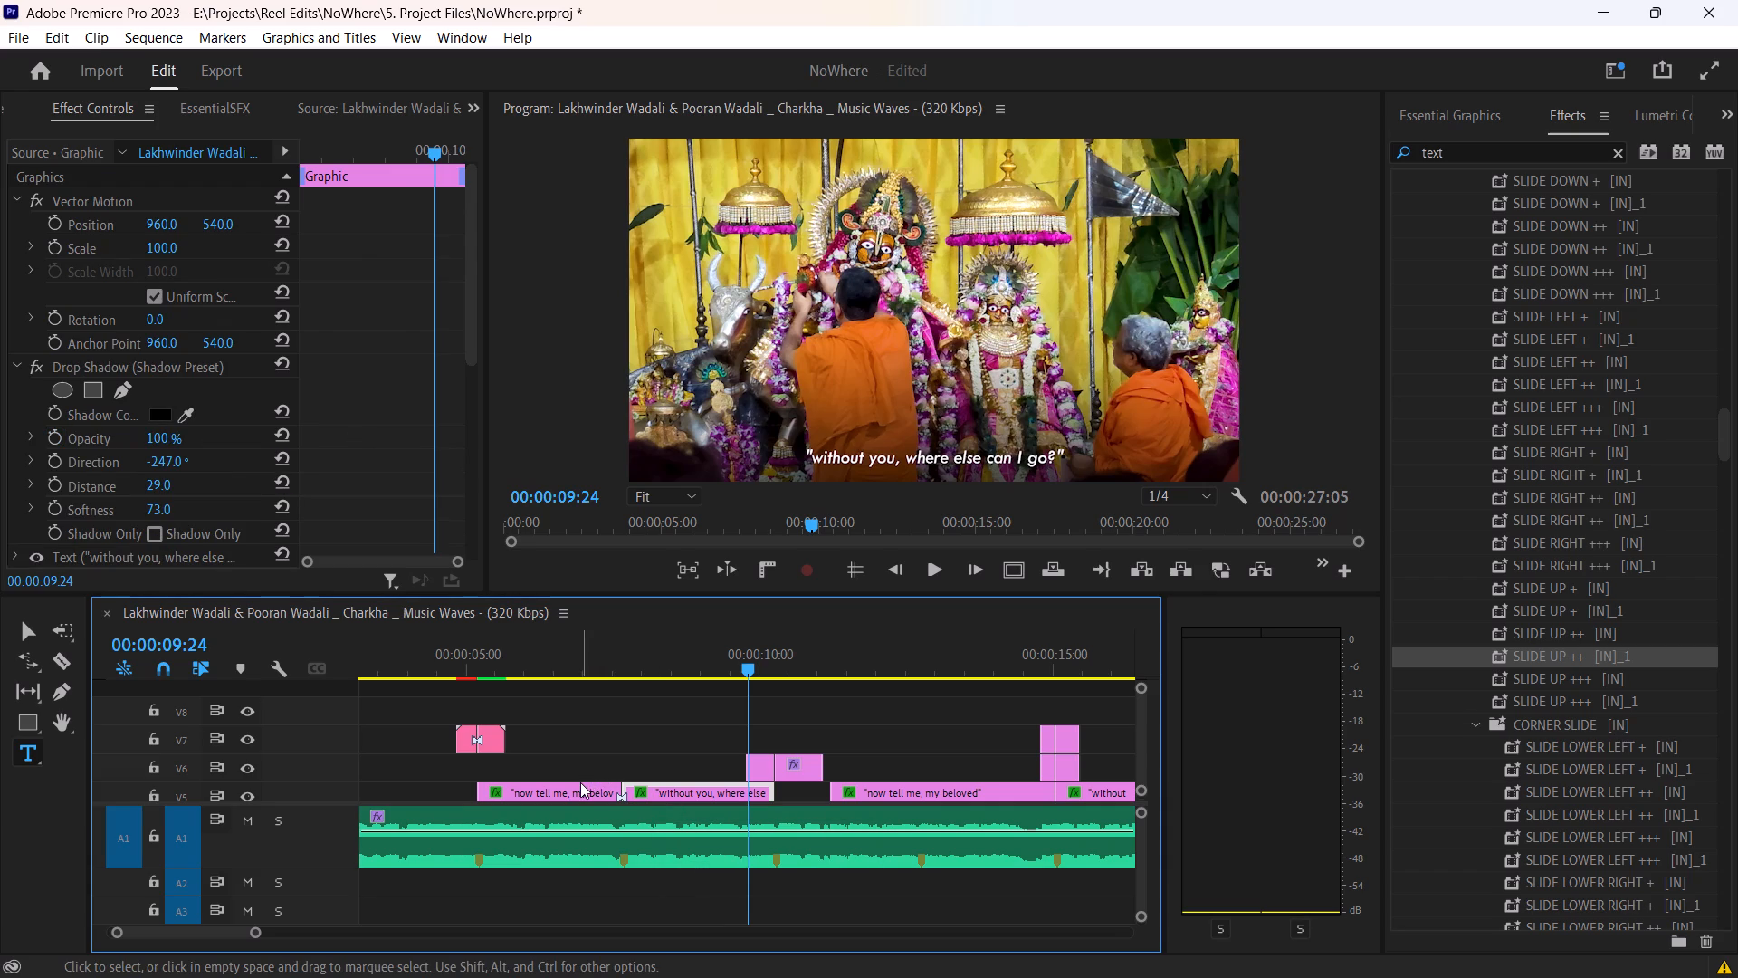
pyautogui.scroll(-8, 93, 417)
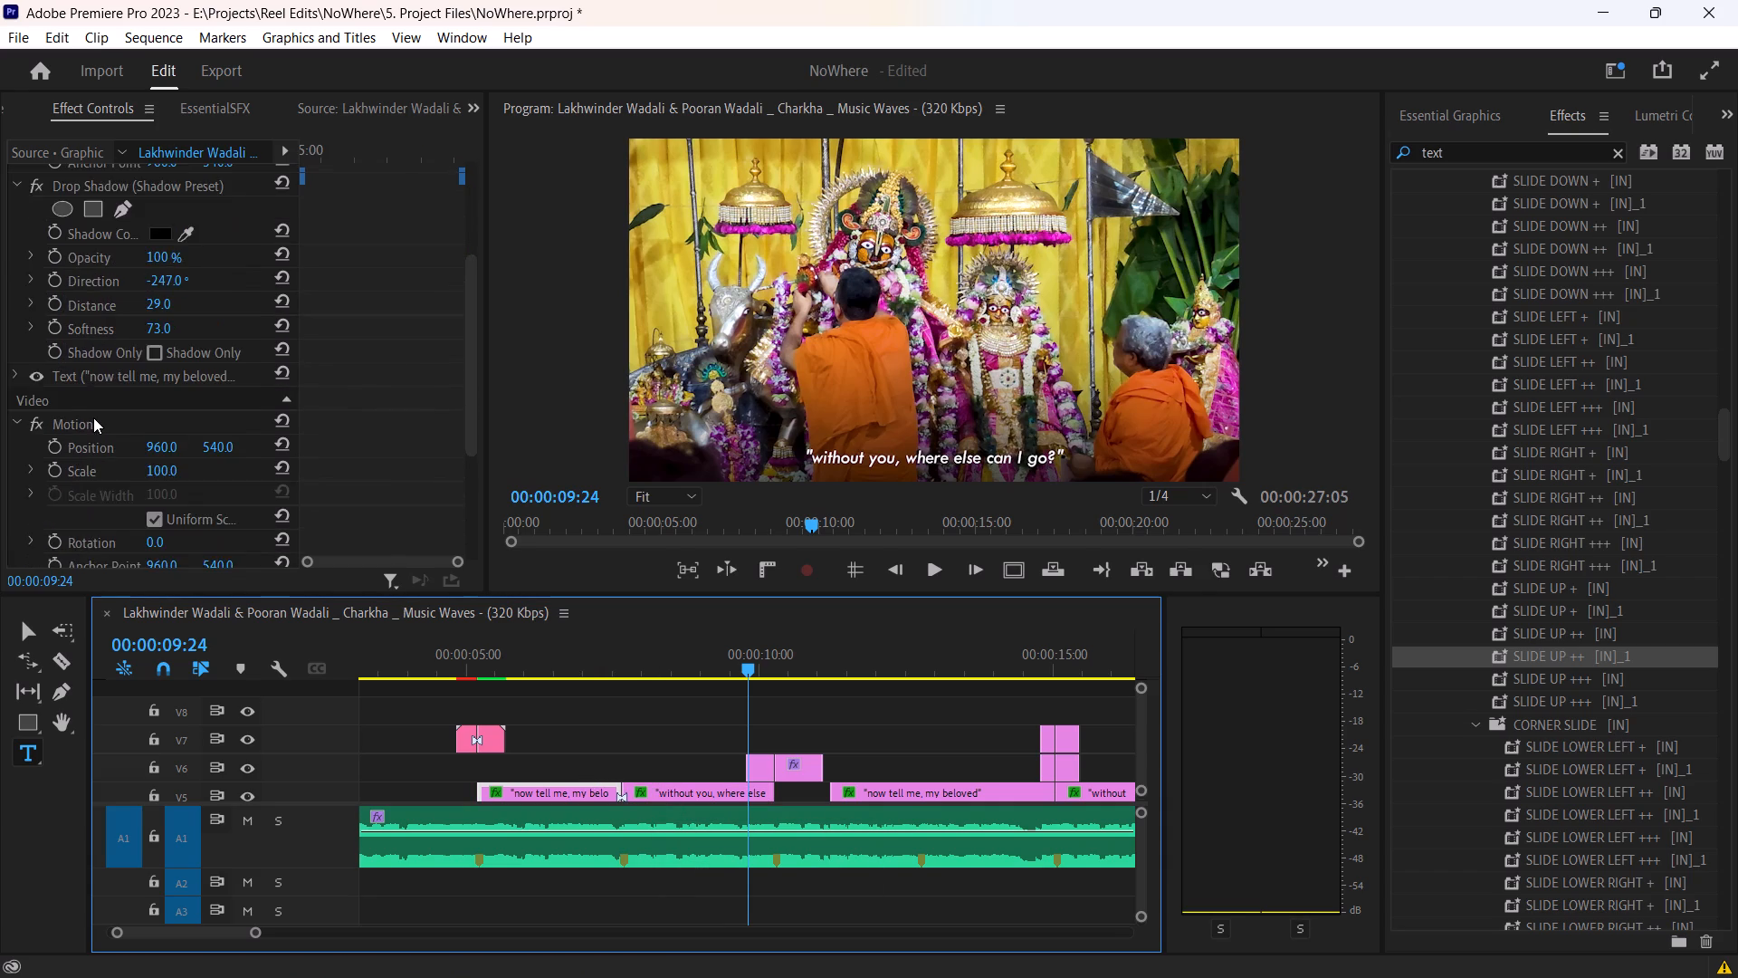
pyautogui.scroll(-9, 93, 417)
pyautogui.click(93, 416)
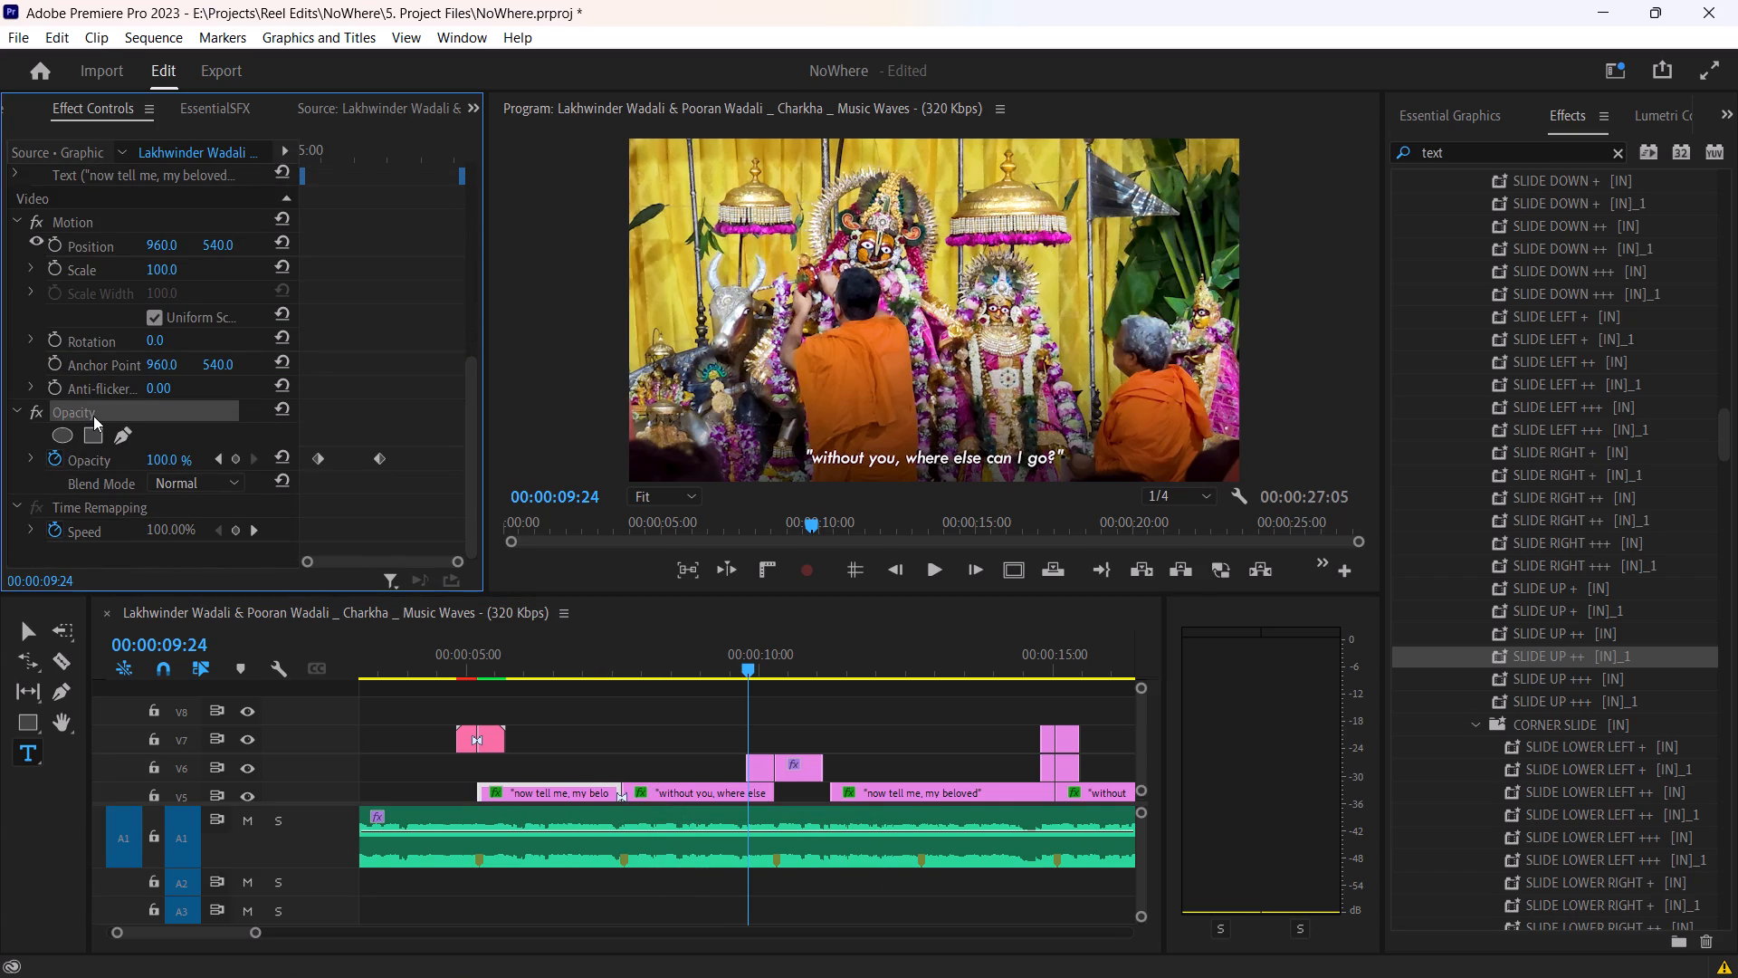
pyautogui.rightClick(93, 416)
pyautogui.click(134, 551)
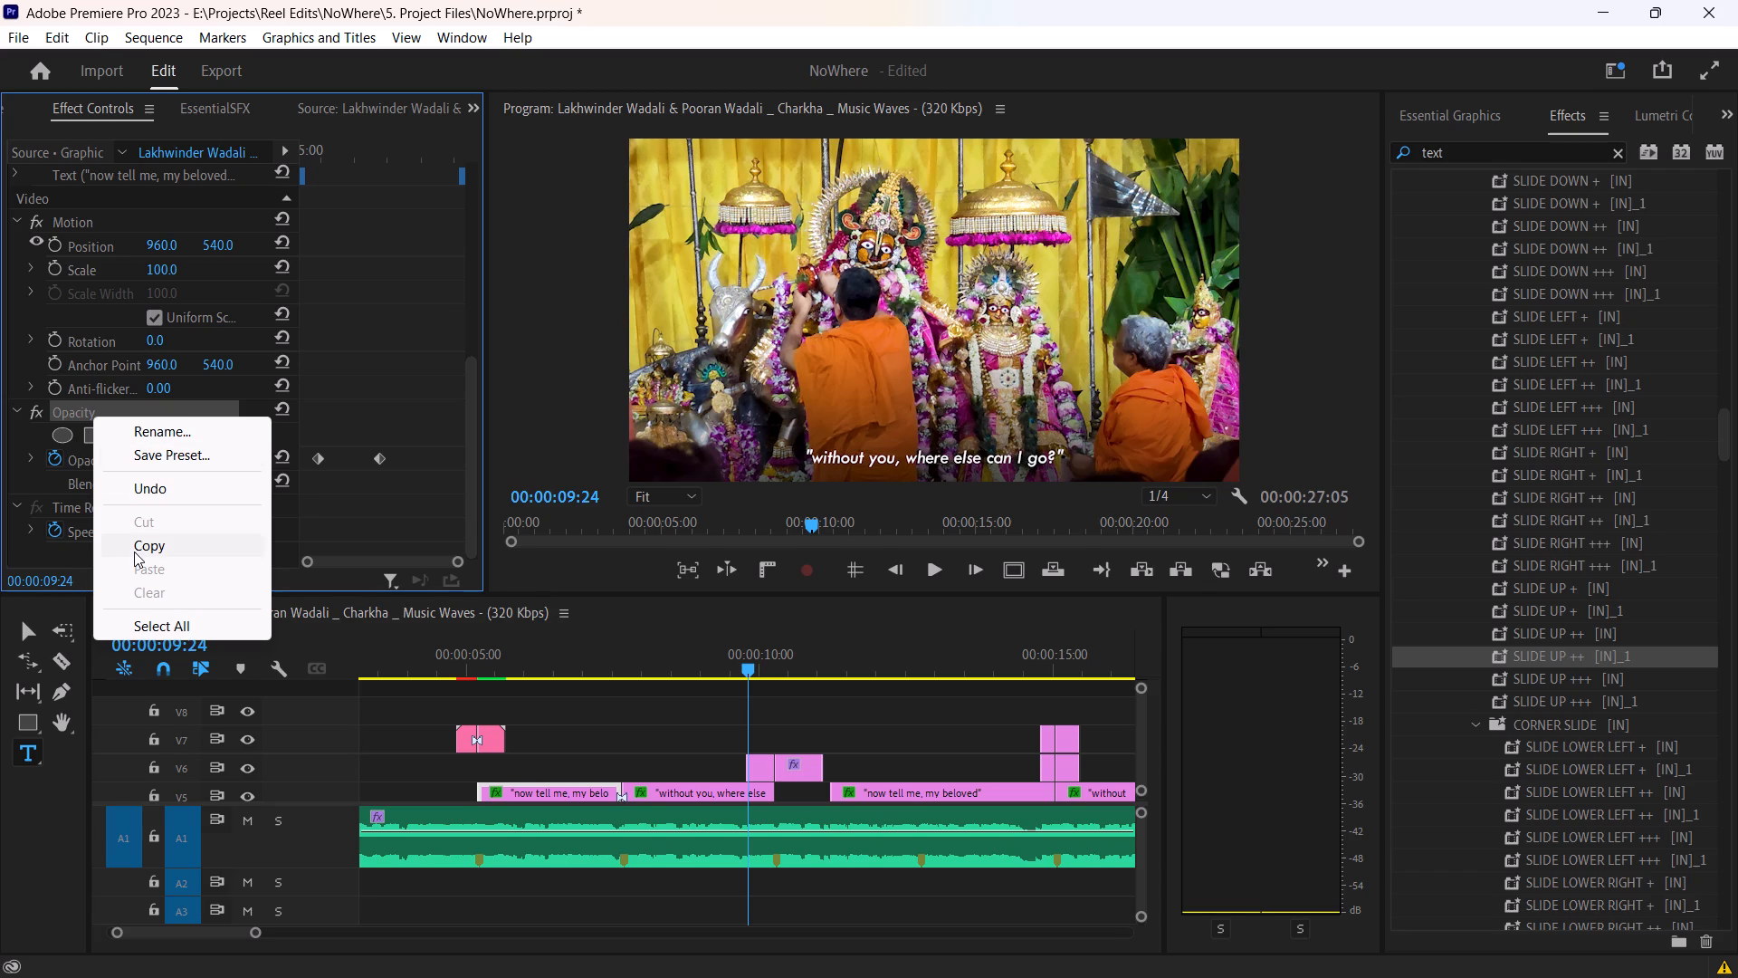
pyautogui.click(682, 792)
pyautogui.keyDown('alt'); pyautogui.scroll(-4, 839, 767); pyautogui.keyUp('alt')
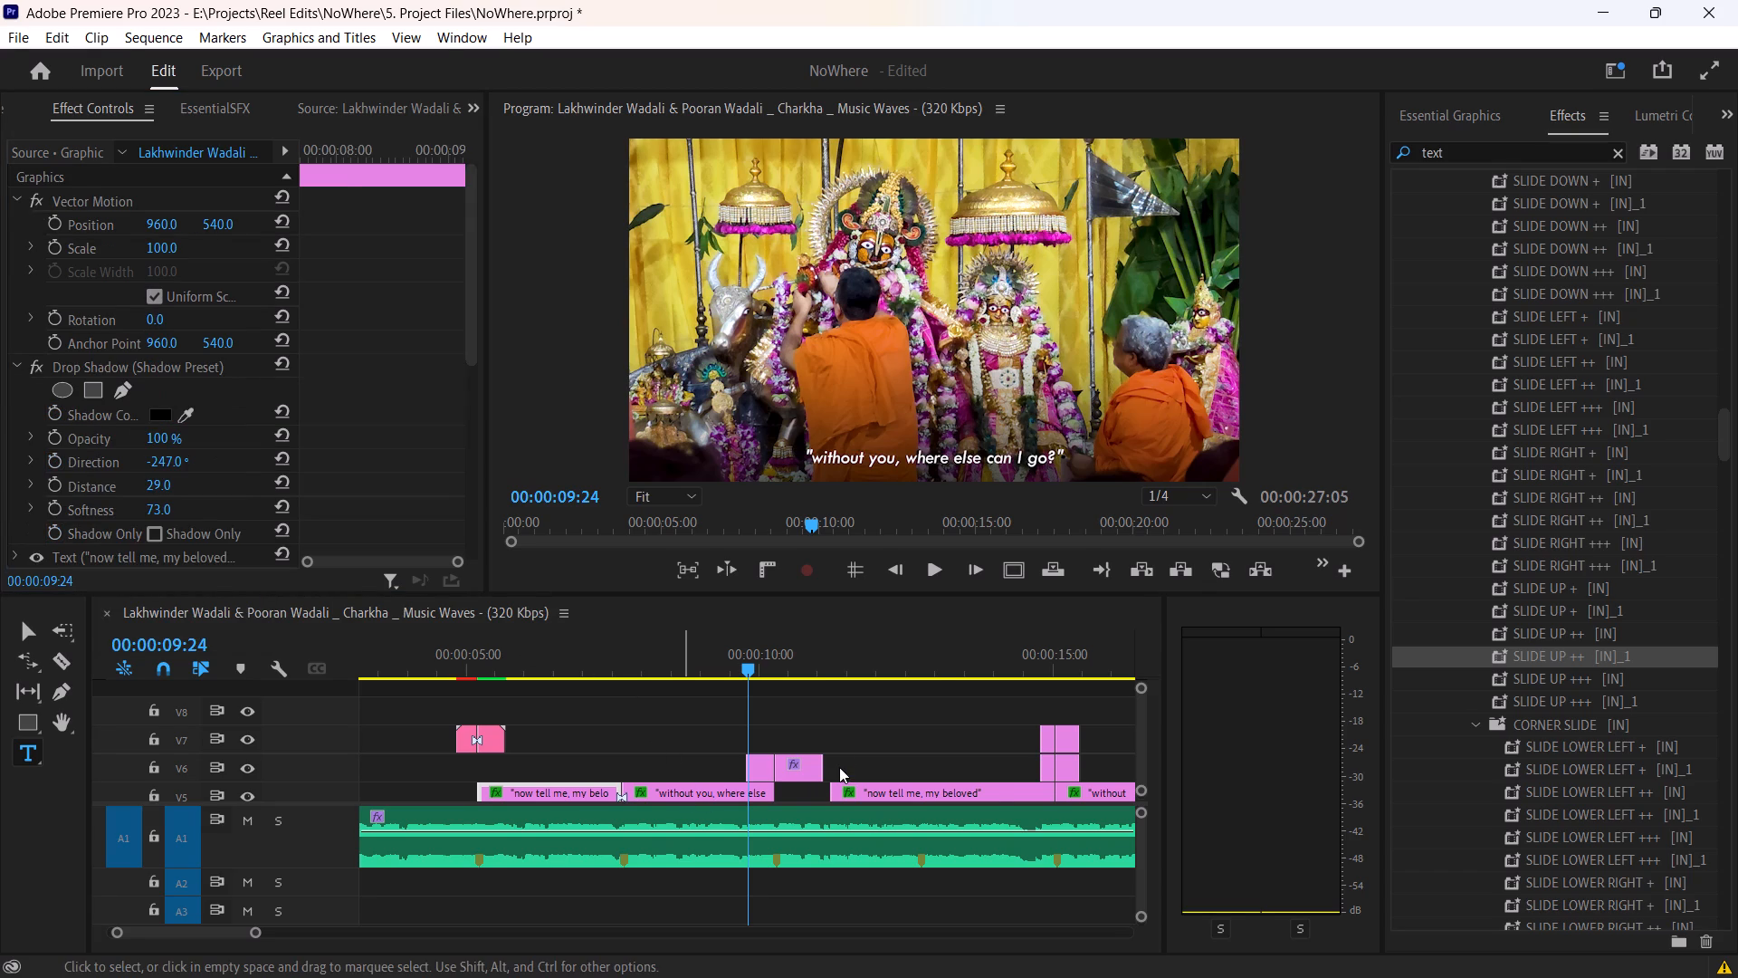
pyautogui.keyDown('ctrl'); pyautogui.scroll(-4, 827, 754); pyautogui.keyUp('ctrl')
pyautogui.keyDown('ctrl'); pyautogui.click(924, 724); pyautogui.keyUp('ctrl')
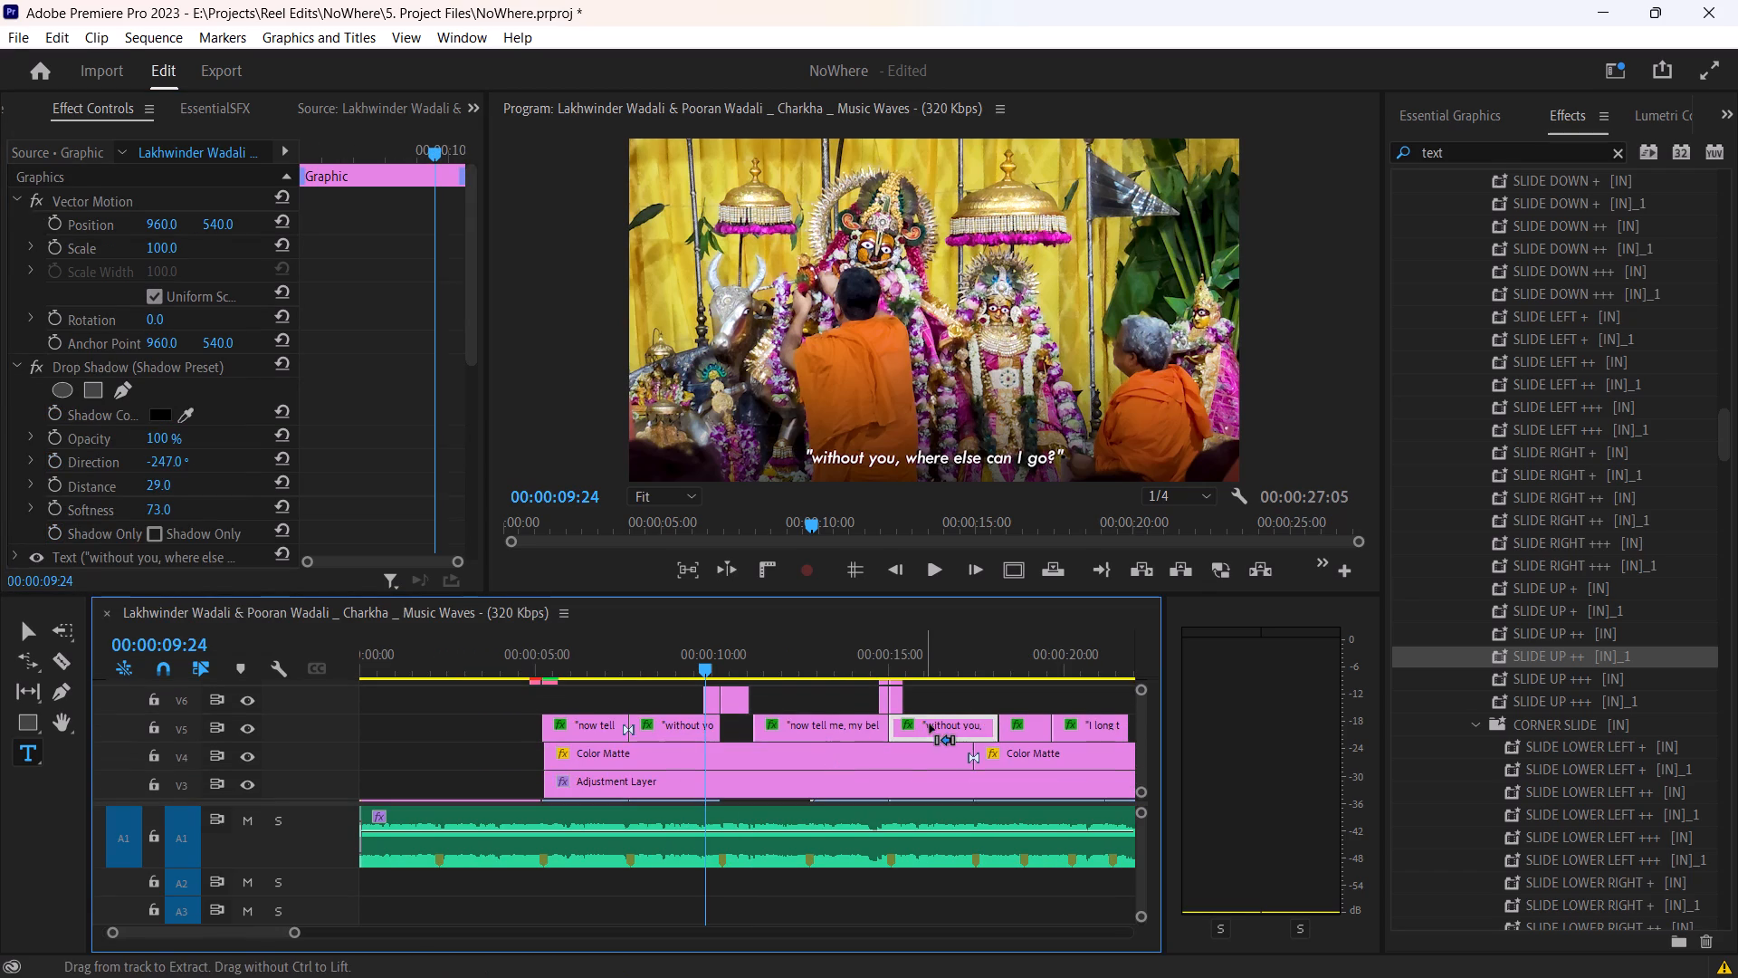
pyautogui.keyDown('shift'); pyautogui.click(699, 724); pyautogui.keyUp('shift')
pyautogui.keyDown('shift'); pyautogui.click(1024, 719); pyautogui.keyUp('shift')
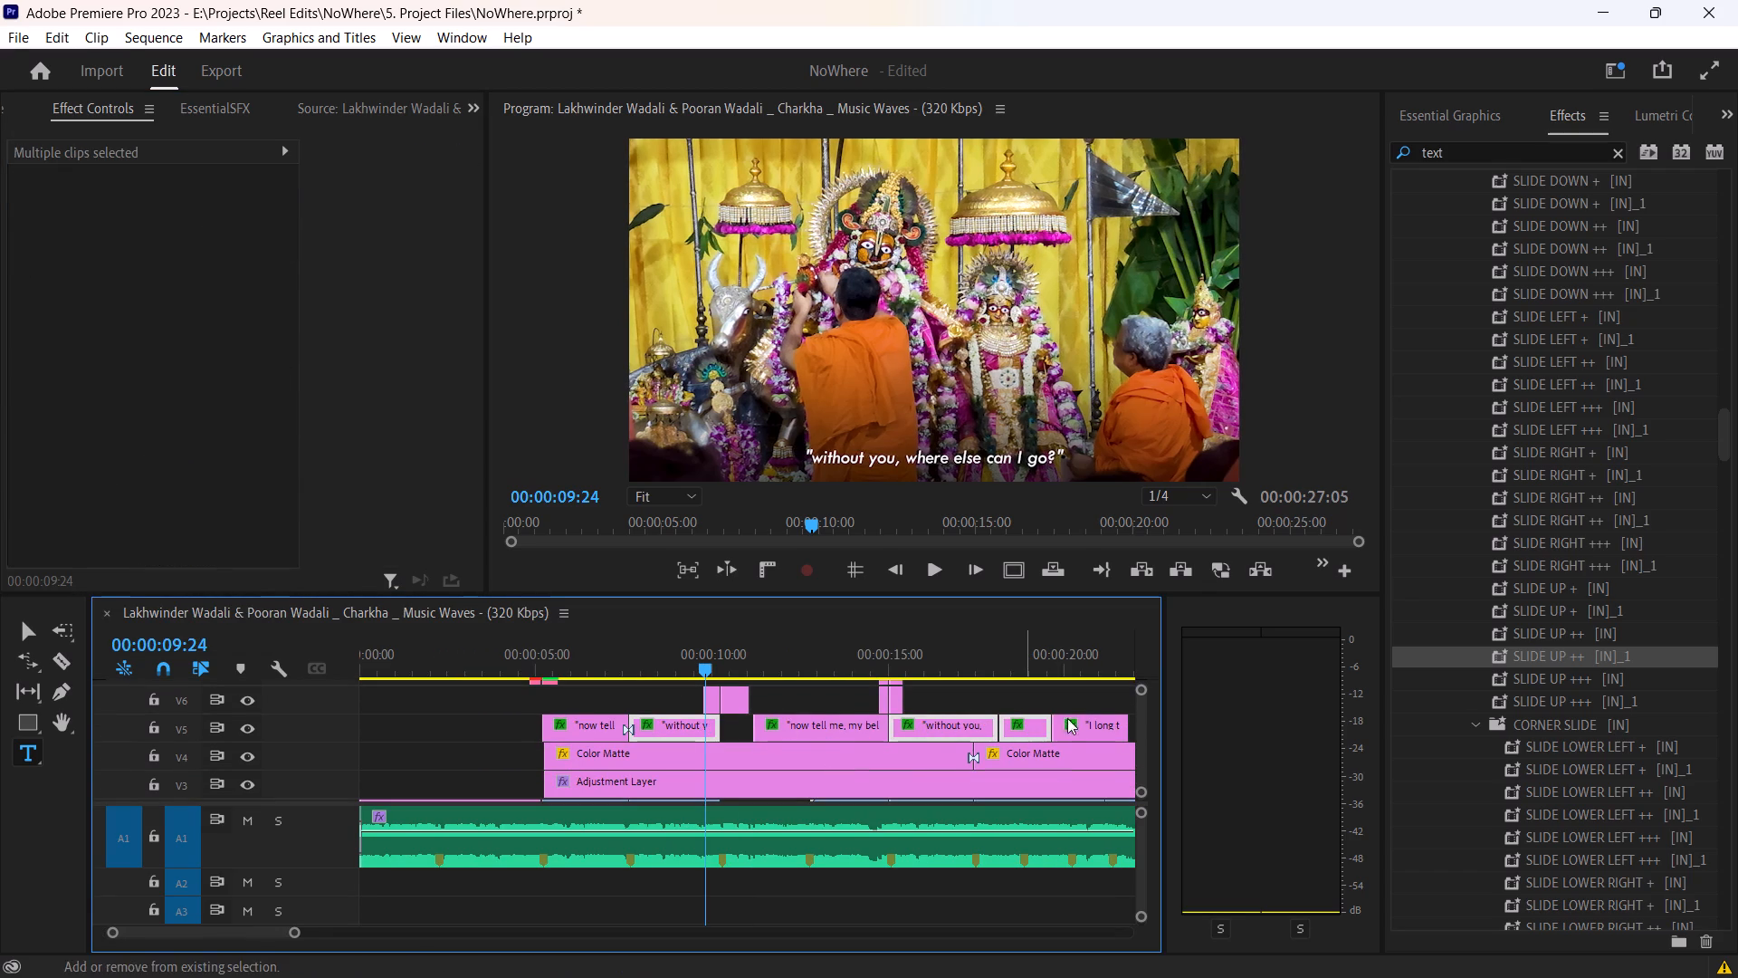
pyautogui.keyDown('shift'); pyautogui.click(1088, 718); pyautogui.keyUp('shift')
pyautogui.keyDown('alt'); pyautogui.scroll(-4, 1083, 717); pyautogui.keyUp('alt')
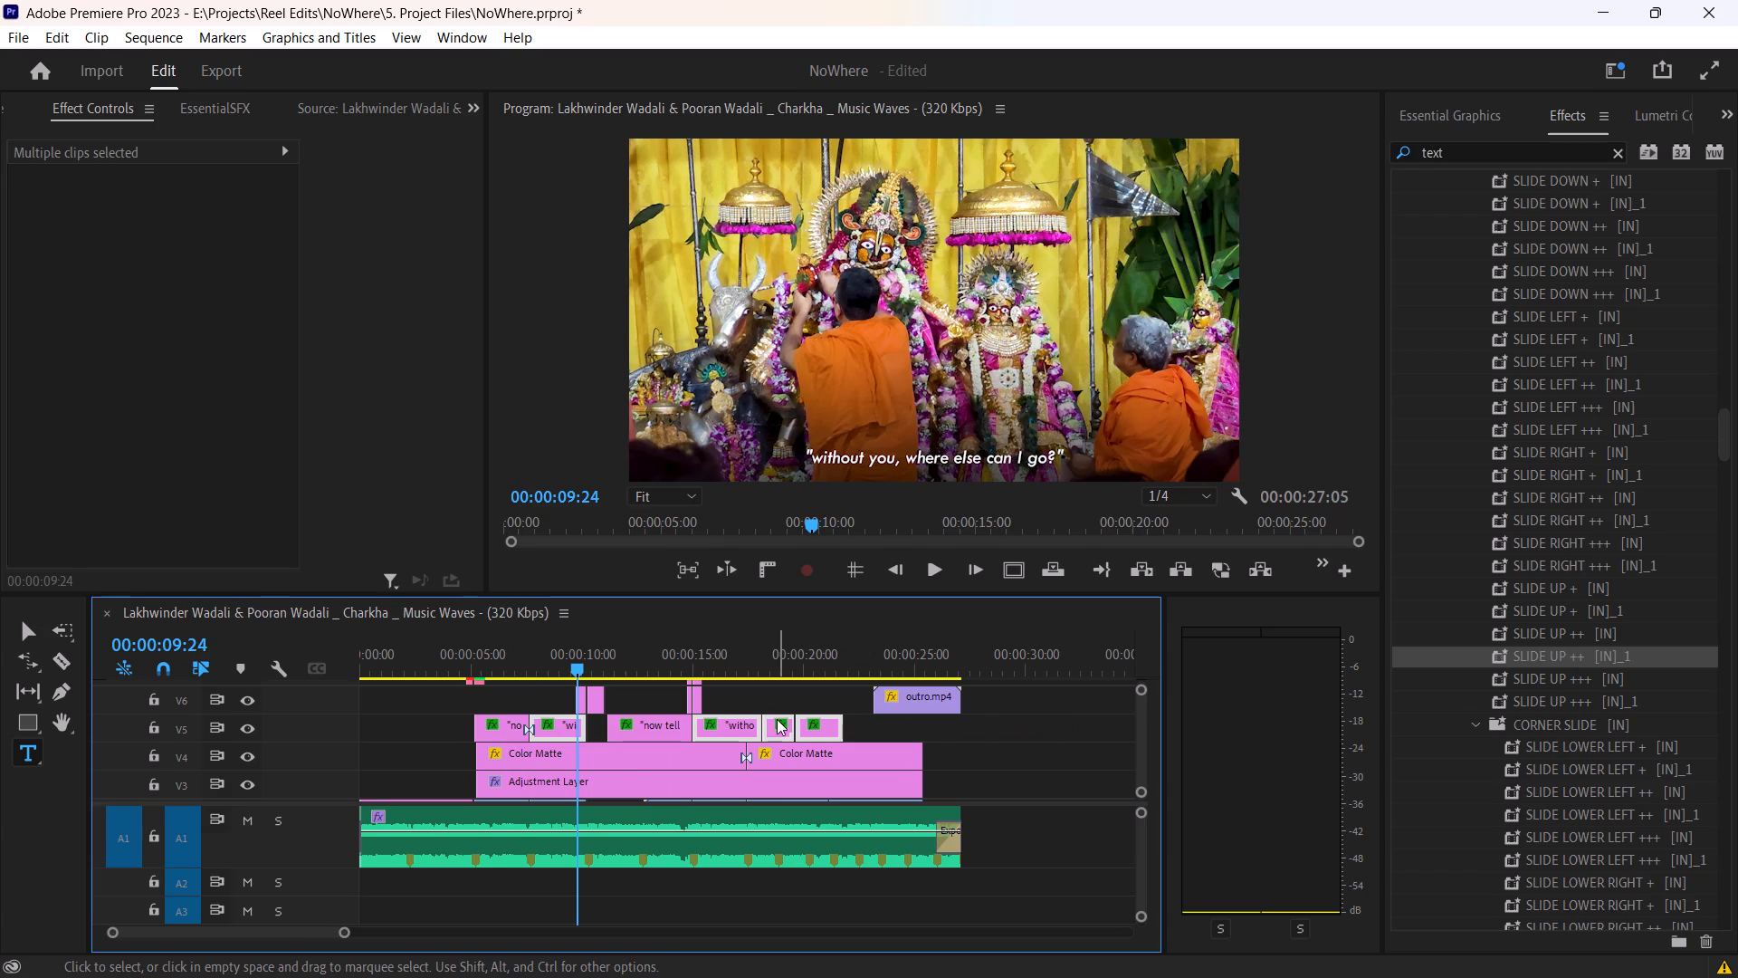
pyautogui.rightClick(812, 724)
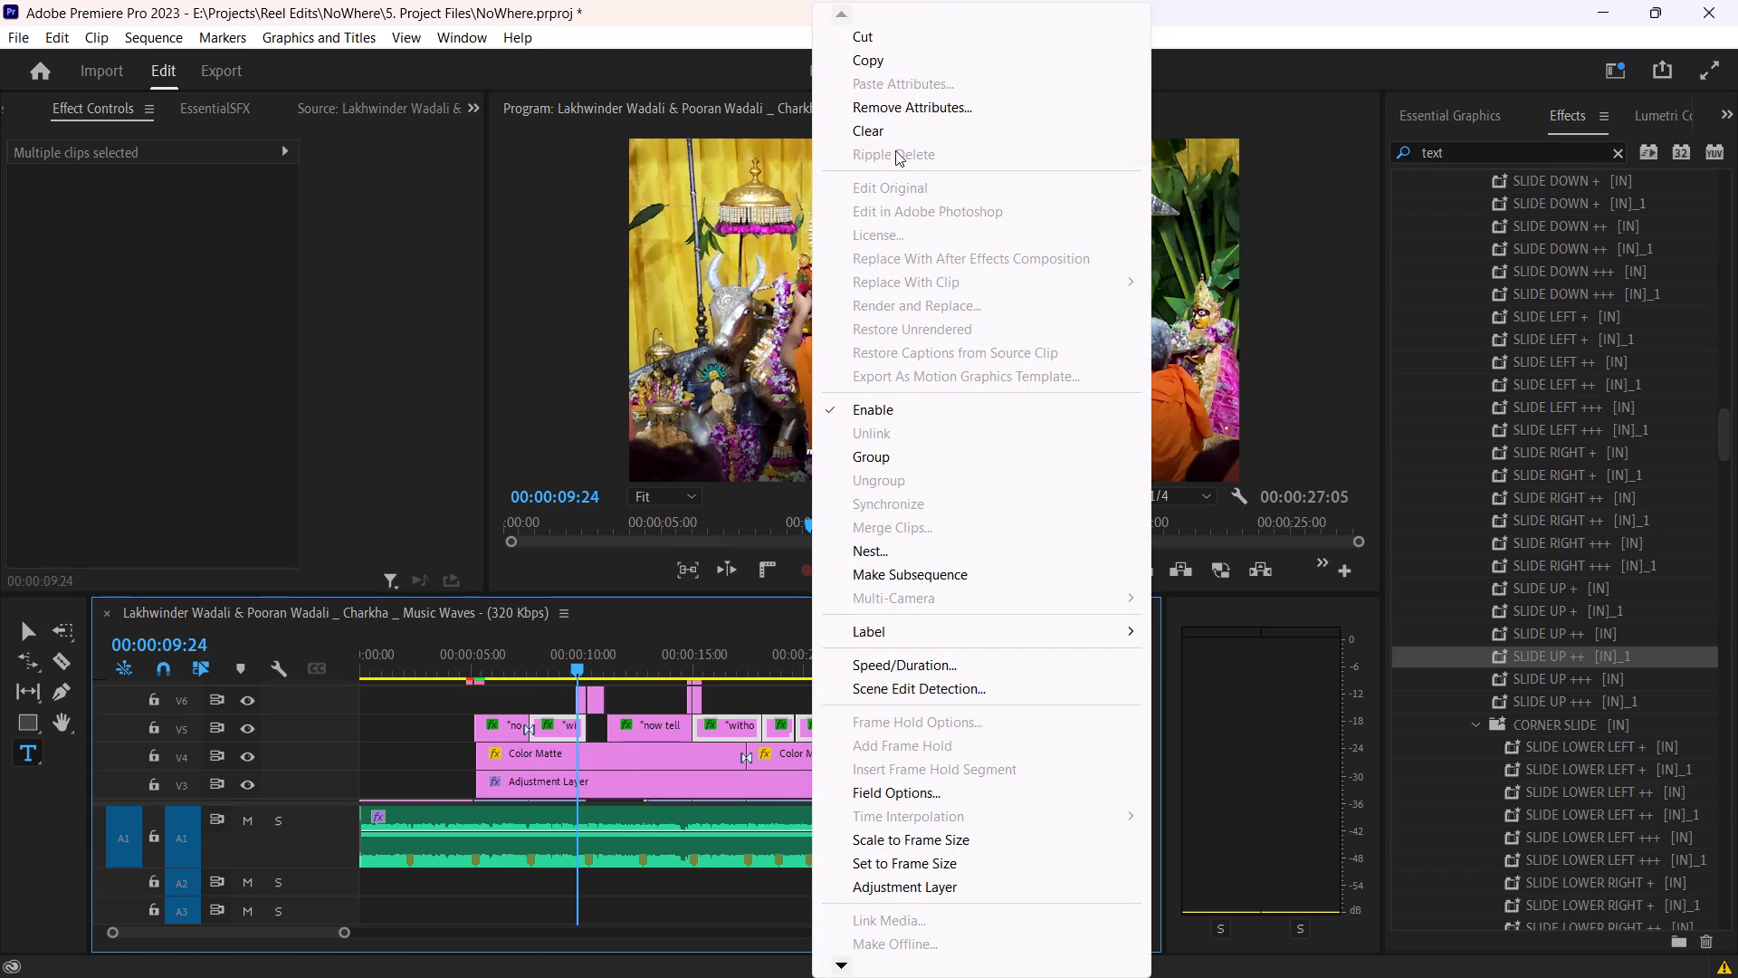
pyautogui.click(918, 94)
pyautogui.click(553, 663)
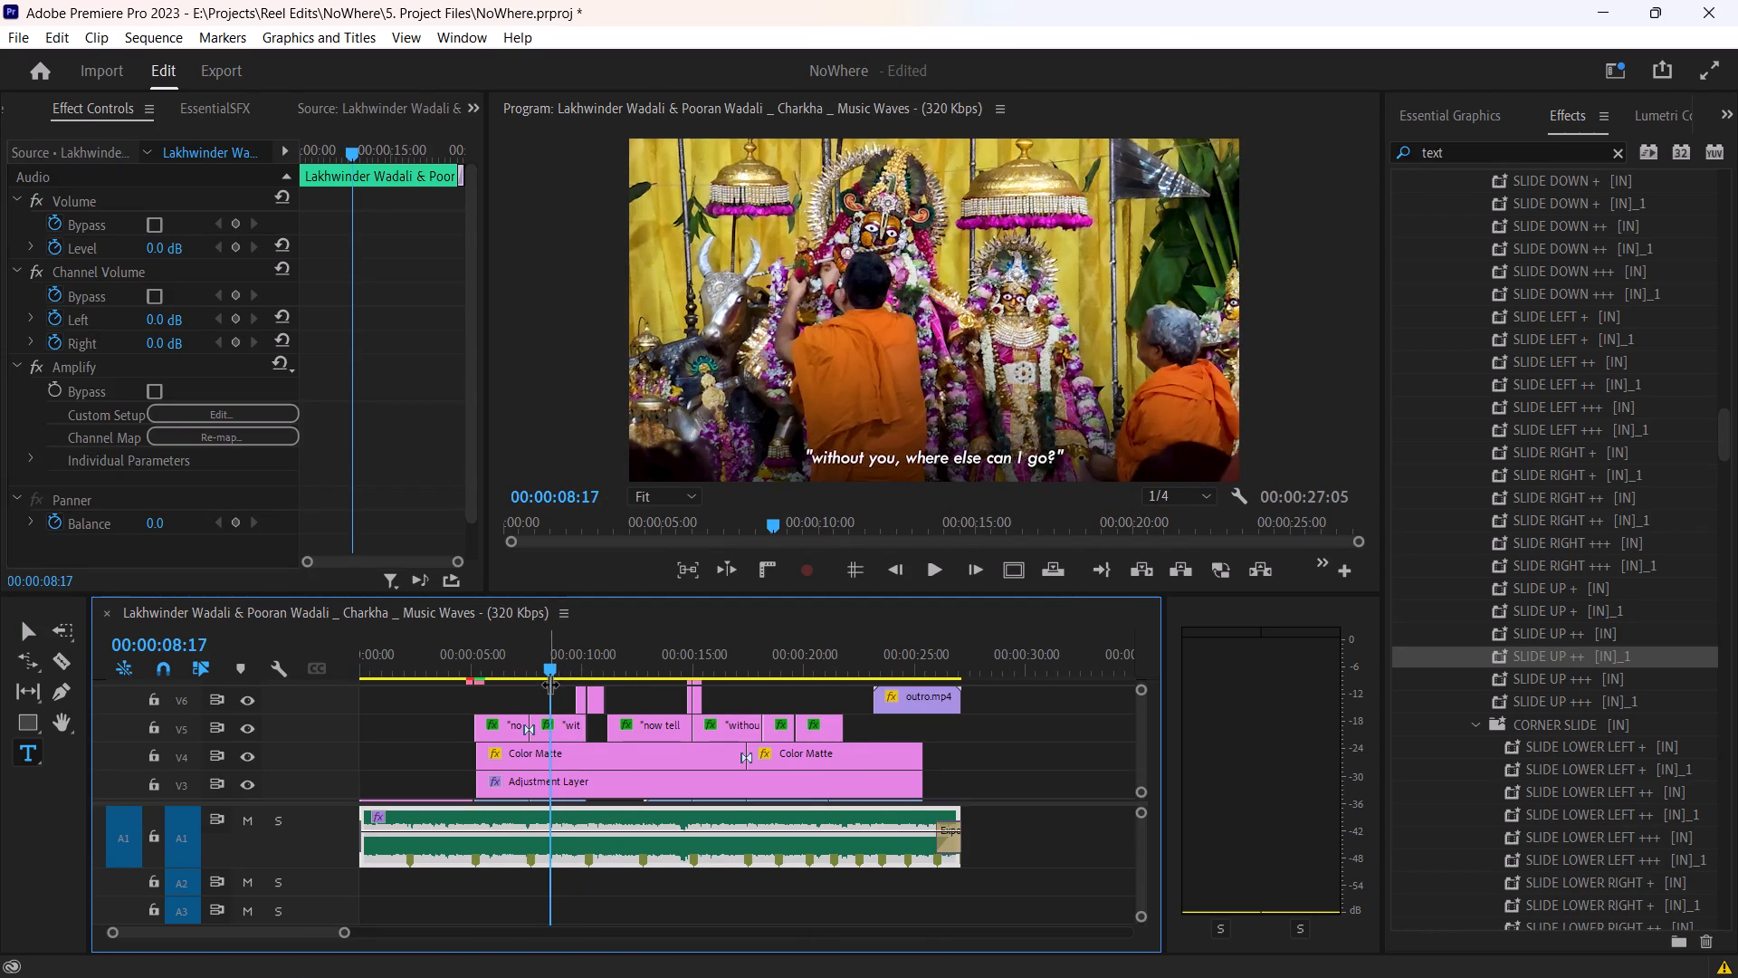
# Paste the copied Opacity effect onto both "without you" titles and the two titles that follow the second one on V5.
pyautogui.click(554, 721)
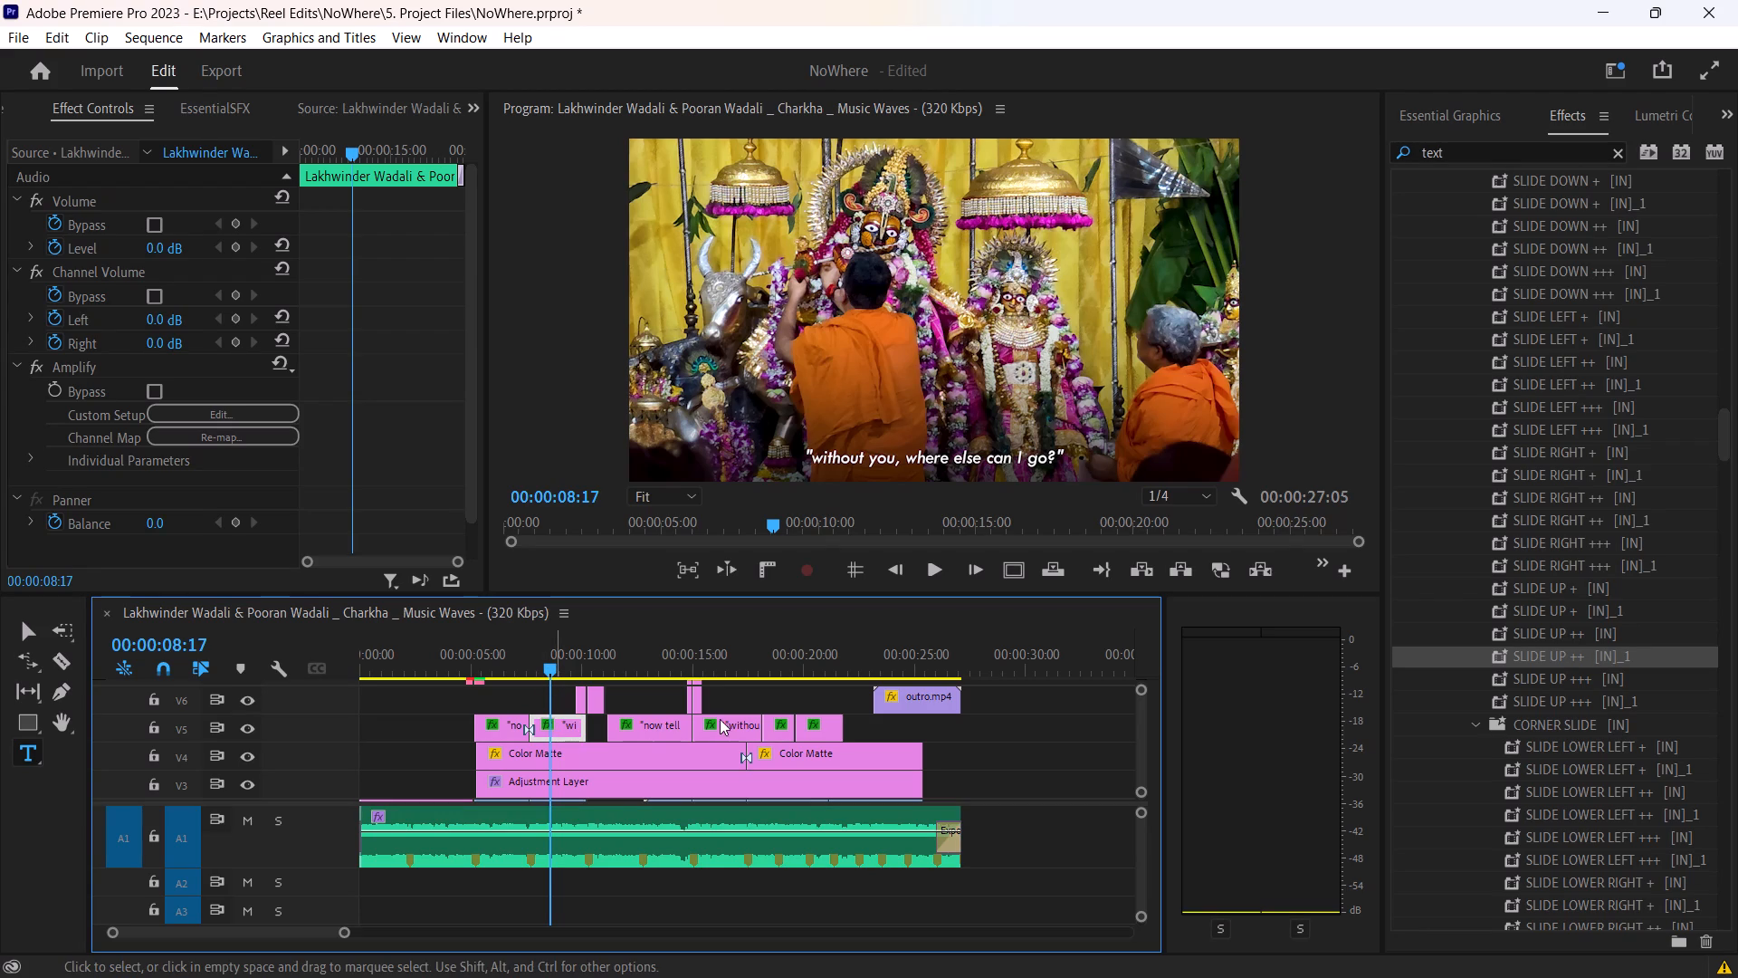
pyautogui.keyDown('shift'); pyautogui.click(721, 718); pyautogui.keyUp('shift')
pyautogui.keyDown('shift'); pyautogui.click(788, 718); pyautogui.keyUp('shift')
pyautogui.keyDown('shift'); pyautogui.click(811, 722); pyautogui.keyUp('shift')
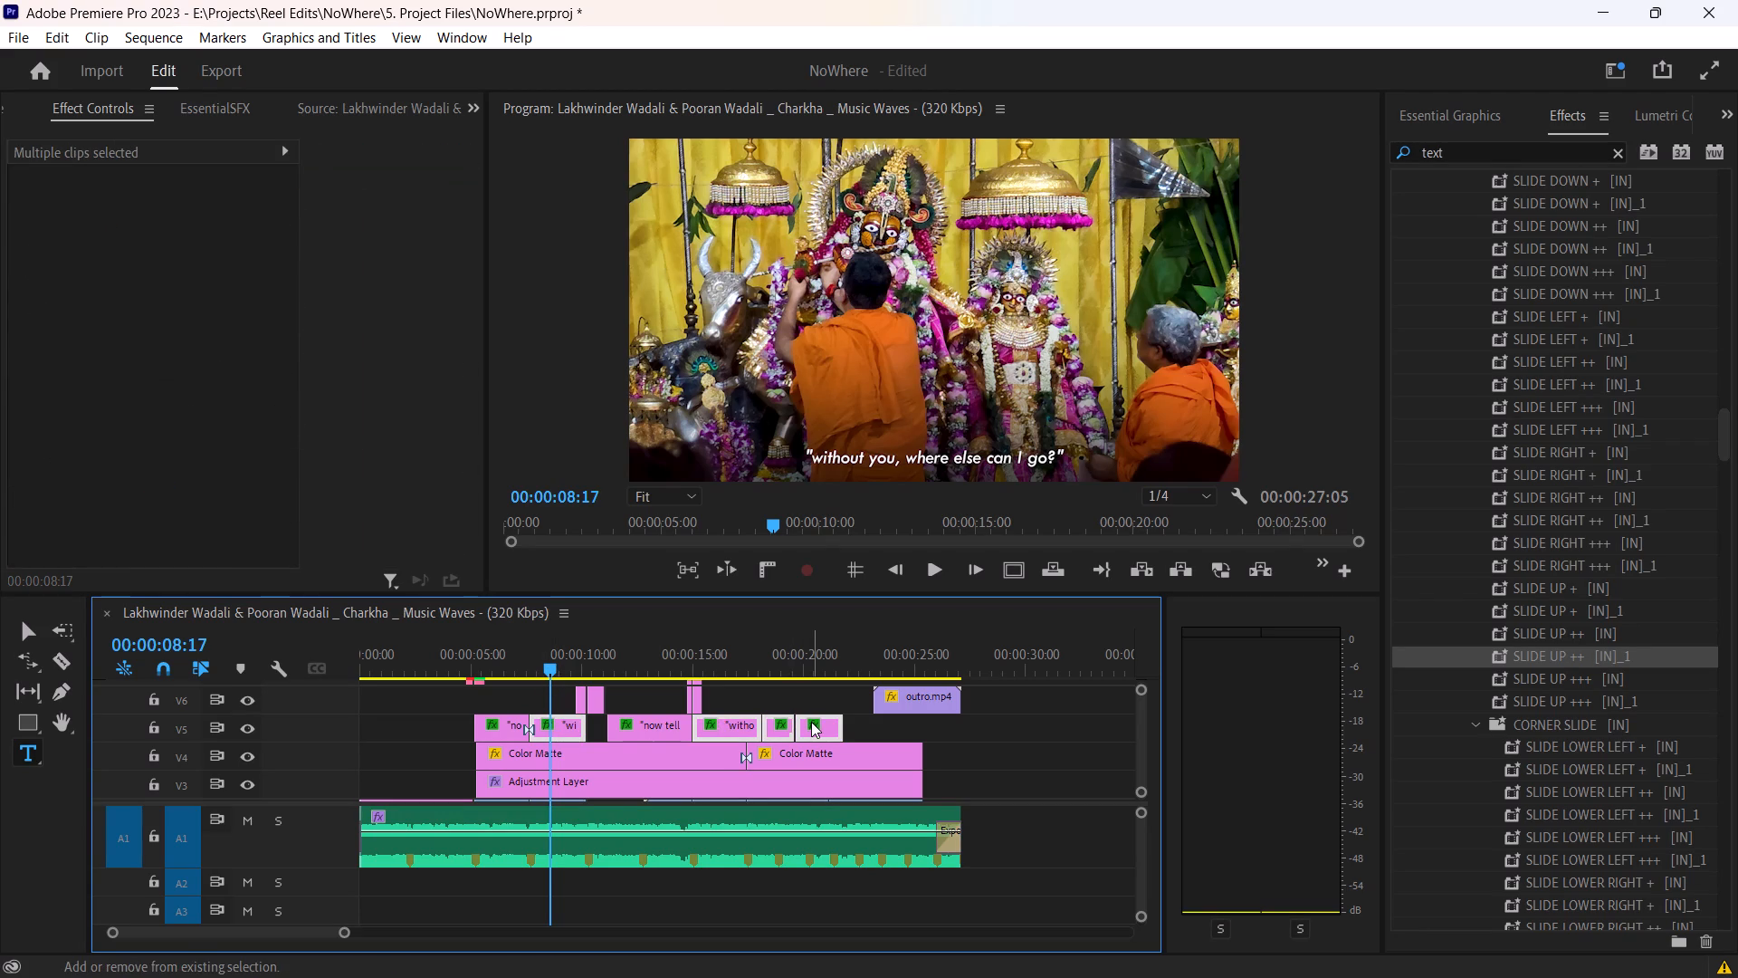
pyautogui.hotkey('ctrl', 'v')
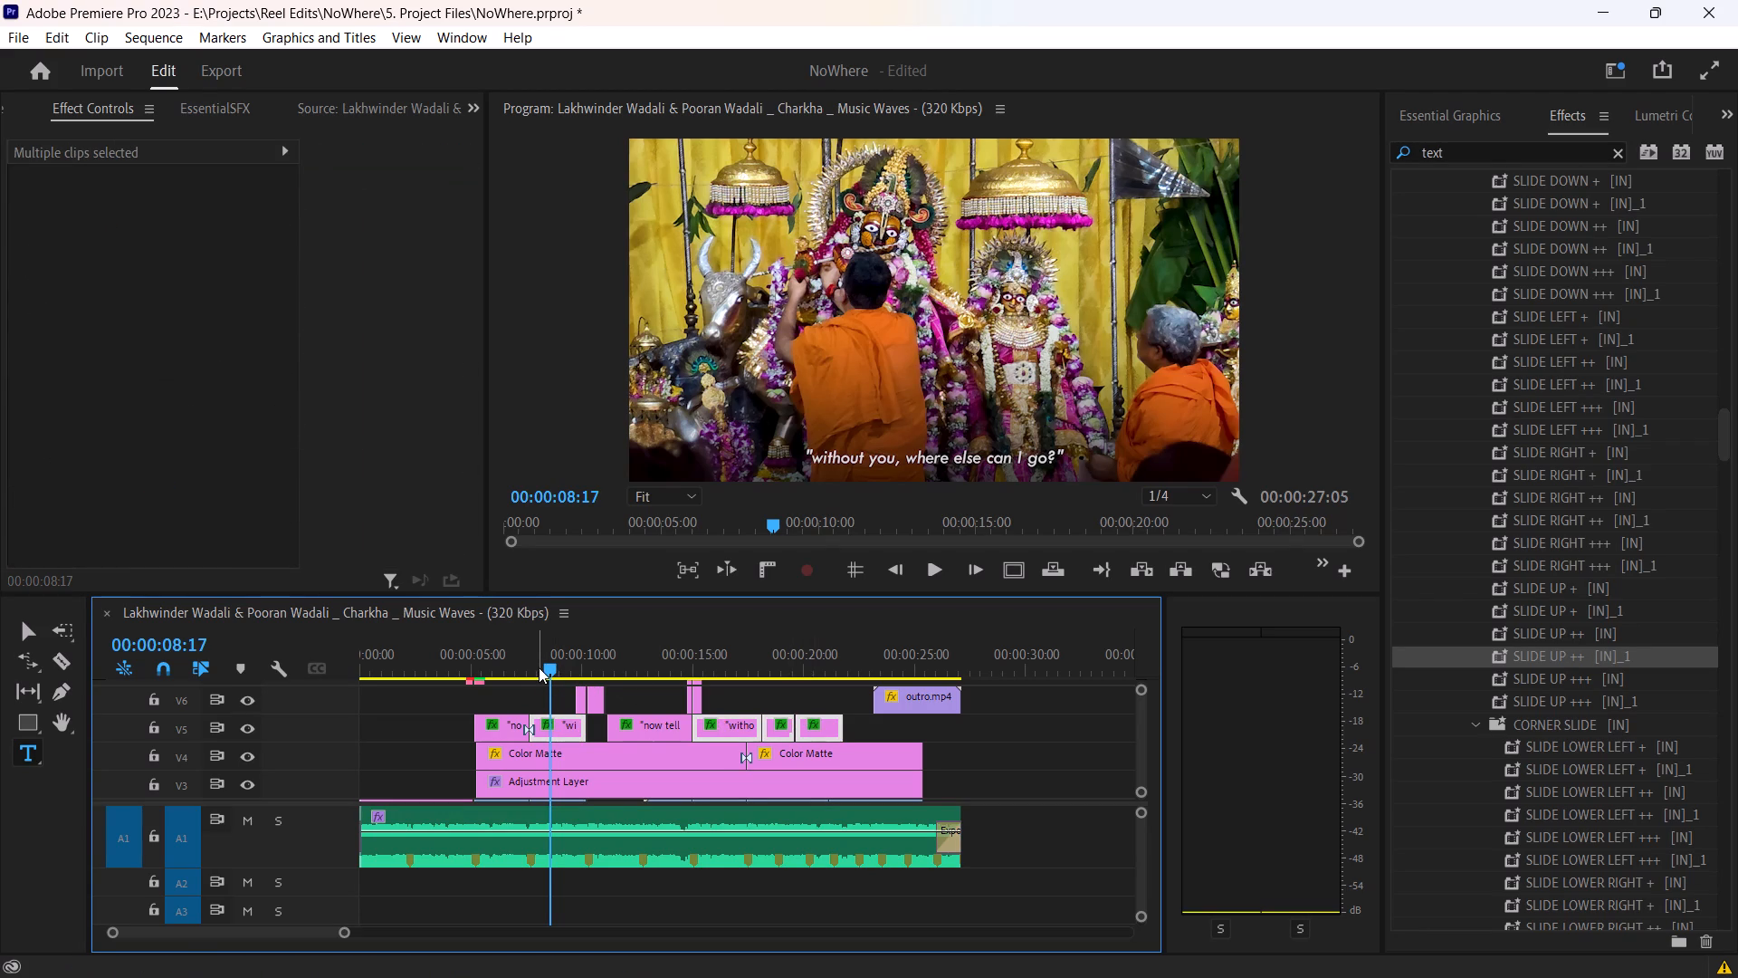
# Preview the captions from the start of the first "without you, where else can I go?" title to check the fade.
pyautogui.click(539, 667)
pyautogui.press('space')
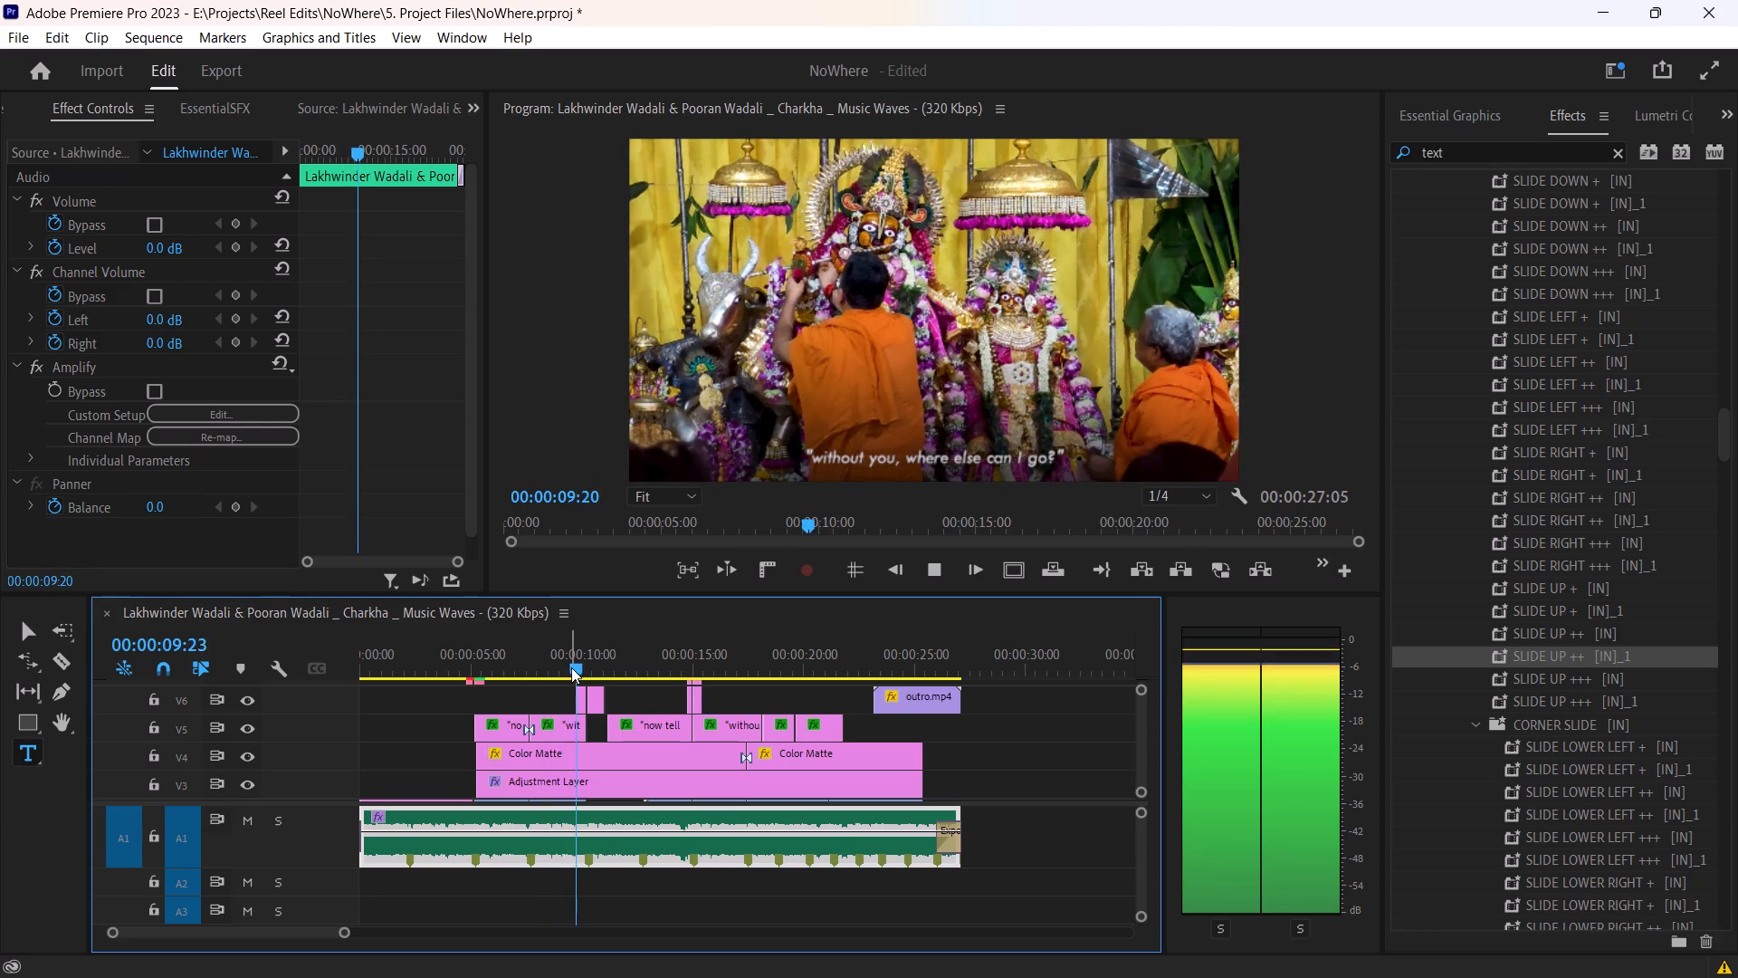
pyautogui.press('space')
pyautogui.press('space')
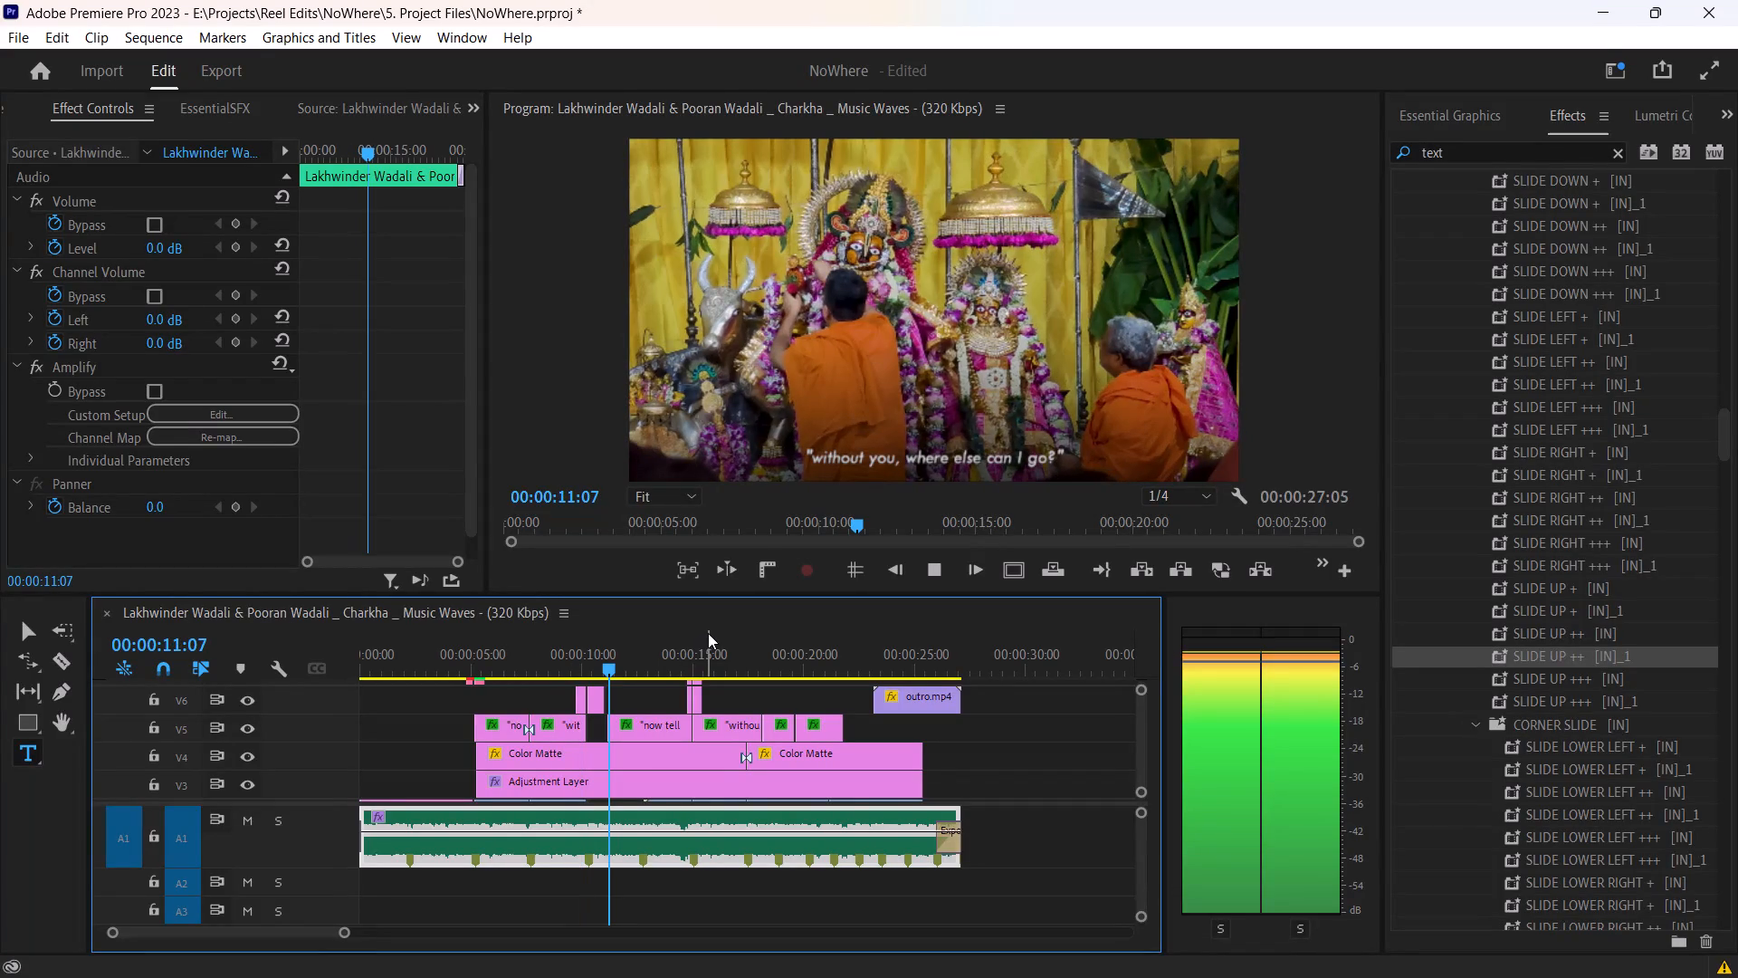
pyautogui.press('space')
pyautogui.click(932, 572)
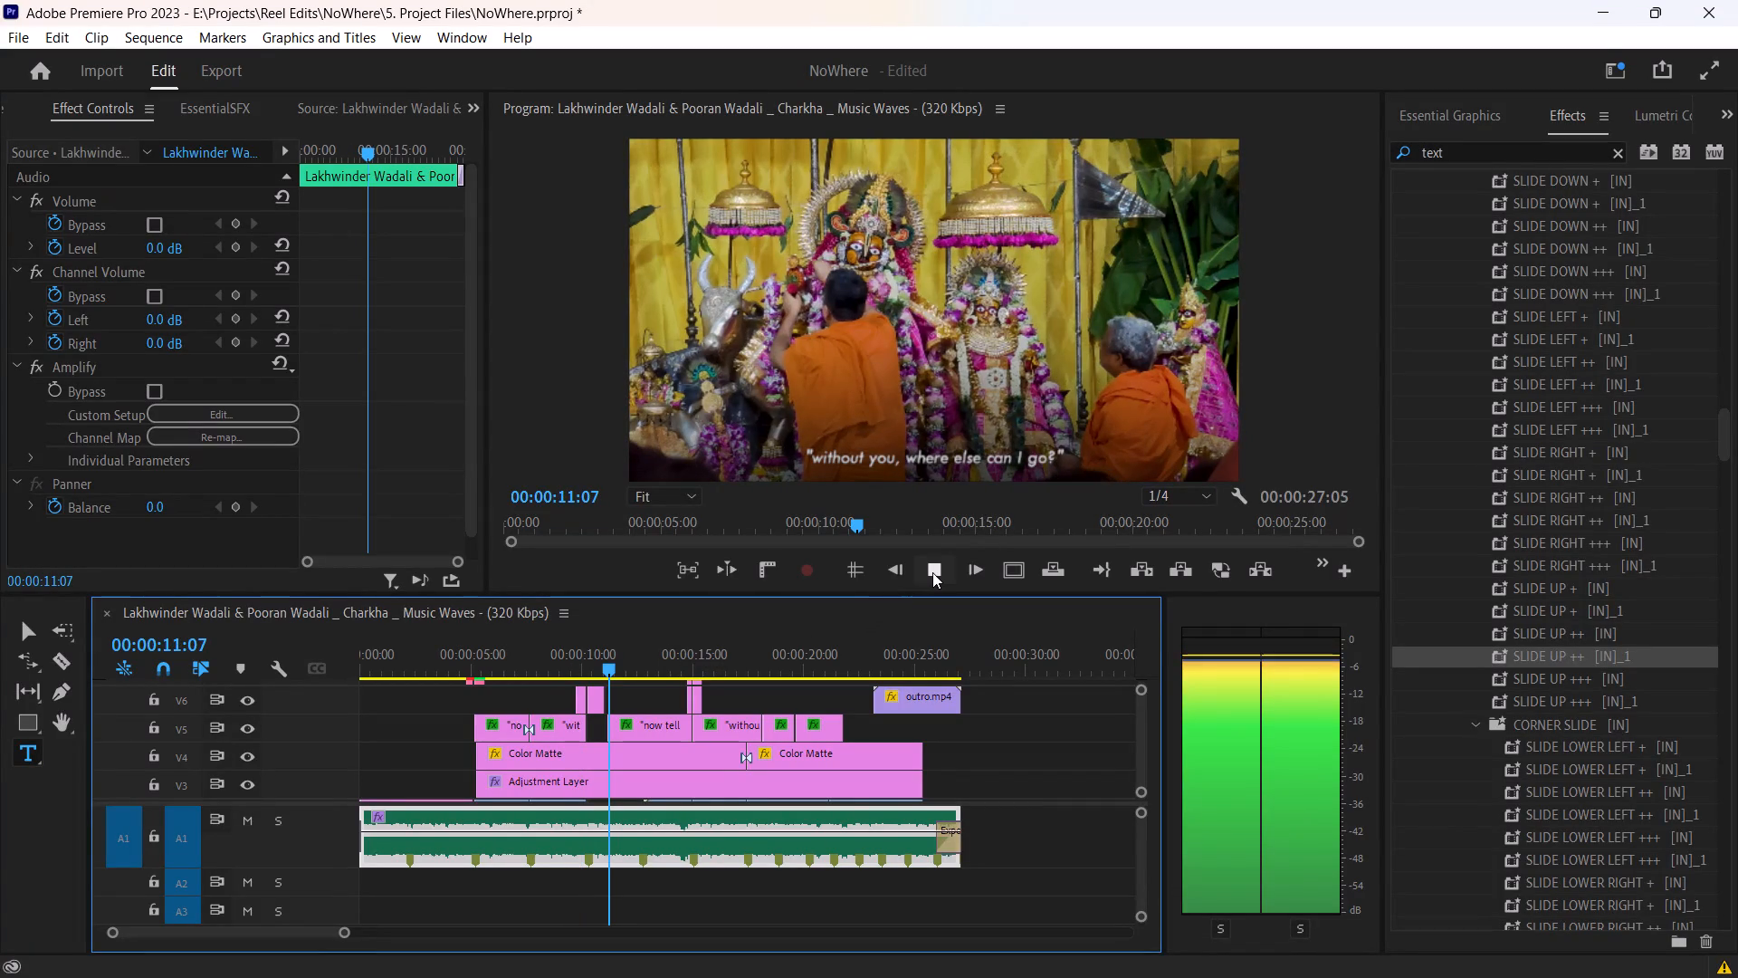
# Save the project.
pyautogui.hotkey('ctrl', 's')
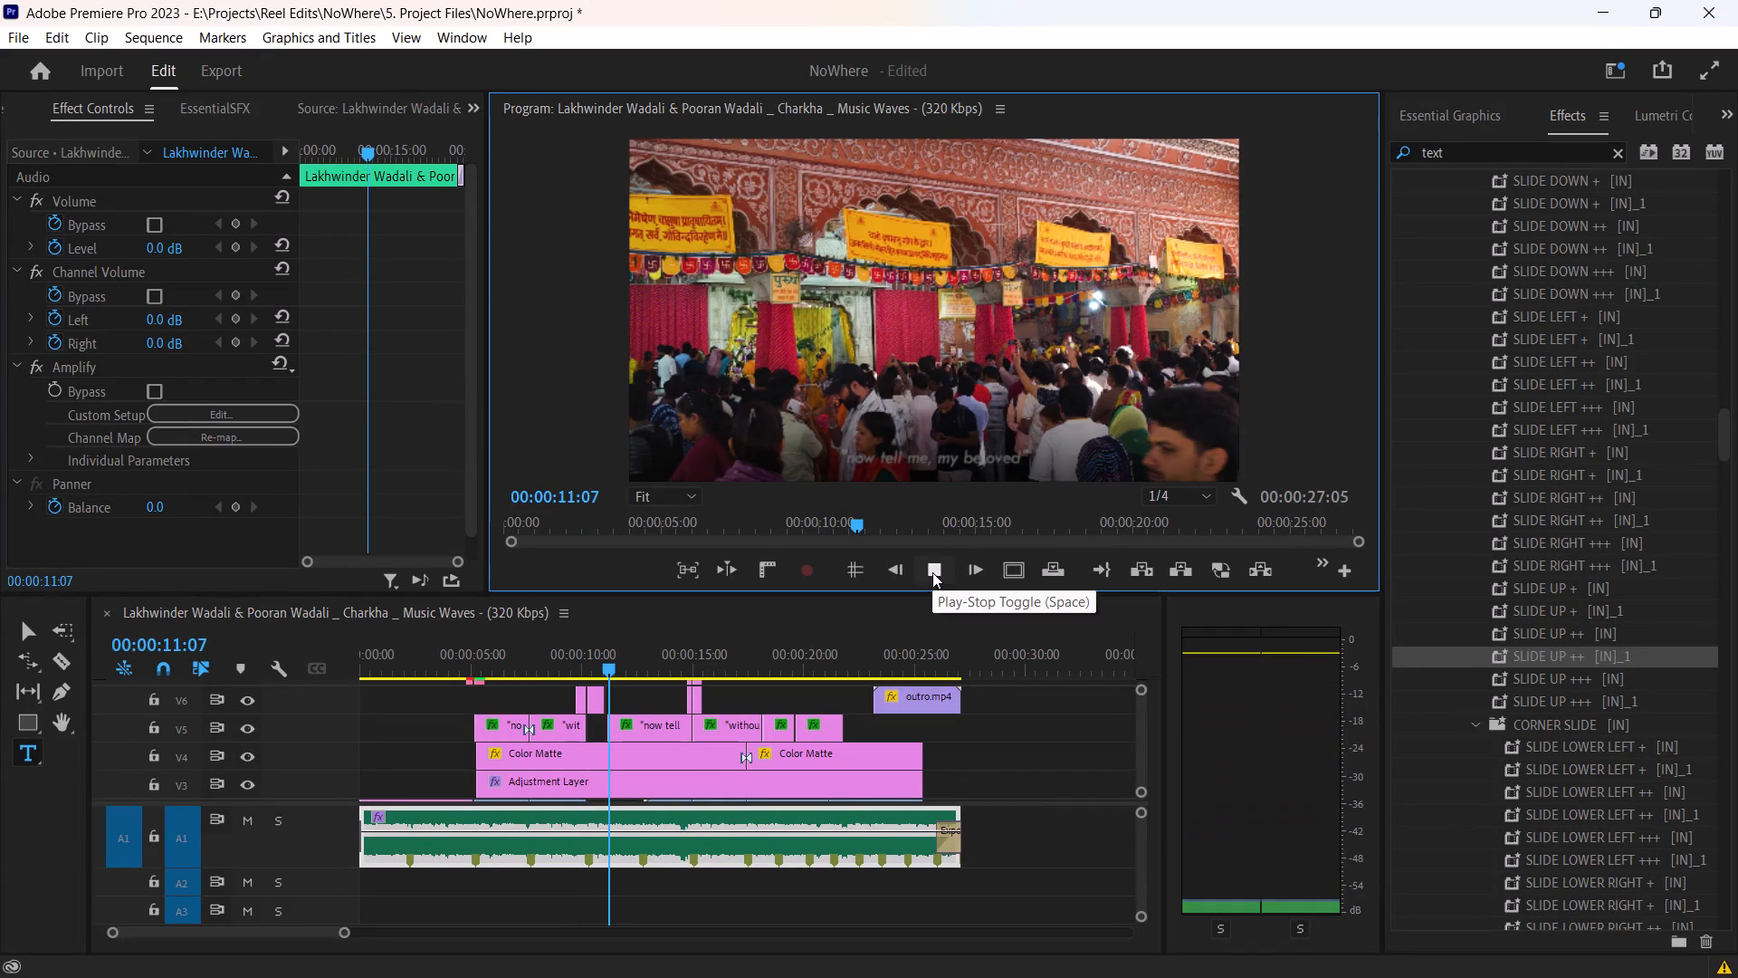
# Play through the remaining captions and scrub across the "I long to catch a glimpse of you." title to check its fade.
pyautogui.click(932, 572)
pyautogui.click(932, 572)
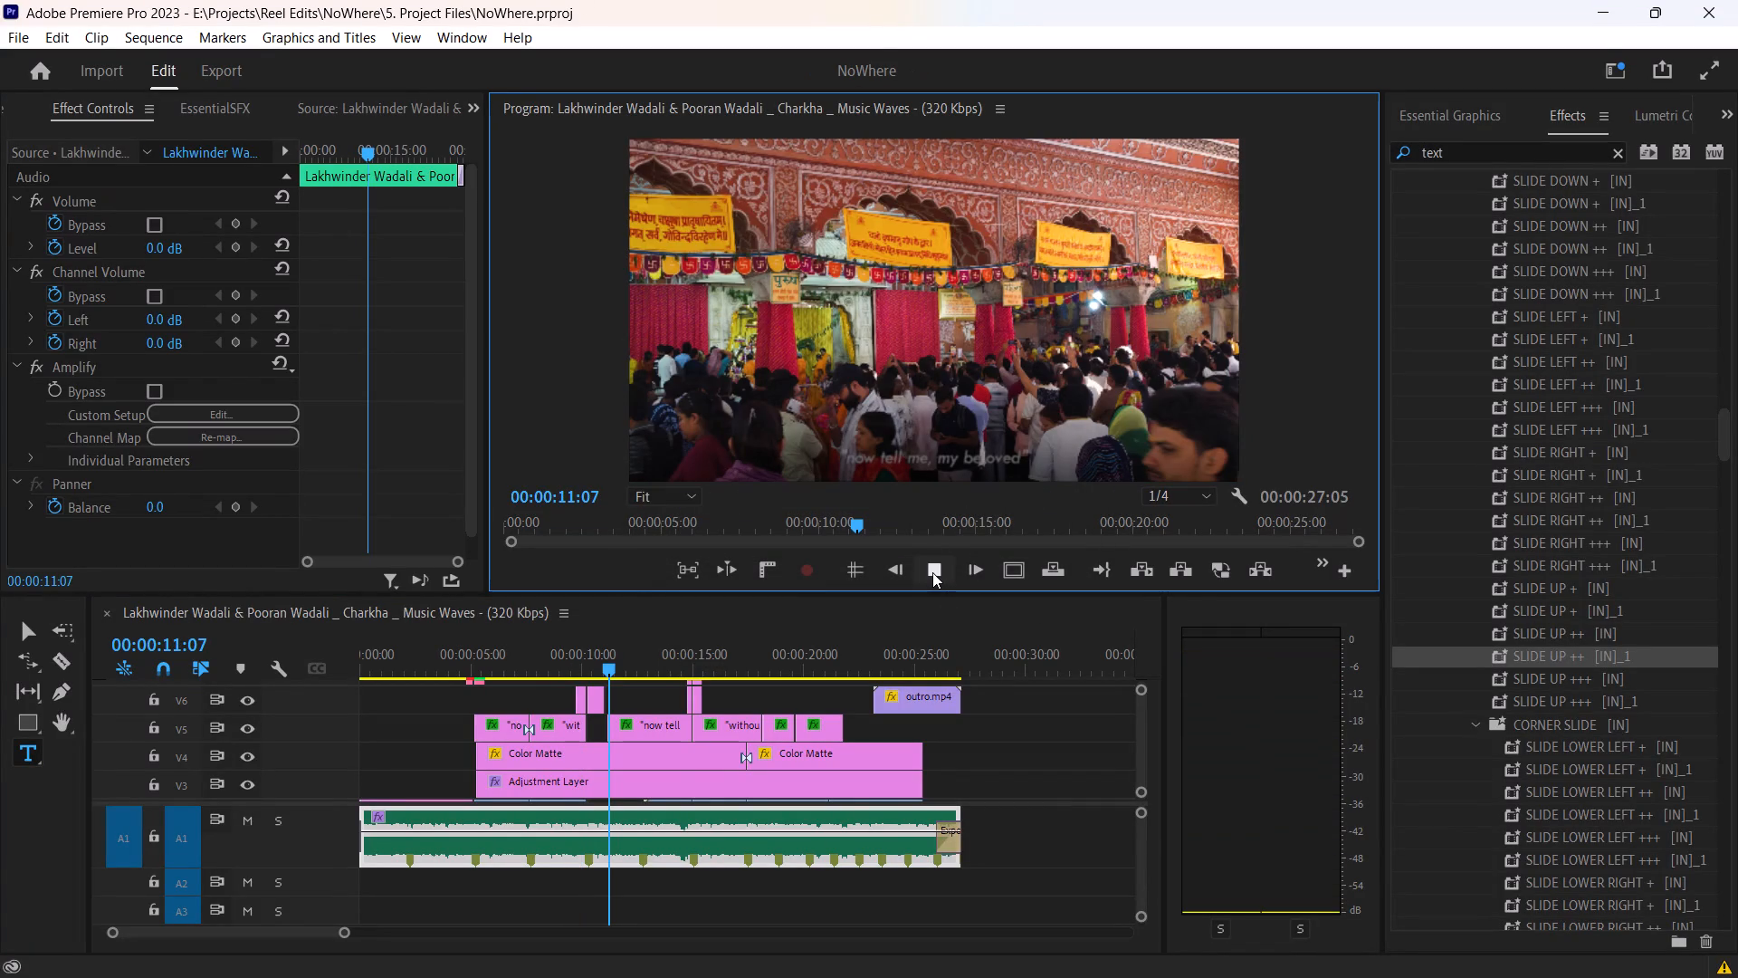
pyautogui.doubleClick(932, 572)
pyautogui.click(932, 572)
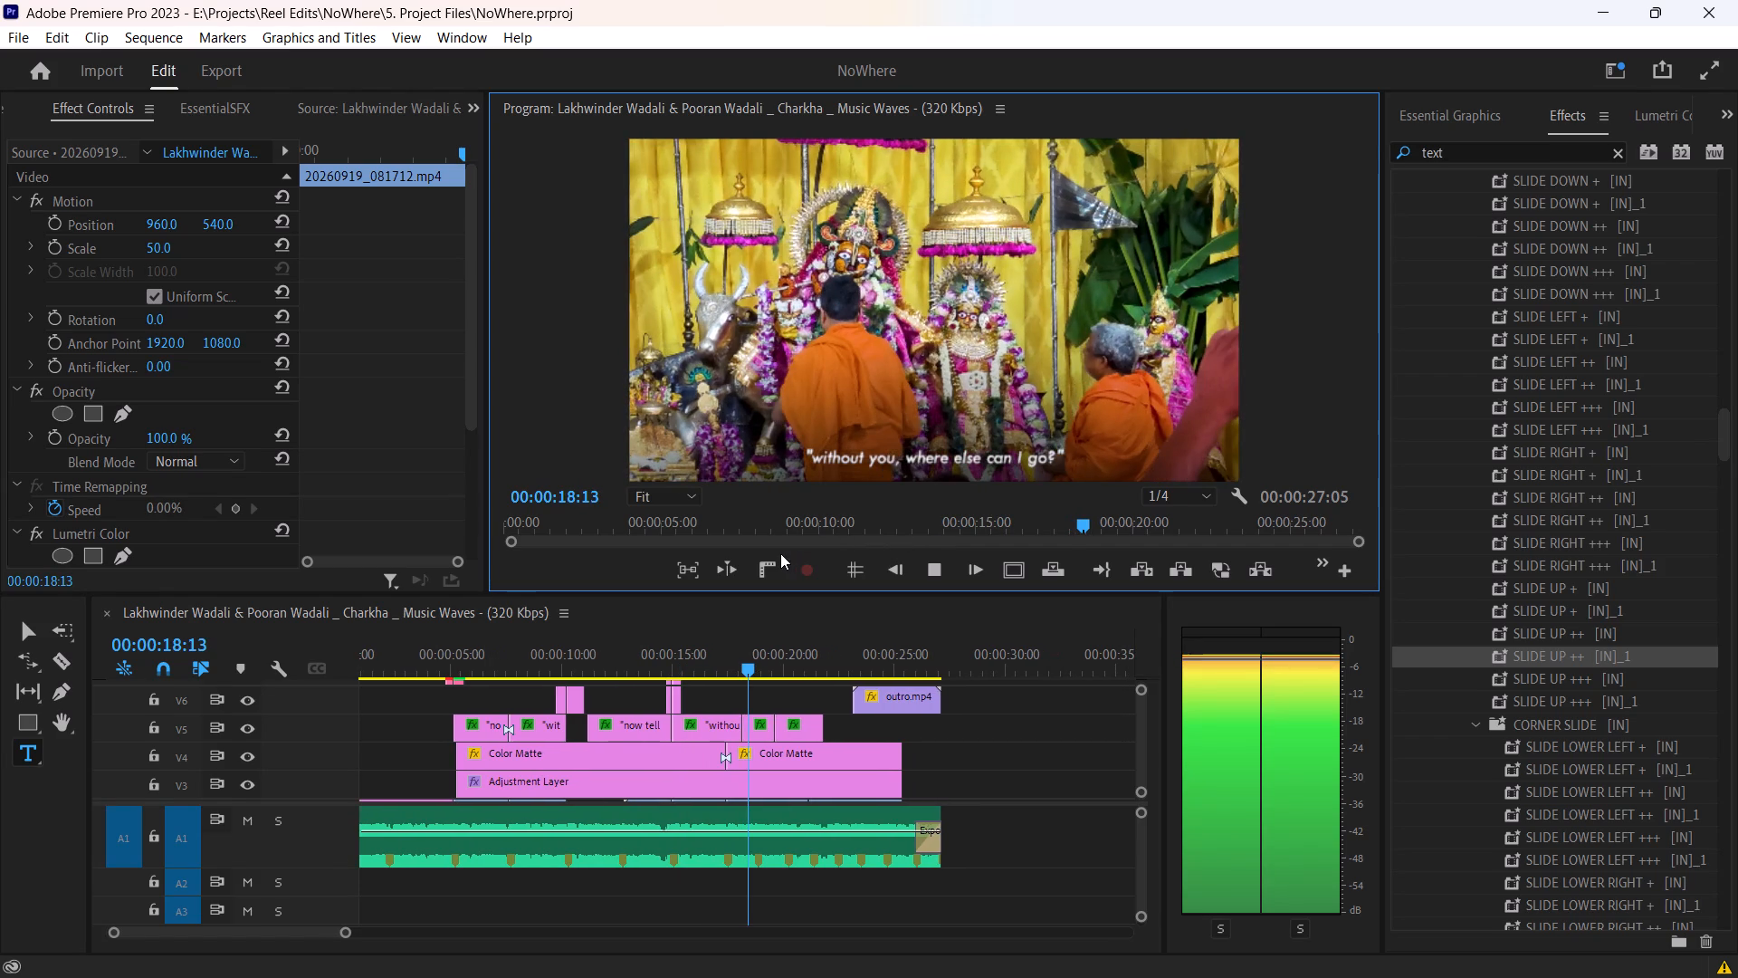
pyautogui.press('space')
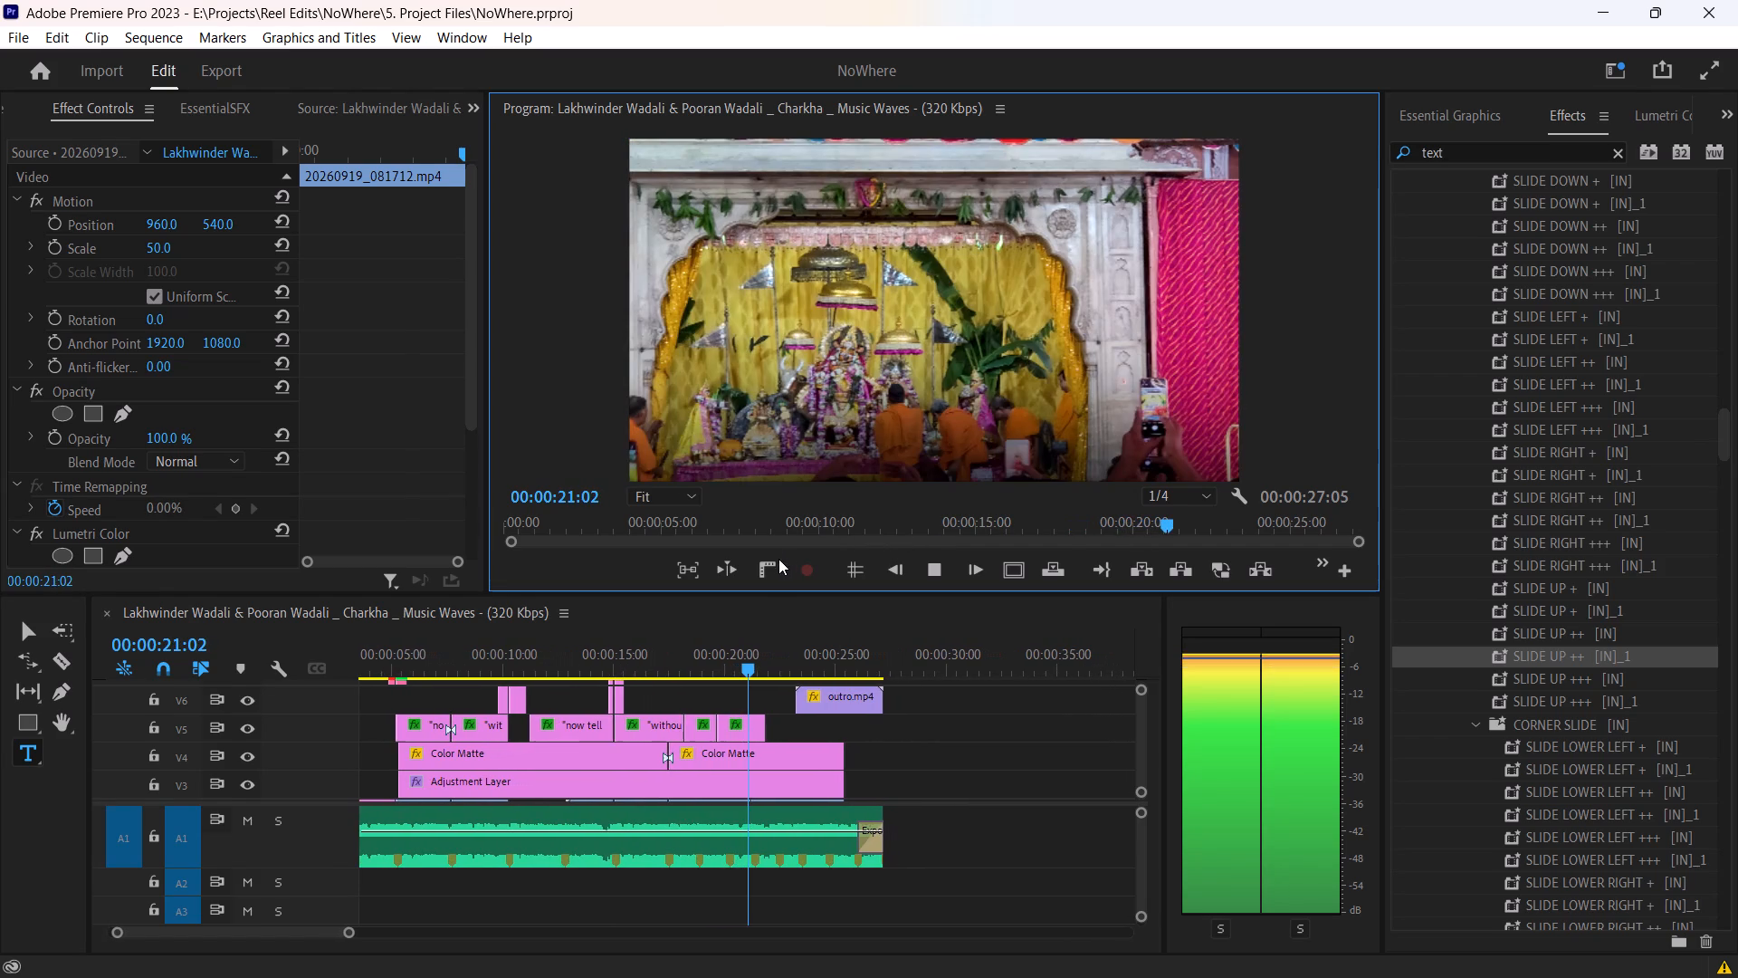
pyautogui.moveTo(727, 640); pyautogui.dragTo(735, 641)
pyautogui.click(731, 657)
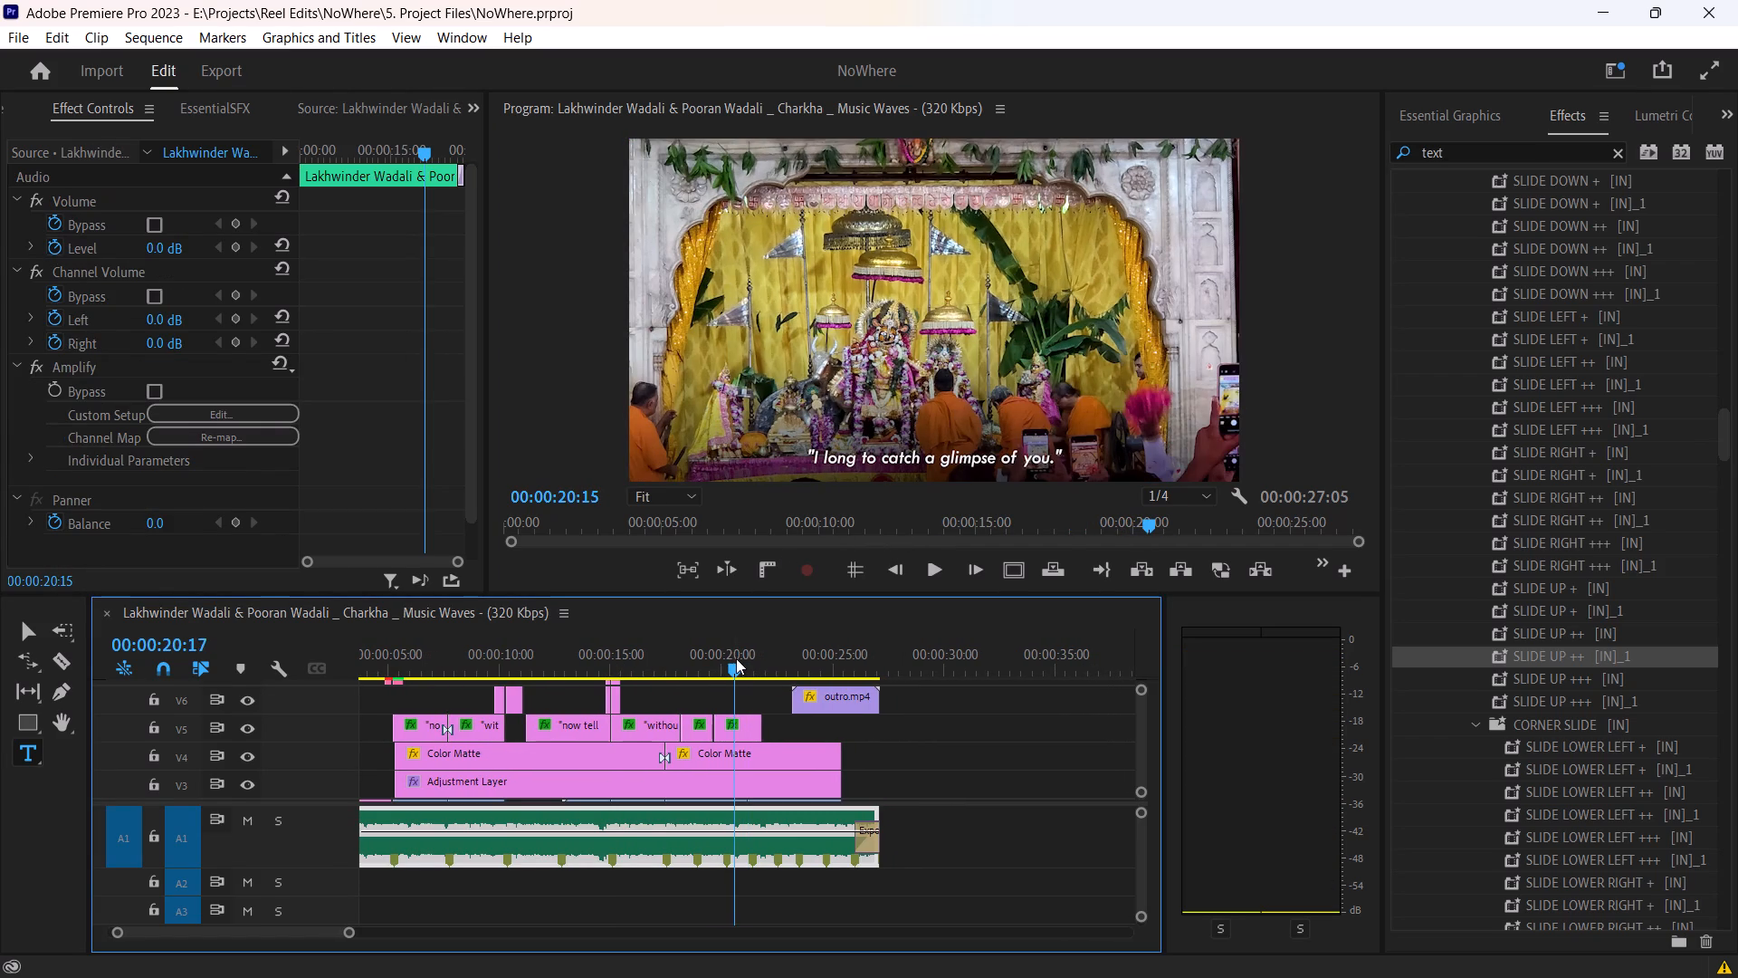
pyautogui.scroll(-9, 342, 443)
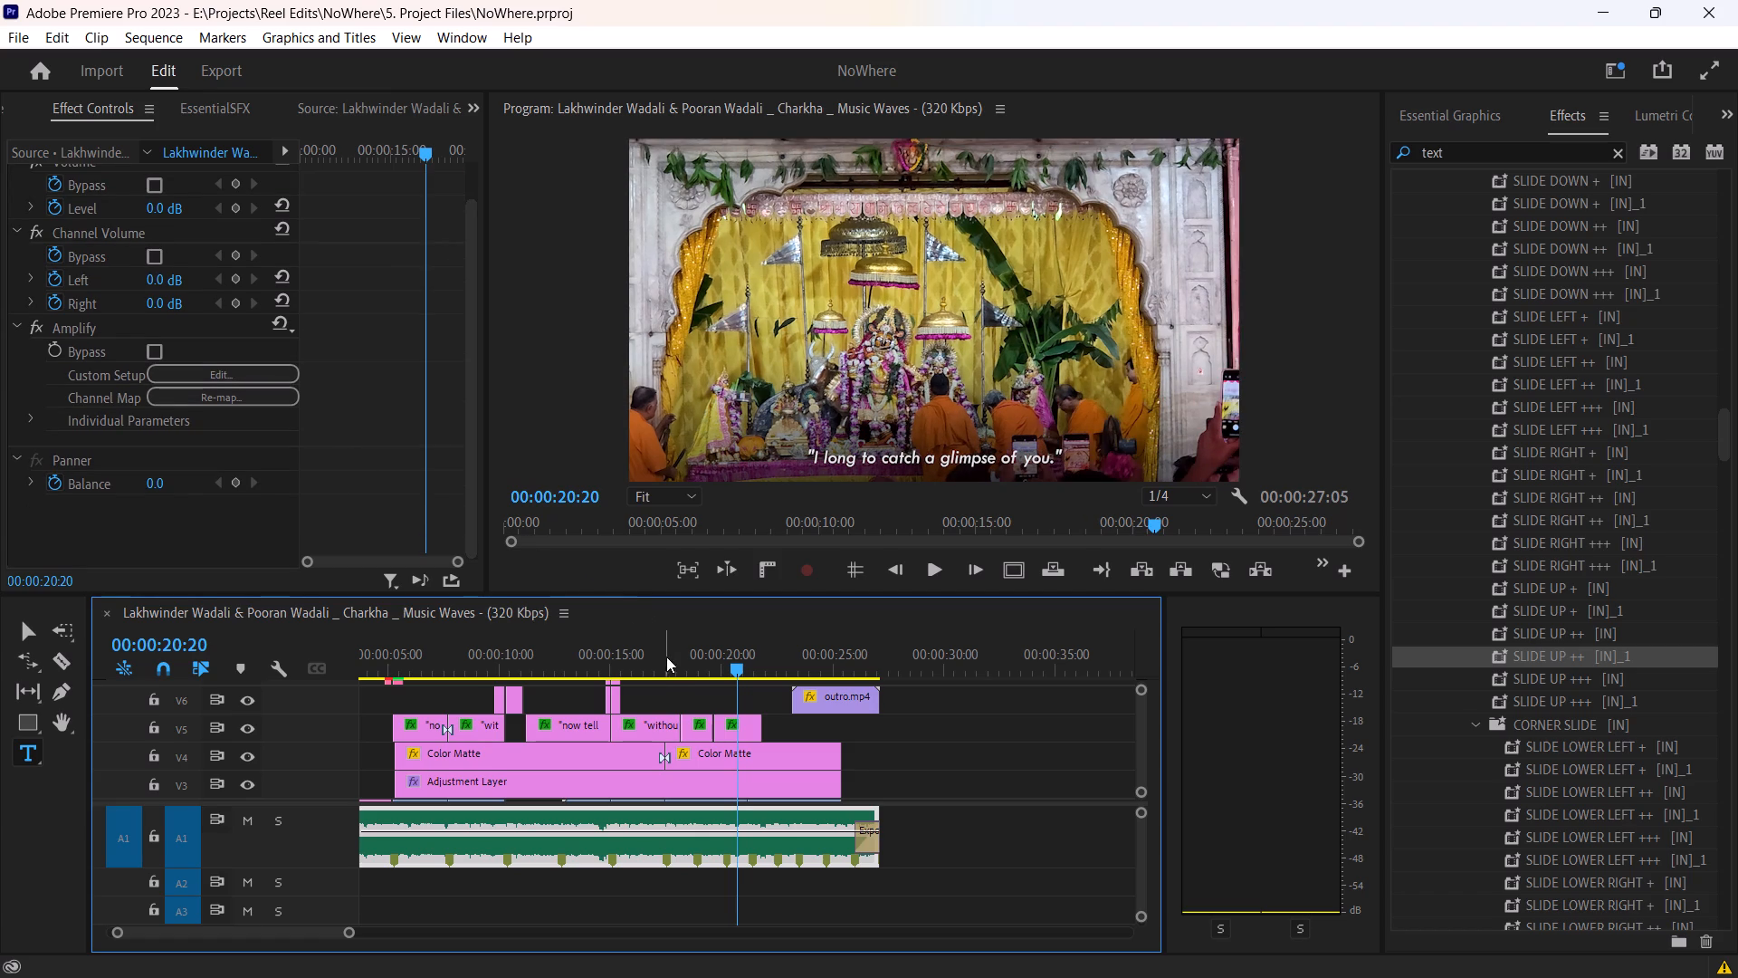
pyautogui.click(740, 732)
pyautogui.moveTo(747, 654); pyautogui.dragTo(752, 654)
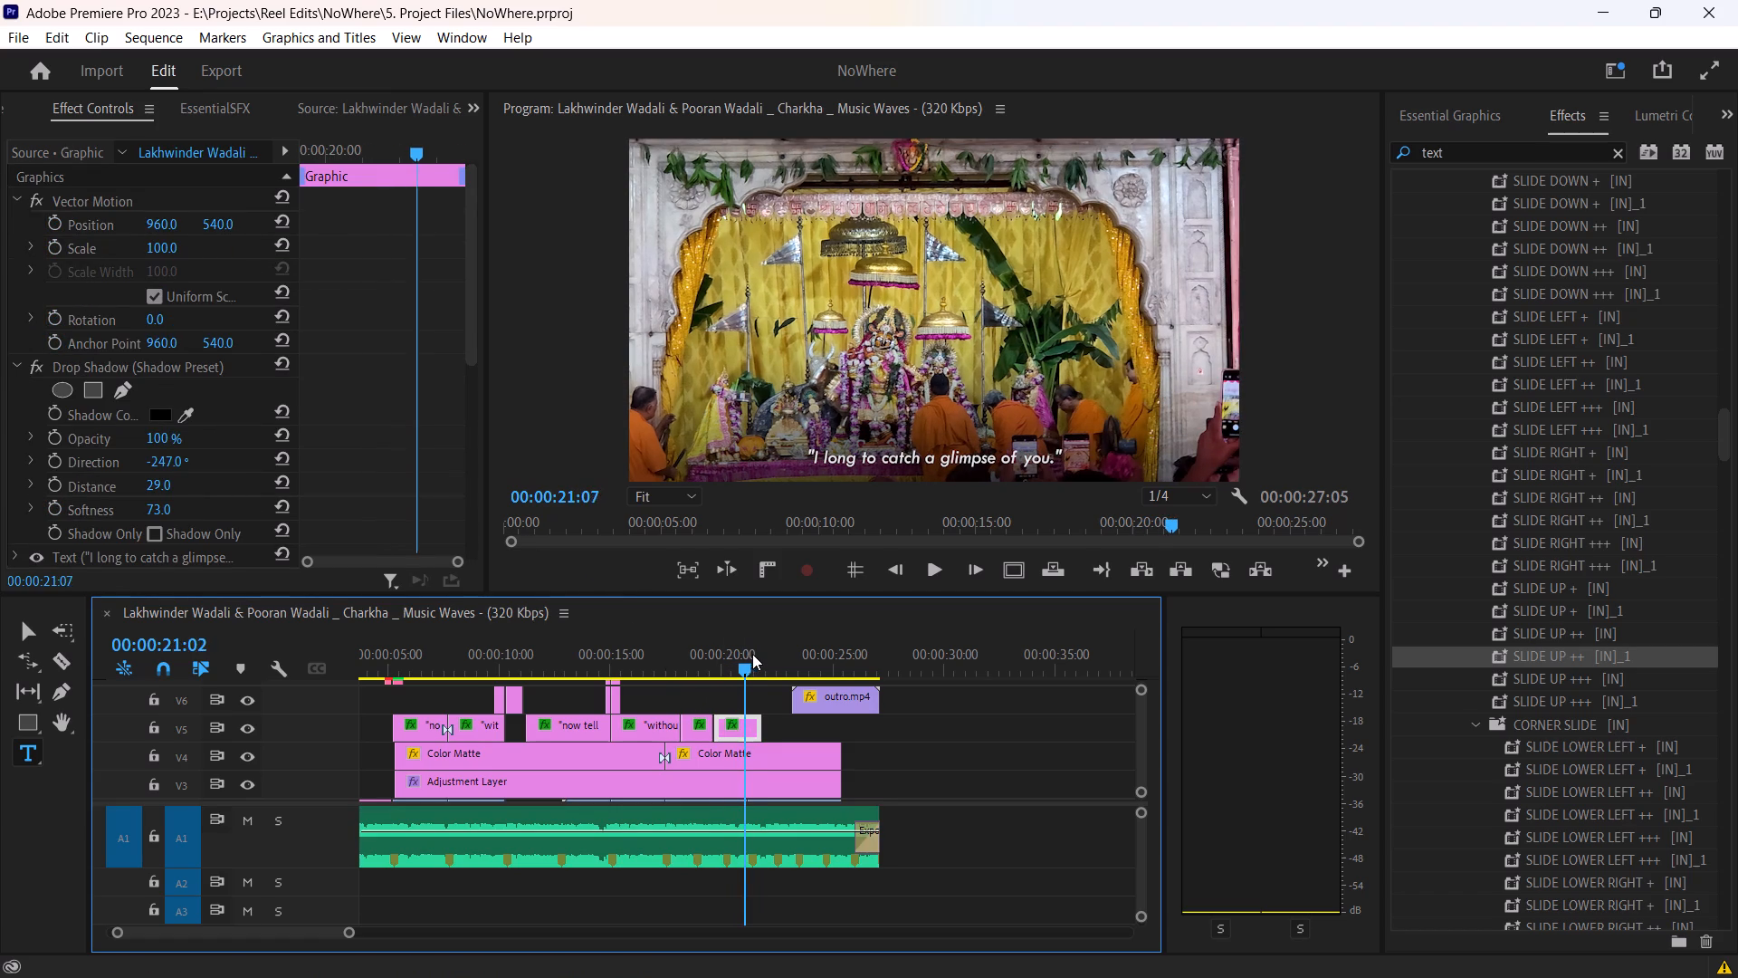
pyautogui.moveTo(752, 654); pyautogui.dragTo(766, 651)
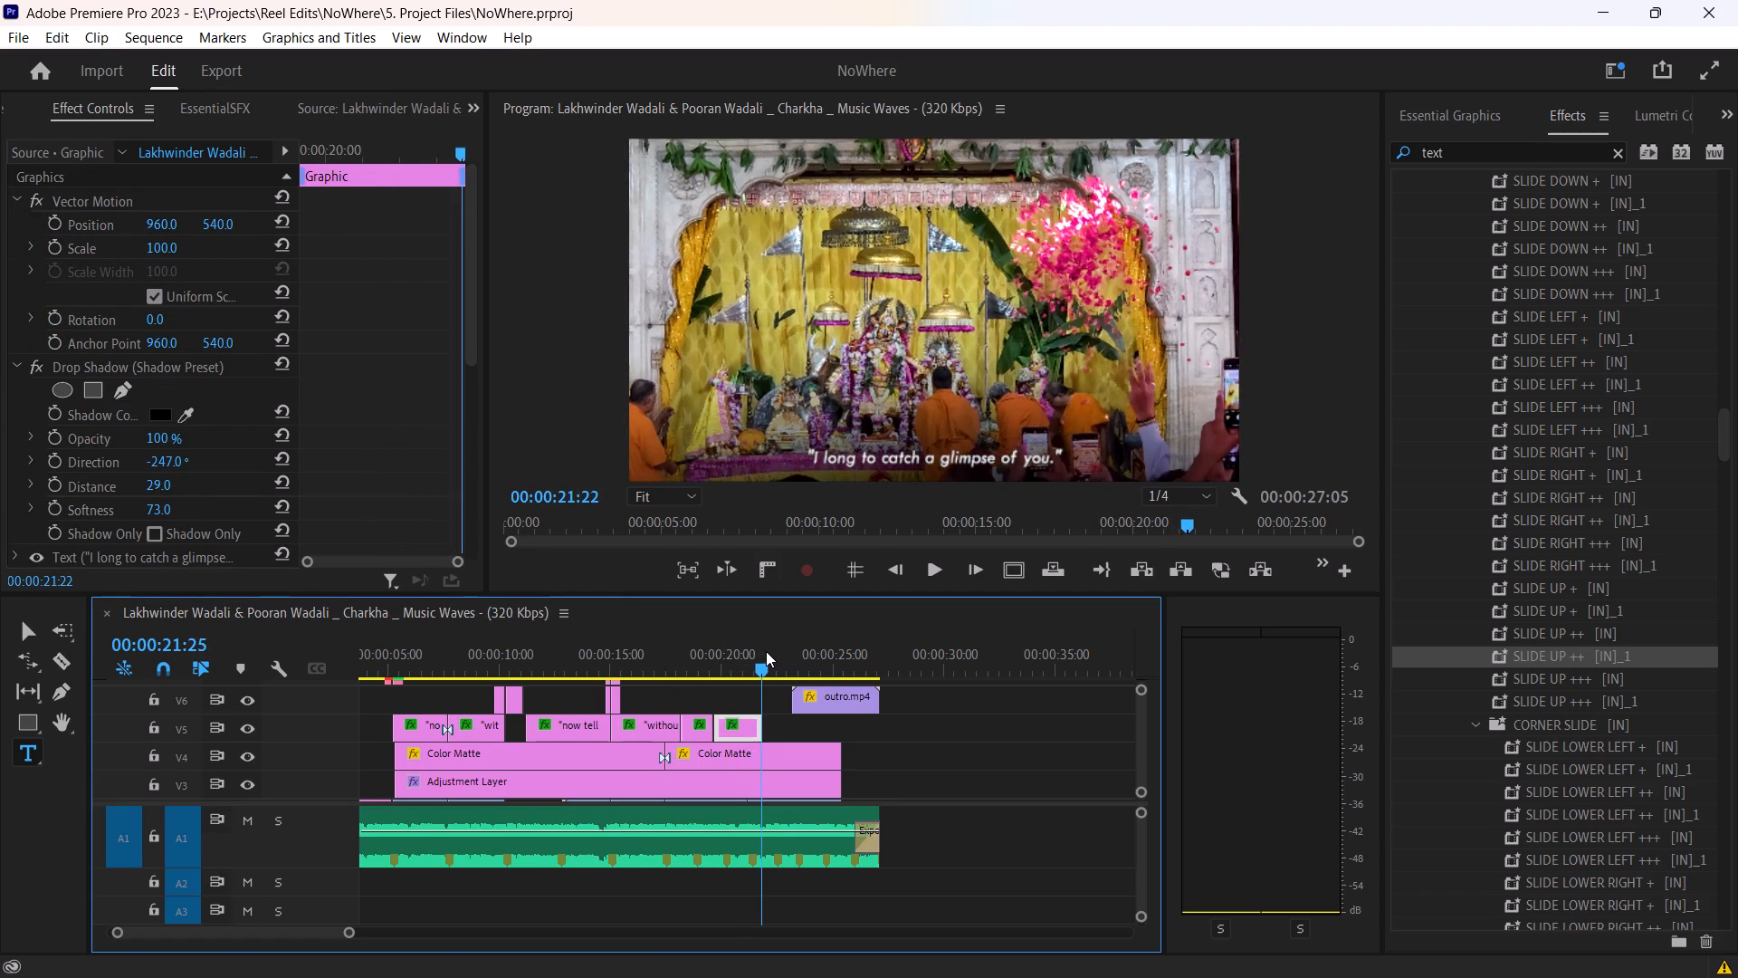
pyautogui.moveTo(766, 651); pyautogui.dragTo(621, 652)
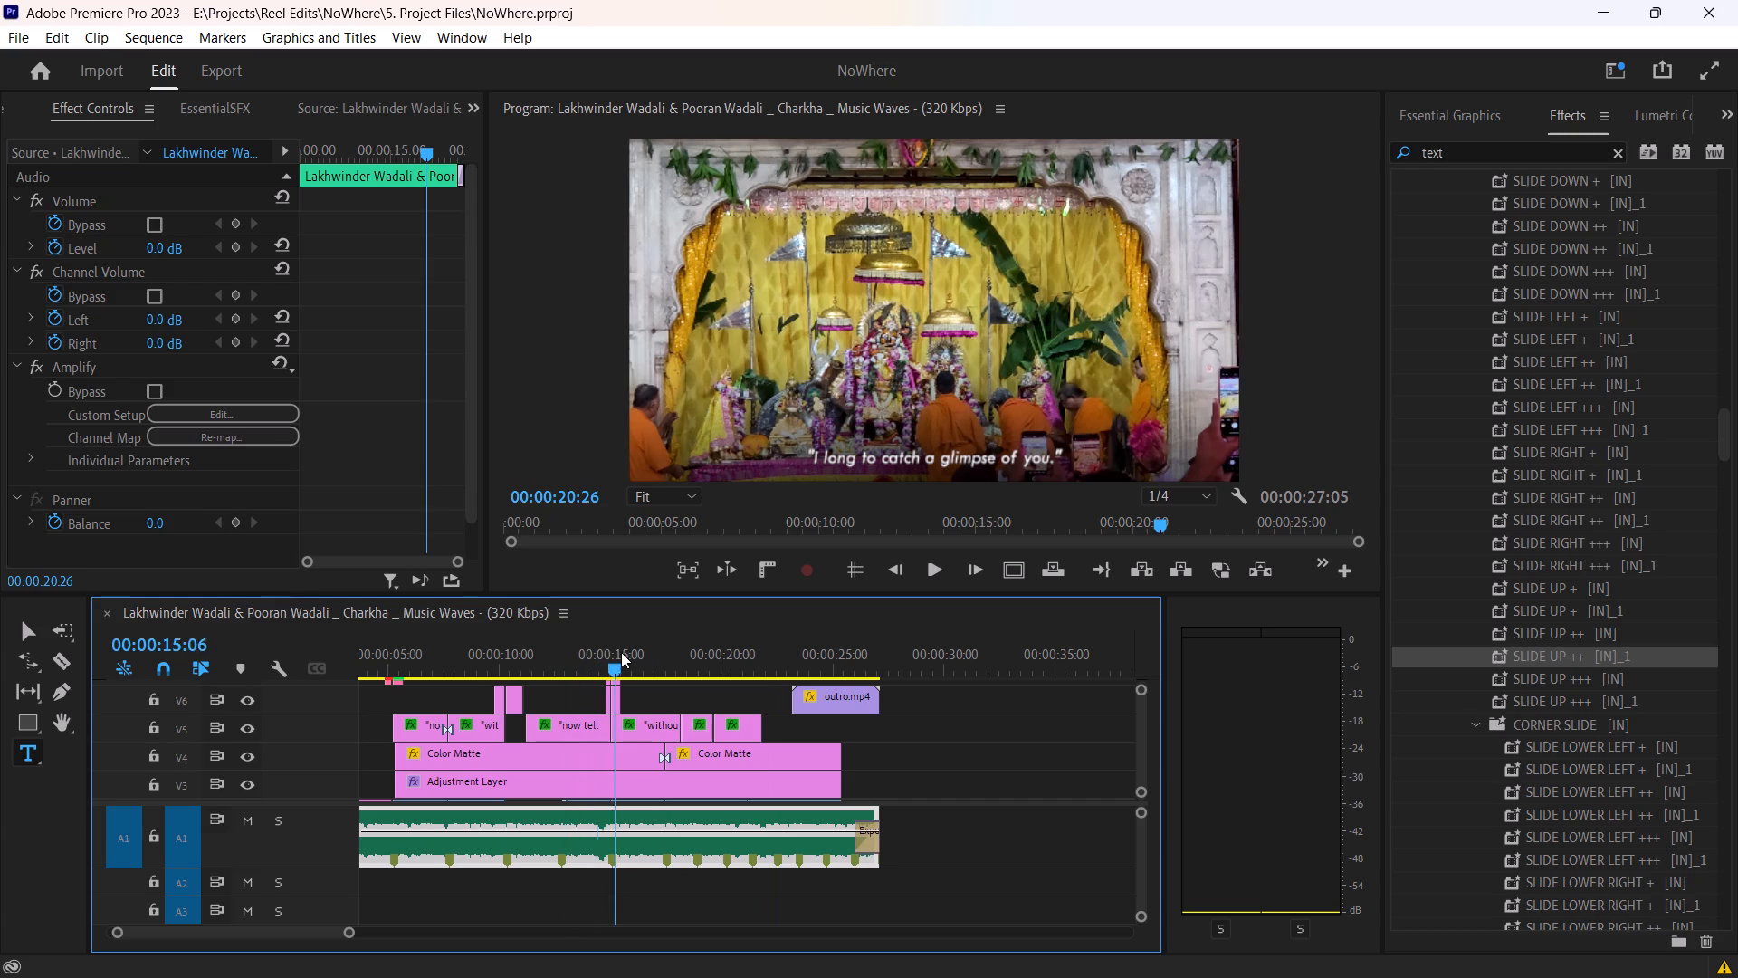
pyautogui.moveTo(621, 652); pyautogui.dragTo(568, 652)
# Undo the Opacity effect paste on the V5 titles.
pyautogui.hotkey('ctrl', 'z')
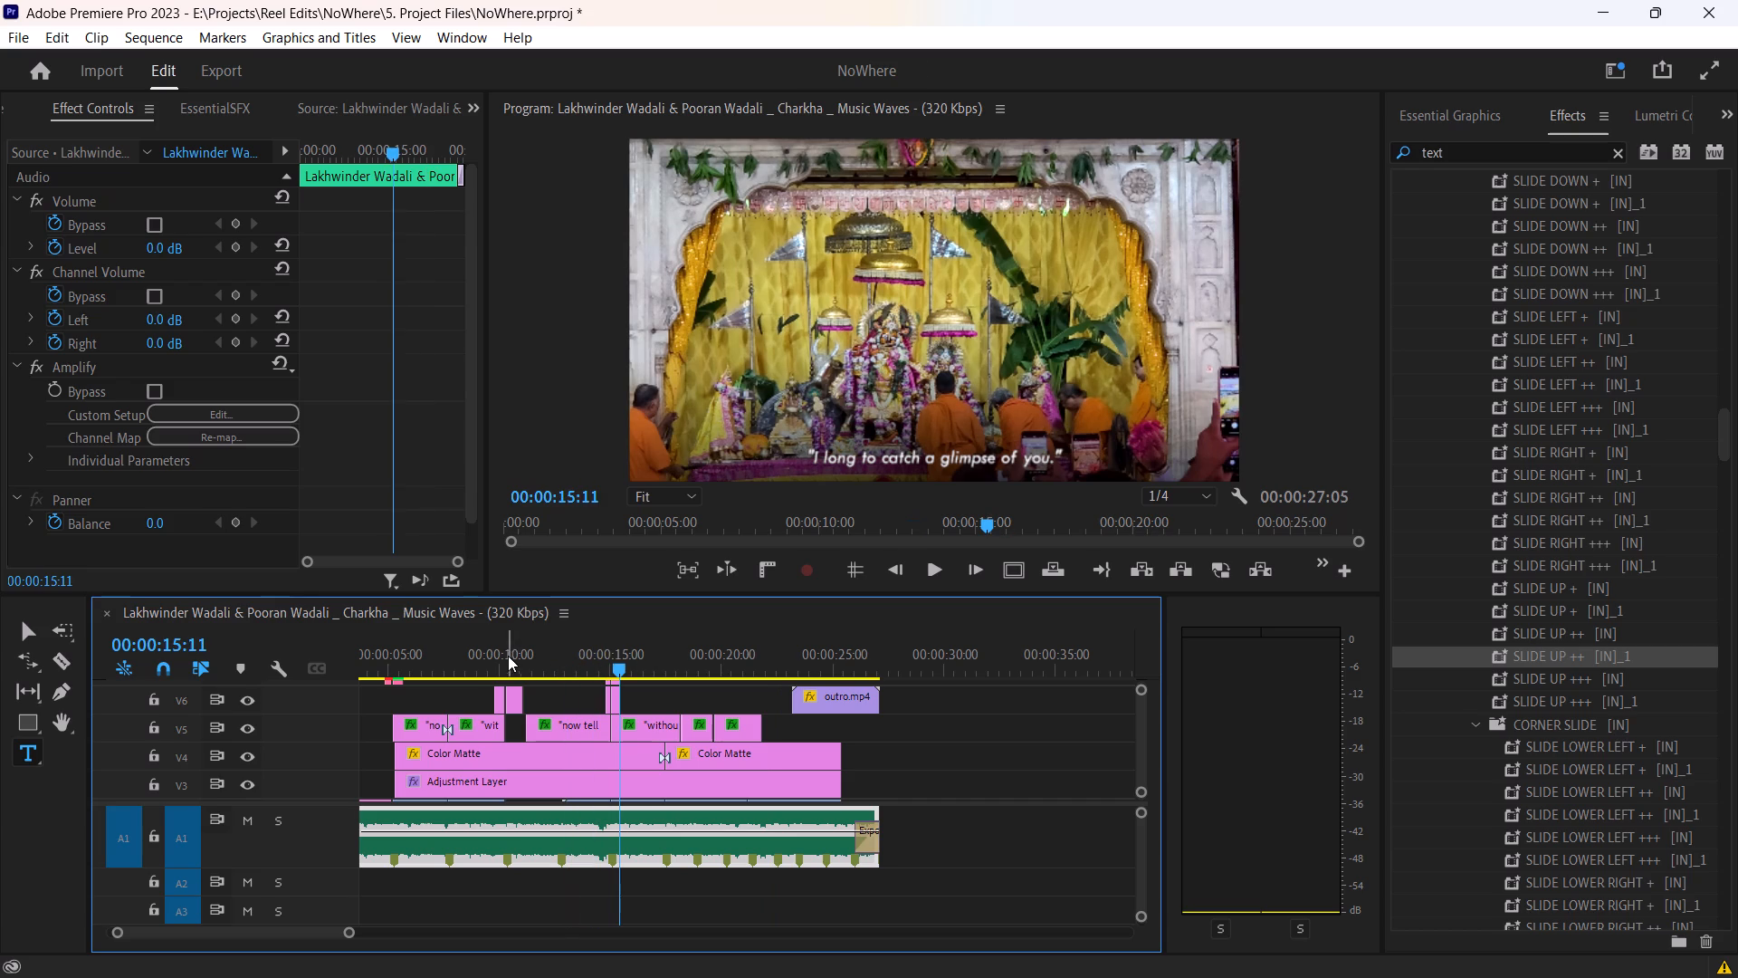
# Scrub the start of the first "without you, where else can I go?" title and examine its Opacity settings for keyframes.
pyautogui.moveTo(473, 662); pyautogui.dragTo(469, 664)
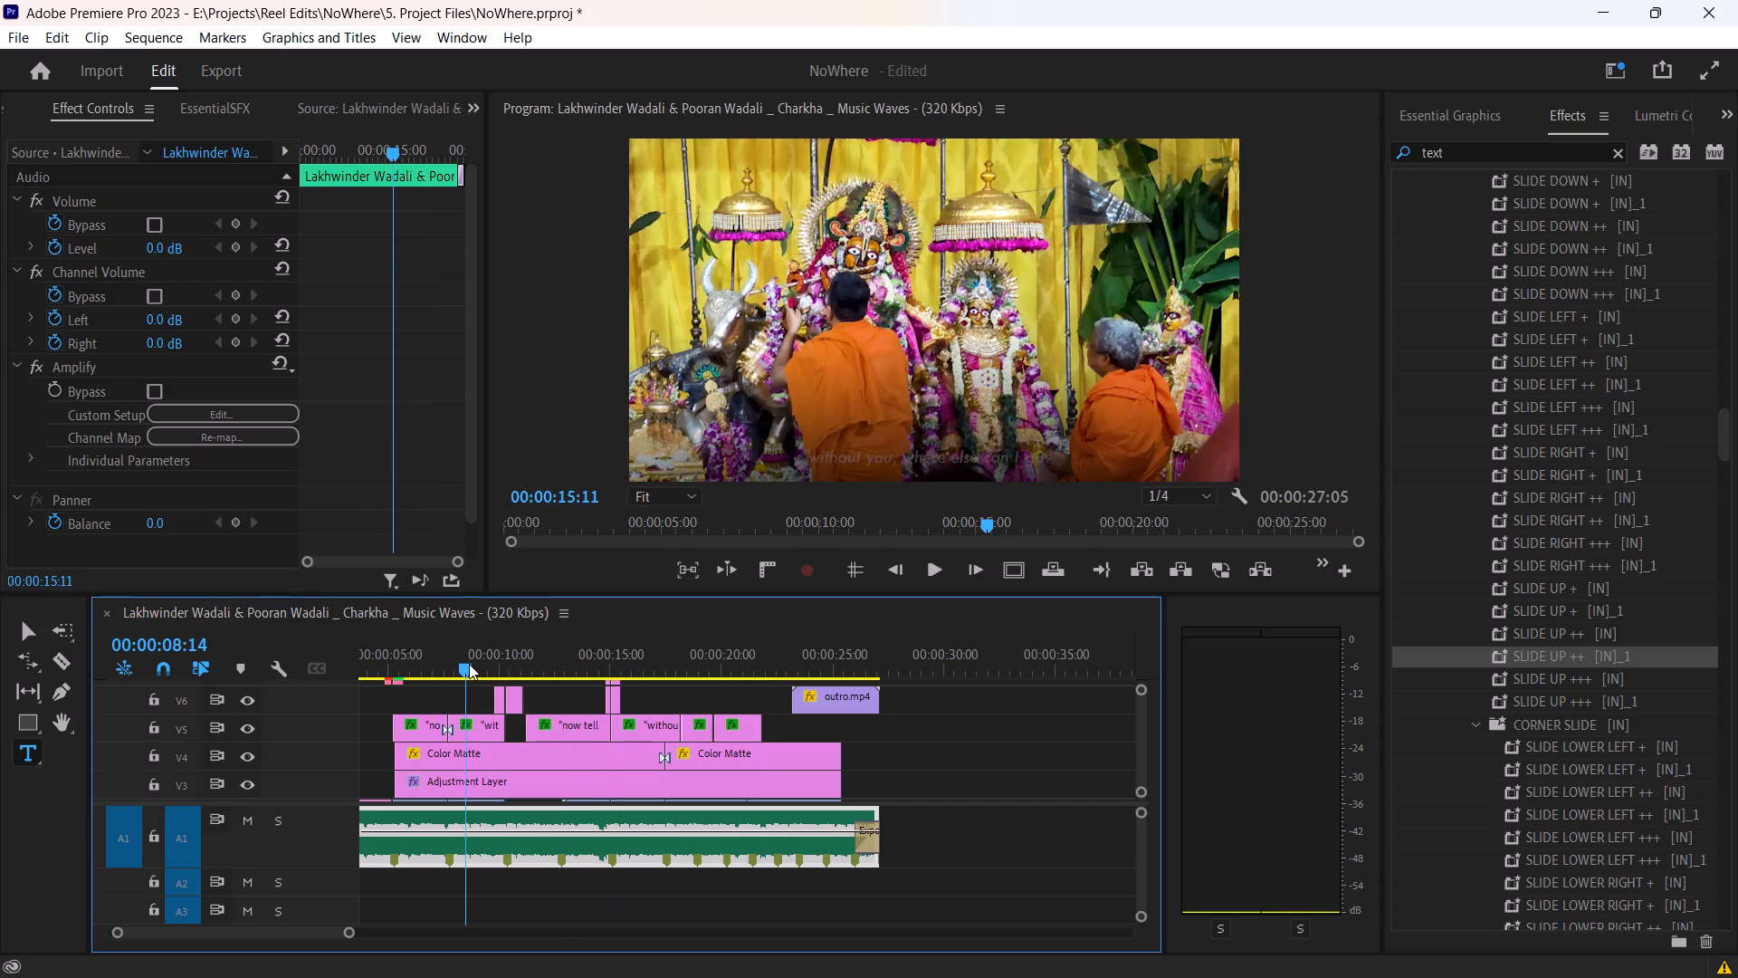
pyautogui.moveTo(469, 664); pyautogui.dragTo(463, 667)
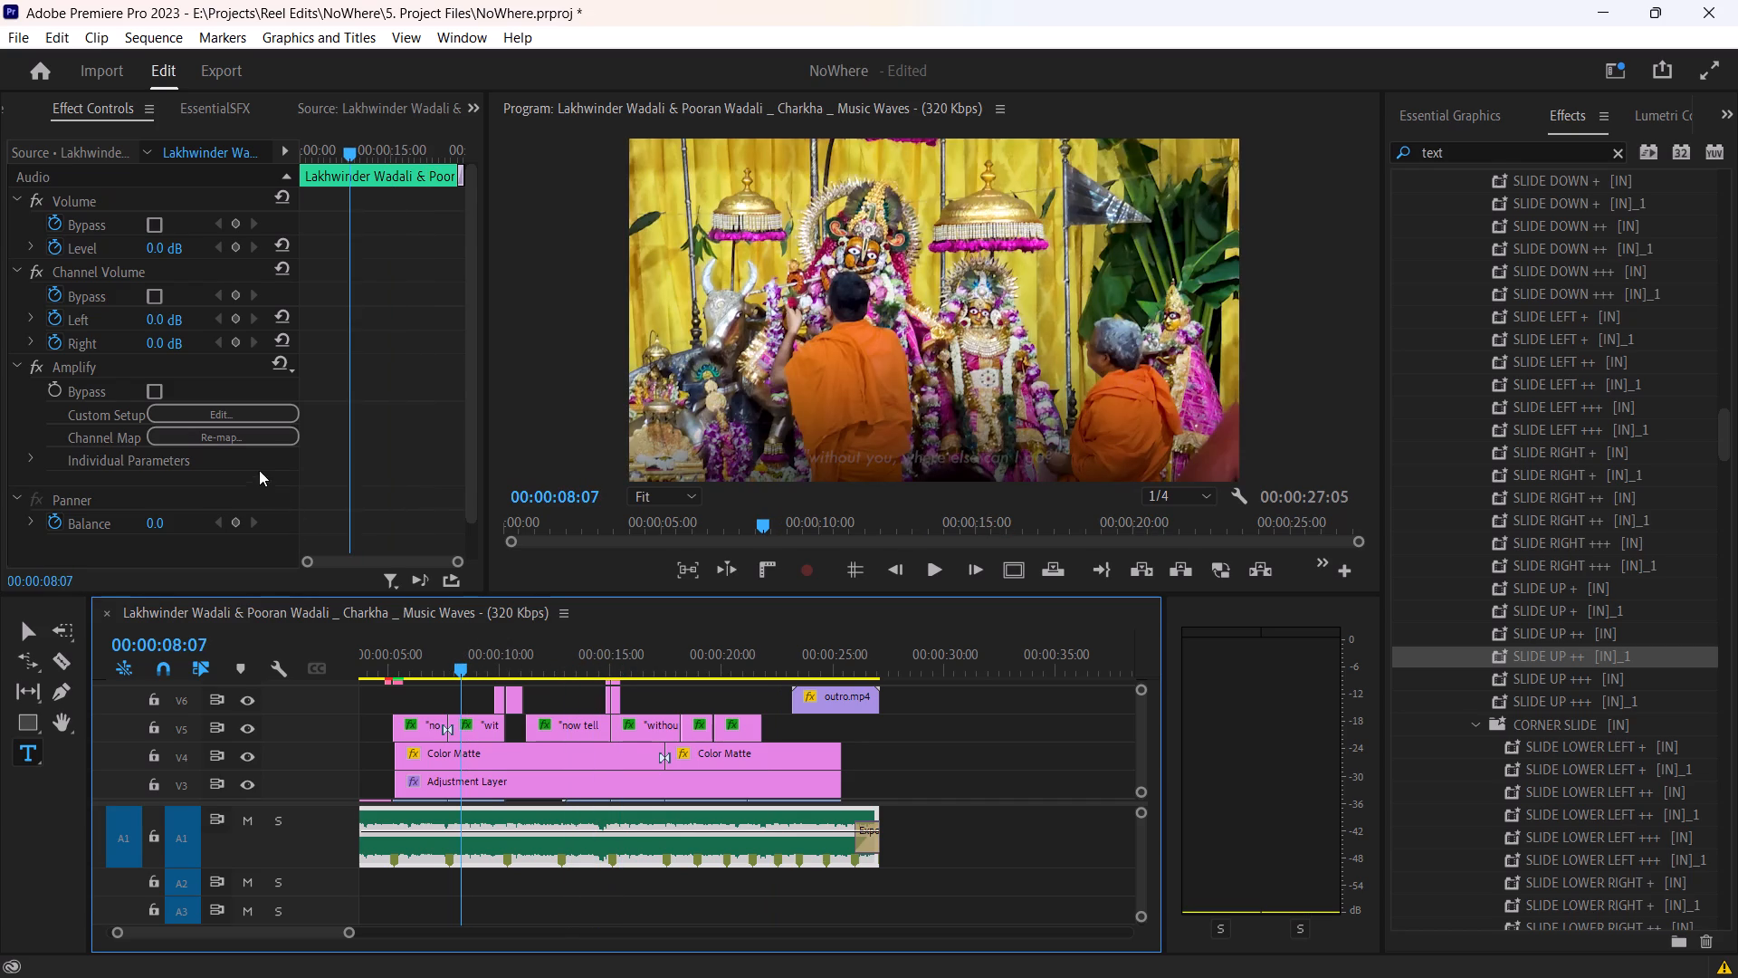
pyautogui.scroll(-6, 112, 485)
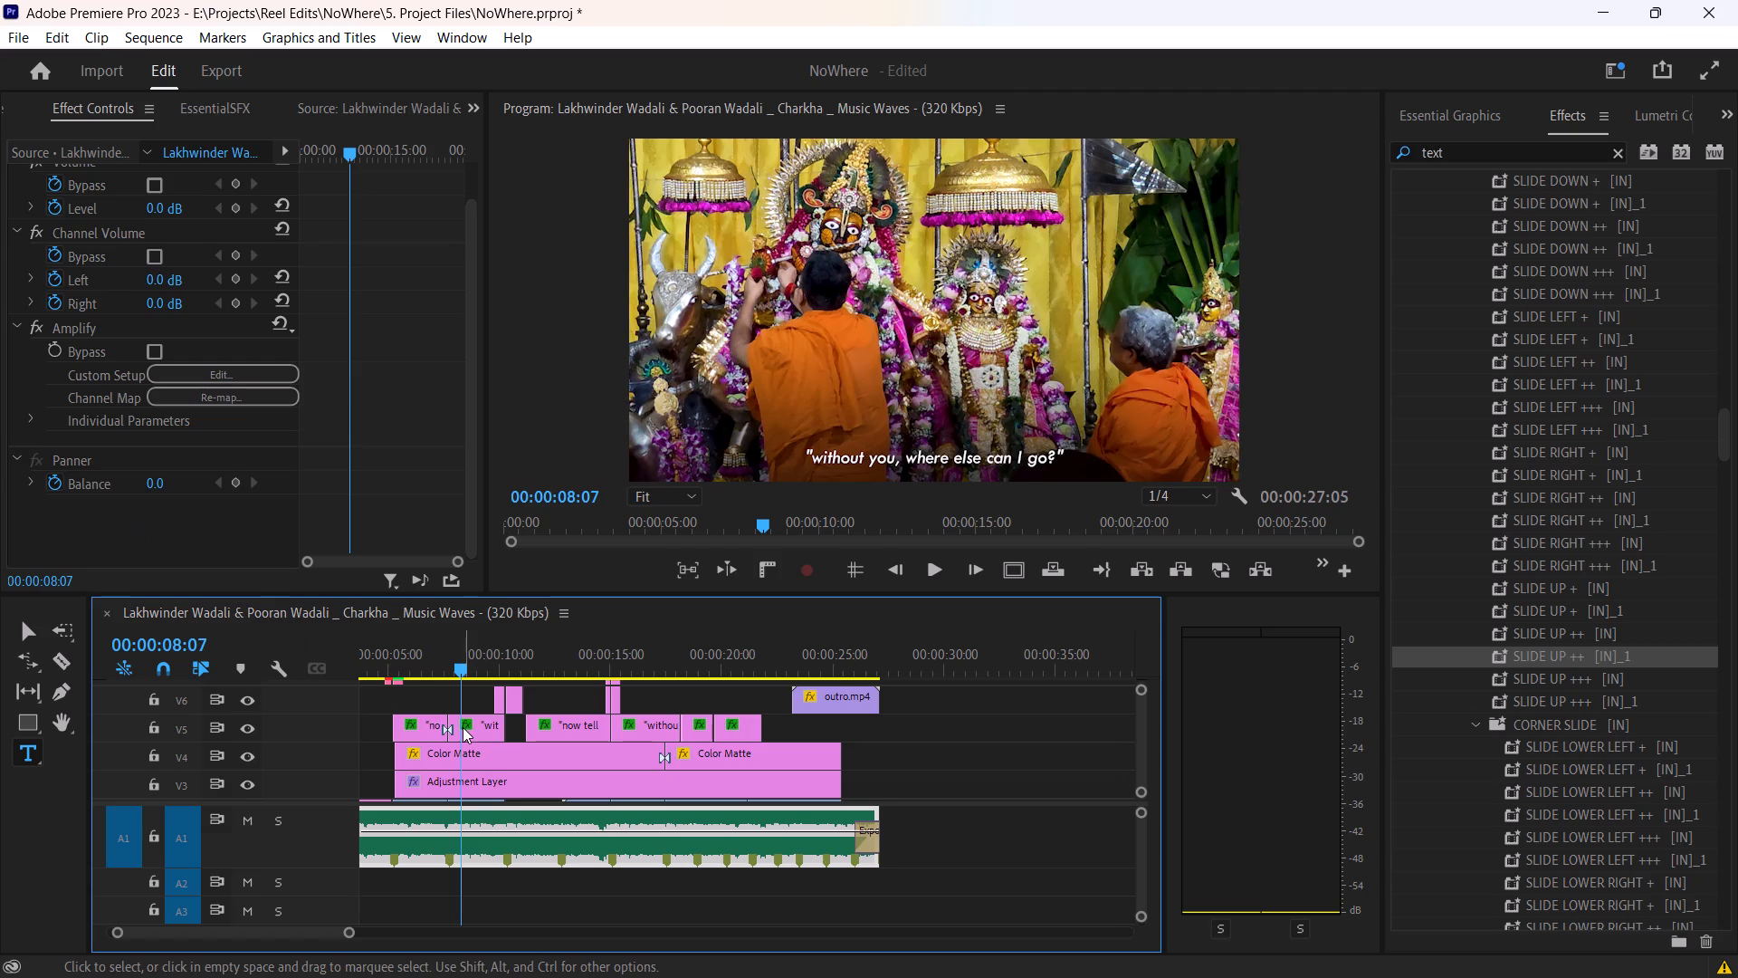
pyautogui.click(476, 725)
pyautogui.click(473, 723)
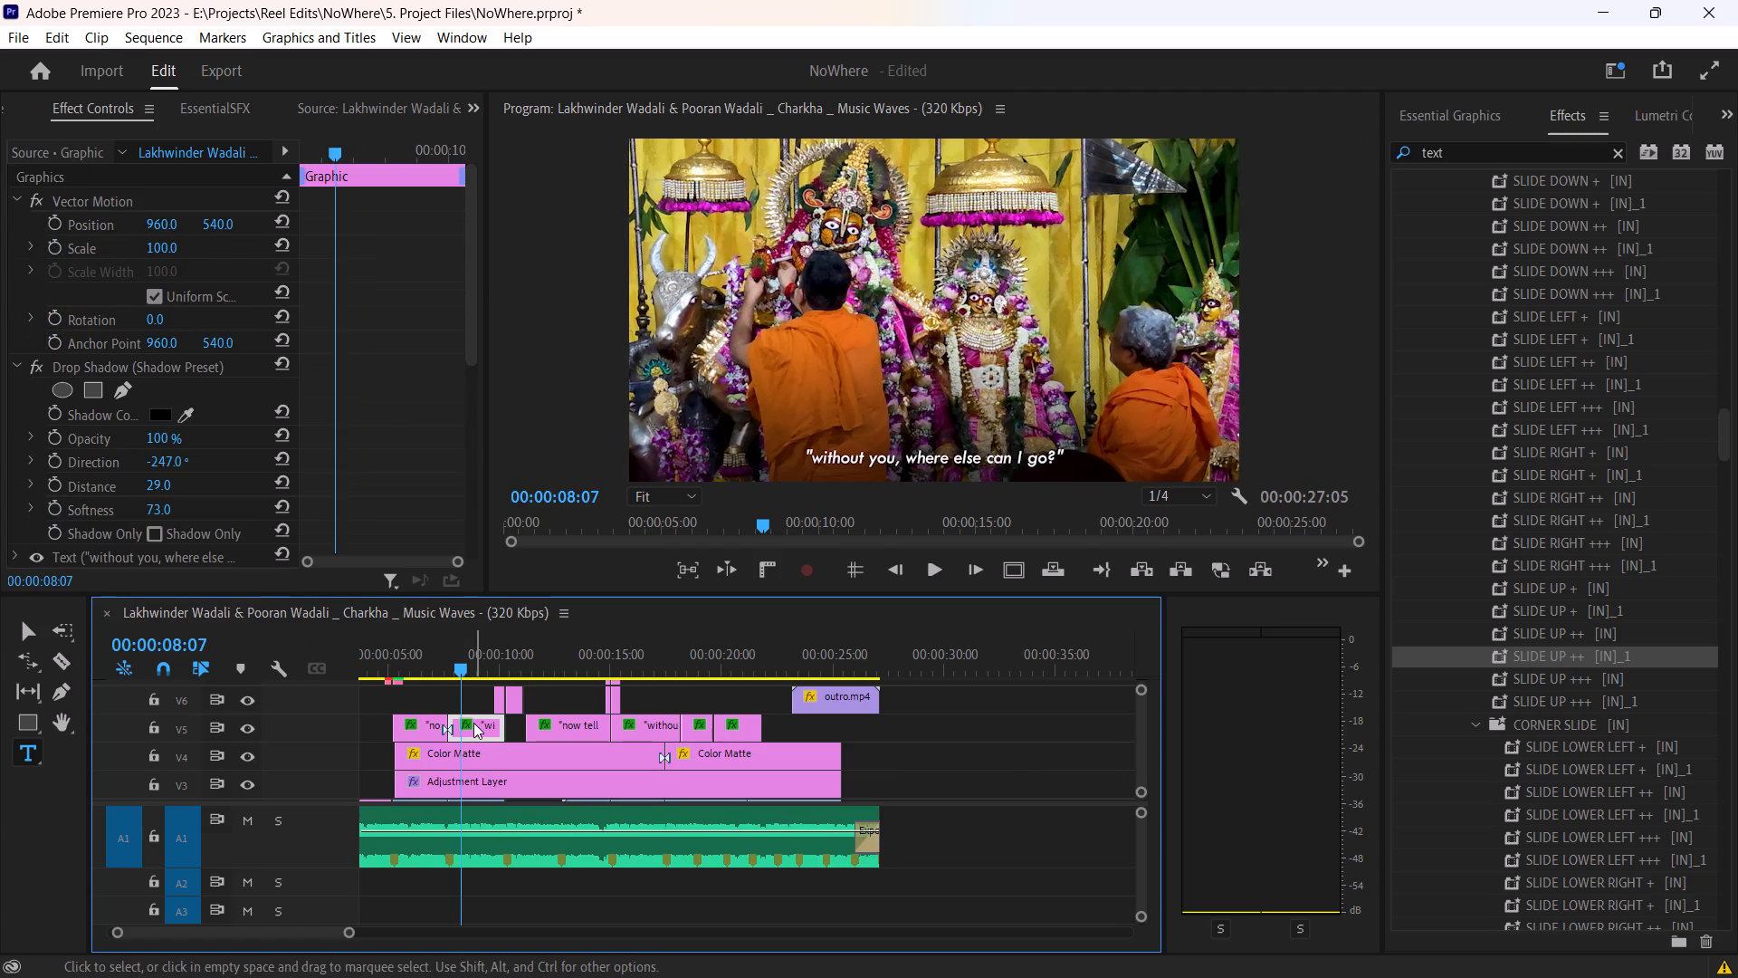
pyautogui.scroll(-18, 381, 455)
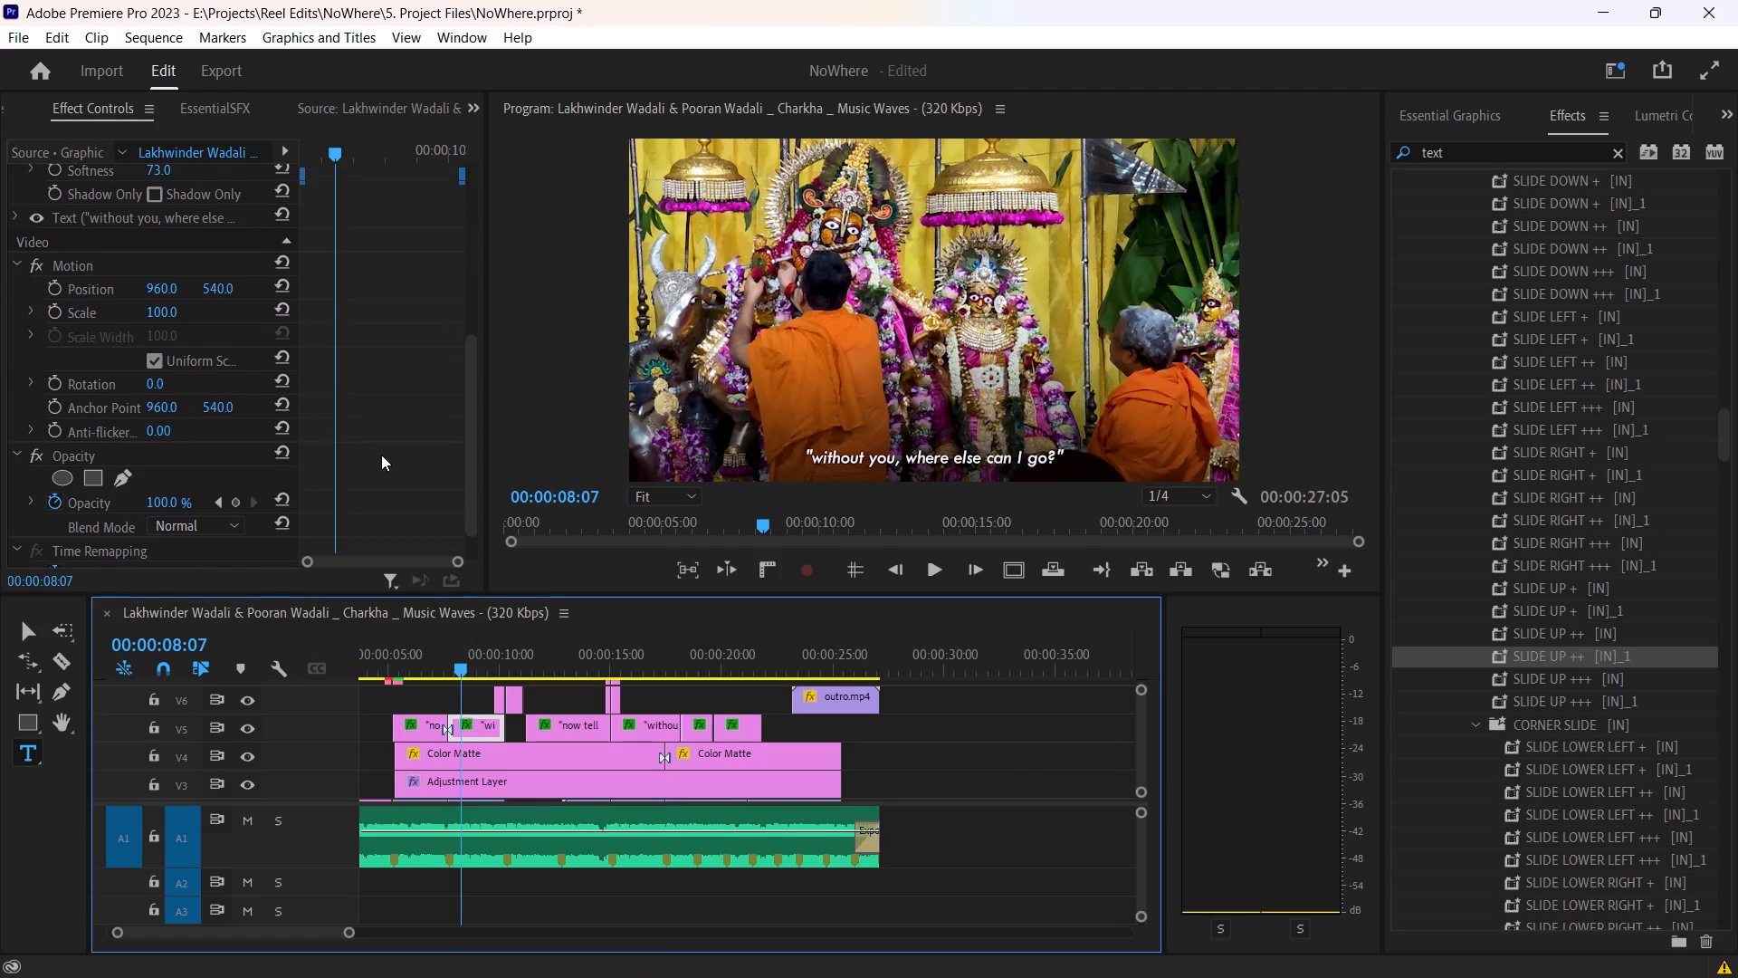
pyautogui.scroll(-5, 381, 455)
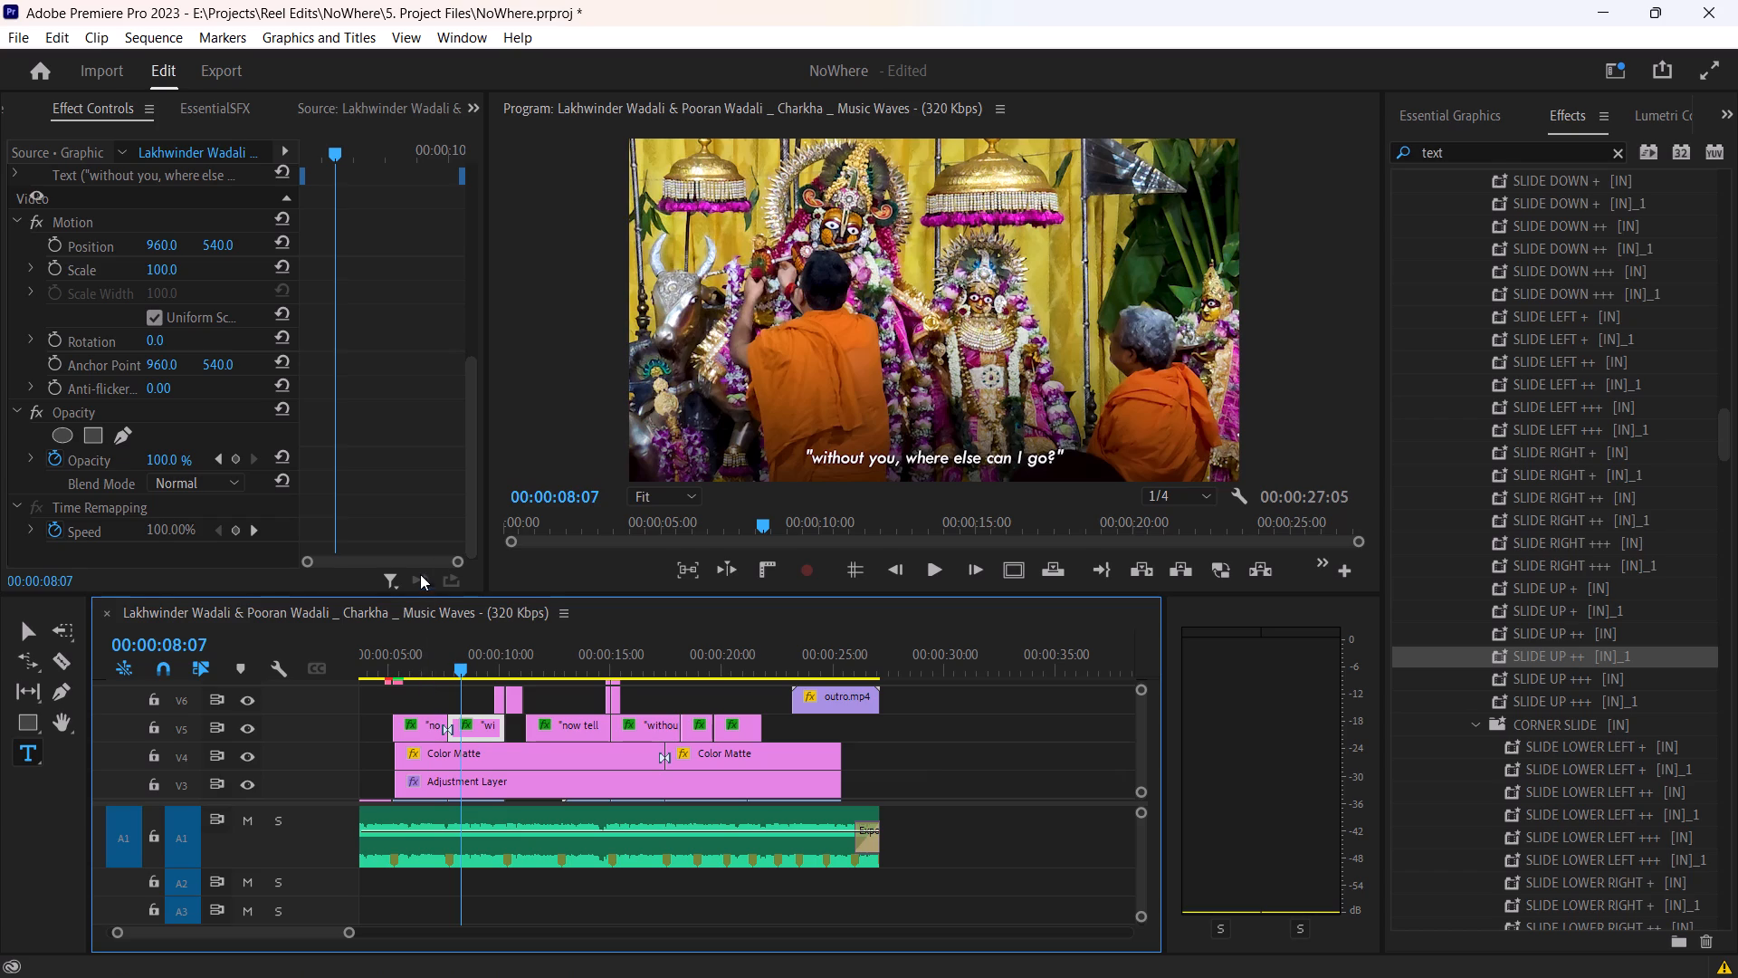
# Inspect the first "now tell me, my beloved" title's settings and redo the Opacity effect paste on the V5 titles.
pyautogui.click(428, 719)
pyautogui.click(433, 667)
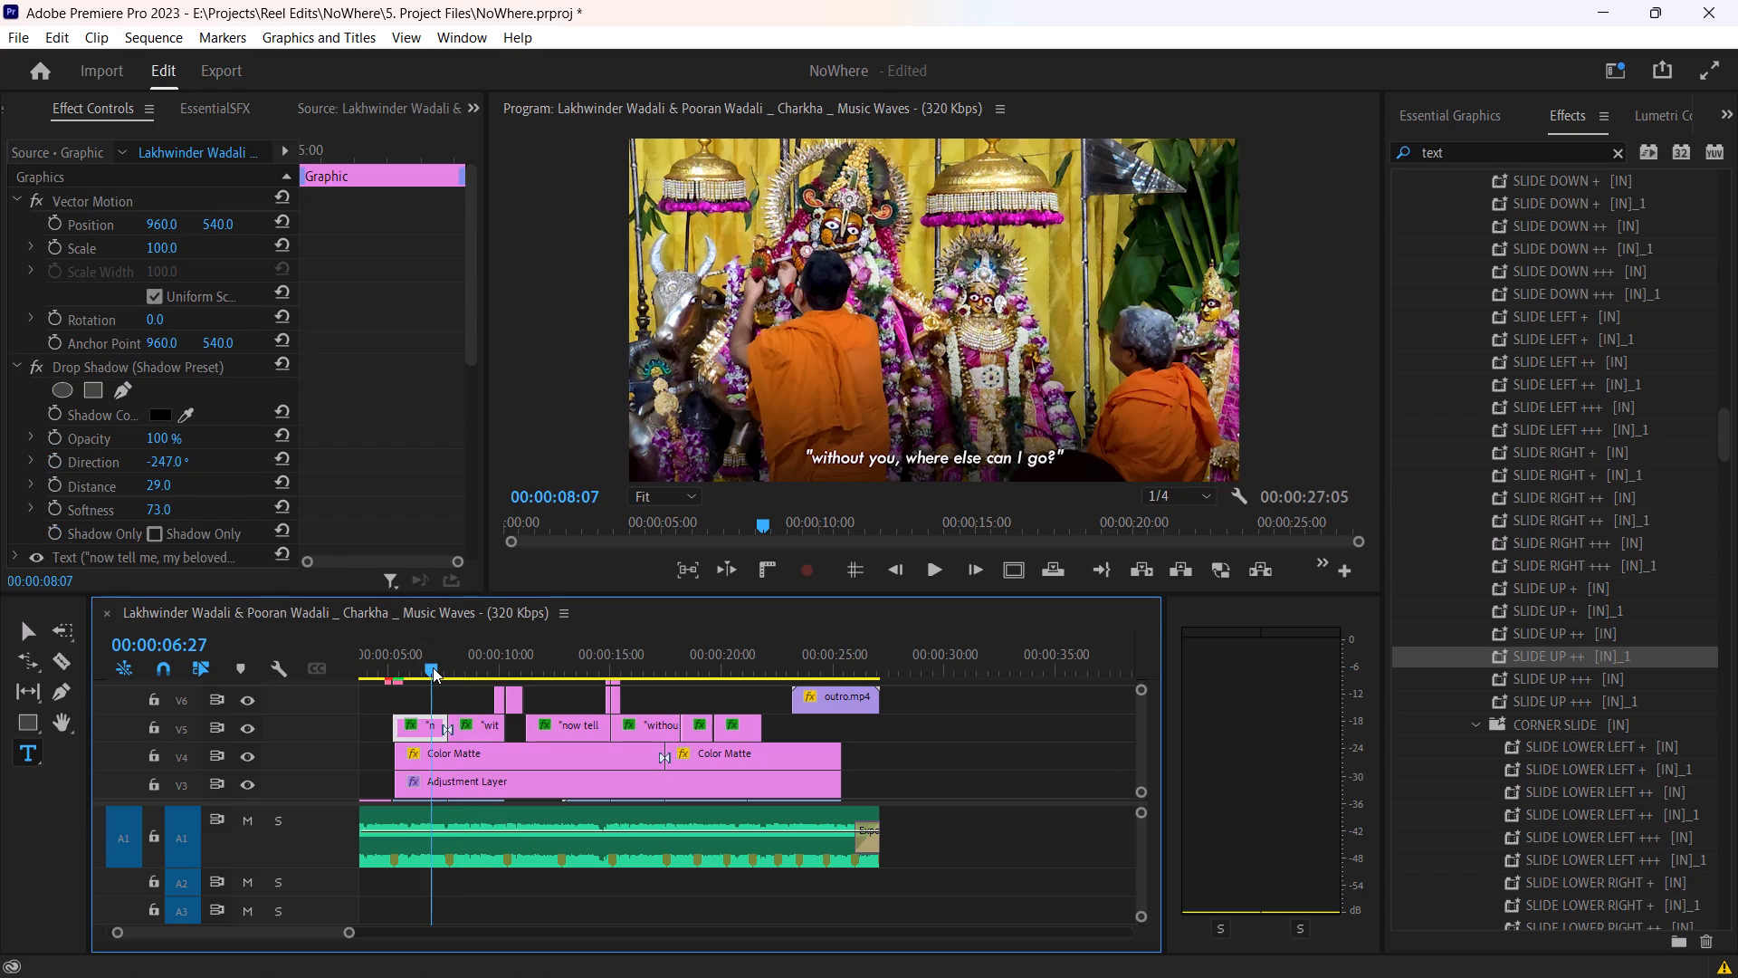
pyautogui.scroll(-10, 444, 407)
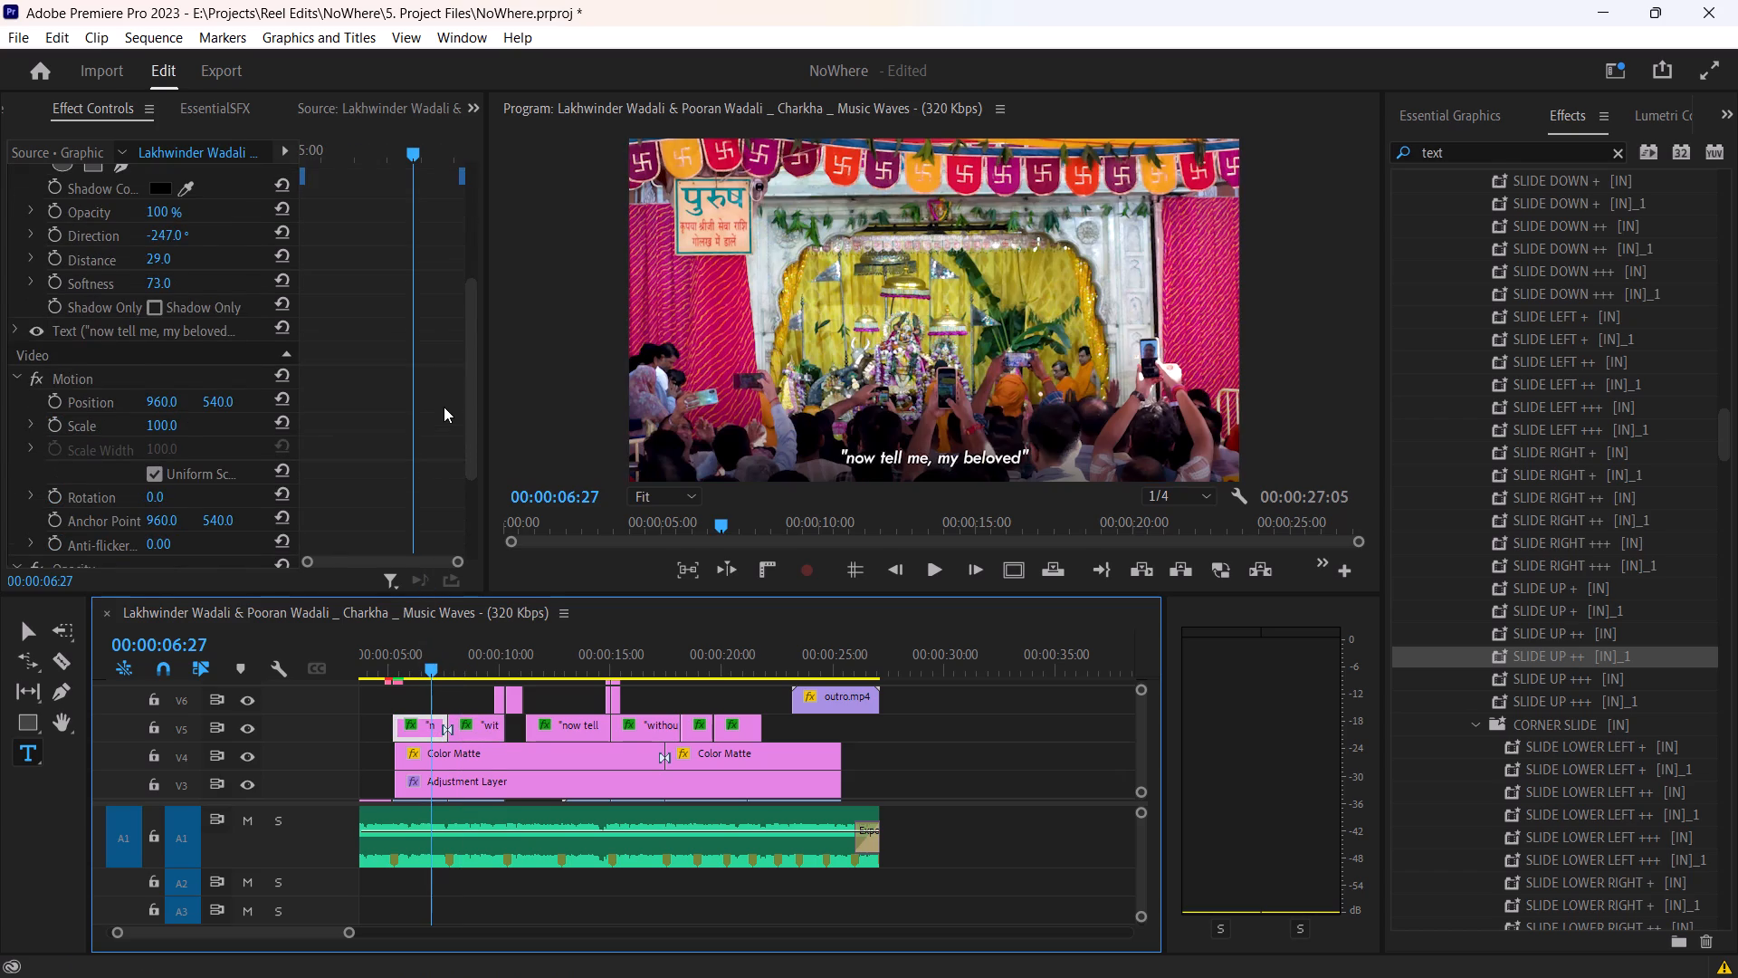
pyautogui.hotkey('ctrl', 'shift', 'z')
# Check the first "without you, where else can I go?" title's Opacity keyframes and play through it and the second "now tell me, my beloved" caption.
pyautogui.click(458, 649)
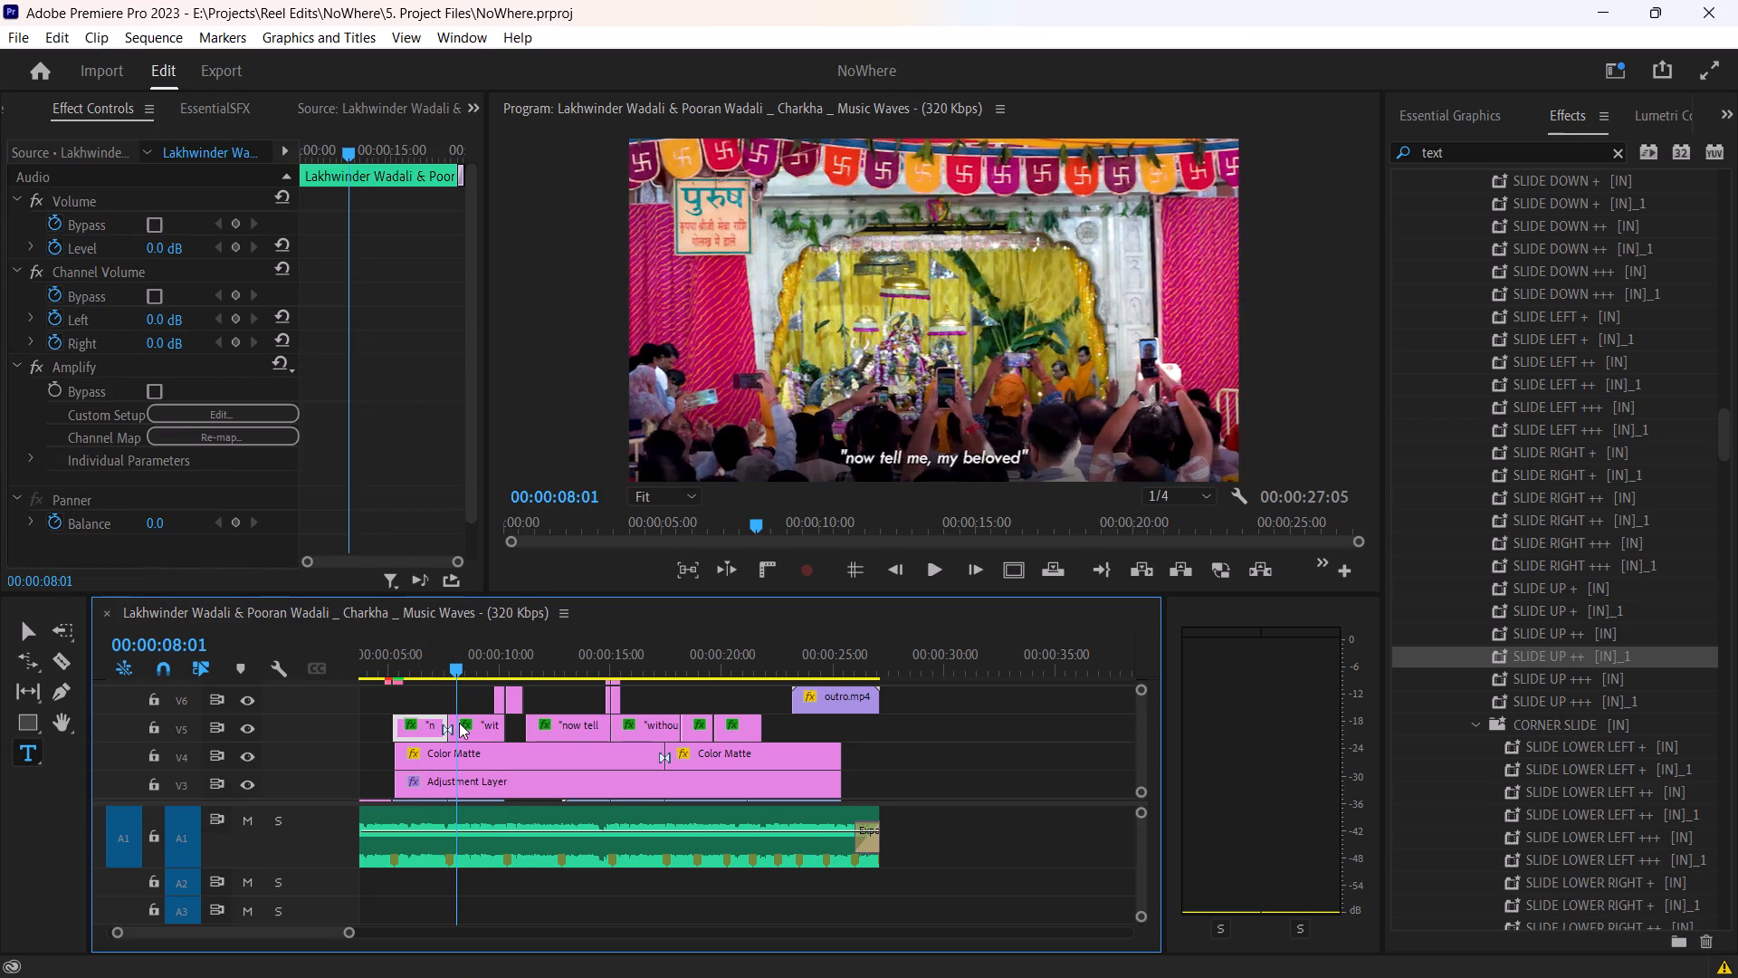
pyautogui.click(459, 723)
pyautogui.click(471, 724)
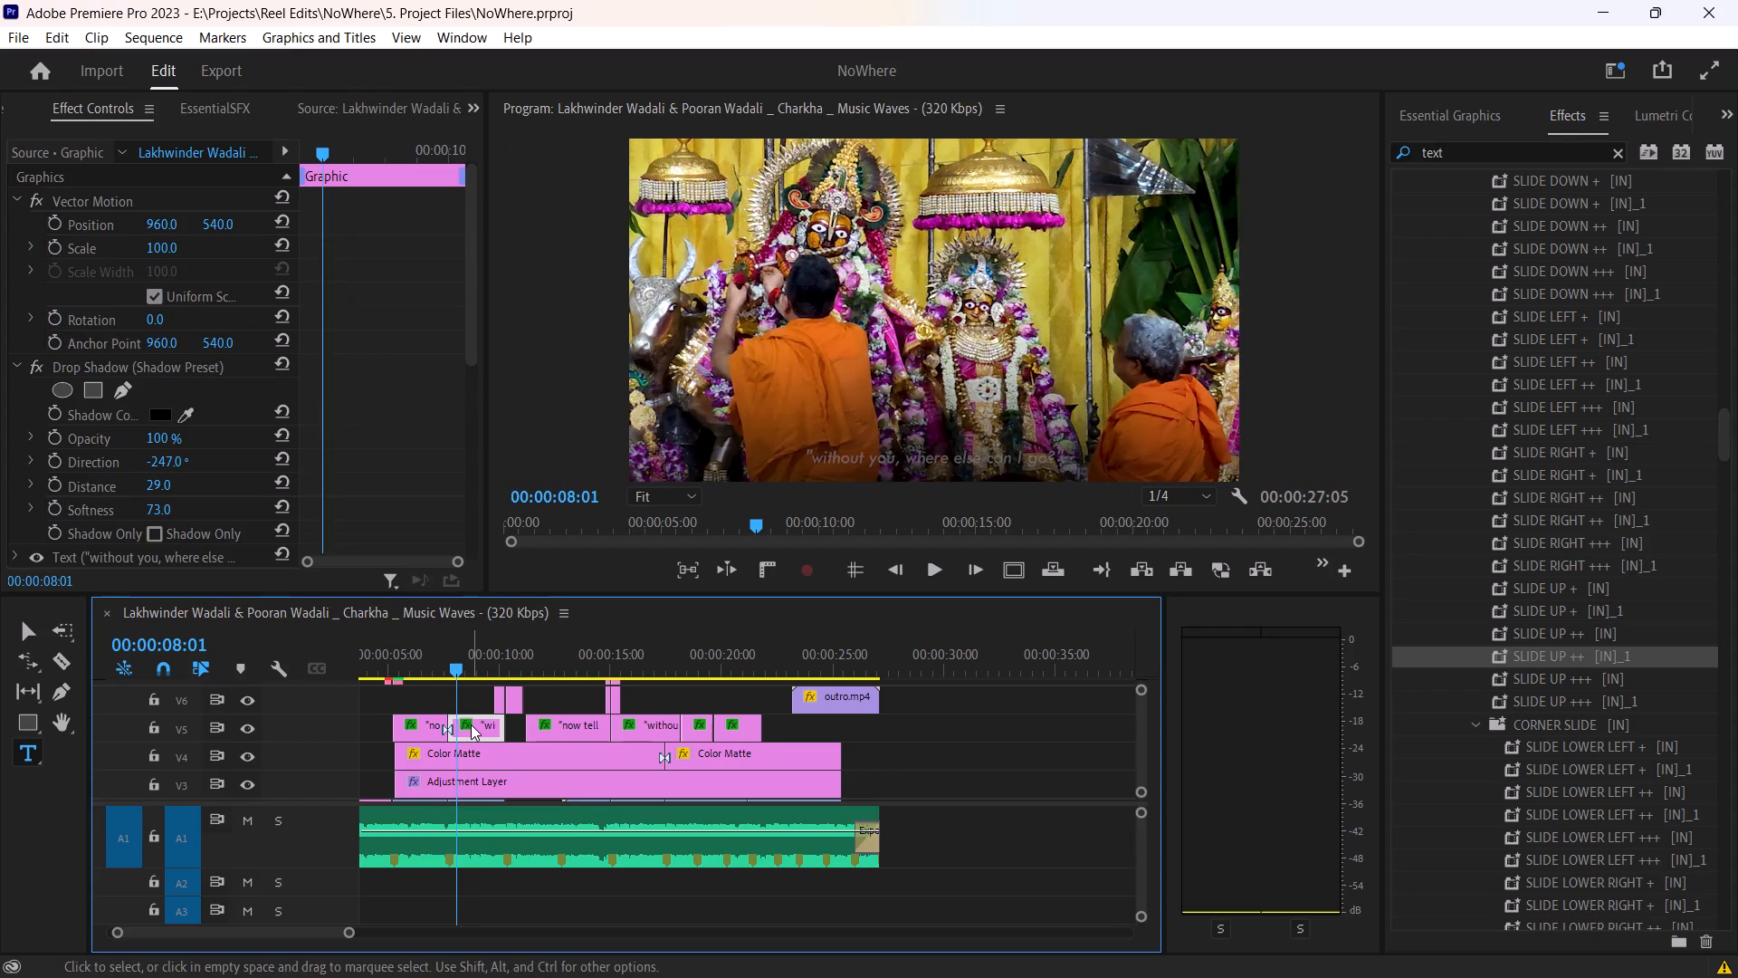
pyautogui.scroll(-20, 451, 428)
pyautogui.scroll(-1, 451, 428)
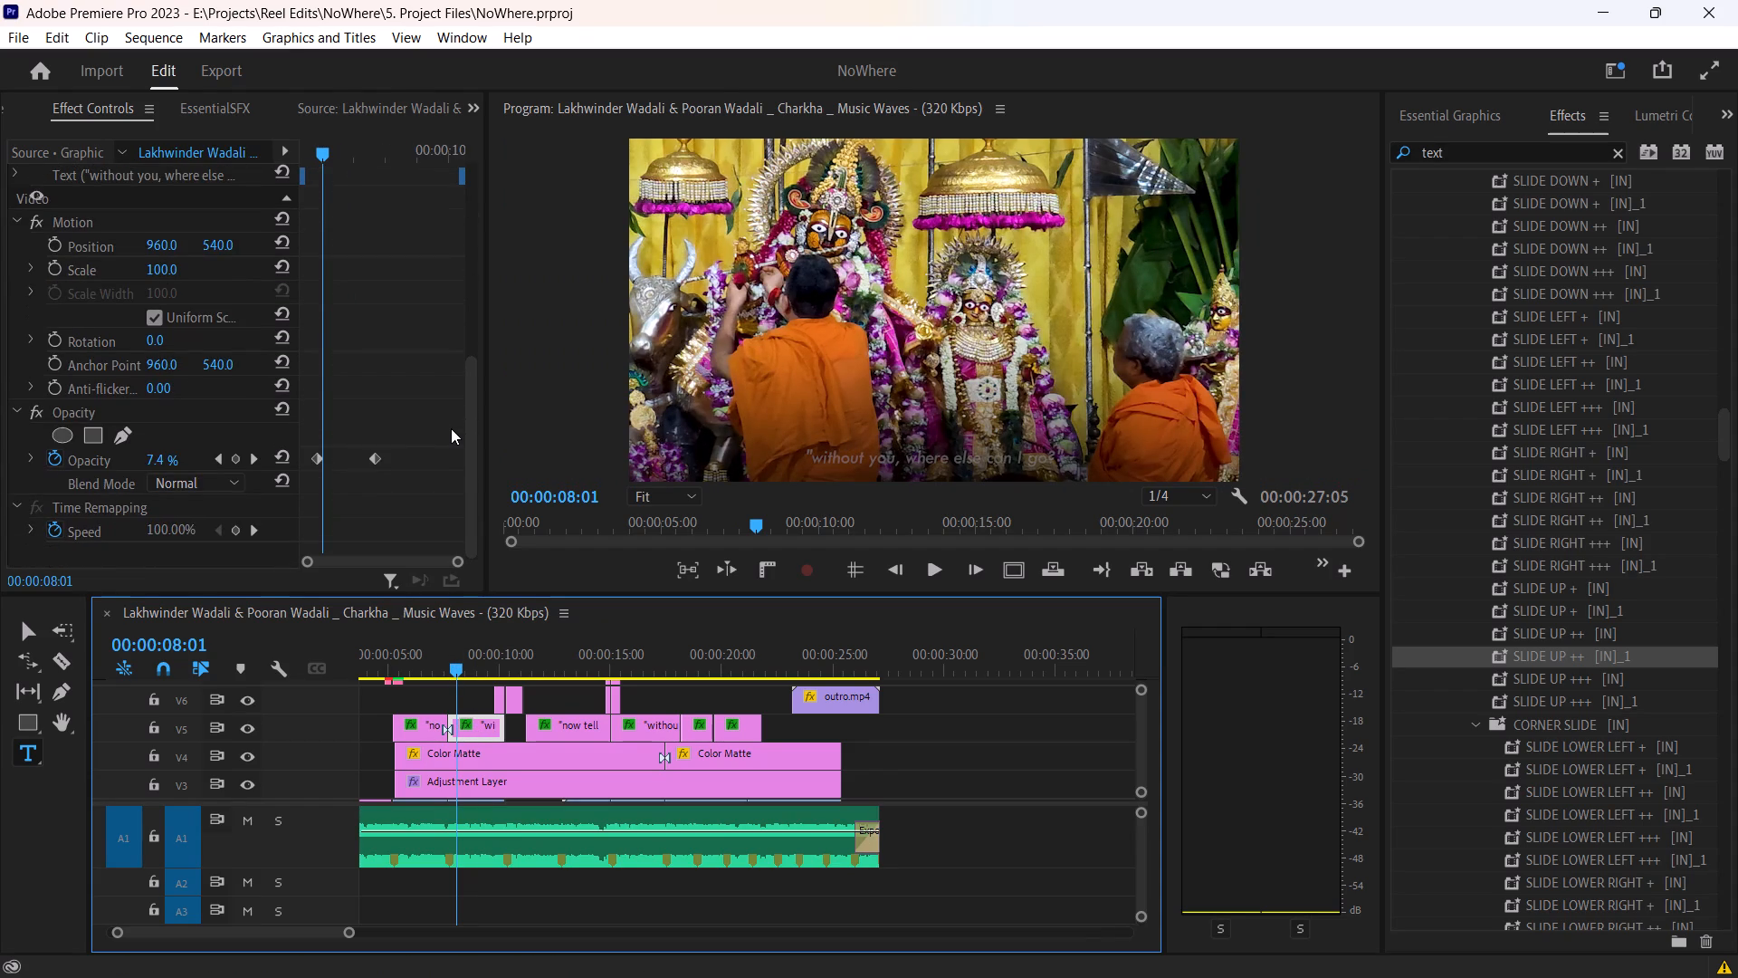
pyautogui.press('space')
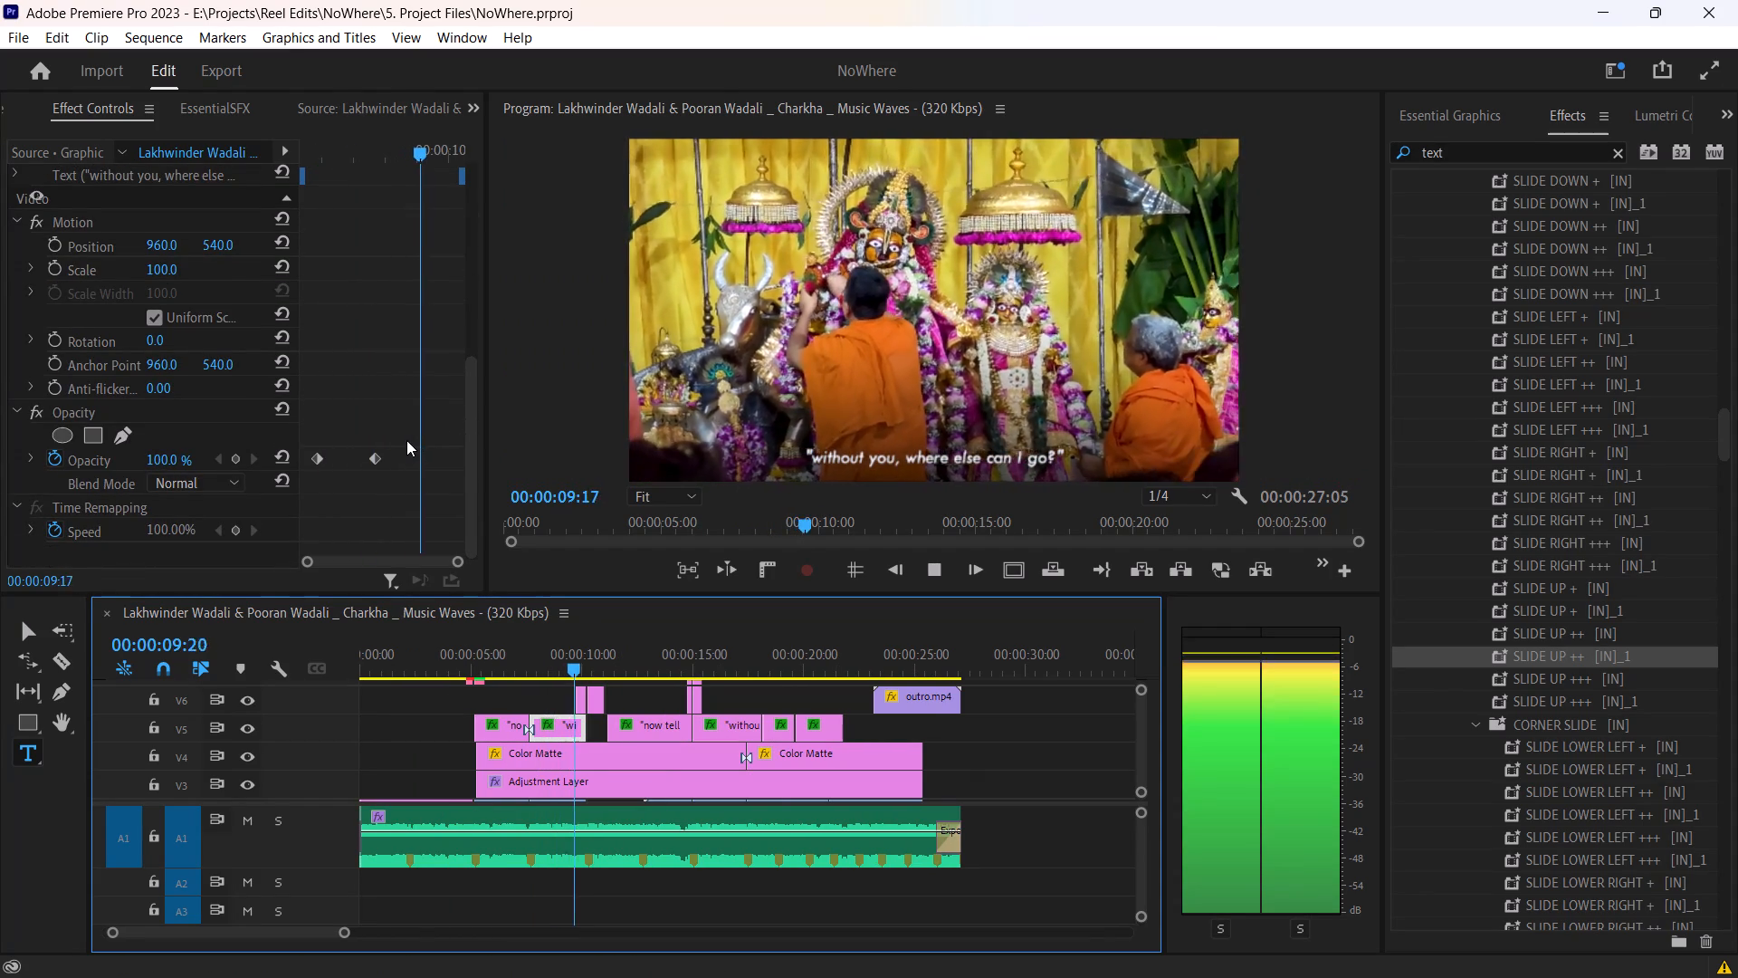
pyautogui.press('space')
pyautogui.press('space')
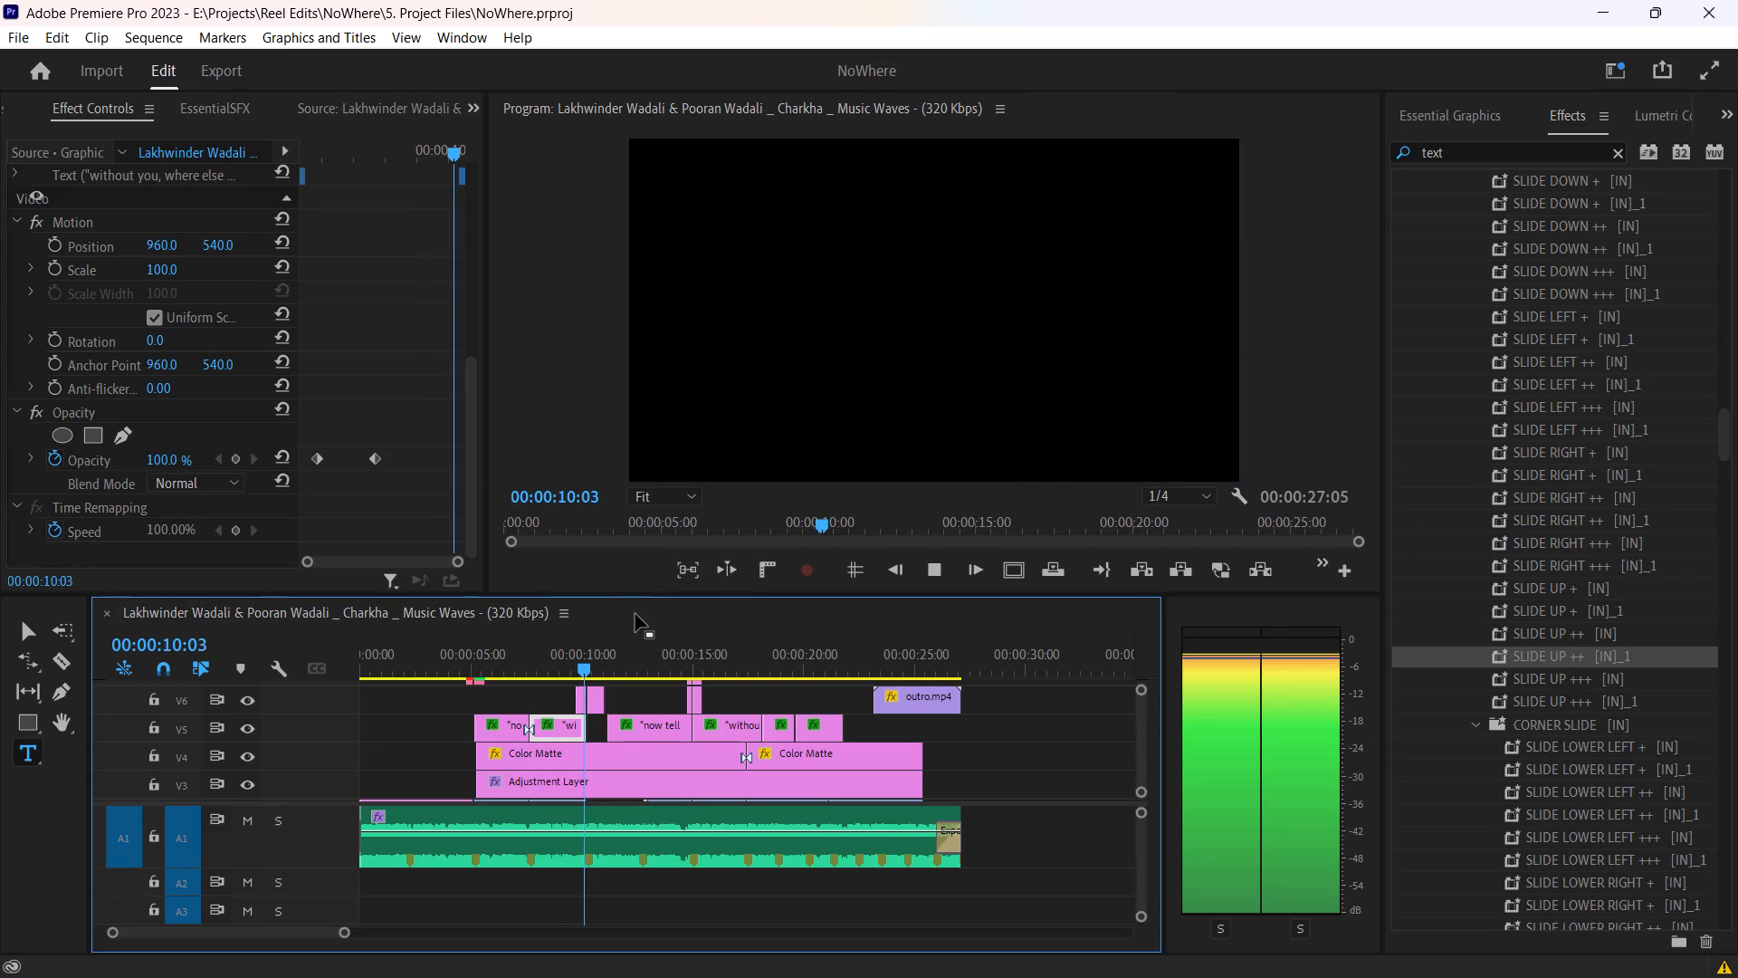
pyautogui.click(625, 653)
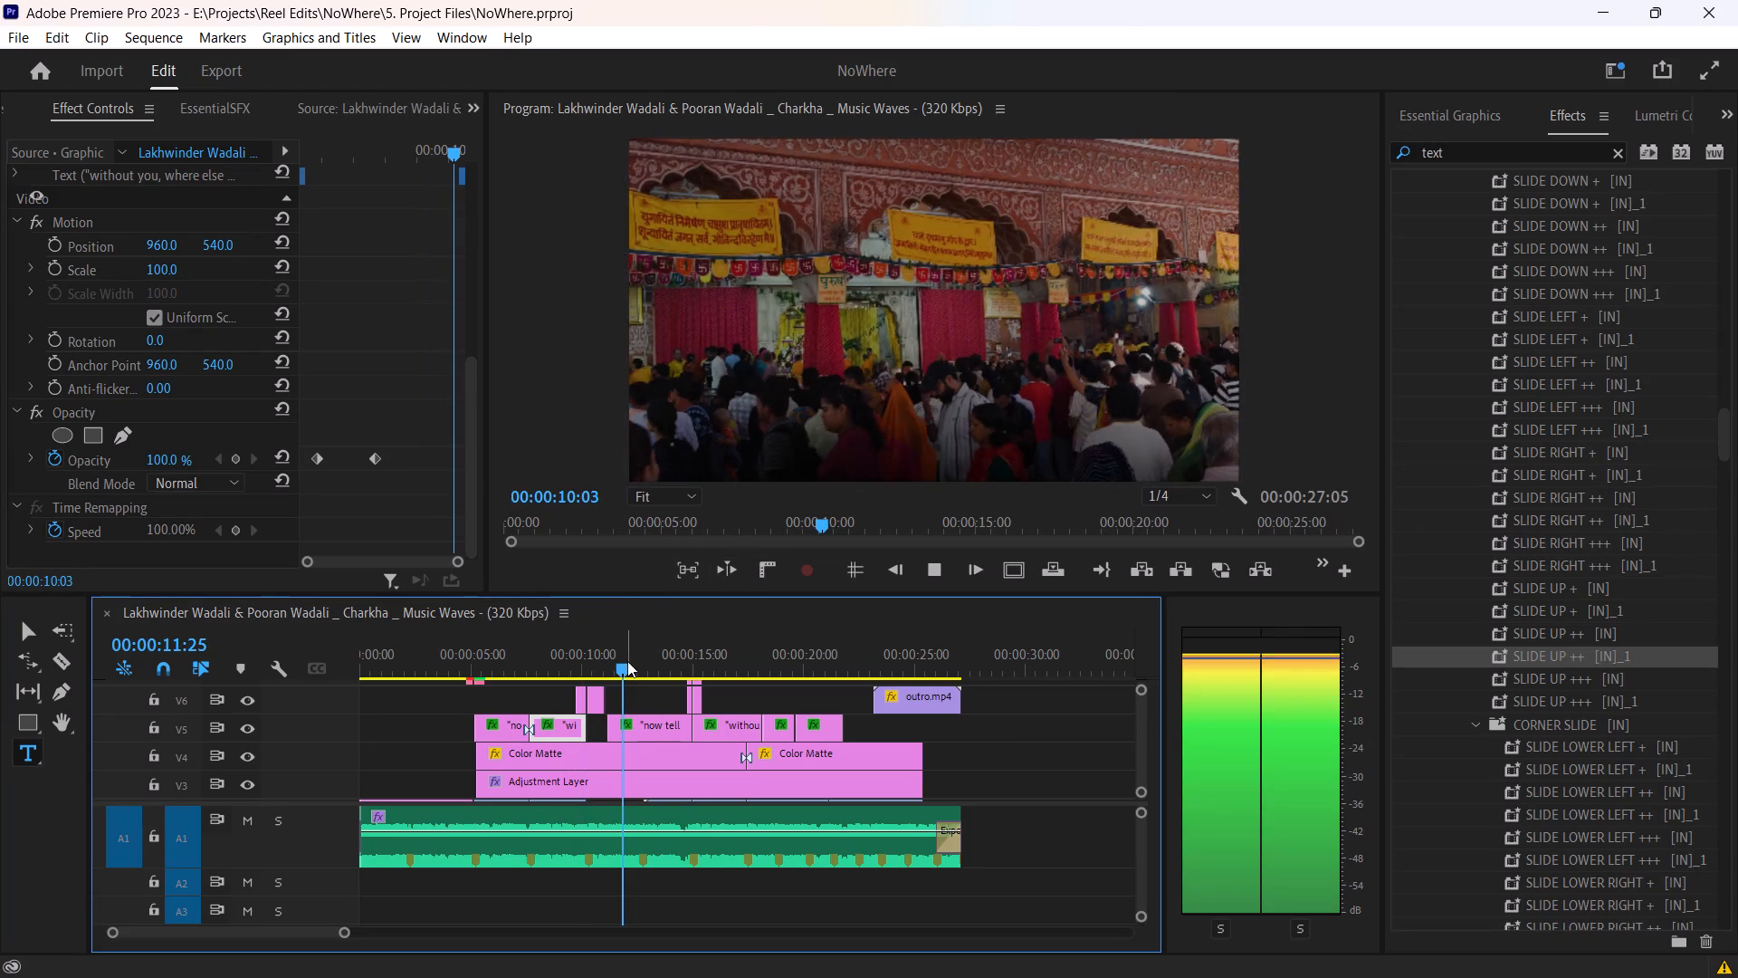
pyautogui.click(638, 667)
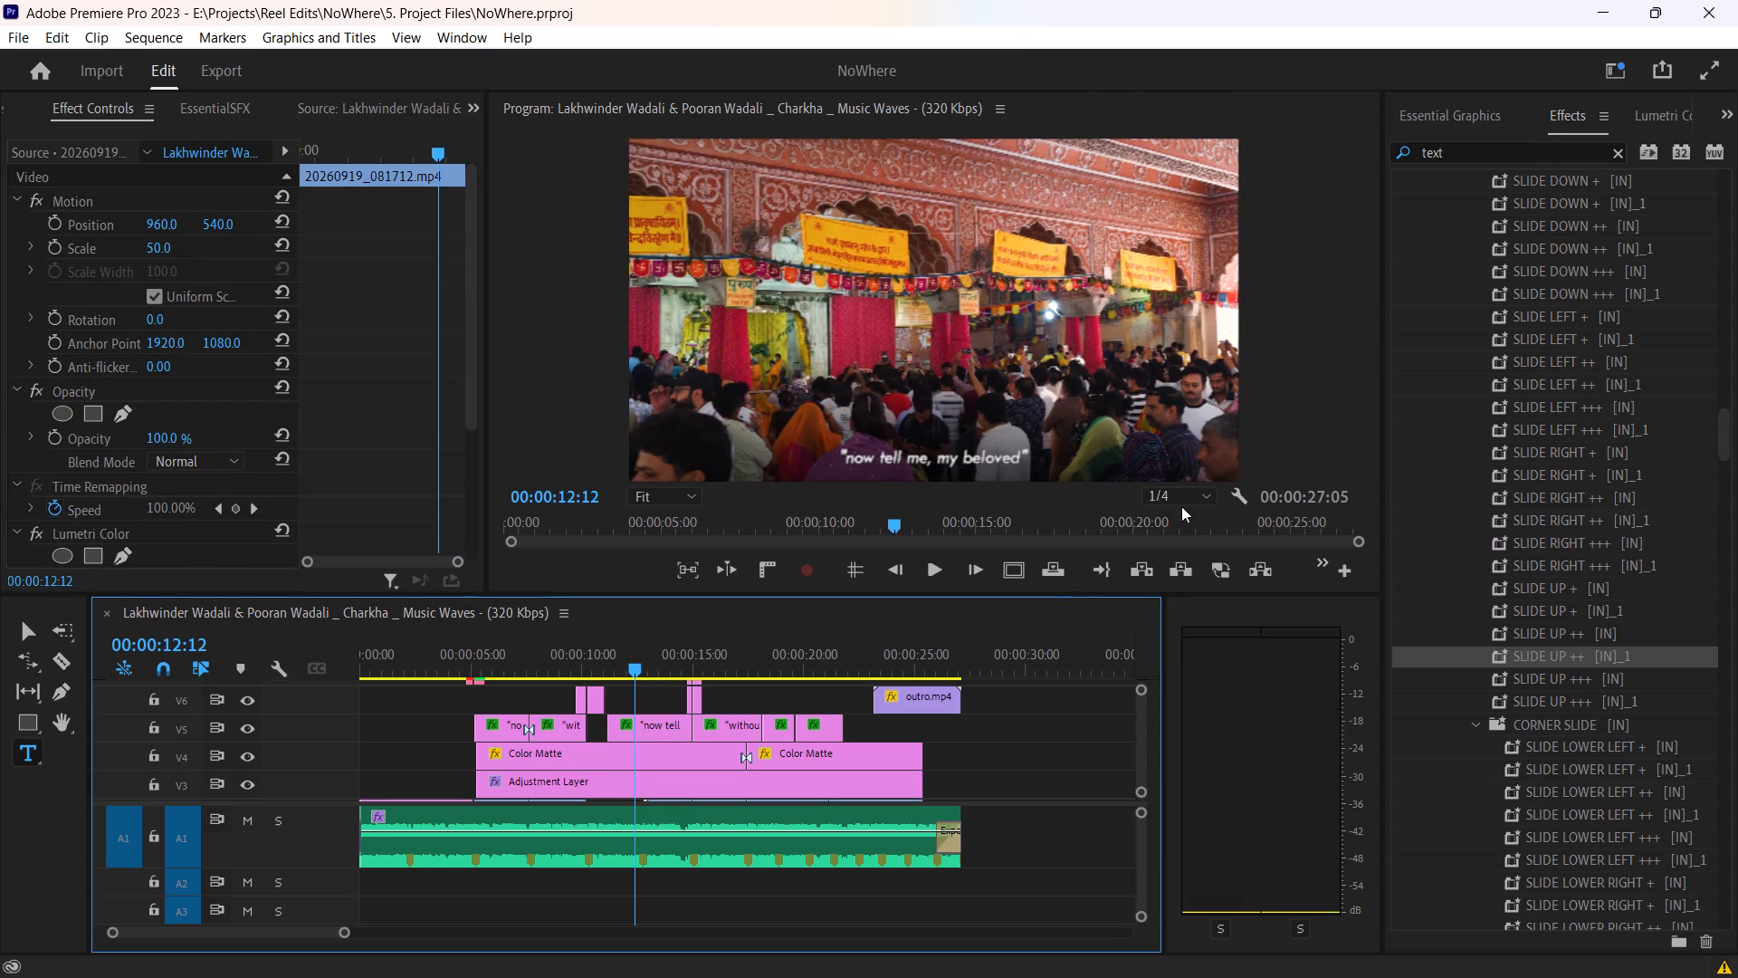
pyautogui.click(1184, 501)
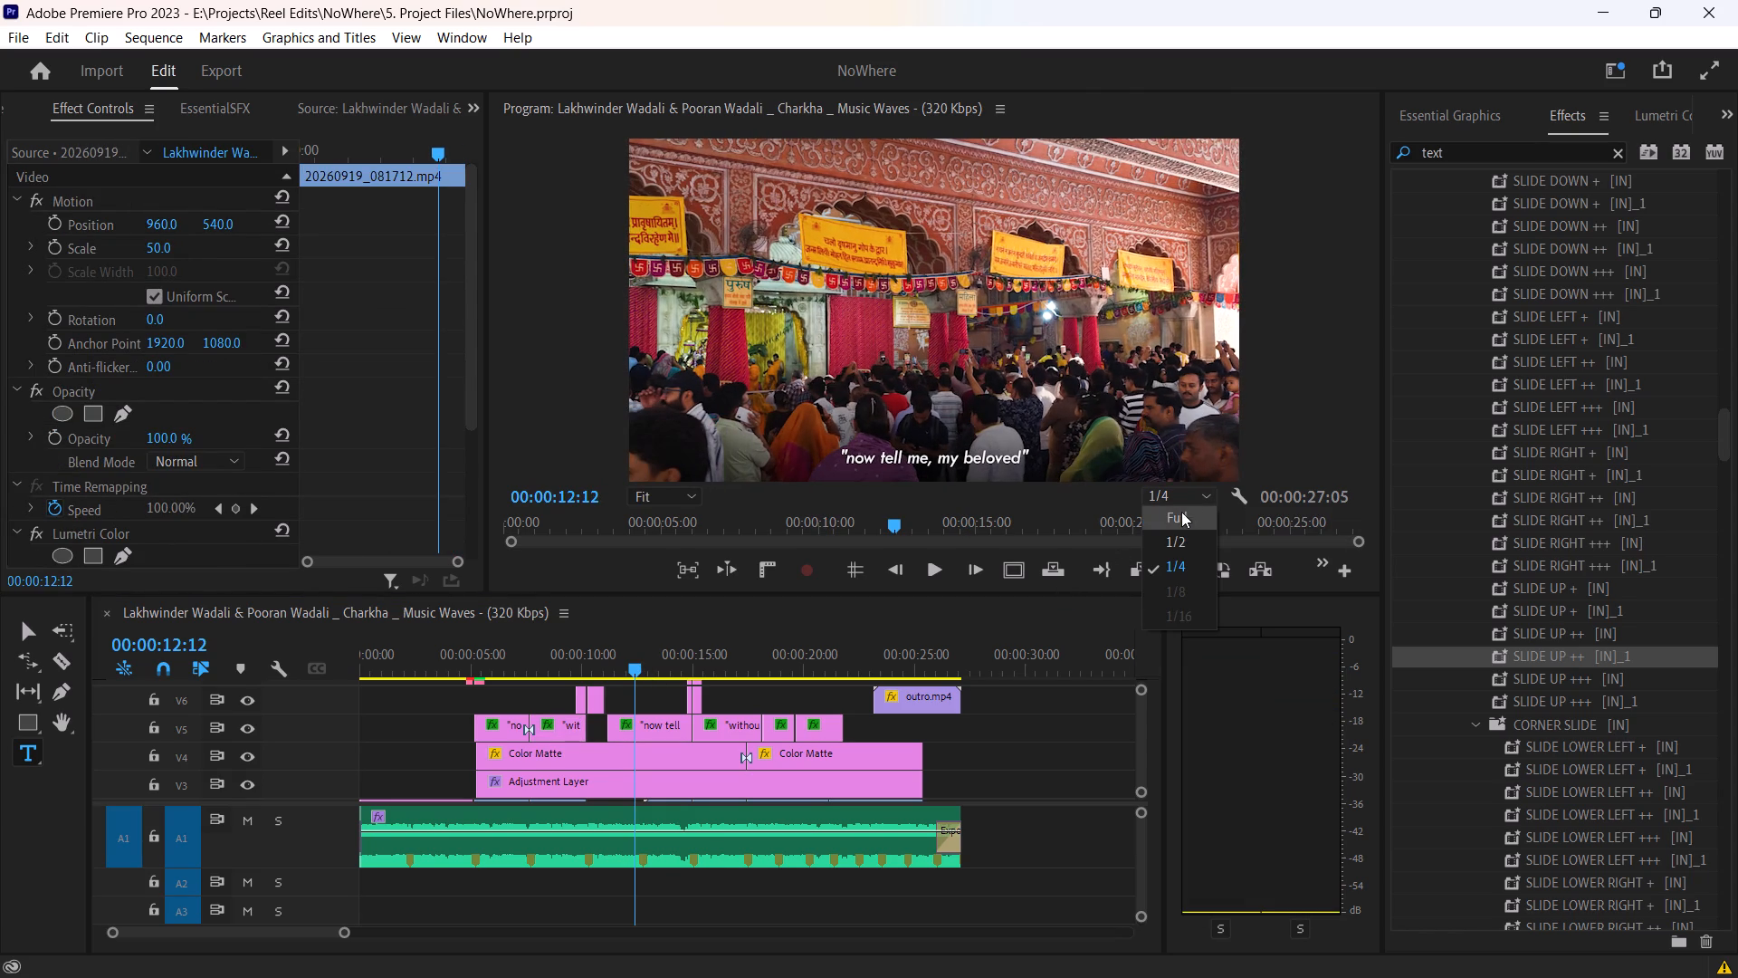
pyautogui.click(1005, 769)
pyautogui.press('space')
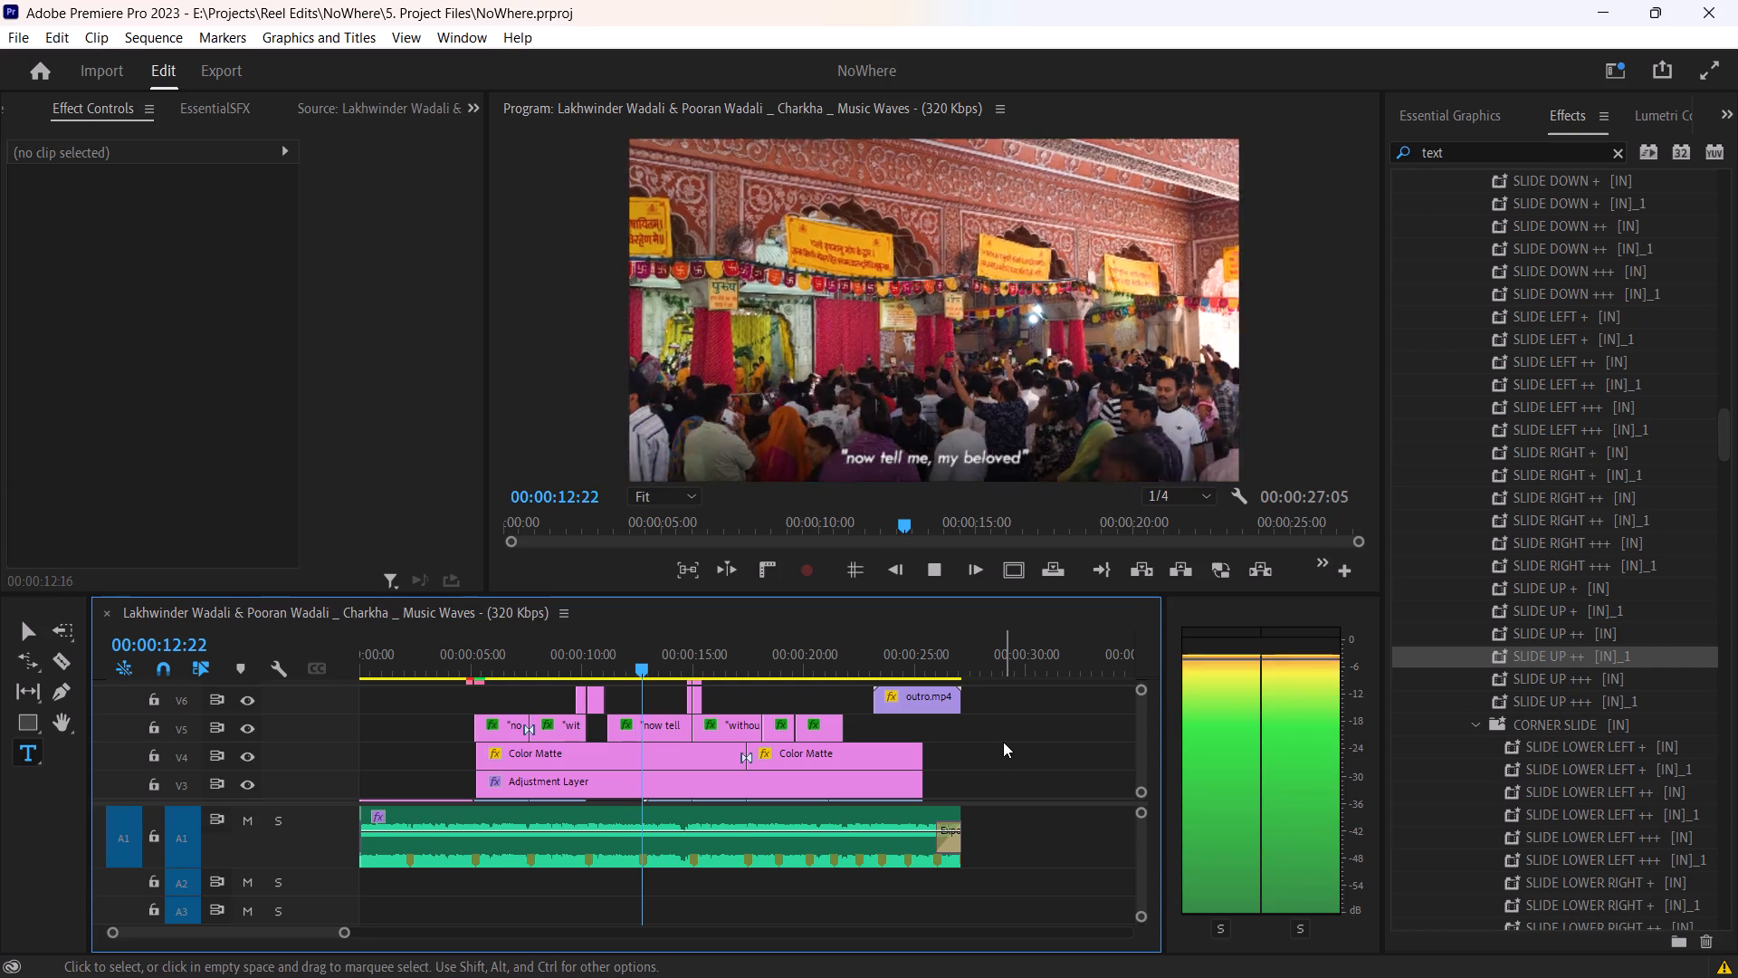
pyautogui.press('space')
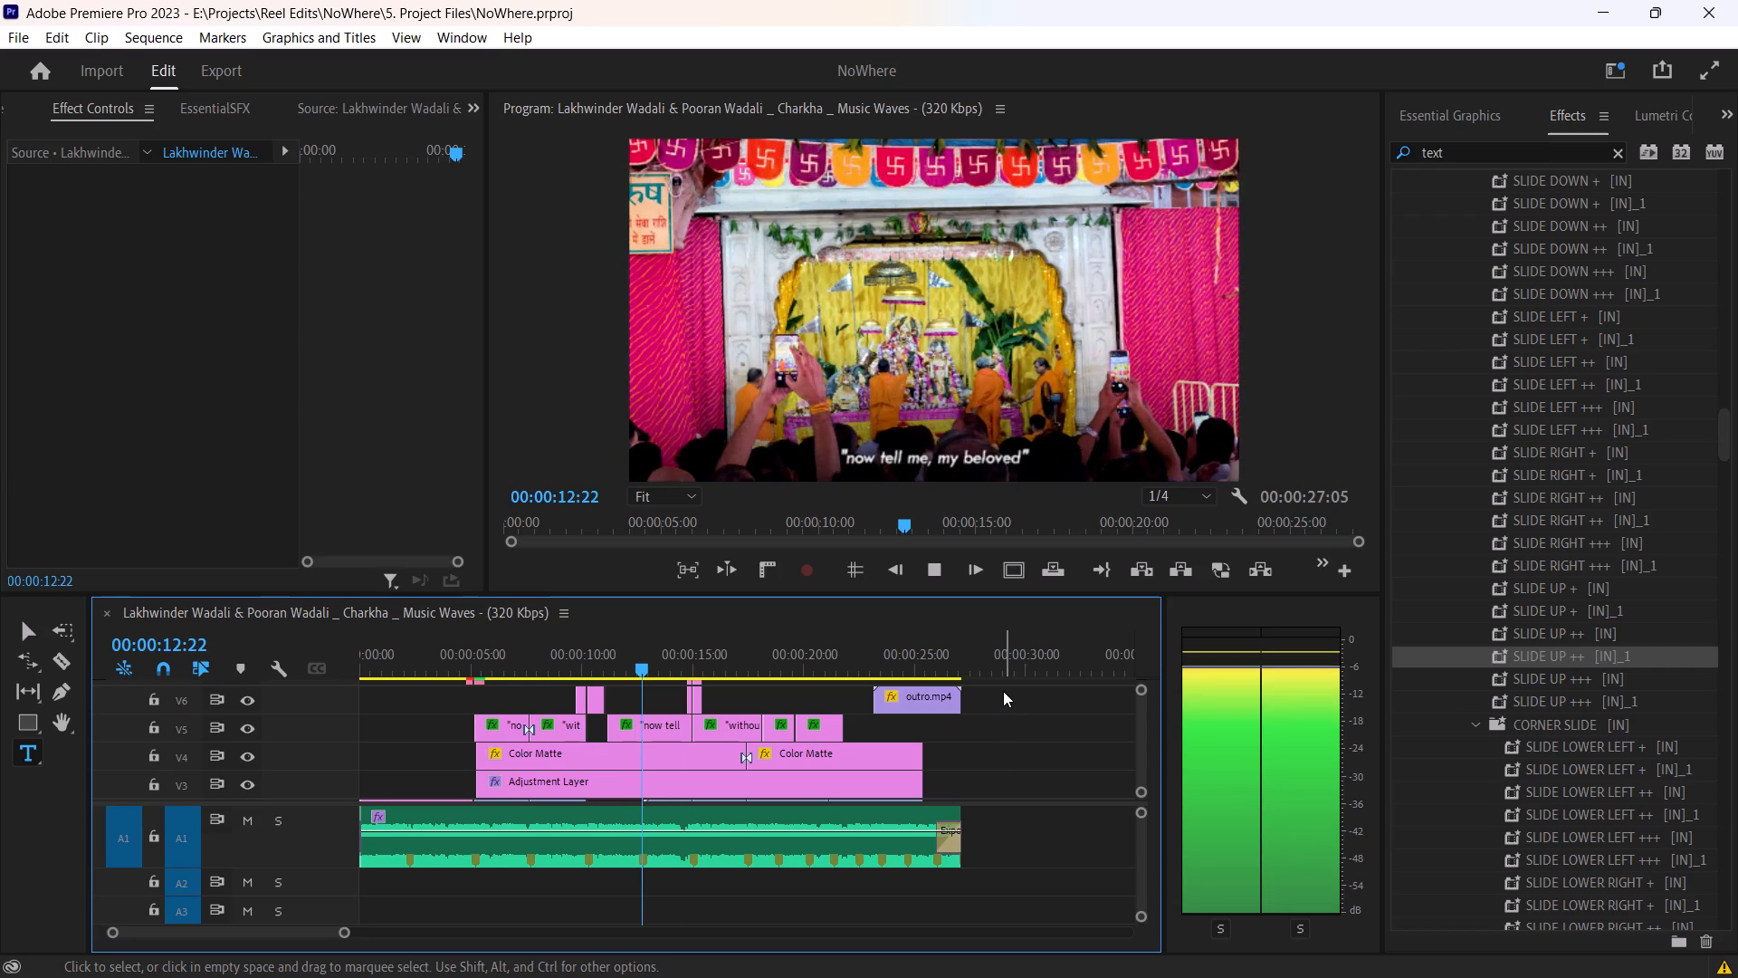
# Save the project.
pyautogui.hotkey('ctrl', 's')
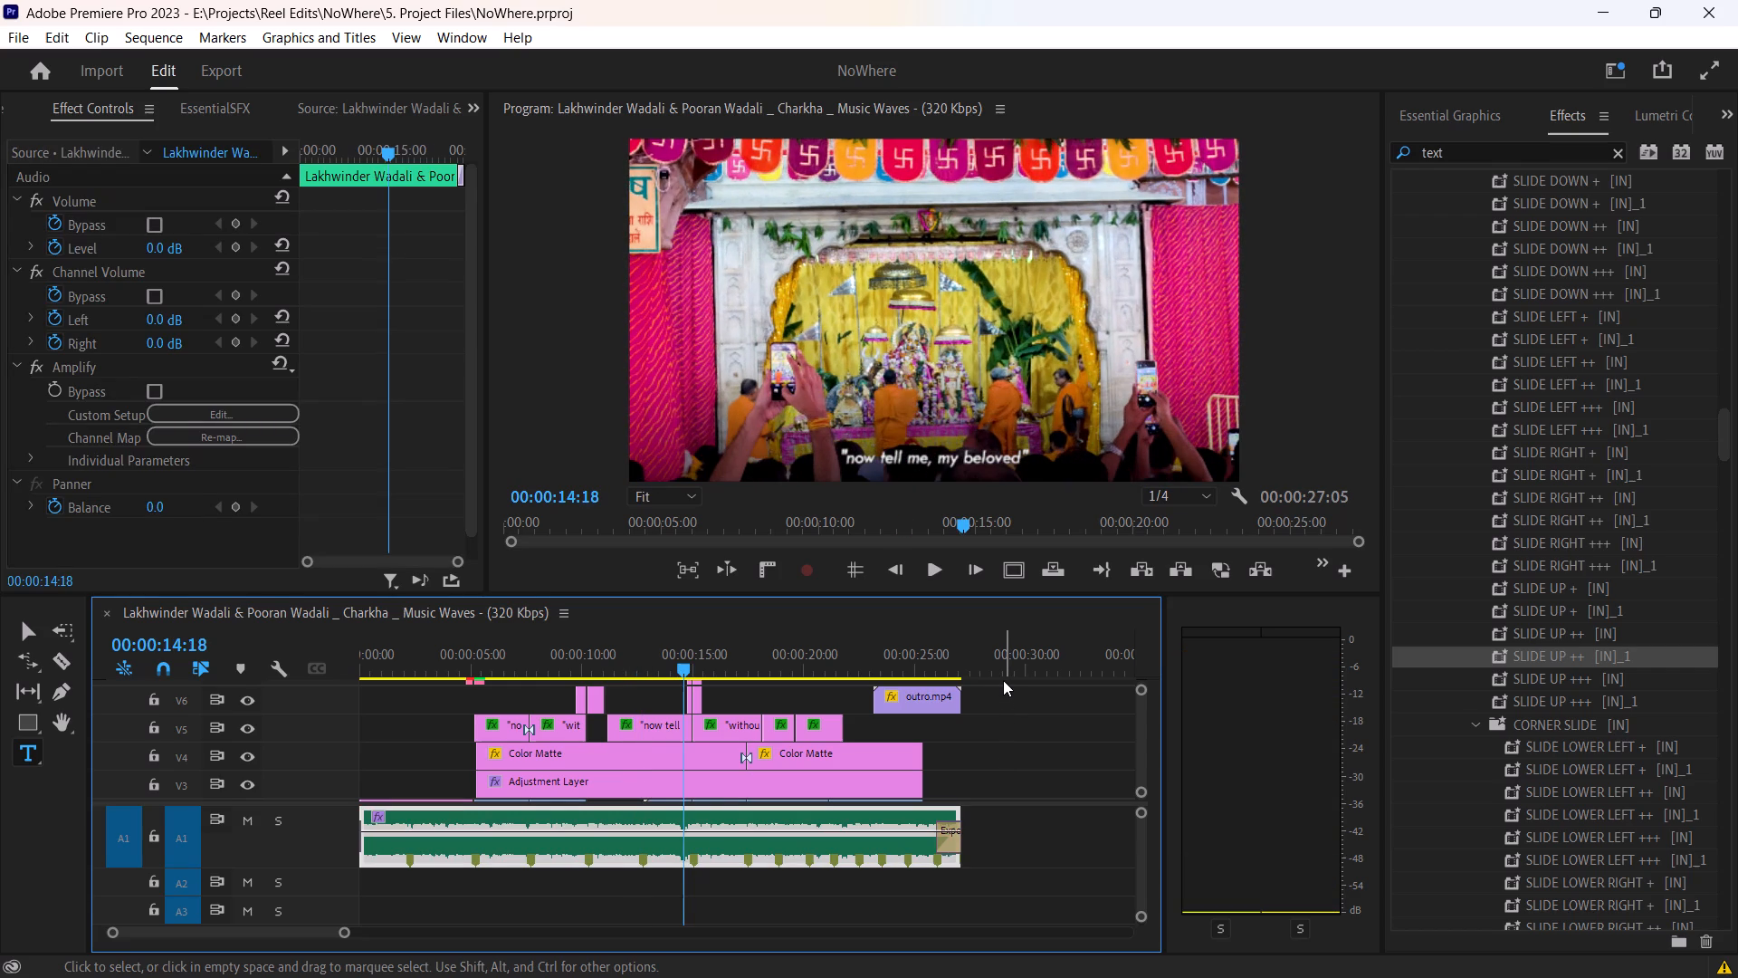
# Export the entire sequence as a media file named NoWhere1.
pyautogui.keyDown('ctrl'); pyautogui.scroll(9, 953, 724); pyautogui.keyUp('ctrl')
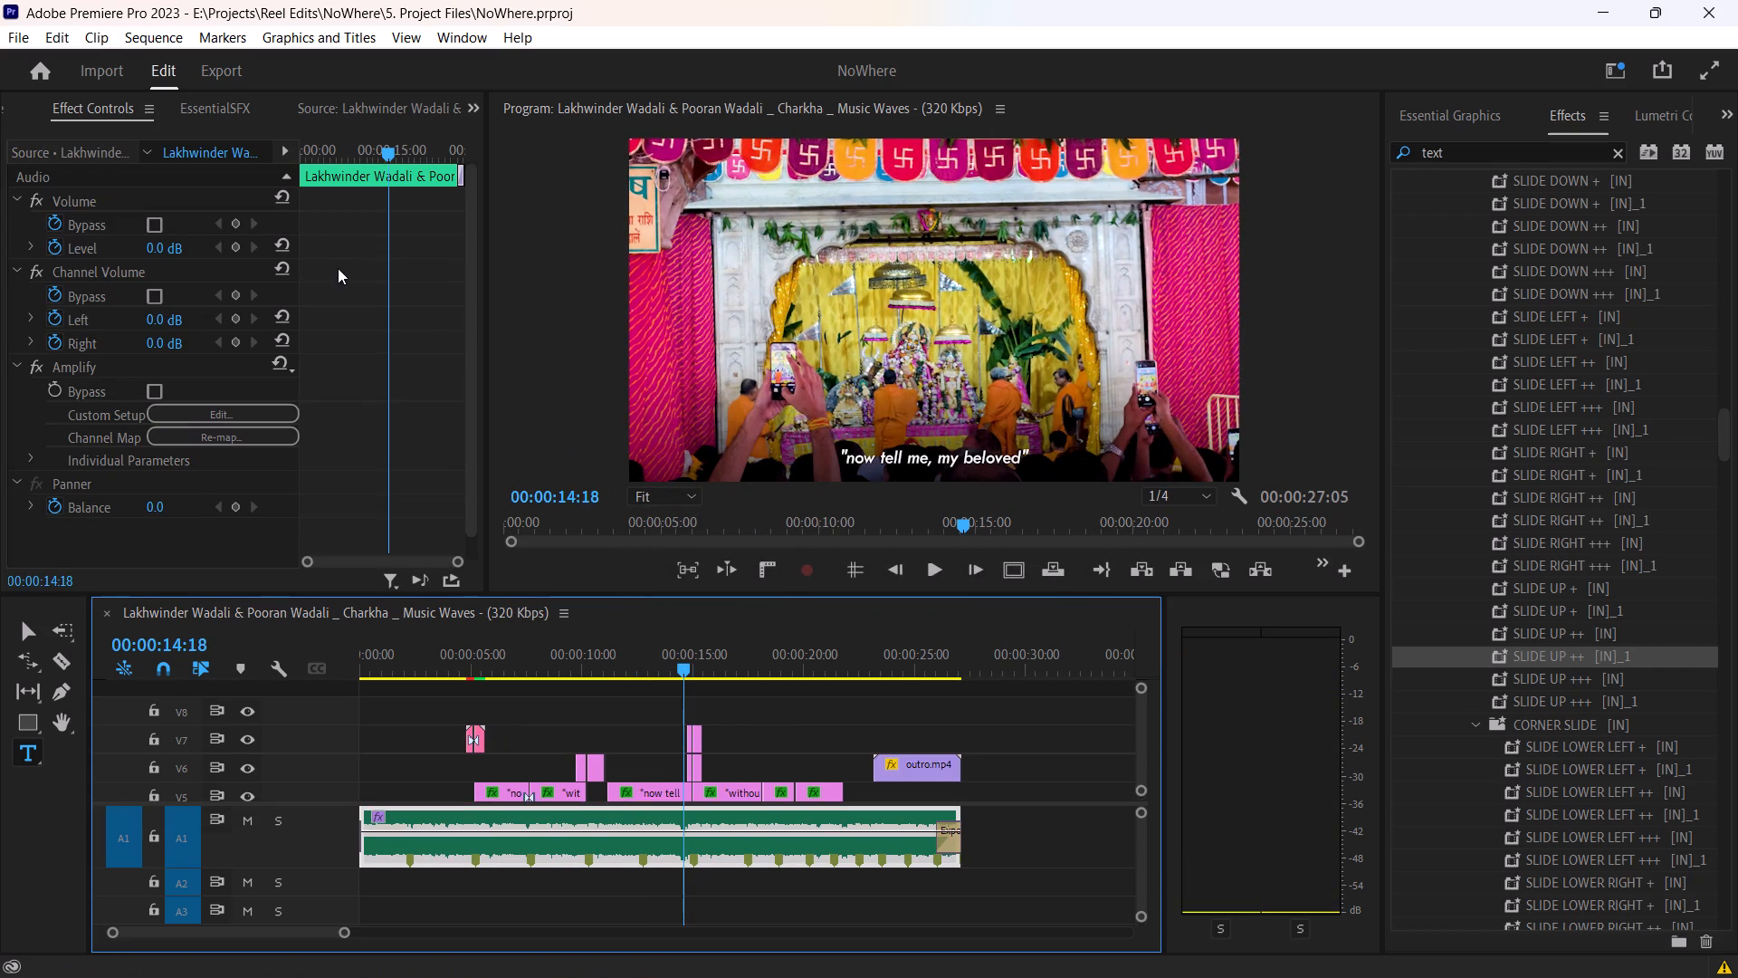
pyautogui.click(213, 74)
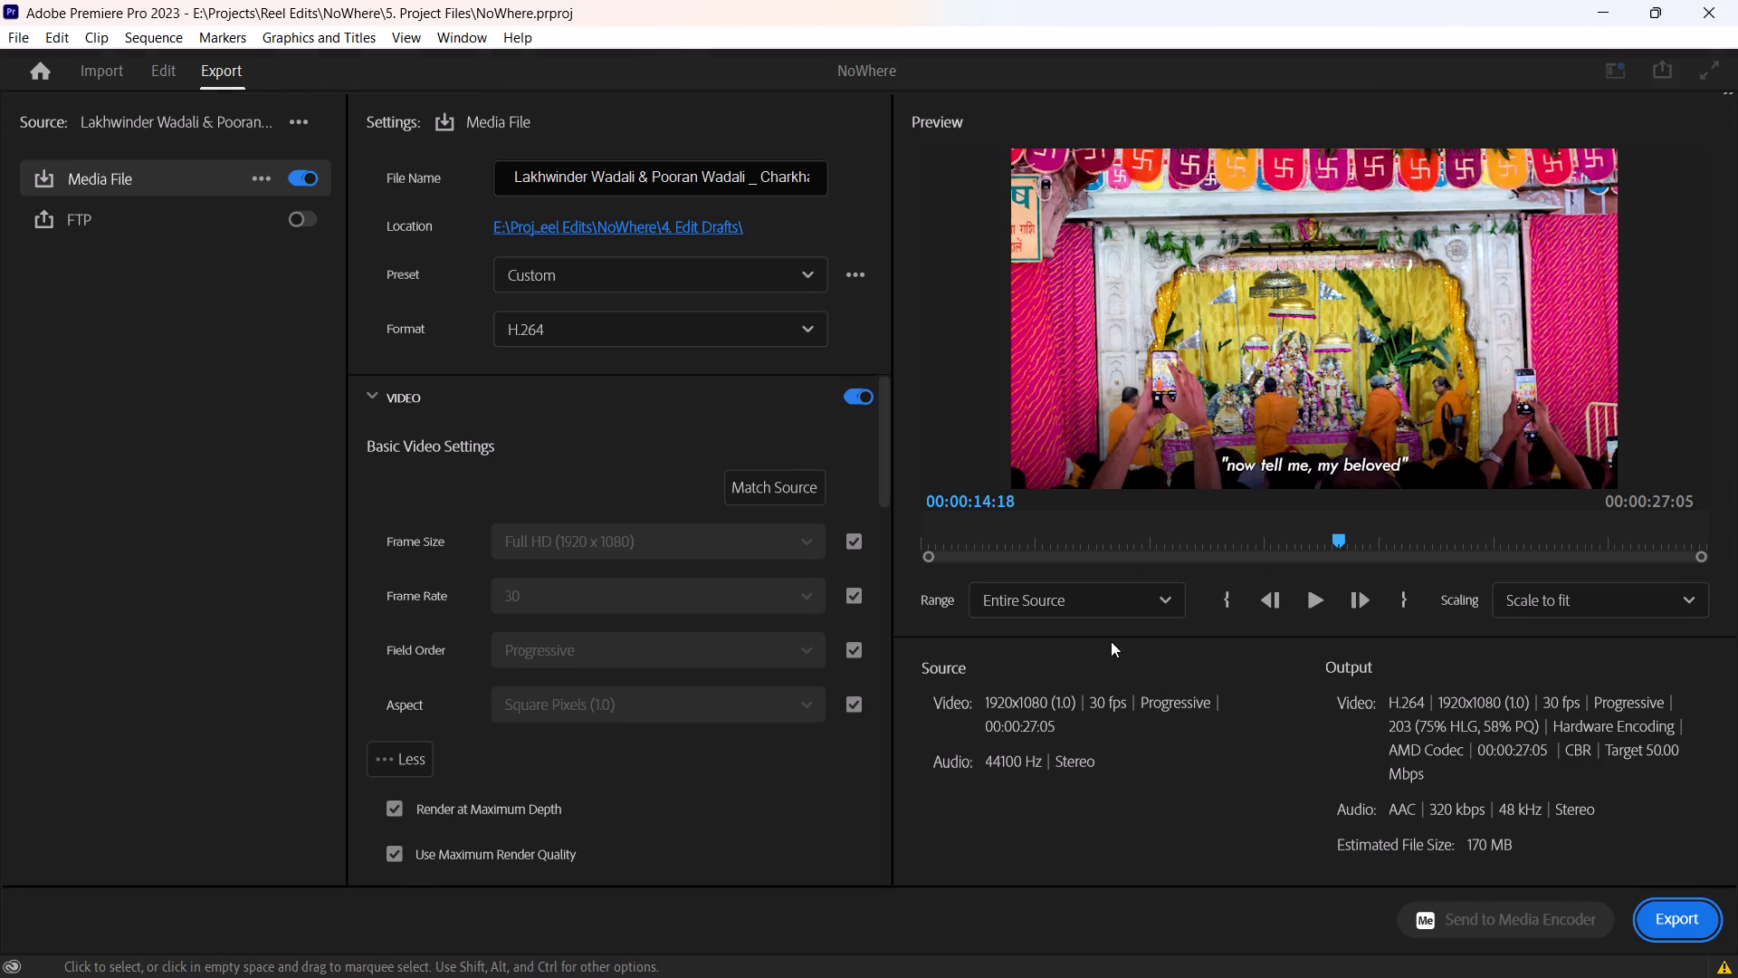
pyautogui.click(604, 167)
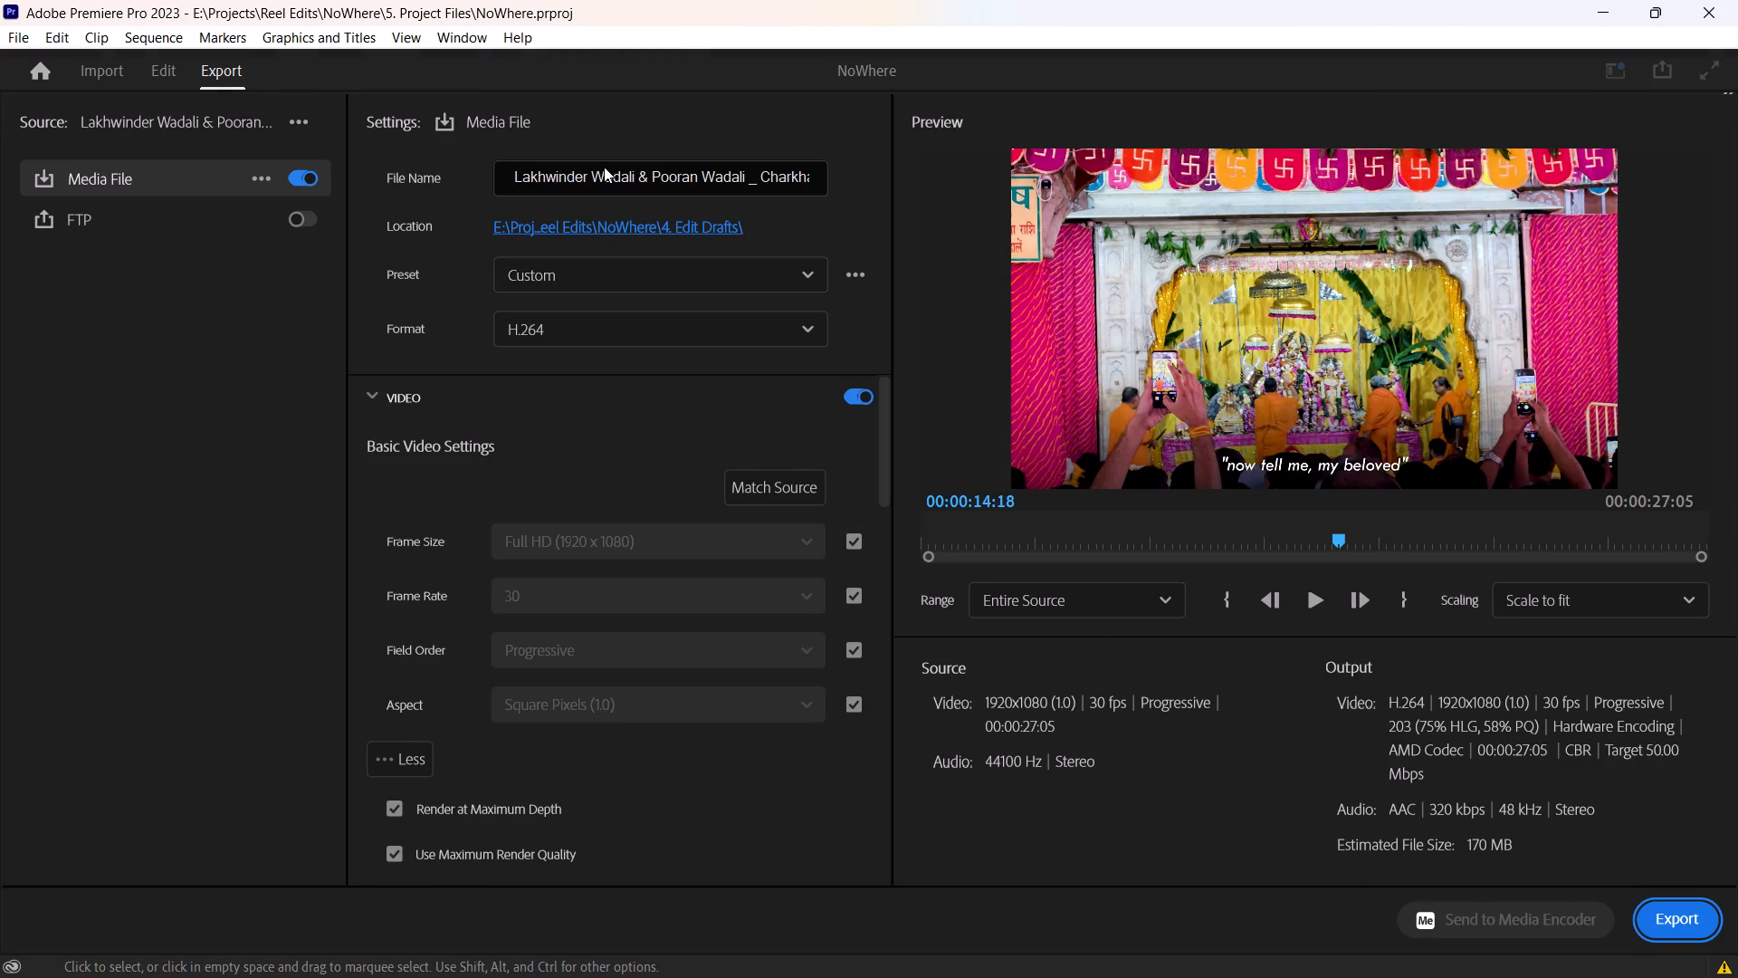
pyautogui.click(600, 174)
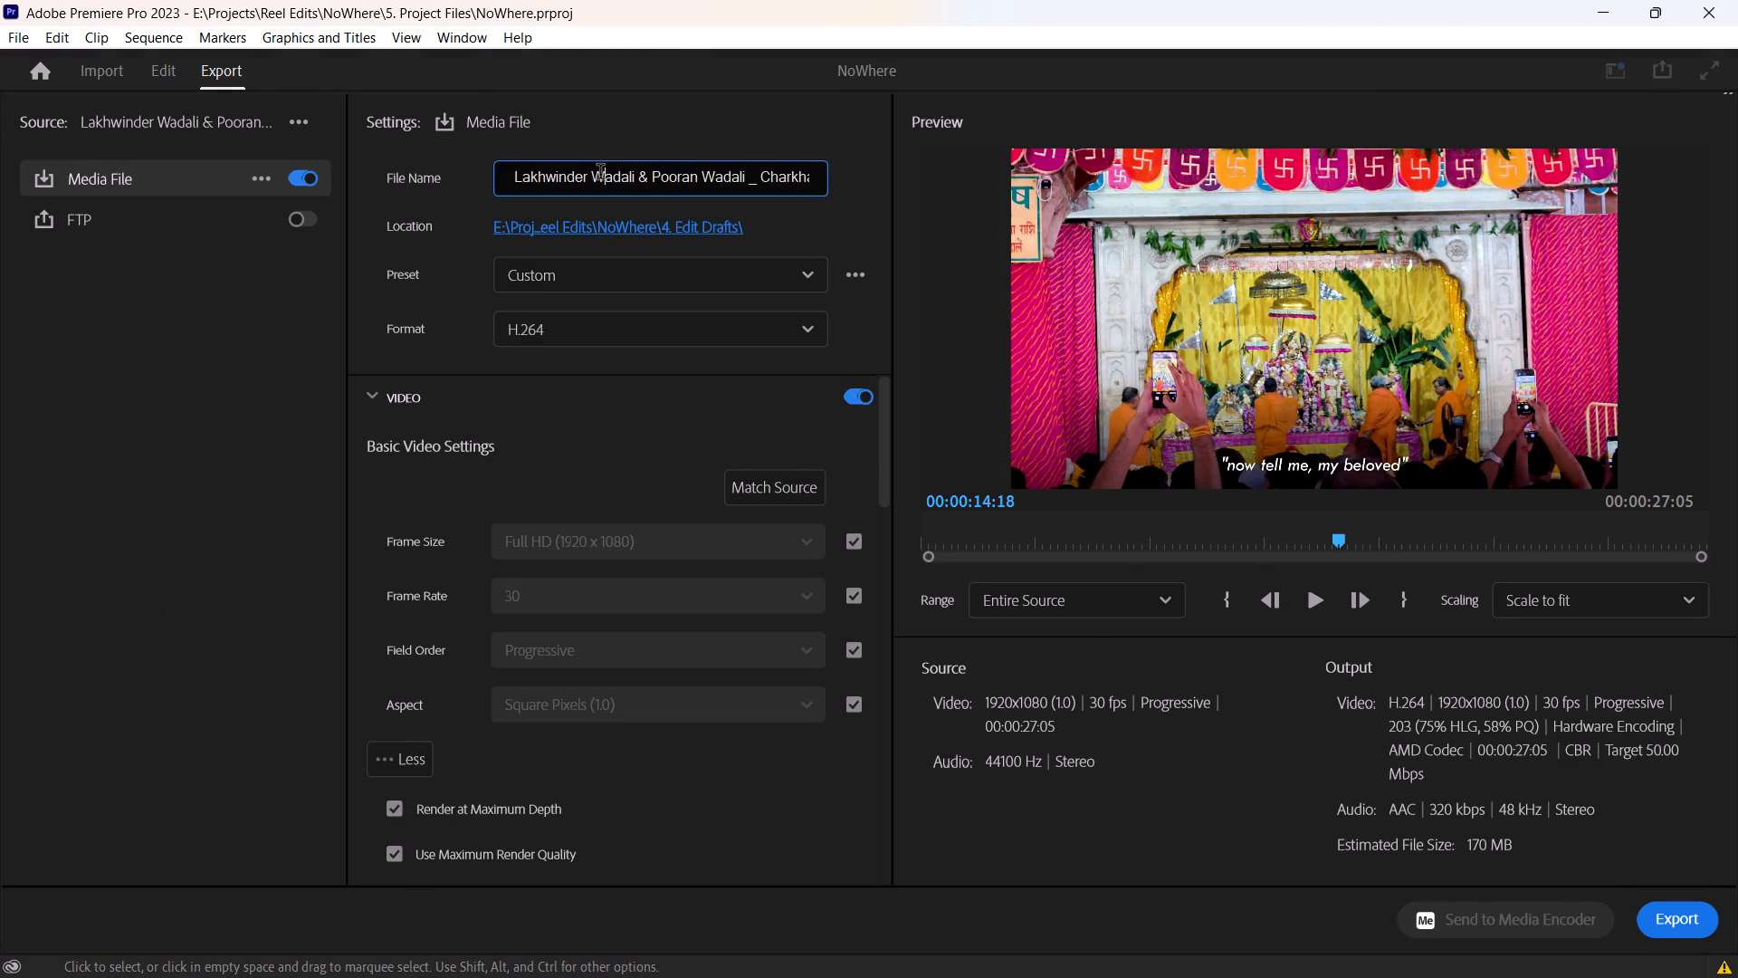
pyautogui.hotkey('ctrl', 'a')
pyautogui.write('No')
pyautogui.write('Where1')
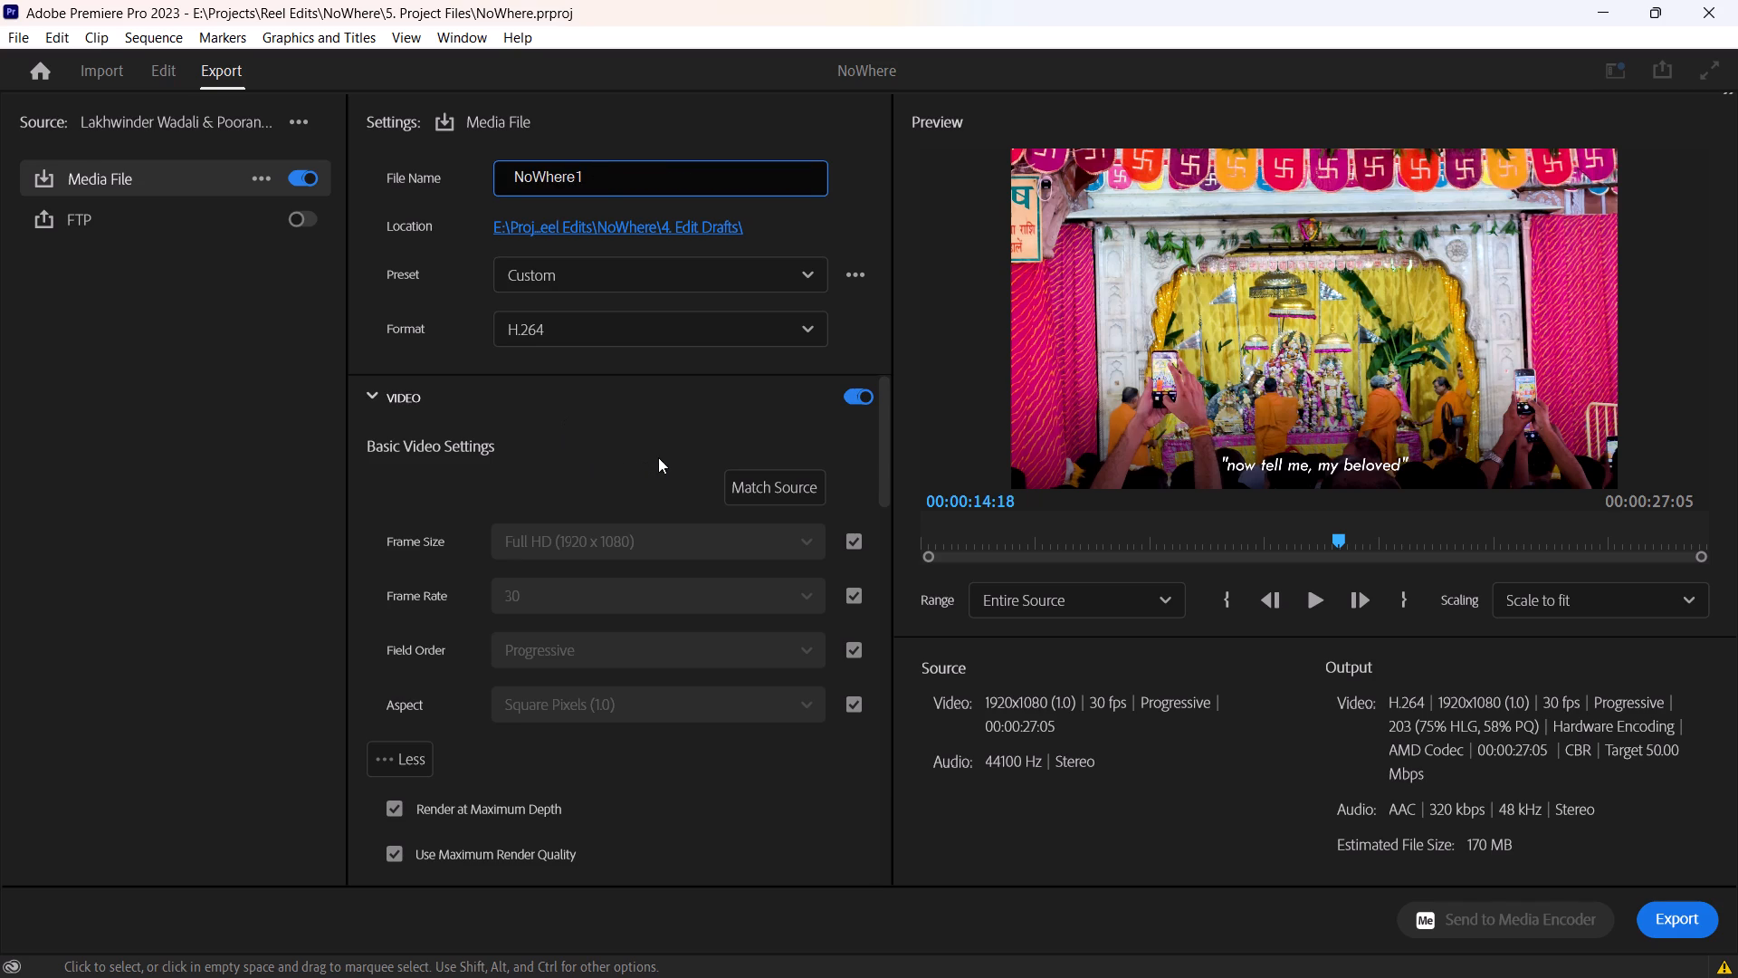
pyautogui.click(1695, 938)
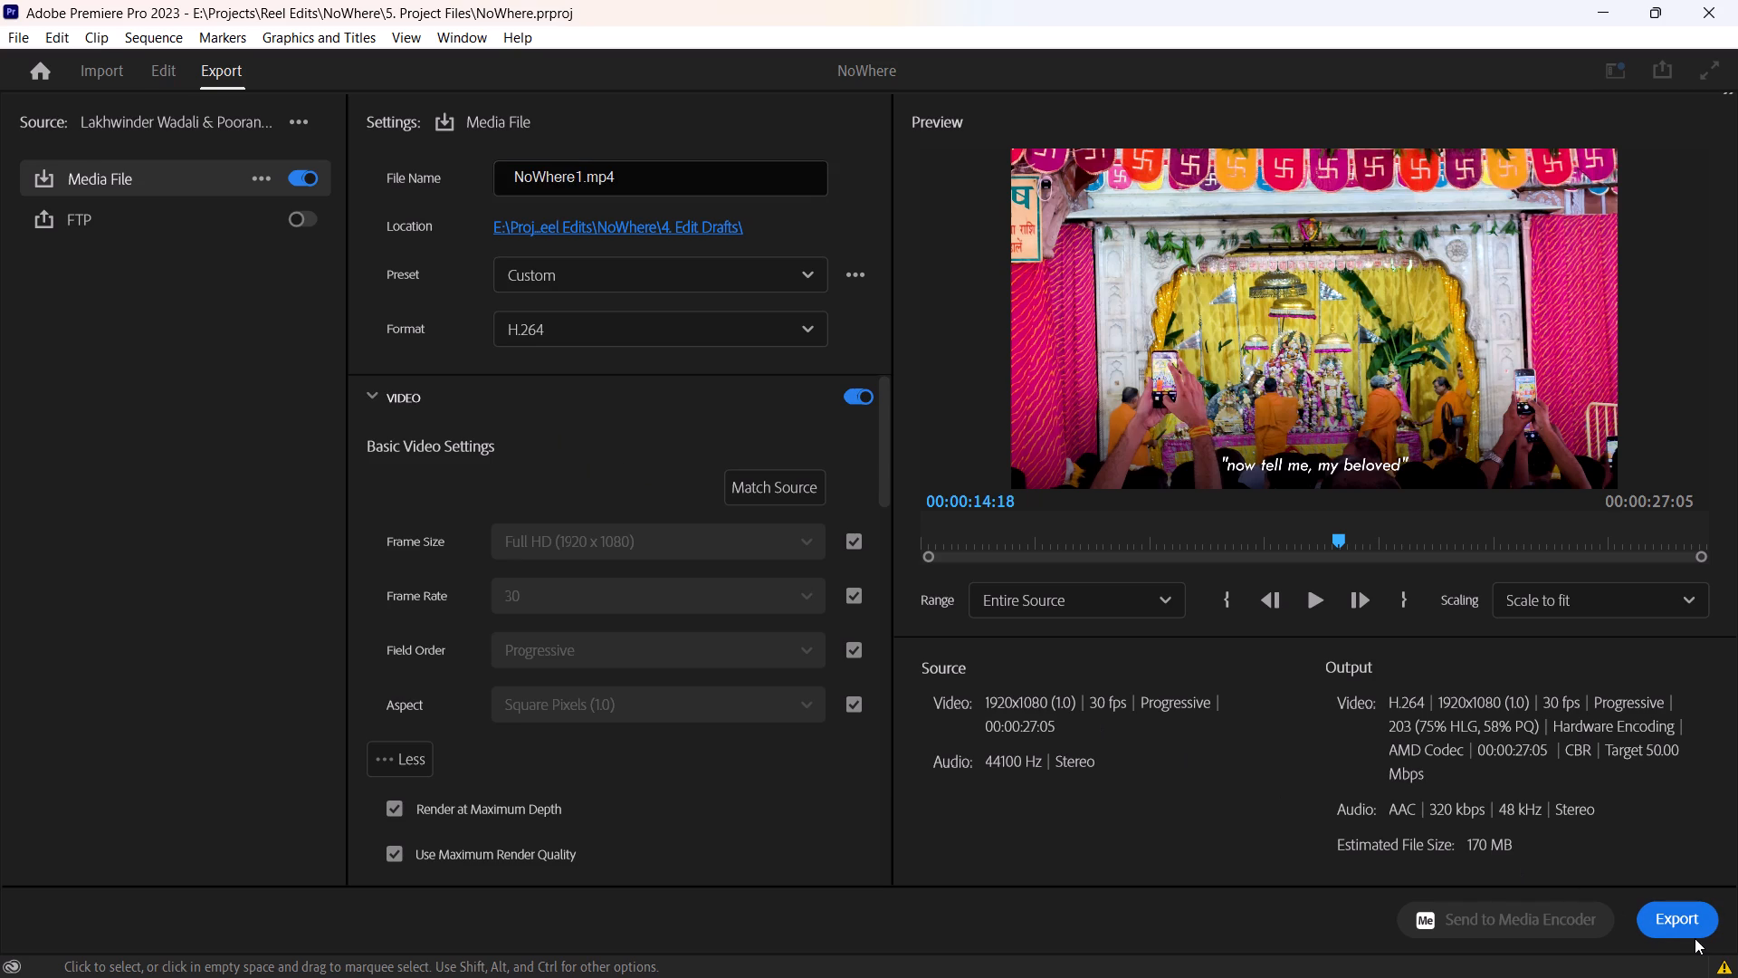
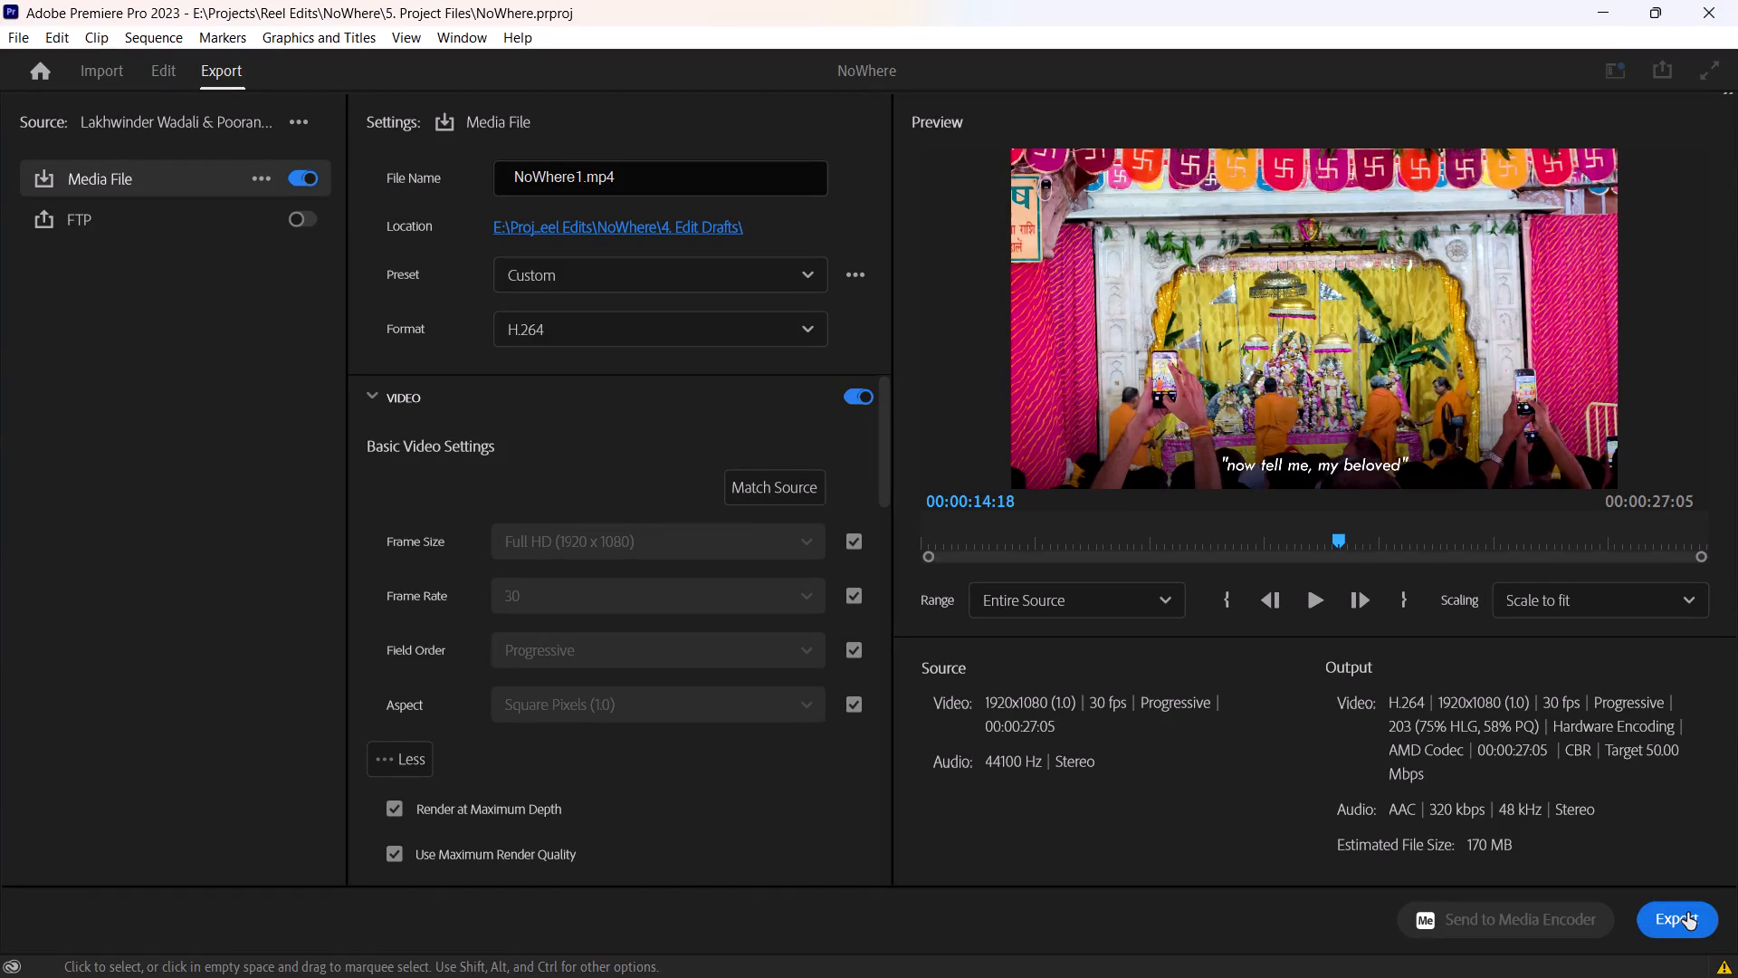
# Start the export of NoWhere1.mp4 to the 4. Edit Drafts folder with the current H.264 settings.
pyautogui.click(1687, 913)
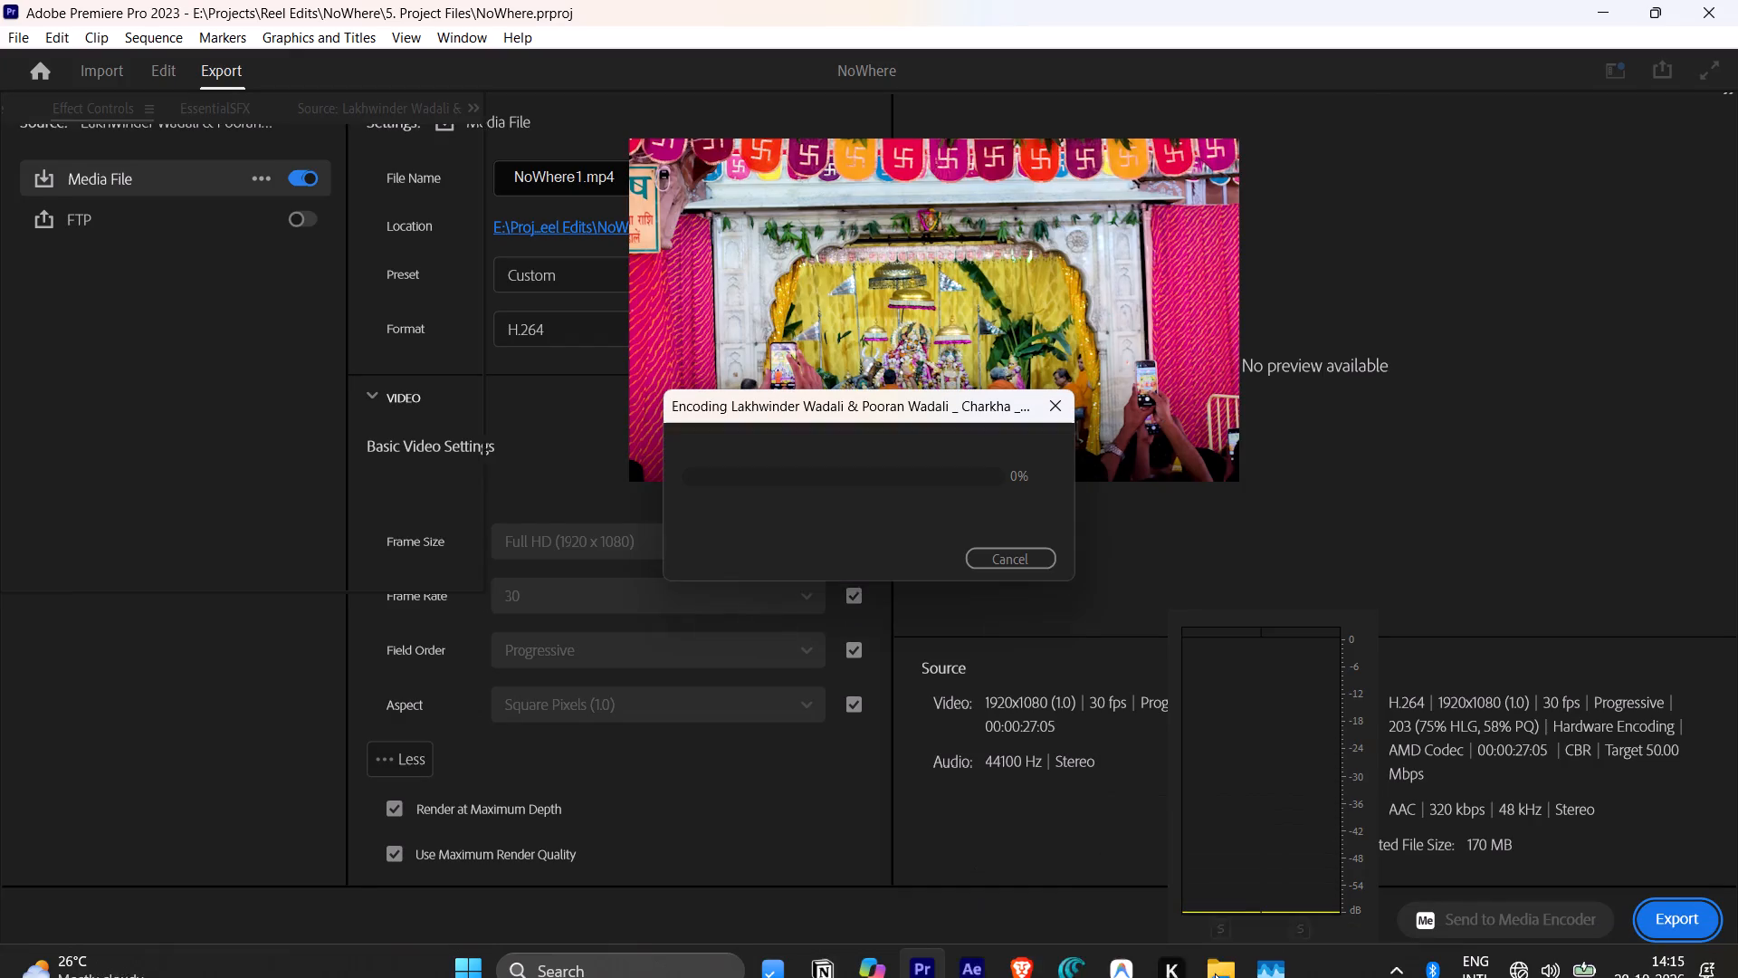
# Switch to File Explorer's 4. Edit Drafts folder and review the earlier draft NoWhere.mp4 full screen in VLC, closing the player when done.
pyautogui.click(1216, 966)
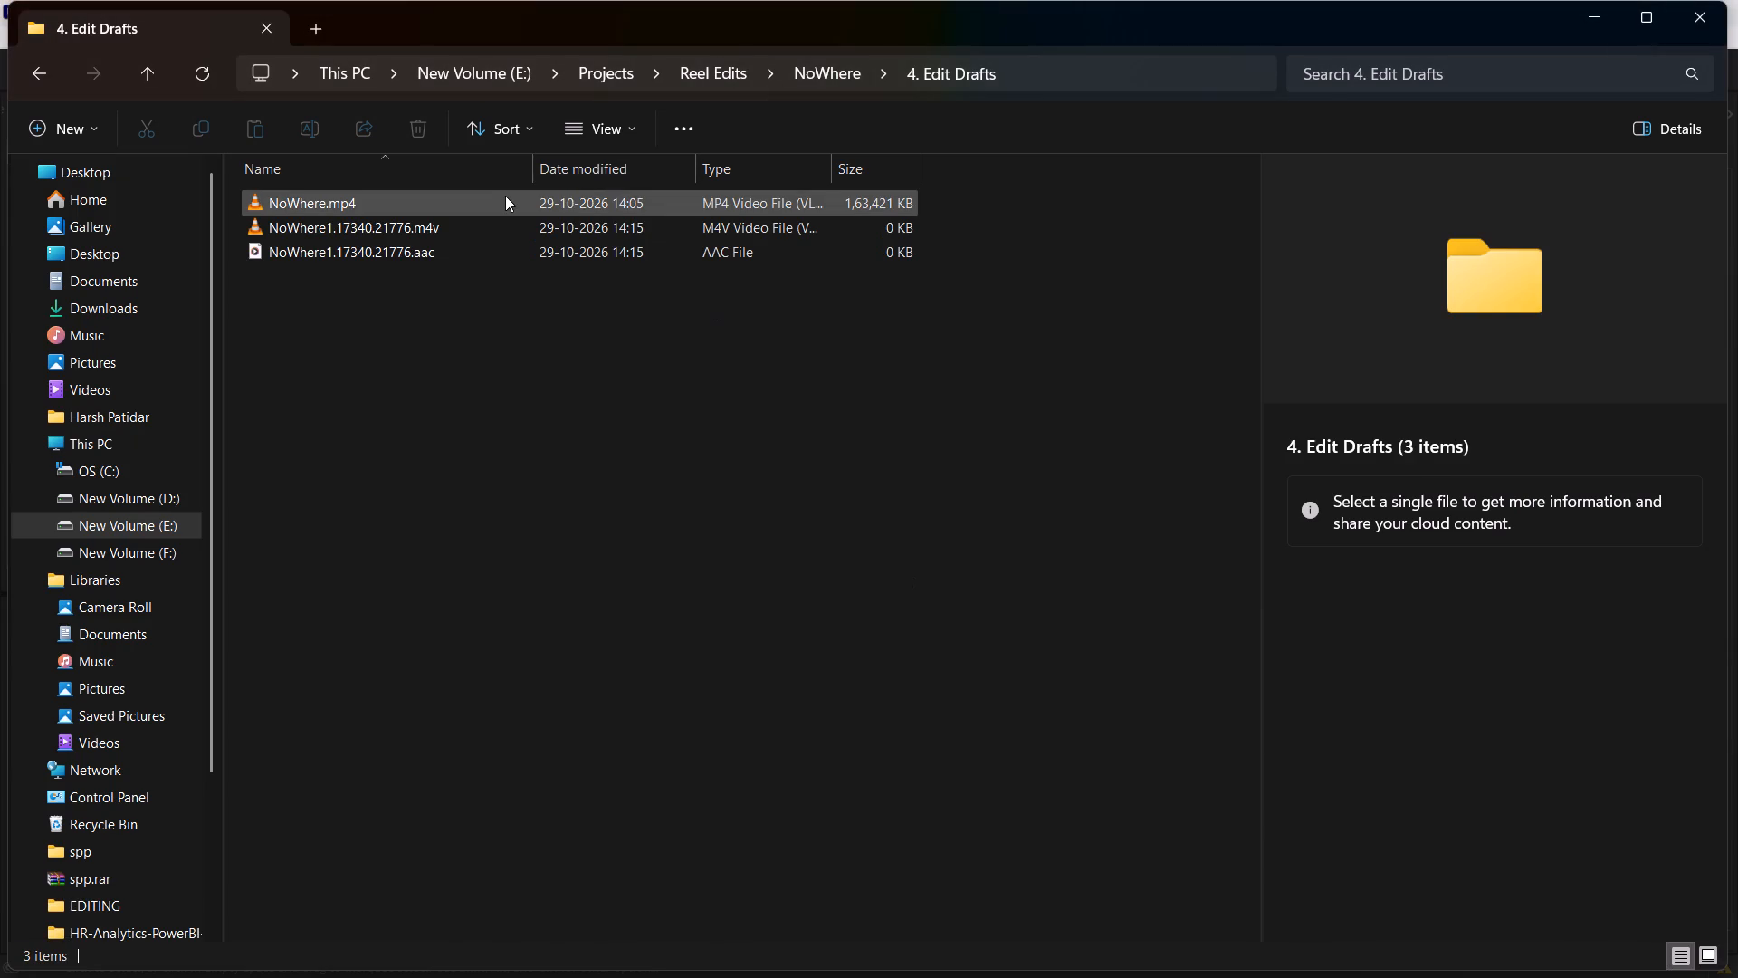
pyautogui.click(505, 196)
pyautogui.click(505, 196)
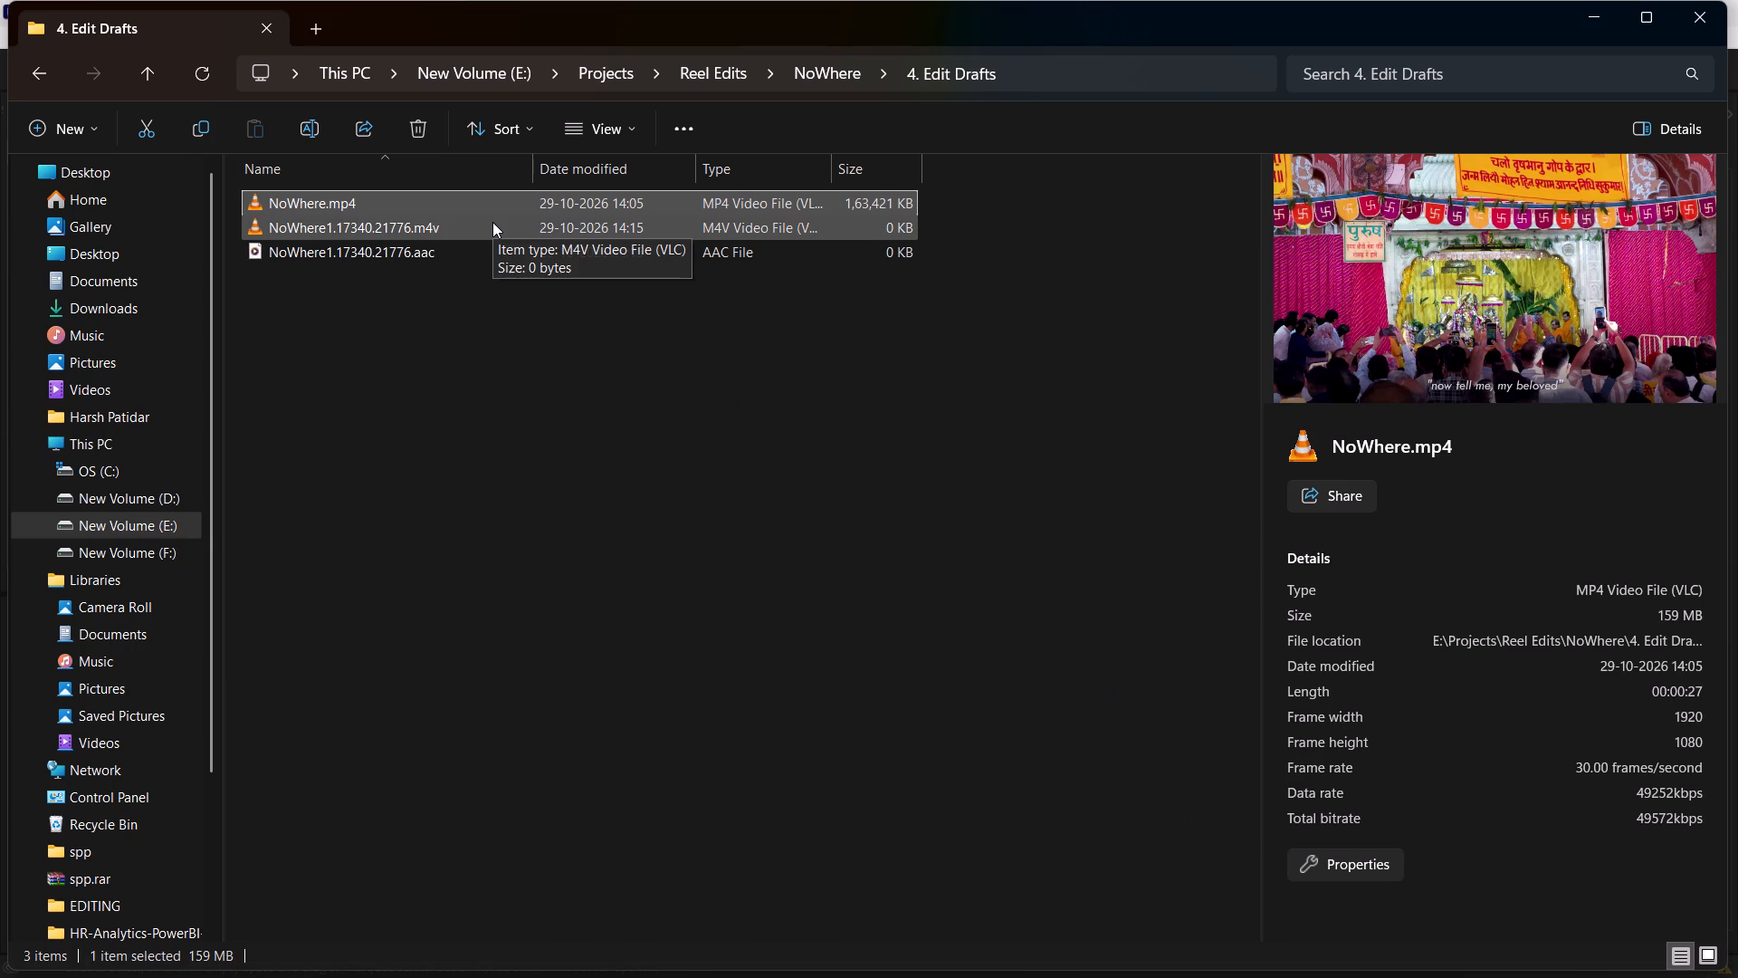
pyautogui.click(490, 443)
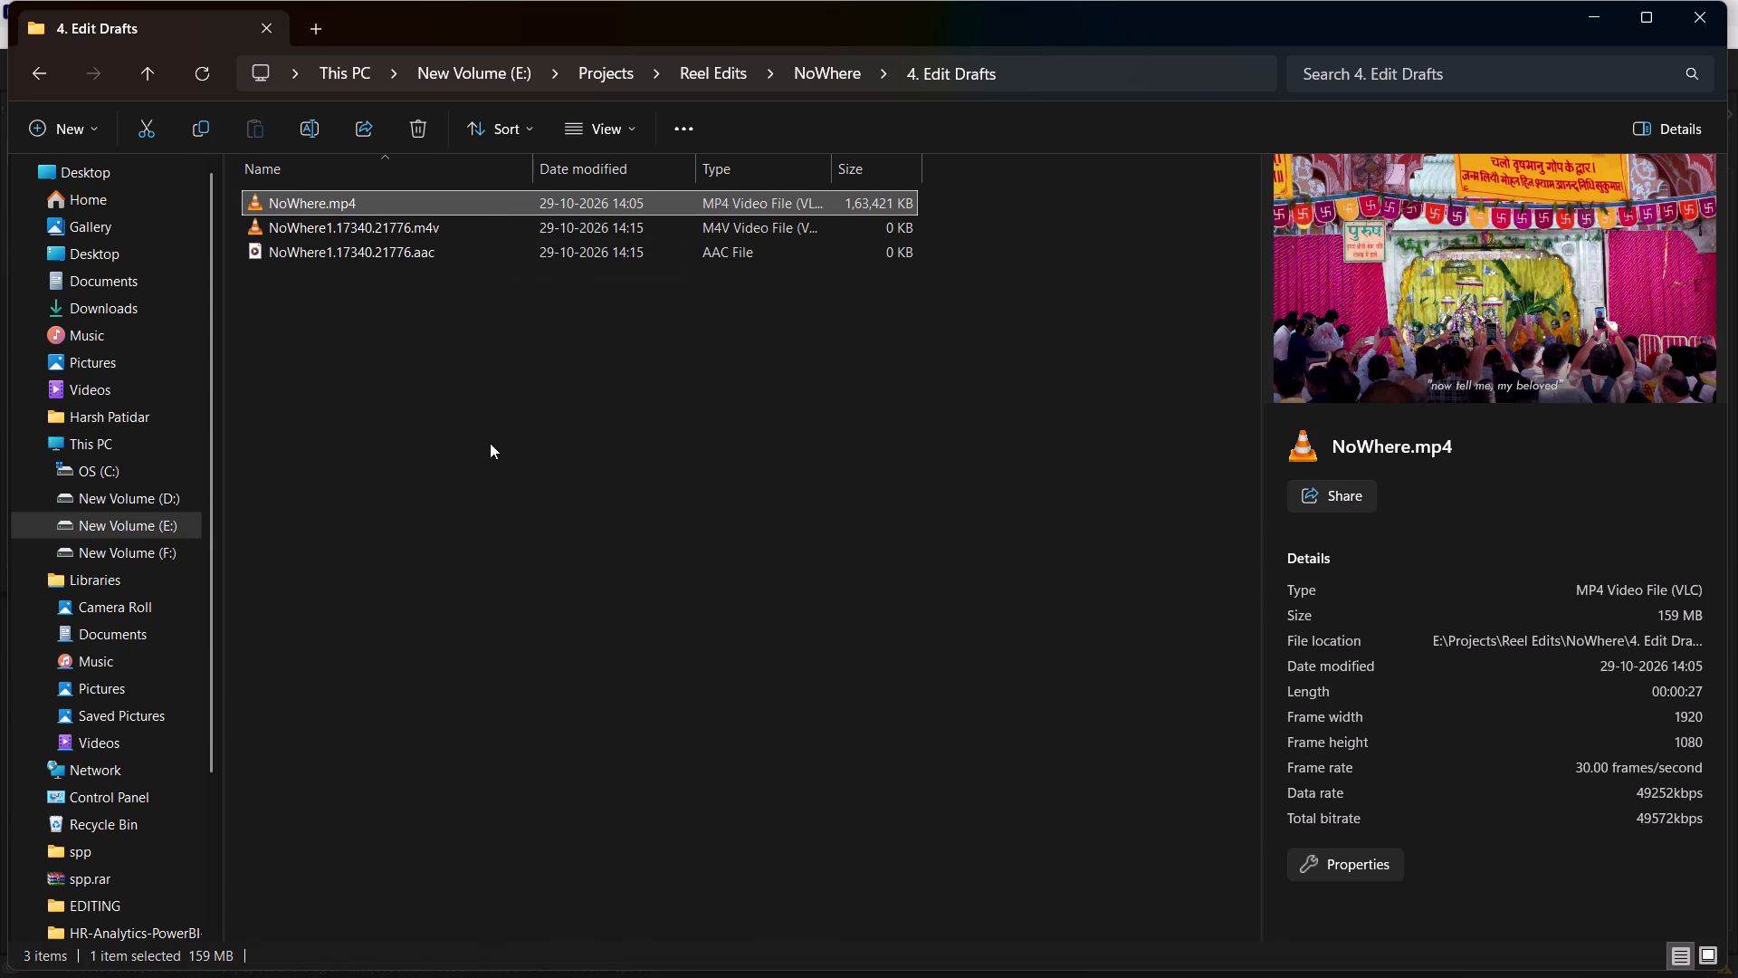
pyautogui.click(381, 193)
pyautogui.press('Return')
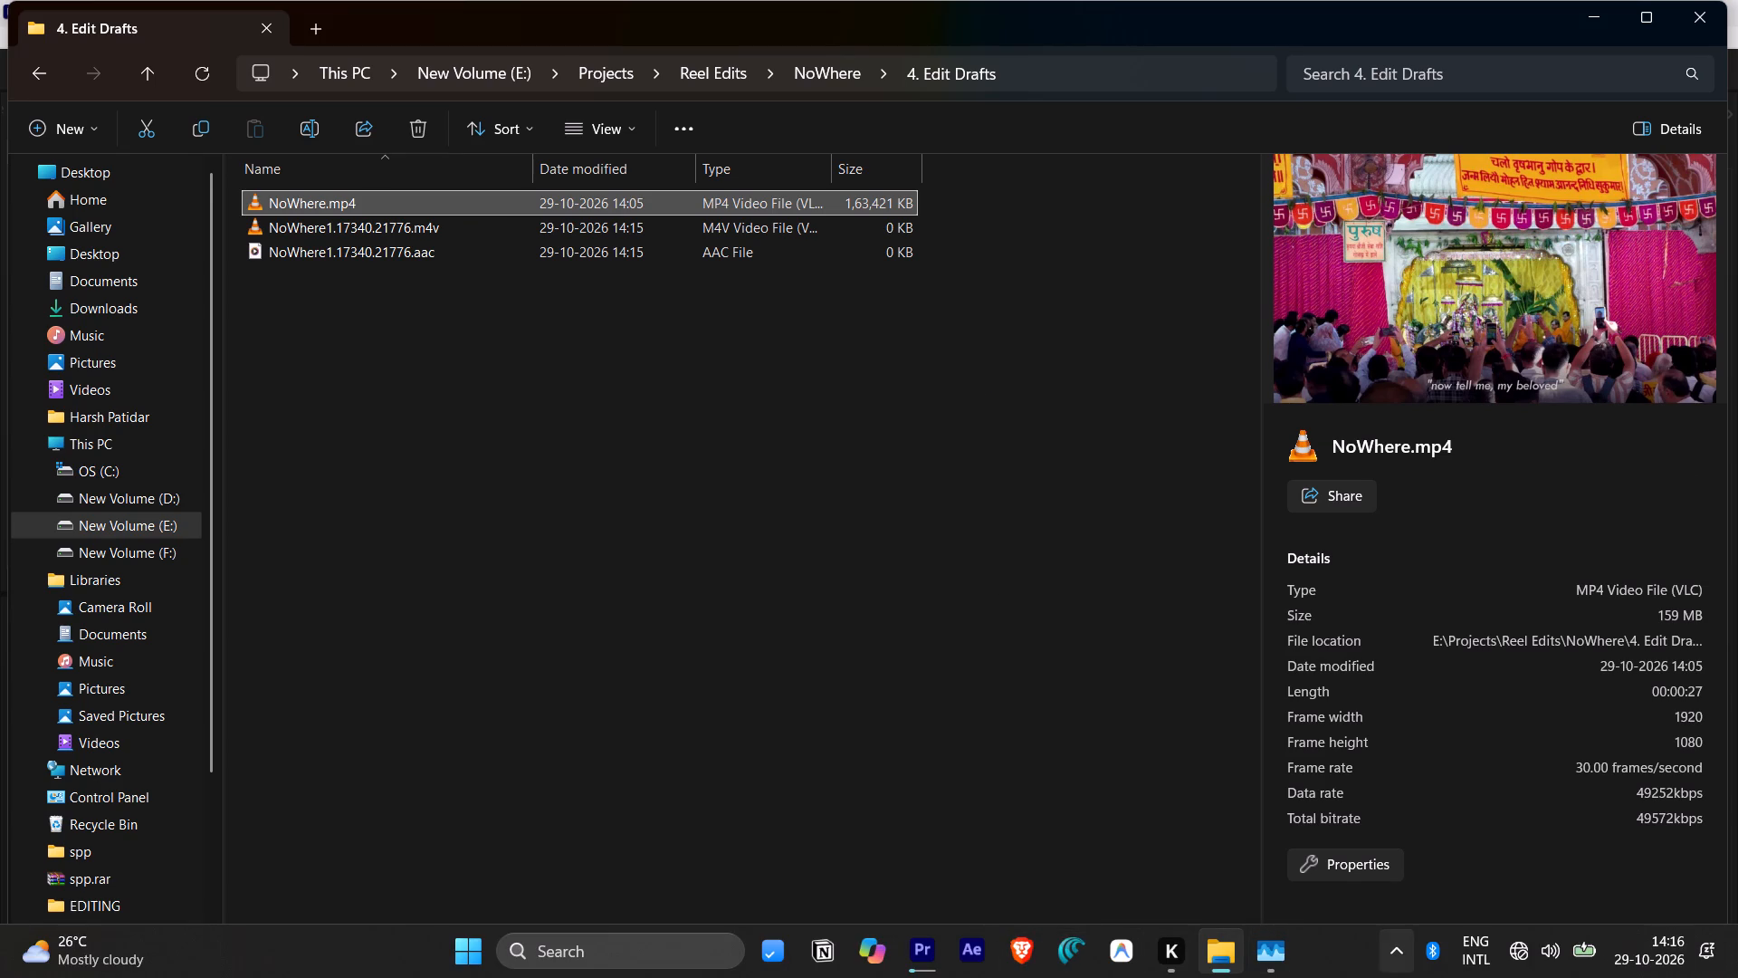
pyautogui.click(1275, 964)
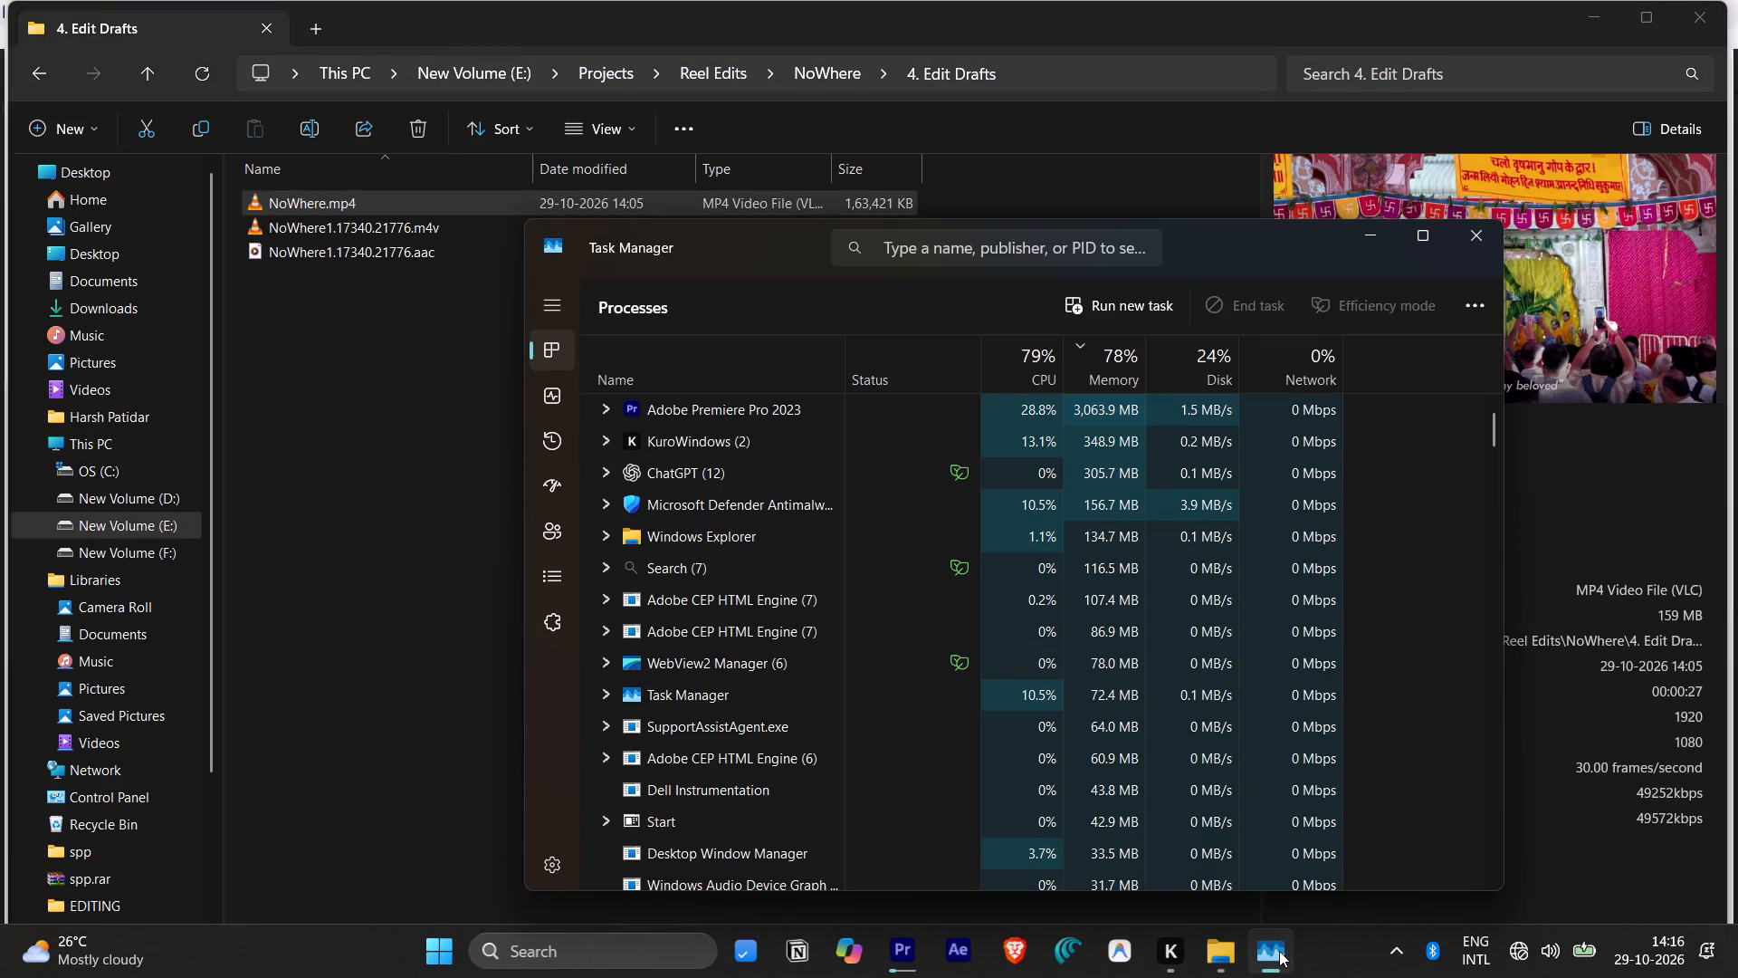
pyautogui.click(1286, 955)
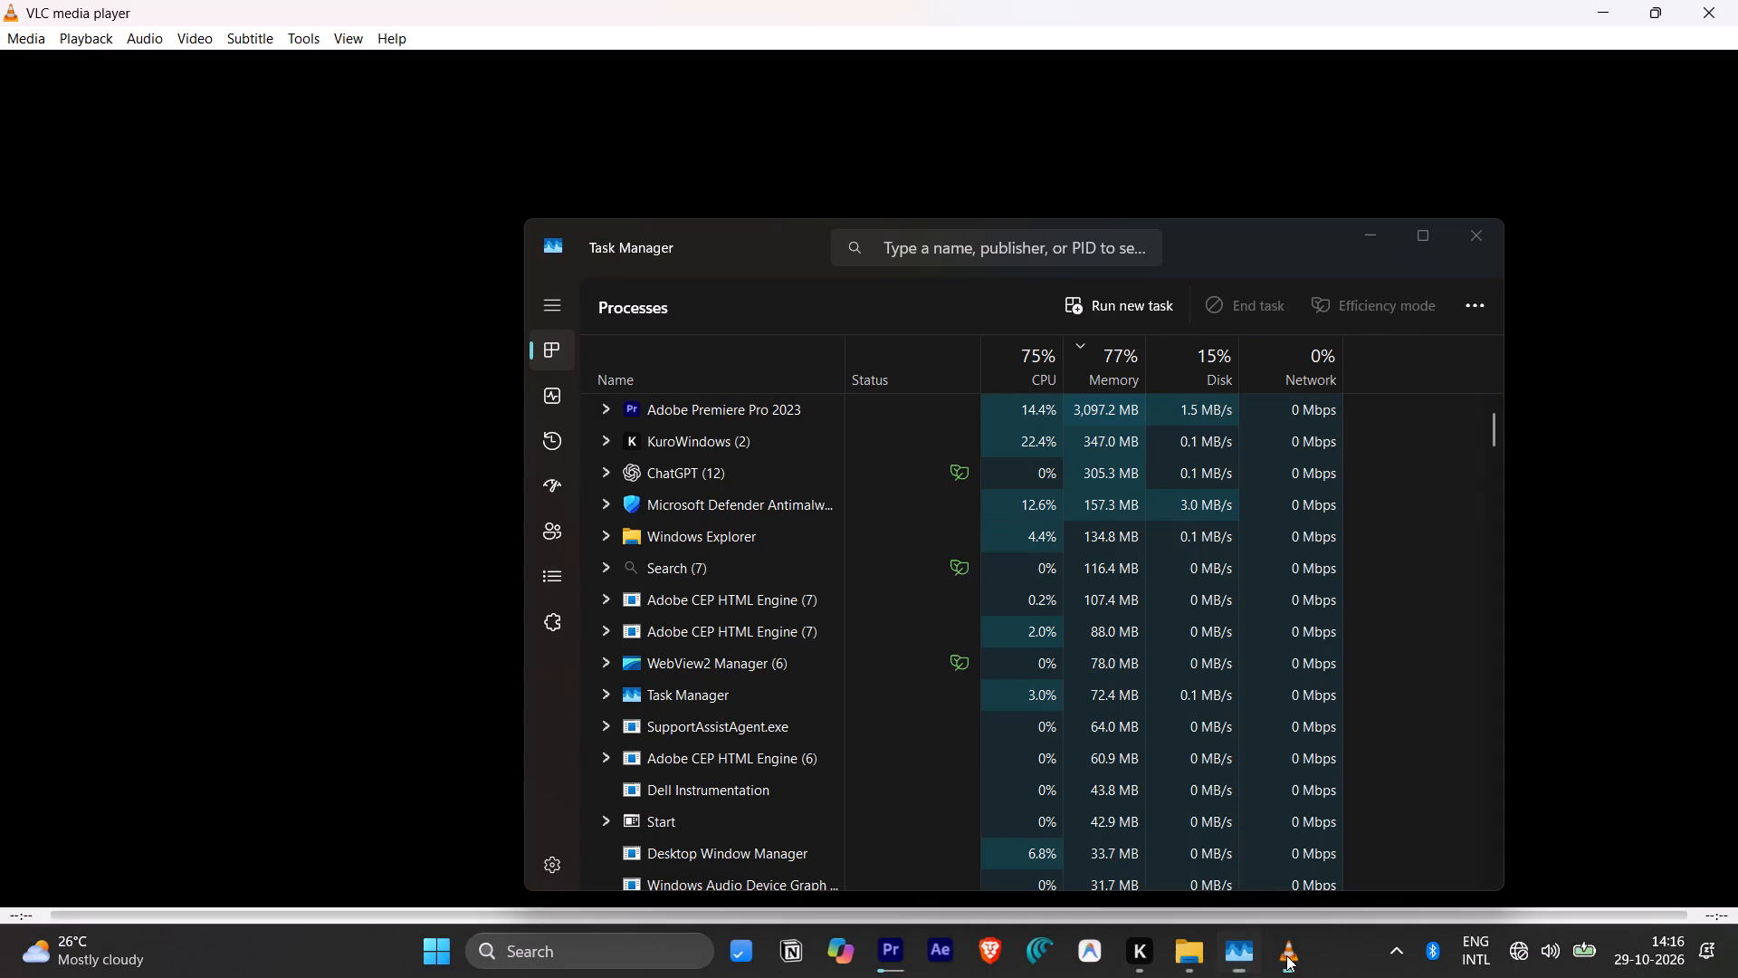
pyautogui.click(1698, 577)
pyautogui.doubleClick(1698, 577)
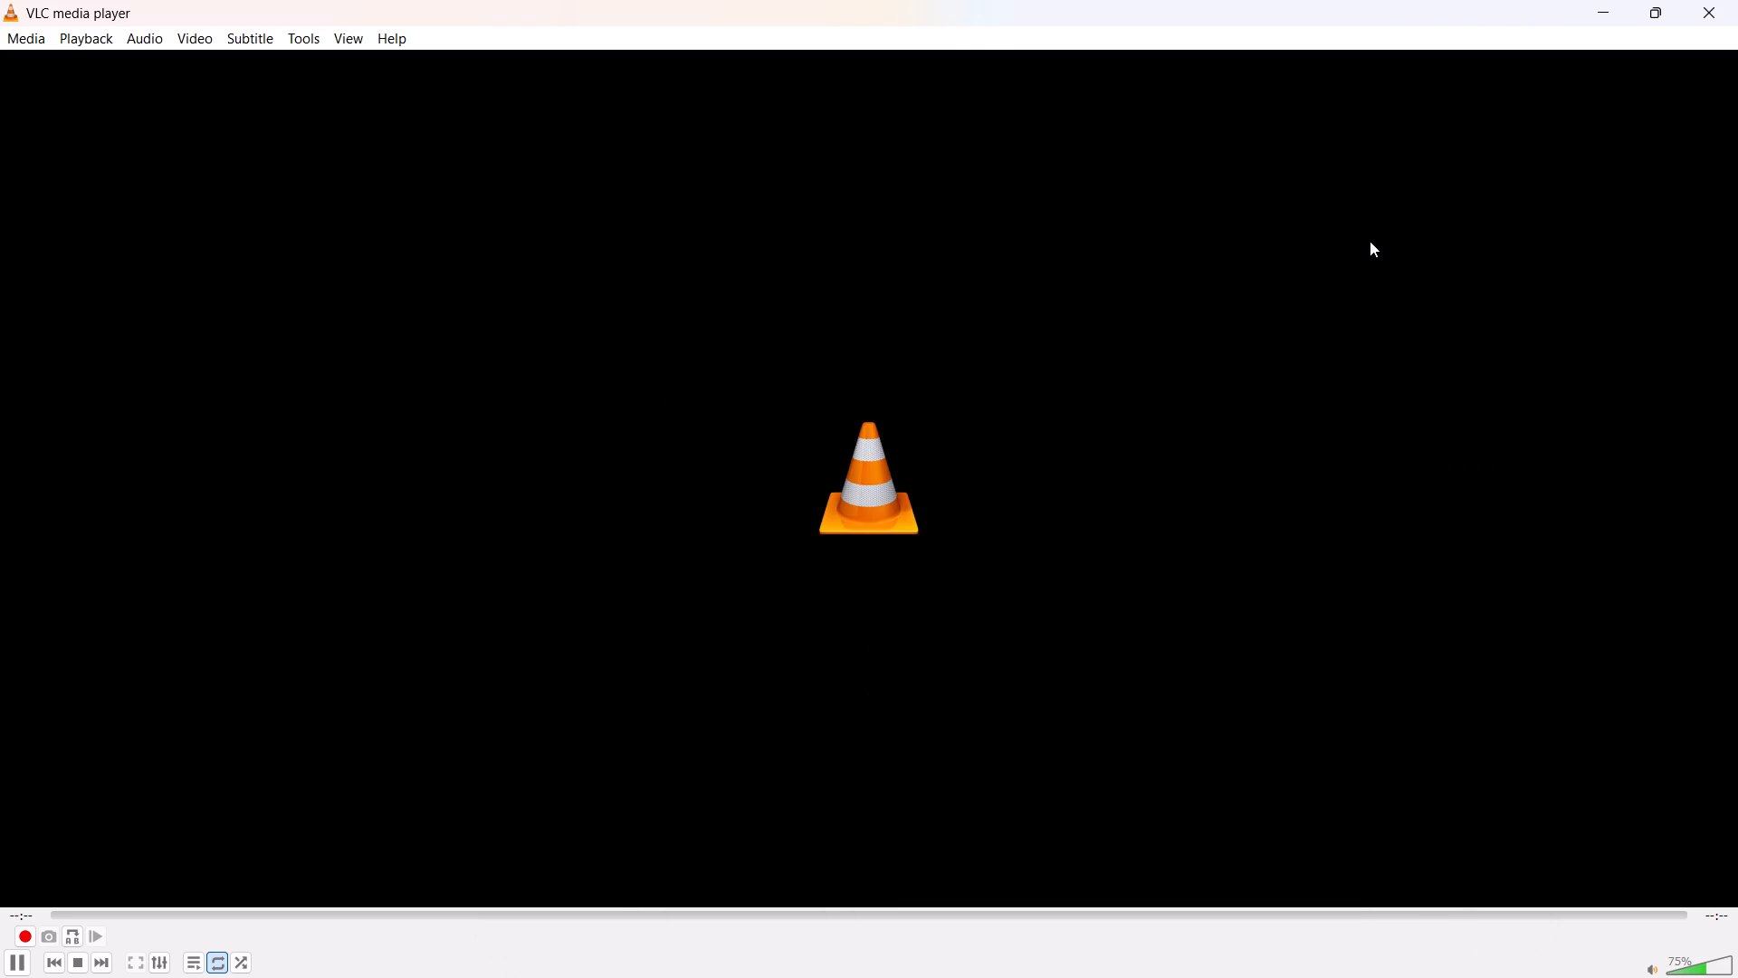
pyautogui.press('space')
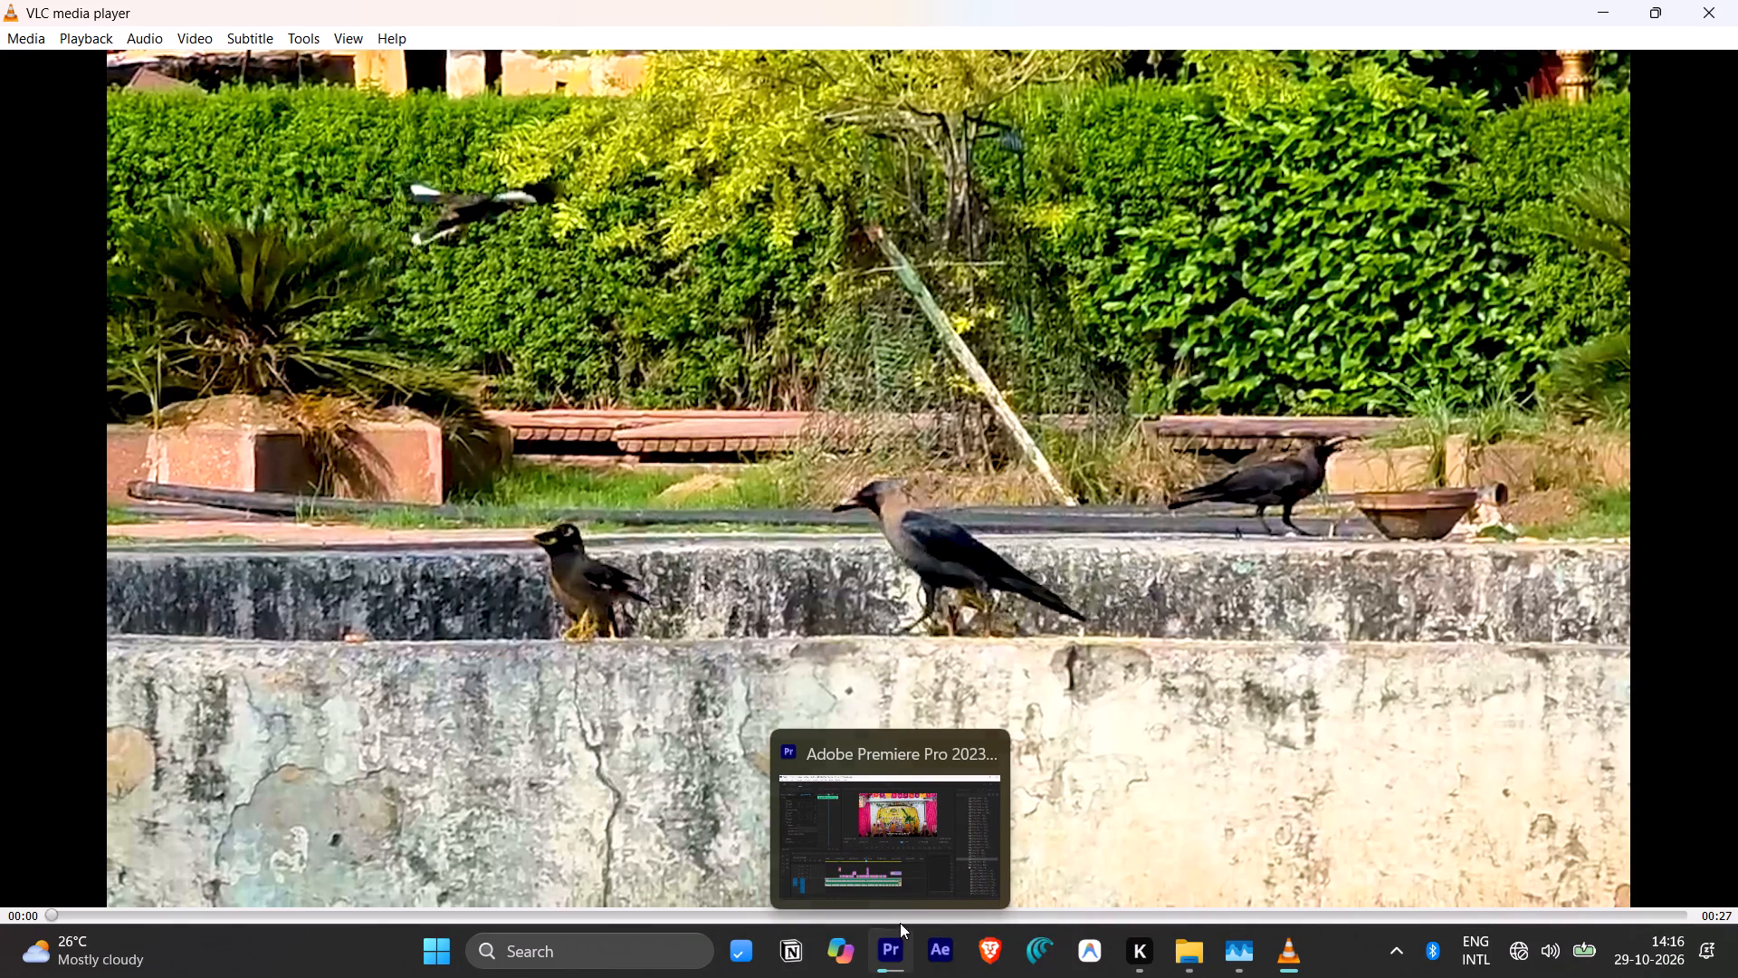
pyautogui.click(1180, 607)
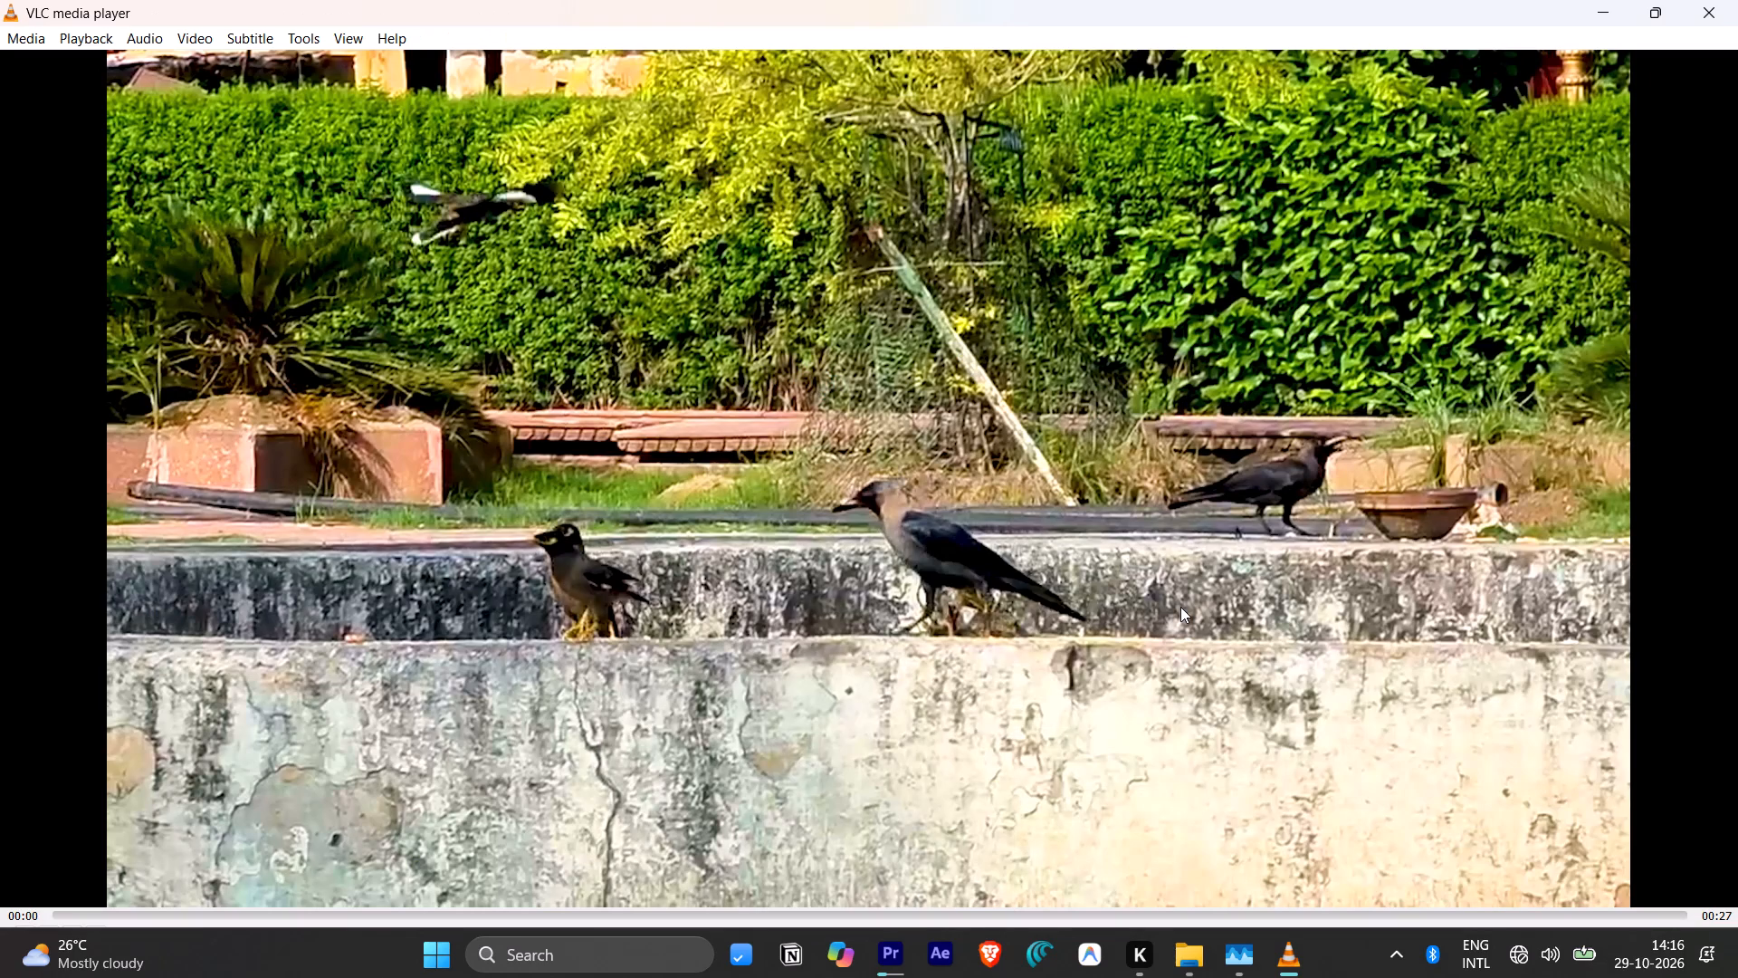
pyautogui.press('space')
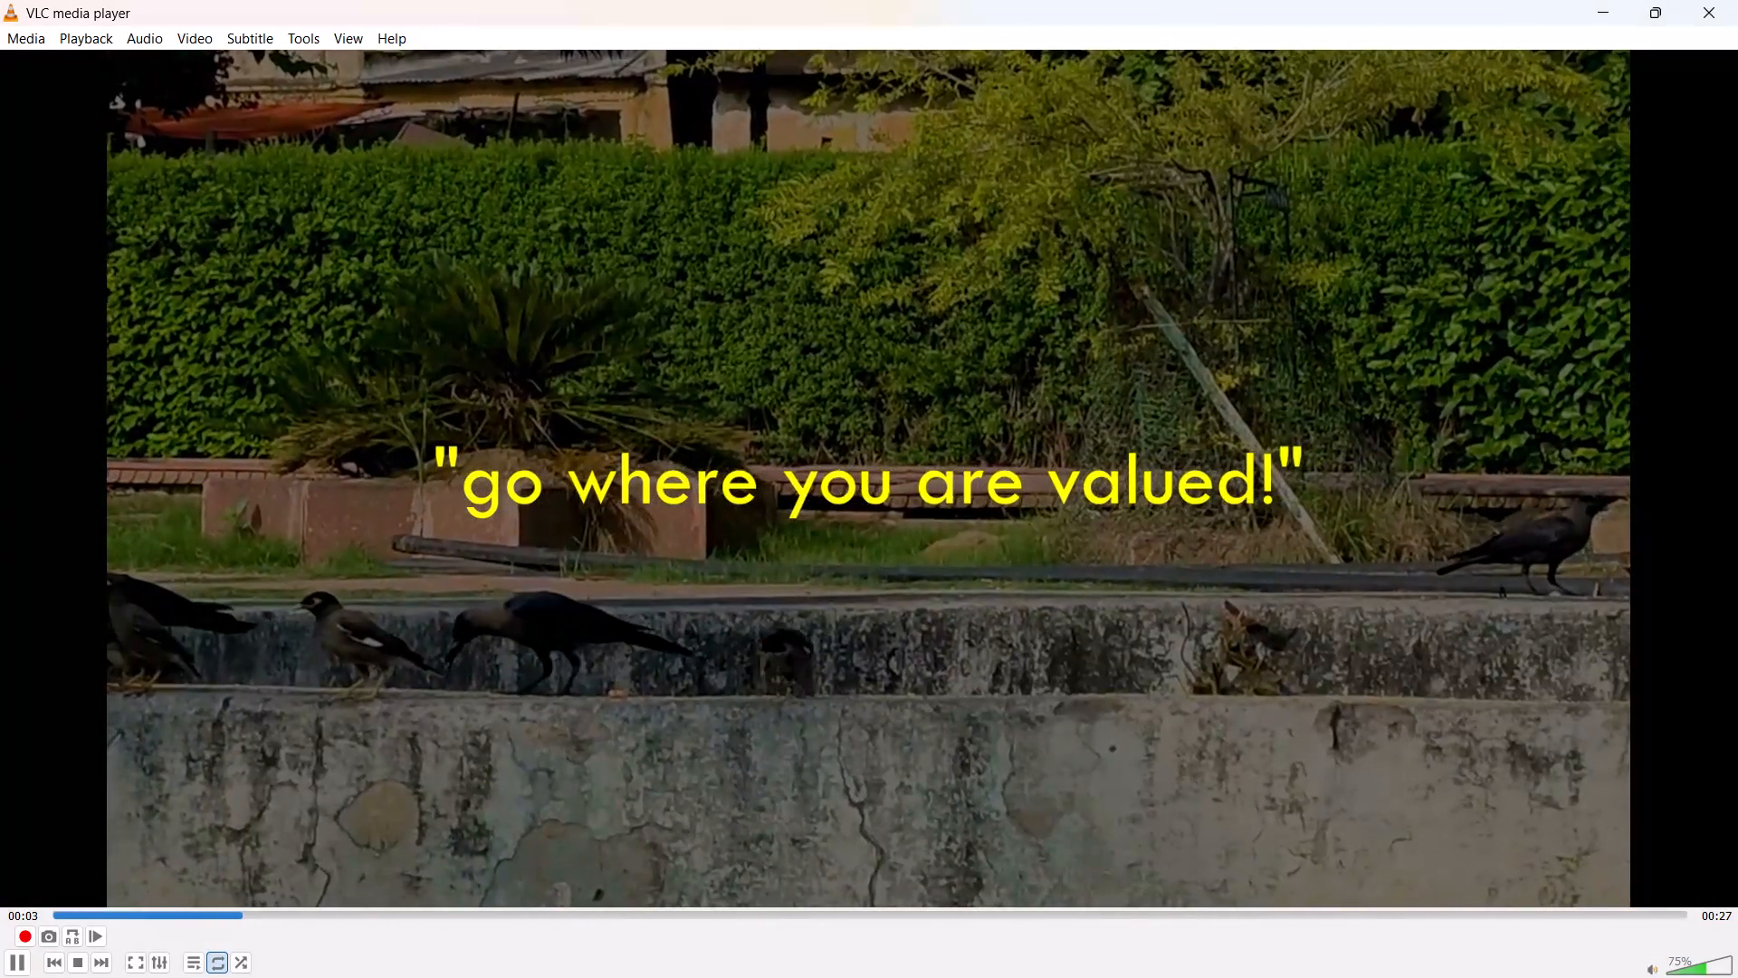
pyautogui.press('f')
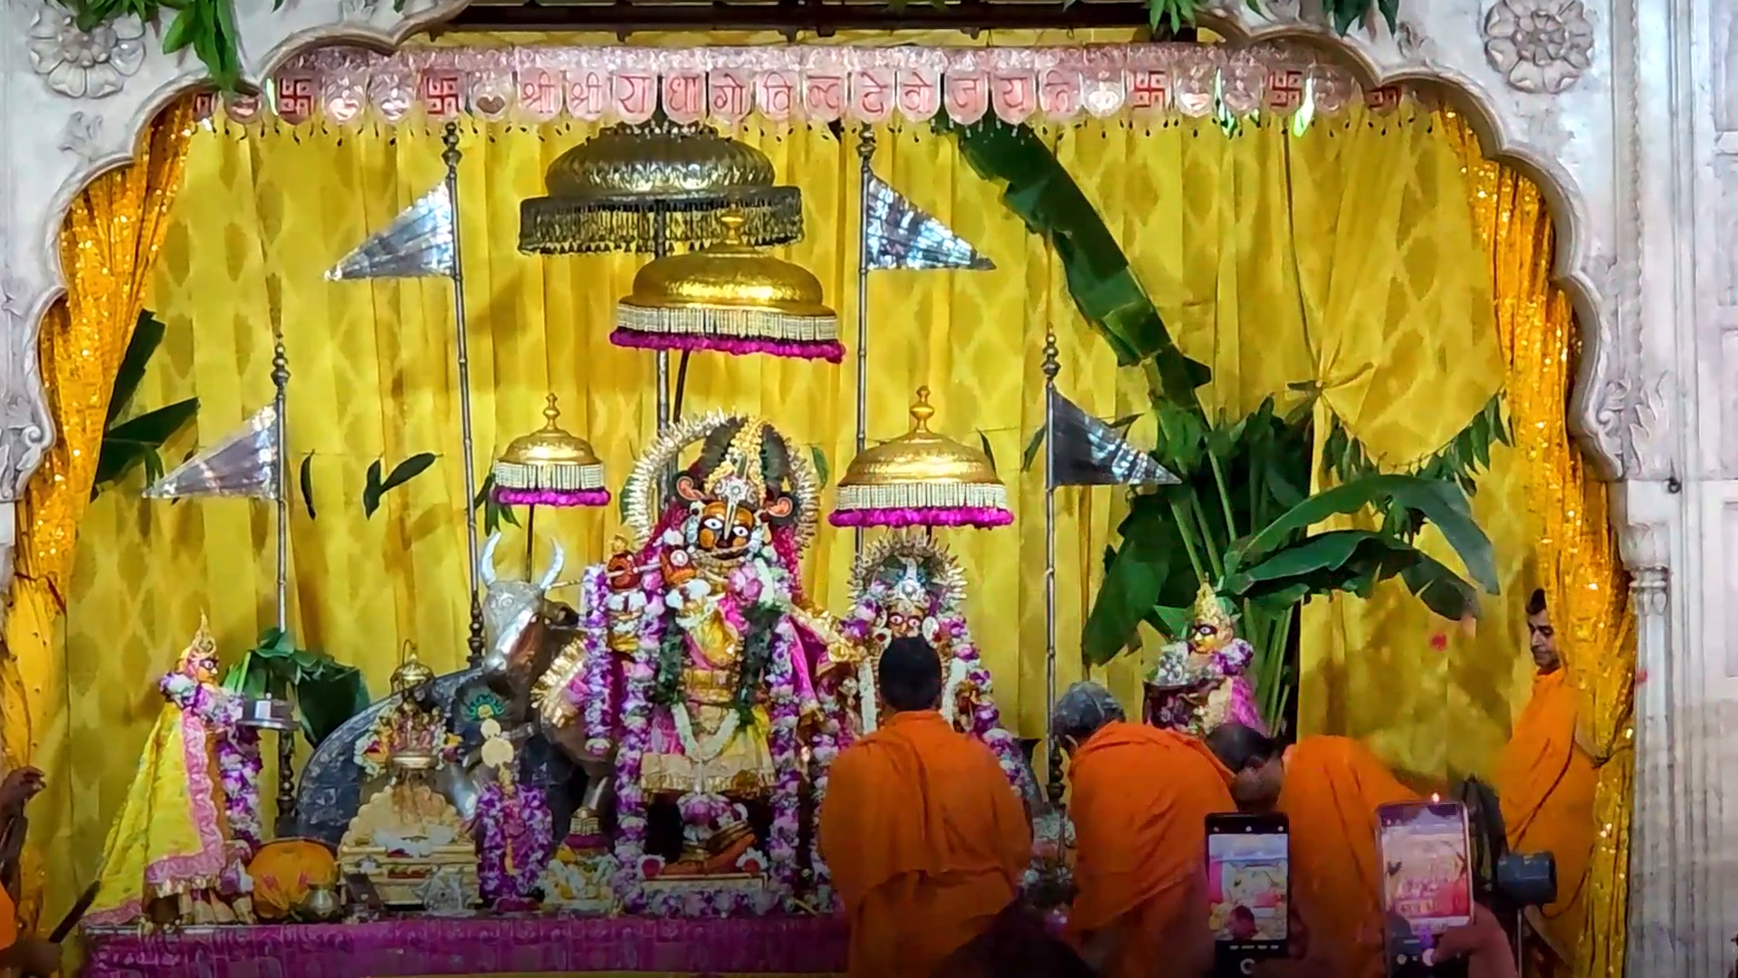
pyautogui.doubleClick(1222, 543)
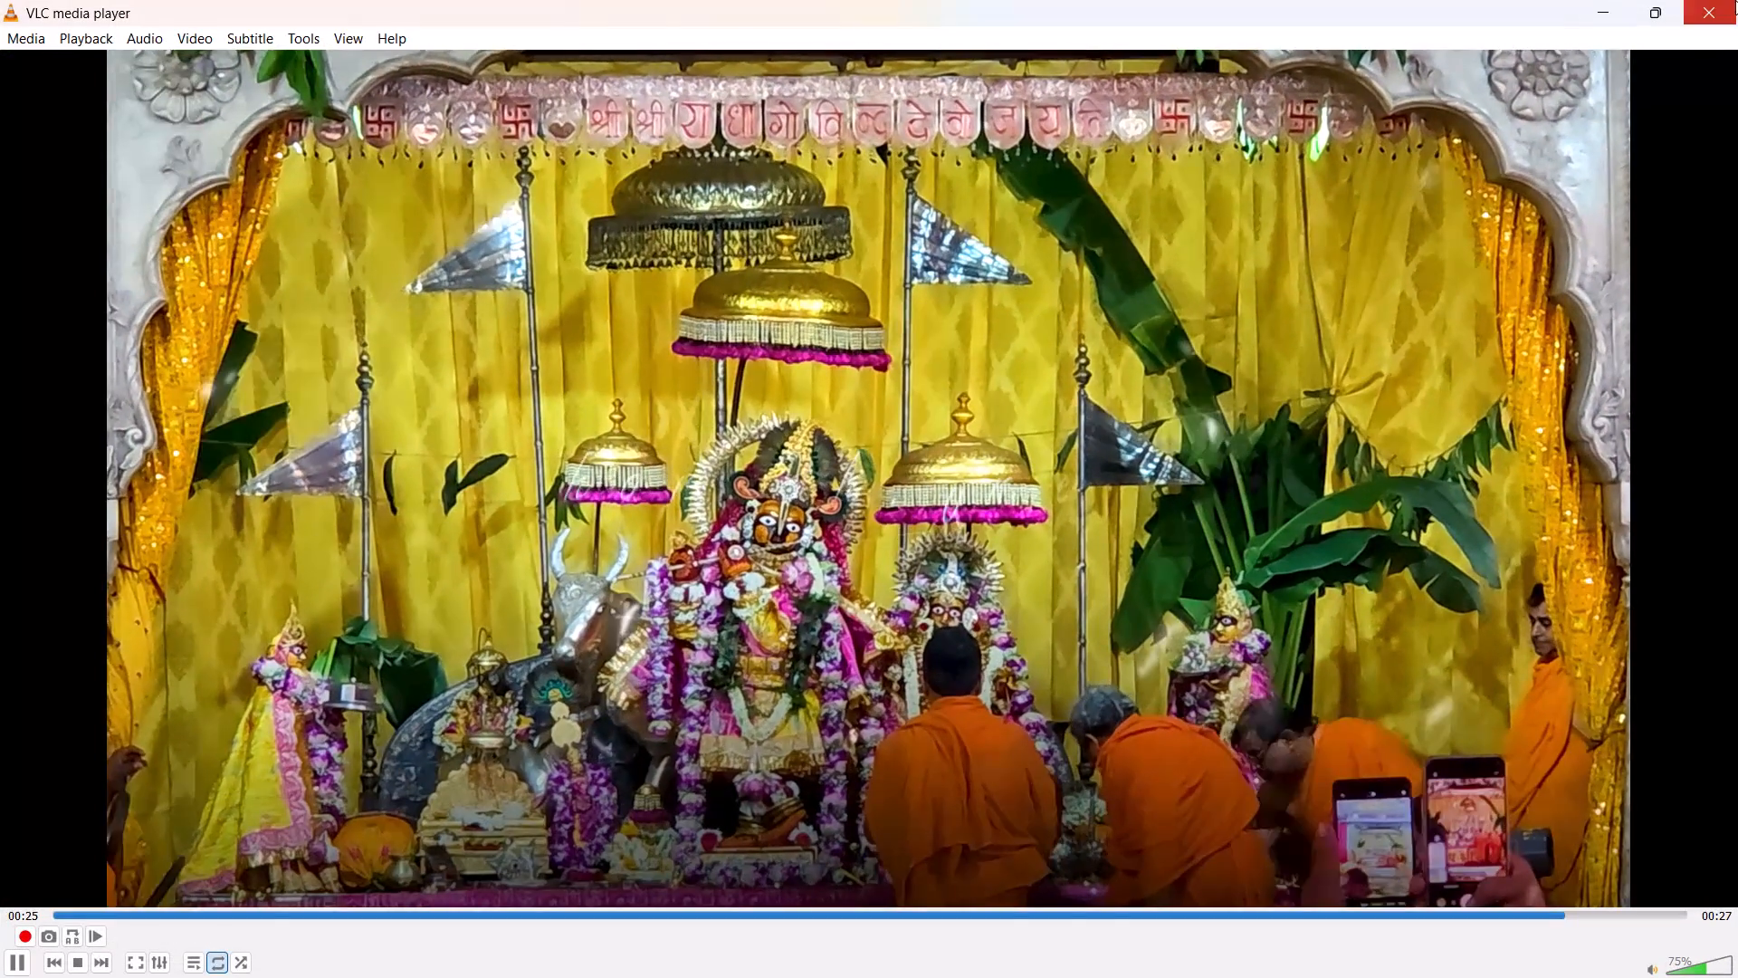
pyautogui.click(1737, 0)
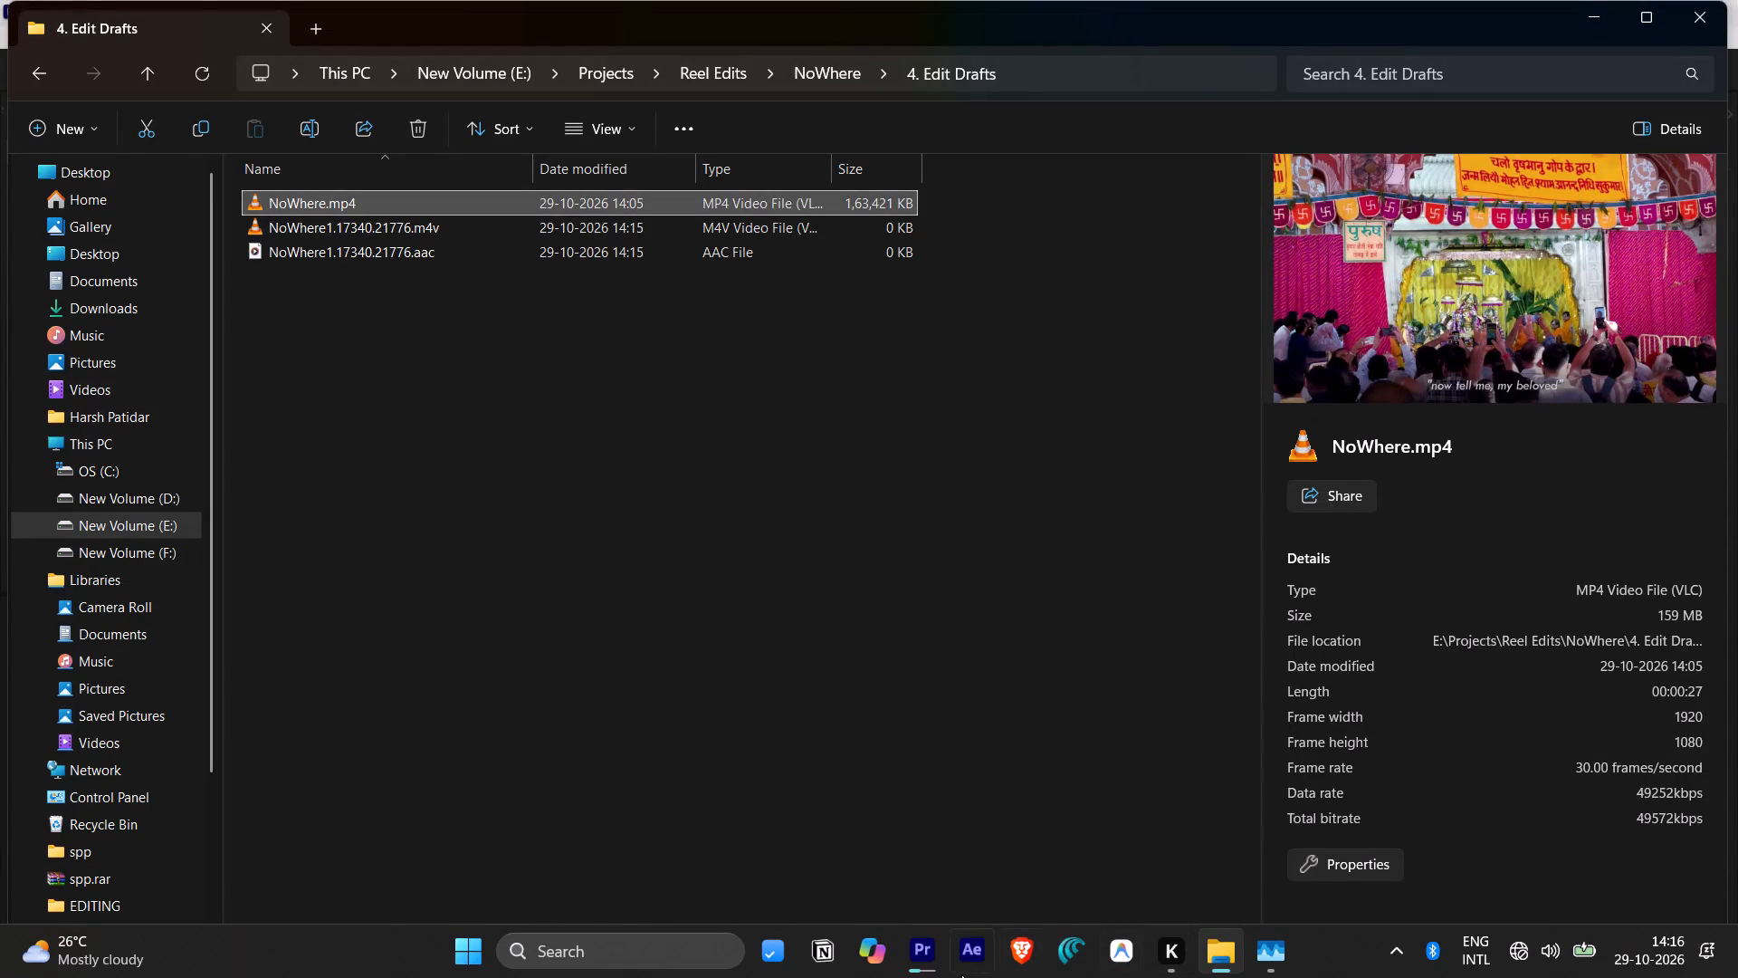
# Check the export progress in Premiere Pro, and launch the Quick Share app and bring its window to the front.
pyautogui.click(916, 974)
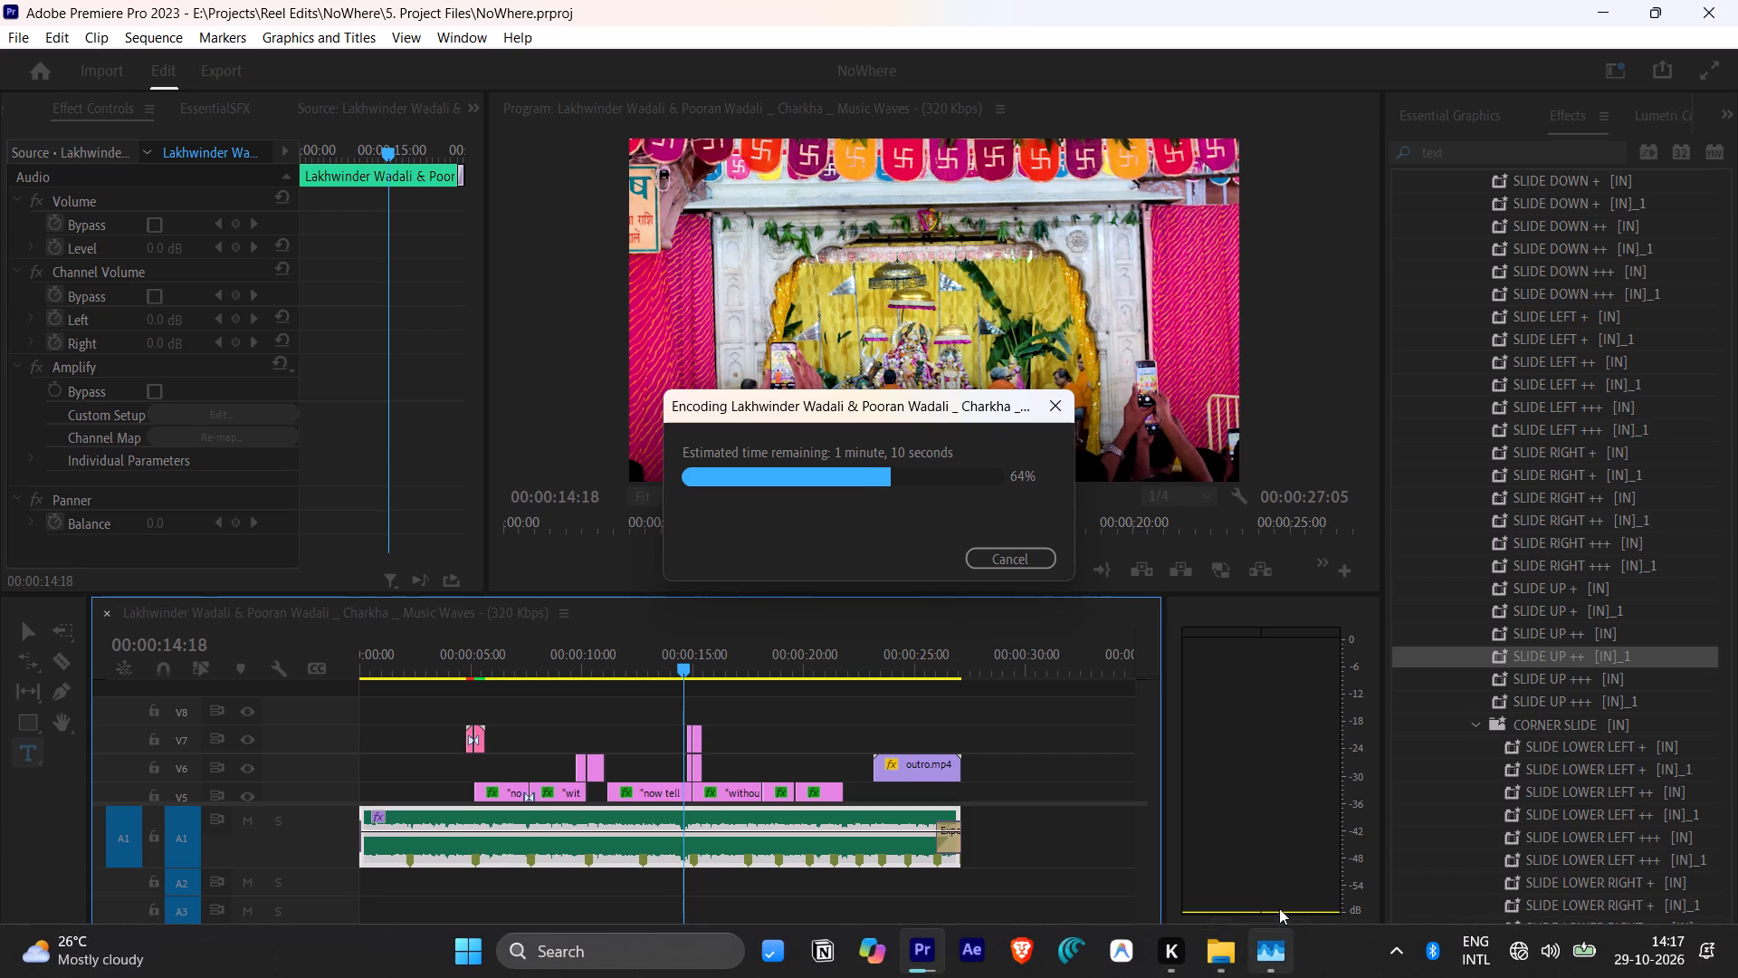
pyautogui.write('quy')
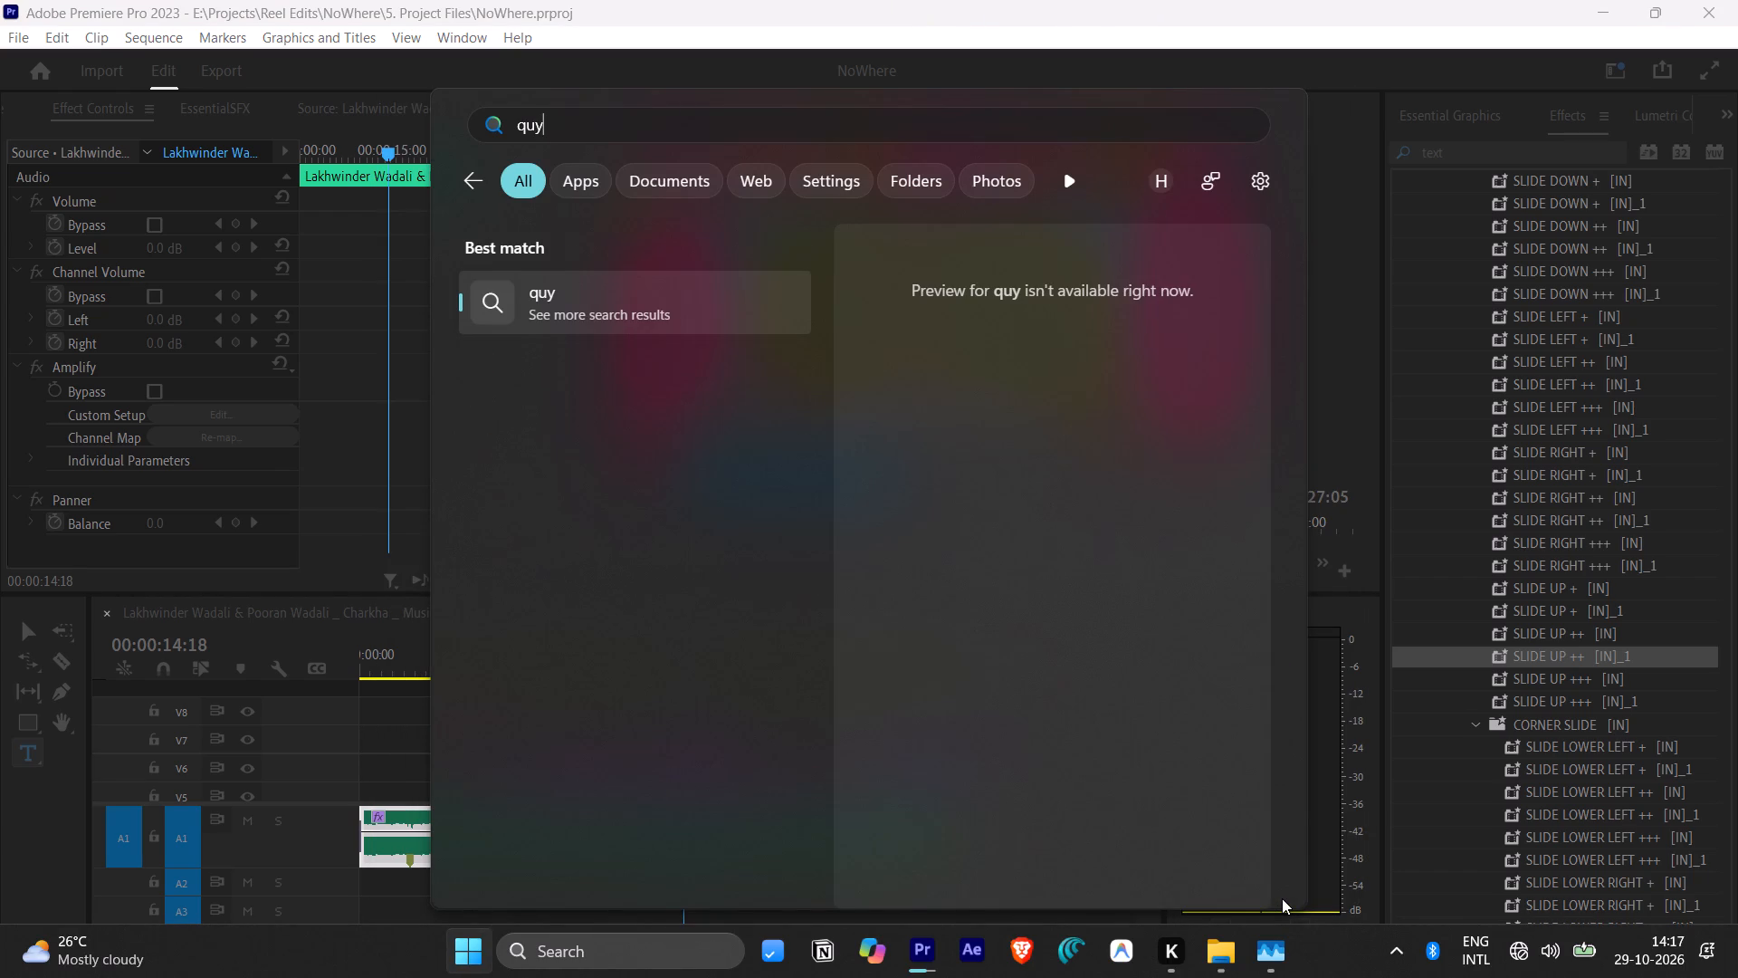
pyautogui.press('BackSpace')
pyautogui.press('Return')
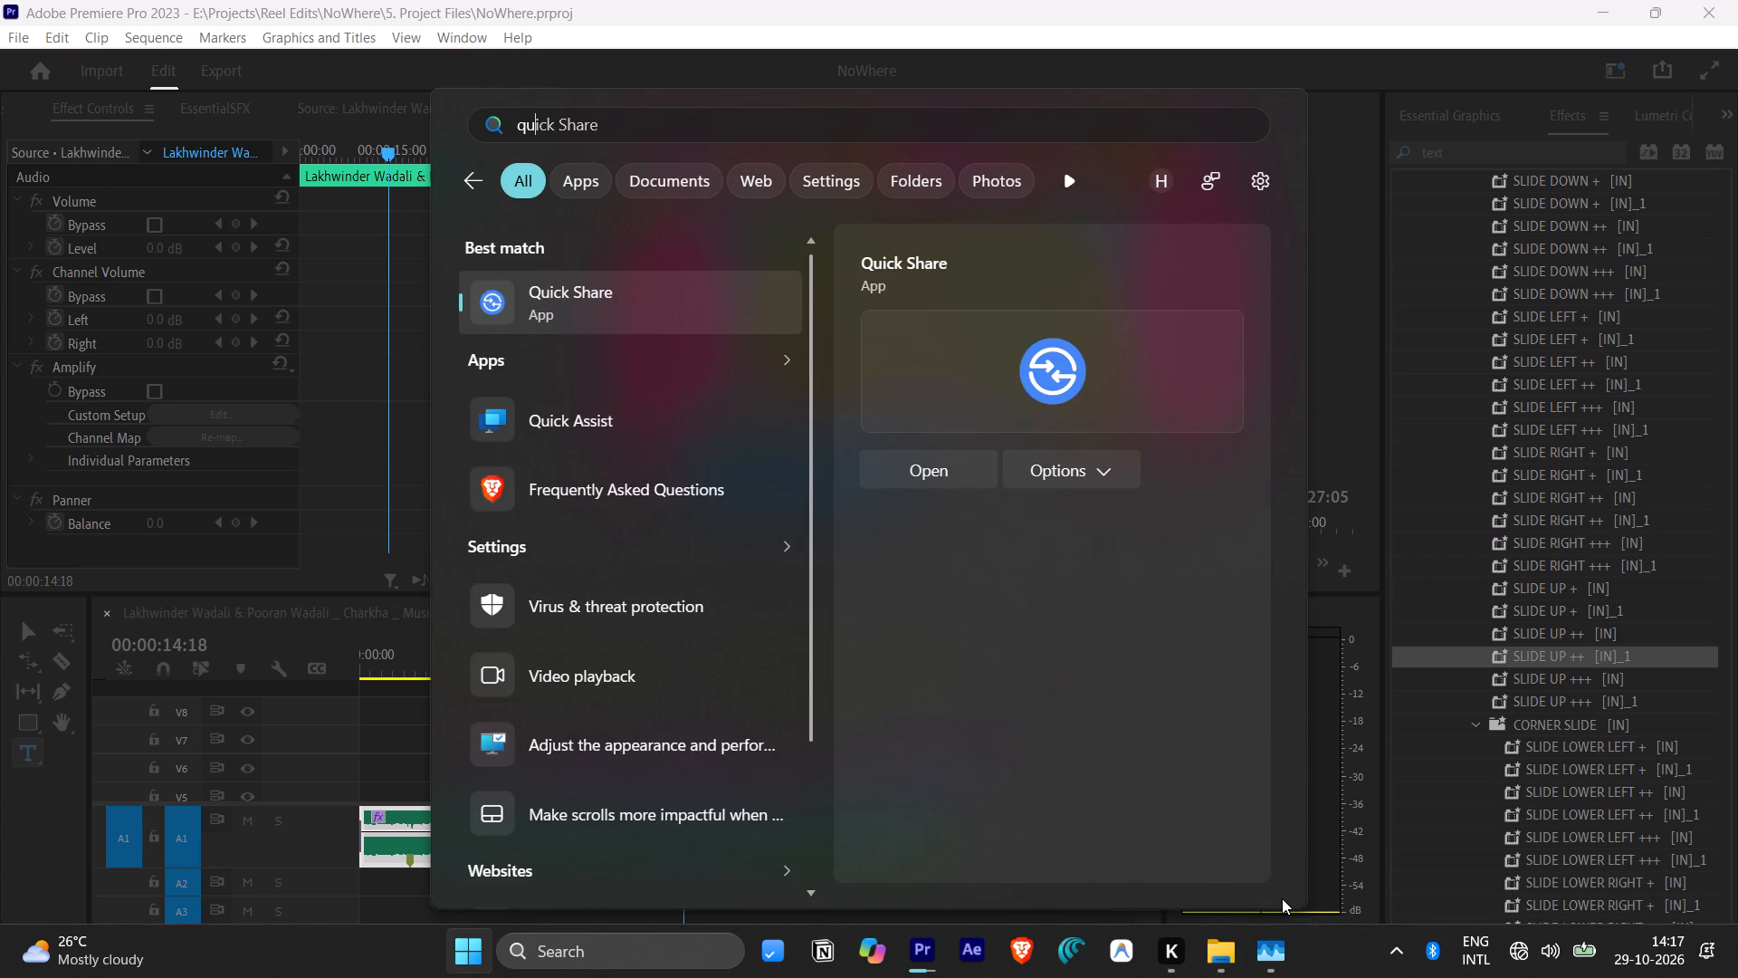
pyautogui.hotkey('alt', 'Tab')
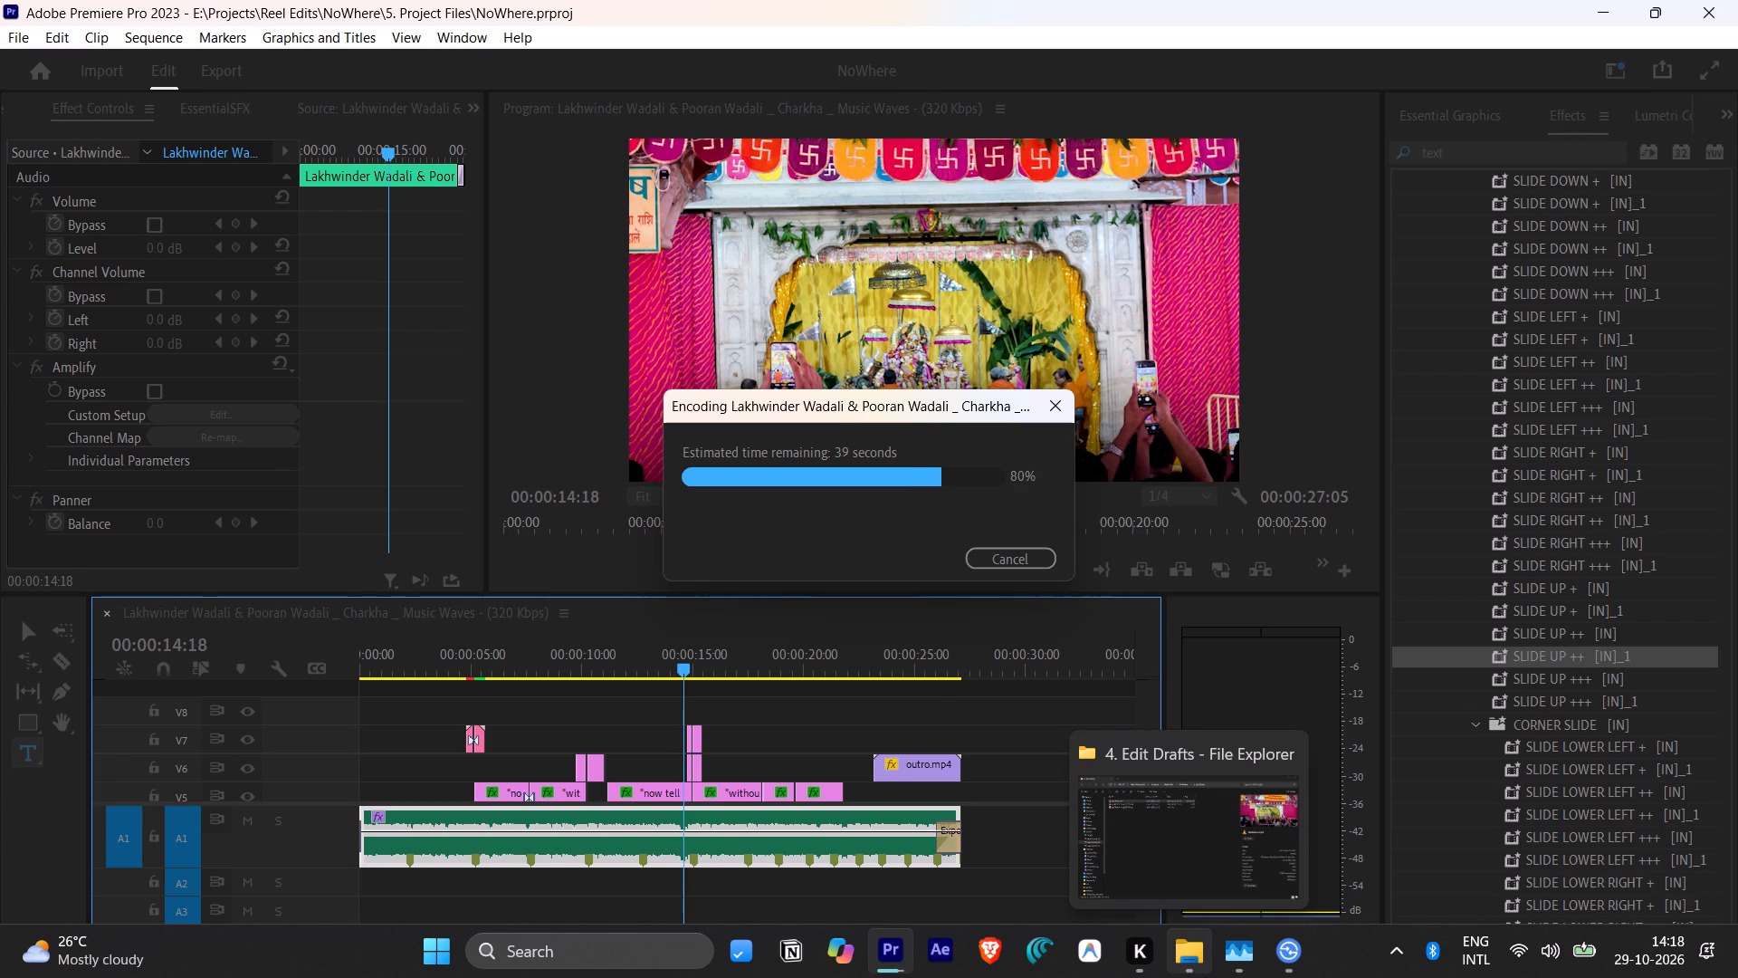
pyautogui.click(1285, 959)
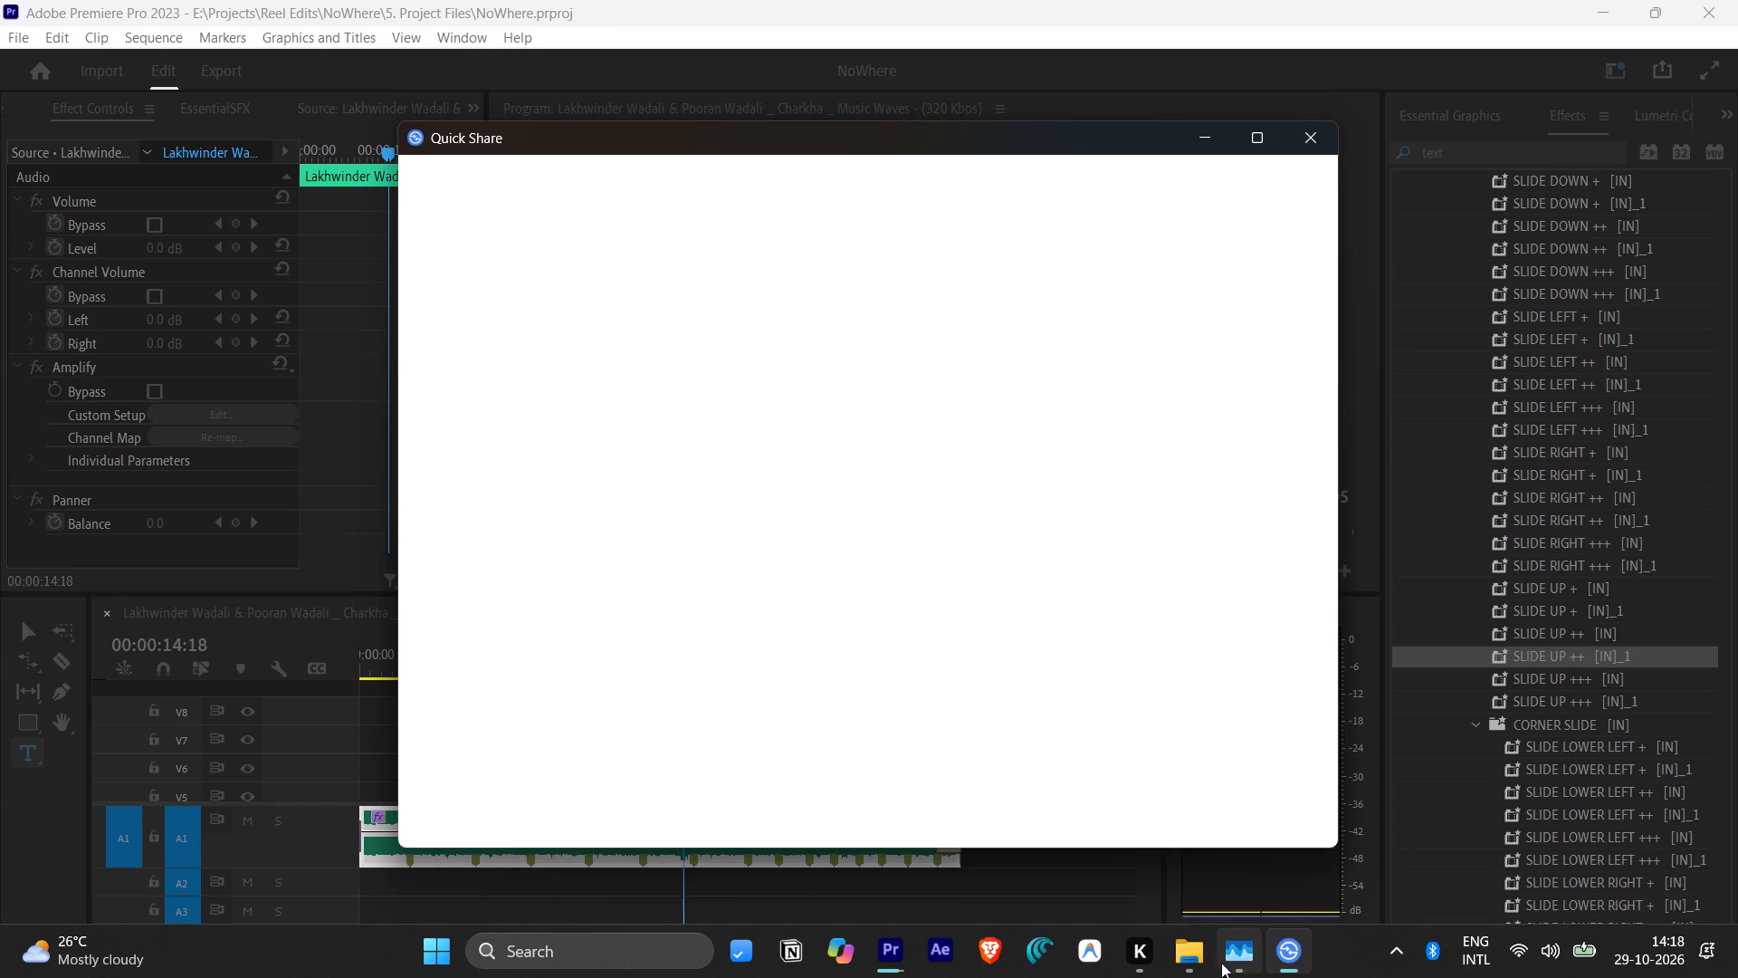
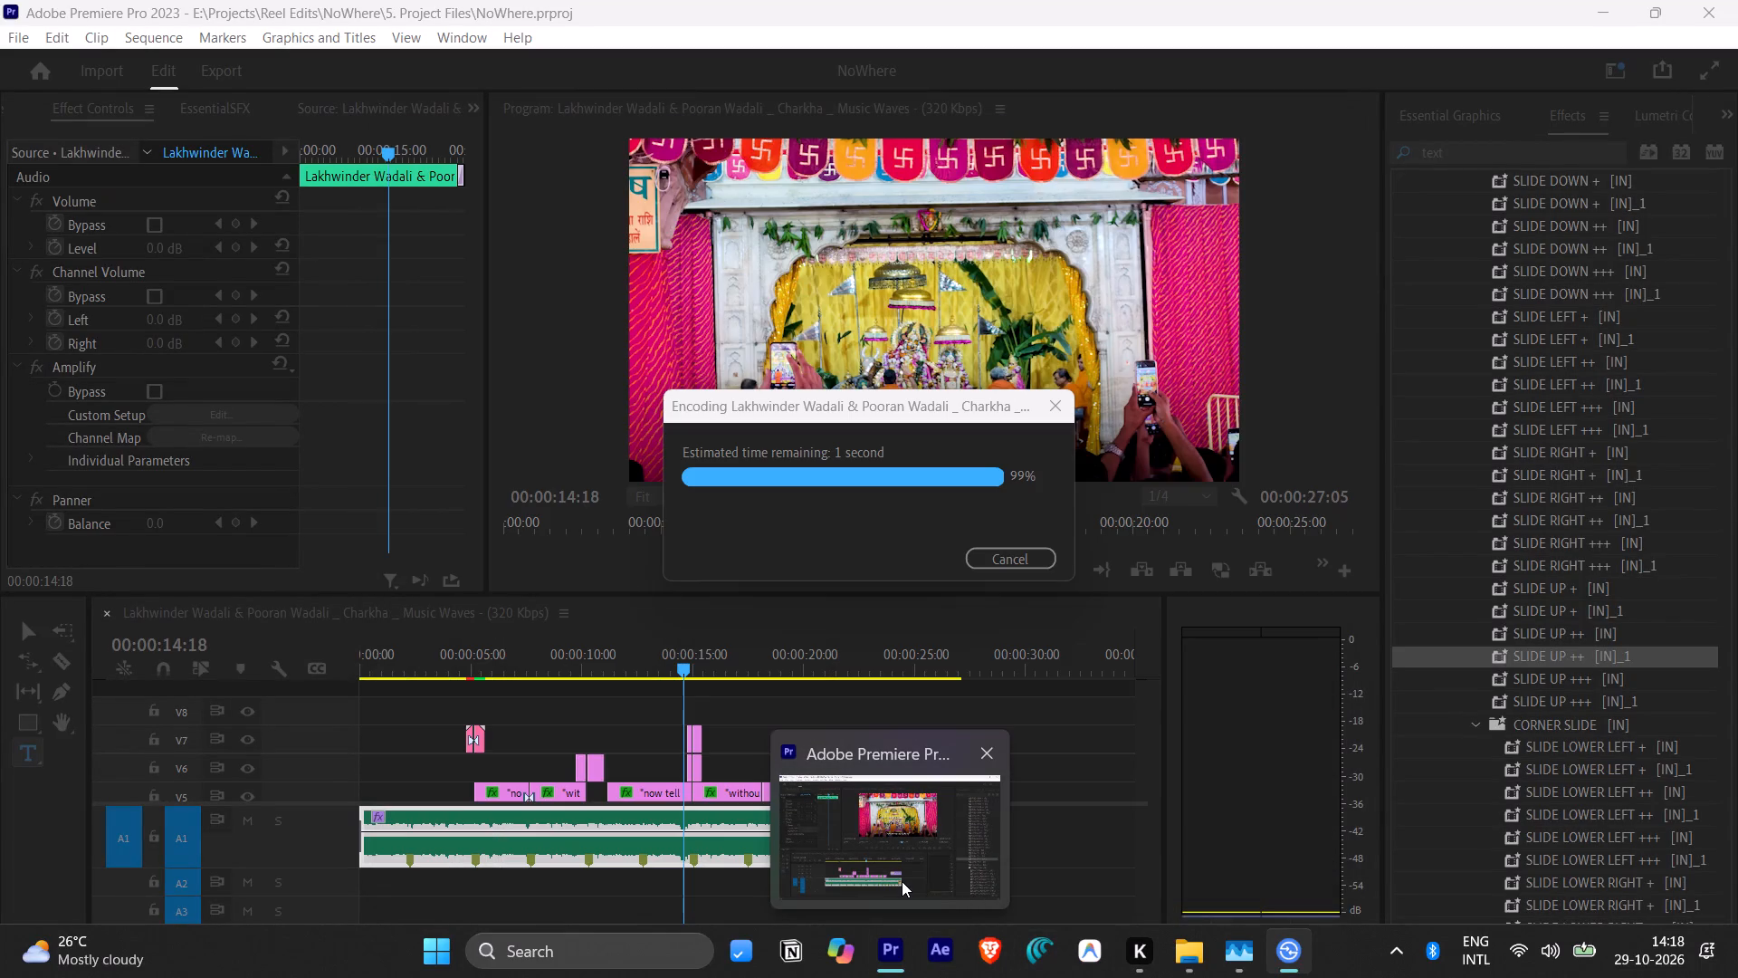
# Switch to Premiere Pro to check on the NoWhere1 export, and bring the Quick Share window back to the front.
pyautogui.click(952, 816)
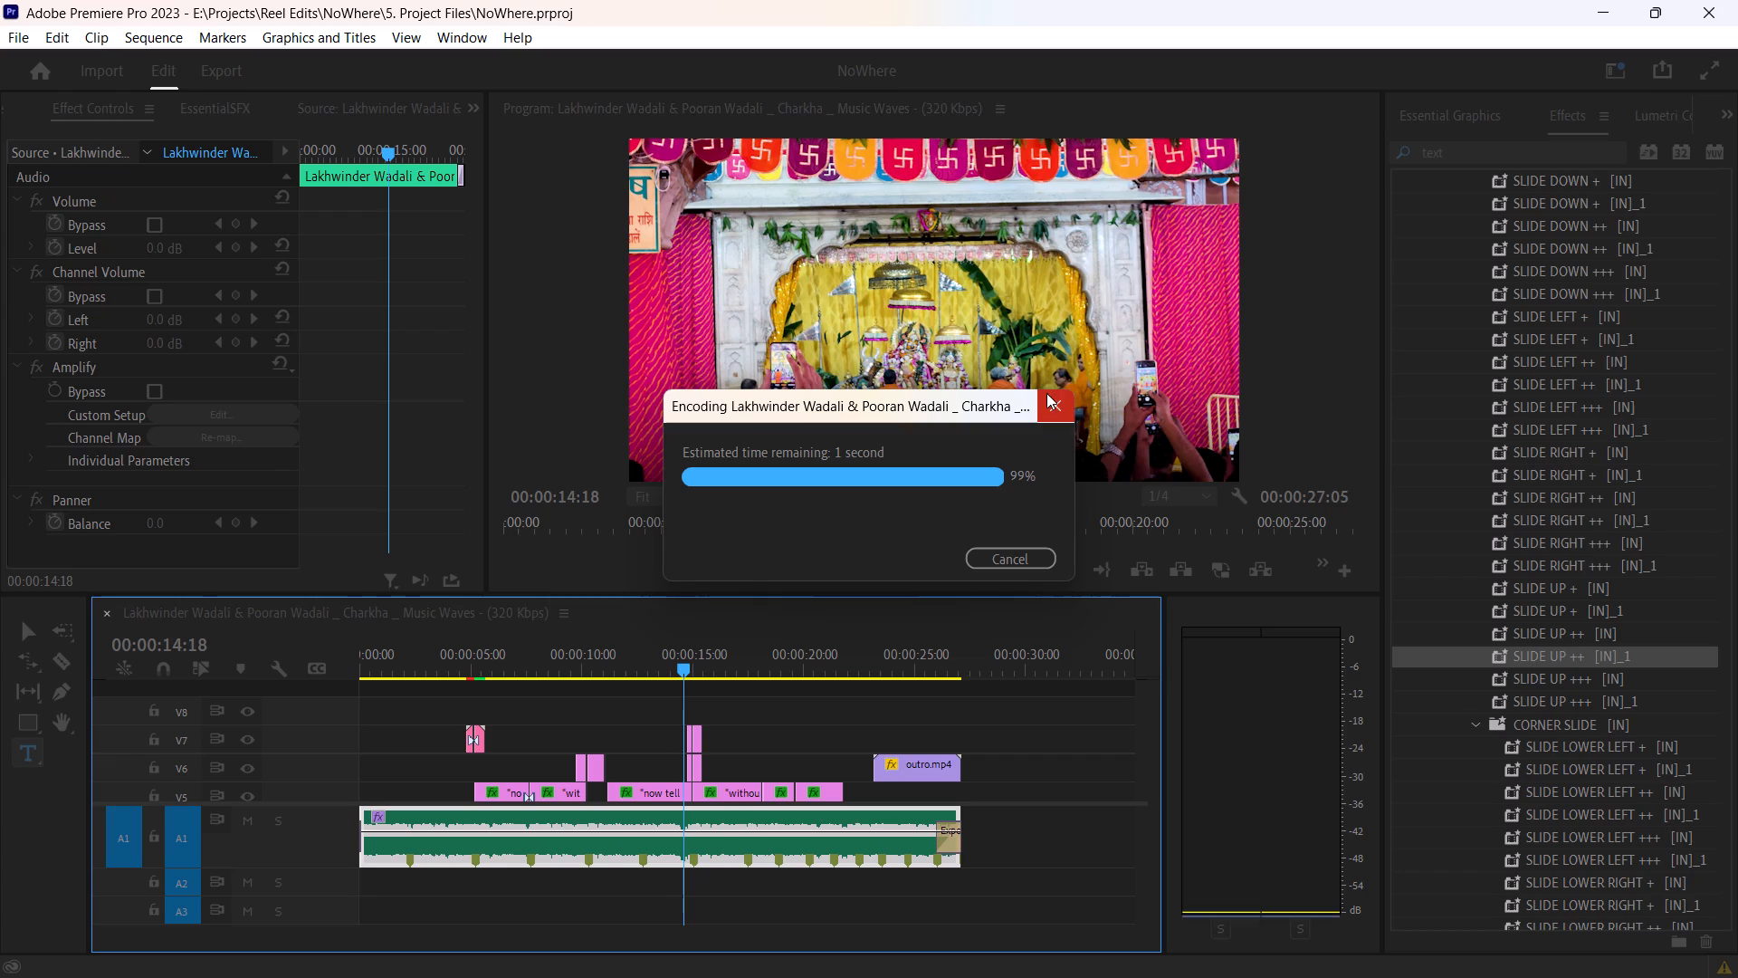
pyautogui.click(1729, 17)
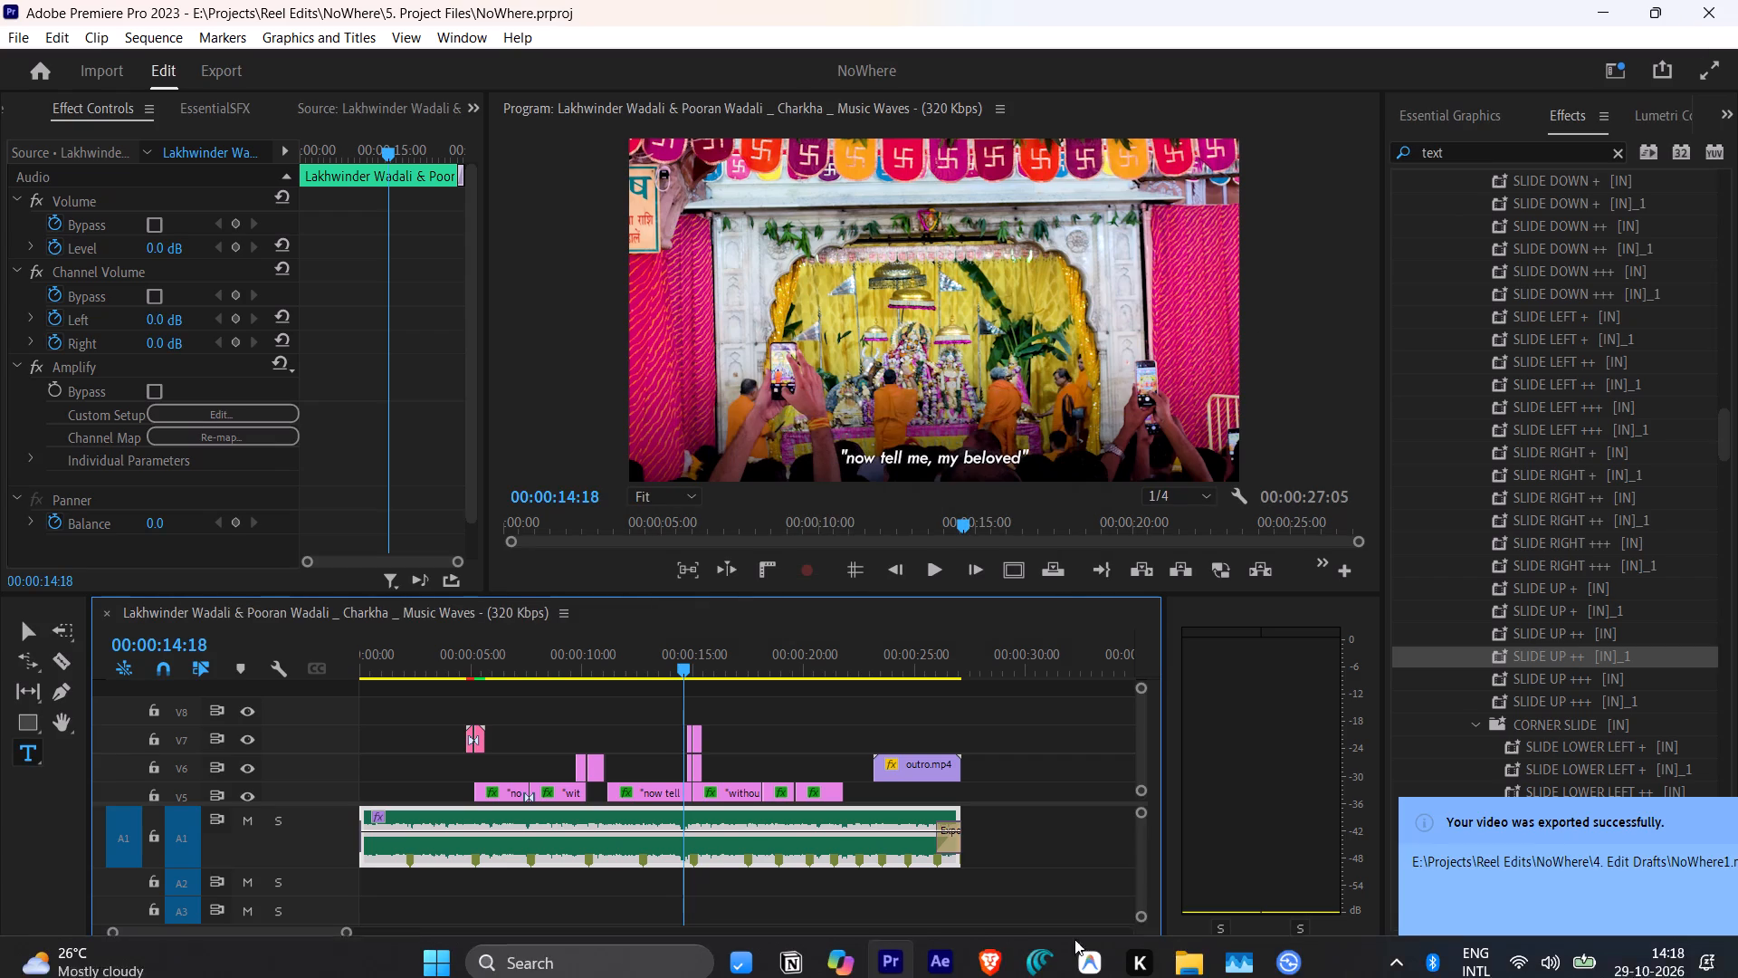
pyautogui.click(1271, 944)
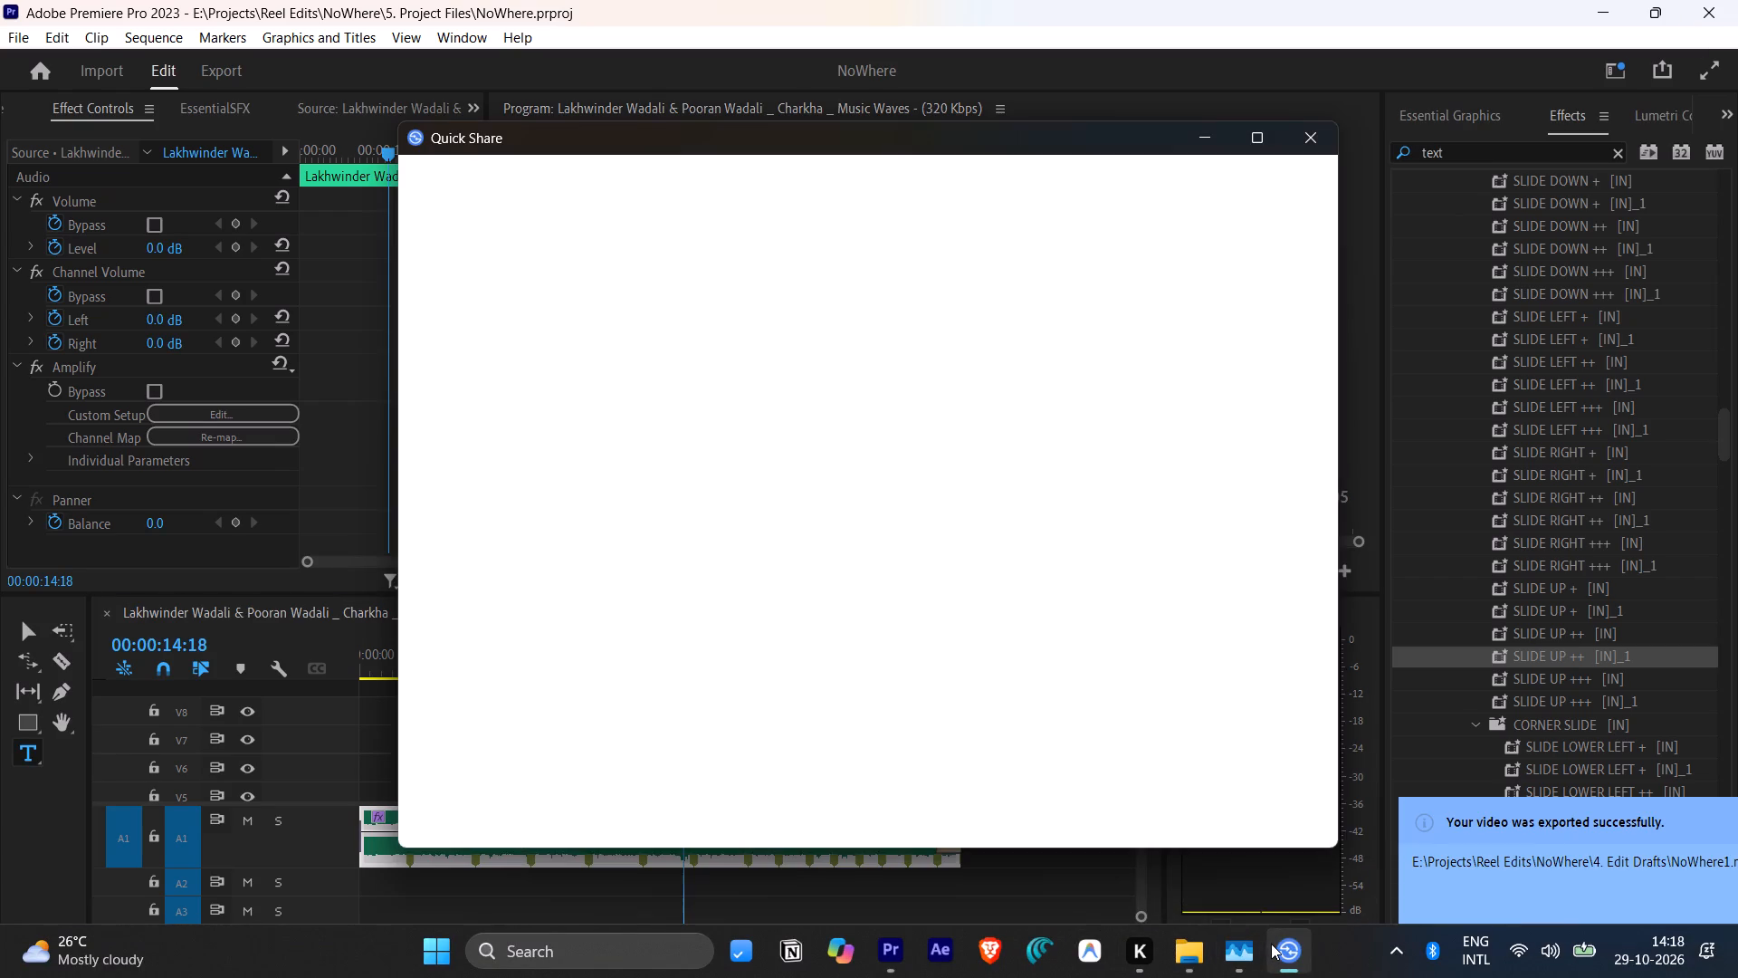